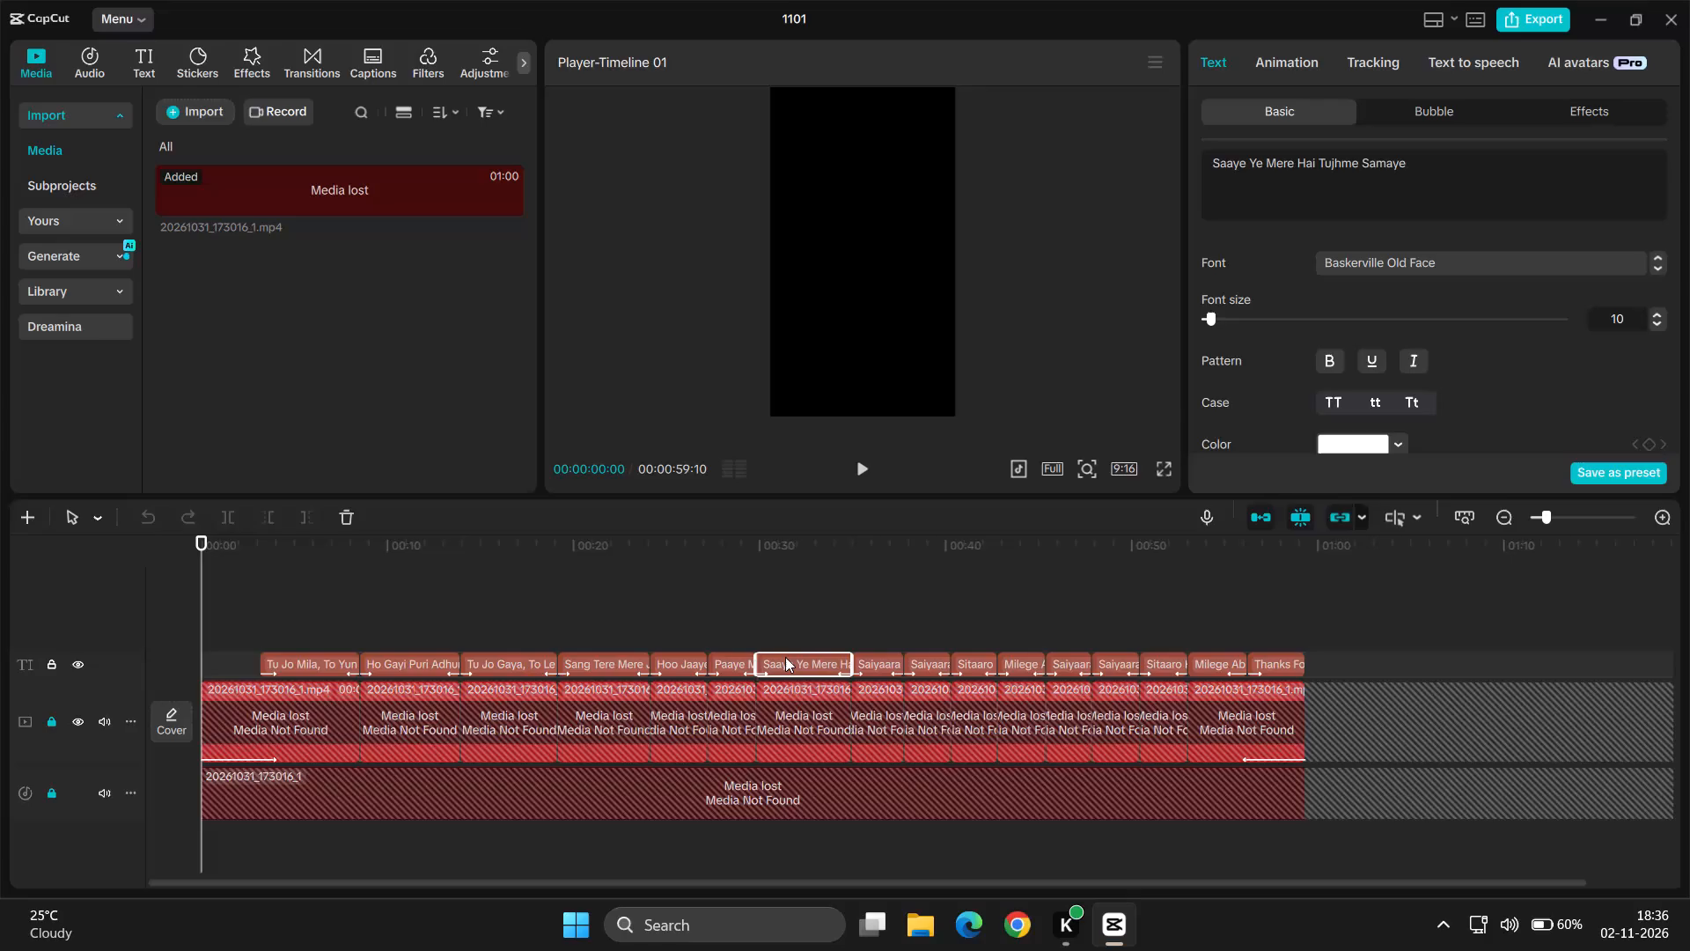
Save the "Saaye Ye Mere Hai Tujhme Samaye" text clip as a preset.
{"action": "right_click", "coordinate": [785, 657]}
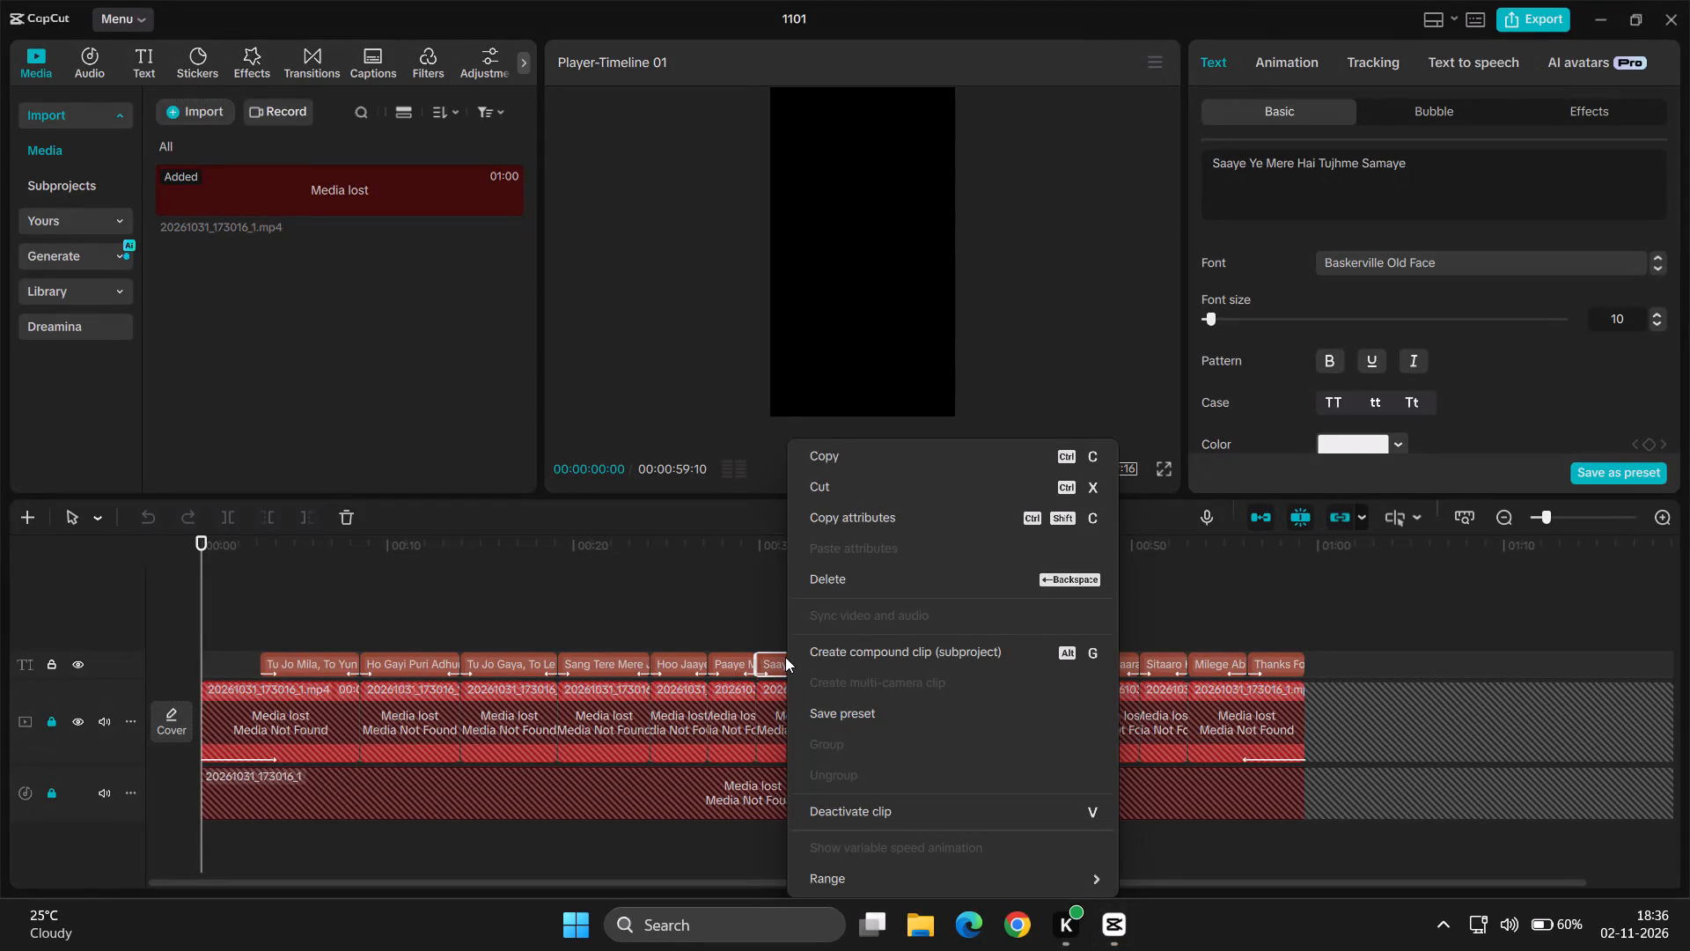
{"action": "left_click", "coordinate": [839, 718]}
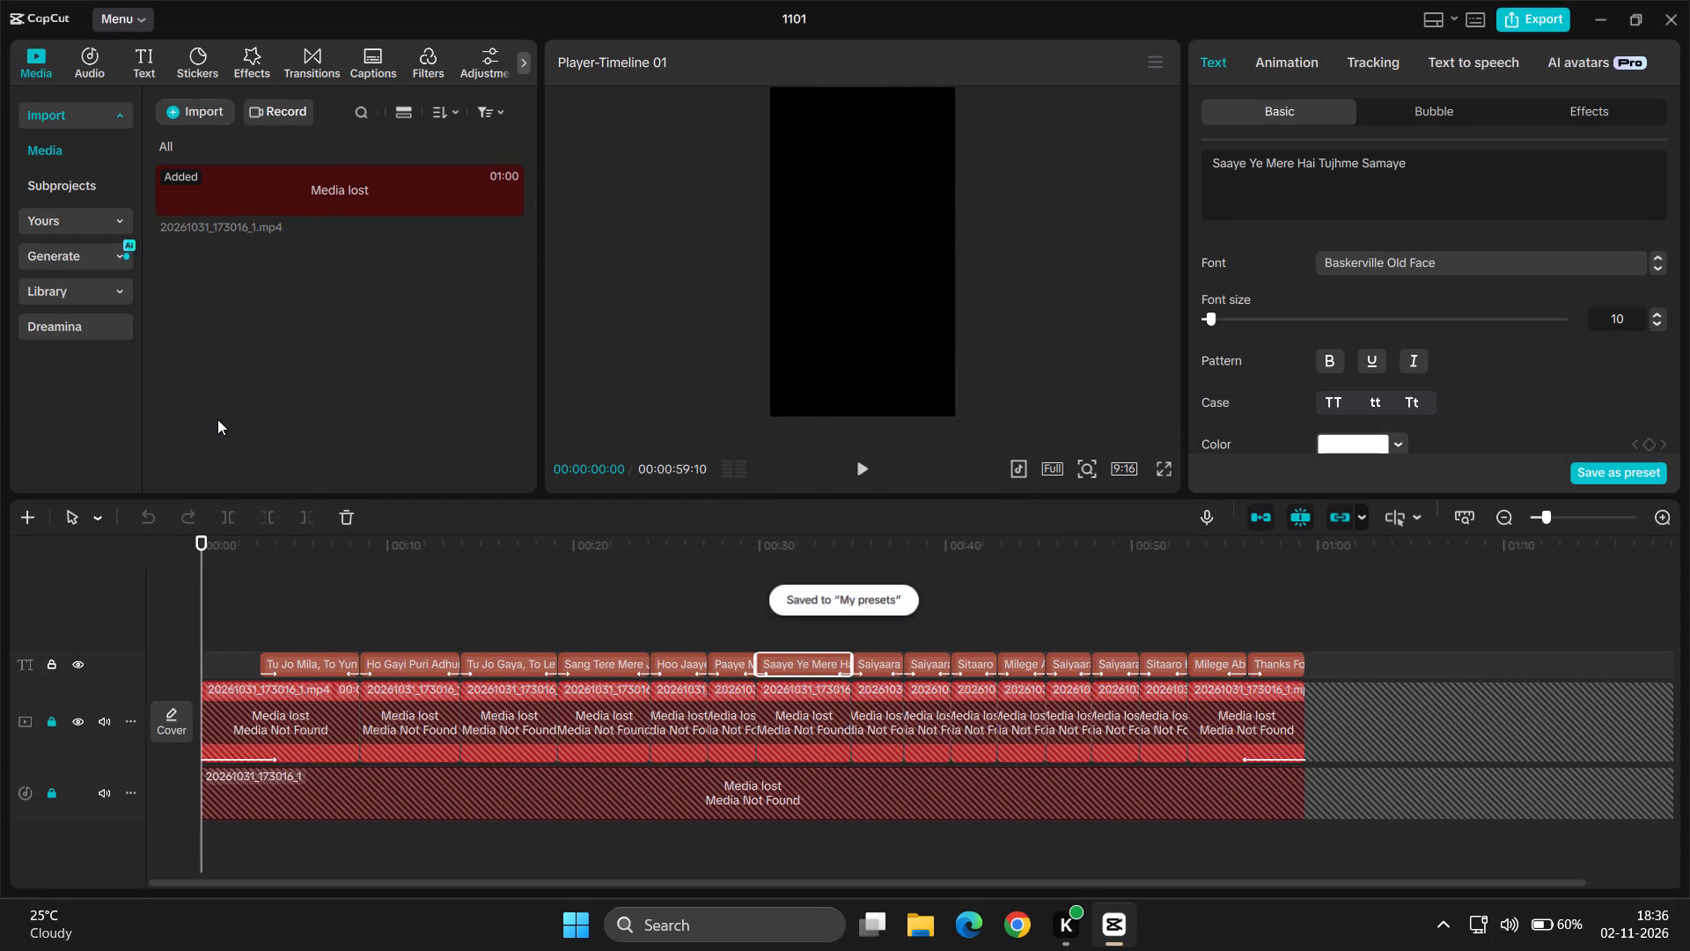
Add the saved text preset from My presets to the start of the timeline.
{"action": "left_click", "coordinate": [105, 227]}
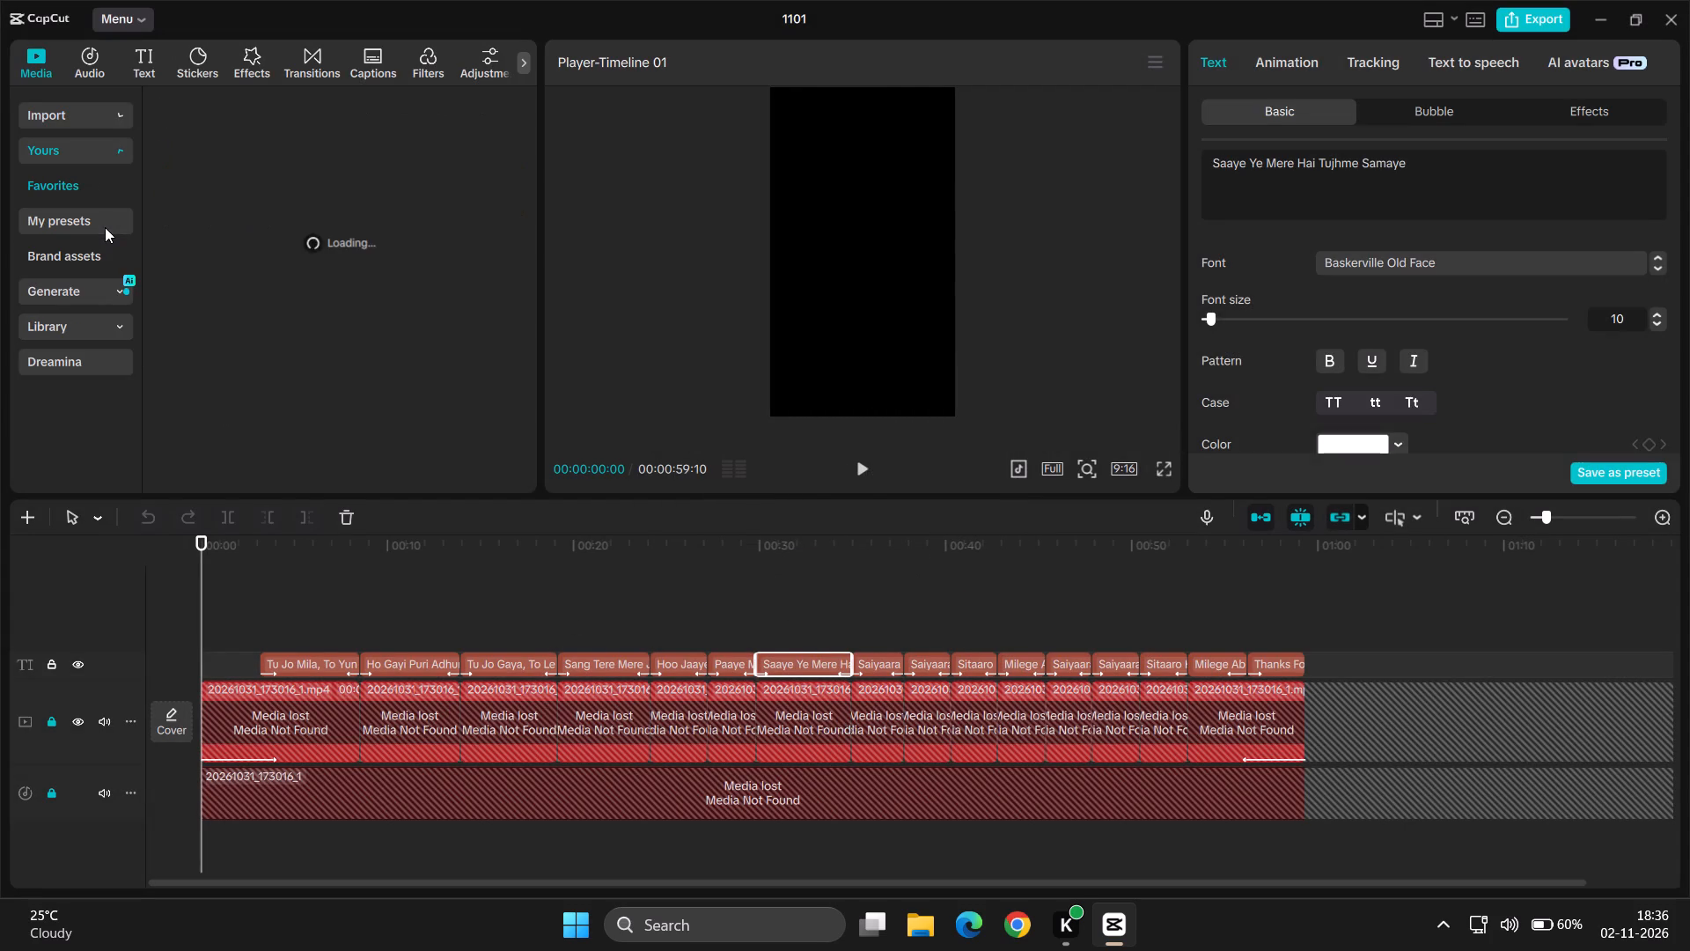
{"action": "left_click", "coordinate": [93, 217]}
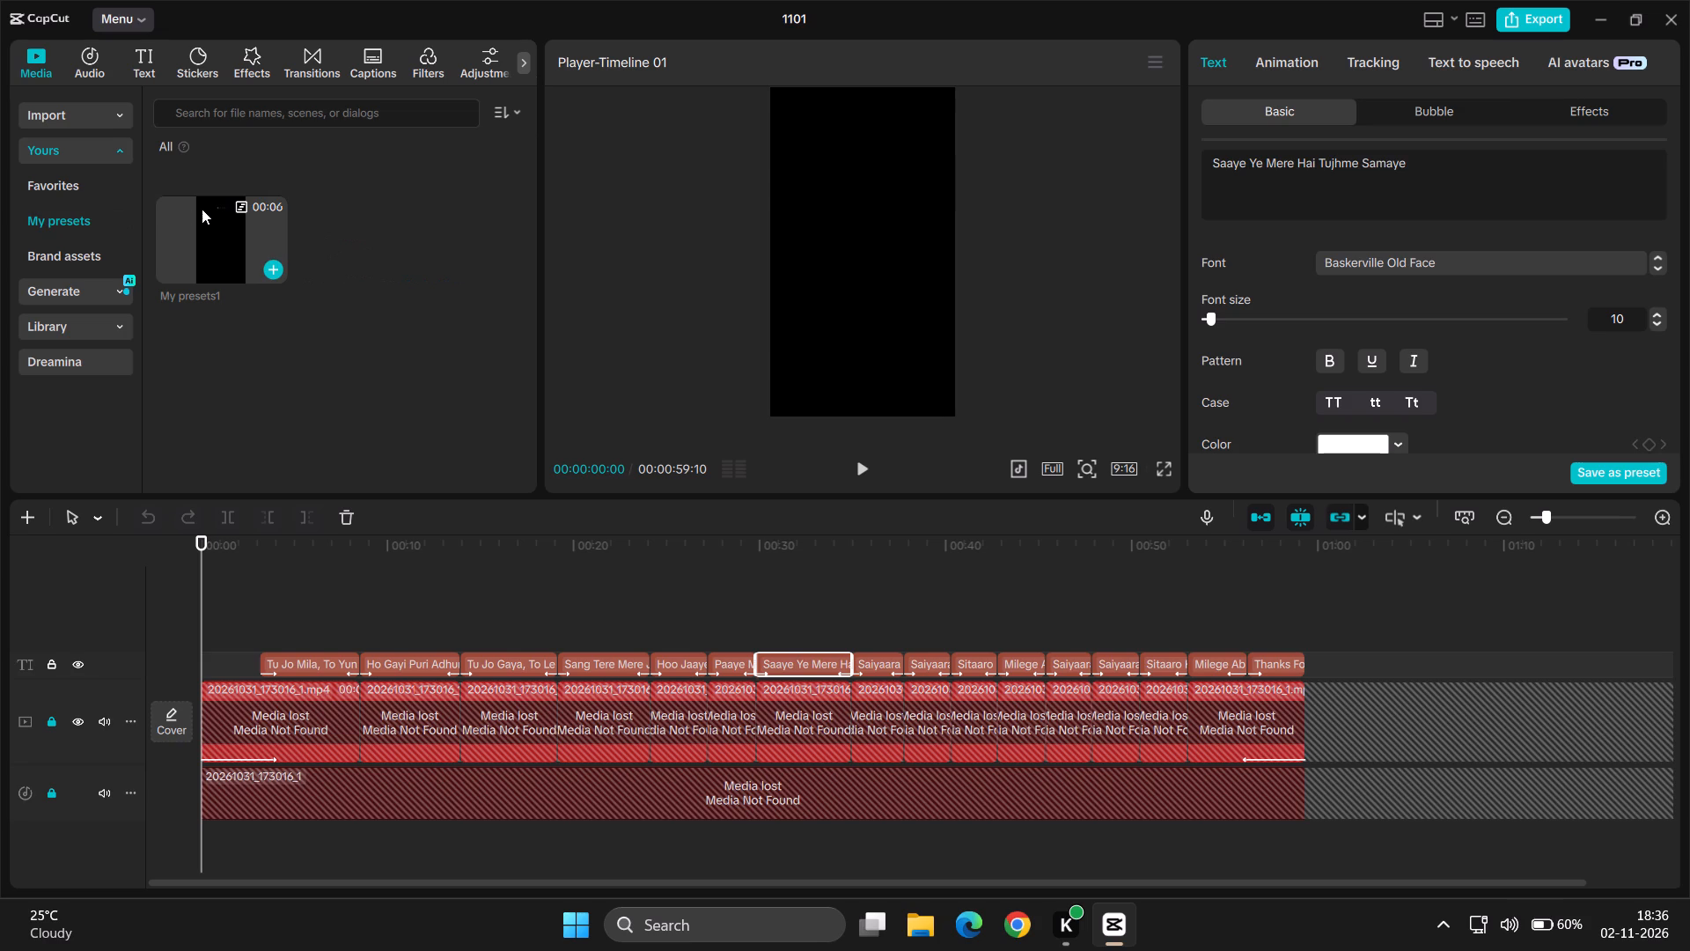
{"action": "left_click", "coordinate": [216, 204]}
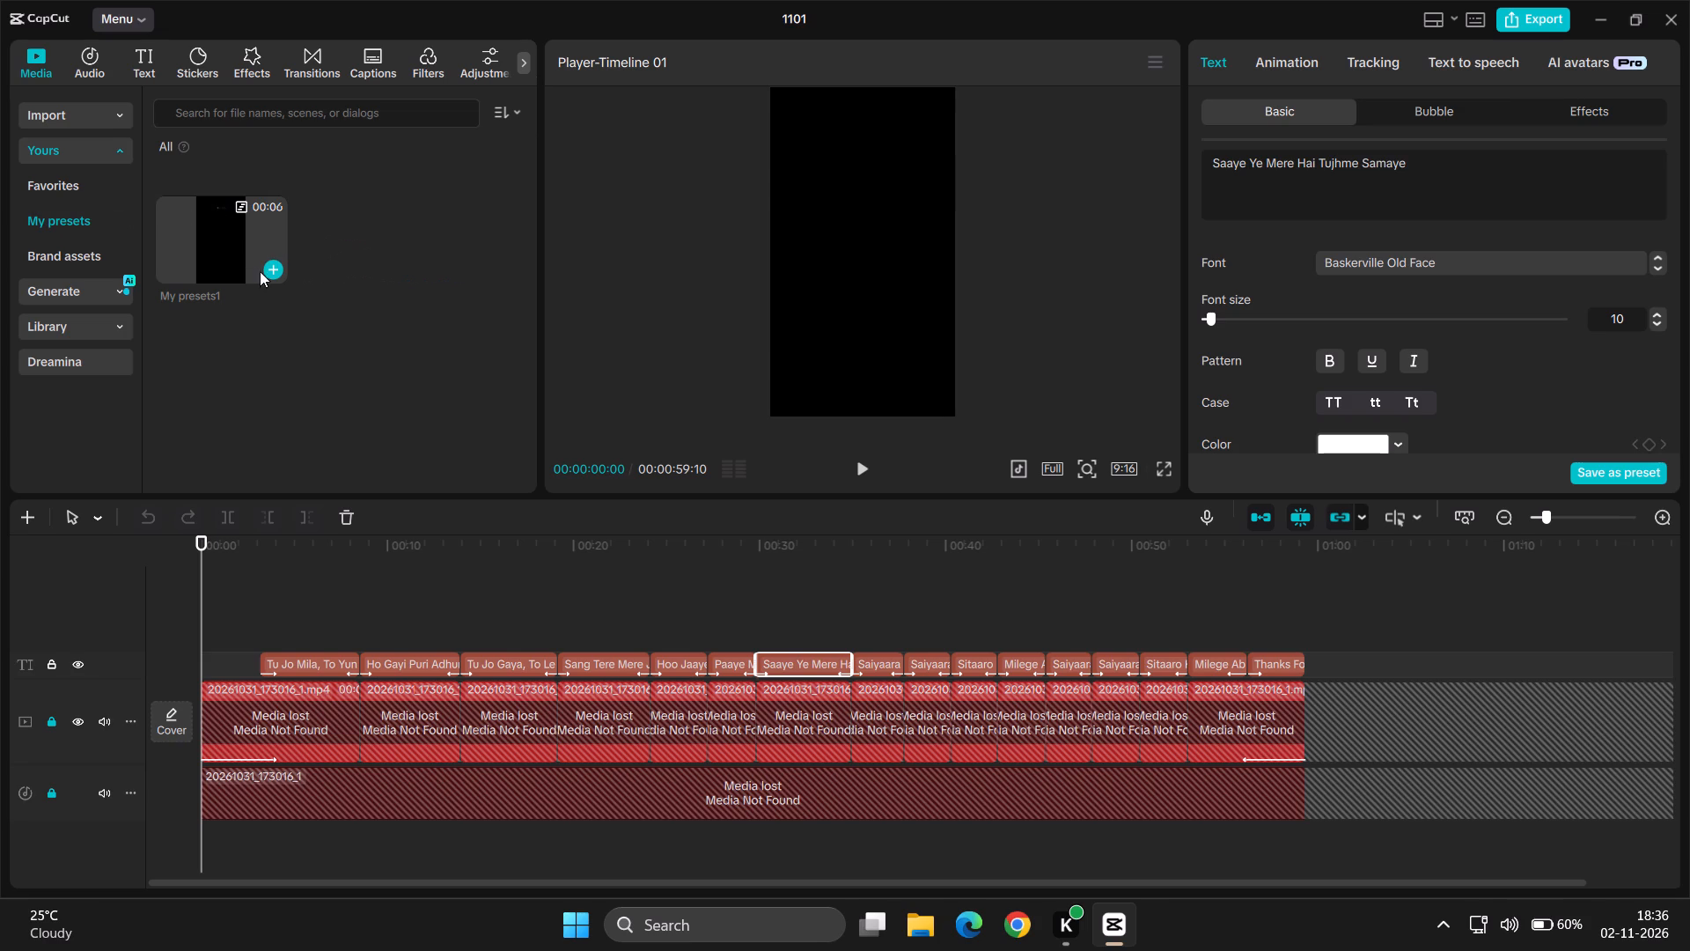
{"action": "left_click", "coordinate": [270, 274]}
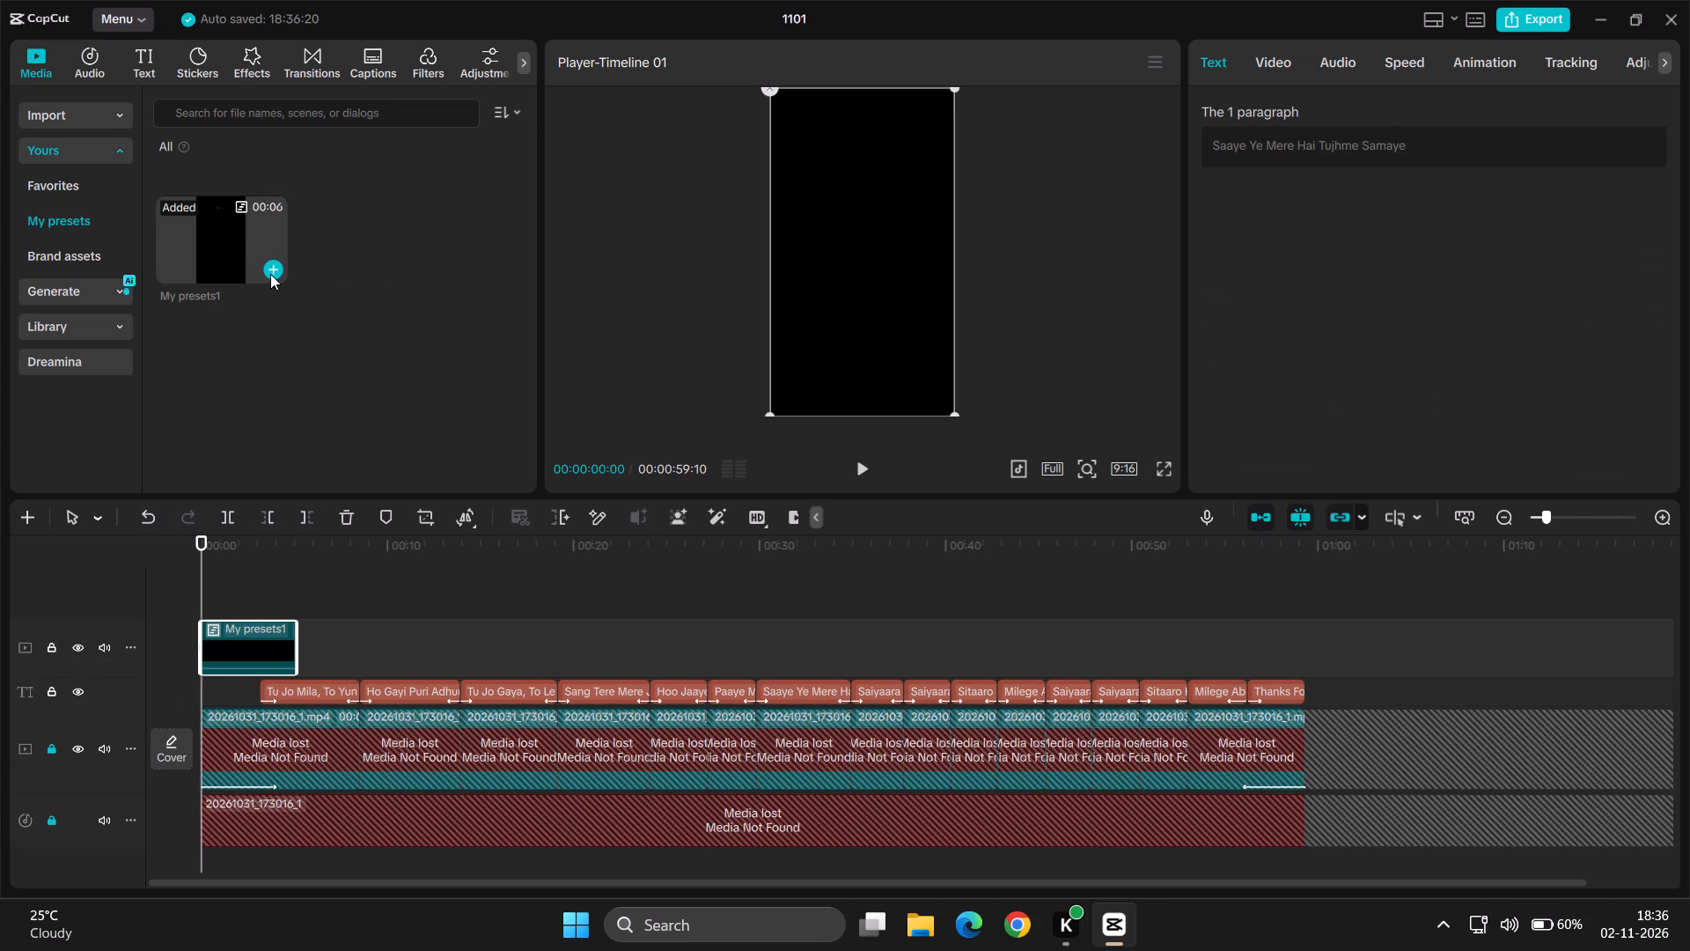
Play the beginning of the timeline and view the added preset clip in the full-screen preview.
{"action": "key", "text": "space"}
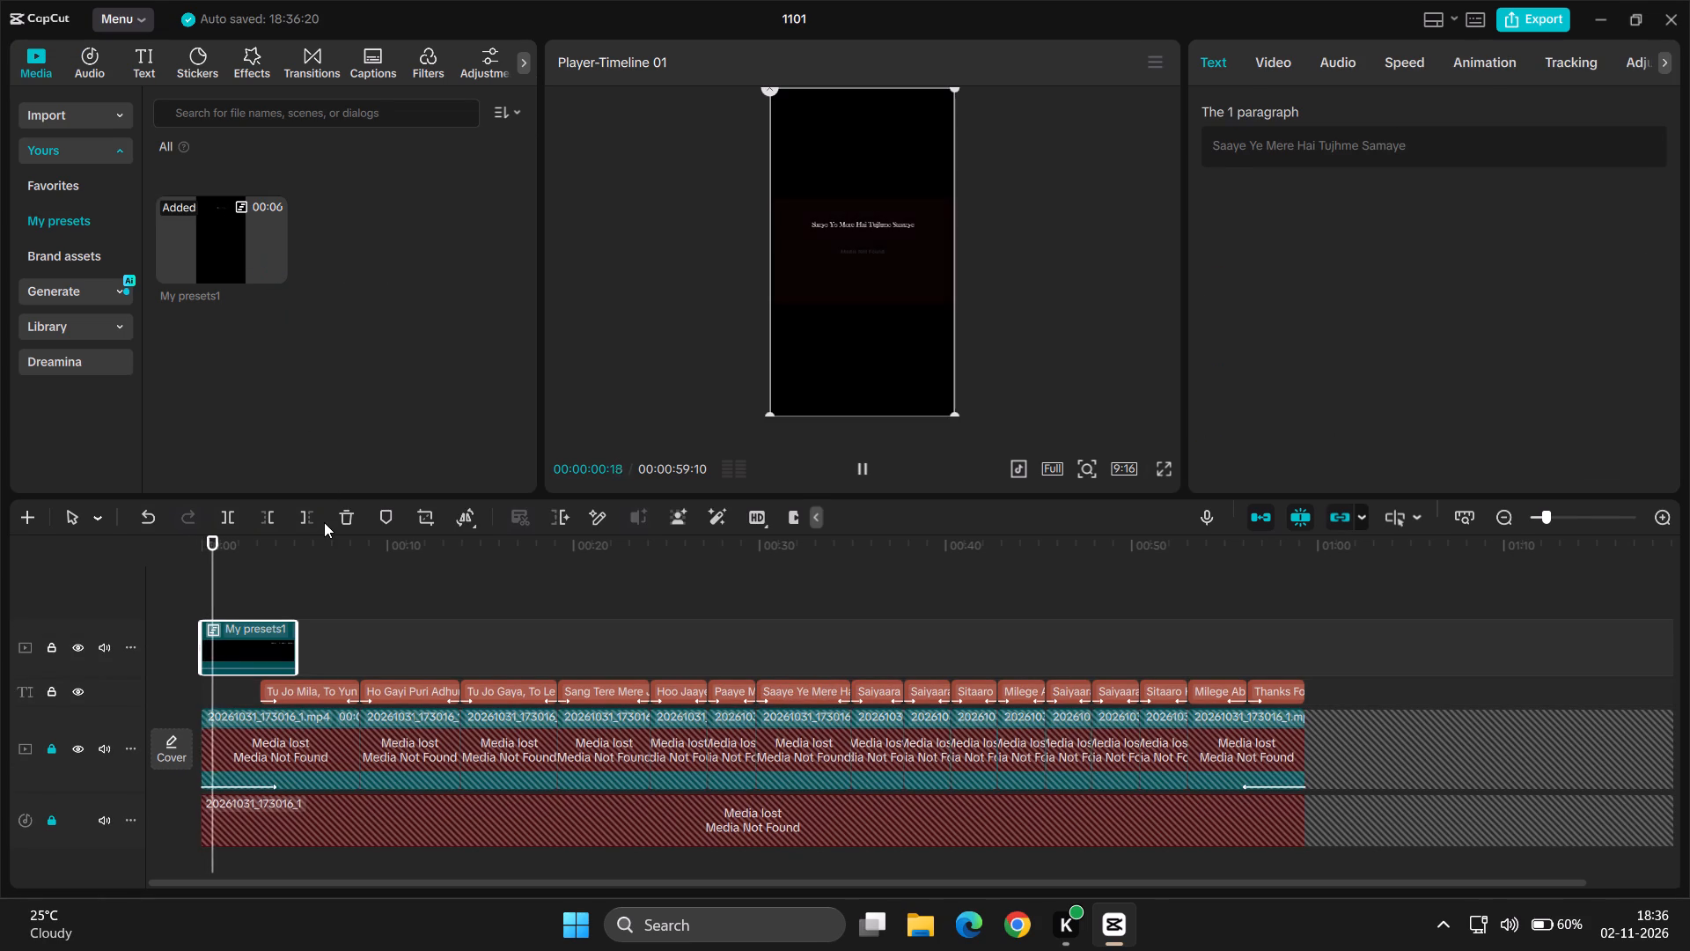
{"action": "key", "text": "space"}
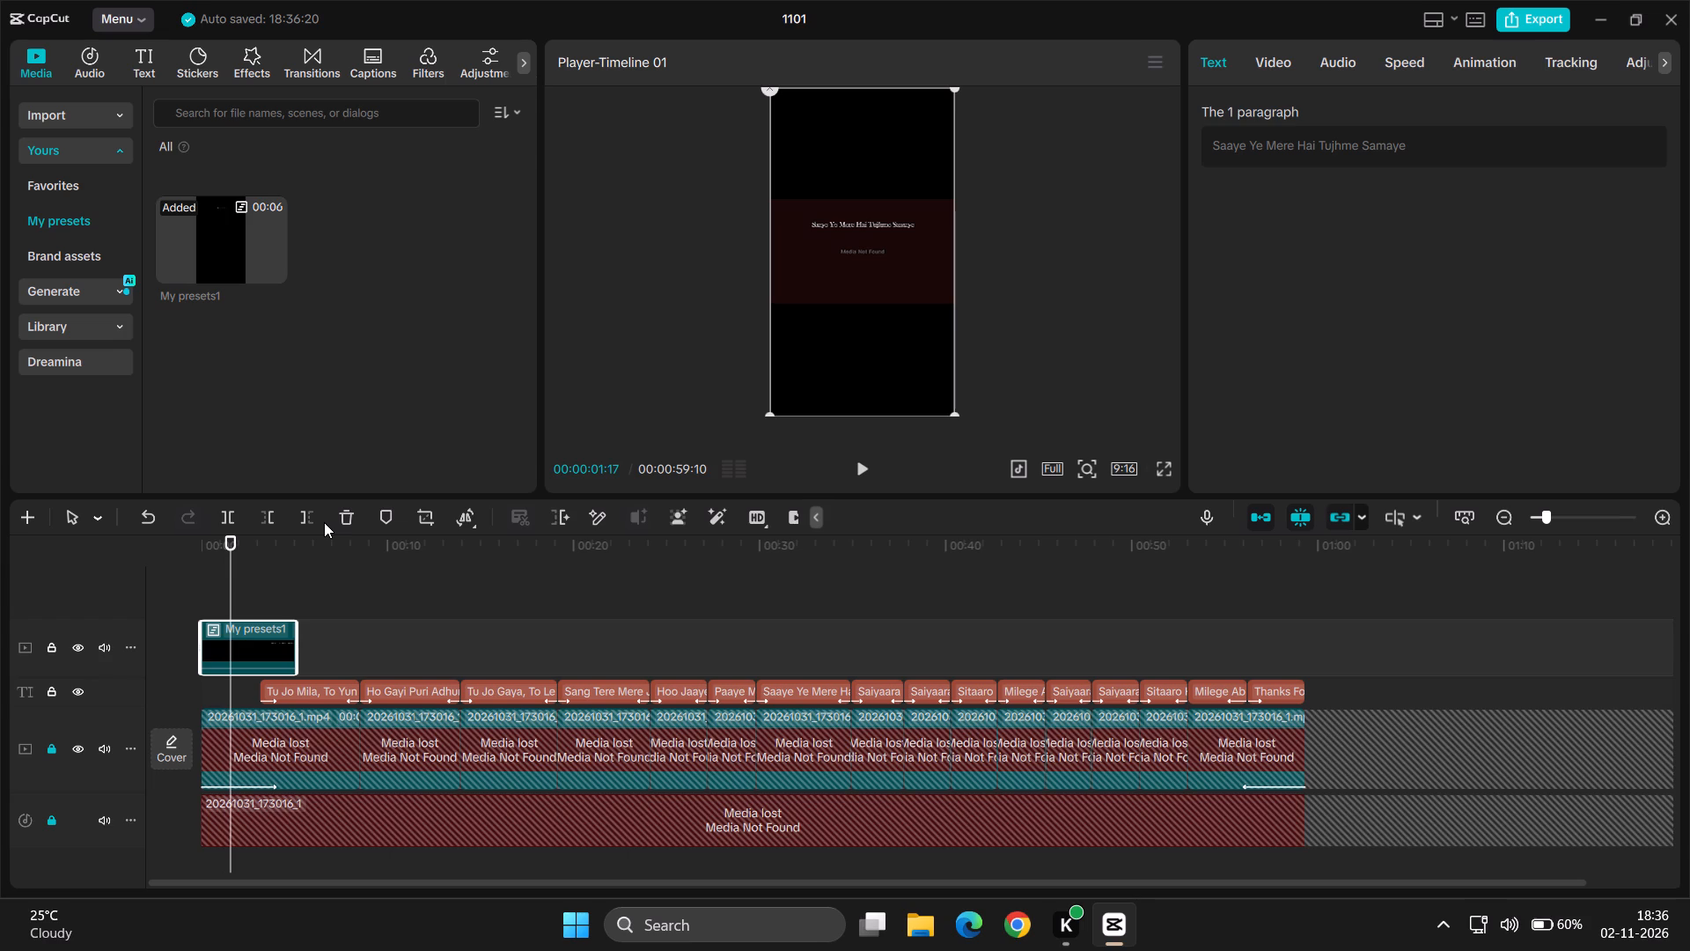
{"action": "left_click", "coordinate": [271, 646]}
{"action": "left_click", "coordinate": [1168, 468]}
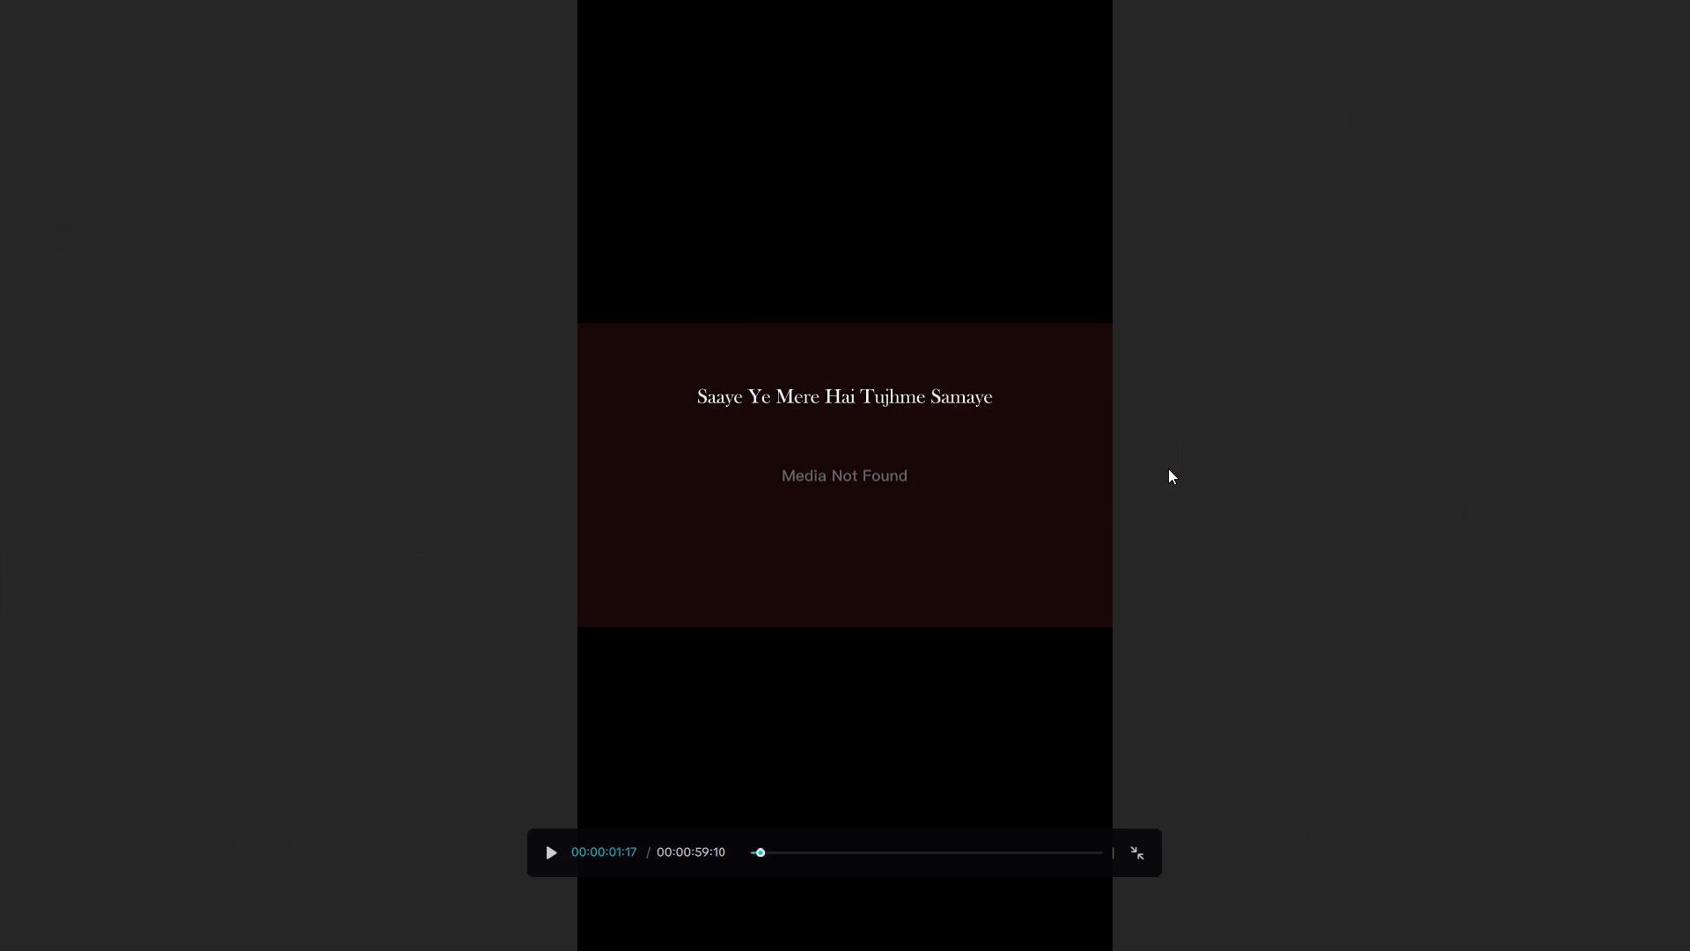
{"action": "left_click", "coordinate": [1135, 850]}
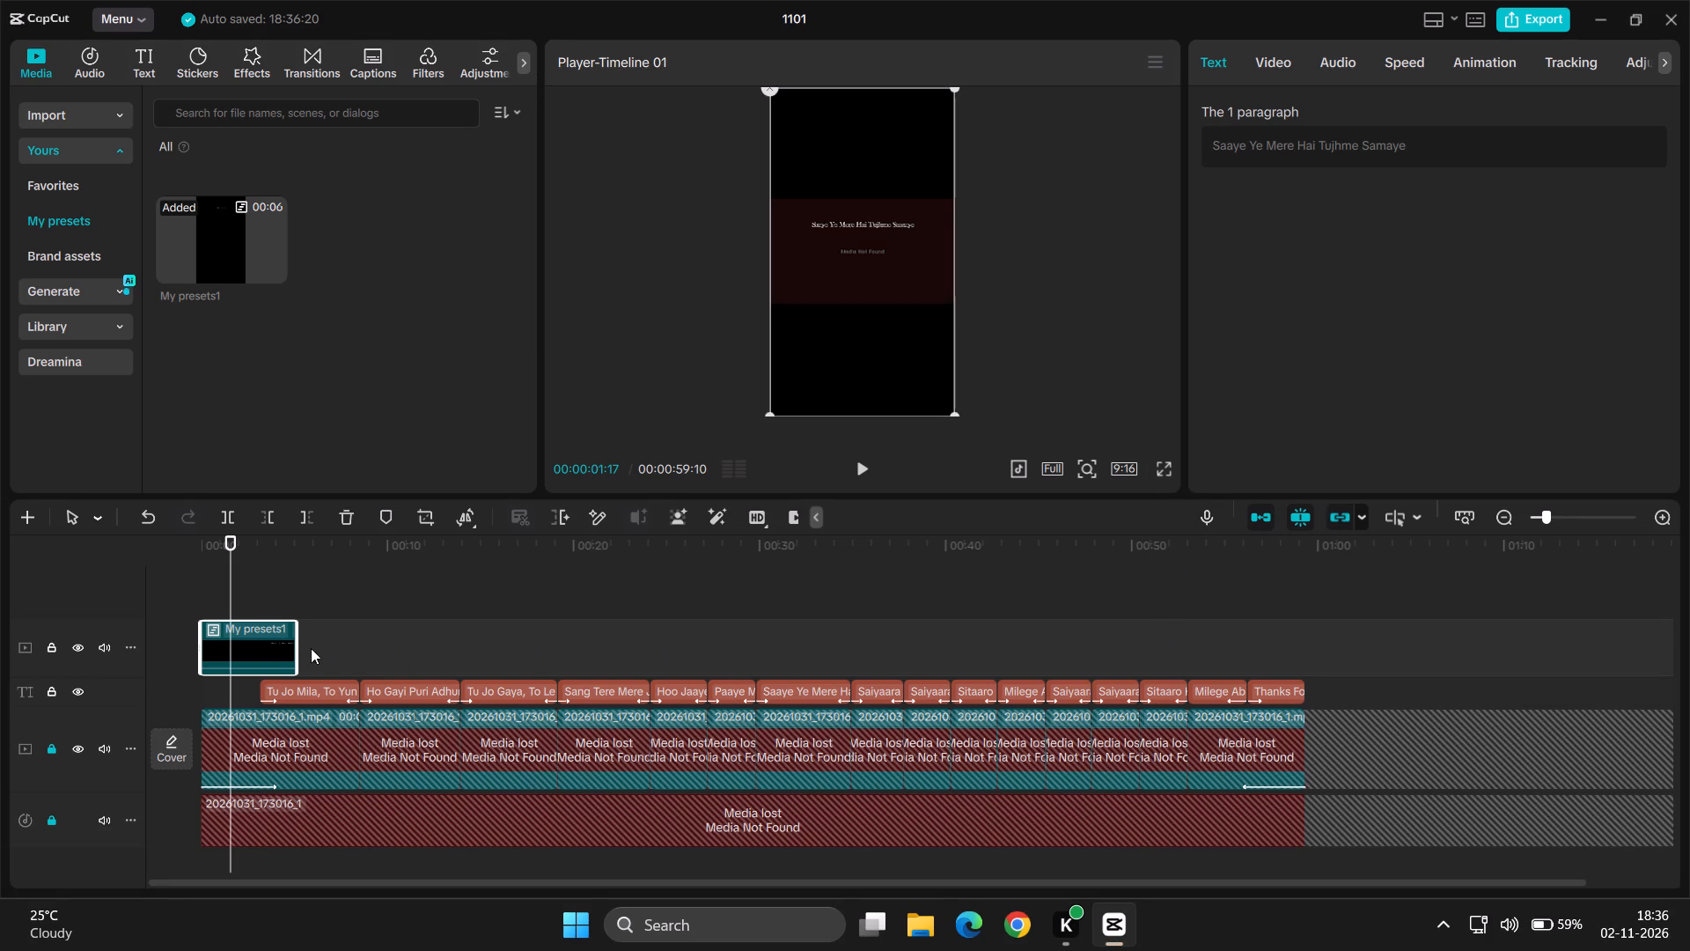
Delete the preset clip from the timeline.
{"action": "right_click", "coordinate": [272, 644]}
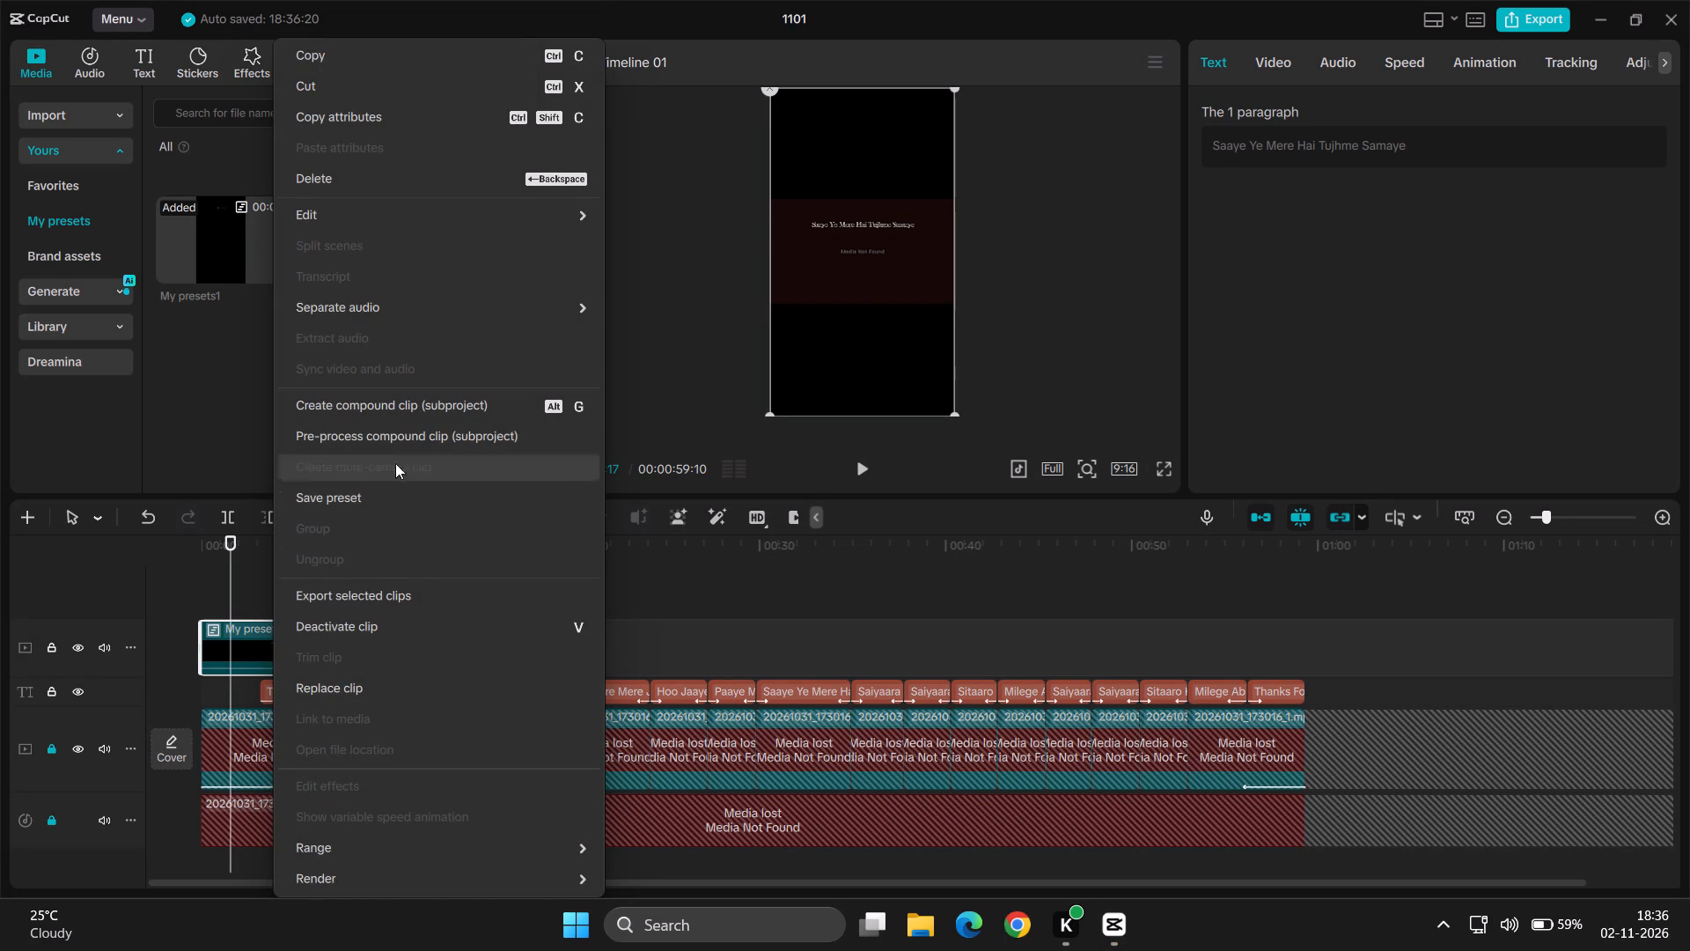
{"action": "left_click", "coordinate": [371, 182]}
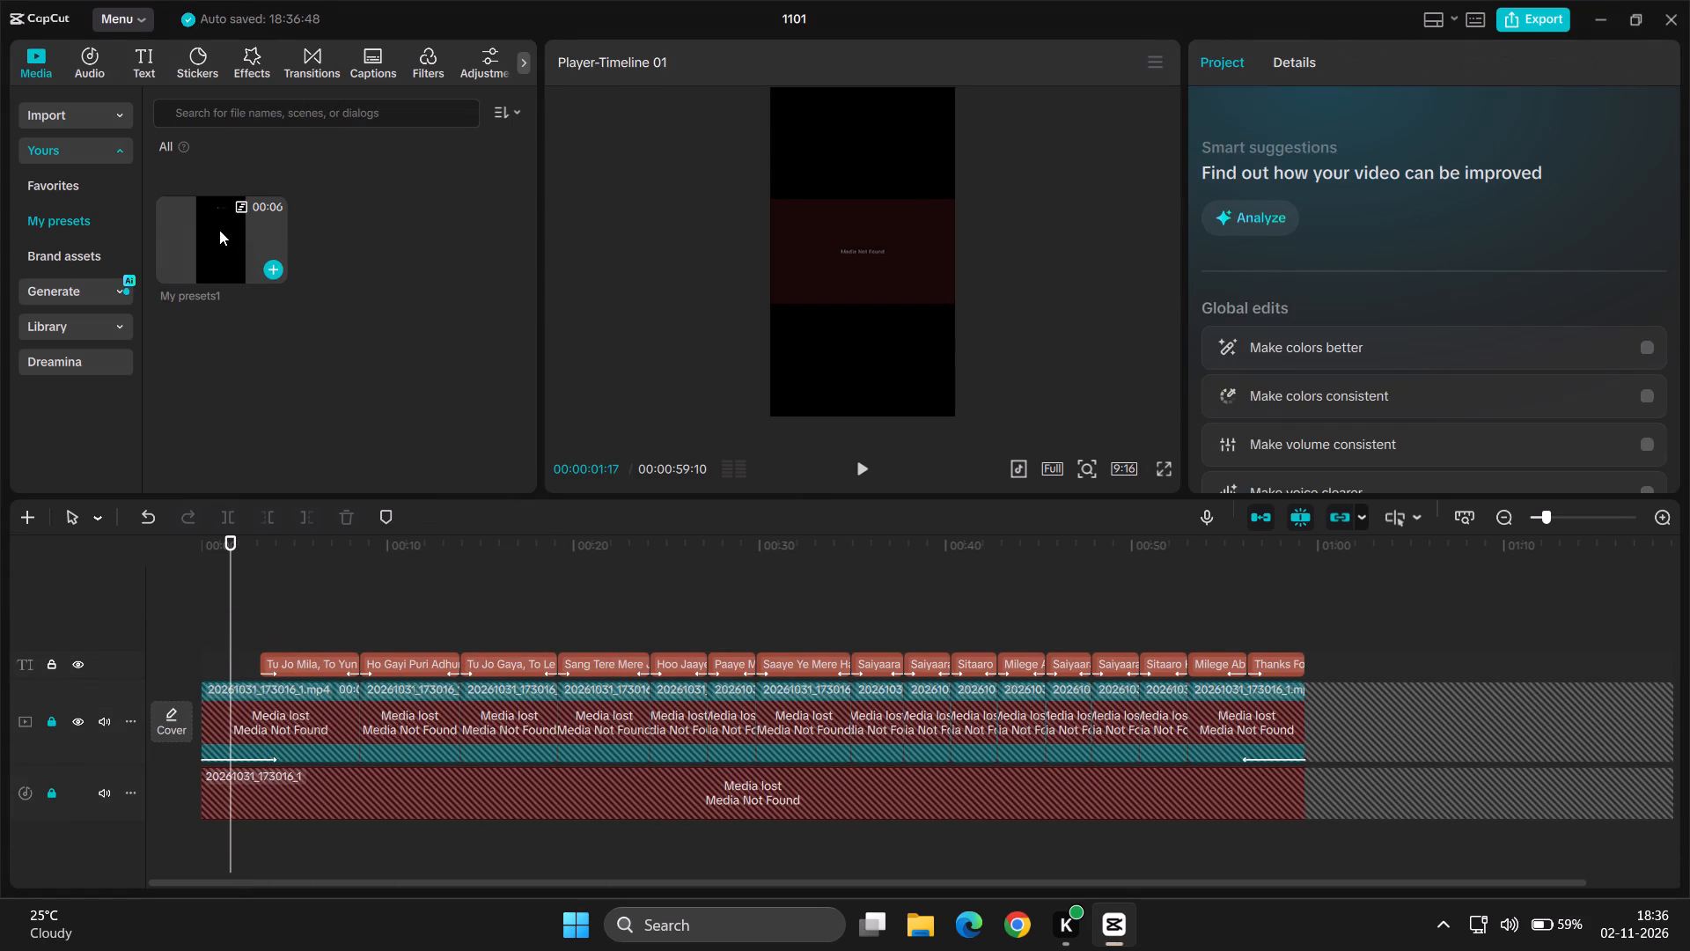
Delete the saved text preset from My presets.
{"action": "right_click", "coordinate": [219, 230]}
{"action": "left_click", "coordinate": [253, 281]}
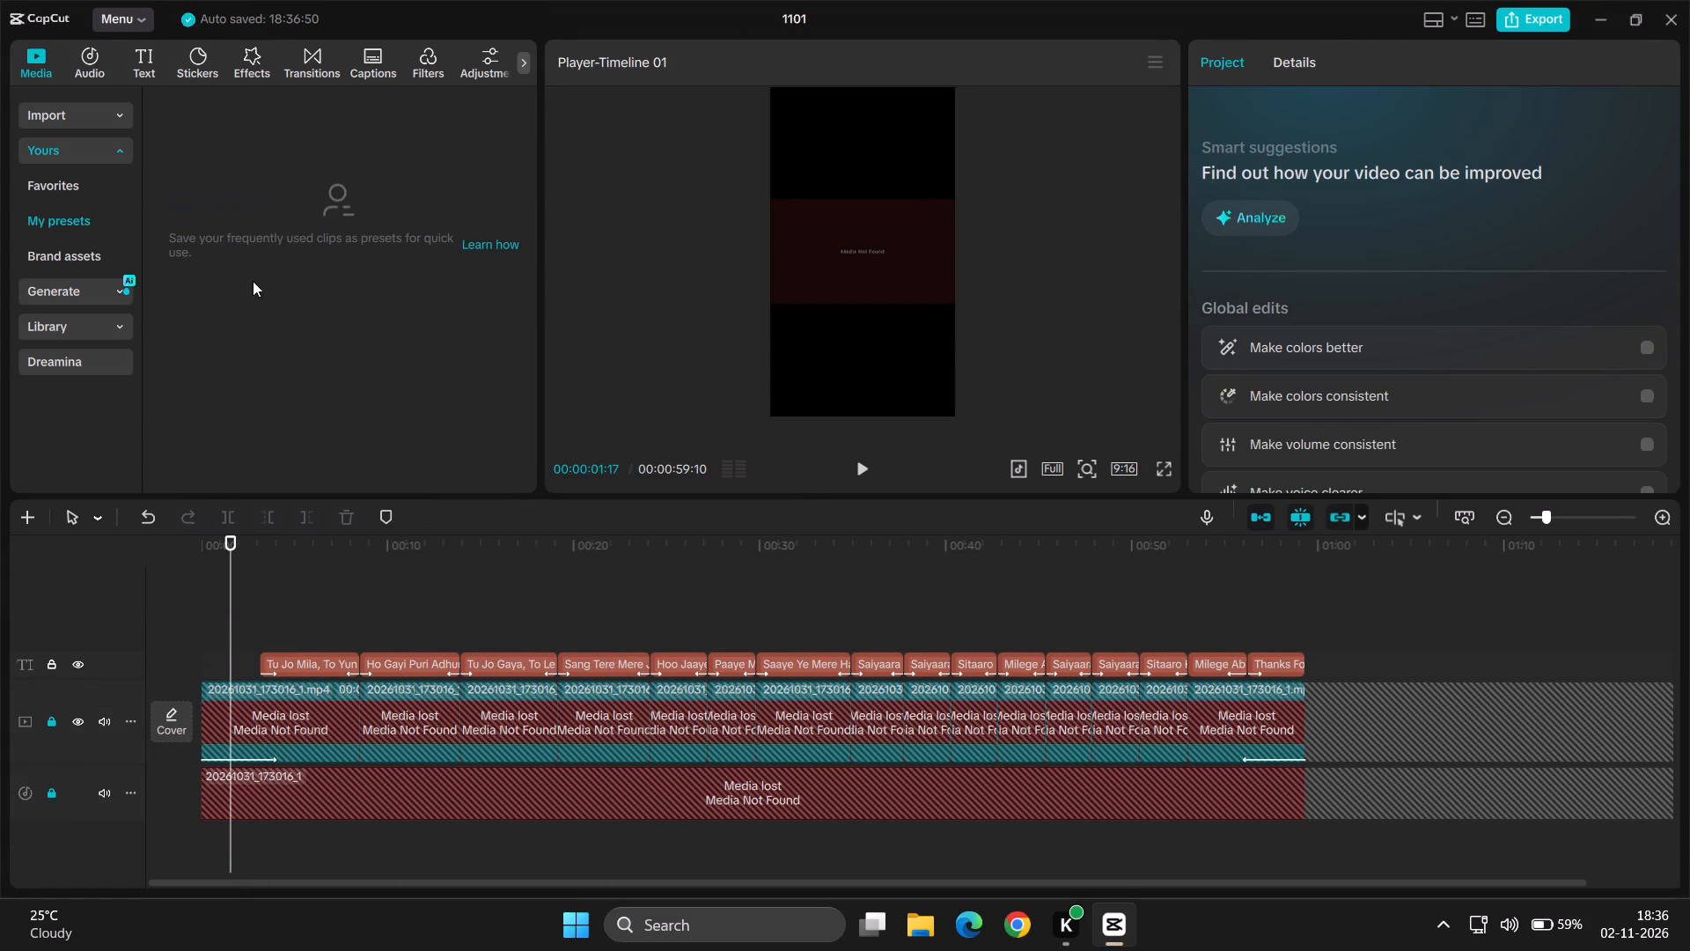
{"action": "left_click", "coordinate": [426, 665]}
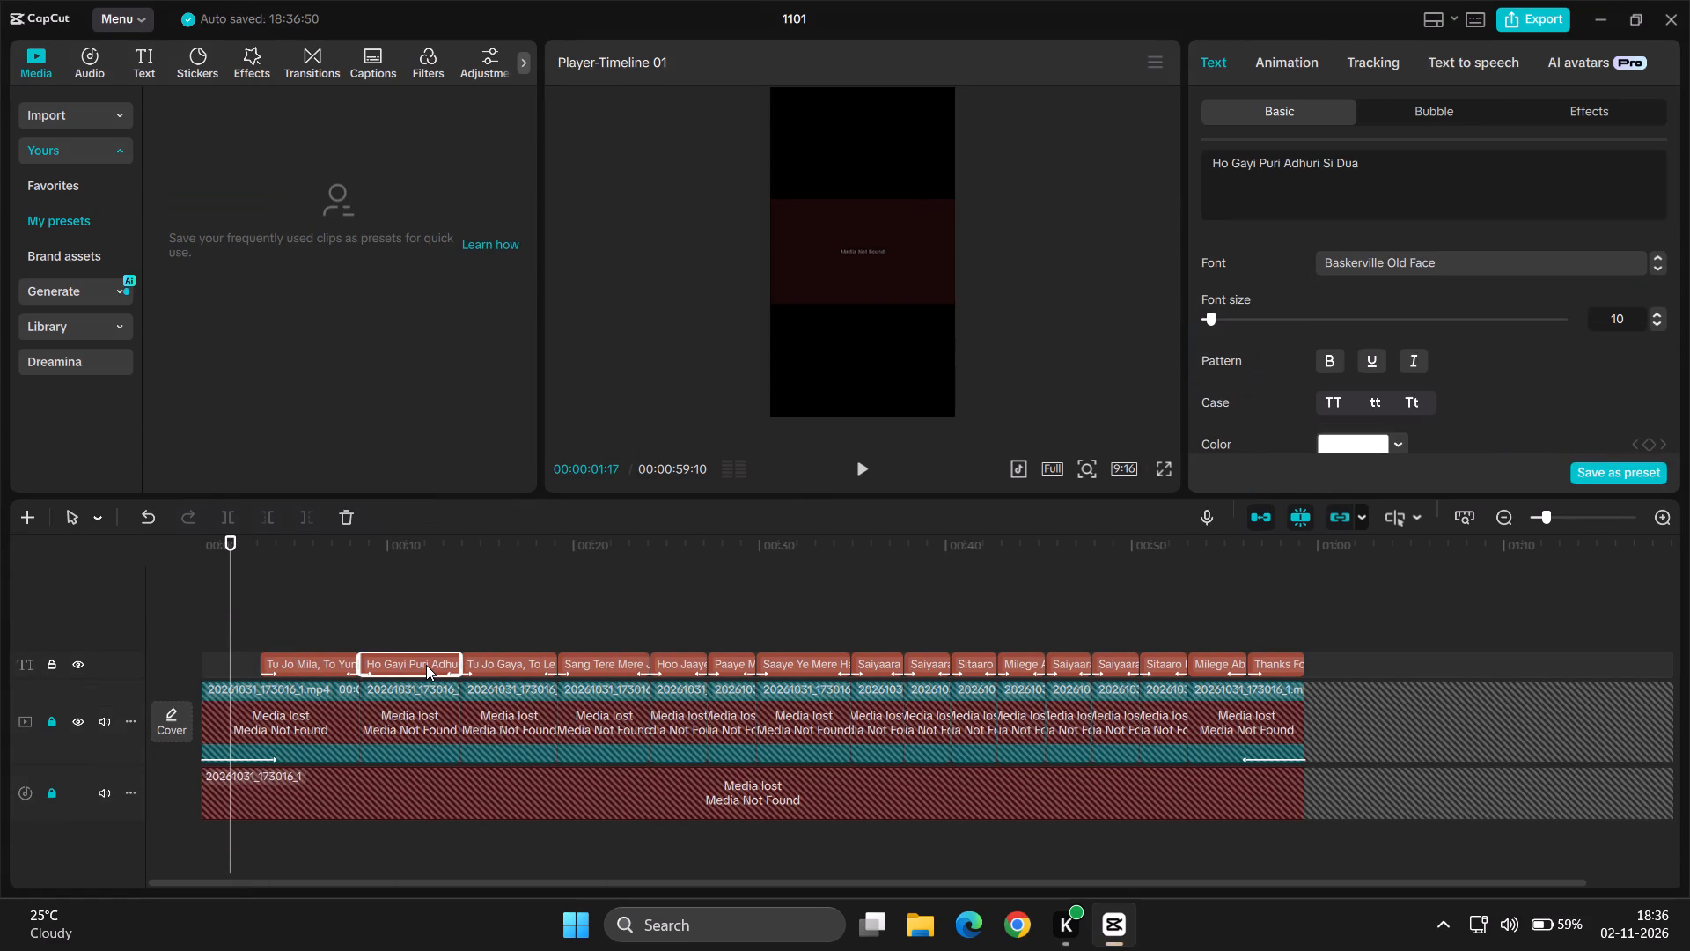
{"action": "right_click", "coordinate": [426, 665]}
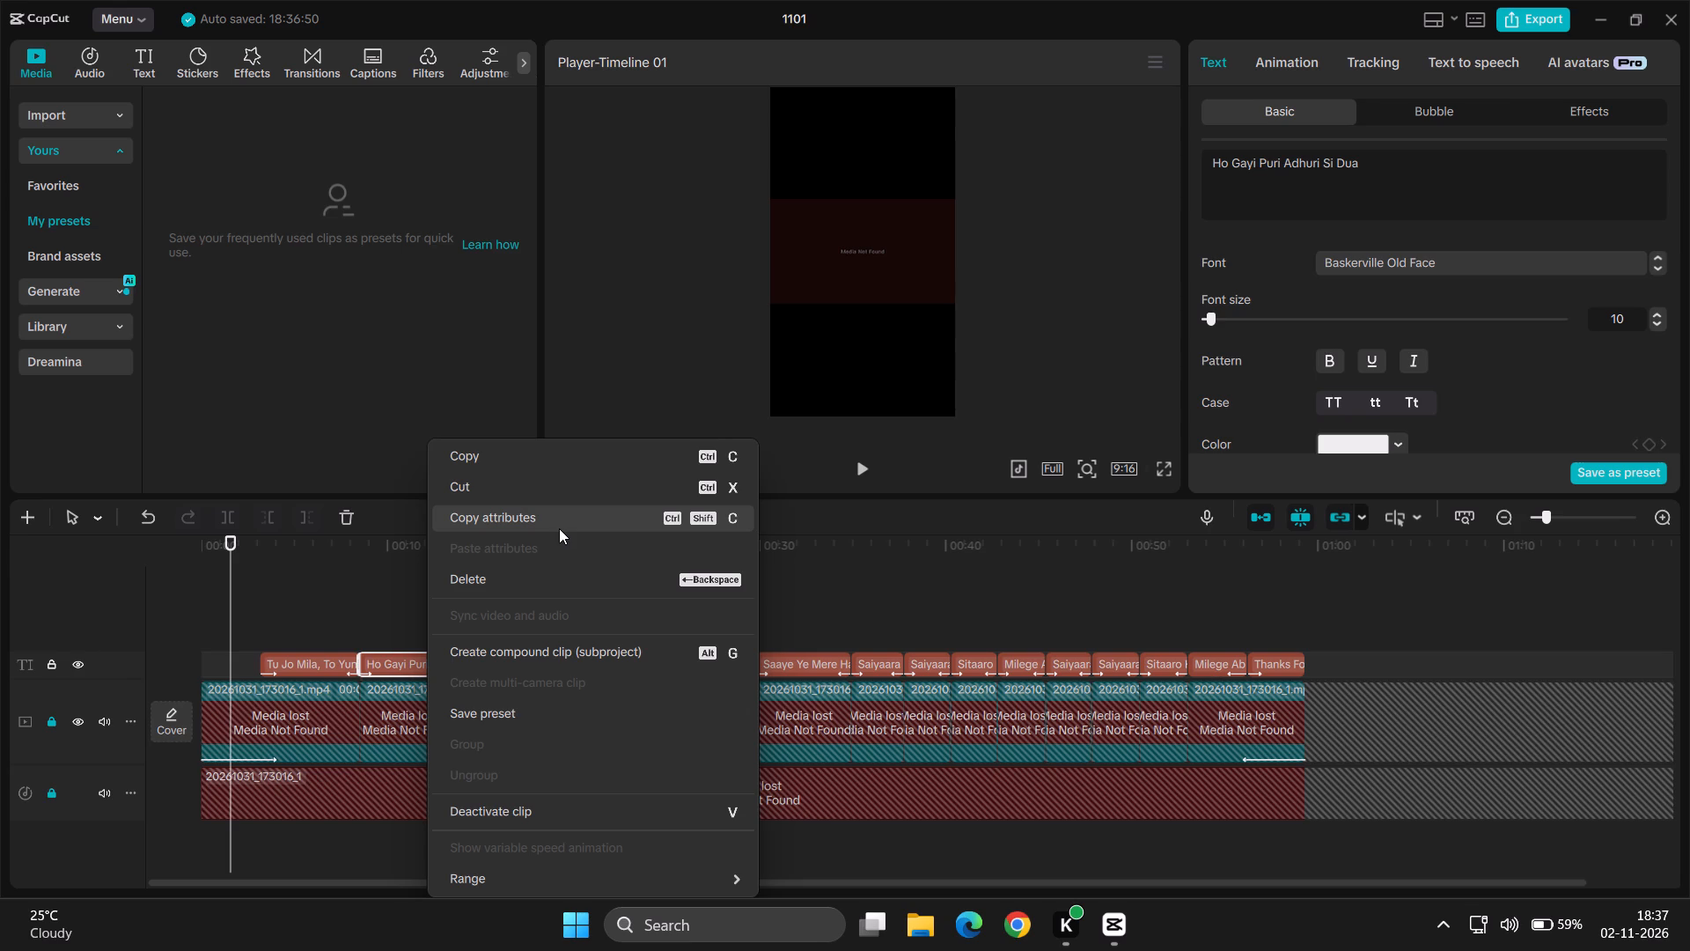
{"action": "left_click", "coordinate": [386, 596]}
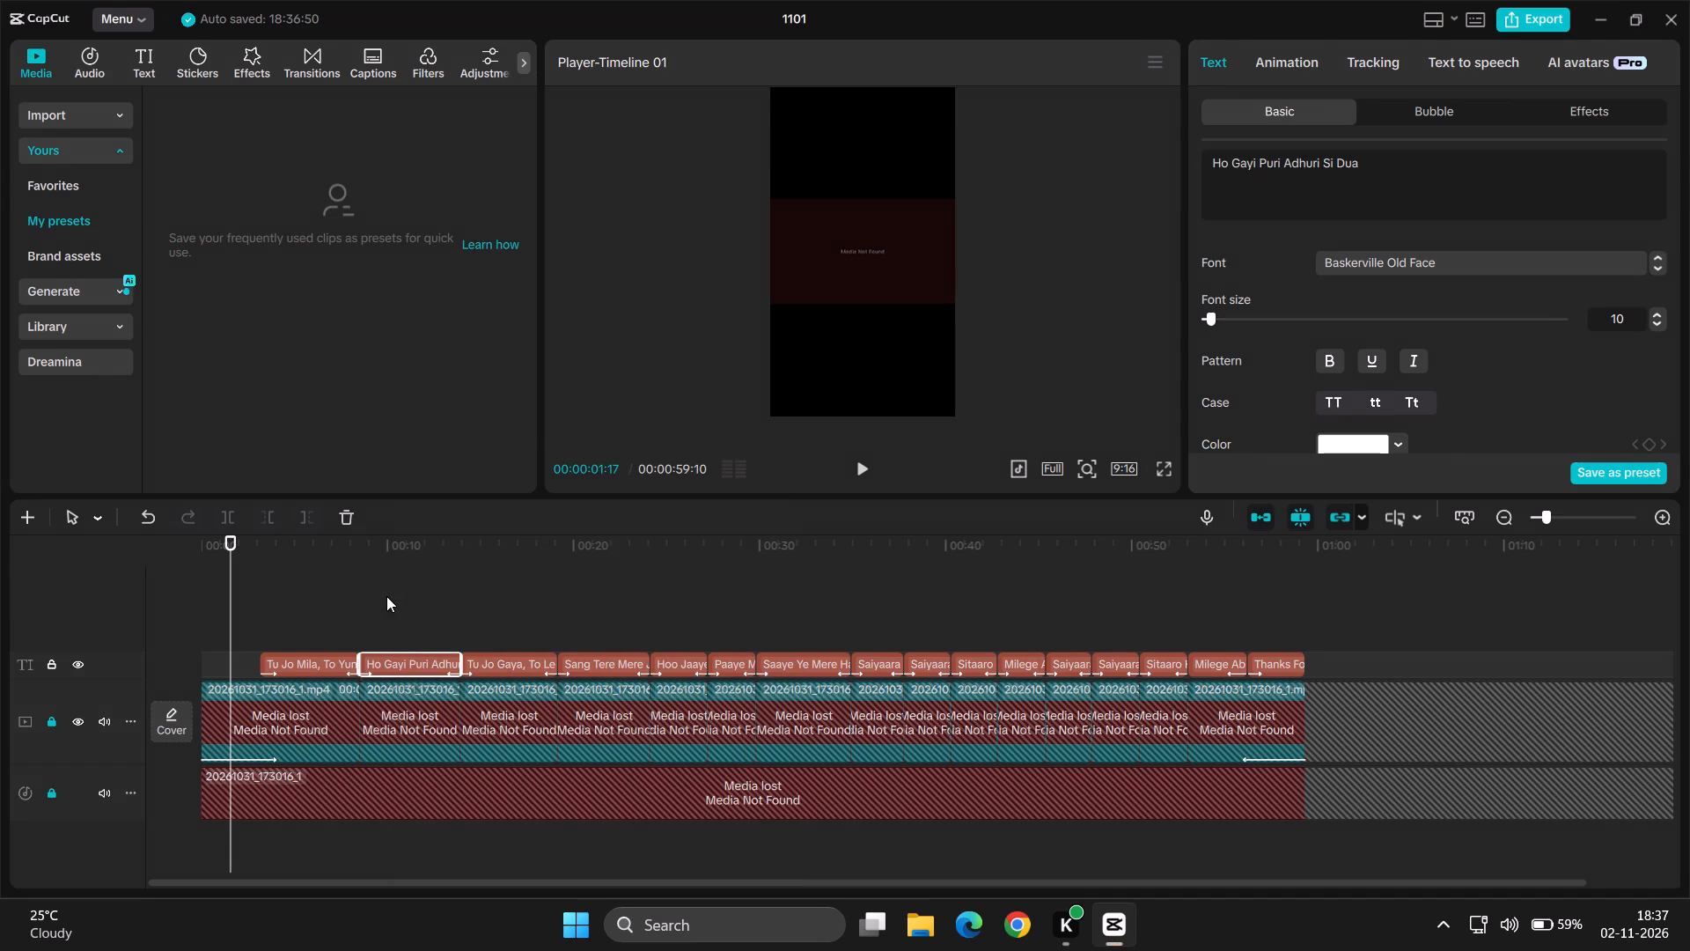
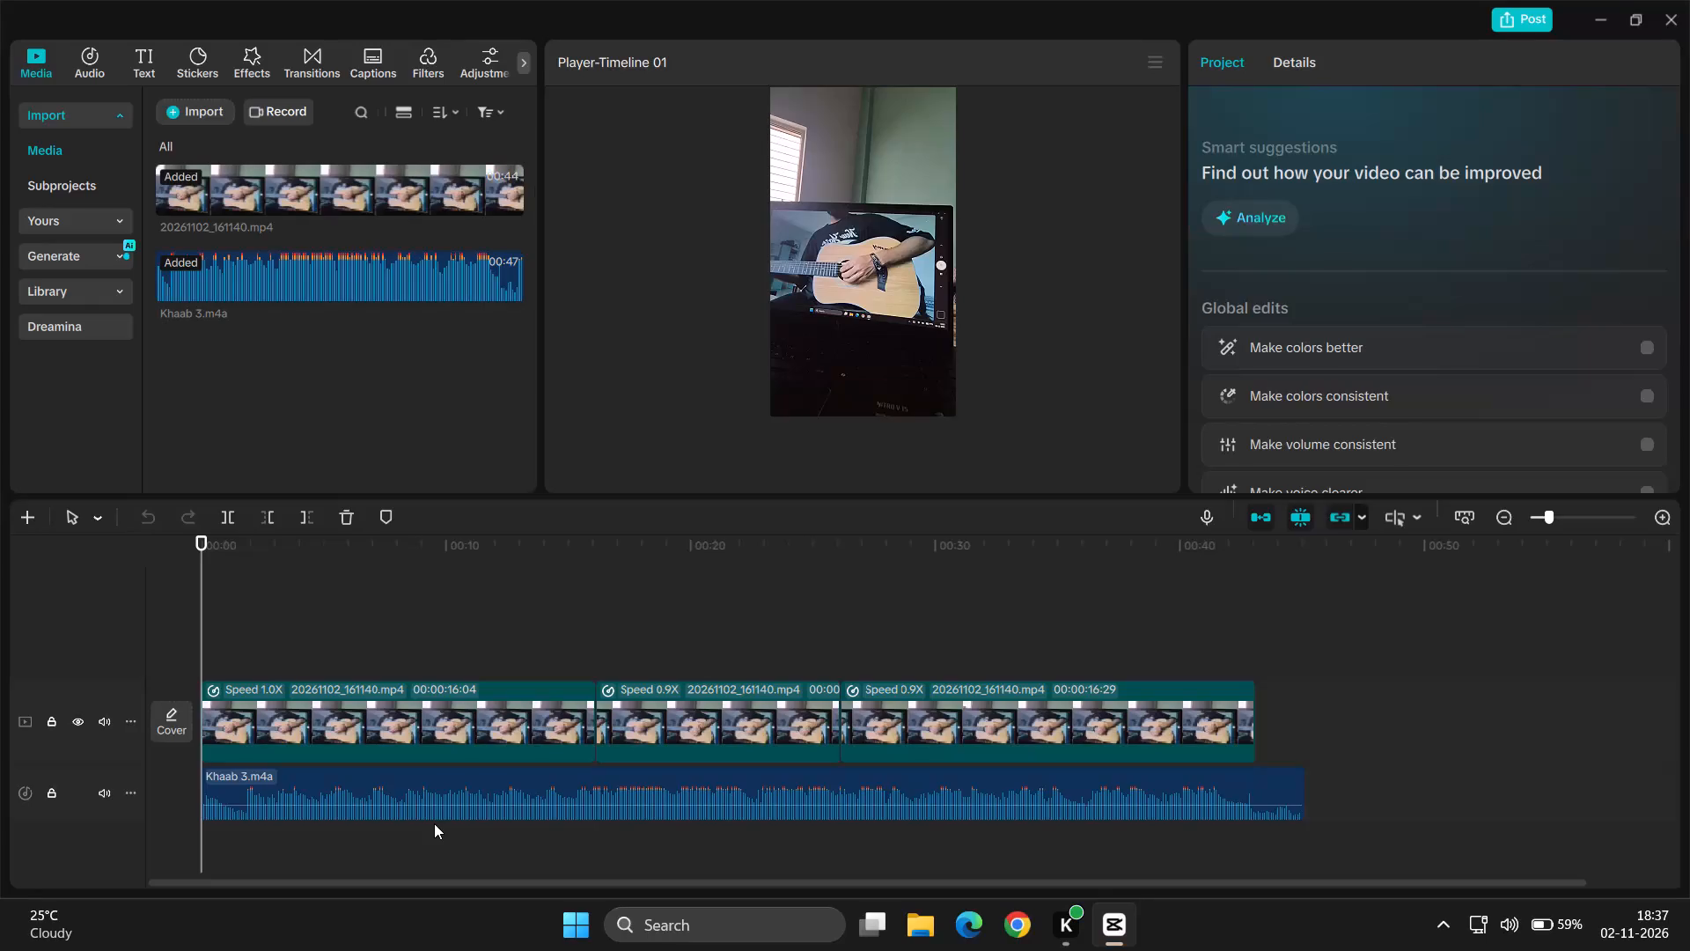
Play the timeline from the beginning to preview the guitar video with its audio.
{"action": "key", "text": "space"}
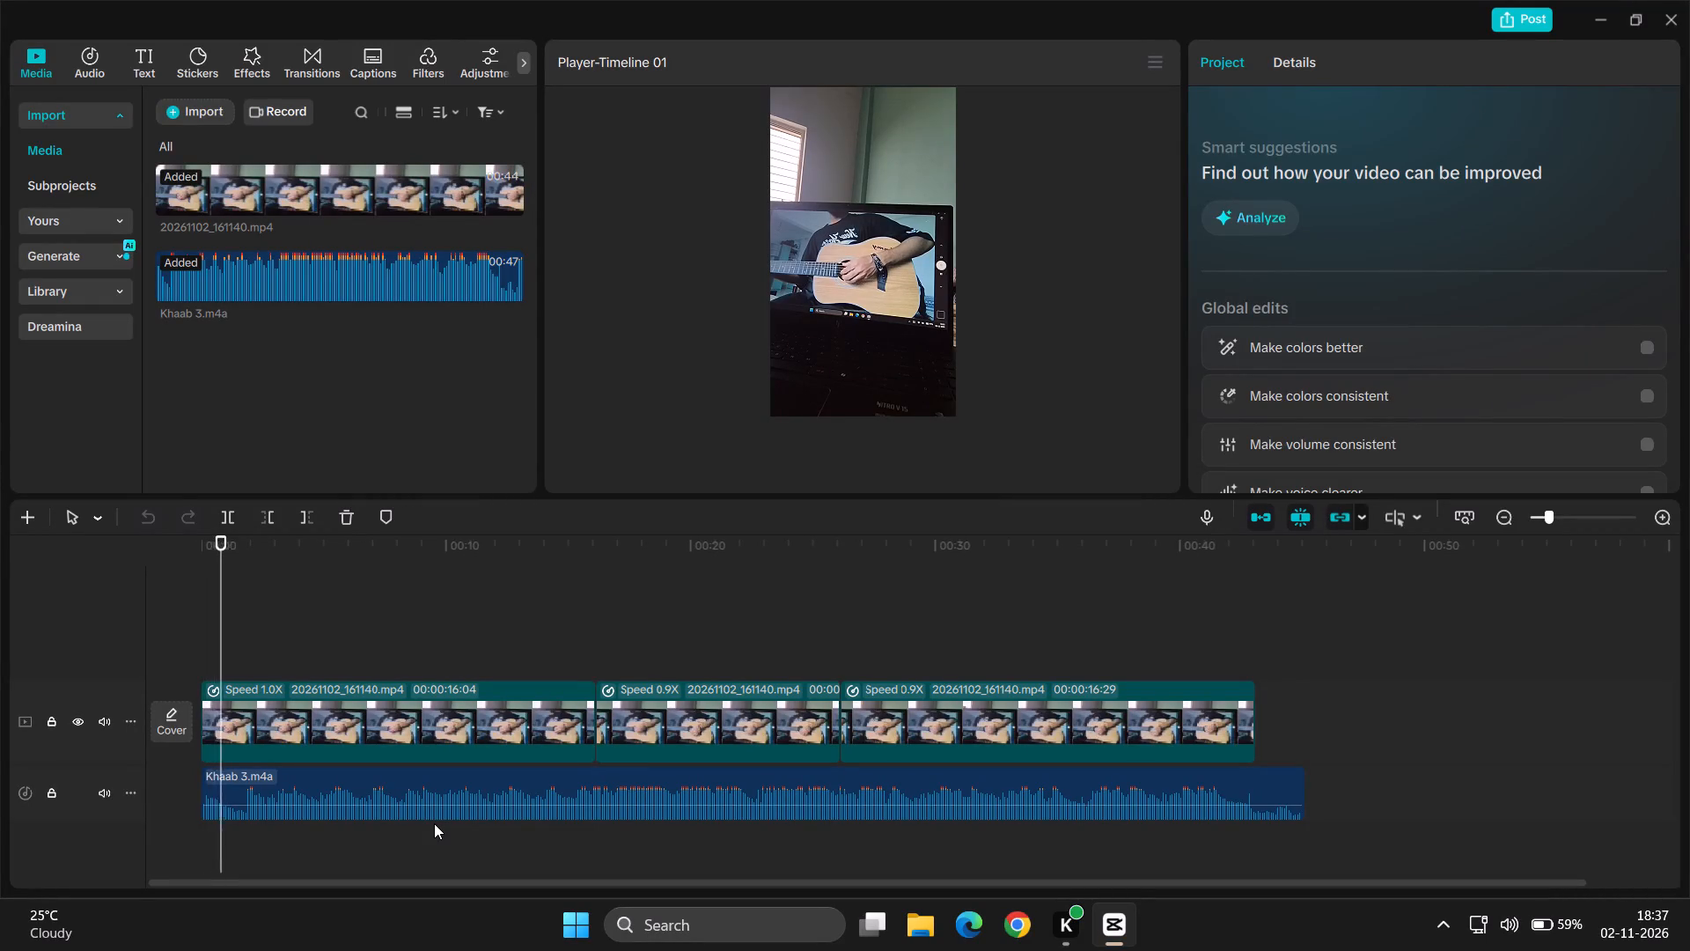
Open the window options for the running Kuro app on the taskbar.
{"action": "right_click", "coordinate": [1082, 916]}
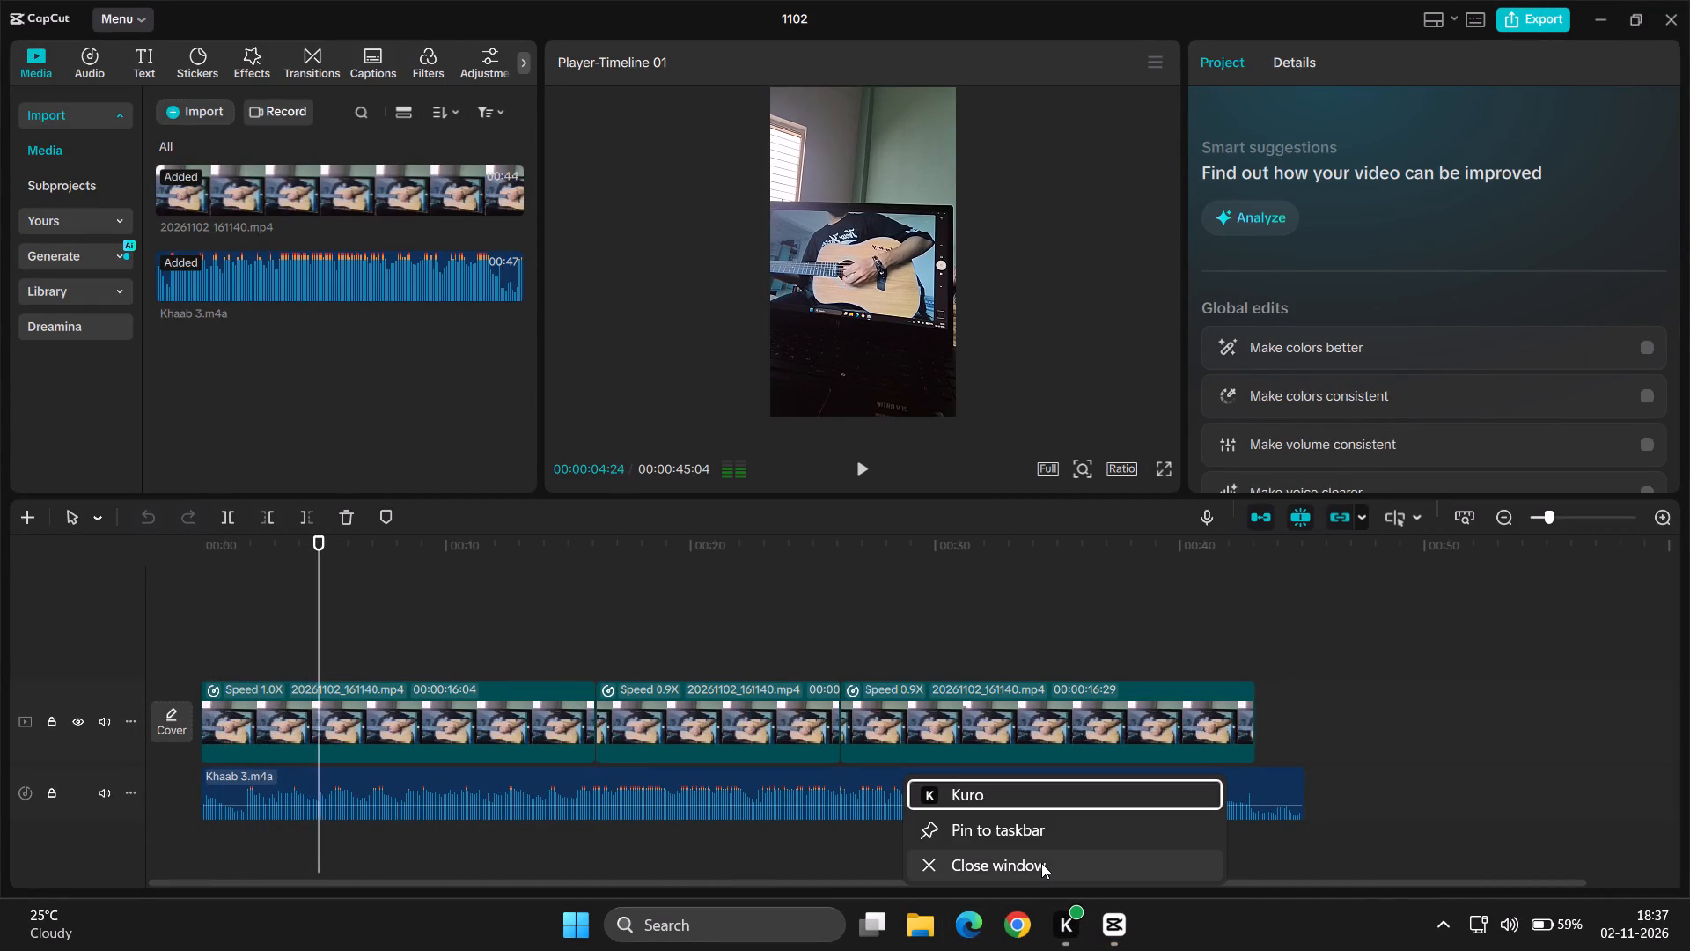
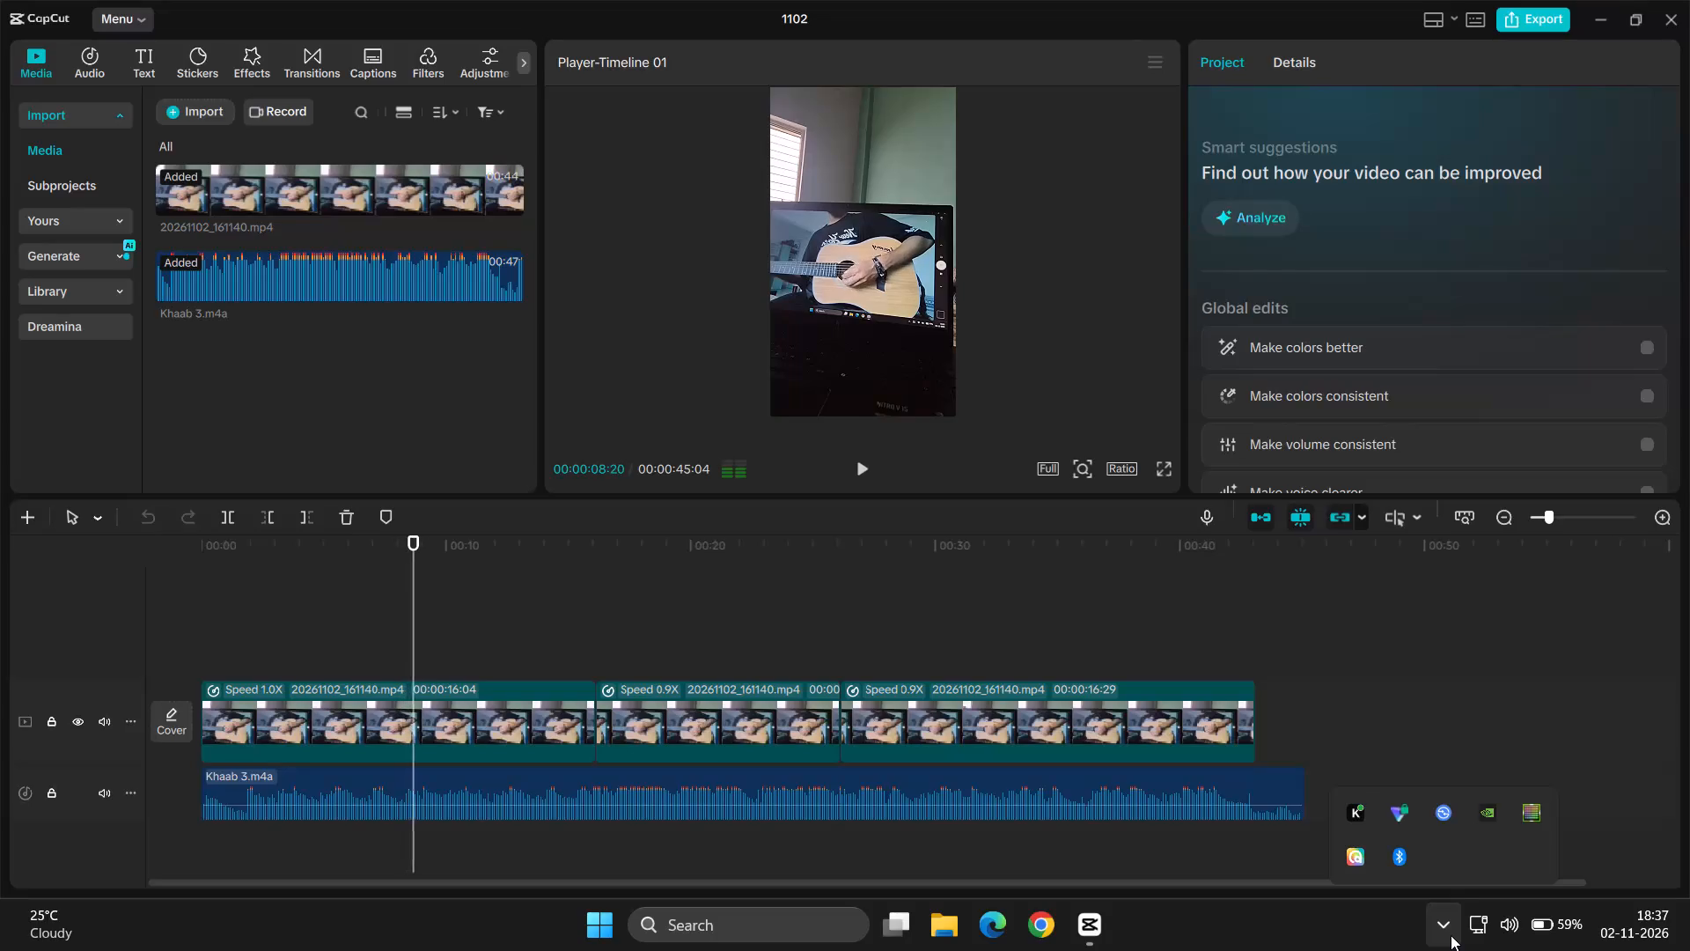
Stop the preview and return the playhead to the start of the timeline.
{"action": "left_click", "coordinate": [1348, 937]}
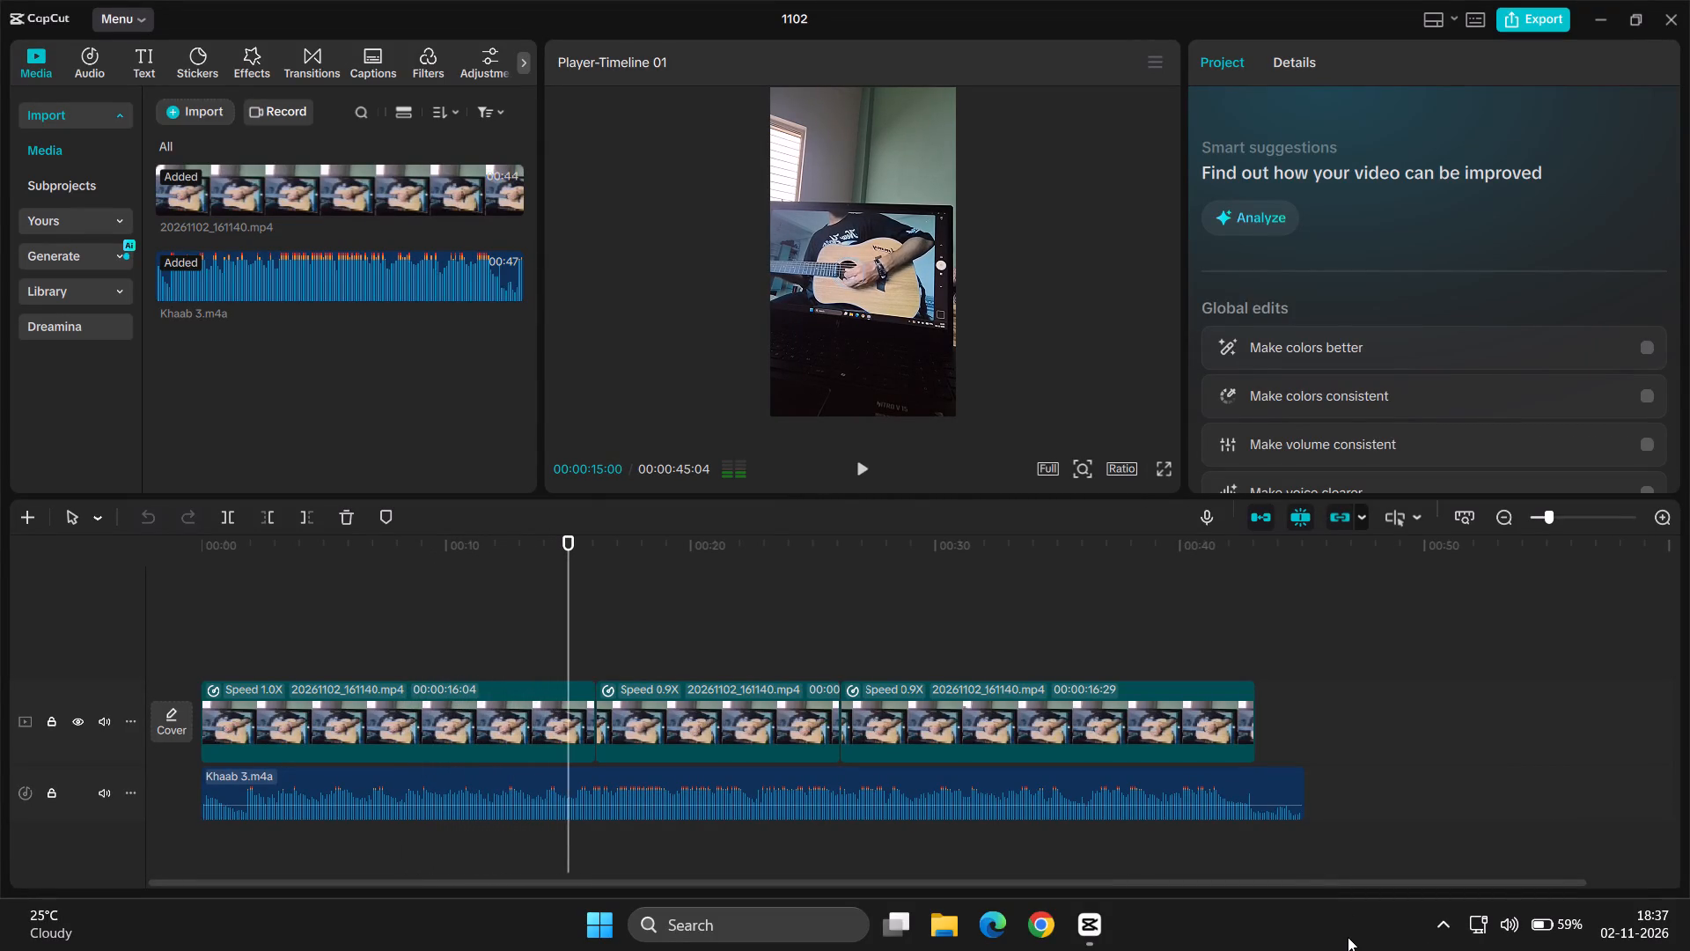
{"action": "left_click", "coordinate": [626, 602]}
{"action": "left_click_drag", "start_coordinate": [626, 602], "coordinate": [168, 643]}
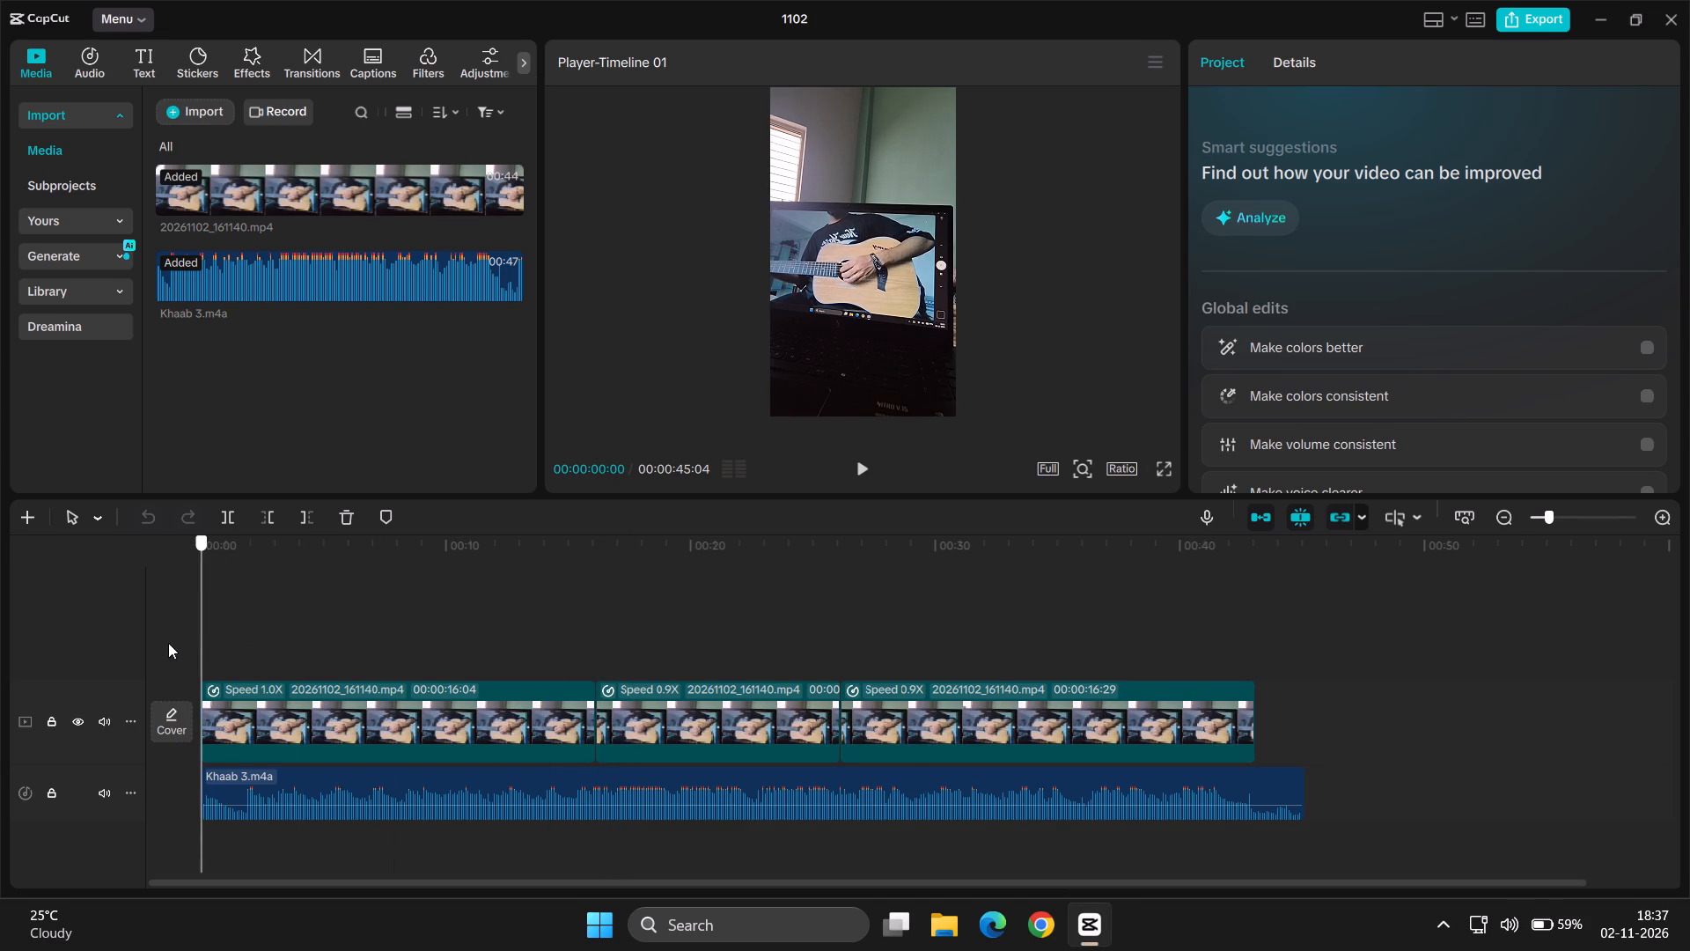
{"action": "left_click_drag", "start_coordinate": [168, 643], "coordinate": [139, 644]}
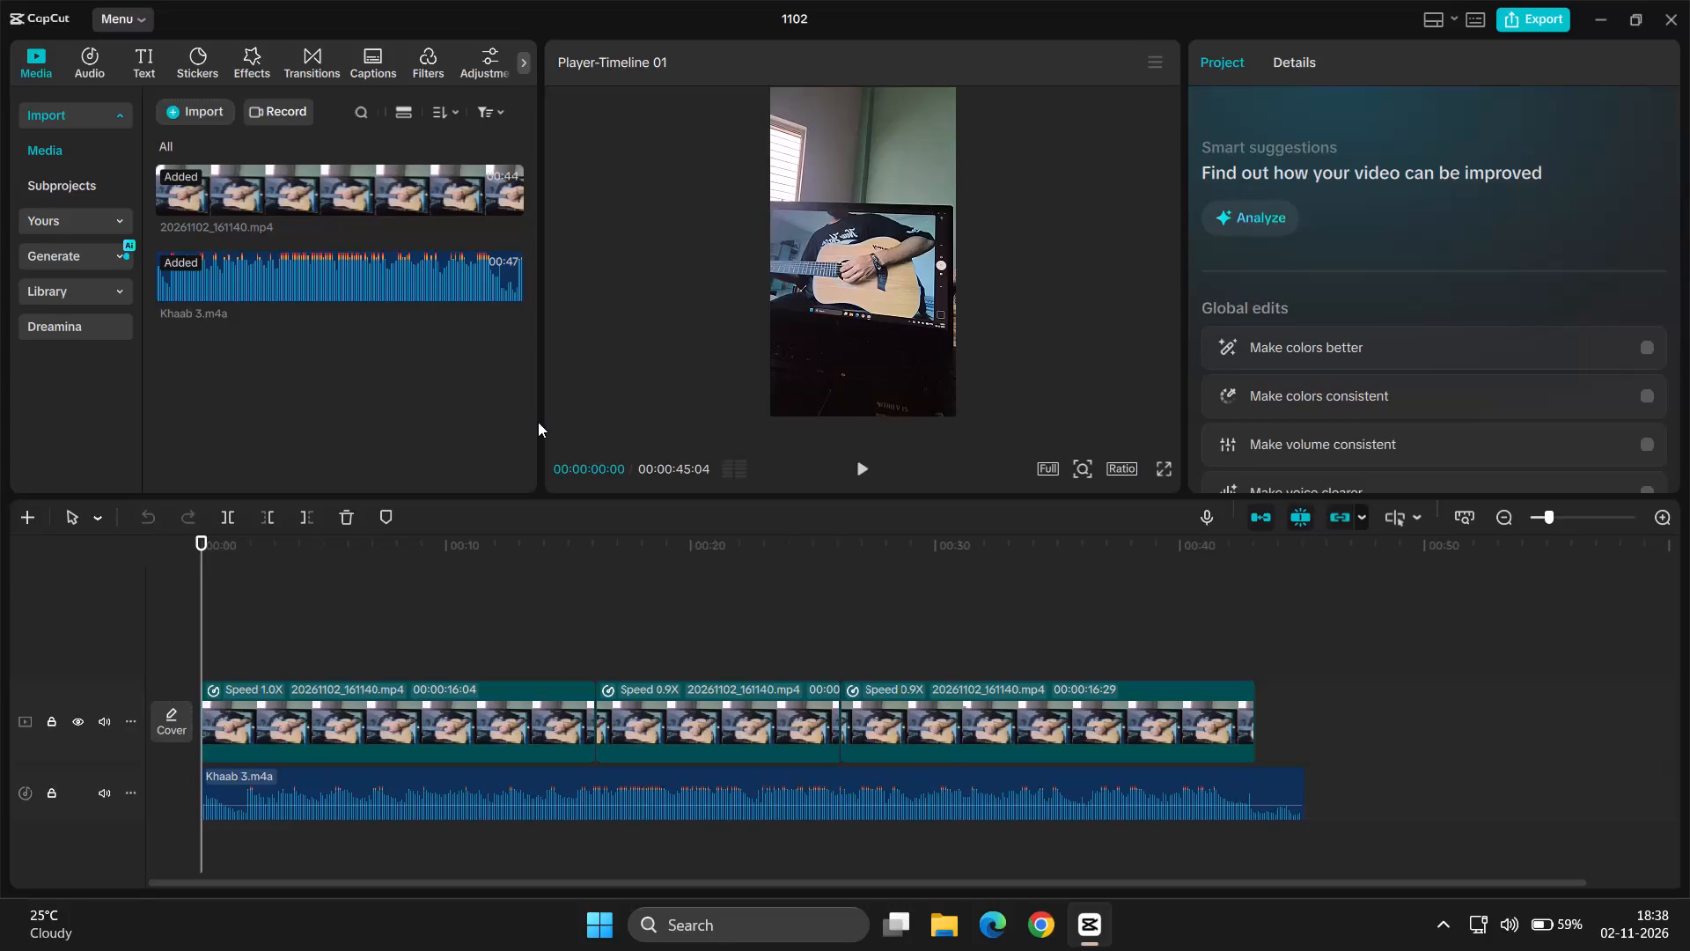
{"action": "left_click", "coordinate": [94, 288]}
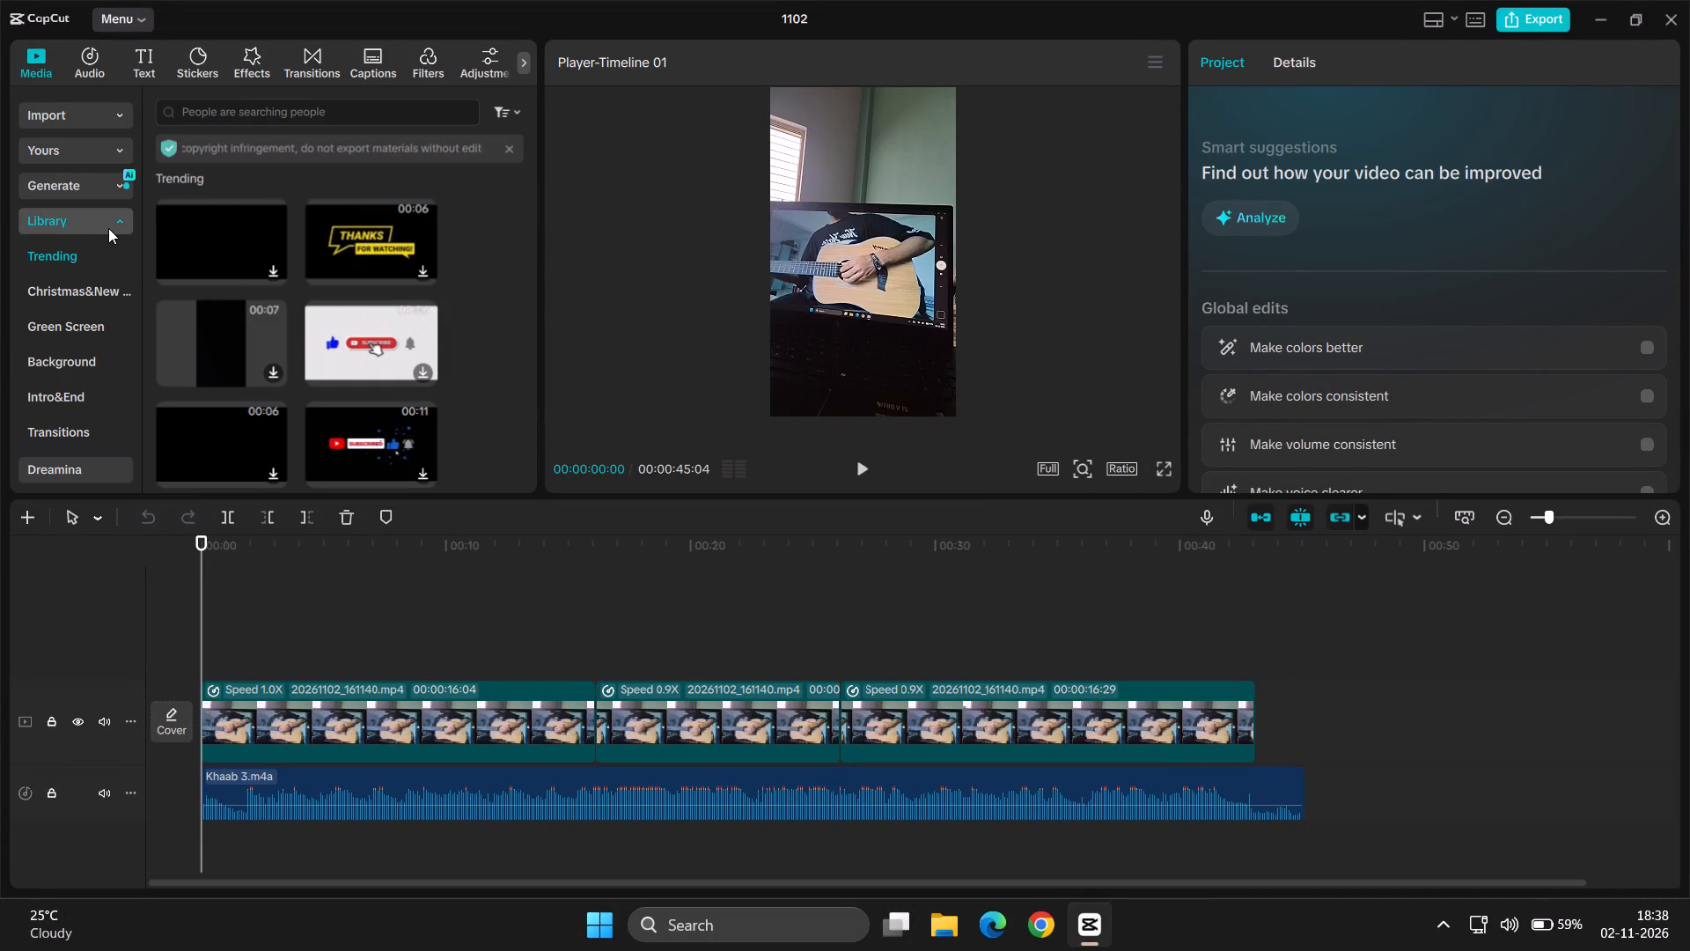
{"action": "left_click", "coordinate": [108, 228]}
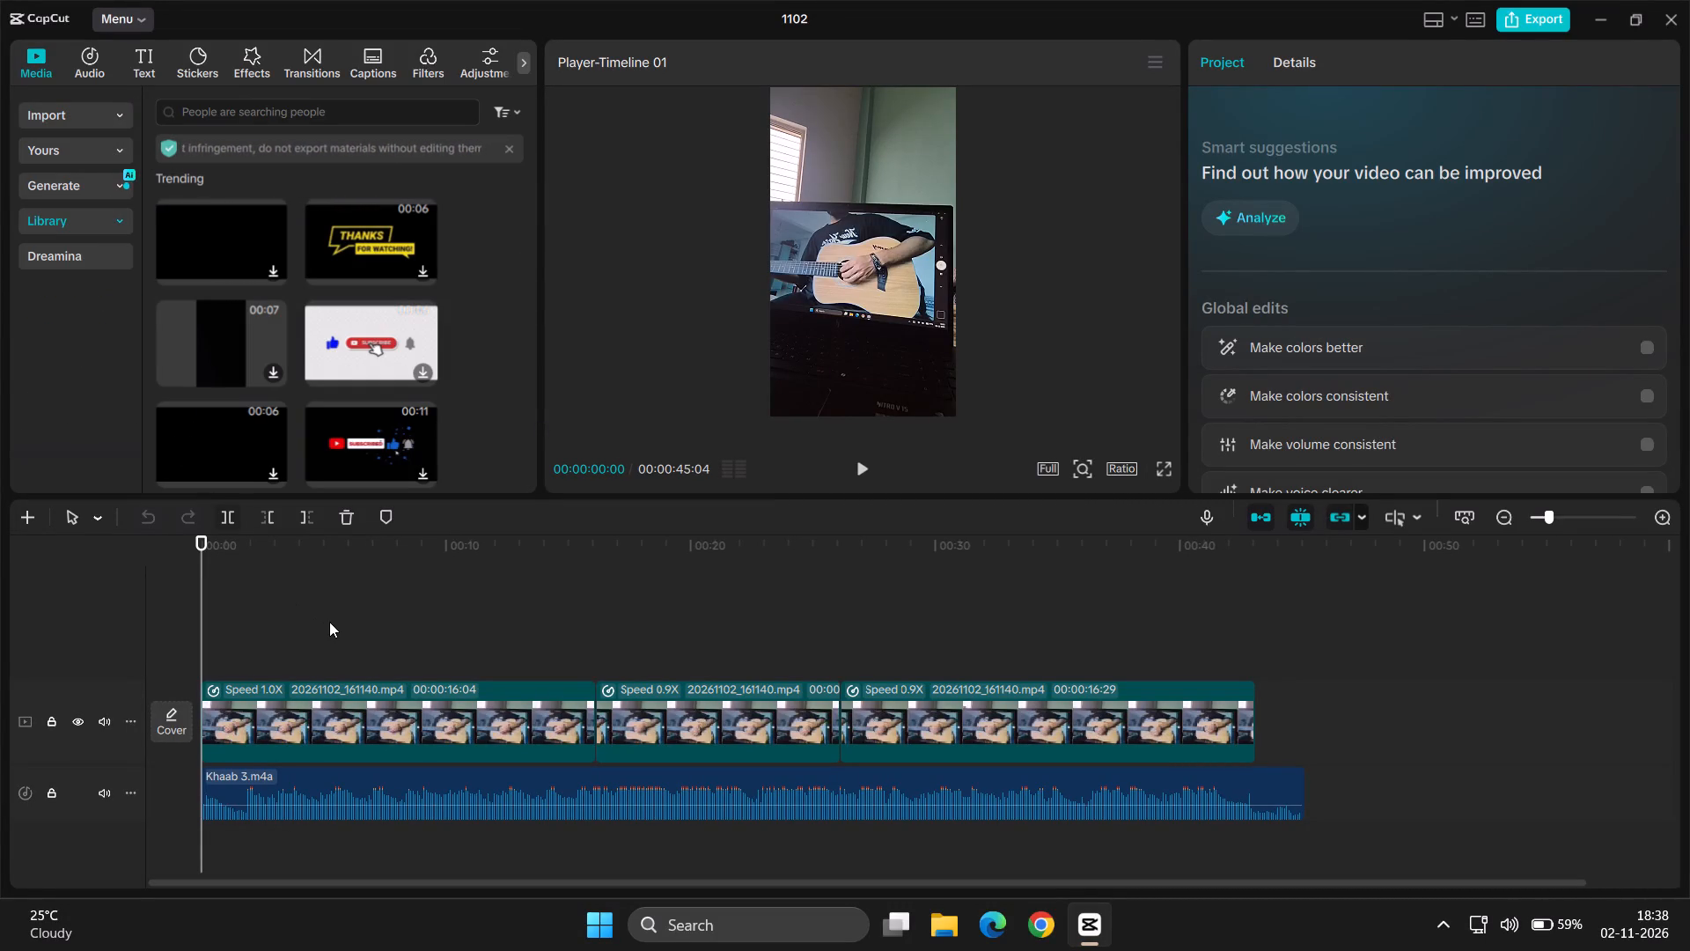
Examine the clip options at the cut between the first and second guitar video clips.
{"action": "left_click", "coordinate": [583, 644]}
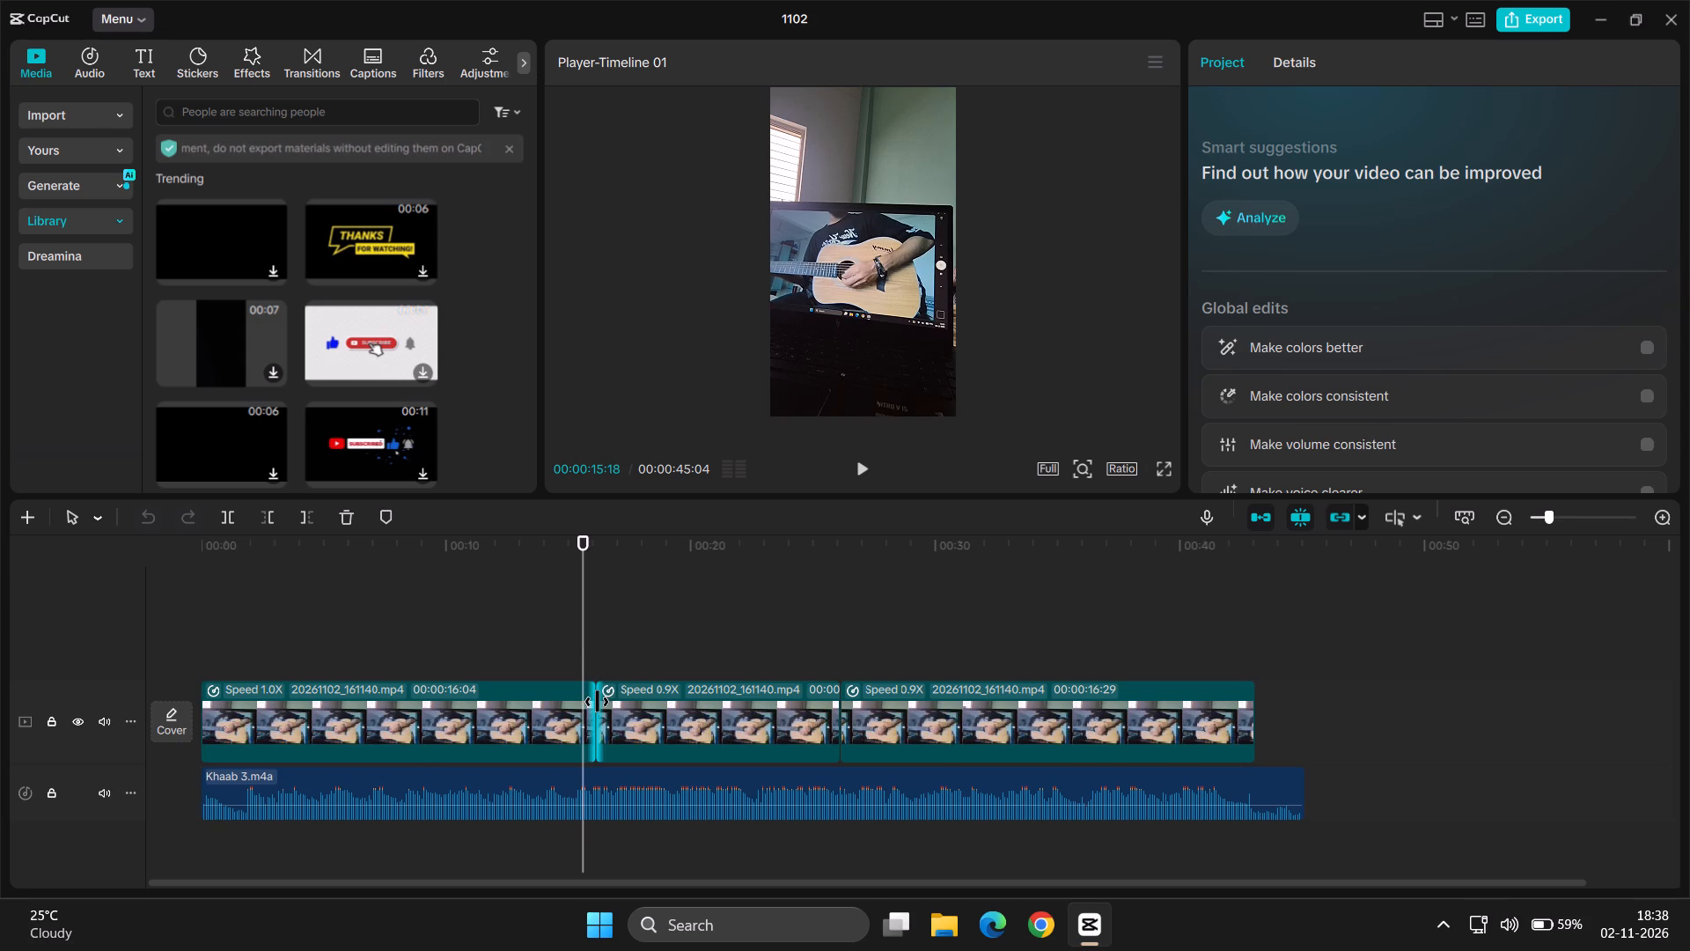
{"action": "left_click", "coordinate": [597, 703]}
{"action": "left_click", "coordinate": [597, 703]}
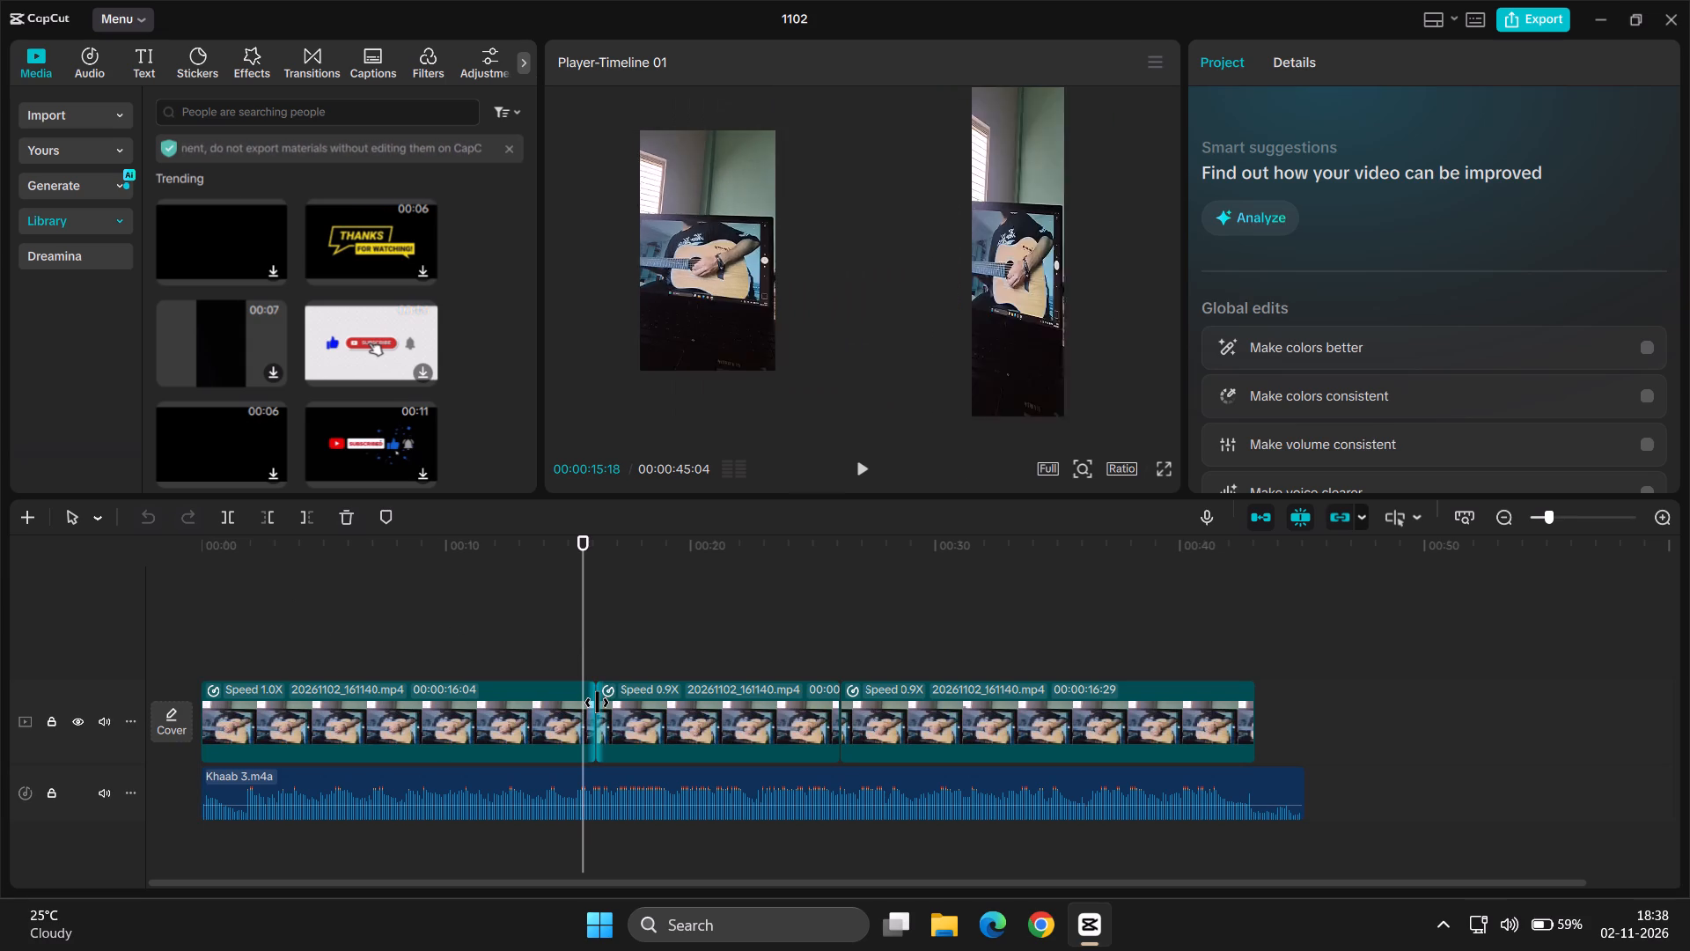
{"action": "right_click", "coordinate": [597, 703]}
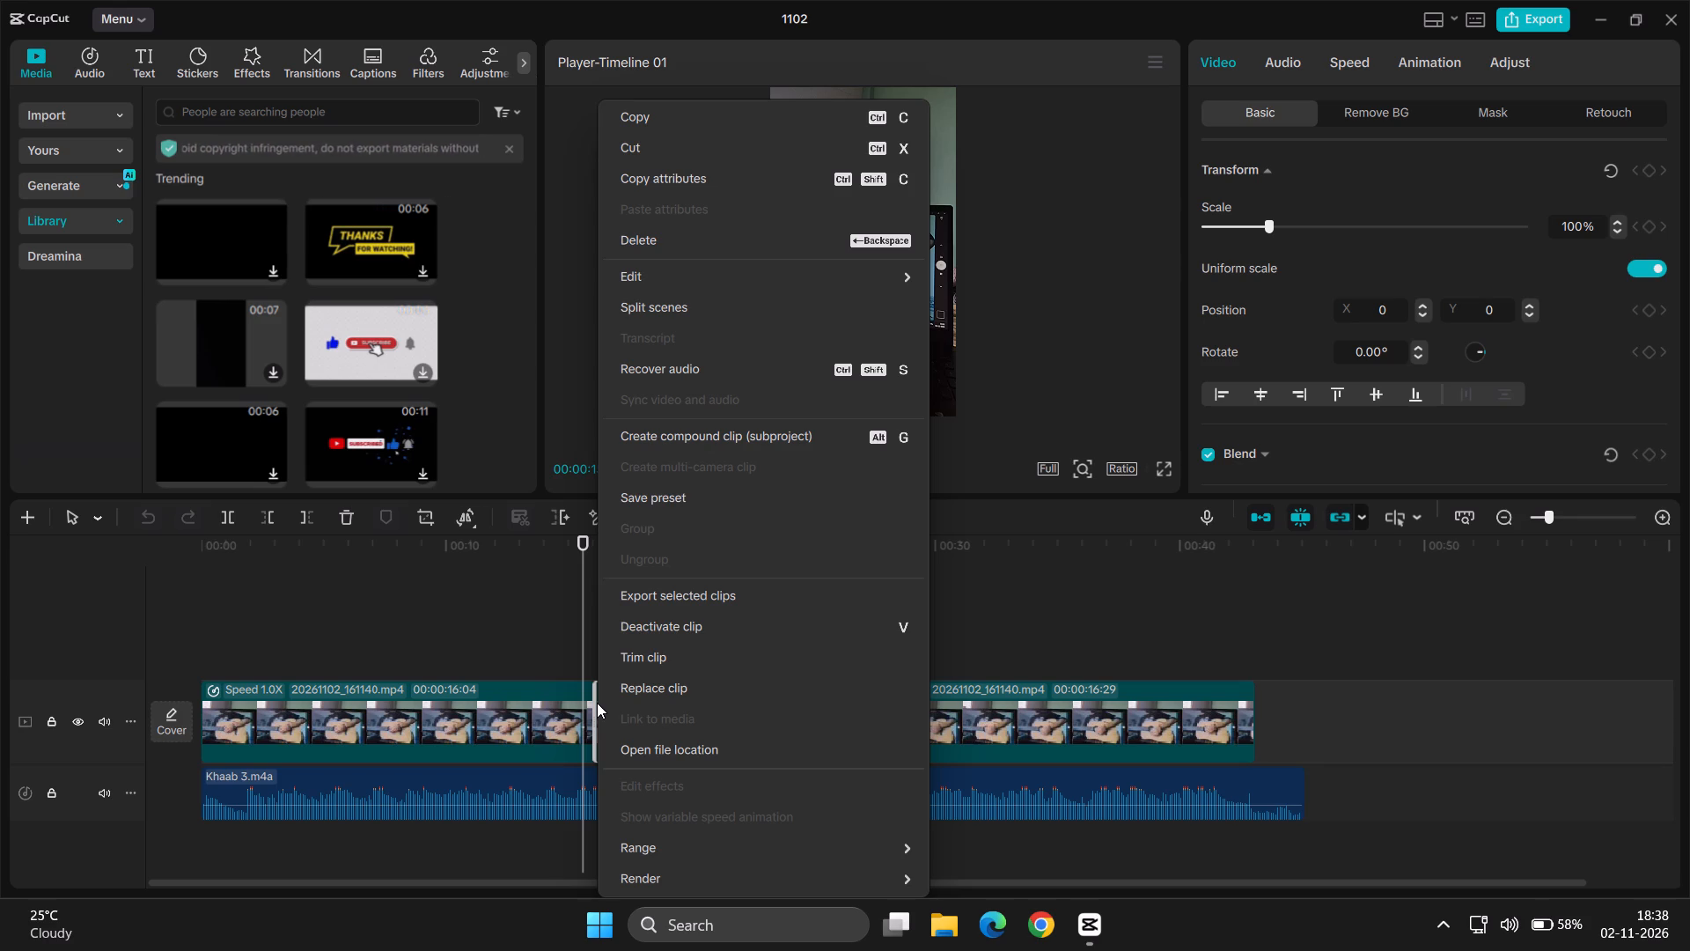
{"action": "left_click", "coordinate": [518, 616]}
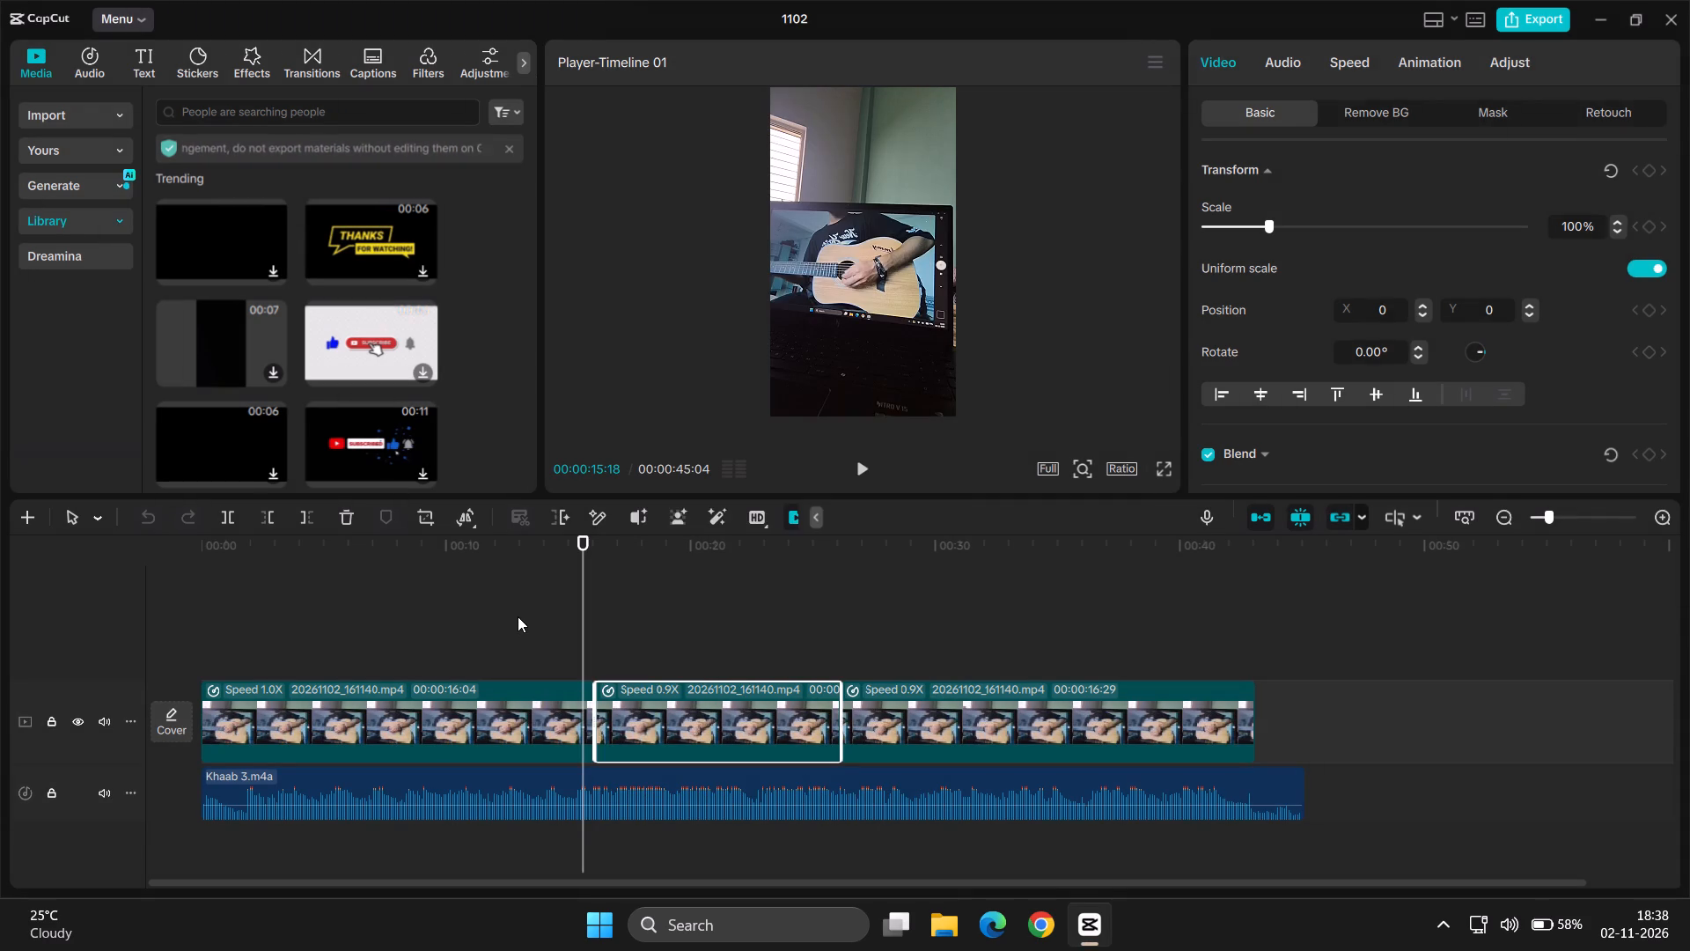
{"action": "left_click", "coordinate": [518, 616]}
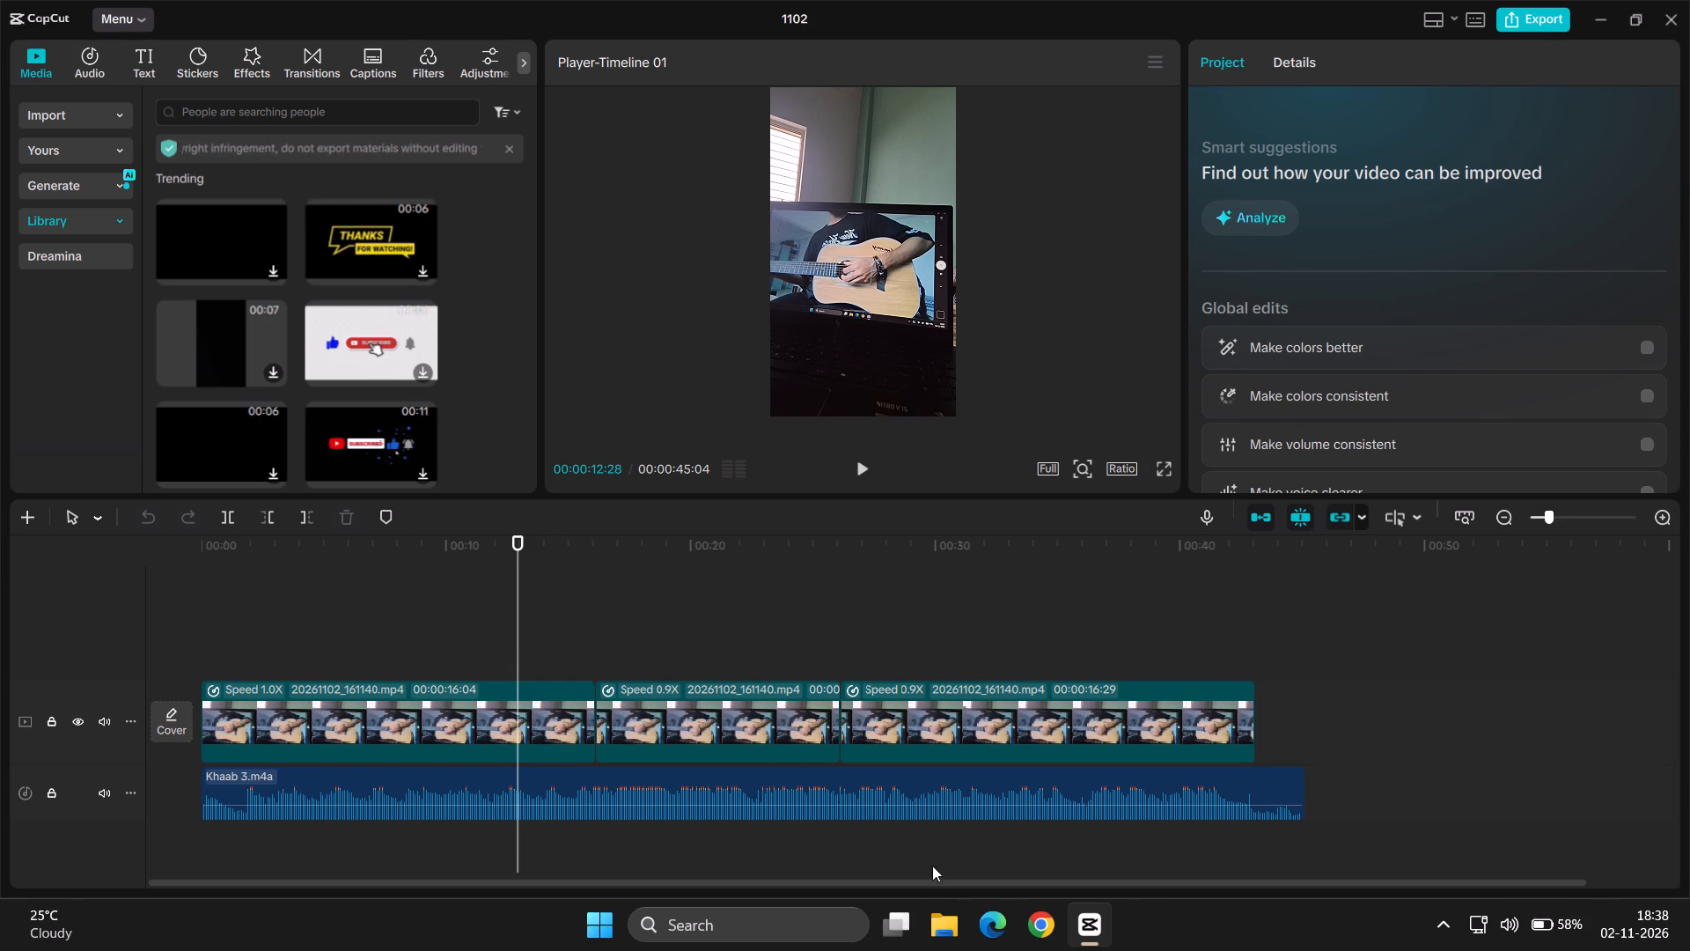
Switch to Chrome and search Google for "i have made a cut now i want to merge it in capcut in my laptop".
{"action": "left_click", "coordinate": [1034, 933]}
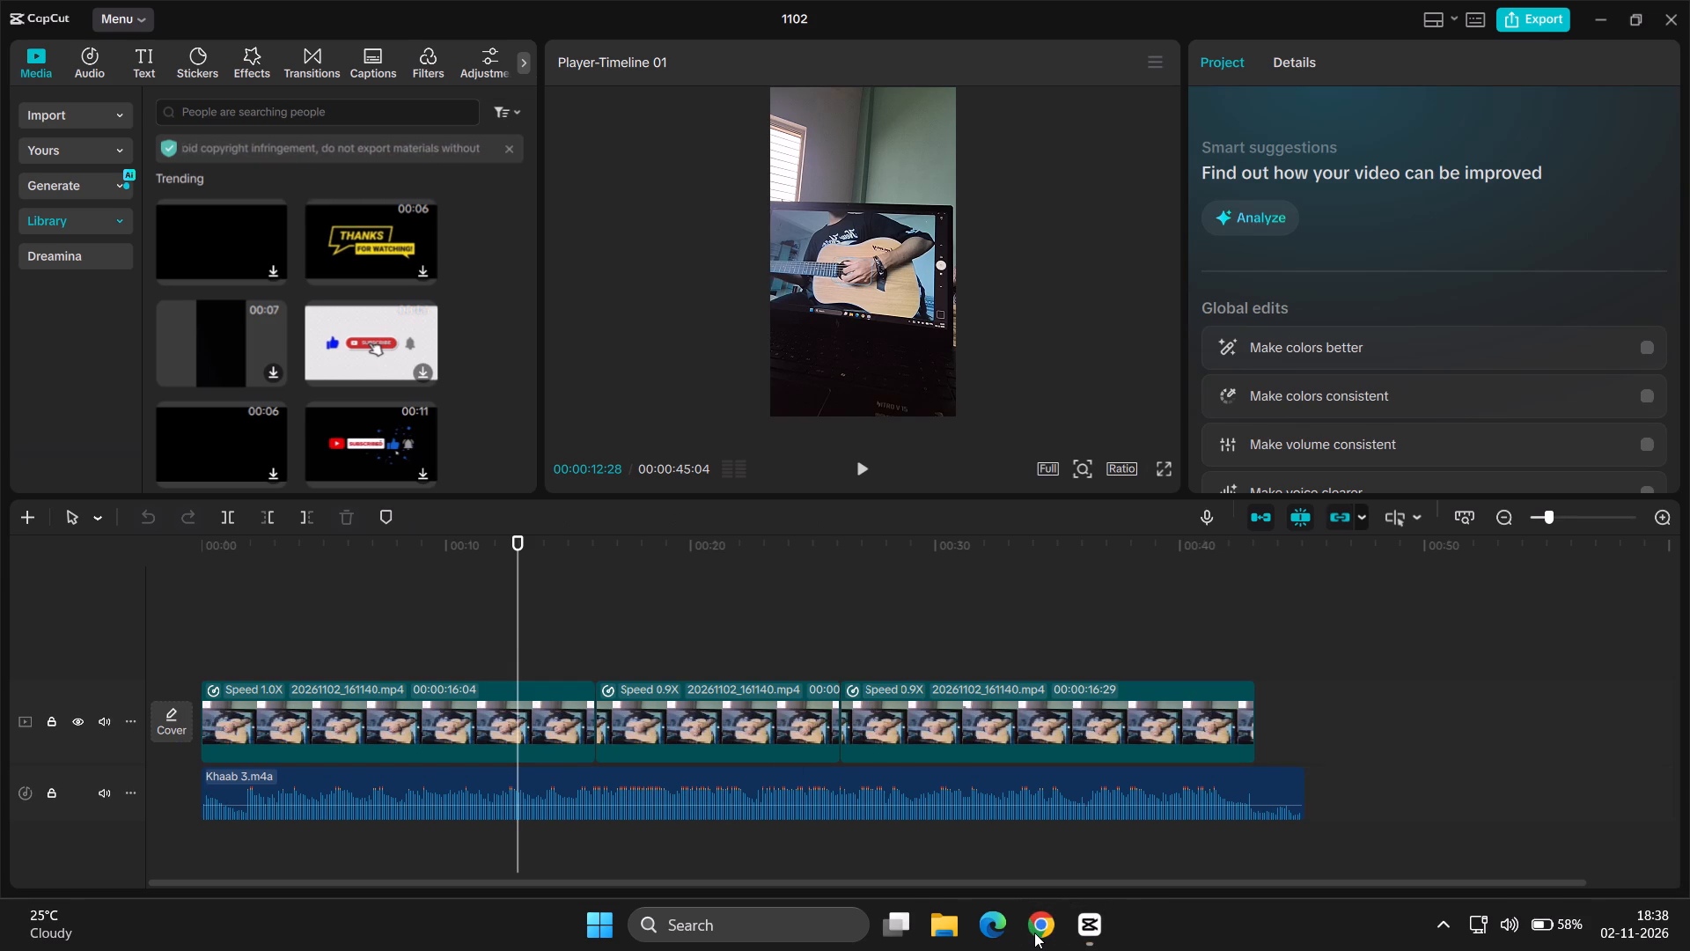
{"action": "left_click", "coordinate": [784, 409]}
{"action": "type", "text": "i have made a cut now i want to merge it in cap"}
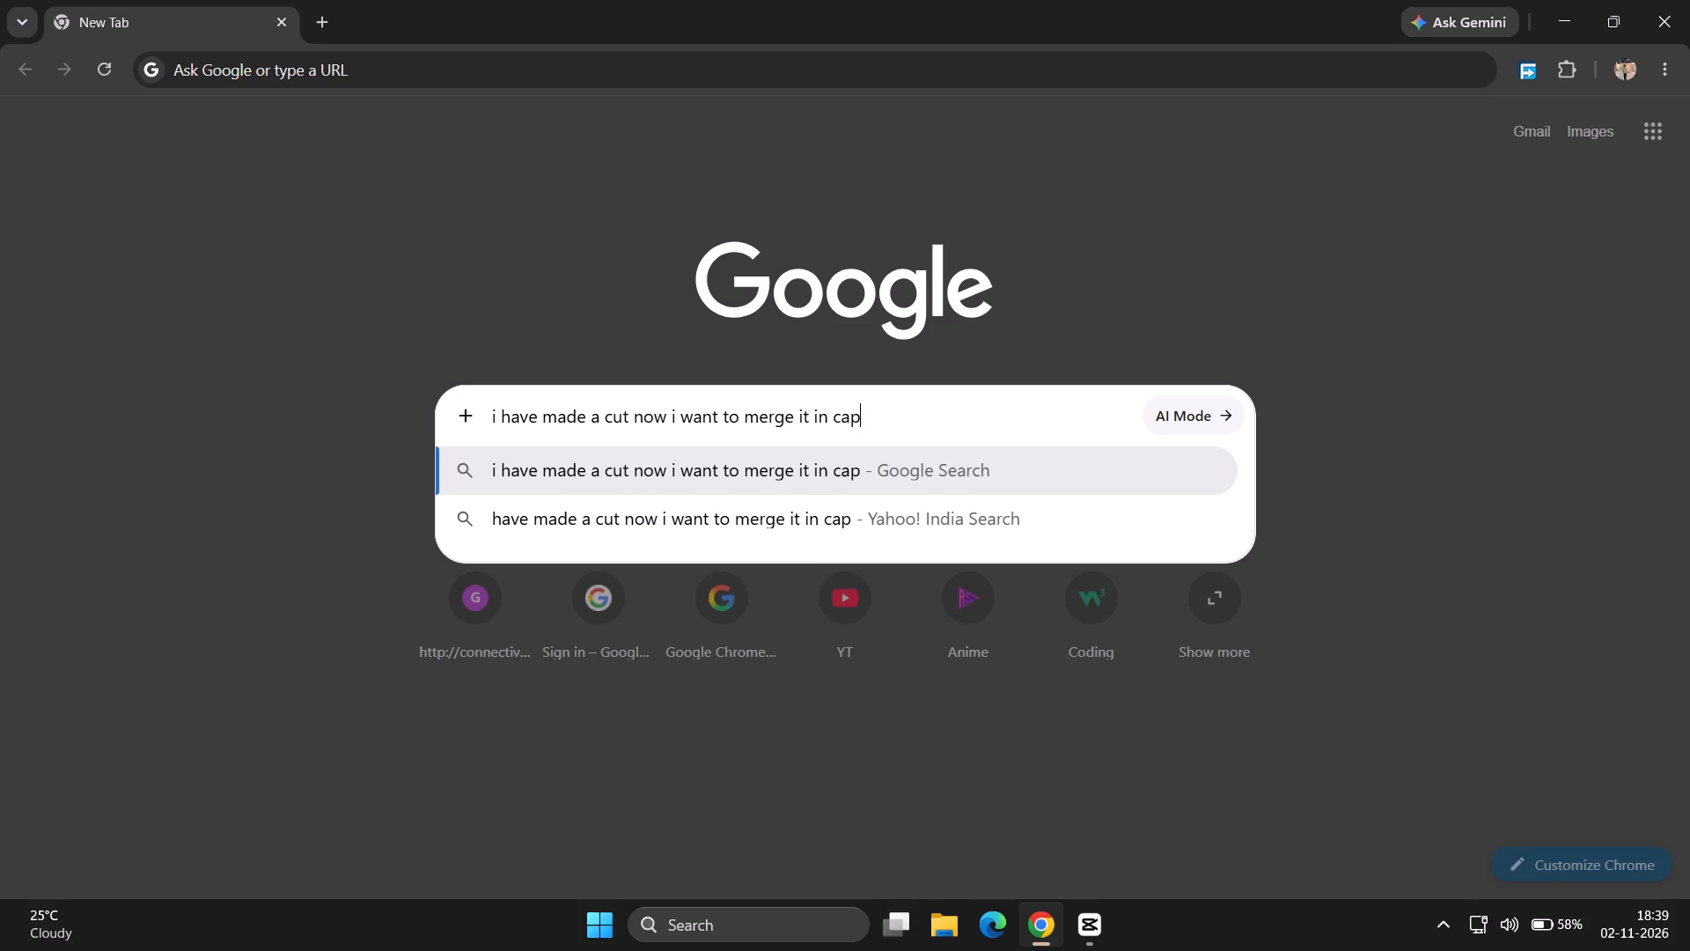
{"action": "type", "text": "cut in my laptop"}
{"action": "key", "text": "Return"}
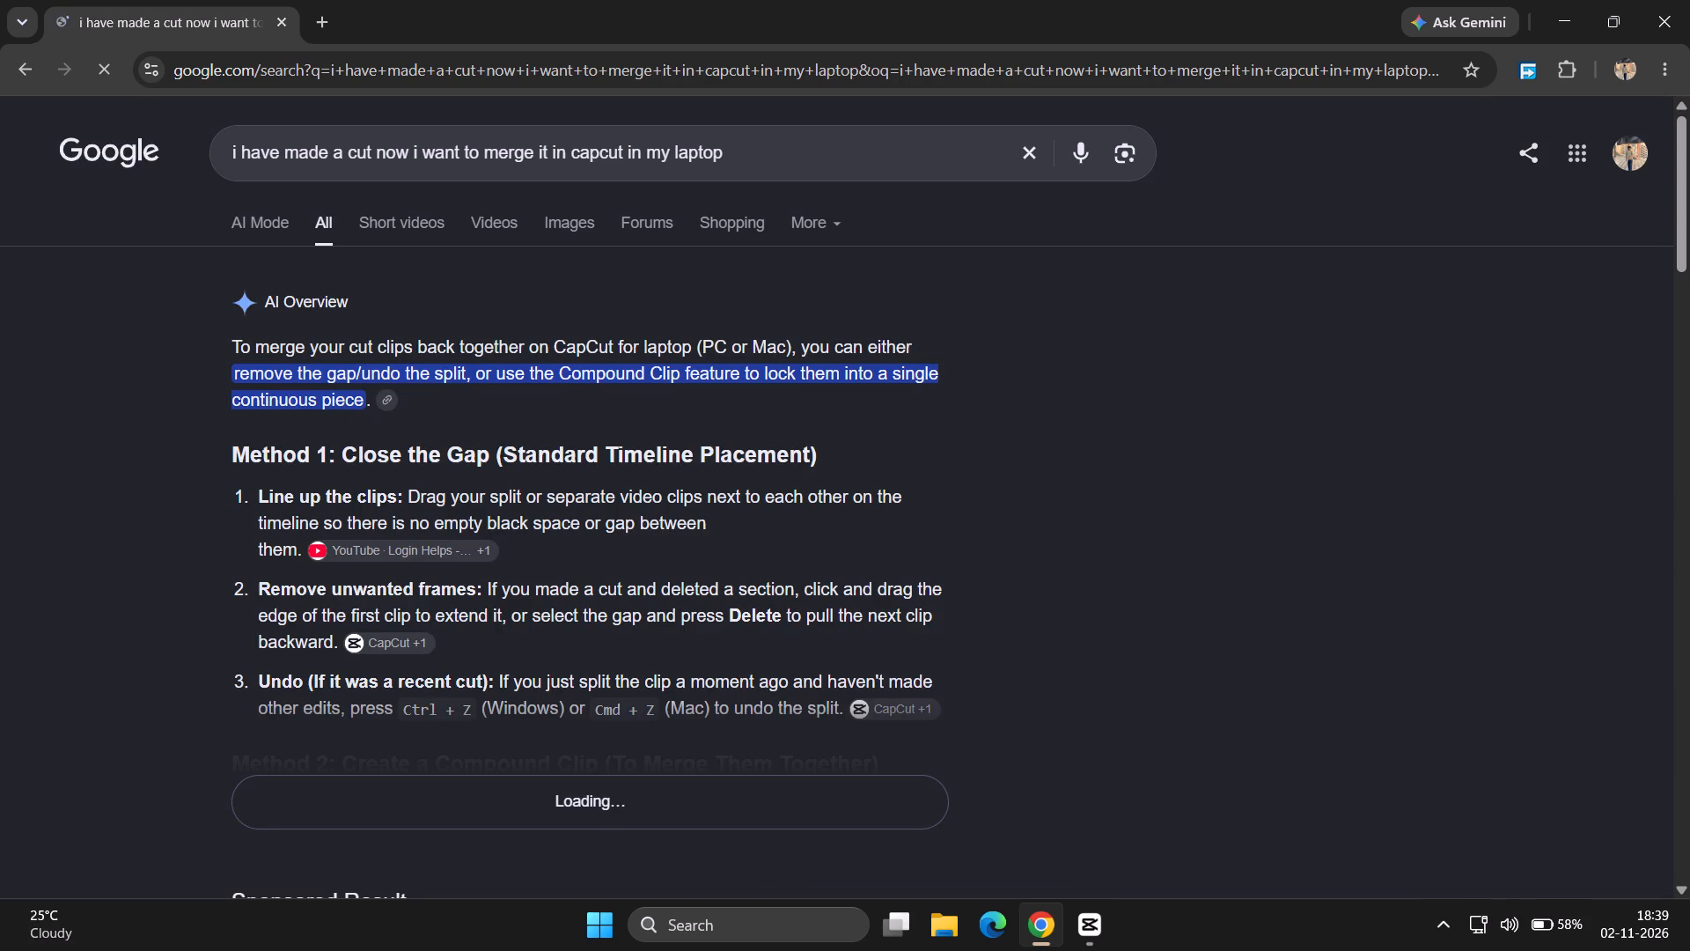
Expand the AI Overview and read through the methods for merging cut clips in CapCut.
{"action": "left_click", "coordinate": [544, 785]}
{"action": "scroll", "coordinate": [599, 640], "scroll_direction": "down", "scroll_amount": 1}
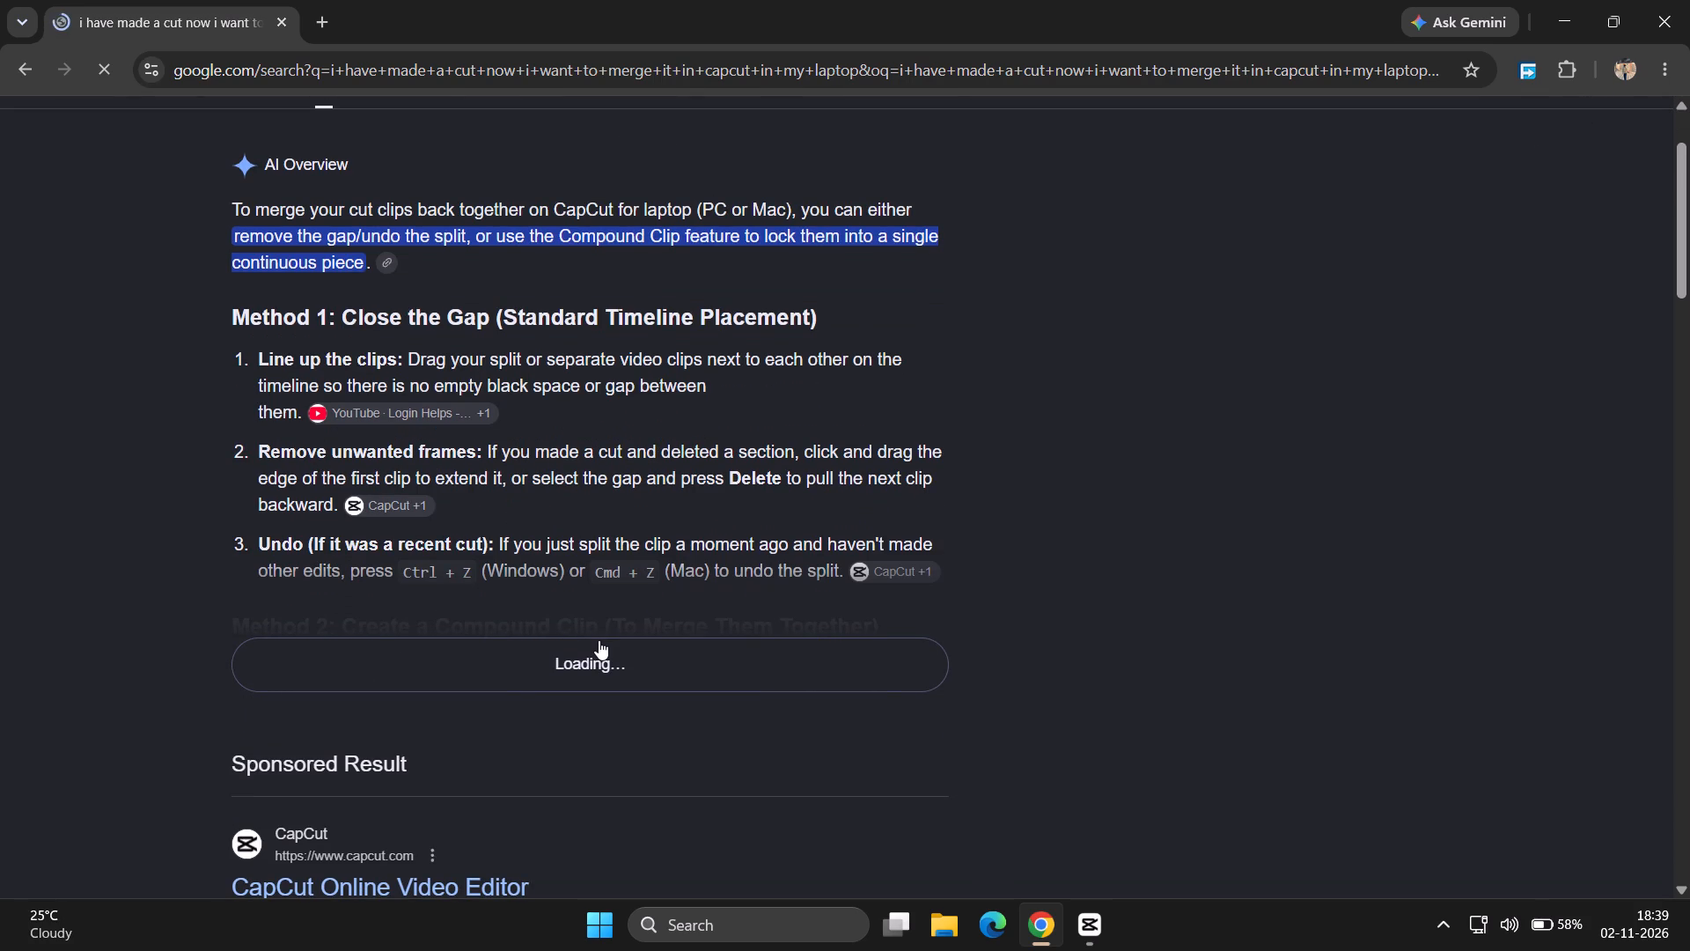
{"action": "scroll", "coordinate": [599, 640], "scroll_direction": "up", "scroll_amount": 1}
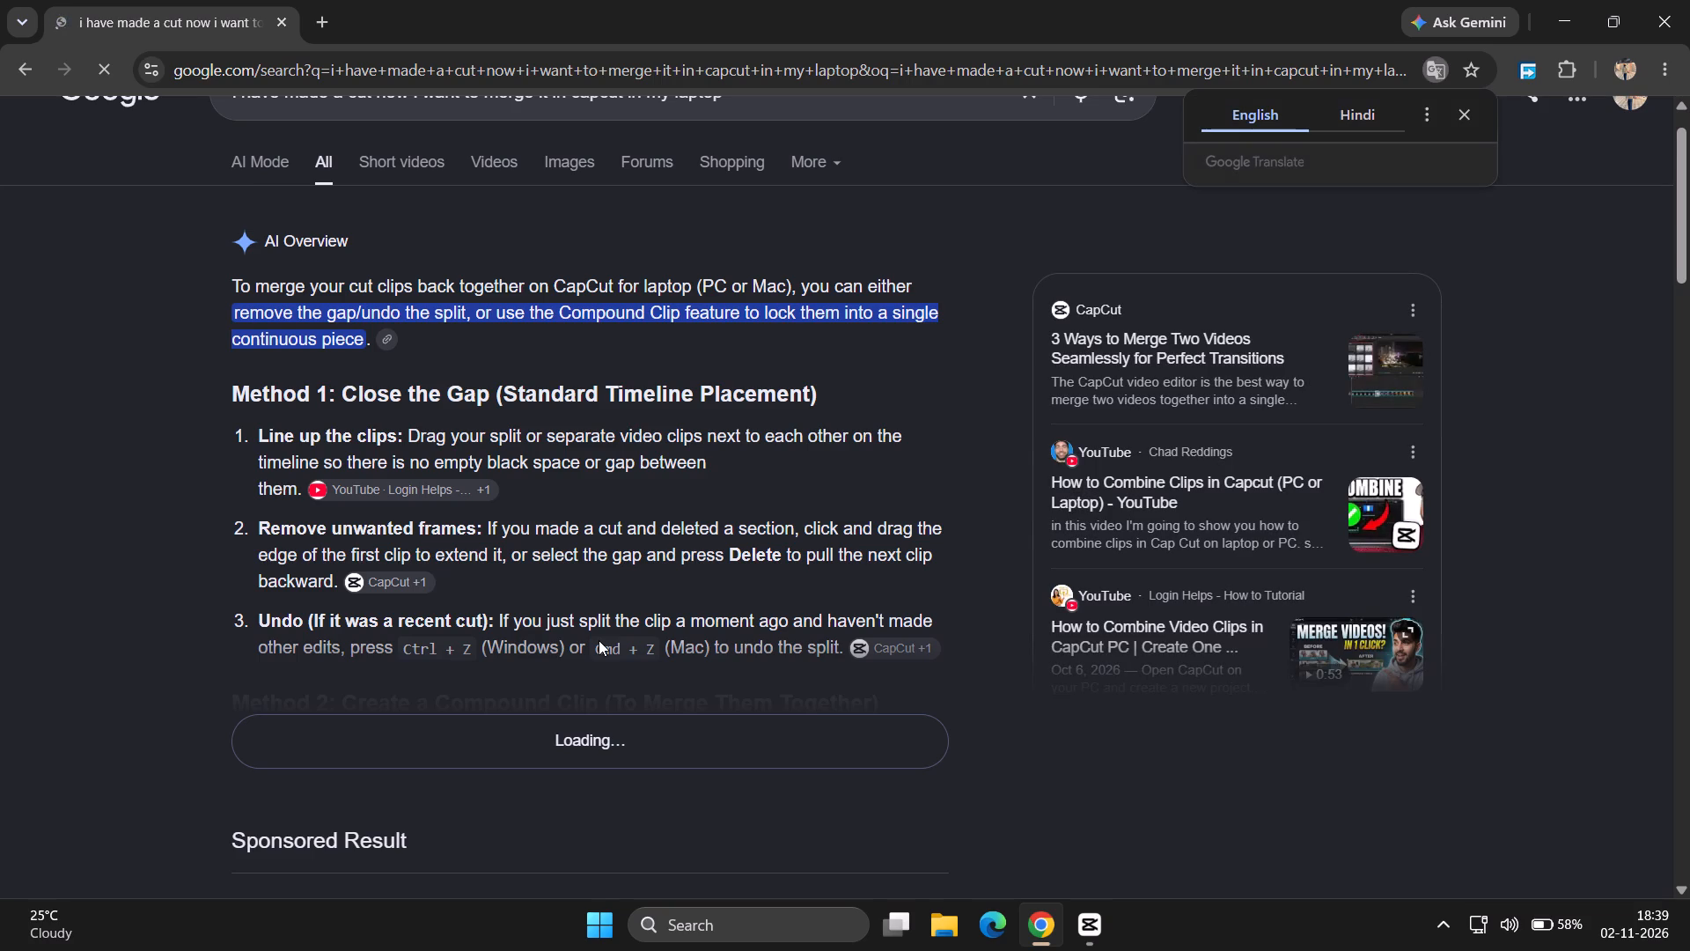
{"action": "scroll", "coordinate": [599, 640], "scroll_direction": "down", "scroll_amount": 3}
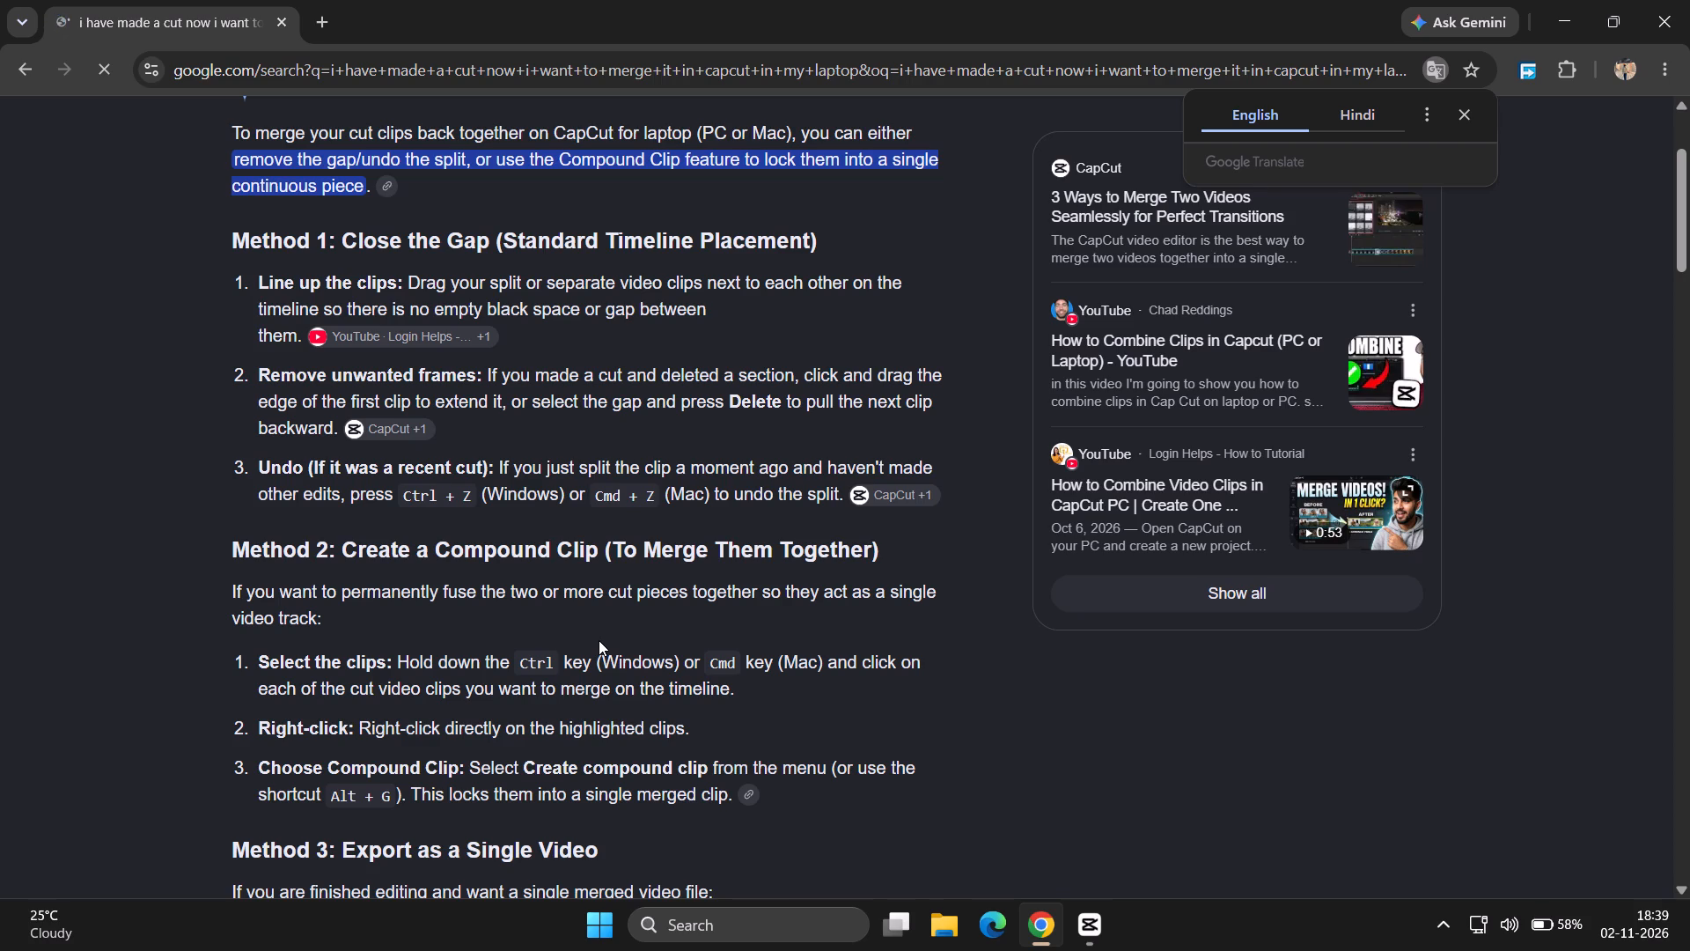
{"action": "scroll", "coordinate": [599, 640], "scroll_direction": "down", "scroll_amount": 2}
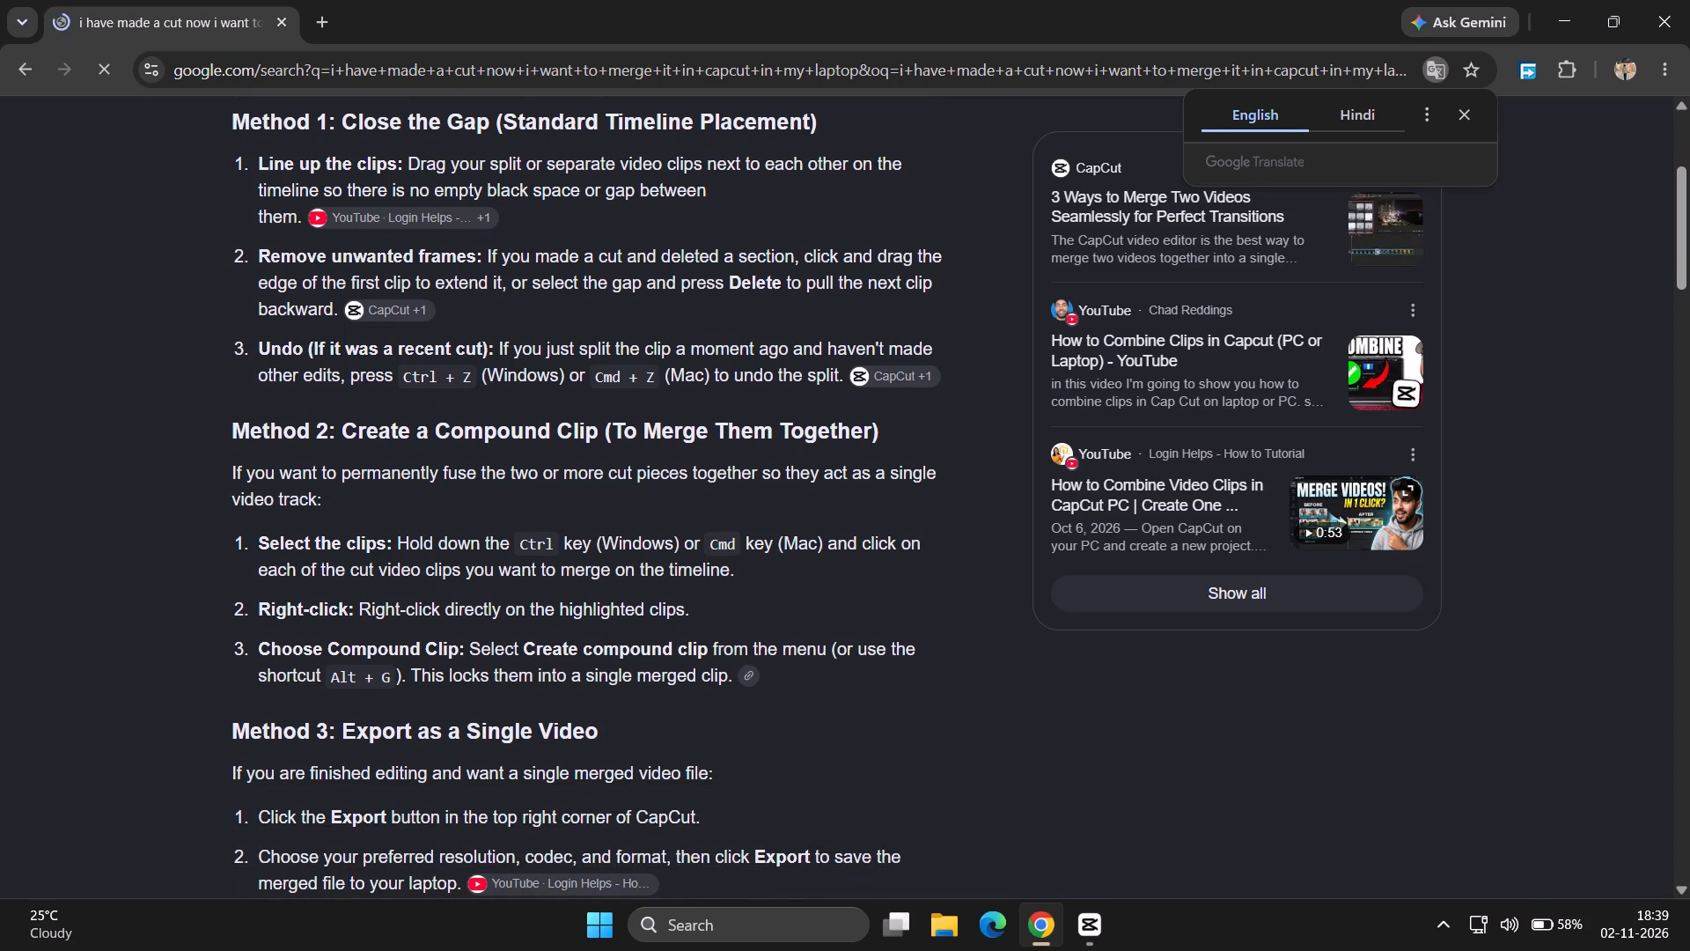
{"action": "scroll", "coordinate": [599, 640], "scroll_direction": "down", "scroll_amount": 3}
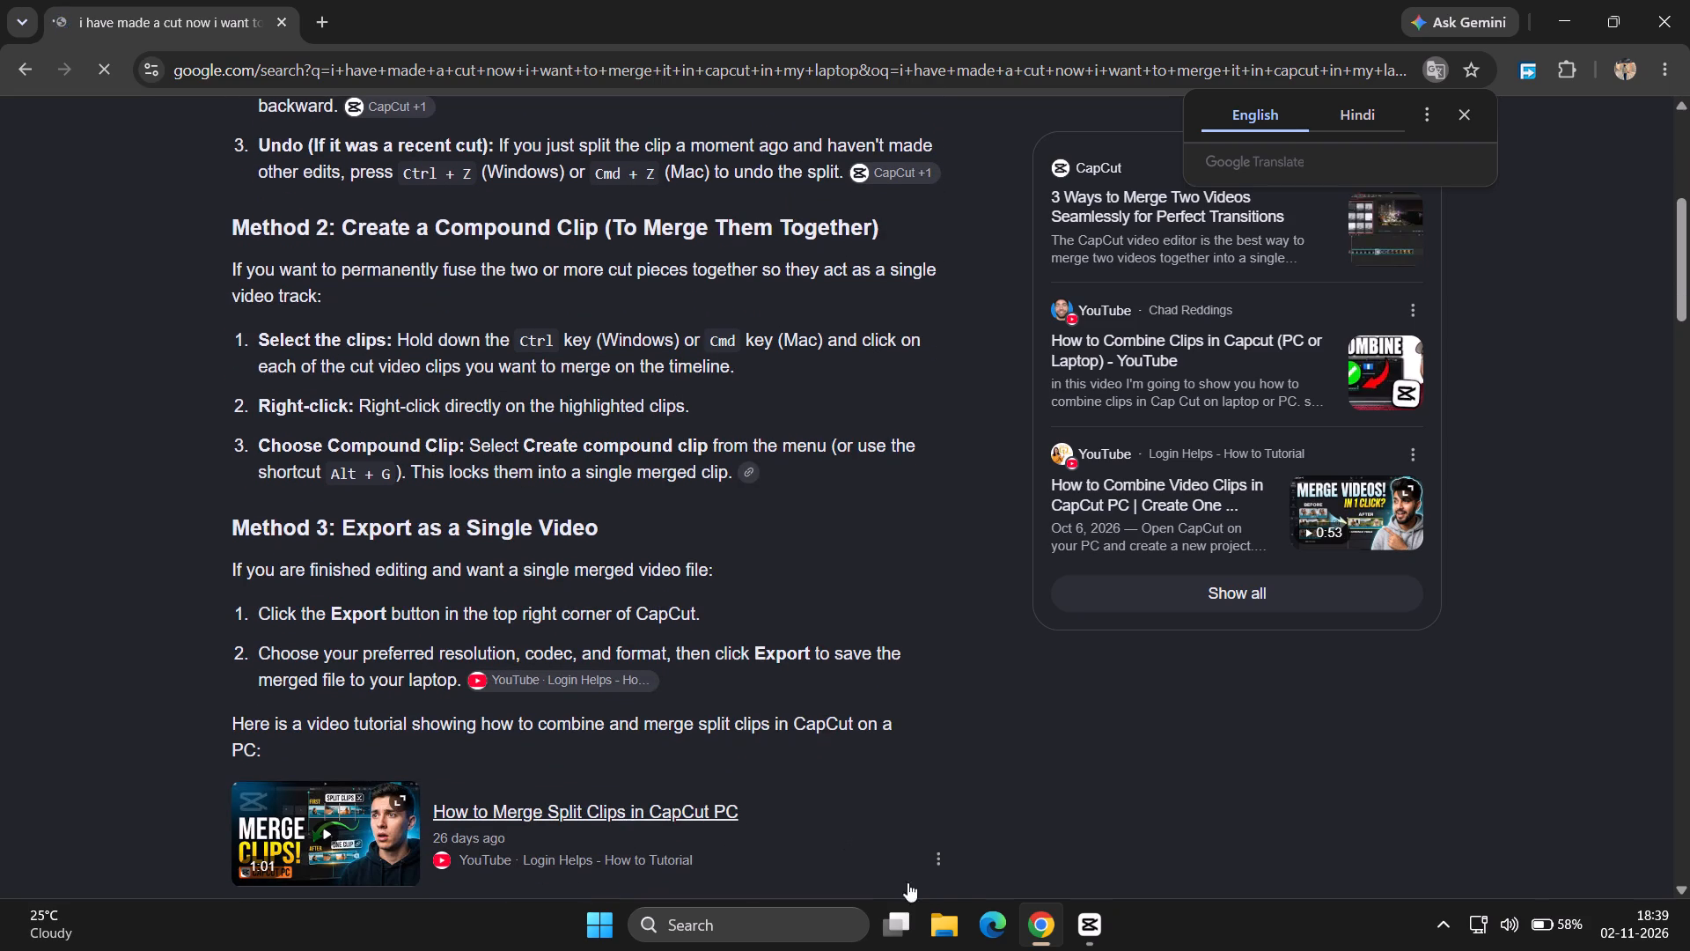
Switch back to CapCut and combine the first two guitar video clips into a compound clip.
{"action": "left_click", "coordinate": [1086, 925]}
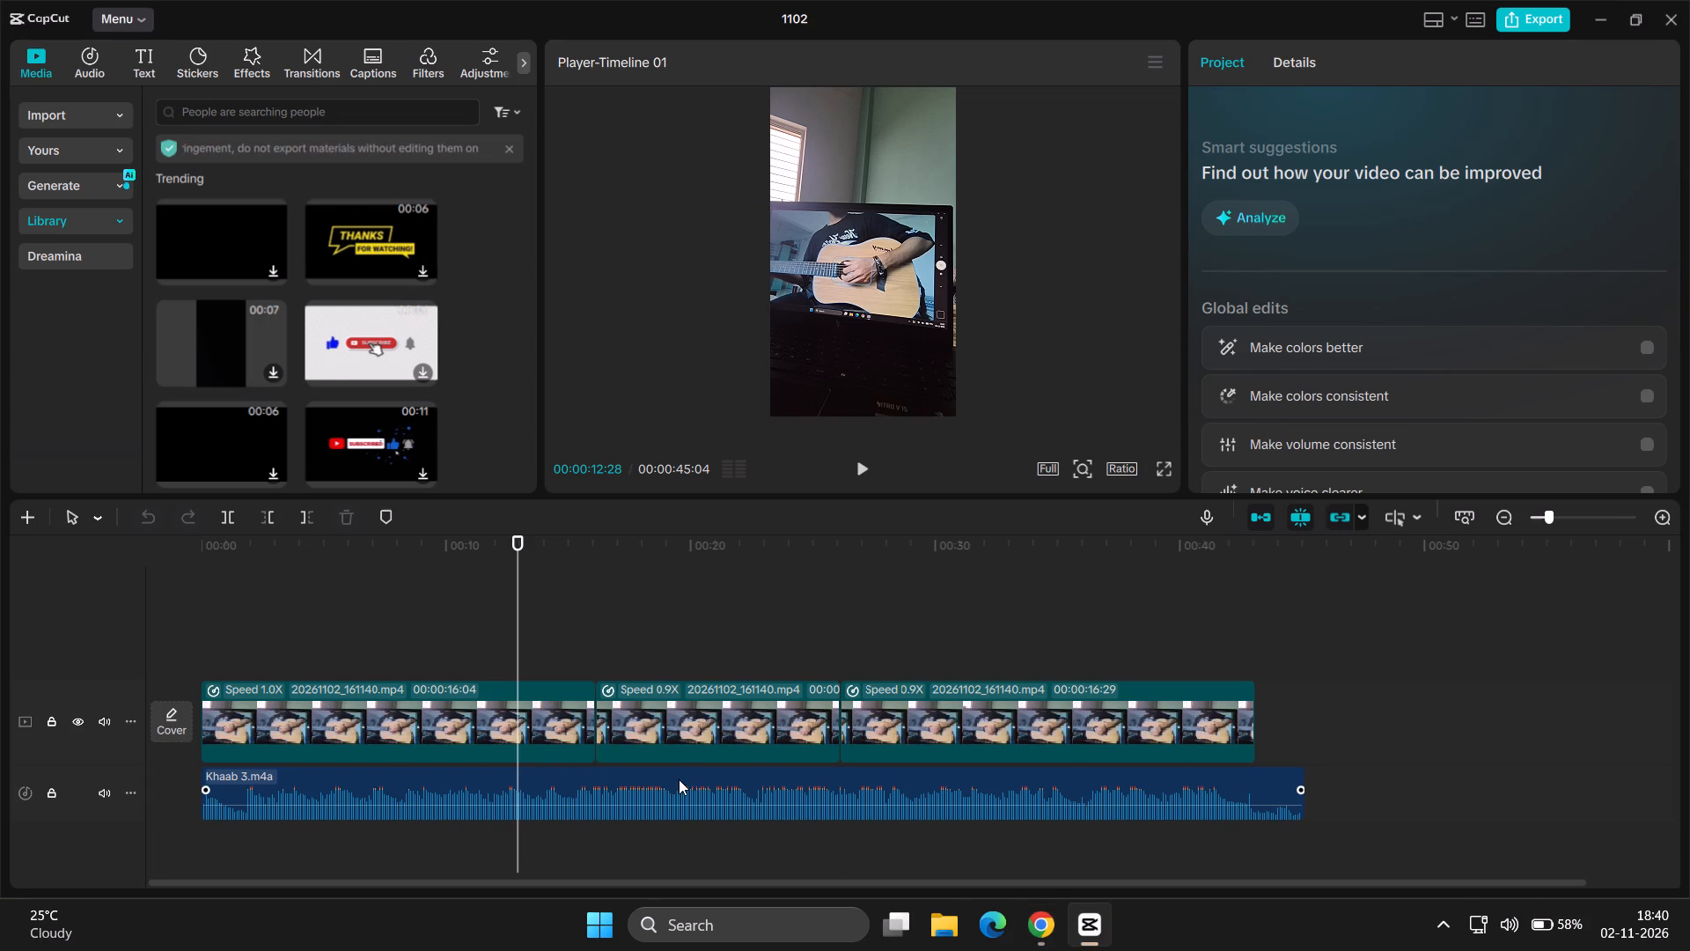
{"action": "left_click", "coordinate": [583, 704], "text": "ctrl"}
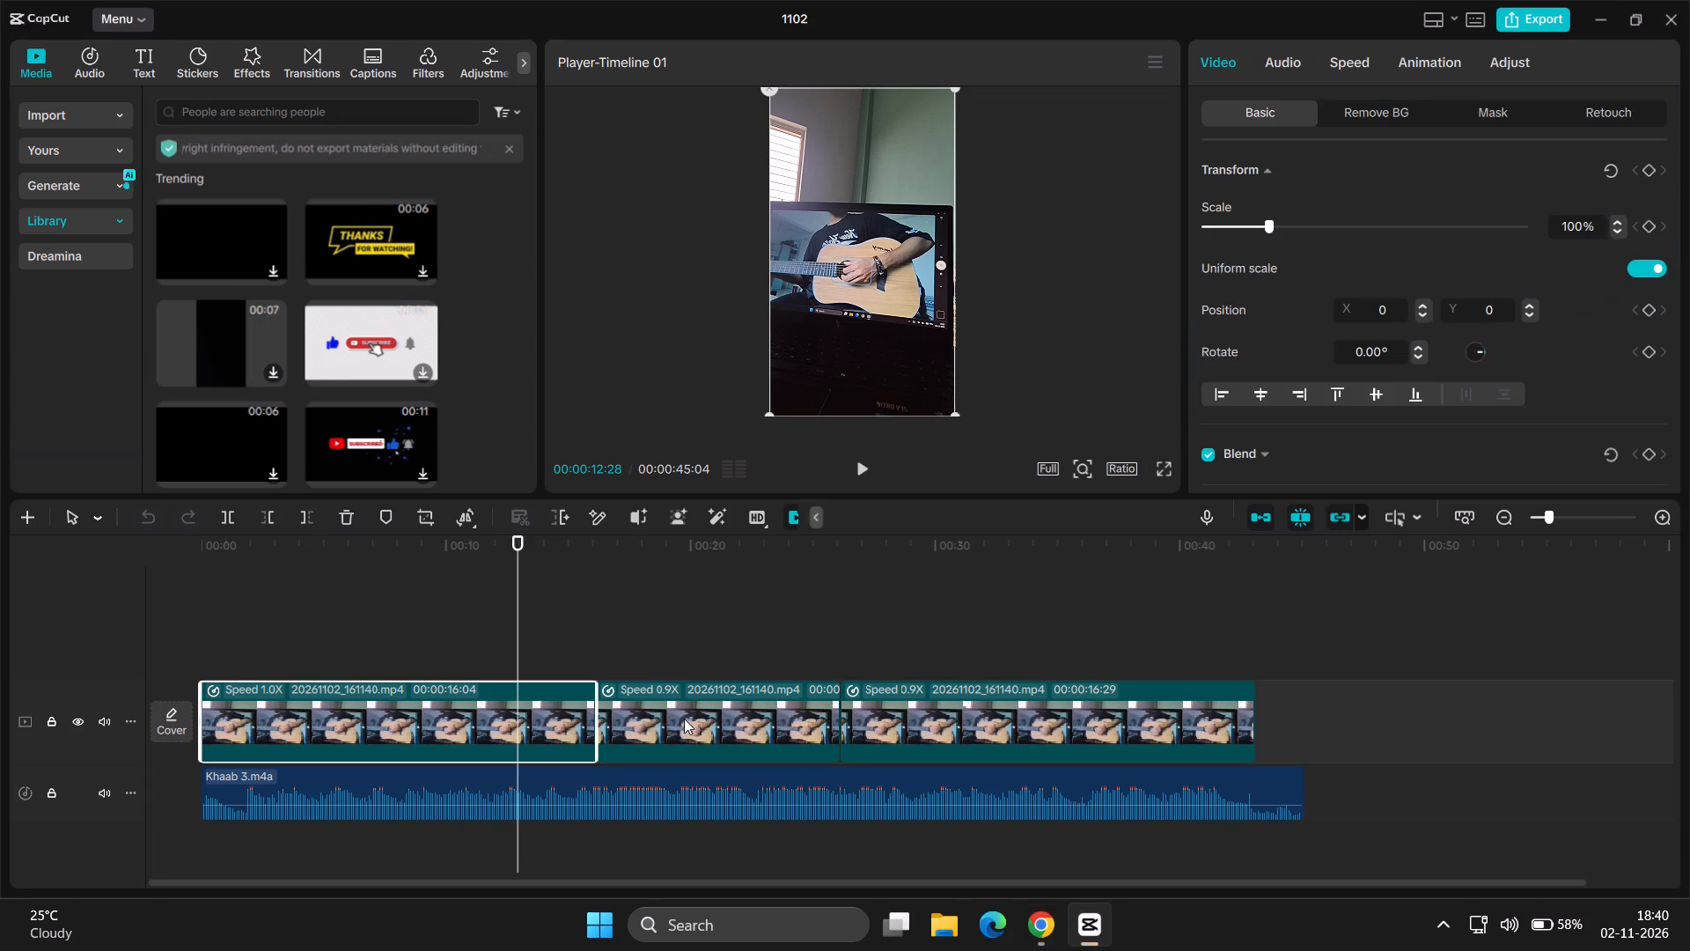
{"action": "left_click", "coordinate": [684, 719], "text": "ctrl"}
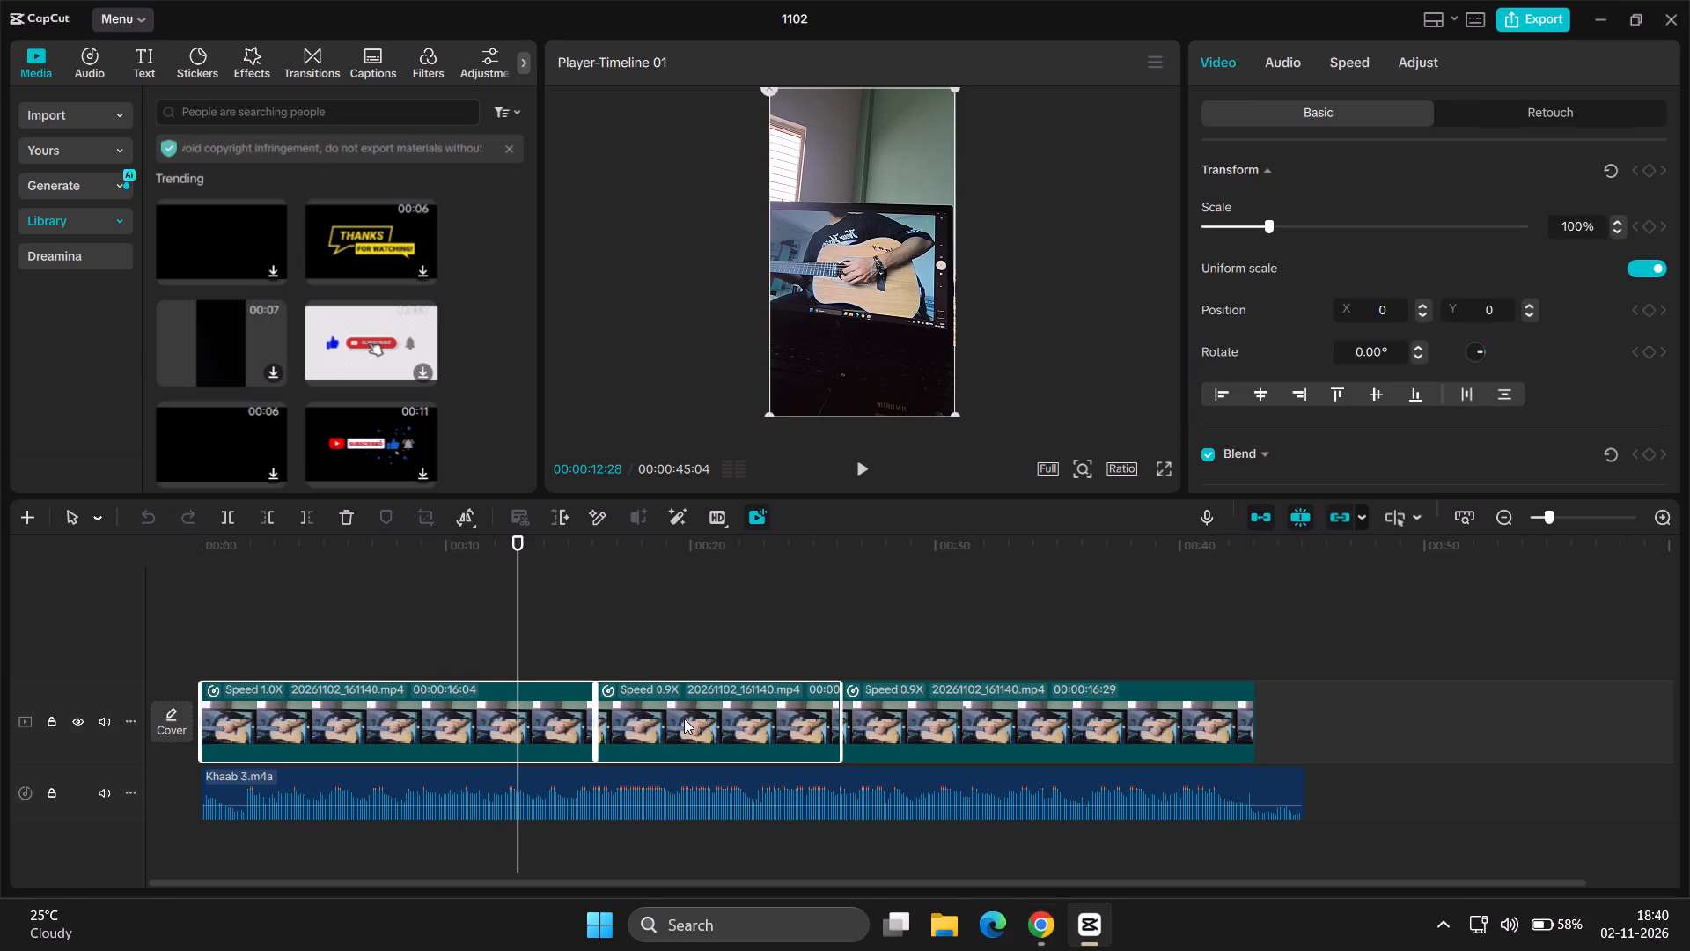
{"action": "key", "text": "alt+g"}
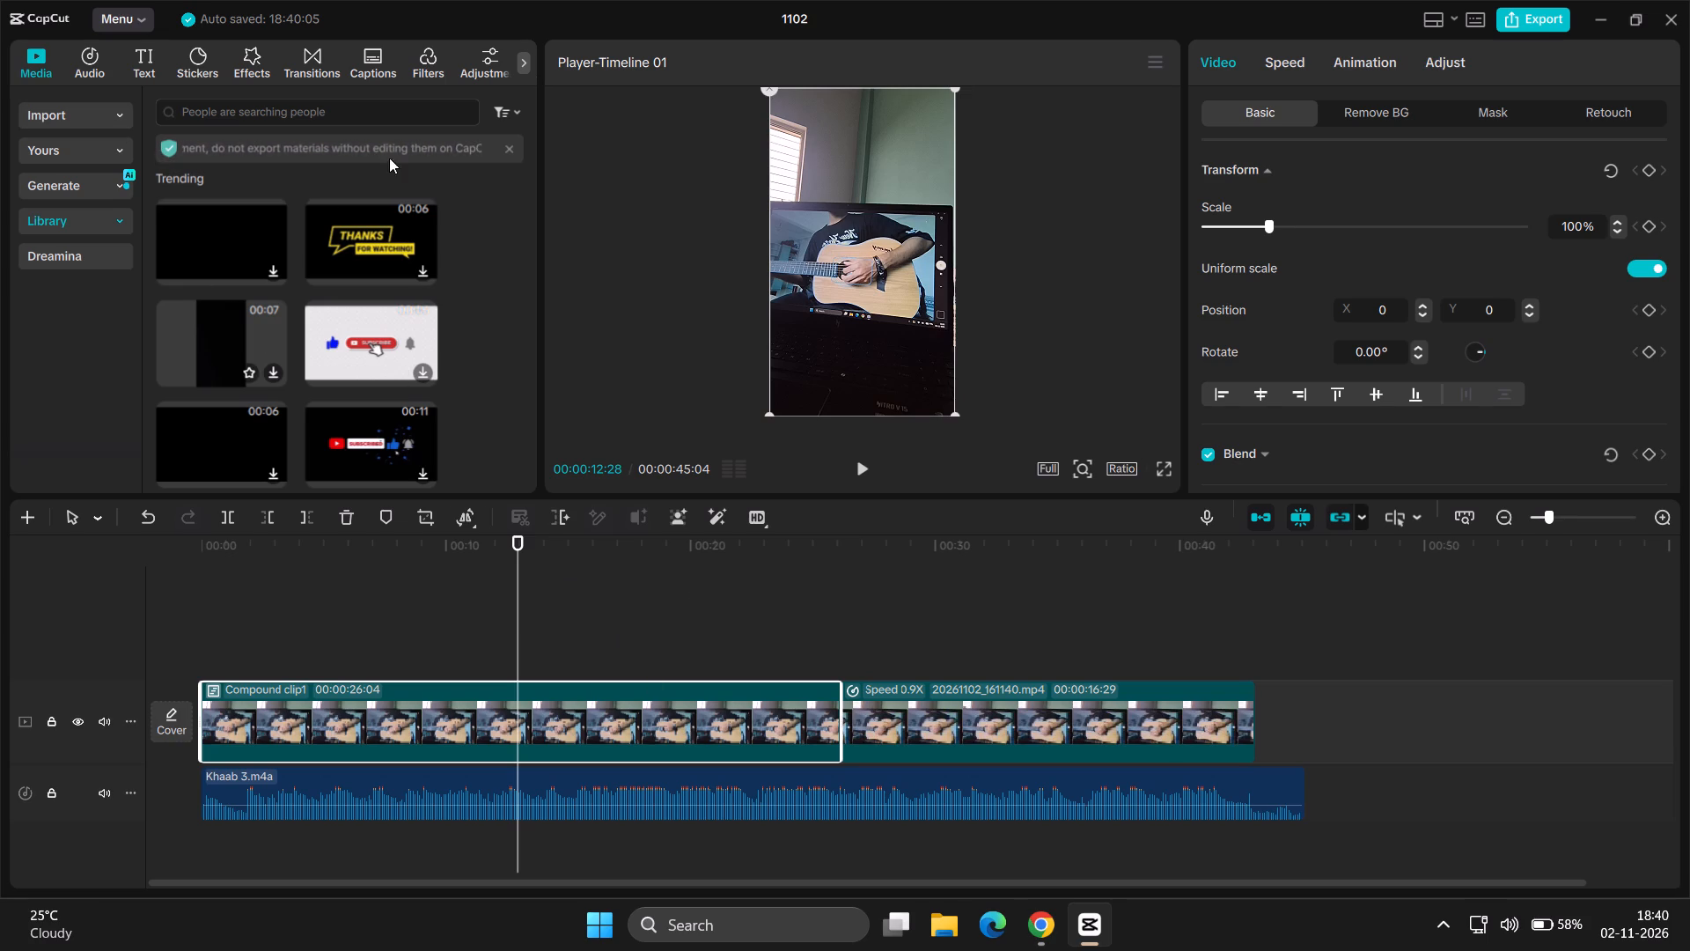
{"action": "left_click", "coordinate": [85, 409]}
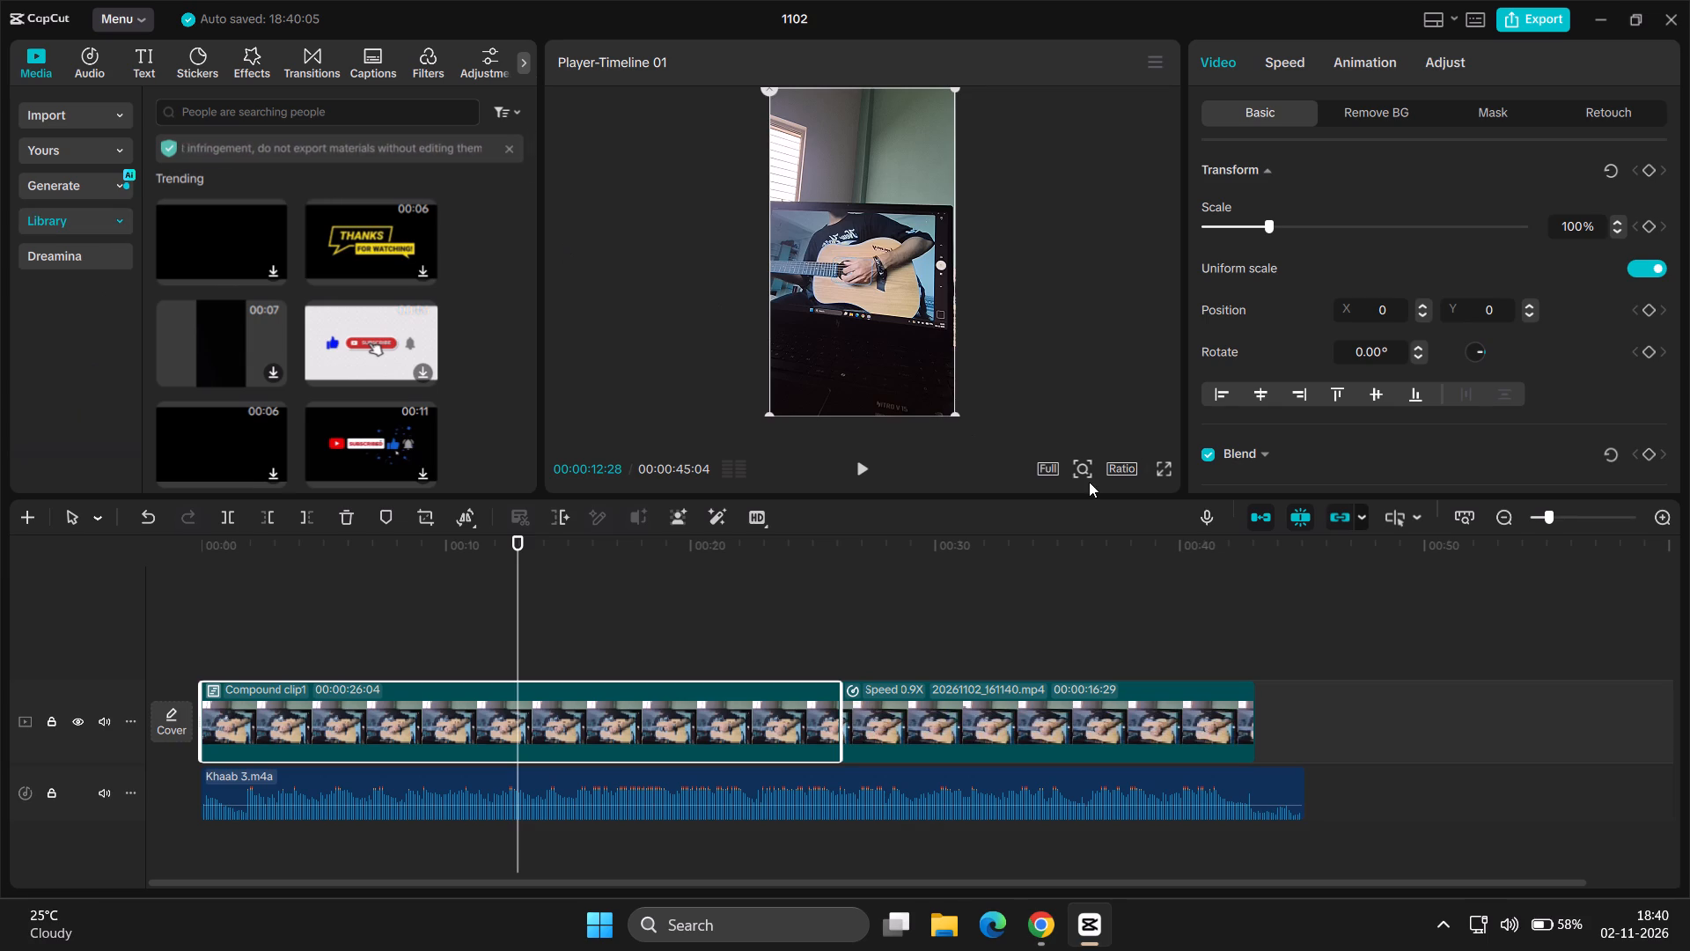
Play the timeline from about 13 seconds to preview the compound clip and the remaining guitar clip.
{"action": "left_click", "coordinate": [868, 463]}
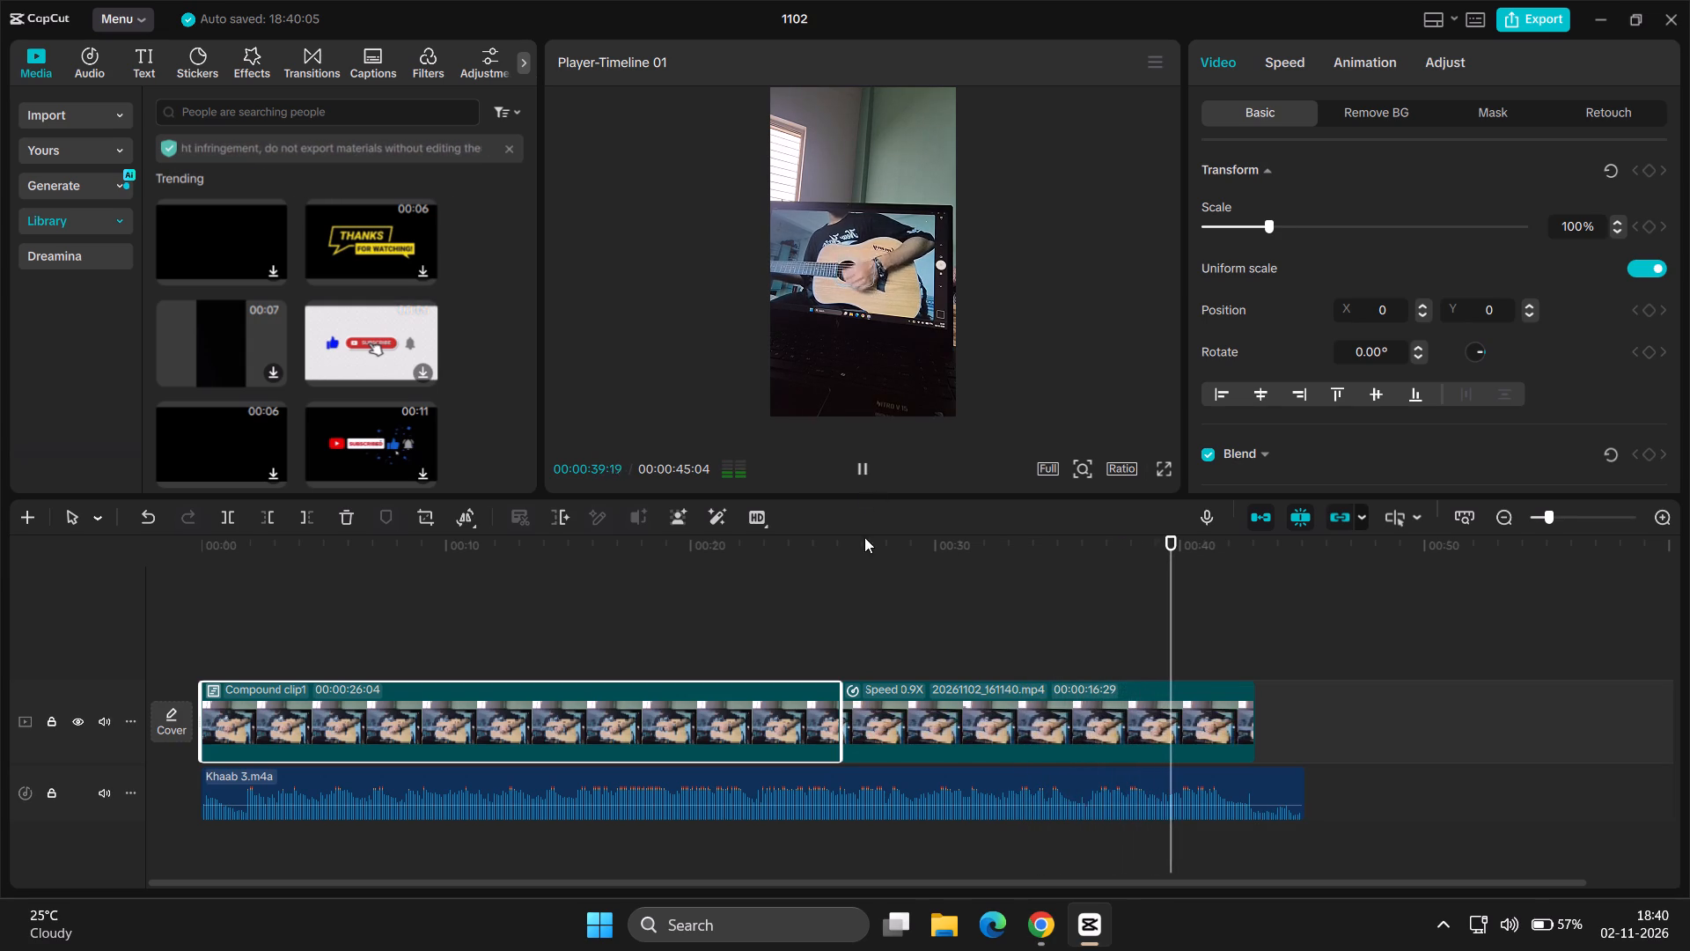
{"action": "left_click", "coordinate": [937, 655]}
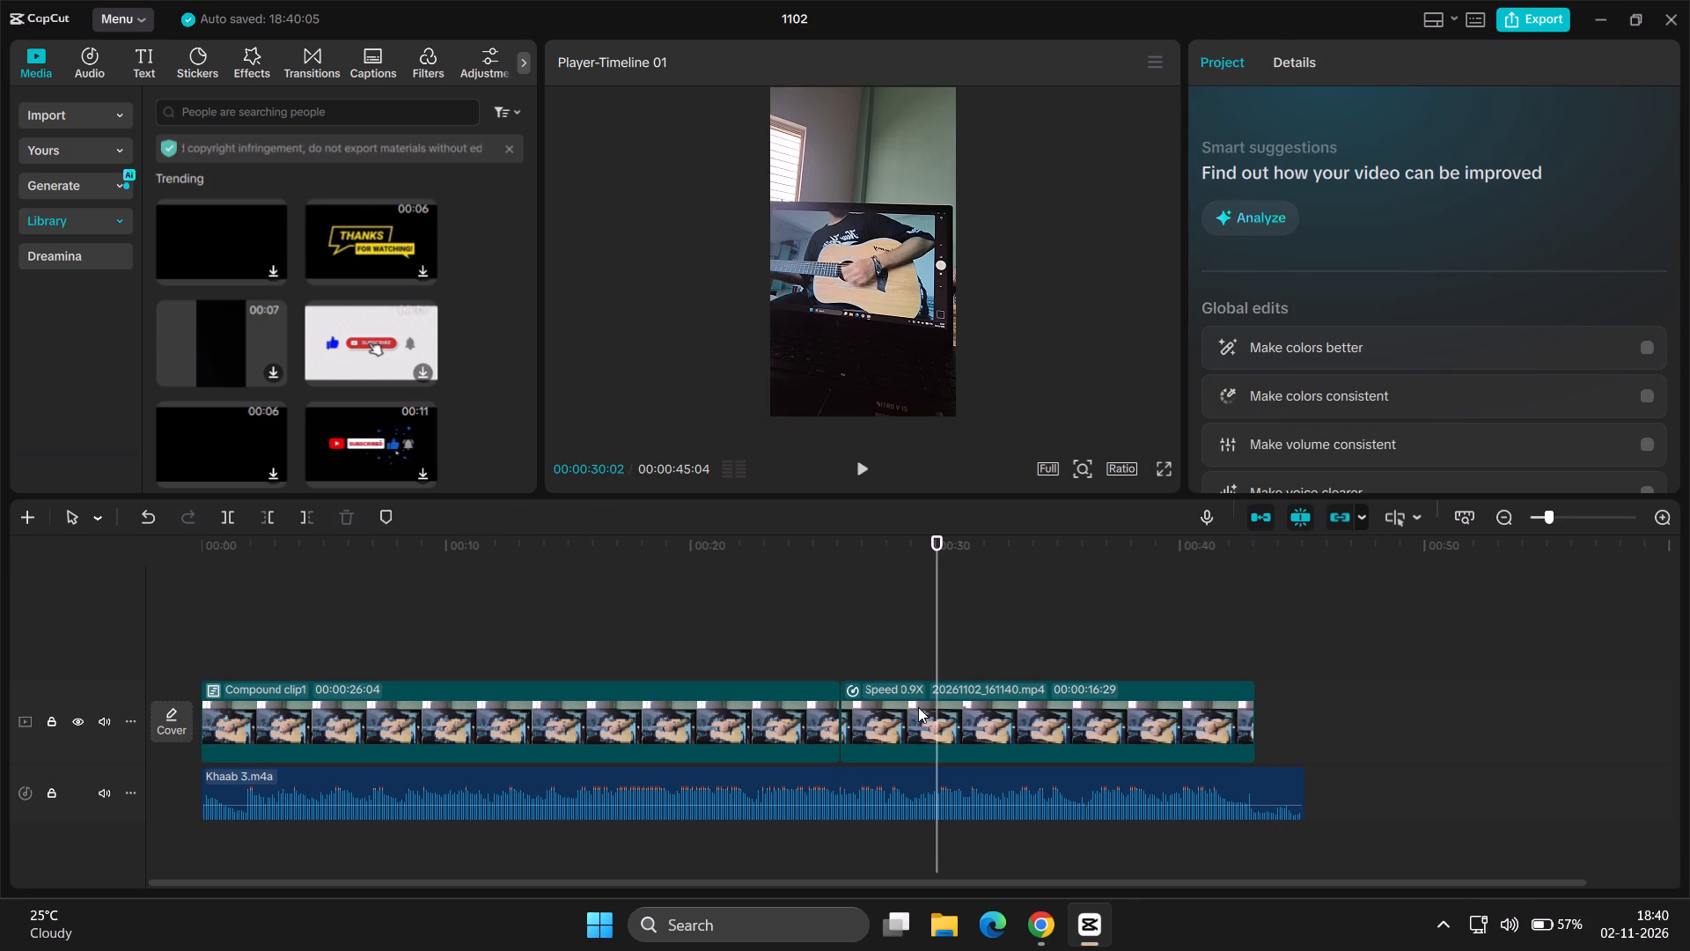
Set the standard speed of the last guitar video clip to 0.93x.
{"action": "left_click", "coordinate": [918, 707]}
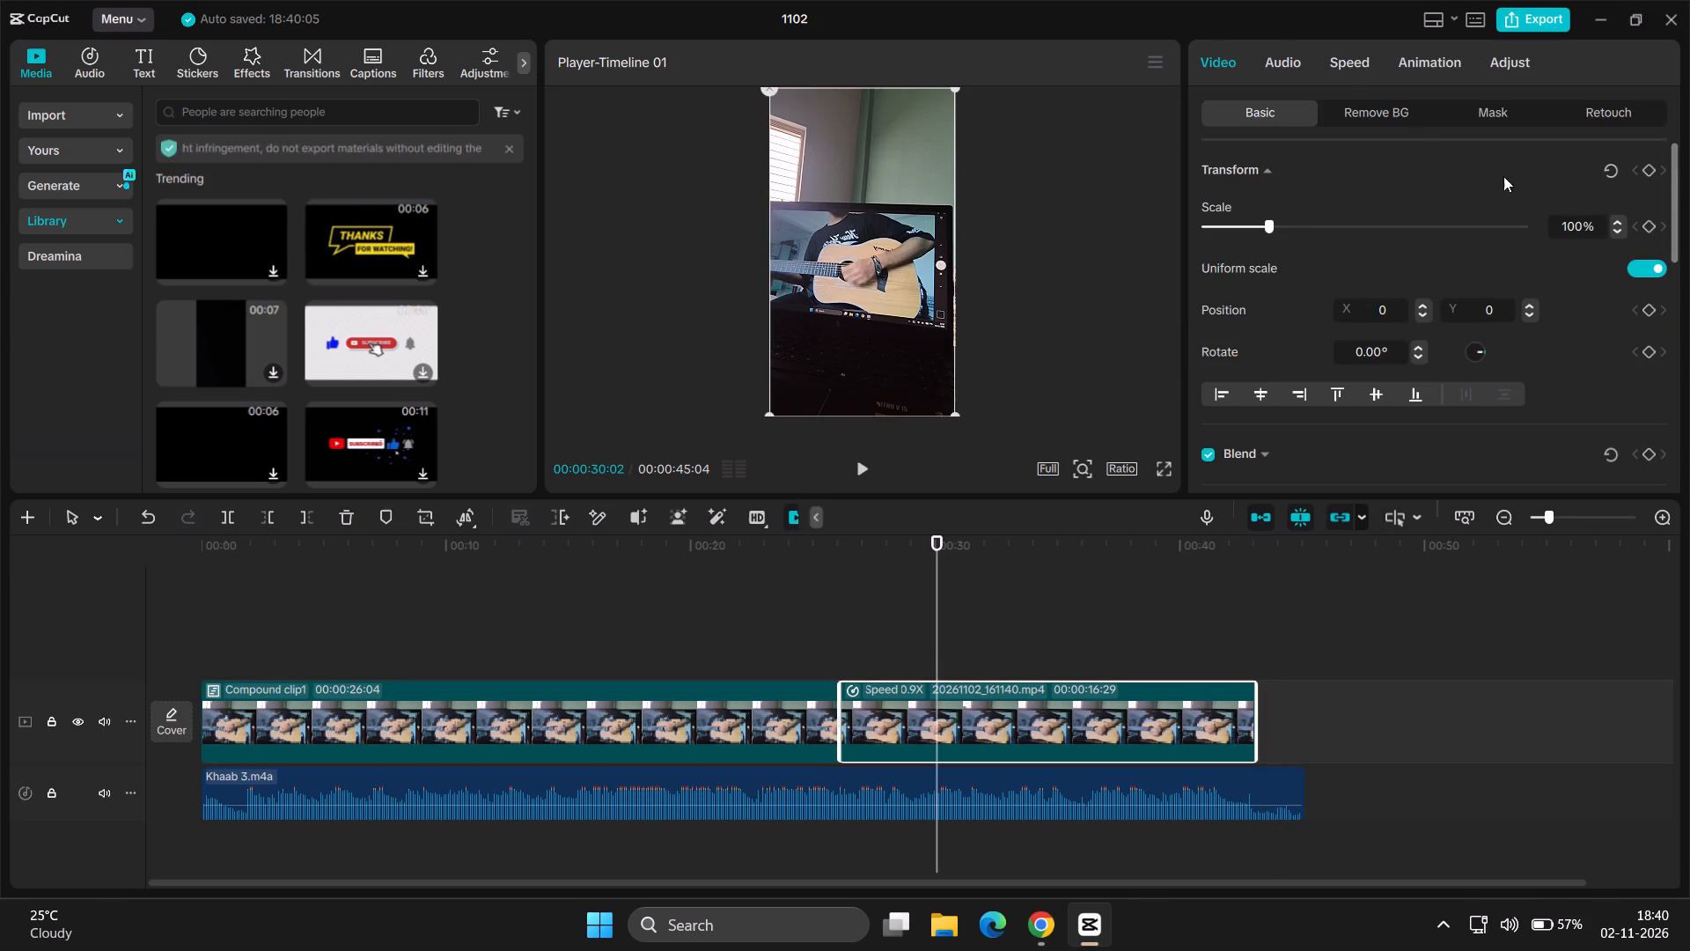
{"action": "left_click", "coordinate": [1360, 67]}
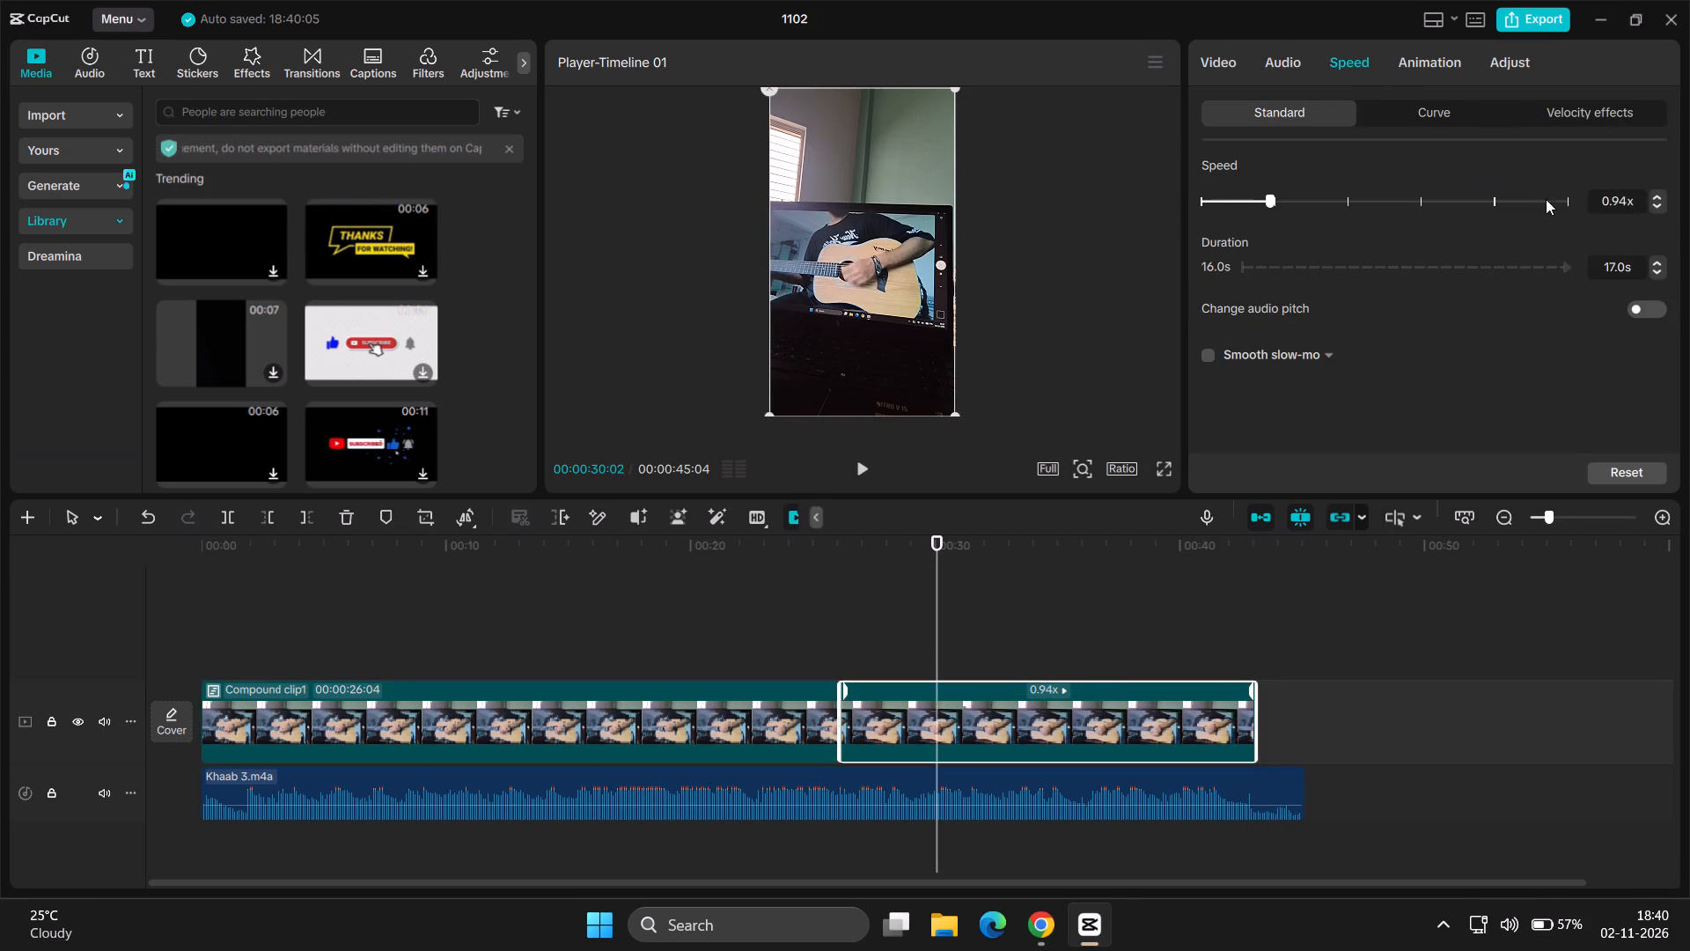
{"action": "left_click", "coordinate": [1628, 199]}
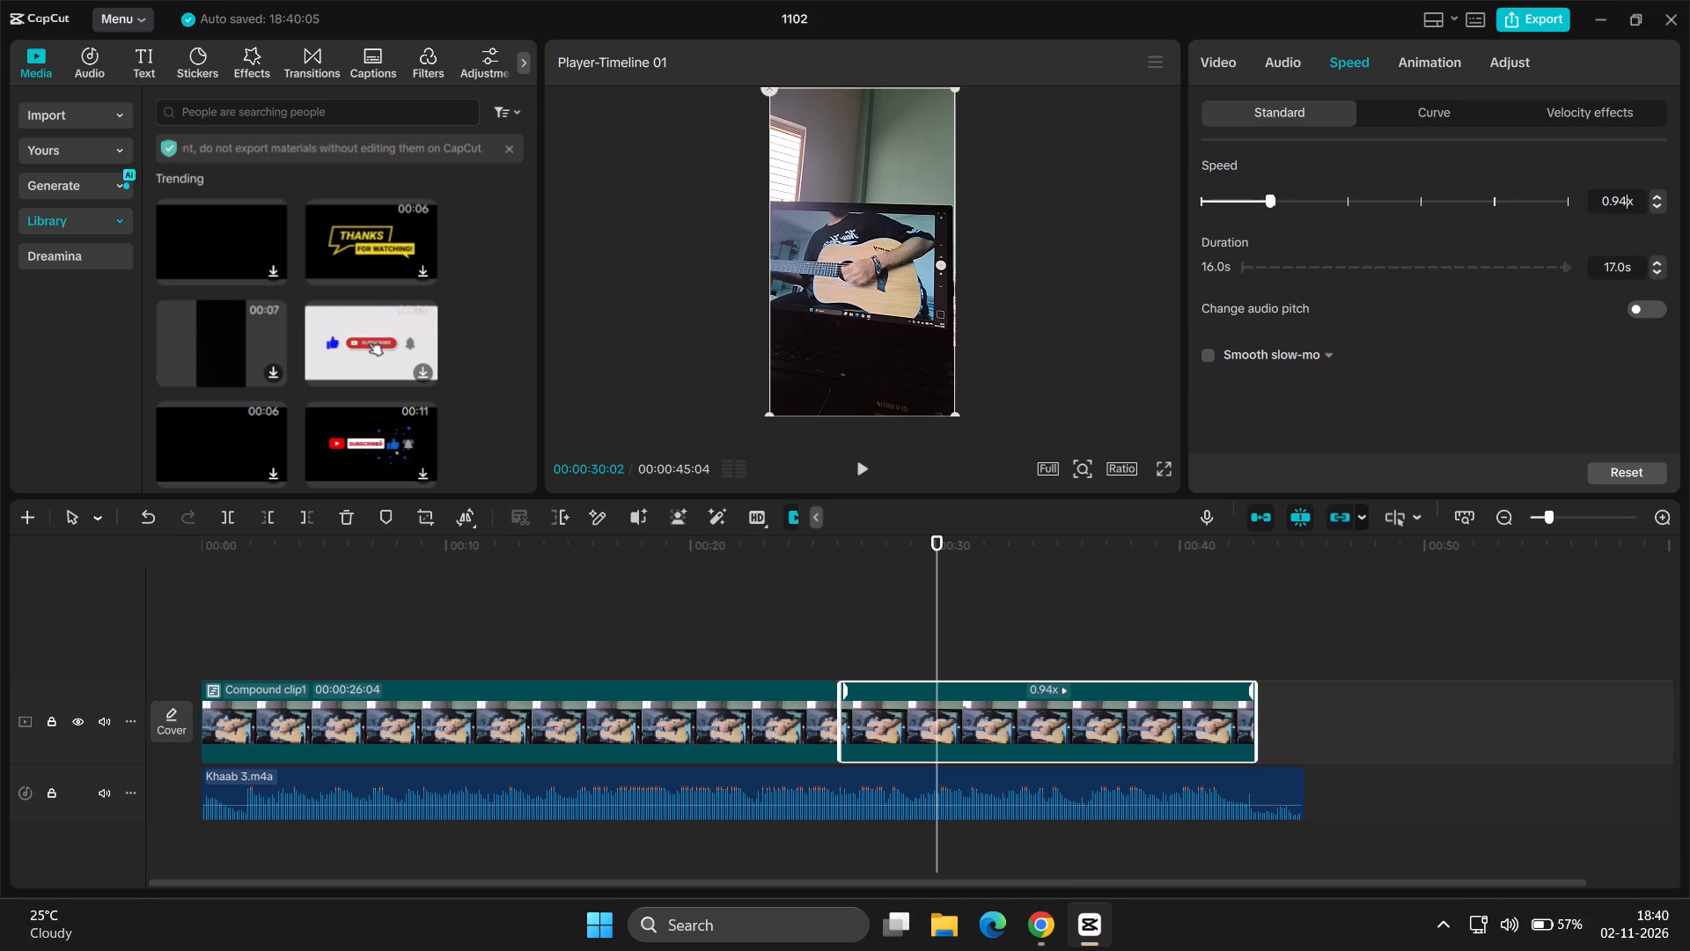
{"action": "key", "text": "BackSpace"}
{"action": "key", "text": "3"}
{"action": "key", "text": "Return"}
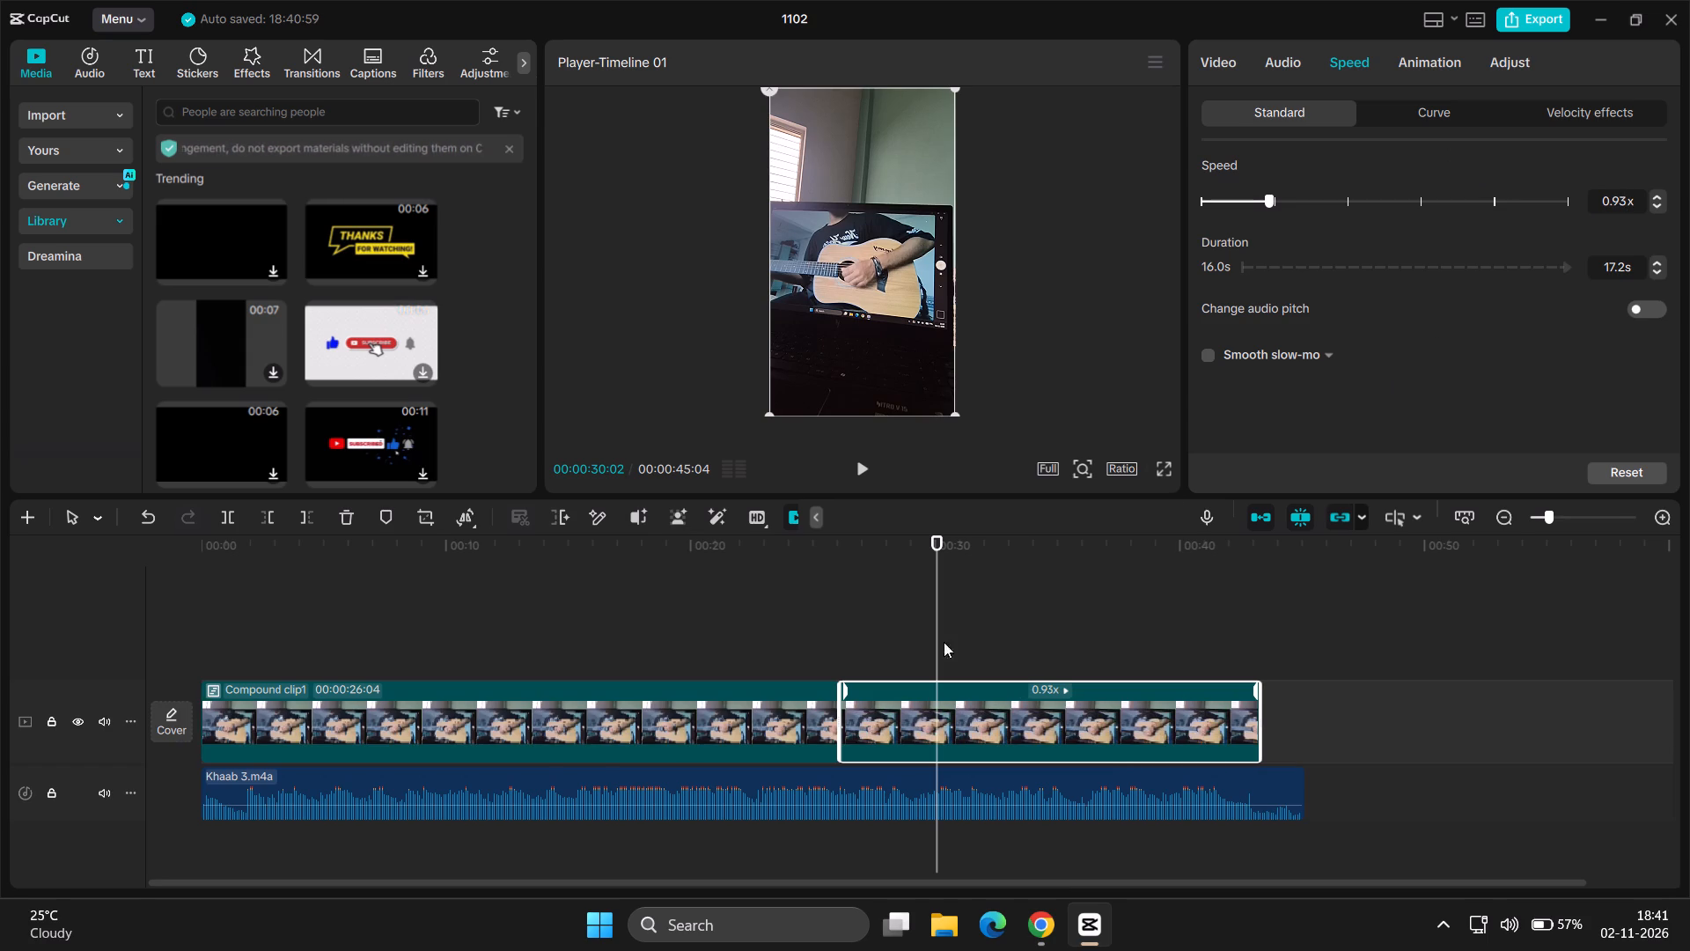
Play the timeline through the last guitar clip to check its sync with the audio, pausing partway and near the end.
{"action": "left_click", "coordinate": [896, 643]}
{"action": "key", "text": "space"}
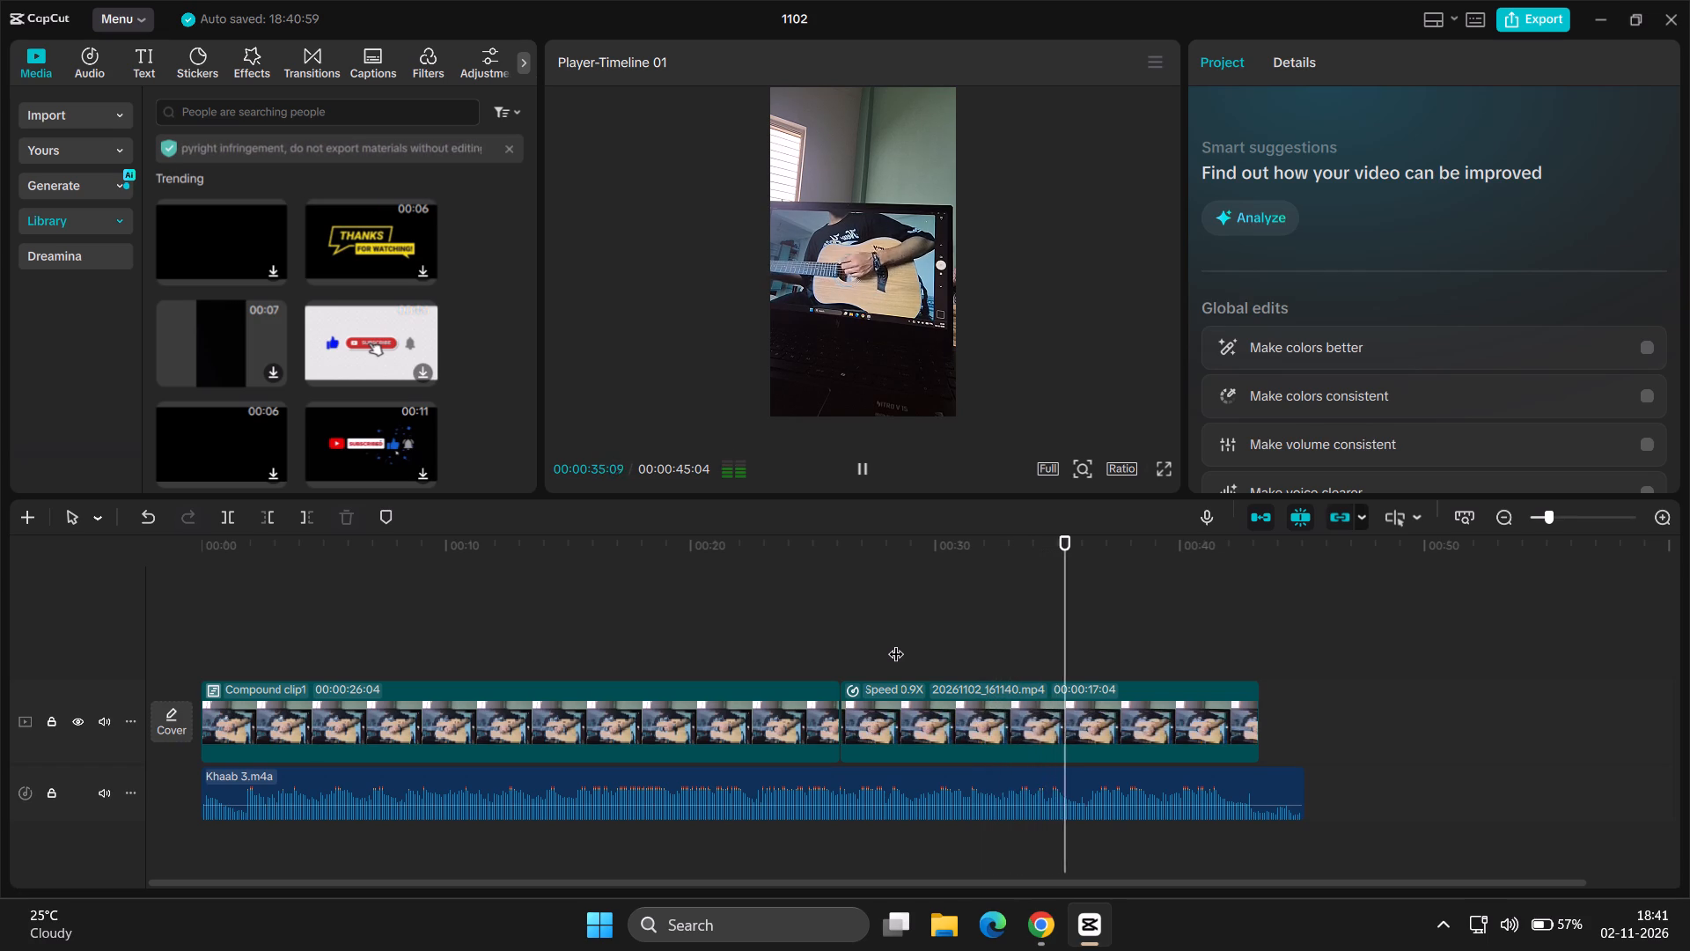
{"action": "key", "text": "space"}
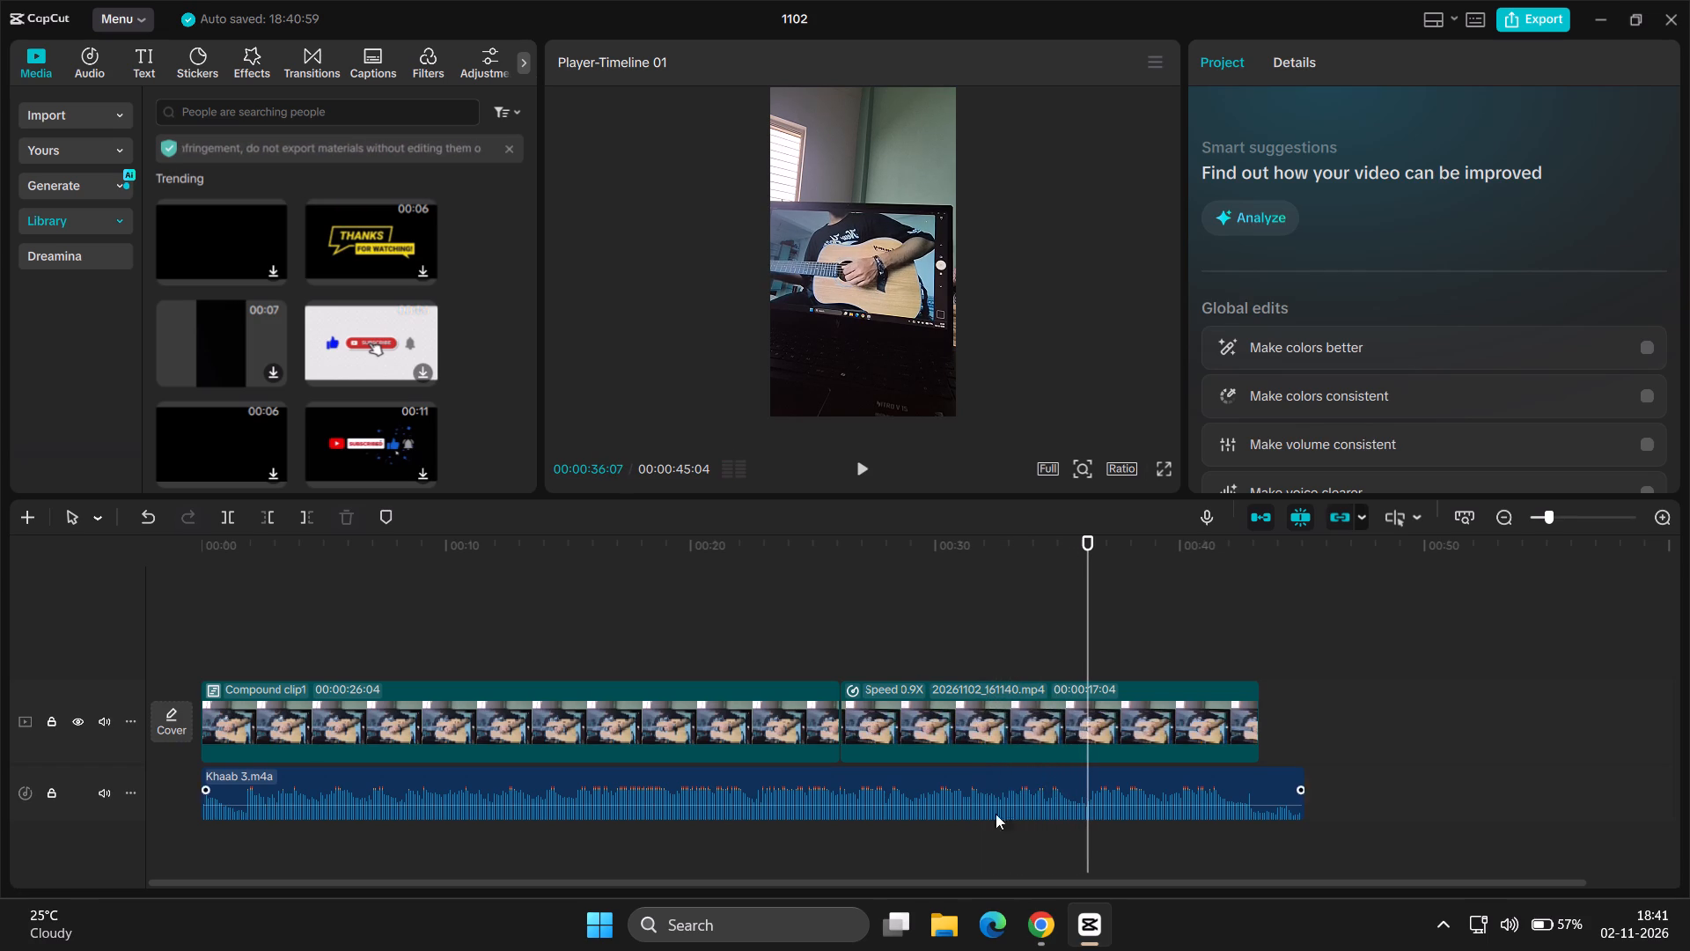
{"action": "left_click", "coordinate": [1011, 736]}
{"action": "key", "text": "space"}
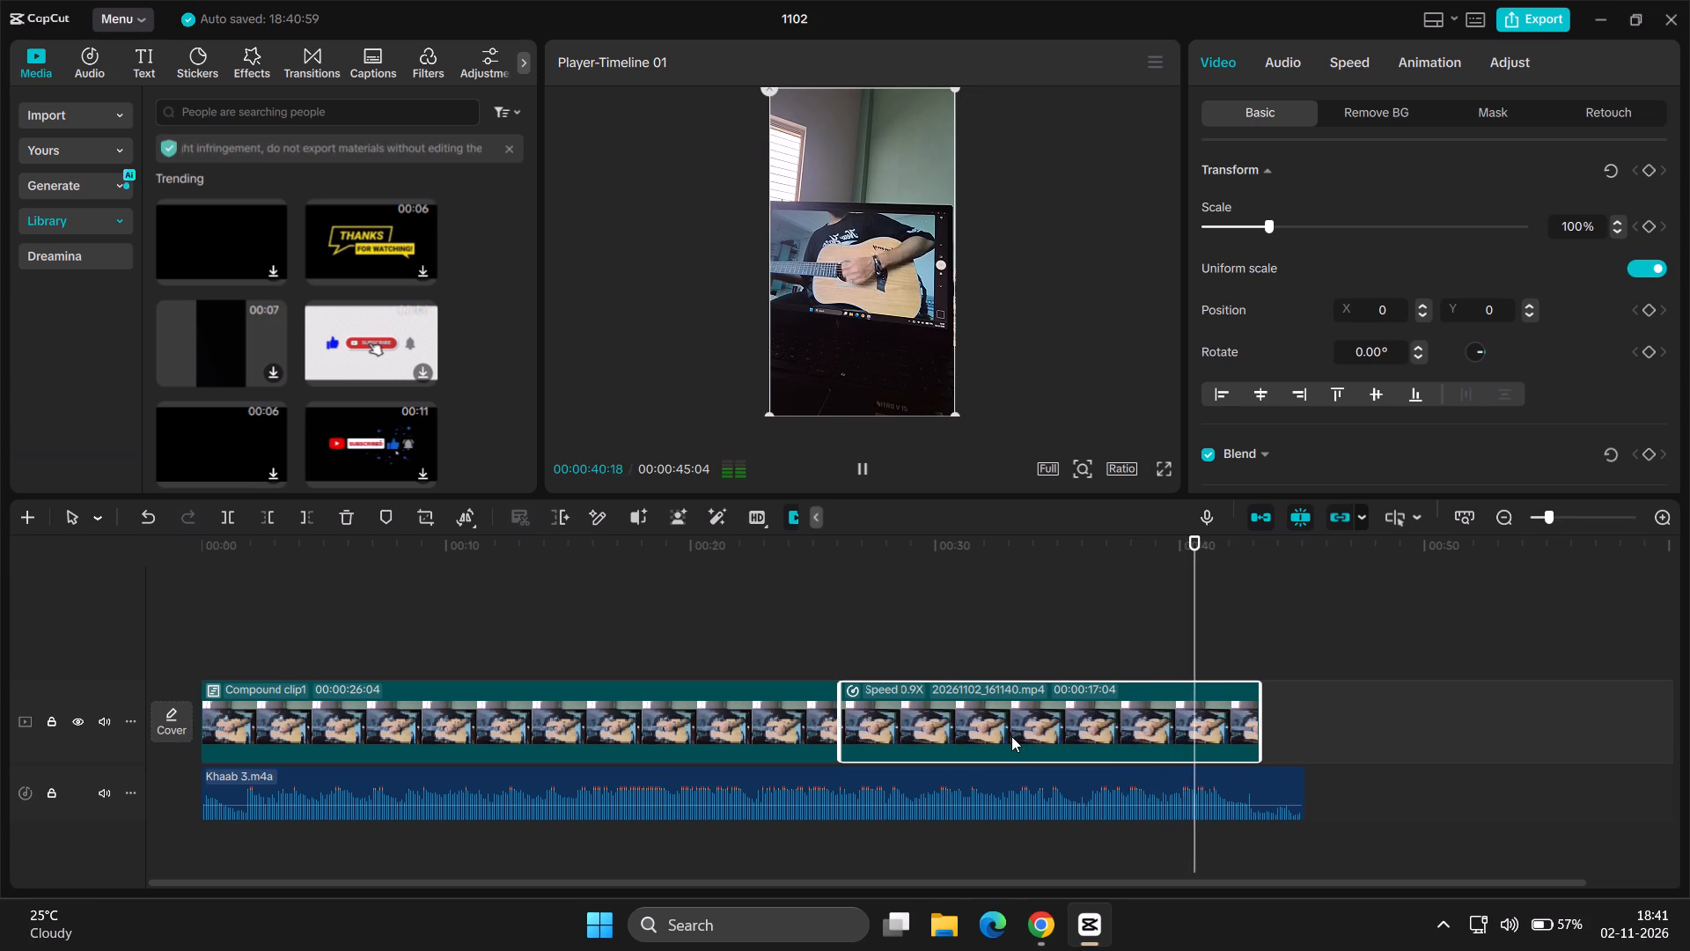
{"action": "key", "text": "space"}
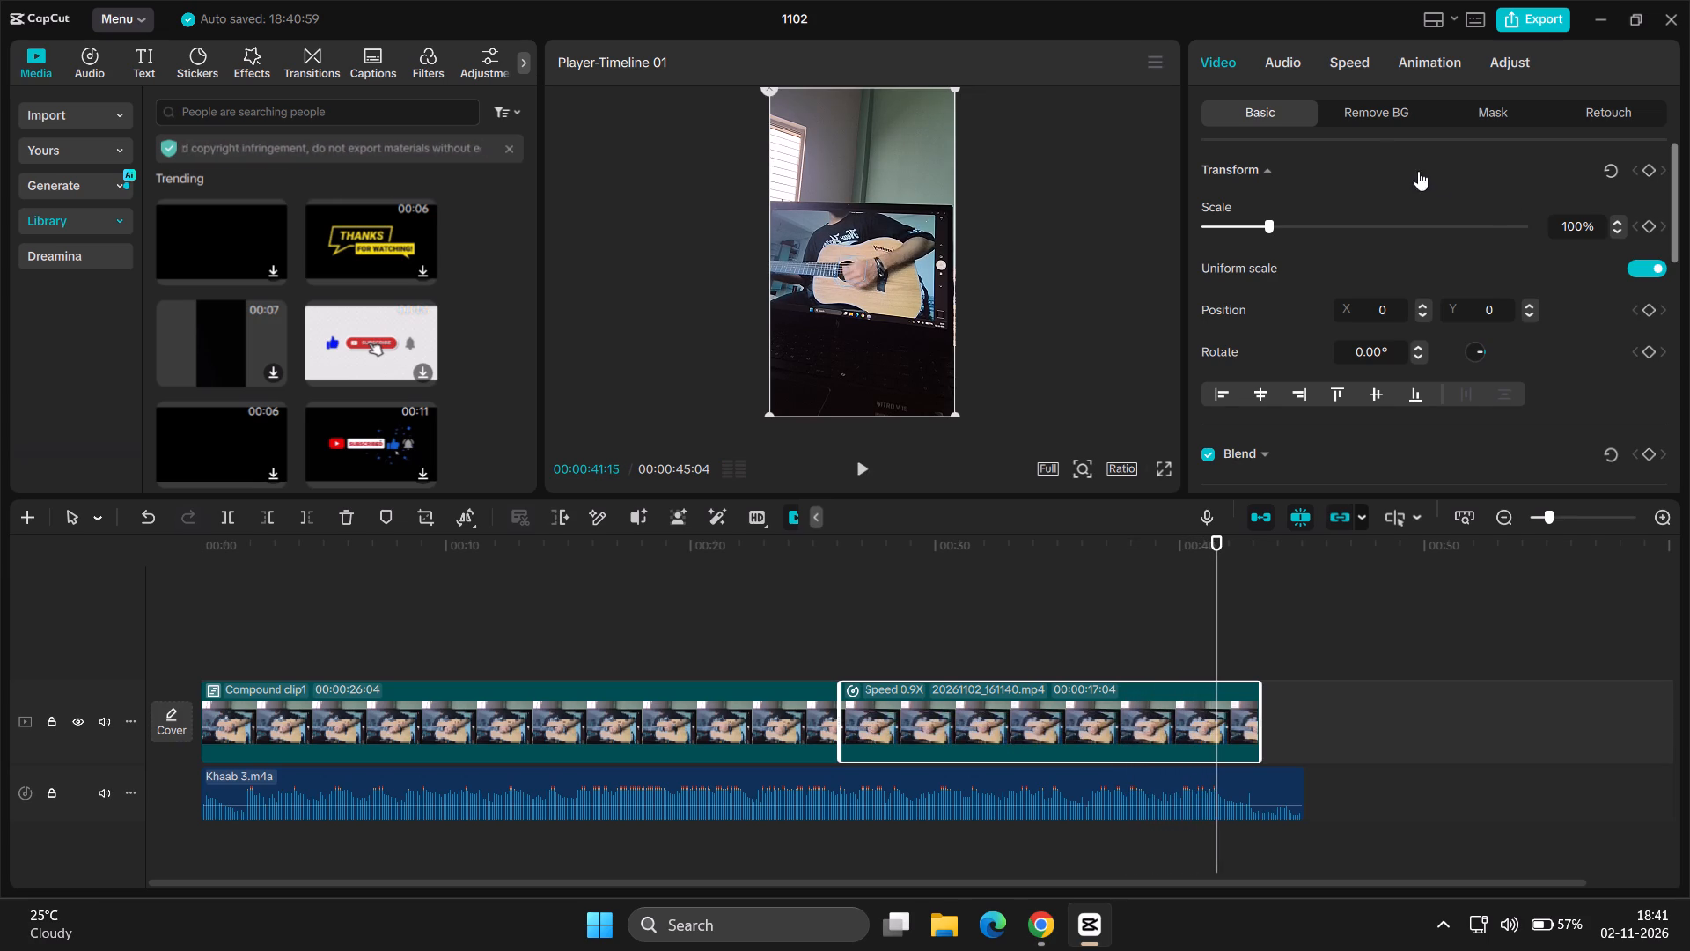
Review the last guitar clip's speed settings and deselect the clip.
{"action": "left_click", "coordinate": [1358, 70]}
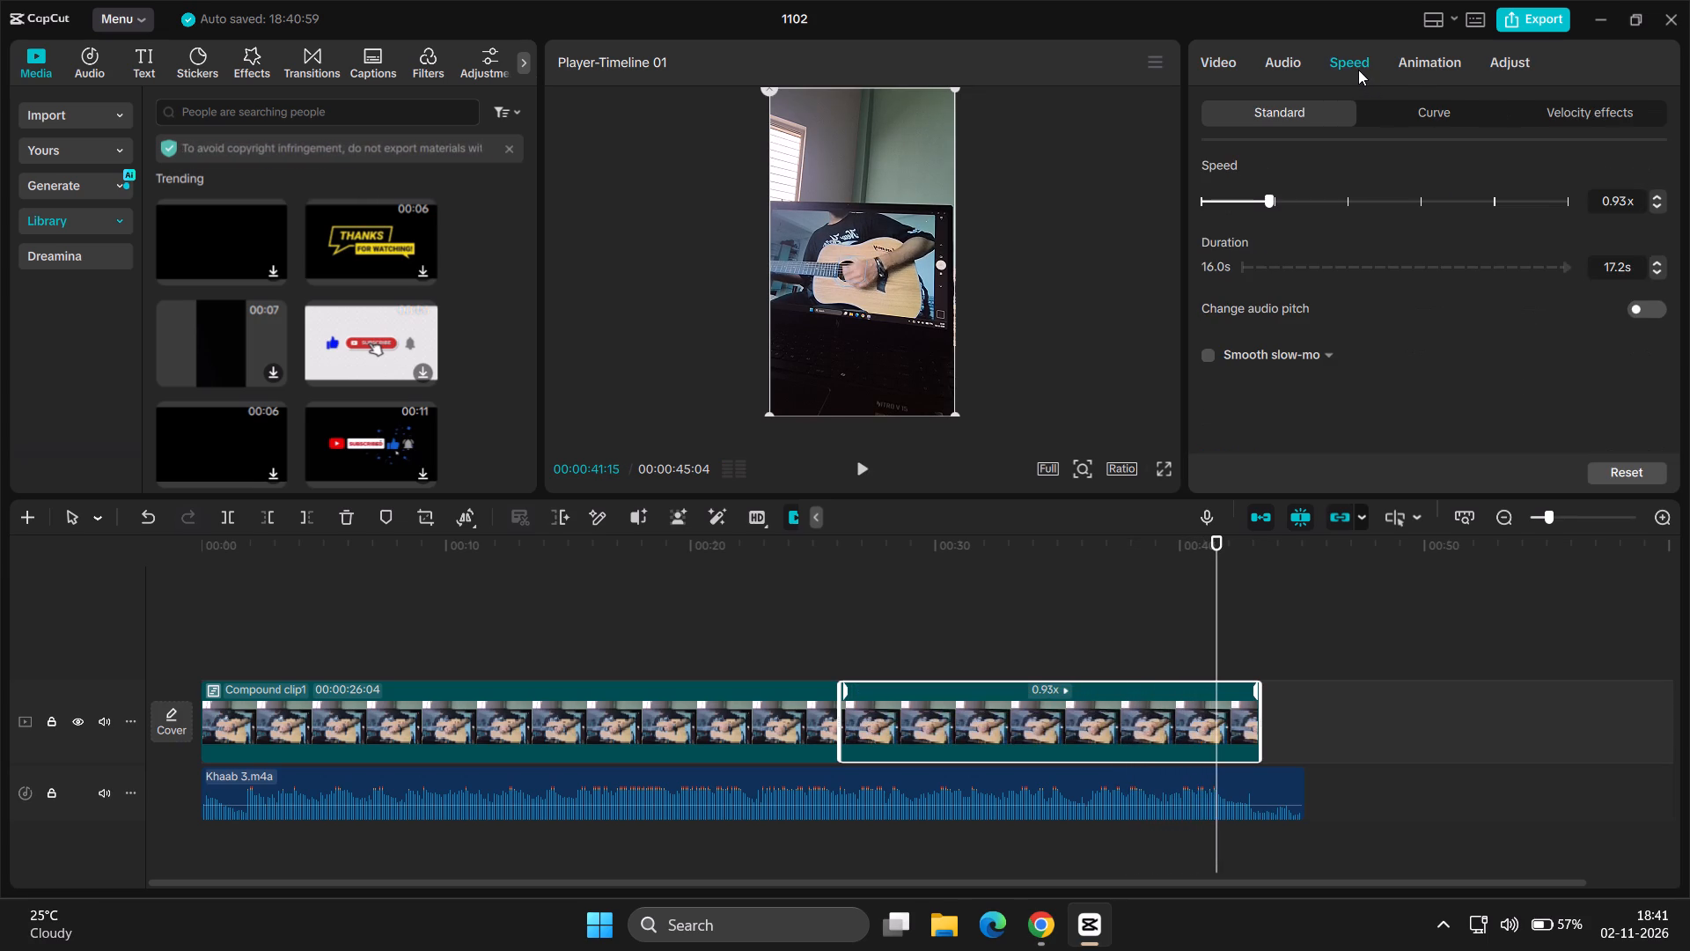
{"action": "left_click", "coordinate": [805, 642]}
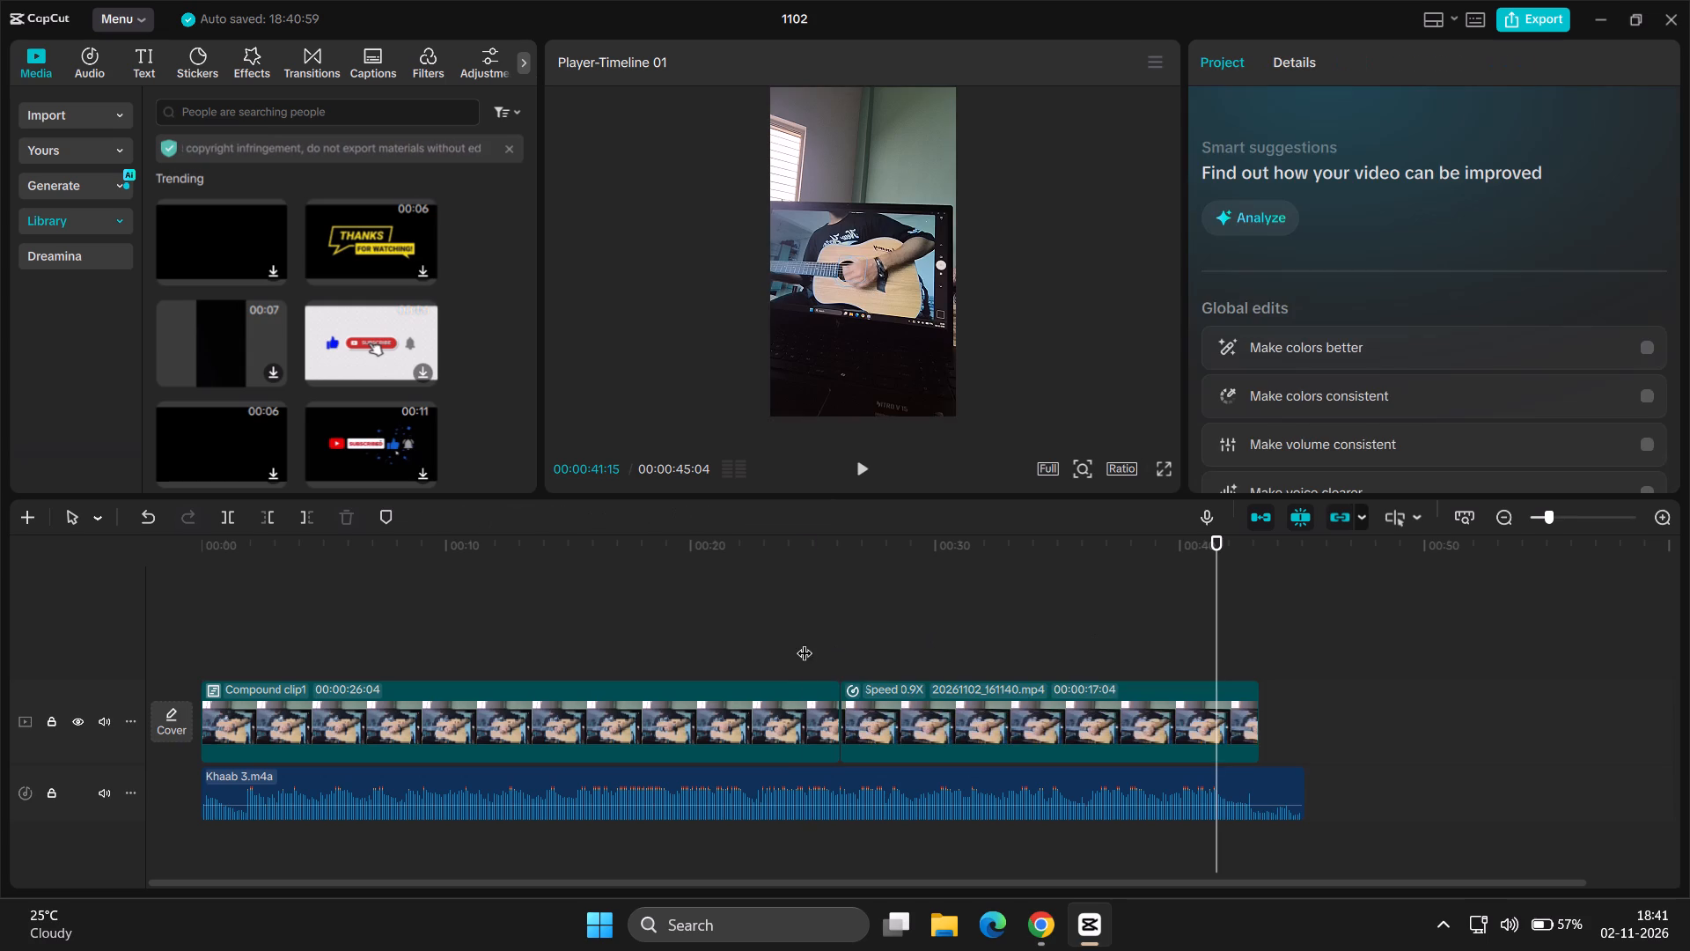
Play the timeline from about 26 seconds to preview the start of the last guitar clip against the audio.
{"action": "key", "text": "space"}
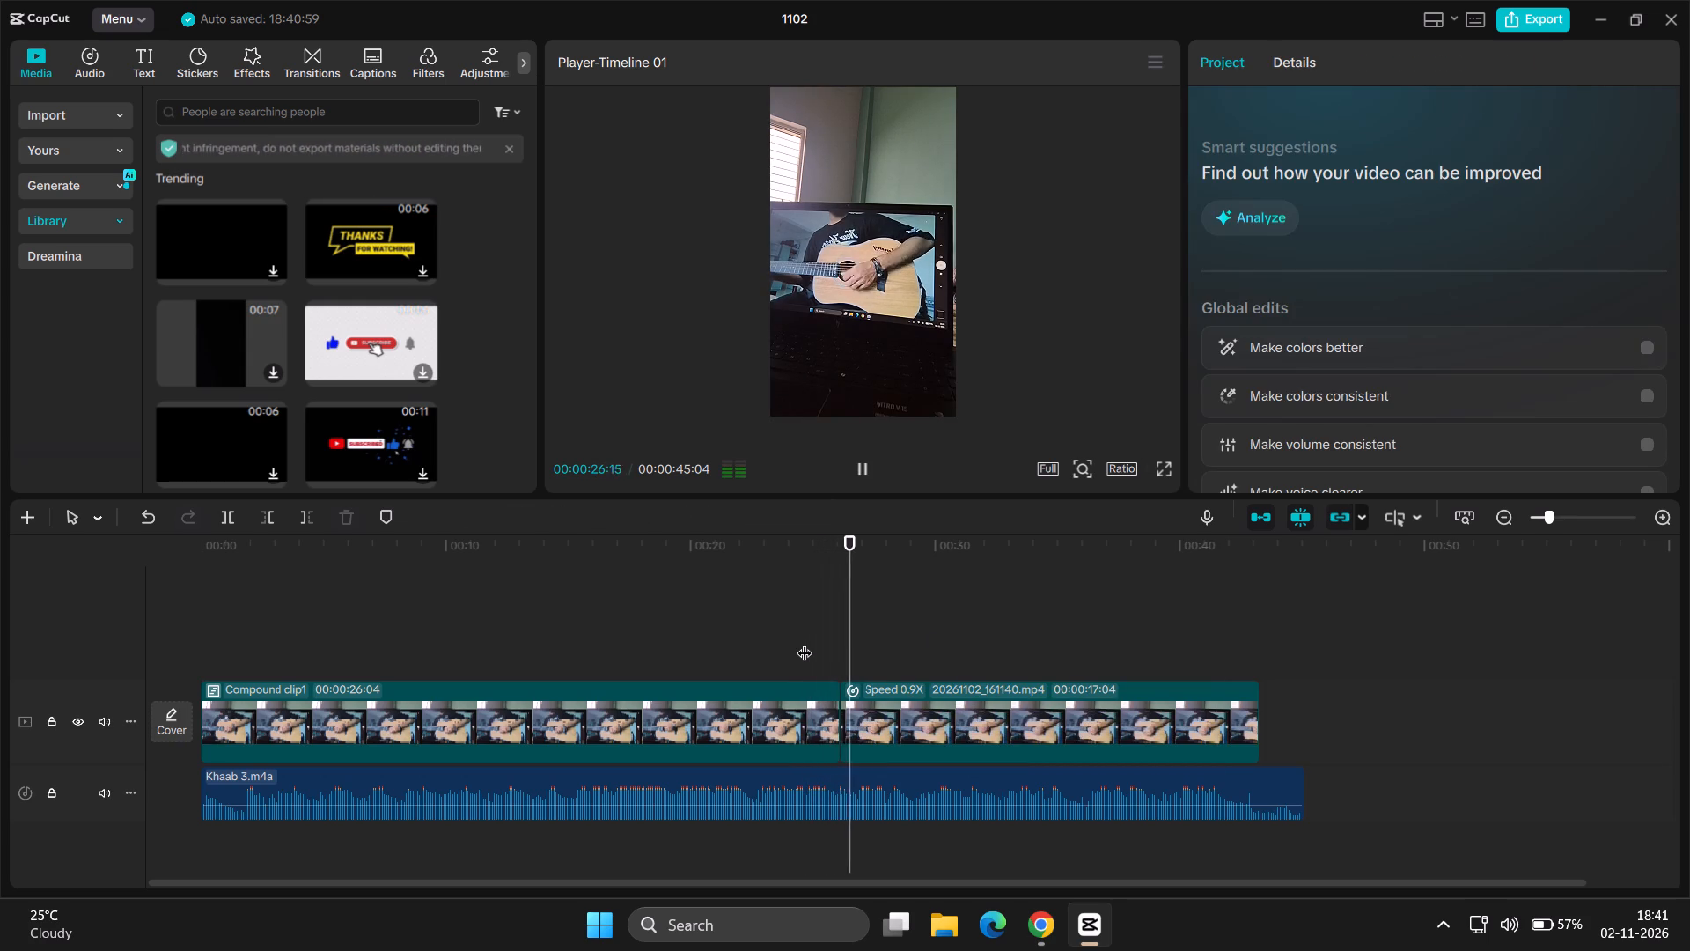
{"action": "key", "text": "space"}
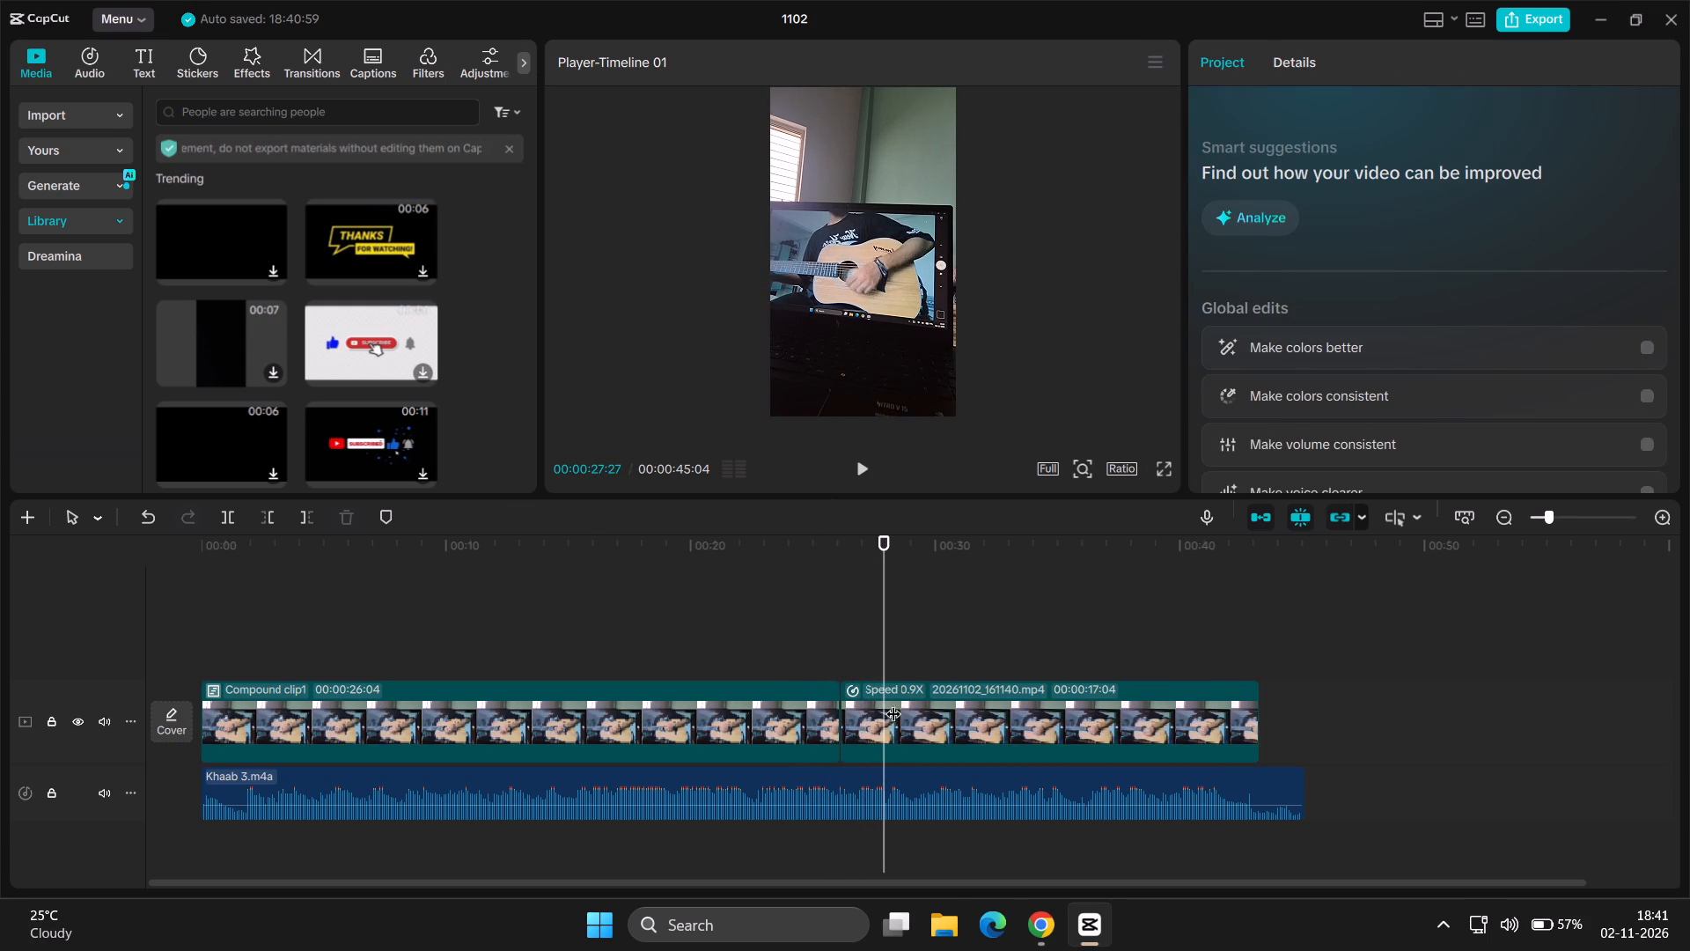
Set the standard speed of the last guitar video clip to 0.95x and deselect it.
{"action": "left_click", "coordinate": [930, 720]}
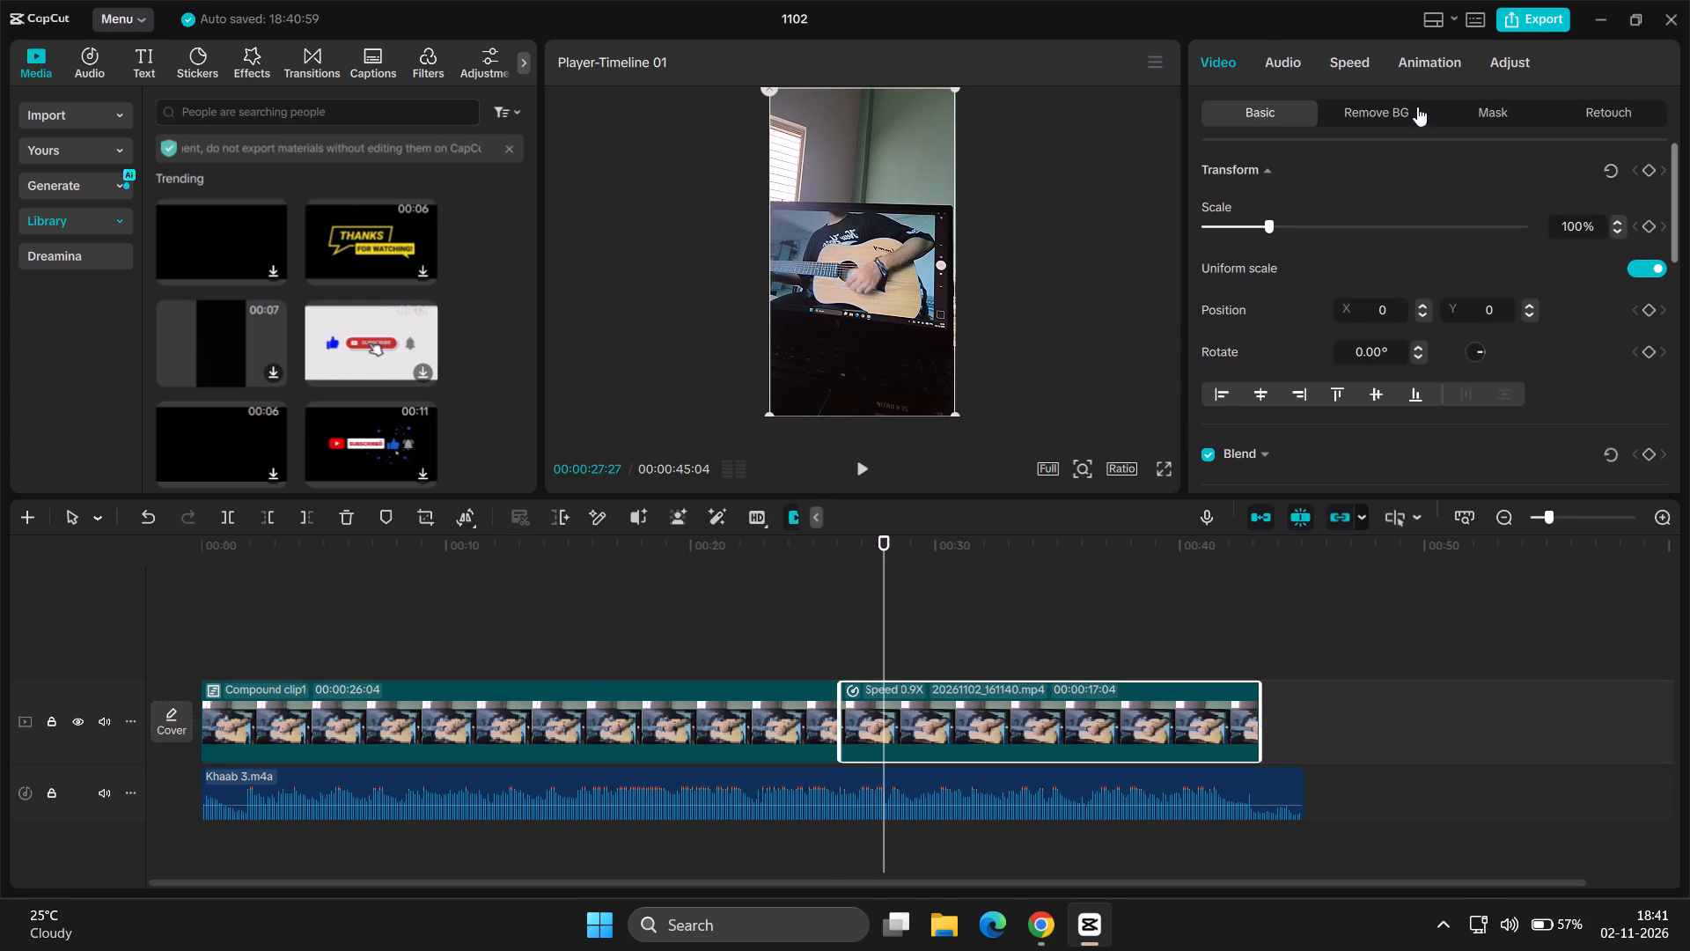
{"action": "left_click", "coordinate": [1363, 57]}
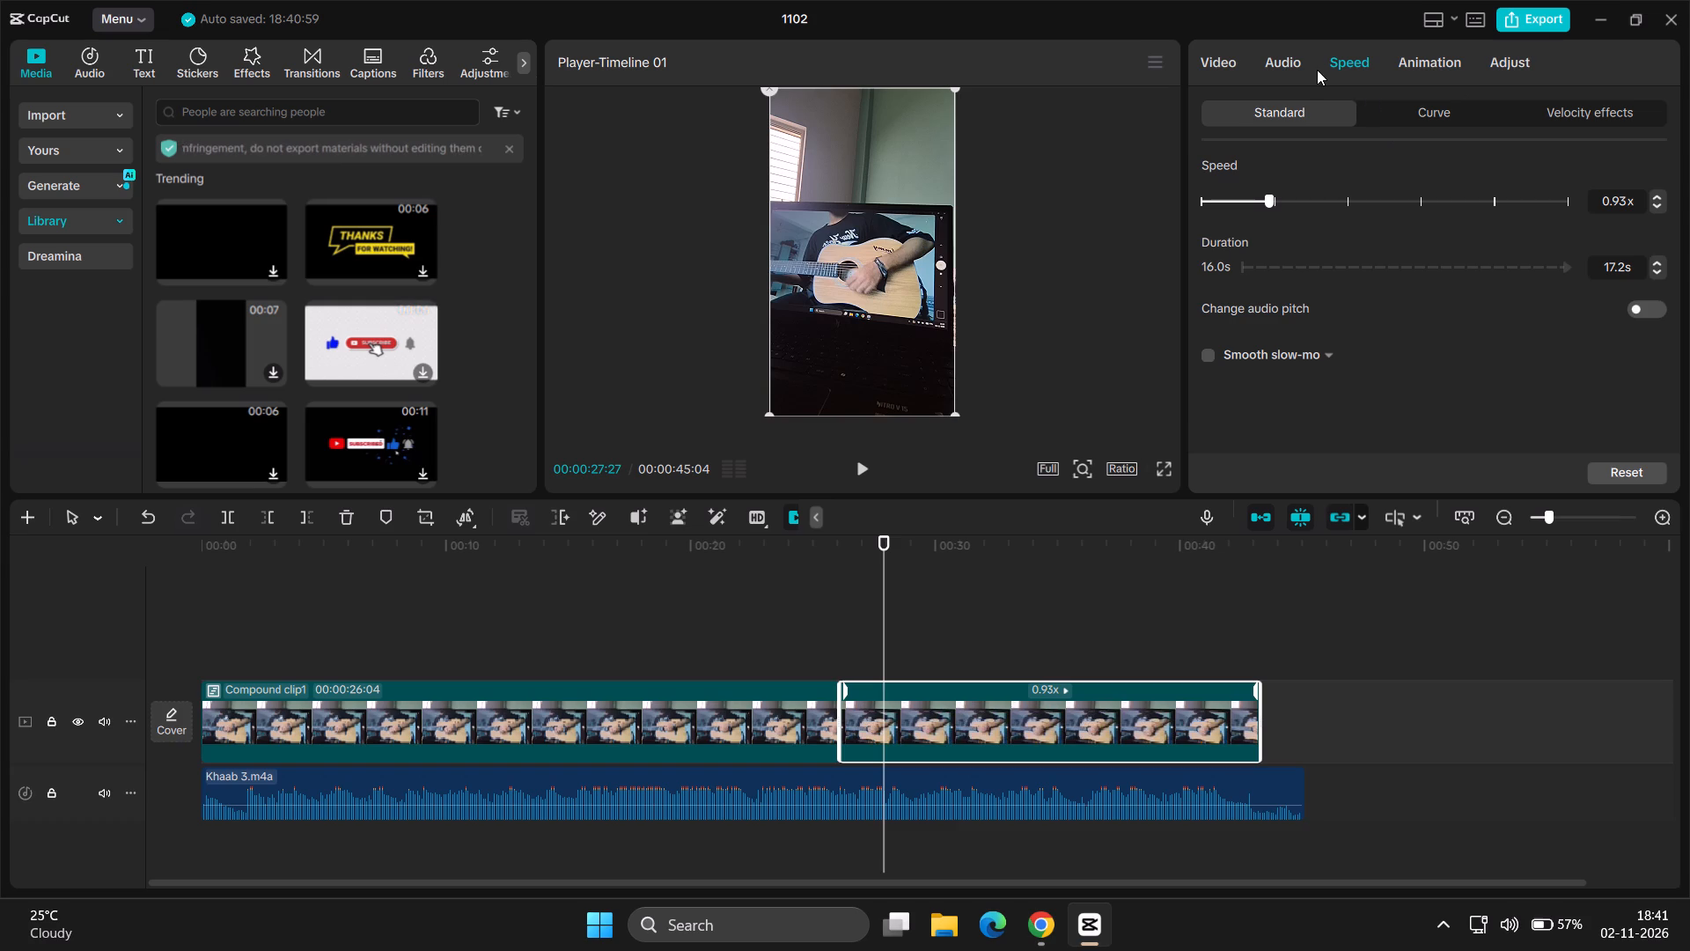
{"action": "left_click", "coordinate": [1625, 202]}
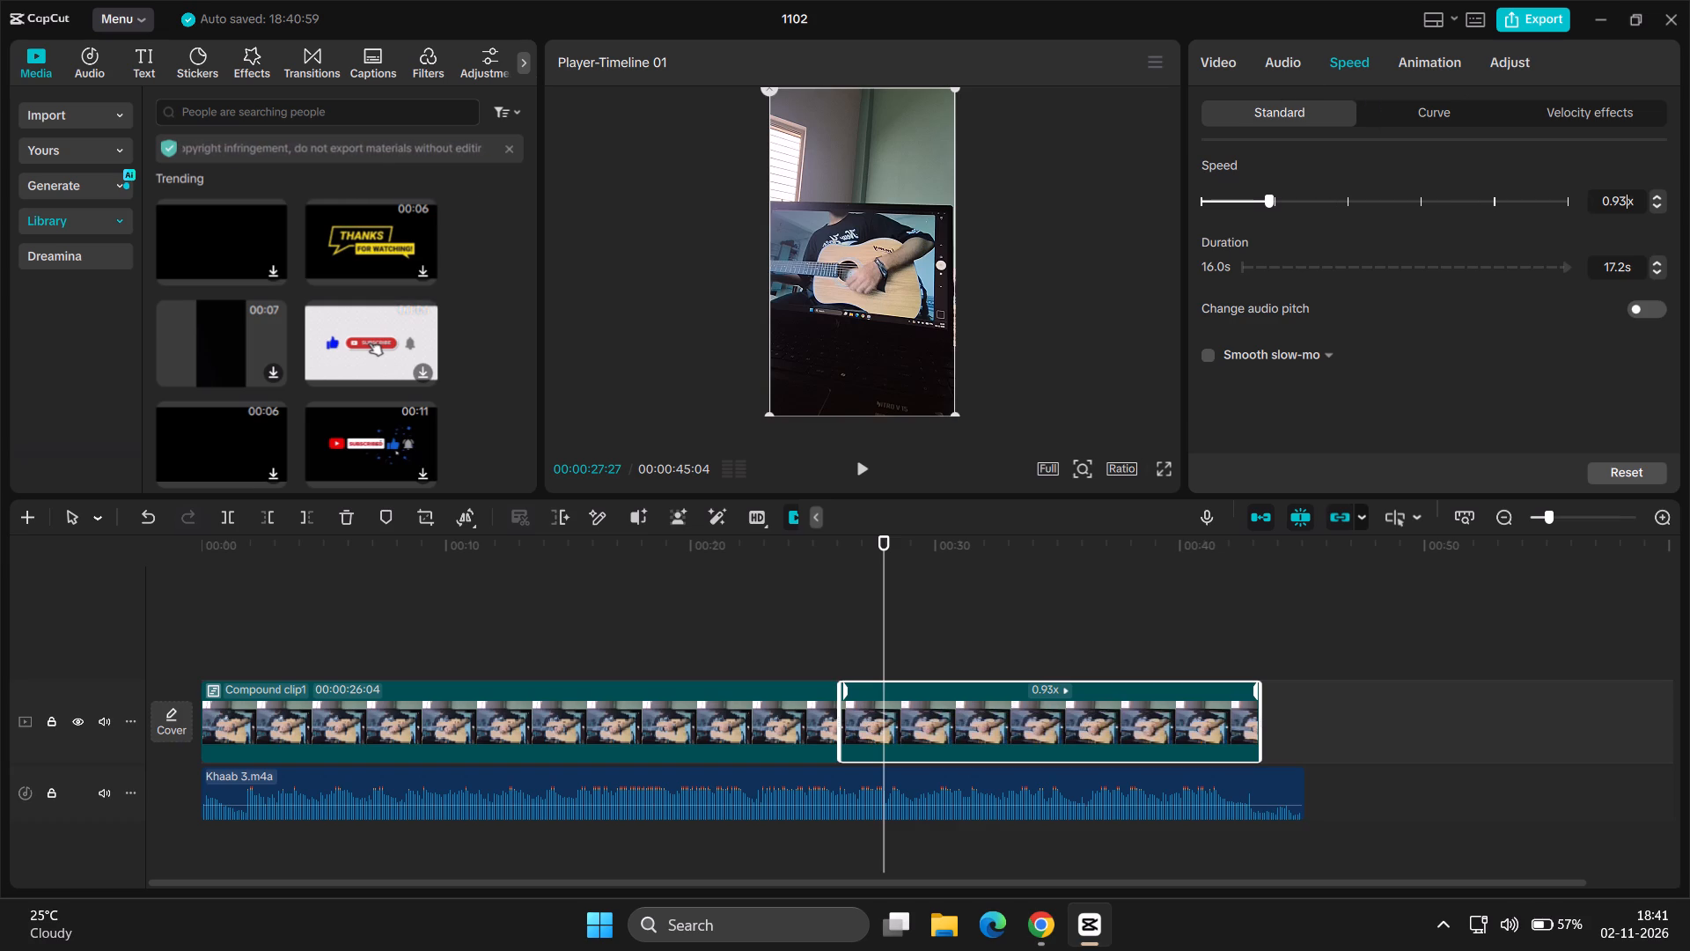
{"action": "key", "text": "BackSpace"}
{"action": "key", "text": "5"}
{"action": "key", "text": "Return"}
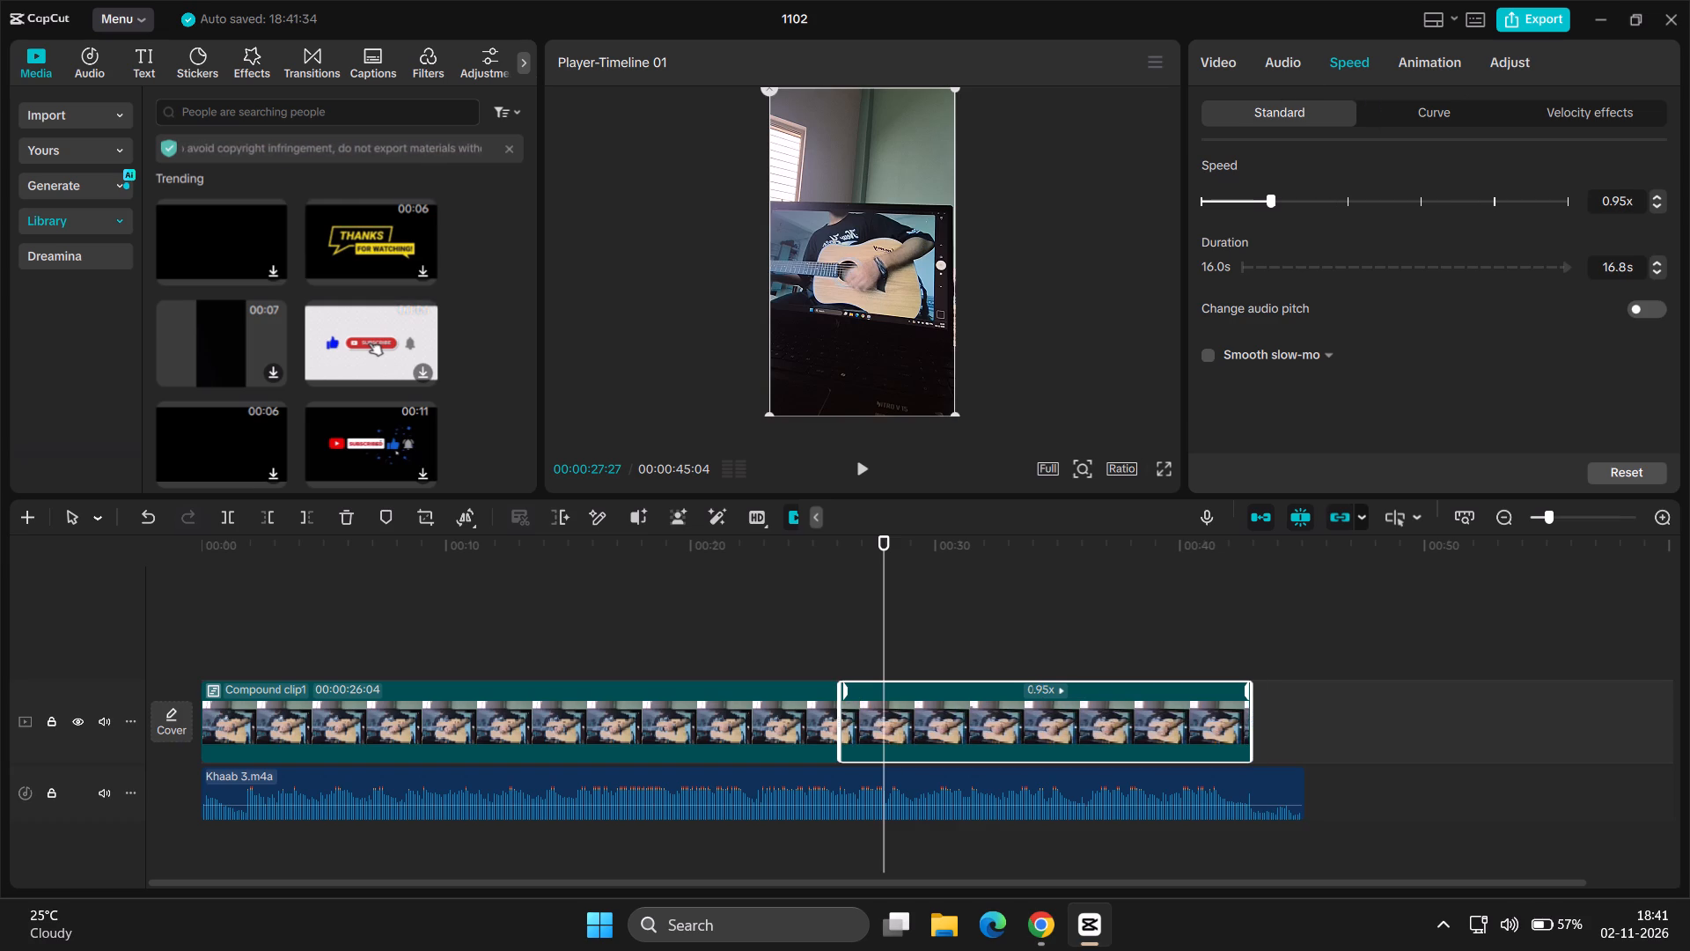
{"action": "left_click", "coordinate": [880, 633]}
Preview the compound clip, and play the timeline from about 2 seconds to the end in full screen to check the audio sync.
{"action": "left_click", "coordinate": [685, 756]}
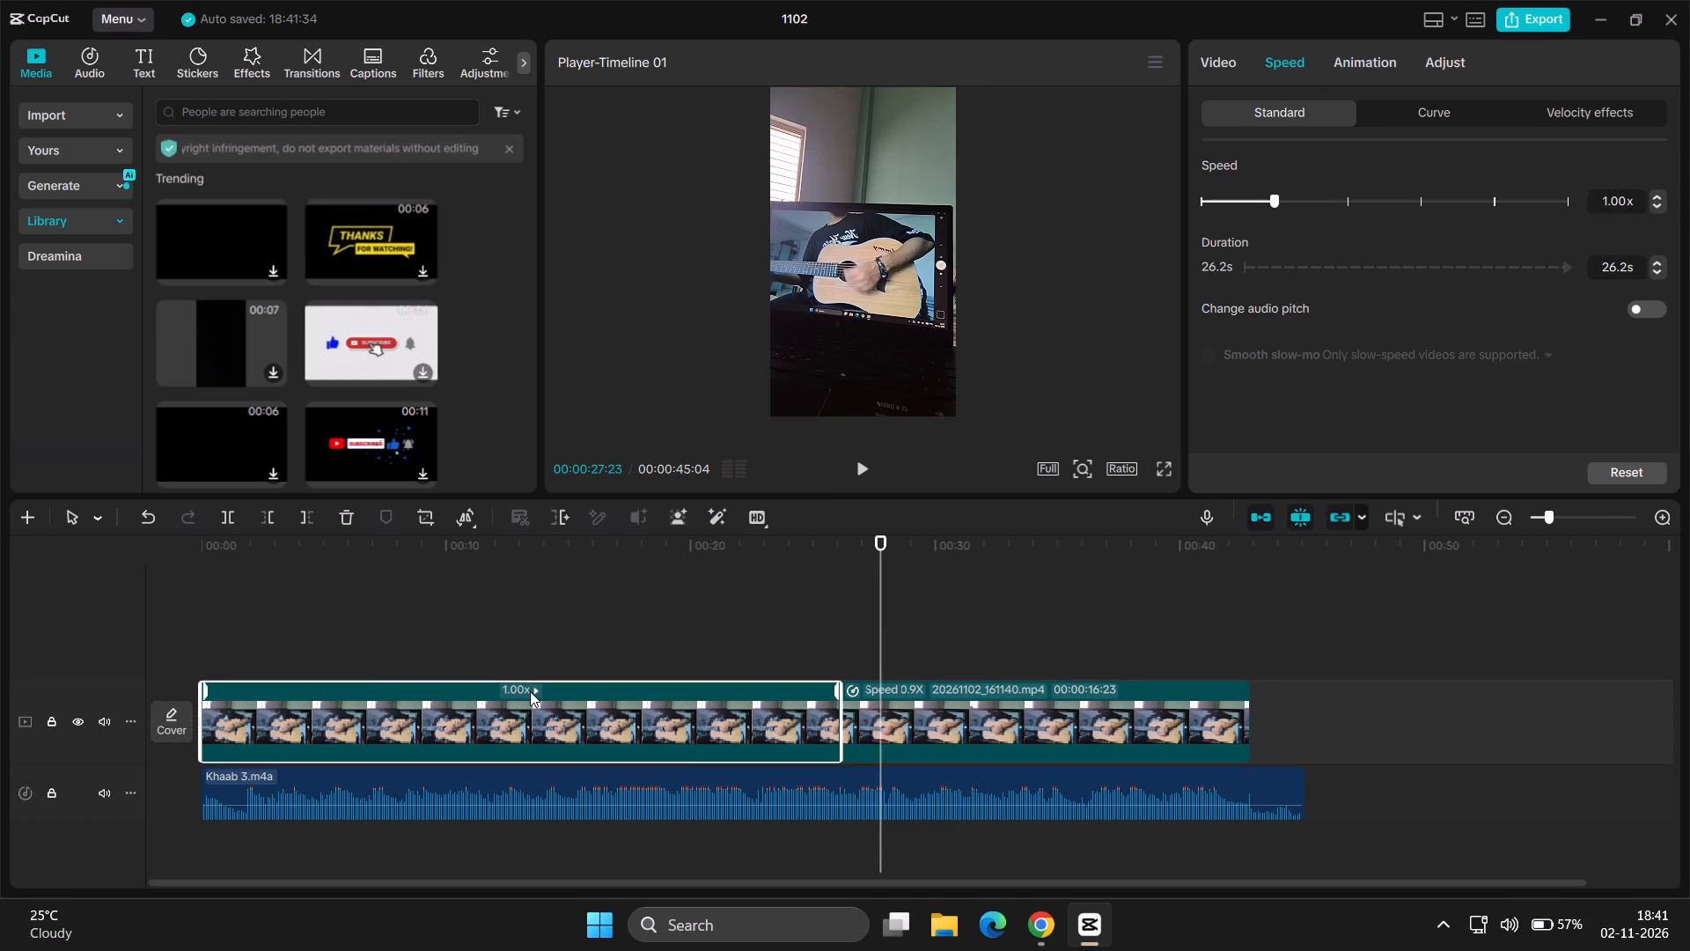
{"action": "left_click", "coordinate": [470, 654]}
{"action": "key", "text": "space"}
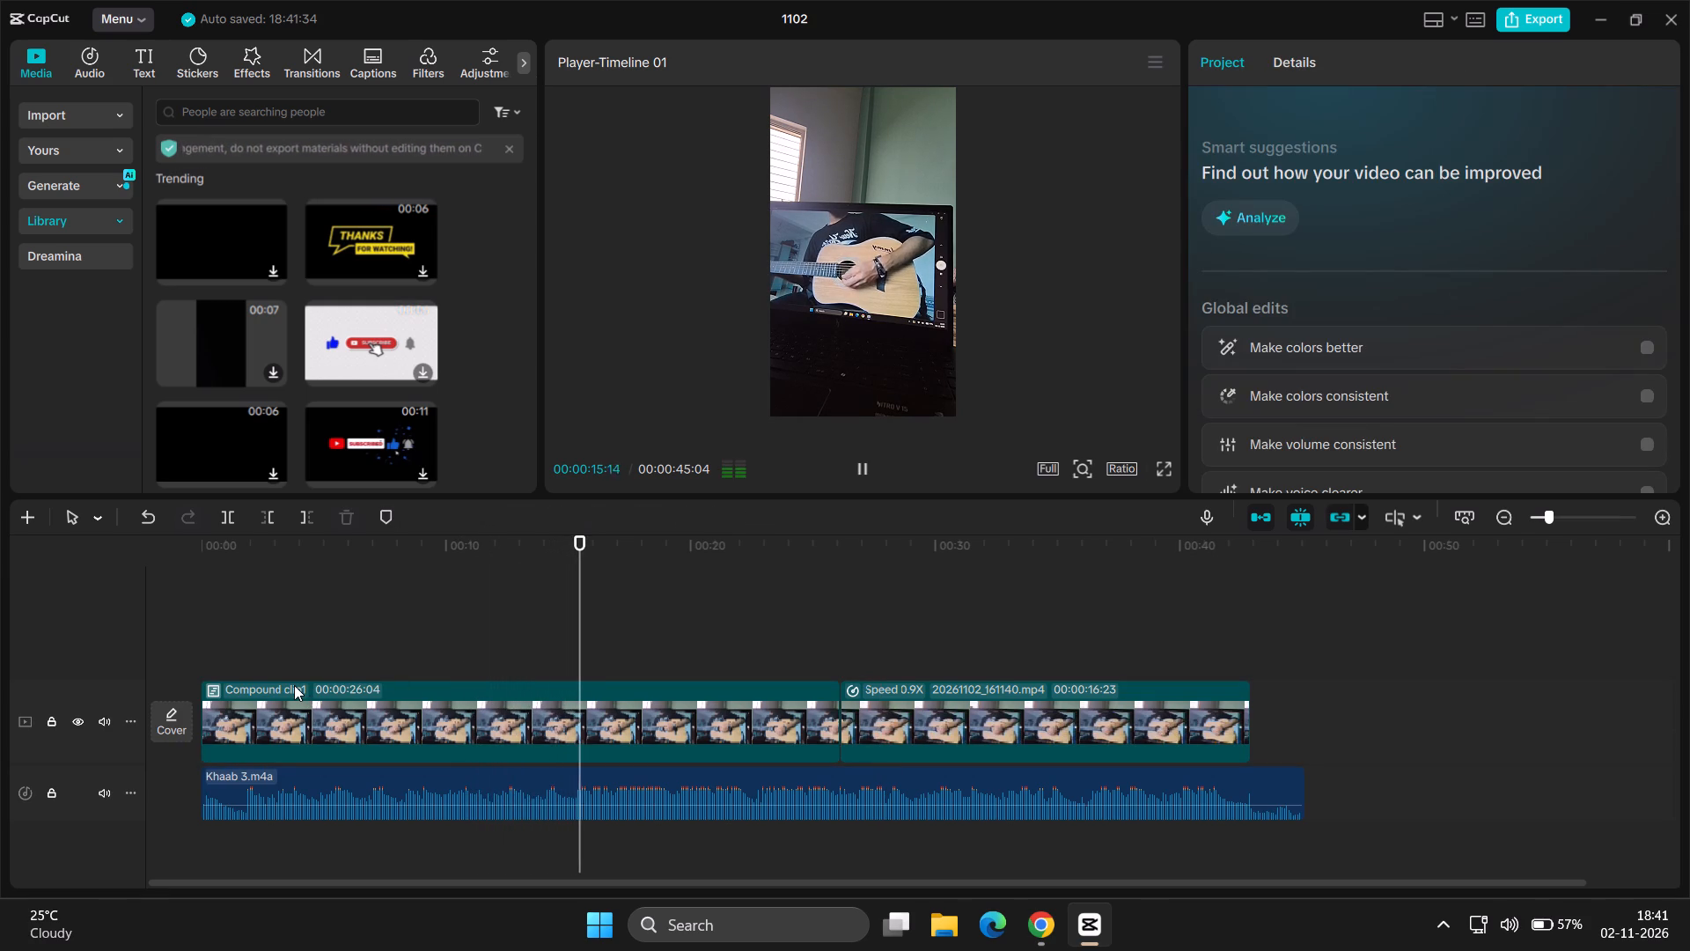
{"action": "left_click", "coordinate": [242, 647]}
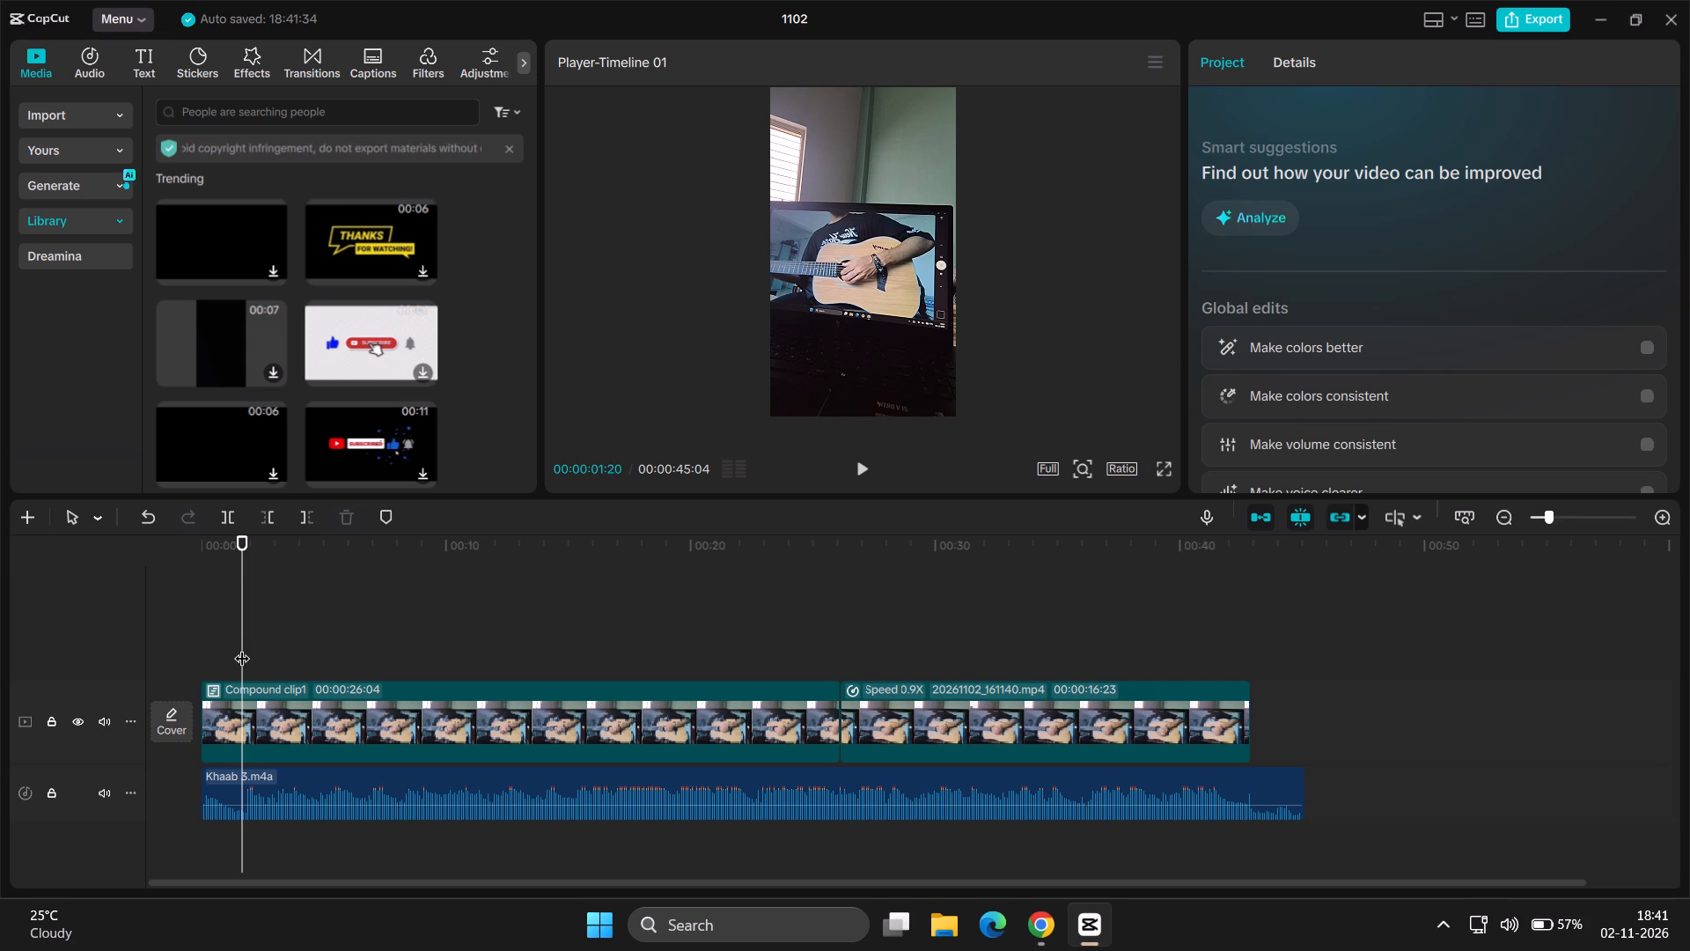
{"action": "key", "text": "space"}
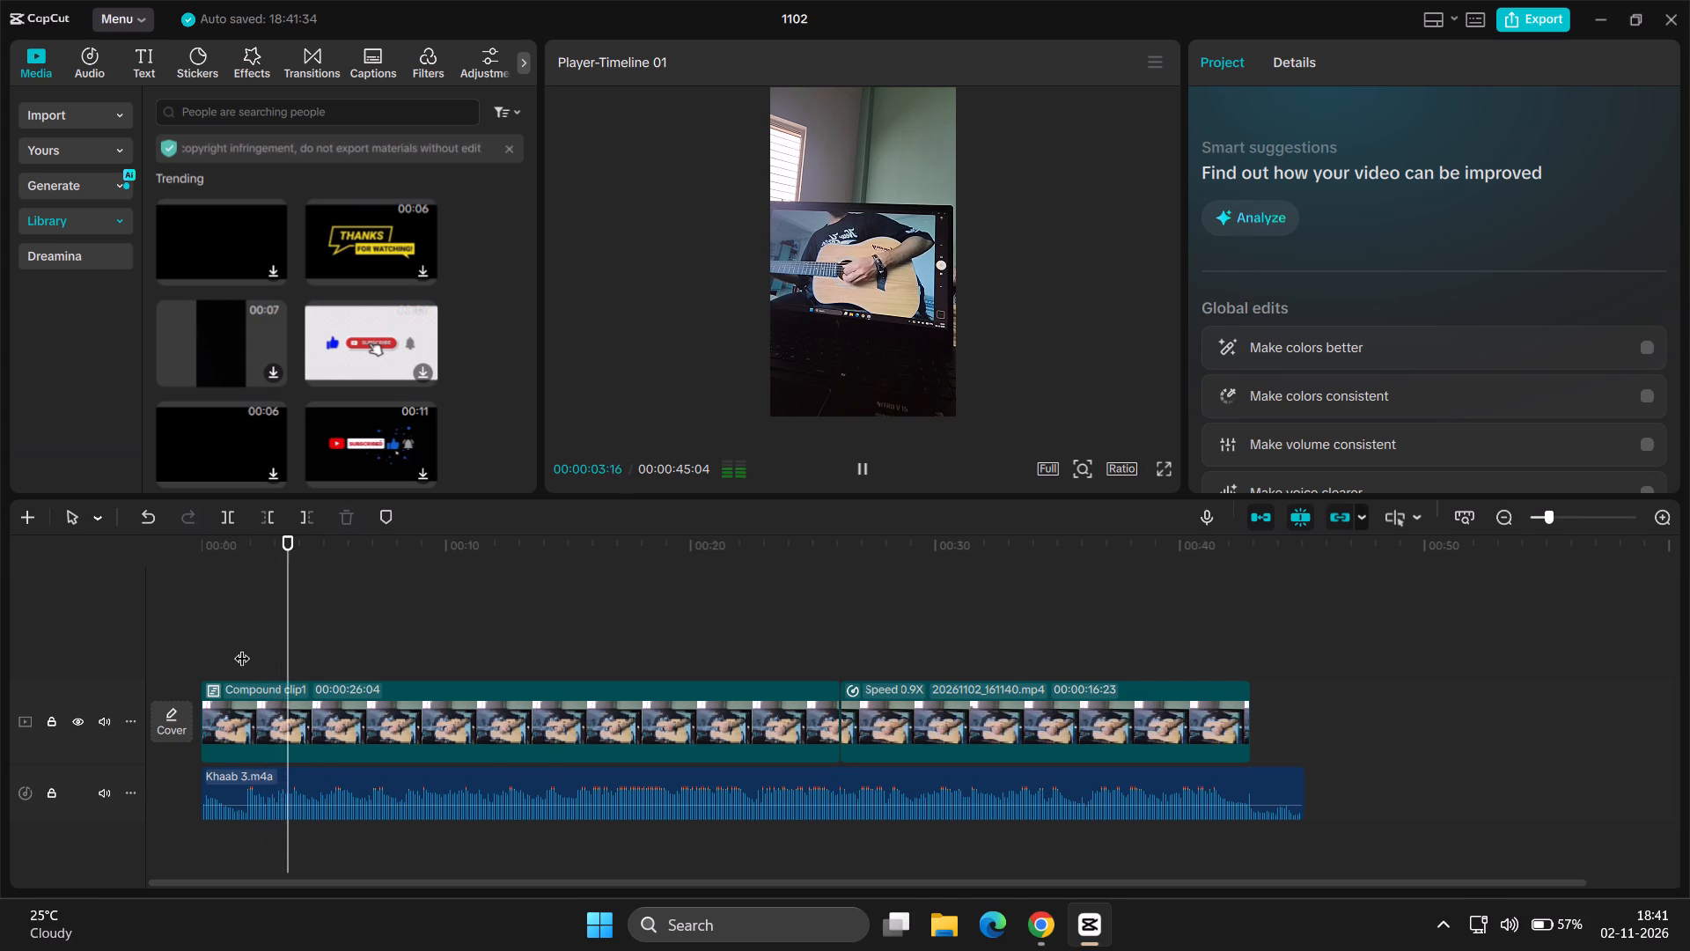
{"action": "left_click", "coordinate": [1158, 470]}
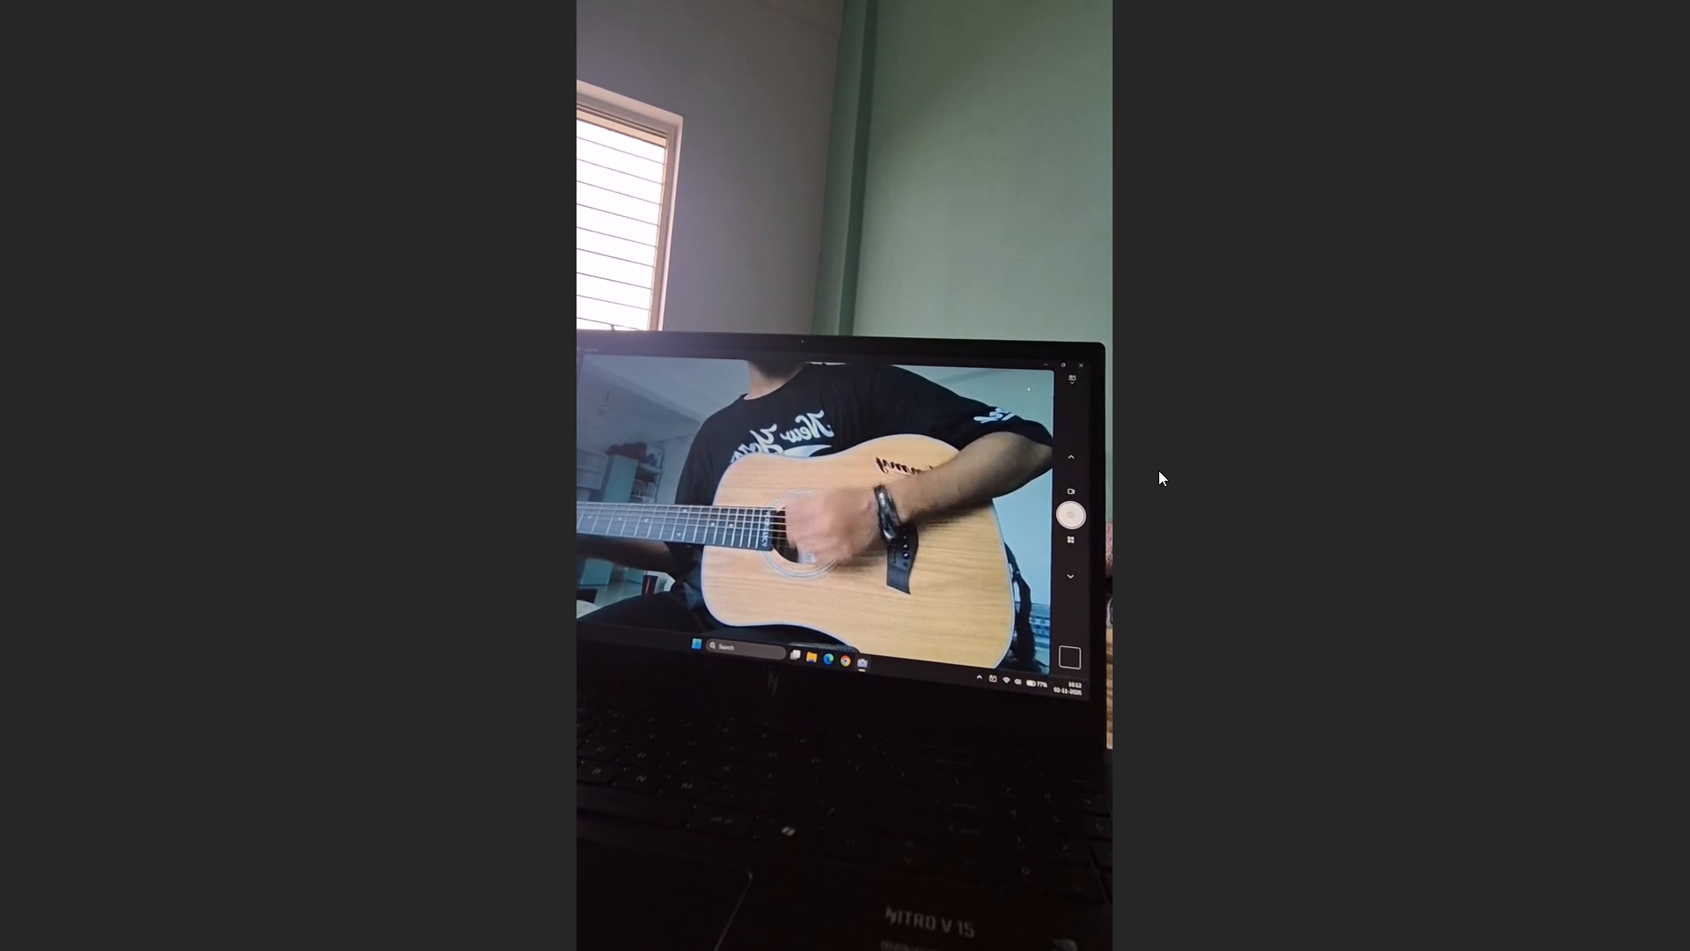
{"action": "left_click", "coordinate": [1158, 470]}
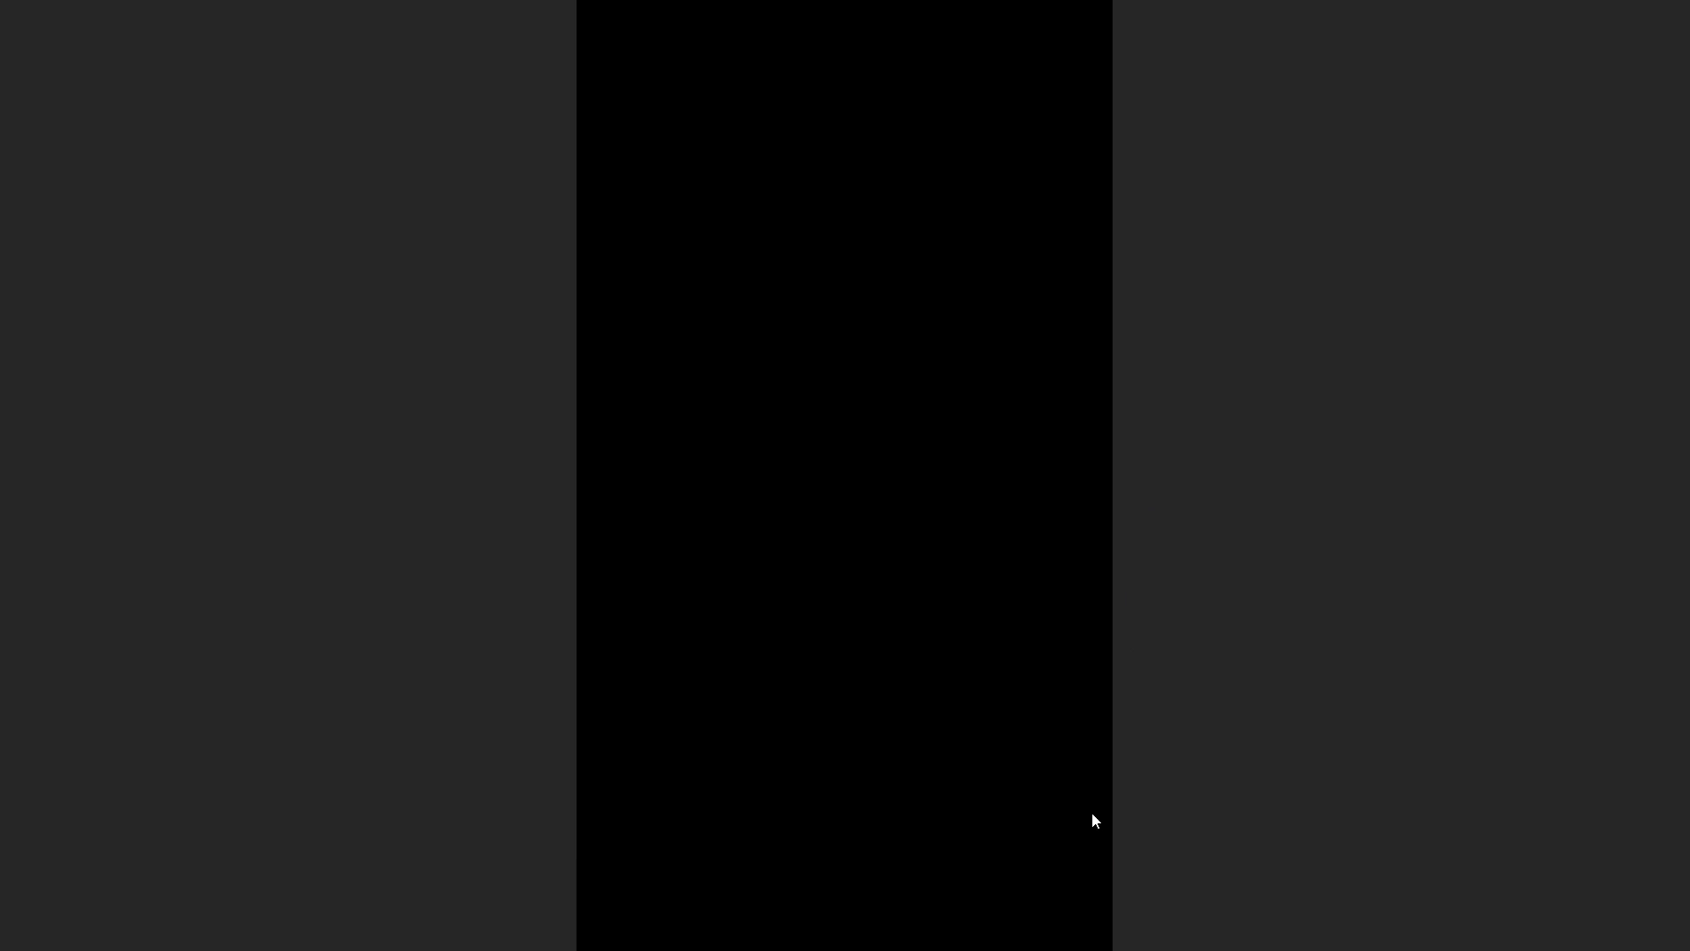
{"action": "left_click", "coordinate": [1091, 813]}
{"action": "left_click", "coordinate": [1140, 854]}
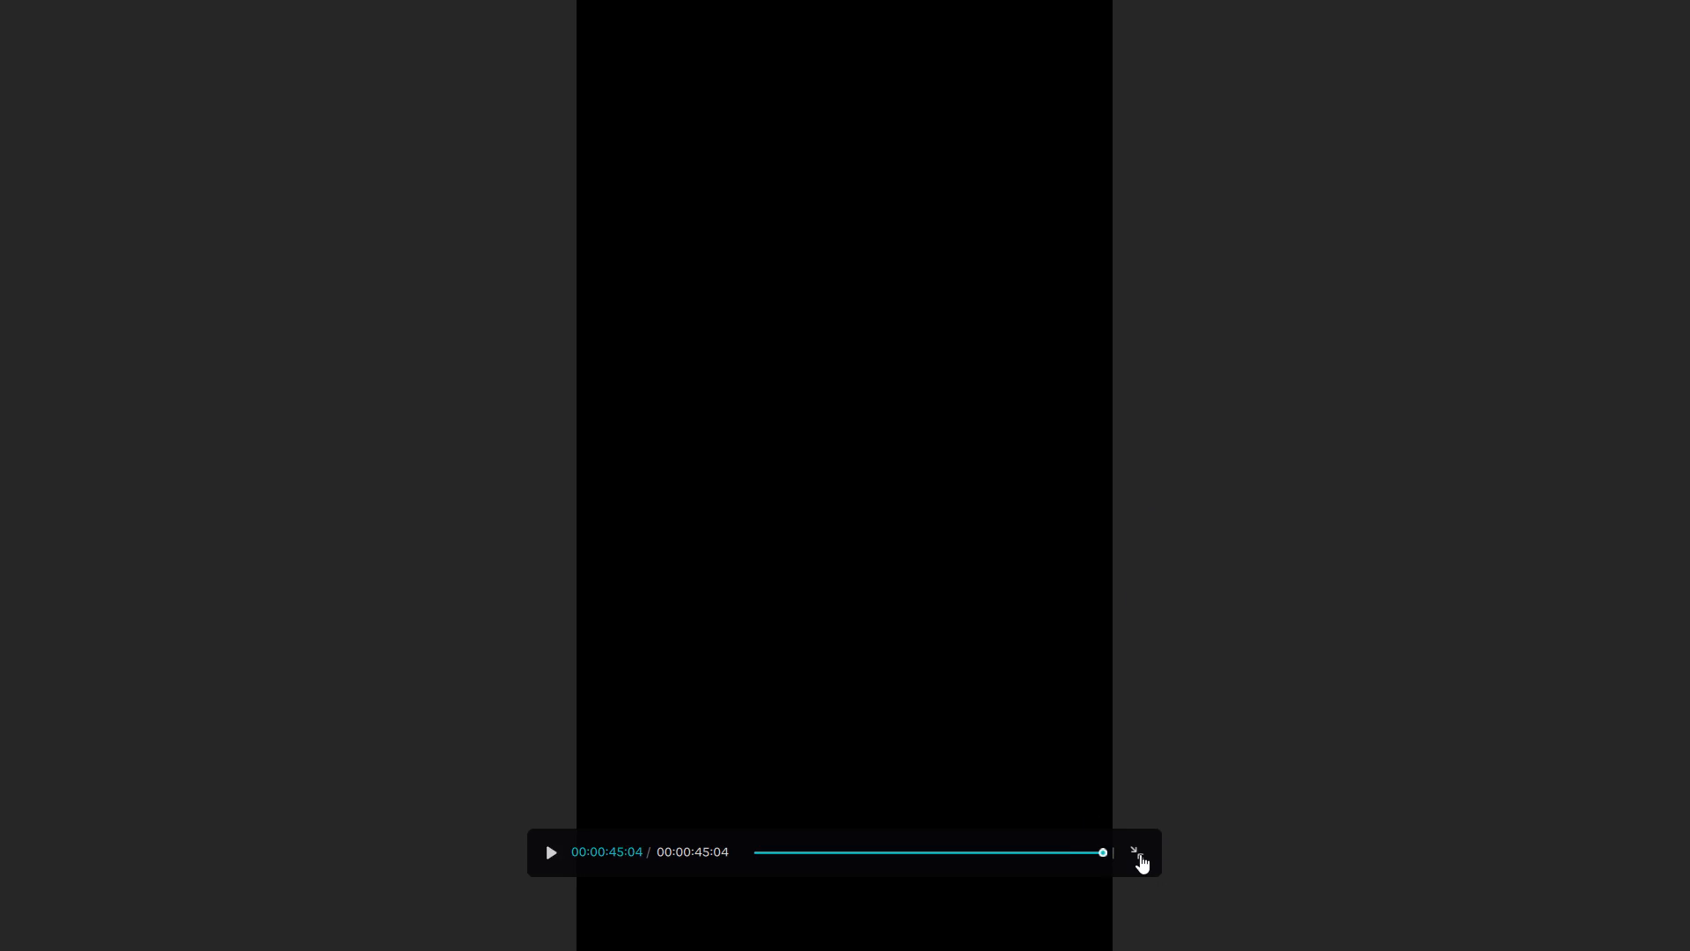
{"action": "left_click", "coordinate": [1245, 638]}
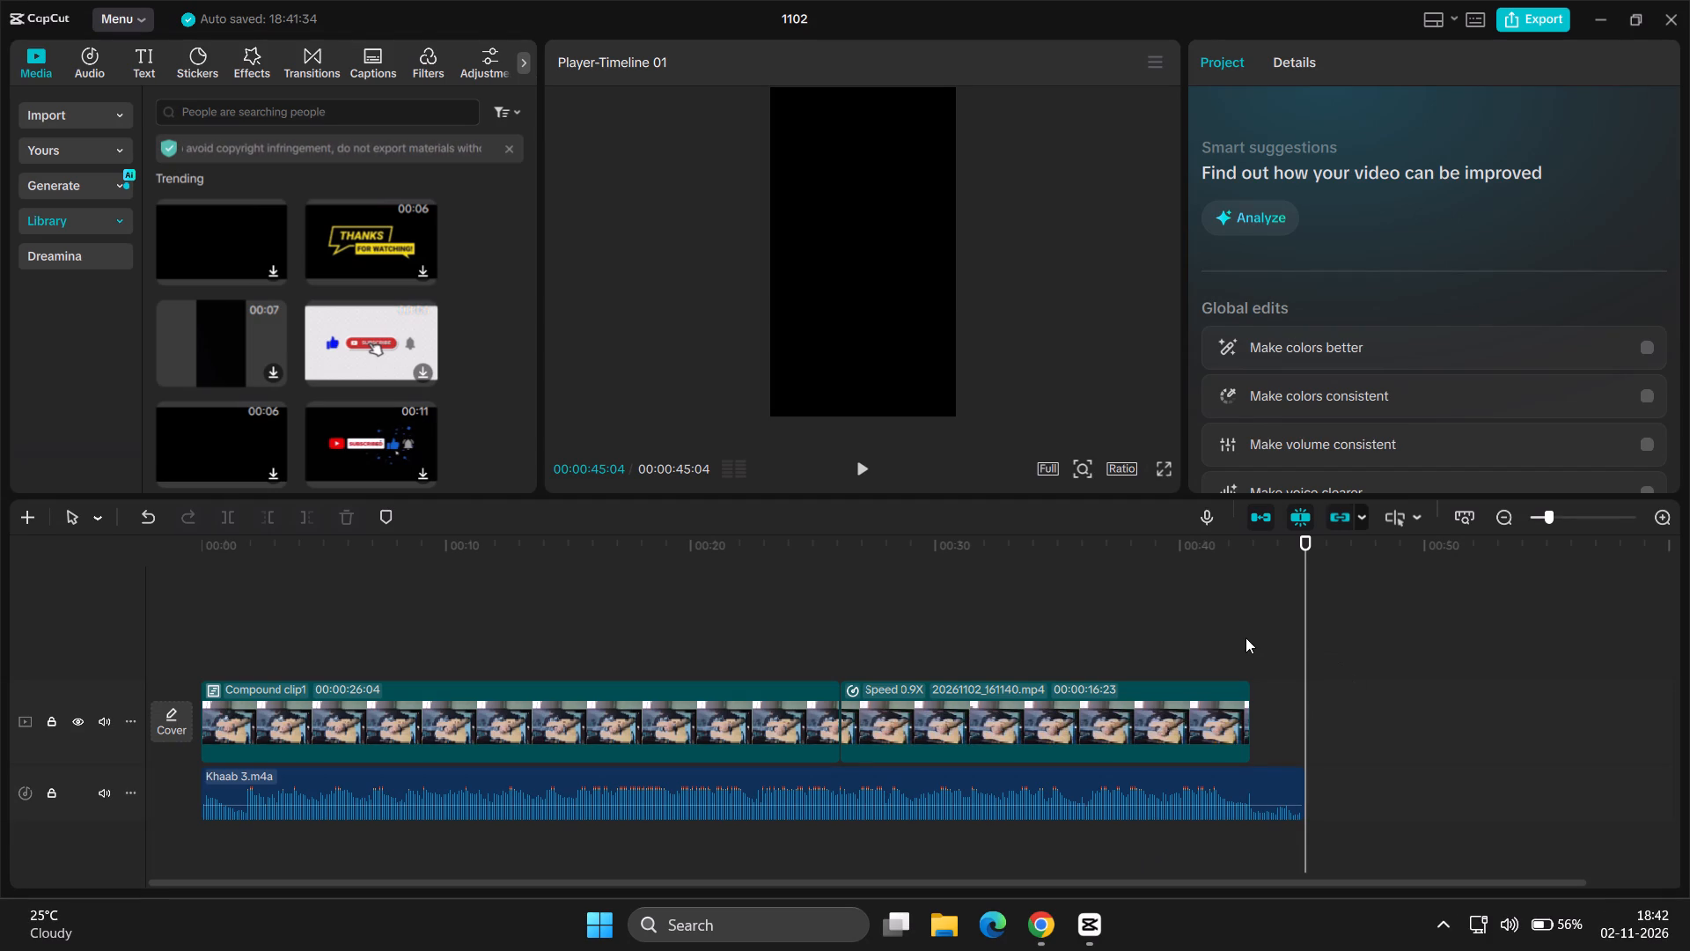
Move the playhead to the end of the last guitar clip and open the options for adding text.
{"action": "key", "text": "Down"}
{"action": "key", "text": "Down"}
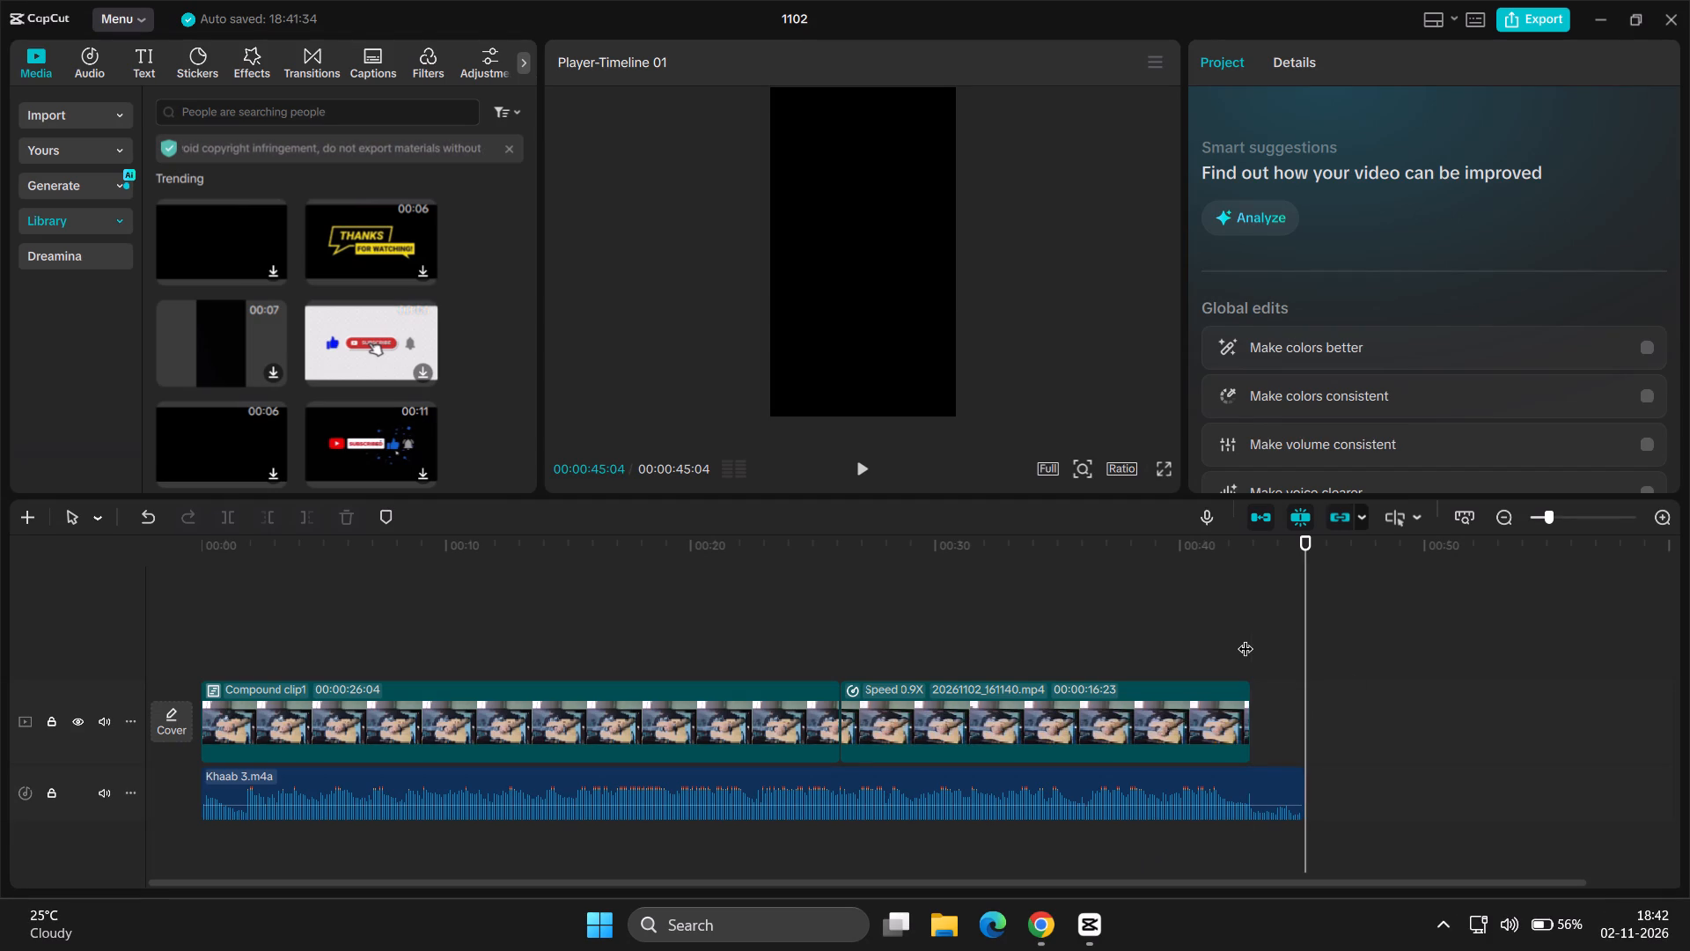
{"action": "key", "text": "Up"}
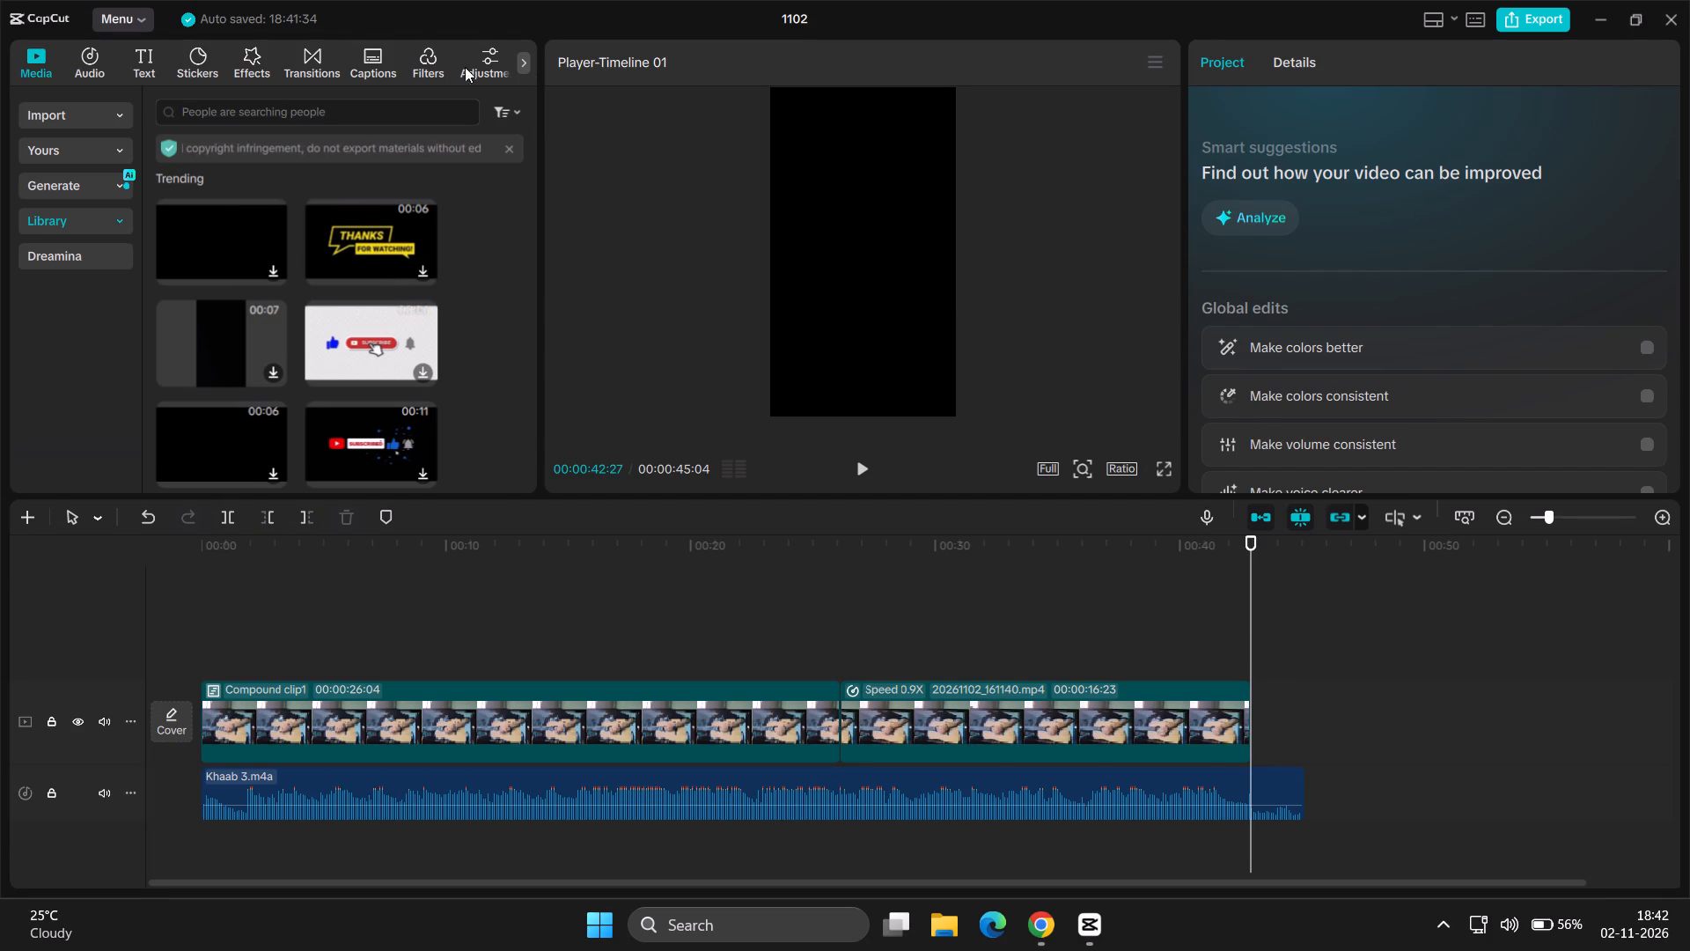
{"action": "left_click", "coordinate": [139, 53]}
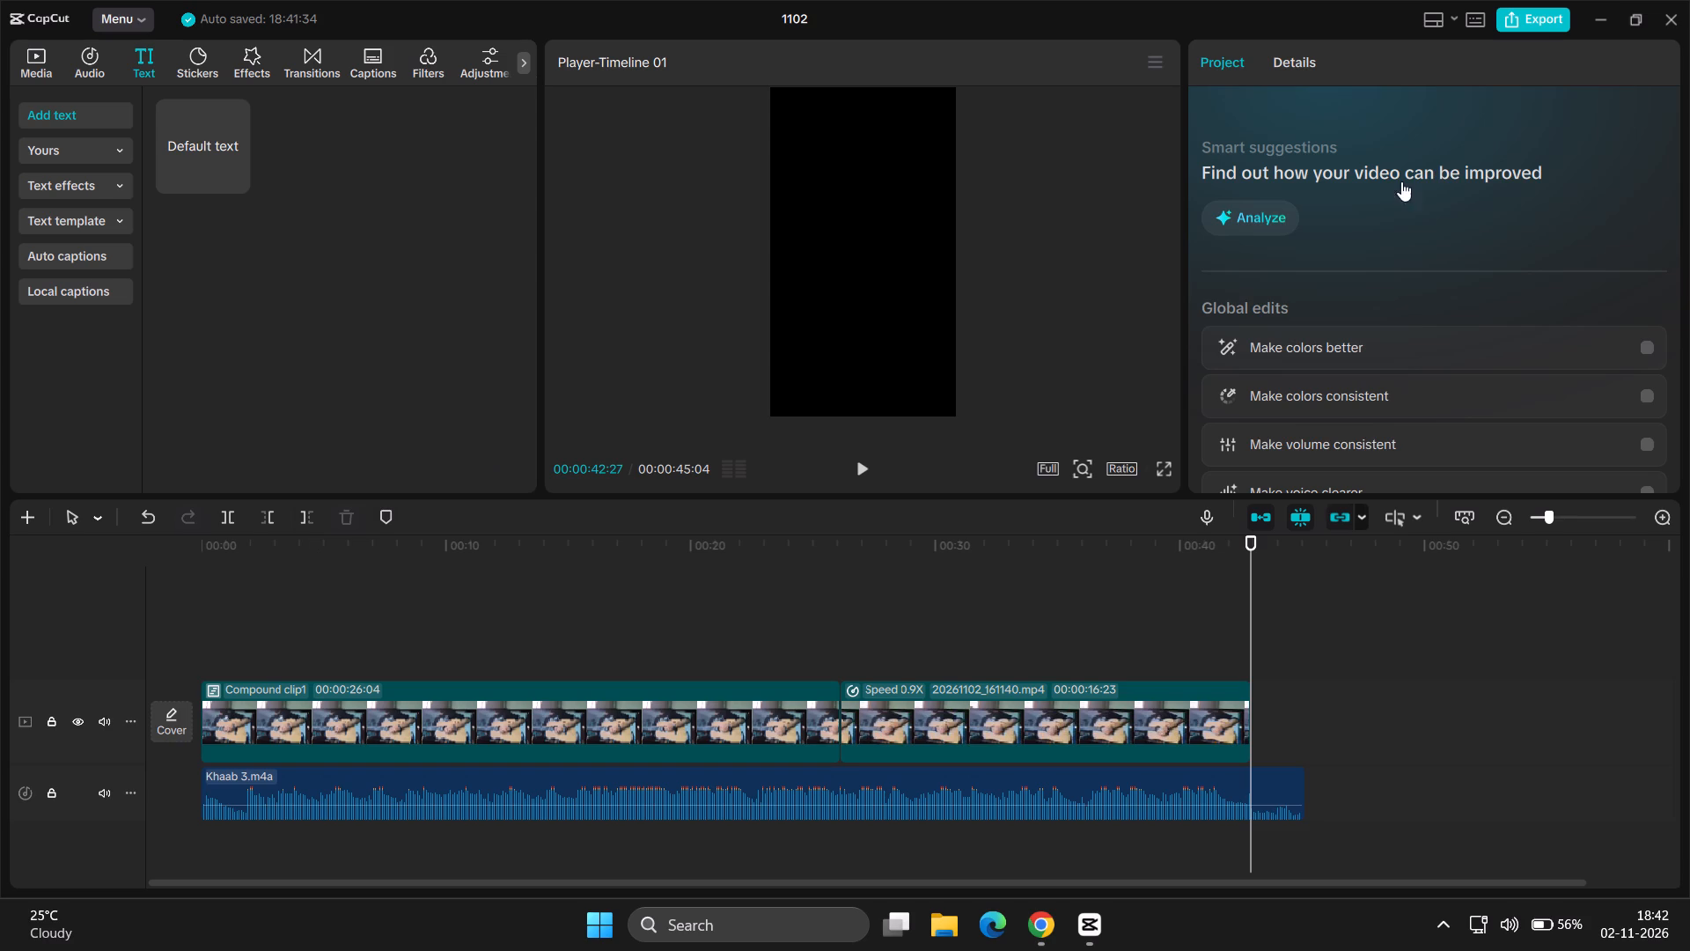
Close project 1102 and open project 1101 without relinking its missing media.
{"action": "left_click", "coordinate": [1672, 33]}
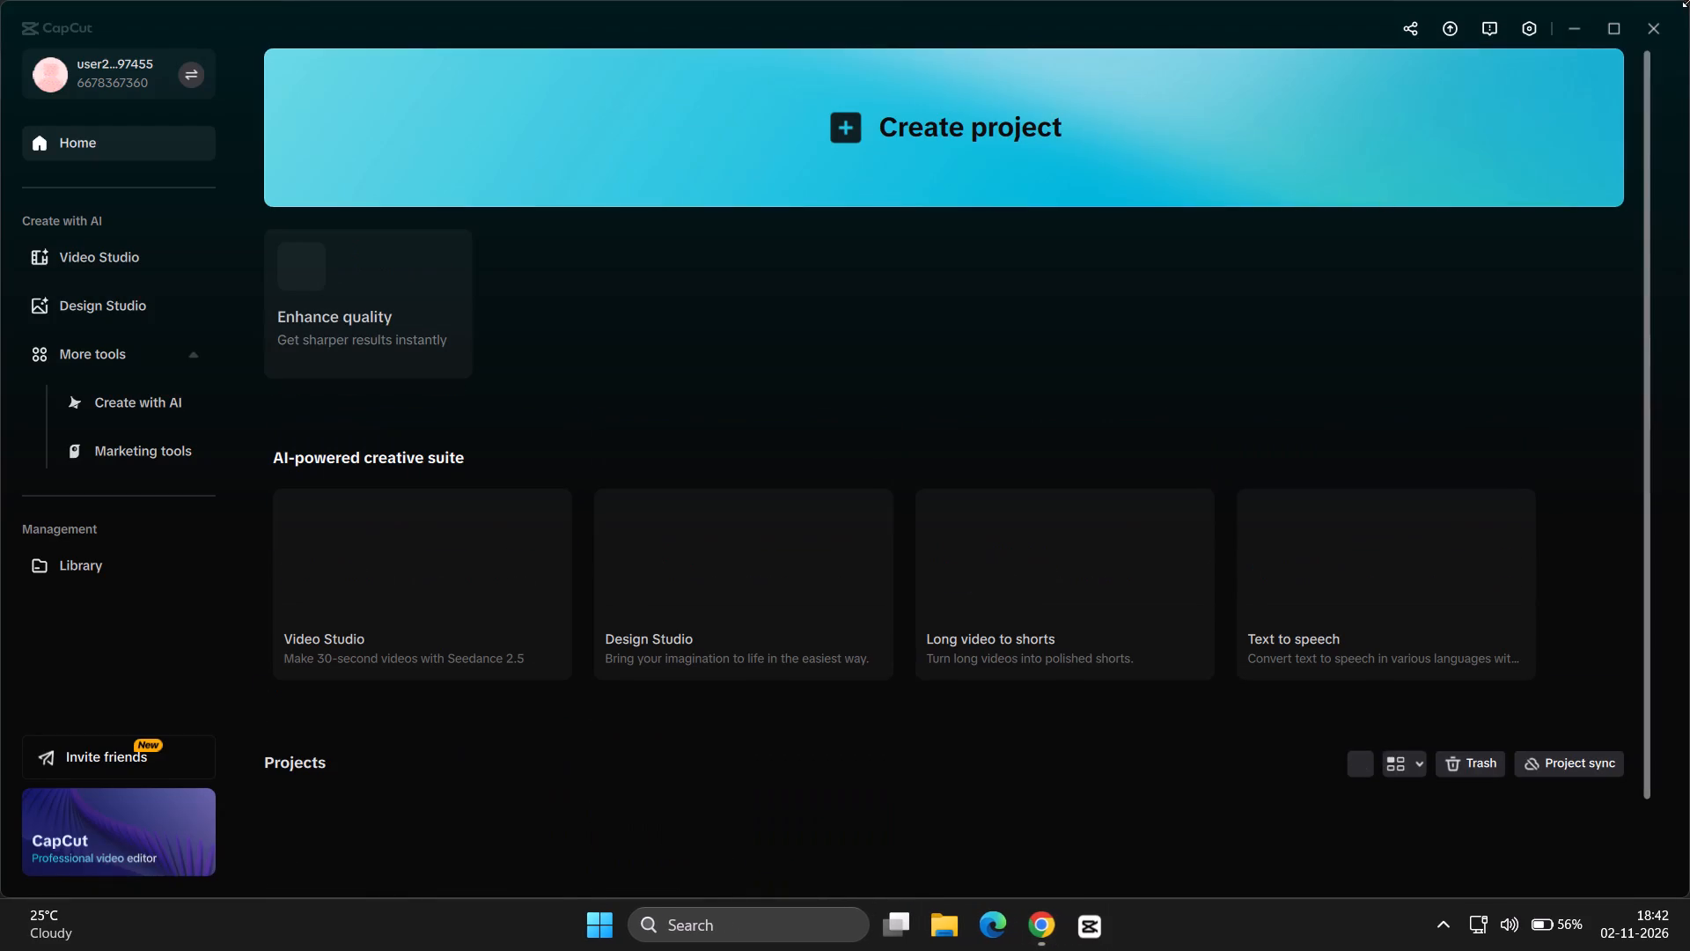
{"action": "scroll", "coordinate": [578, 787], "scroll_direction": "down", "scroll_amount": 1}
{"action": "left_click", "coordinate": [512, 797]}
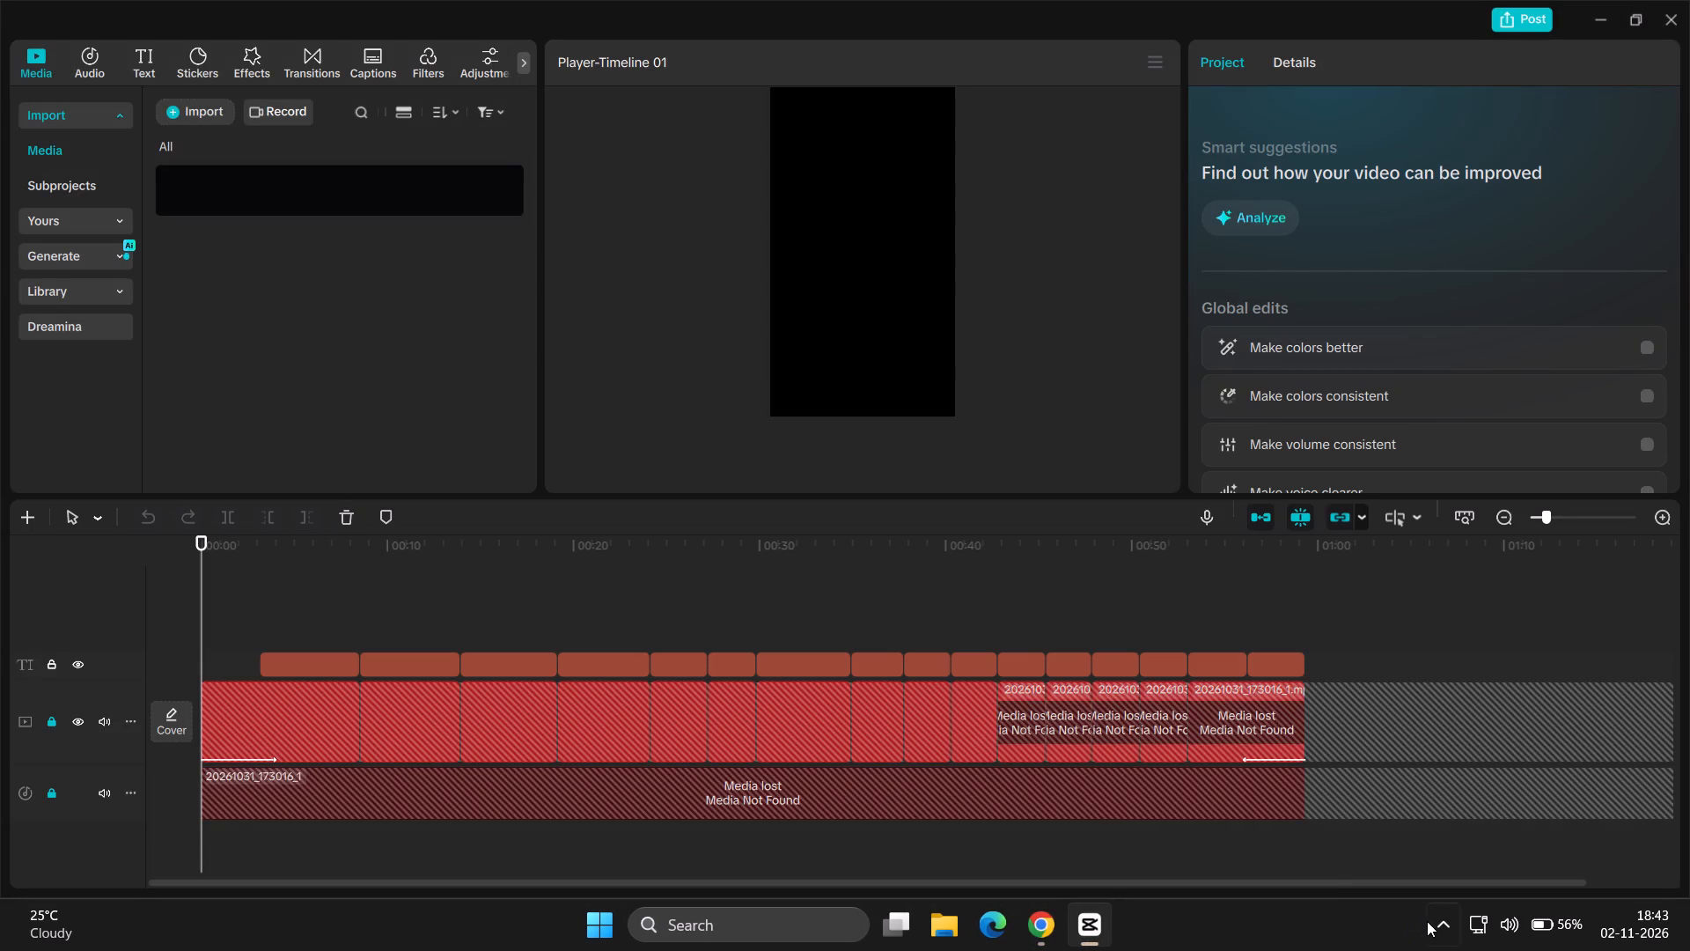
{"action": "left_click", "coordinate": [1452, 921]}
{"action": "left_click", "coordinate": [1452, 921]}
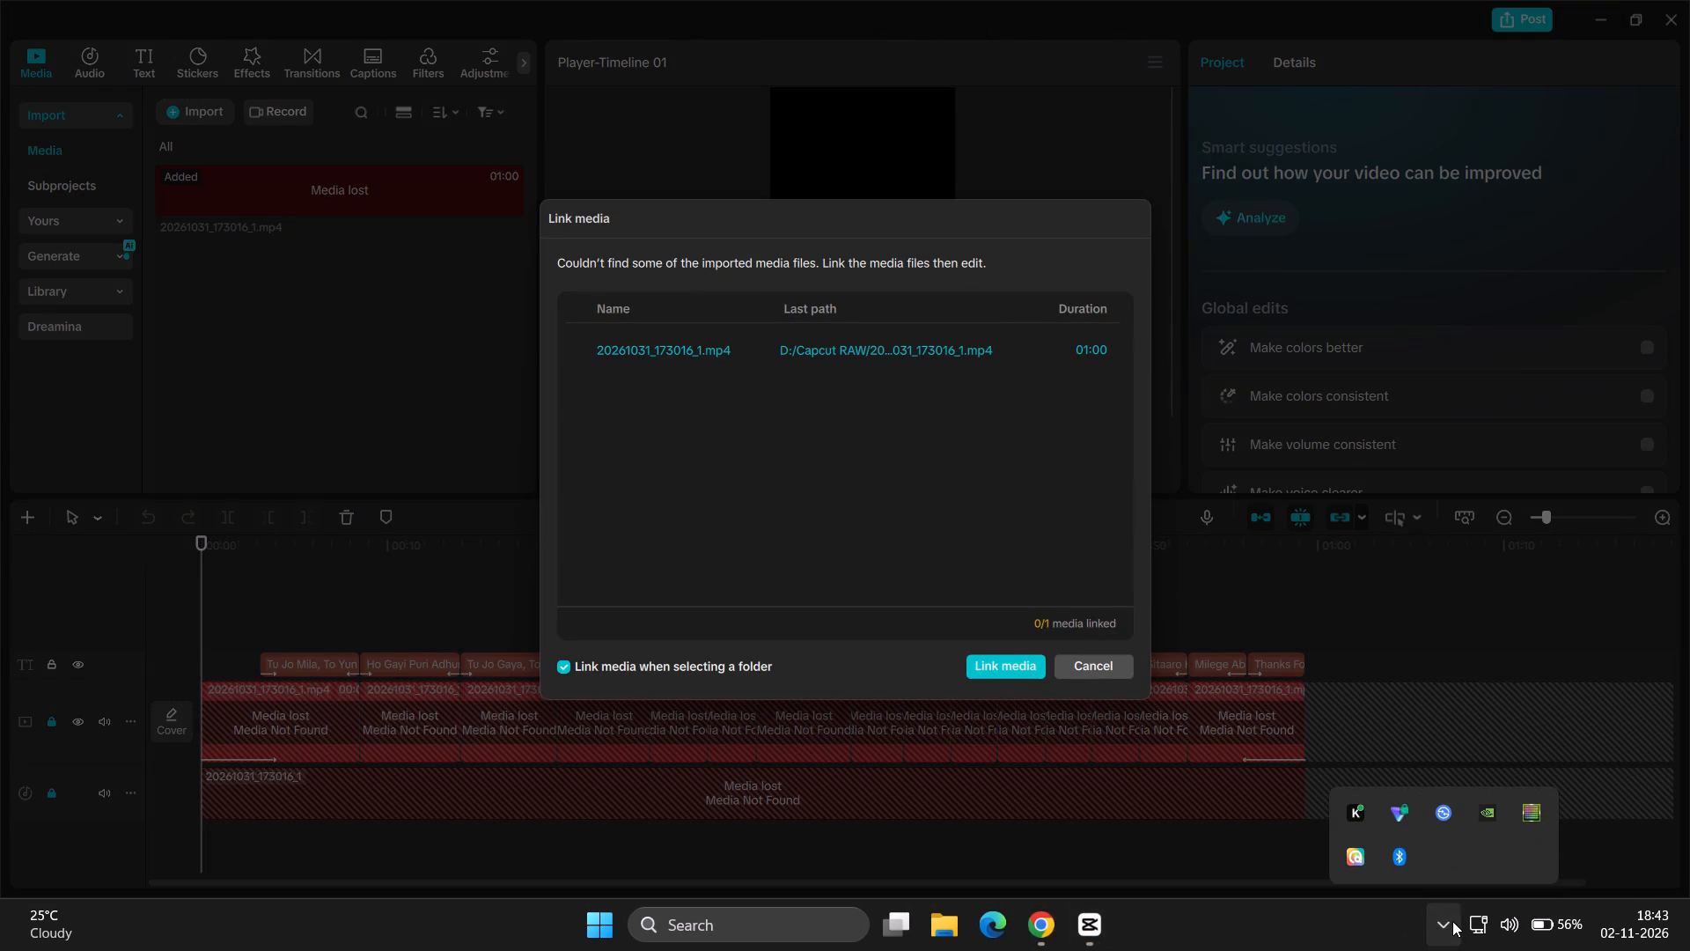
{"action": "left_click", "coordinate": [1111, 667]}
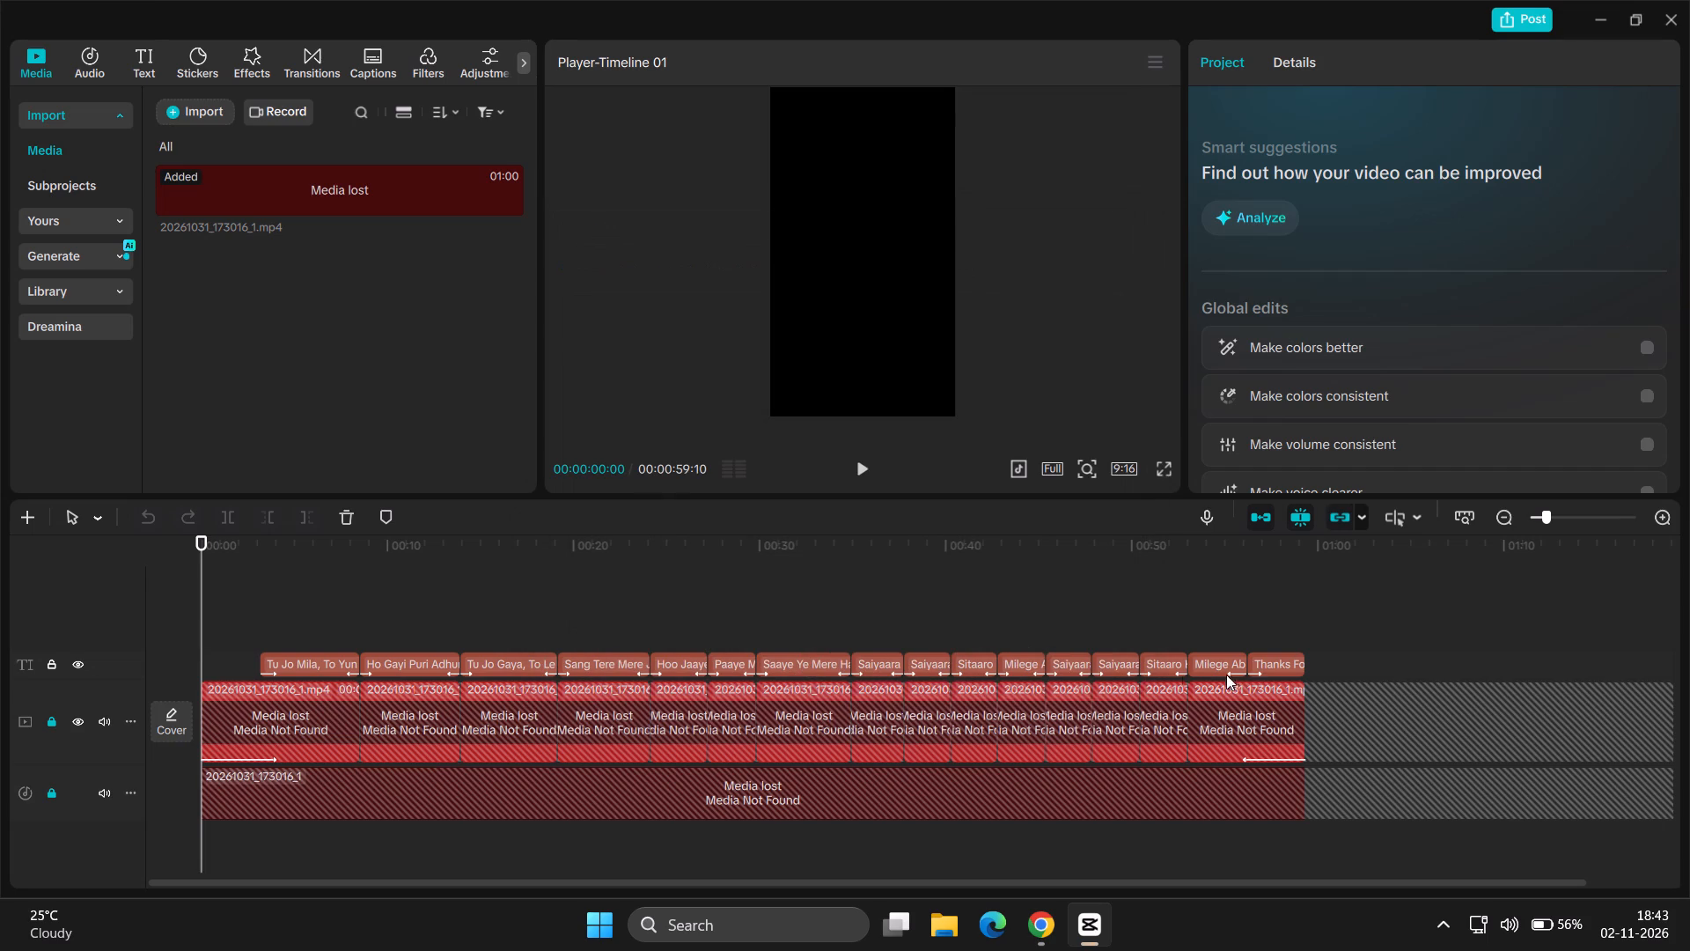
Copy the "Thanks For Watching" text clip at the end of the 1101 timeline.
{"action": "left_click", "coordinate": [1286, 671]}
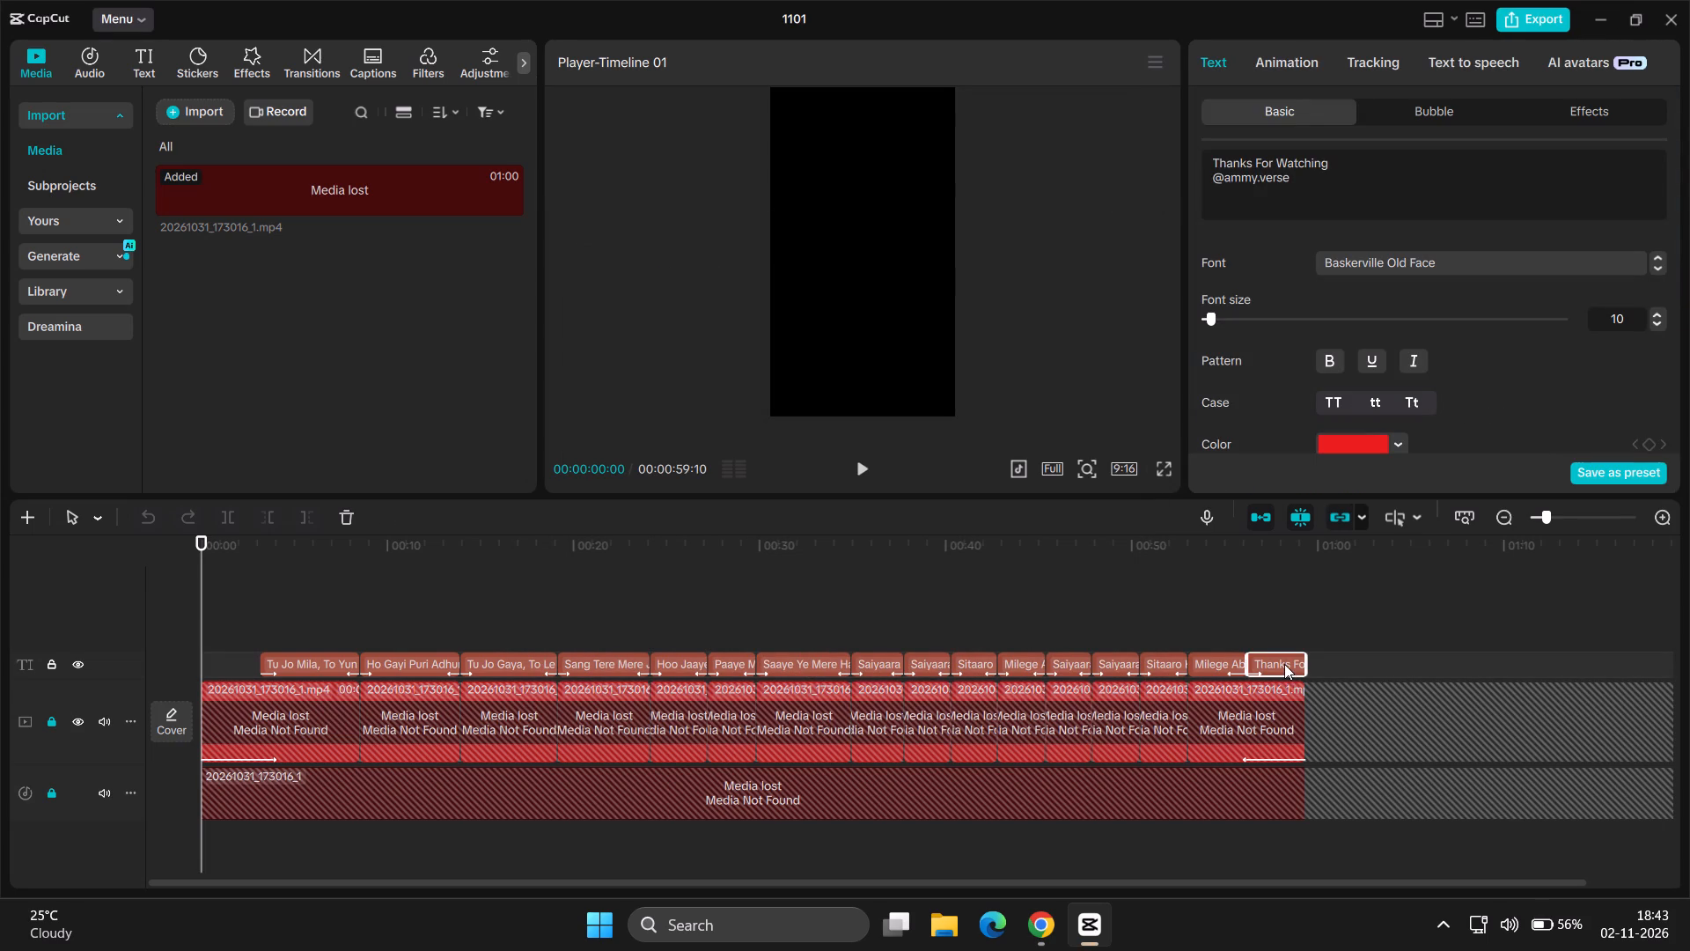
{"action": "right_click", "coordinate": [1284, 664]}
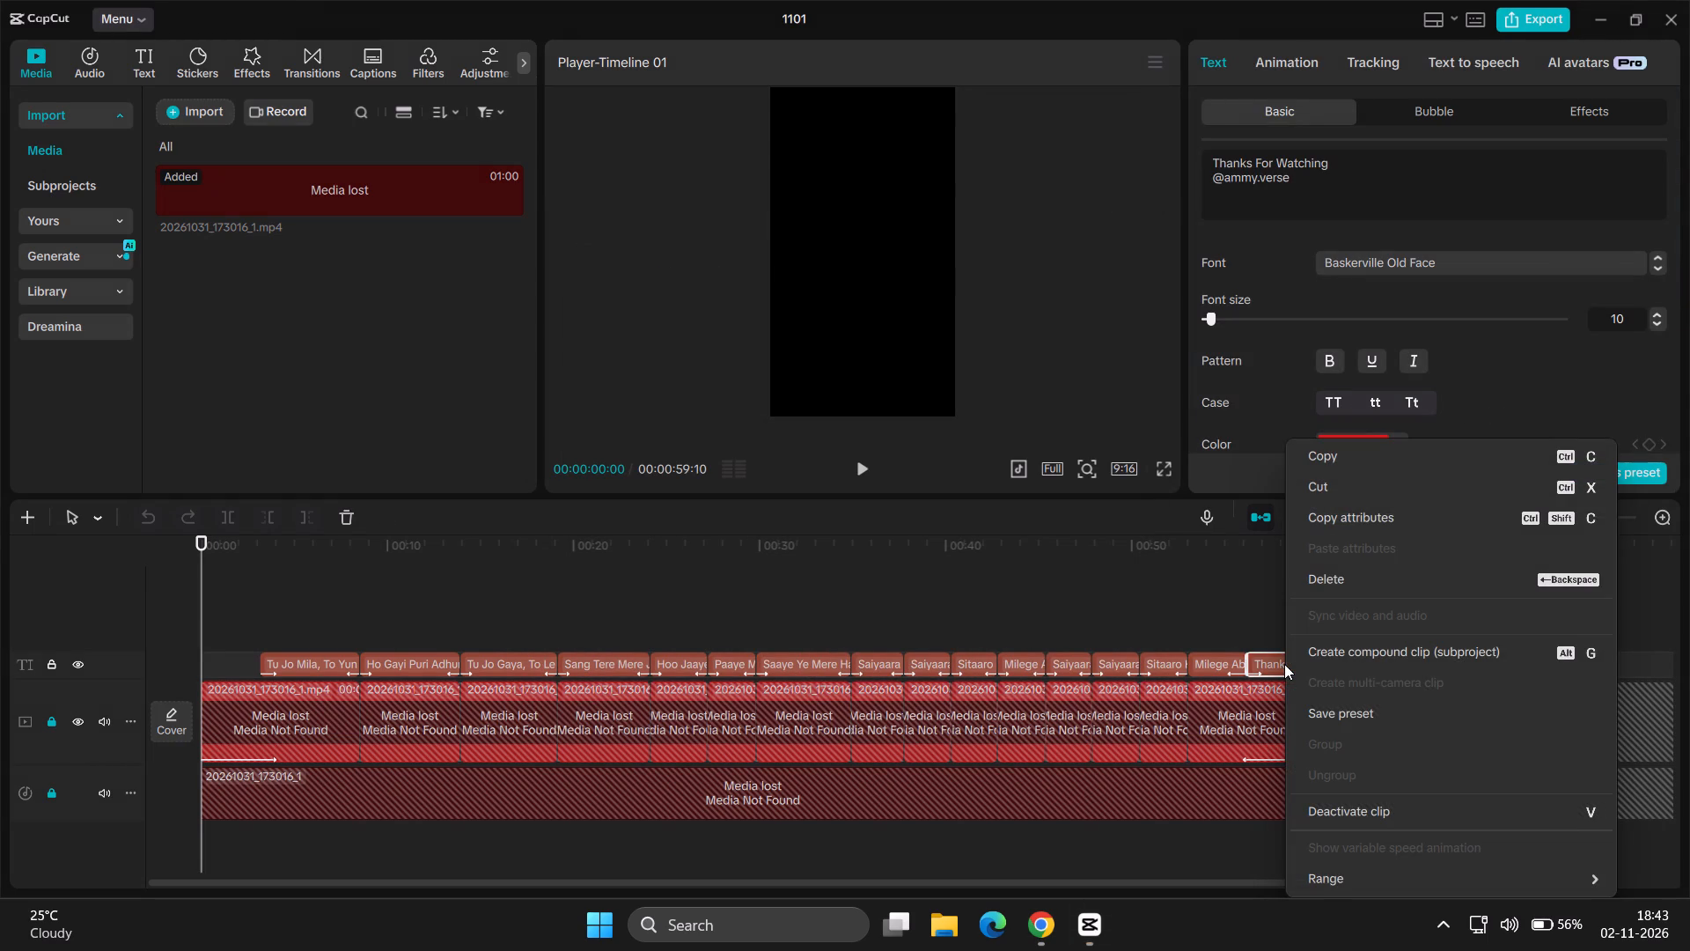
{"action": "left_click", "coordinate": [1388, 451]}
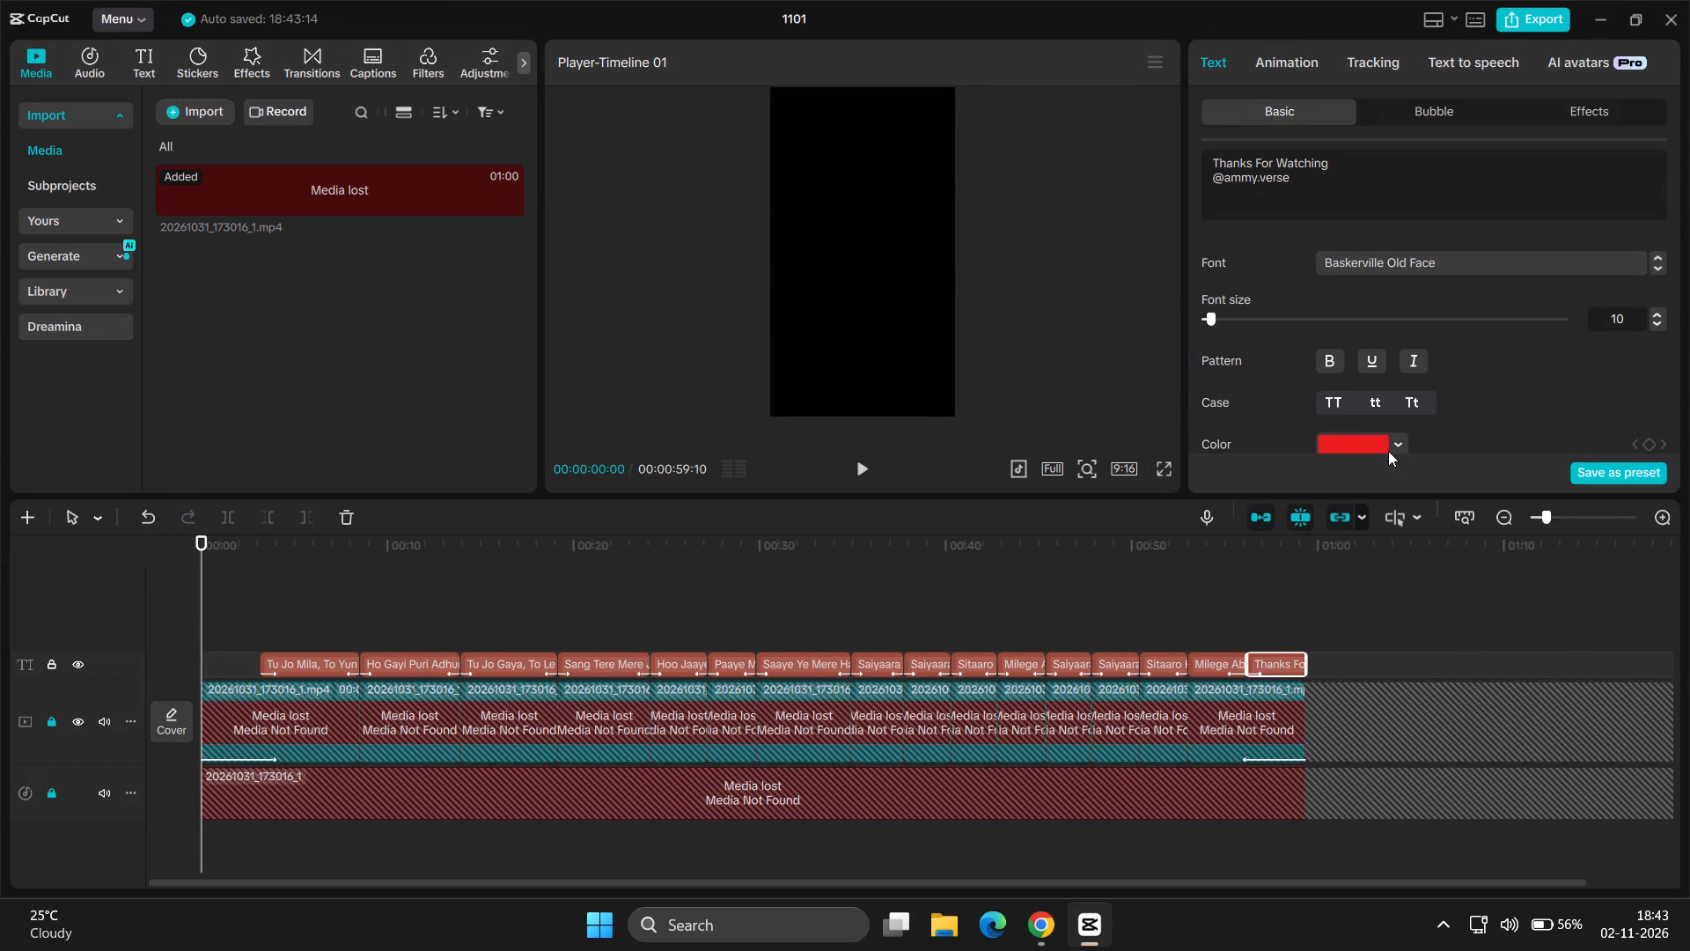
Close project 1101 and reopen the guitar video project 1102.
{"action": "left_click", "coordinate": [1680, 12]}
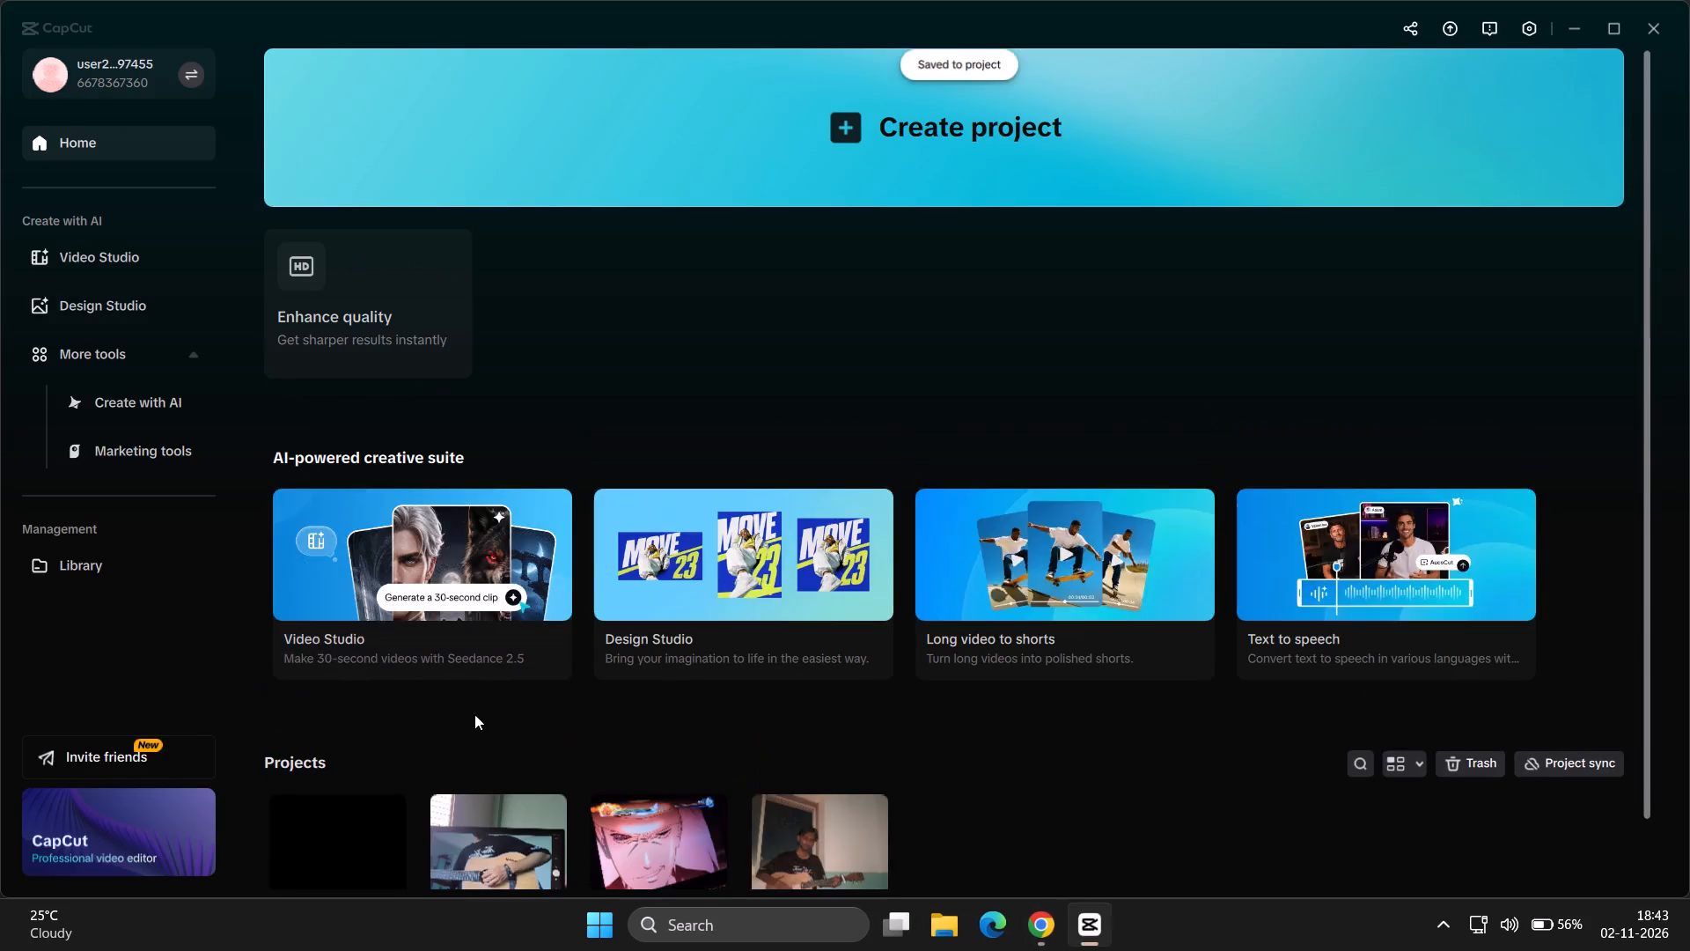
{"action": "scroll", "coordinate": [474, 714], "scroll_direction": "down", "scroll_amount": 2}
{"action": "left_click", "coordinate": [489, 765]}
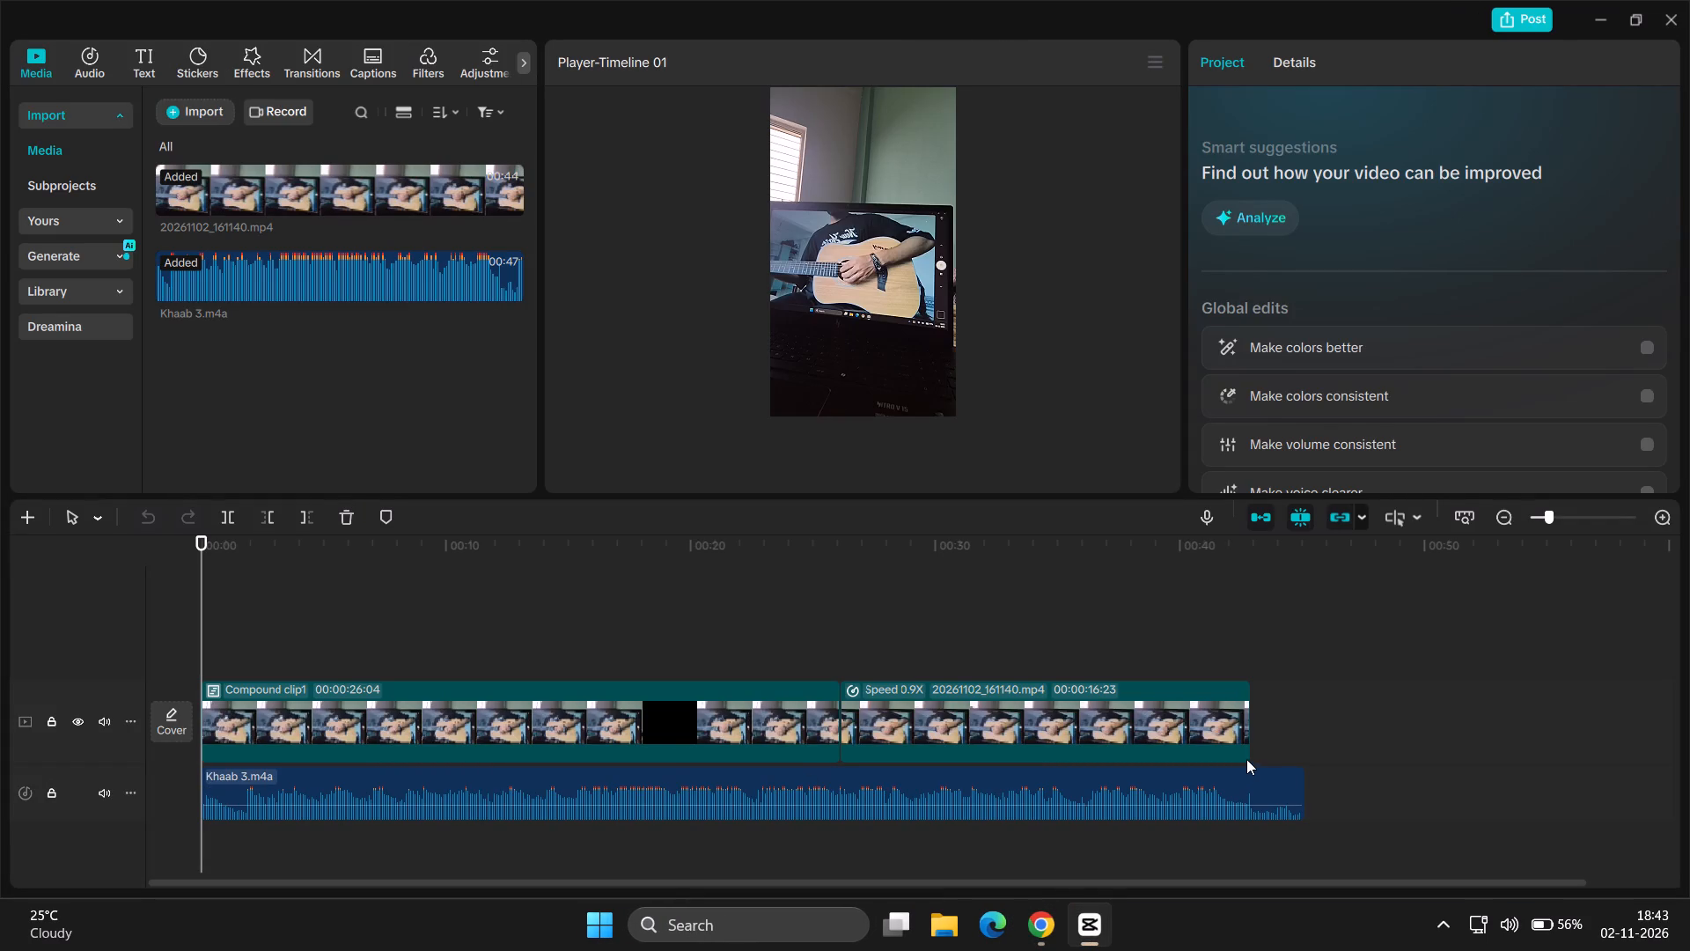
Add a default text clip starting at the end of the last guitar clip, at 00:00:42:27.
{"action": "key", "text": "Up"}
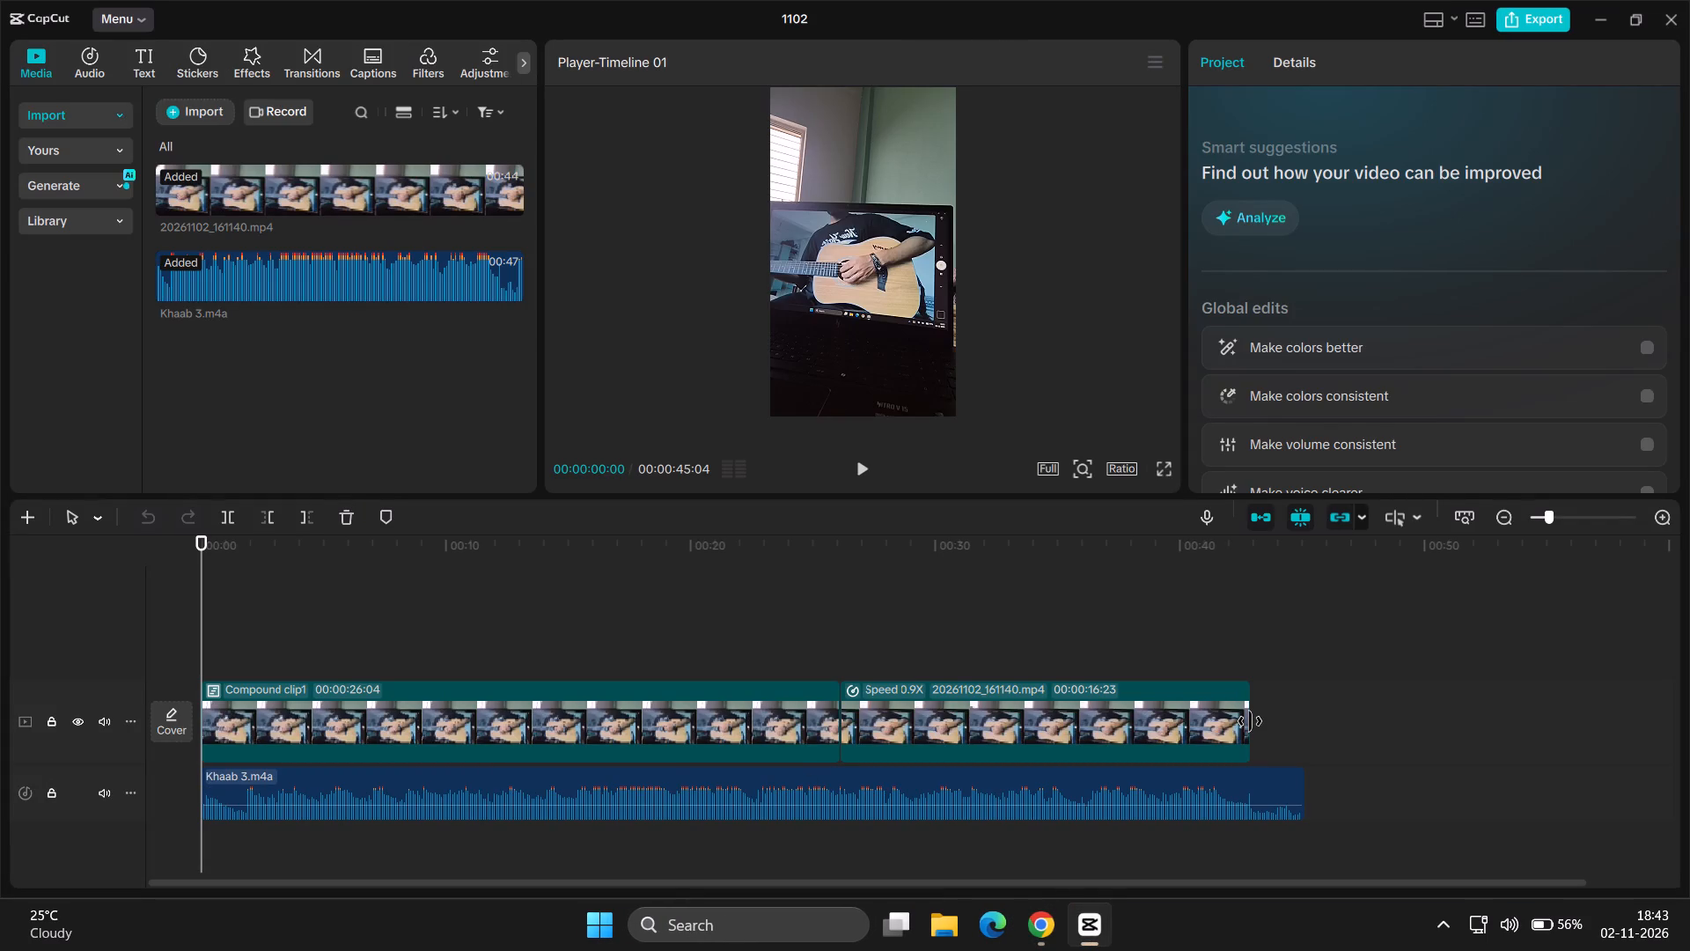
{"action": "key", "text": "Down"}
{"action": "key", "text": "Down"}
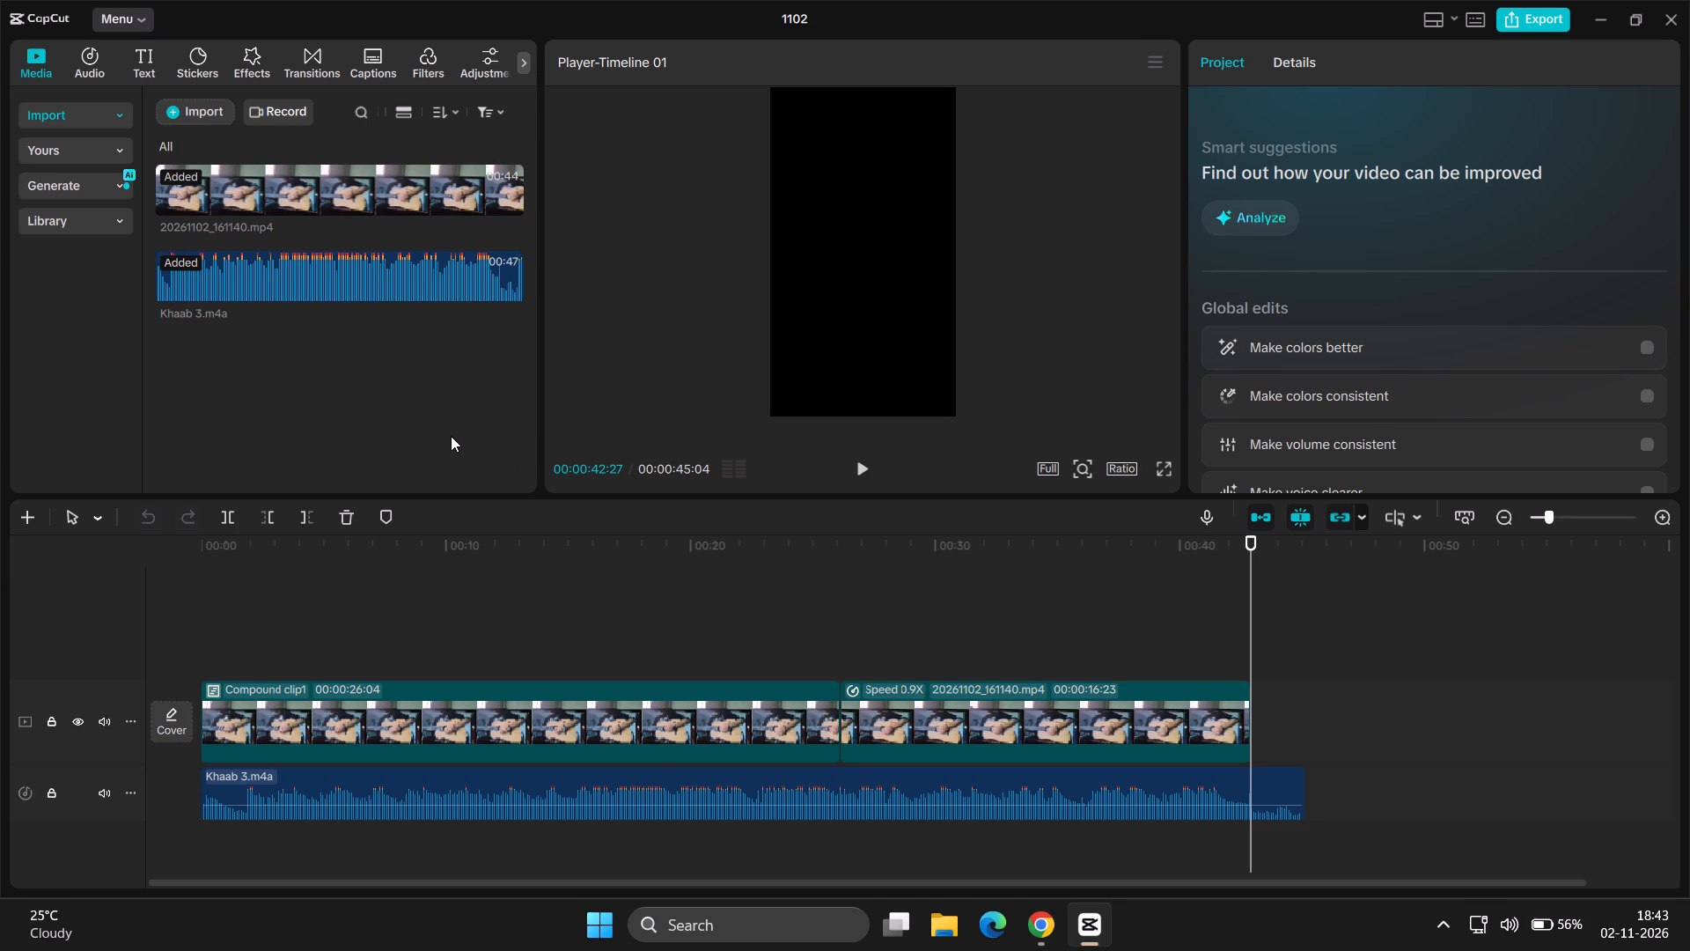
{"action": "left_click", "coordinate": [143, 50]}
{"action": "left_click", "coordinate": [233, 173]}
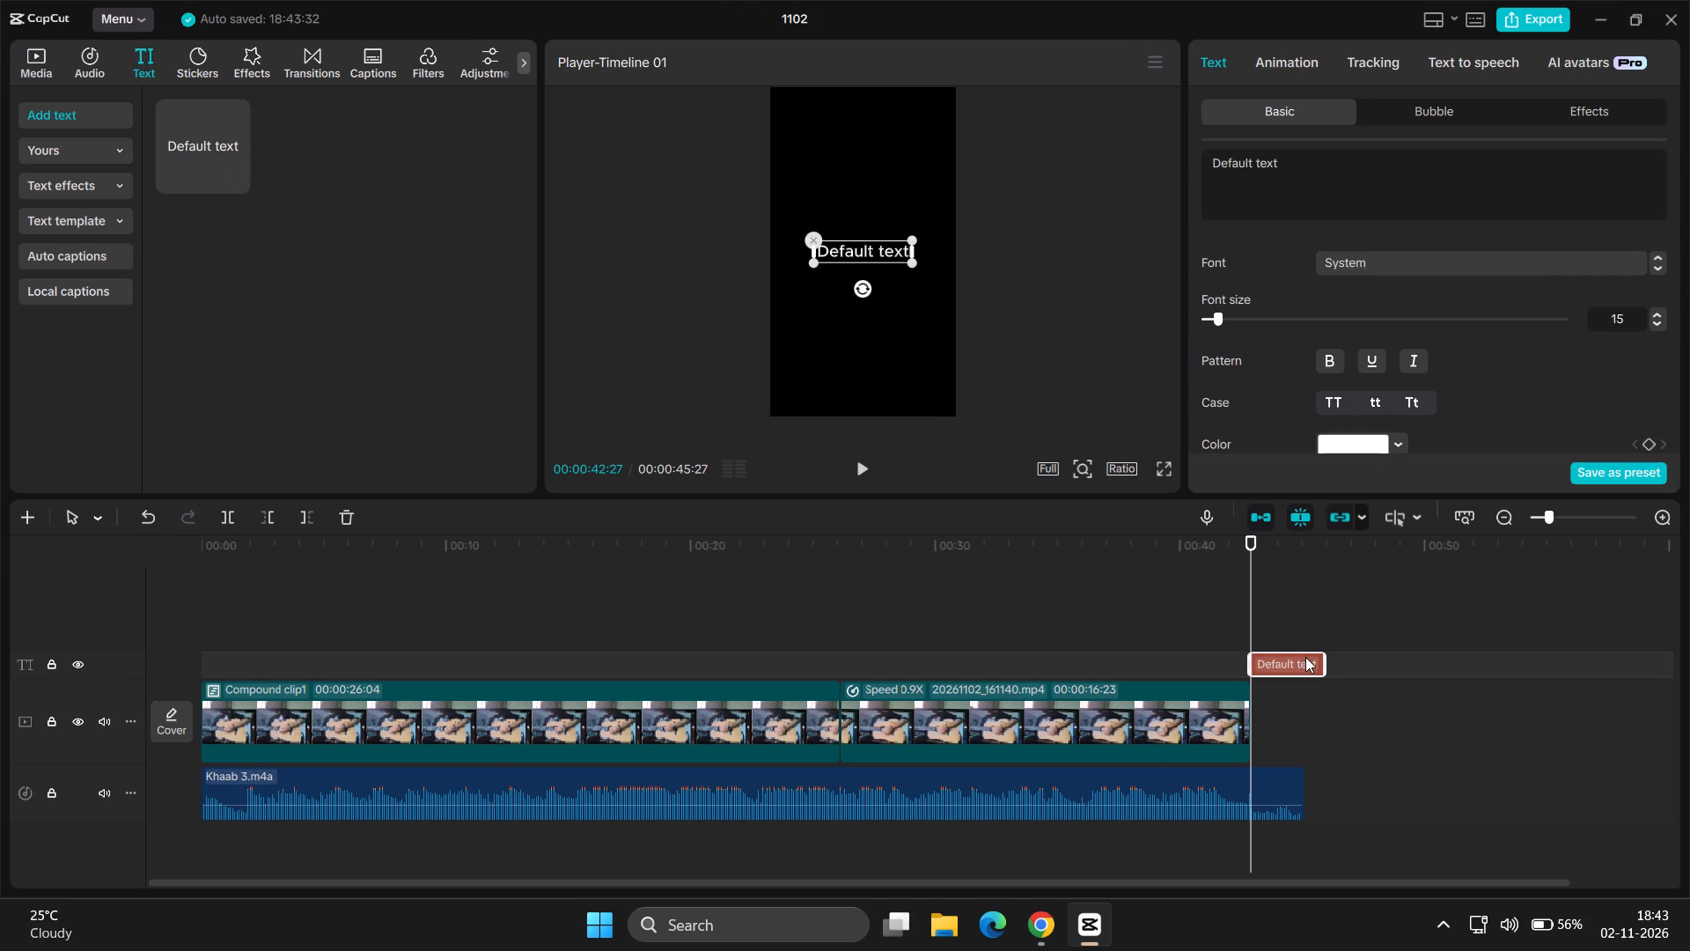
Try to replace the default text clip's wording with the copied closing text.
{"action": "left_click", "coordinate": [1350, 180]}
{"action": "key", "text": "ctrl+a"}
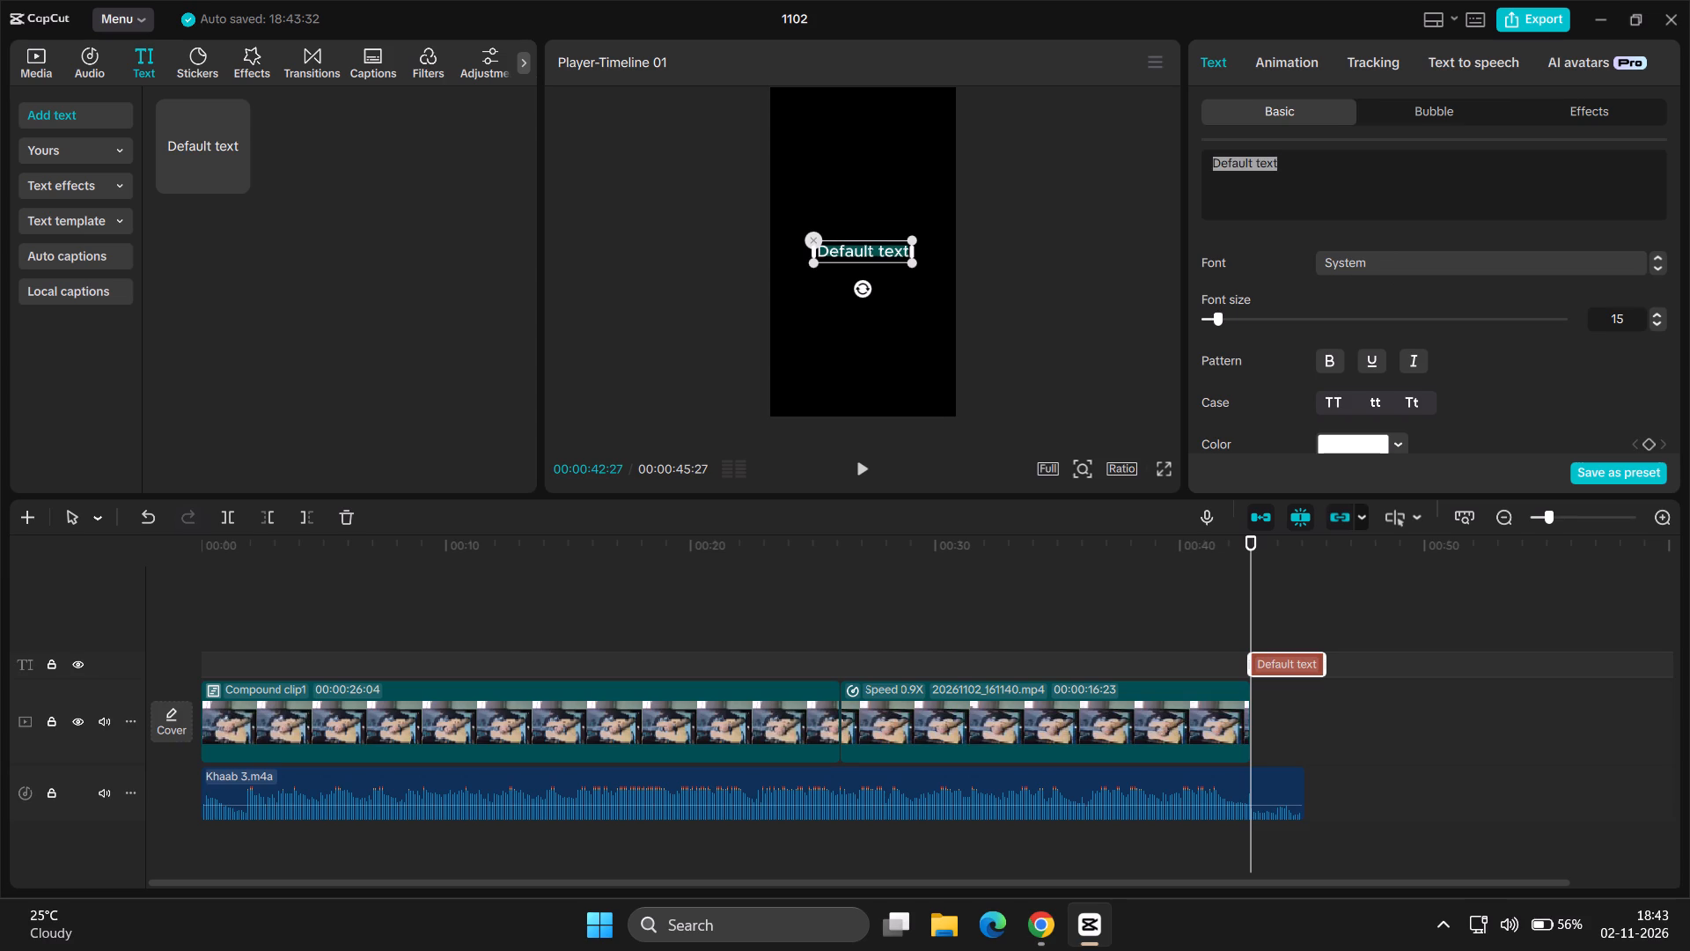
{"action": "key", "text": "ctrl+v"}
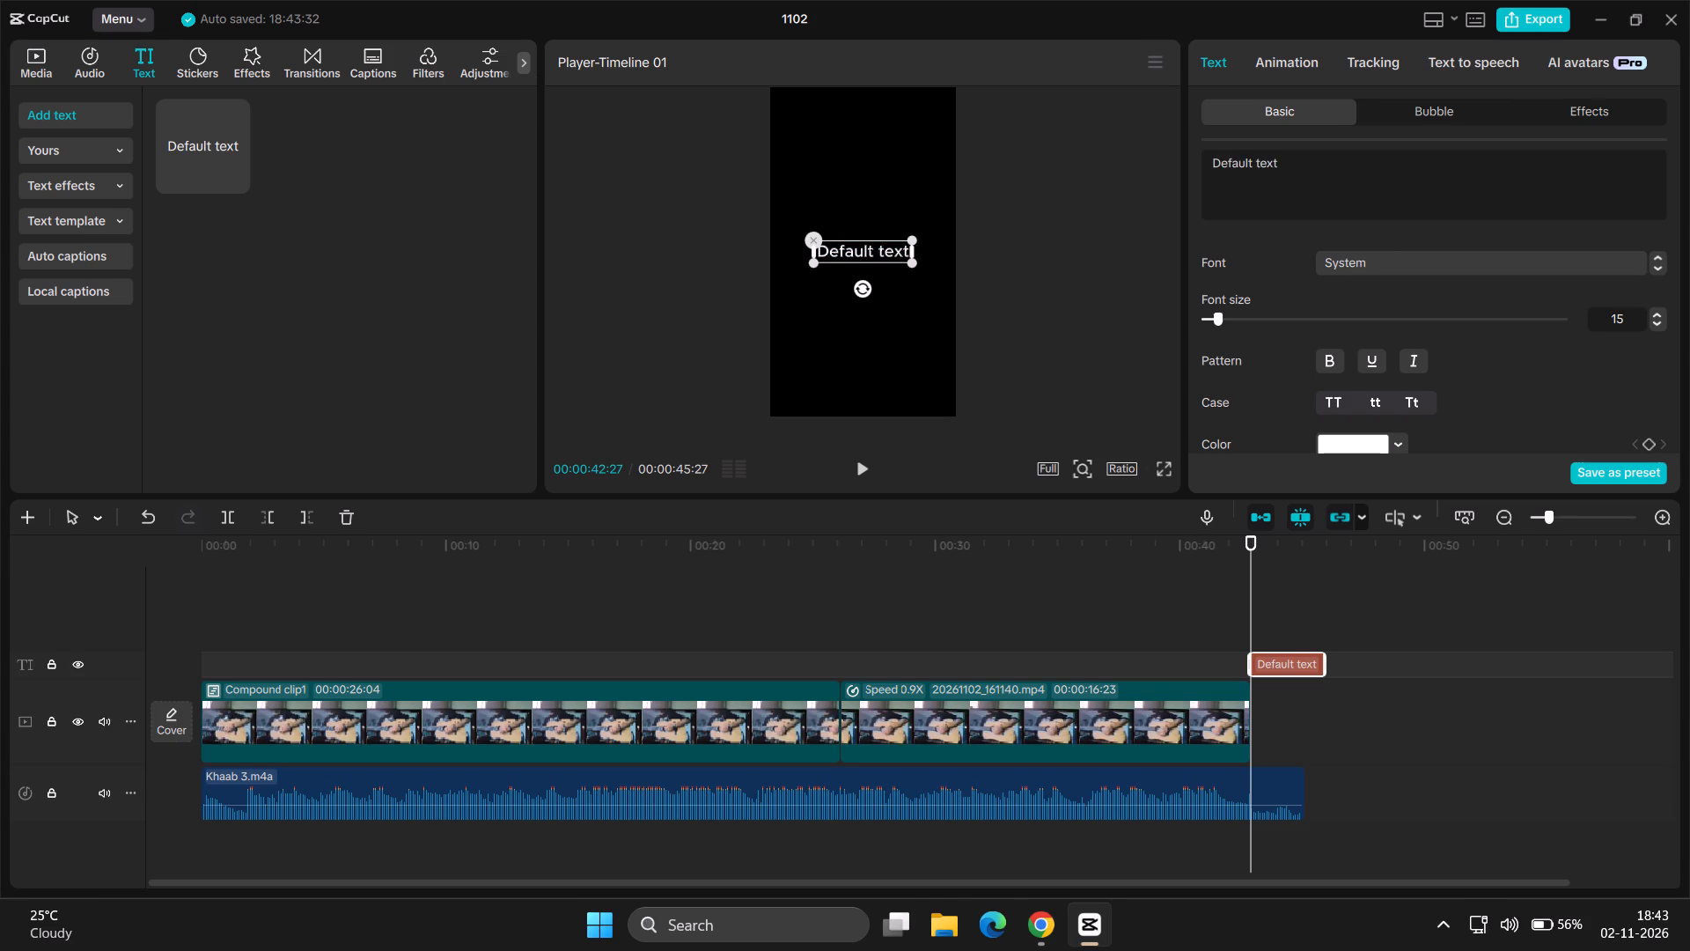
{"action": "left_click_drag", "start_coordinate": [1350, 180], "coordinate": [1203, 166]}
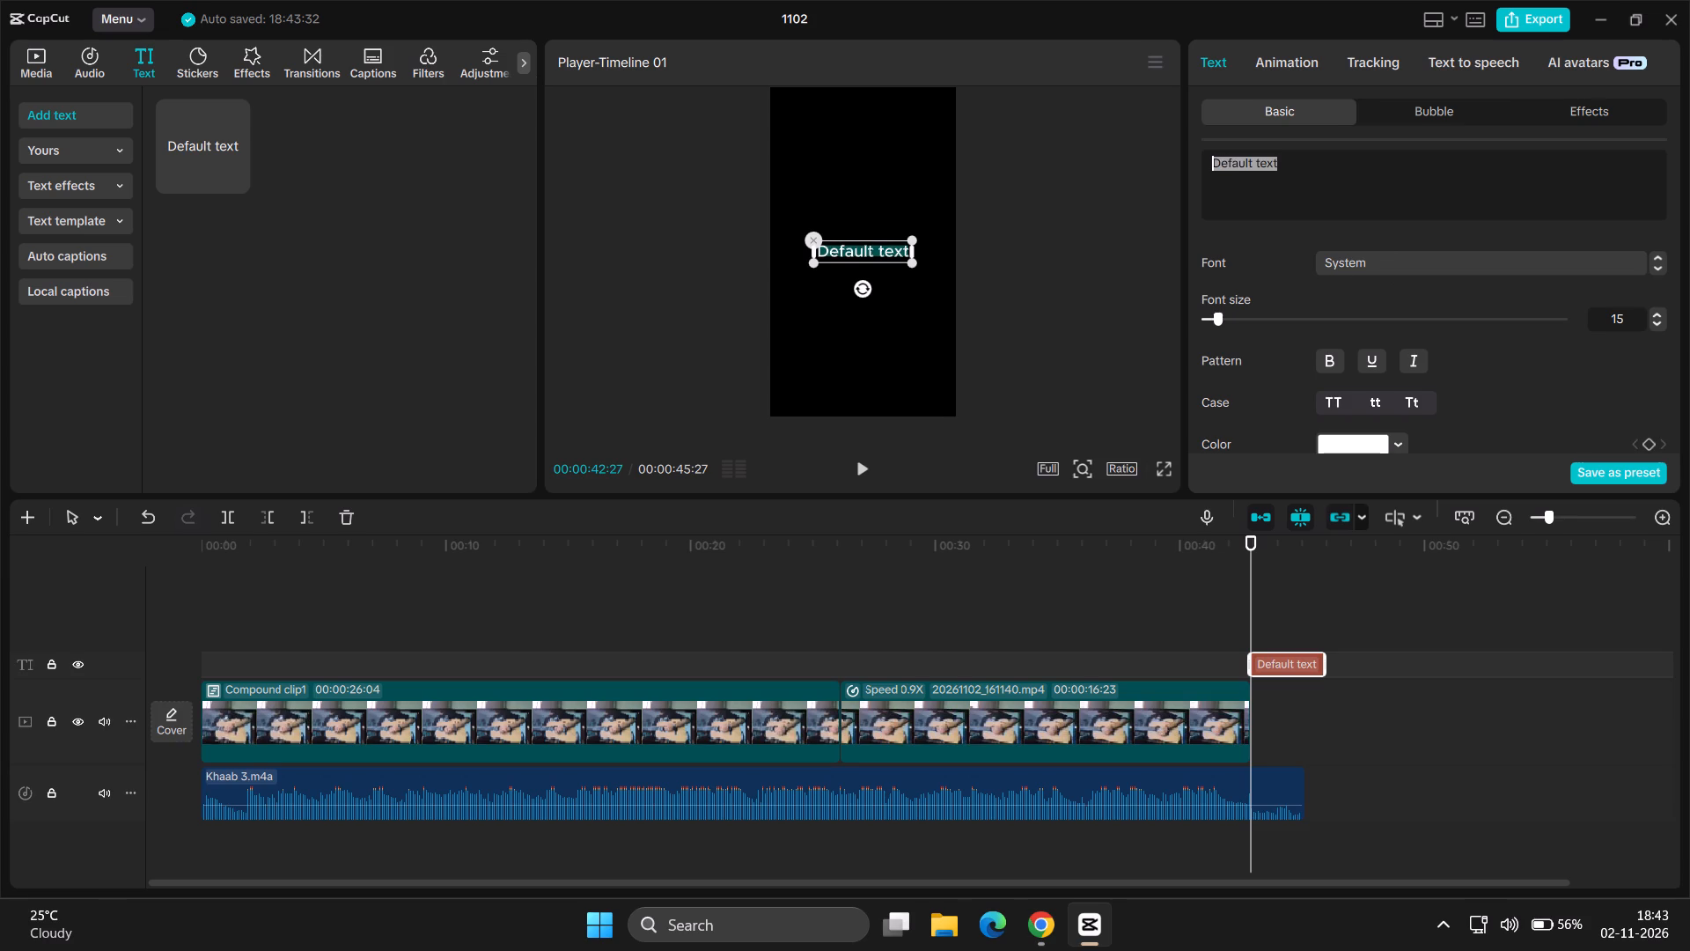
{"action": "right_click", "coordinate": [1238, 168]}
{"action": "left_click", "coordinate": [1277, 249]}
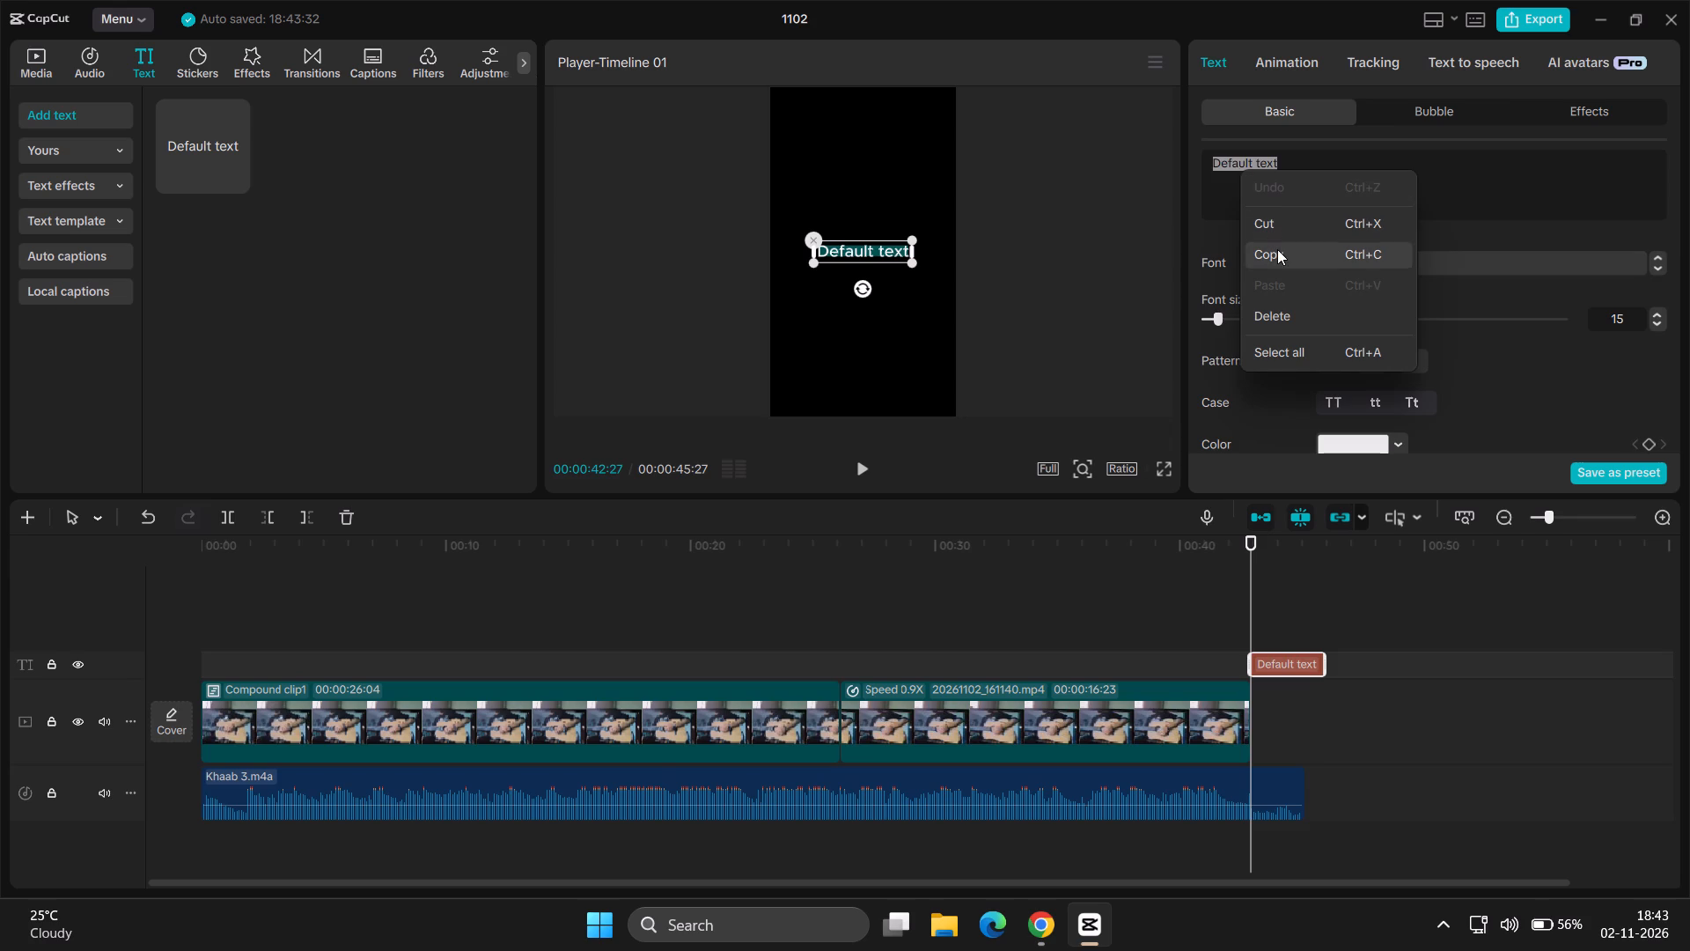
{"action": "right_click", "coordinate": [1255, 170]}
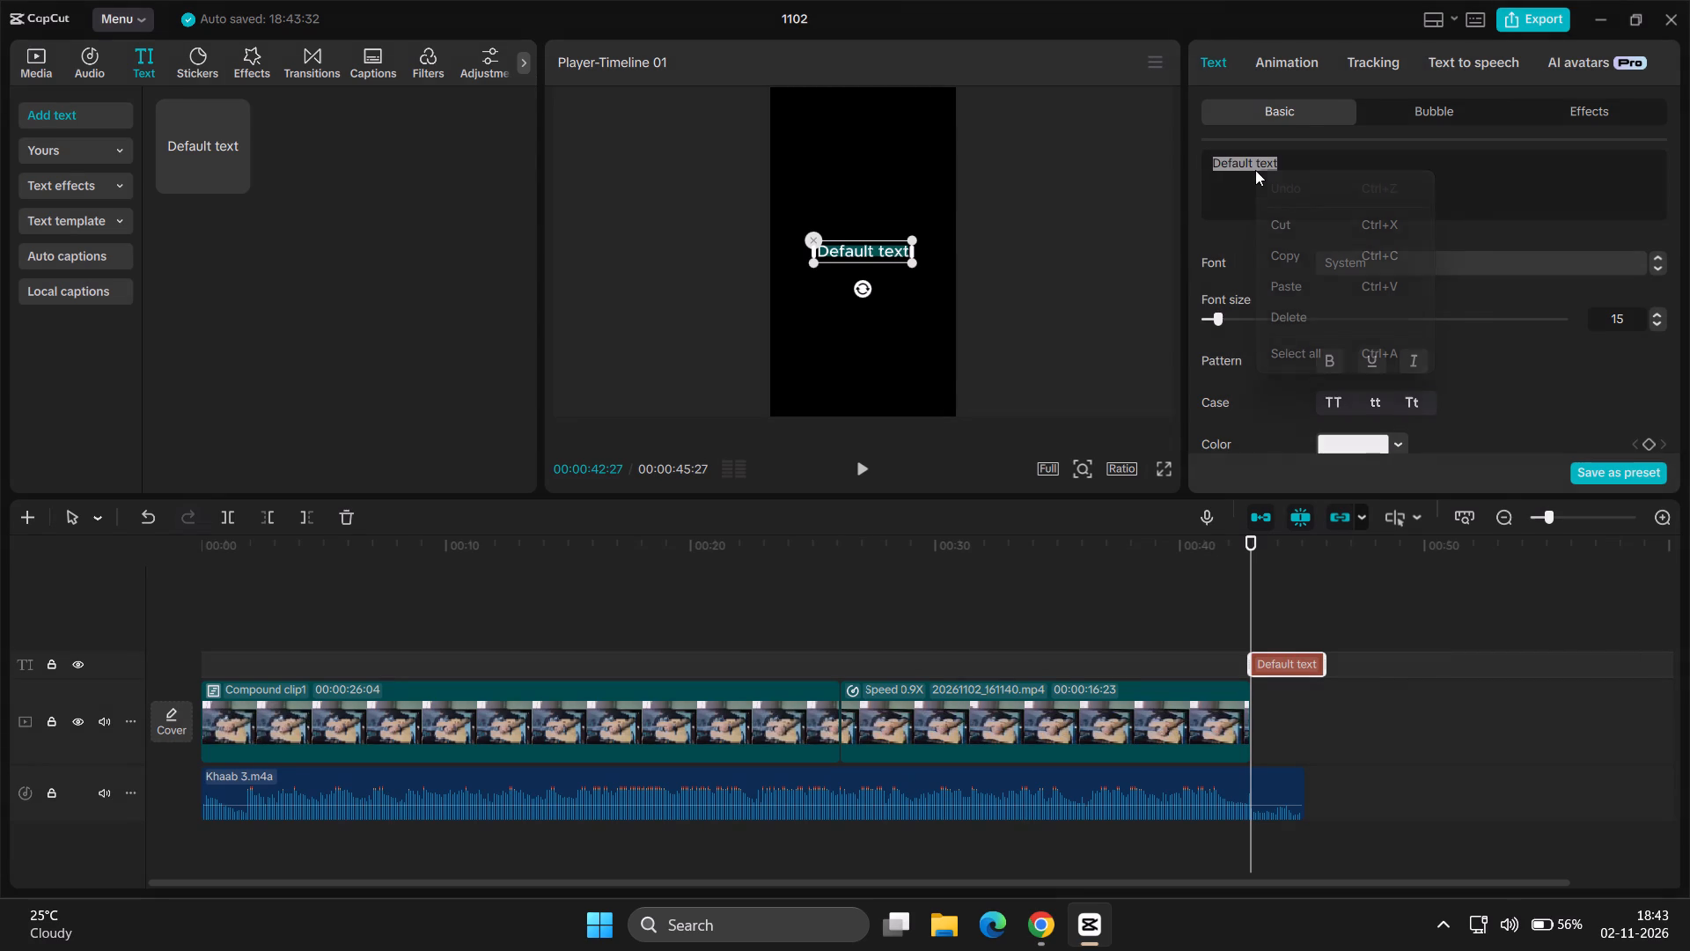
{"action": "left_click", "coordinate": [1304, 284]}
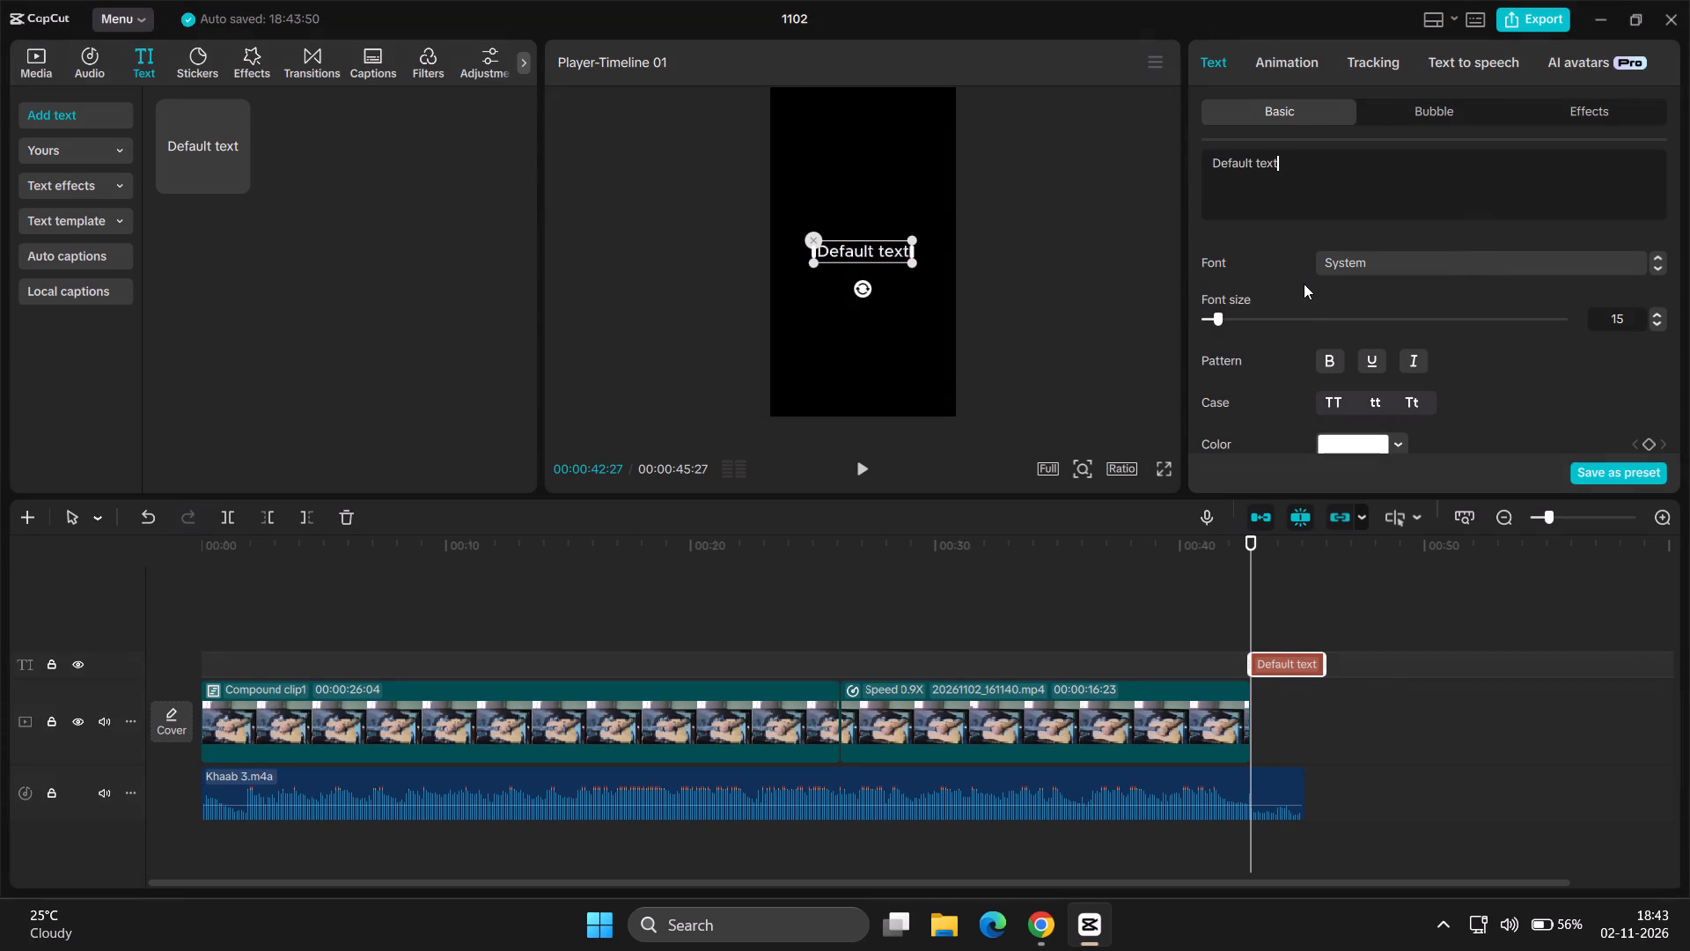
Close project 1102 and open project 1101 without relinking its missing media.
{"action": "left_click", "coordinate": [1678, 17]}
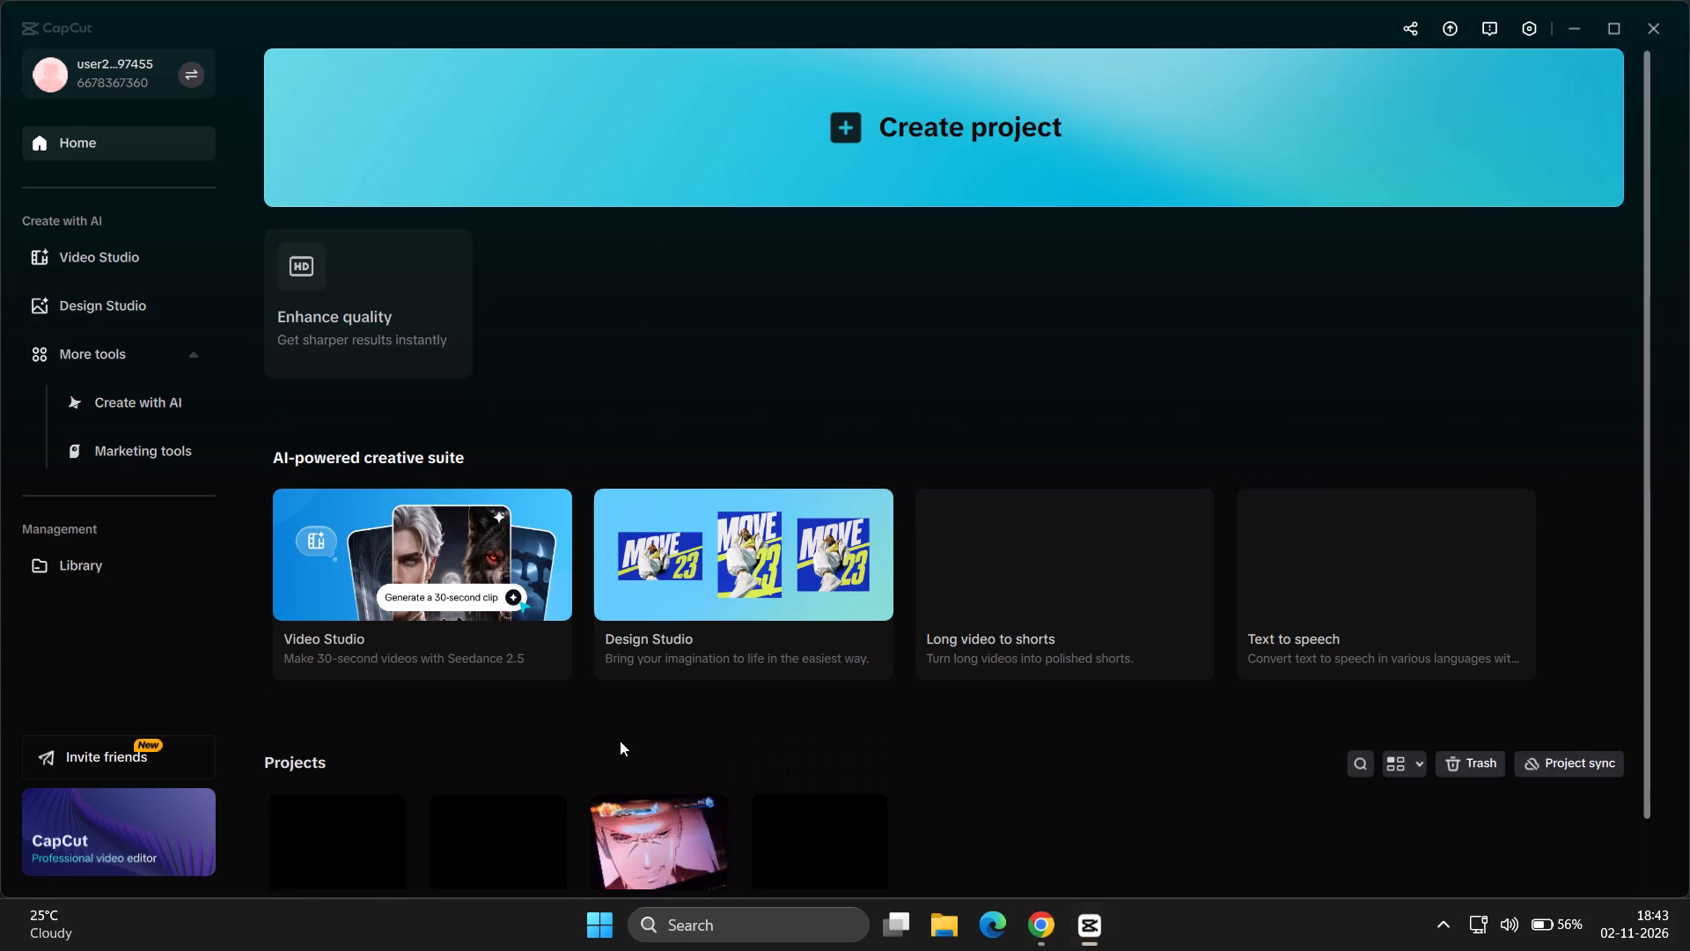
{"action": "scroll", "coordinate": [513, 833], "scroll_direction": "down", "scroll_amount": 1}
{"action": "left_click", "coordinate": [511, 798]}
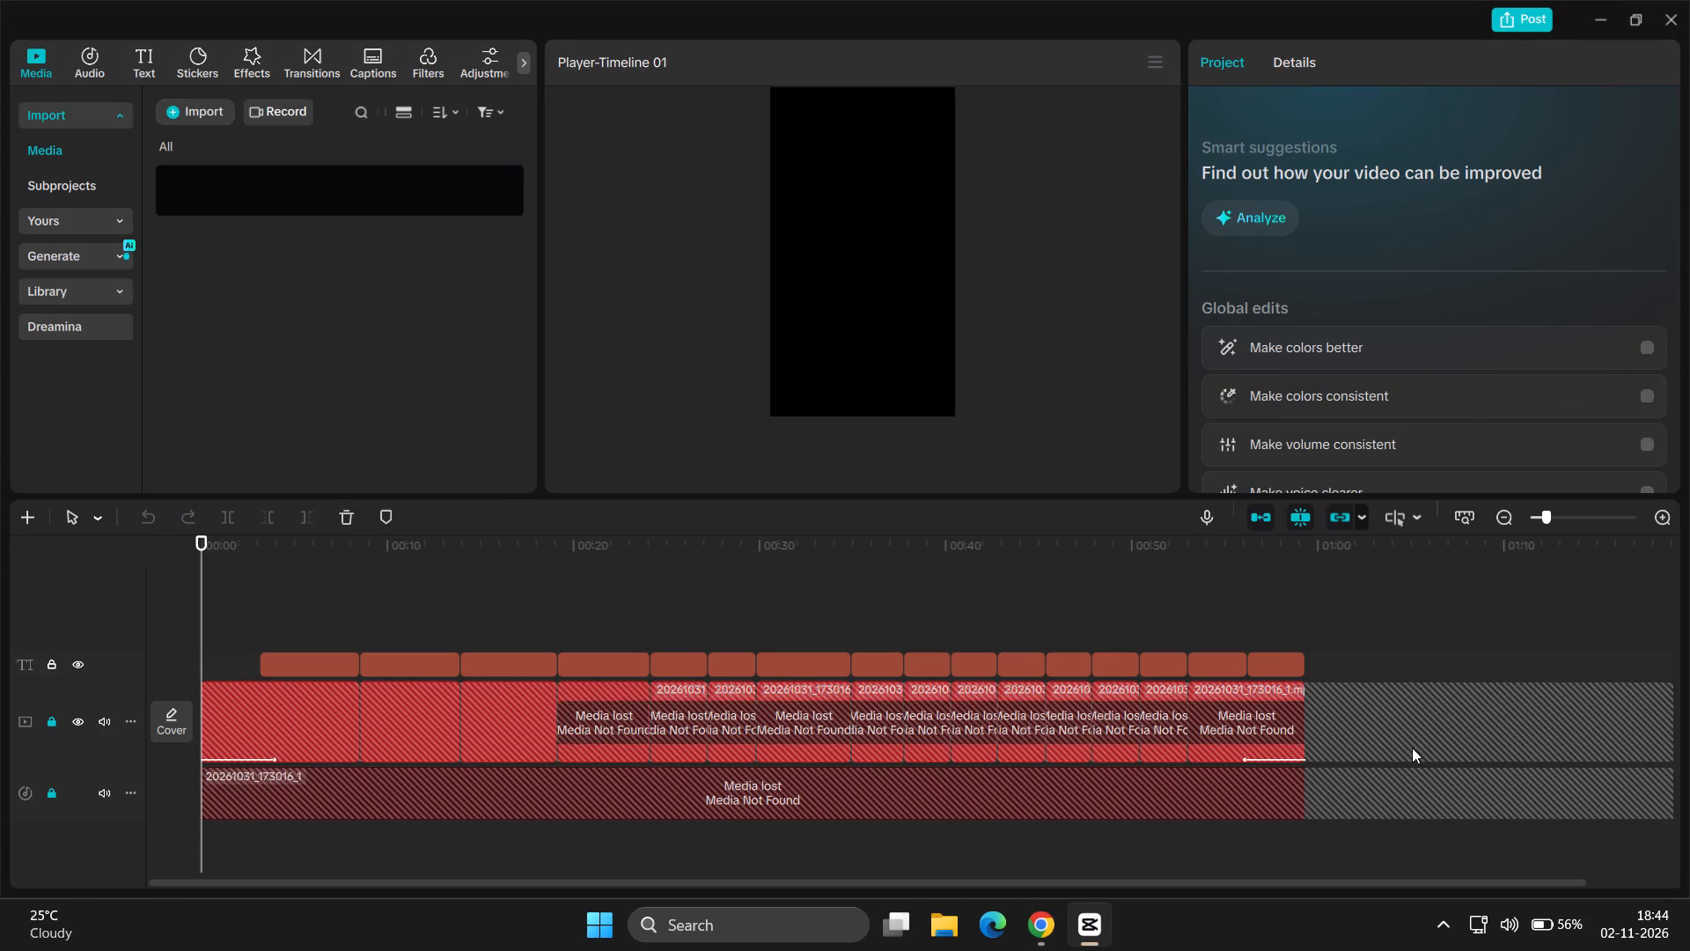
{"action": "left_click", "coordinate": [1099, 672]}
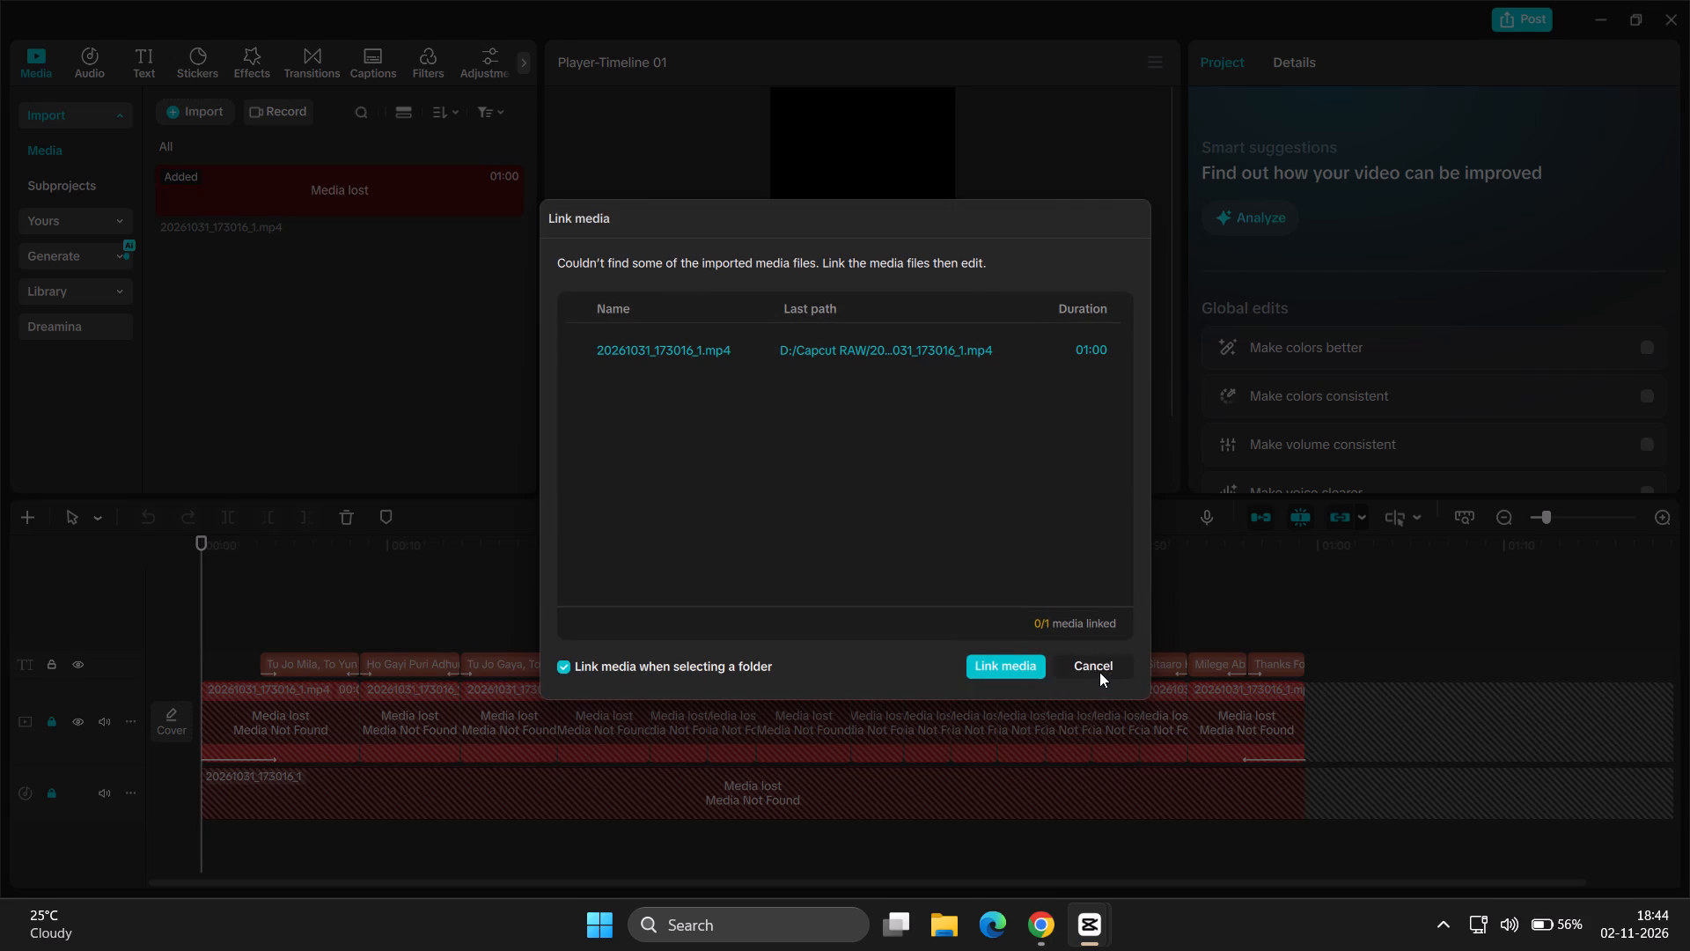
Unlock the video track and the audio track on the 1101 timeline.
{"action": "left_click", "coordinate": [1222, 727]}
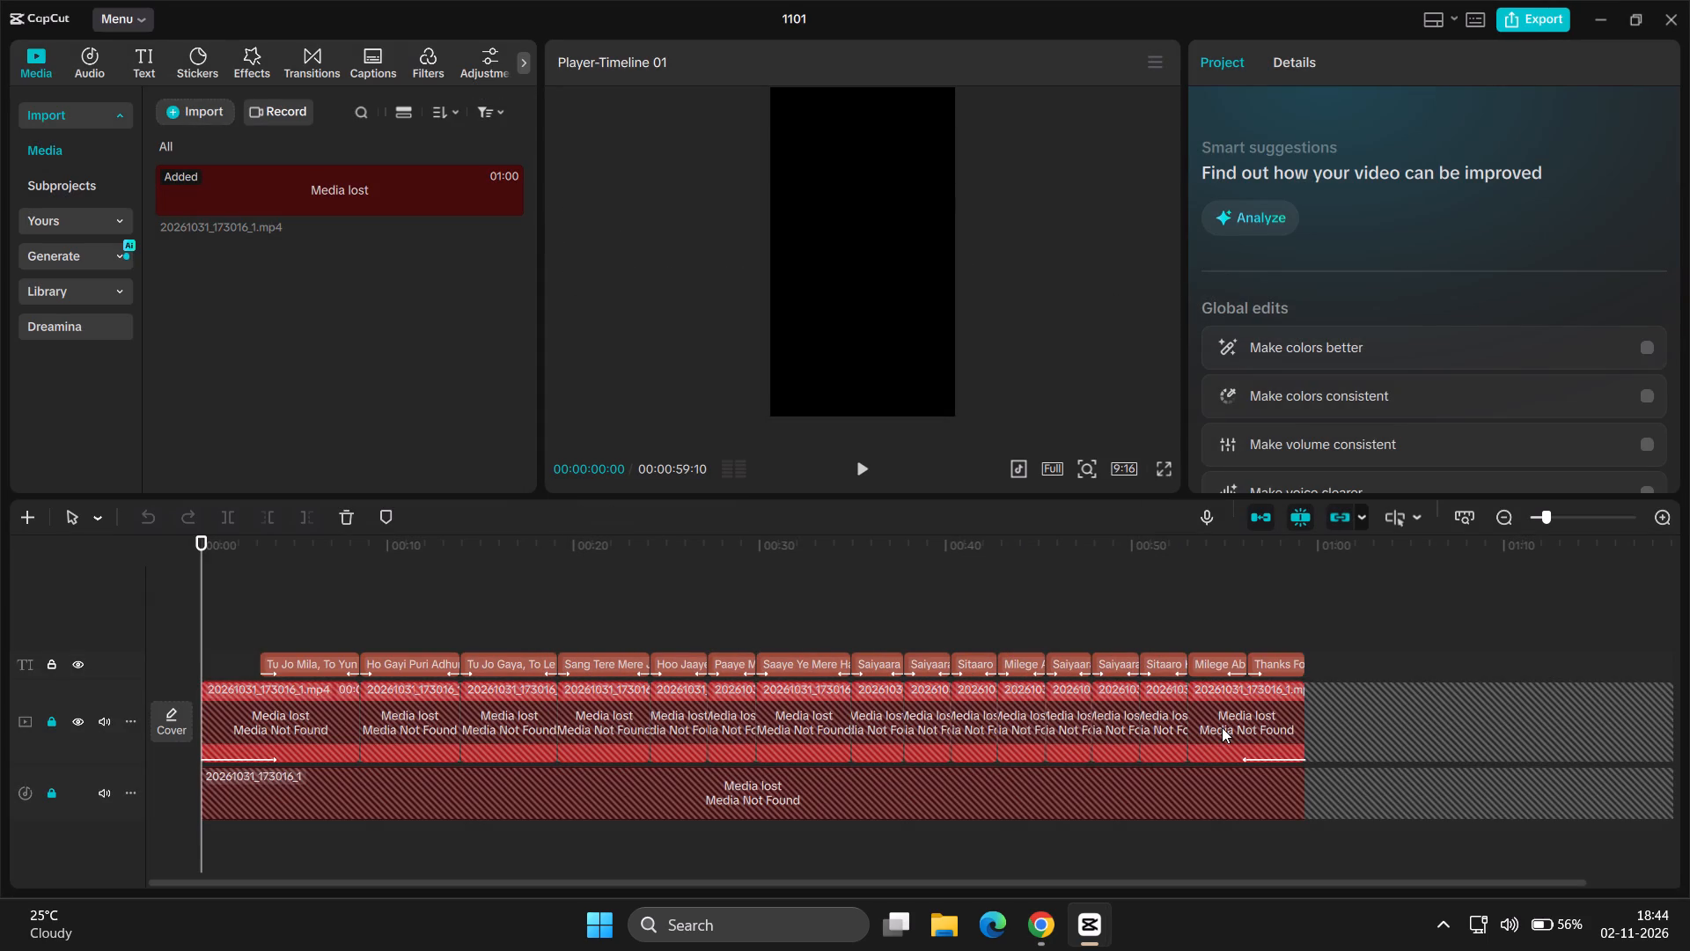
{"action": "left_click", "coordinate": [1222, 727]}
{"action": "left_click", "coordinate": [1222, 727]}
{"action": "double_click", "coordinate": [1222, 727]}
{"action": "double_click", "coordinate": [1202, 789]}
{"action": "left_click", "coordinate": [45, 727]}
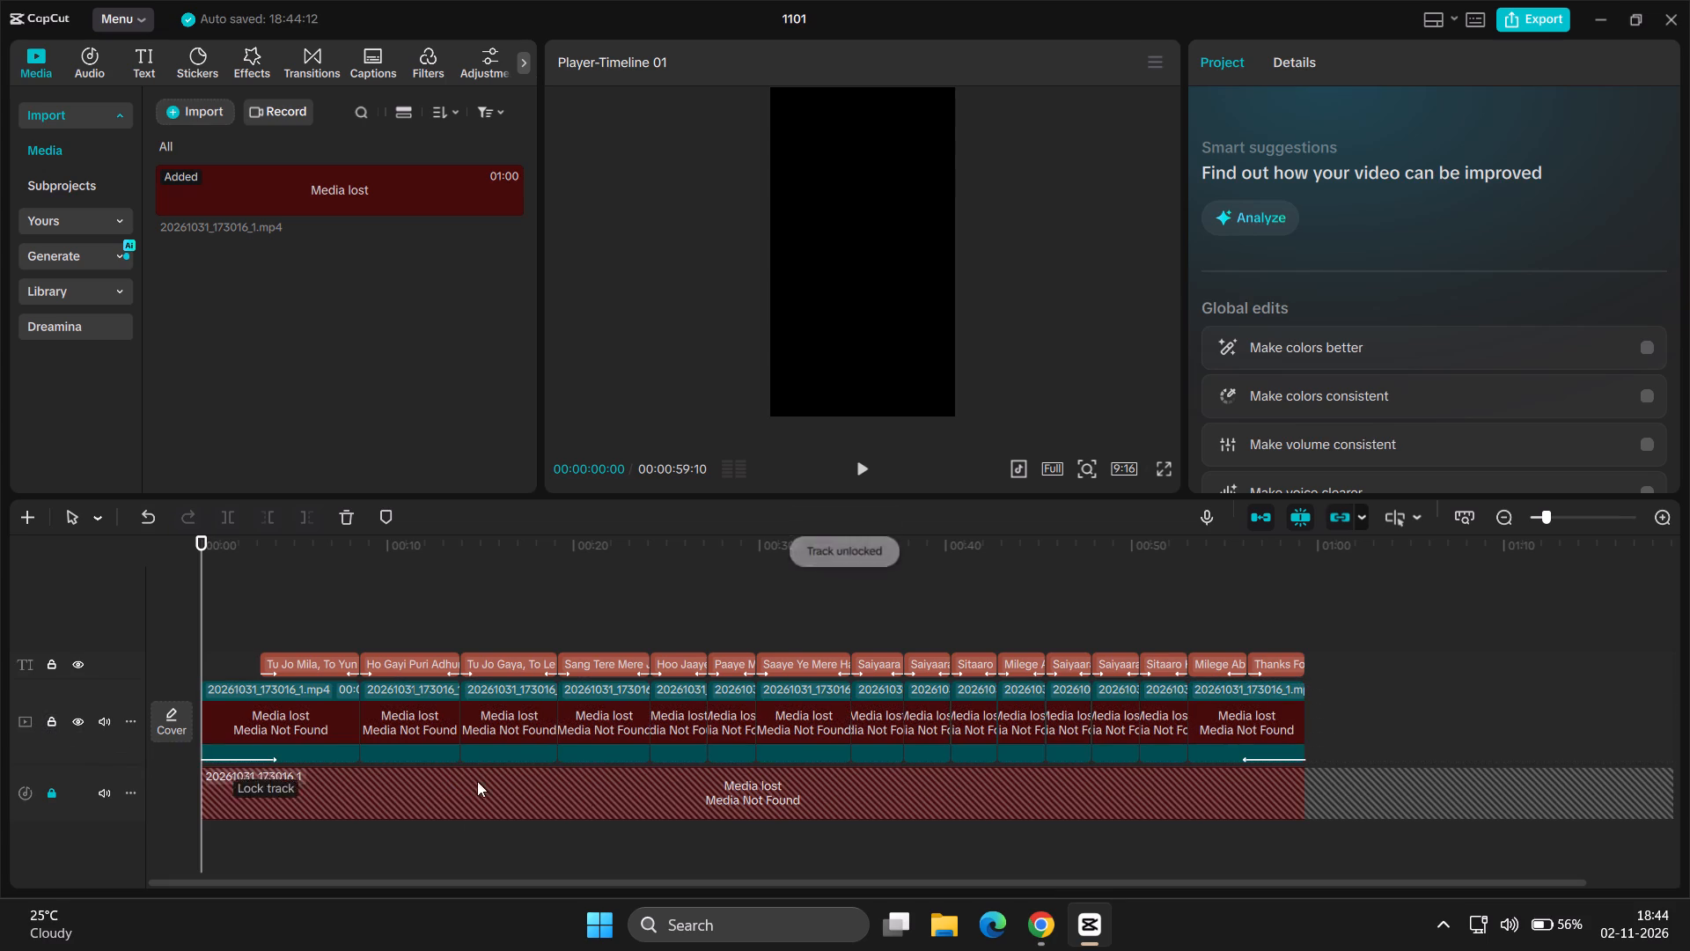
{"action": "left_click", "coordinate": [49, 795]}
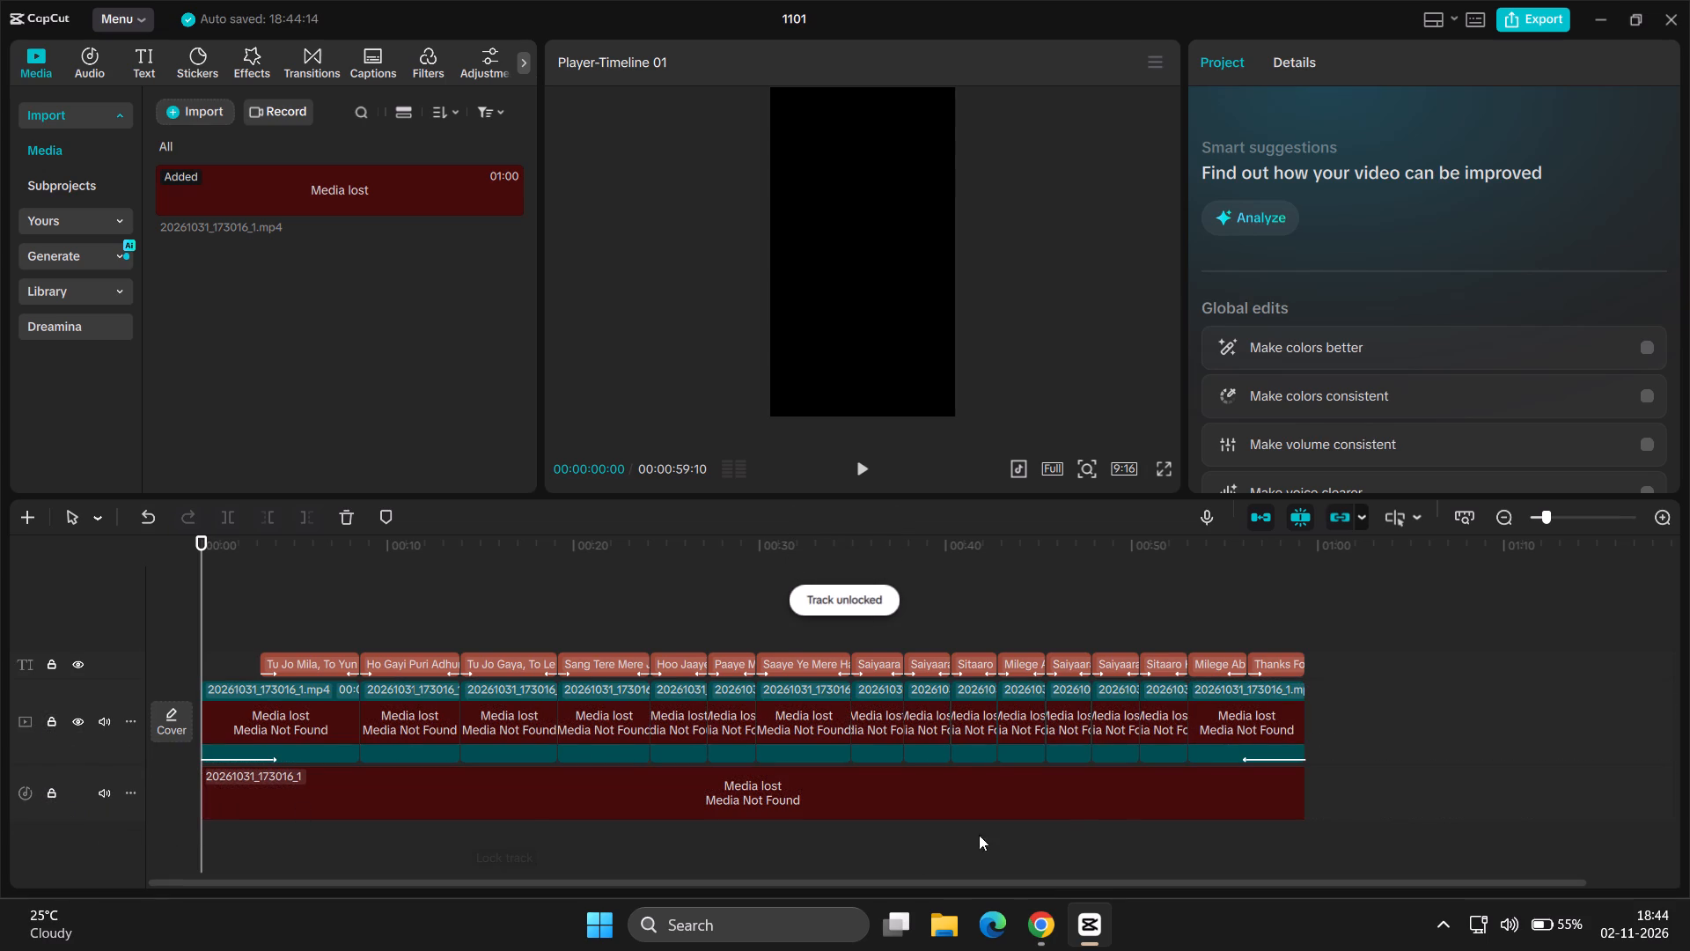
Delete all video and audio clips from the 1101 timeline, locking the text track meanwhile to protect it and unlocking it again.
{"action": "double_click", "coordinate": [1121, 799], "text": "ctrl"}
{"action": "left_click", "coordinate": [1245, 733], "text": "ctrl"}
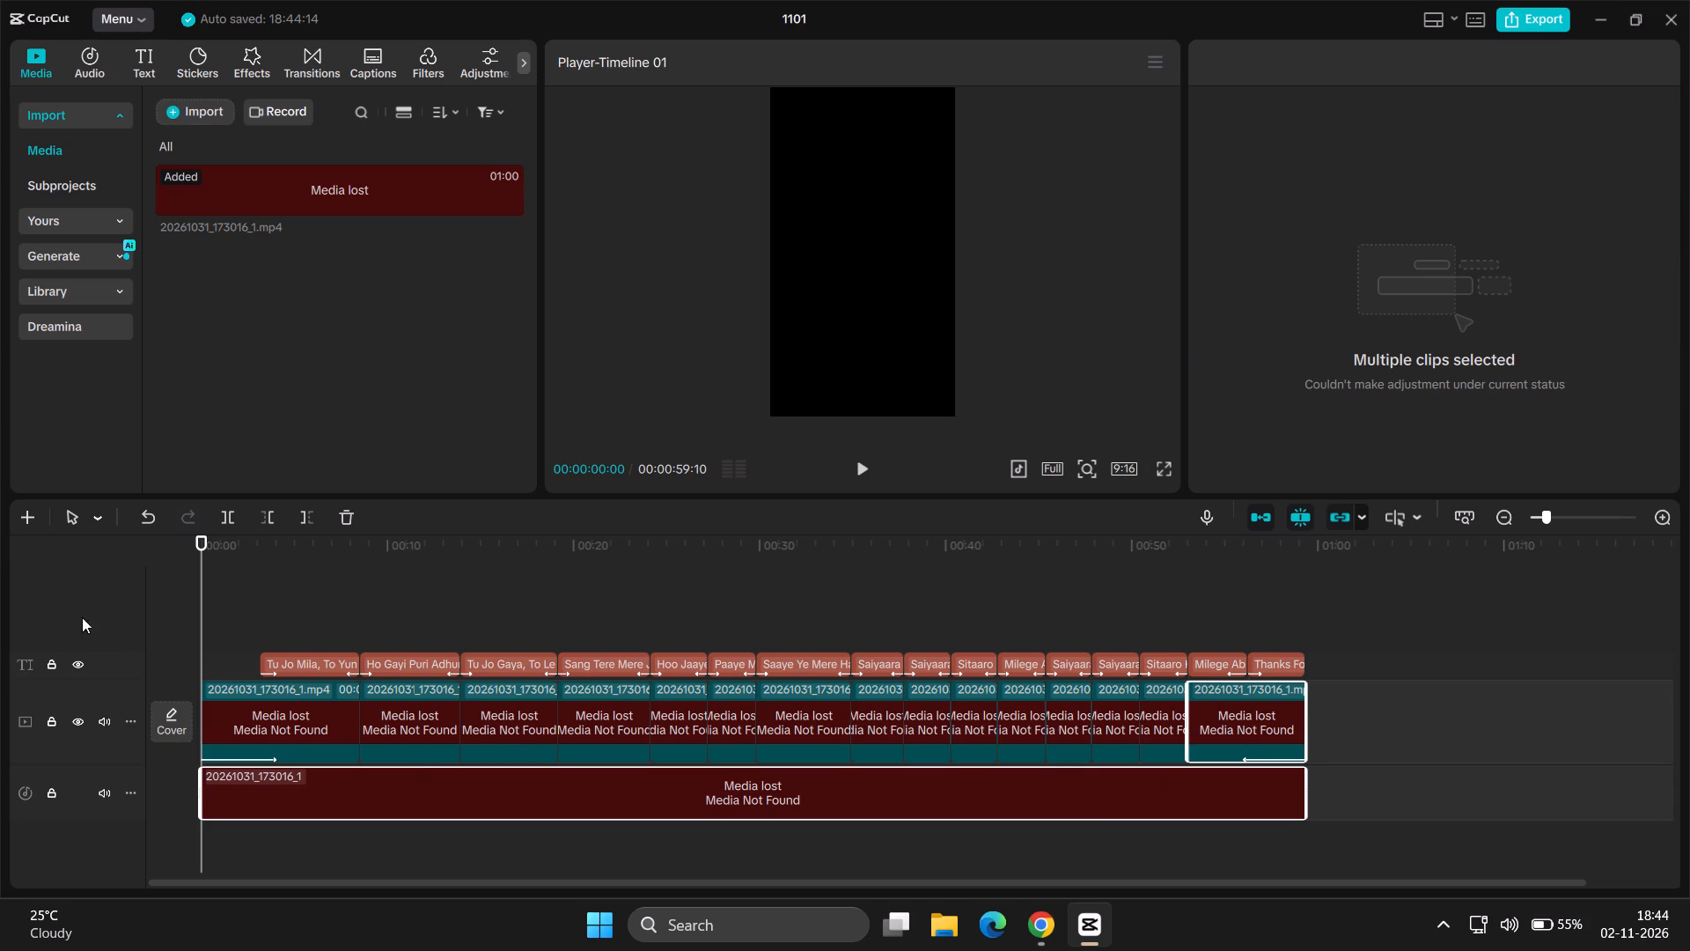
{"action": "left_click", "coordinate": [52, 663]}
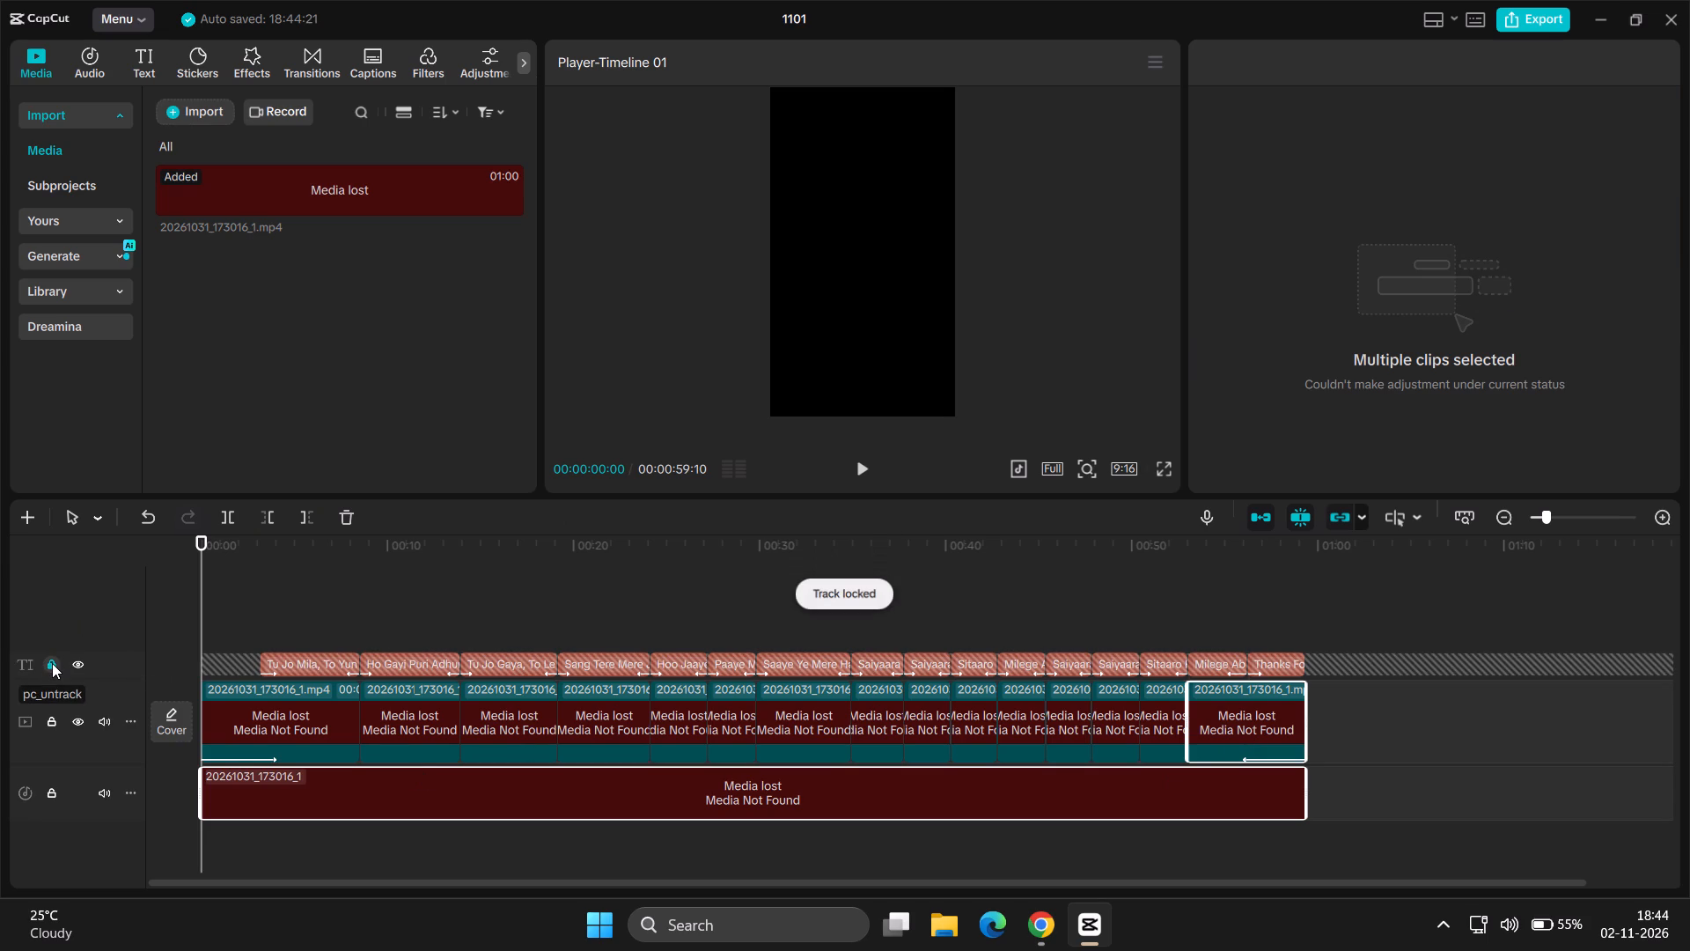
{"action": "key", "text": "ctrl+a"}
{"action": "key", "text": "Delete"}
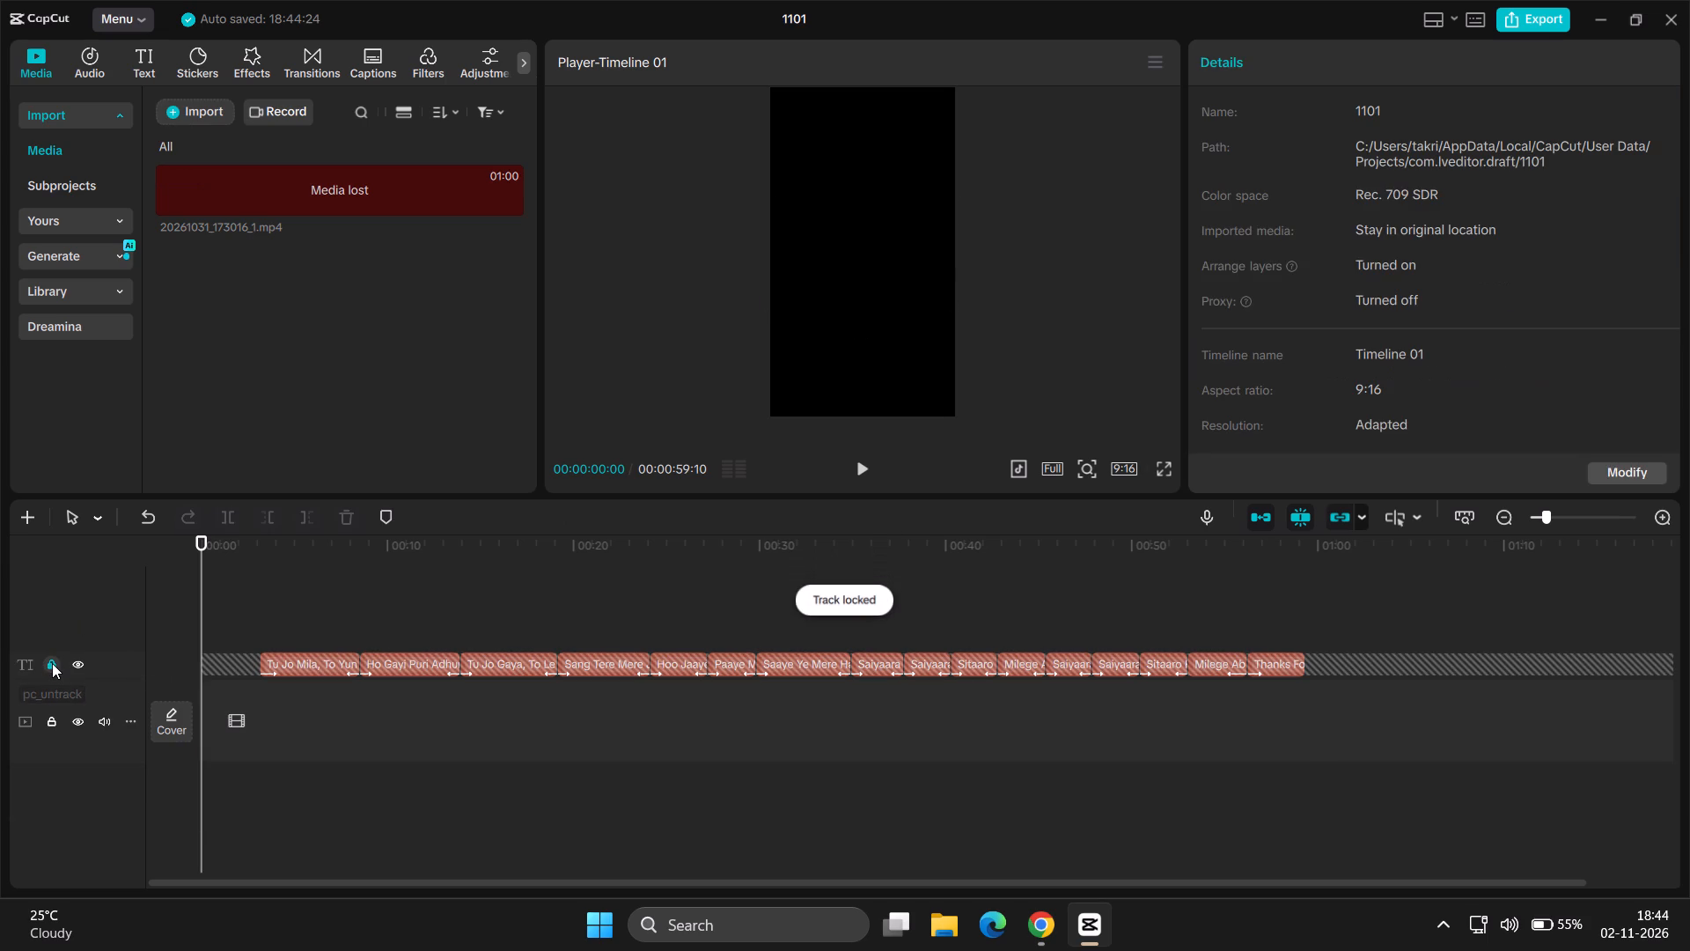
{"action": "left_click", "coordinate": [52, 663]}
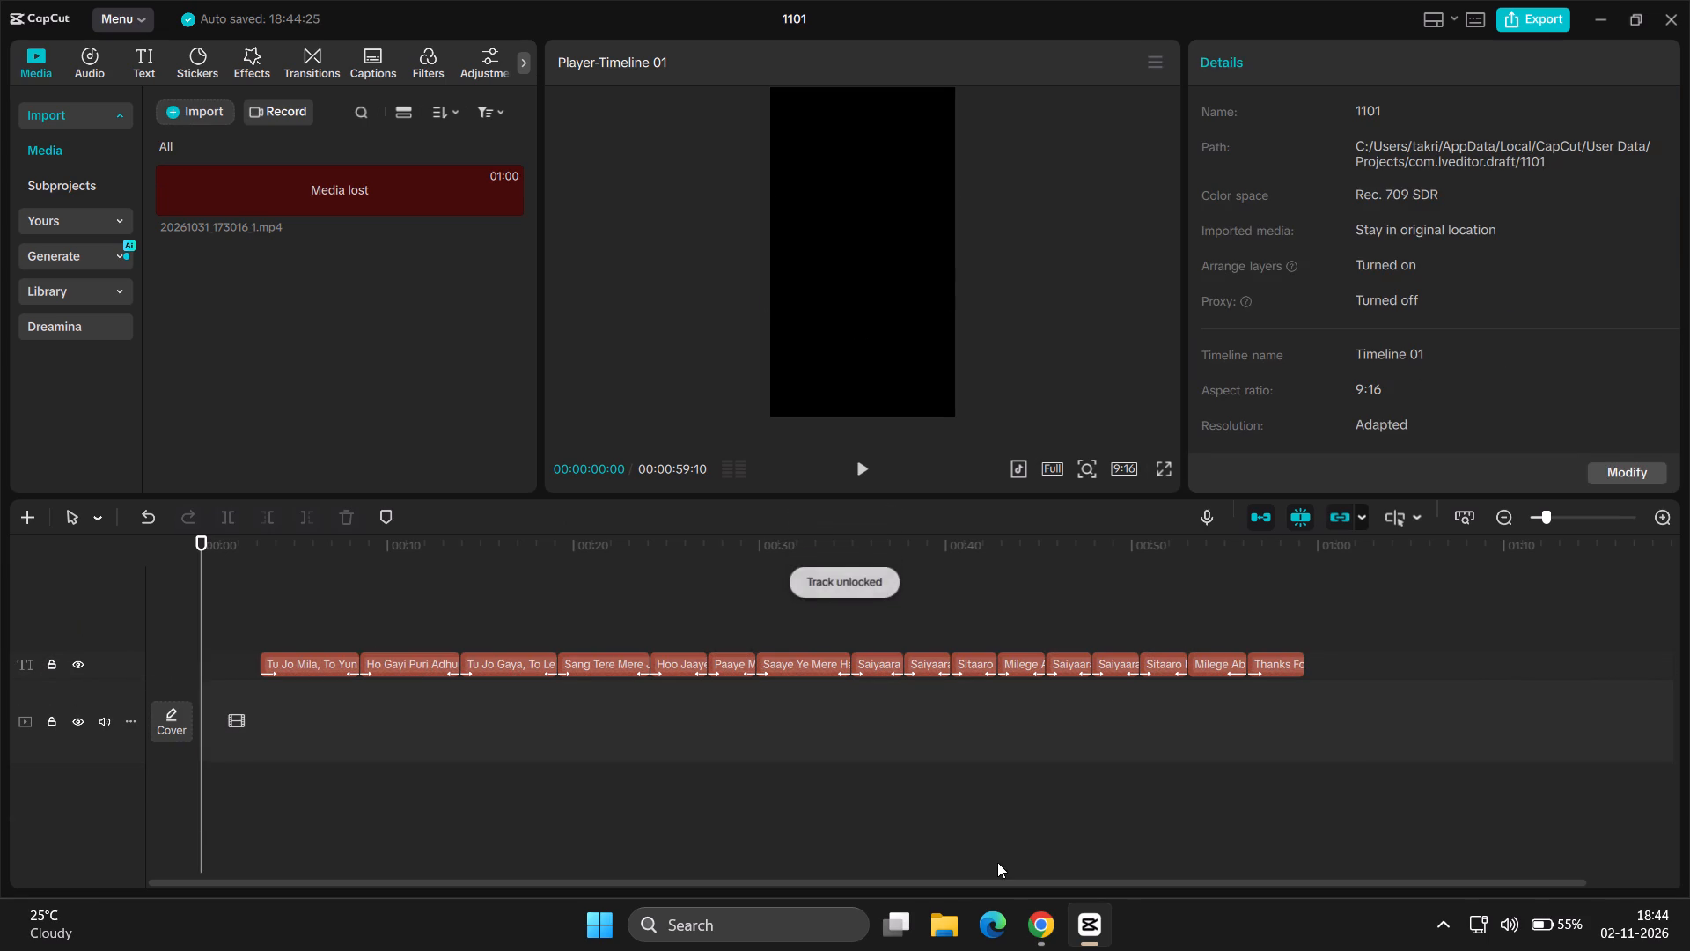
Save the "Thanks For Watching" text clip at the end of the 1101 timeline as a preset.
{"action": "left_click", "coordinate": [1280, 655]}
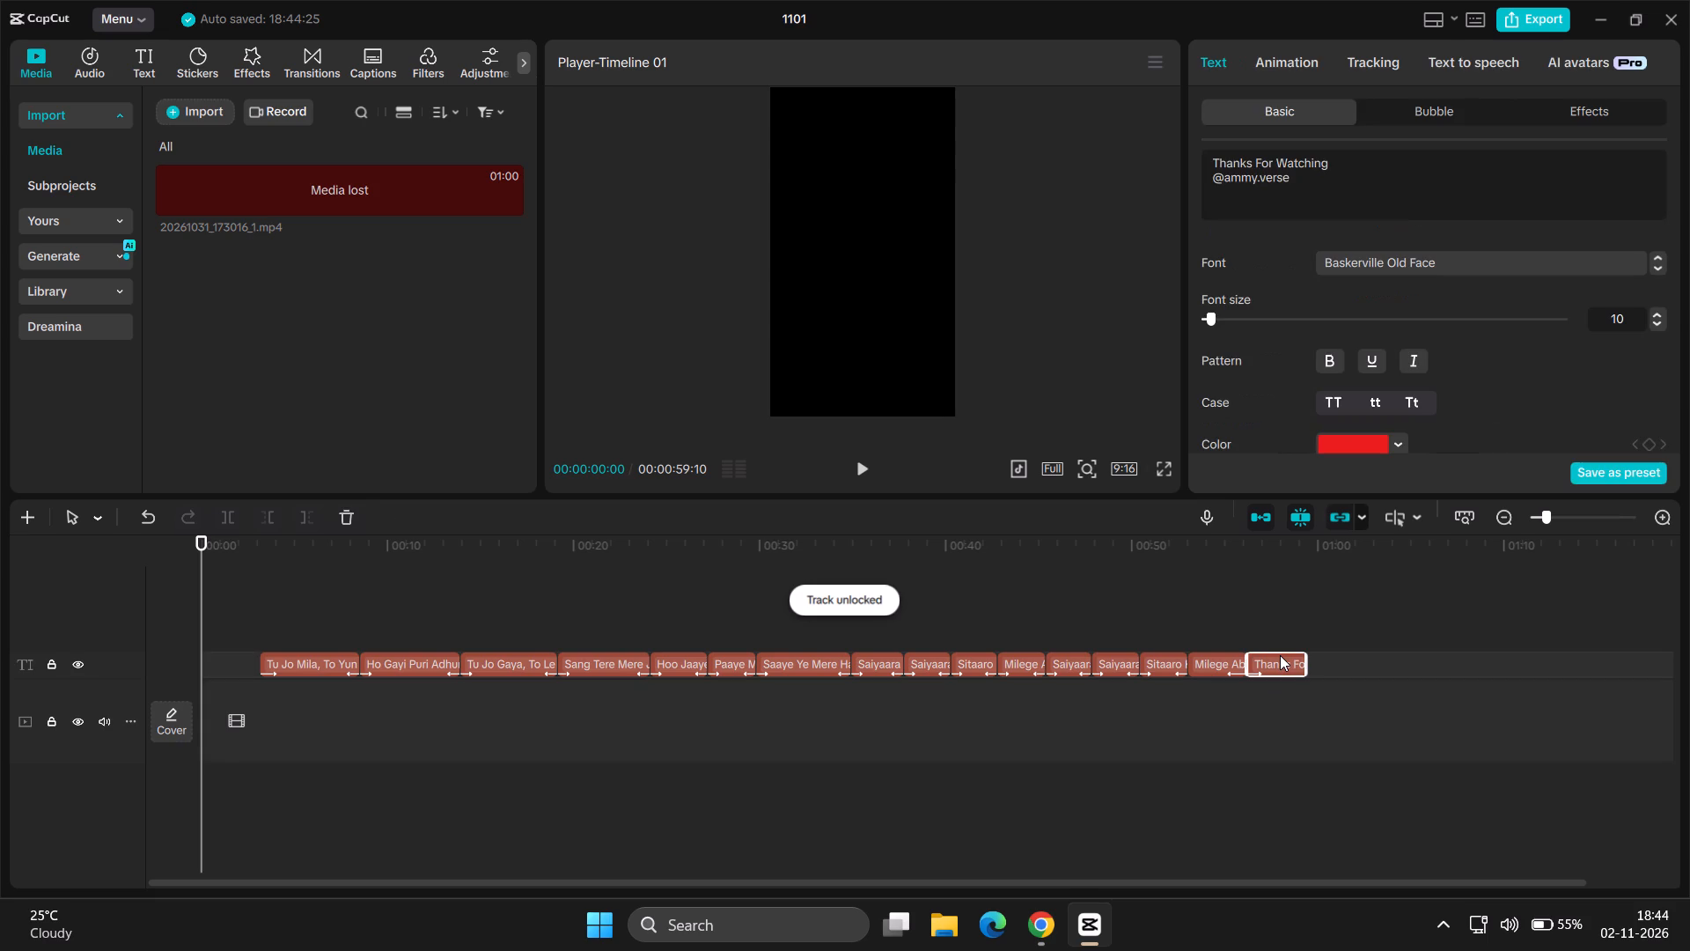
{"action": "right_click", "coordinate": [1280, 655]}
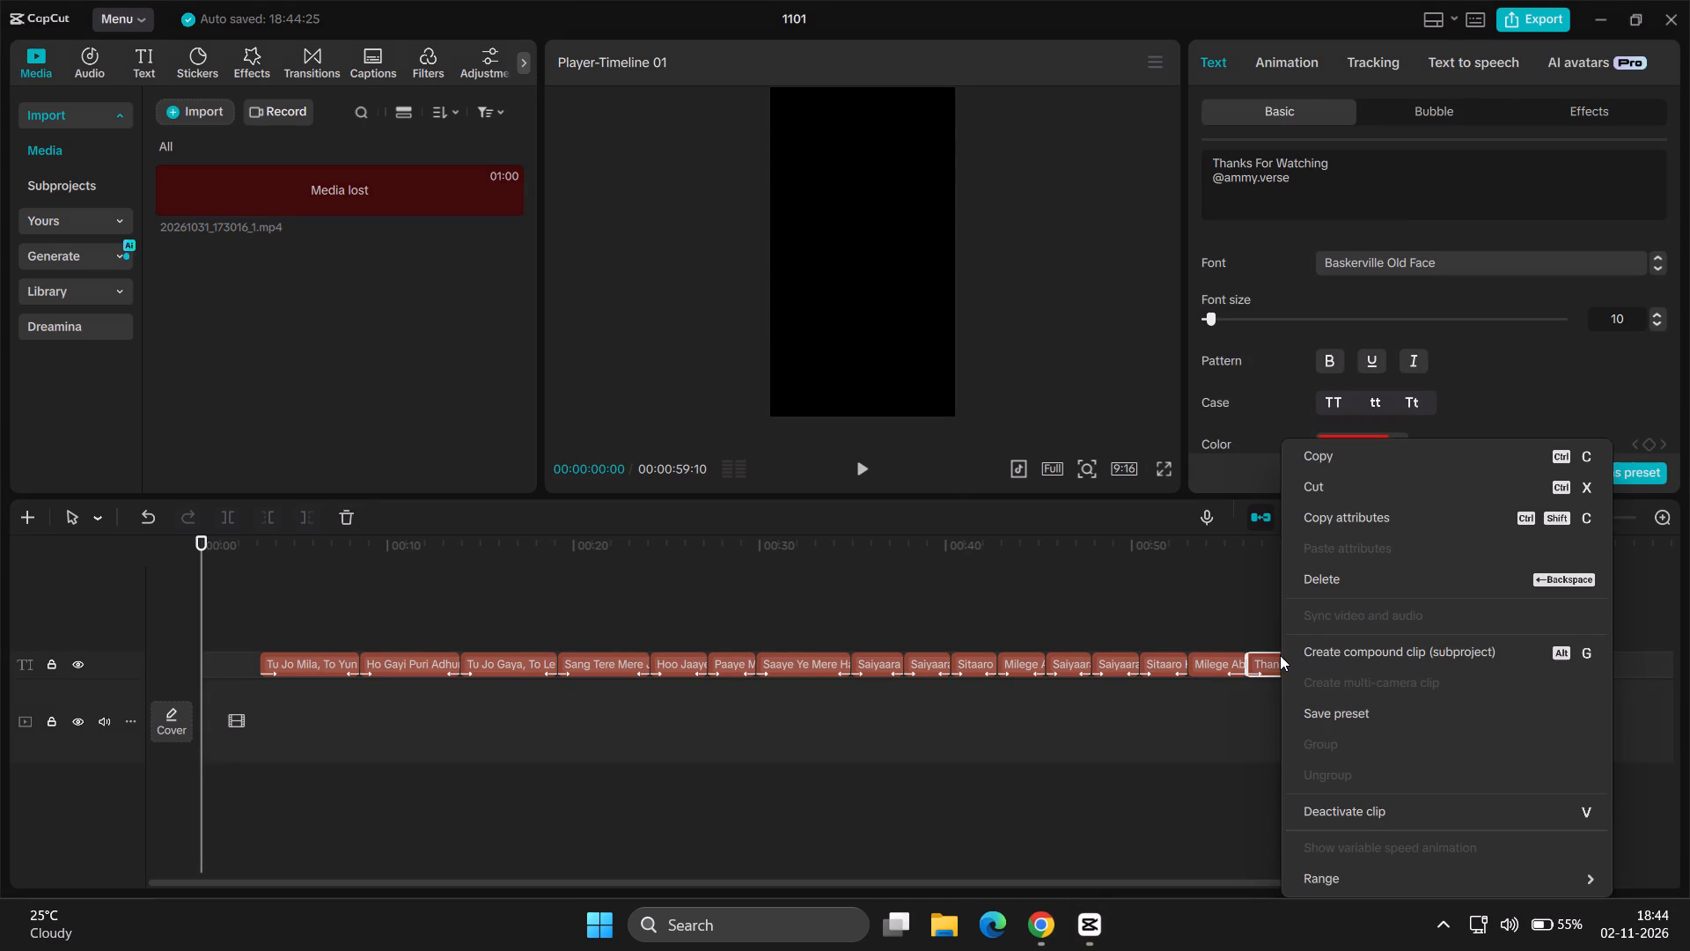
{"action": "left_click", "coordinate": [1344, 719]}
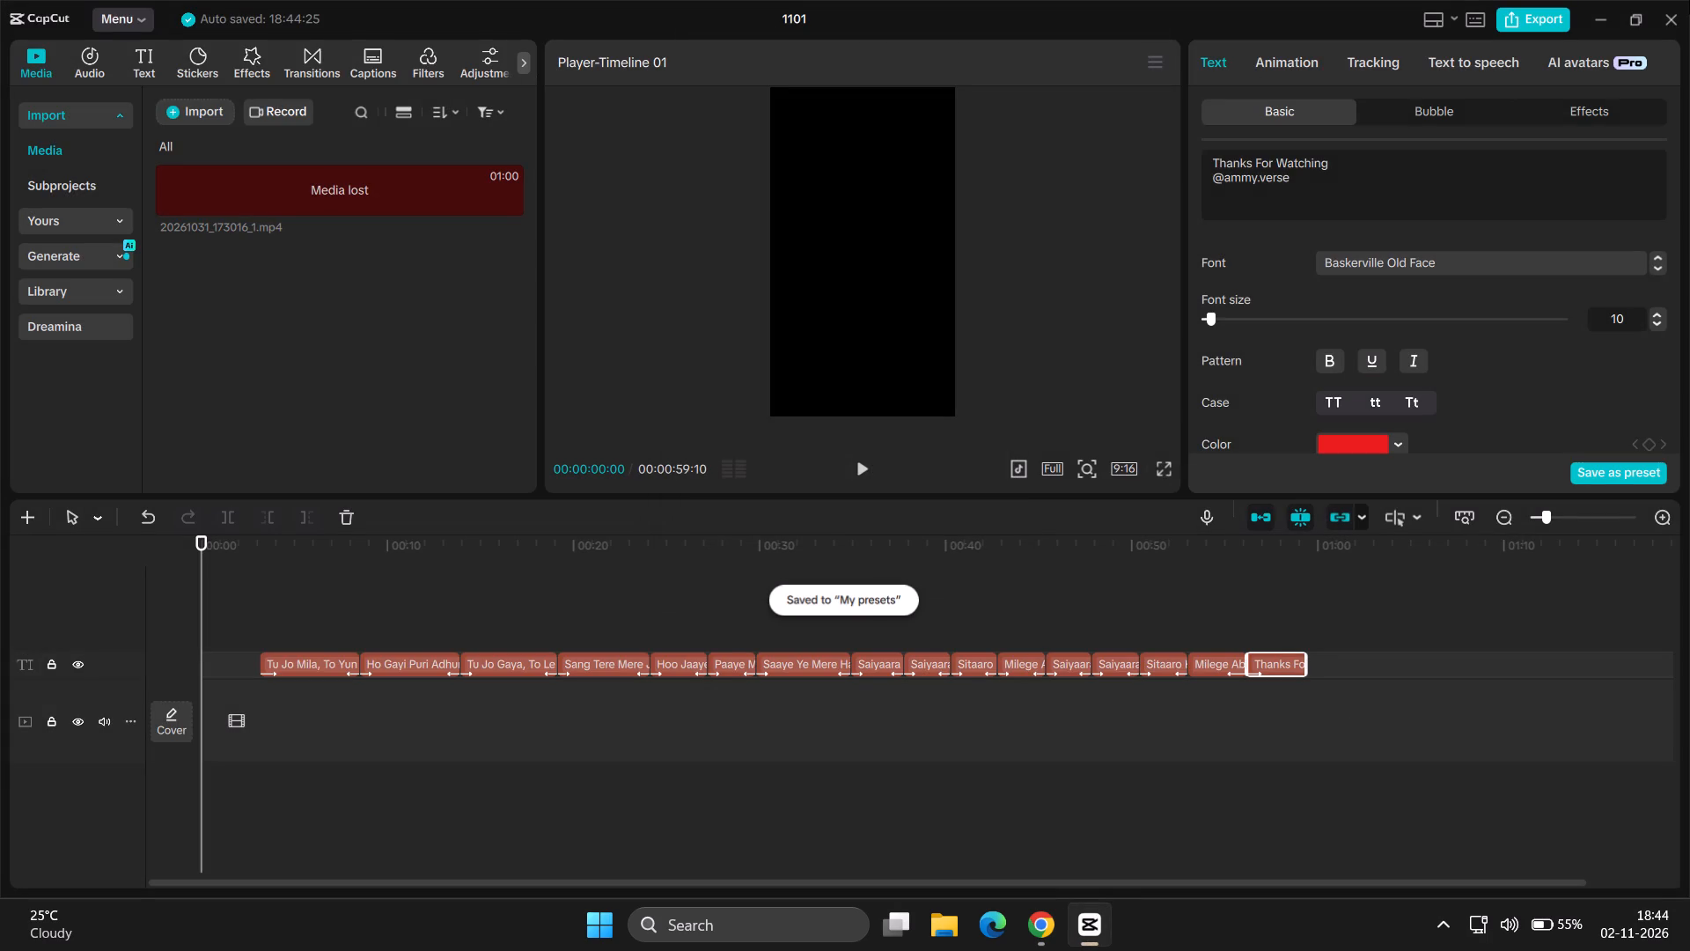
Close project 1101 and reopen the guitar video project 1102.
{"action": "left_click", "coordinate": [1676, 28]}
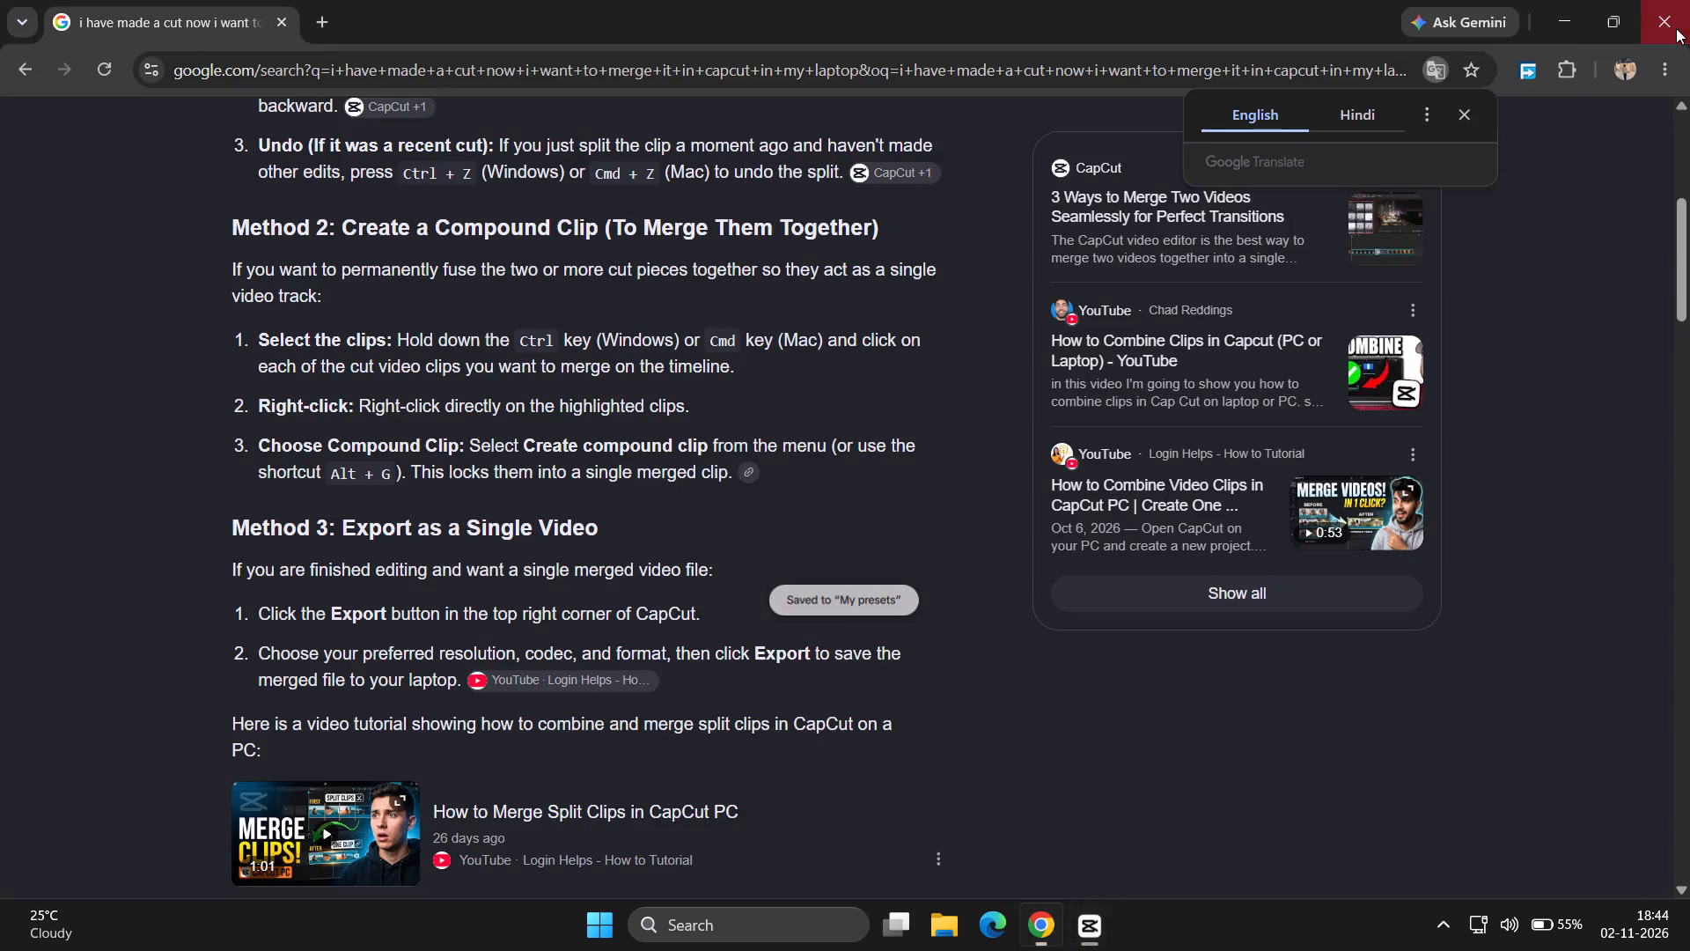
{"action": "scroll", "coordinate": [386, 556], "scroll_direction": "down", "scroll_amount": 6}
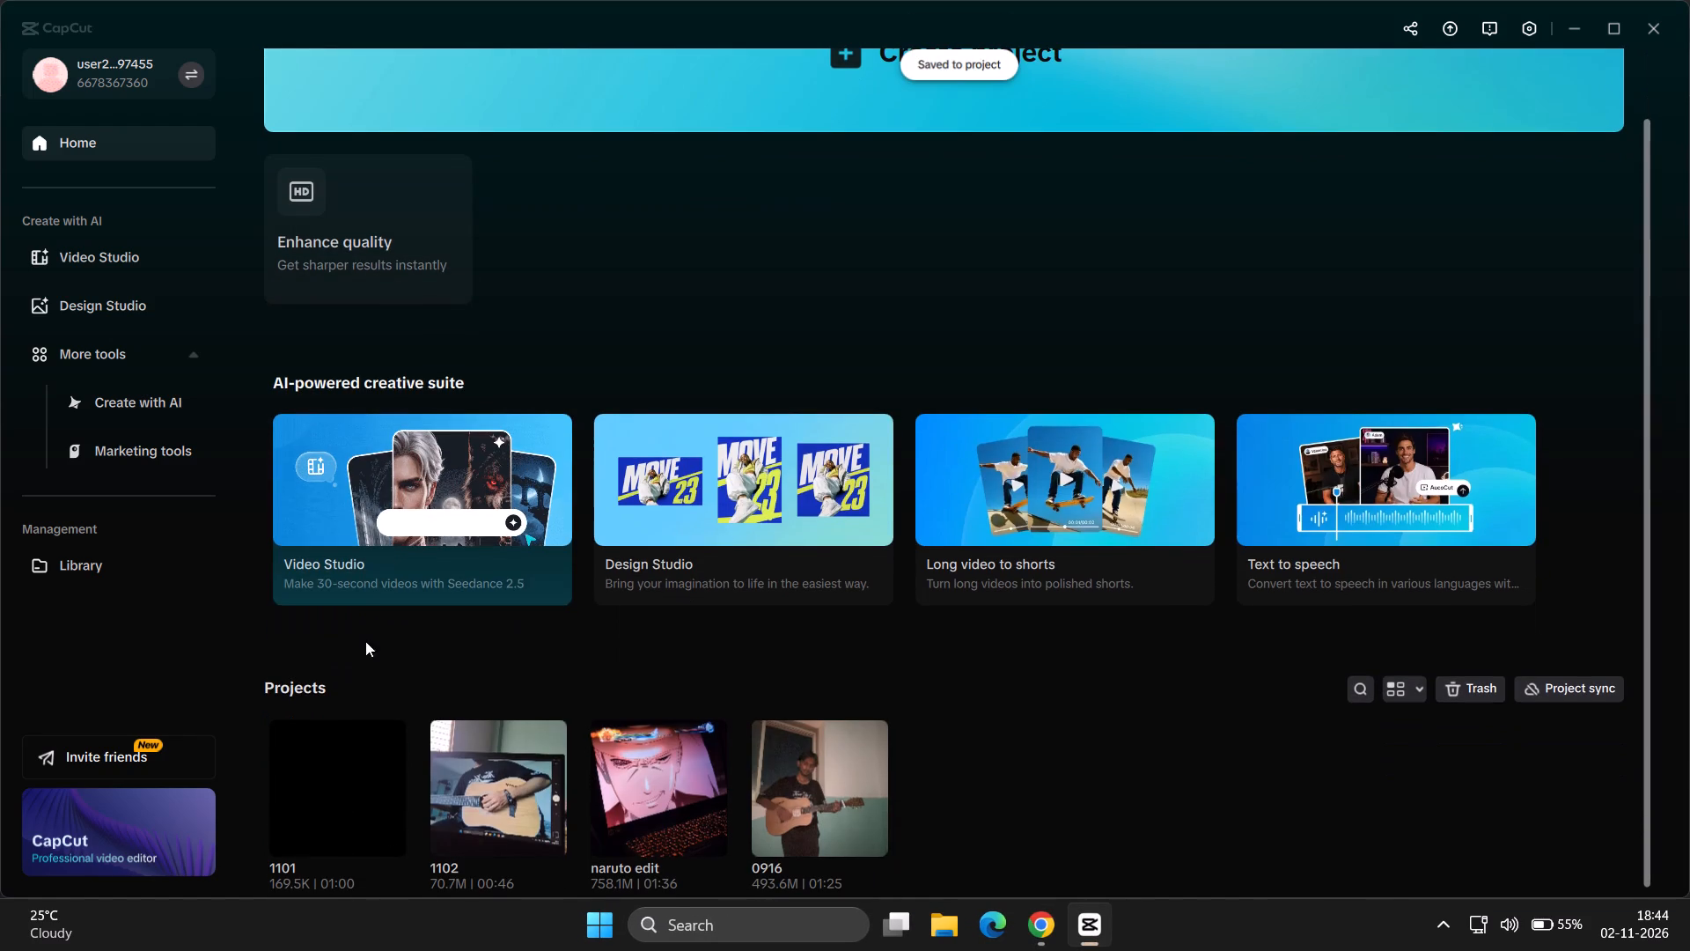
{"action": "left_click", "coordinate": [492, 824]}
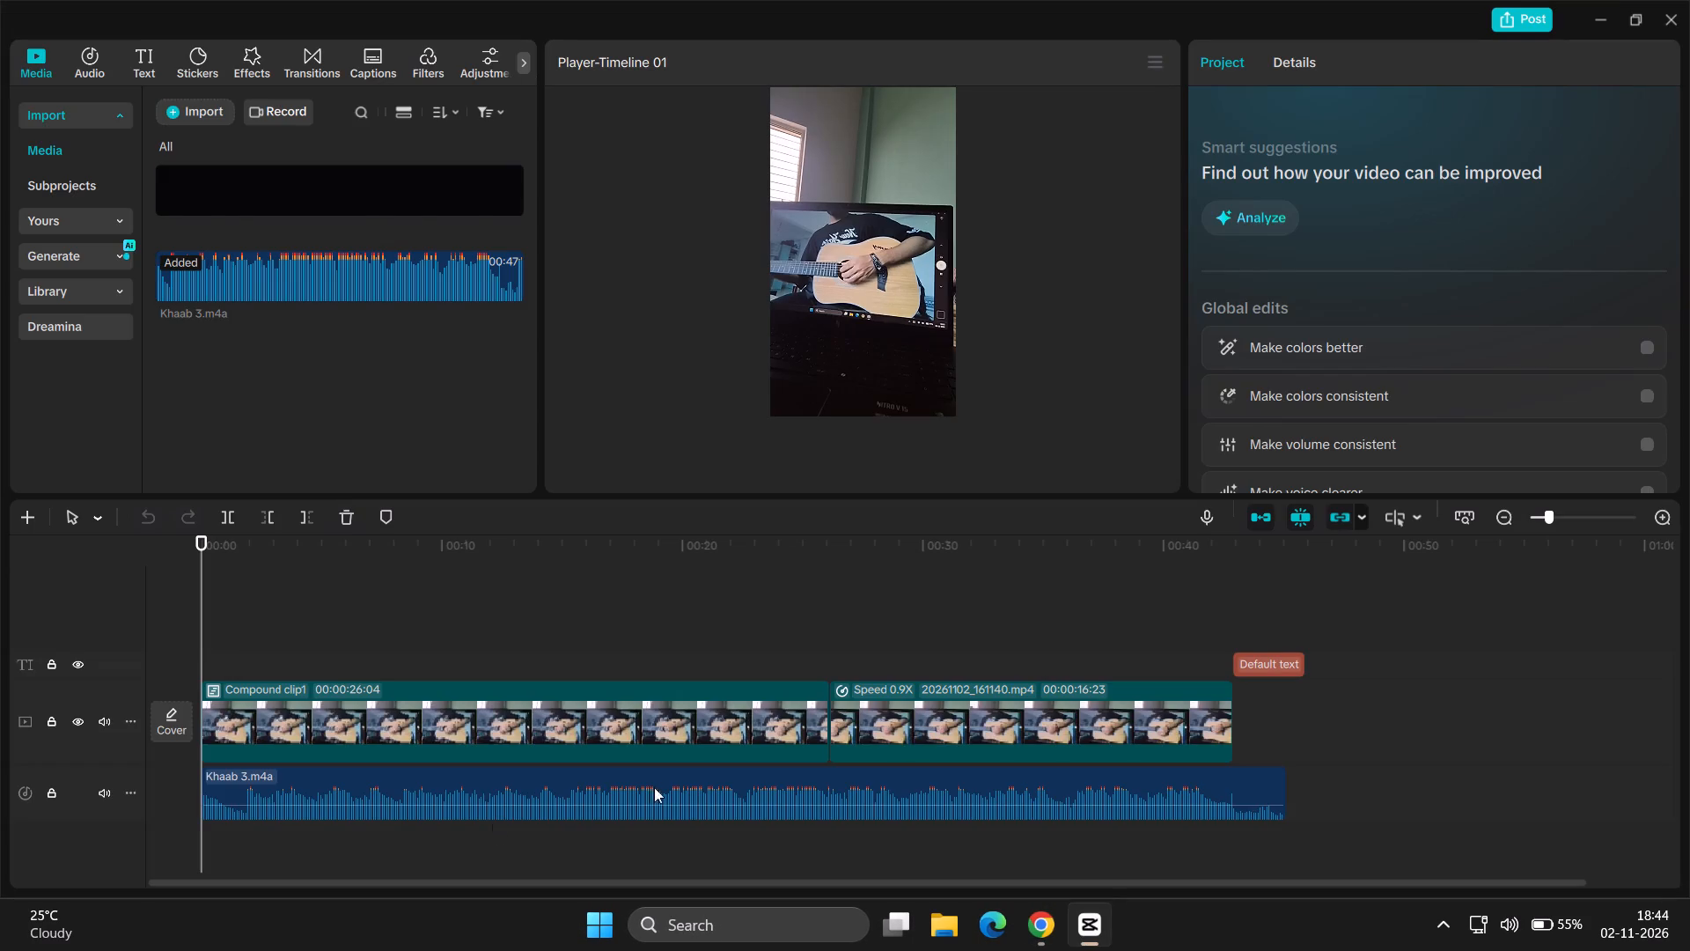
Delete the default text clip after the last guitar clip.
{"action": "left_click", "coordinate": [1278, 666]}
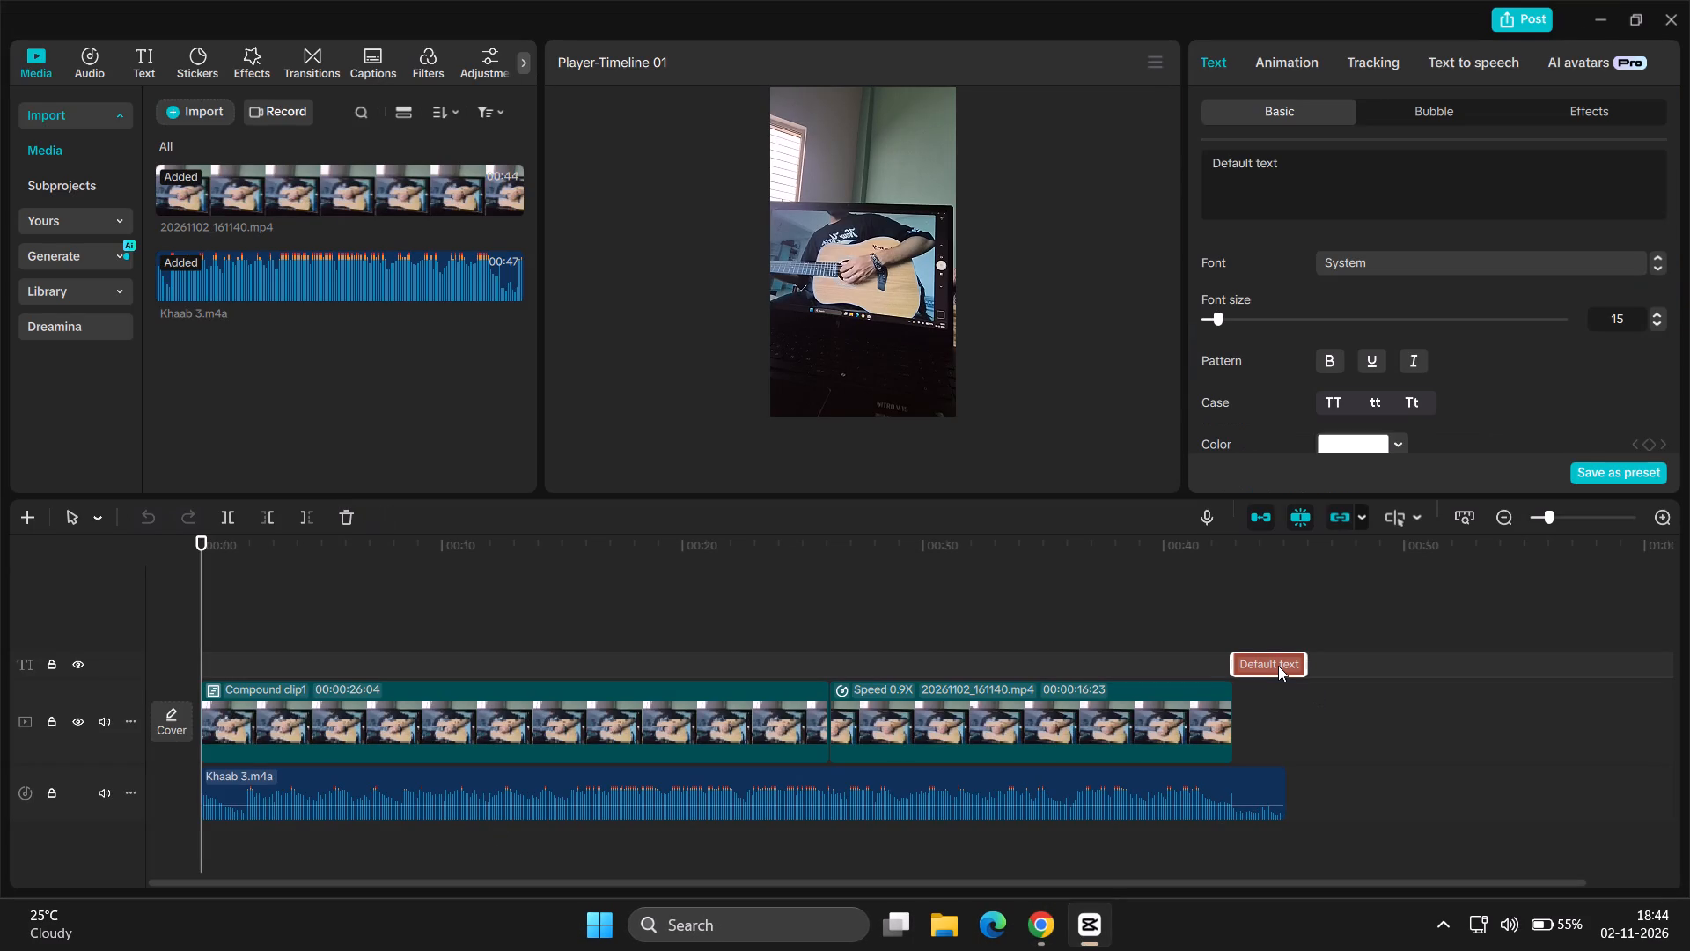
{"action": "key", "text": "Delete"}
Add the saved preset My presets1 to the timeline at the end of the last guitar clip, at 00:00:42:27.
{"action": "key", "text": "Down"}
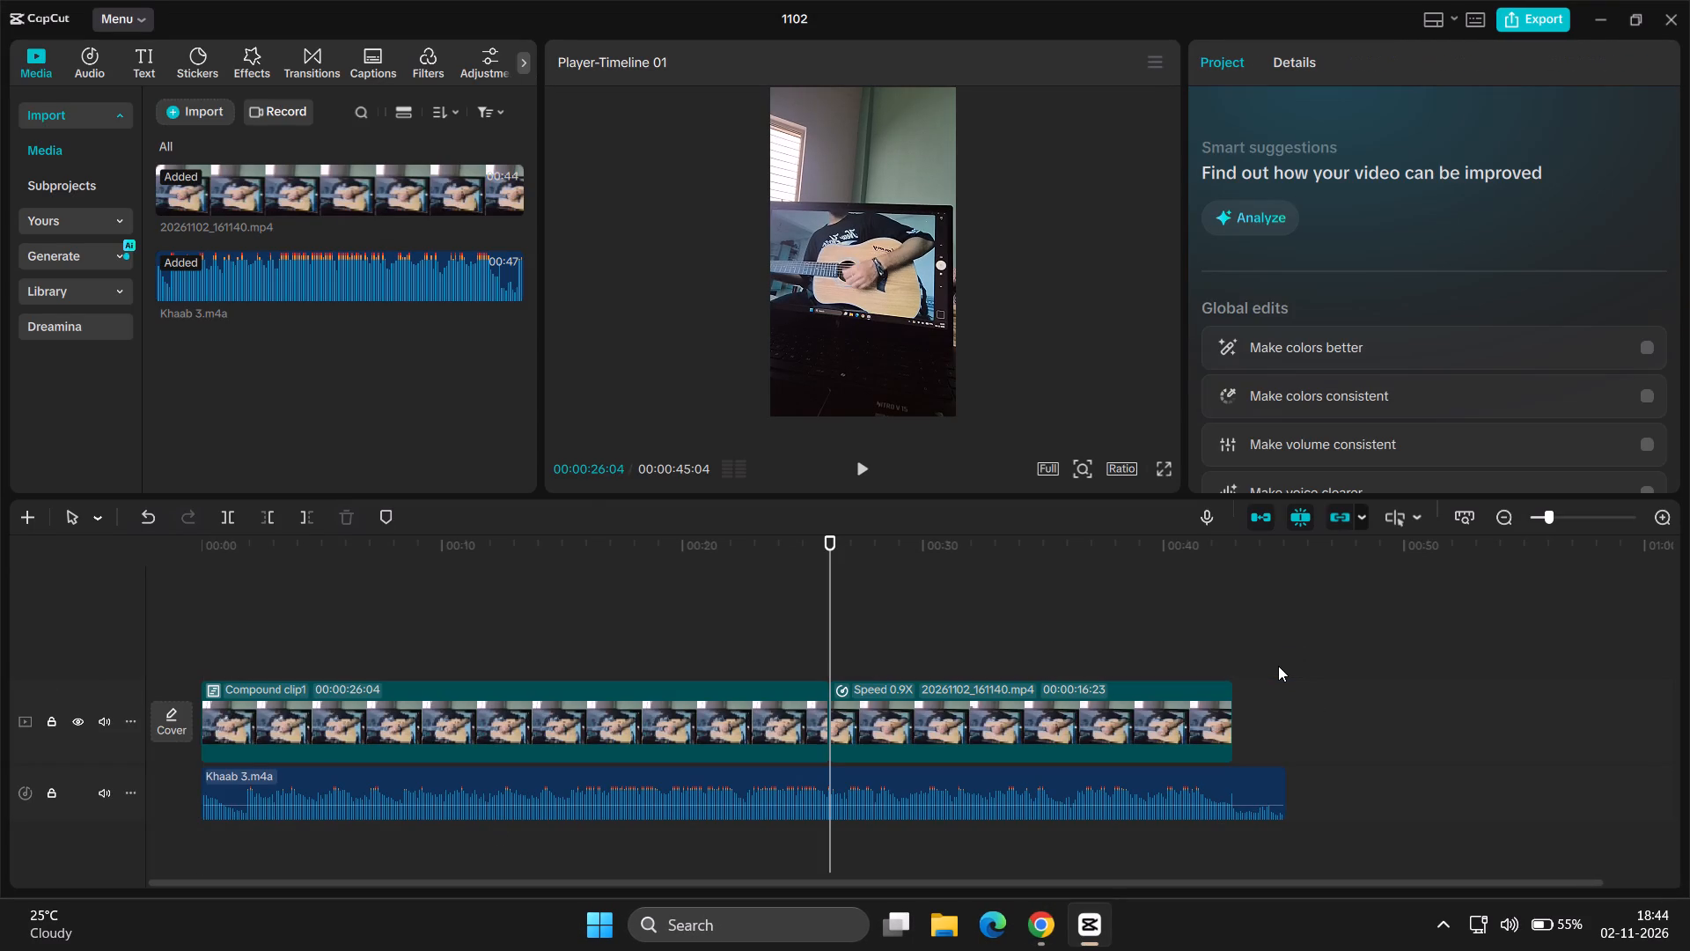
{"action": "key", "text": "Down"}
{"action": "left_click", "coordinate": [103, 219]}
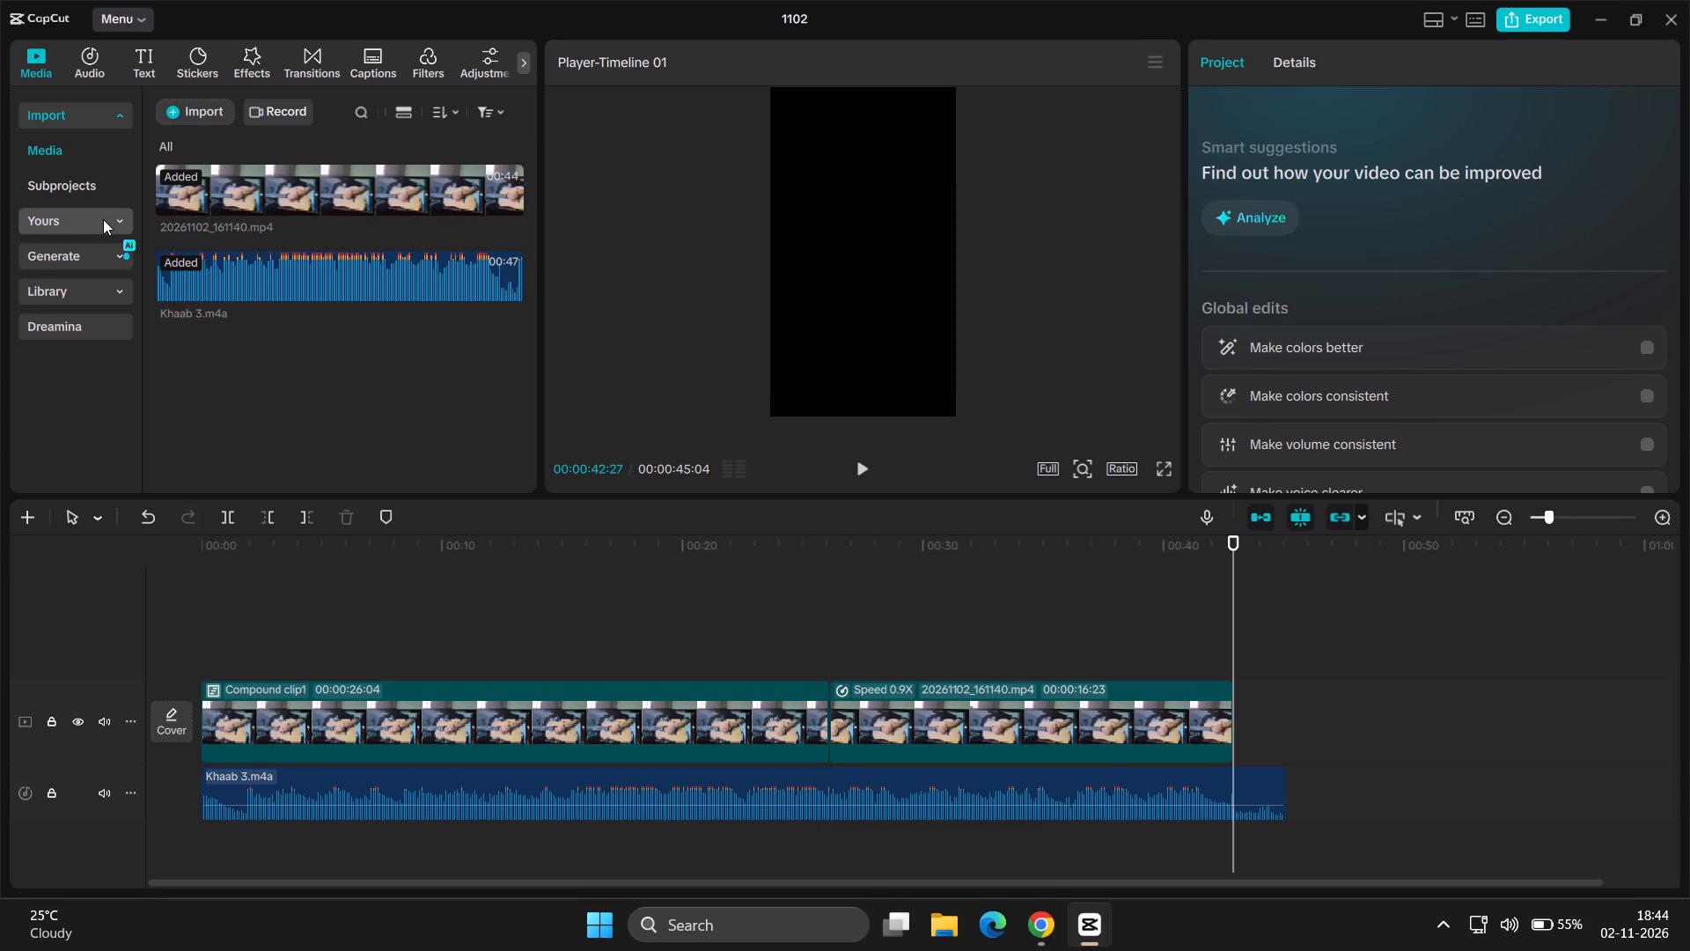
{"action": "left_click", "coordinate": [100, 210]}
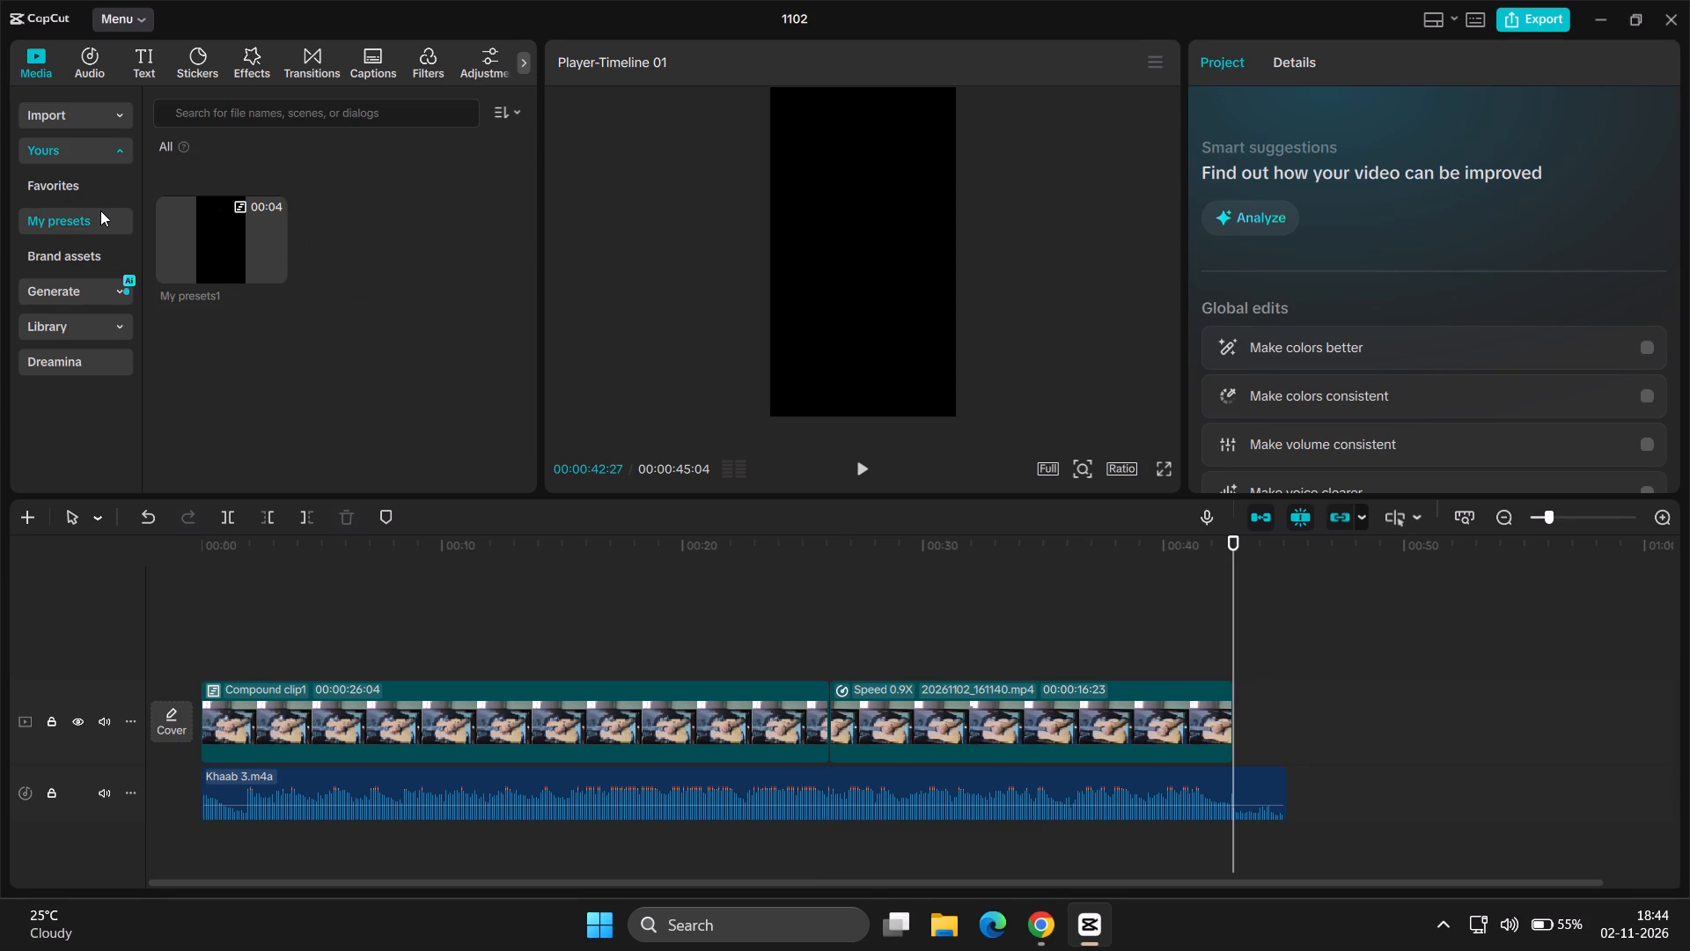
{"action": "left_click", "coordinate": [278, 265]}
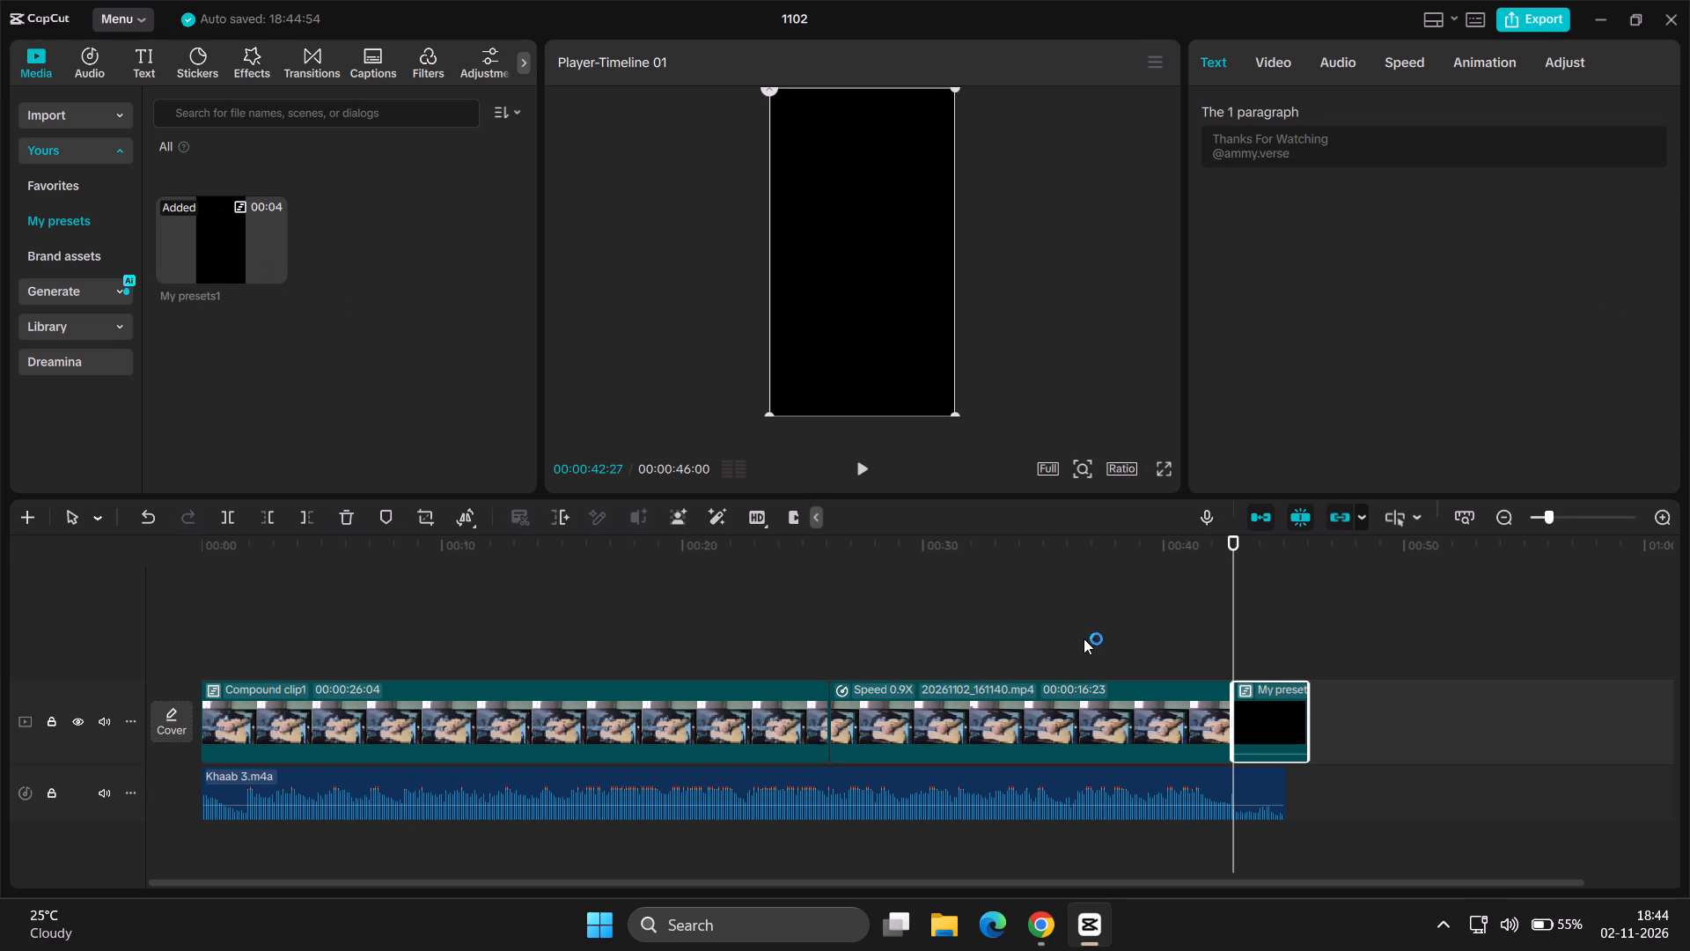
{"action": "left_click", "coordinate": [243, 232]}
Copy the entire "Thanks For Watching" paragraph from the preset clip's text.
{"action": "left_click", "coordinate": [1300, 137]}
{"action": "double_click", "coordinate": [1280, 141]}
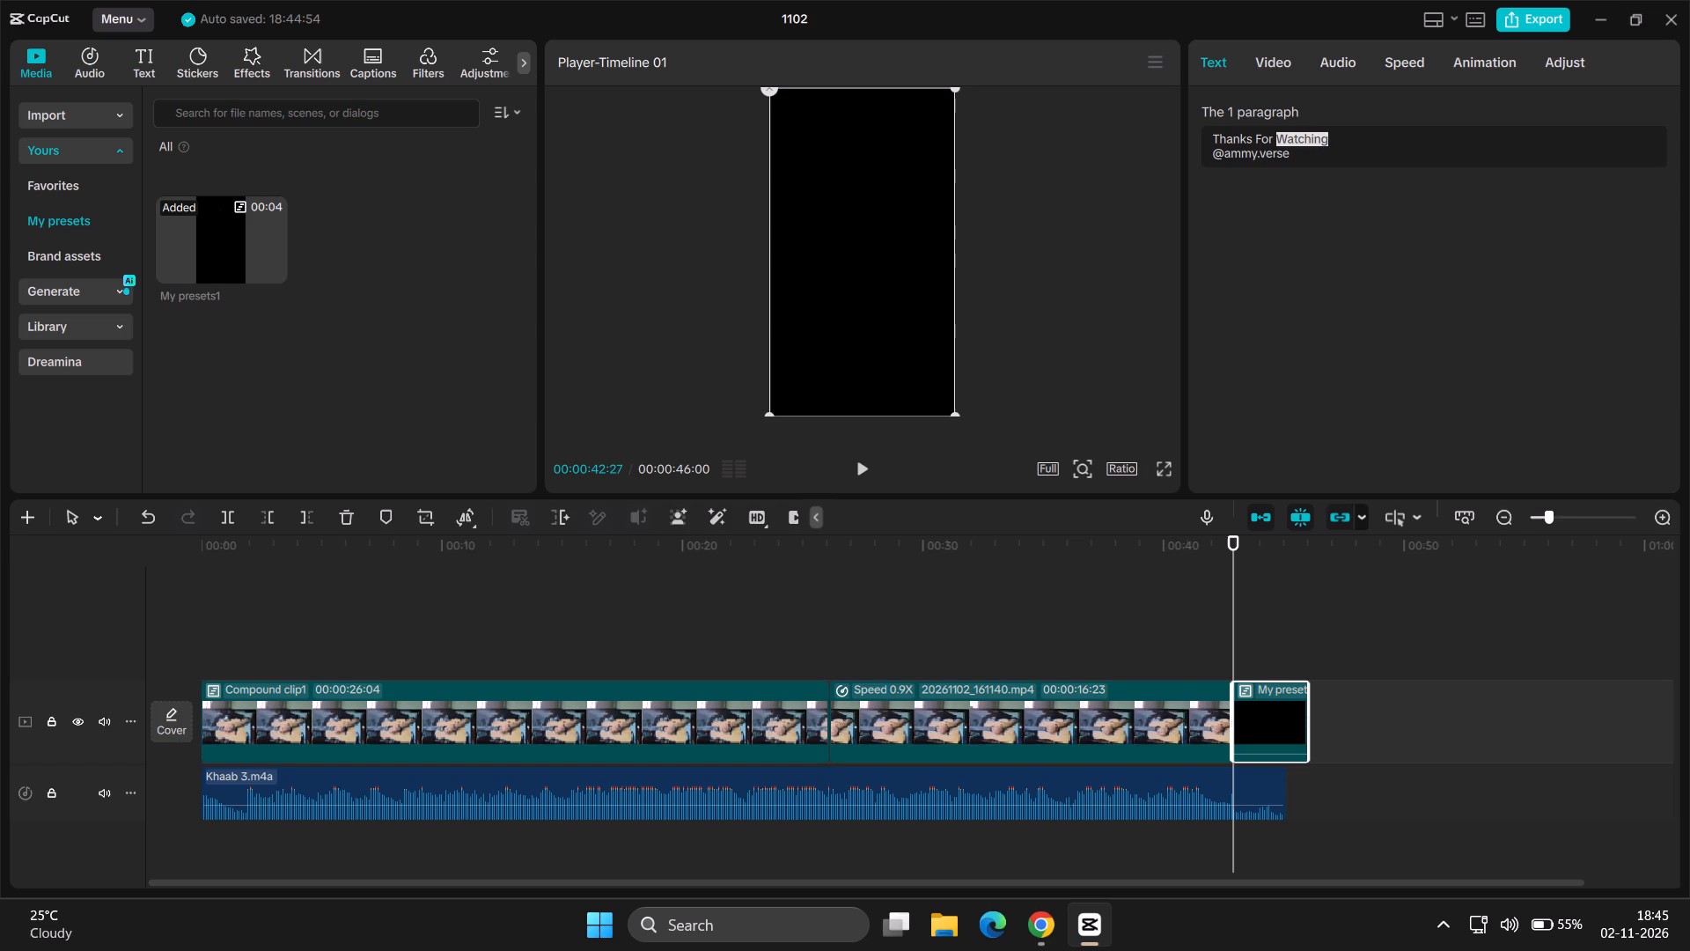
{"action": "key", "text": "ctrl+a"}
{"action": "key", "text": "ctrl+c"}
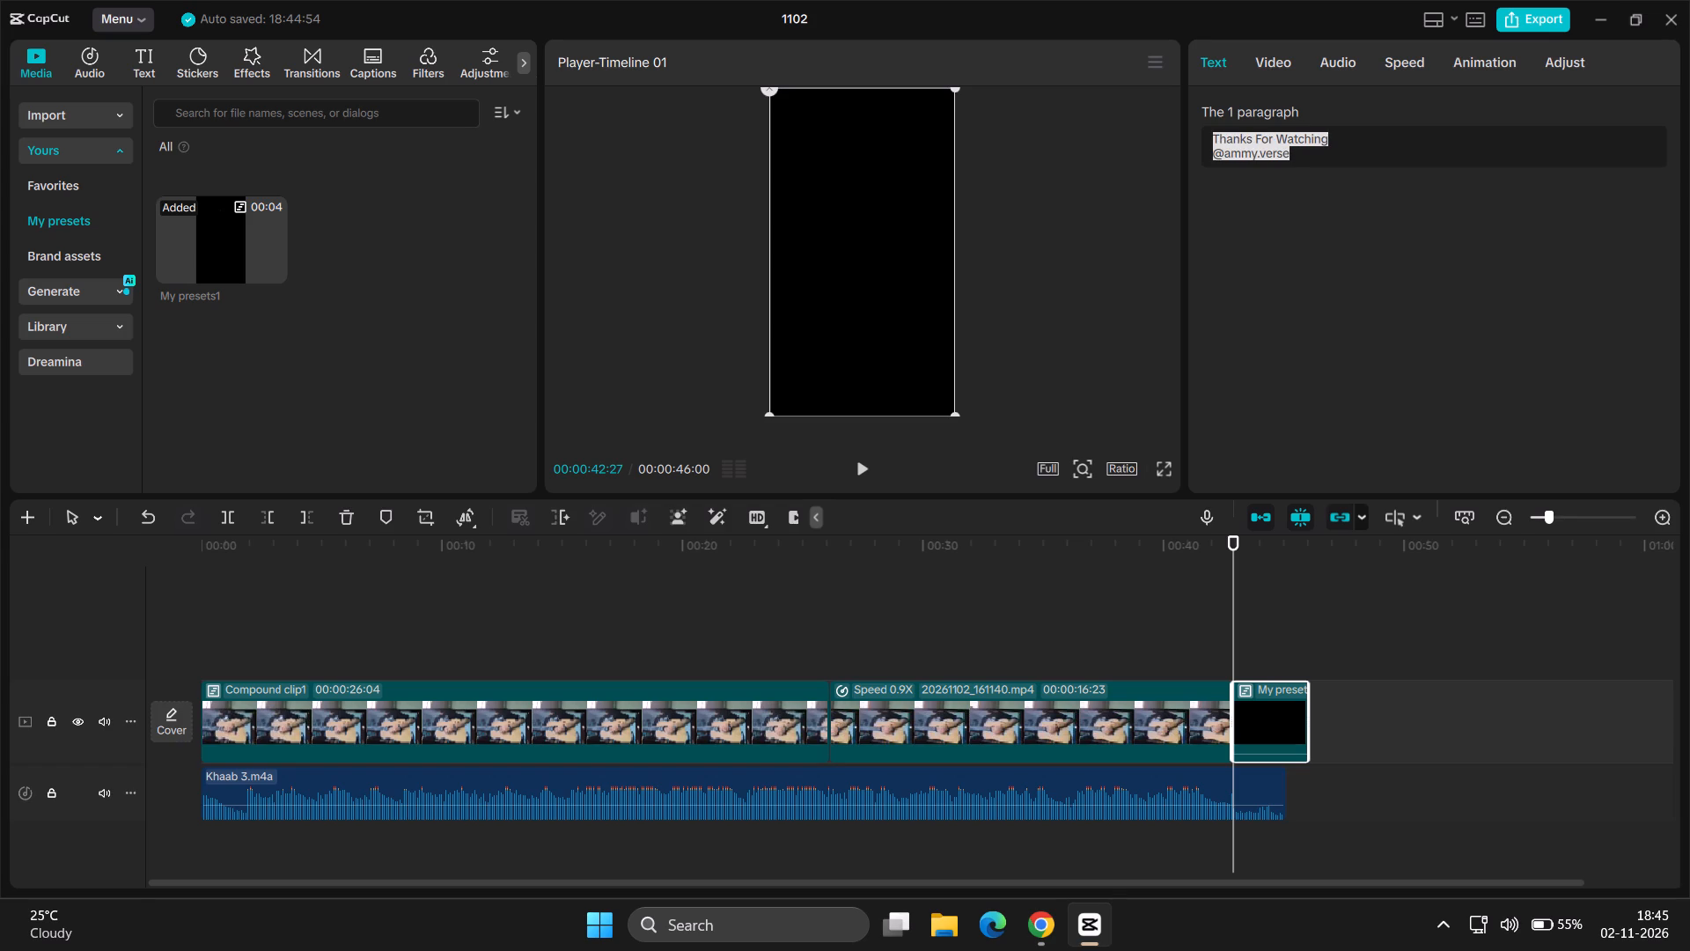
Delete the preset clip placed after the last guitar clip on the timeline.
{"action": "right_click", "coordinate": [1293, 695]}
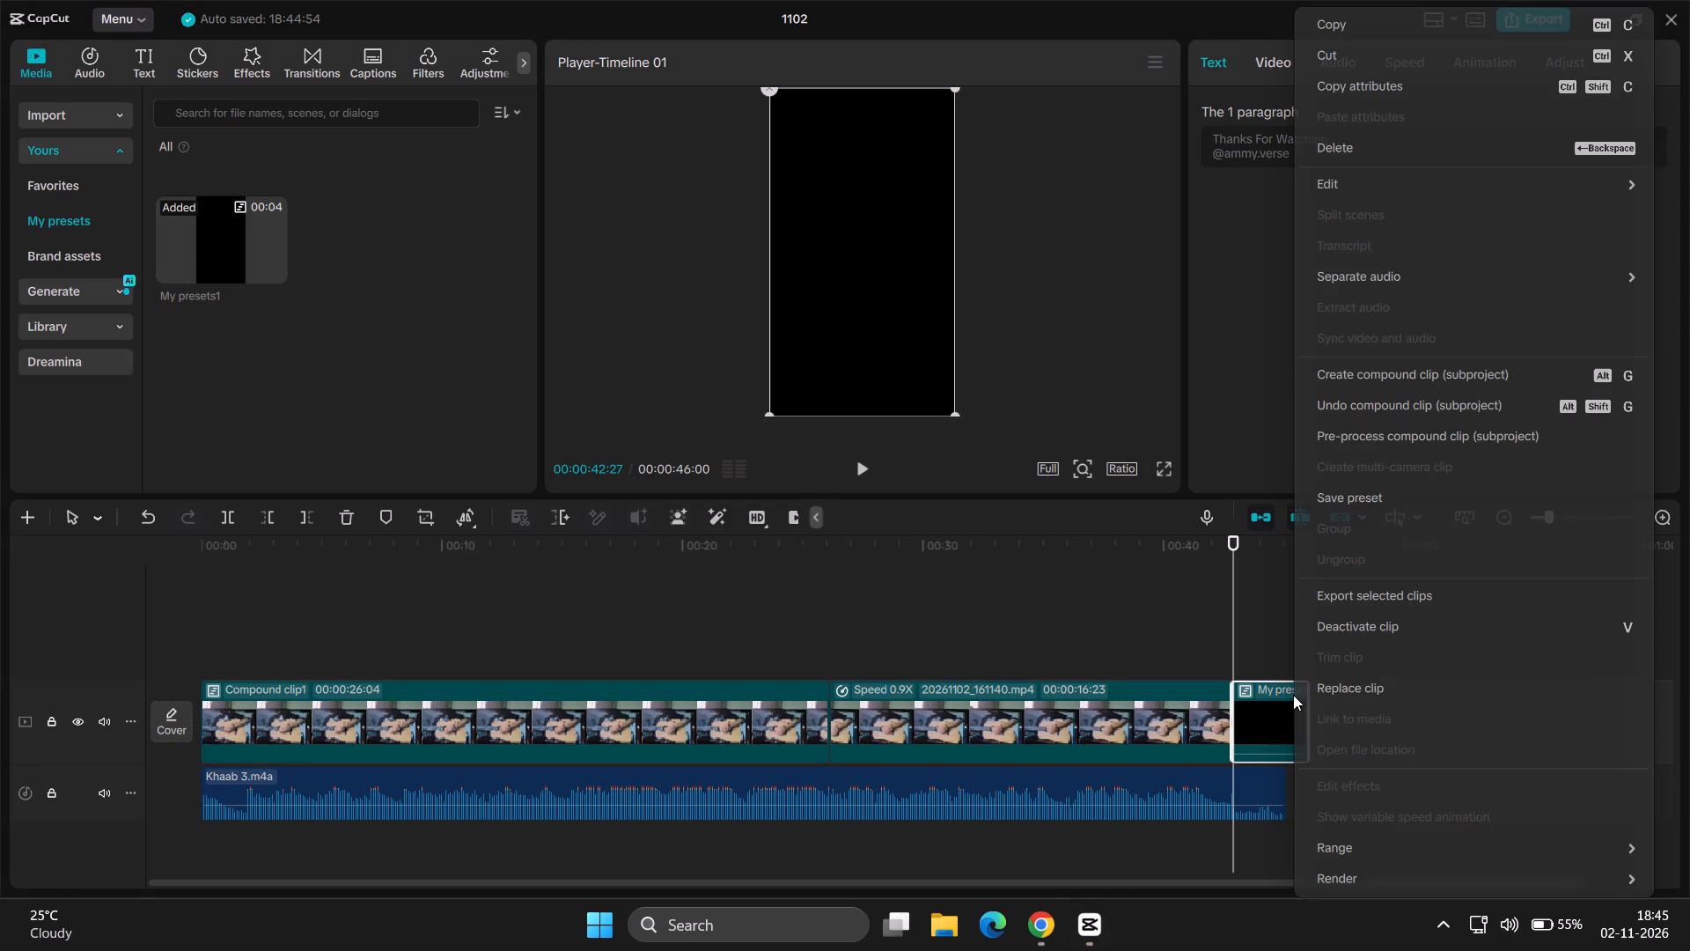
{"action": "left_click", "coordinate": [1364, 136]}
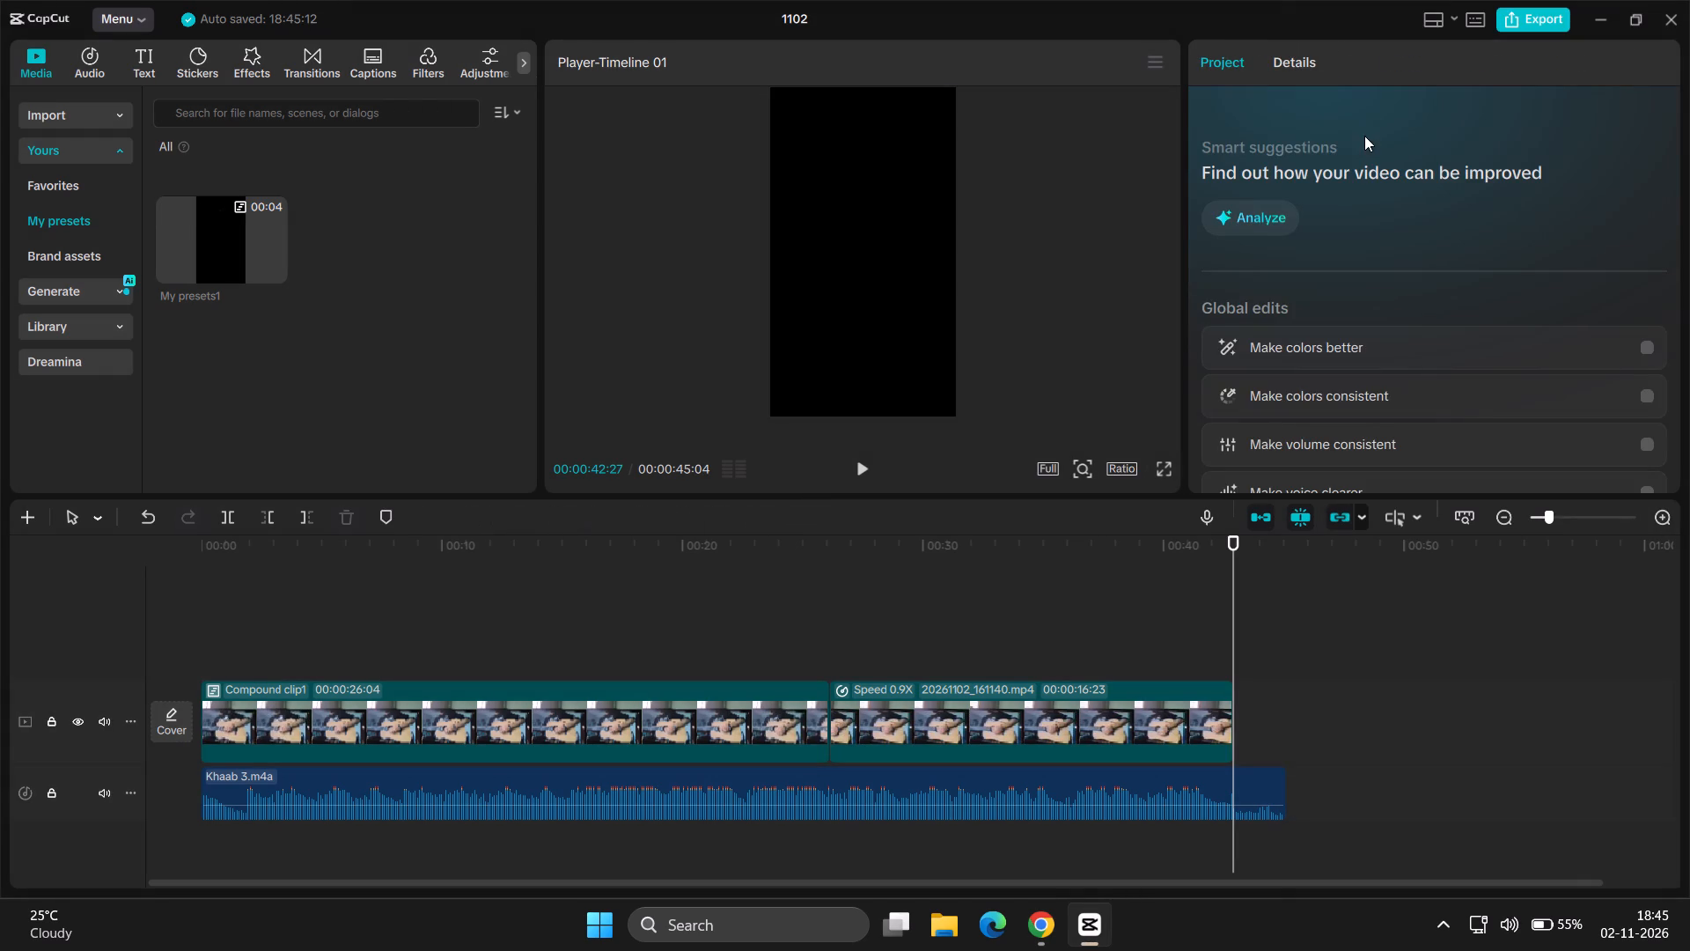
Add a default text clip at 00:00:42:27 and replace its wording with the copied "Thanks For Watching" paragraph.
{"action": "key", "text": "Down"}
{"action": "key", "text": "Up"}
{"action": "left_click", "coordinate": [144, 63]}
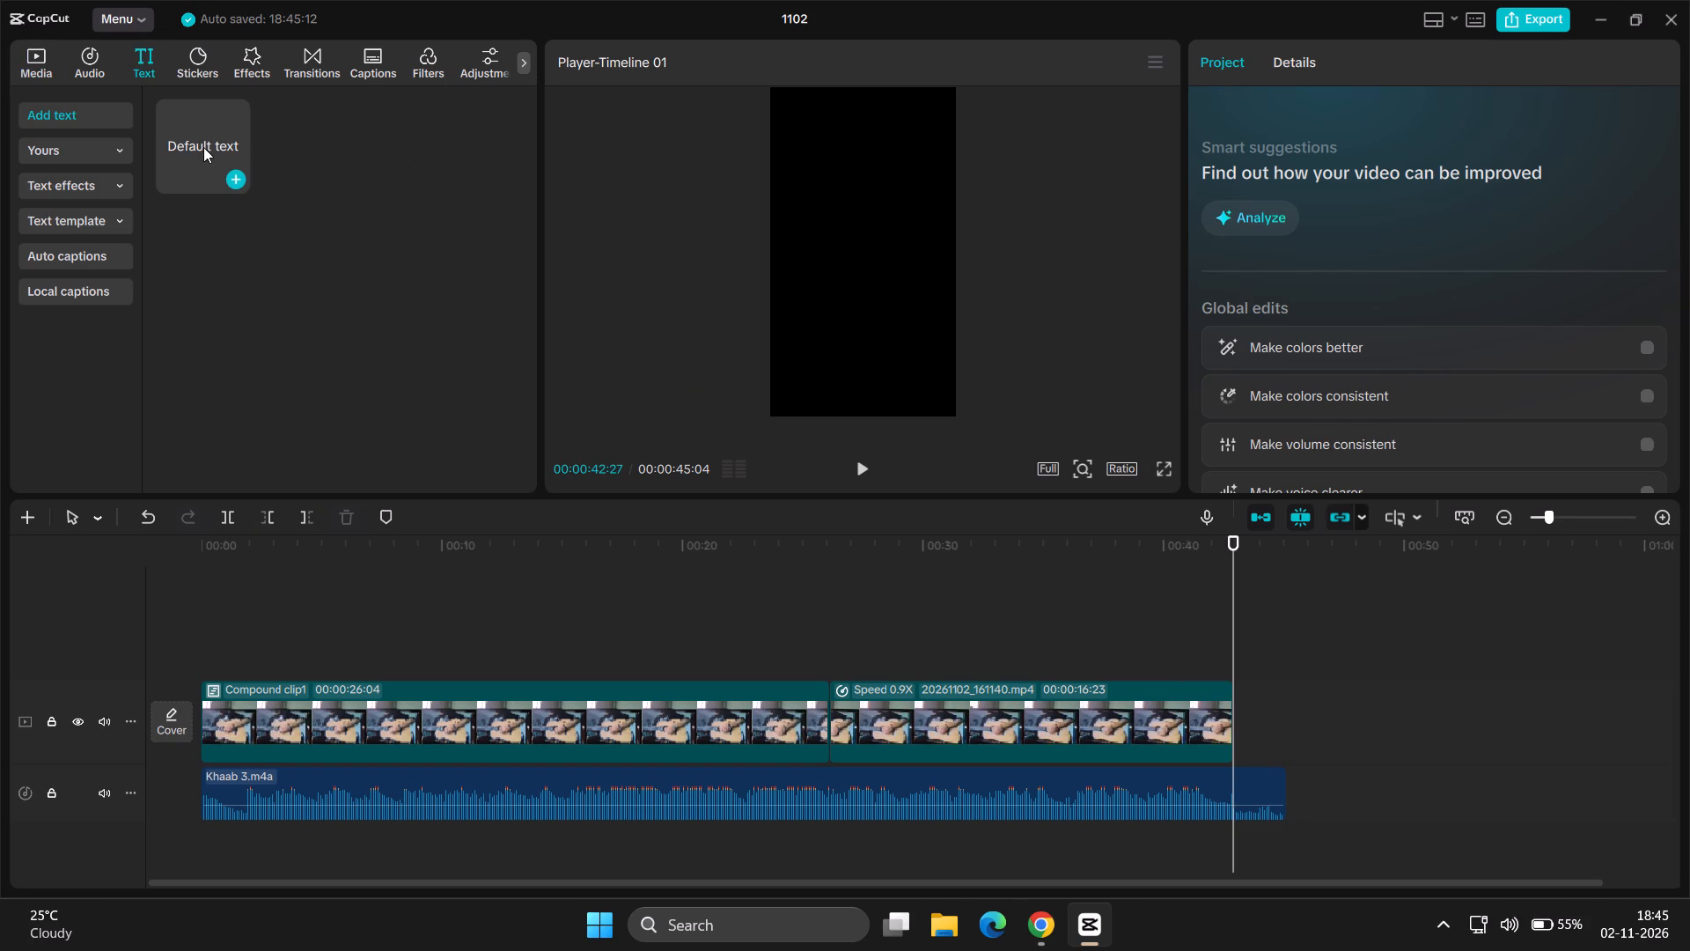
{"action": "left_click", "coordinate": [239, 177]}
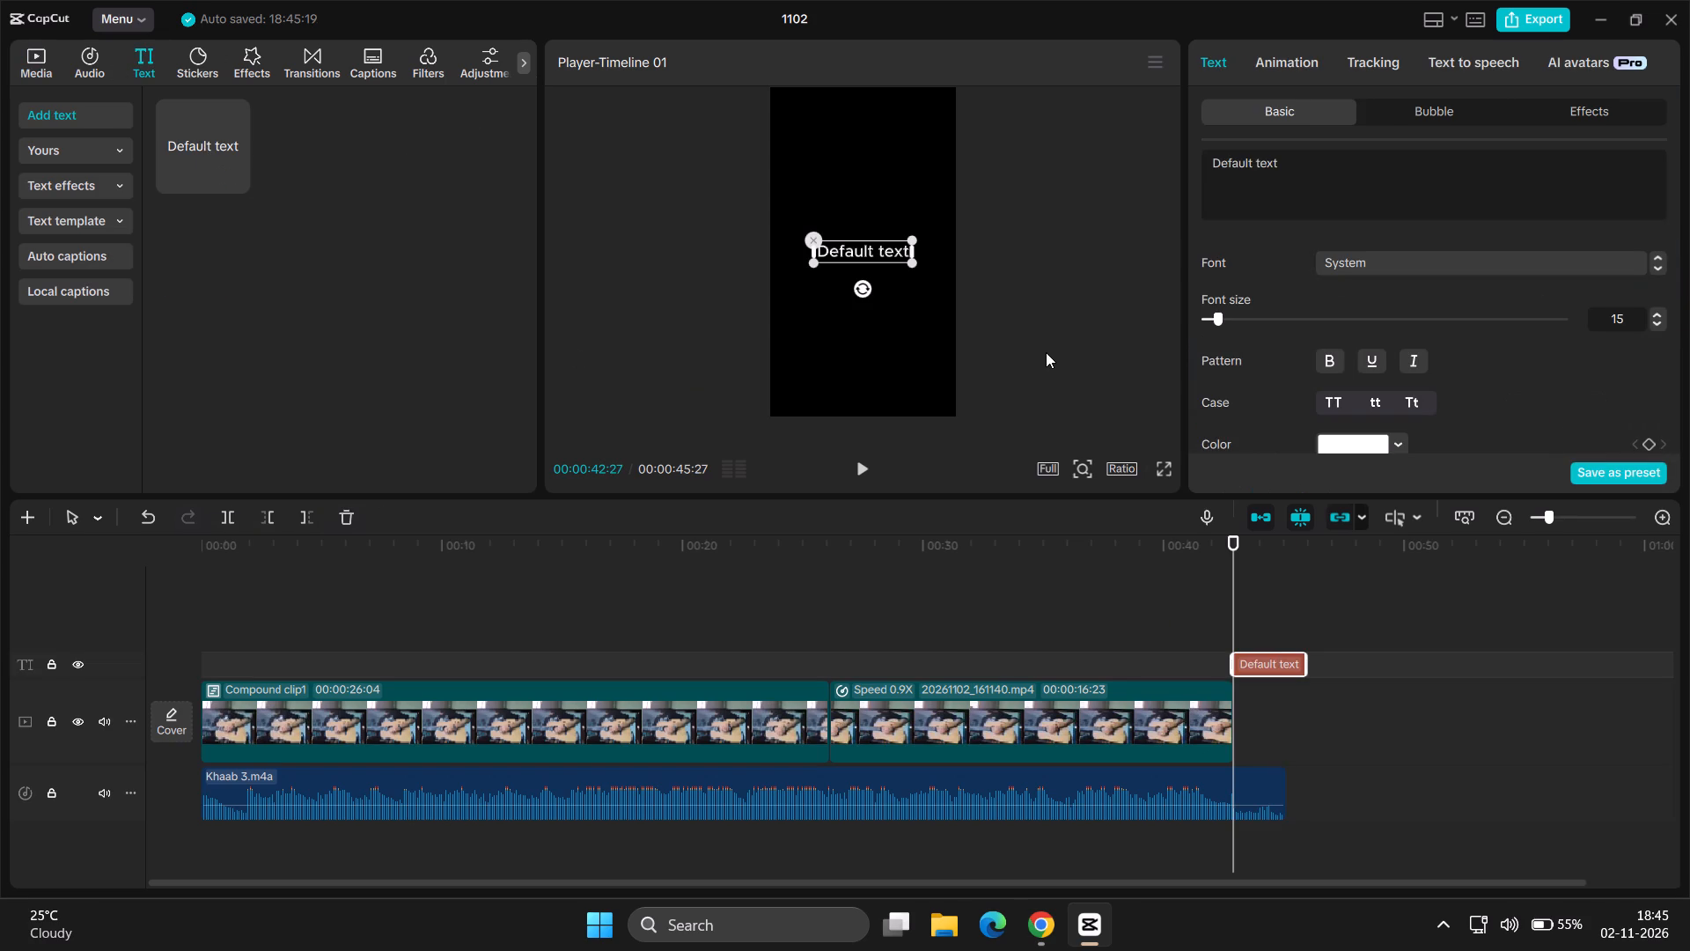
{"action": "left_click", "coordinate": [1378, 177]}
{"action": "double_click", "coordinate": [1378, 177]}
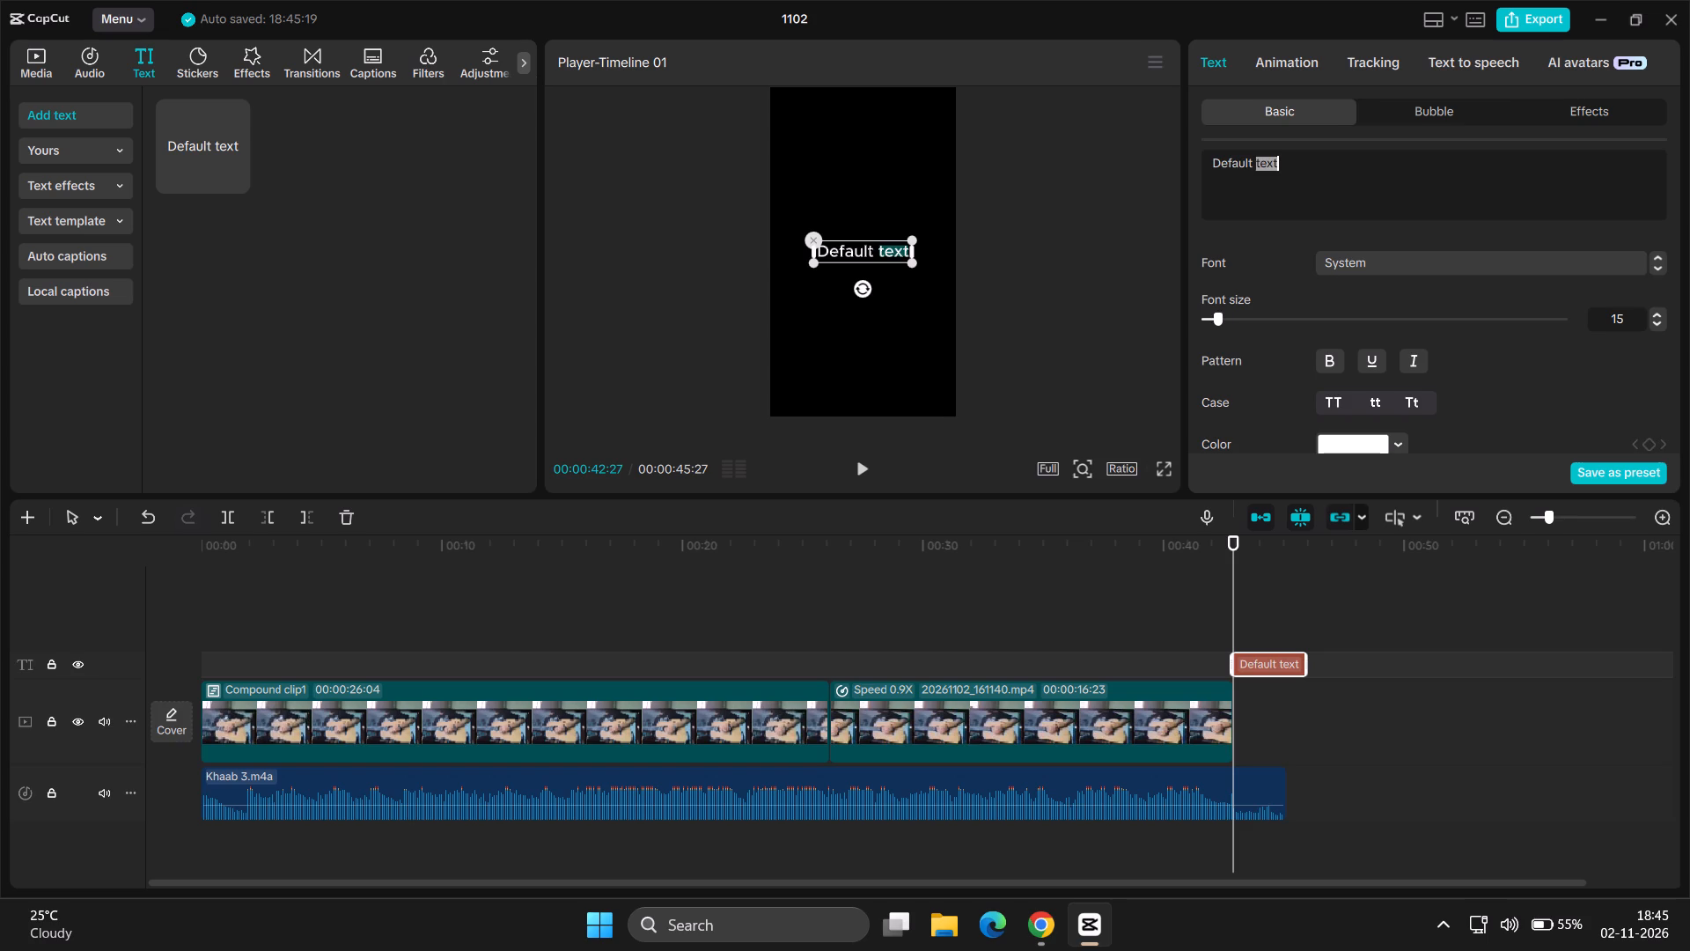
{"action": "key", "text": "ctrl+a"}
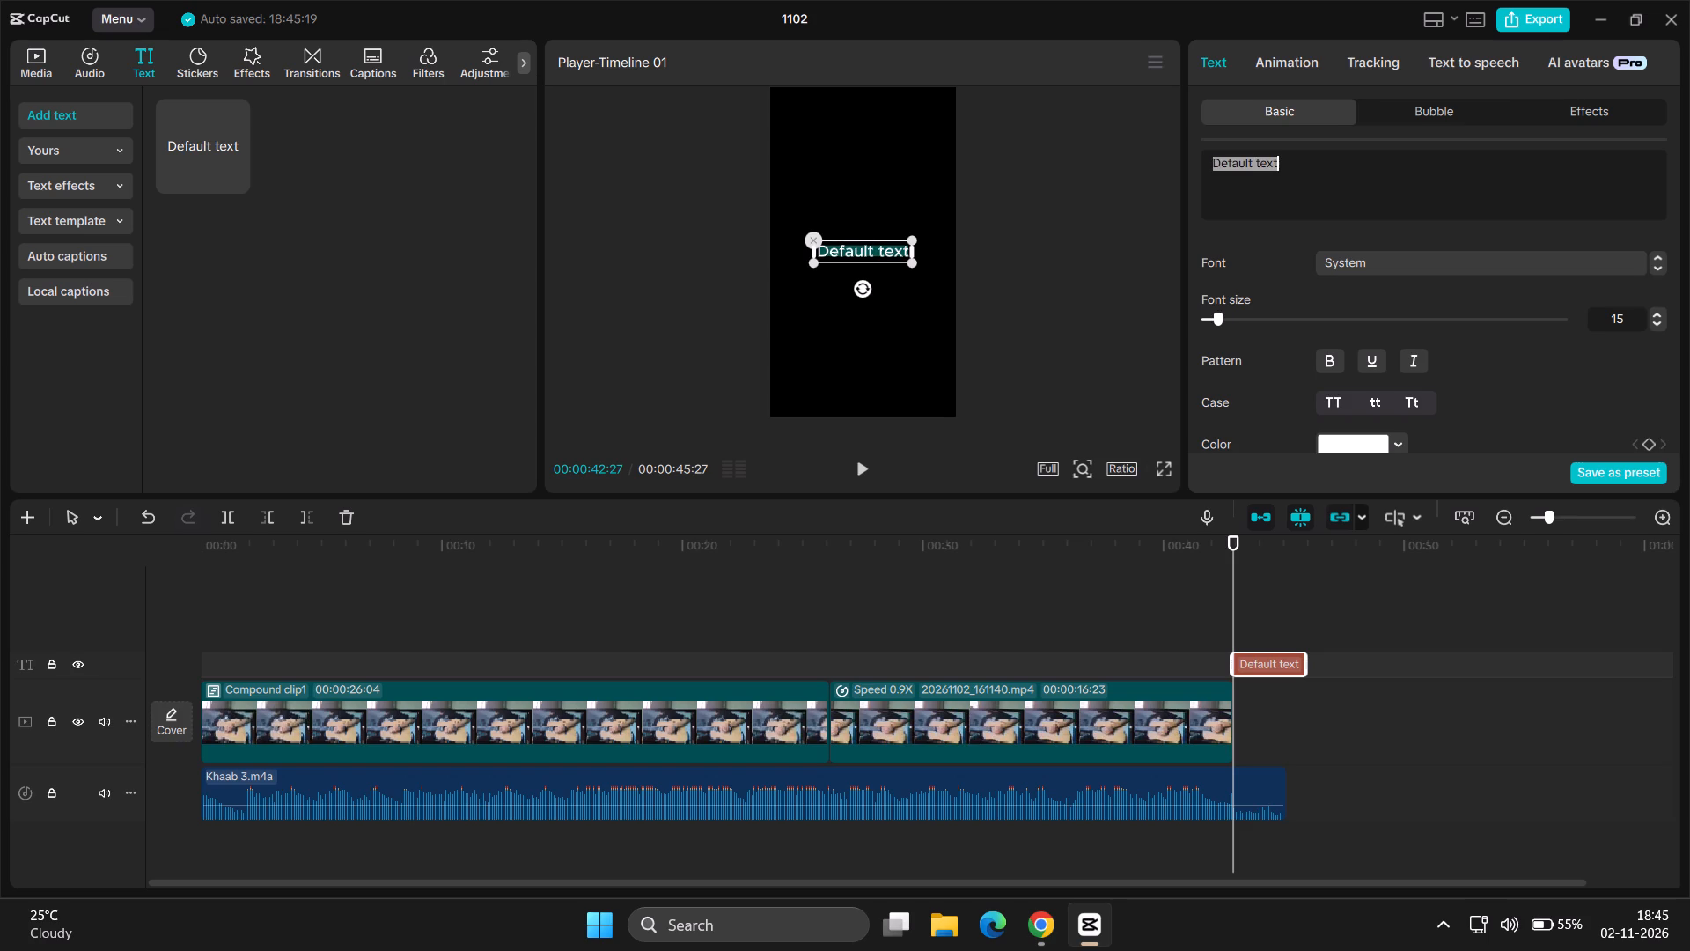
{"action": "key", "text": "ctrl+v"}
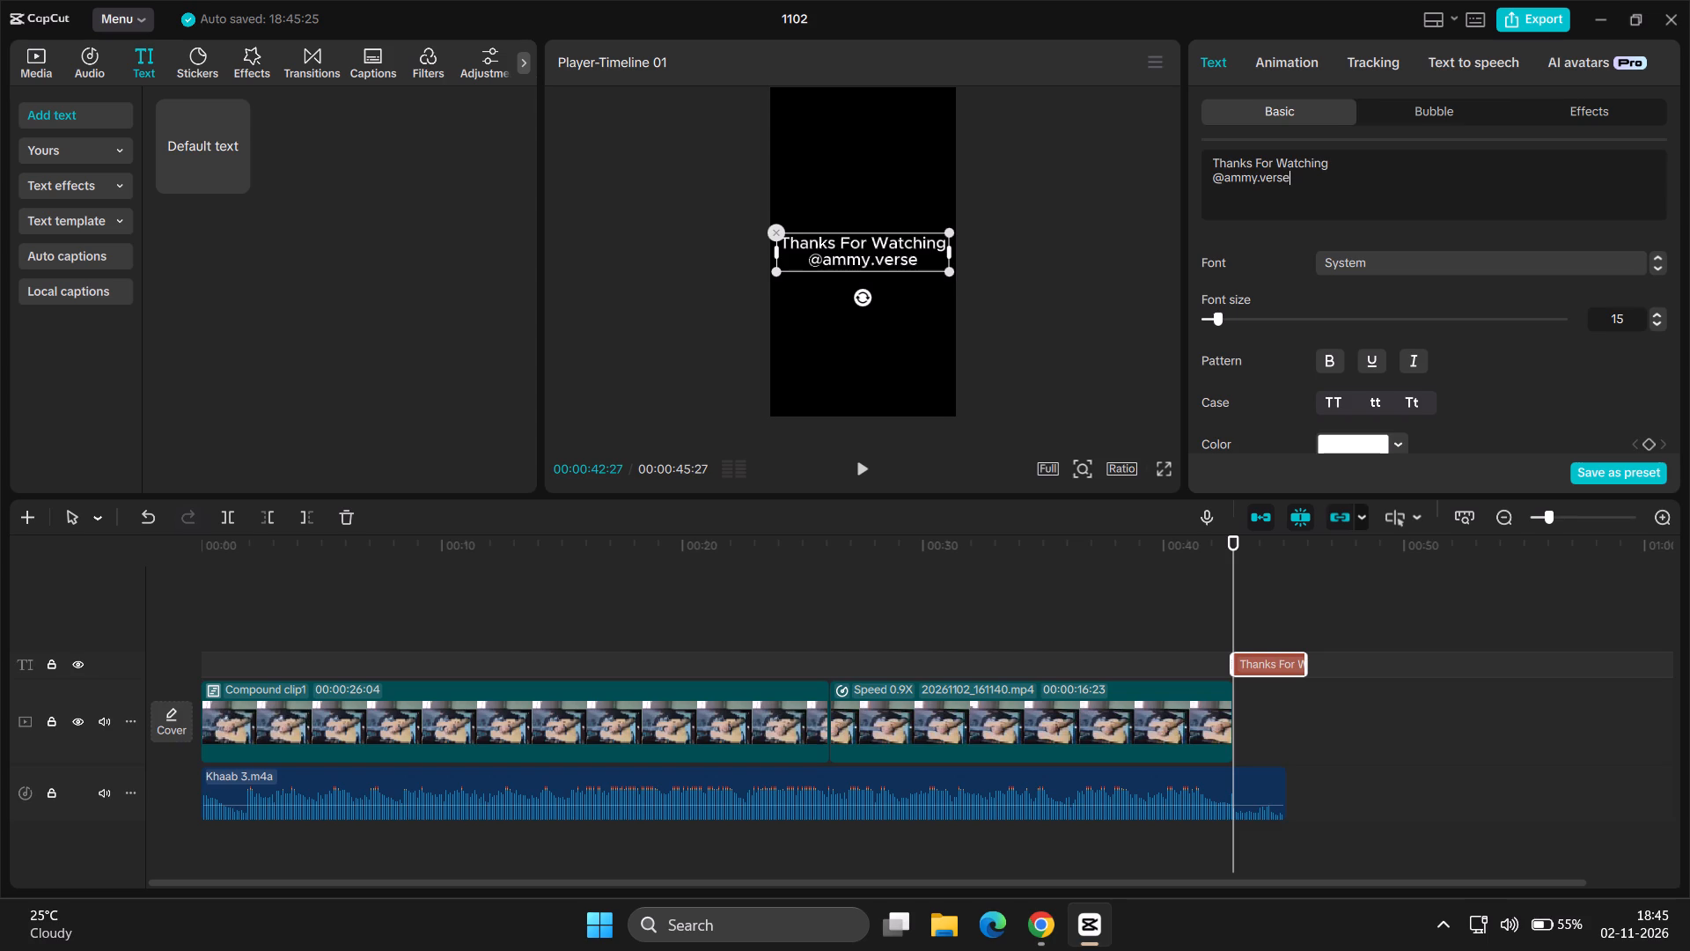
{"action": "key", "text": "Return"}
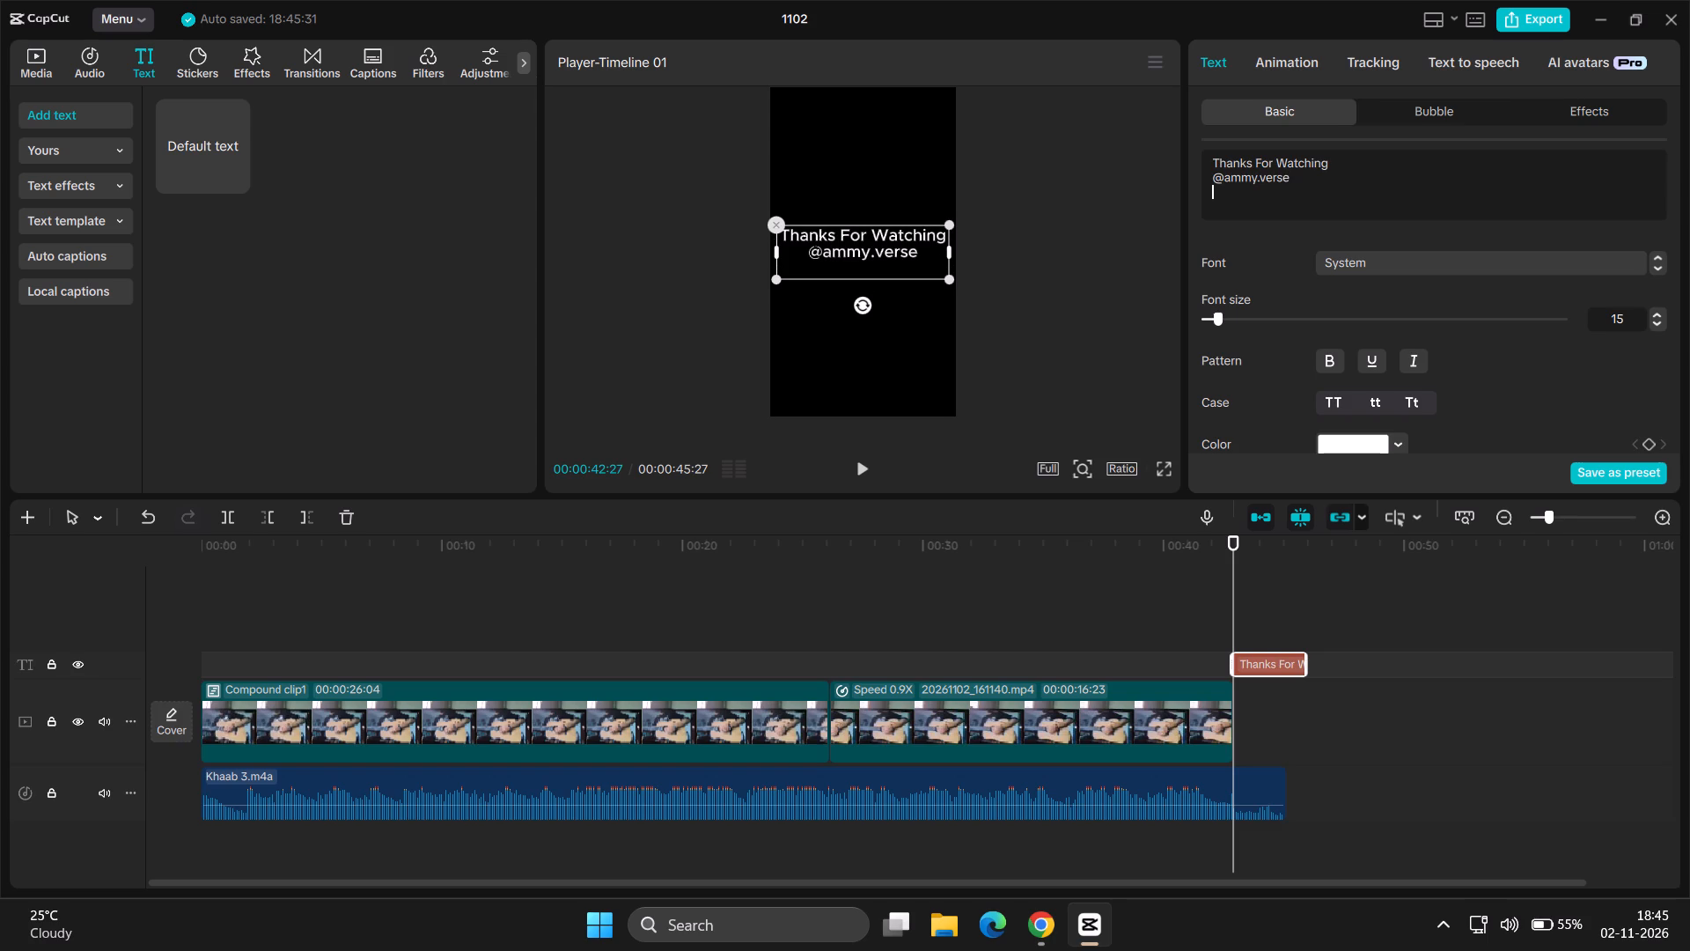
{"action": "key", "text": "BackSpace"}
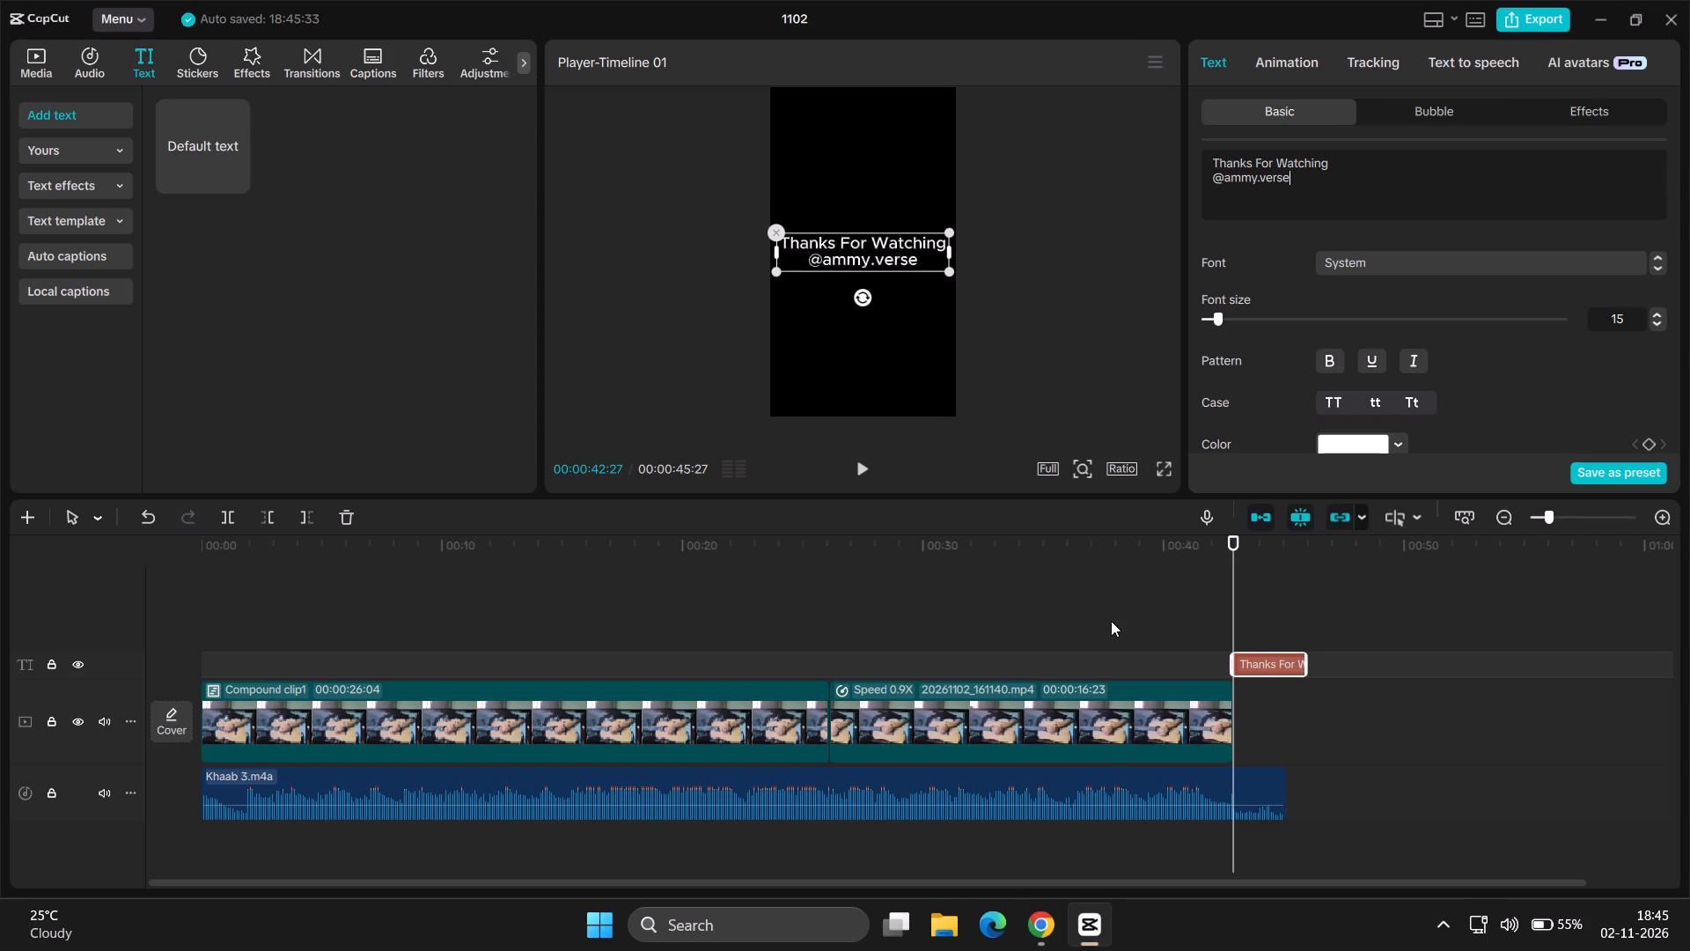
Preview the closing text and trim its clip's end to 00:00:45:04, in line with the end of the Khaab 3.m4a audio.
{"action": "left_click", "coordinate": [1111, 621]}
{"action": "key", "text": "space"}
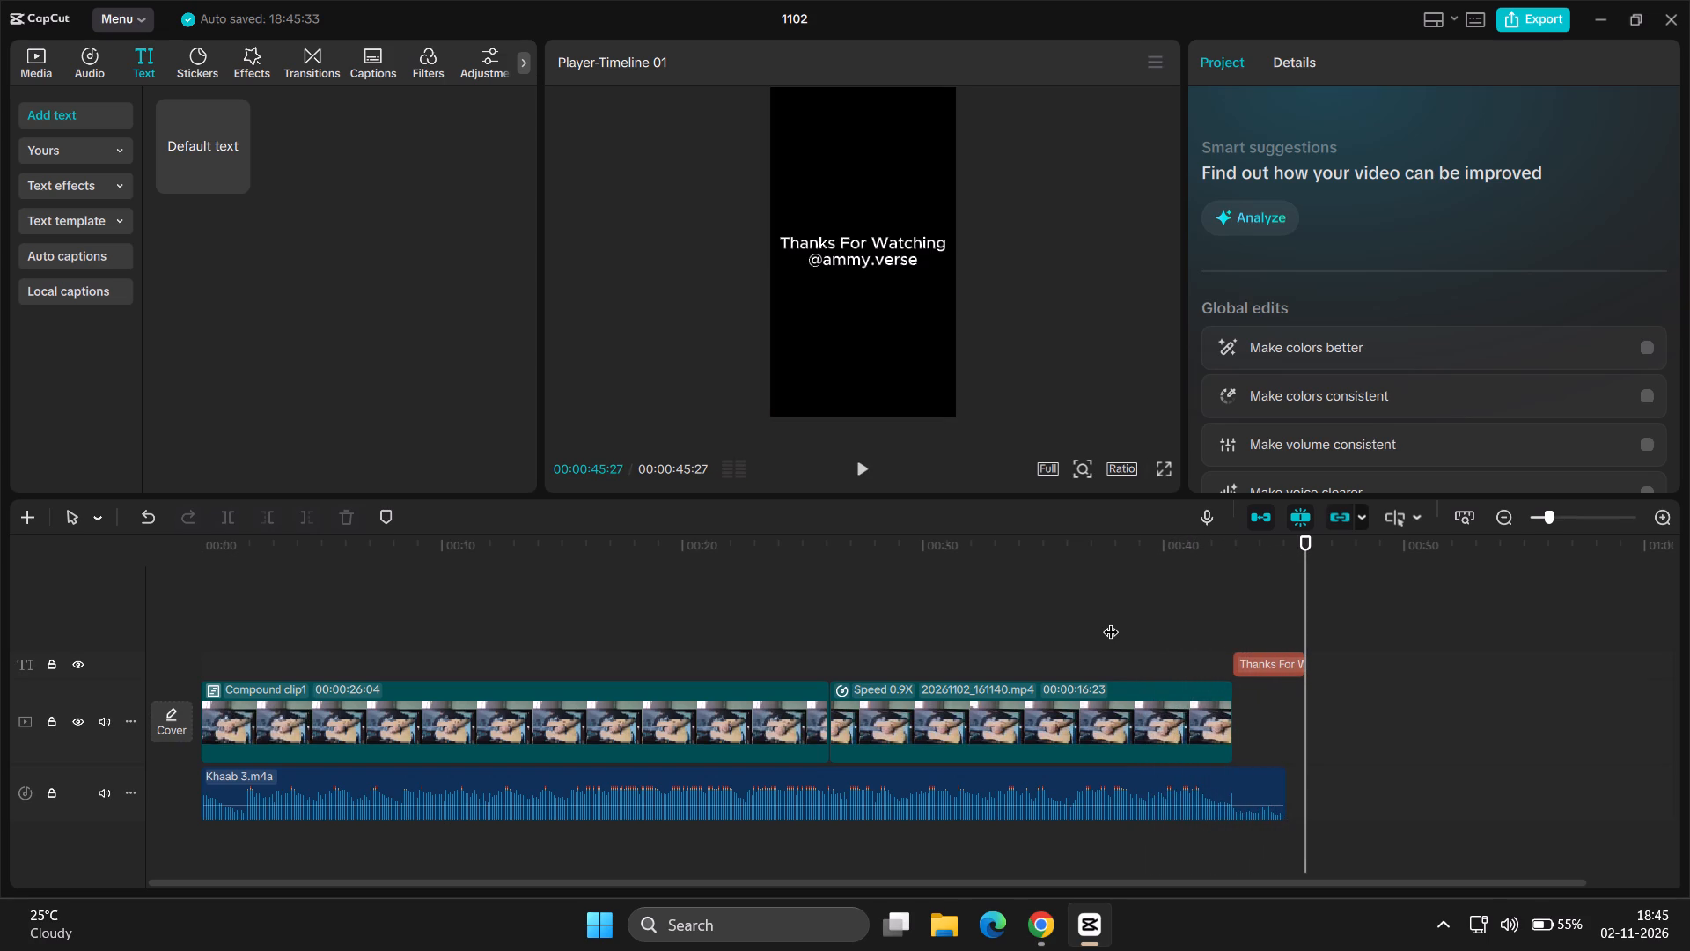
{"action": "left_click", "coordinate": [1296, 658]}
{"action": "left_click_drag", "start_coordinate": [1303, 669], "coordinate": [1278, 675]}
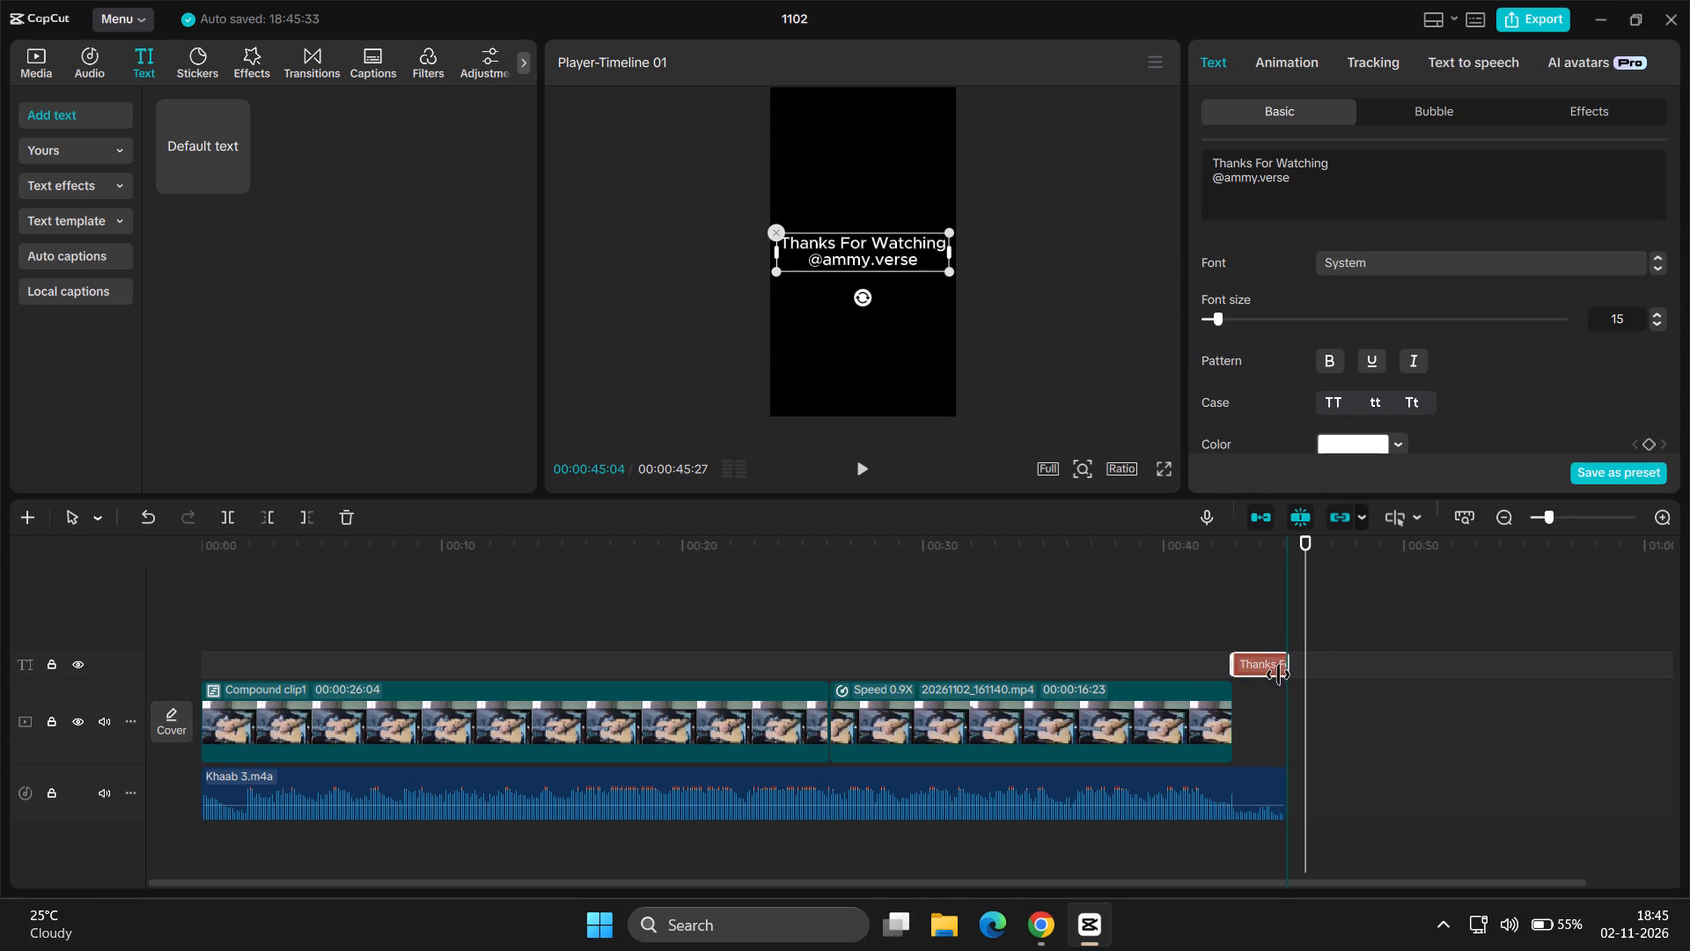
{"action": "left_click_drag", "start_coordinate": [1278, 675], "coordinate": [1280, 675]}
{"action": "left_click", "coordinate": [1117, 602]}
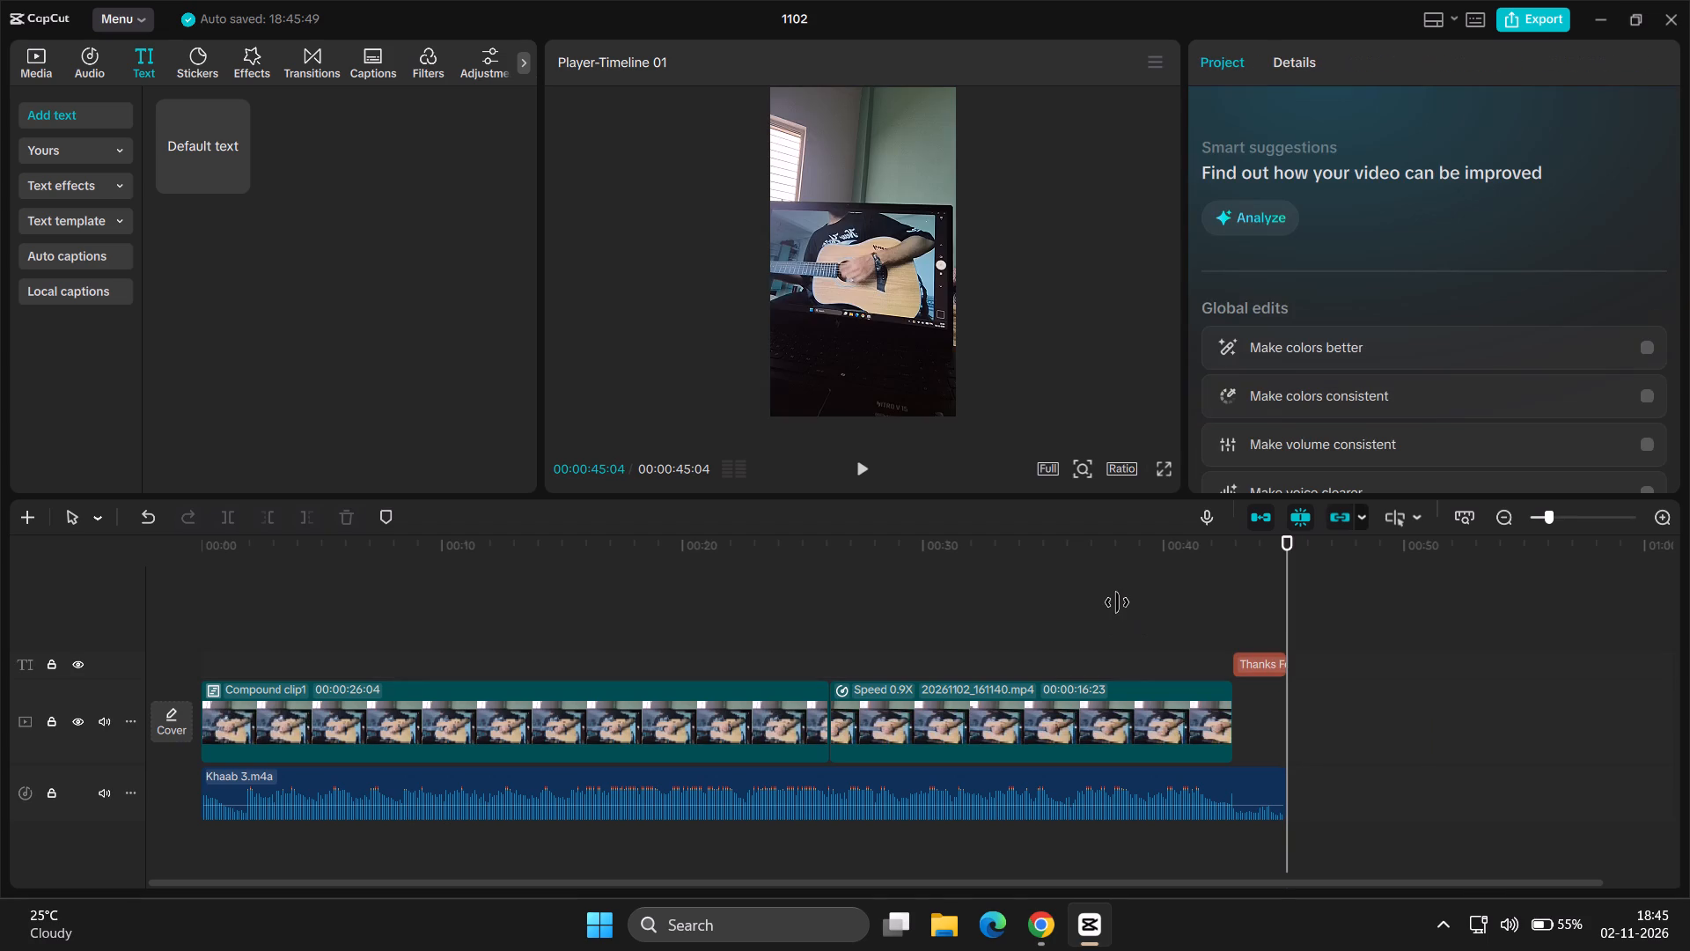
Return the playhead near the beginning and check the speed settings of the first clip, Compound clip1.
{"action": "left_click", "coordinate": [635, 545]}
{"action": "left_click", "coordinate": [214, 608]}
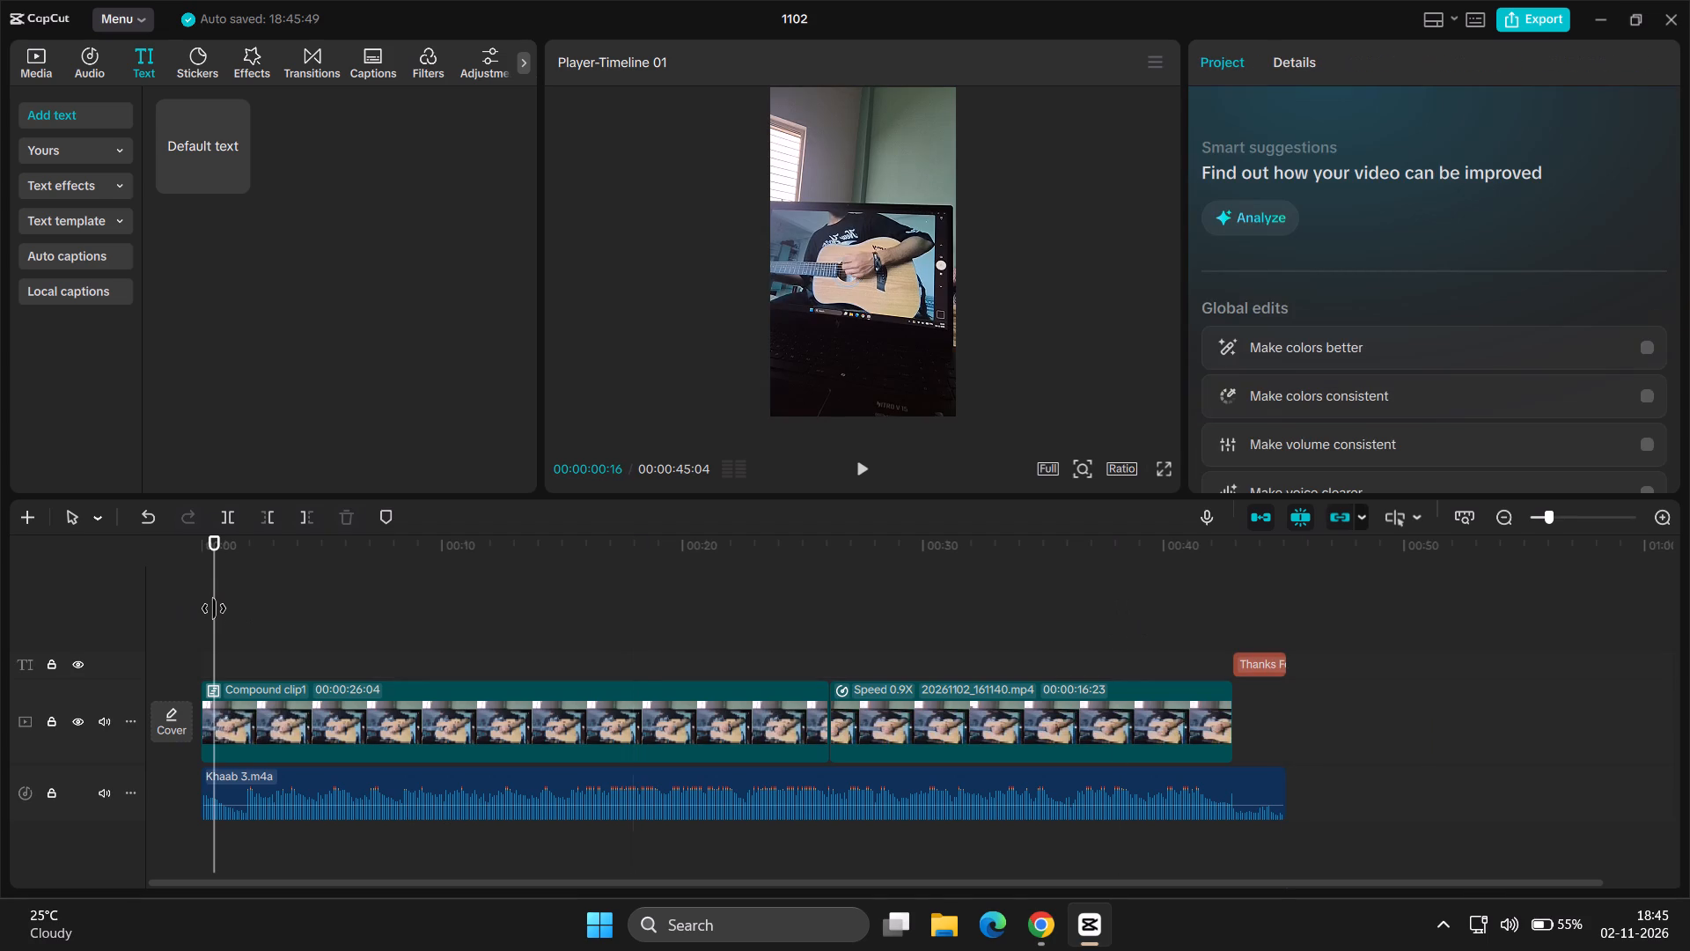
{"action": "left_click", "coordinate": [368, 726]}
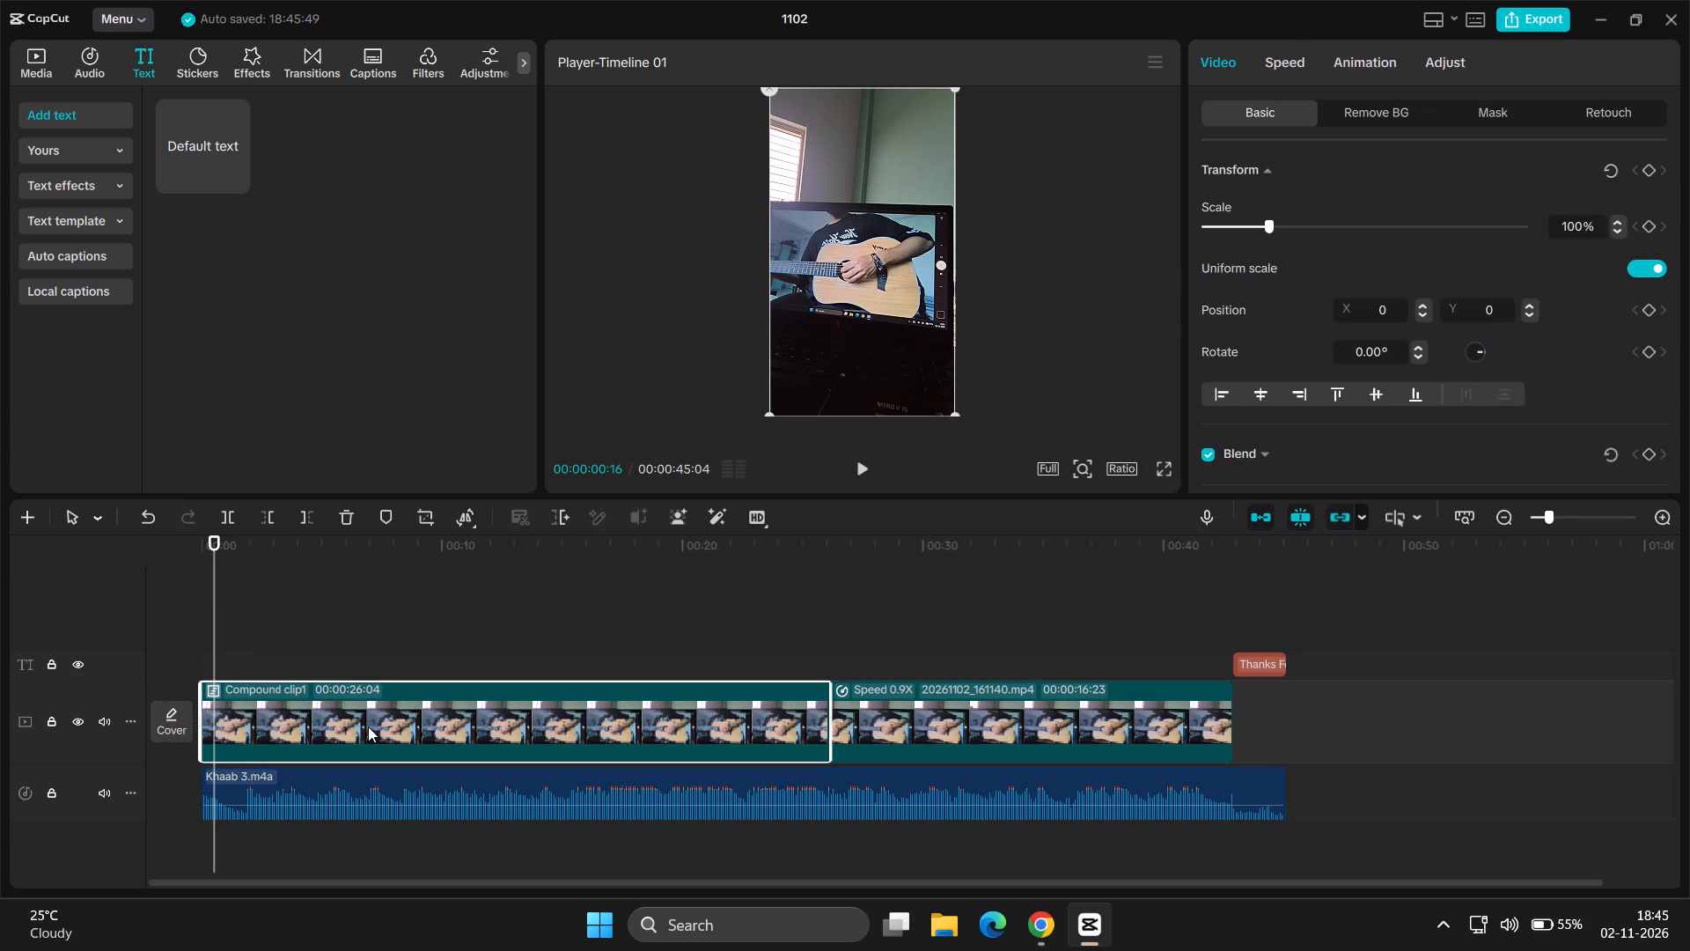
{"action": "left_click", "coordinate": [1290, 63]}
Switch to Chrome and ask the follow-up "but both has different speed will it remain same or not" about merging clips.
{"action": "left_click", "coordinate": [1050, 936]}
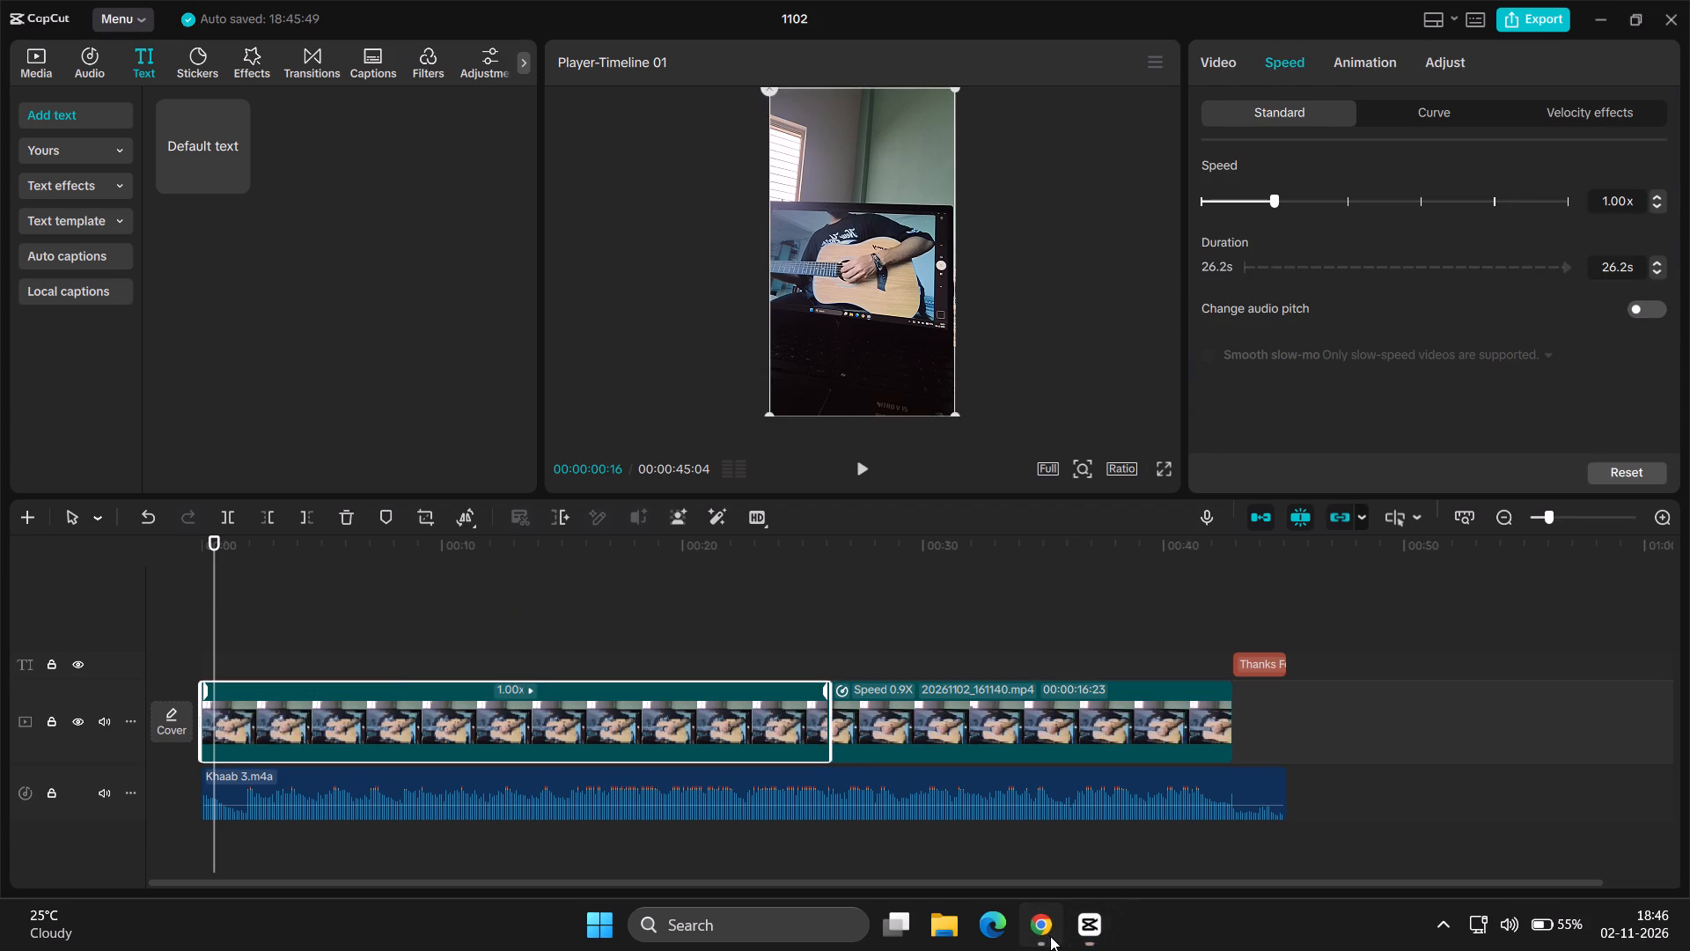
{"action": "scroll", "coordinate": [577, 666], "scroll_direction": "down", "scroll_amount": 3}
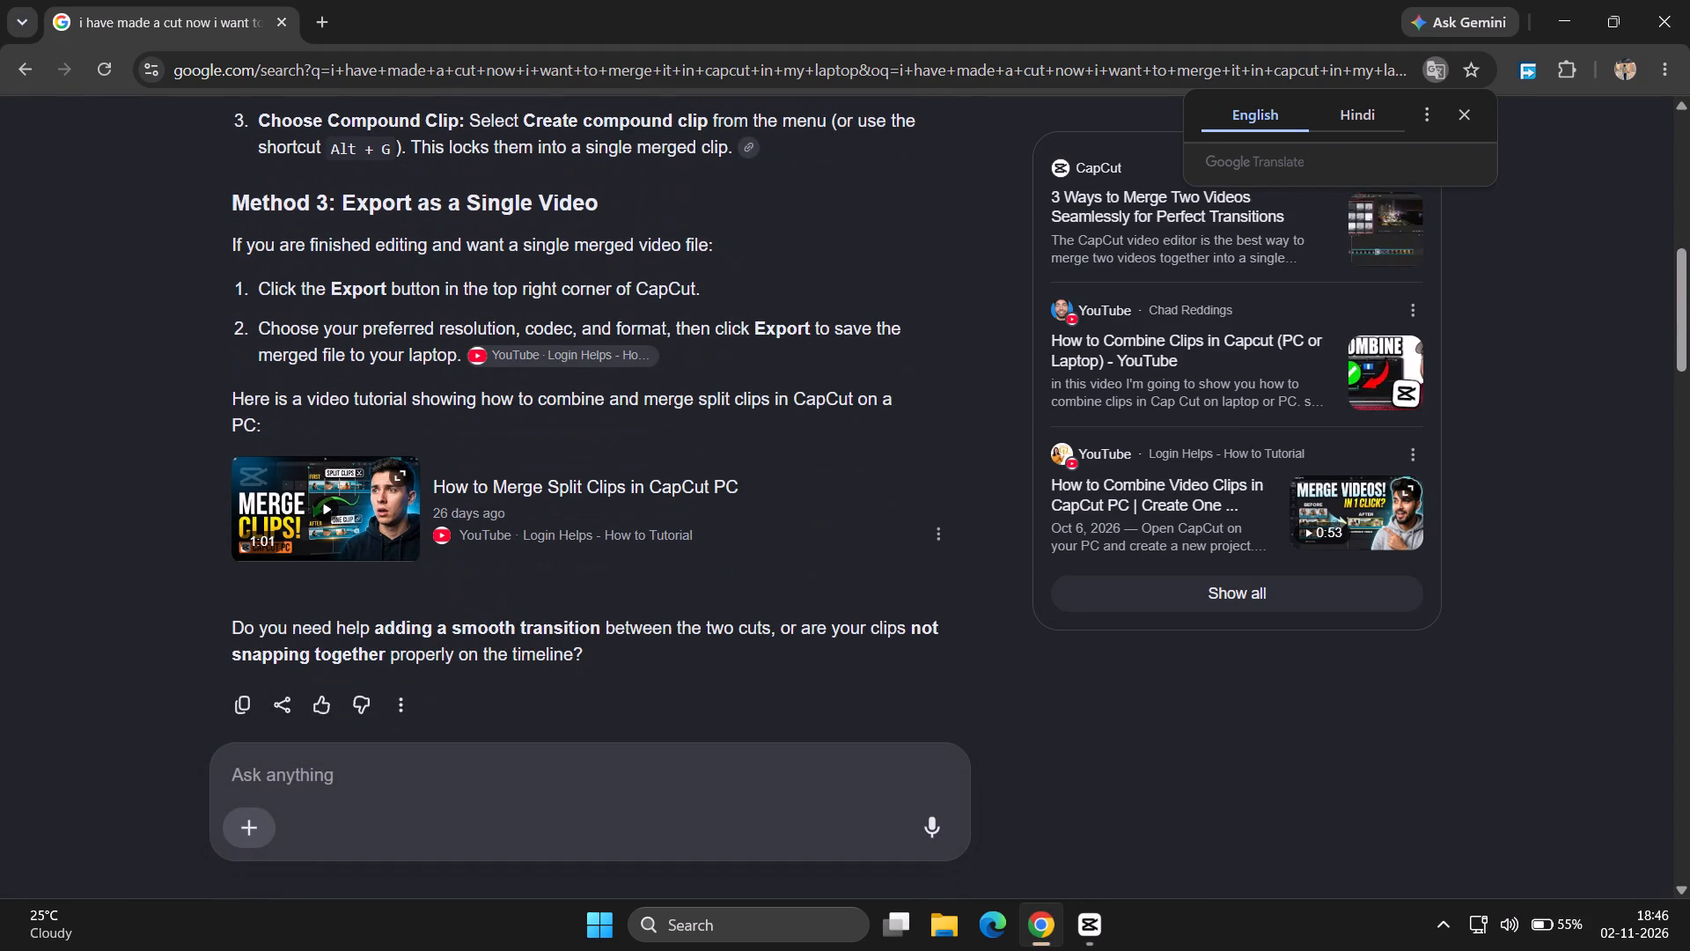
{"action": "left_click", "coordinate": [533, 771]}
{"action": "type", "text": "but b"}
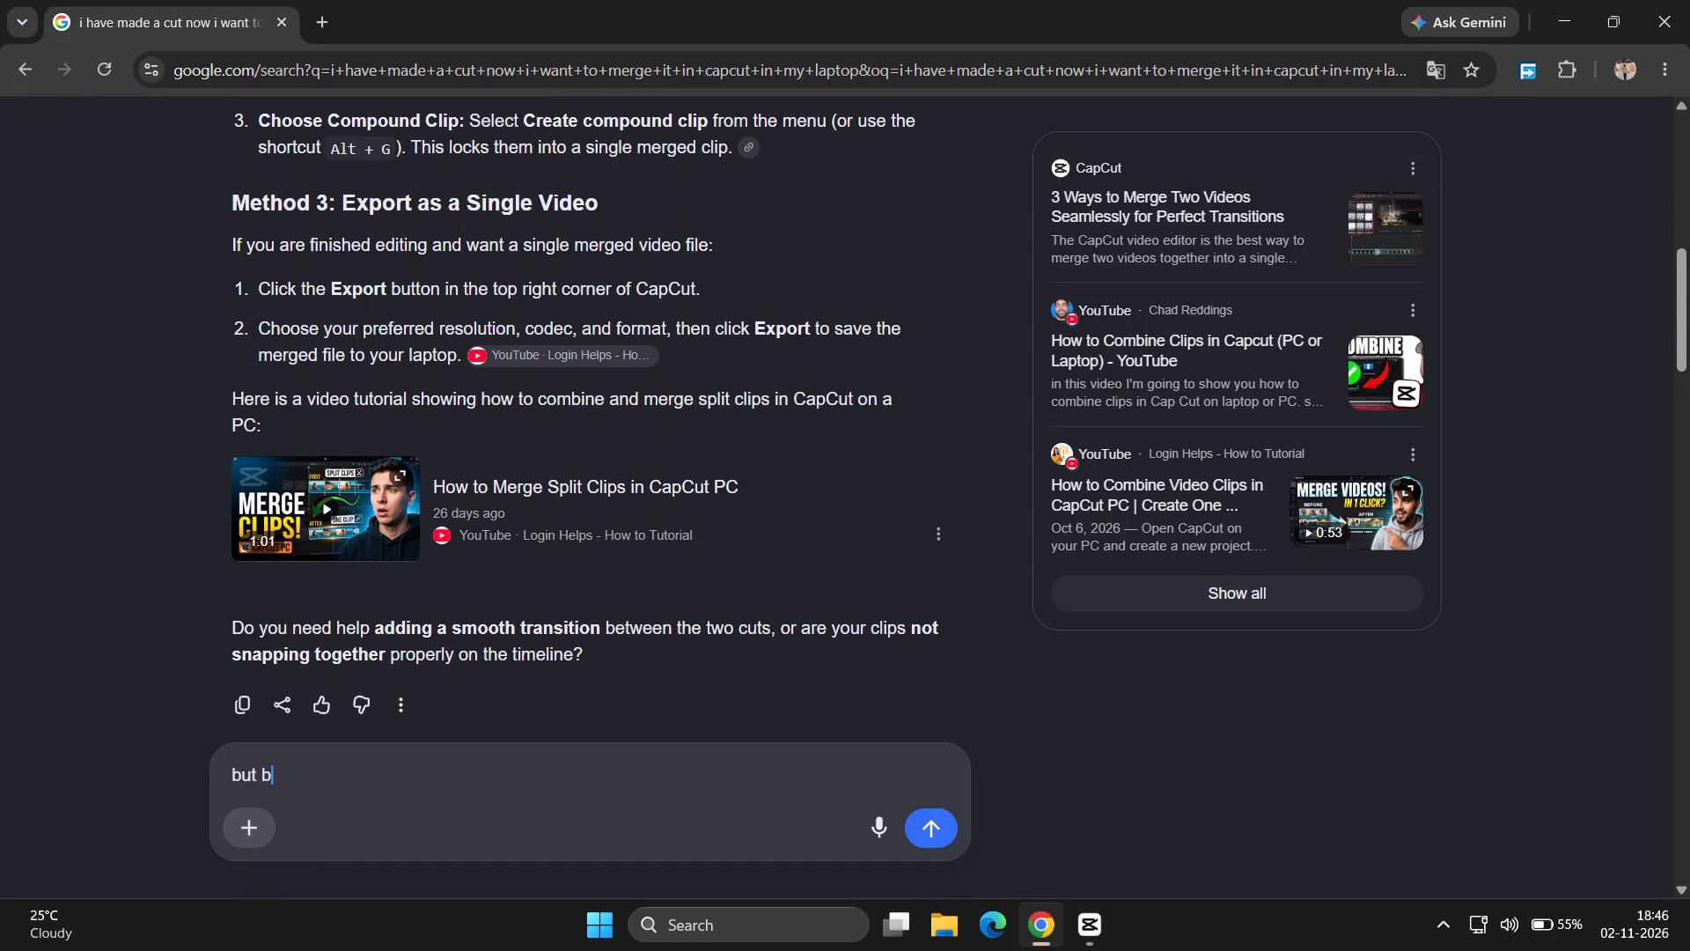
{"action": "type", "text": "oth"}
{"action": "key", "text": "space"}
{"action": "type", "text": "has"}
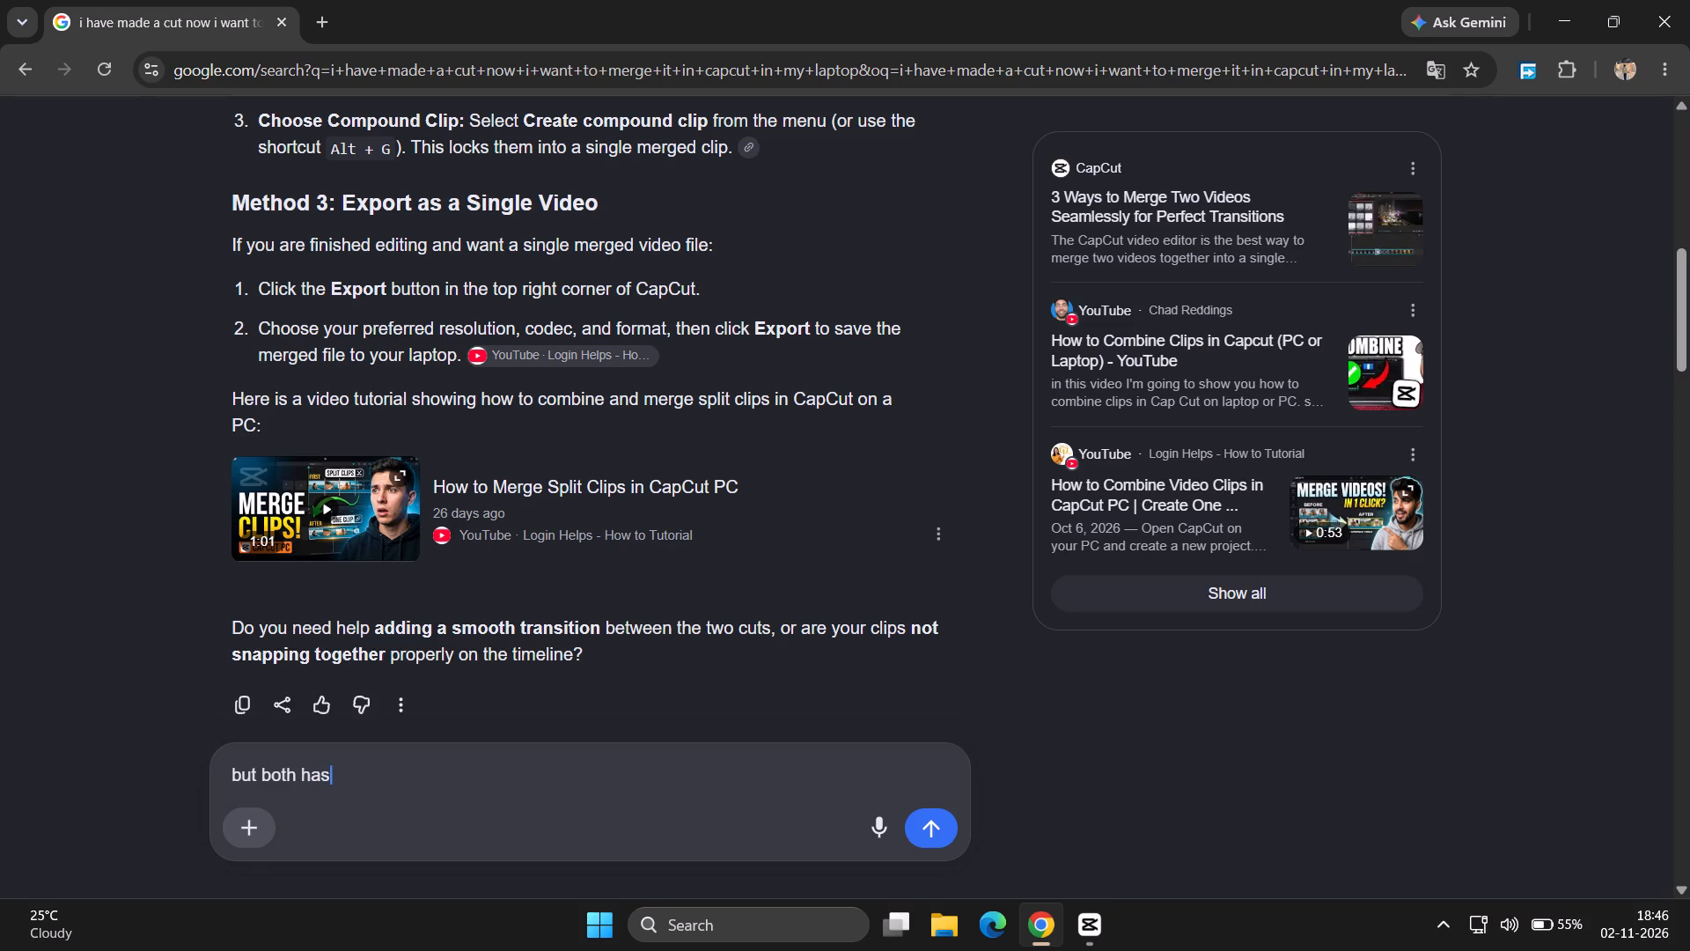
{"action": "key", "text": "space"}
{"action": "type", "text": "different speed will it remain same or not"}
{"action": "key", "text": "Return"}
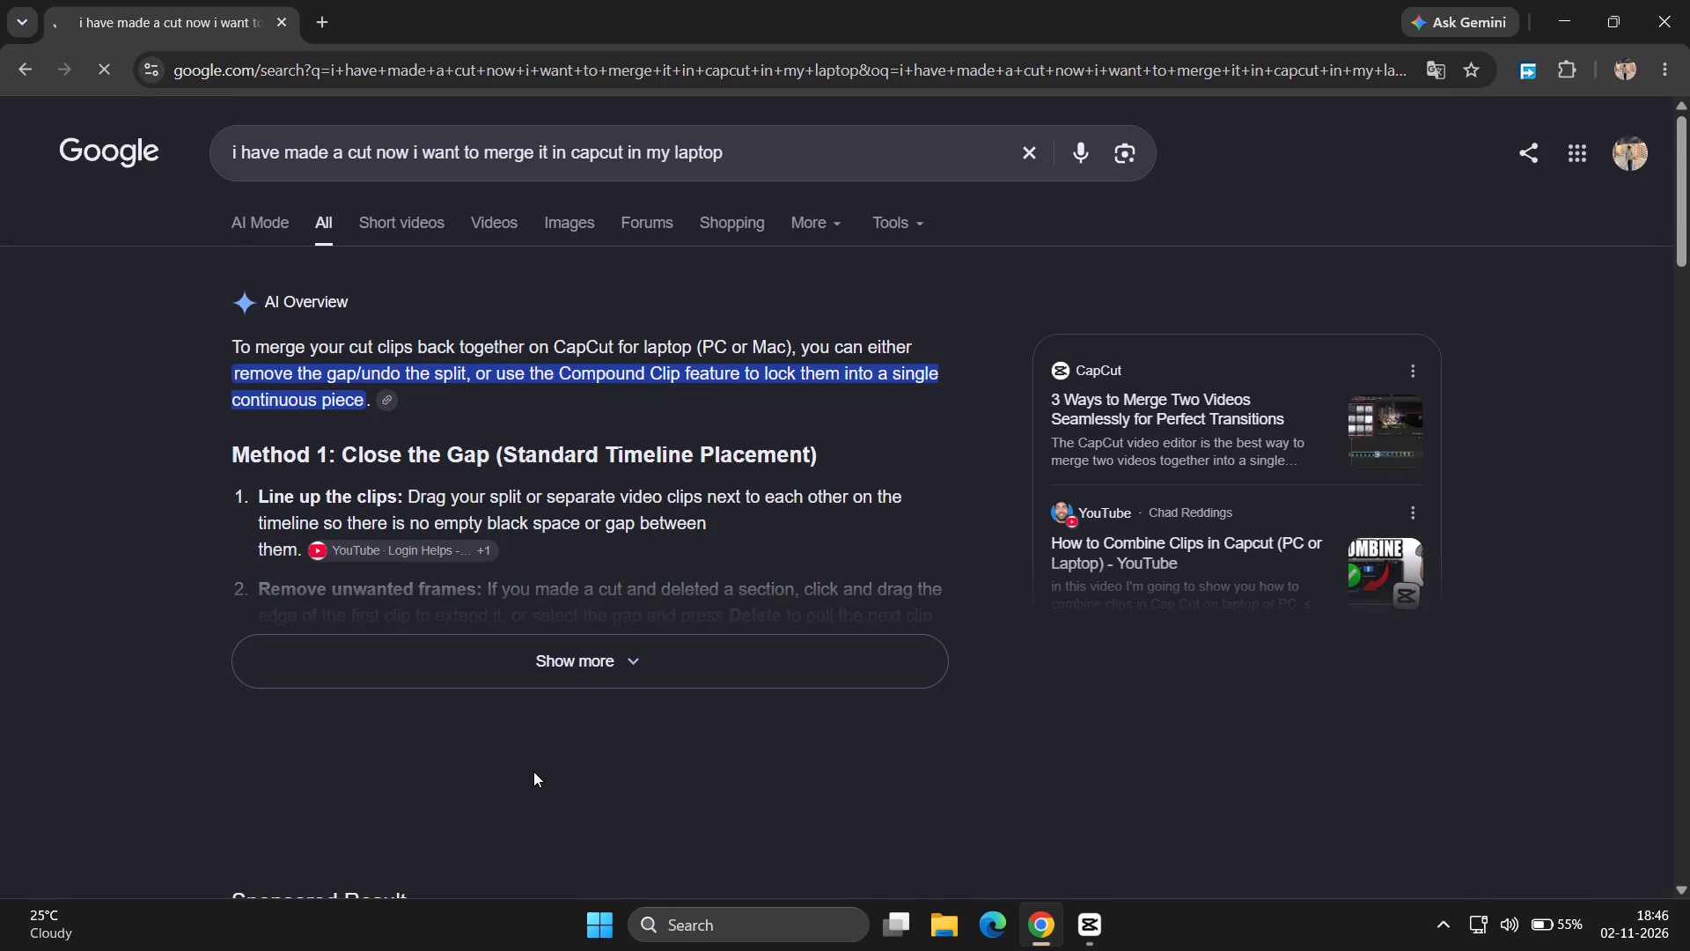
Expand the AI overview on merging cut clips in CapCut and read through its methods.
{"action": "left_click", "coordinate": [609, 679]}
{"action": "scroll", "coordinate": [609, 679], "scroll_direction": "down", "scroll_amount": 6}
{"action": "scroll", "coordinate": [609, 679], "scroll_direction": "up", "scroll_amount": 1}
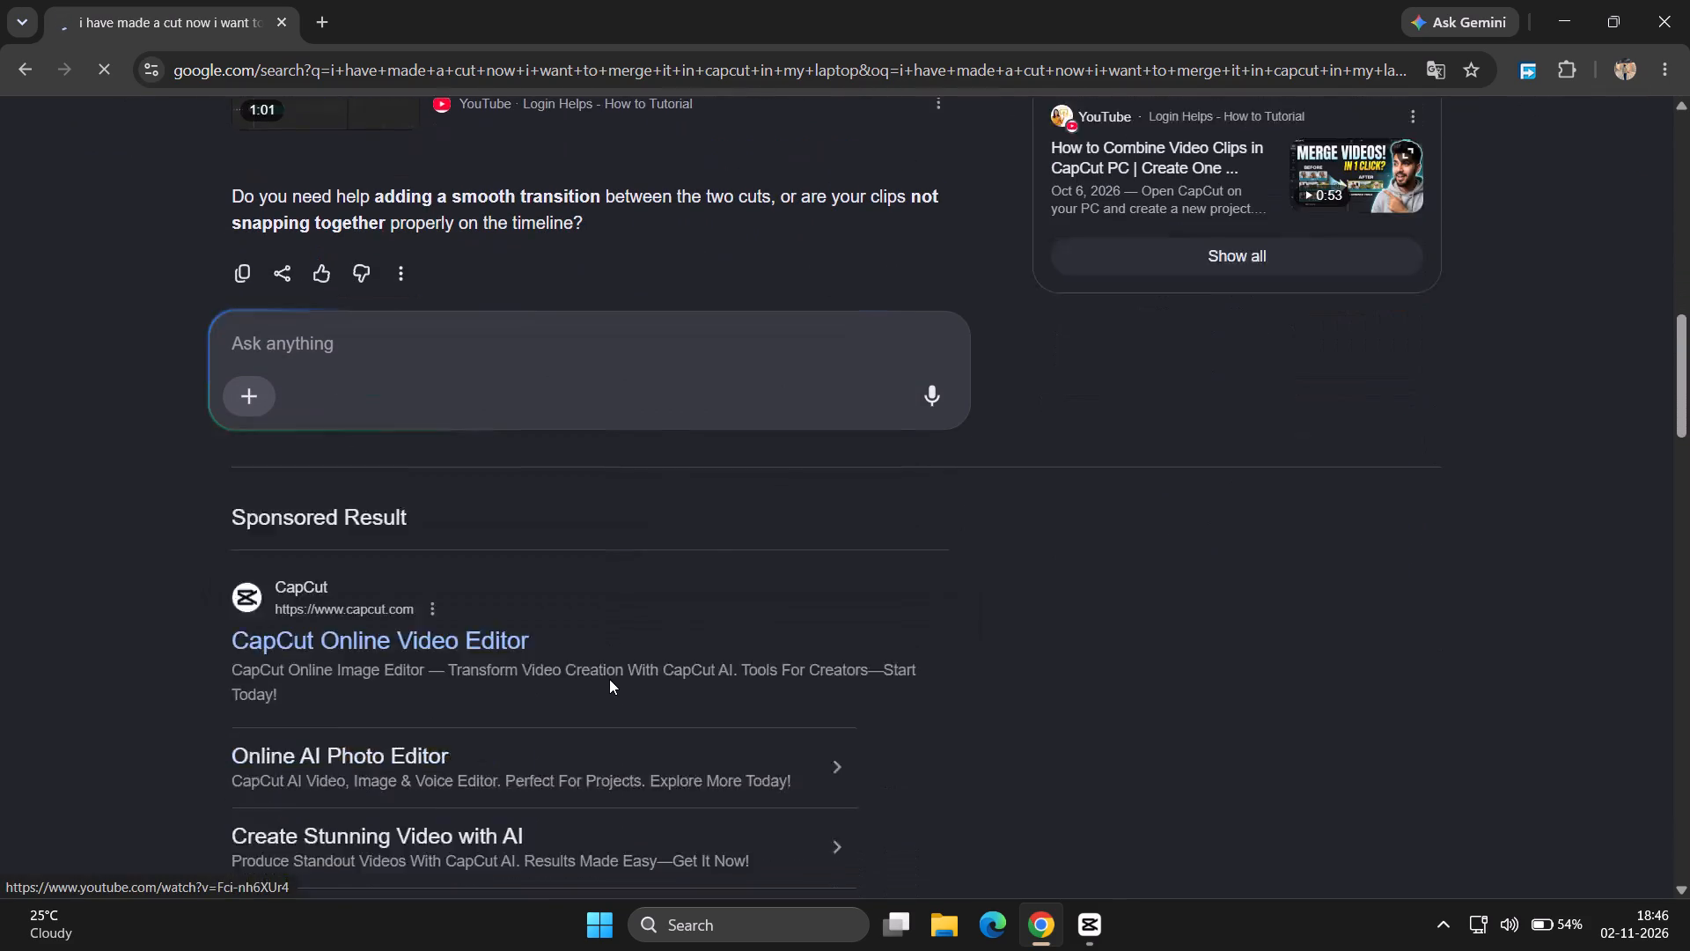
{"action": "scroll", "coordinate": [609, 679], "scroll_direction": "up", "scroll_amount": 8}
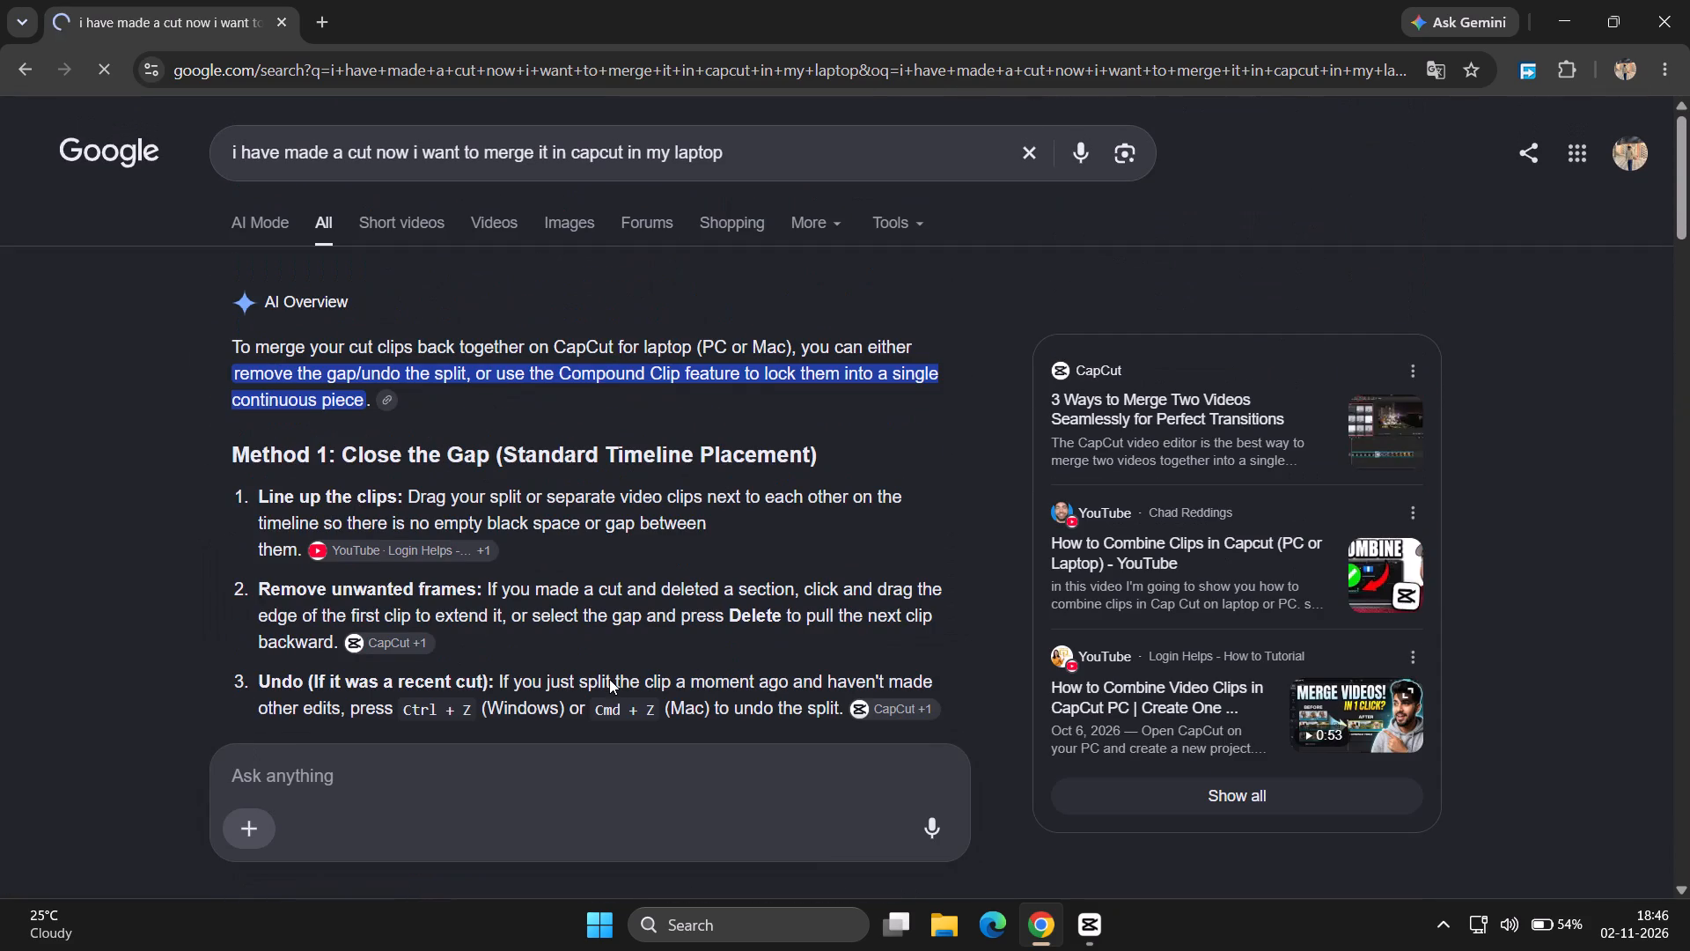
{"action": "scroll", "coordinate": [609, 679], "scroll_direction": "right", "scroll_amount": 1}
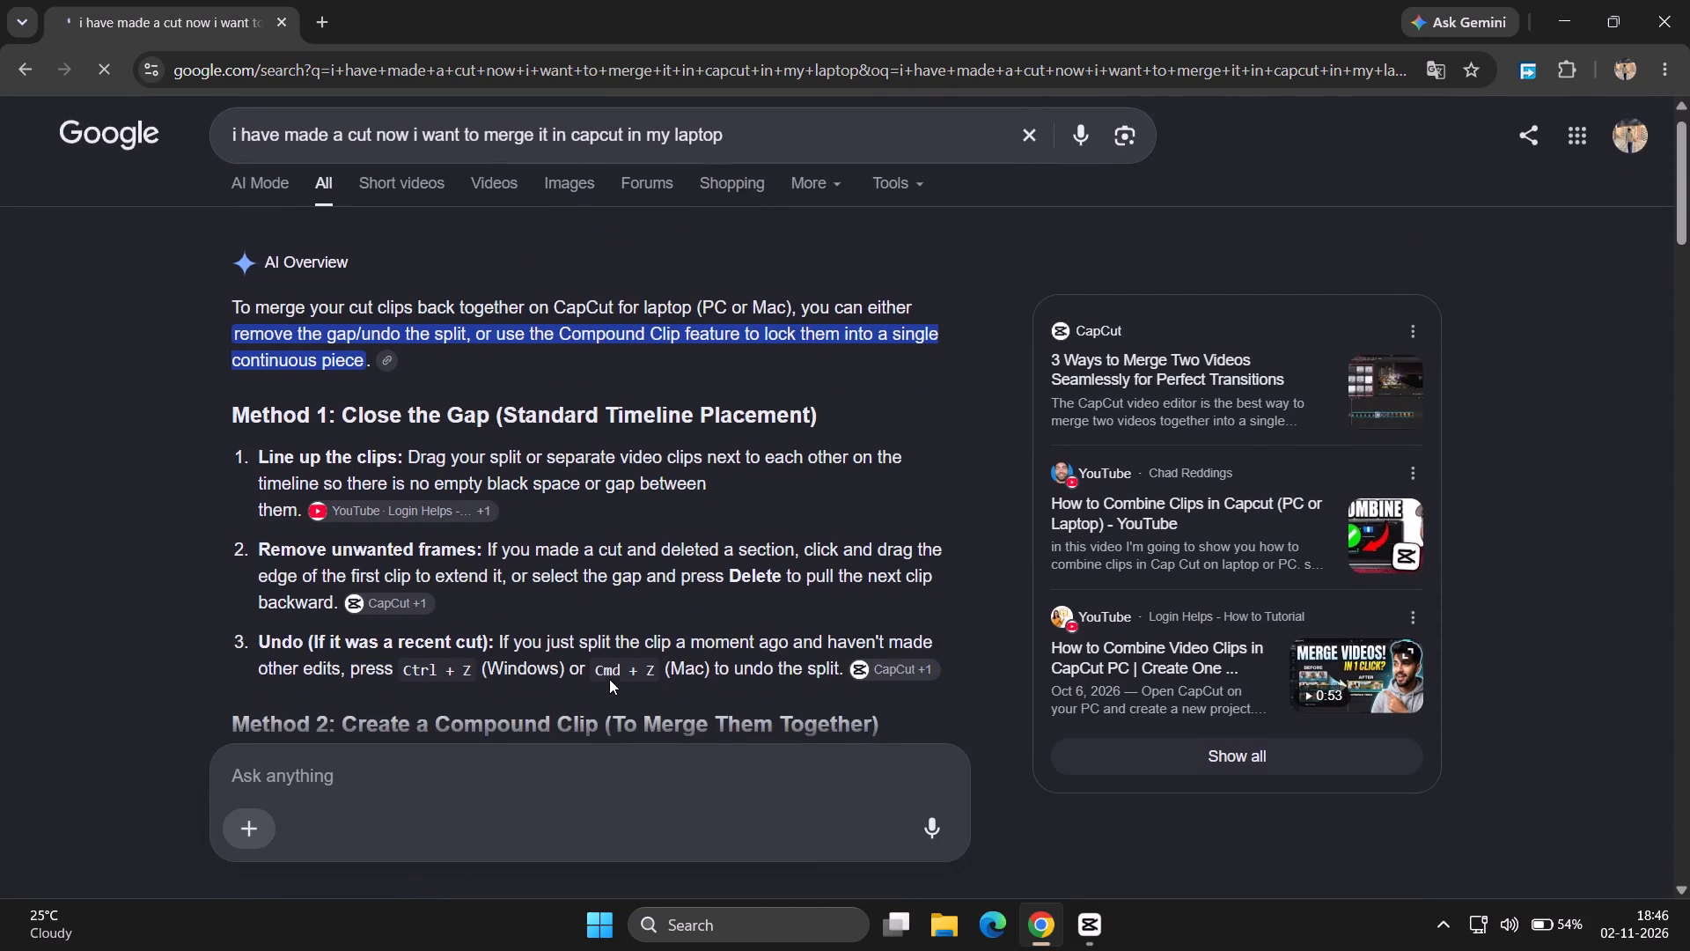
{"action": "scroll", "coordinate": [609, 679], "scroll_direction": "right", "scroll_amount": 1}
{"action": "scroll", "coordinate": [609, 679], "scroll_direction": "down", "scroll_amount": 4}
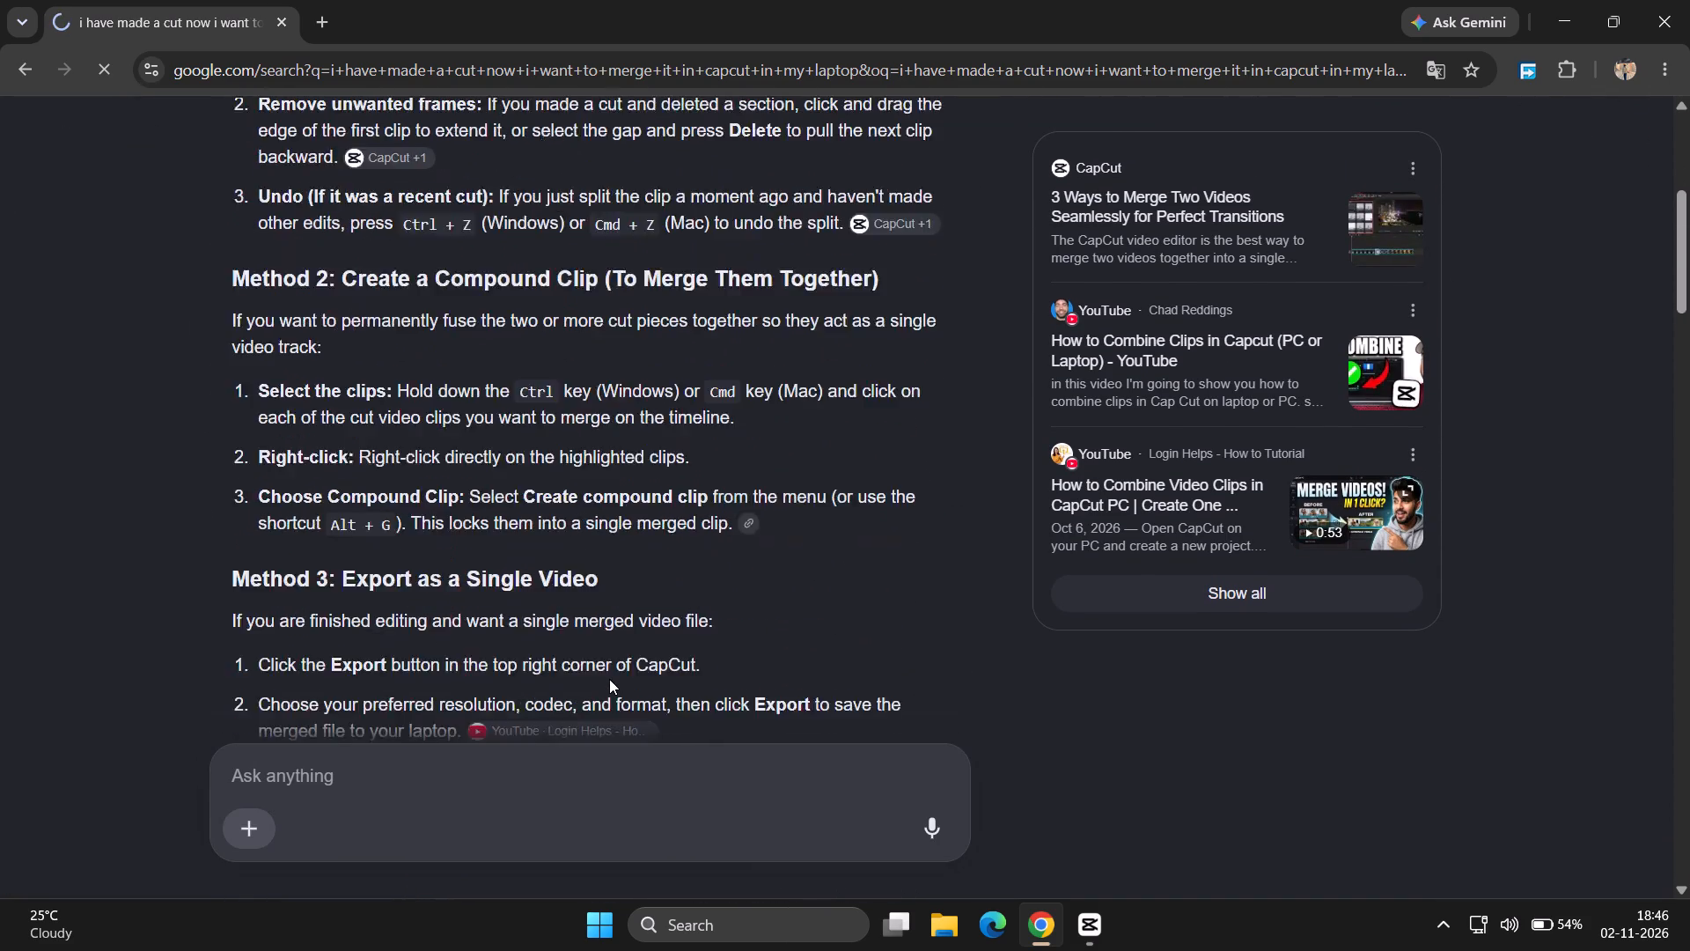
{"action": "scroll", "coordinate": [609, 679], "scroll_direction": "down", "scroll_amount": 3}
Enter the follow-up question about merging the clips again below the AI overview.
{"action": "left_click_drag", "start_coordinate": [555, 798], "coordinate": [566, 785]}
{"action": "left_click", "coordinate": [566, 785]}
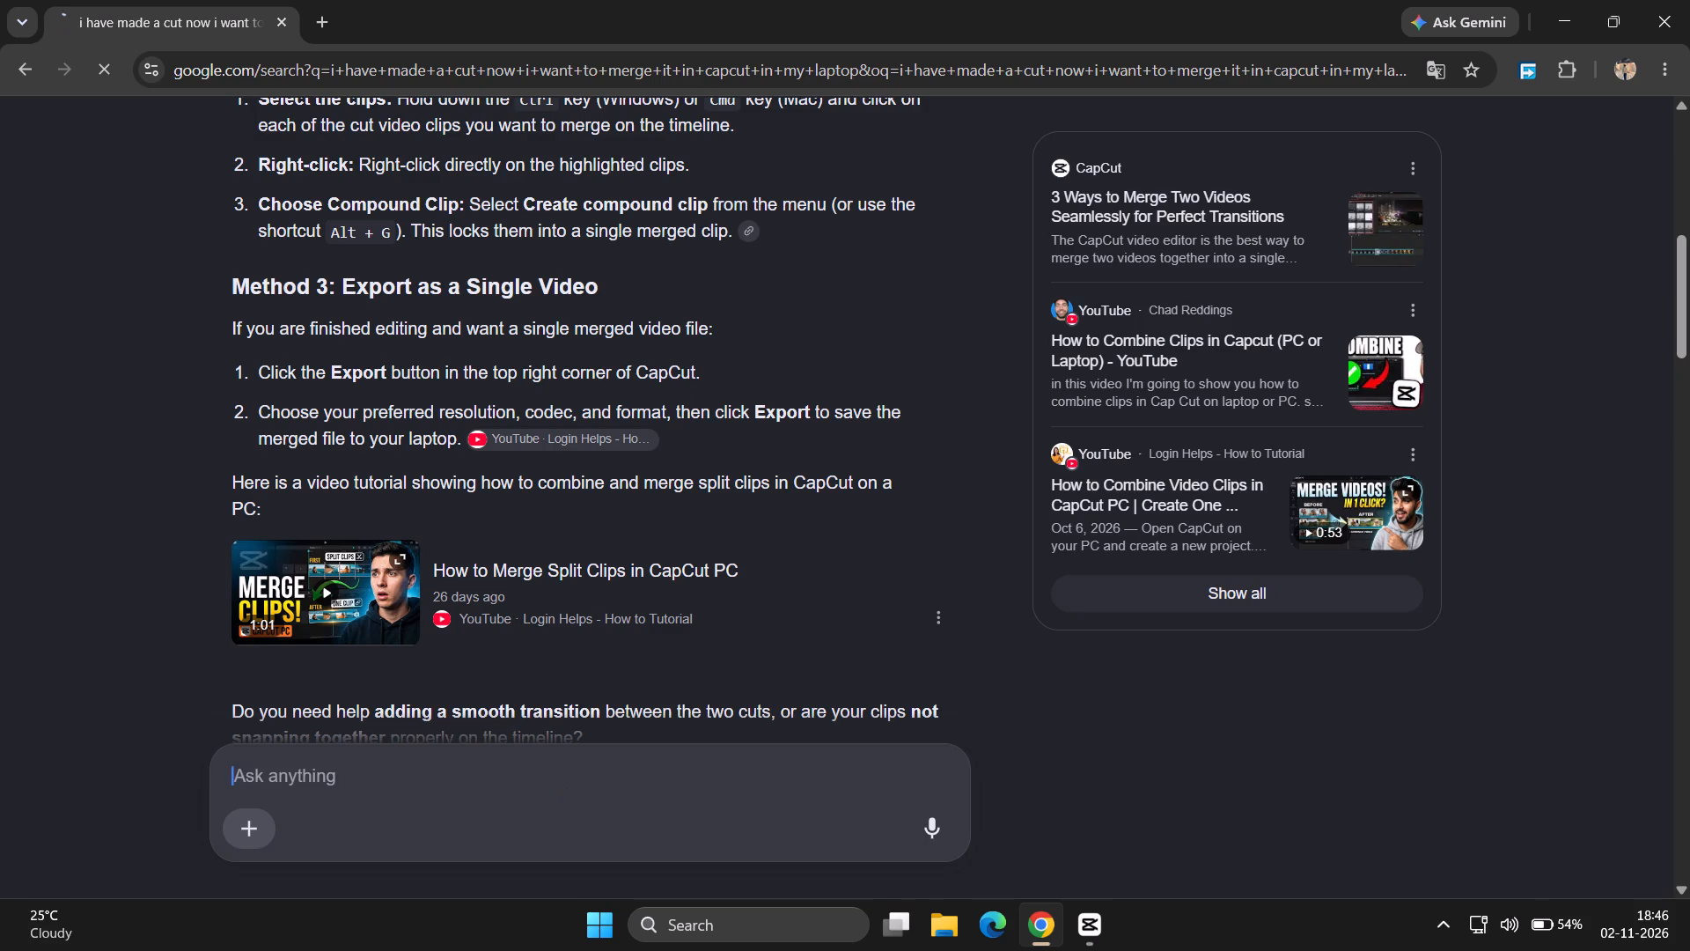
{"action": "right_click", "coordinate": [566, 785]}
{"action": "left_click", "coordinate": [467, 795]}
{"action": "key", "text": "b"}
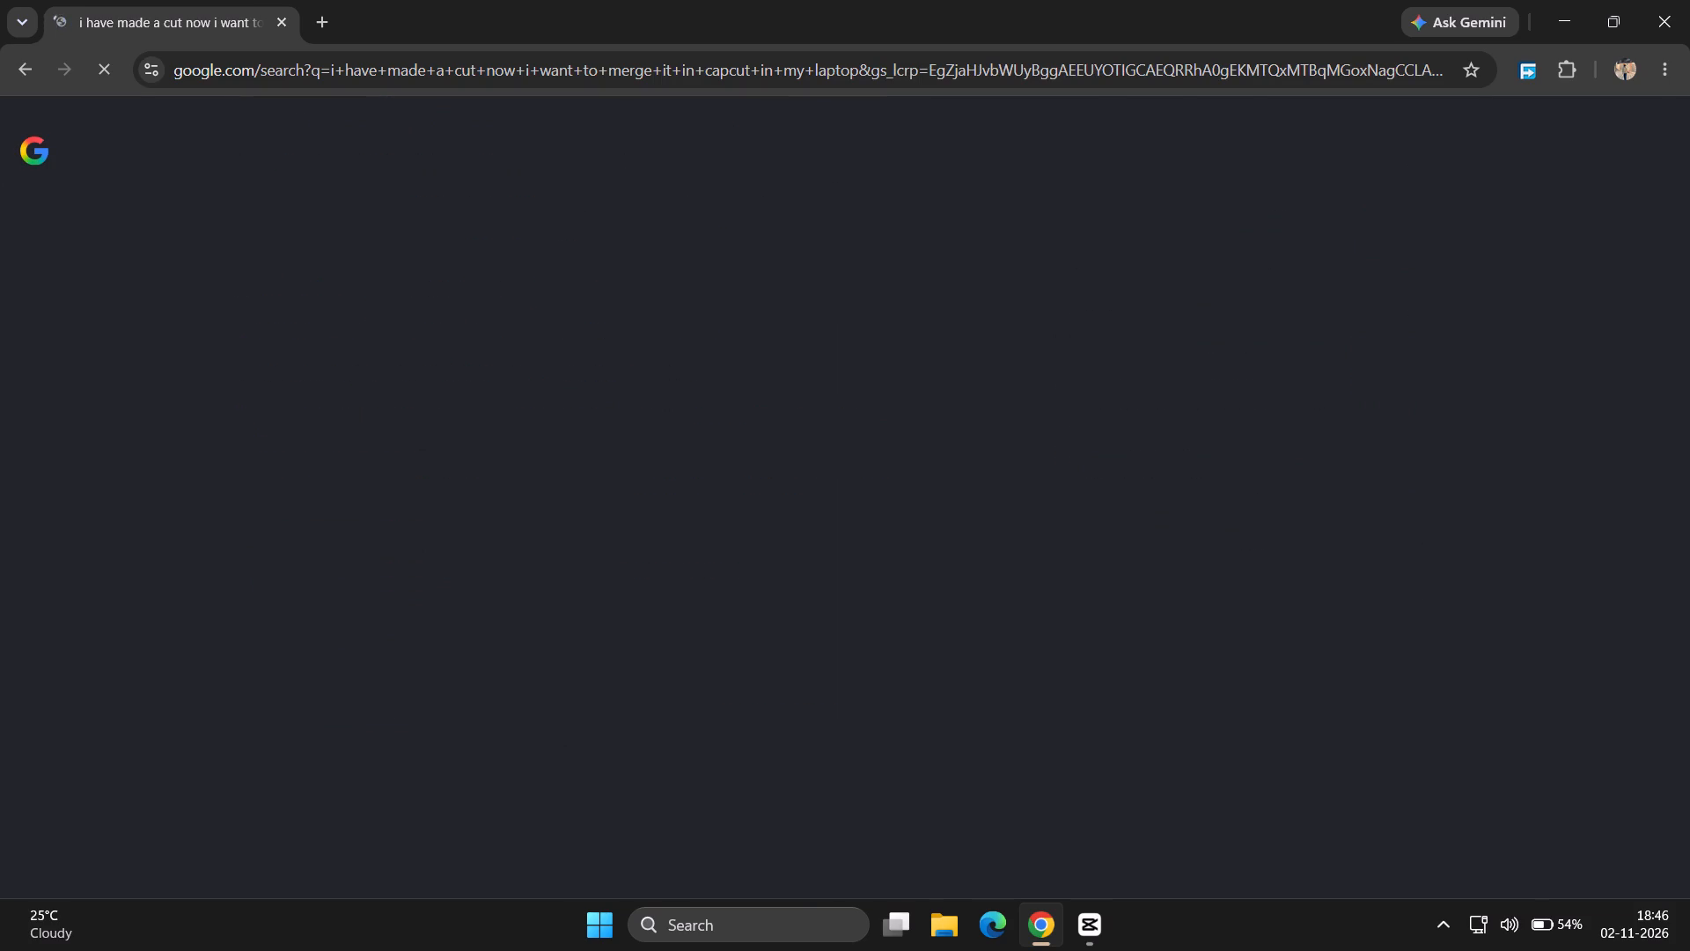
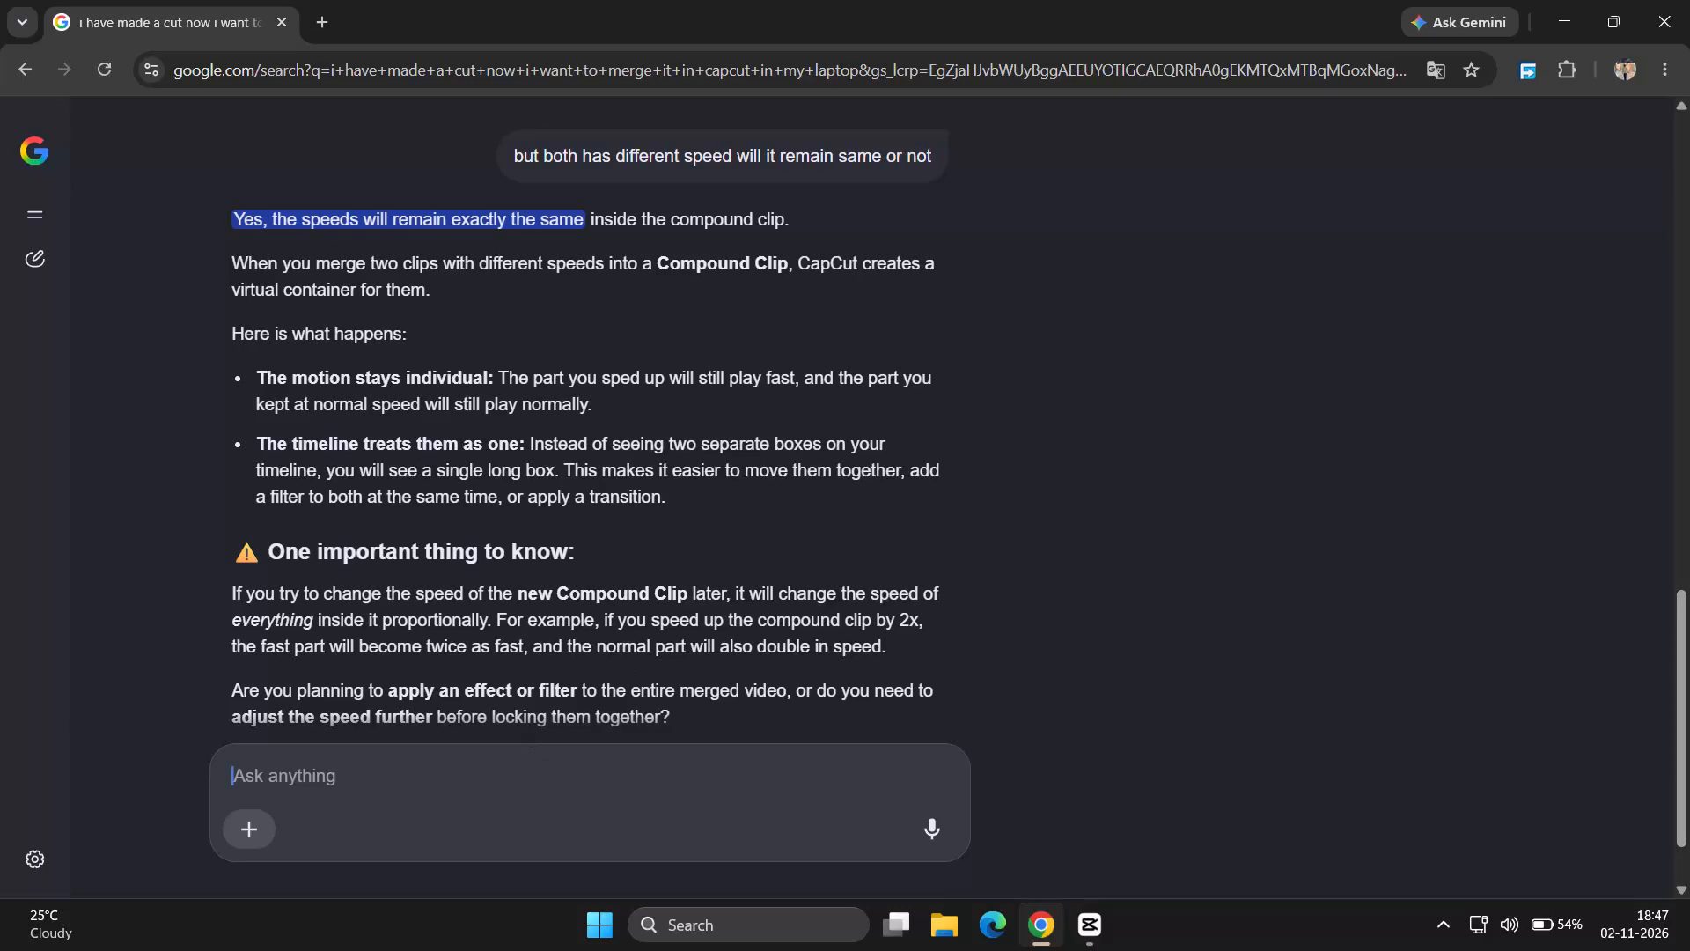
Close Chrome and merge the two guitar video clips on the CapCut timeline into a single compound clip.
{"action": "scroll", "coordinate": [771, 579], "scroll_direction": "down", "scroll_amount": 2}
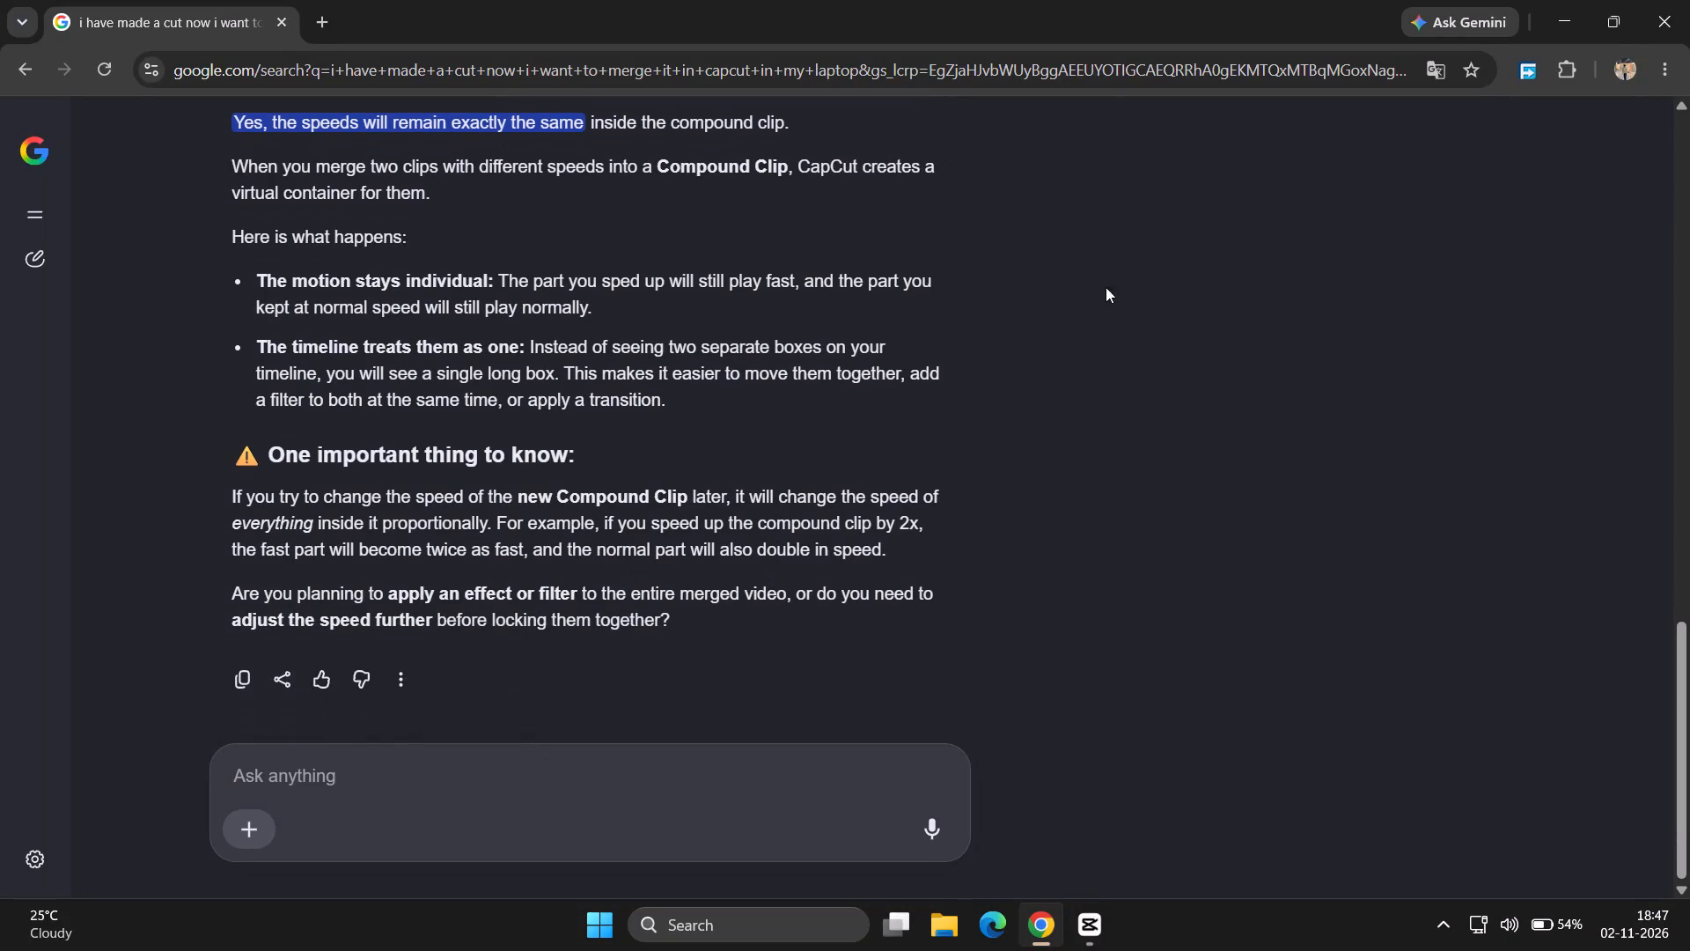
{"action": "left_click", "coordinate": [1689, 0]}
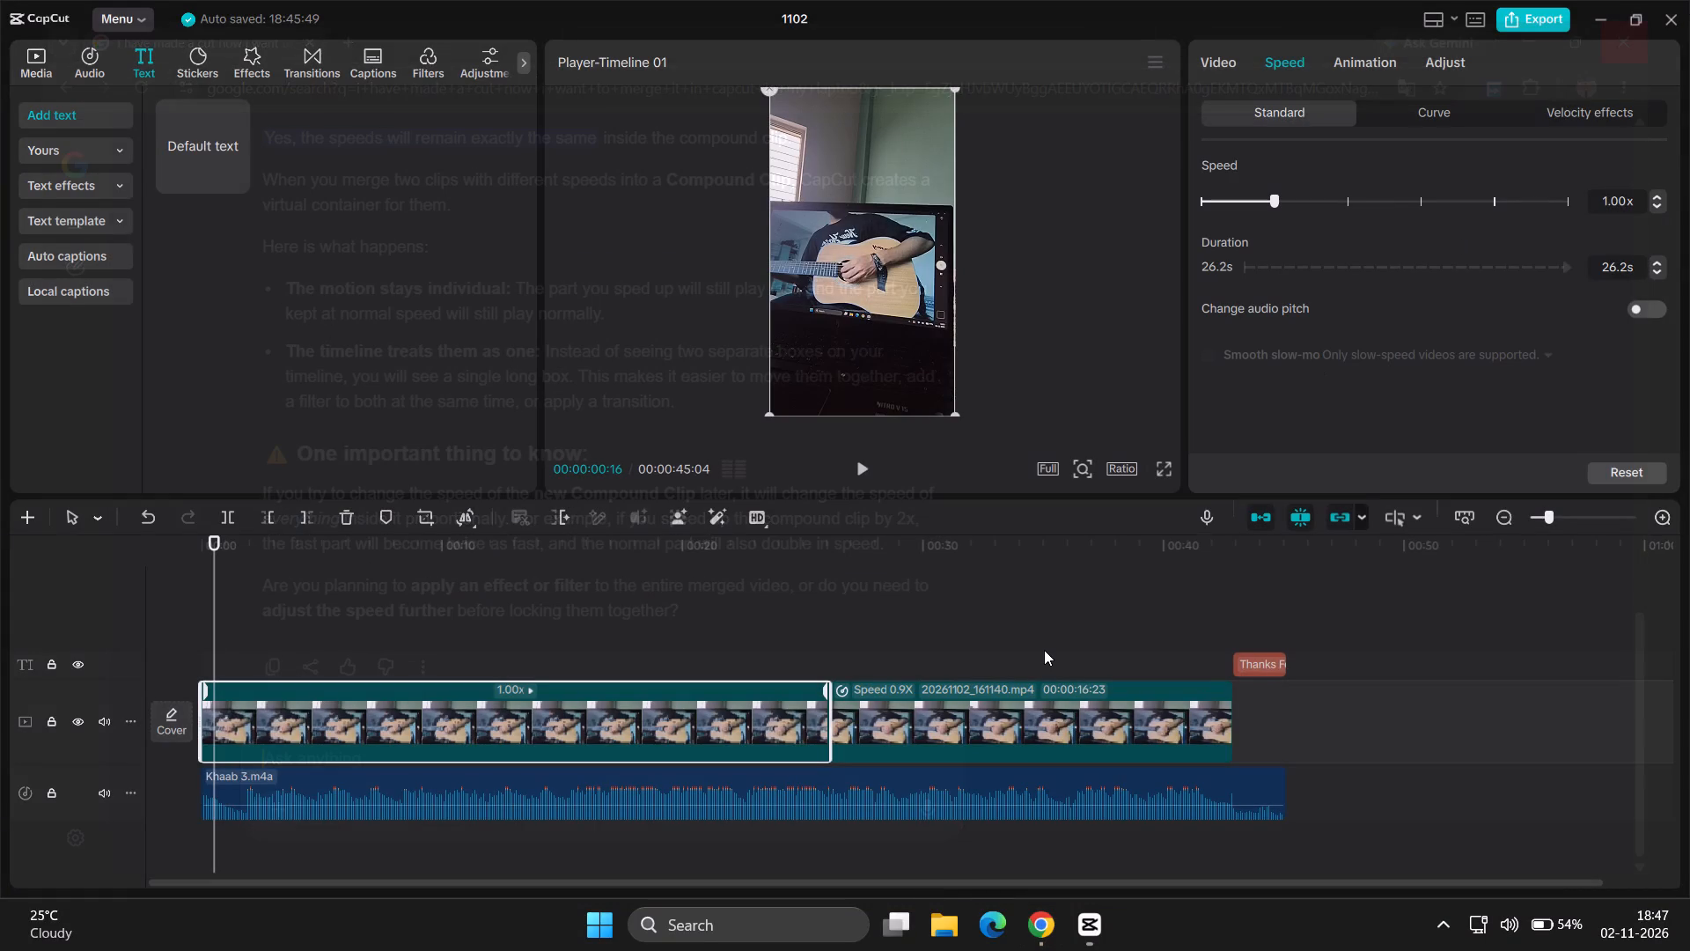
{"action": "left_click", "coordinate": [790, 708], "text": "ctrl"}
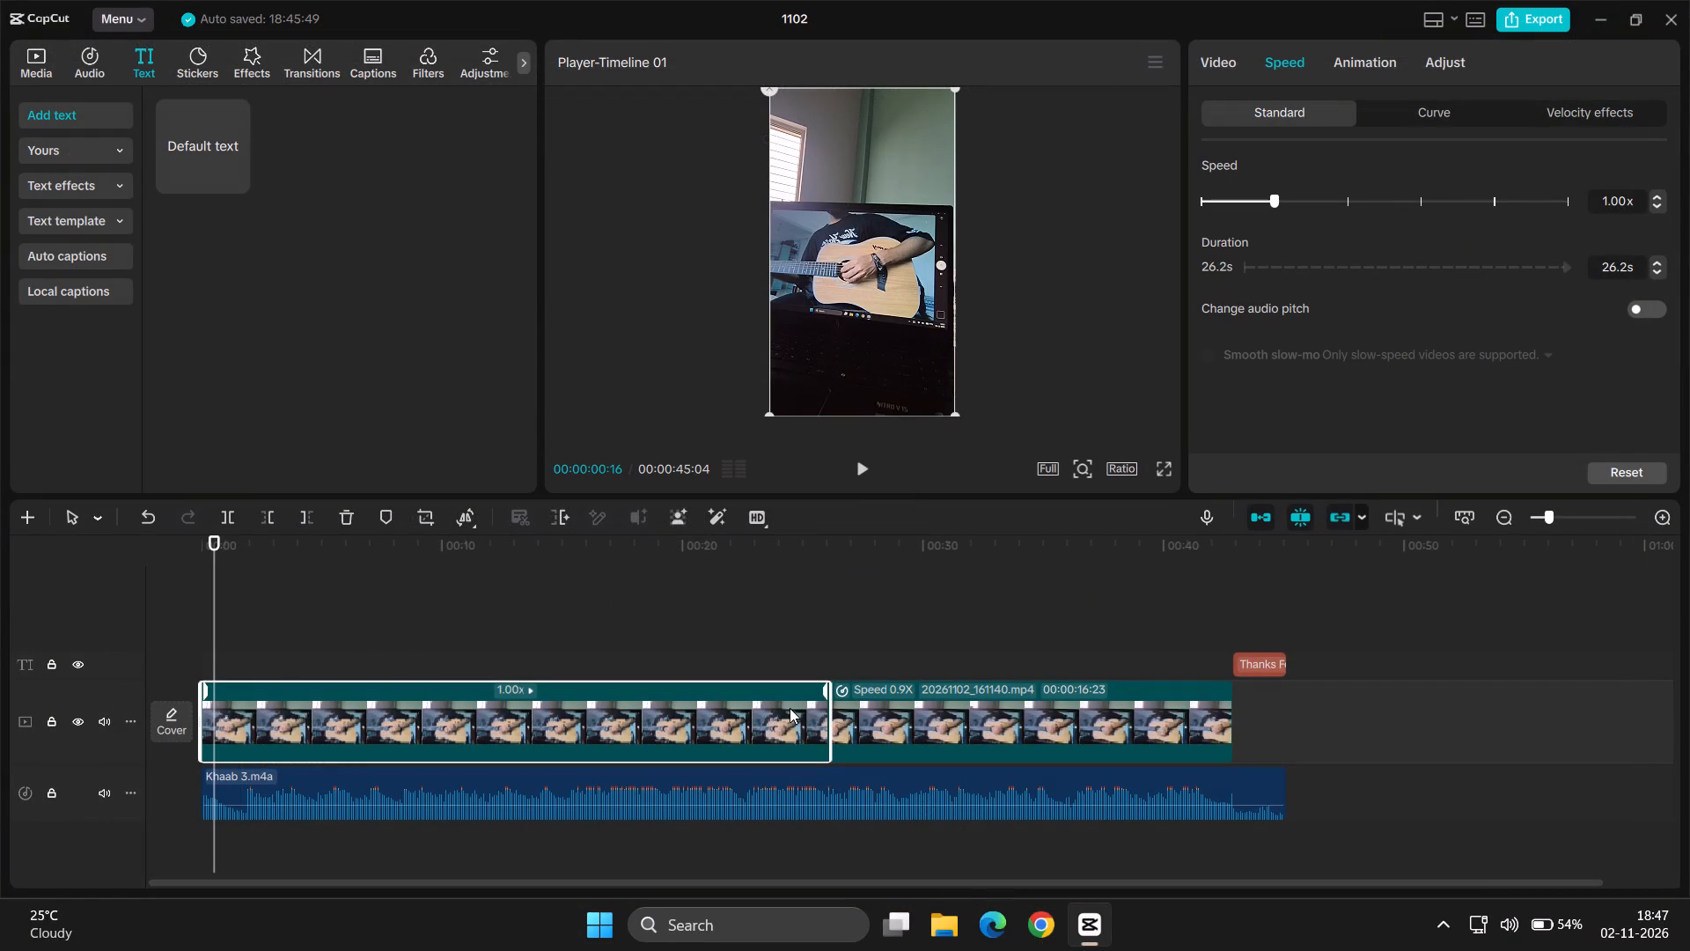
{"action": "left_click", "coordinate": [905, 705], "text": "ctrl"}
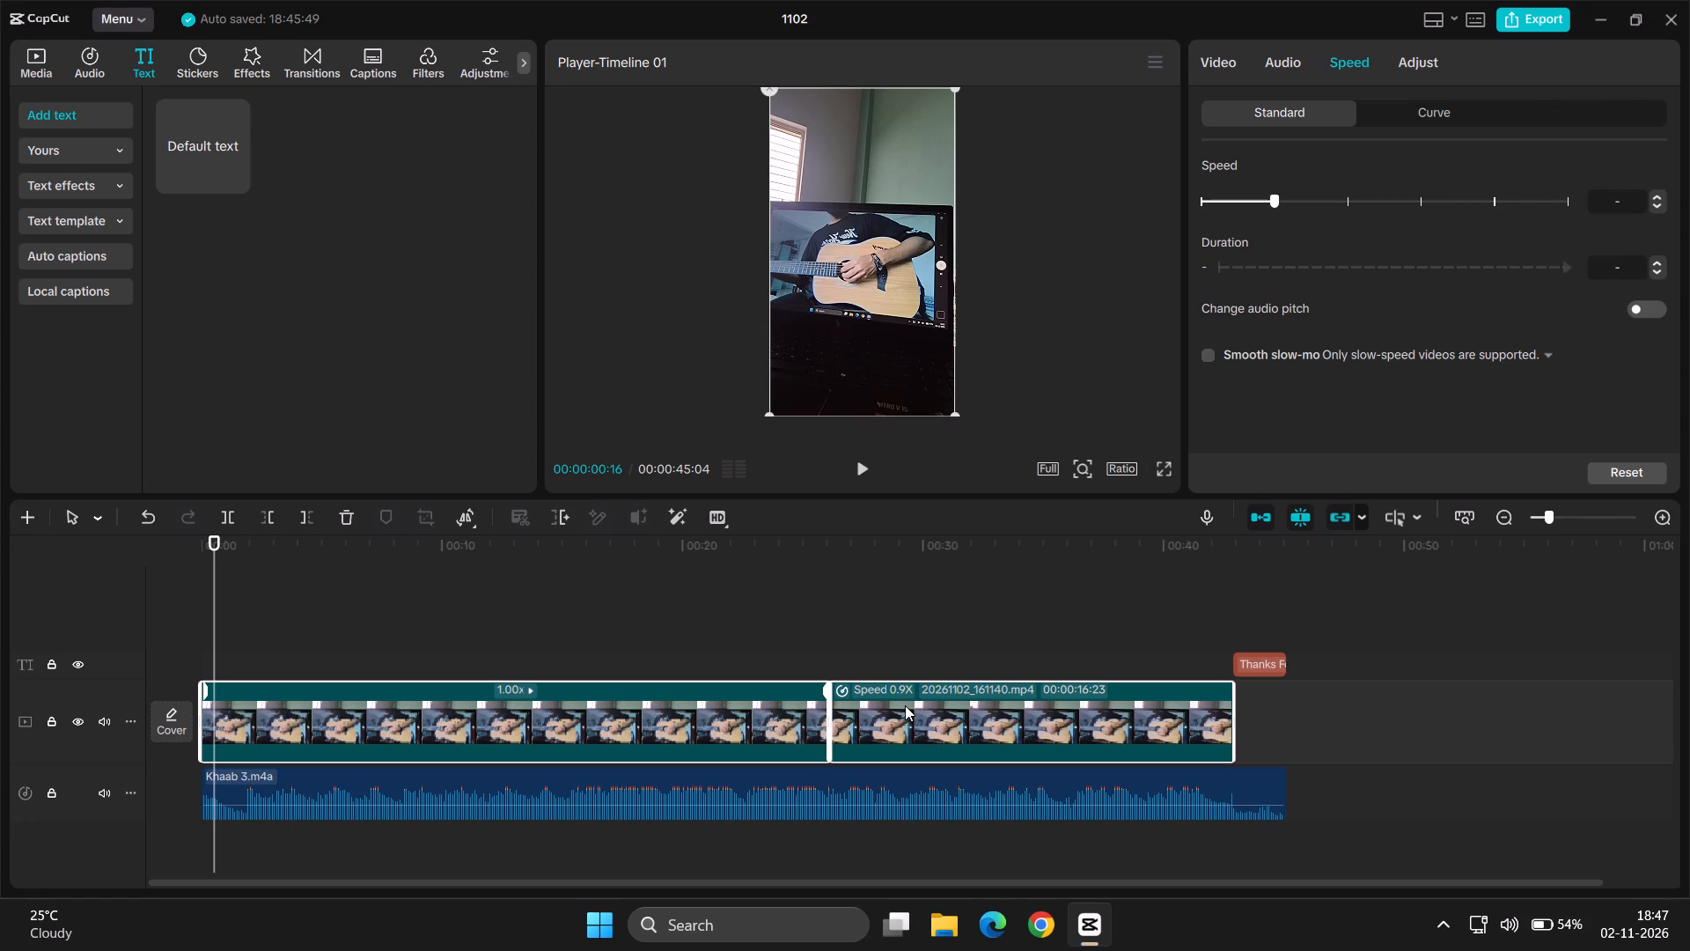
{"action": "key", "text": "alt+g"}
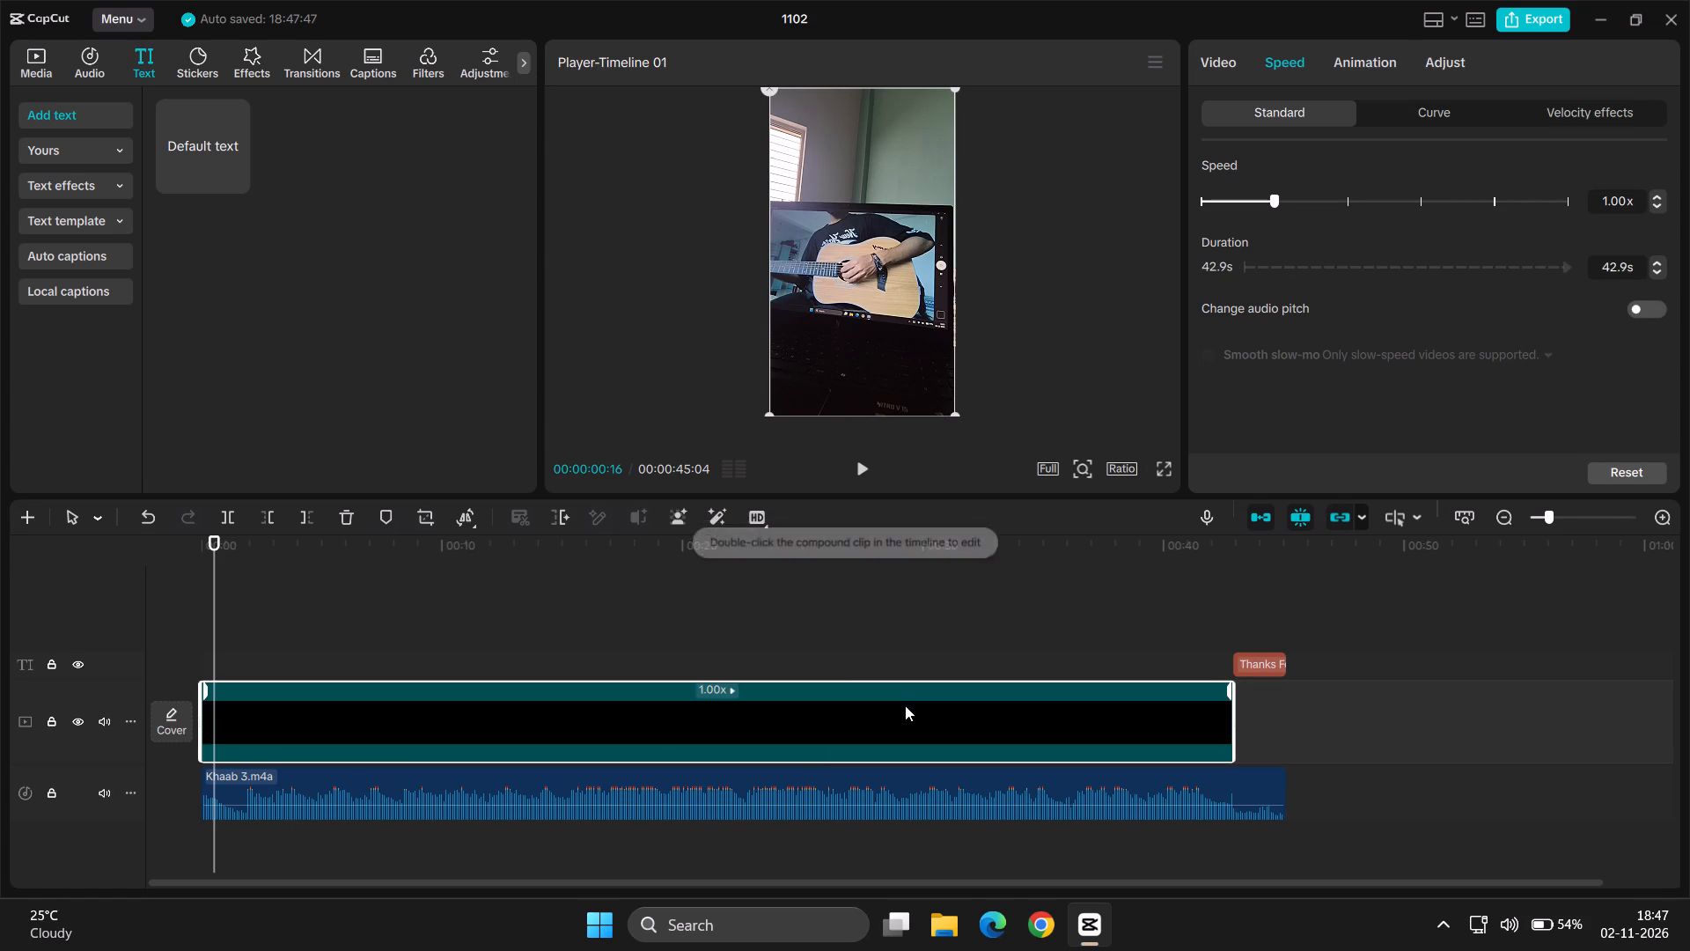
{"action": "left_click", "coordinate": [597, 627]}
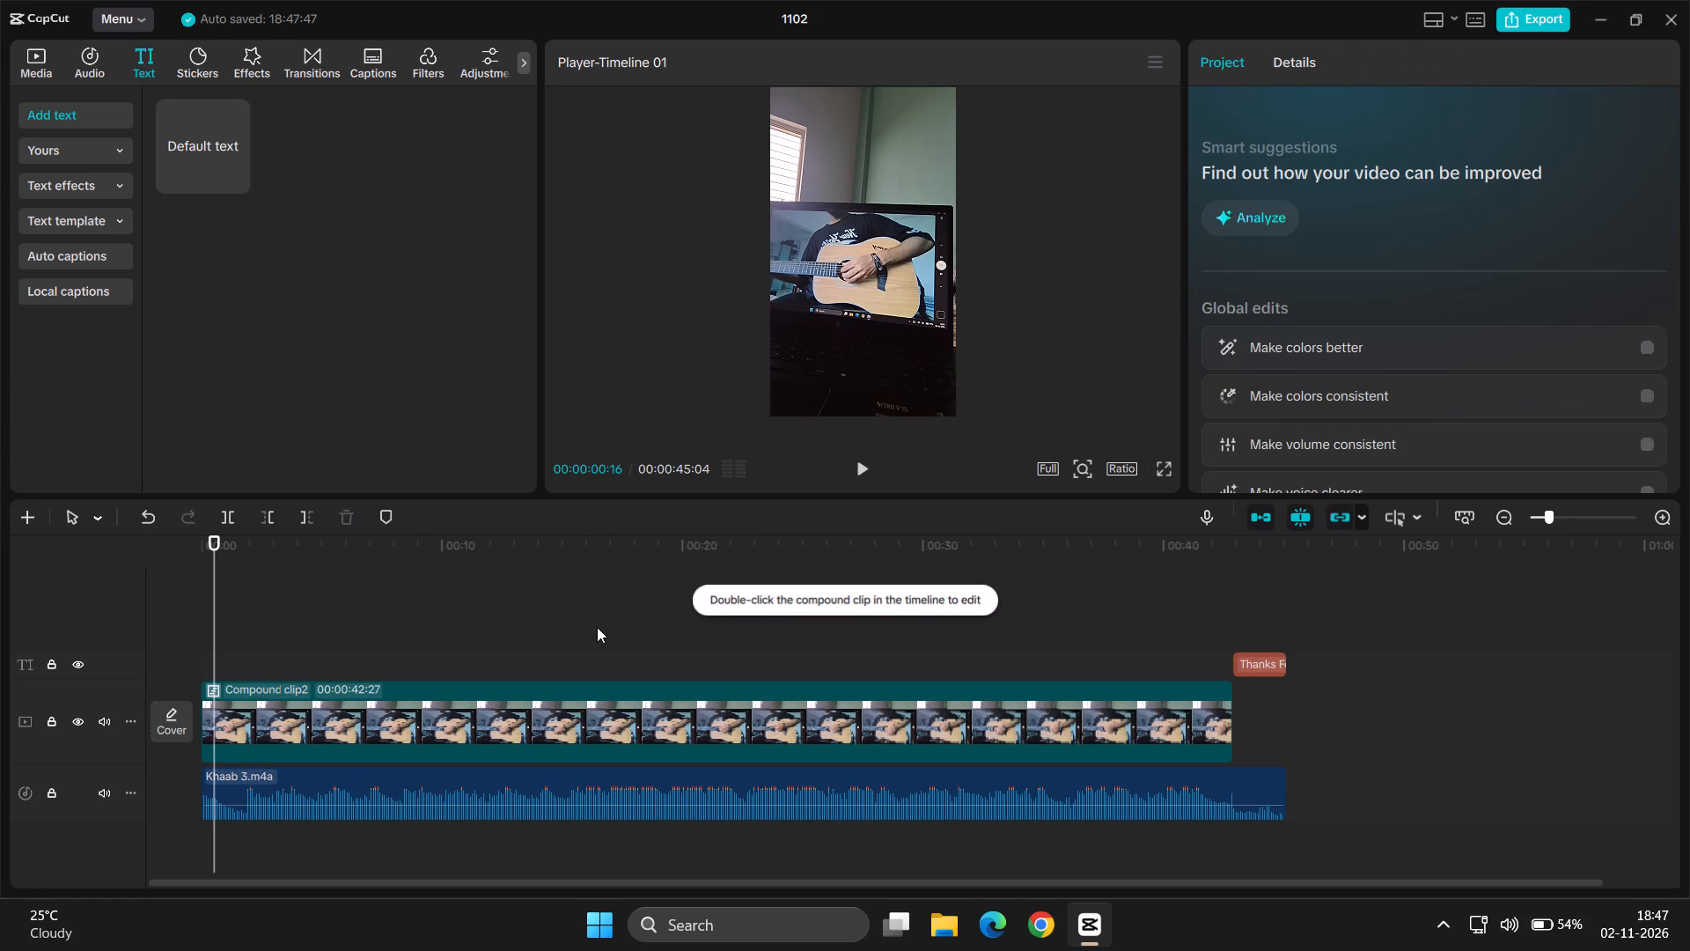
Play the merged clip from about 6 seconds in to check how its two parts run.
{"action": "left_click", "coordinate": [351, 605]}
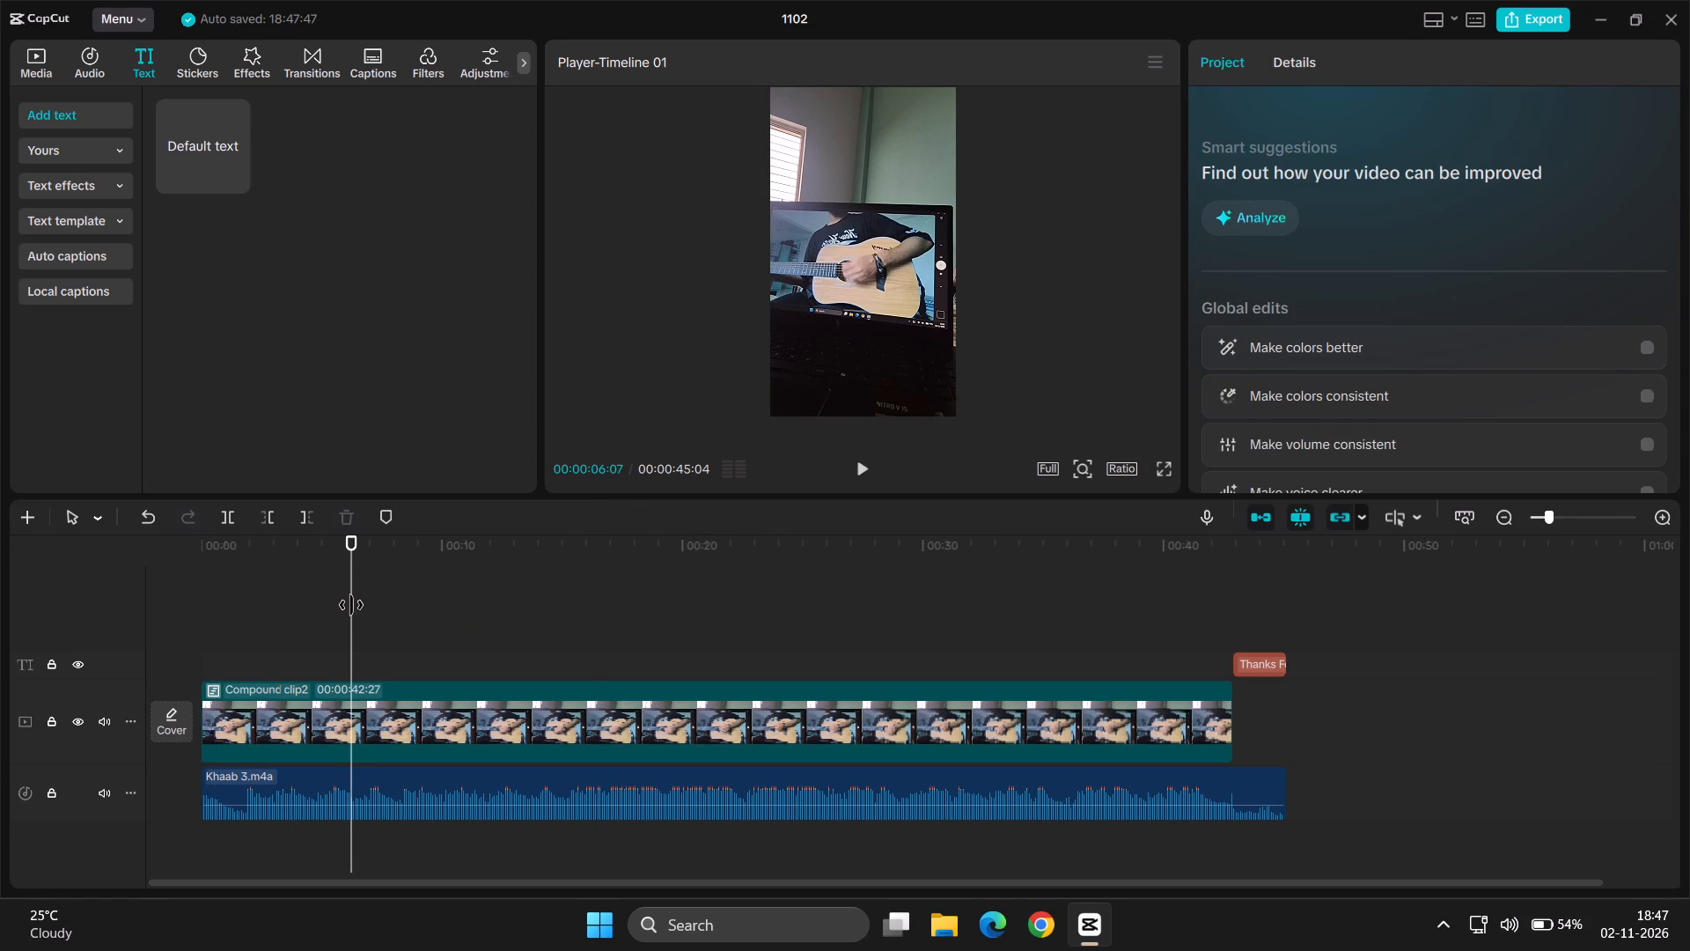
{"action": "key", "text": "space"}
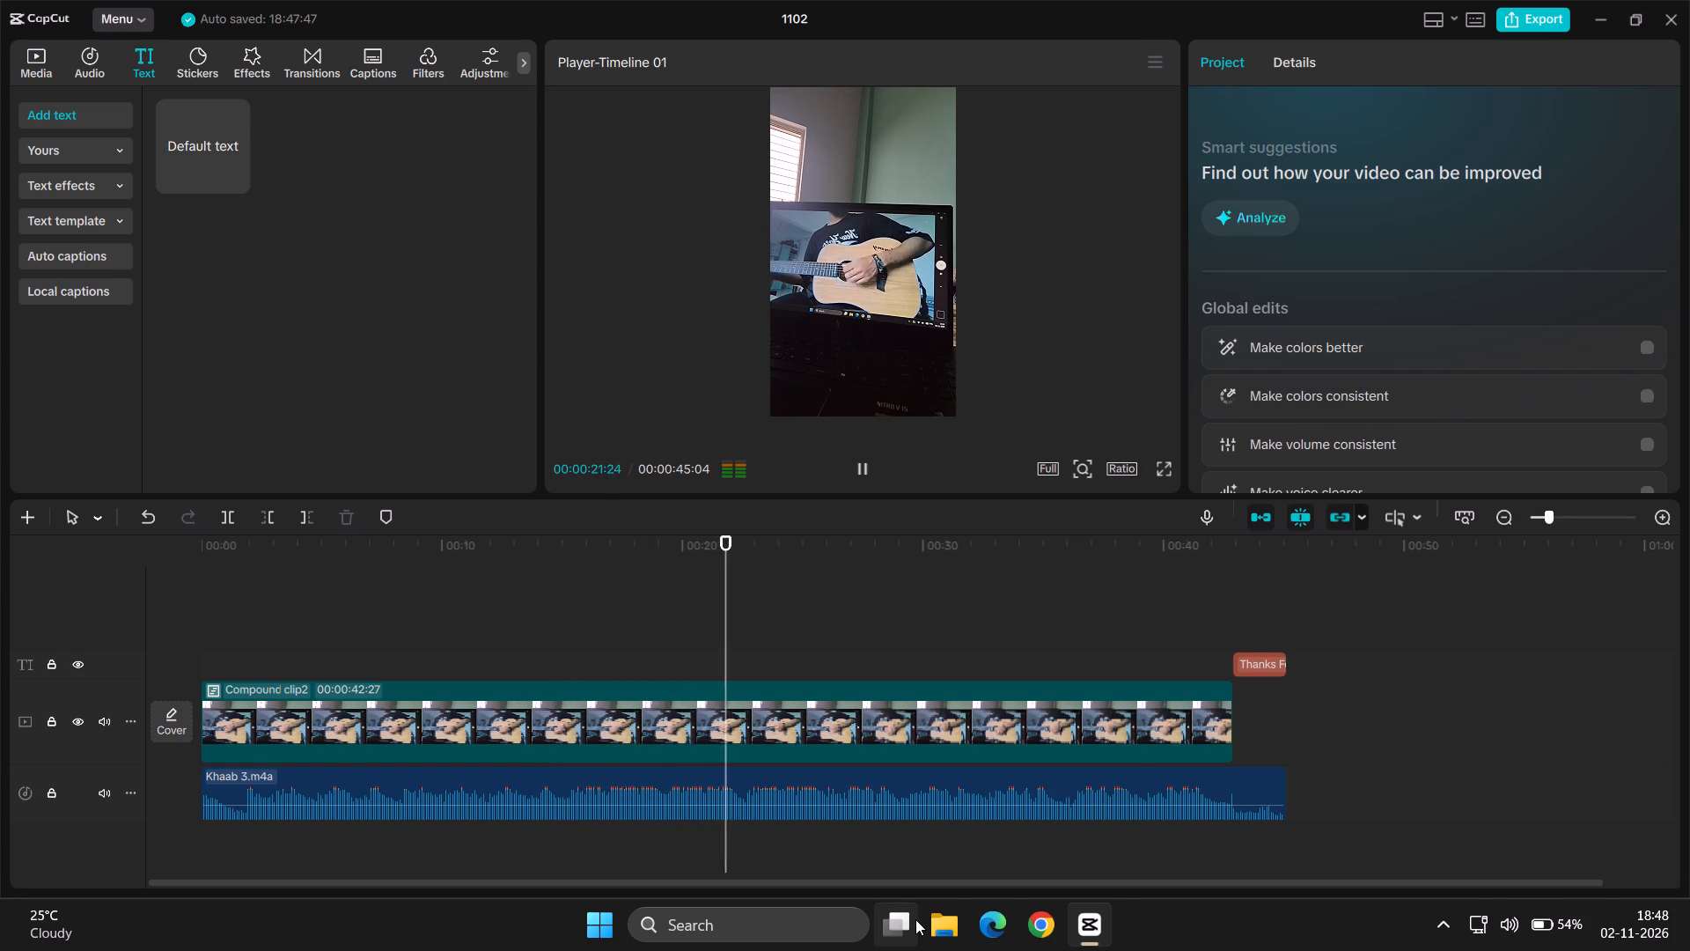
{"action": "key", "text": "space"}
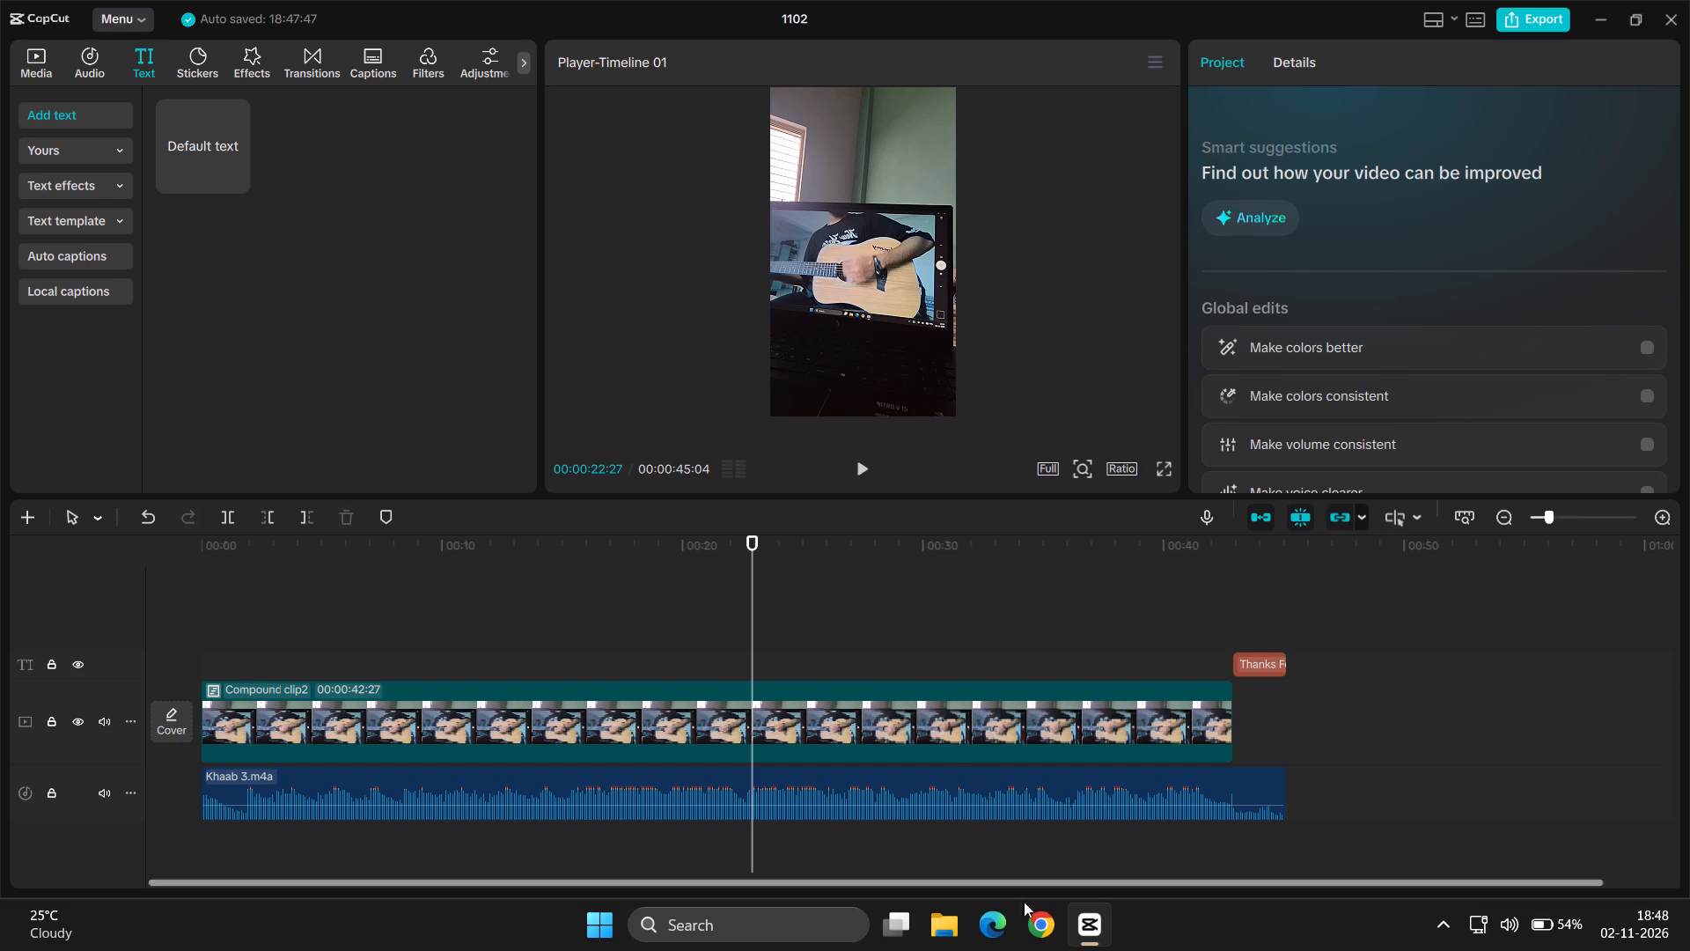
Switch to Chrome and search Google for "khaab lyrics with english traslation".
{"action": "left_click", "coordinate": [1049, 950]}
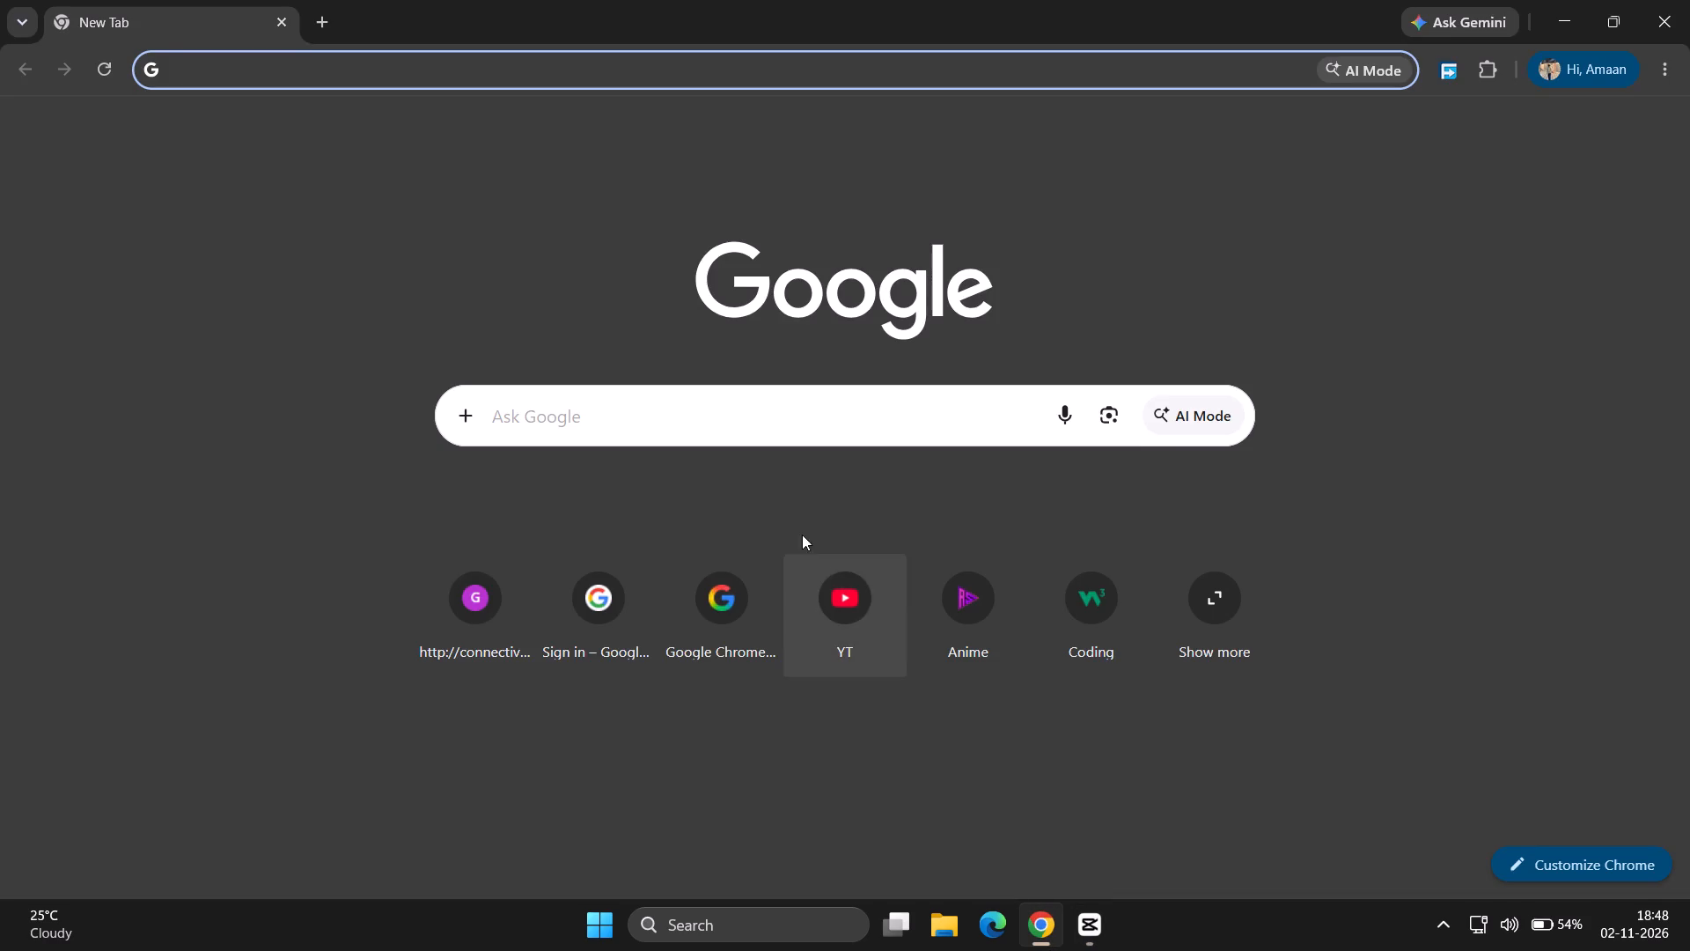
{"action": "left_click", "coordinate": [784, 436]}
{"action": "type", "text": "khaab lyrics with english trasla"}
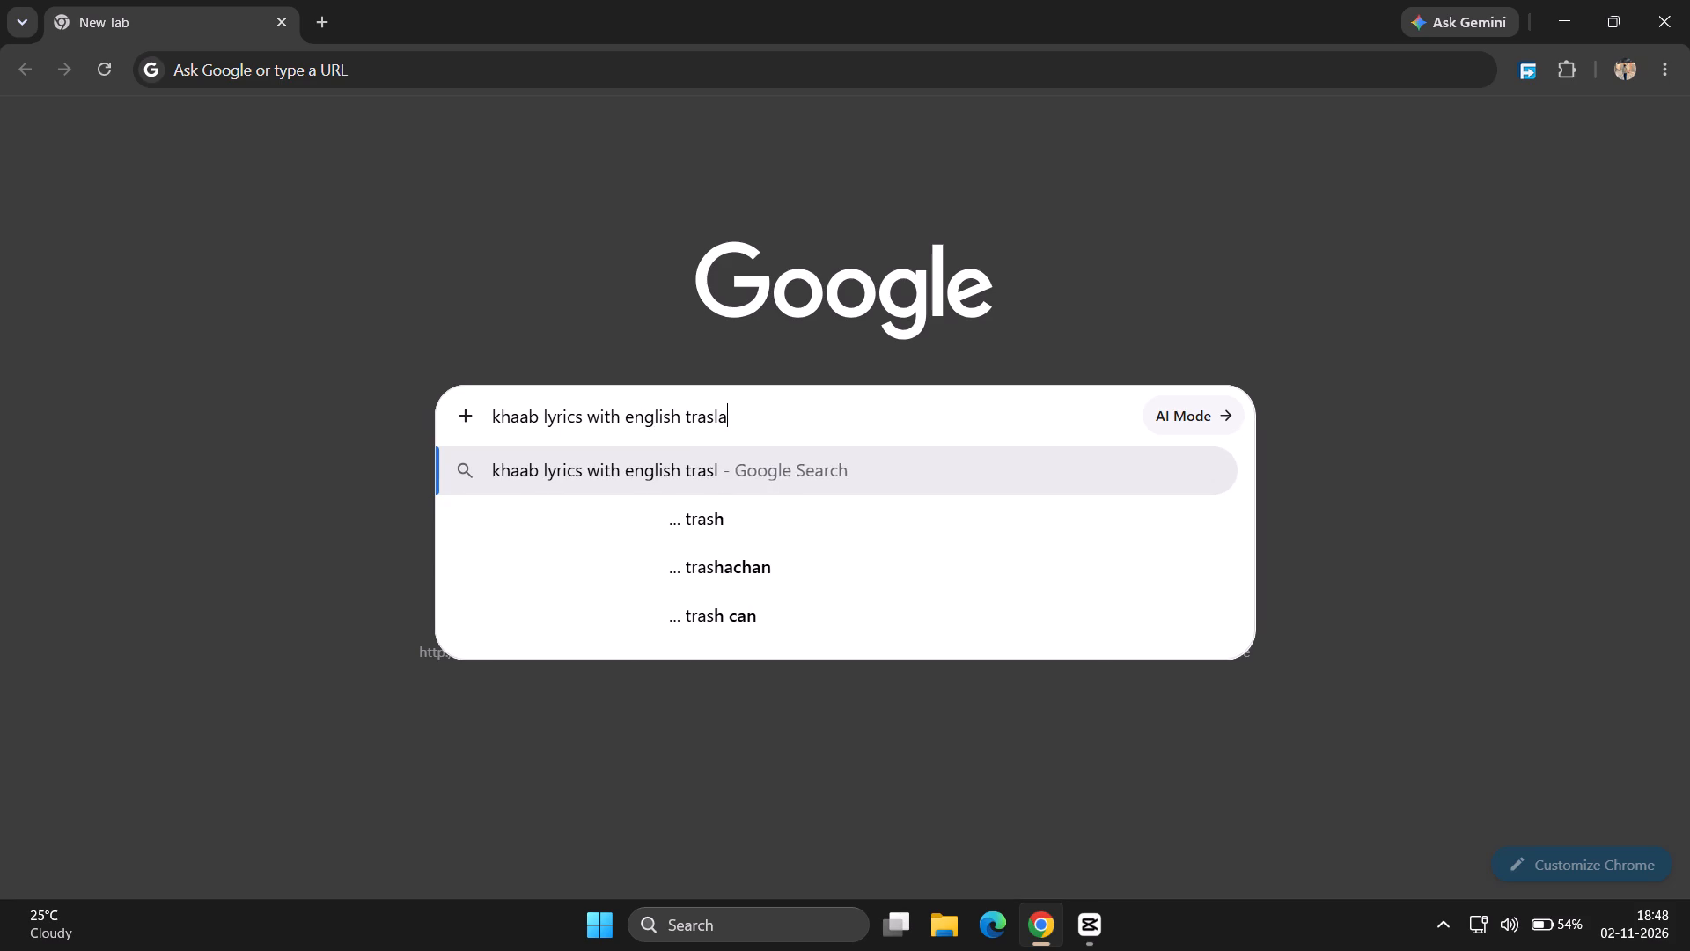
{"action": "type", "text": "tion"}
{"action": "key", "text": "Return"}
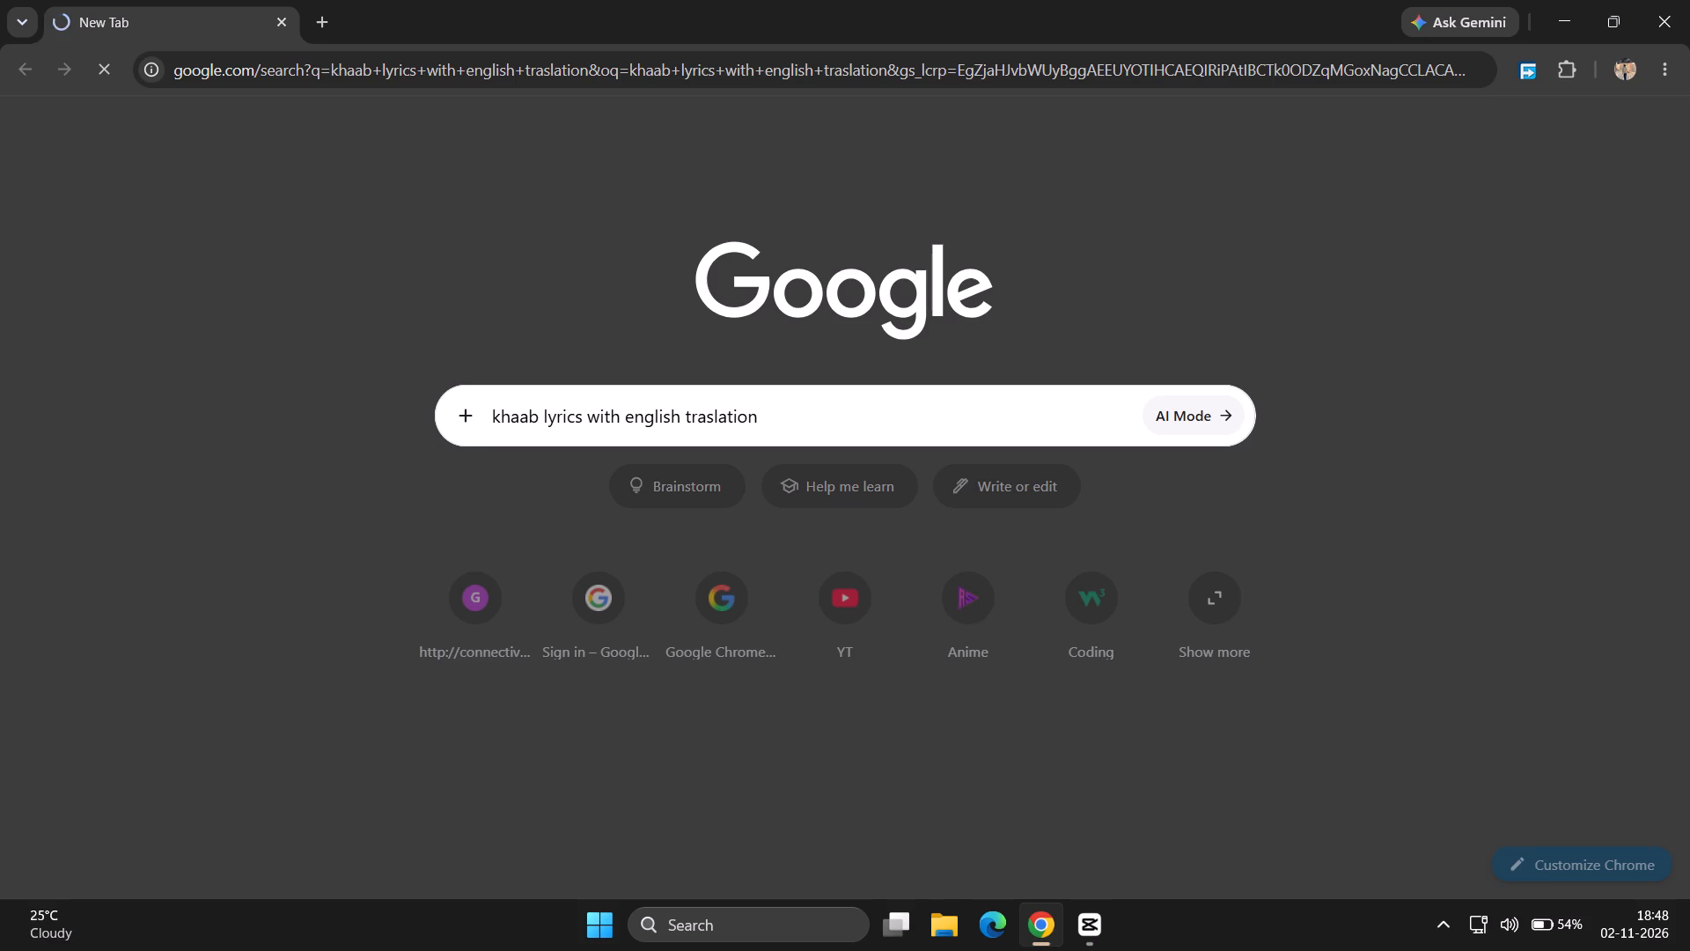
{"action": "left_click", "coordinate": [1453, 923]}
{"action": "left_click", "coordinate": [1453, 923]}
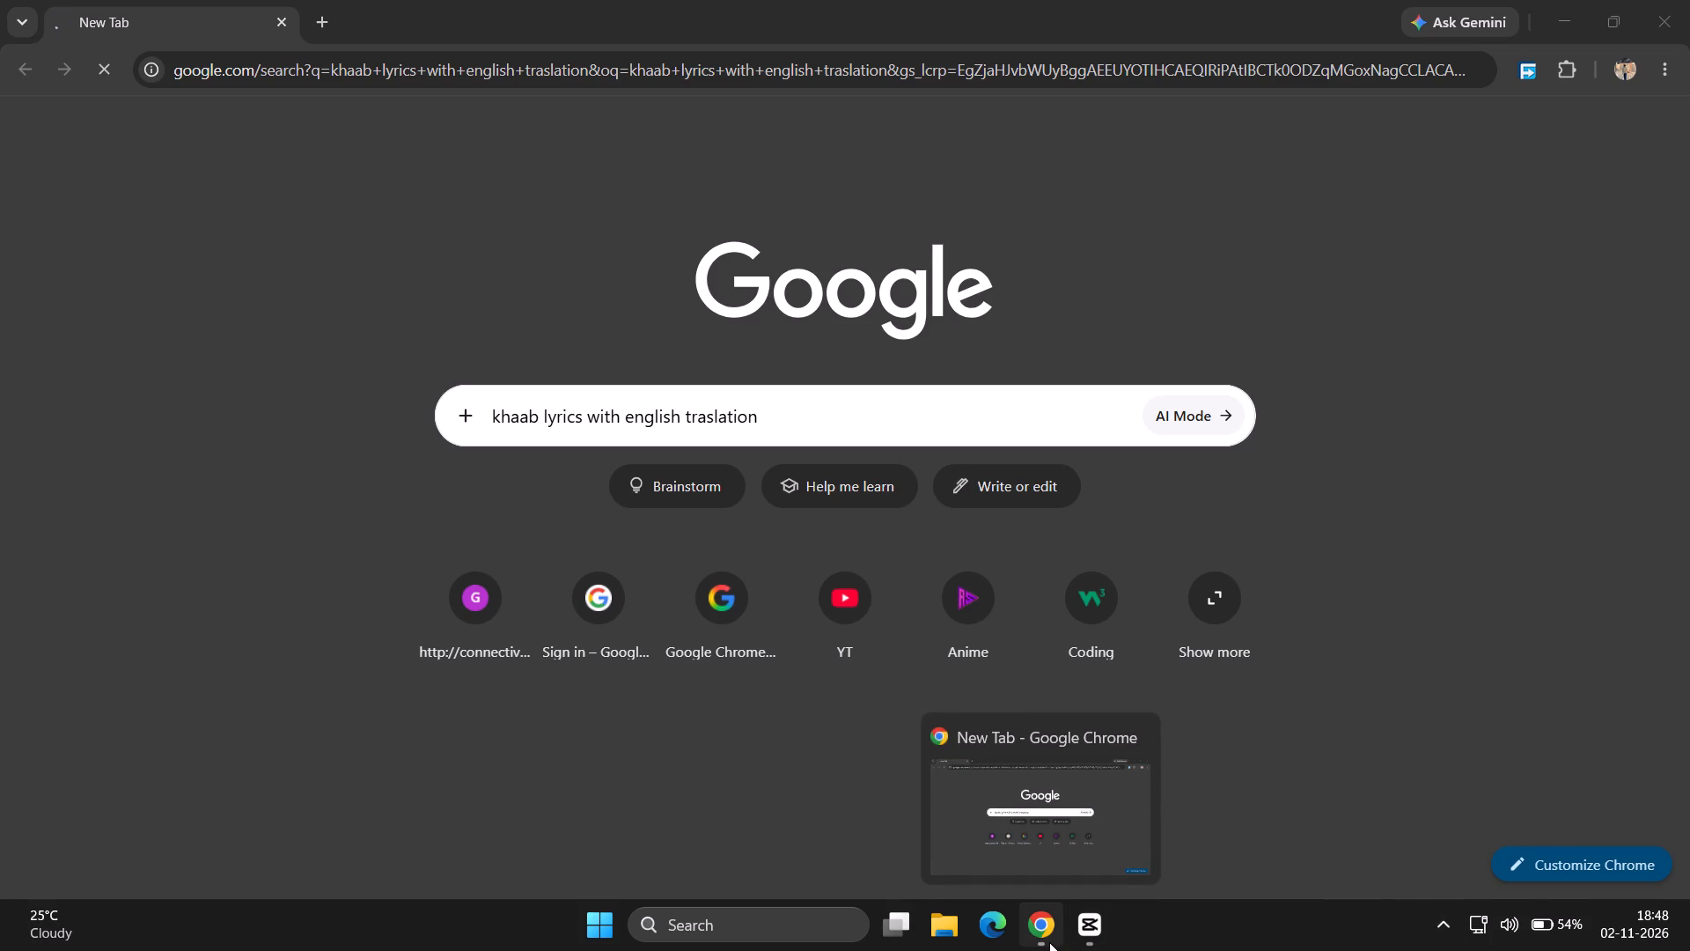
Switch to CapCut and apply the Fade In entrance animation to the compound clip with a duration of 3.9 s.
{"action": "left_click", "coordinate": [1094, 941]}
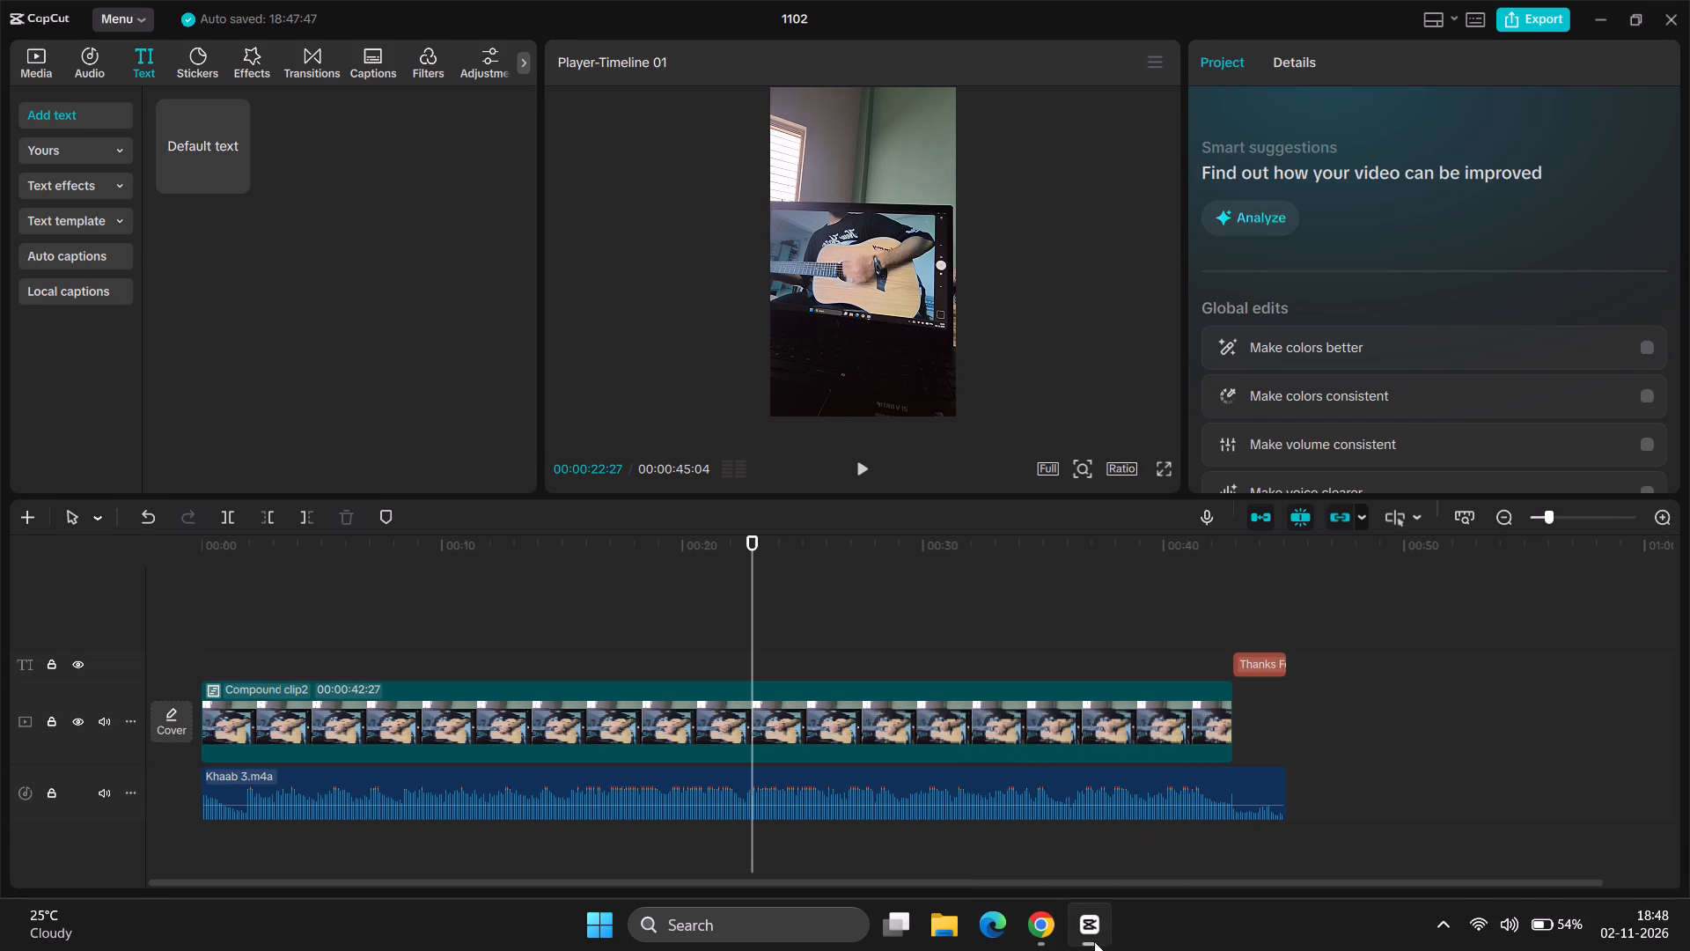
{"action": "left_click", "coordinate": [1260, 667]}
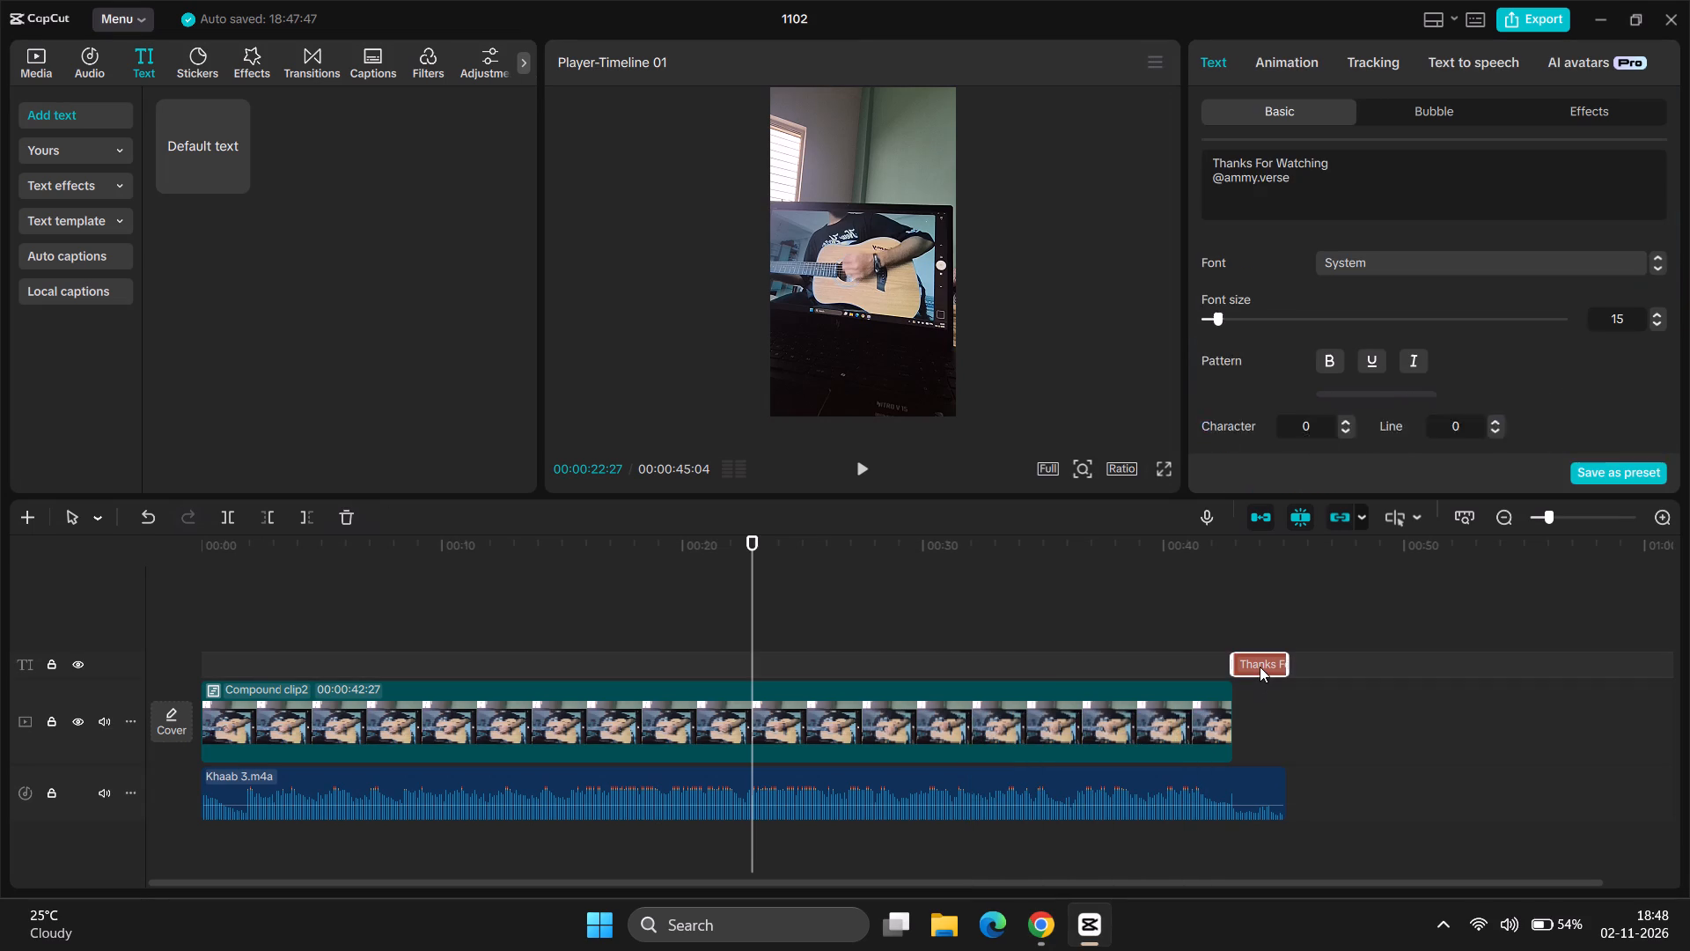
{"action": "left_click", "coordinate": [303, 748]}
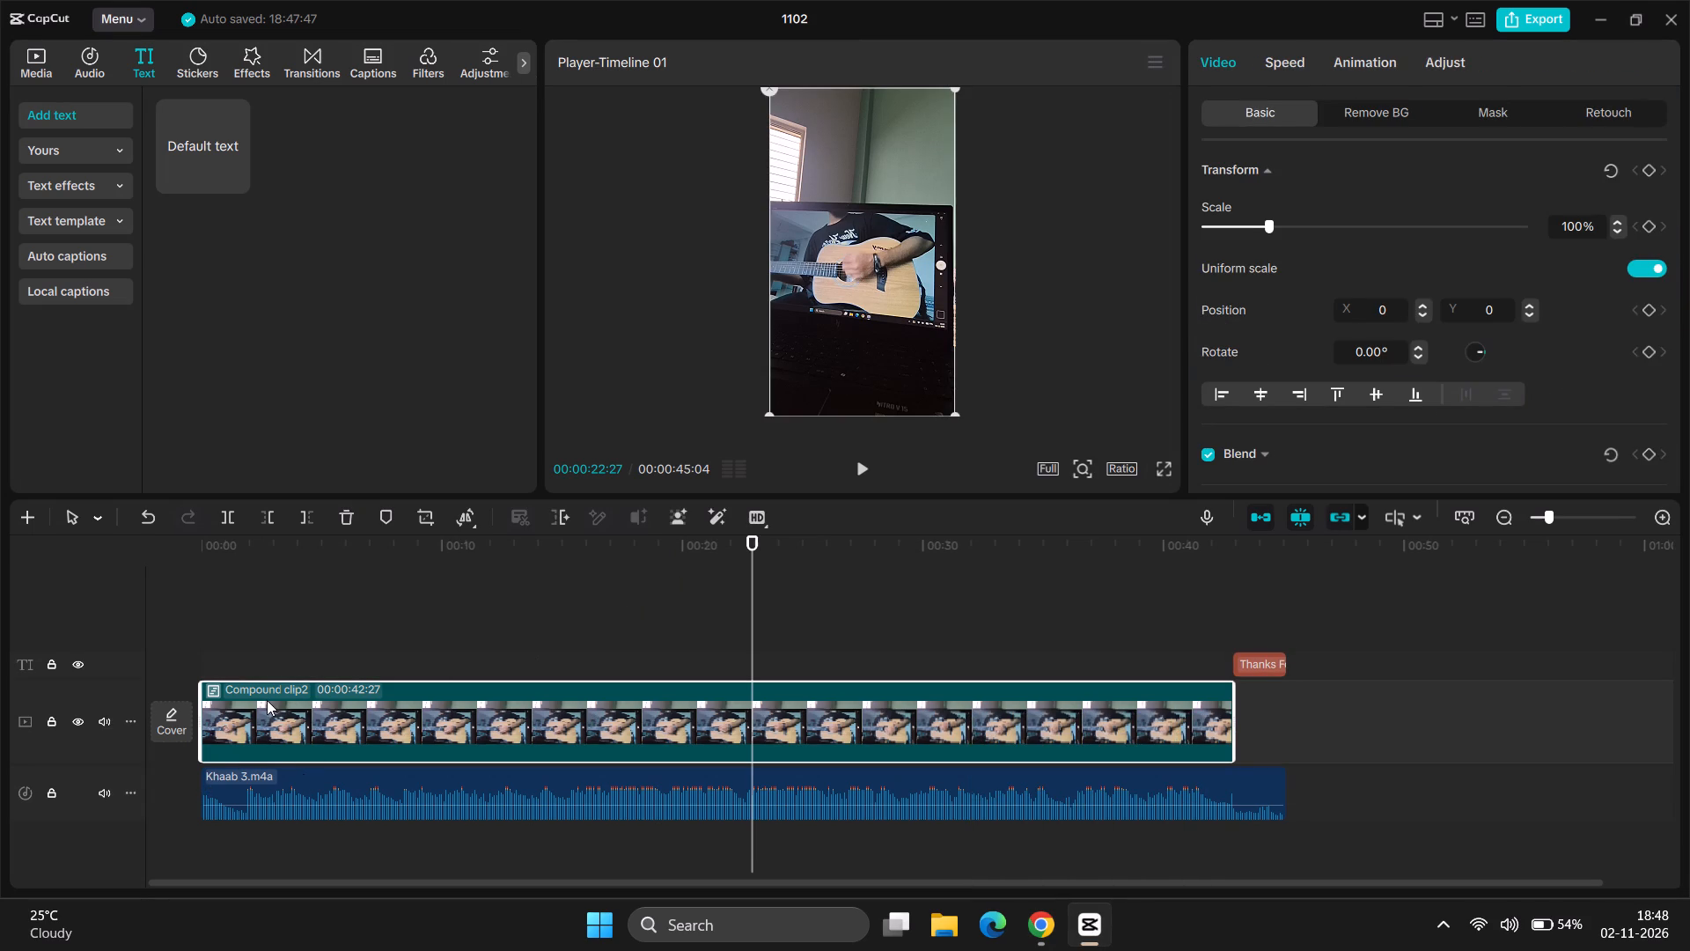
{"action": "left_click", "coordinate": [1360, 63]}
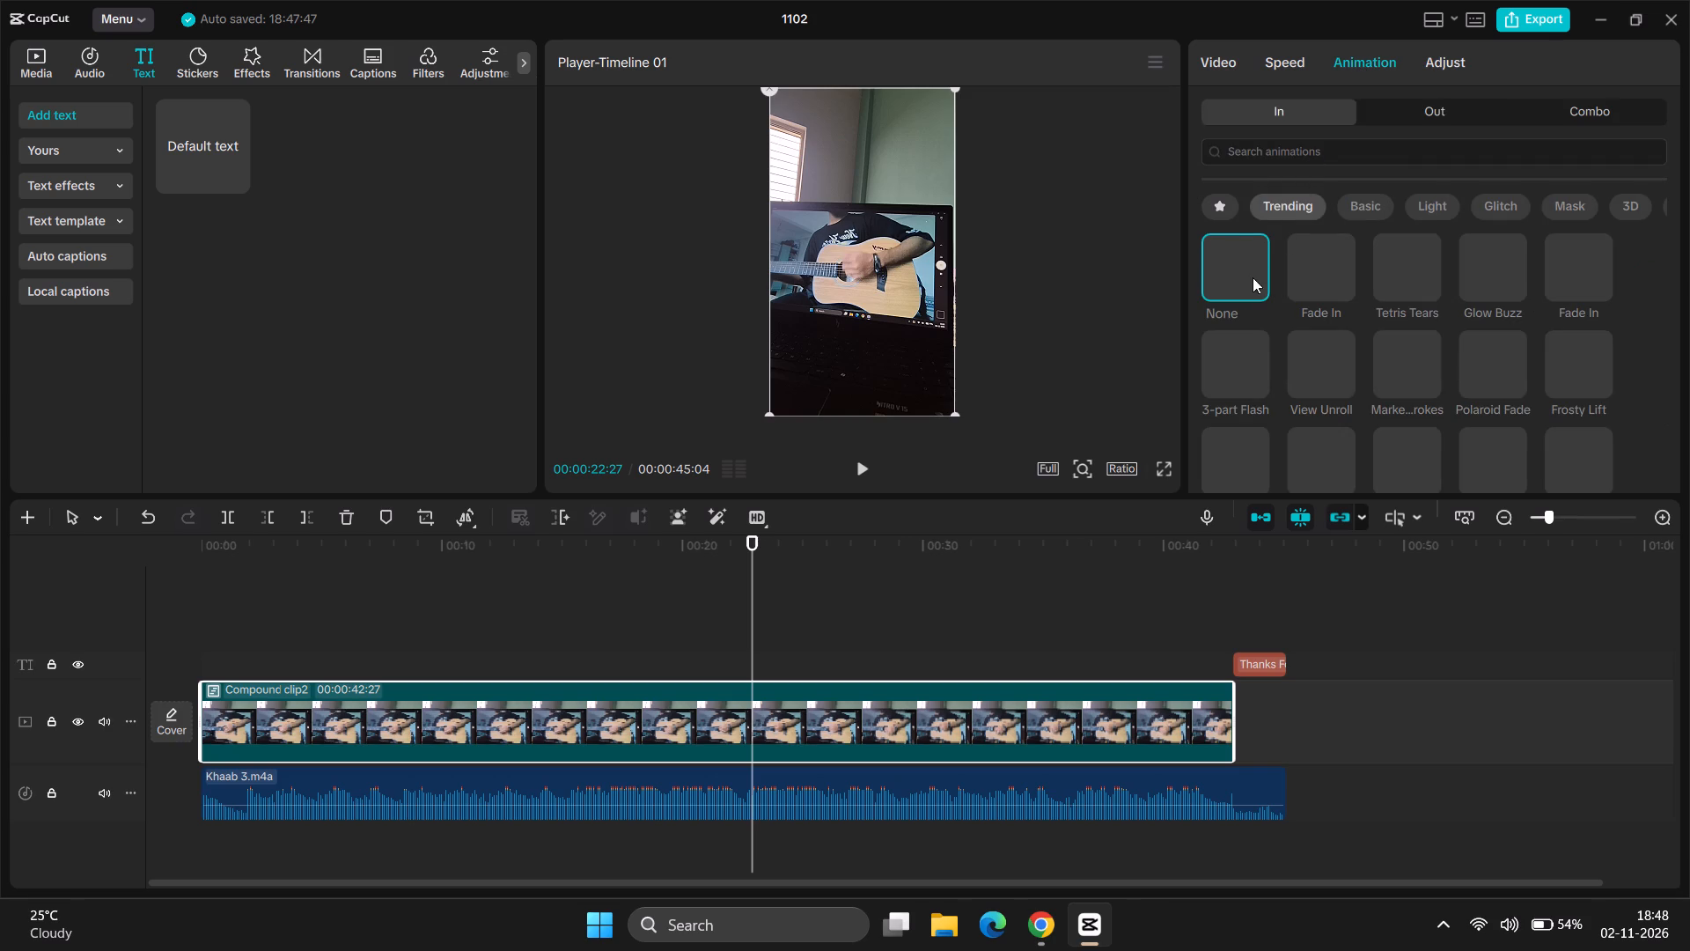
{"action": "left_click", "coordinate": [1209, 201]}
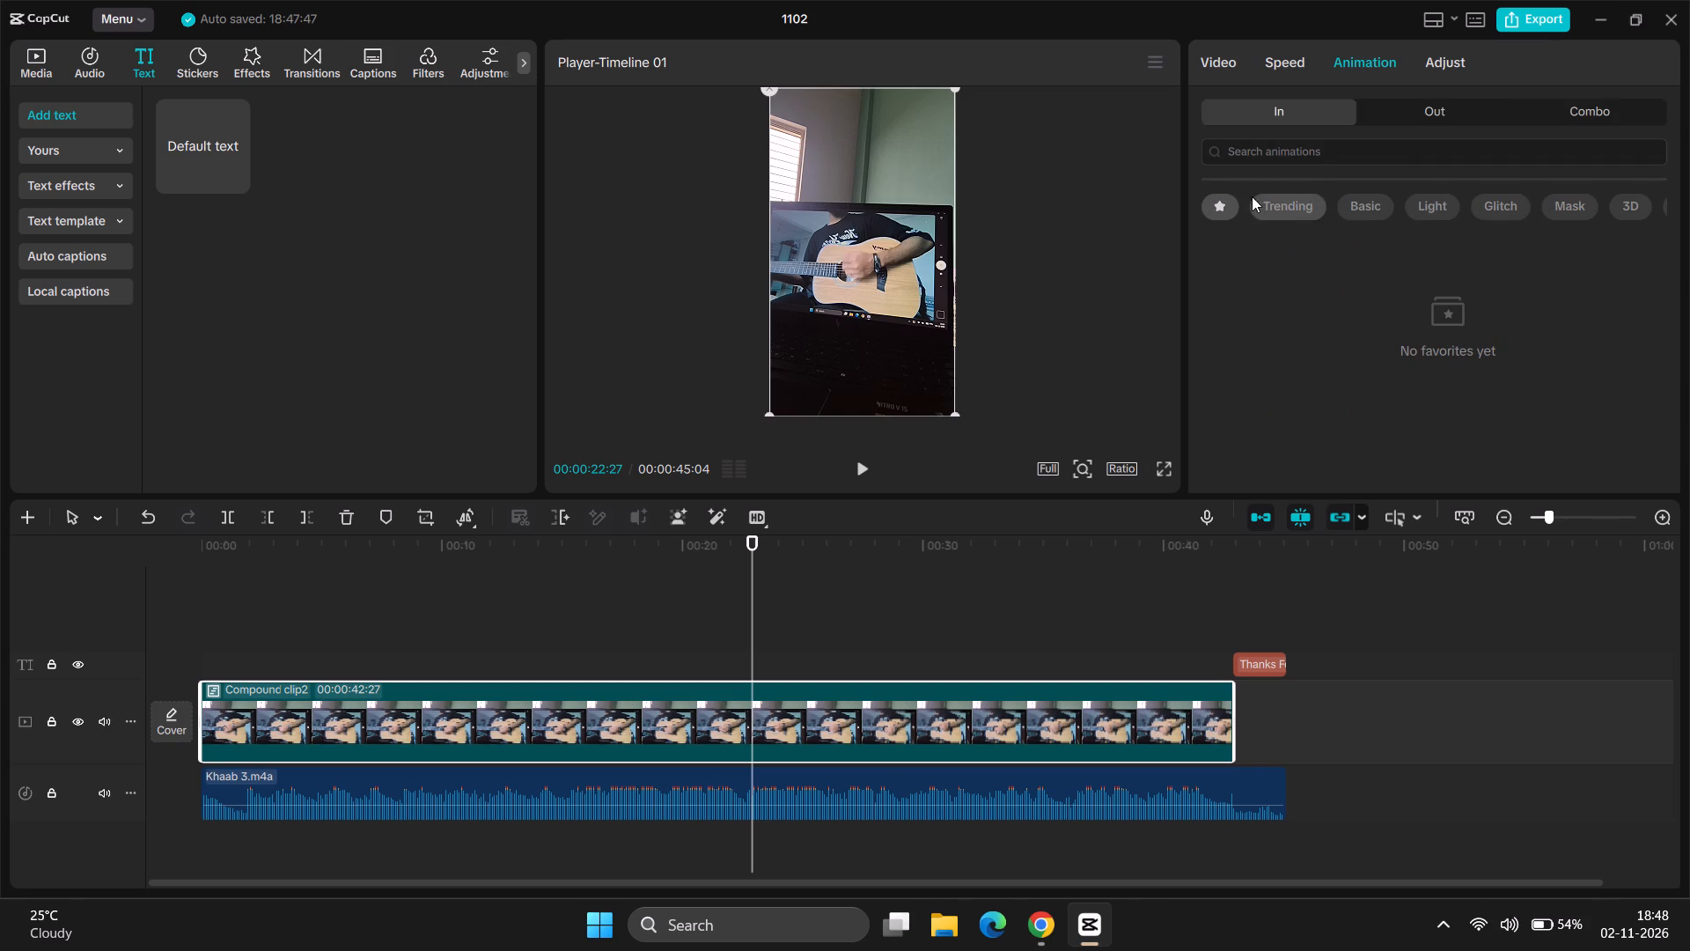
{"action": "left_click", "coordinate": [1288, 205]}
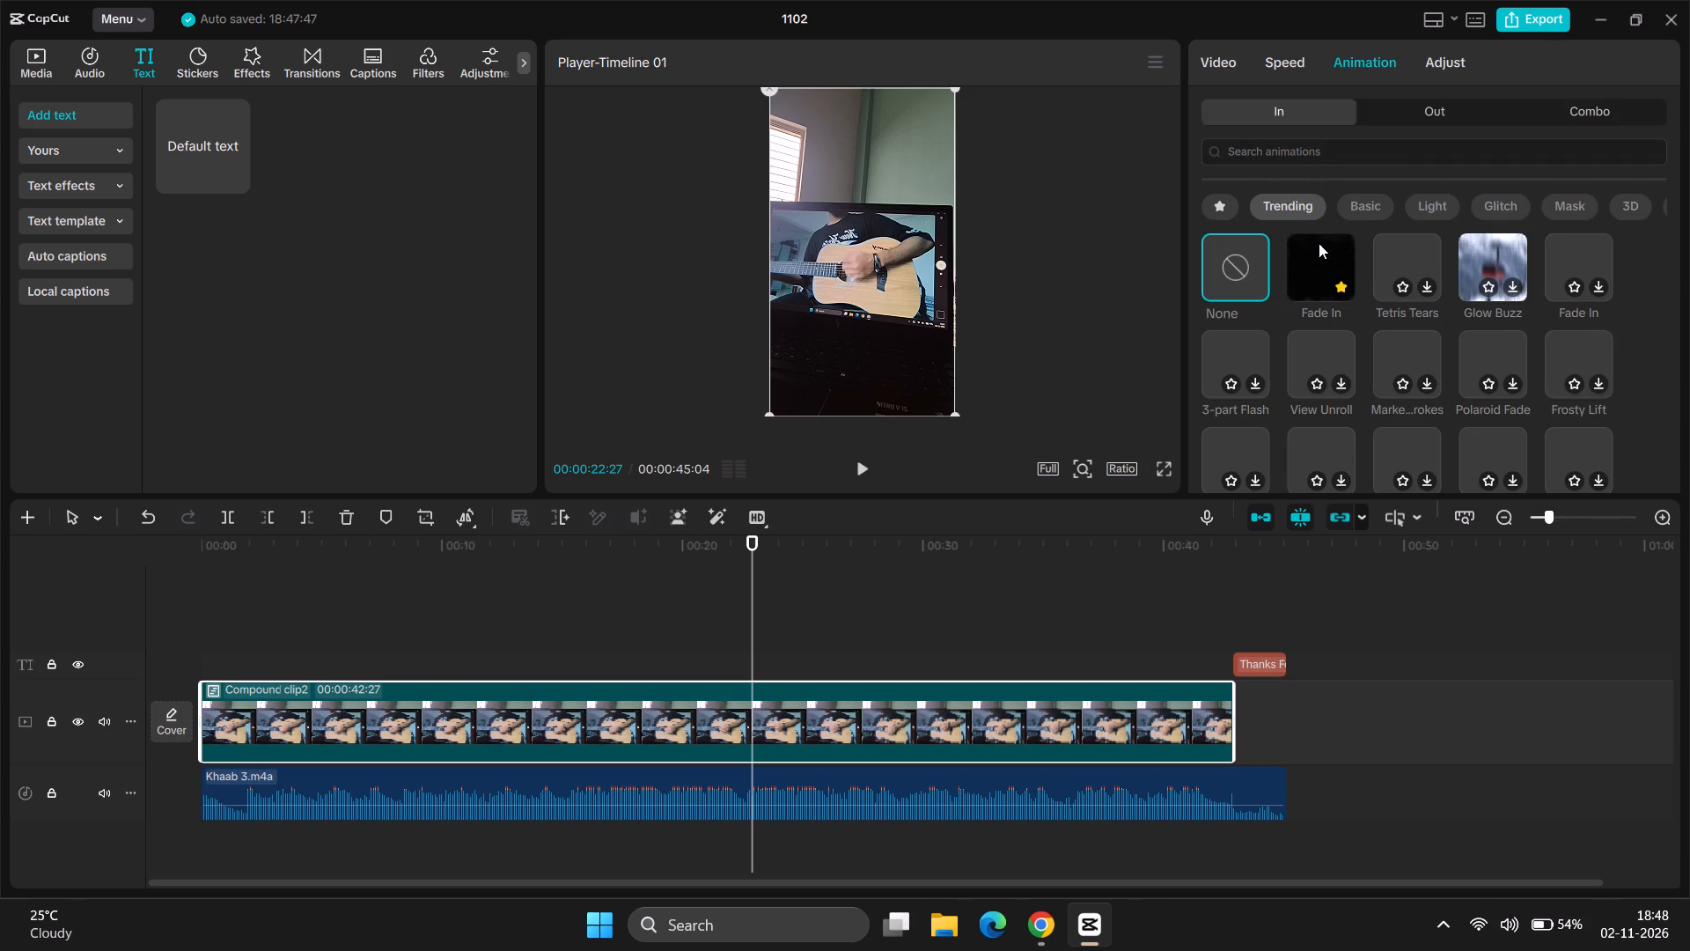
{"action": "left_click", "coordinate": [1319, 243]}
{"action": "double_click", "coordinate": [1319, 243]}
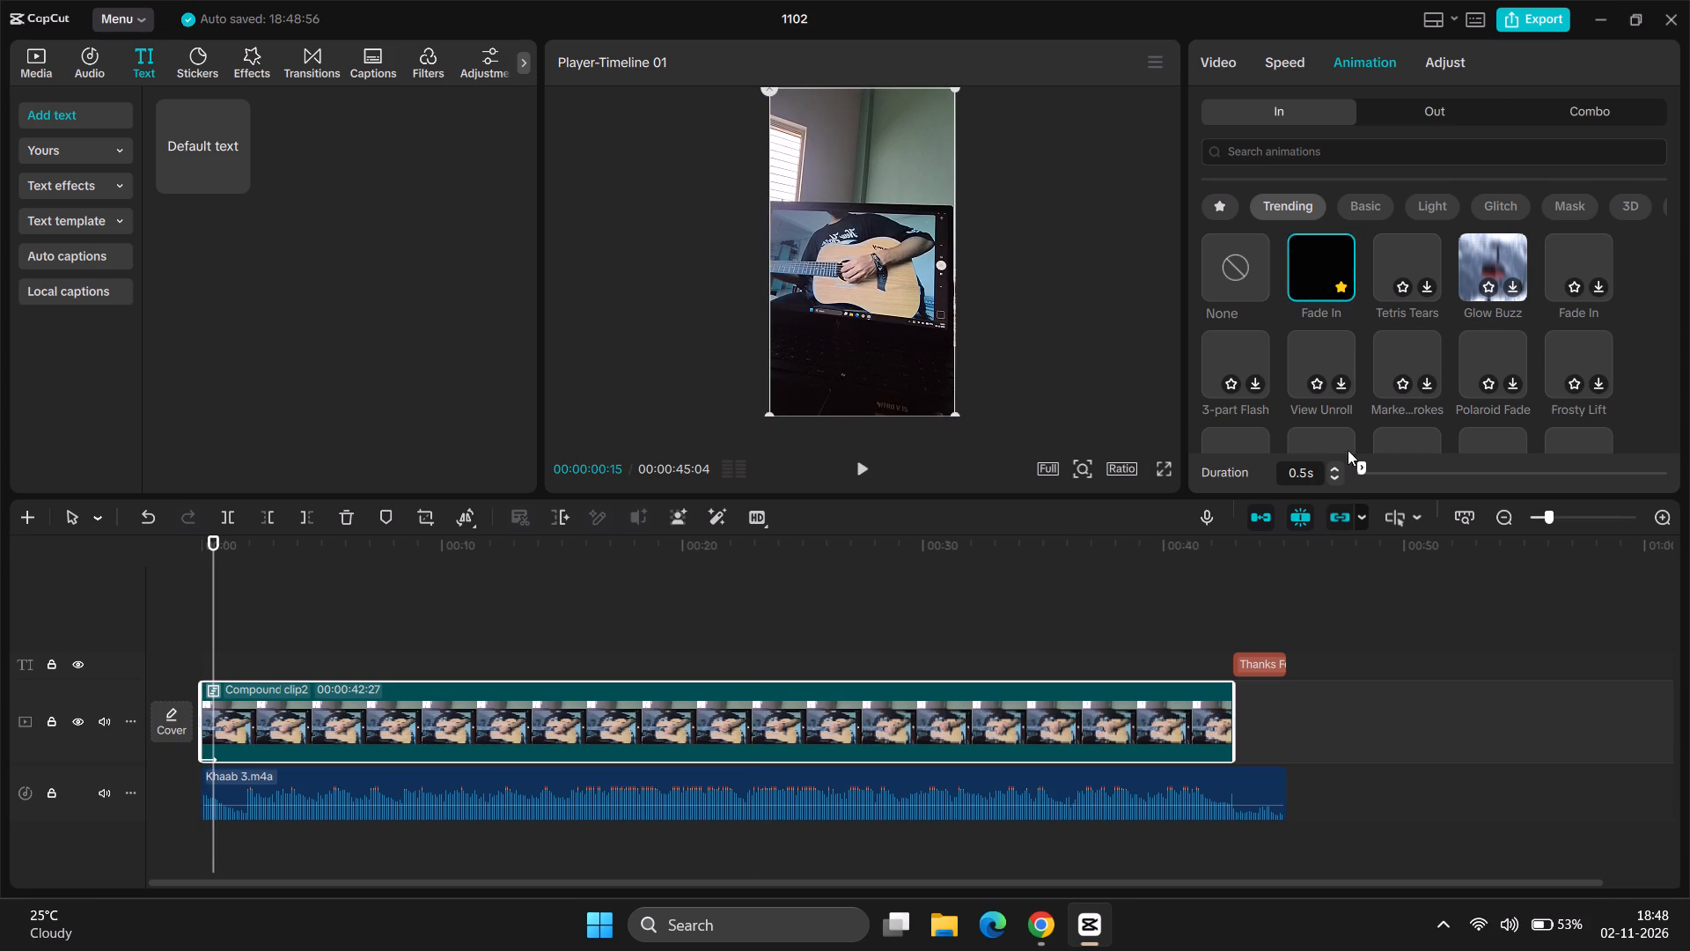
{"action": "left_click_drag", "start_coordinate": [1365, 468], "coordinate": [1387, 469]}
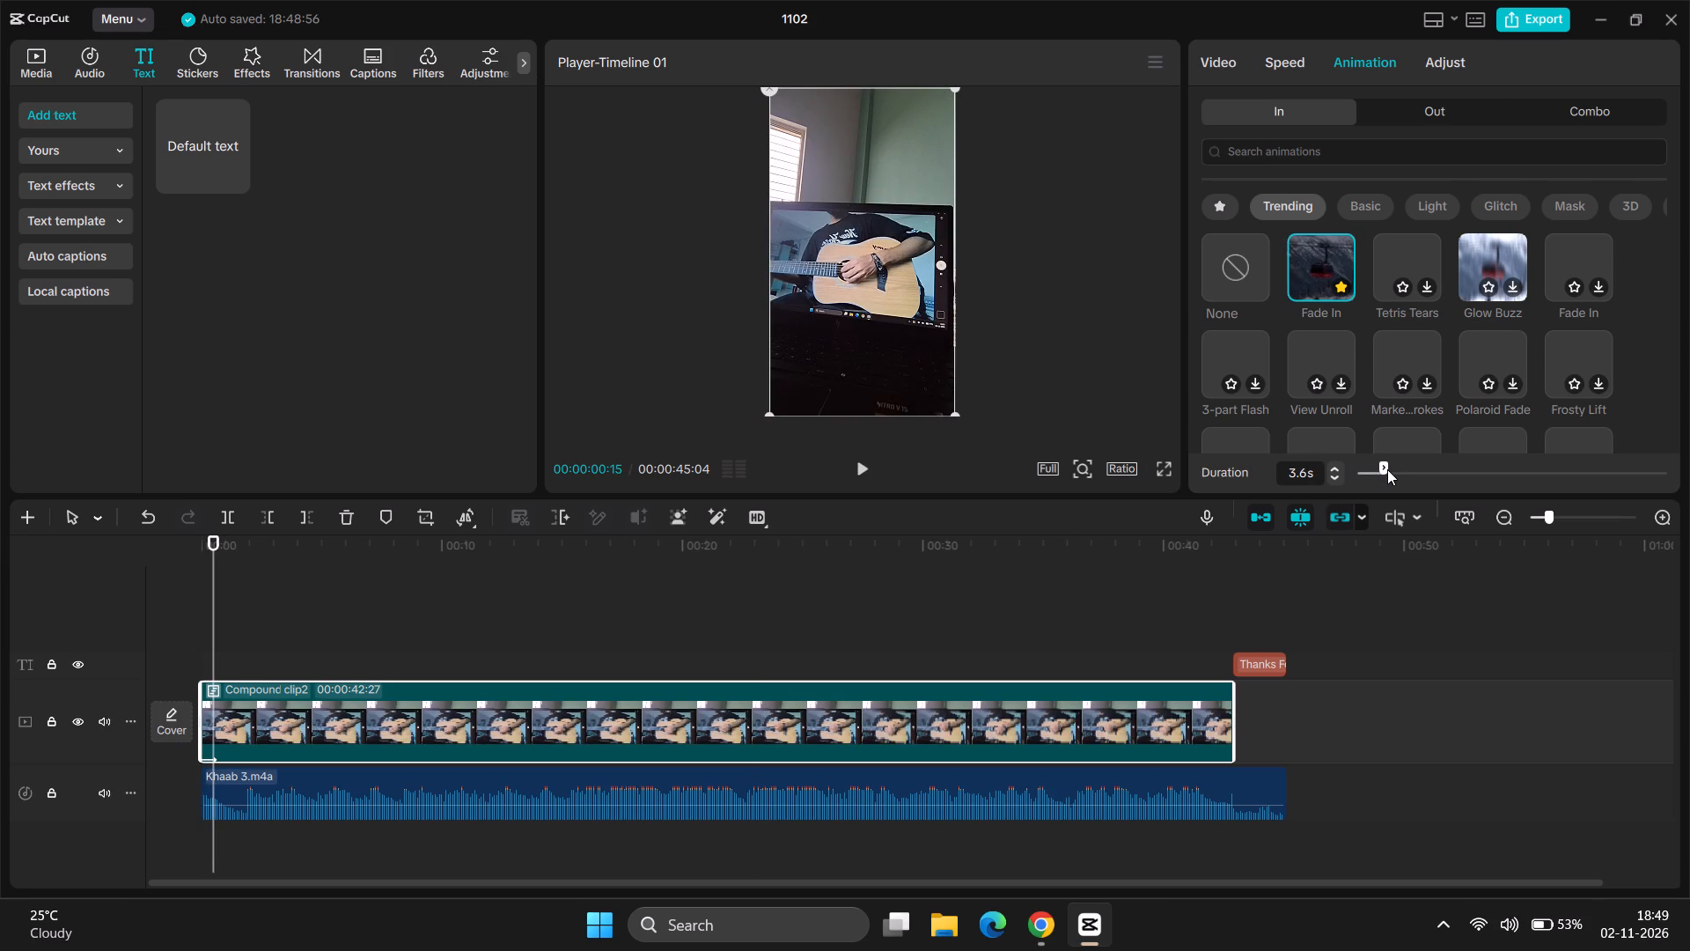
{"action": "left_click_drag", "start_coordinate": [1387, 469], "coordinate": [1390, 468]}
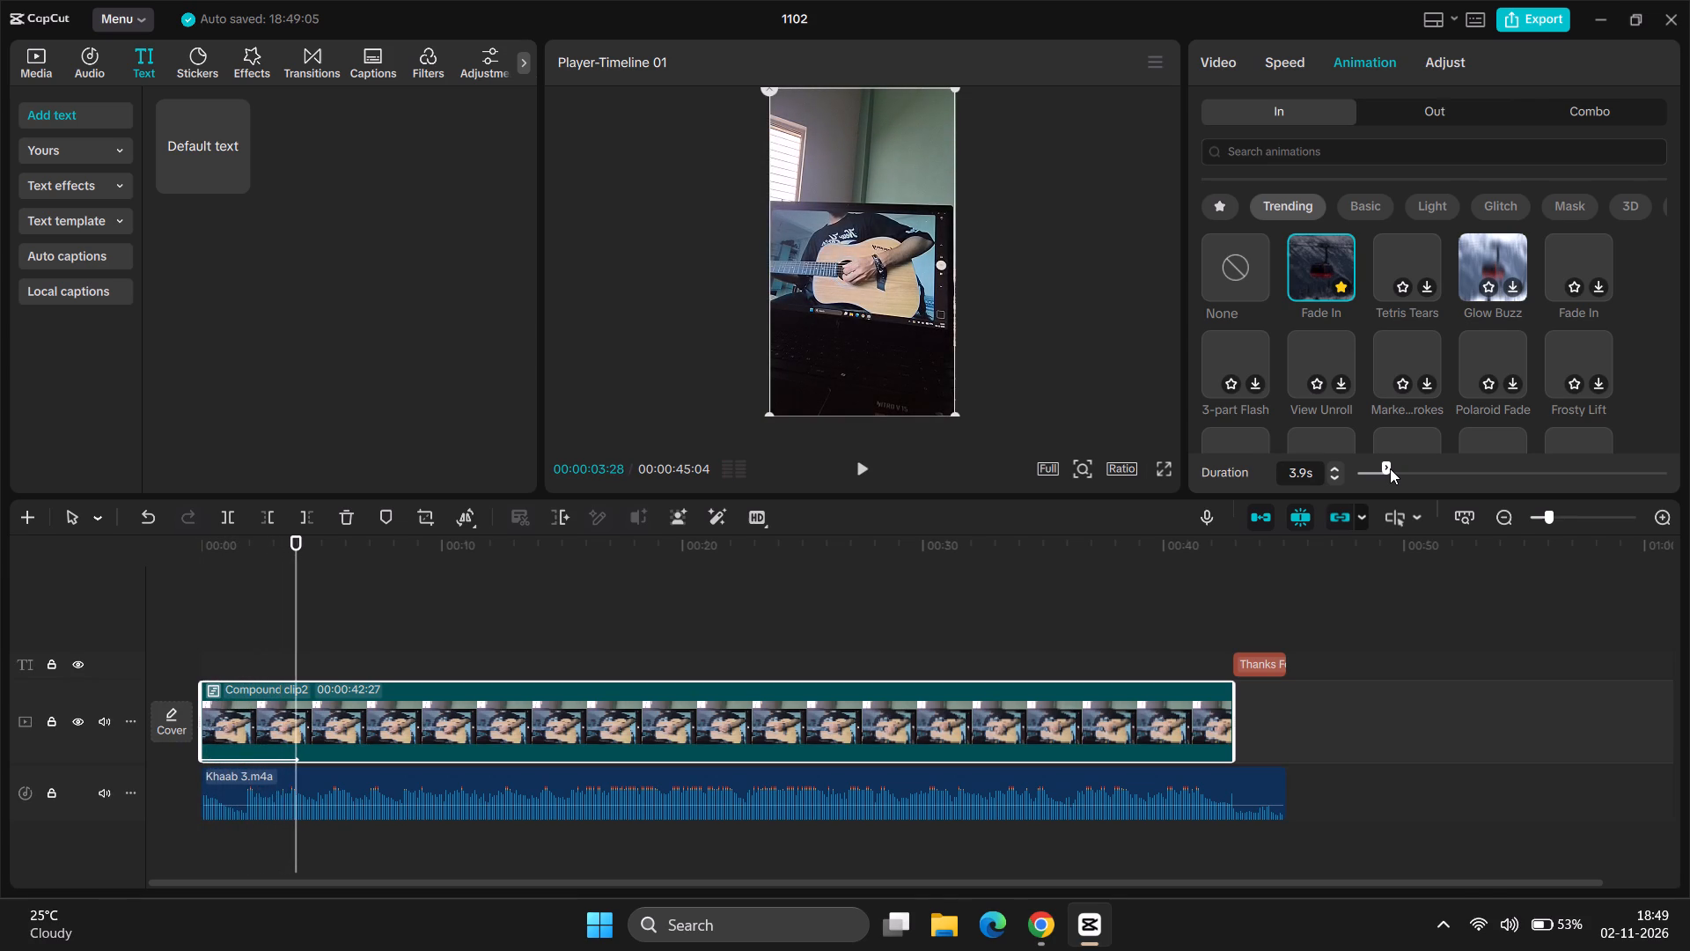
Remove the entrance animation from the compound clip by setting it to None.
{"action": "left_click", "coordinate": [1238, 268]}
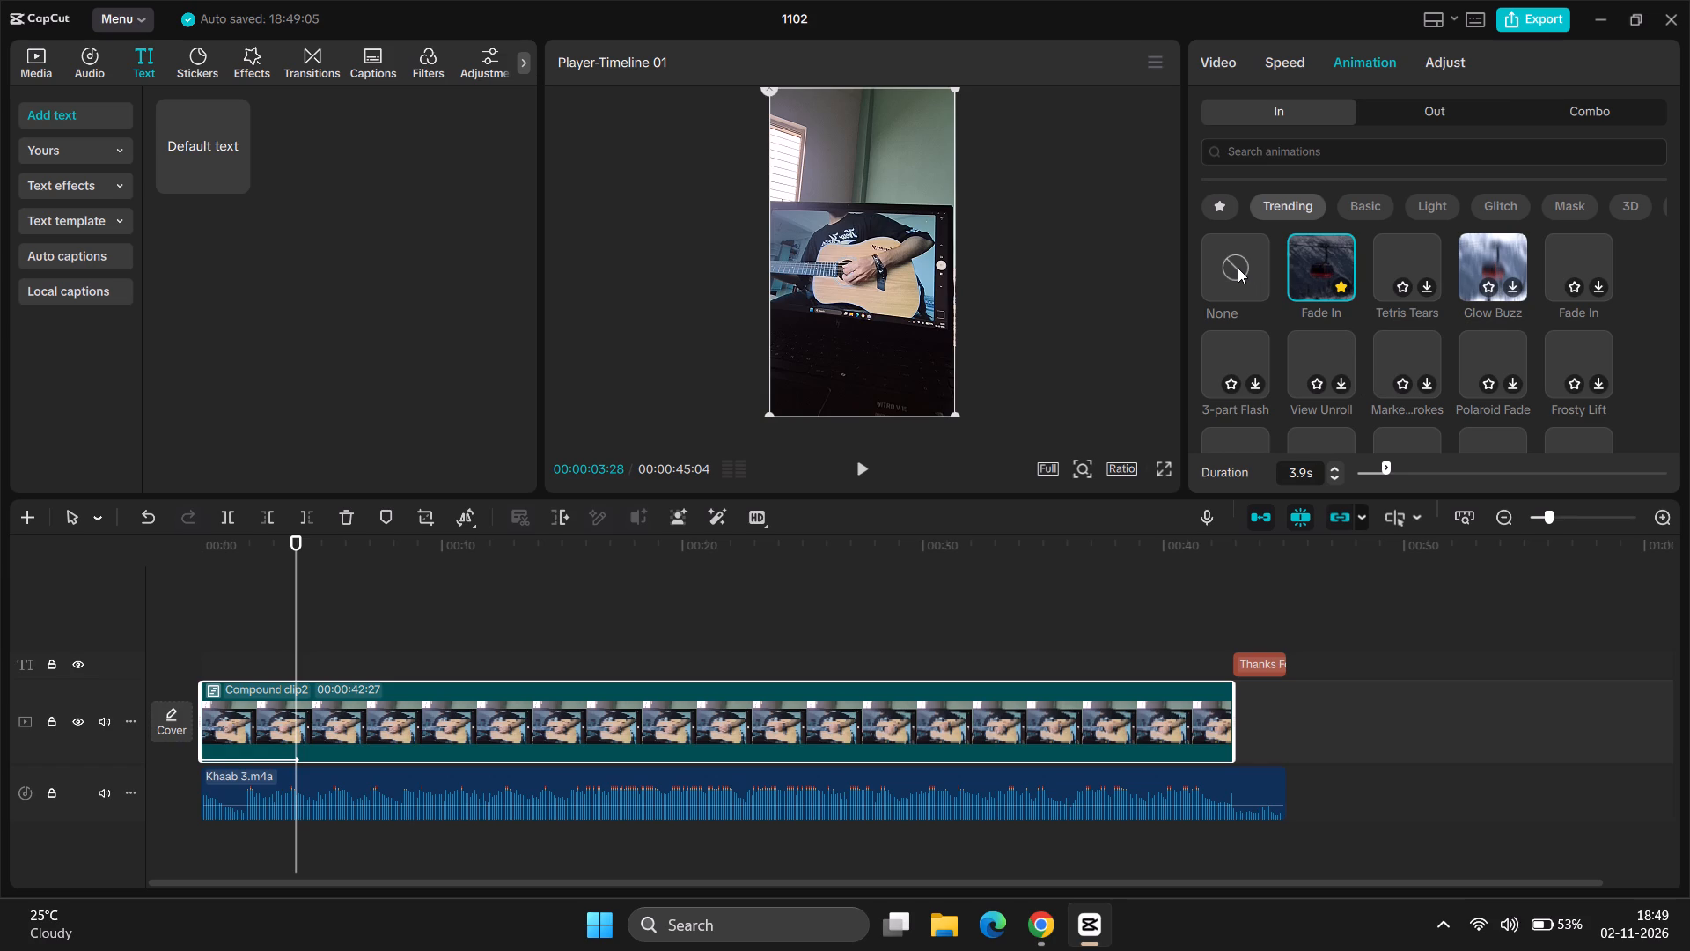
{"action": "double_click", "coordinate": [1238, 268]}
Return the playhead to the start of the timeline and play the opening seconds of the video.
{"action": "left_click", "coordinate": [579, 586]}
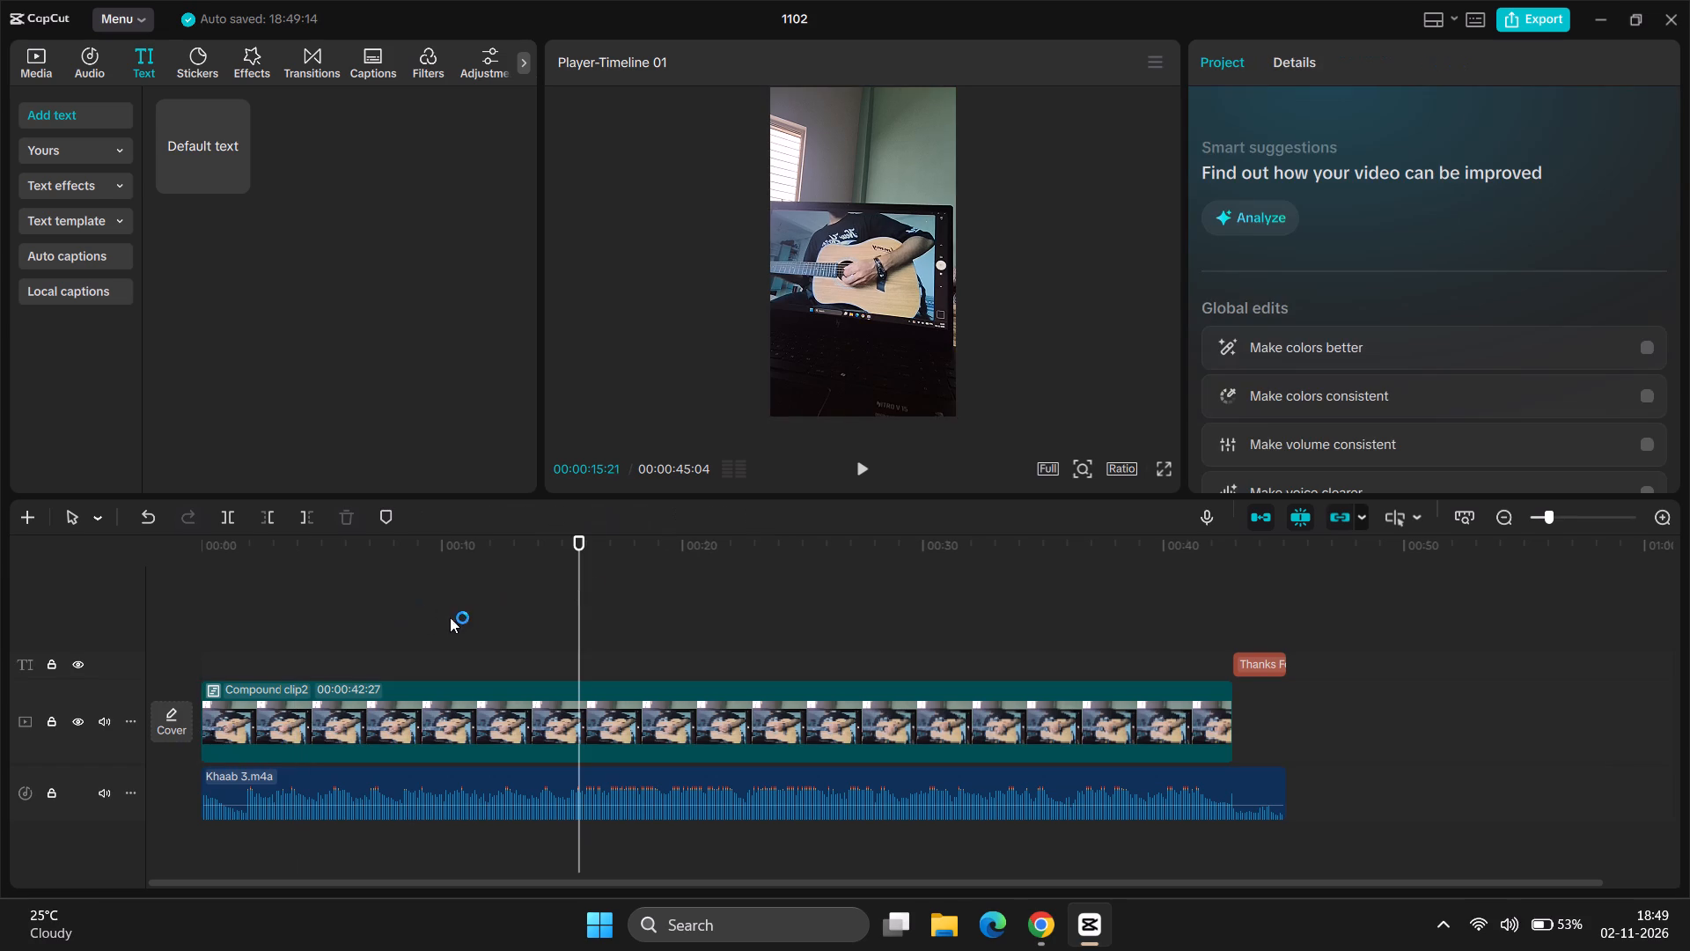
{"action": "left_click", "coordinate": [311, 599]}
{"action": "left_click_drag", "start_coordinate": [311, 599], "coordinate": [151, 616]}
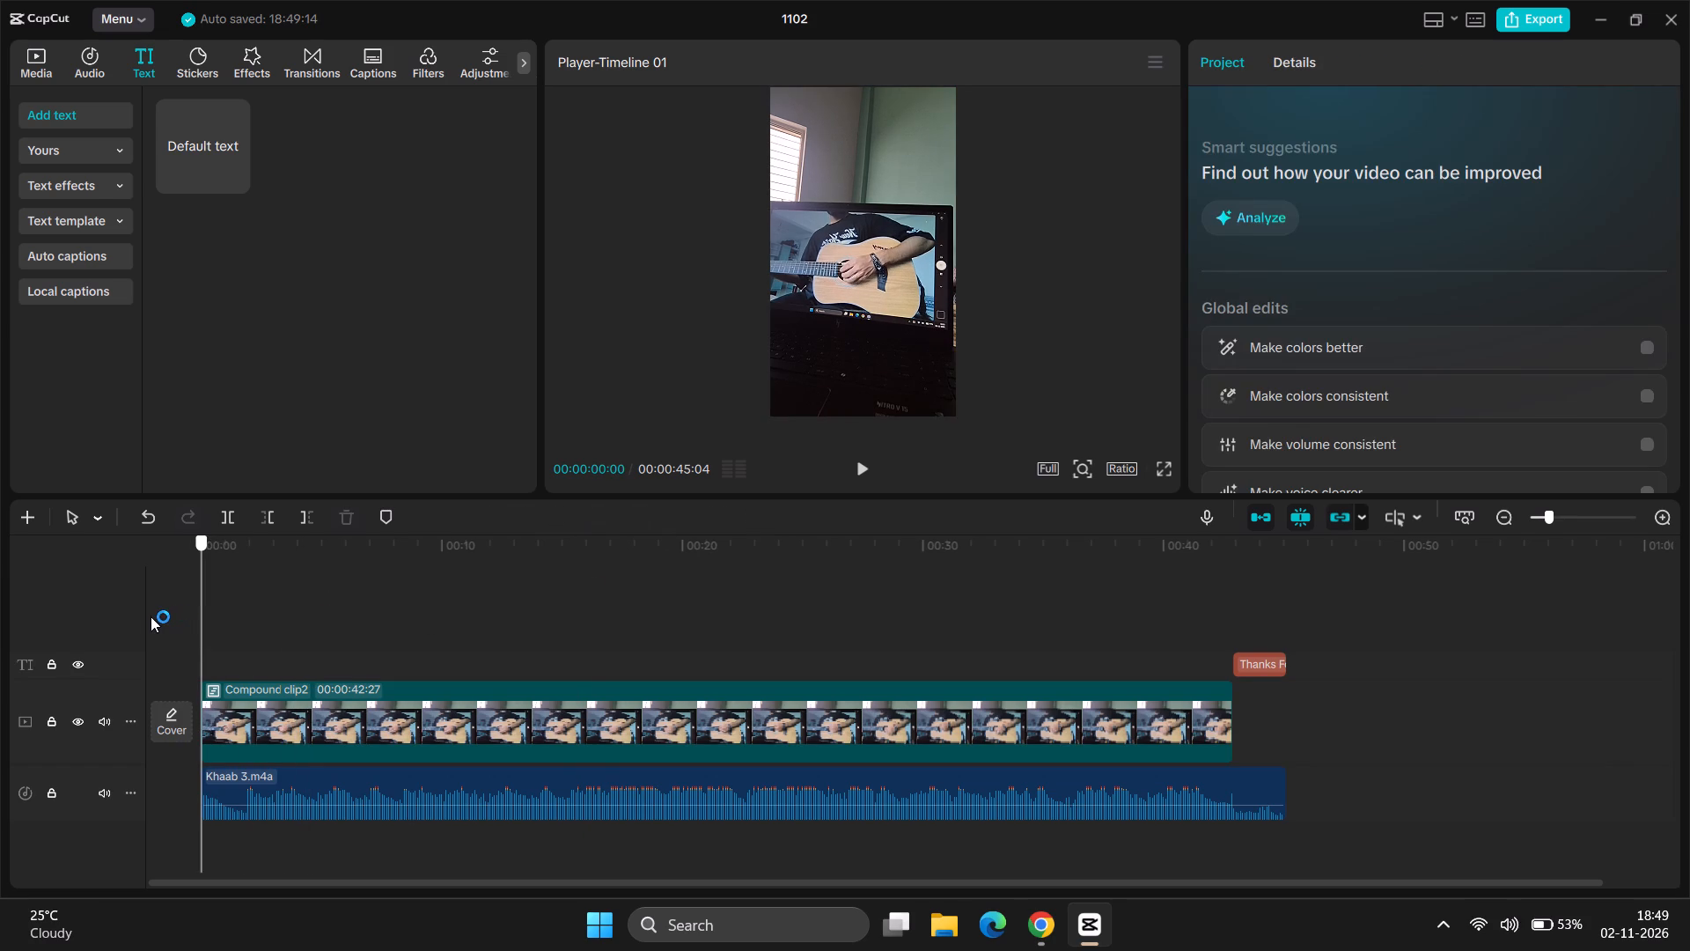
{"action": "left_click_drag", "start_coordinate": [151, 616], "coordinate": [136, 617]}
{"action": "key", "text": "space"}
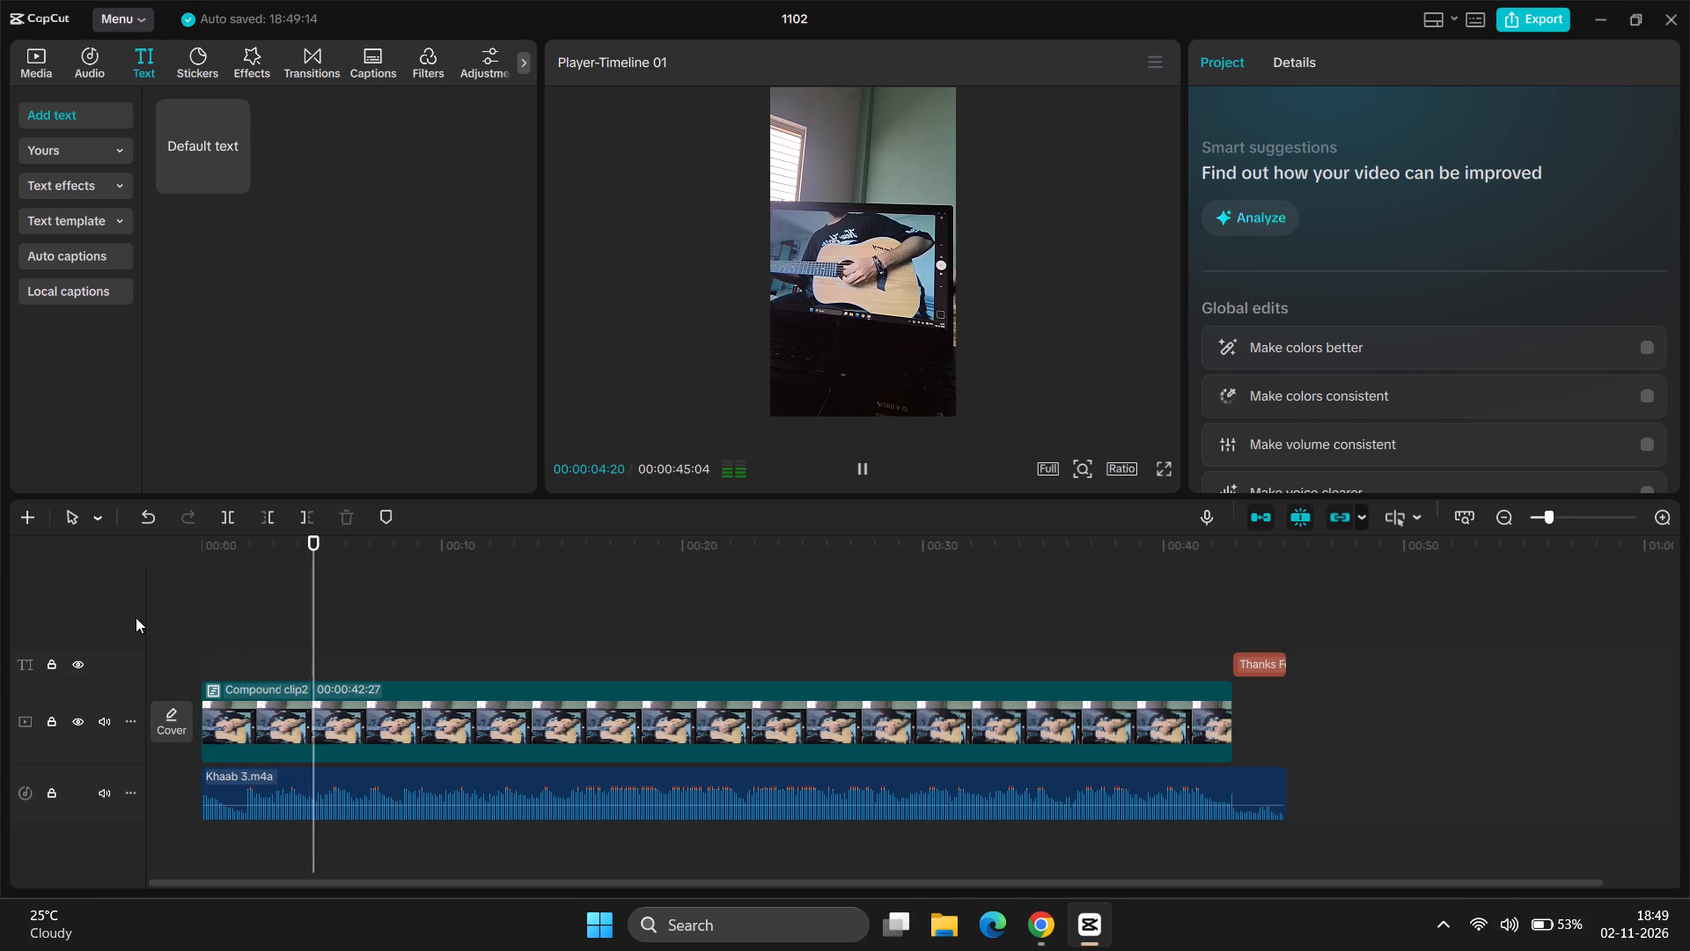
{"action": "key", "text": "space"}
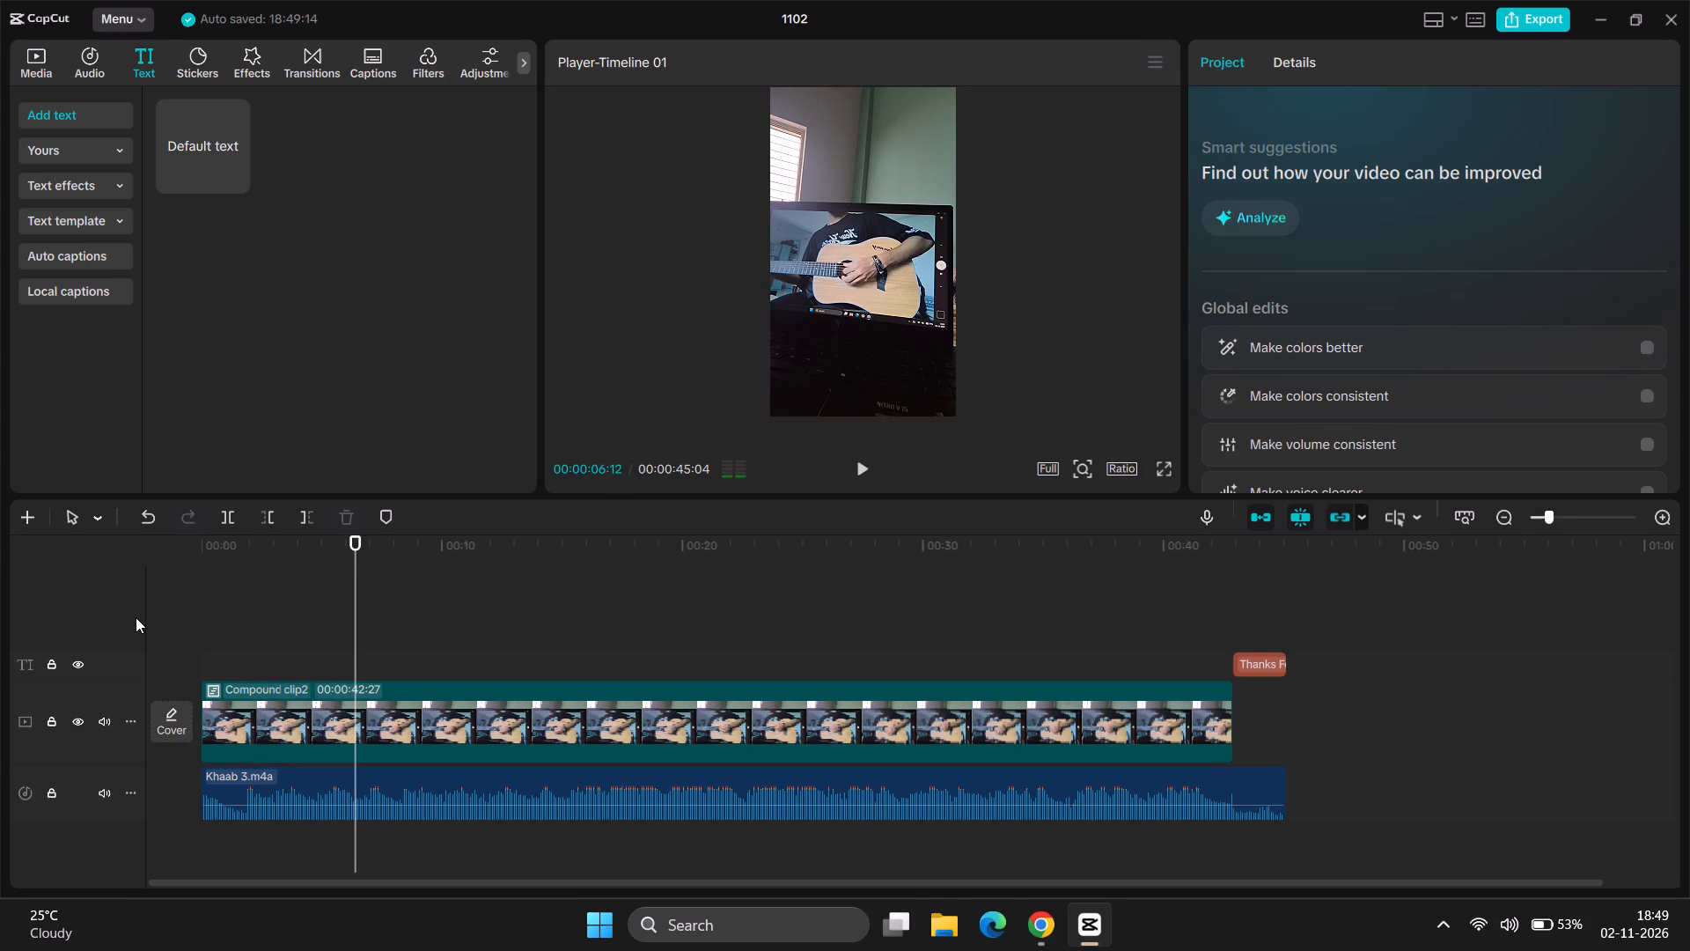
Switch to Chrome, look through the search results for the Khaab lyrics translation, and dismiss the translate popup.
{"action": "left_click", "coordinate": [1040, 950]}
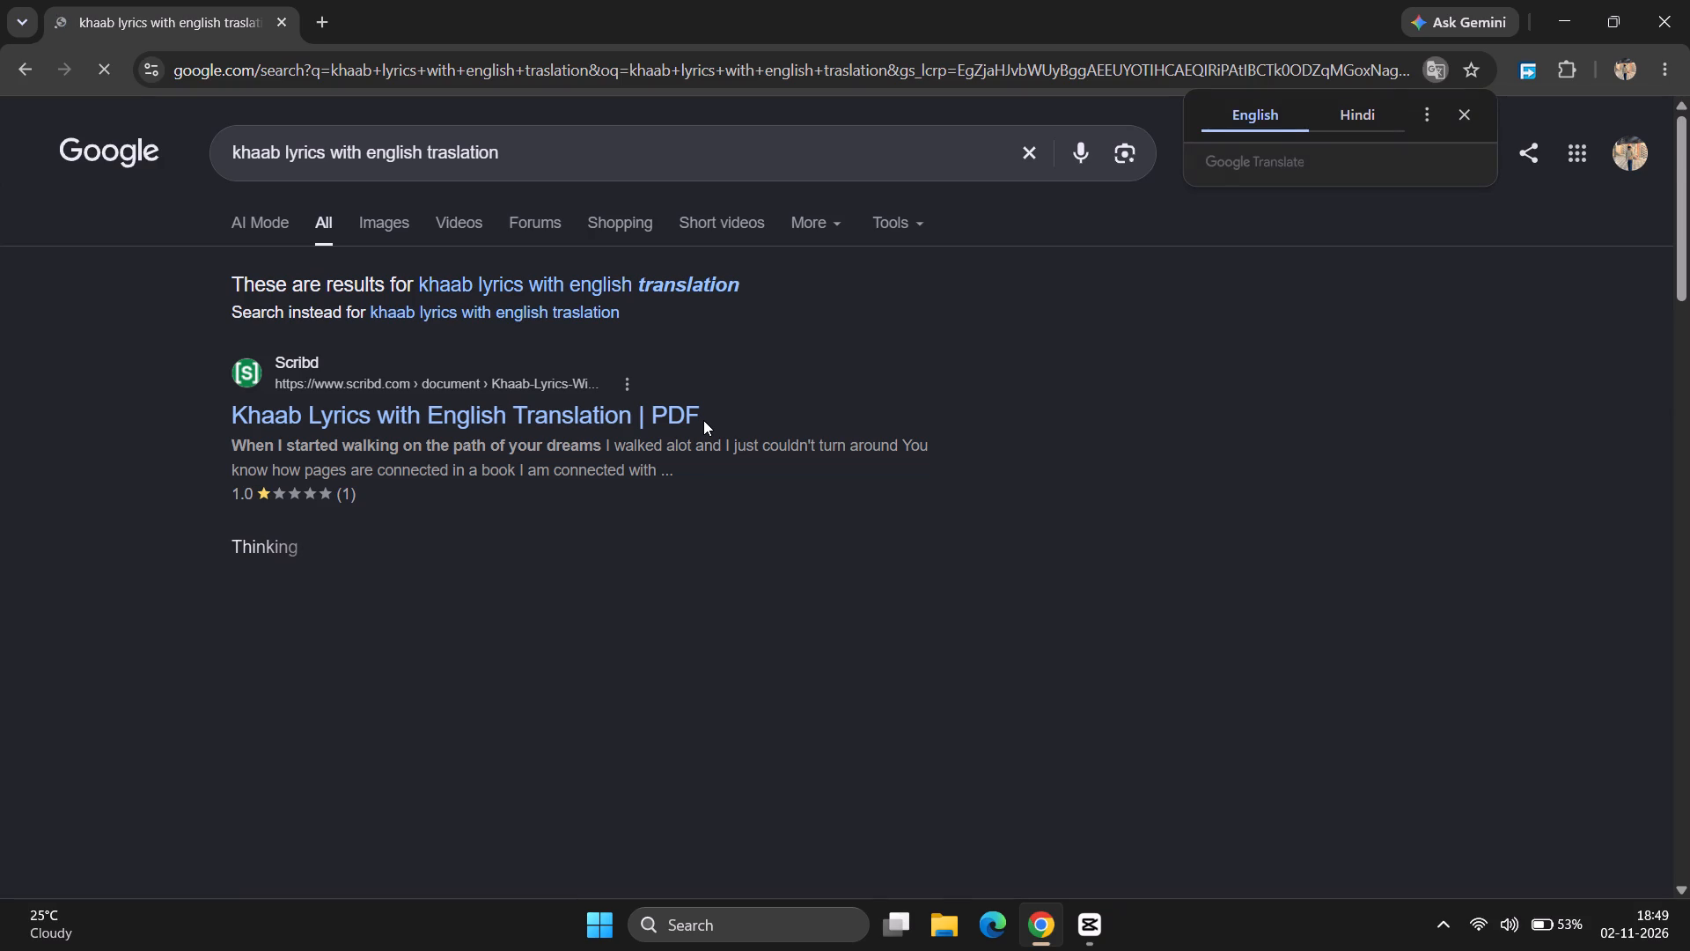
{"action": "scroll", "coordinate": [703, 420], "scroll_direction": "down", "scroll_amount": 2}
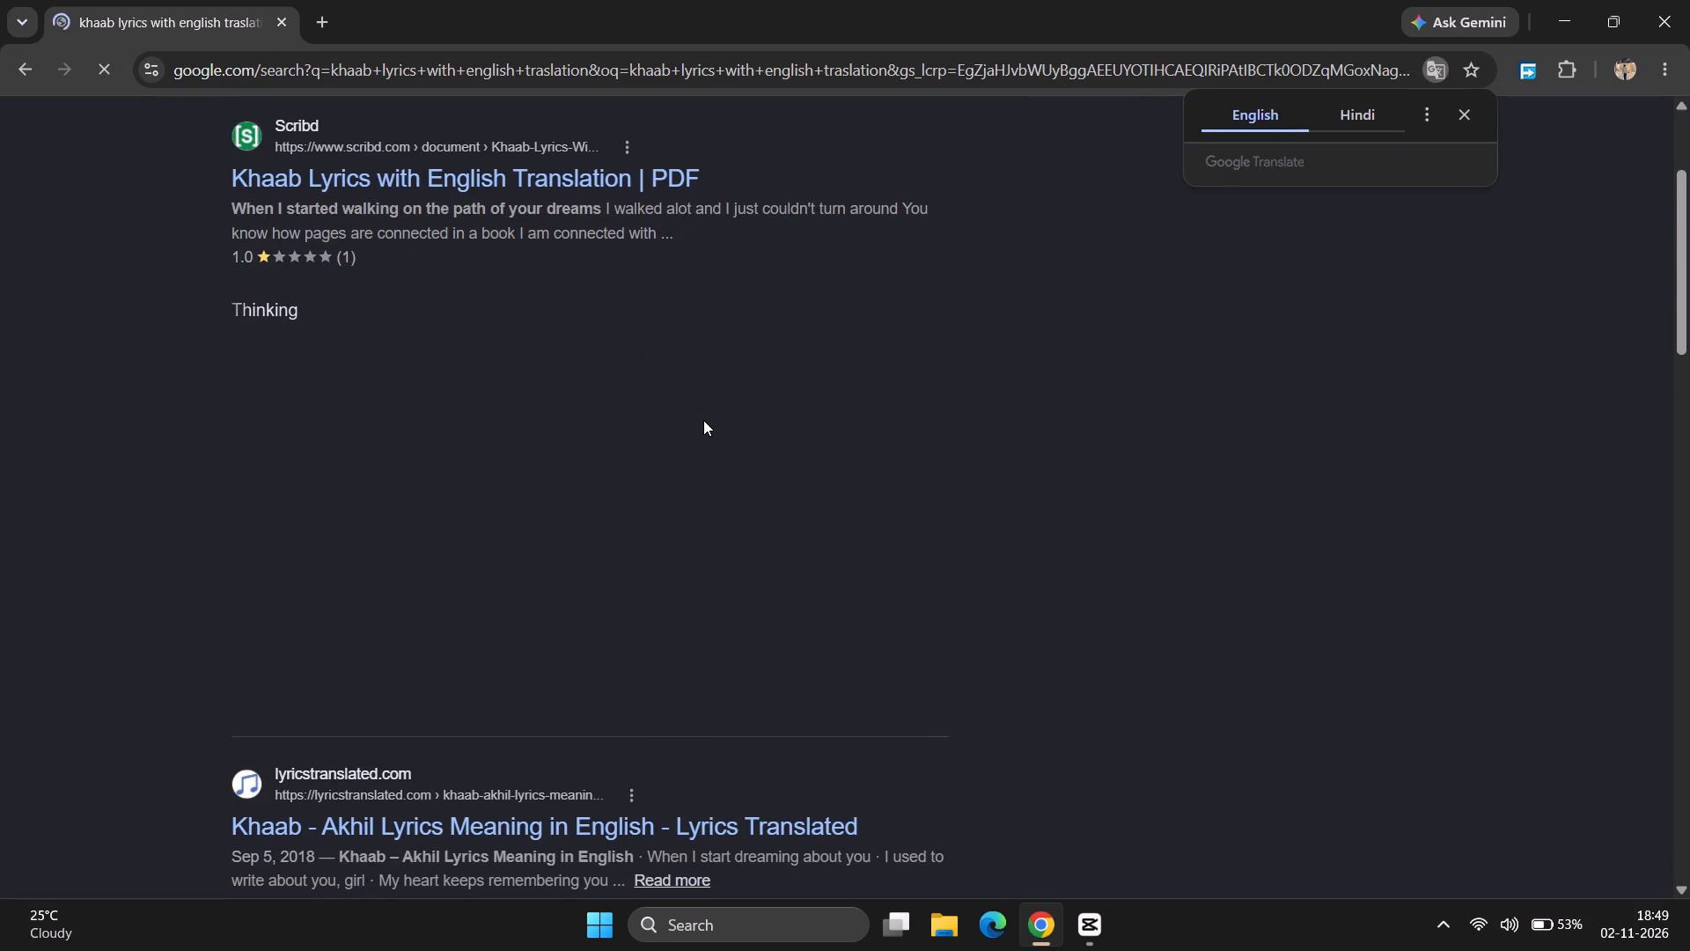
{"action": "scroll", "coordinate": [703, 420], "scroll_direction": "down", "scroll_amount": 2}
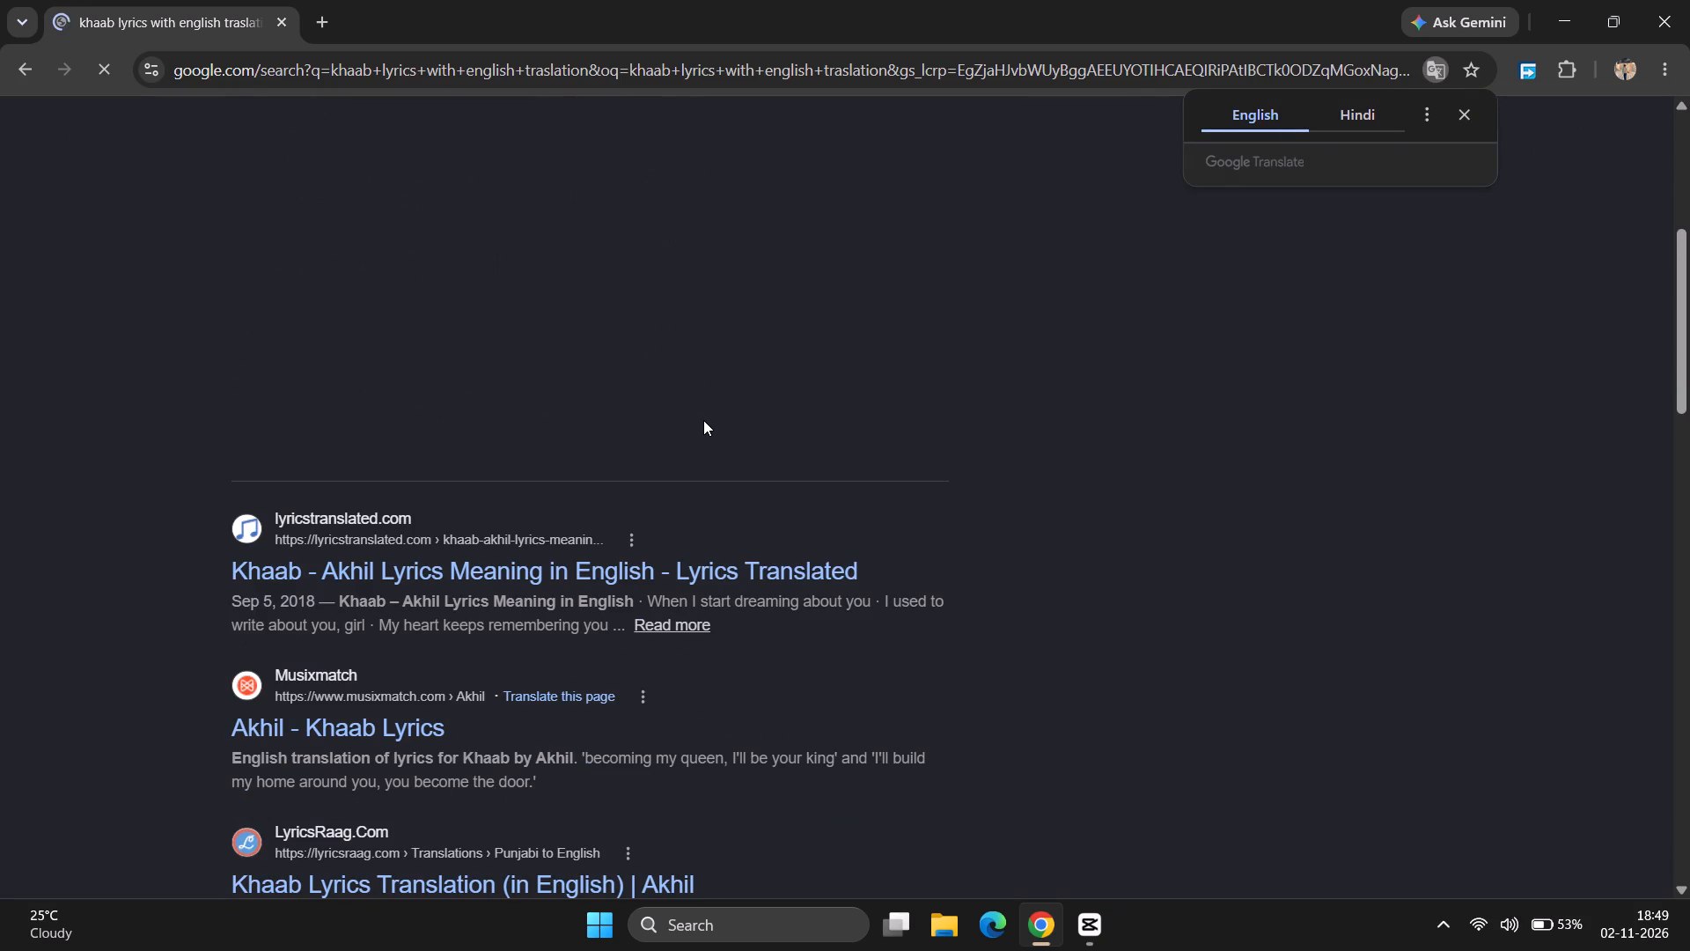
{"action": "scroll", "coordinate": [703, 420], "scroll_direction": "up", "scroll_amount": 1}
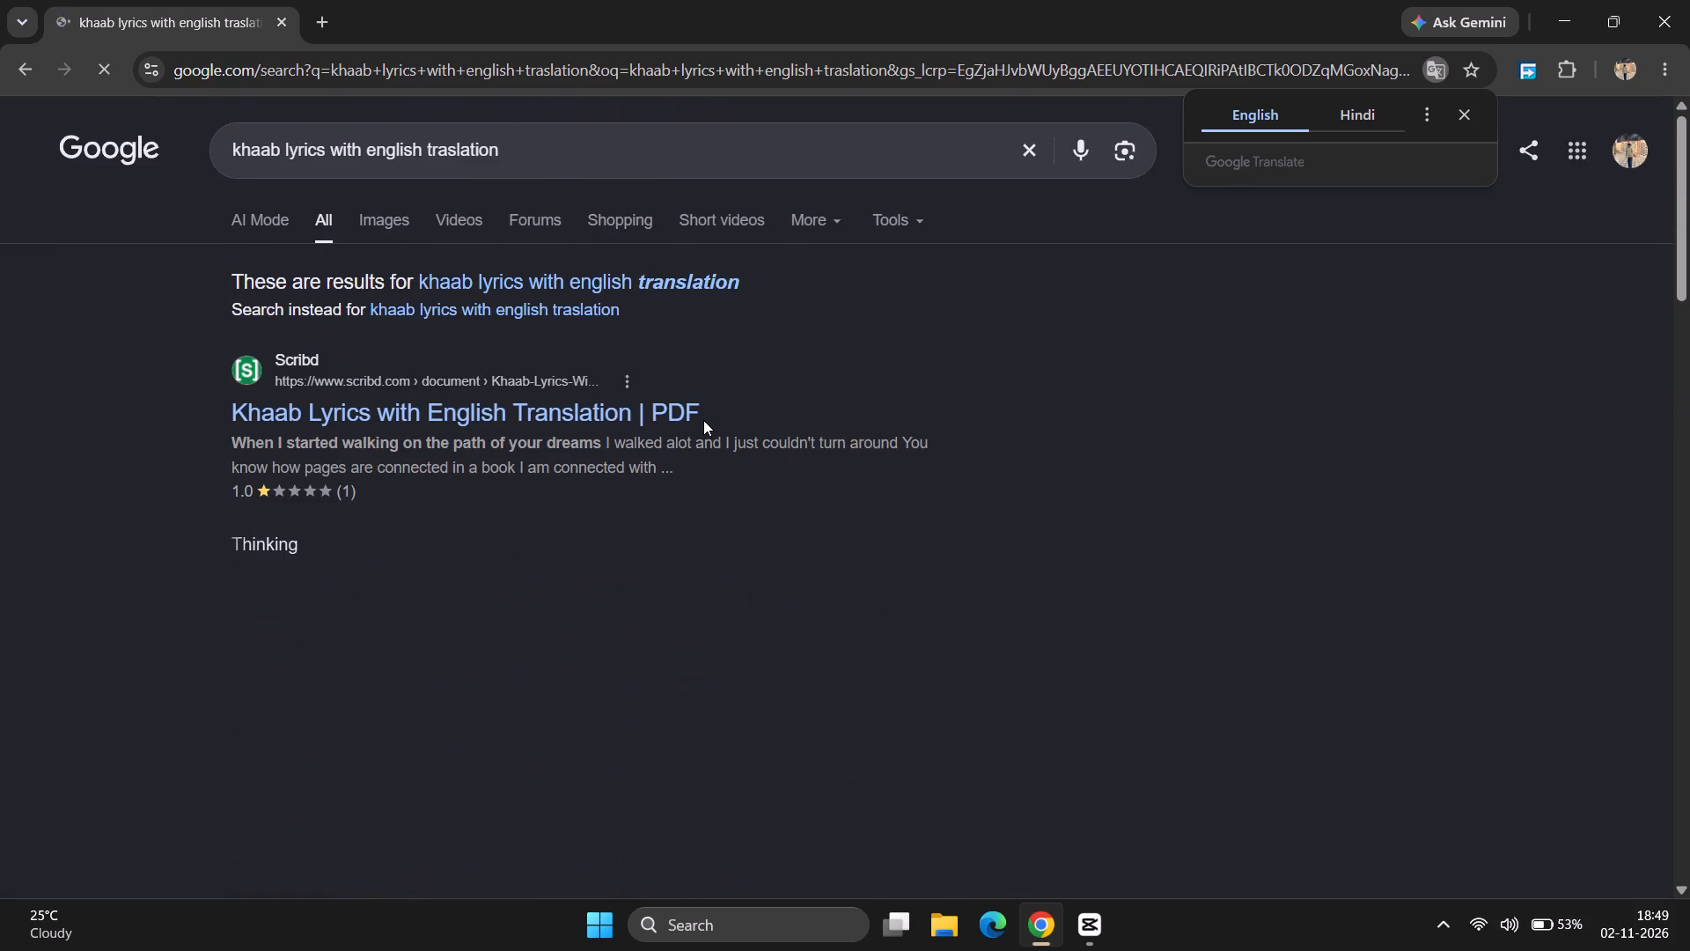
{"action": "scroll", "coordinate": [703, 420], "scroll_direction": "up", "scroll_amount": 1}
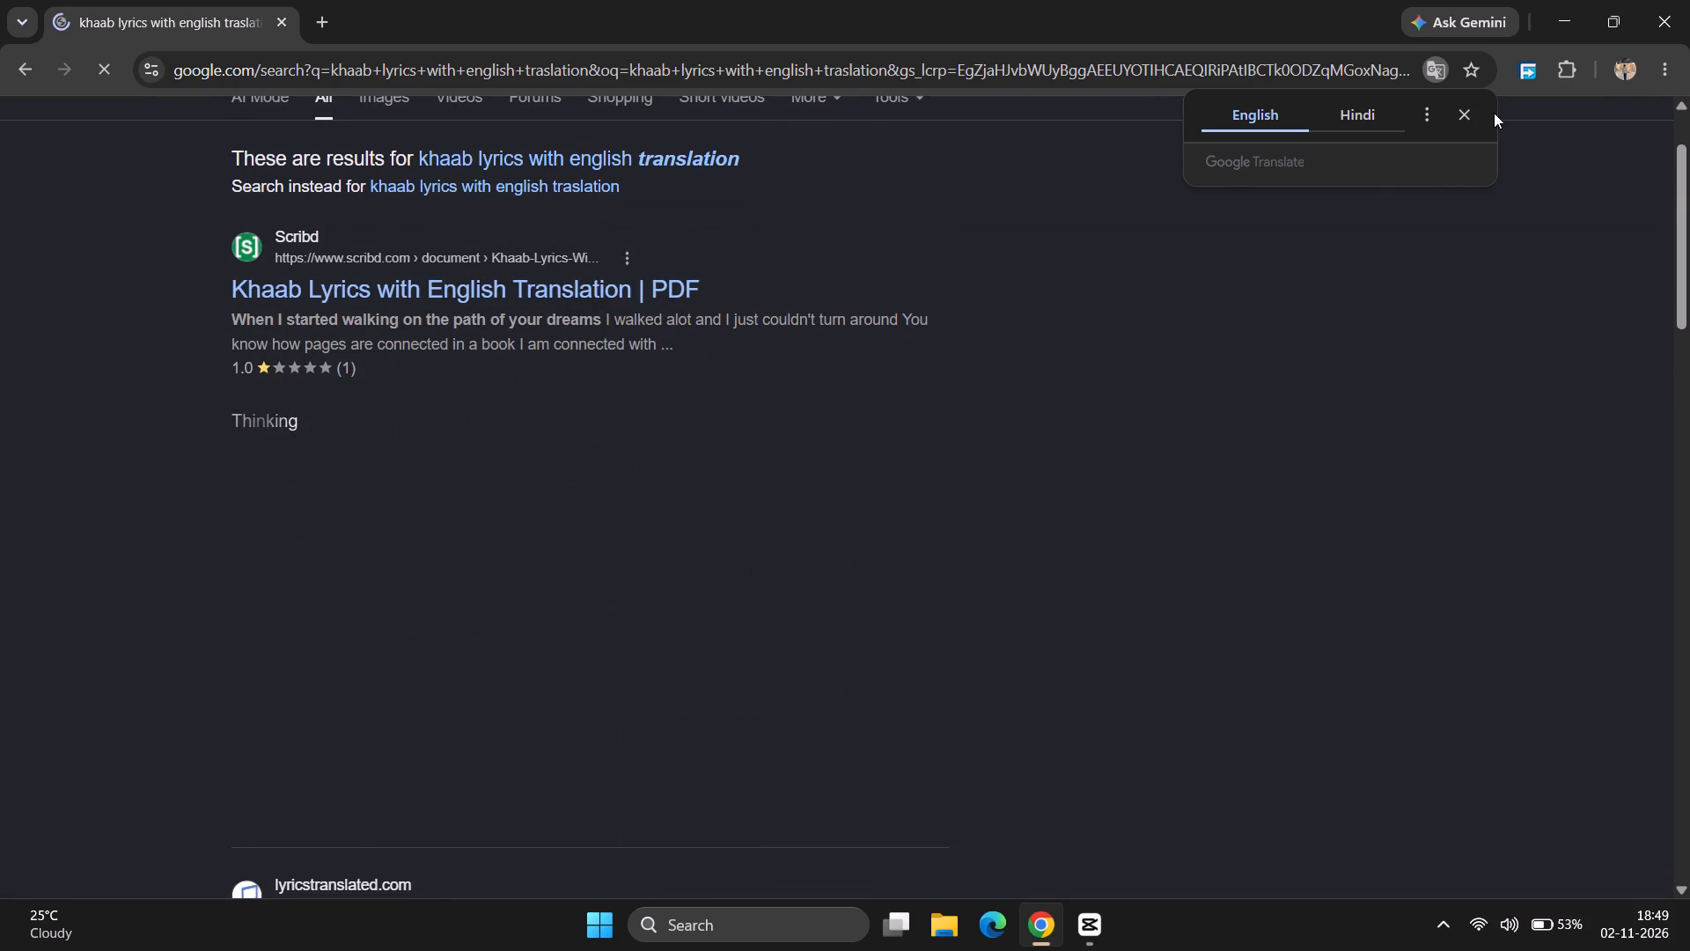
{"action": "left_click", "coordinate": [1466, 115]}
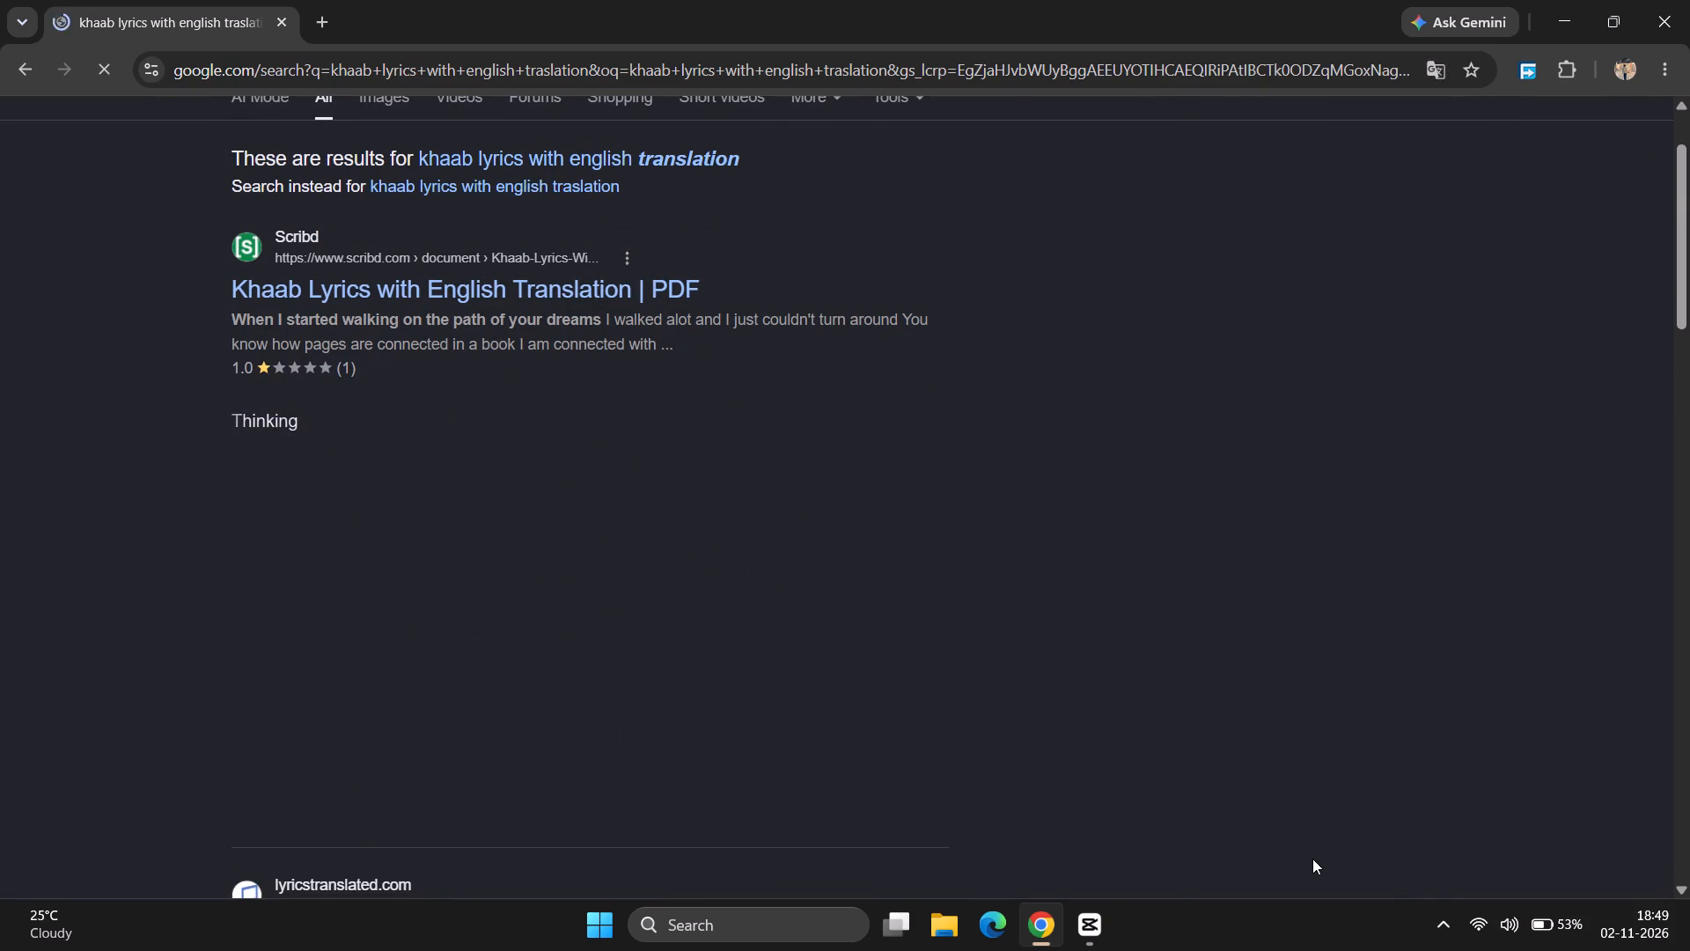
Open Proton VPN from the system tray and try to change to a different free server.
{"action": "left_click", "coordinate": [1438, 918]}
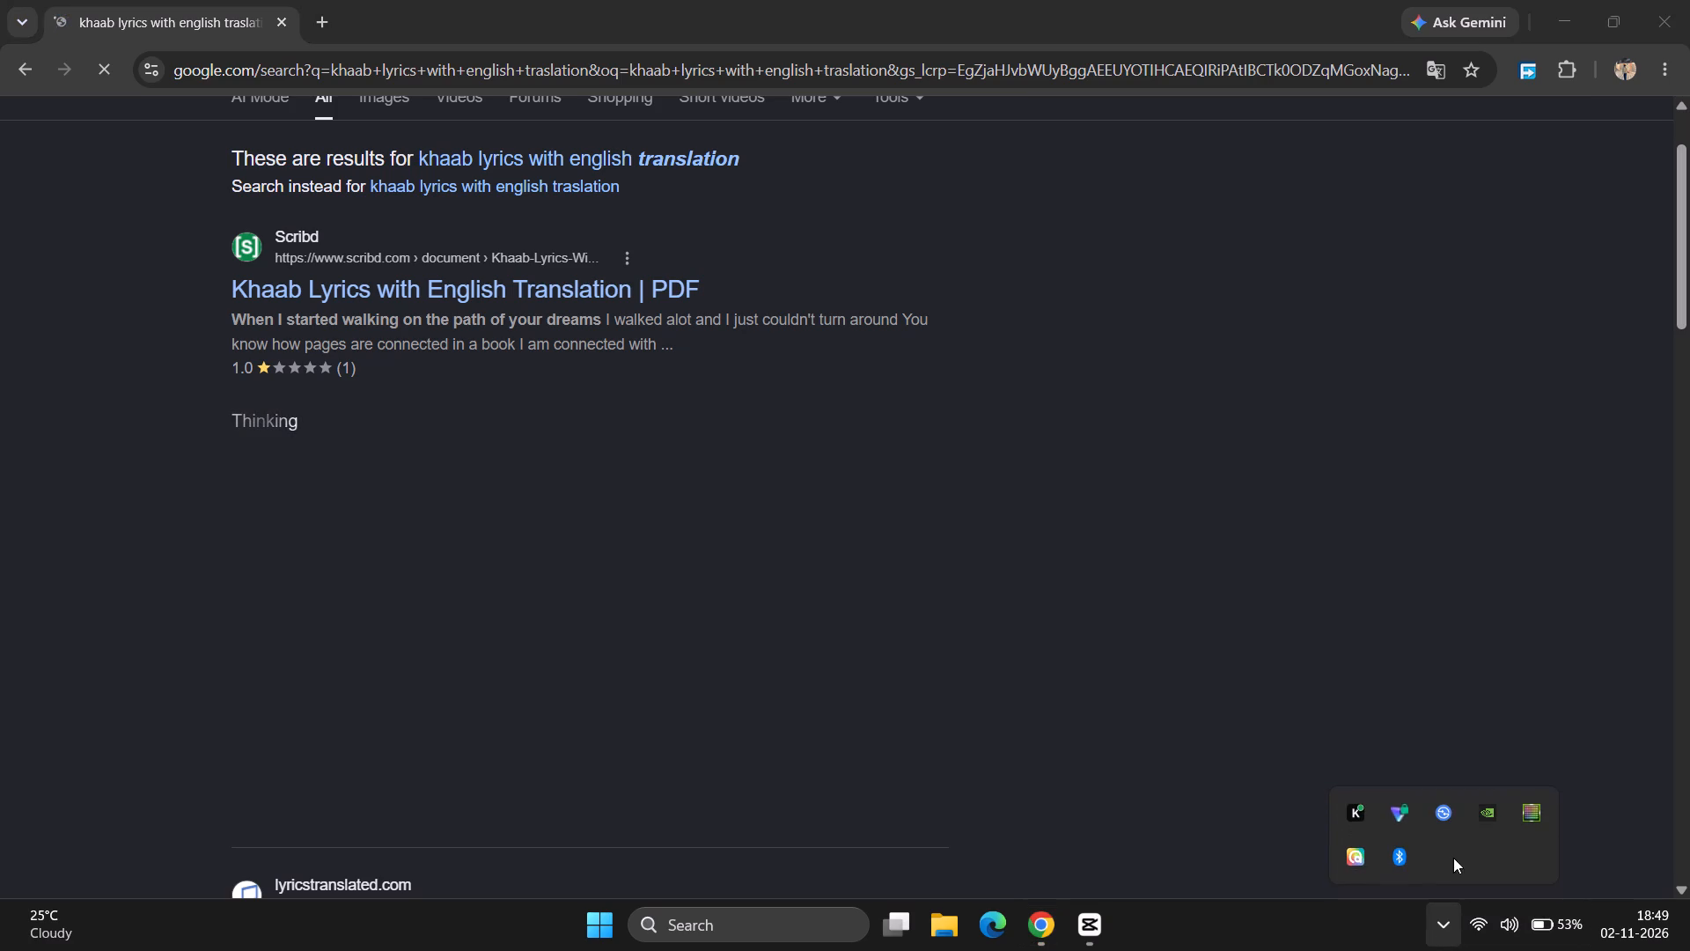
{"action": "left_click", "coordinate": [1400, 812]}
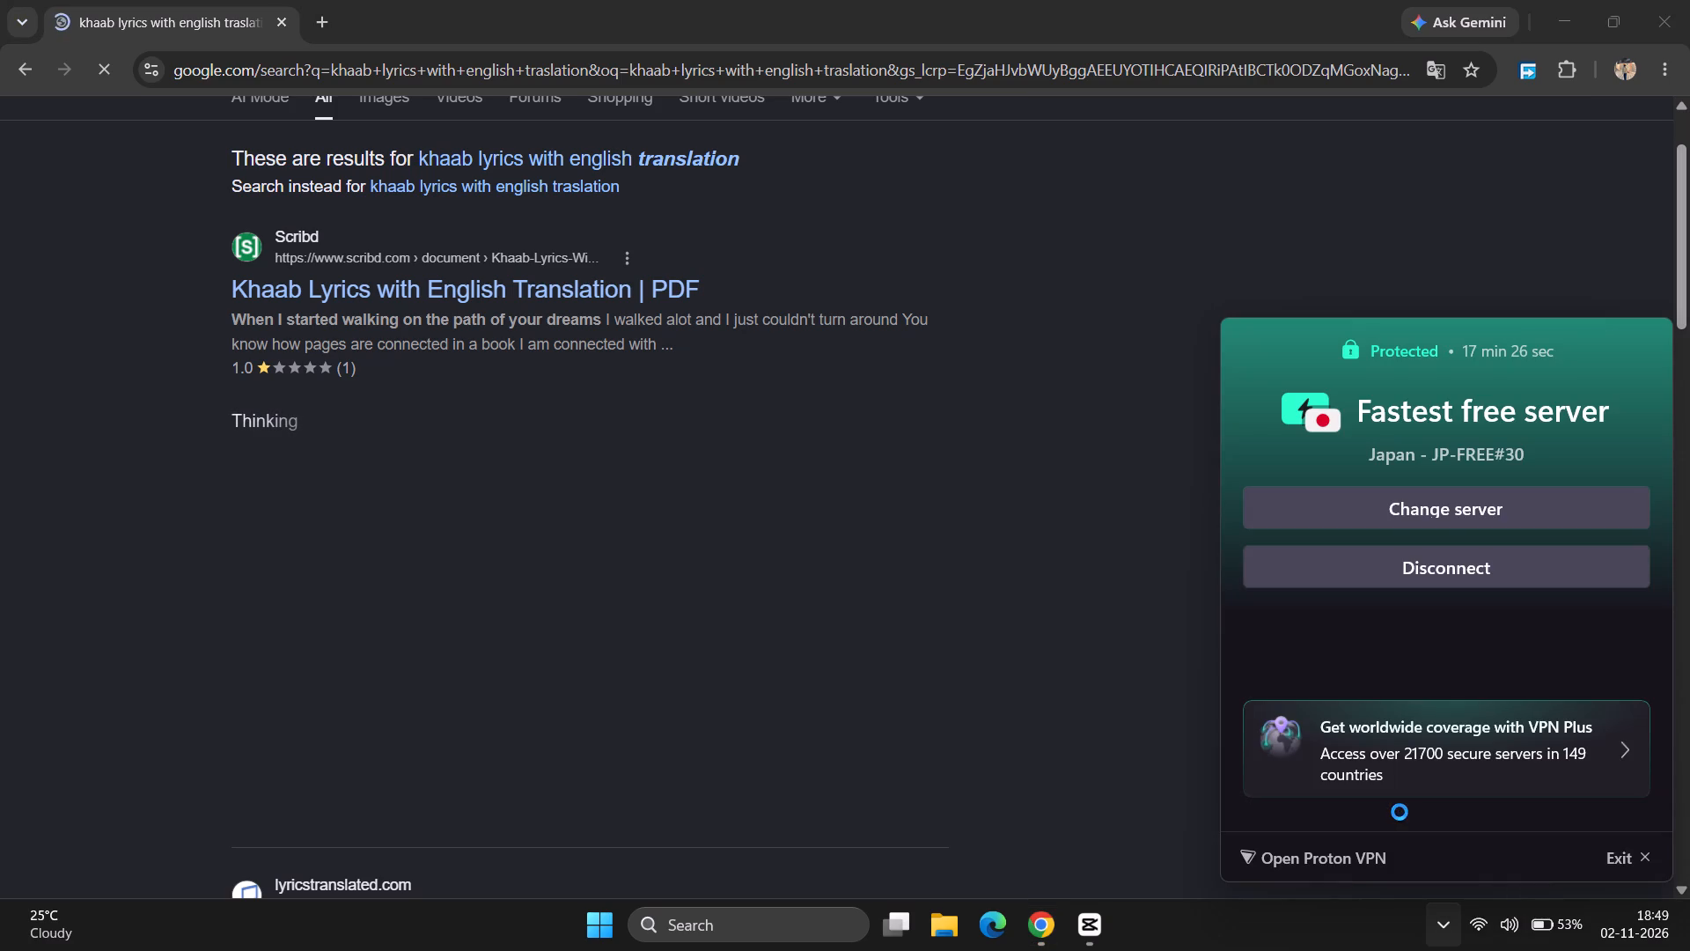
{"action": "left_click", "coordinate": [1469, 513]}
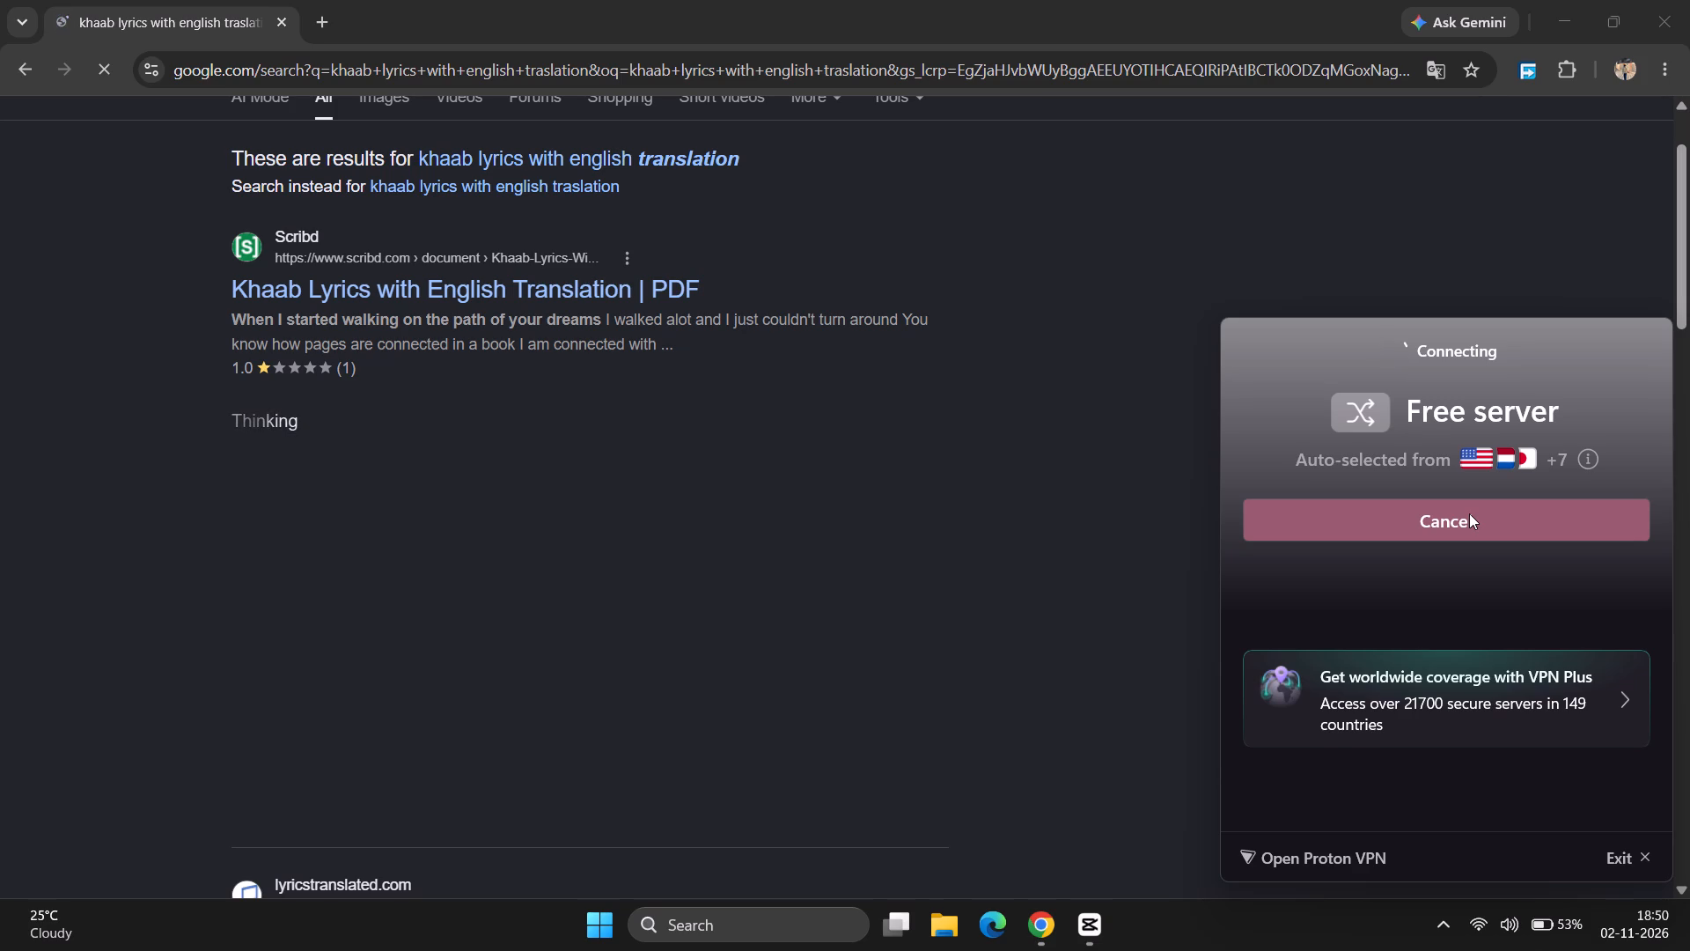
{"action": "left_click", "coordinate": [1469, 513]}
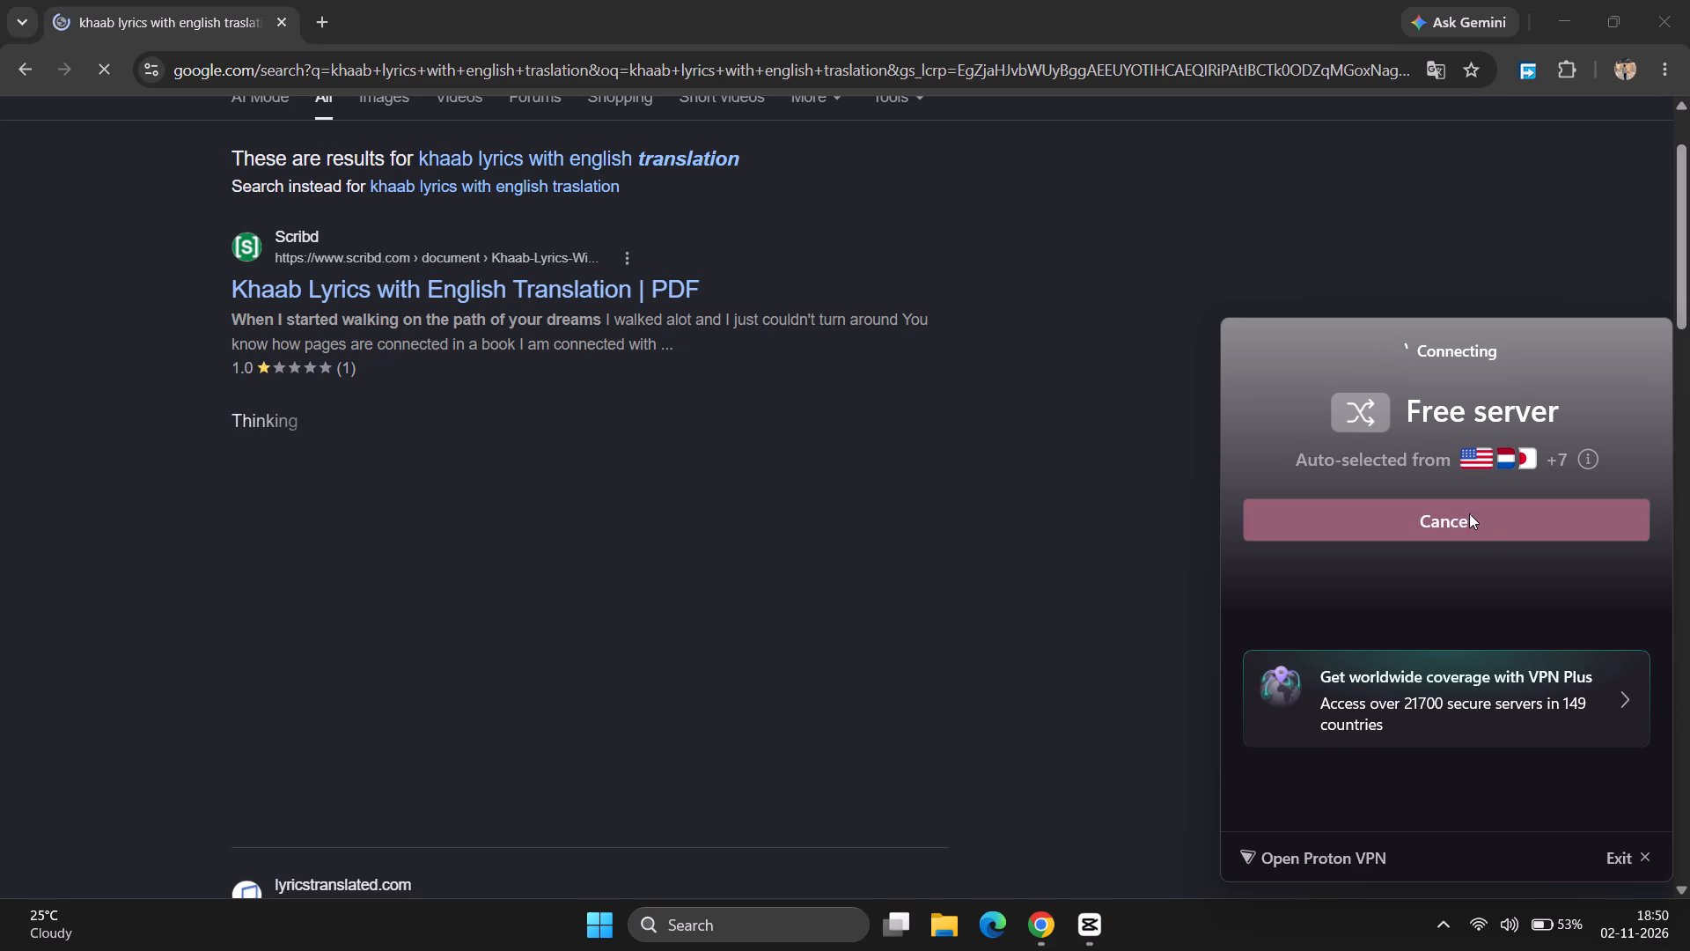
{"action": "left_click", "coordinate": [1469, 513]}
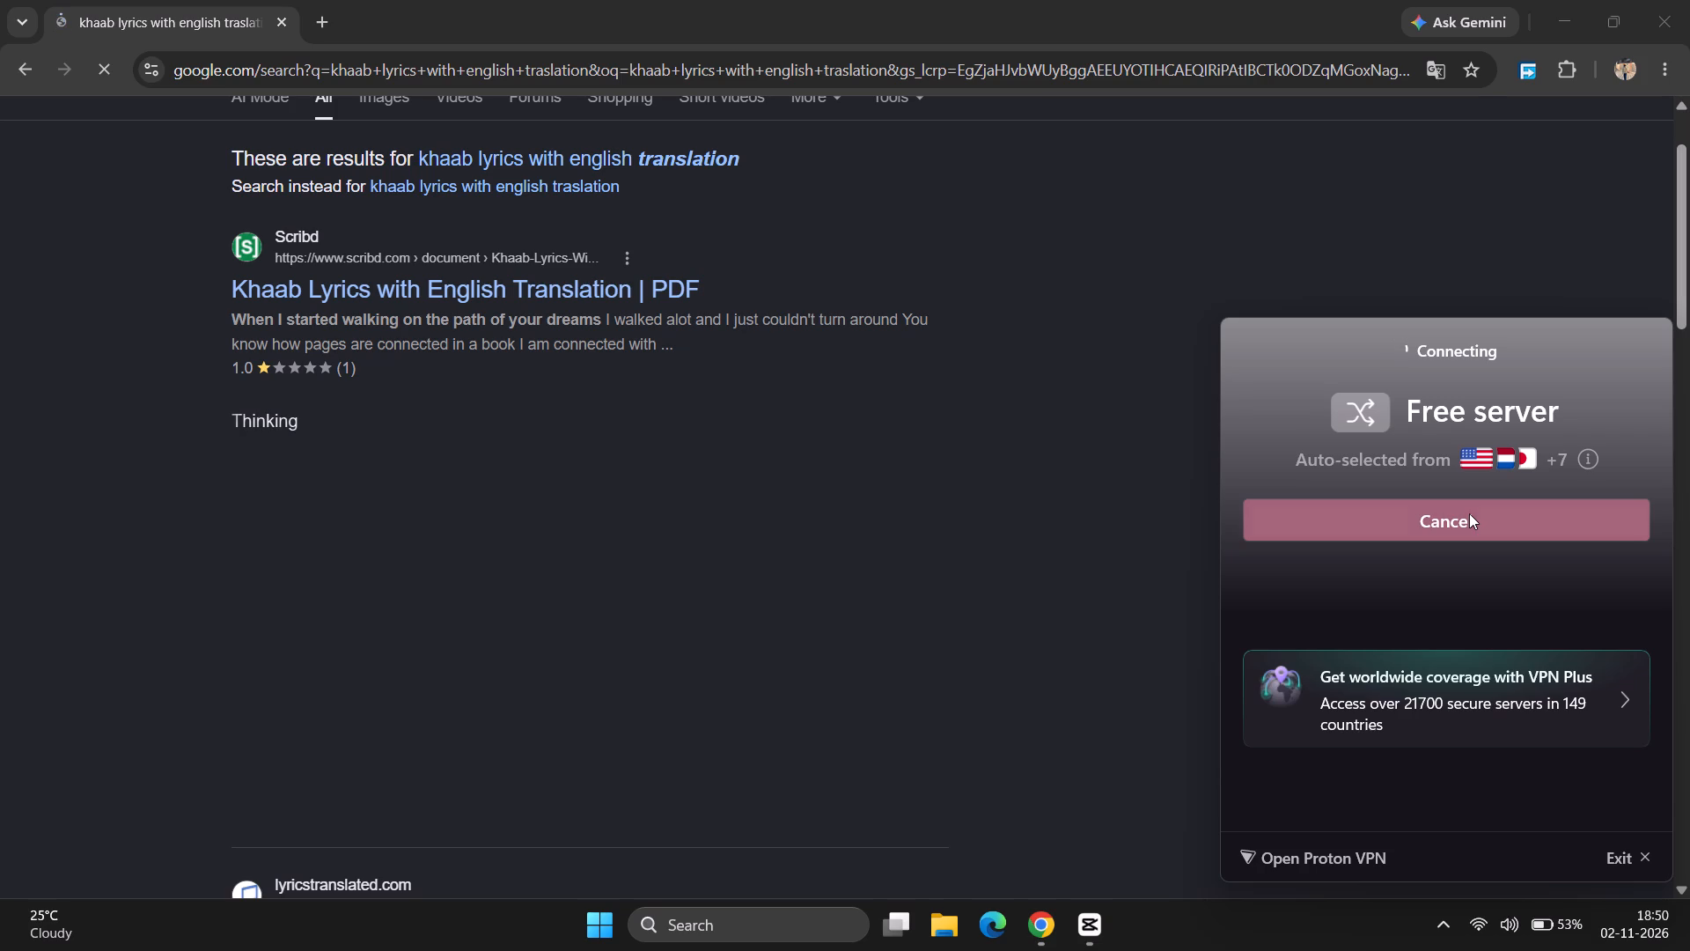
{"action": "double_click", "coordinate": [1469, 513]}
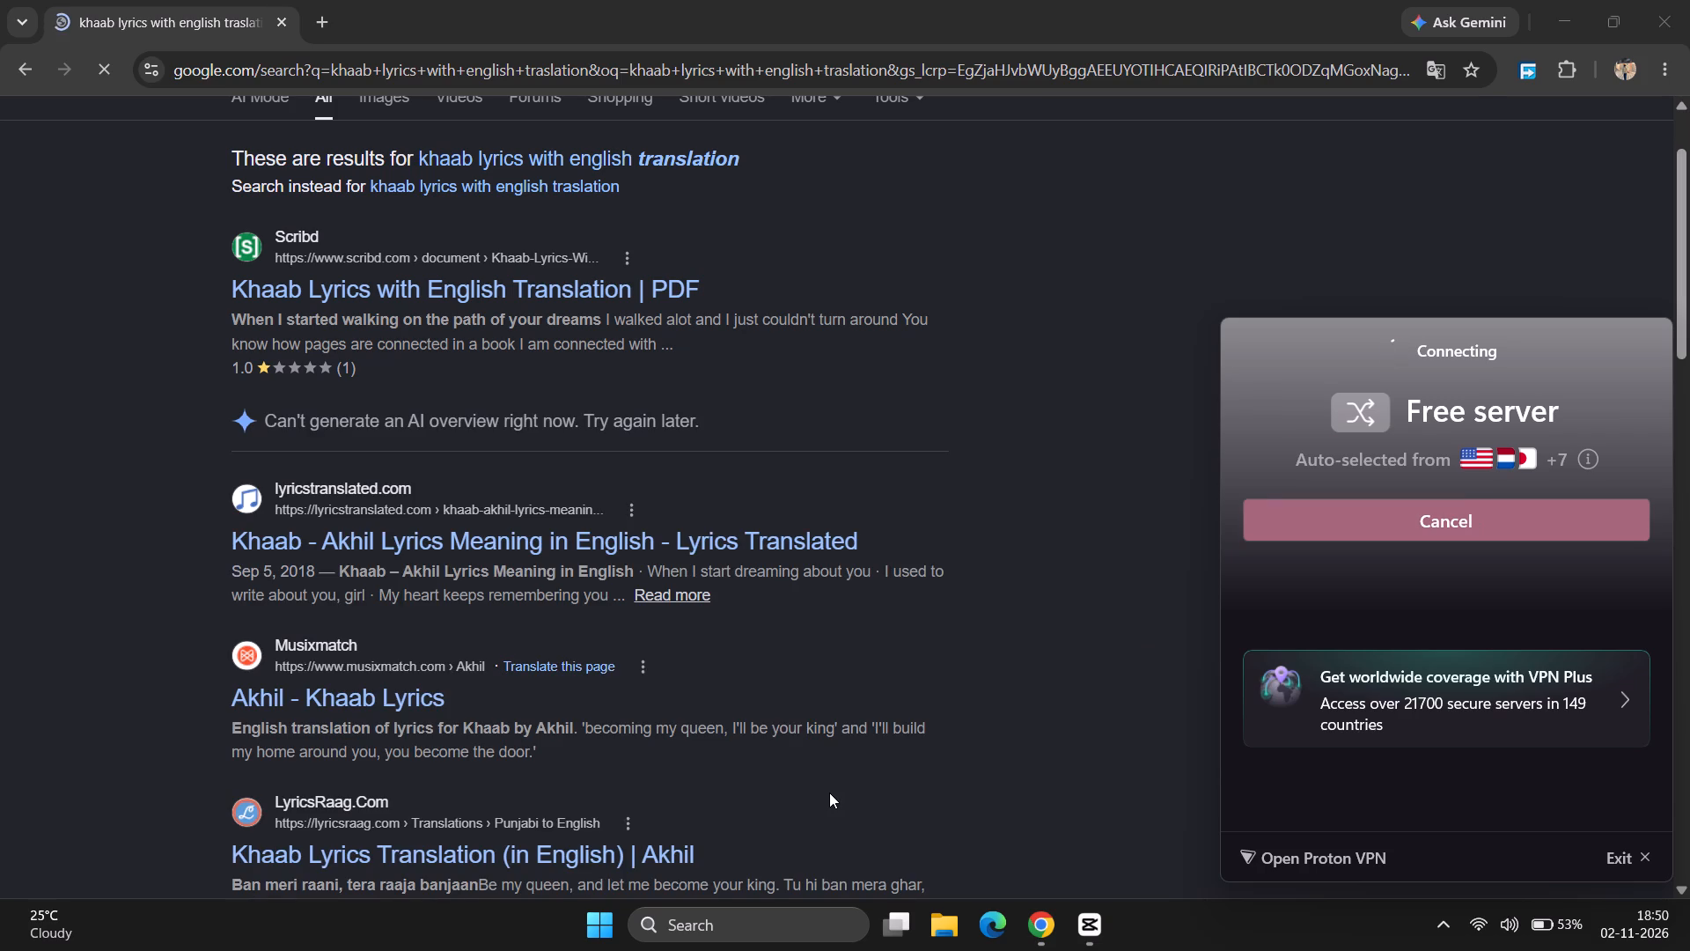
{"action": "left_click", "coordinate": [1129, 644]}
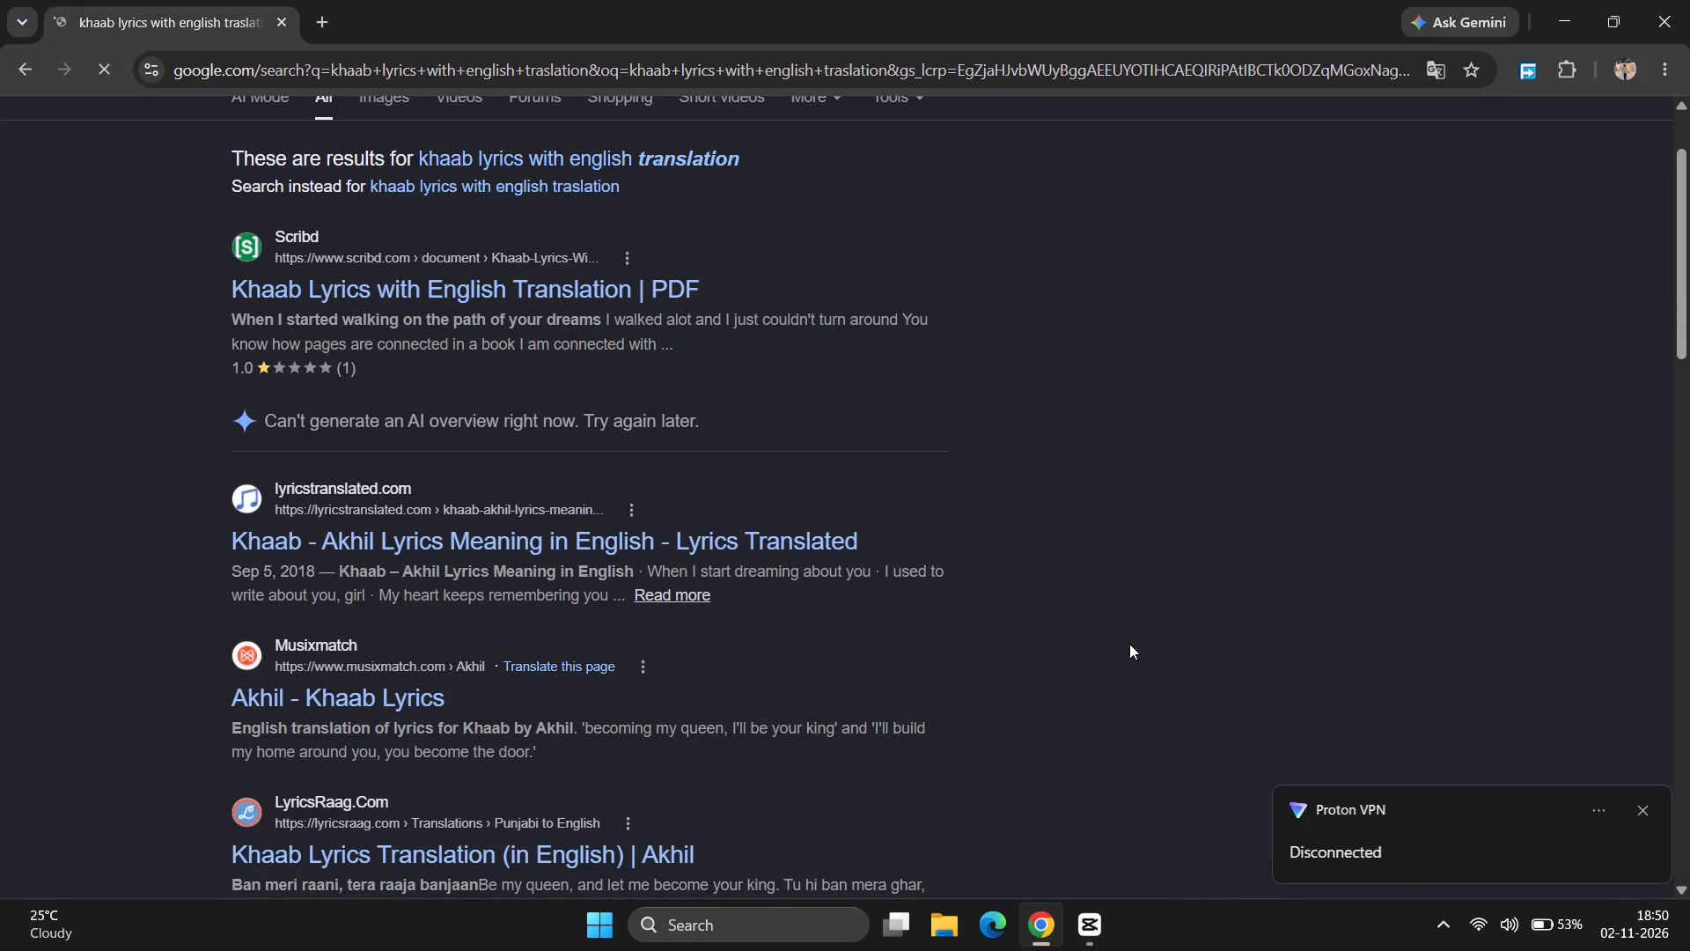
Open the lyricstranslated.com Khaab result in Chrome and copy the first lyric line, "Main jadon tere khwaaban wale raah turreya".
{"action": "left_click", "coordinate": [819, 541]}
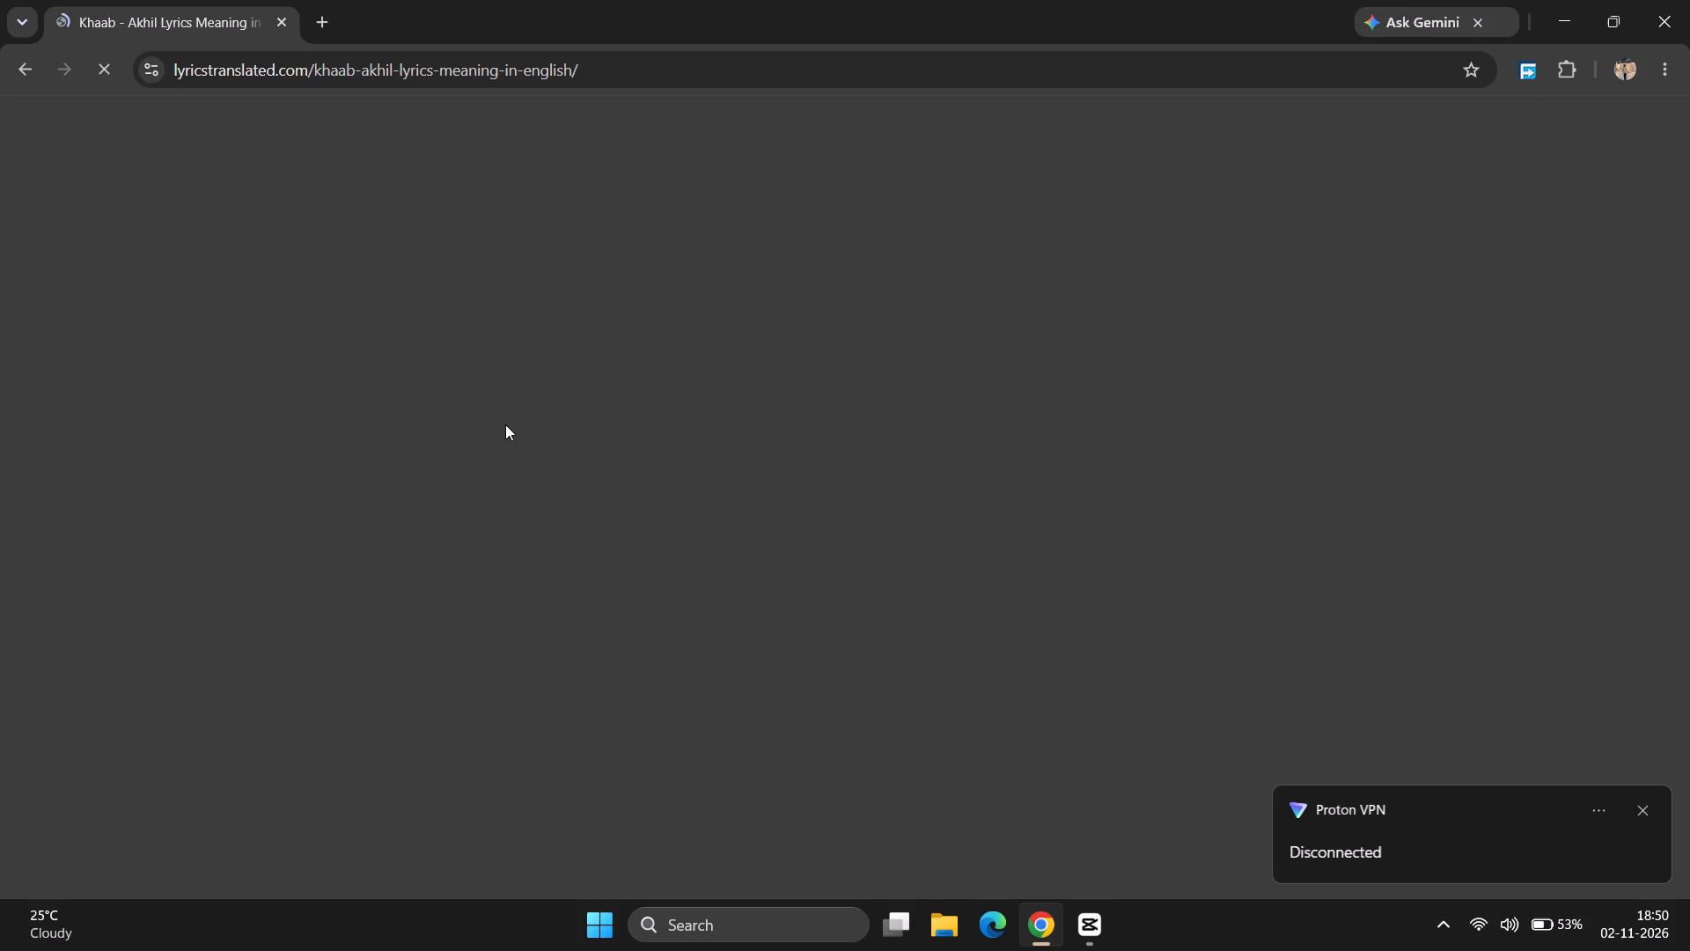
{"action": "scroll", "coordinate": [505, 424], "scroll_direction": "down", "scroll_amount": 2}
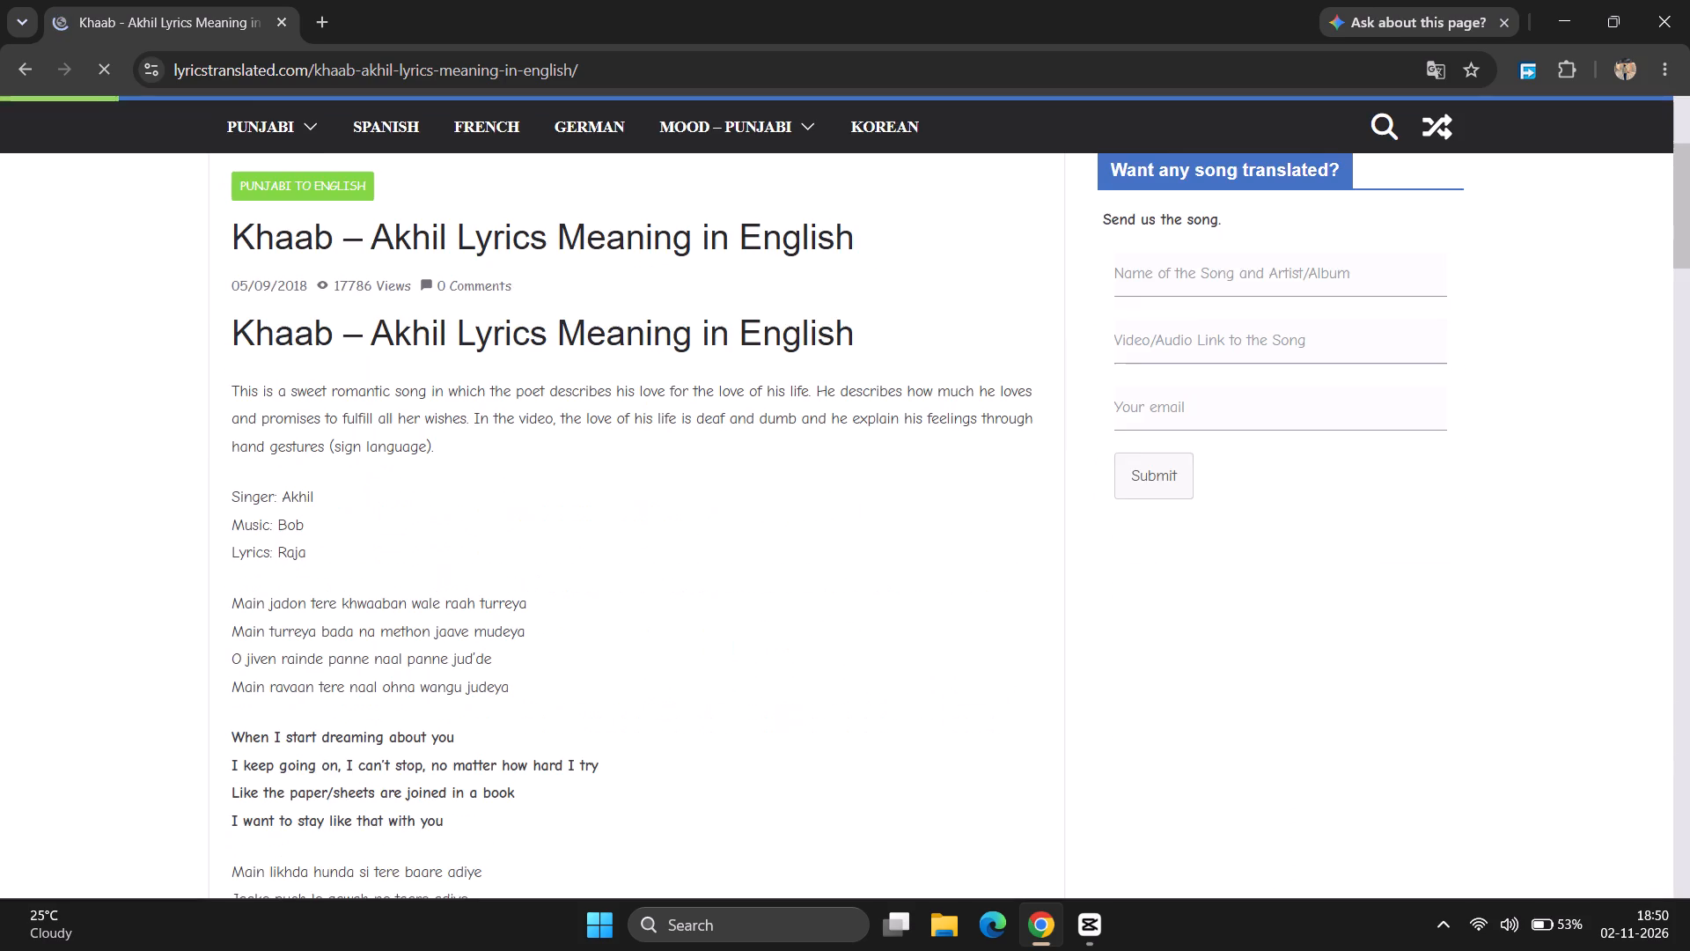
{"action": "scroll", "coordinate": [505, 424], "scroll_direction": "down", "scroll_amount": 2}
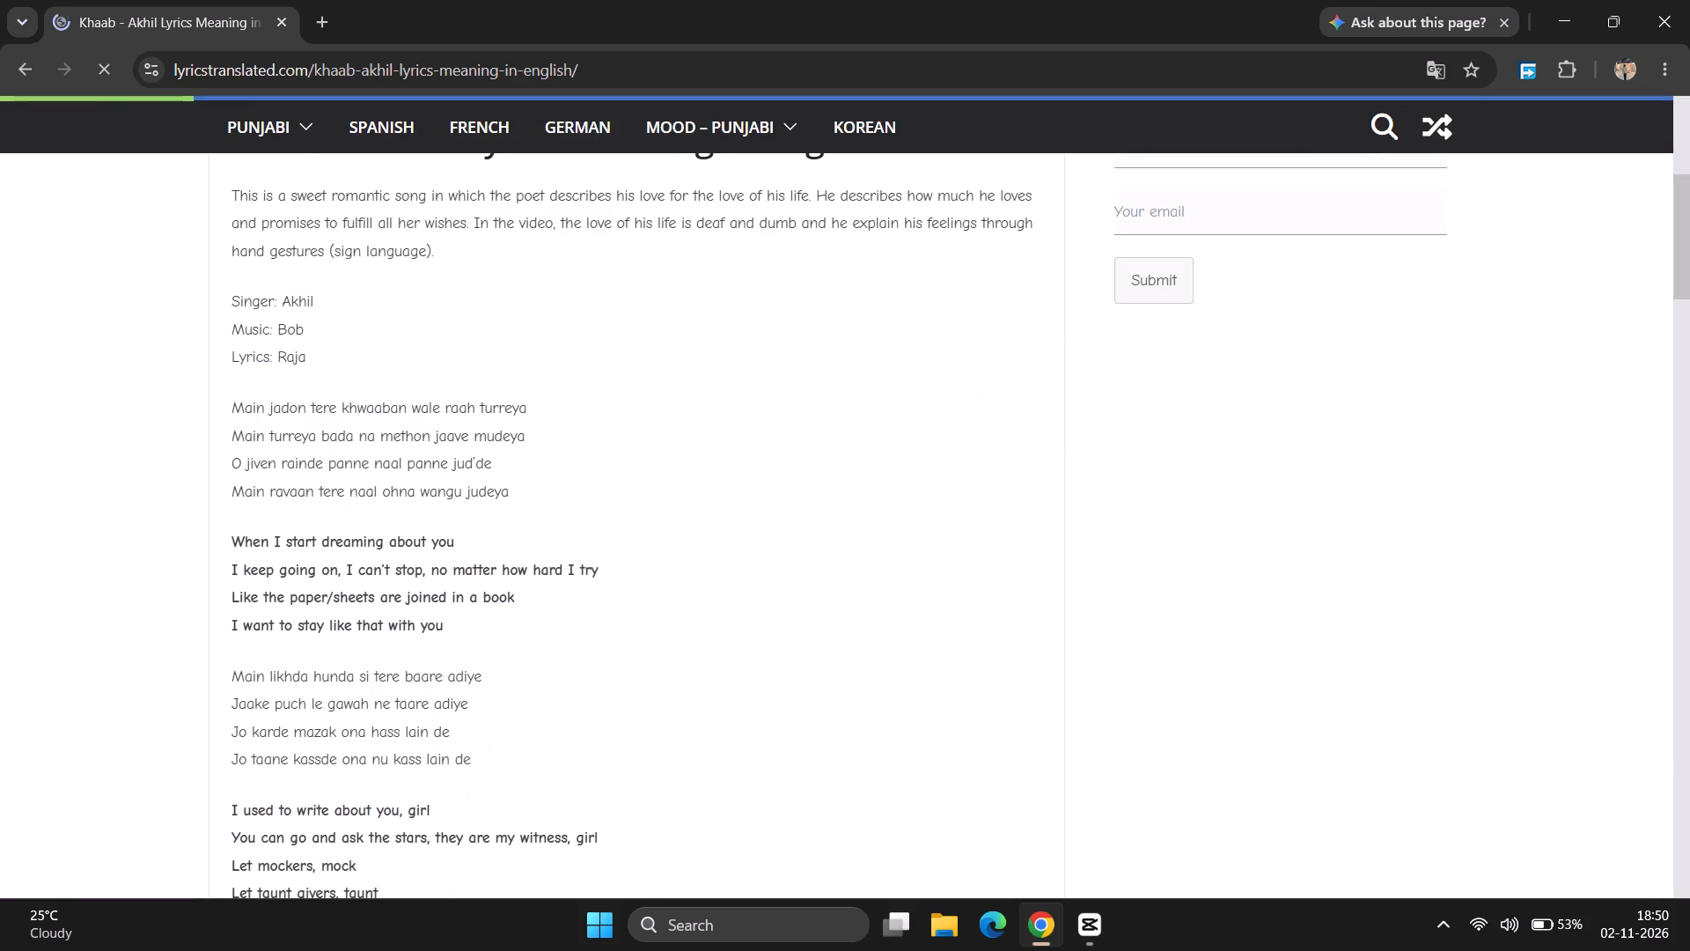
{"action": "left_click_drag", "start_coordinate": [231, 407], "coordinate": [547, 400]}
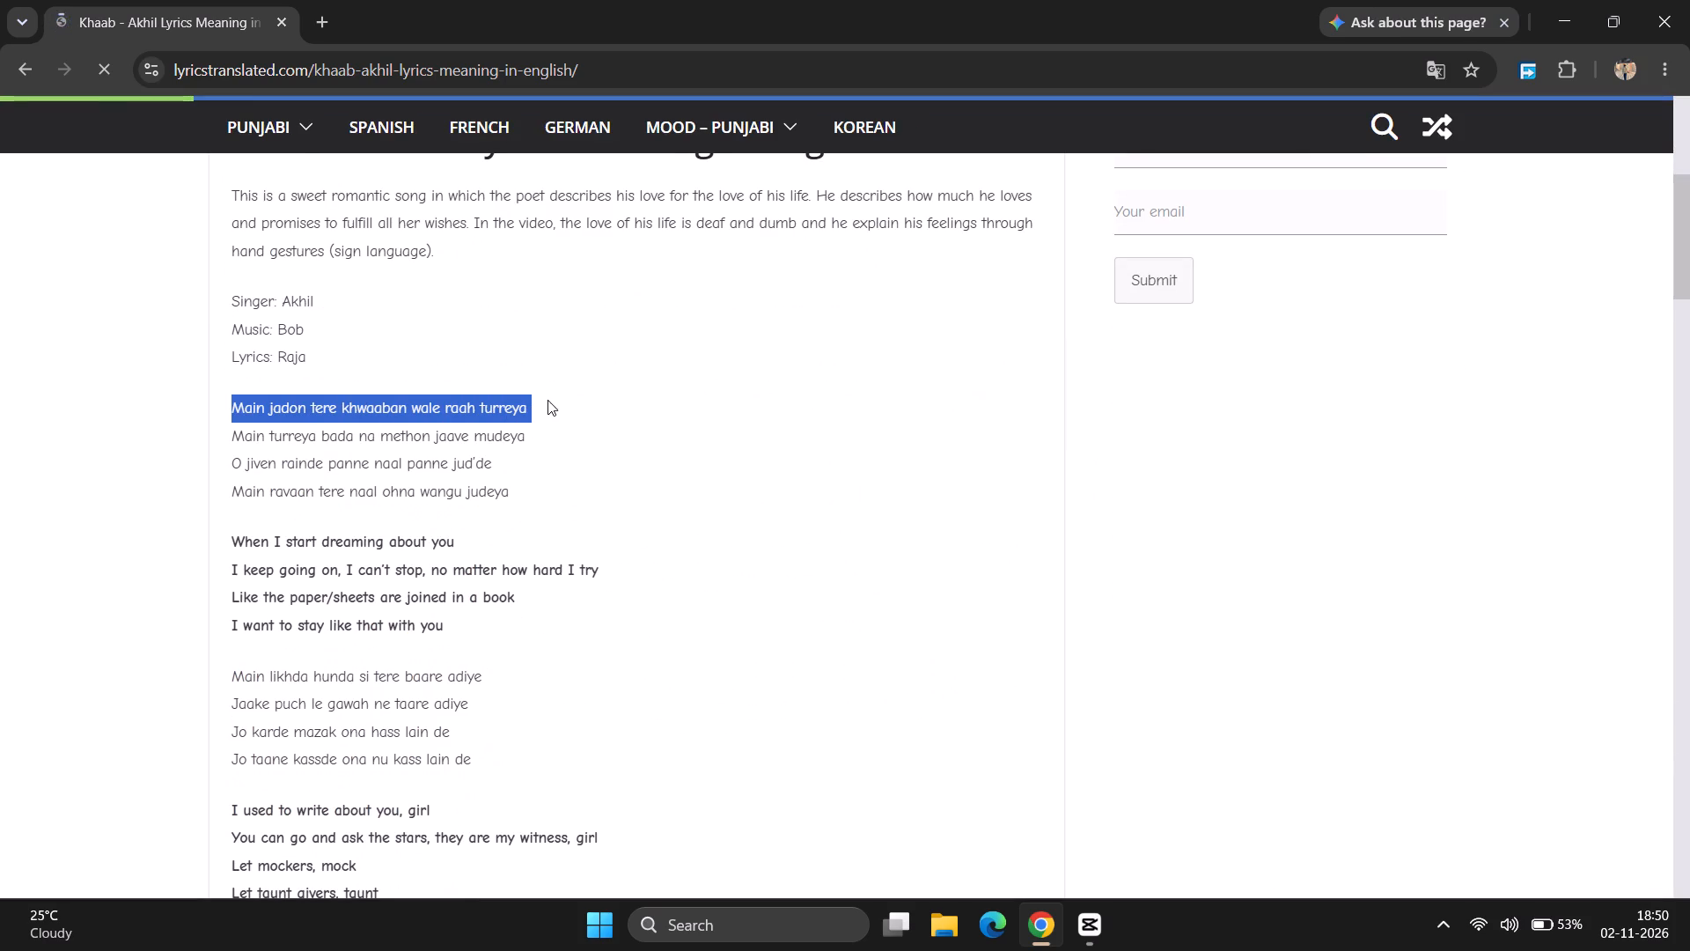
{"action": "left_click_drag", "start_coordinate": [547, 400], "coordinate": [539, 400]}
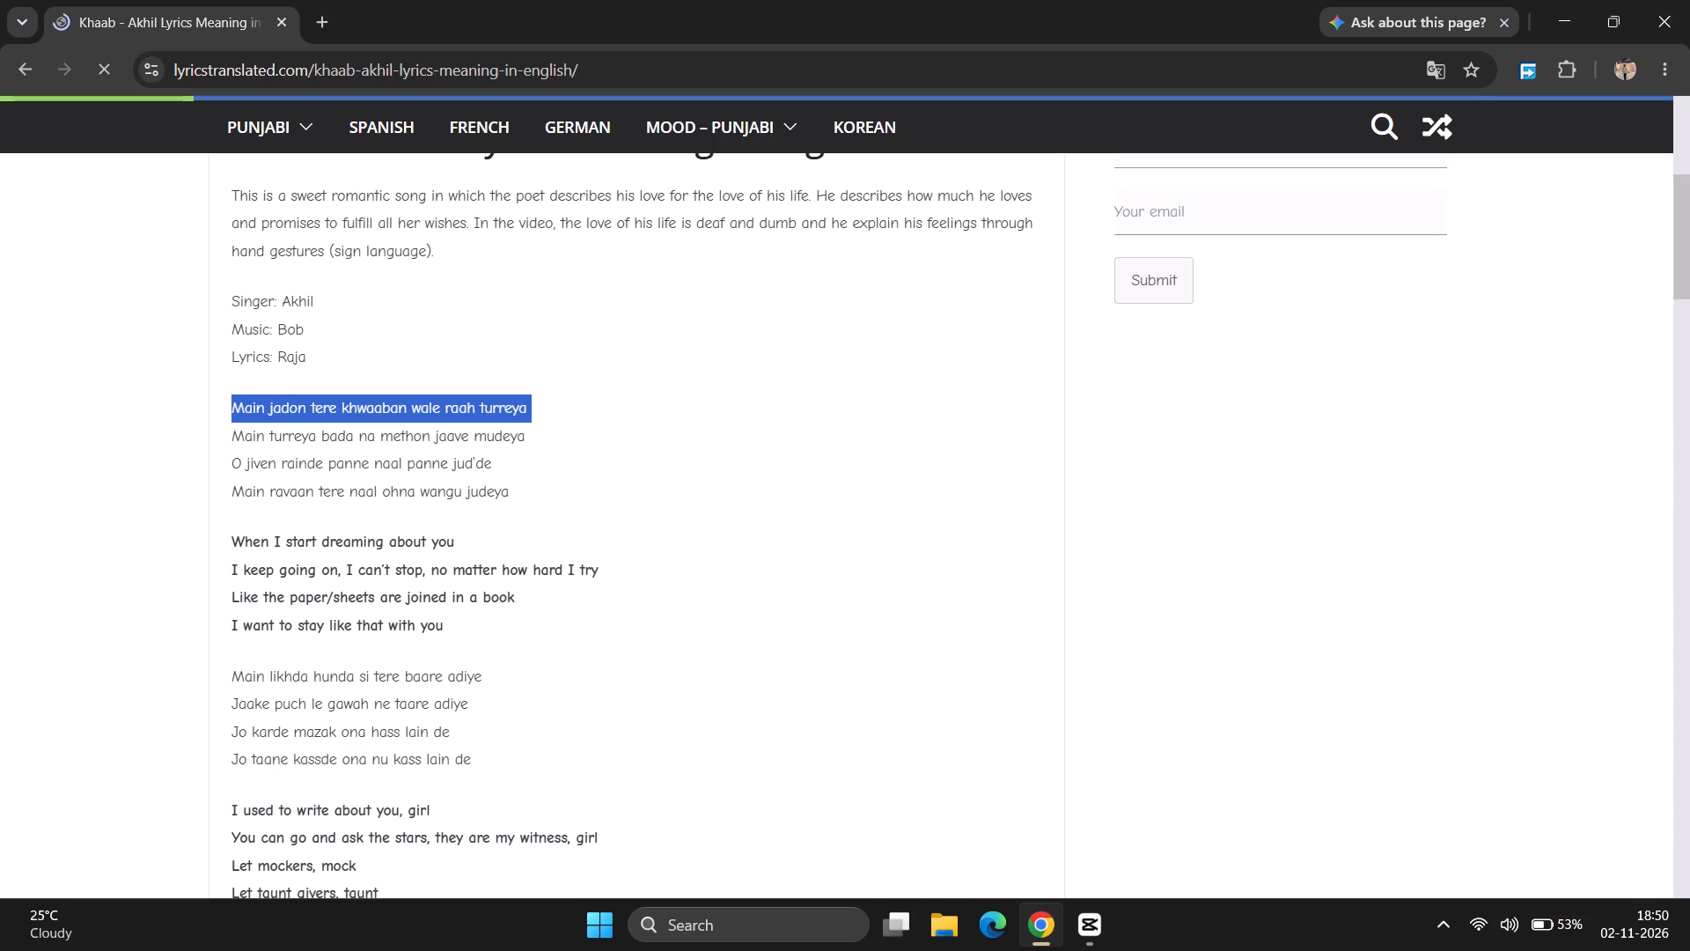
{"action": "right_click", "coordinate": [508, 404]}
{"action": "left_click", "coordinate": [599, 443]}
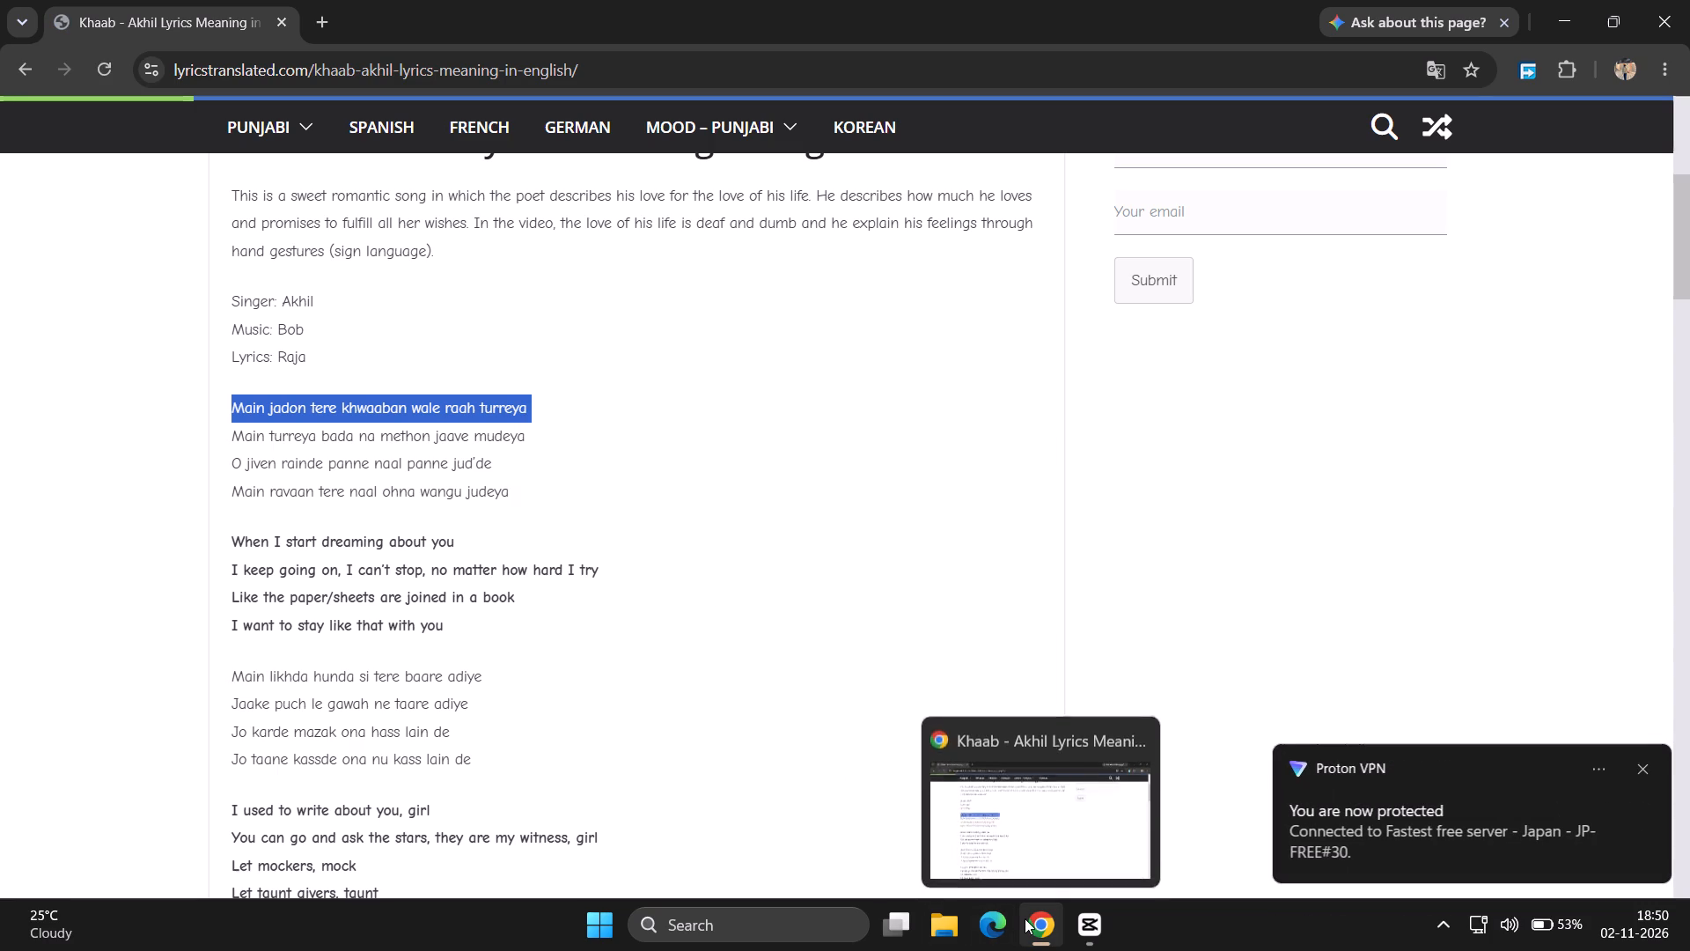
Switch to CapCut, replay the opening seconds to locate the cut point, and split the compound clip at 00:00:05:06.
{"action": "left_click", "coordinate": [1091, 930]}
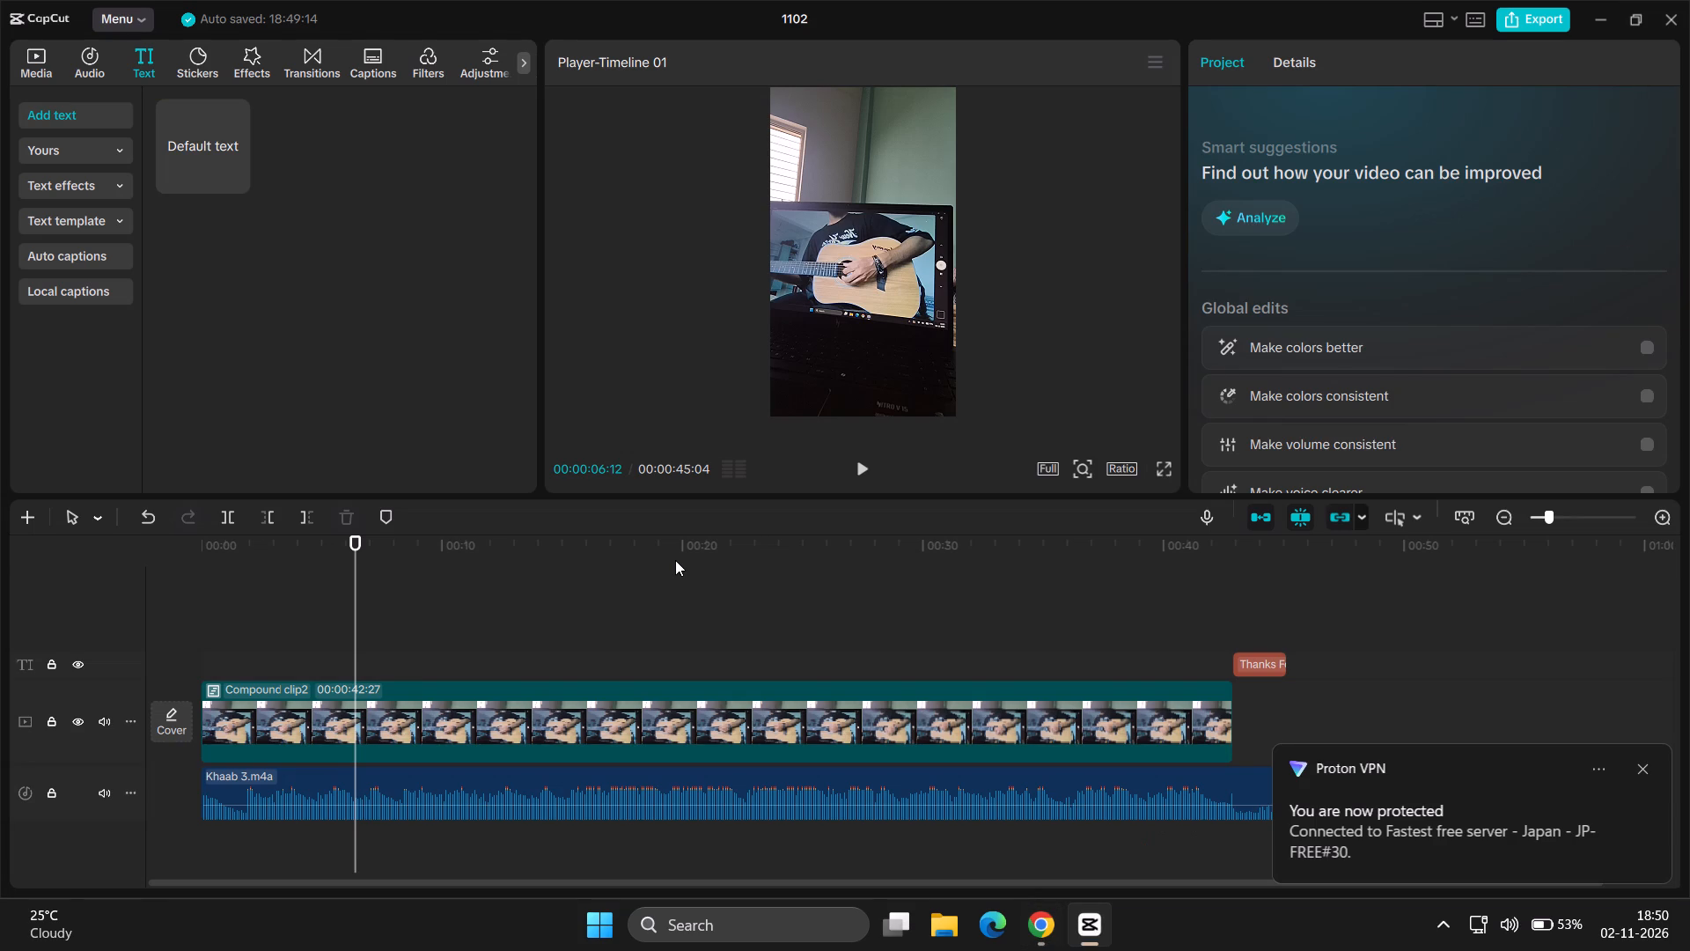
{"action": "key", "text": "space"}
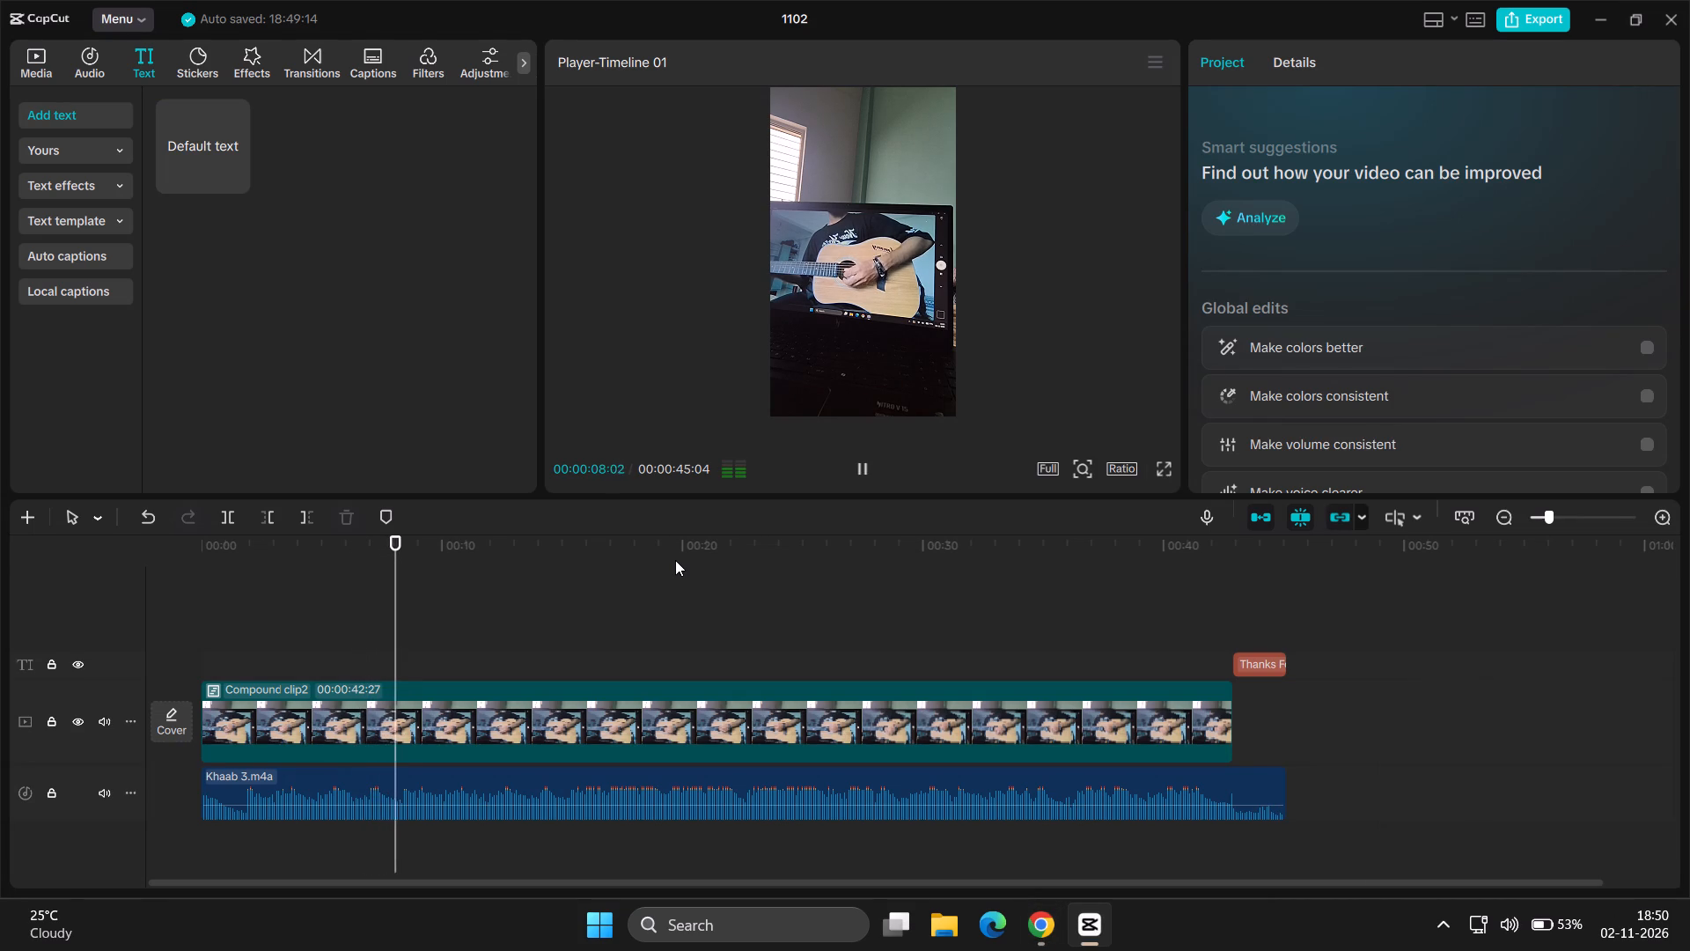
{"action": "key", "text": "Left"}
{"action": "key", "text": "Left"}
{"action": "key", "text": "Left"}
{"action": "key", "text": "Left"}
{"action": "key", "text": "Left"}
{"action": "key", "text": "Left"}
{"action": "key", "text": "Left"}
{"action": "key", "text": "Left"}
{"action": "key", "text": "Left"}
{"action": "key", "text": "Left"}
{"action": "key", "text": "Left"}
{"action": "key", "text": "Left"}
{"action": "key", "text": "Left"}
{"action": "key", "text": "Left"}
{"action": "key", "text": "Left"}
{"action": "key", "text": "Left"}
{"action": "key", "text": "Left"}
{"action": "key", "text": "Left"}
{"action": "key", "text": "Left"}
{"action": "key", "text": "Left"}
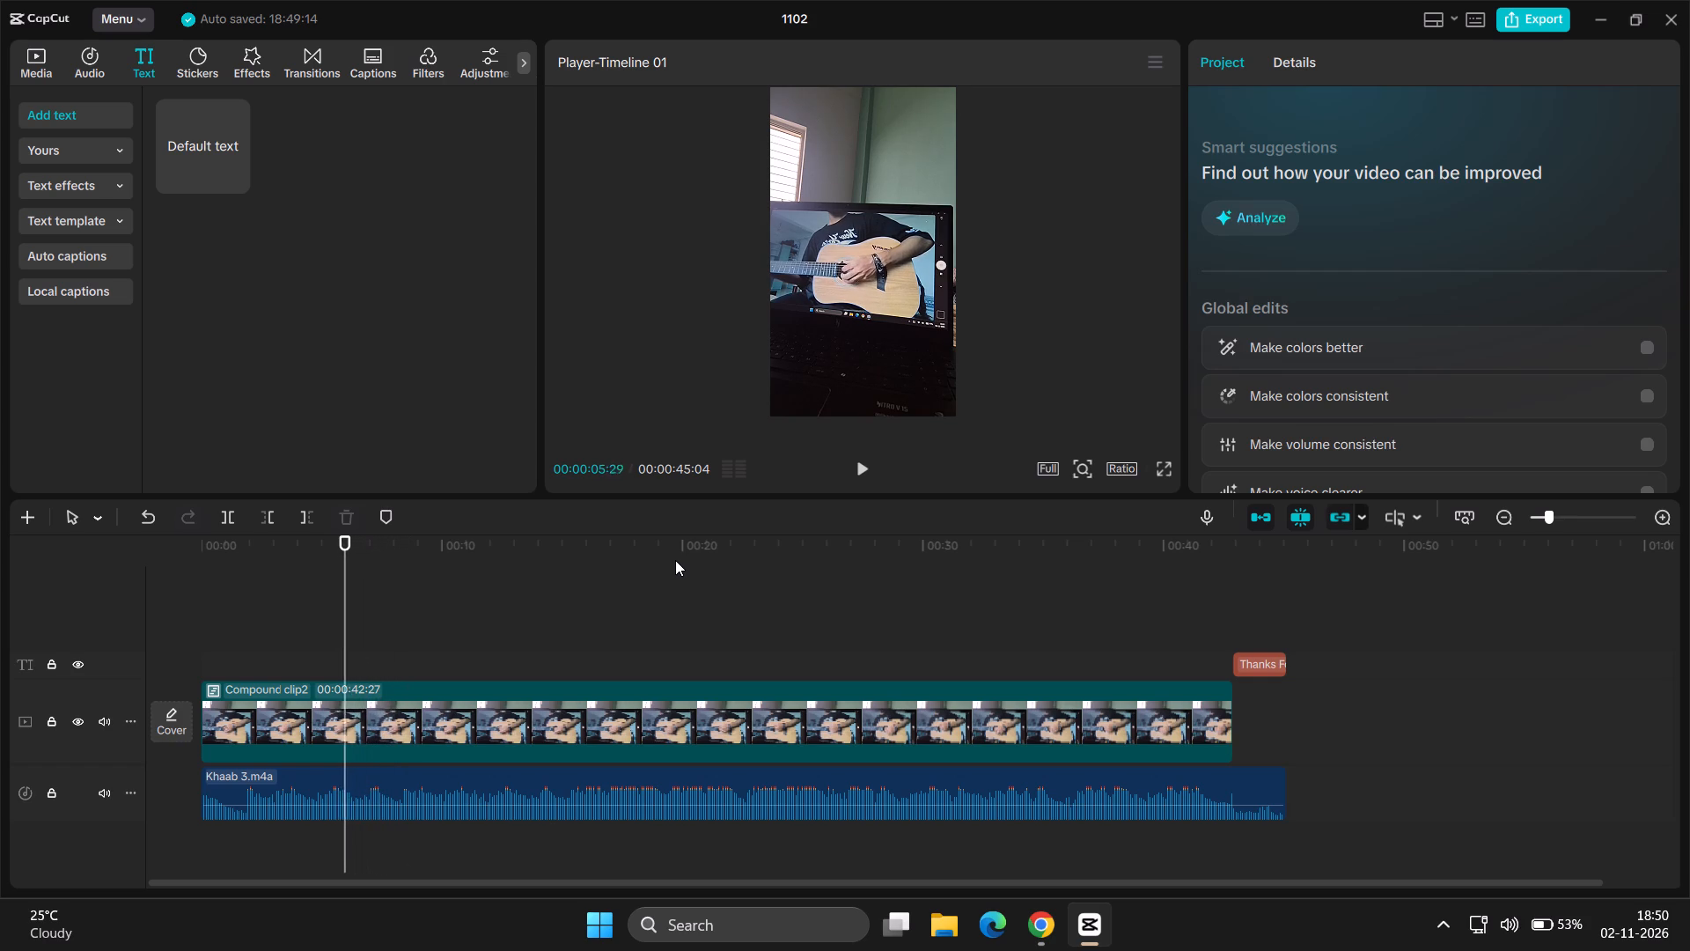
{"action": "key", "text": "space"}
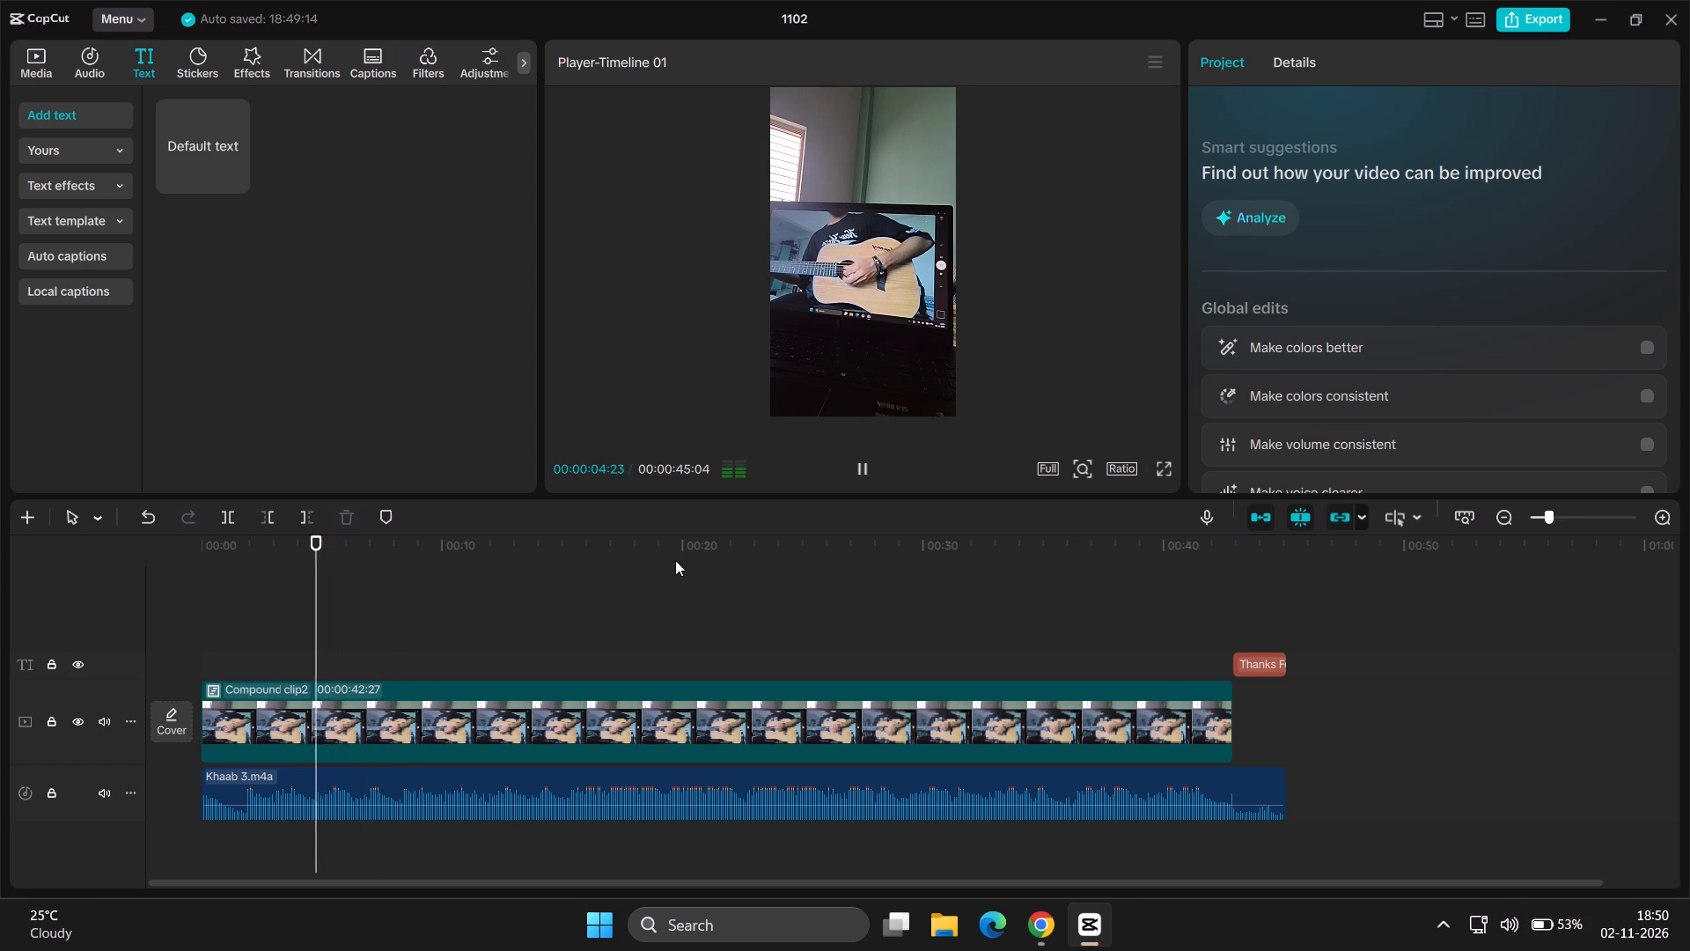
{"action": "left_click", "coordinate": [253, 593]}
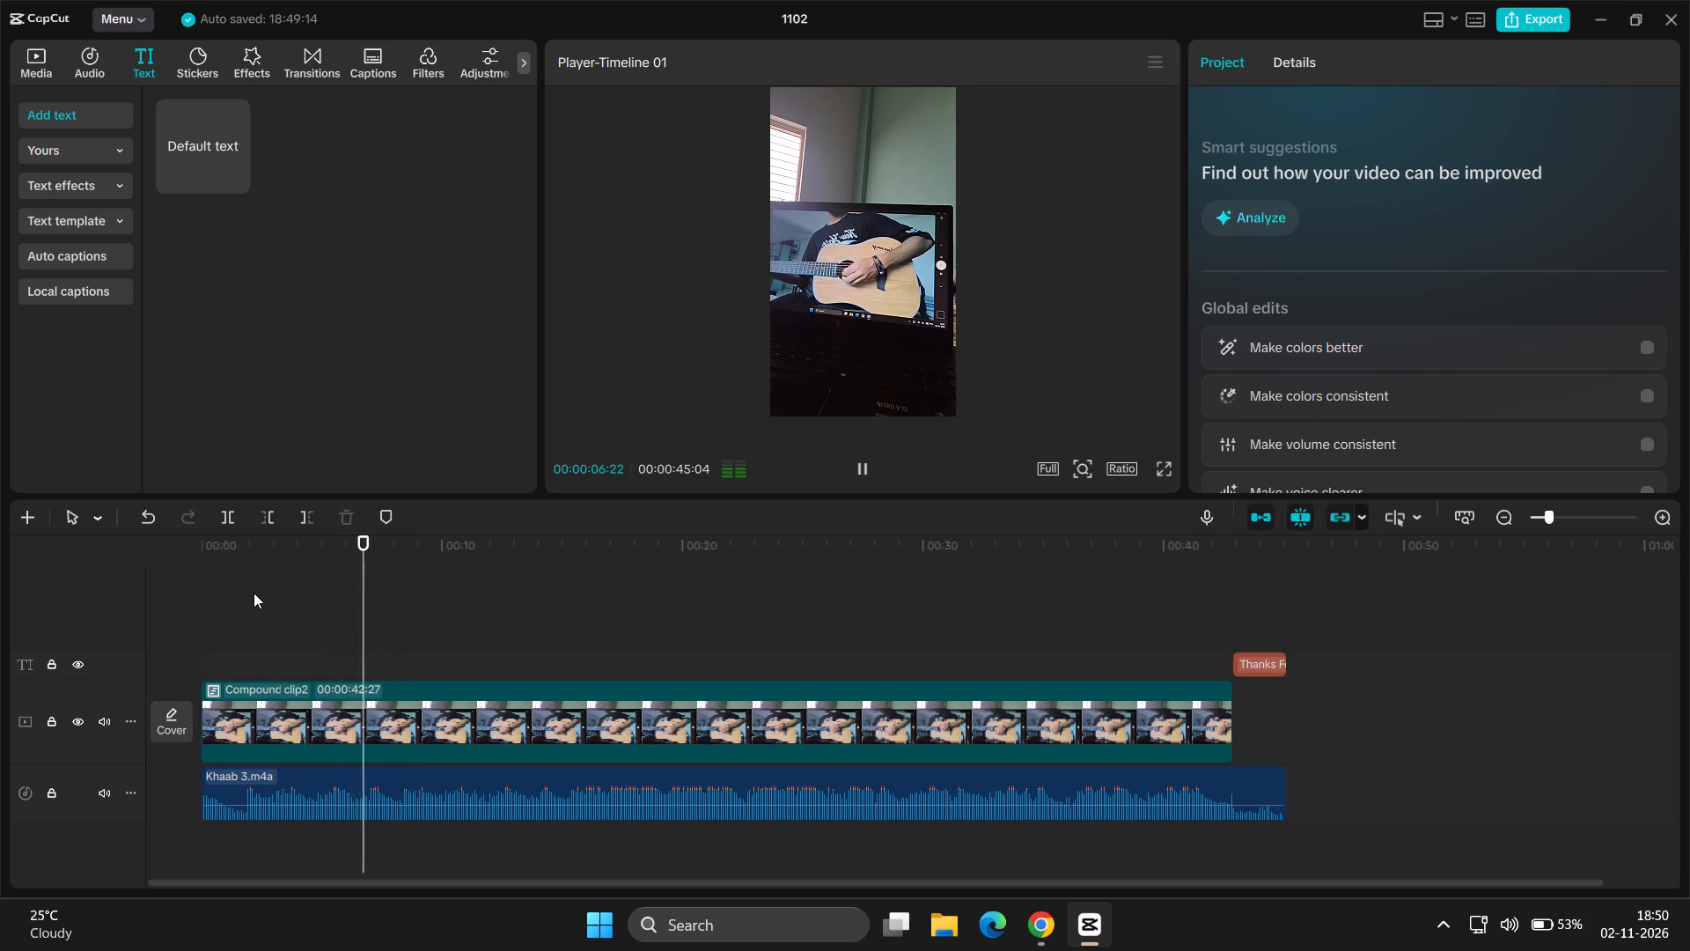
{"action": "key", "text": "space"}
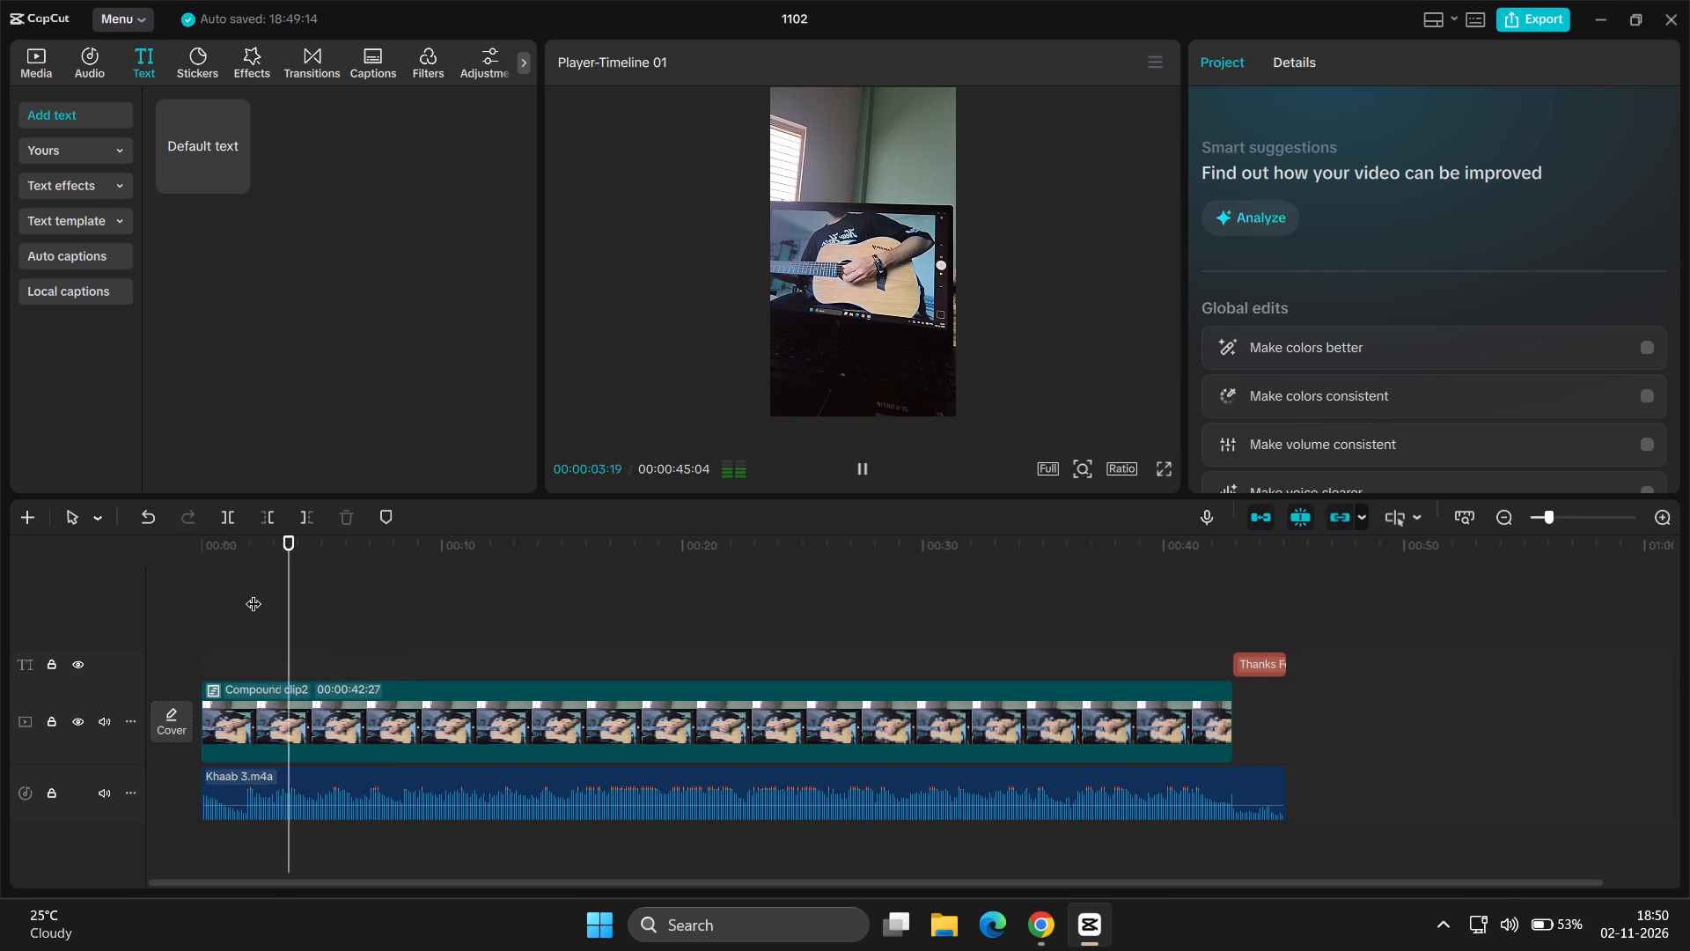
{"action": "key", "text": "space"}
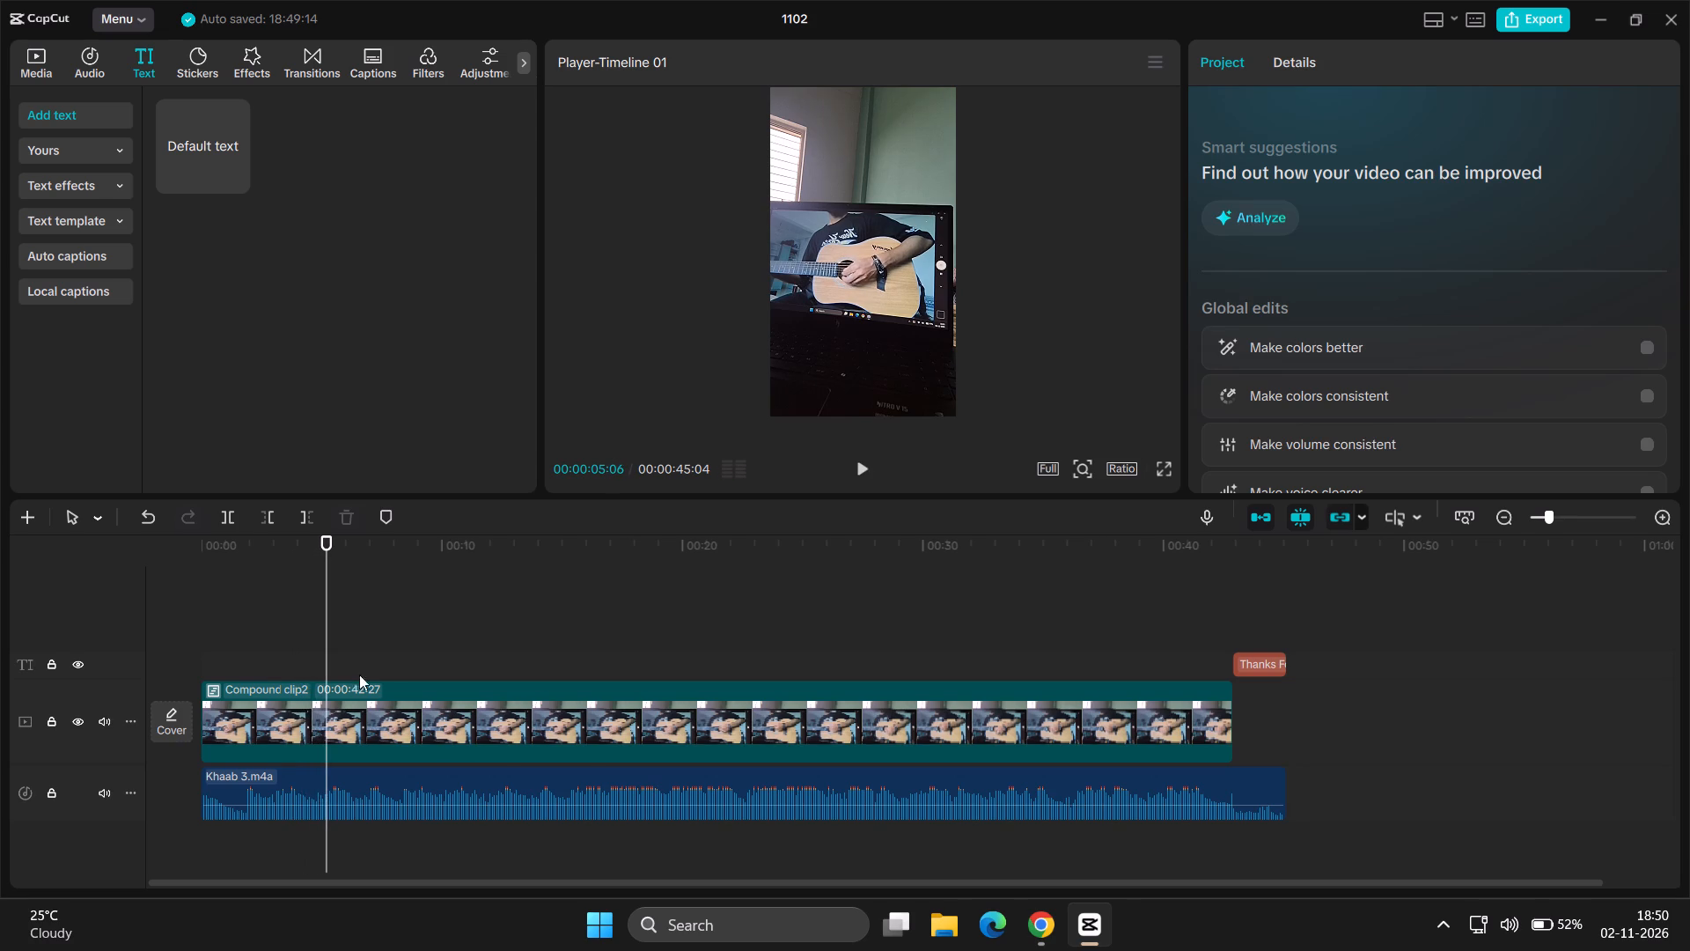
{"action": "left_click", "coordinate": [600, 720]}
{"action": "key", "text": "ctrl+b"}
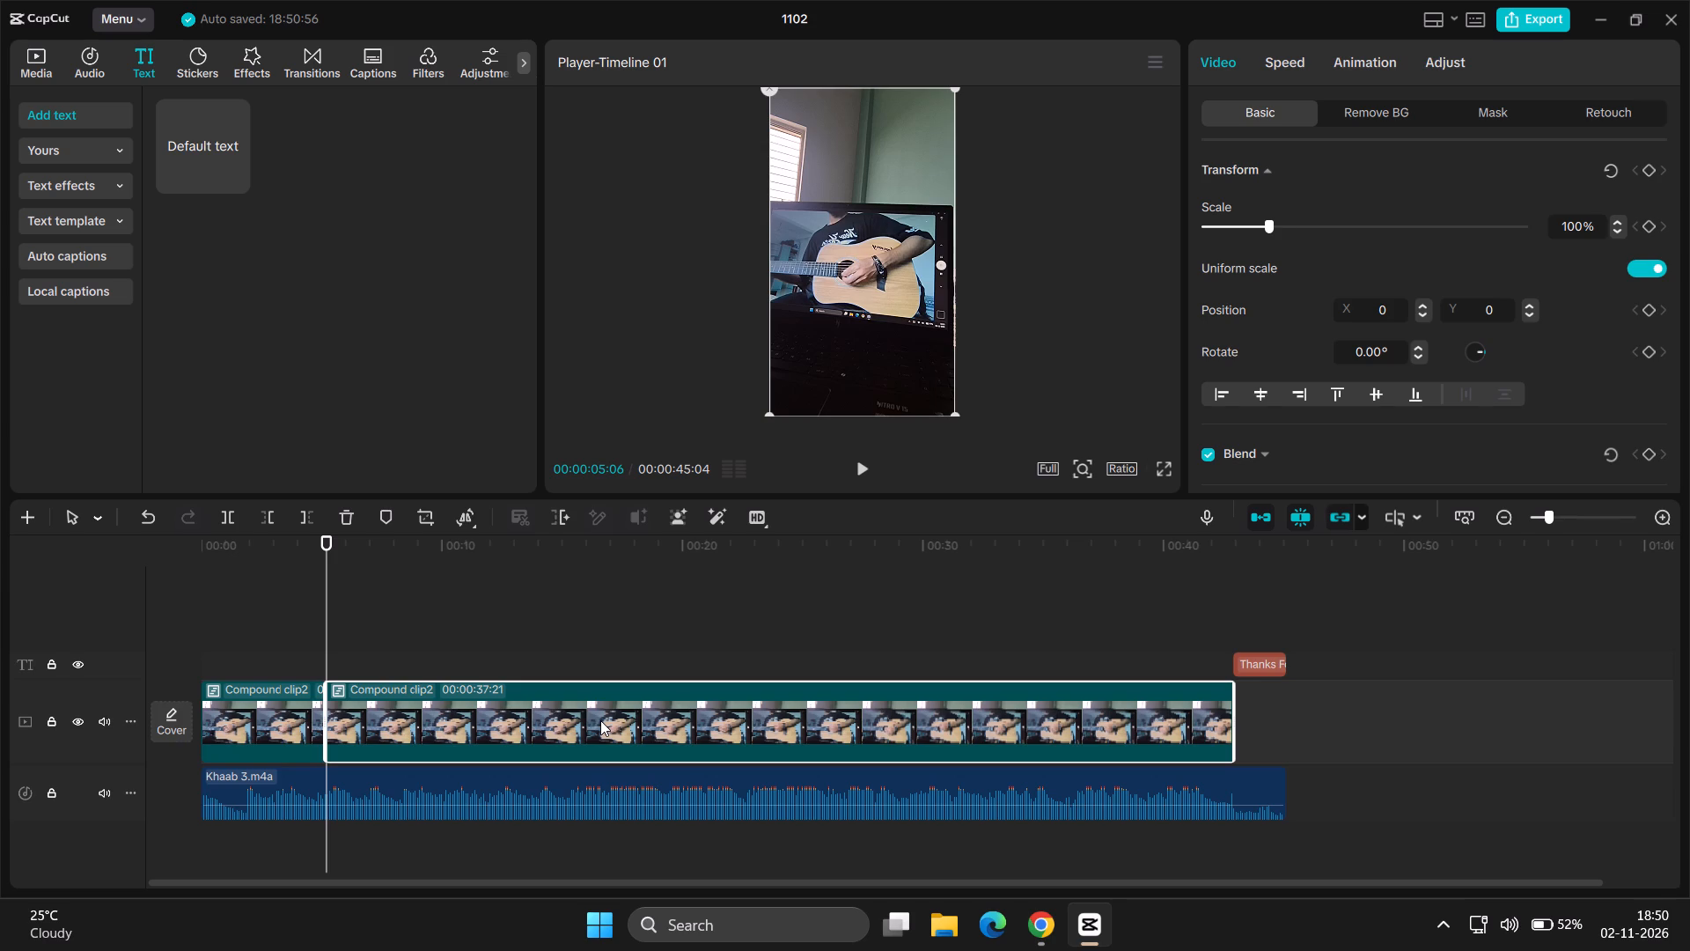
Check the lyrics page in Chrome, return to CapCut, and split the remaining compound clip at 00:00:08:25.
{"action": "left_click", "coordinate": [1060, 921]}
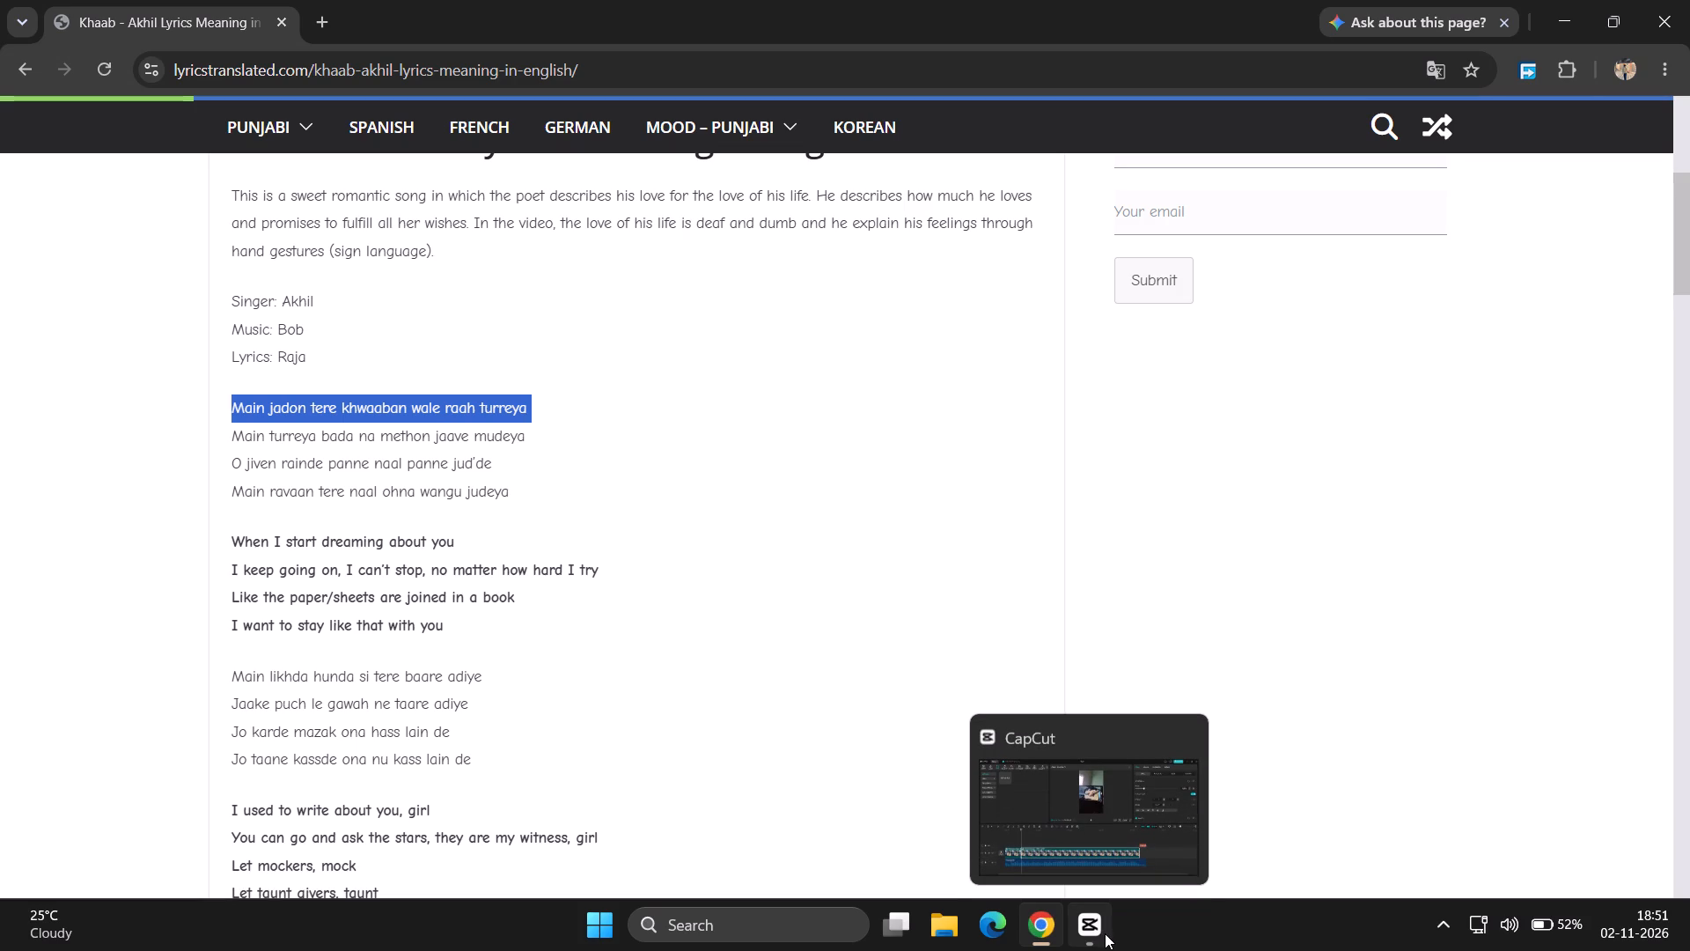
{"action": "left_click", "coordinate": [1099, 931]}
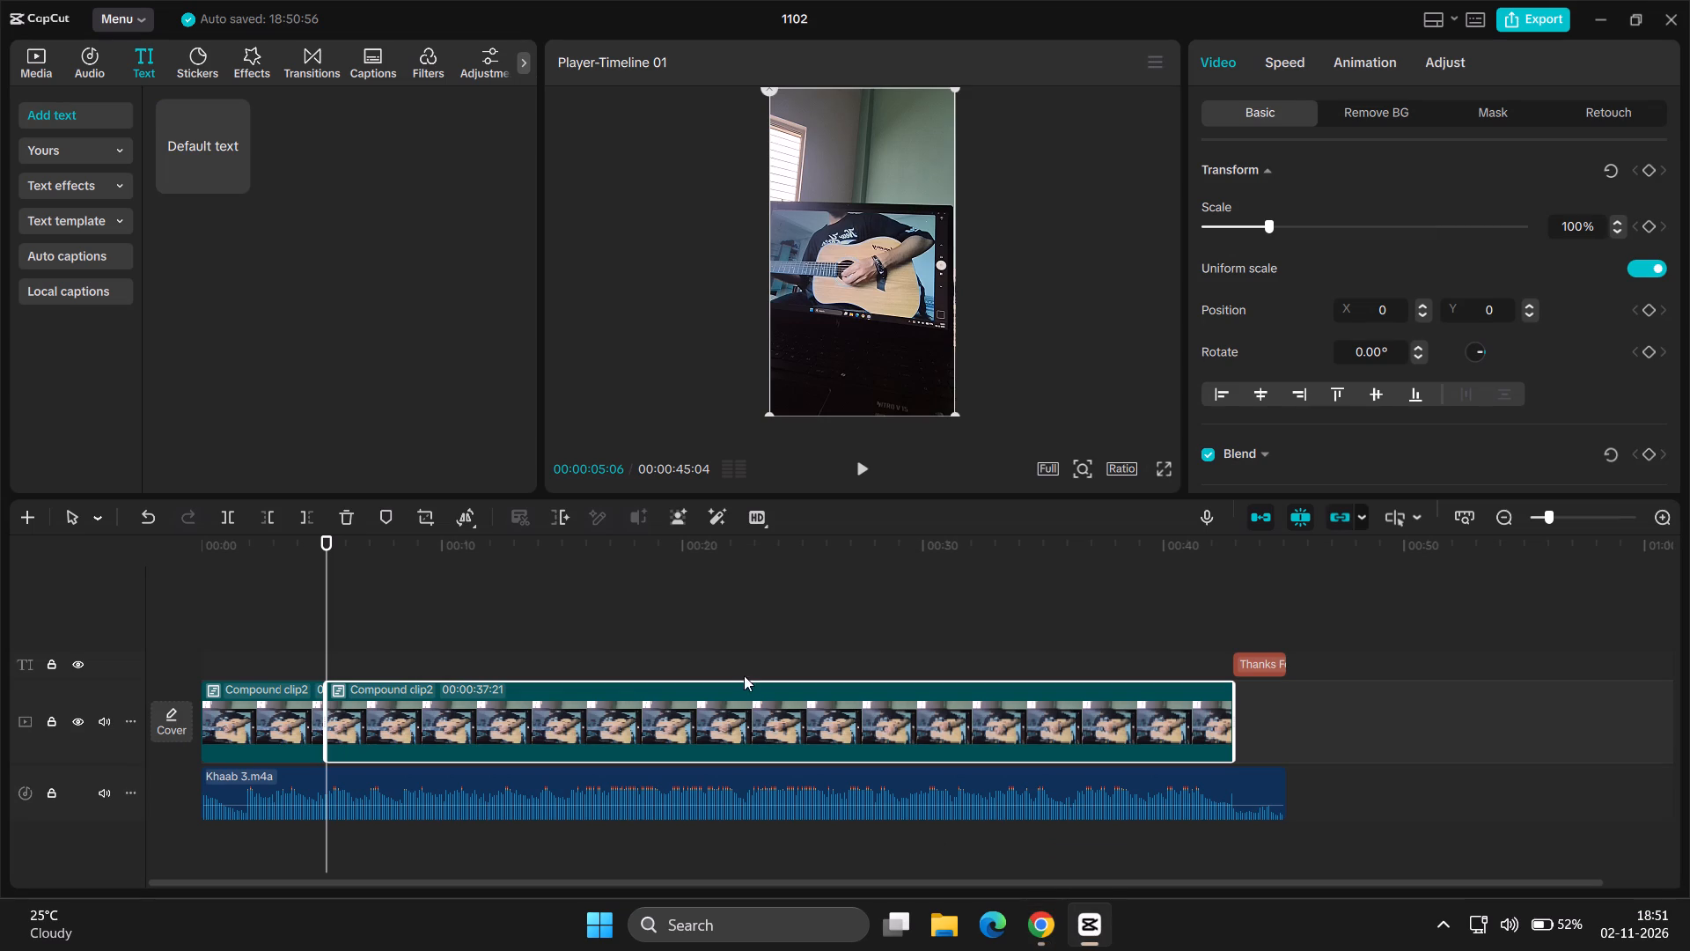
{"action": "key", "text": "space"}
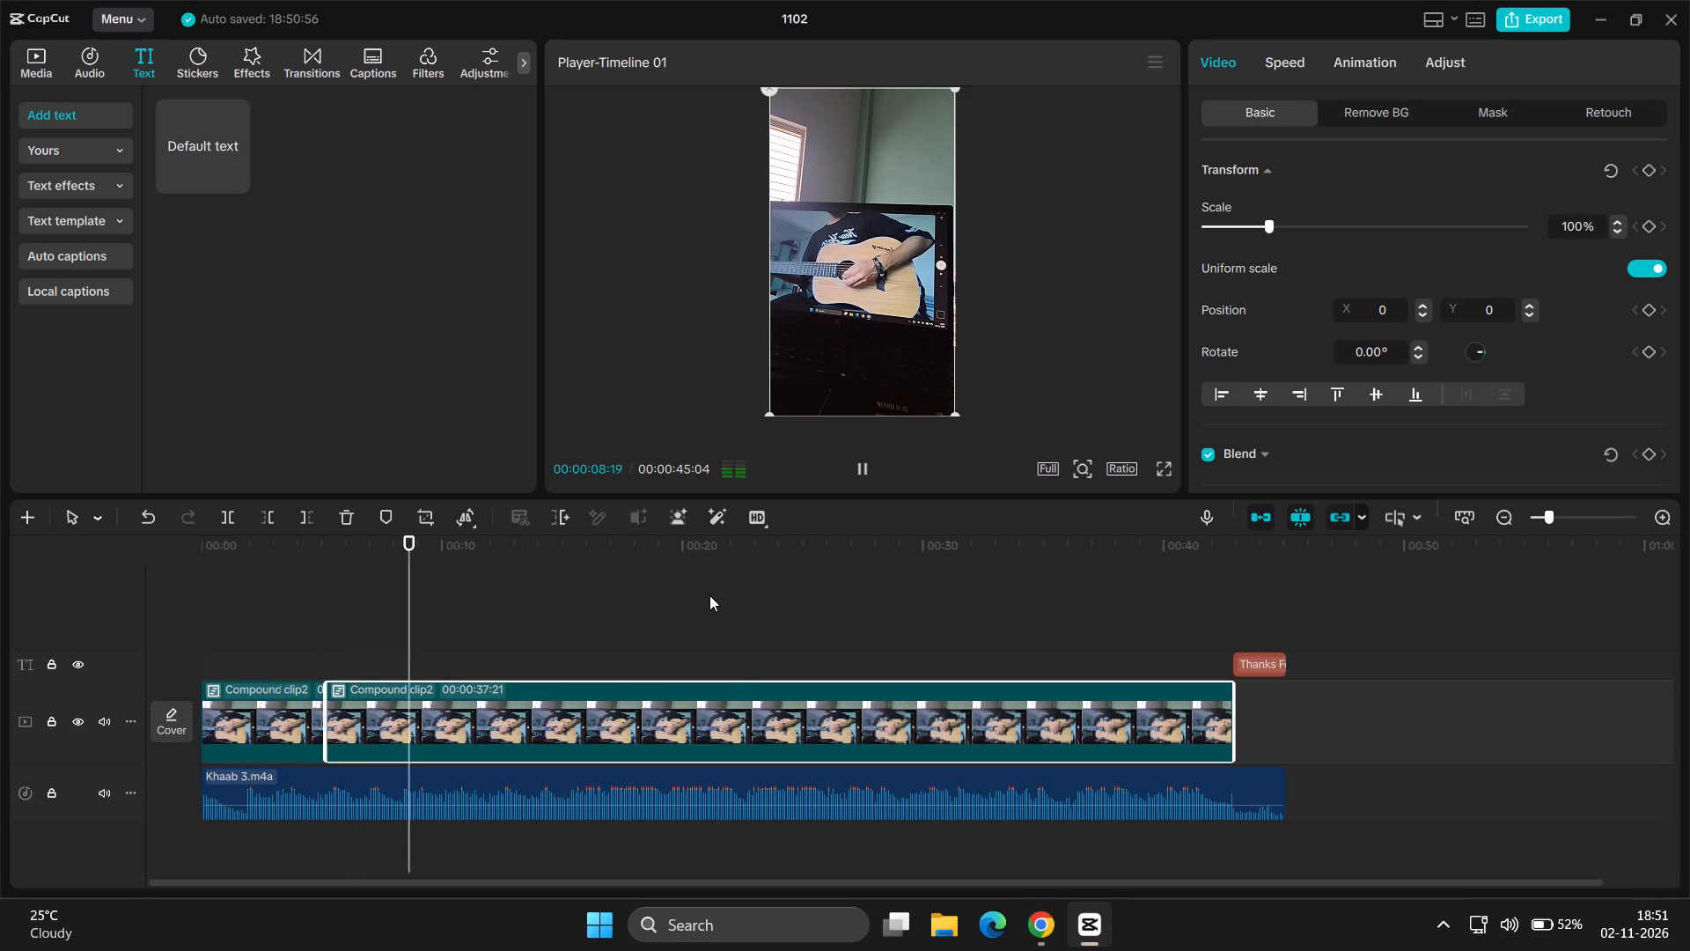
{"action": "key", "text": "space"}
{"action": "key", "text": "ctrl+b"}
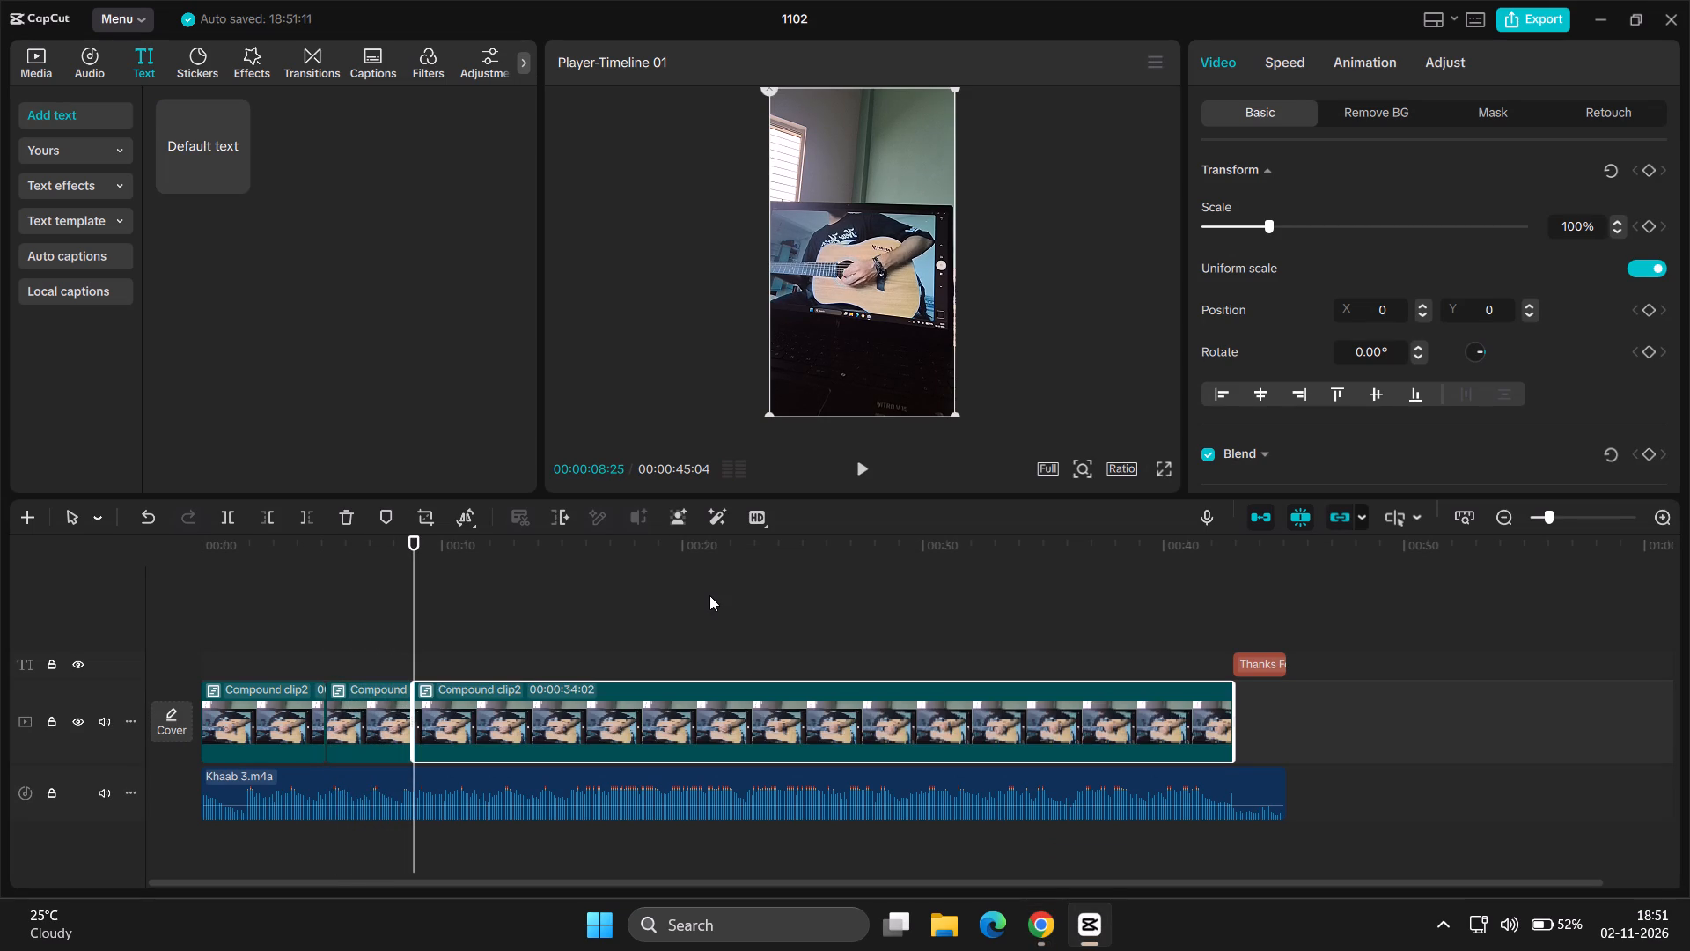
Recheck the lyrics in Chrome, return to CapCut, and split the remaining clip at about 00:00:12:12 and at 00:00:15:22.
{"action": "left_click", "coordinate": [1028, 950]}
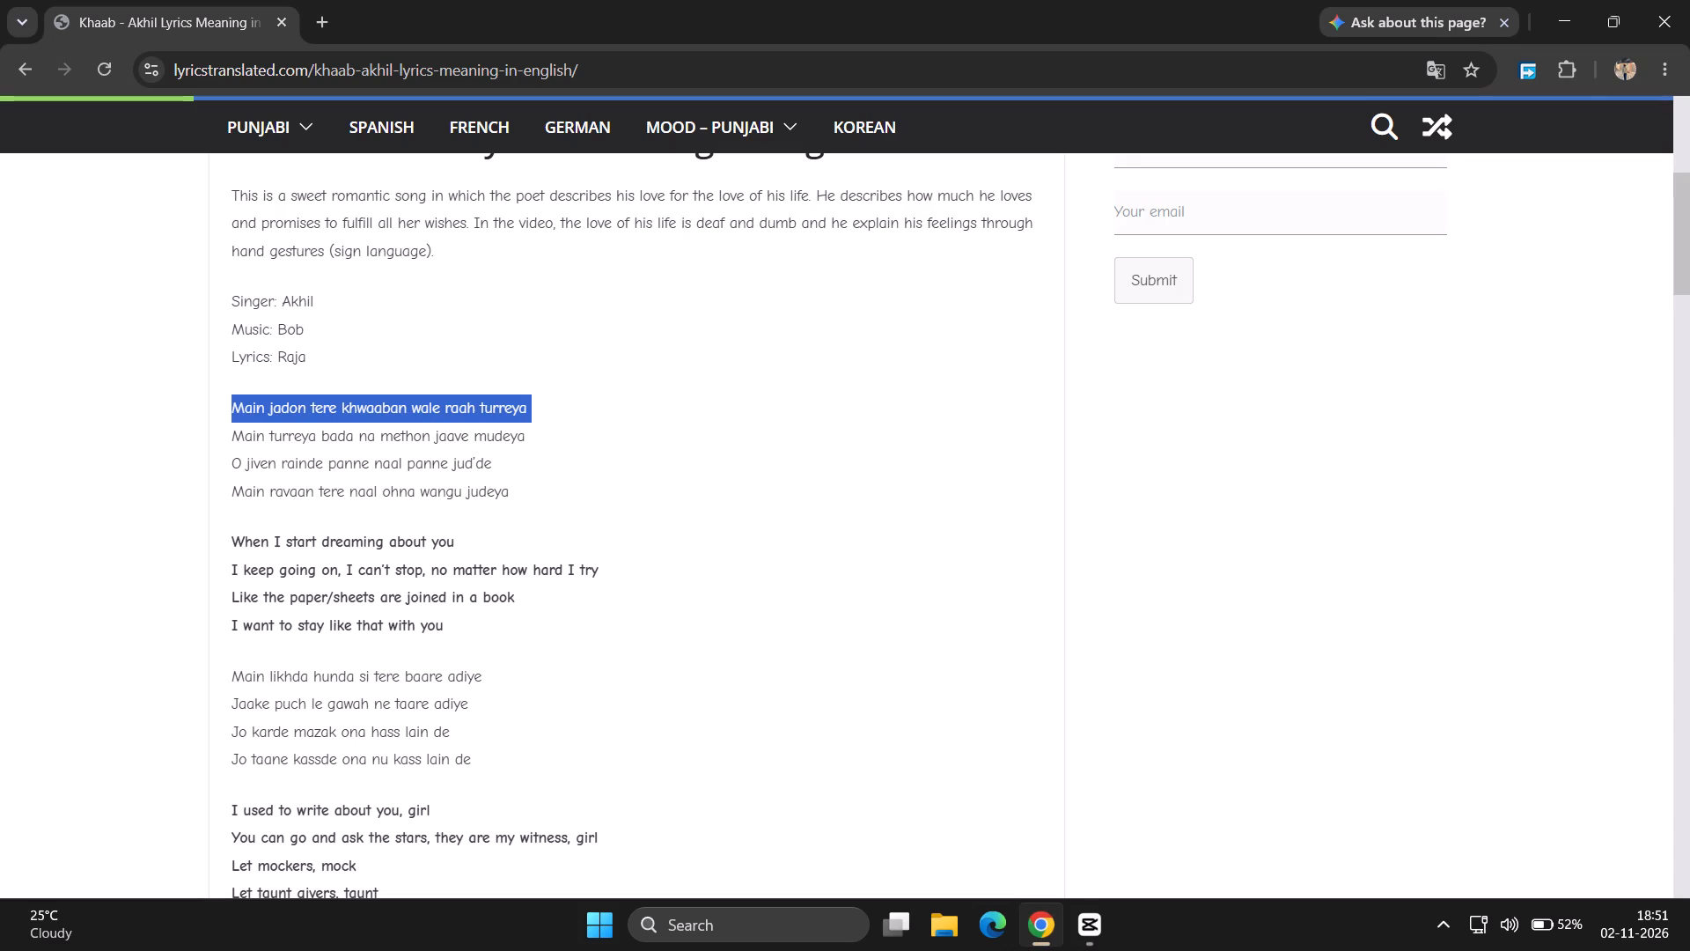
{"action": "left_click", "coordinate": [1101, 930]}
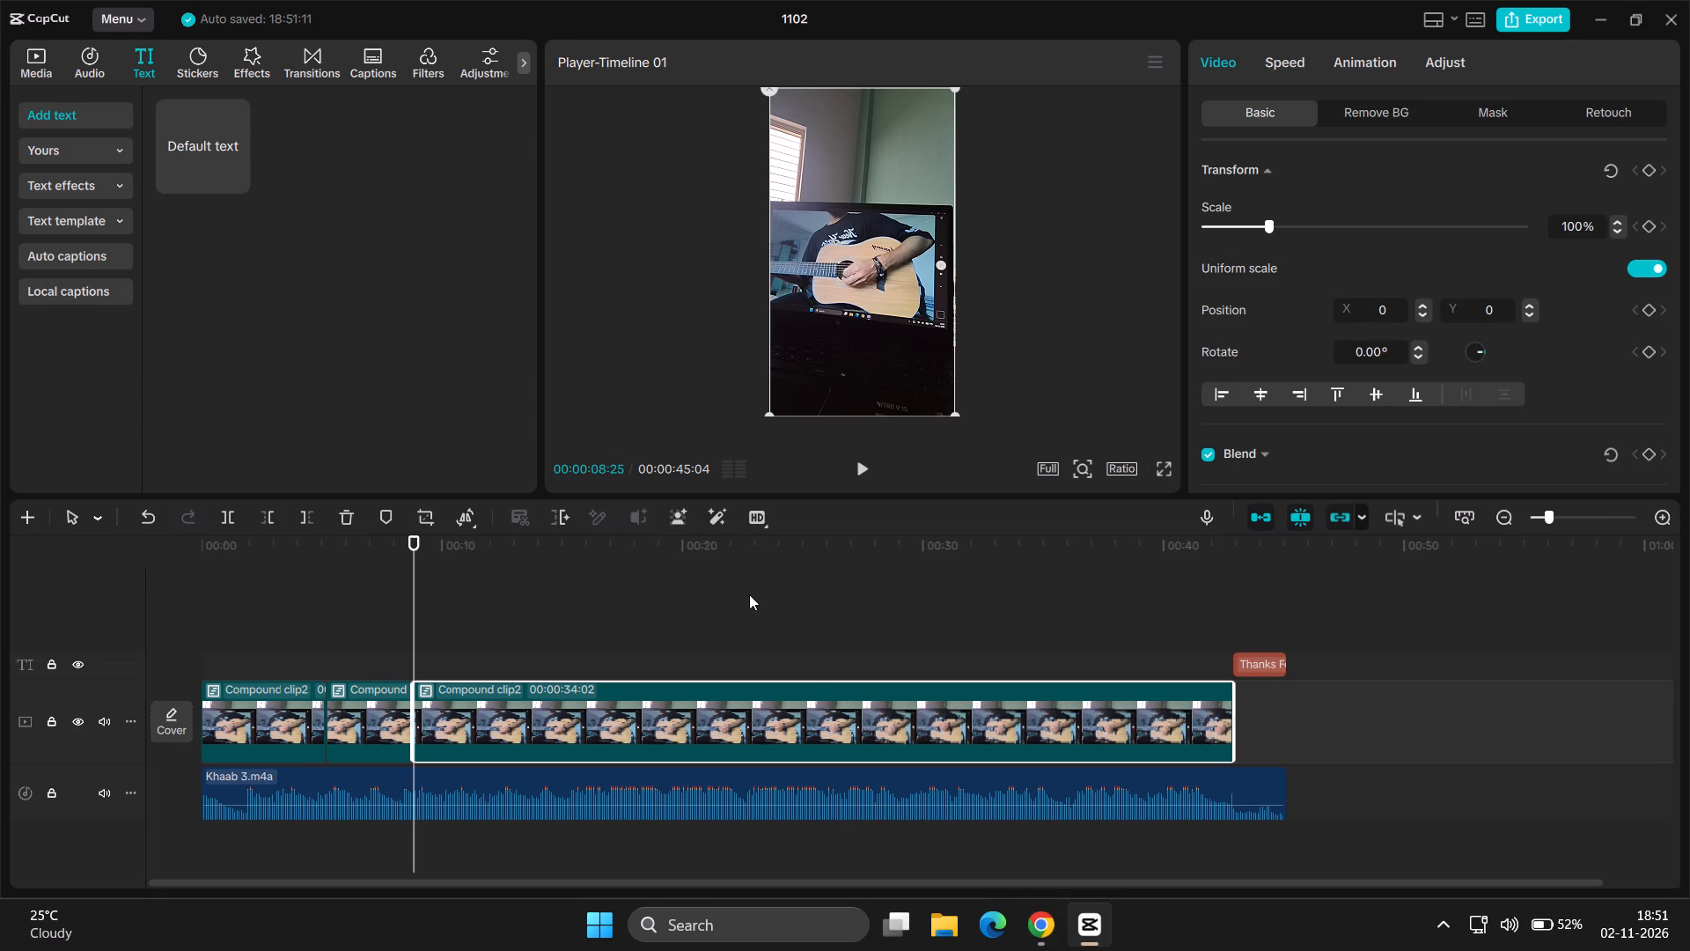
{"action": "key", "text": "space"}
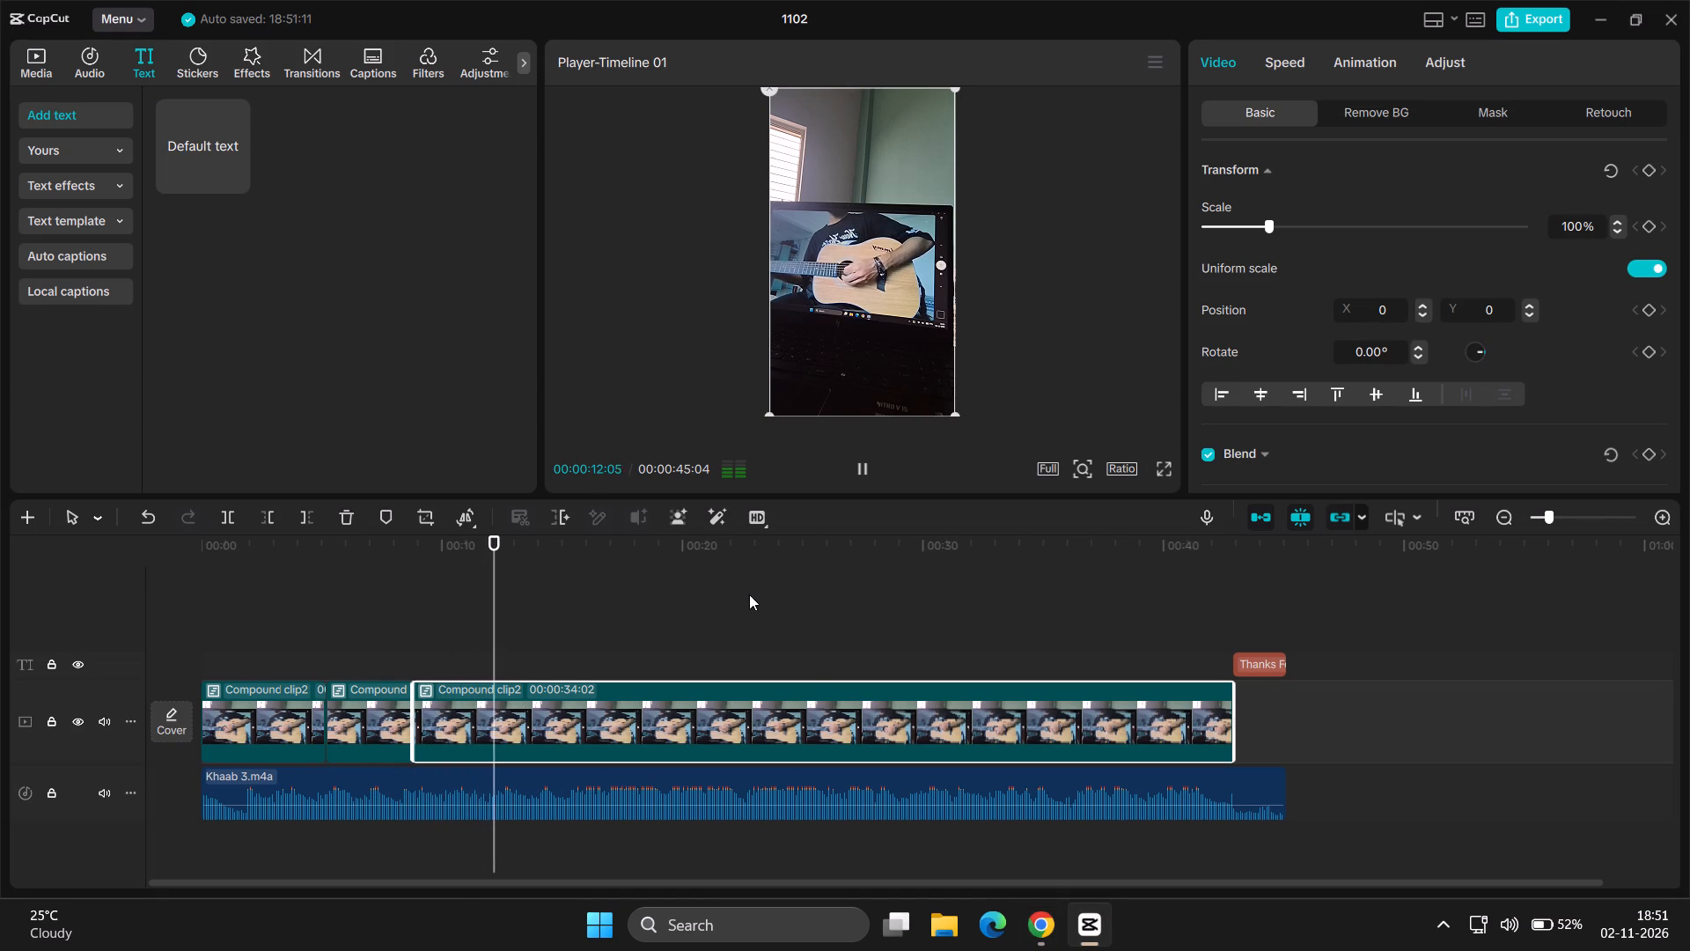
{"action": "key", "text": "space"}
{"action": "key", "text": "ctrl+b"}
{"action": "key", "text": "space"}
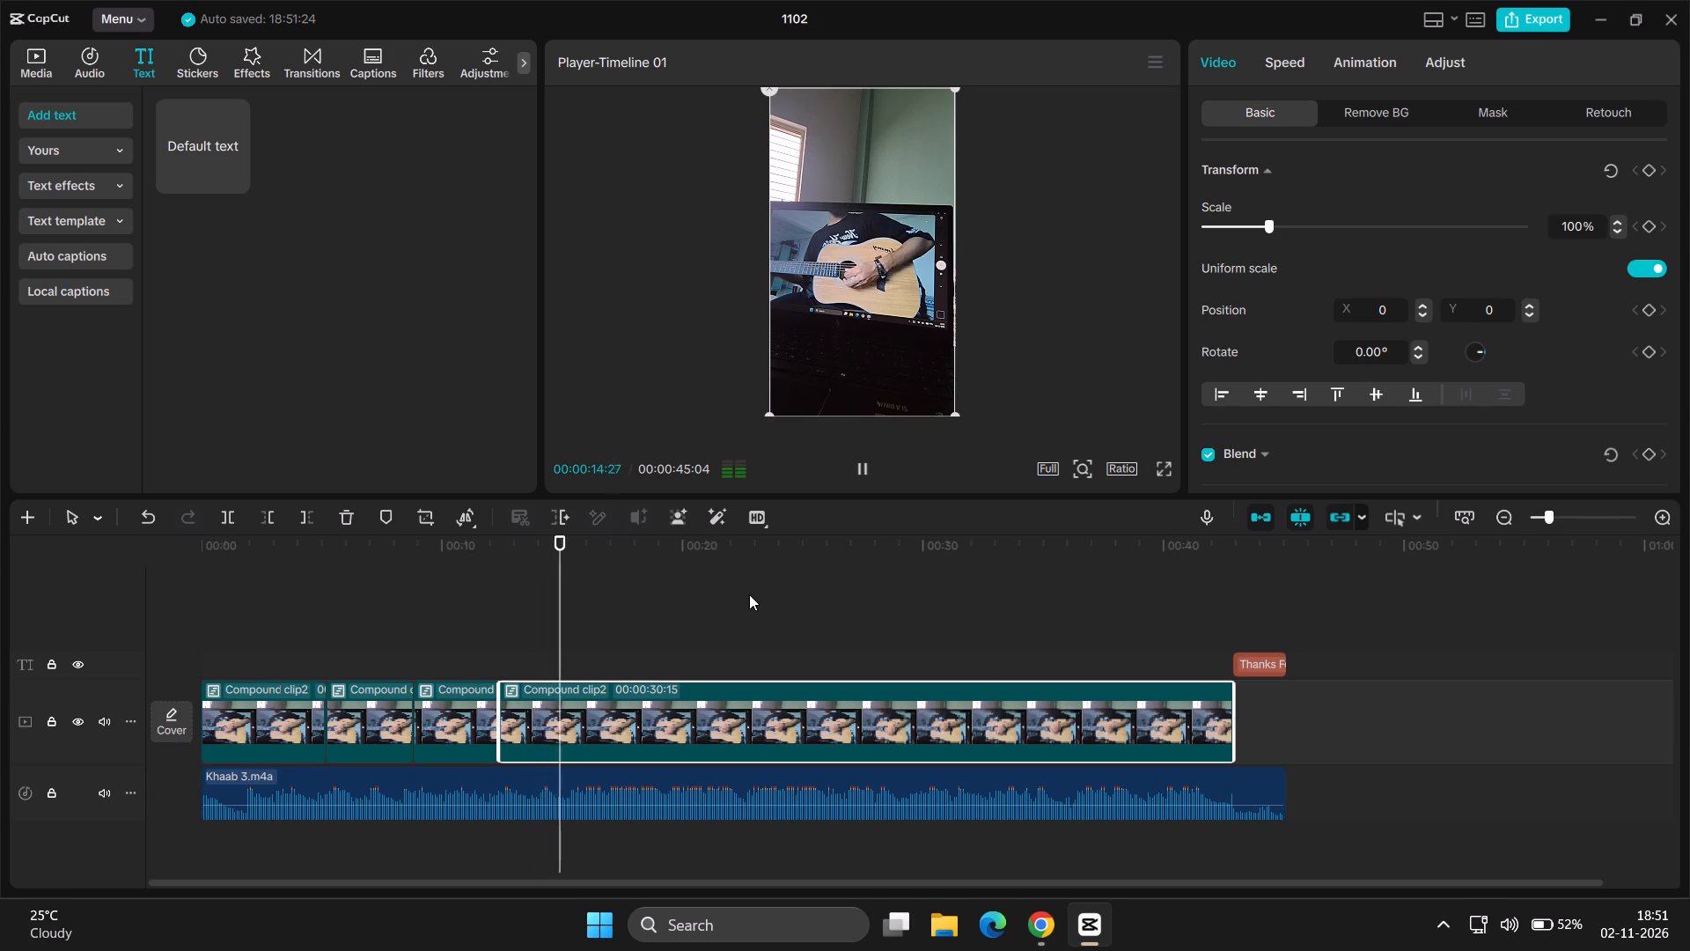
{"action": "key", "text": "space"}
{"action": "key", "text": "ctrl+b"}
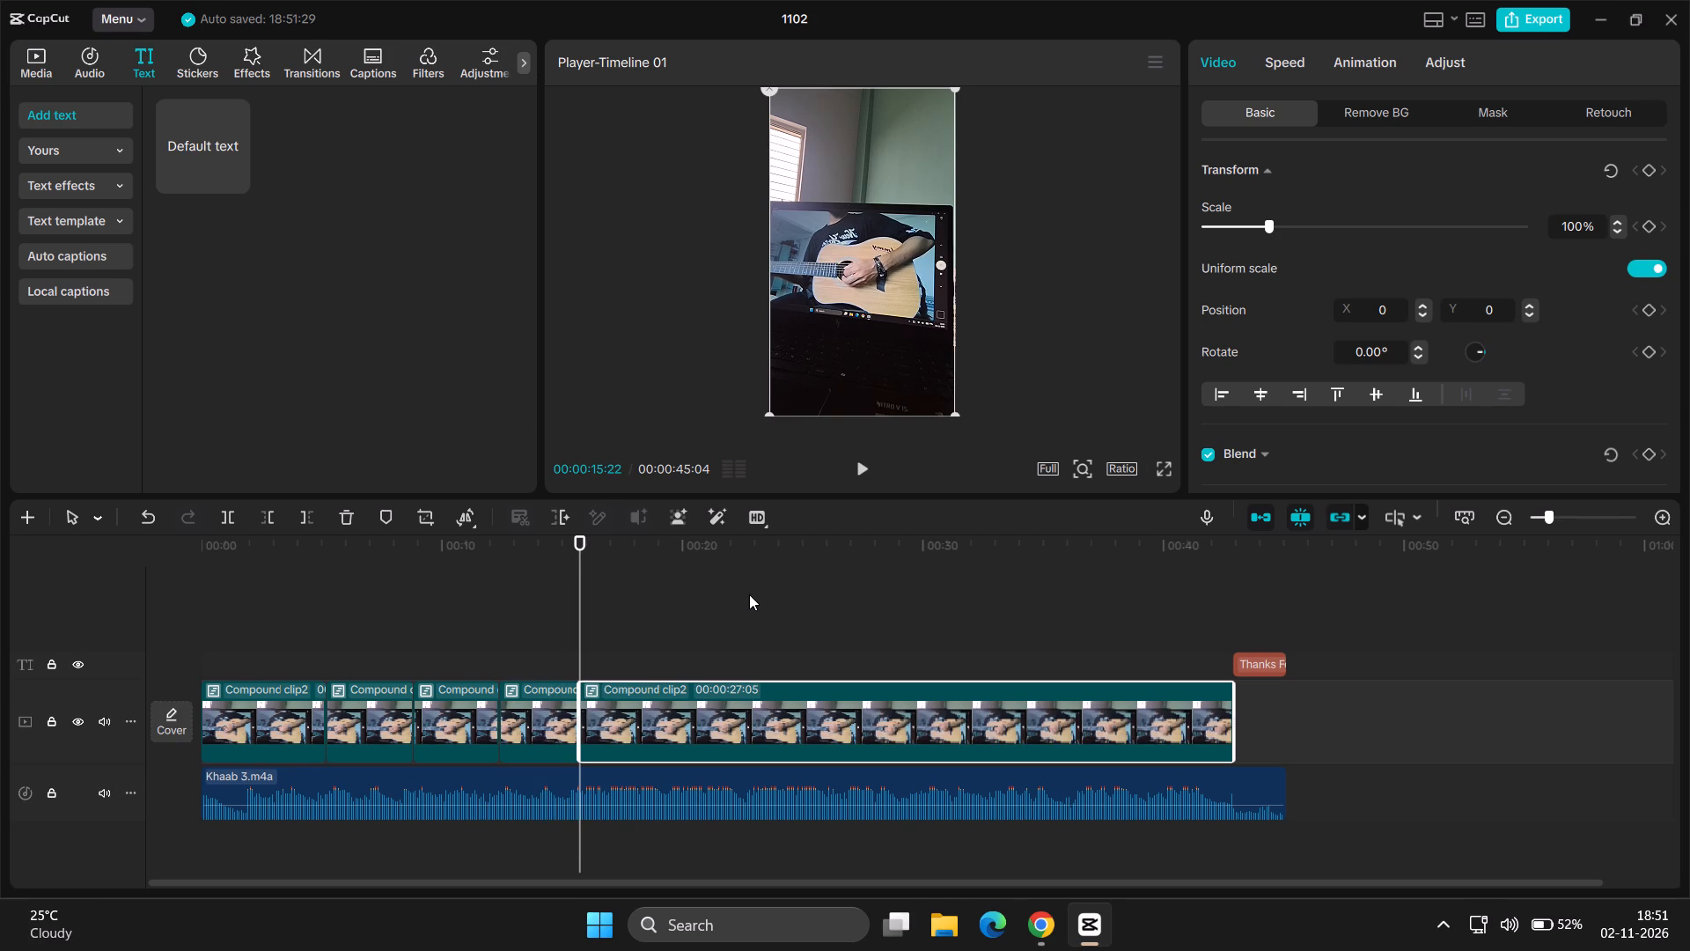
Check the following lyric lines in Chrome, return to CapCut, and split the remaining compound clip at about 00:00:19.
{"action": "left_click", "coordinate": [1024, 915]}
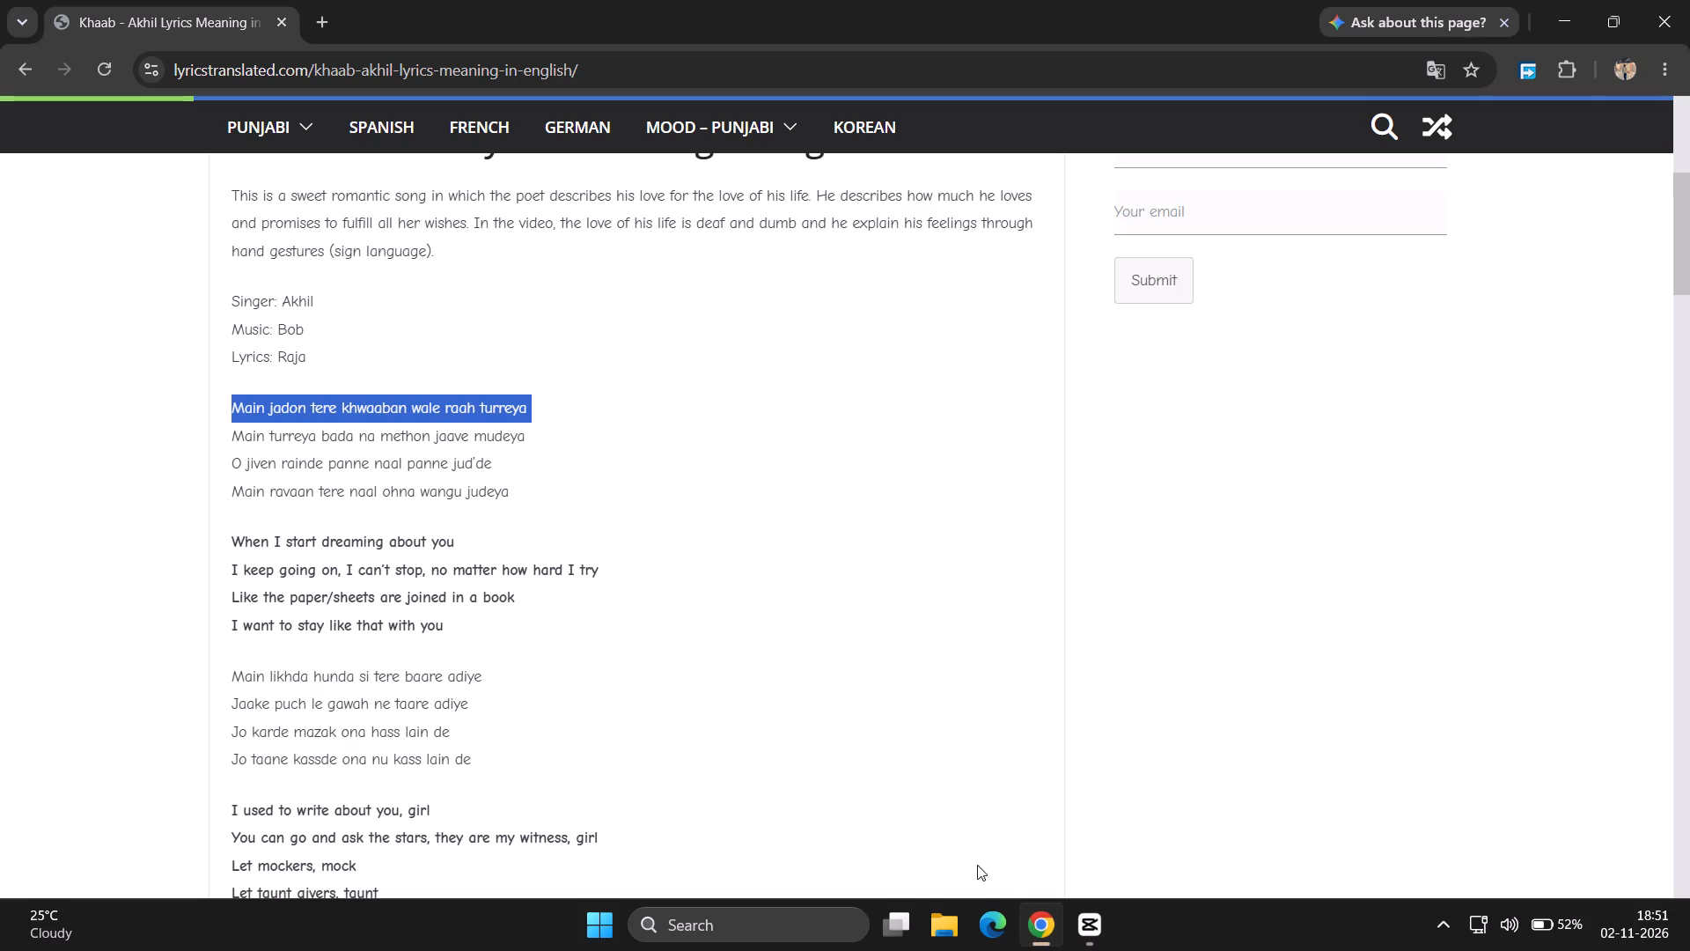
{"action": "scroll", "coordinate": [734, 620], "scroll_direction": "down", "scroll_amount": 2}
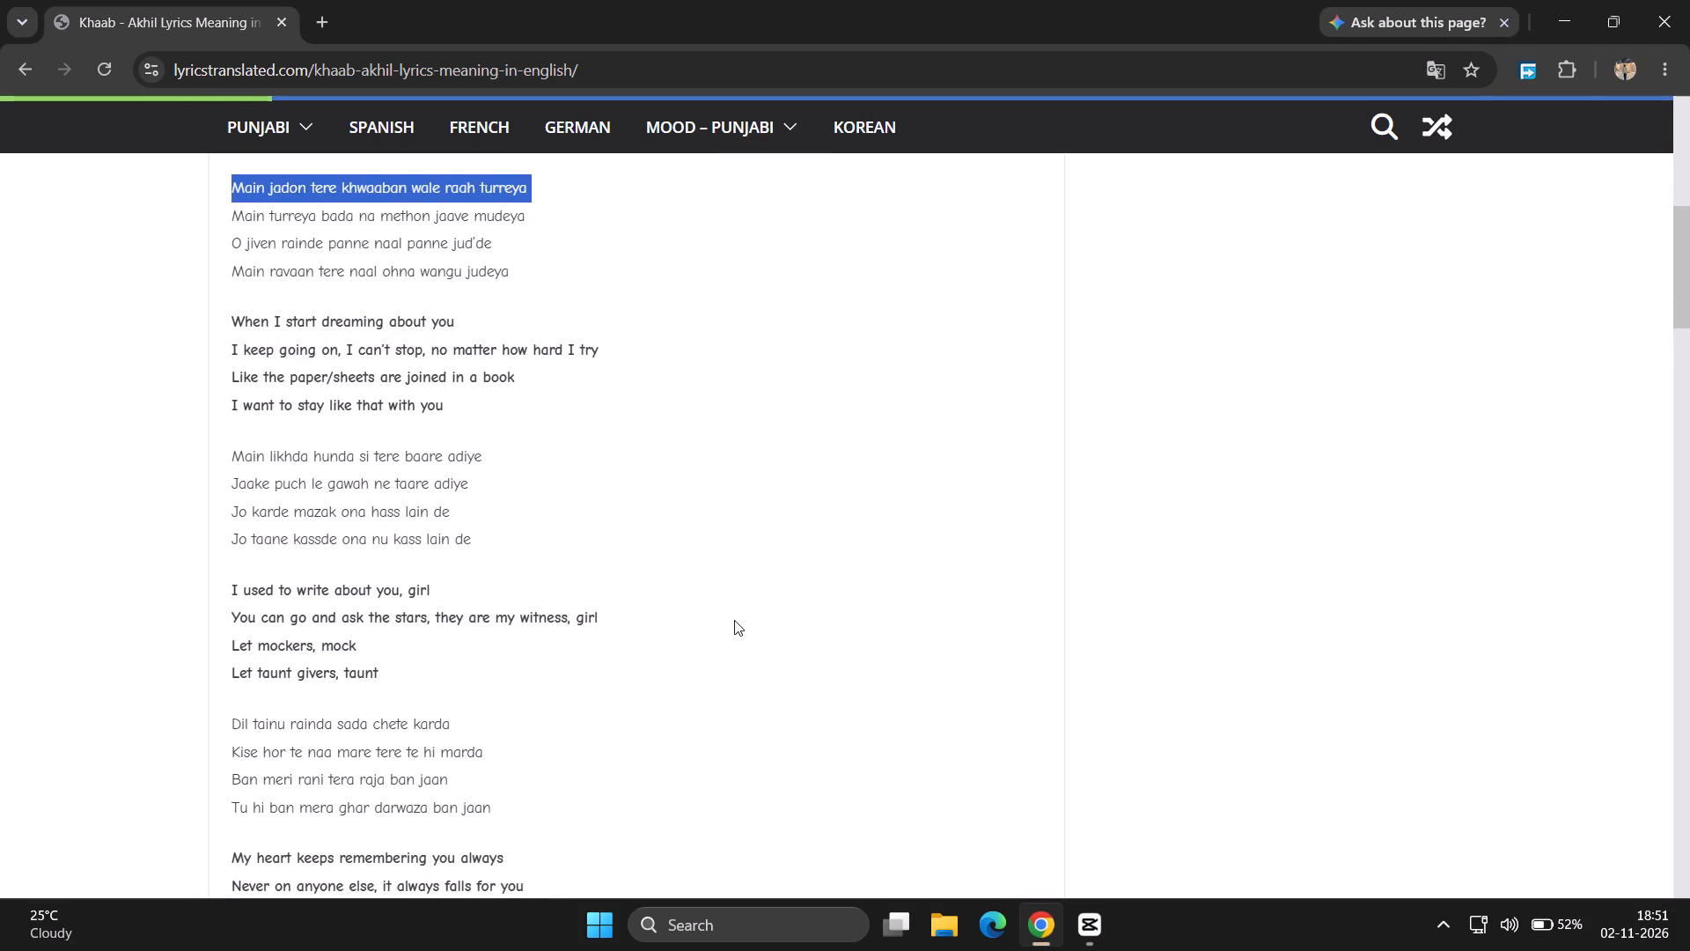
{"action": "left_click", "coordinate": [1068, 928]}
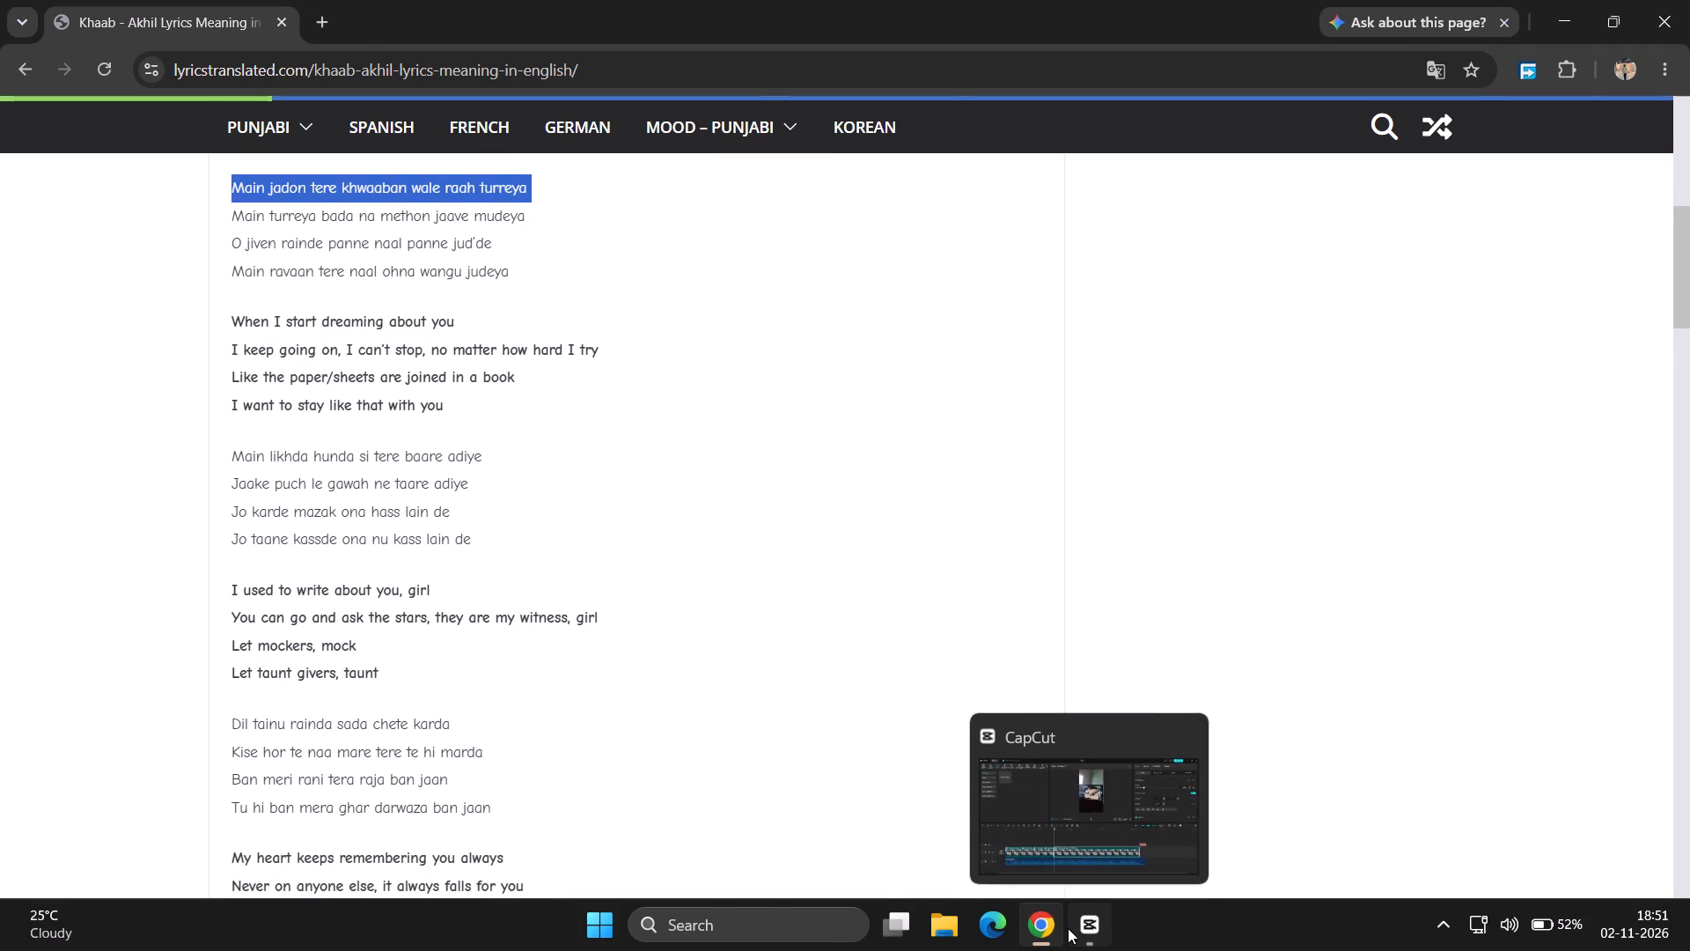
{"action": "key", "text": "space"}
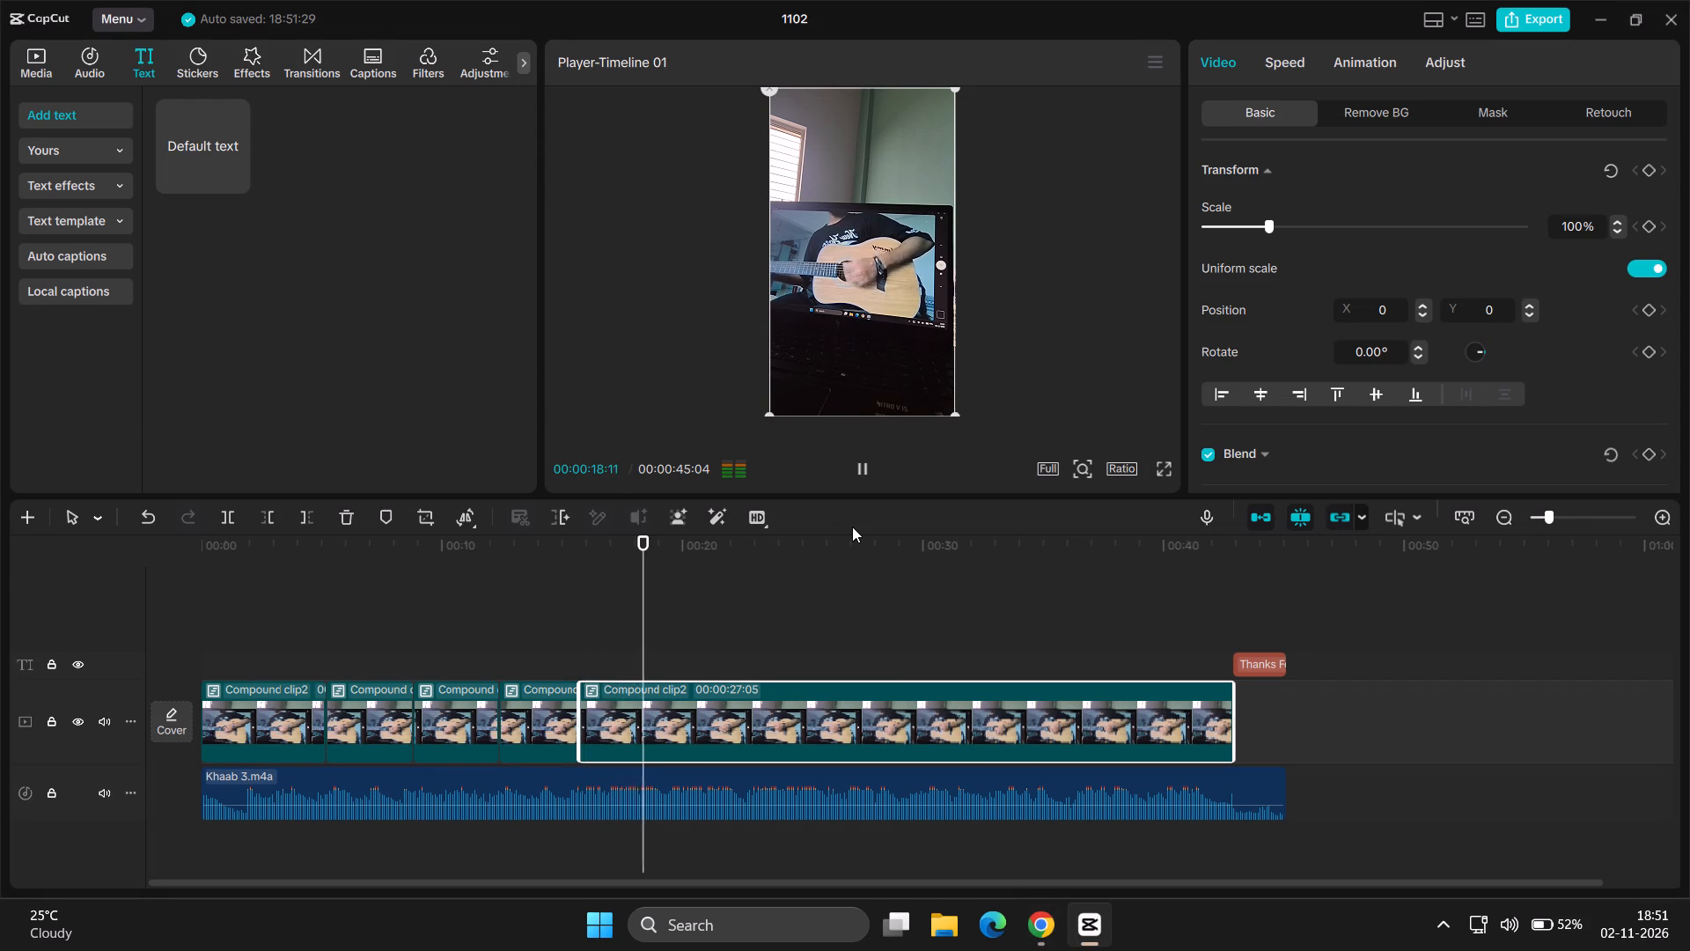
{"action": "key", "text": "space"}
{"action": "key", "text": "ctrl+b"}
Play through the song and split the remaining compound clip at 00:00:22:13 and 00:00:25:19.
{"action": "key", "text": "space"}
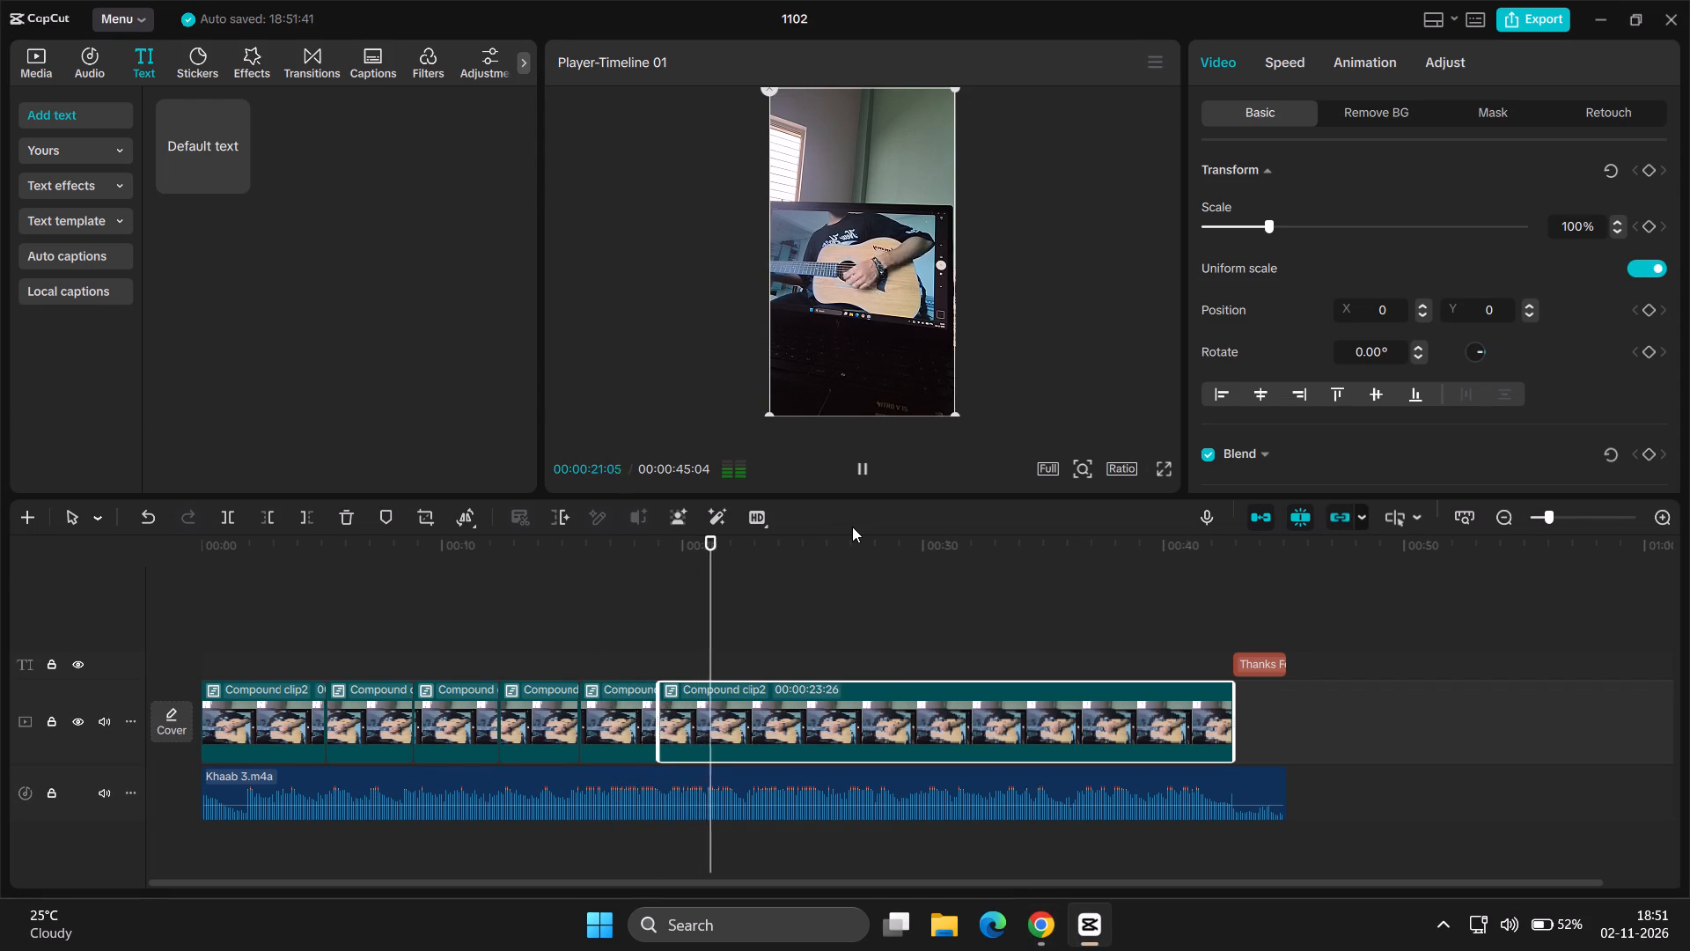
{"action": "key", "text": "space"}
{"action": "key", "text": "ctrl+b"}
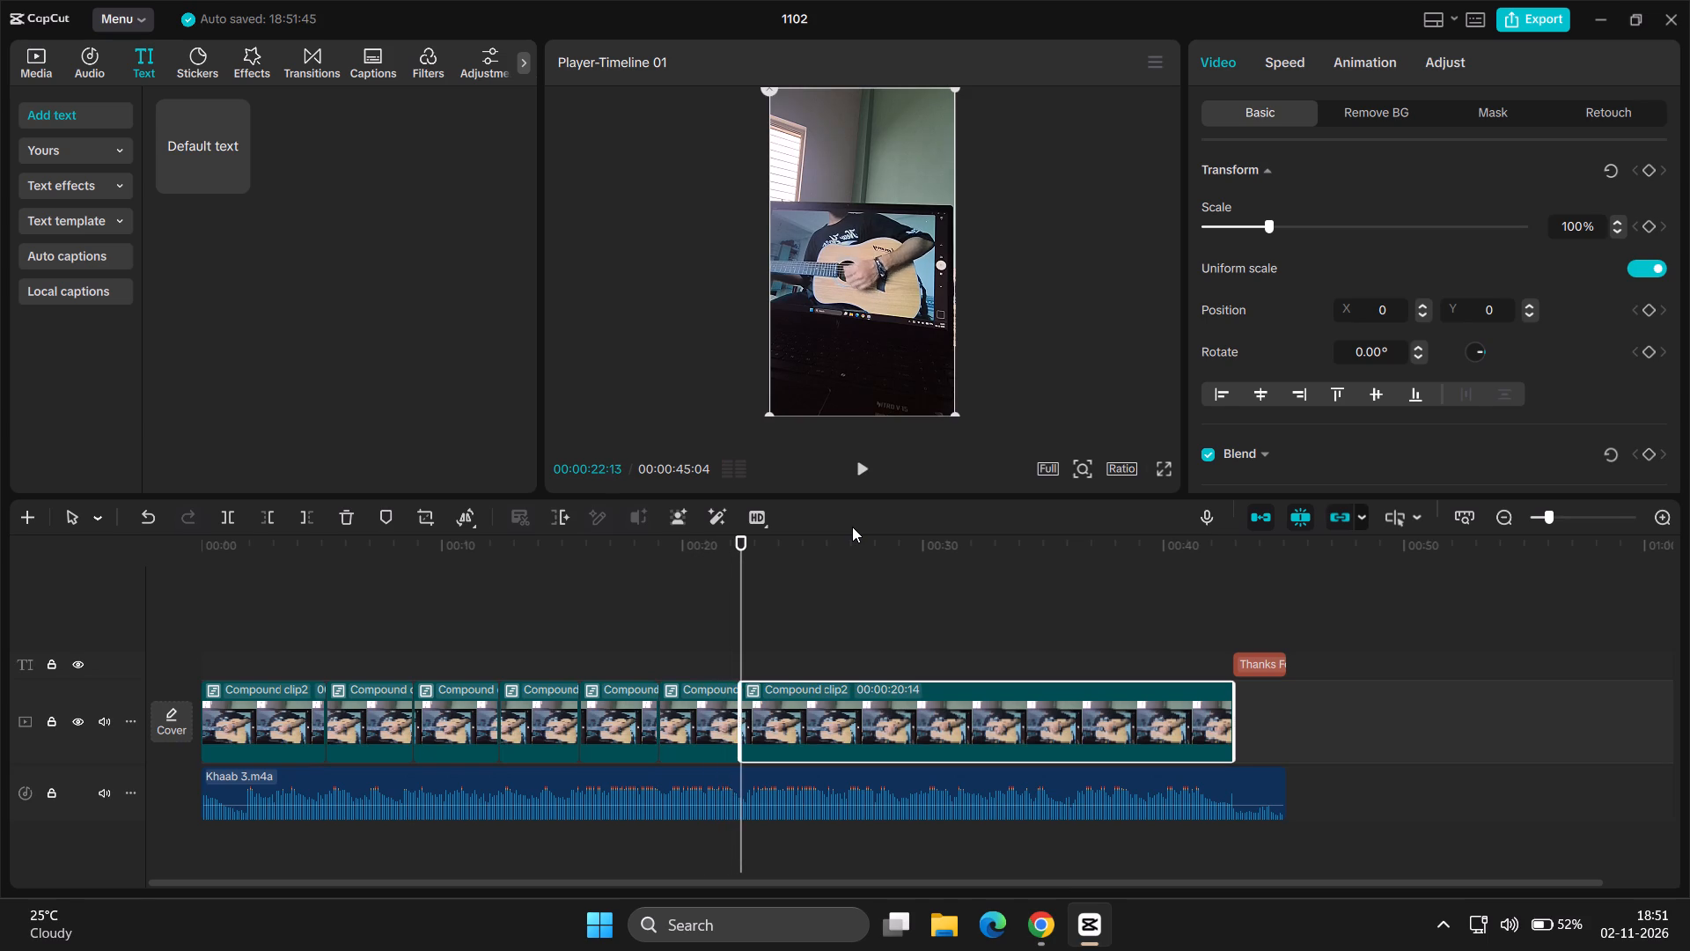
{"action": "key", "text": "space"}
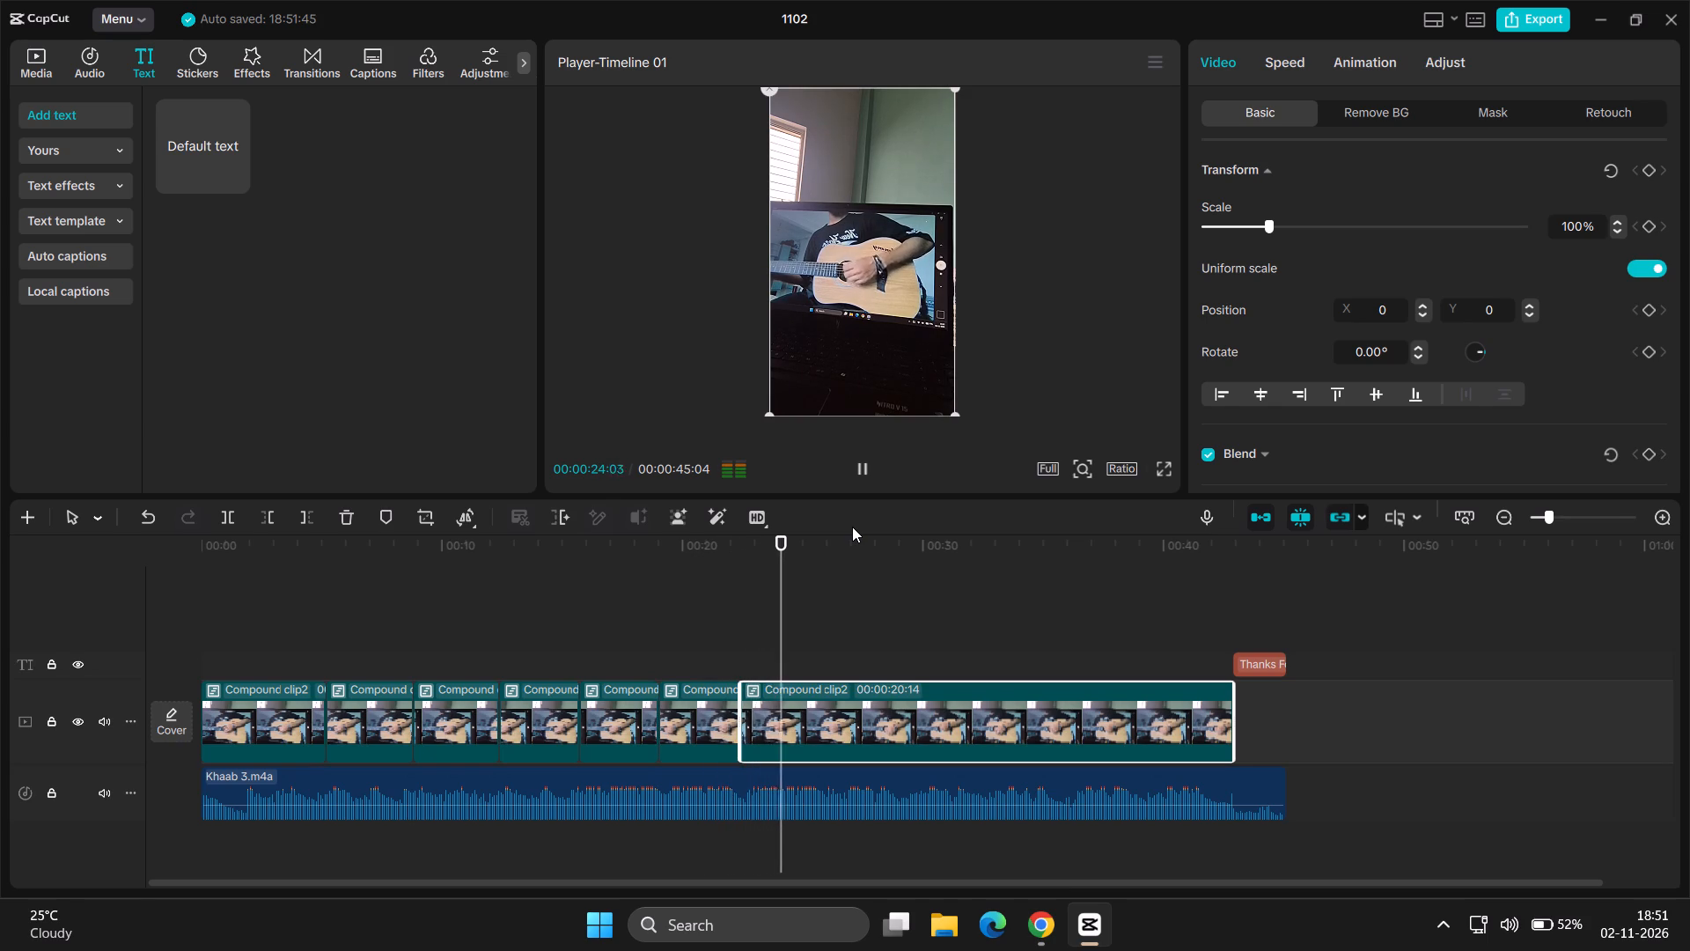
{"action": "key", "text": "space"}
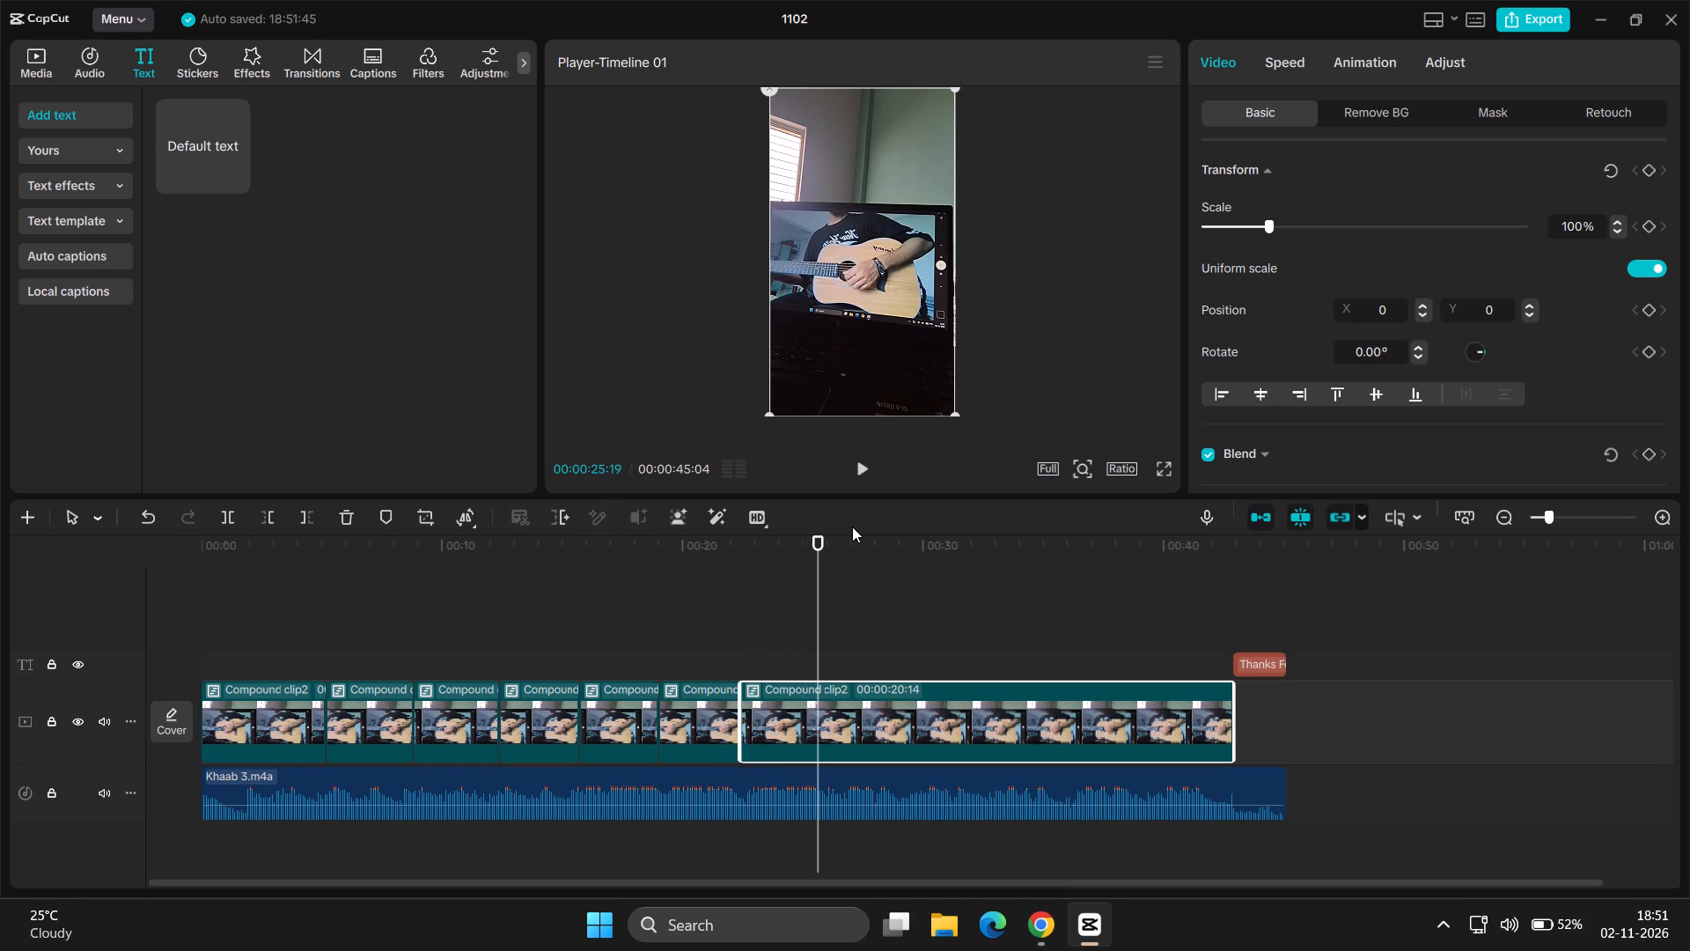
{"action": "key", "text": "ctrl+b"}
Split the remaining compound clip at 00:00:29:23 and at 00:00:32:29, replaying from the latest cut to find the second point.
{"action": "key", "text": "space"}
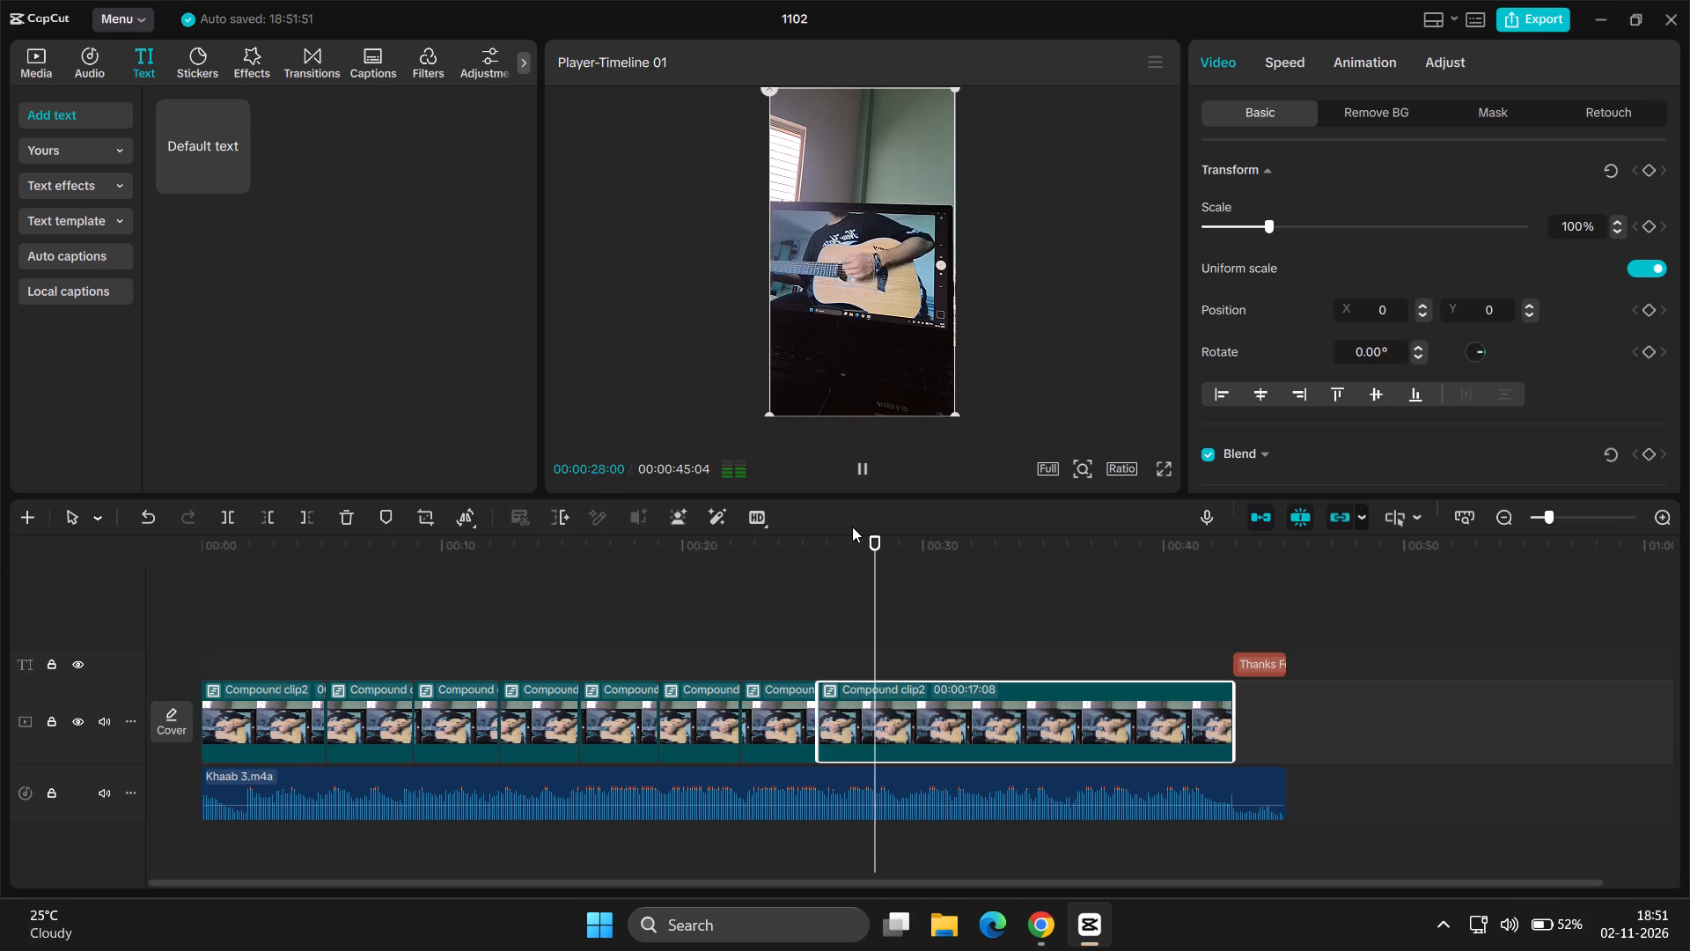
{"action": "key", "text": "space"}
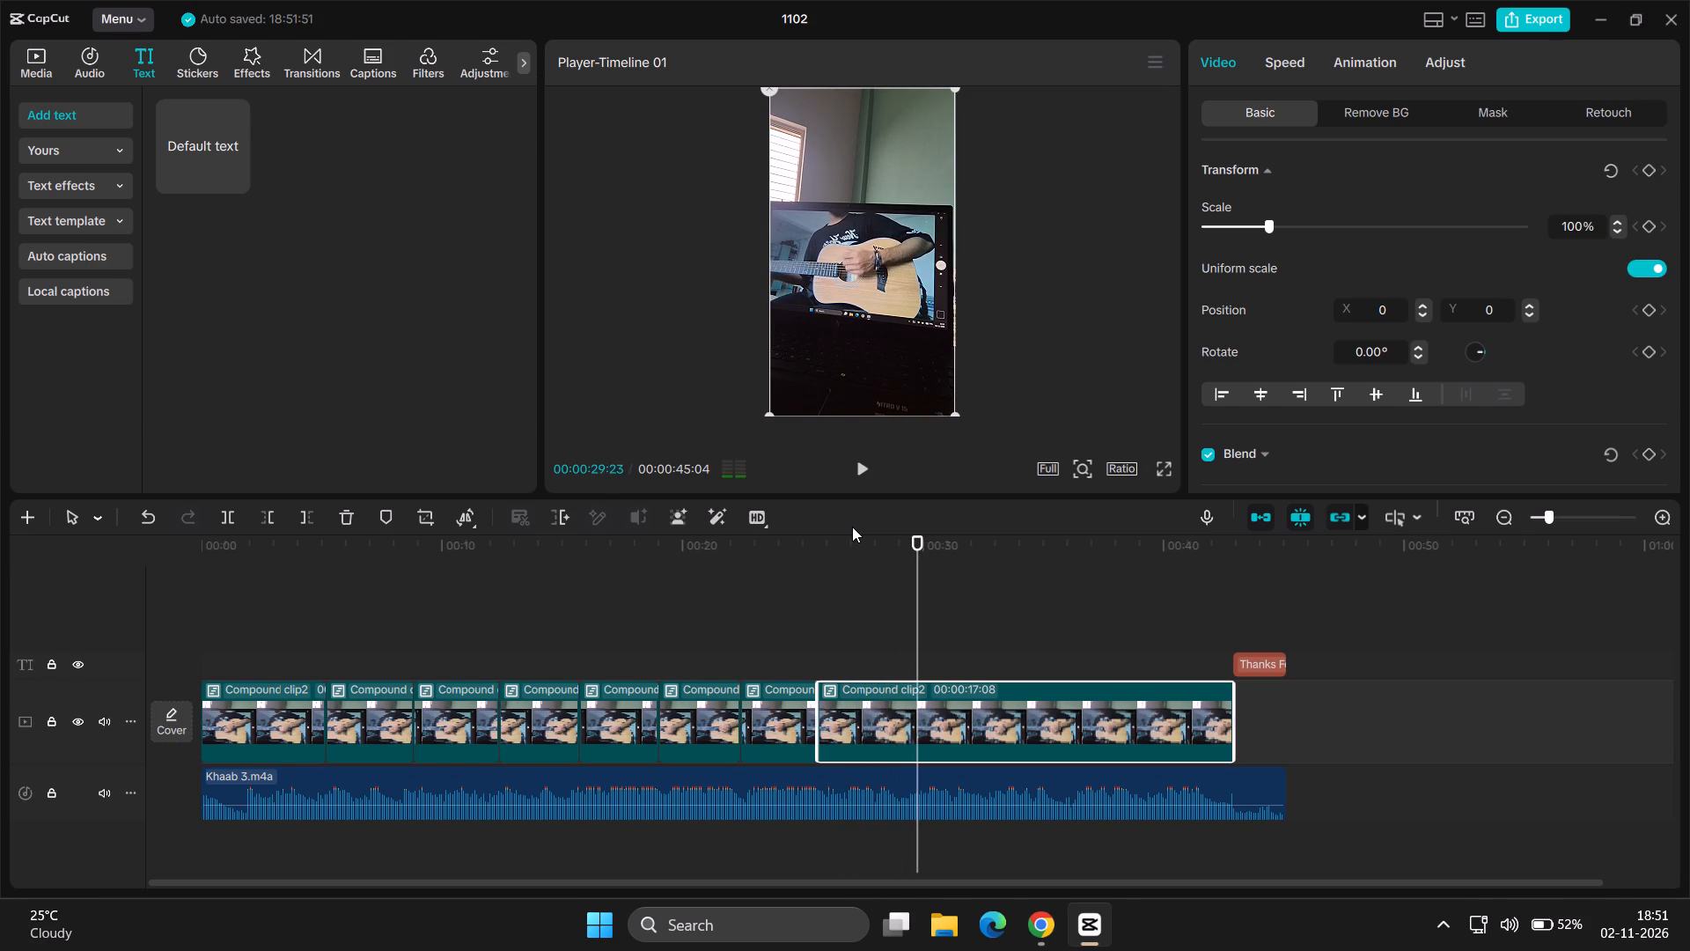
{"action": "key", "text": "ctrl+b"}
{"action": "key", "text": "space"}
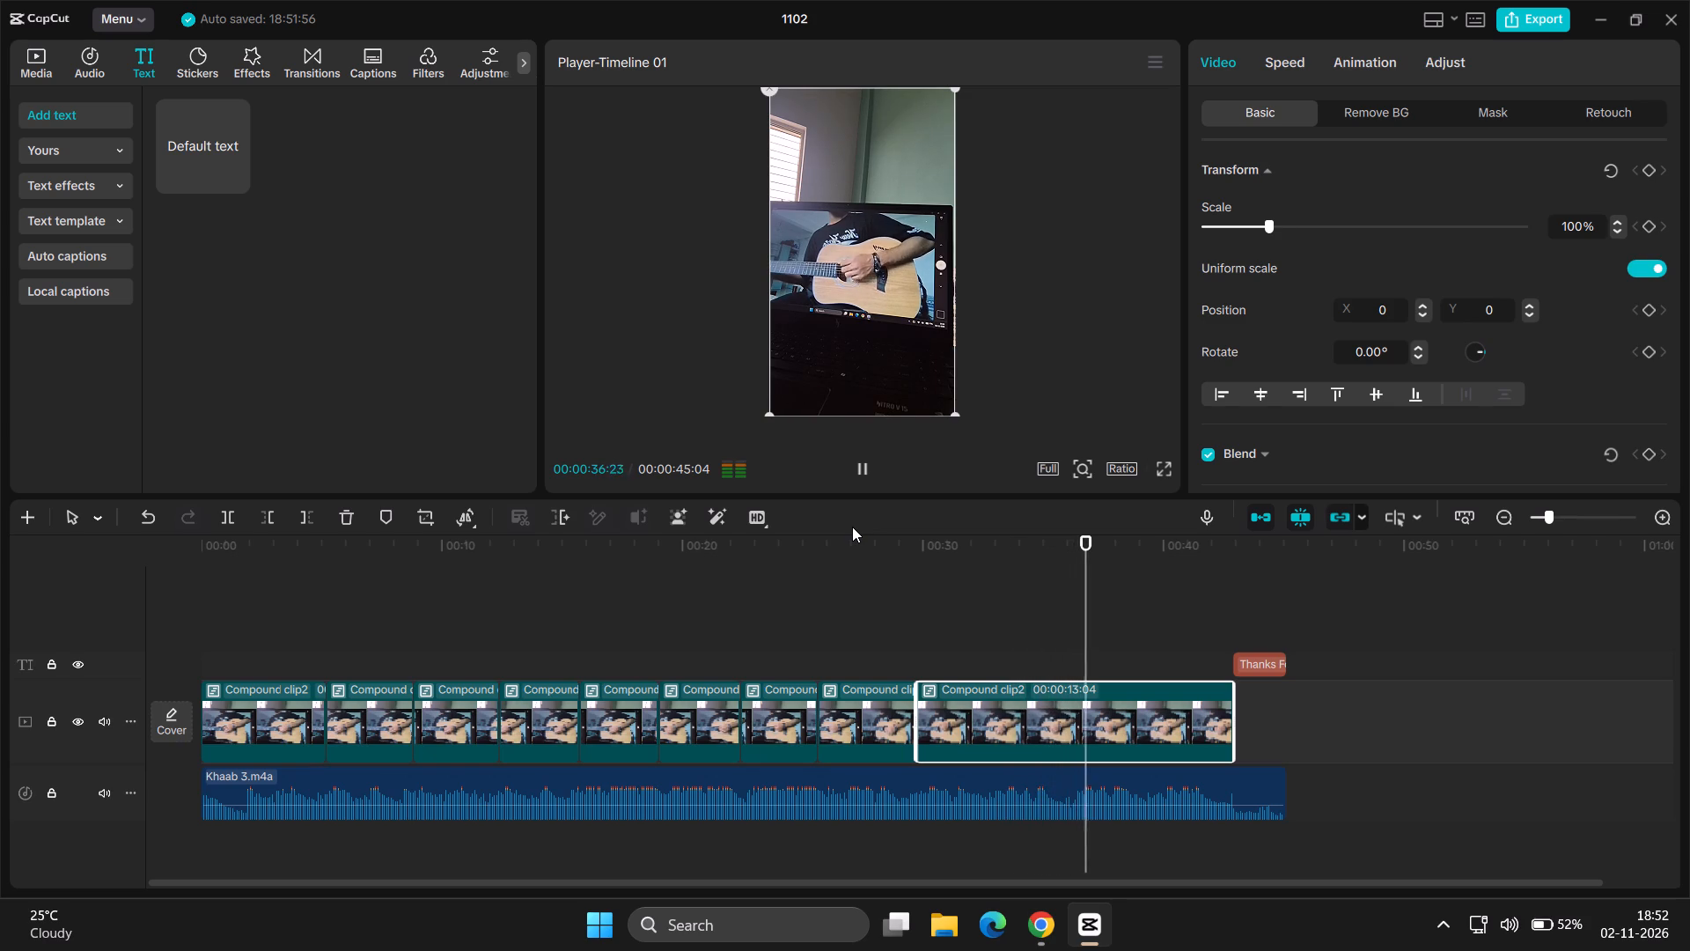
{"action": "key", "text": "Down"}
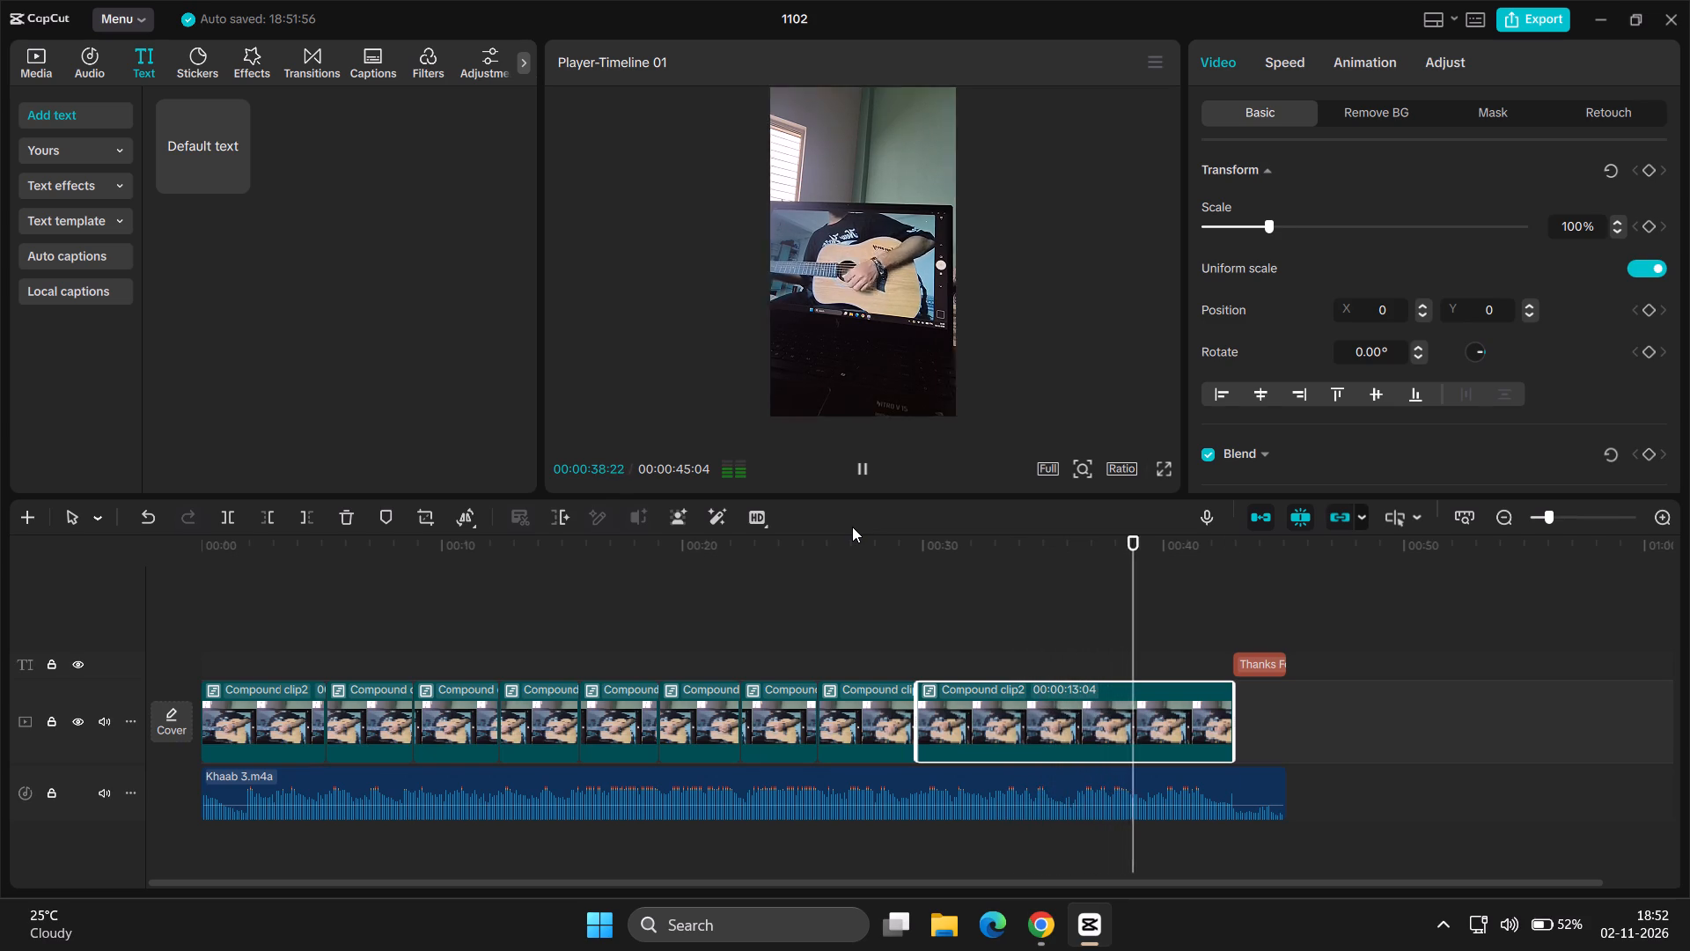
{"action": "key", "text": "Up"}
{"action": "key", "text": "space"}
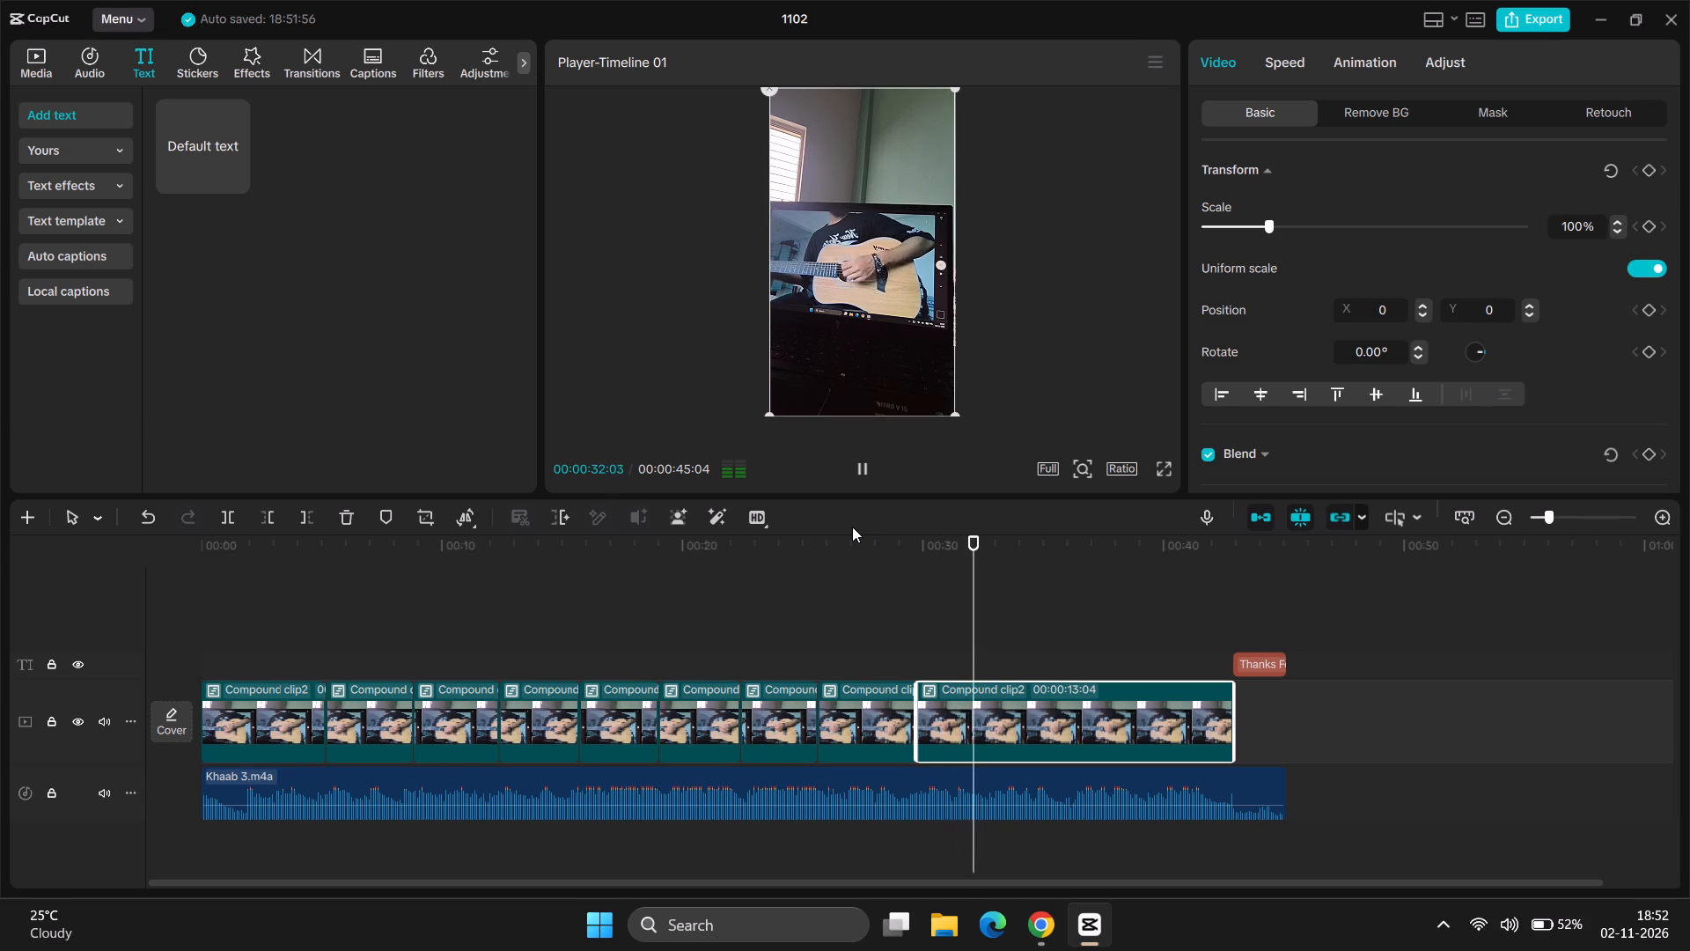
{"action": "key", "text": "space"}
{"action": "key", "text": "ctrl+b"}
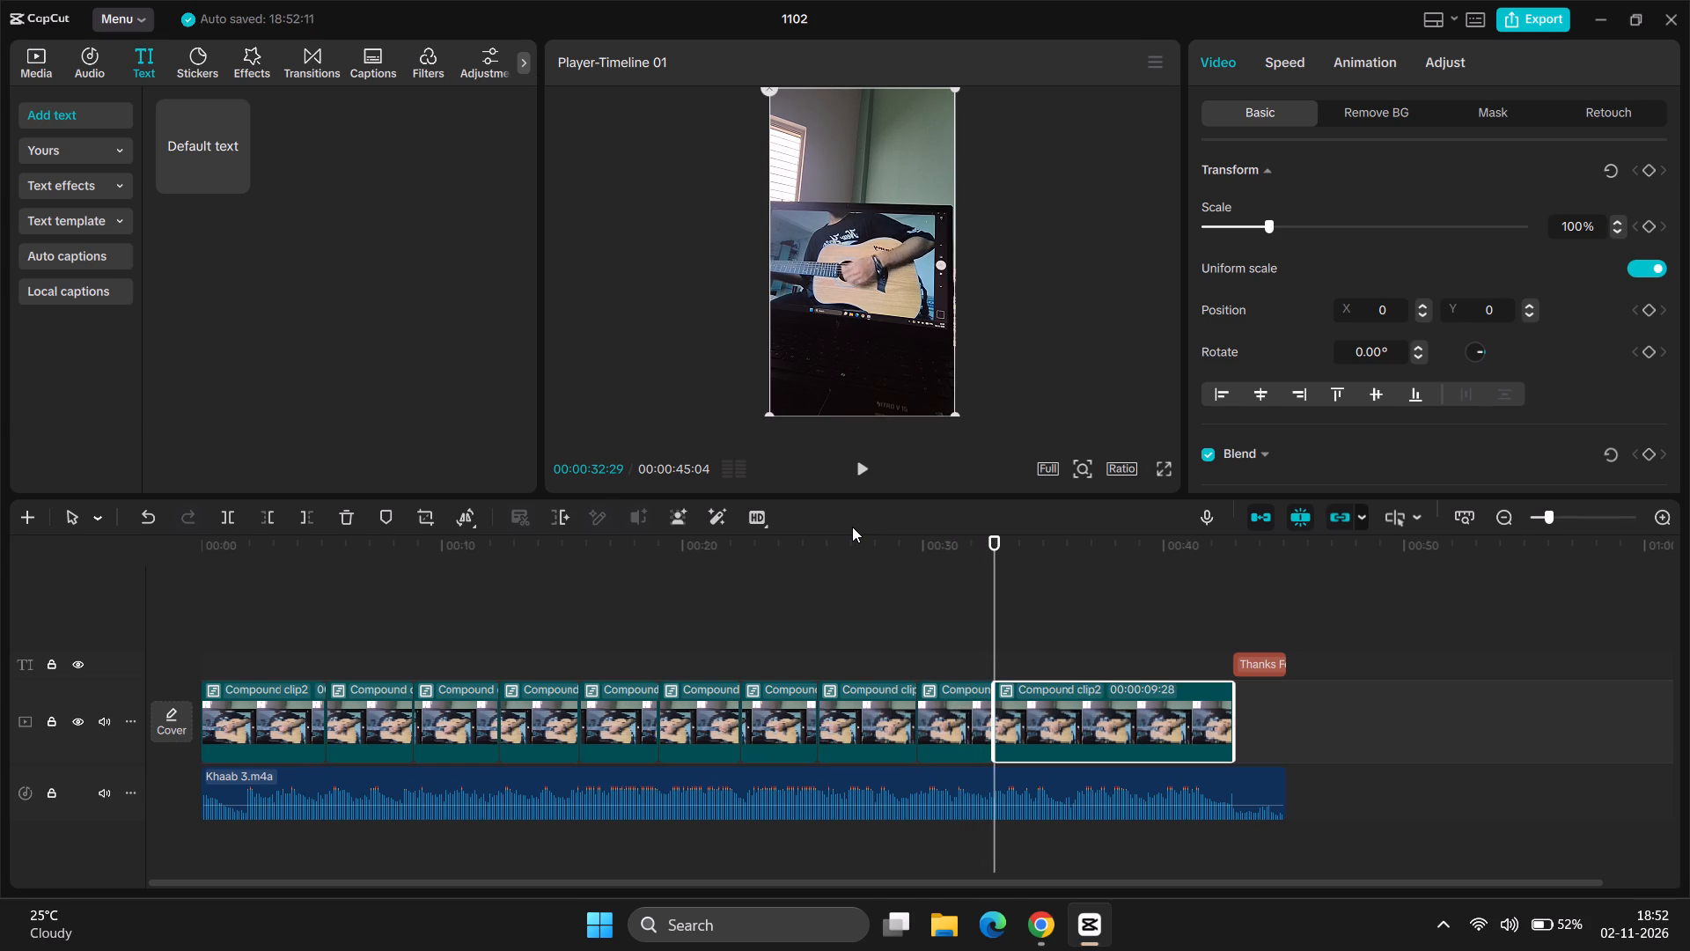
Split the remaining compound clip at 00:00:35:28 and at 00:00:38:23.
{"action": "key", "text": "space"}
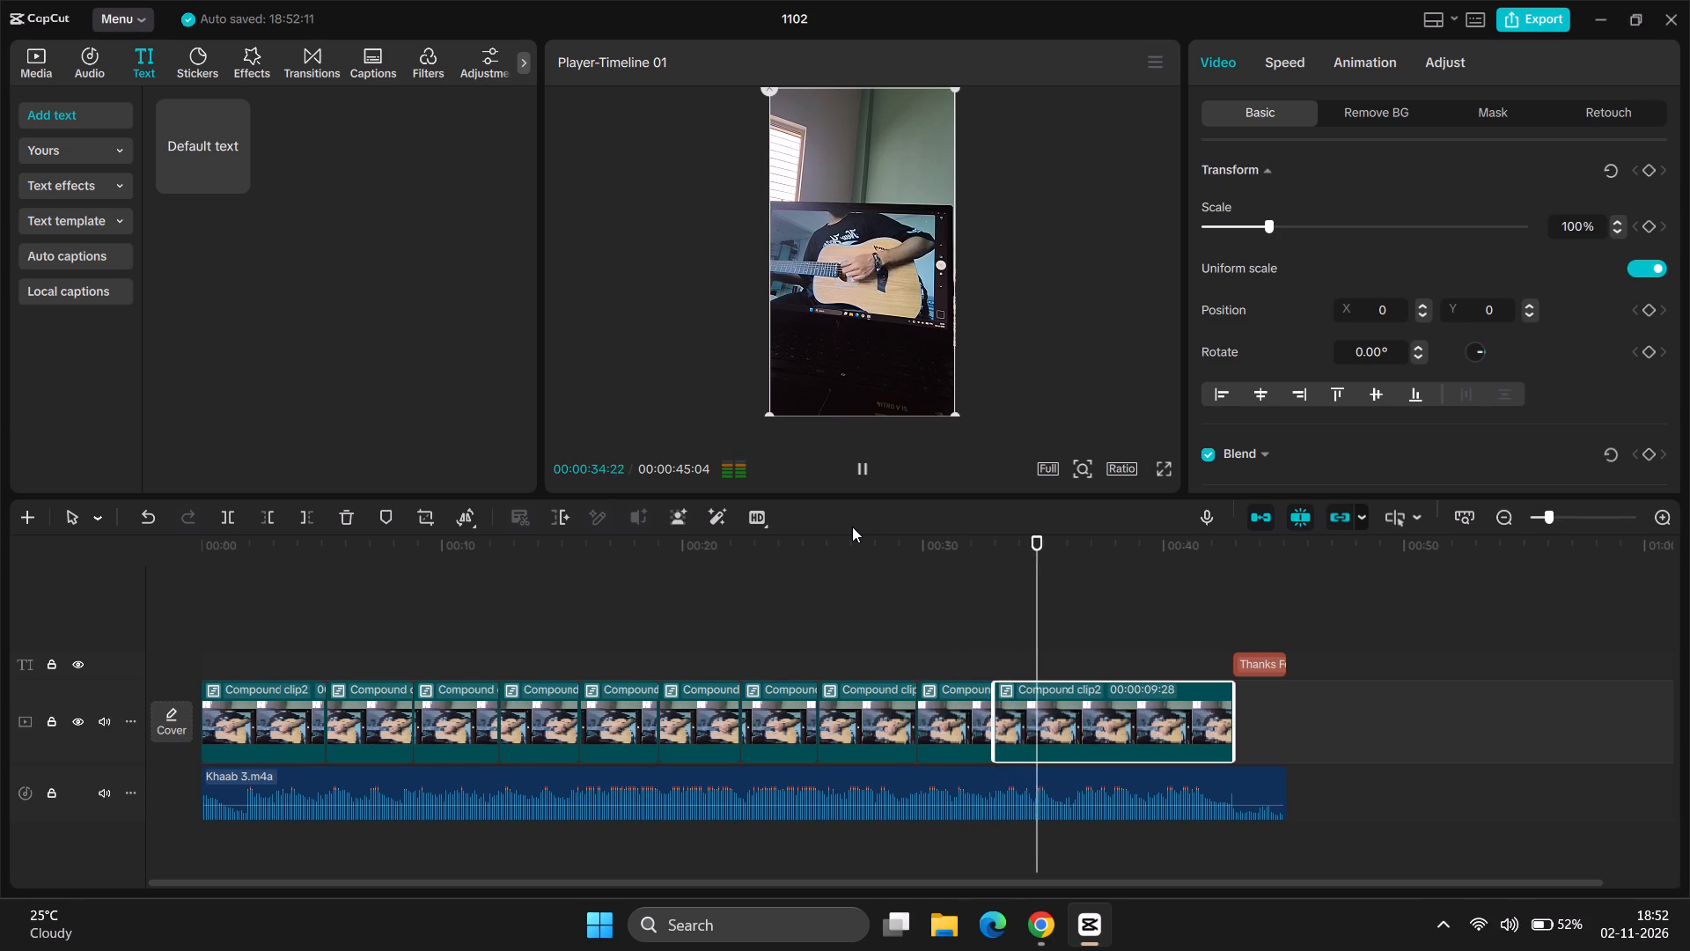
{"action": "key", "text": "space"}
{"action": "key", "text": "ctrl+b"}
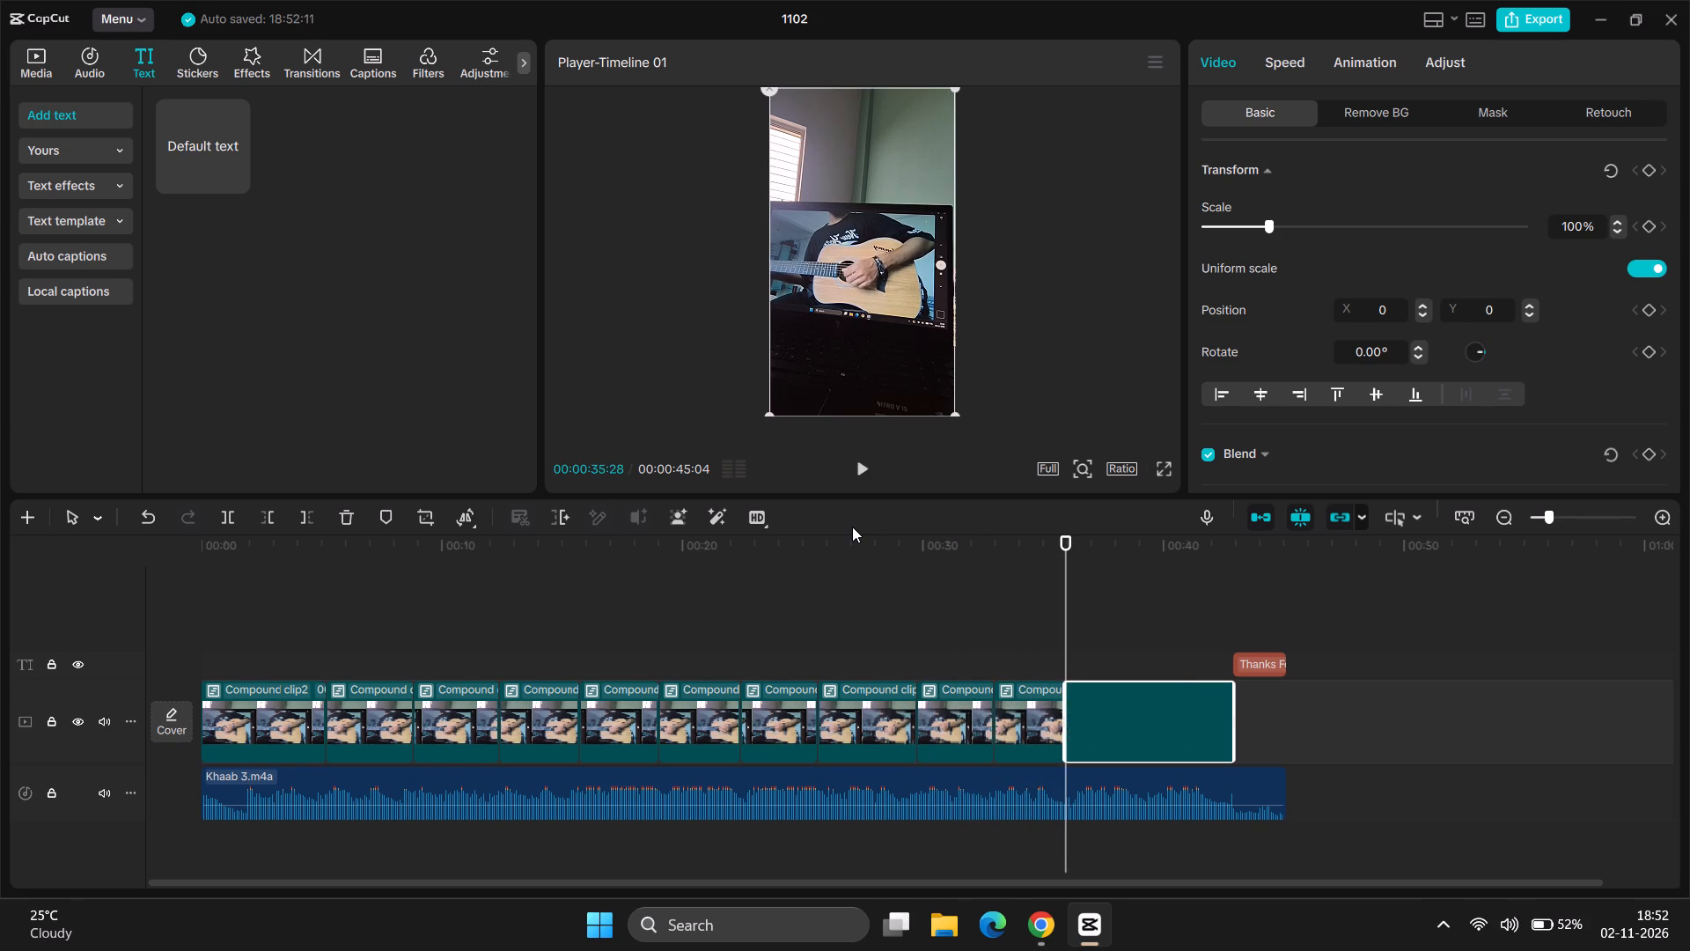
{"action": "key", "text": "space"}
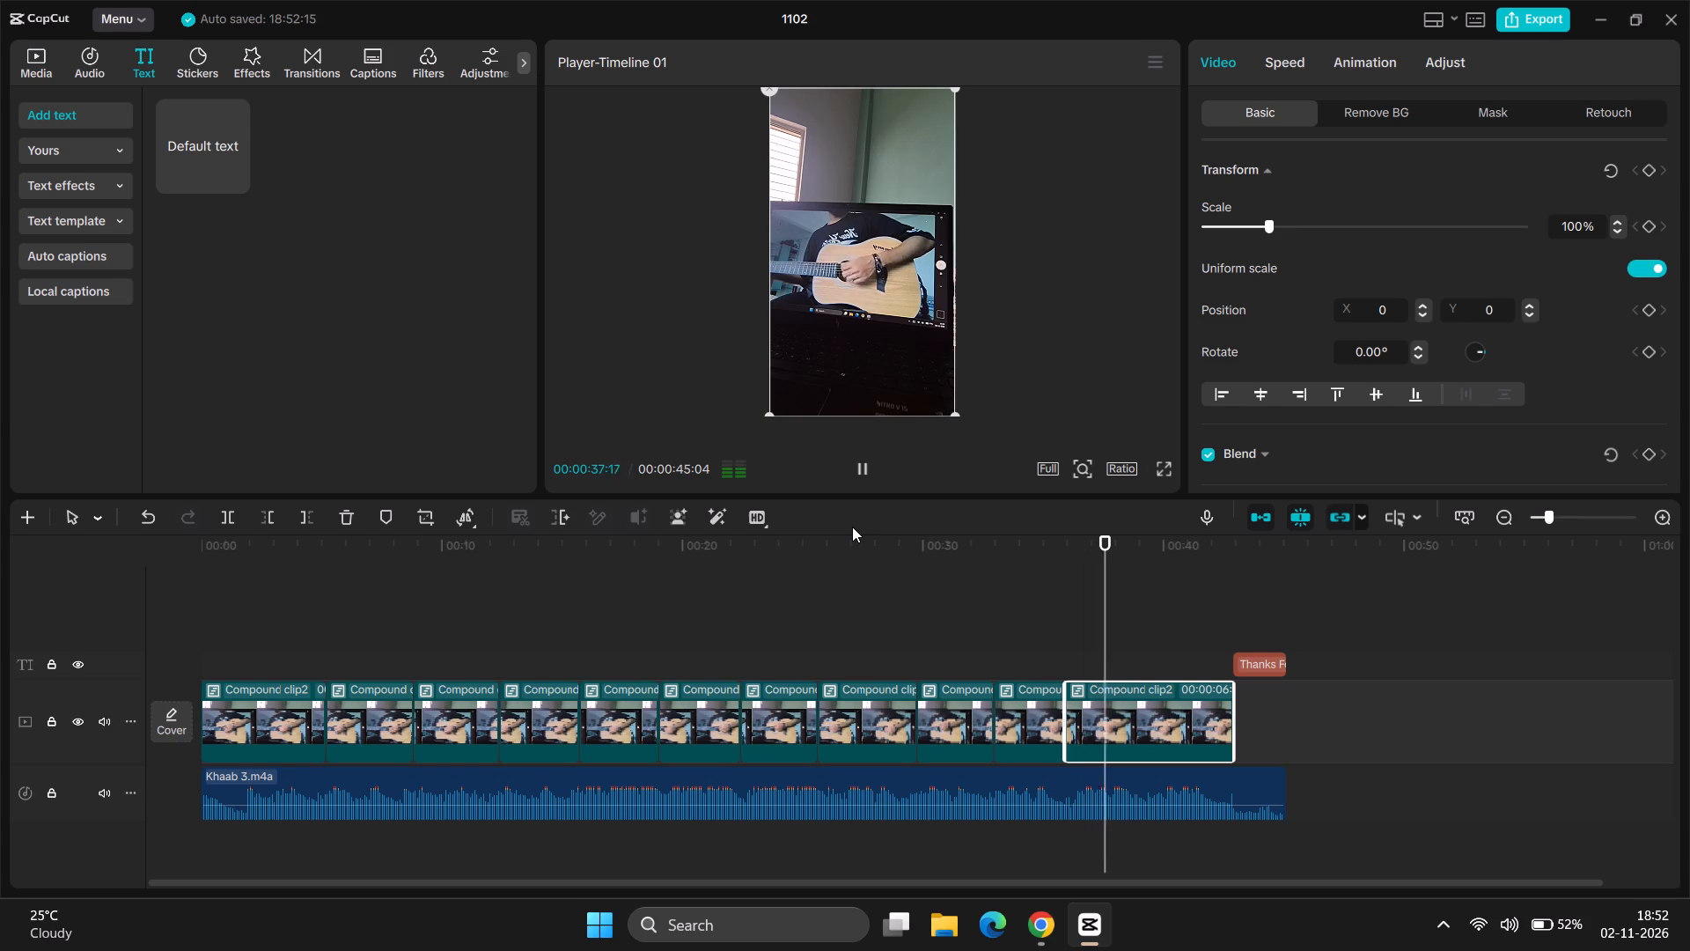
{"action": "key", "text": "space"}
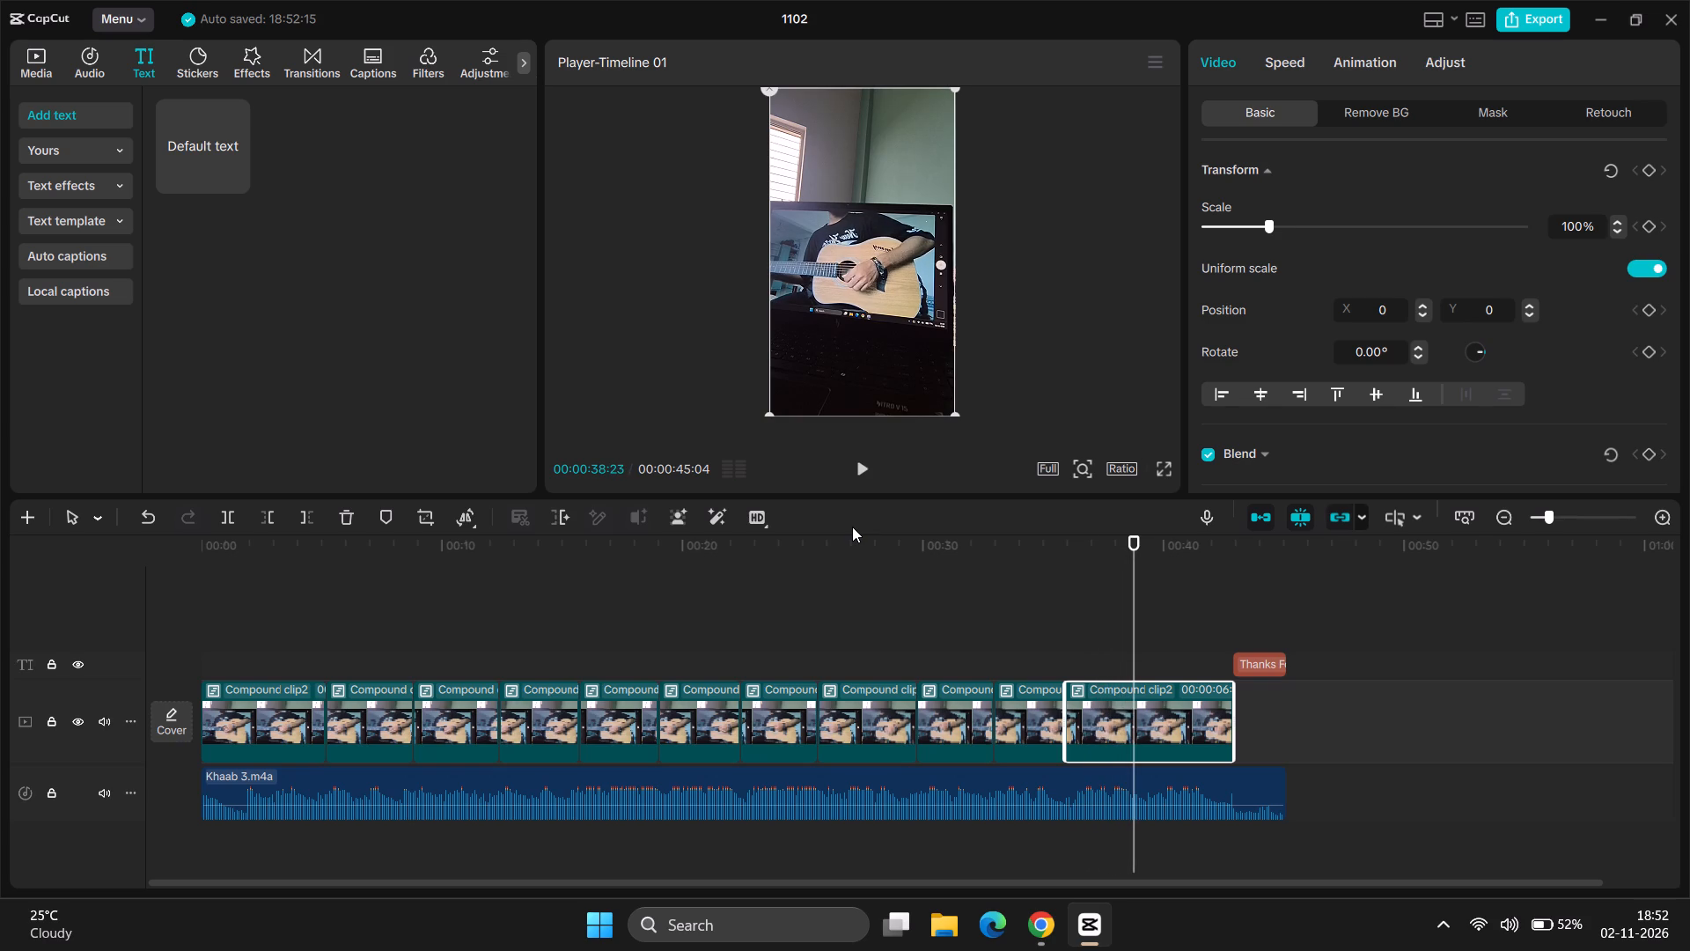
{"action": "key", "text": "ctrl+b"}
Add a default text at 00:00:00:00 reading "Main jadon tere khwaaban wale raah turreya" and extend it to the first cut at 00:00:05:06.
{"action": "key", "text": "space"}
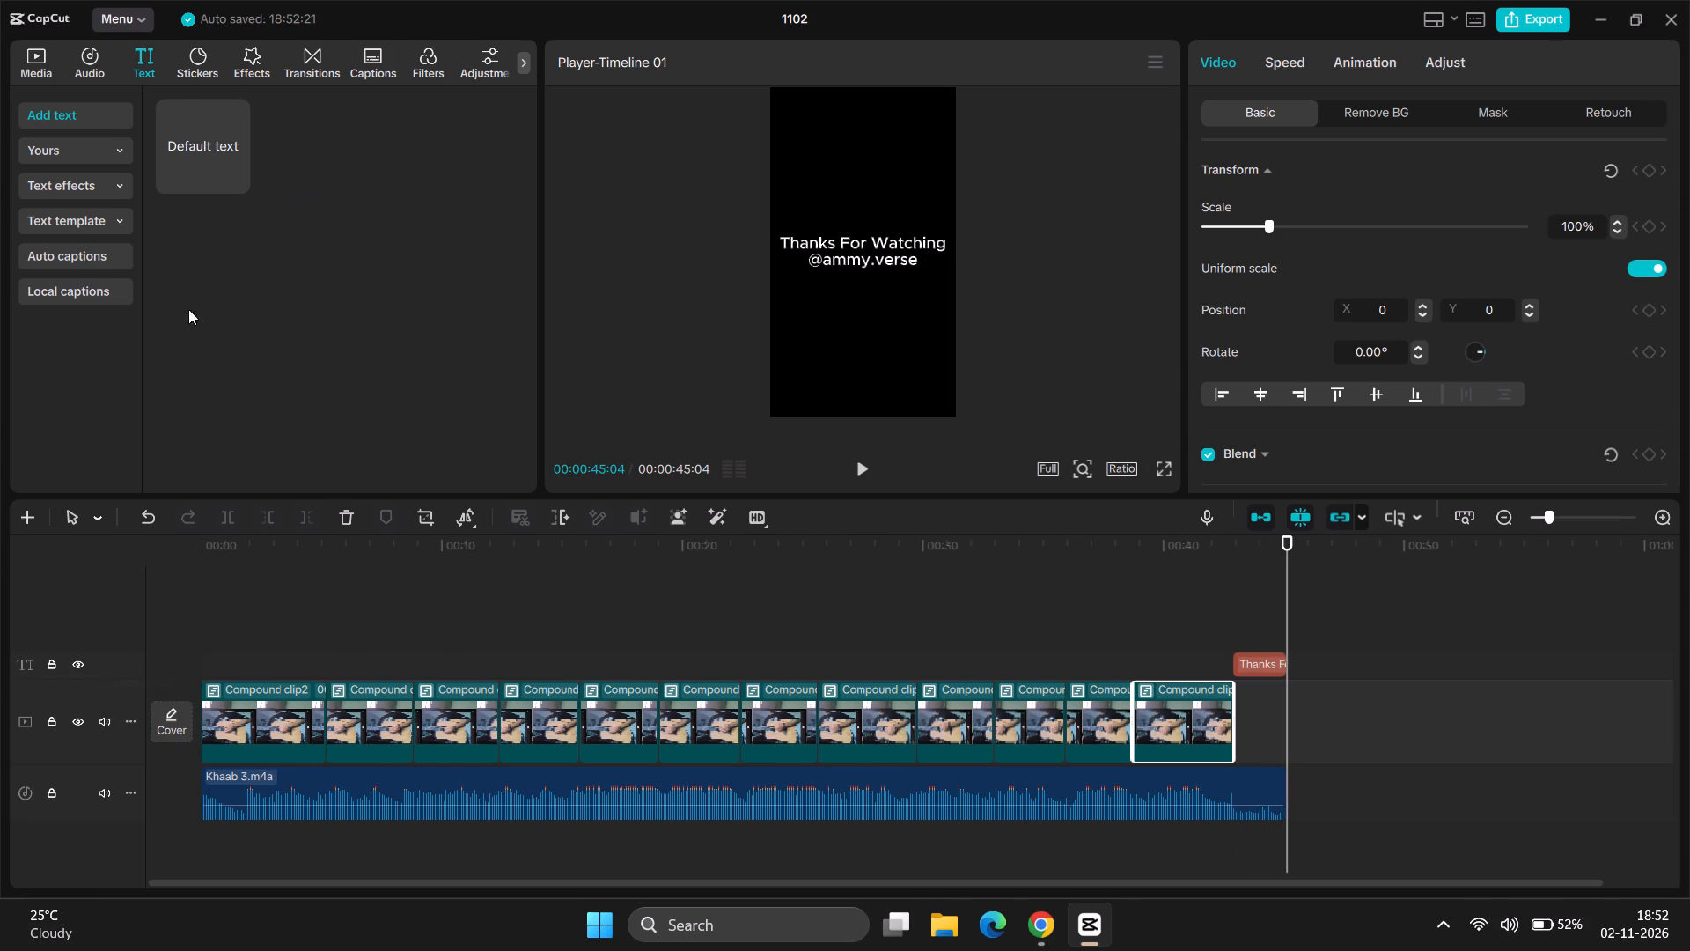
{"action": "key", "text": "Up"}
{"action": "key", "text": "Up"}
{"action": "key", "text": "Up"}
{"action": "key", "text": "Up"}
{"action": "key", "text": "Up"}
{"action": "key", "text": "Up"}
{"action": "key", "text": "Up"}
{"action": "key", "text": "Up"}
{"action": "key", "text": "Up"}
{"action": "key", "text": "Up"}
{"action": "key", "text": "Up"}
{"action": "key", "text": "Up"}
{"action": "key", "text": "Up"}
{"action": "key", "text": "Up"}
{"action": "key", "text": "Up"}
{"action": "key", "text": "Up"}
{"action": "key", "text": "Up"}
{"action": "key", "text": "Up"}
{"action": "key", "text": "Up"}
{"action": "key", "text": "Up"}
{"action": "key", "text": "Up"}
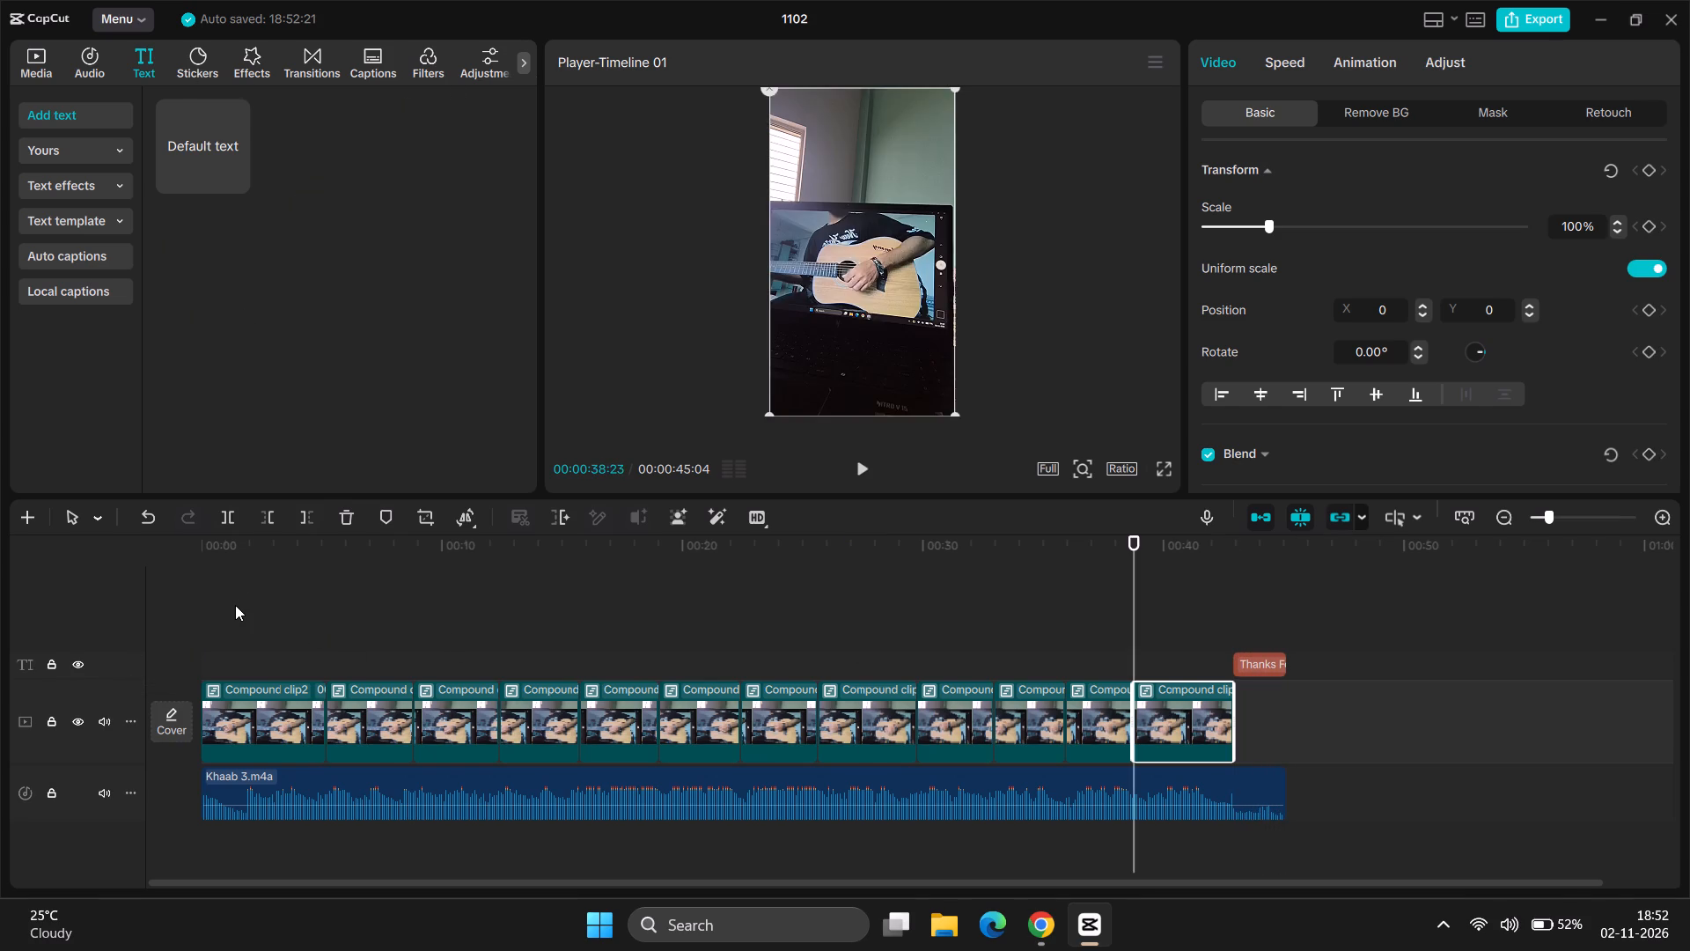
{"action": "left_click", "coordinate": [232, 173]}
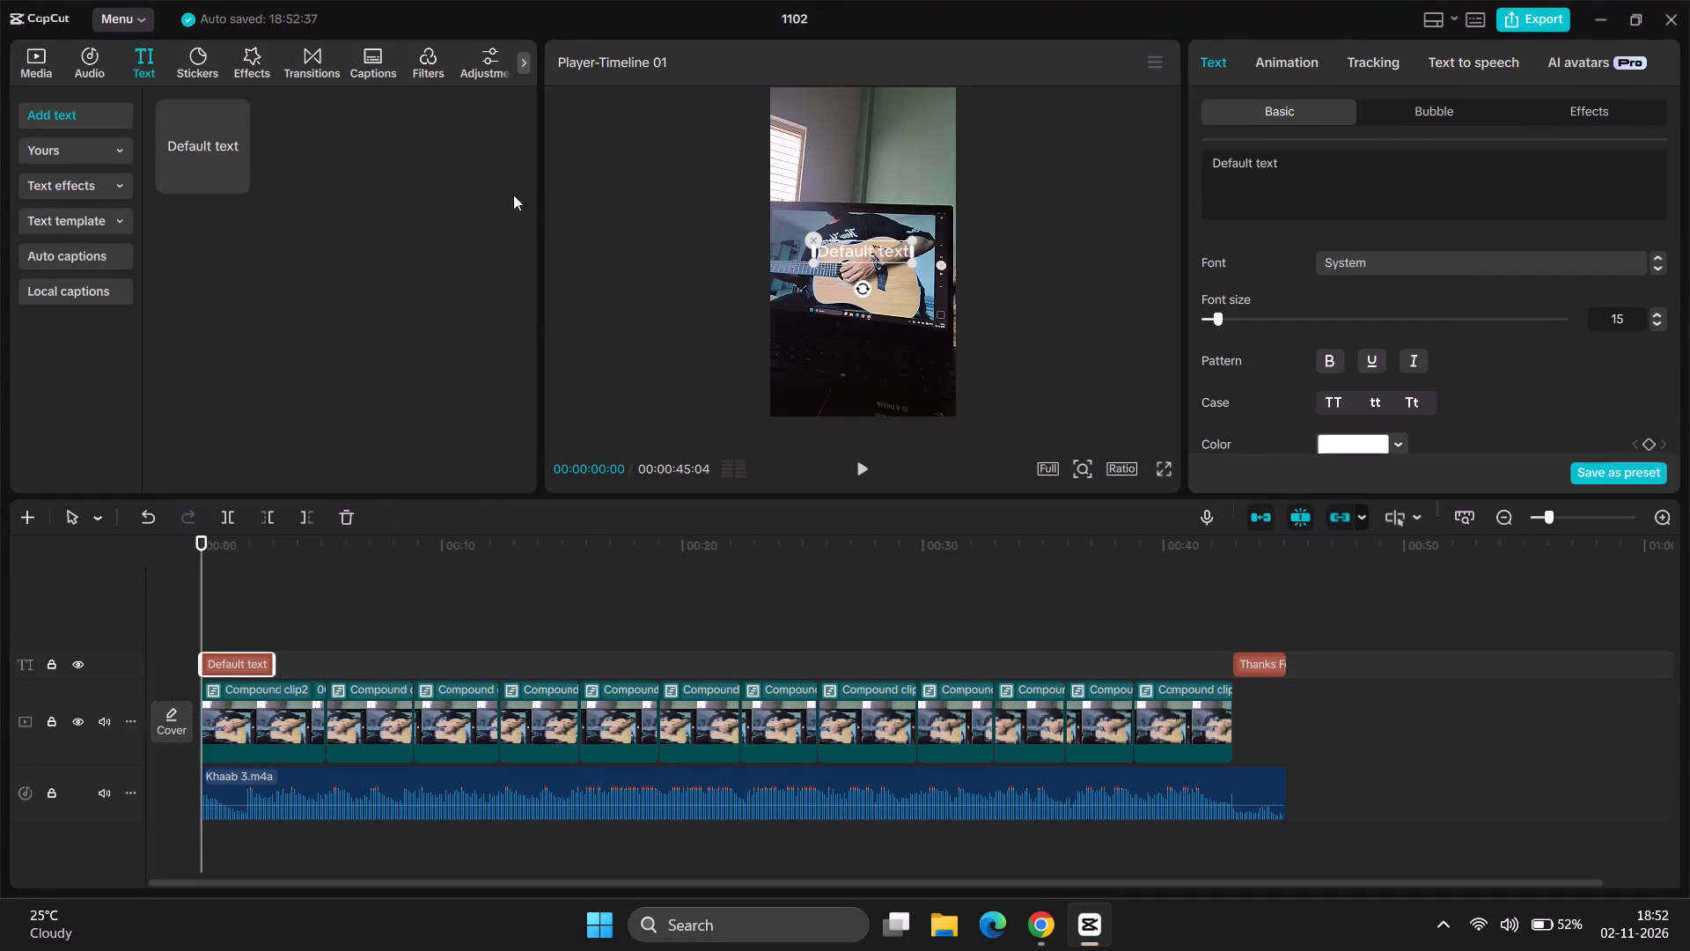
{"action": "double_click", "coordinate": [1287, 165]}
{"action": "key", "text": "ctrl+a"}
{"action": "key", "text": "ctrl+v"}
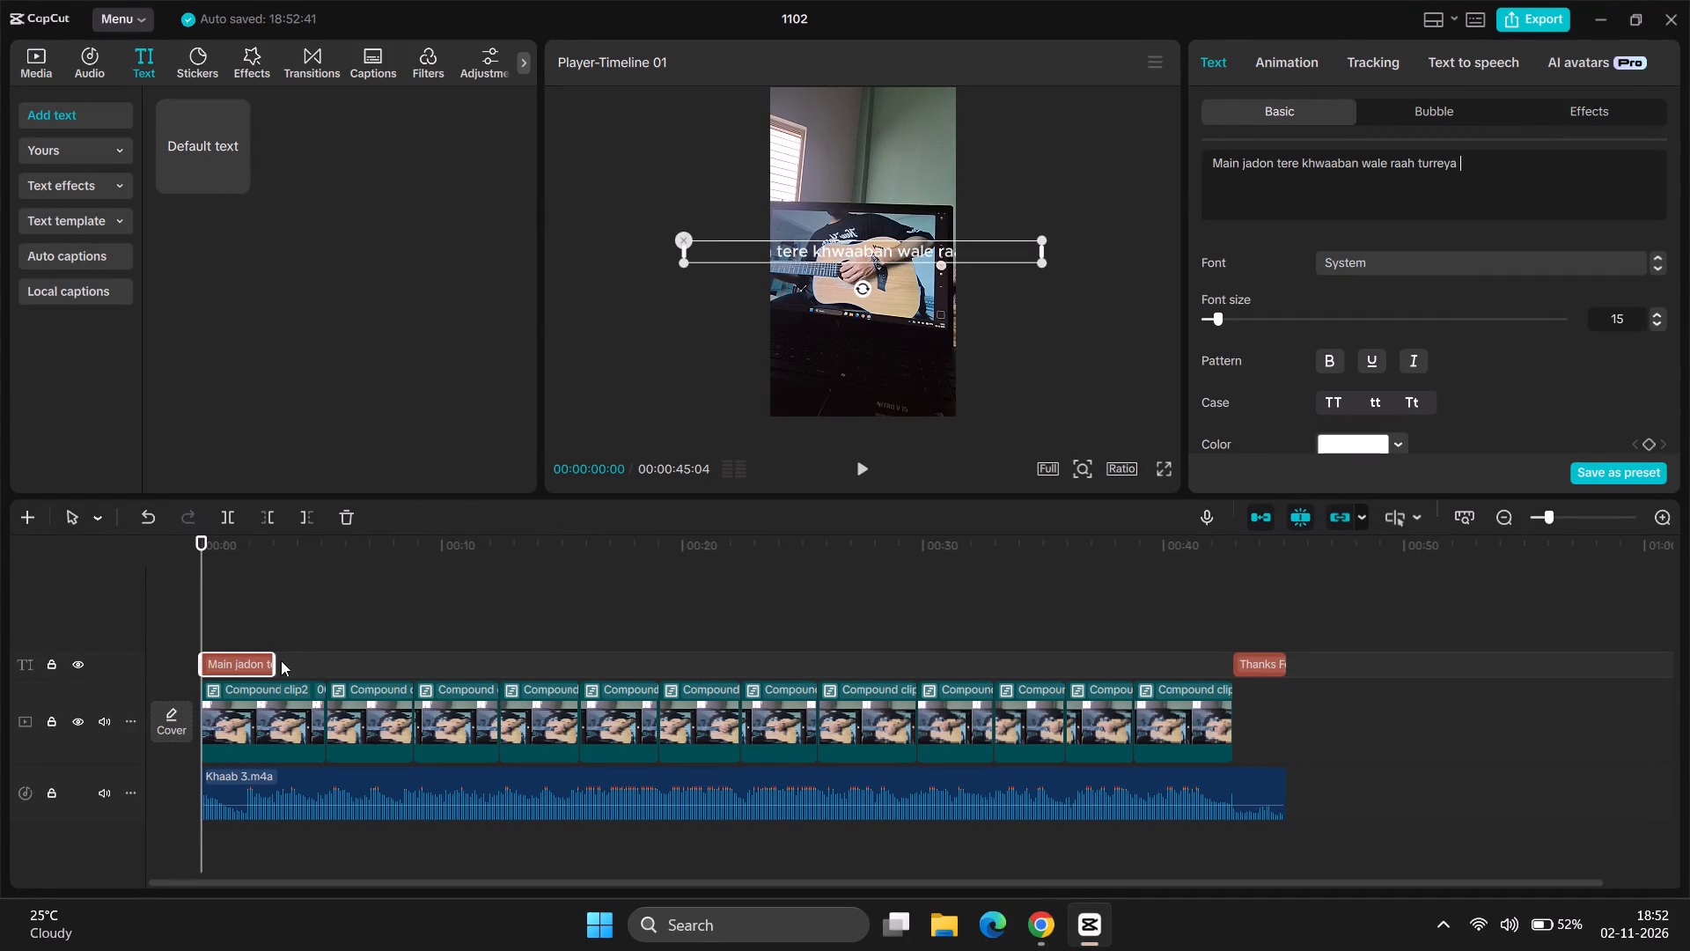
{"action": "left_click_drag", "start_coordinate": [277, 667], "coordinate": [332, 672]}
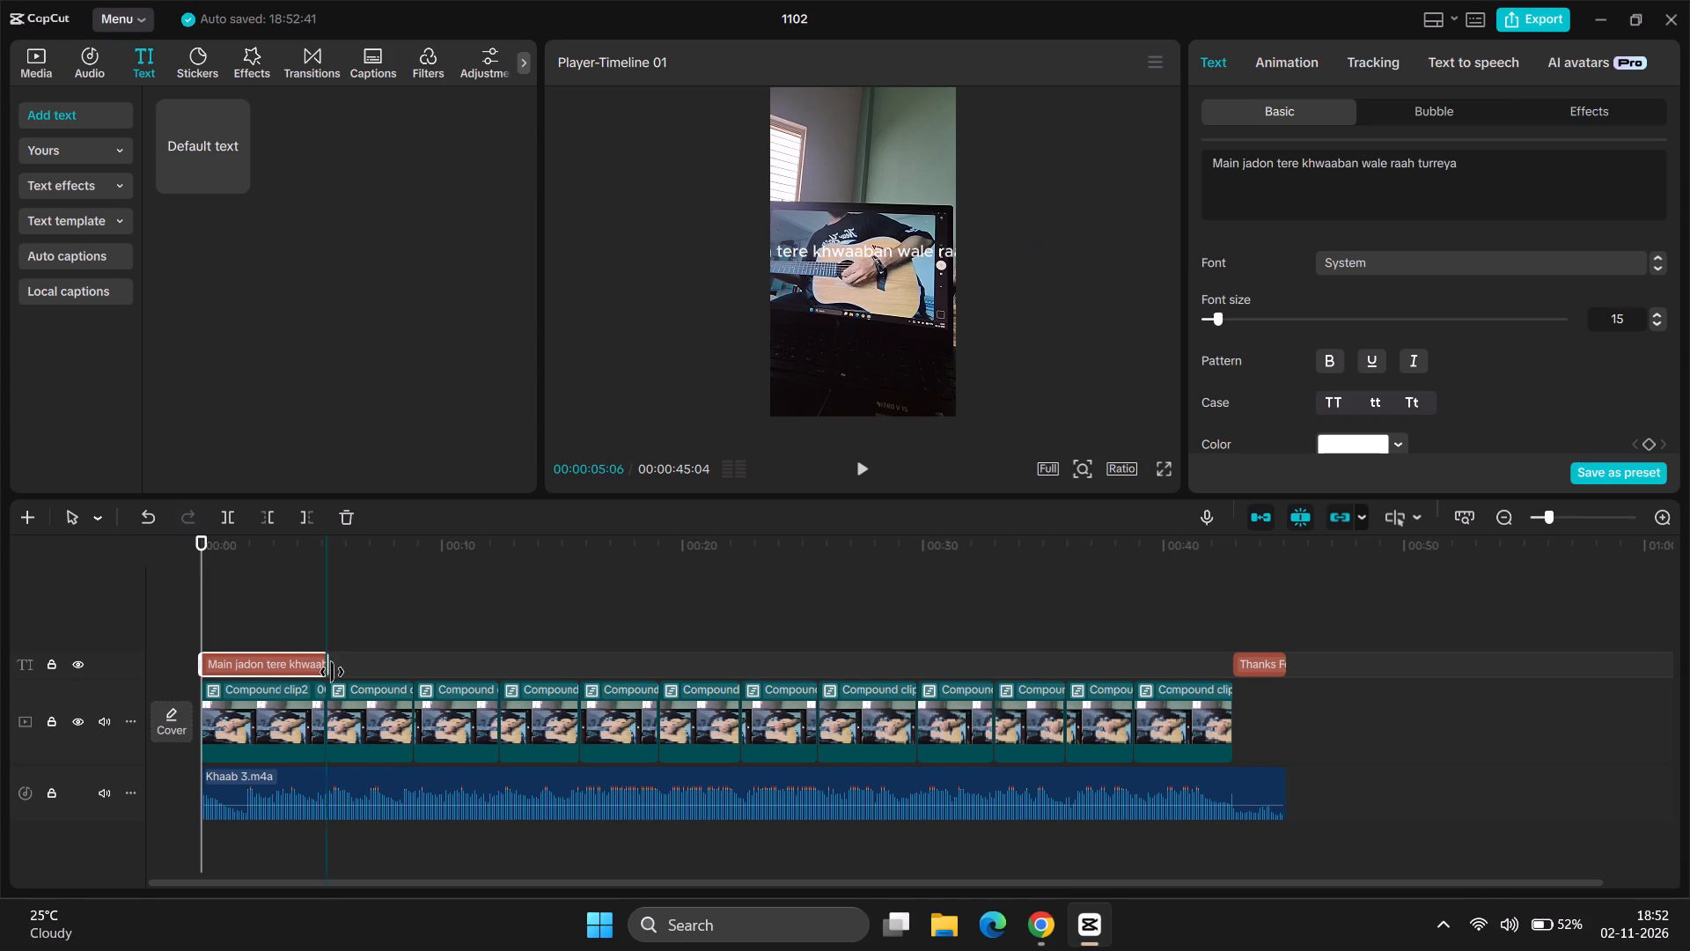
{"action": "left_click_drag", "start_coordinate": [332, 672], "coordinate": [324, 673]}
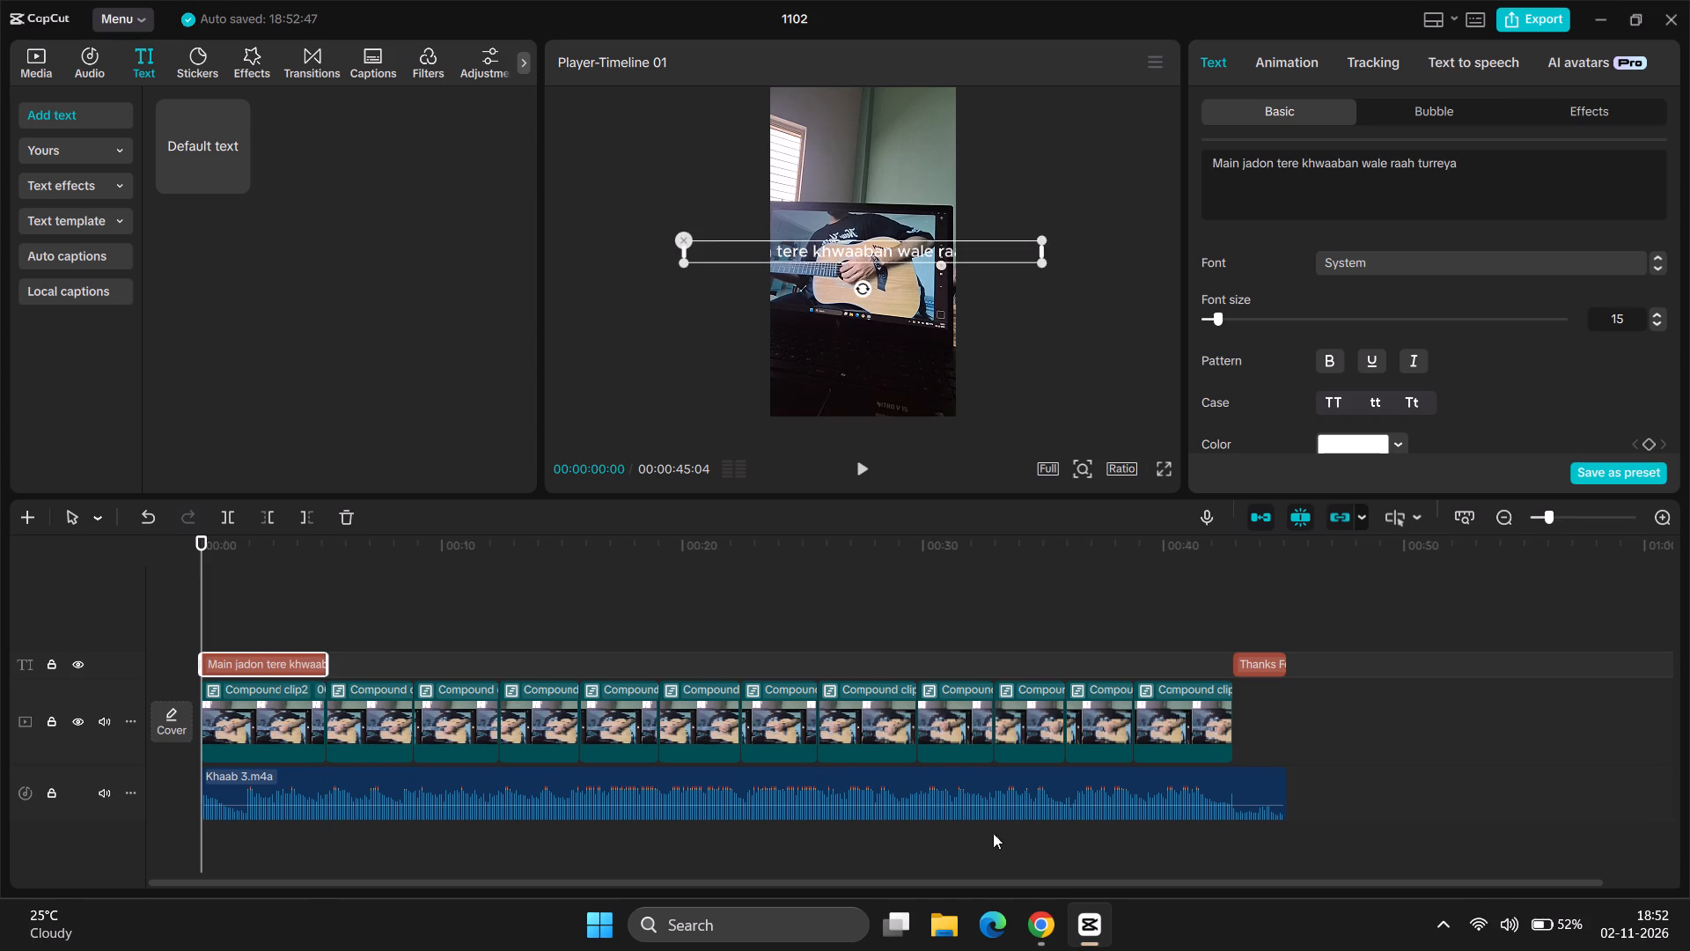
Switch to the lyrics page in Chrome and copy the line "Main turreya bada na methon jaave mudeya".
{"action": "left_click", "coordinate": [1030, 916]}
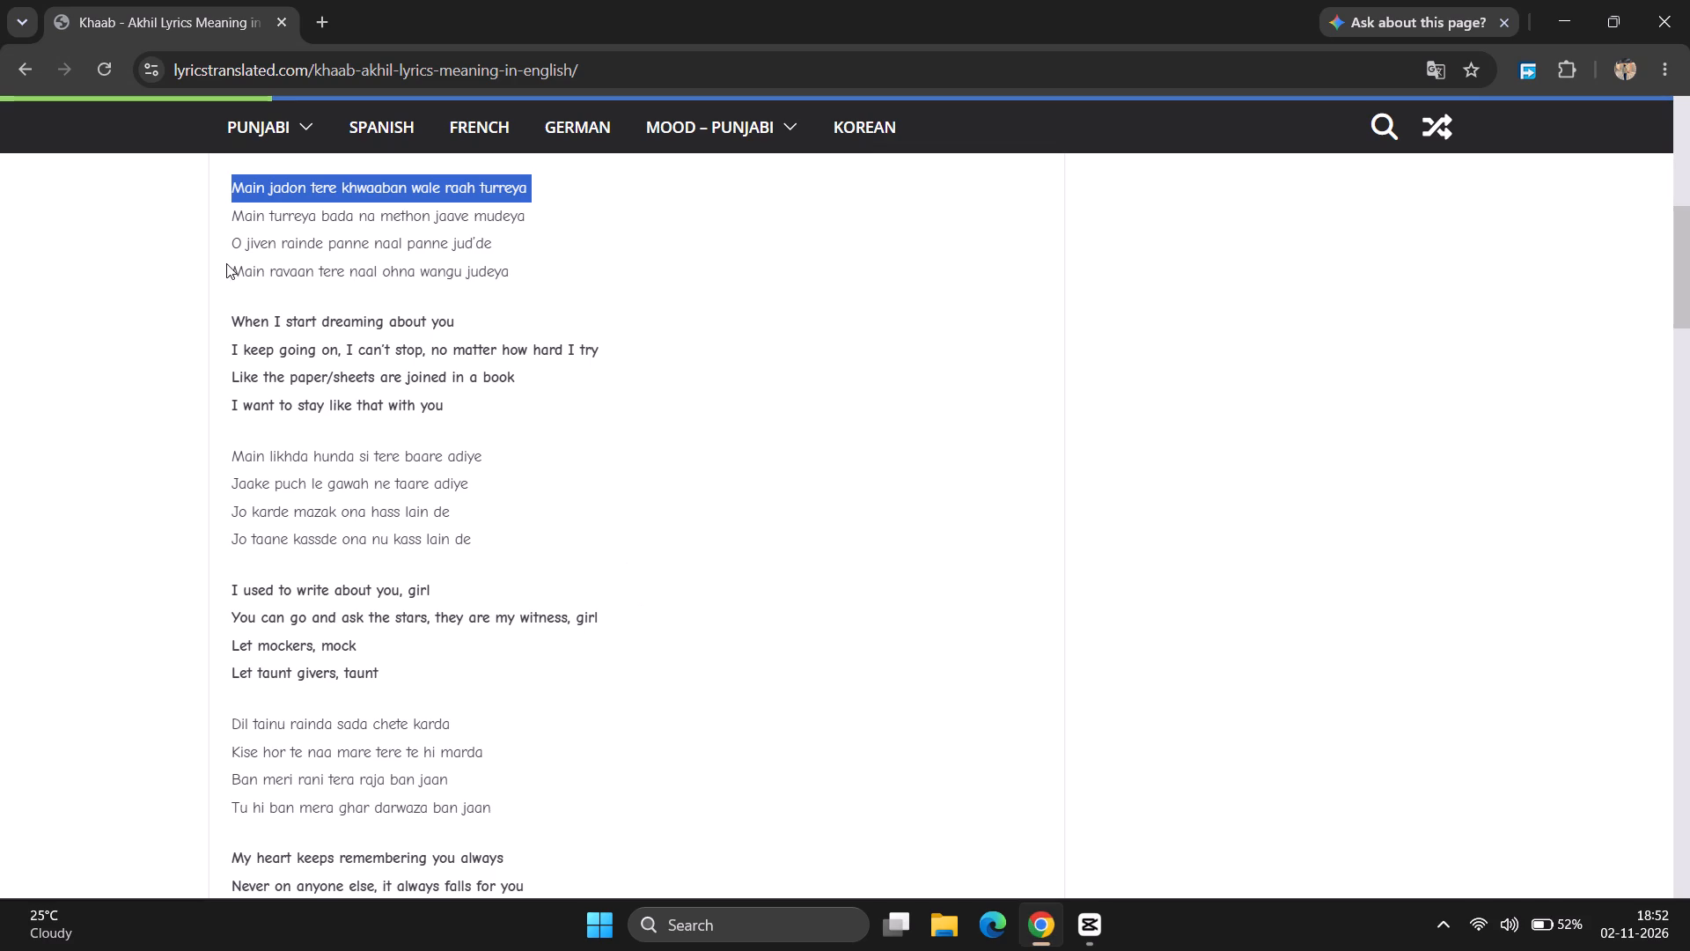
{"action": "left_click_drag", "start_coordinate": [234, 214], "coordinate": [481, 235]}
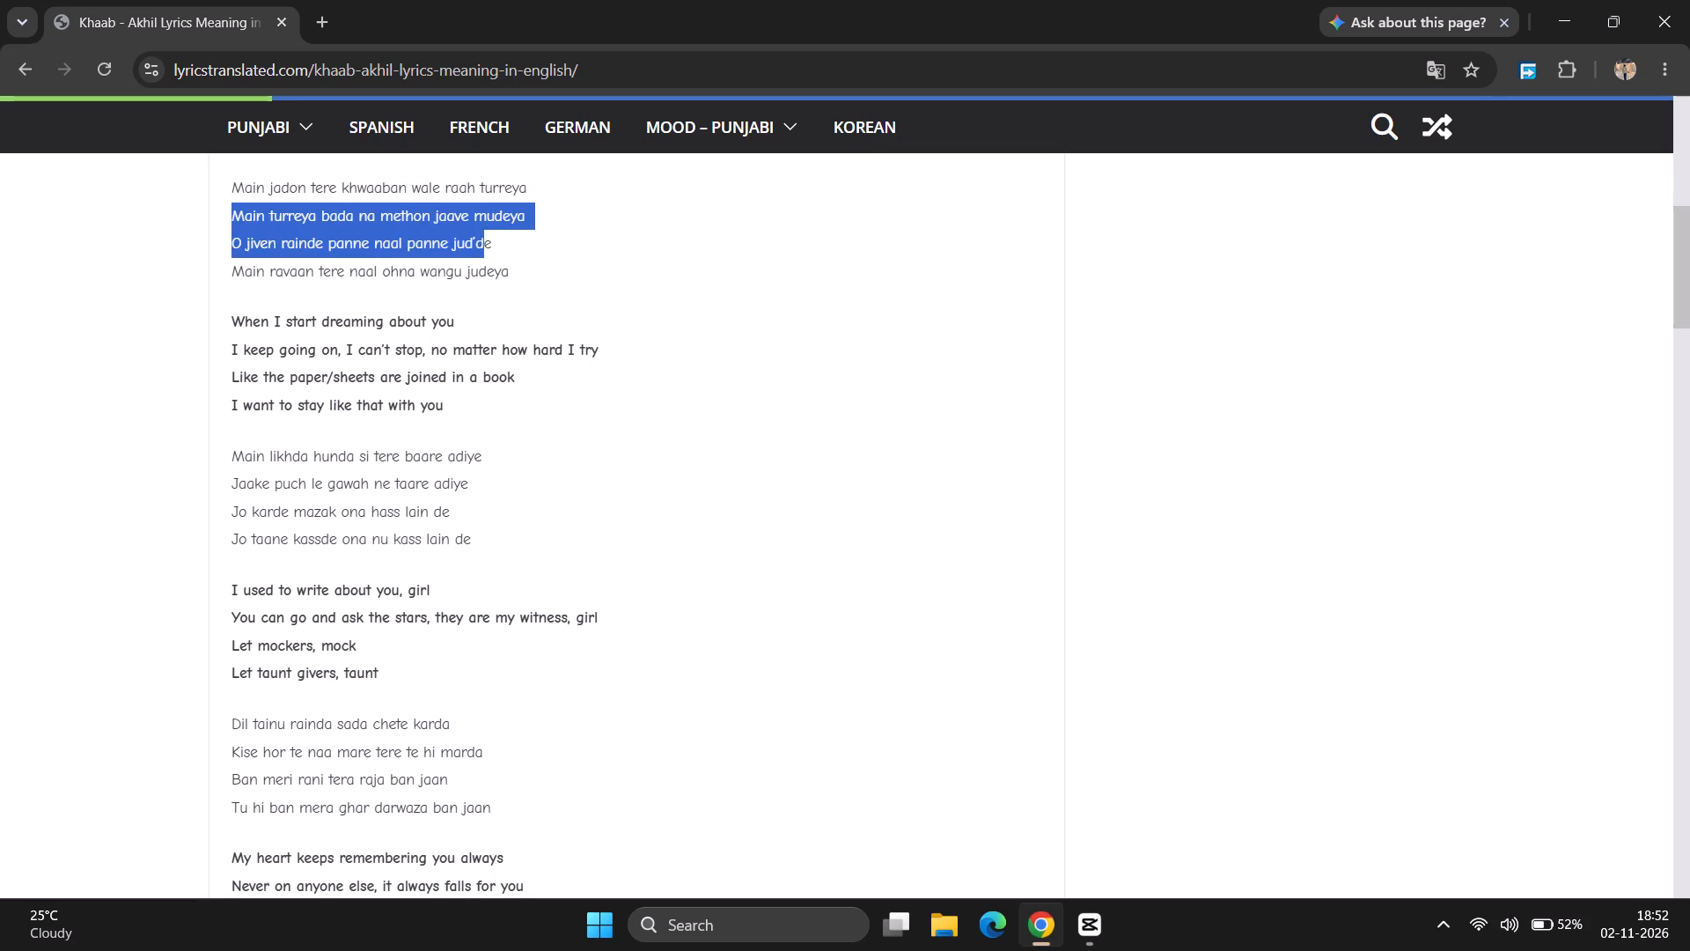
{"action": "left_click_drag", "start_coordinate": [481, 235], "coordinate": [534, 216]}
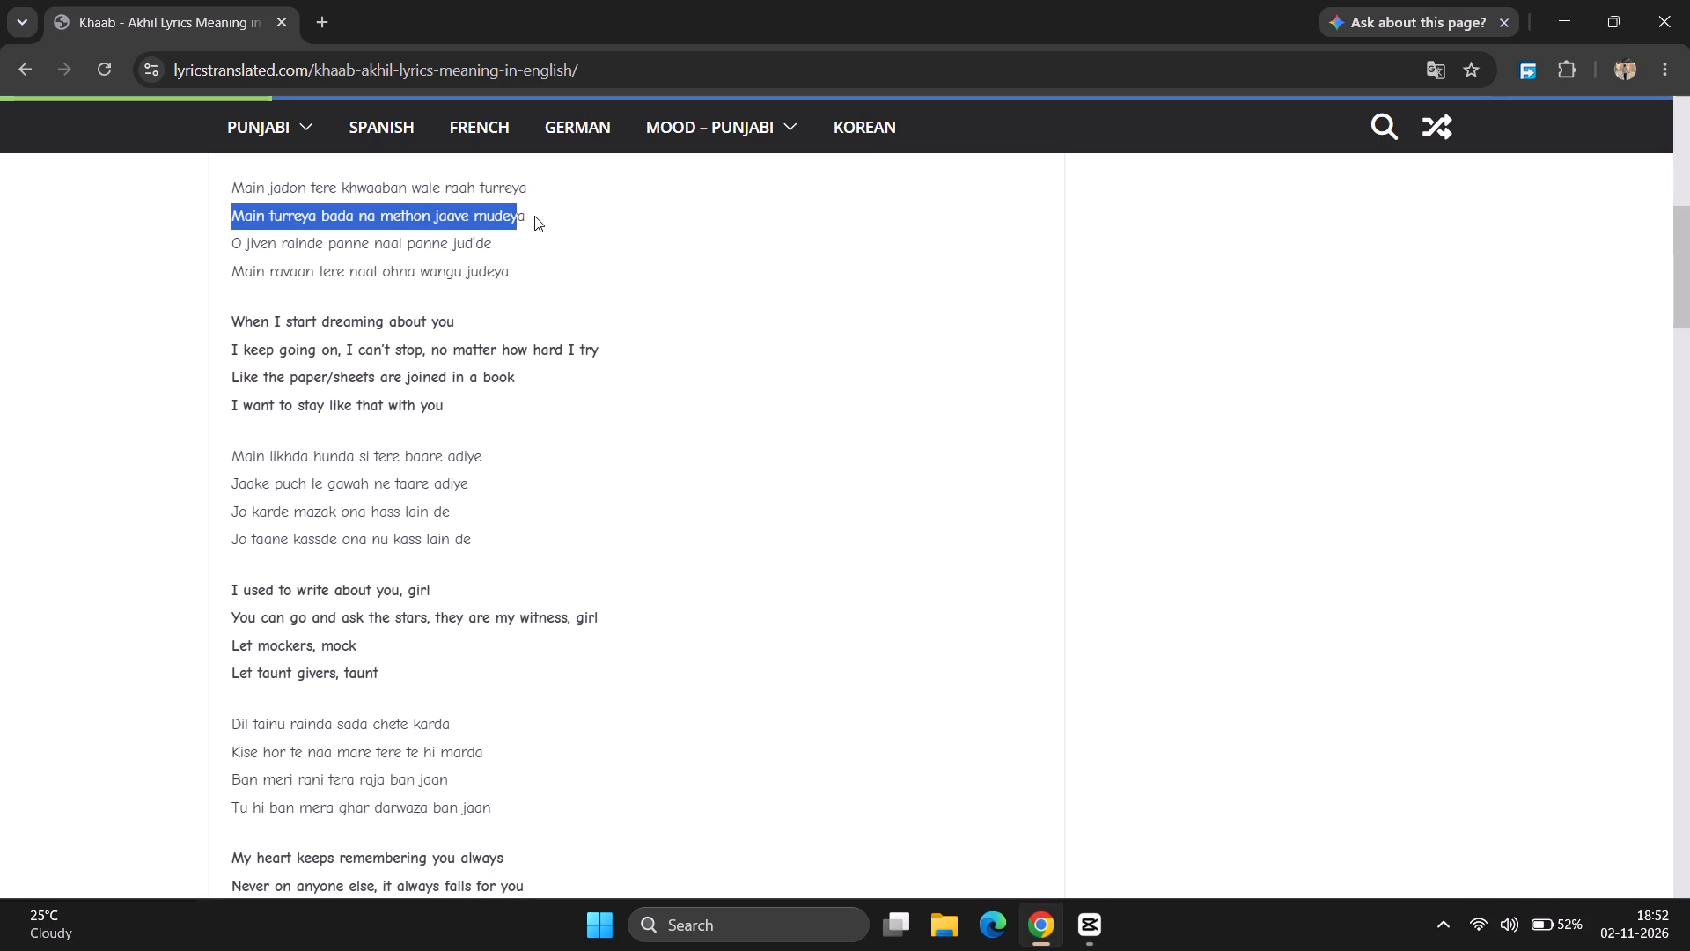
{"action": "key", "text": "ctrl+c"}
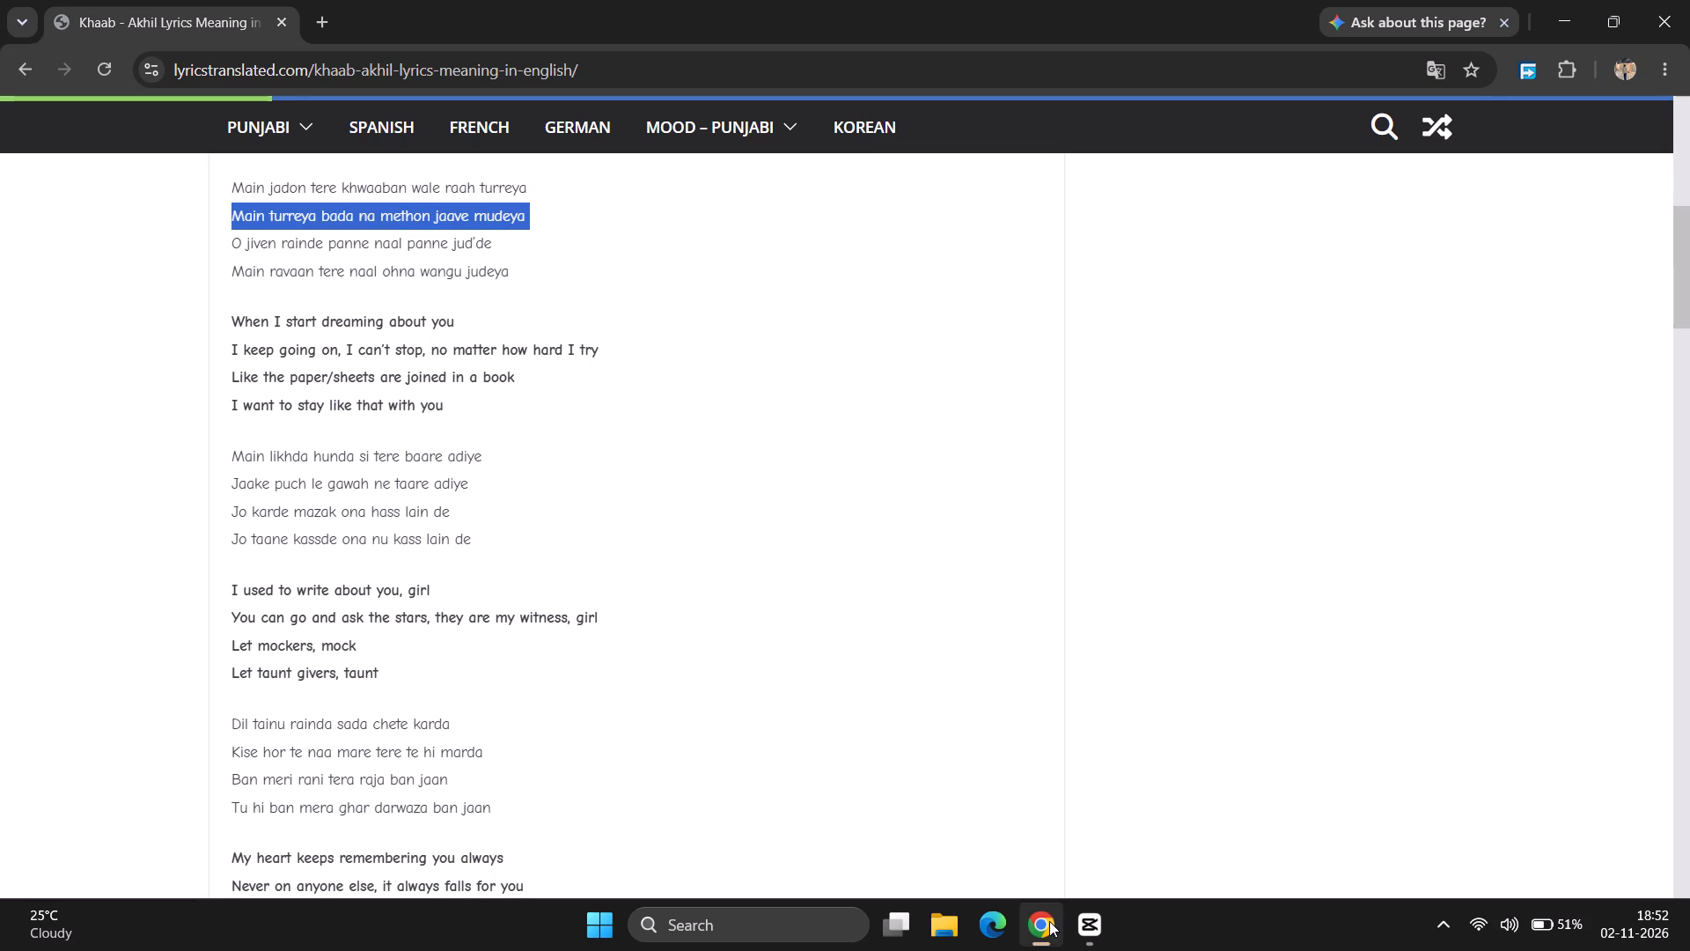
Return to CapCut, add a default text at 00:00:05:06 with the copied "Main turreya bada na methon jaave mudeya", and extend it to the next cut.
{"action": "left_click", "coordinate": [1049, 921]}
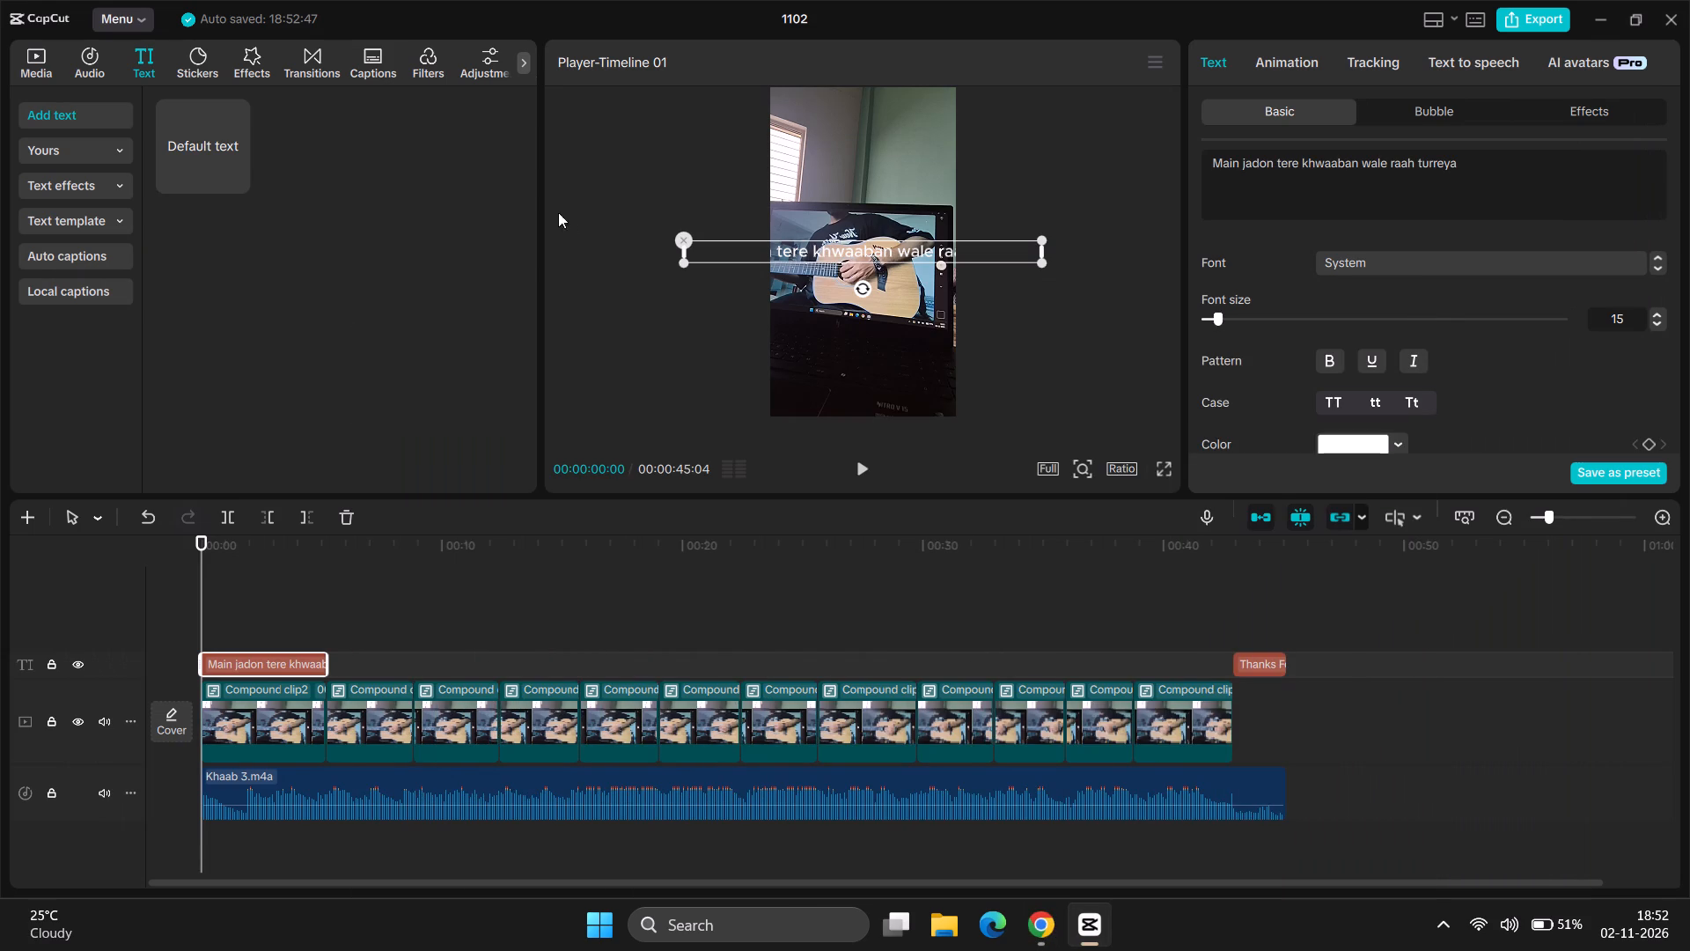
{"action": "key", "text": "Up"}
{"action": "key", "text": "Down"}
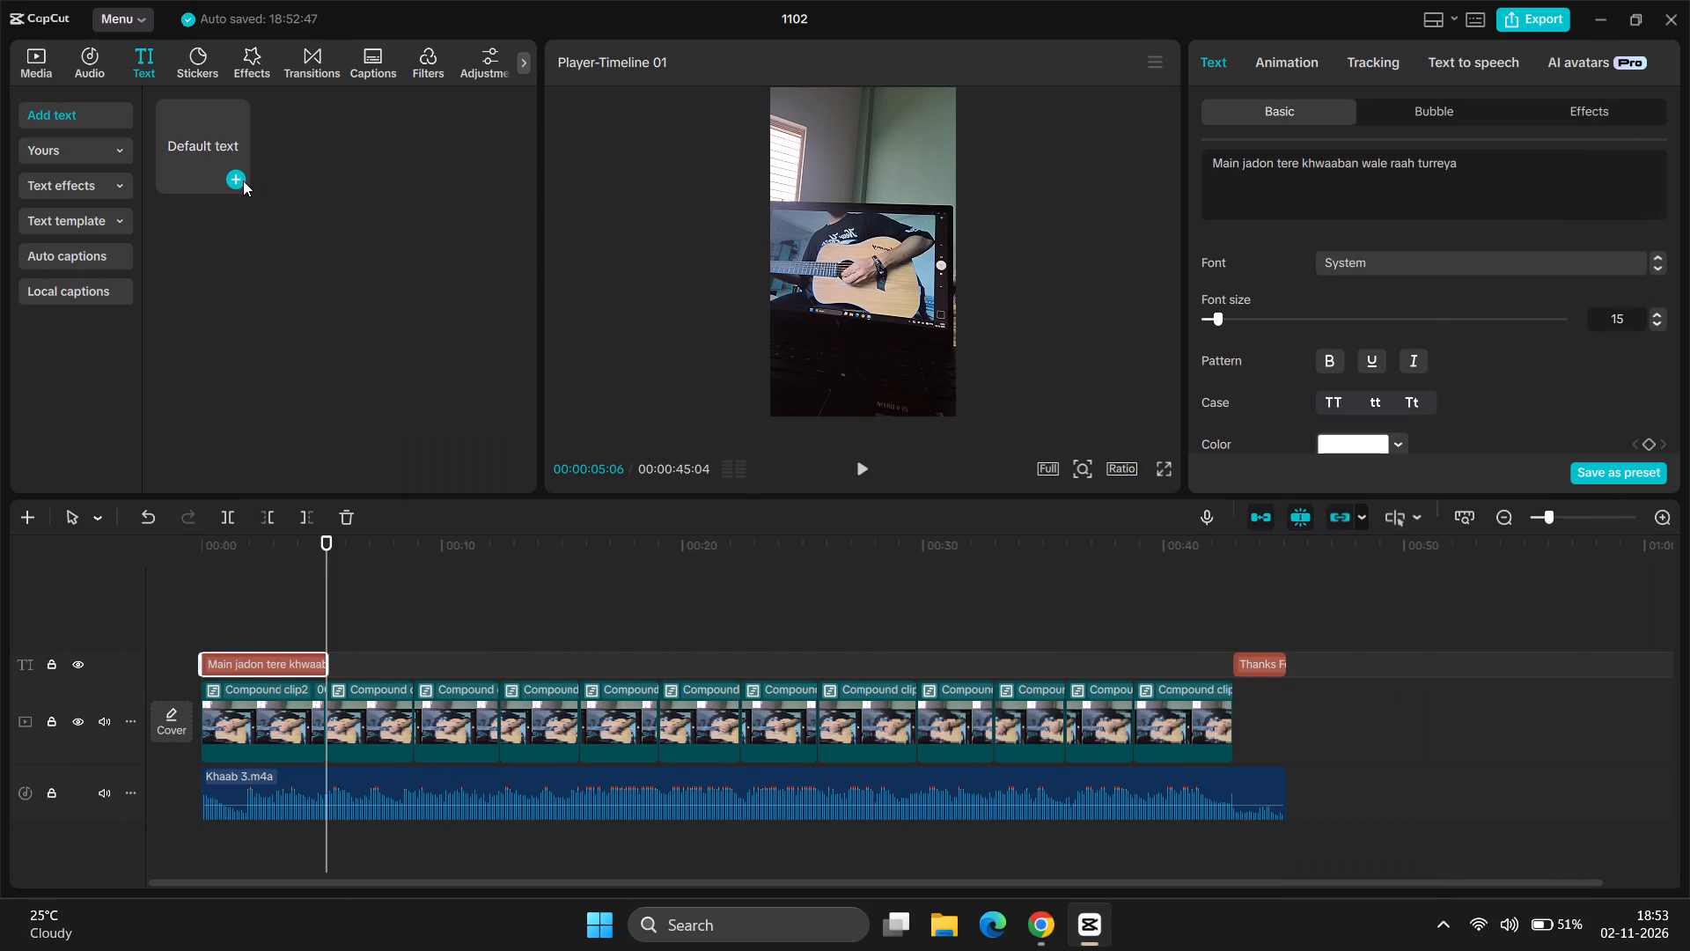
{"action": "left_click", "coordinate": [239, 181]}
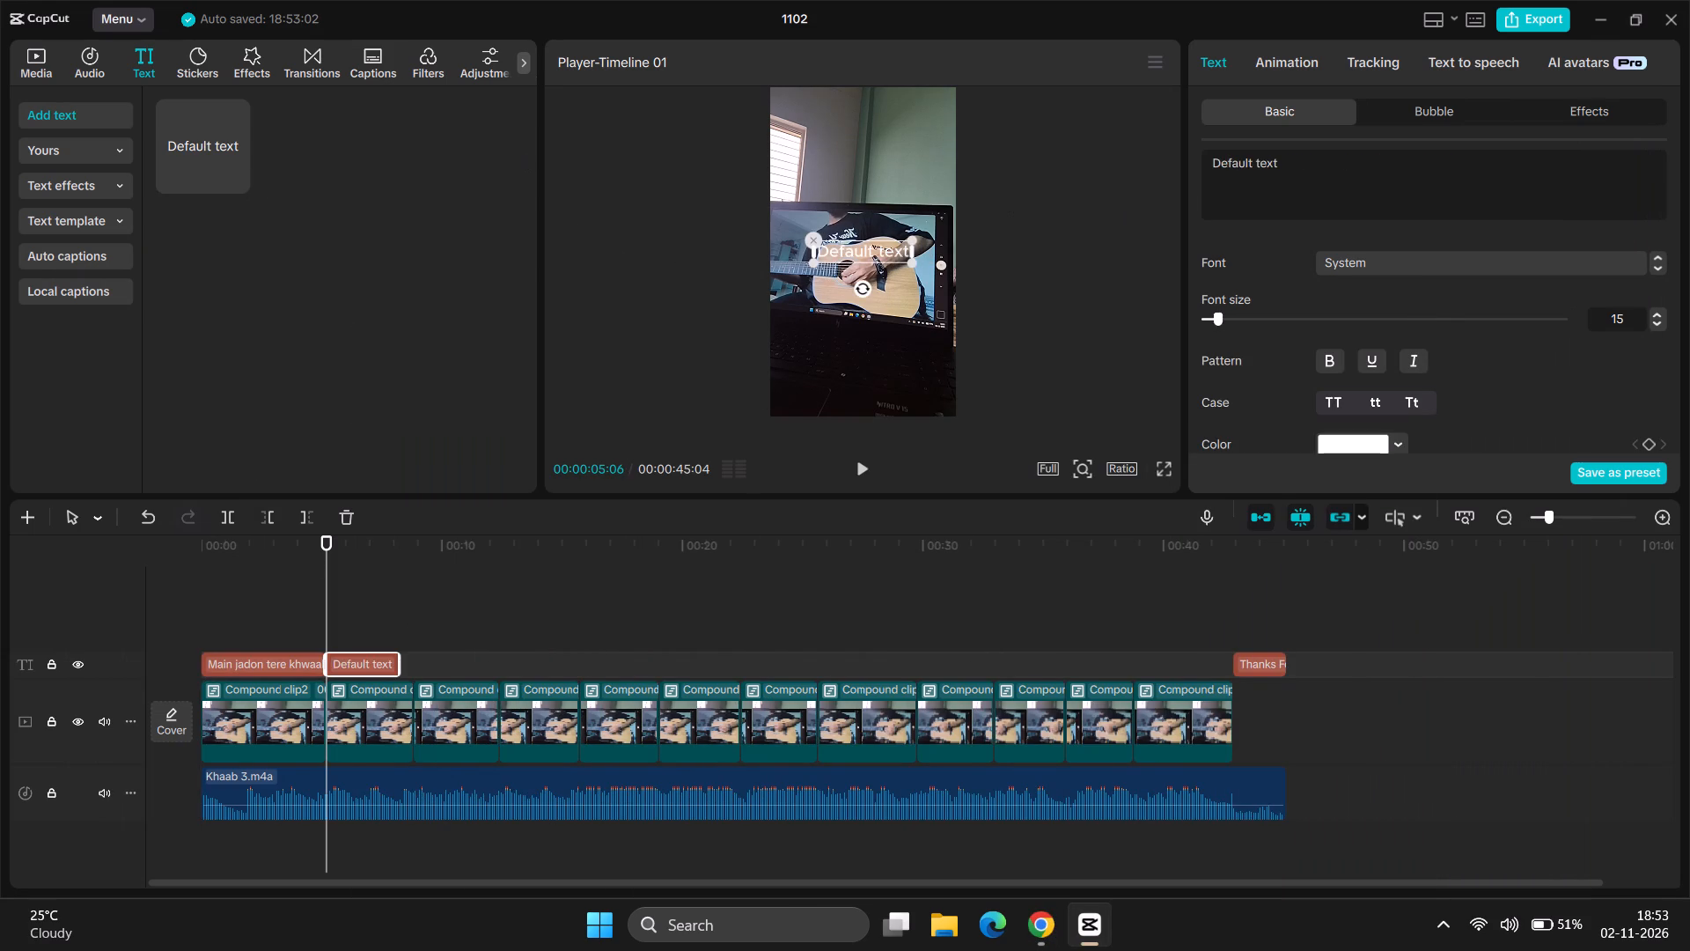
{"action": "left_click", "coordinate": [1345, 182]}
{"action": "key", "text": "ctrl+a"}
{"action": "key", "text": "ctrl+v"}
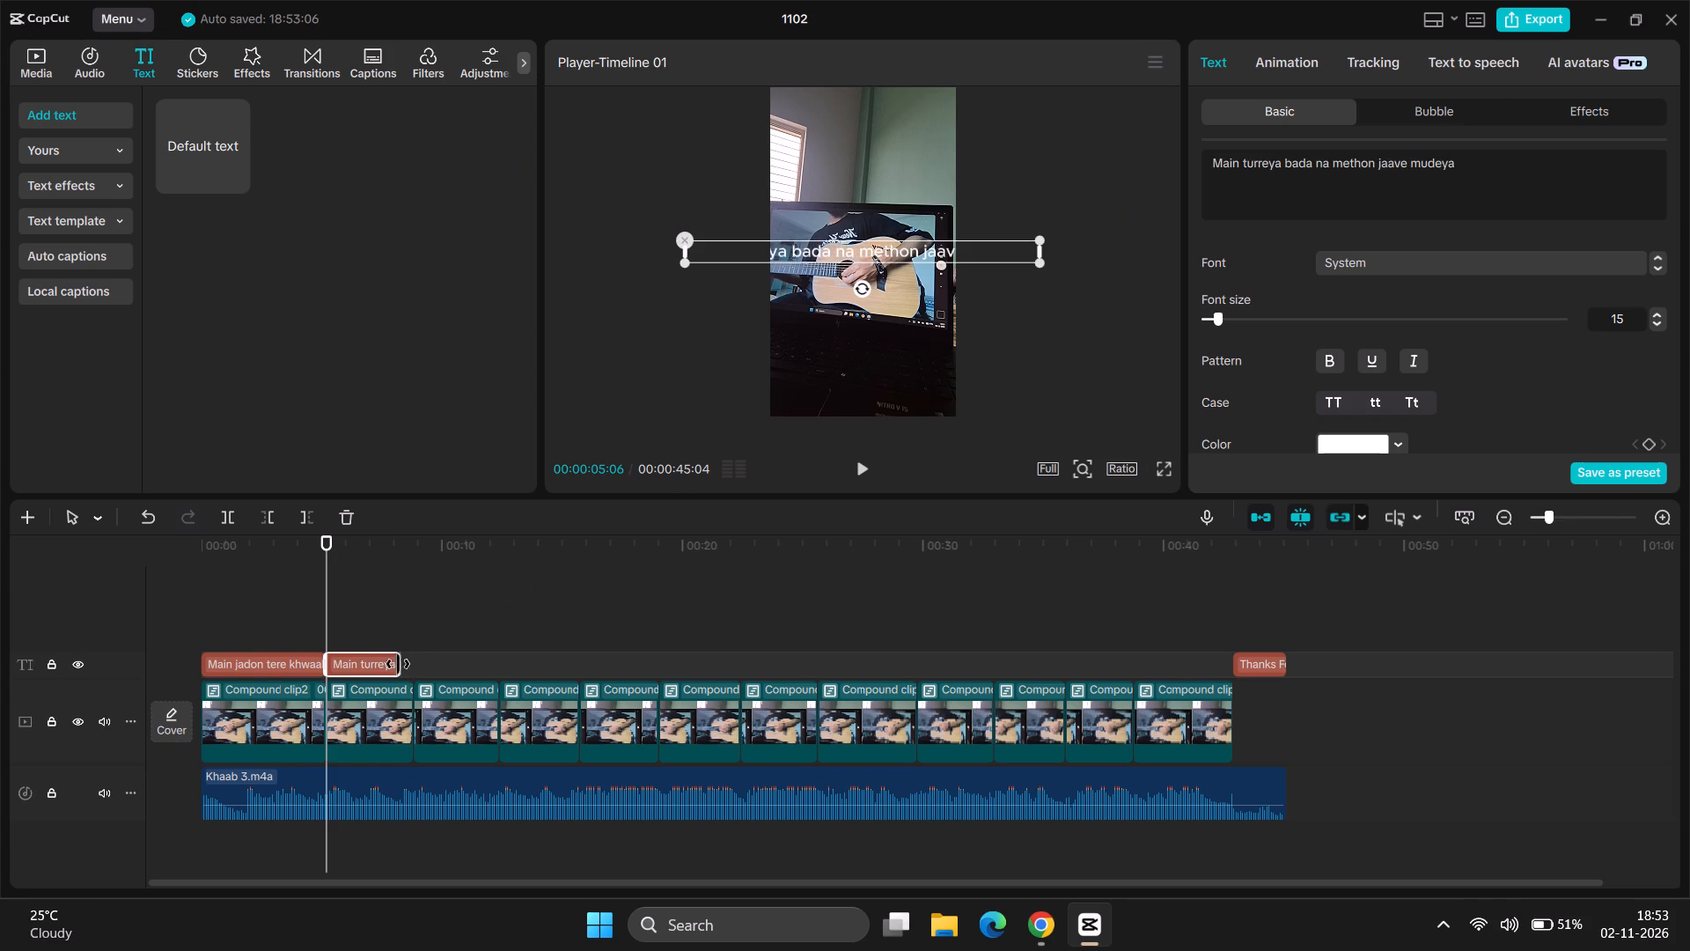
{"action": "left_click_drag", "start_coordinate": [399, 665], "coordinate": [412, 666]}
Switch to the lyrics page in Chrome and copy the line "O jiven rainde panne naal panne jud'de".
{"action": "left_click", "coordinate": [1030, 922]}
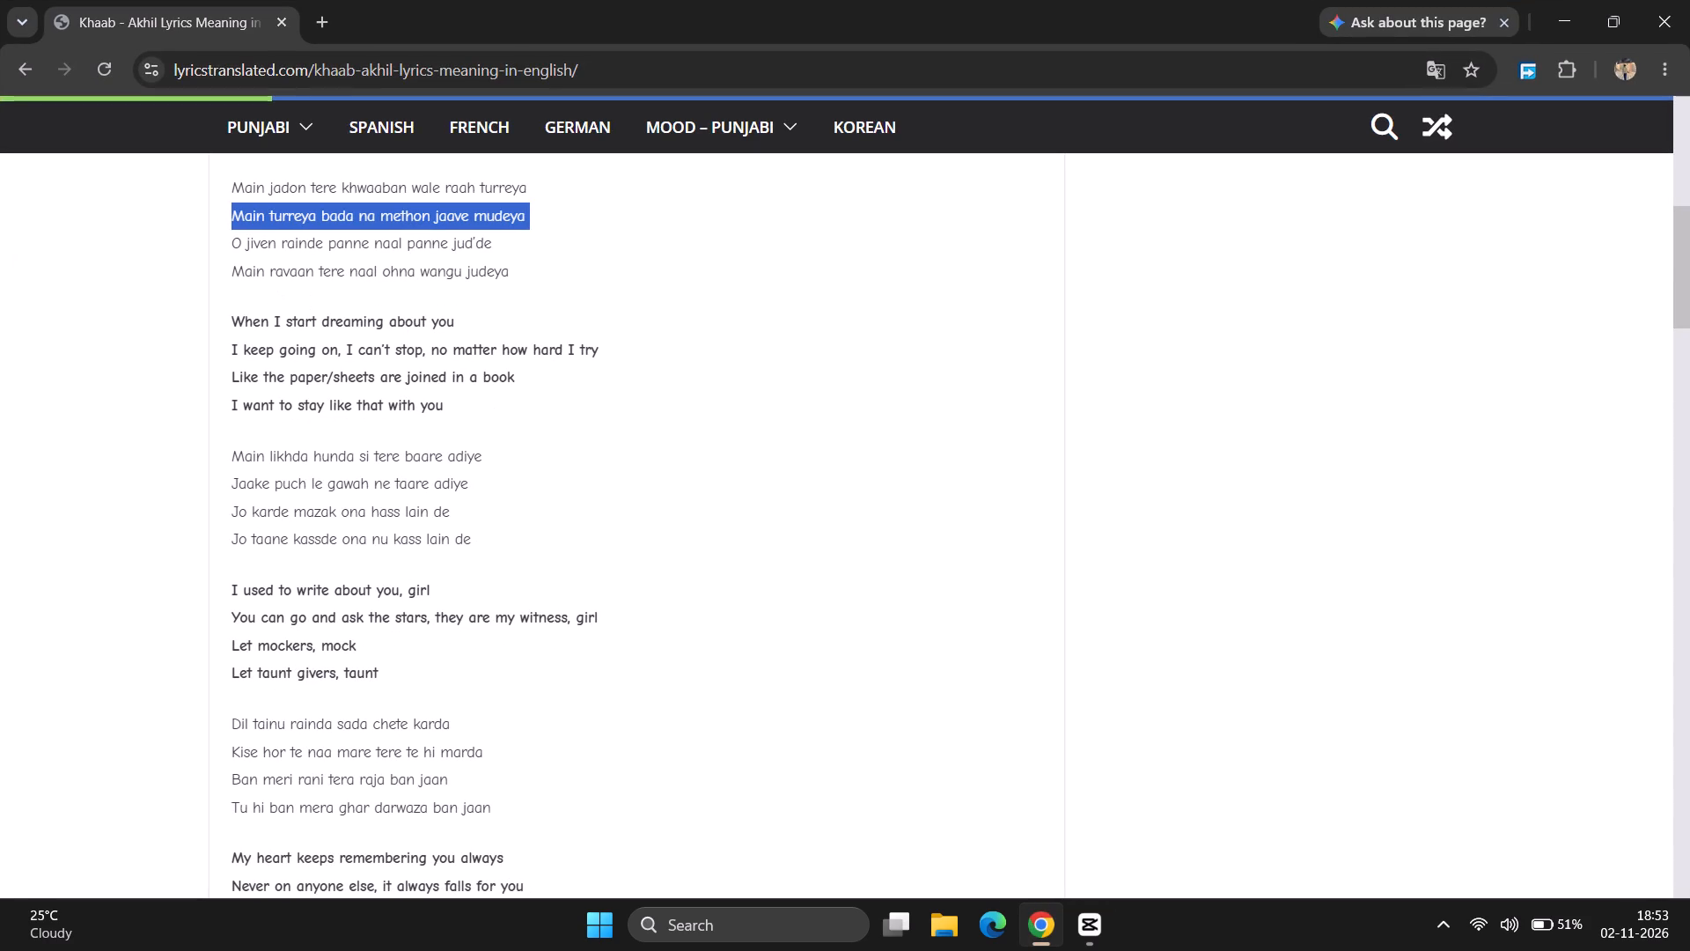
{"action": "left_click_drag", "start_coordinate": [234, 246], "coordinate": [496, 253]}
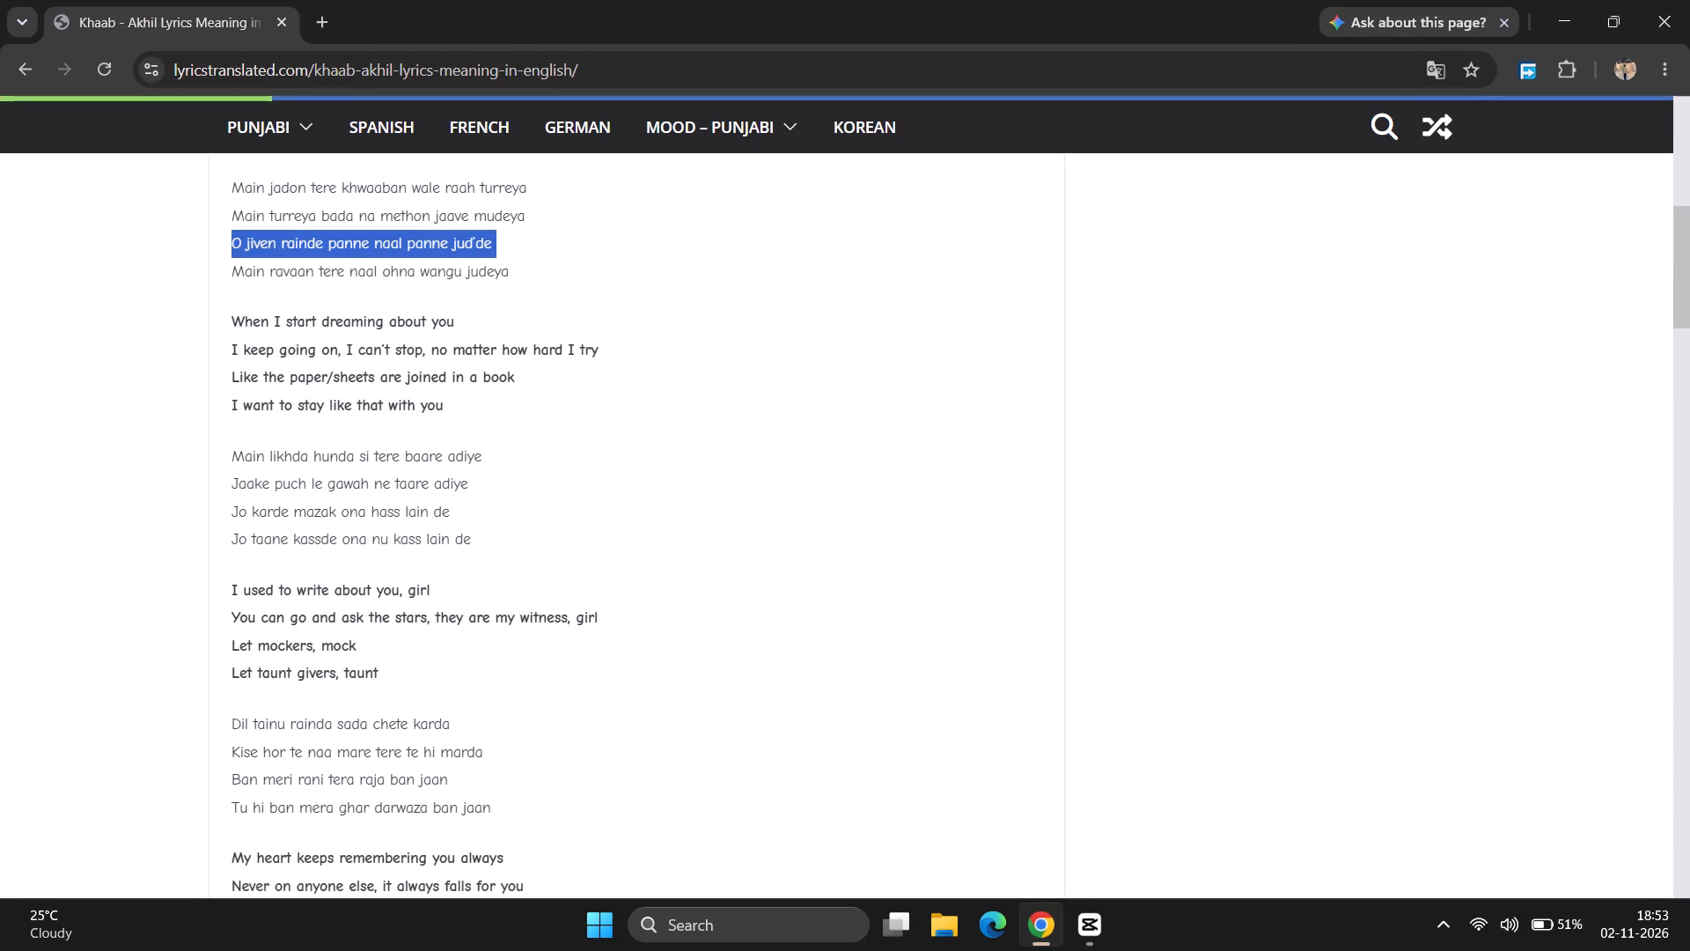
{"action": "right_click", "coordinate": [481, 246]}
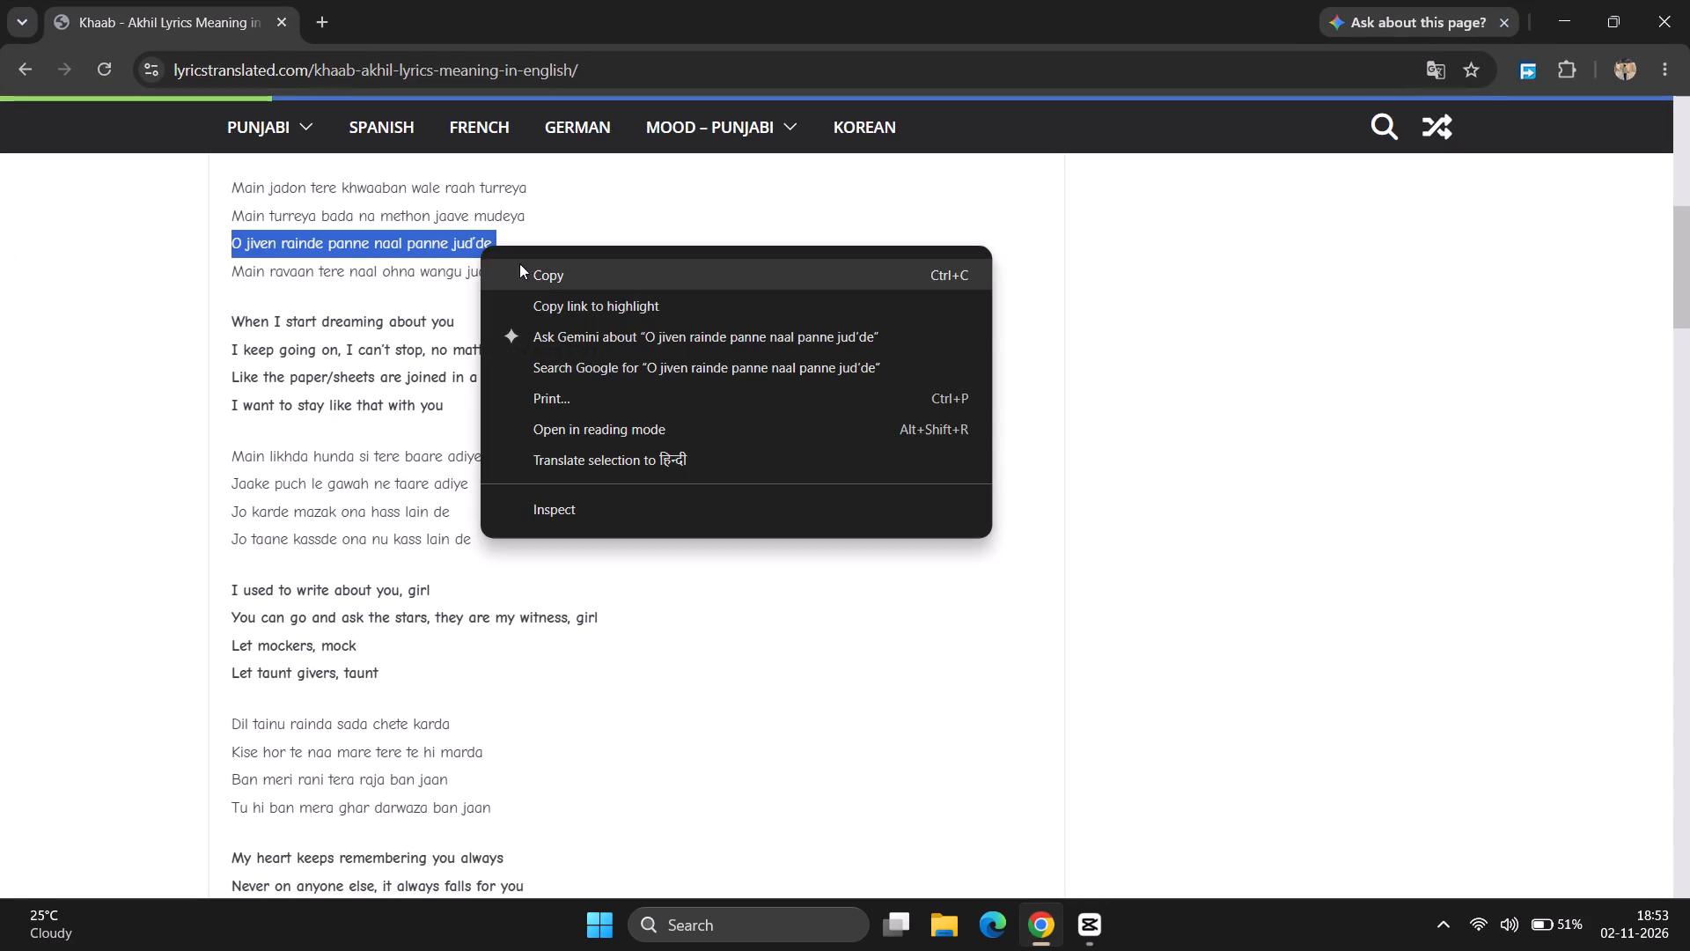
{"action": "left_click", "coordinate": [558, 273]}
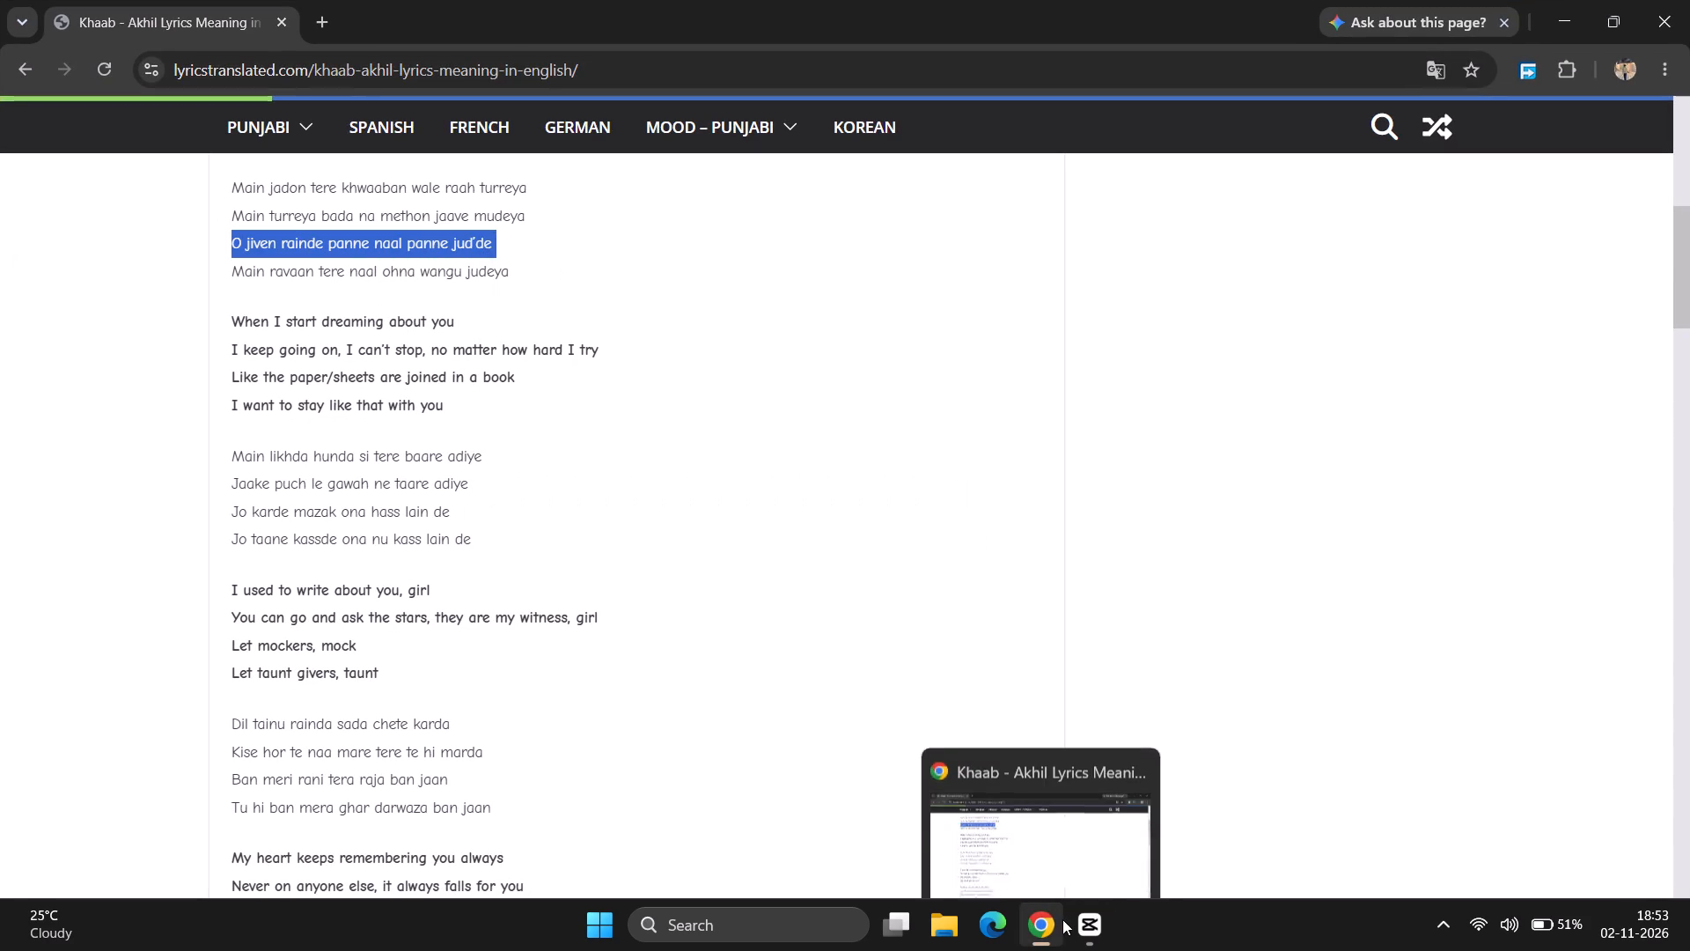
Return to CapCut, add a default text at 00:00:08:25 with the copied "O jiven rainde panne naal panne jud'de", and extend it to the cut at 00:00:12:12.
{"action": "left_click", "coordinate": [1091, 927]}
{"action": "key", "text": "Up"}
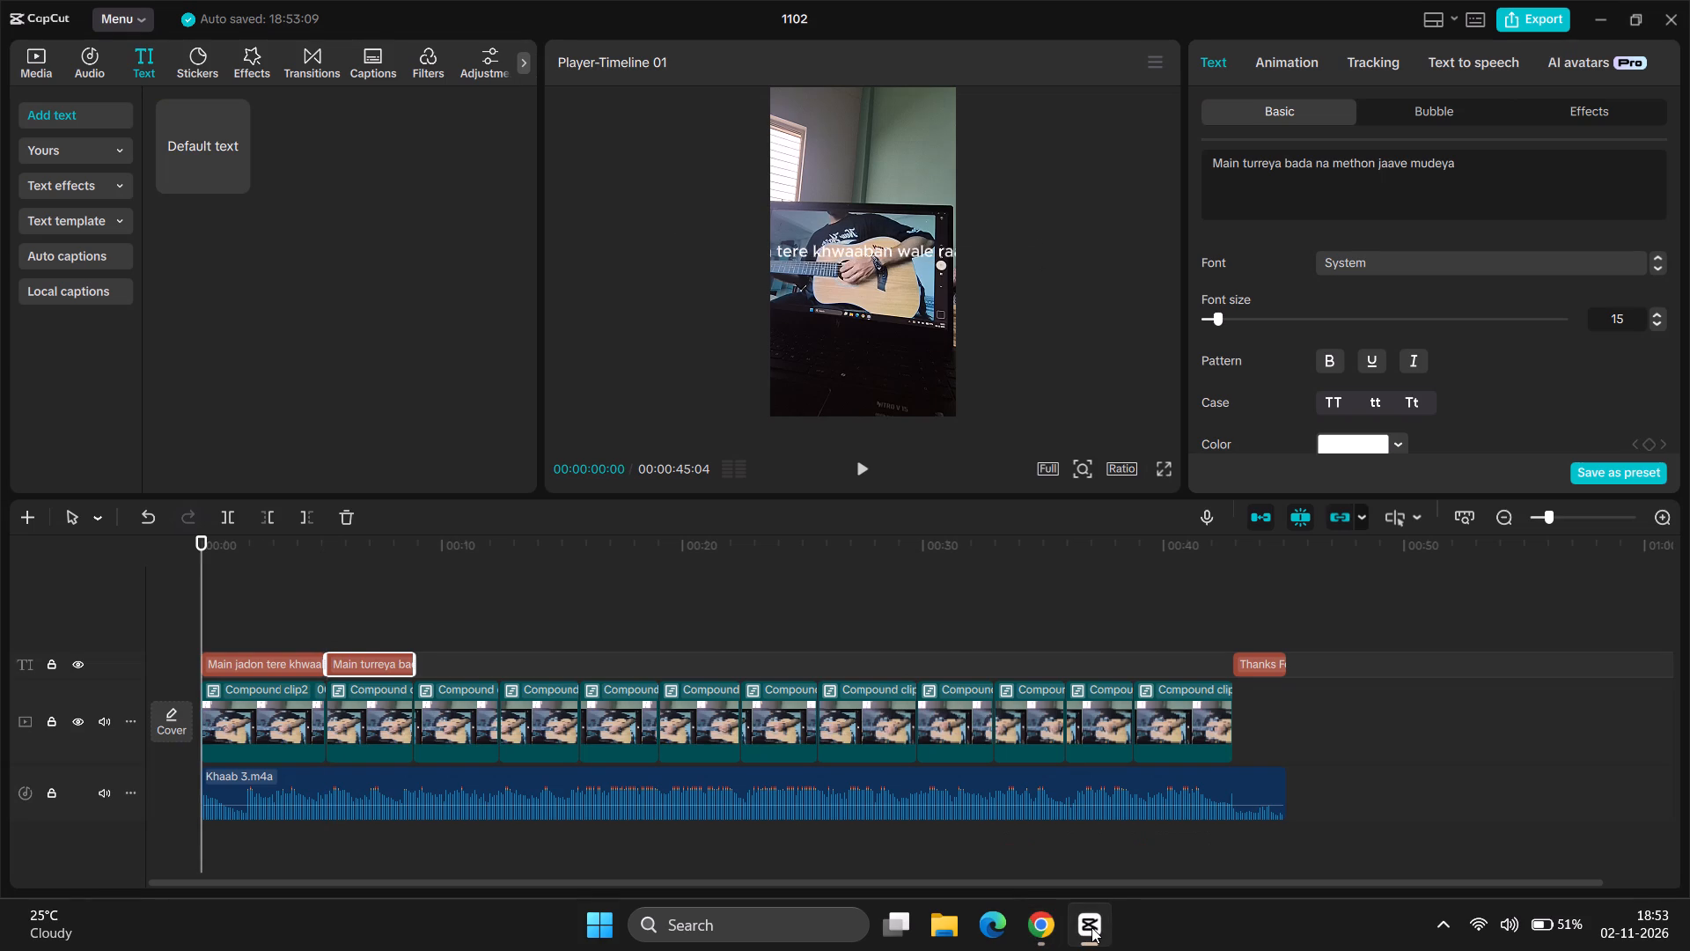
{"action": "key", "text": "Down"}
{"action": "key", "text": "Down"}
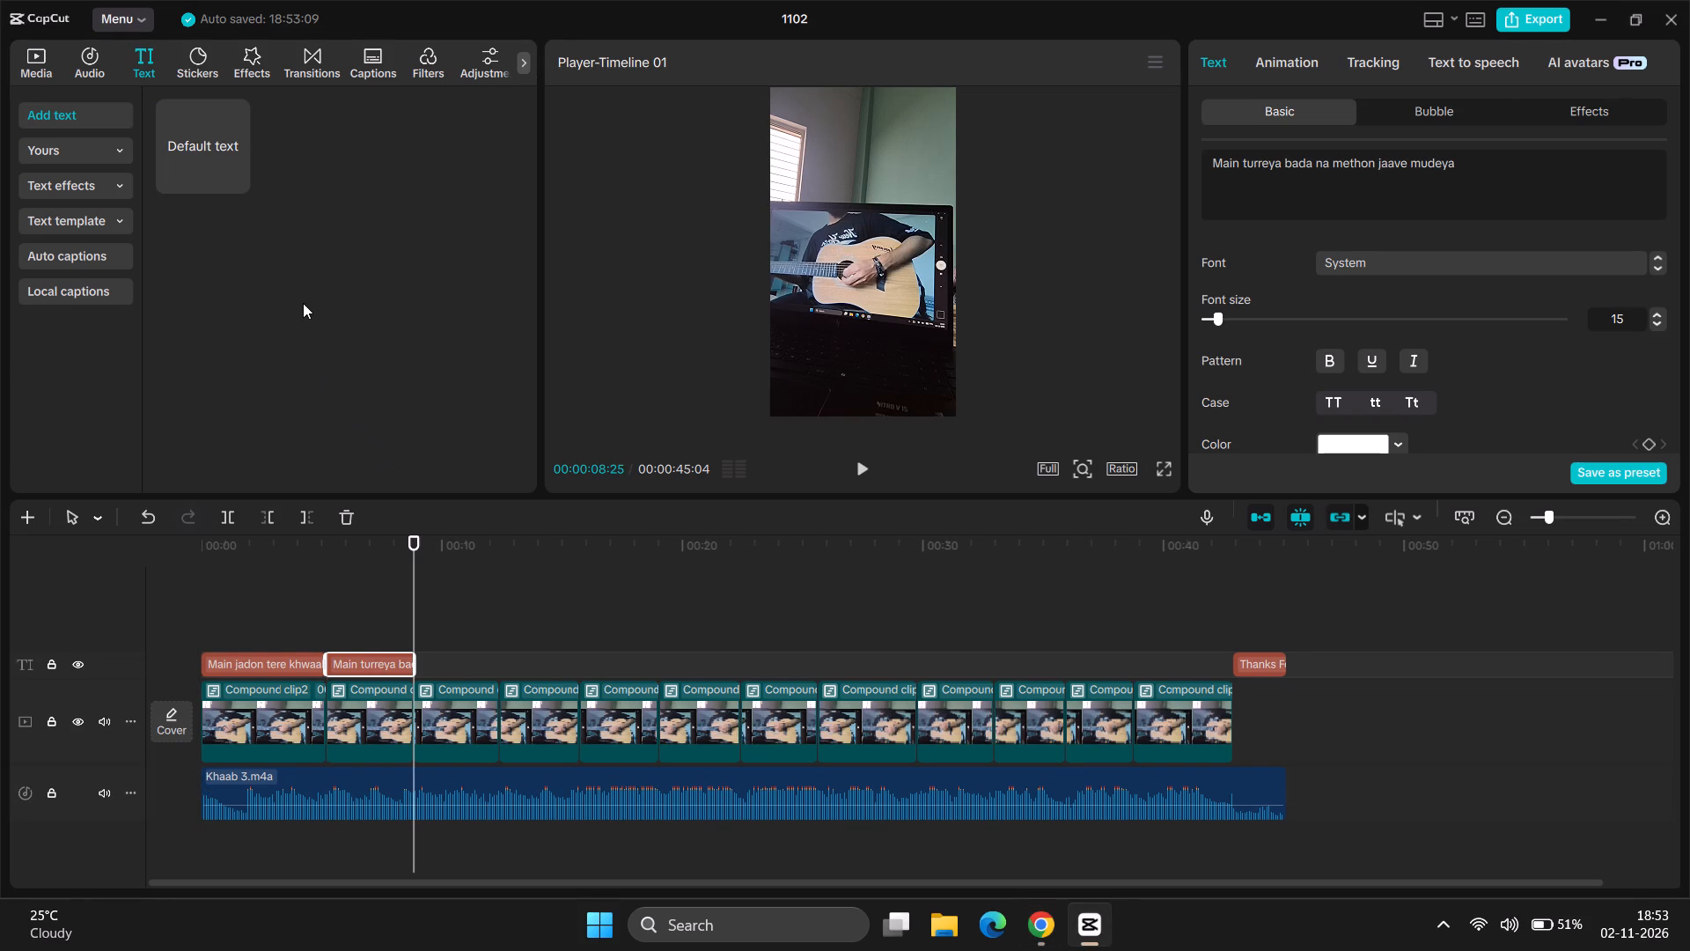
{"action": "left_click", "coordinate": [234, 175]}
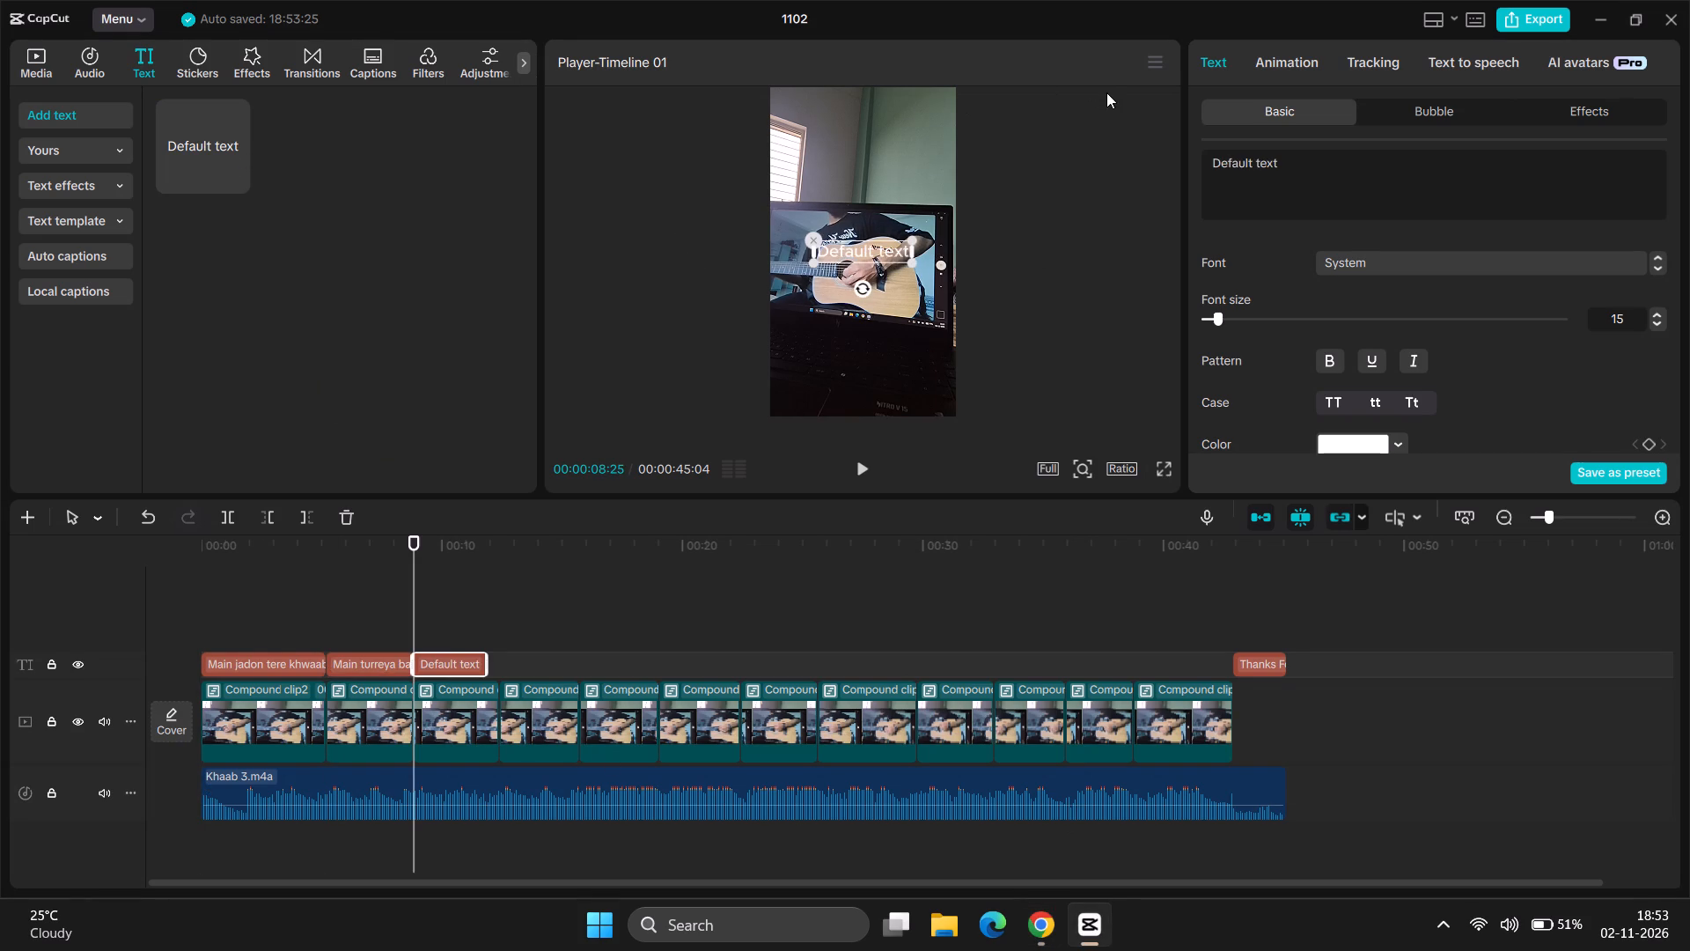
{"action": "left_click", "coordinate": [1342, 210]}
{"action": "key", "text": "ctrl+a"}
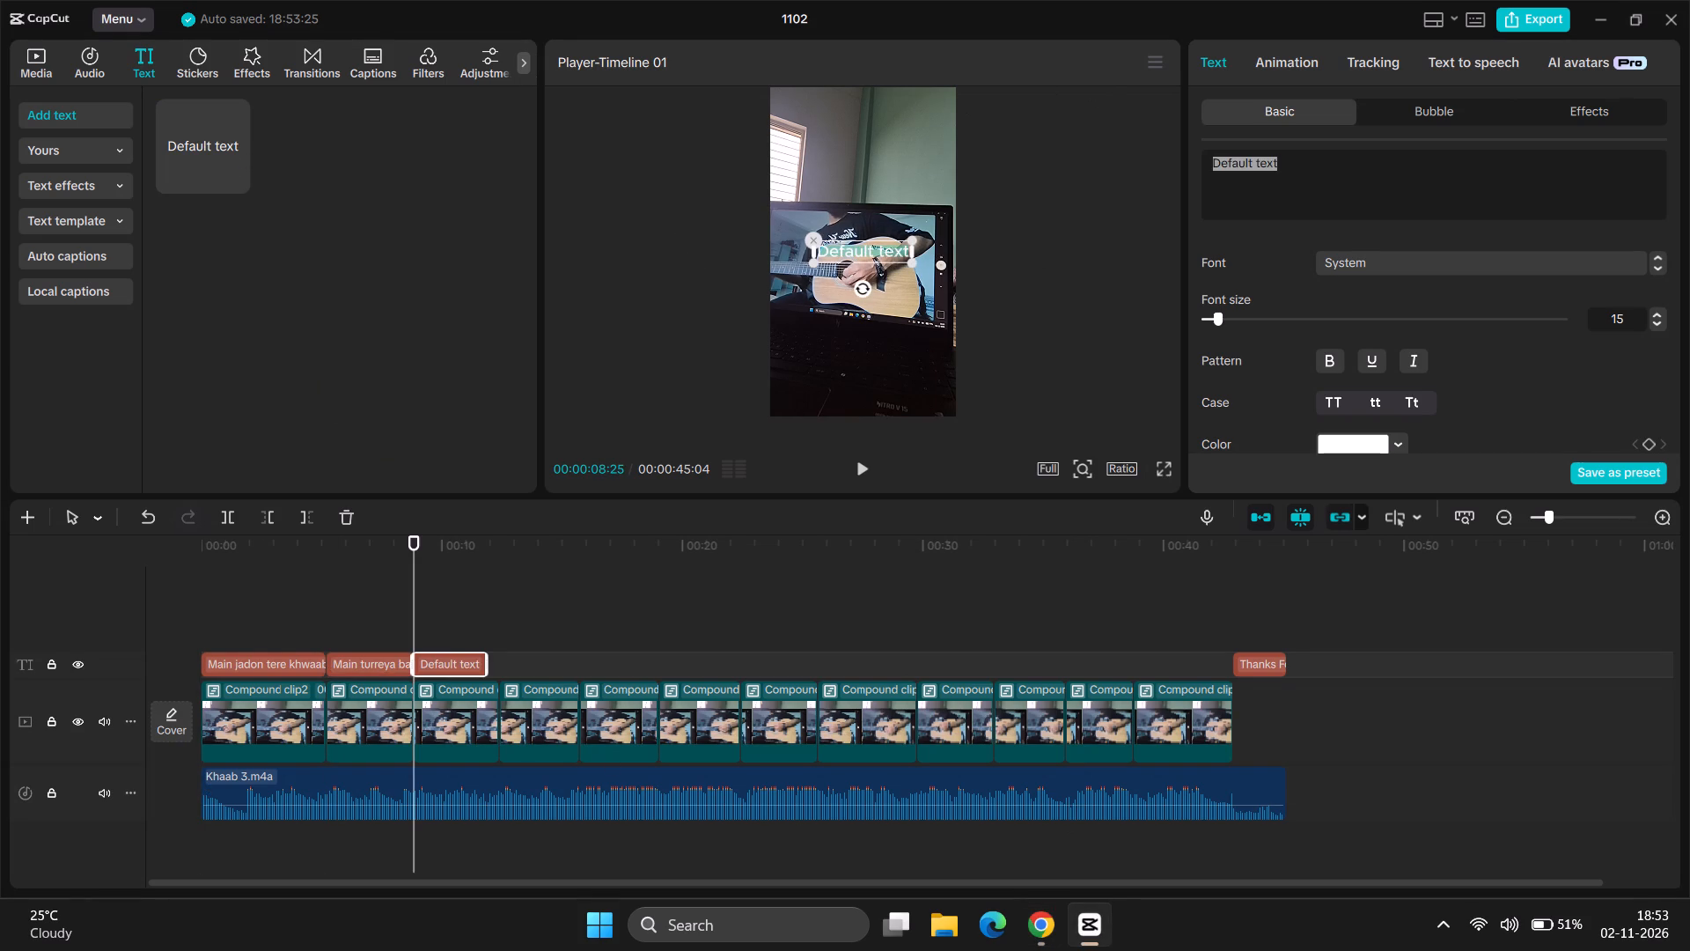
{"action": "key", "text": "ctrl+v"}
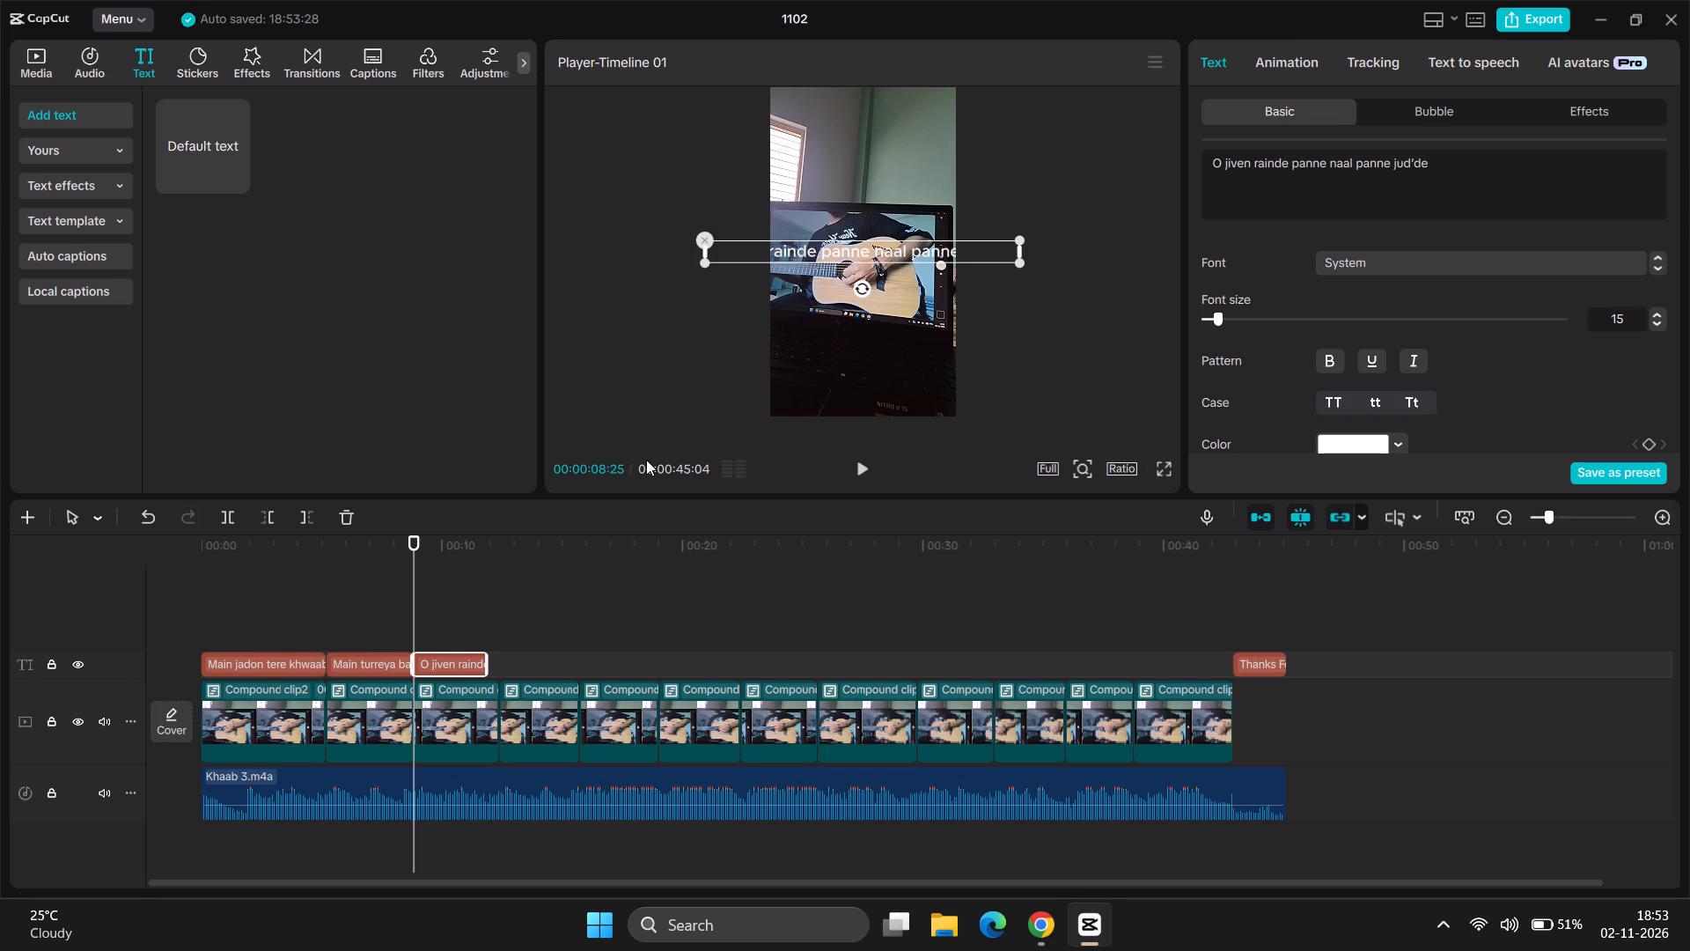
{"action": "left_click_drag", "start_coordinate": [487, 663], "coordinate": [495, 663]}
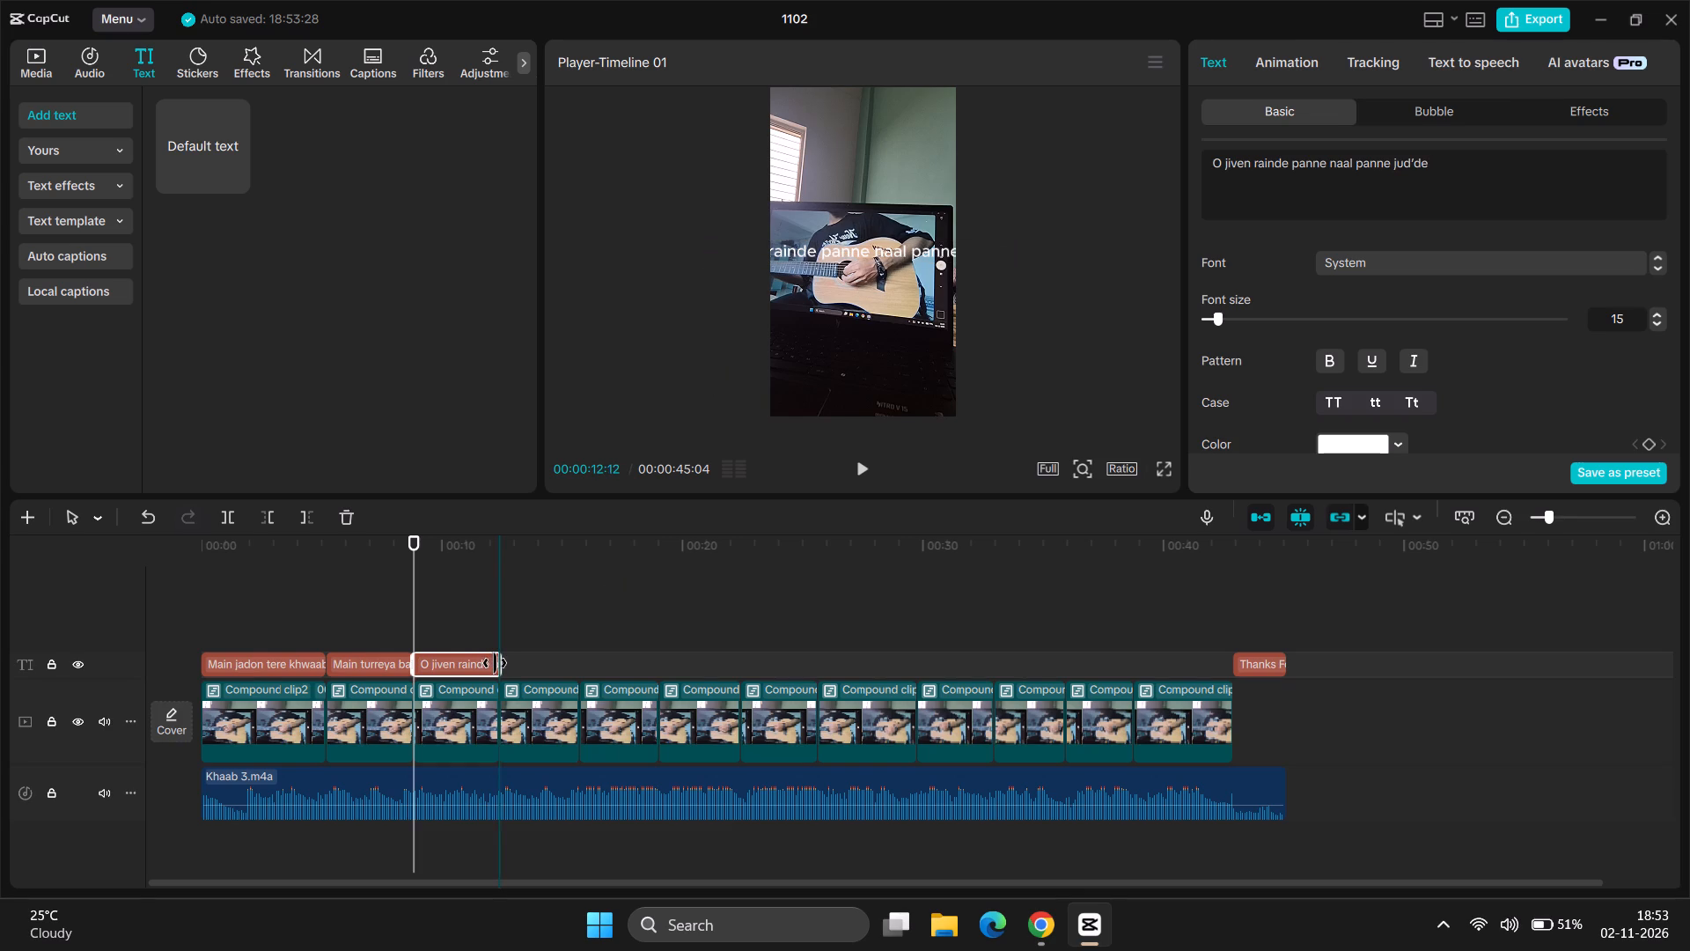
{"action": "left_click_drag", "start_coordinate": [495, 663], "coordinate": [496, 663]}
{"action": "key", "text": "Down"}
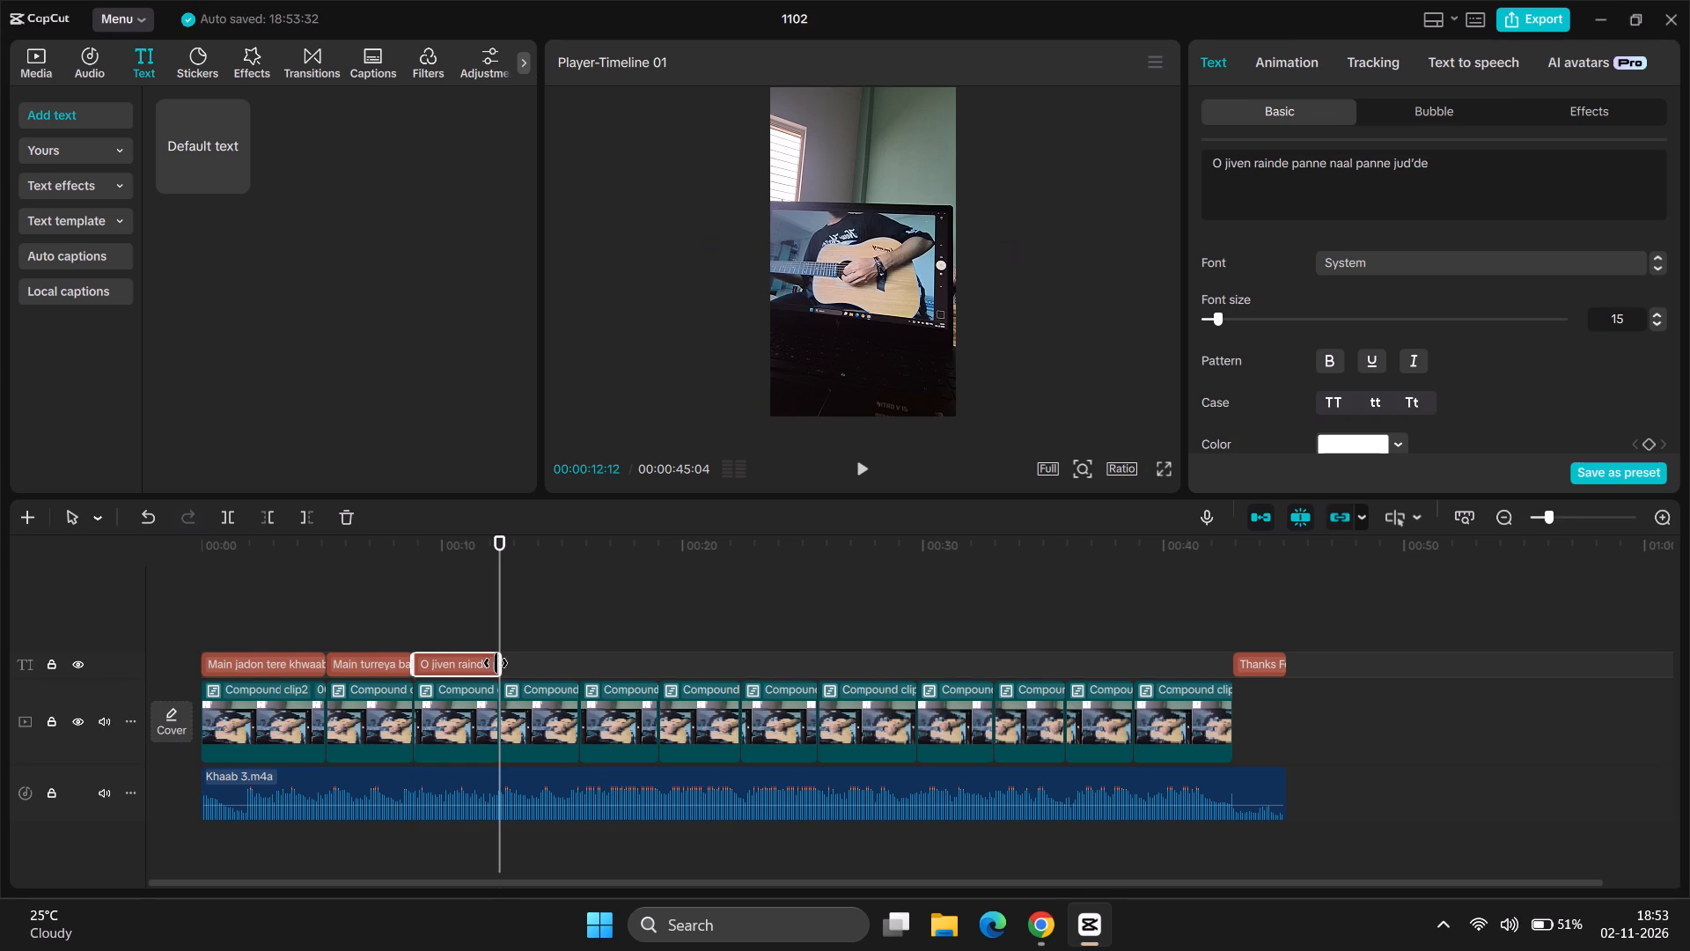
Switch to the lyrics page in Chrome and copy the line "Main ravaan tere naal ohna wangu judeya".
{"action": "left_click", "coordinate": [1048, 933]}
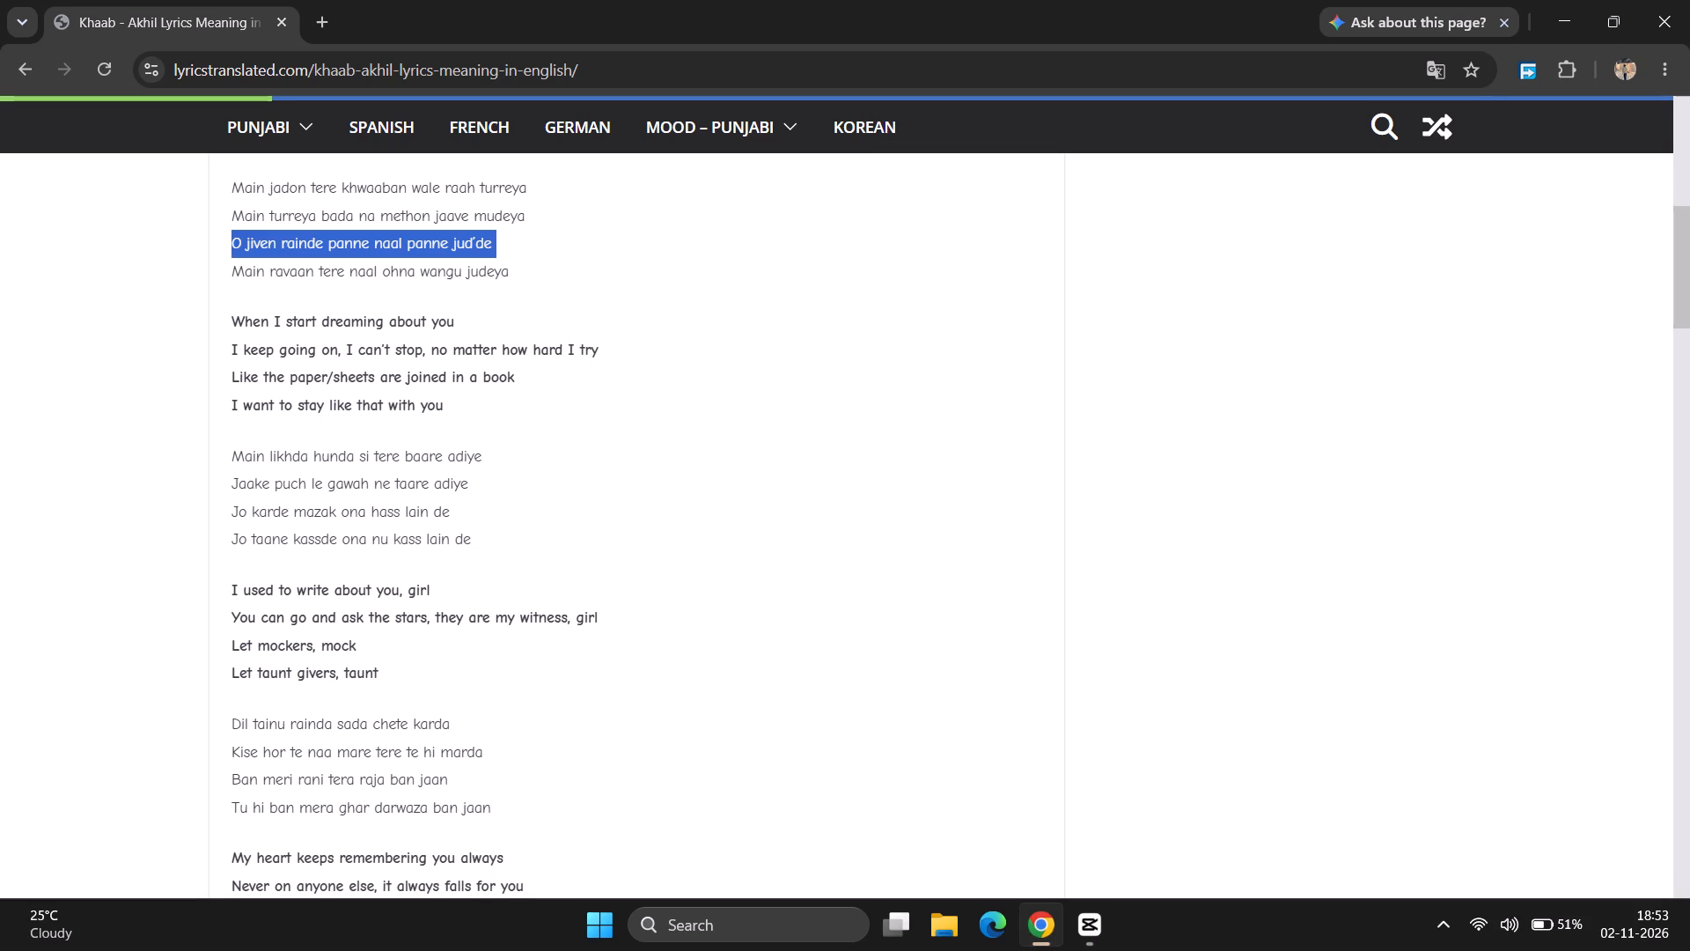
{"action": "left_click_drag", "start_coordinate": [232, 266], "coordinate": [512, 281]}
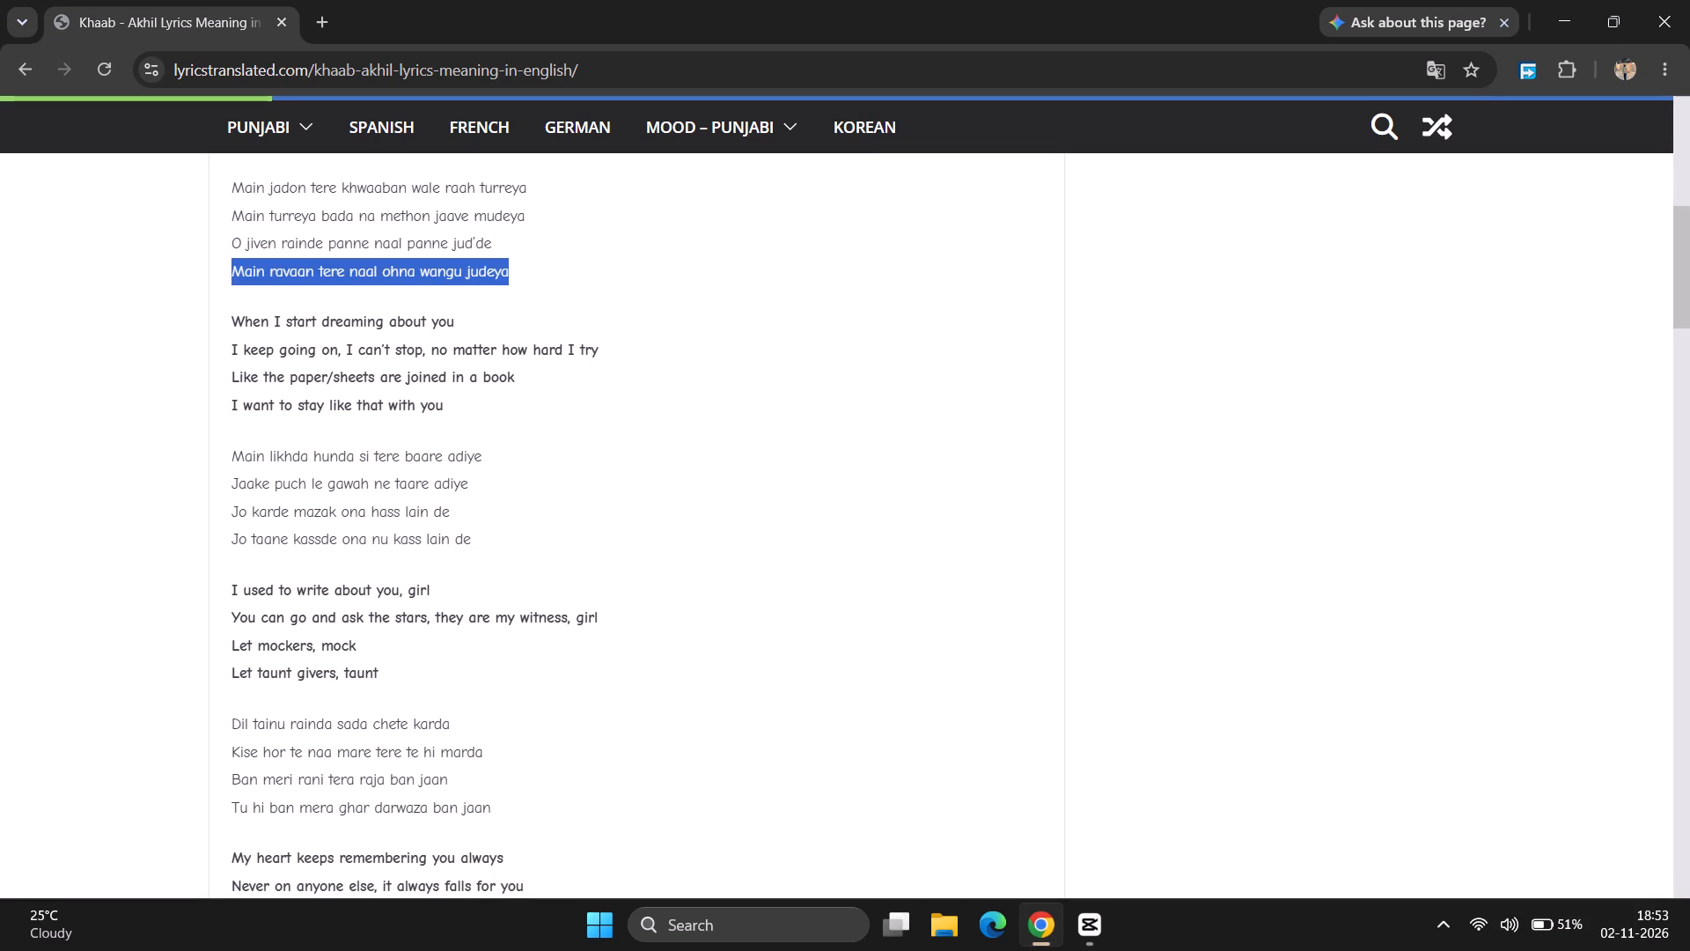
{"action": "right_click", "coordinate": [488, 271]}
{"action": "left_click", "coordinate": [576, 299]}
Return to CapCut, add a default text at 00:00:12:12 with the copied "Main ravaan tere naal ohna wangu judeya", and extend it to the cut at 00:00:15:22.
{"action": "left_click", "coordinate": [1119, 926]}
{"action": "left_click", "coordinate": [1098, 919]}
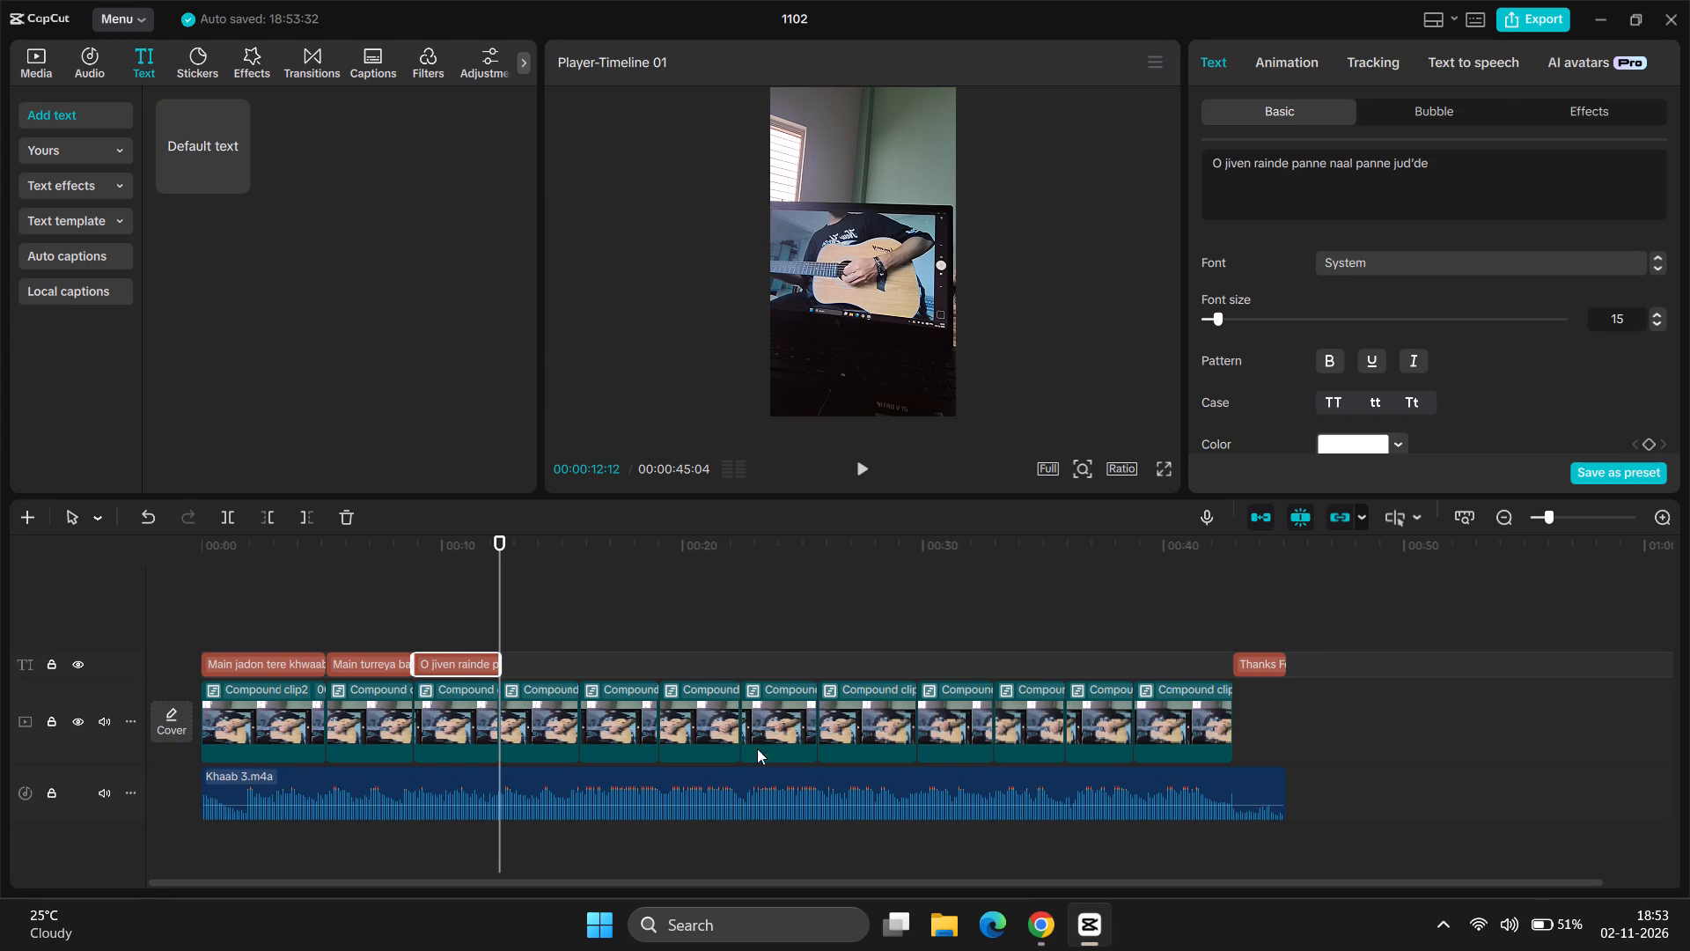
{"action": "key", "text": "Down"}
{"action": "key", "text": "Up"}
{"action": "left_click", "coordinate": [235, 175]}
{"action": "left_click", "coordinate": [1366, 173]}
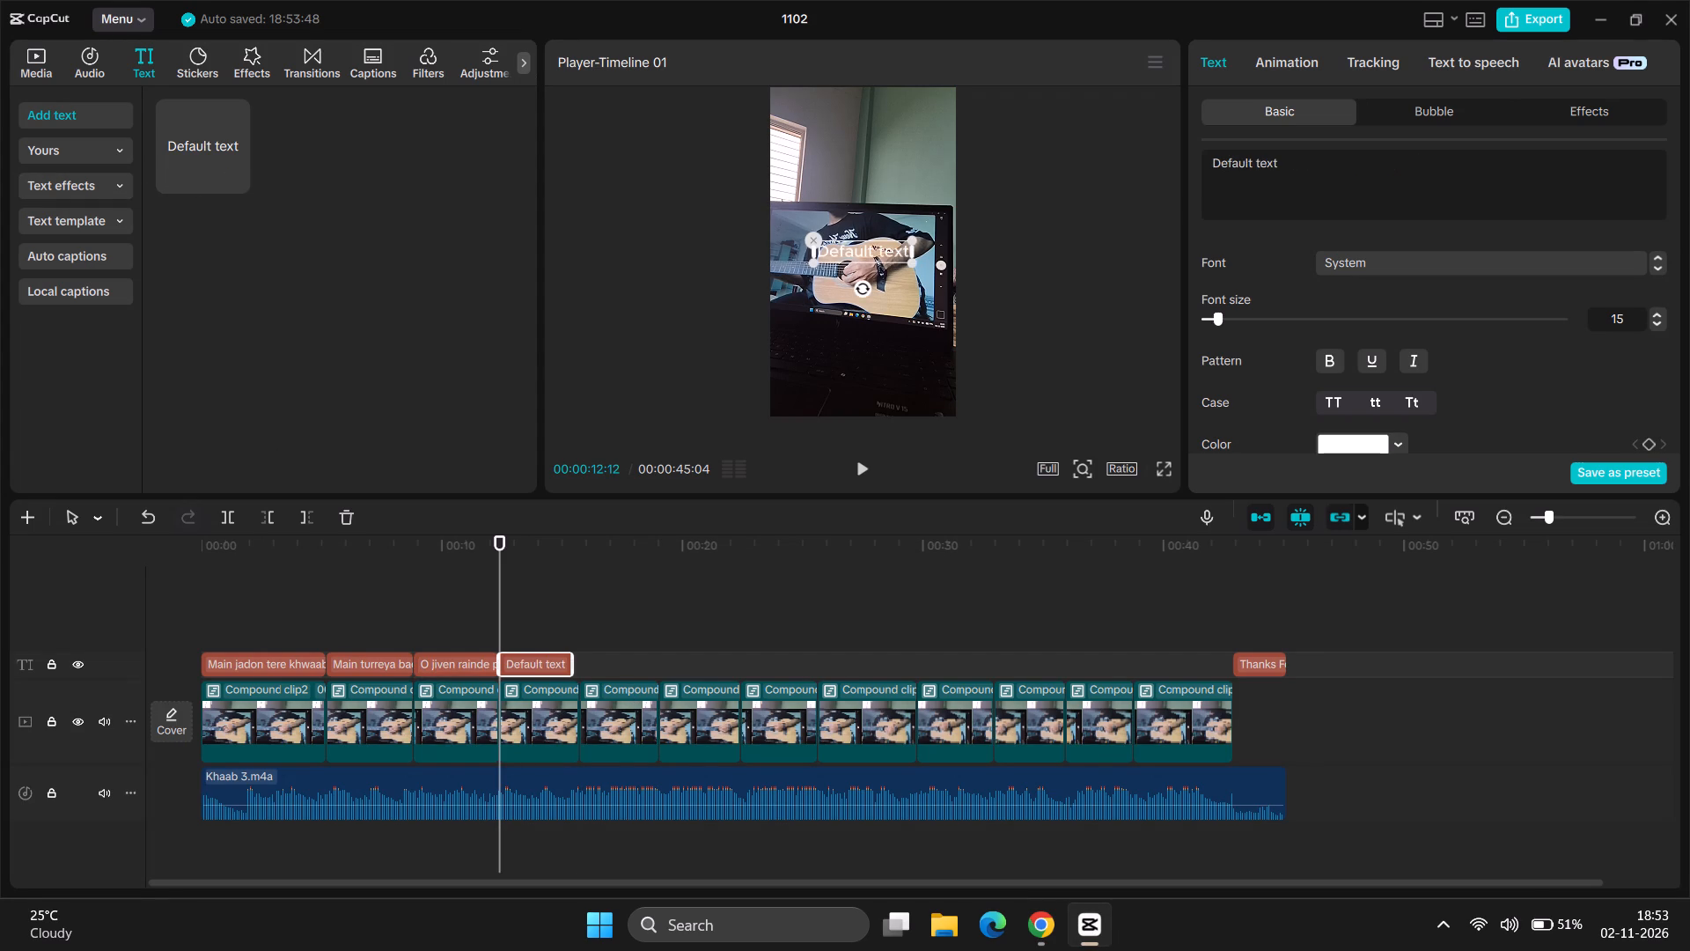
{"action": "key", "text": "ctrl+a"}
{"action": "key", "text": "ctrl+v"}
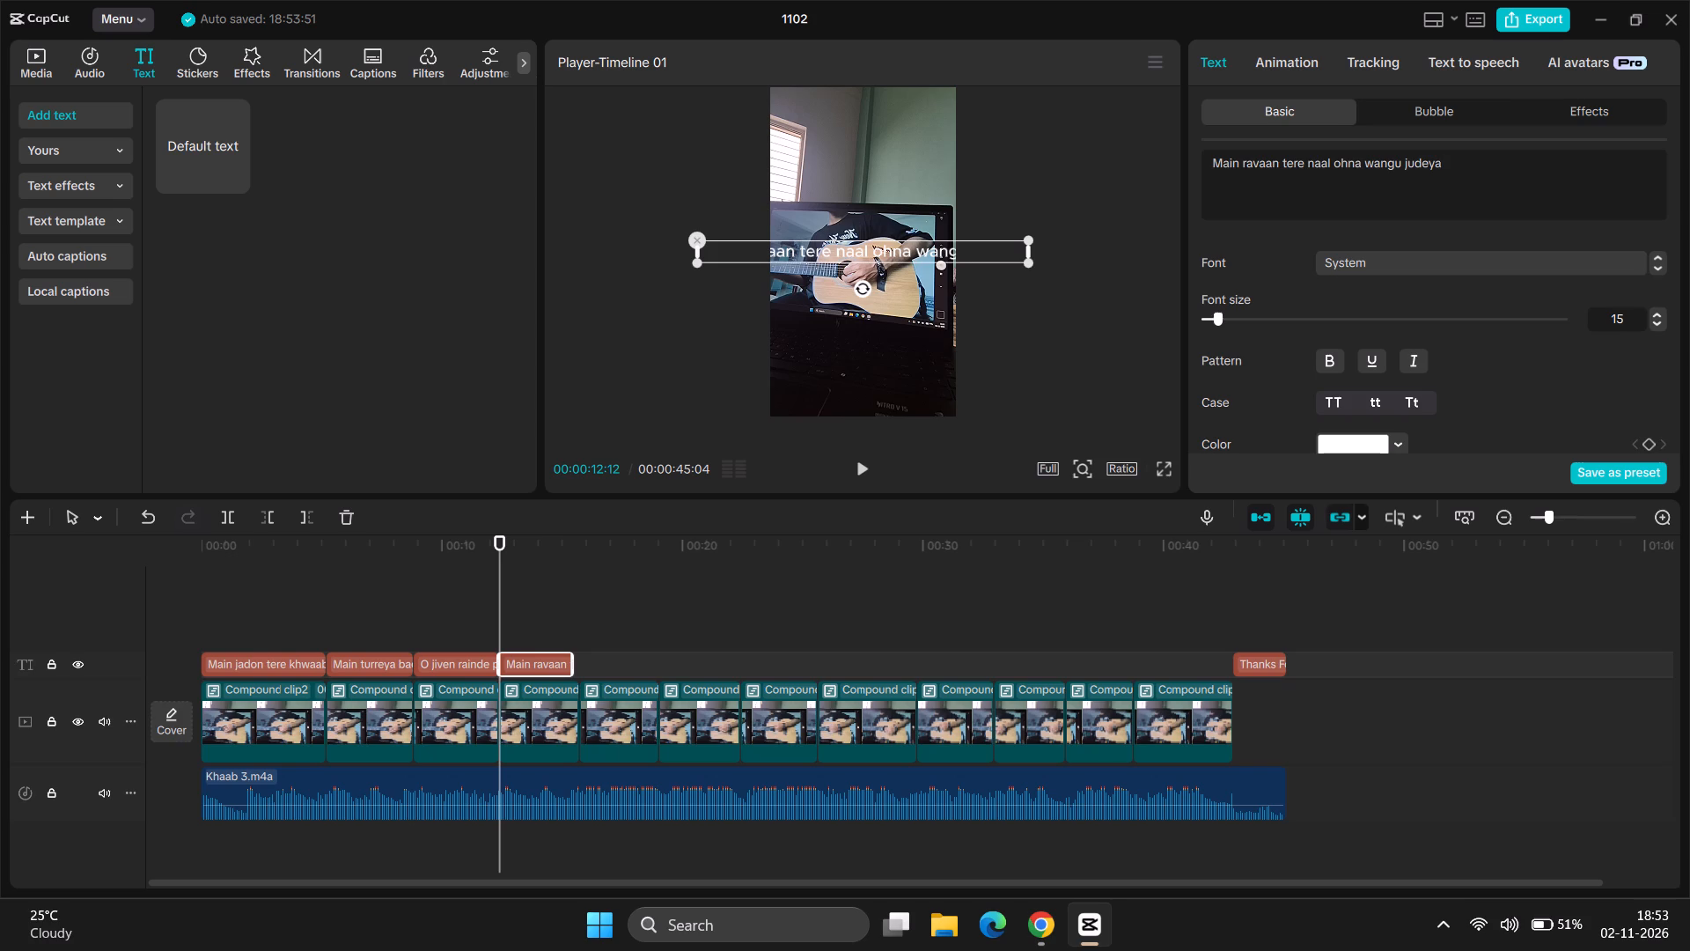
{"action": "left_click", "coordinate": [572, 665]}
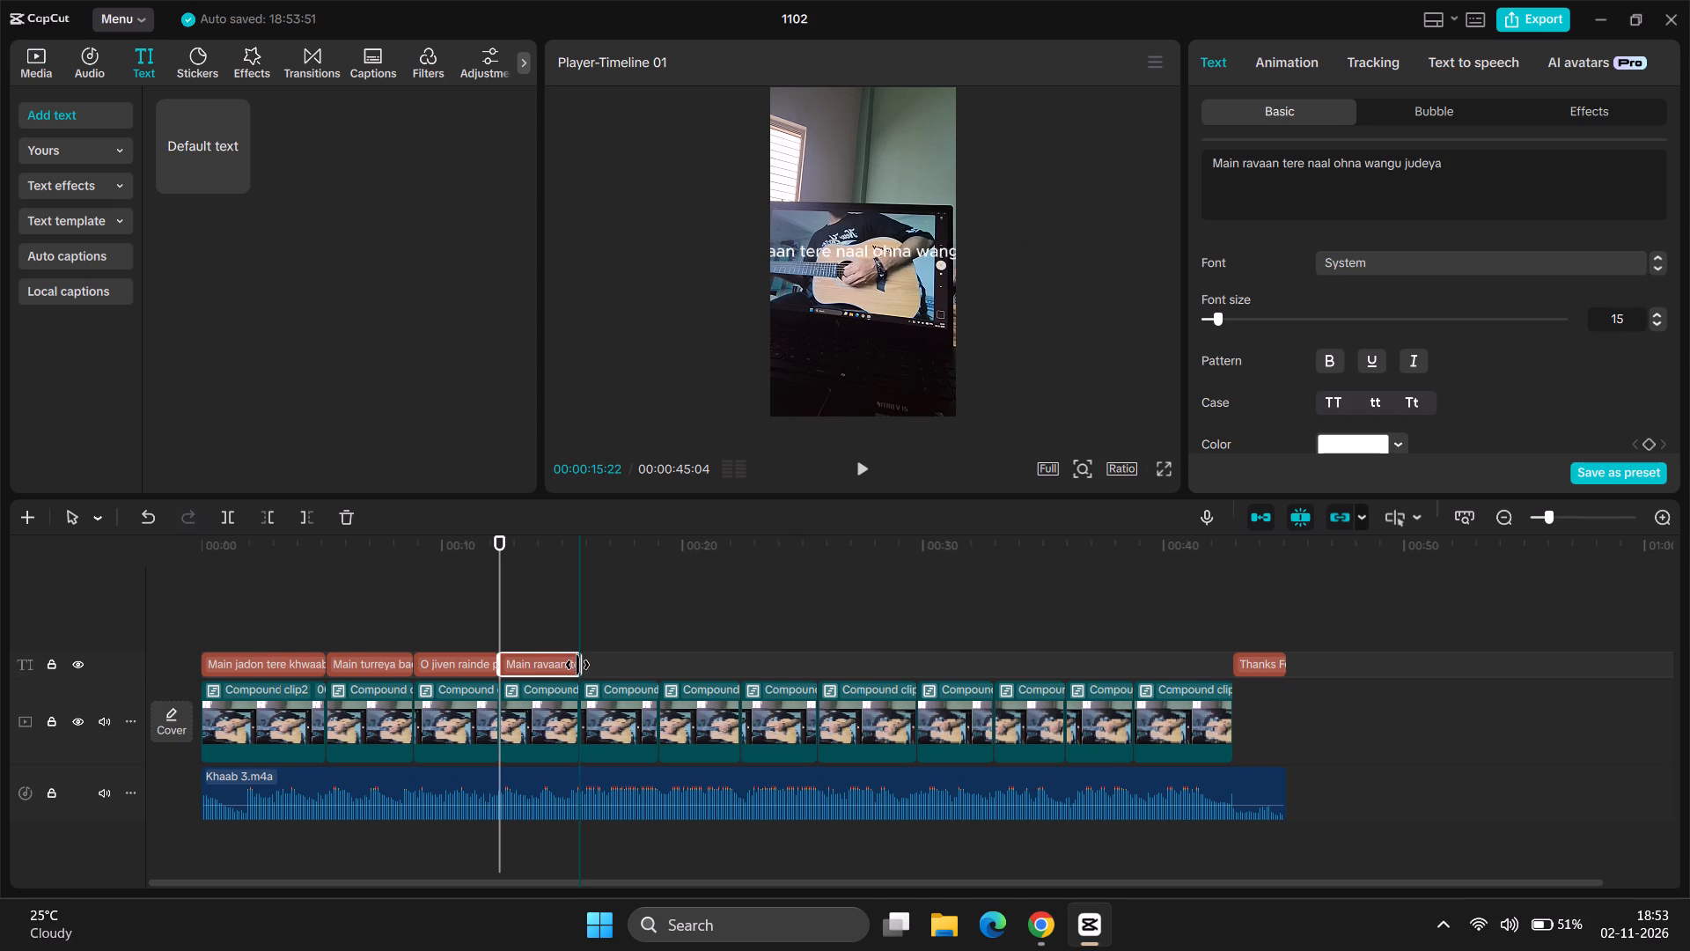
Play the timeline from about 00:00:08:11 to check the lyric text timing, and leave the playhead at the cut at 00:00:15:22.
{"action": "left_click", "coordinate": [402, 625]}
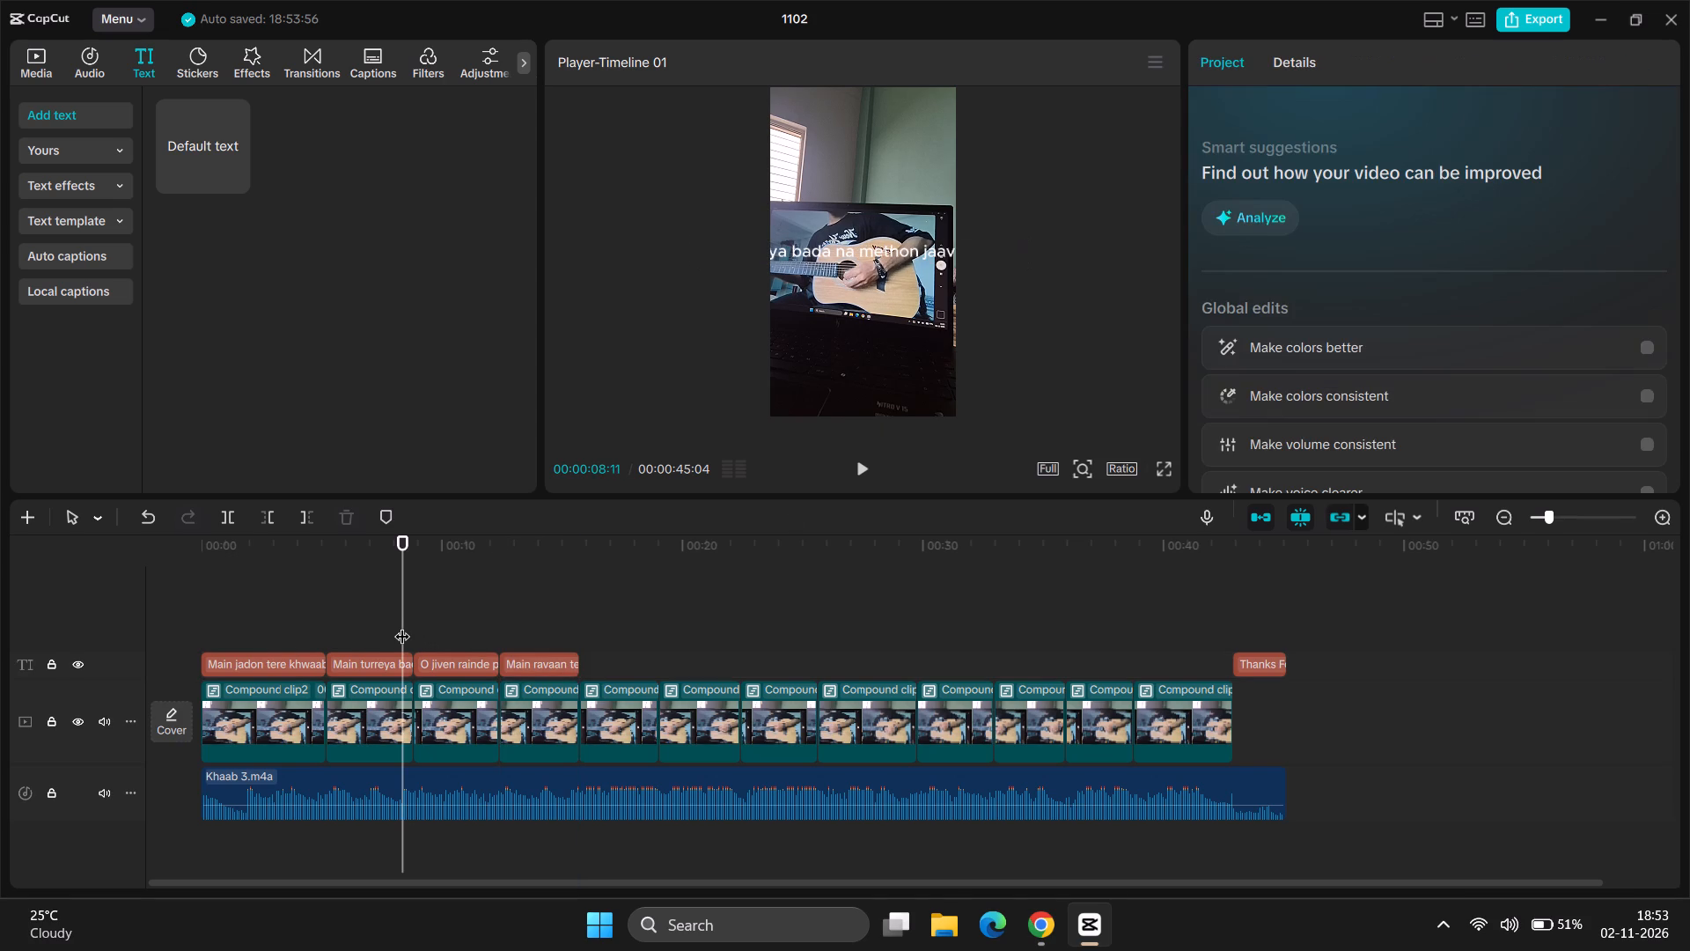
{"action": "key", "text": "space"}
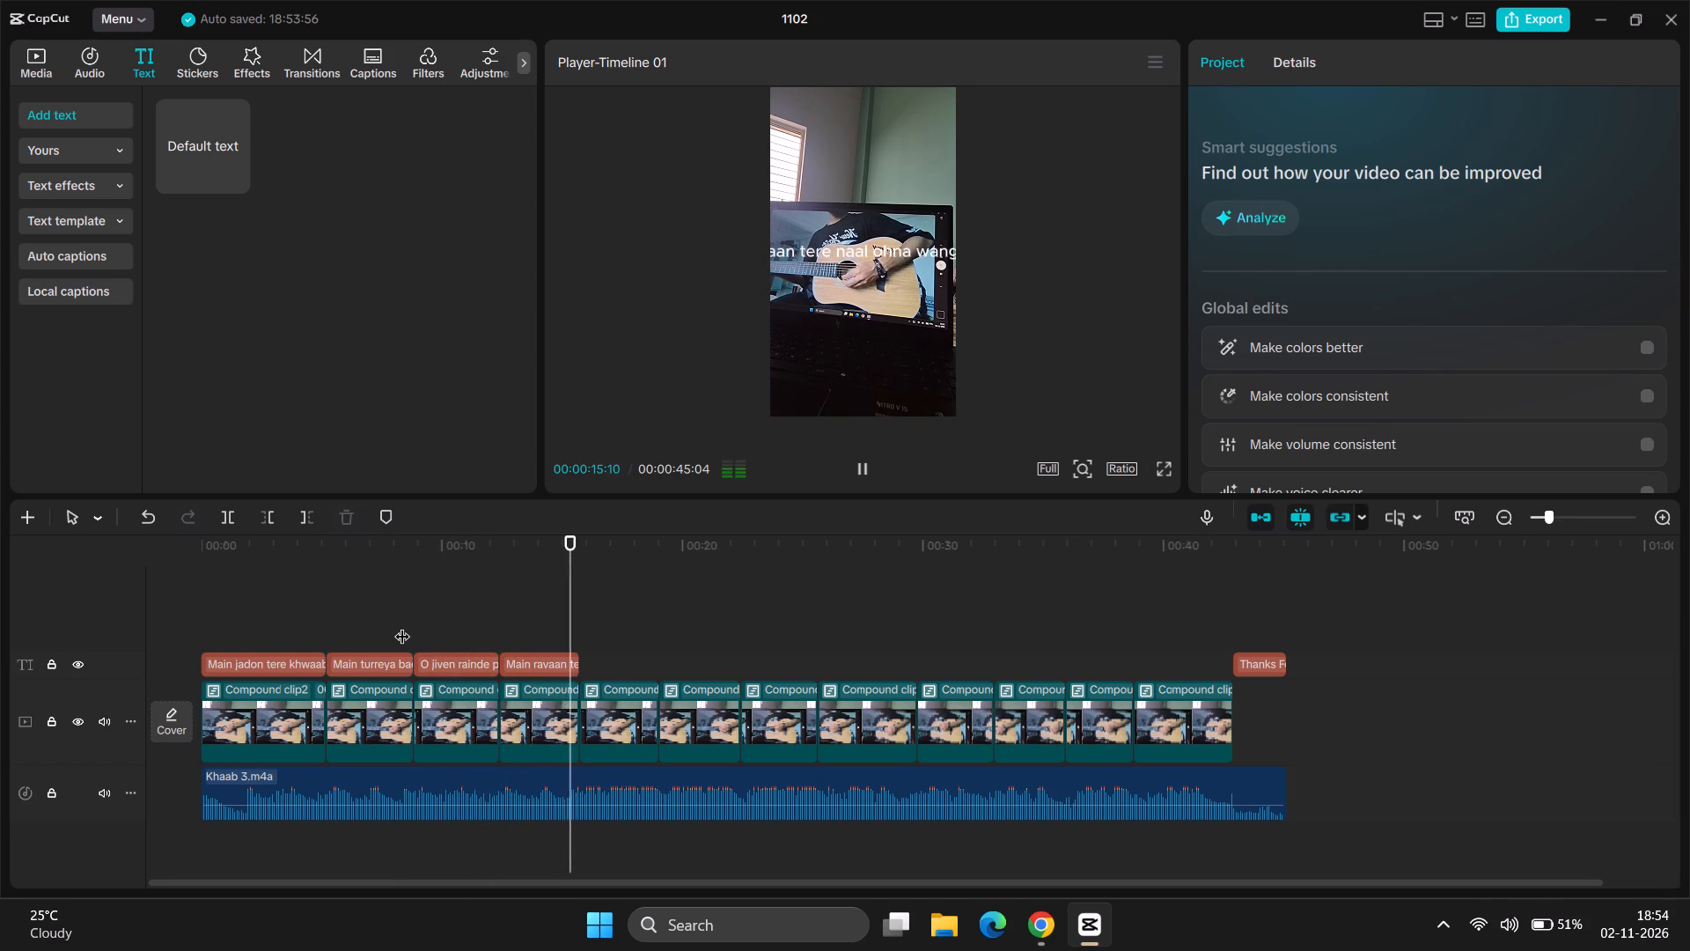
{"action": "key", "text": "space"}
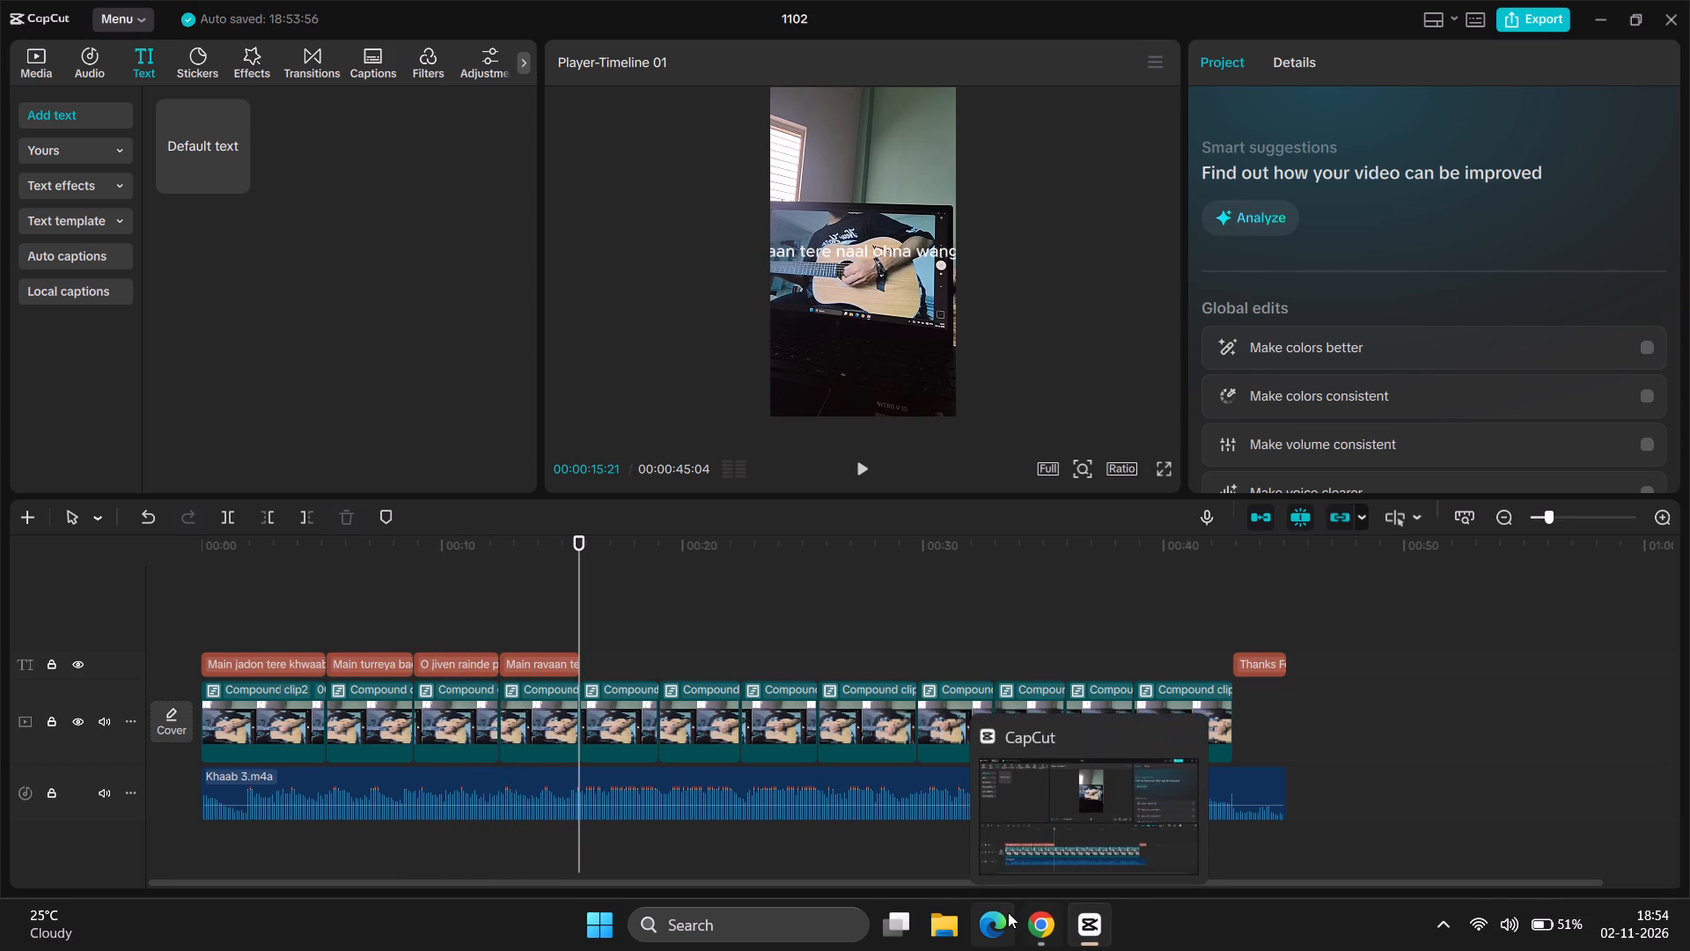
{"action": "key", "text": "Down"}
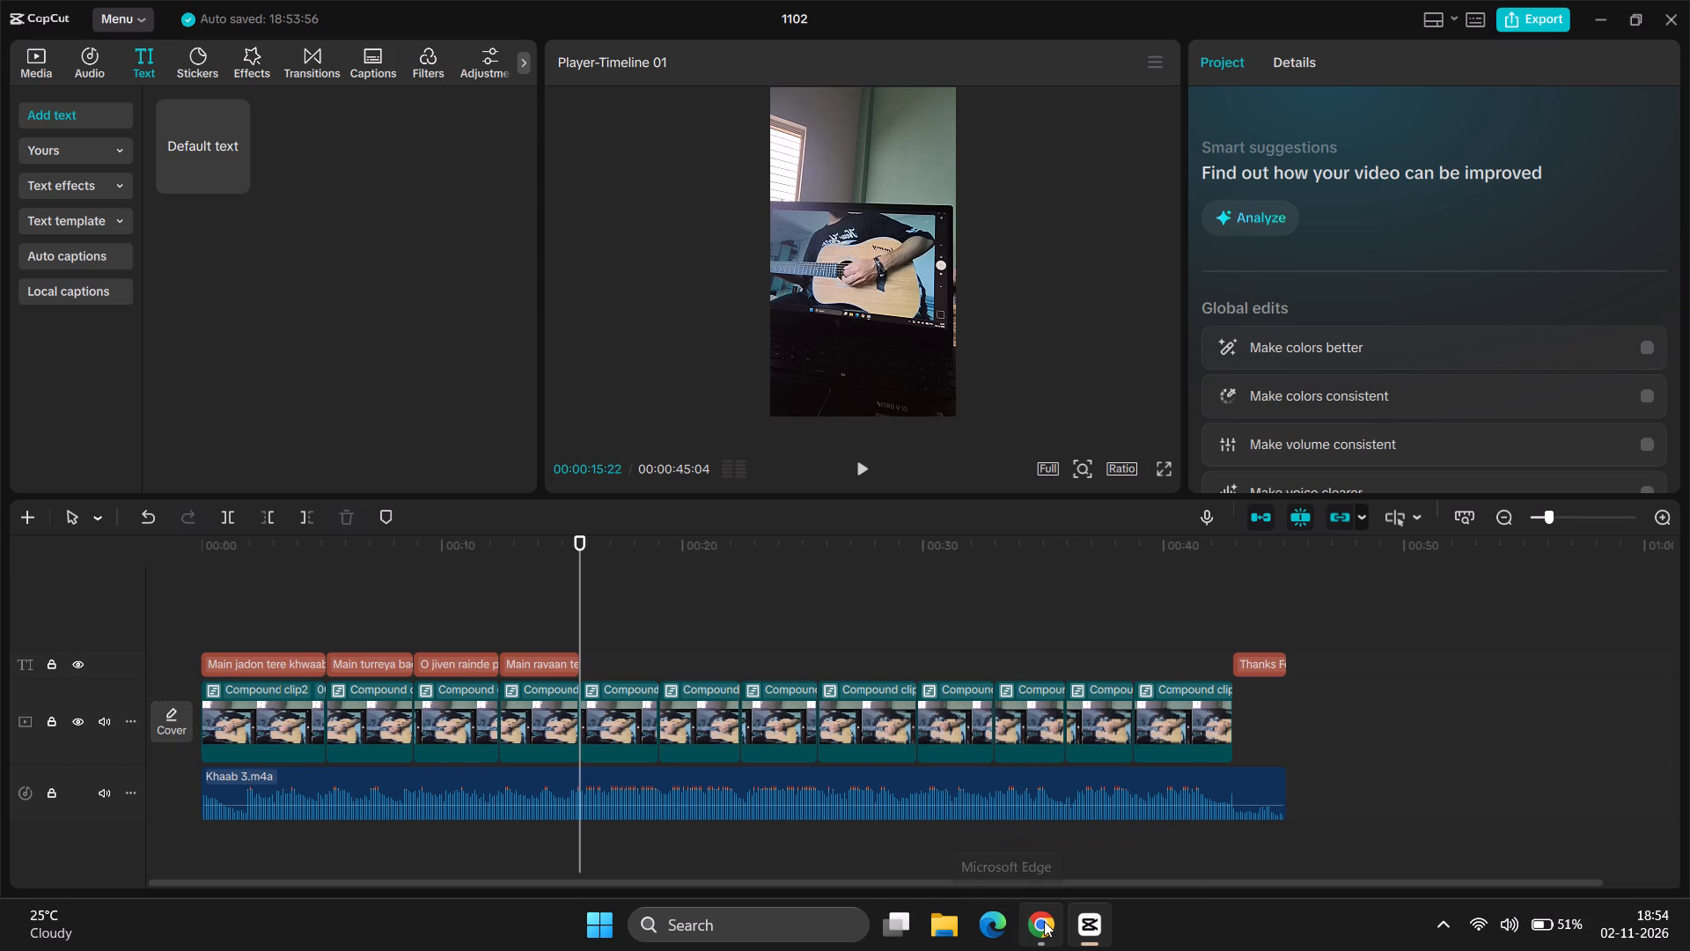
{"action": "key", "text": "Up"}
{"action": "key", "text": "Down"}
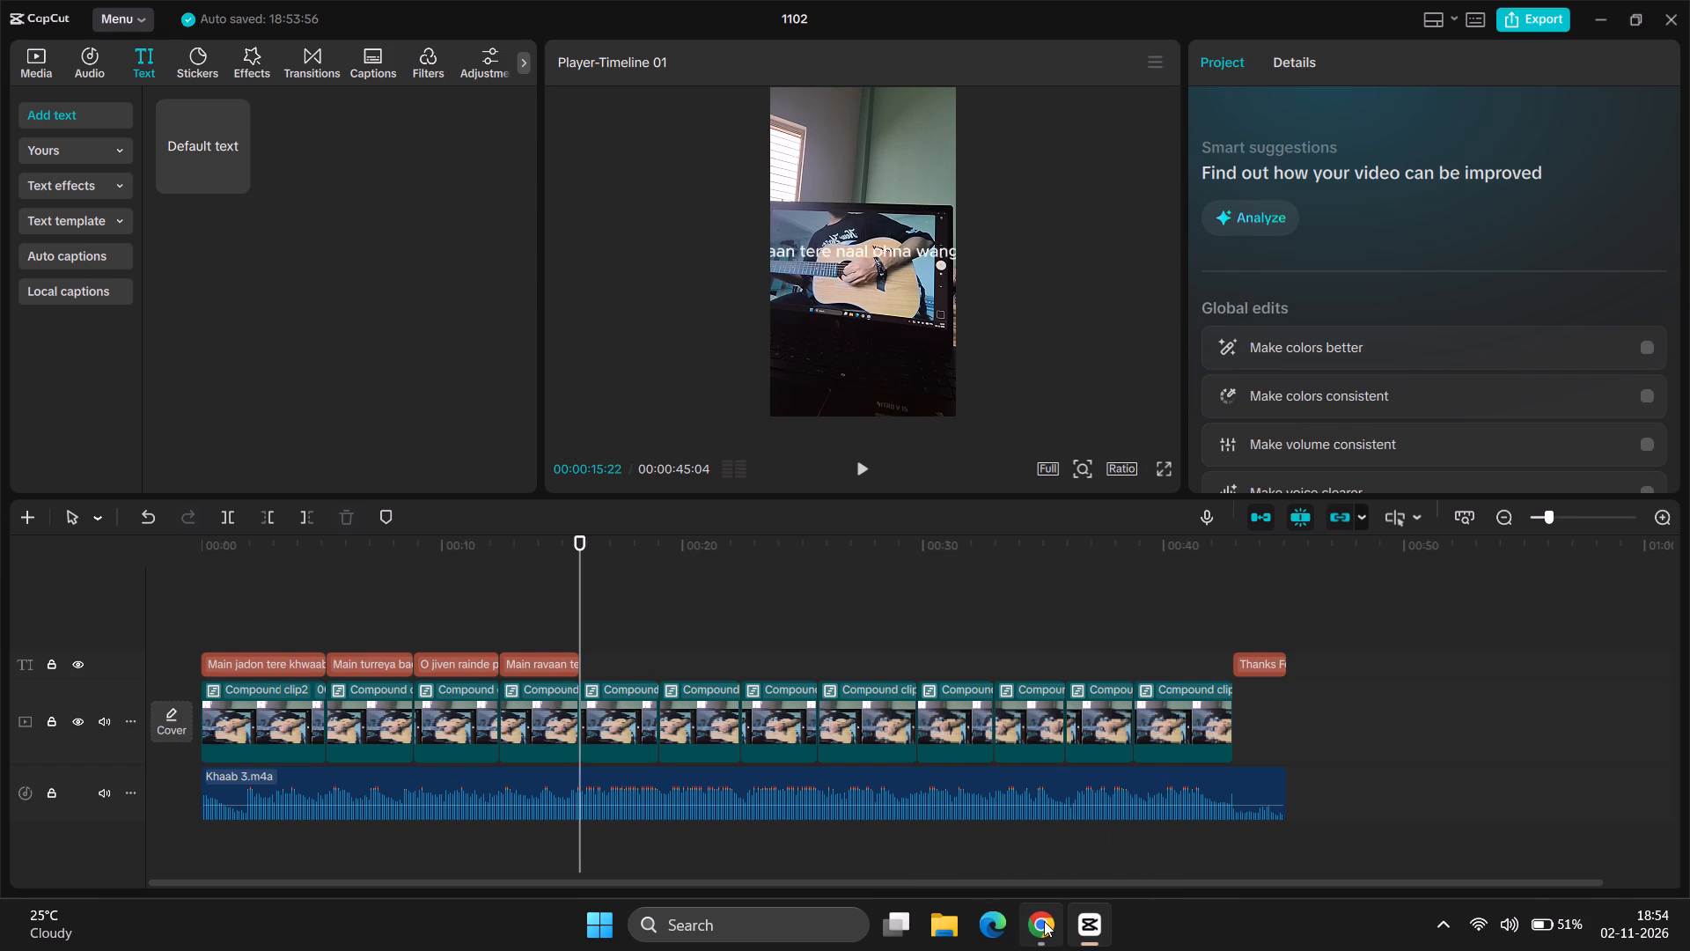
Switch to the lyrics page in Chrome and copy the line "Main likhda hunda si tere baare adiye".
{"action": "left_click", "coordinate": [1044, 921]}
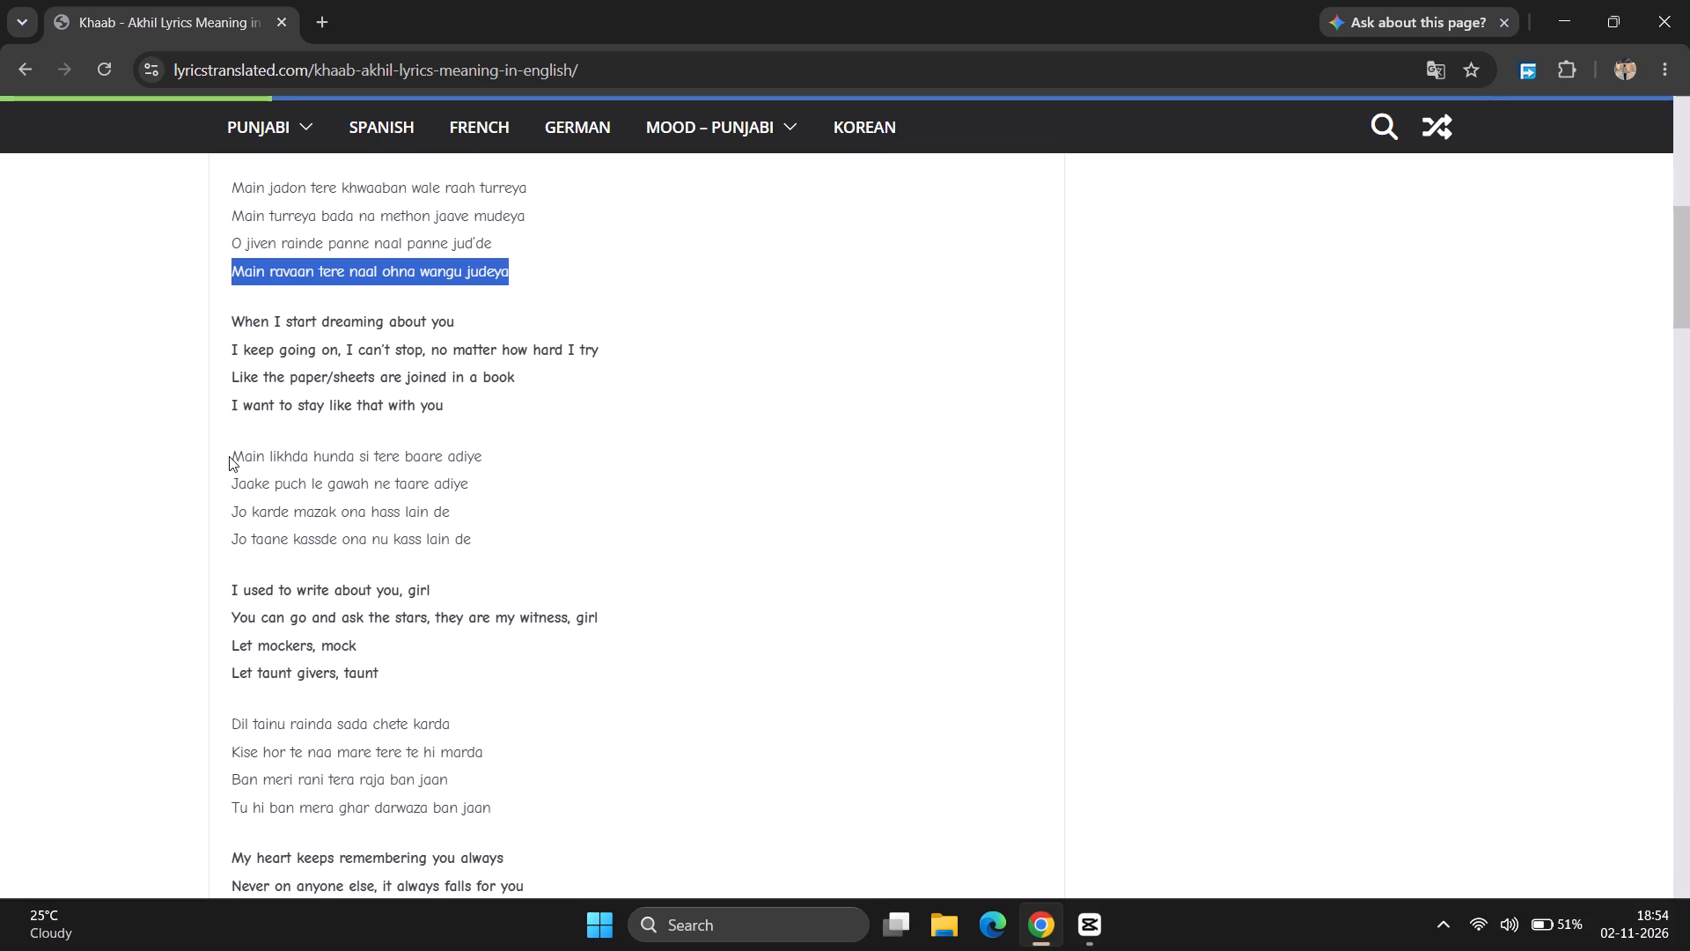
{"action": "left_click_drag", "start_coordinate": [232, 454], "coordinate": [503, 453]}
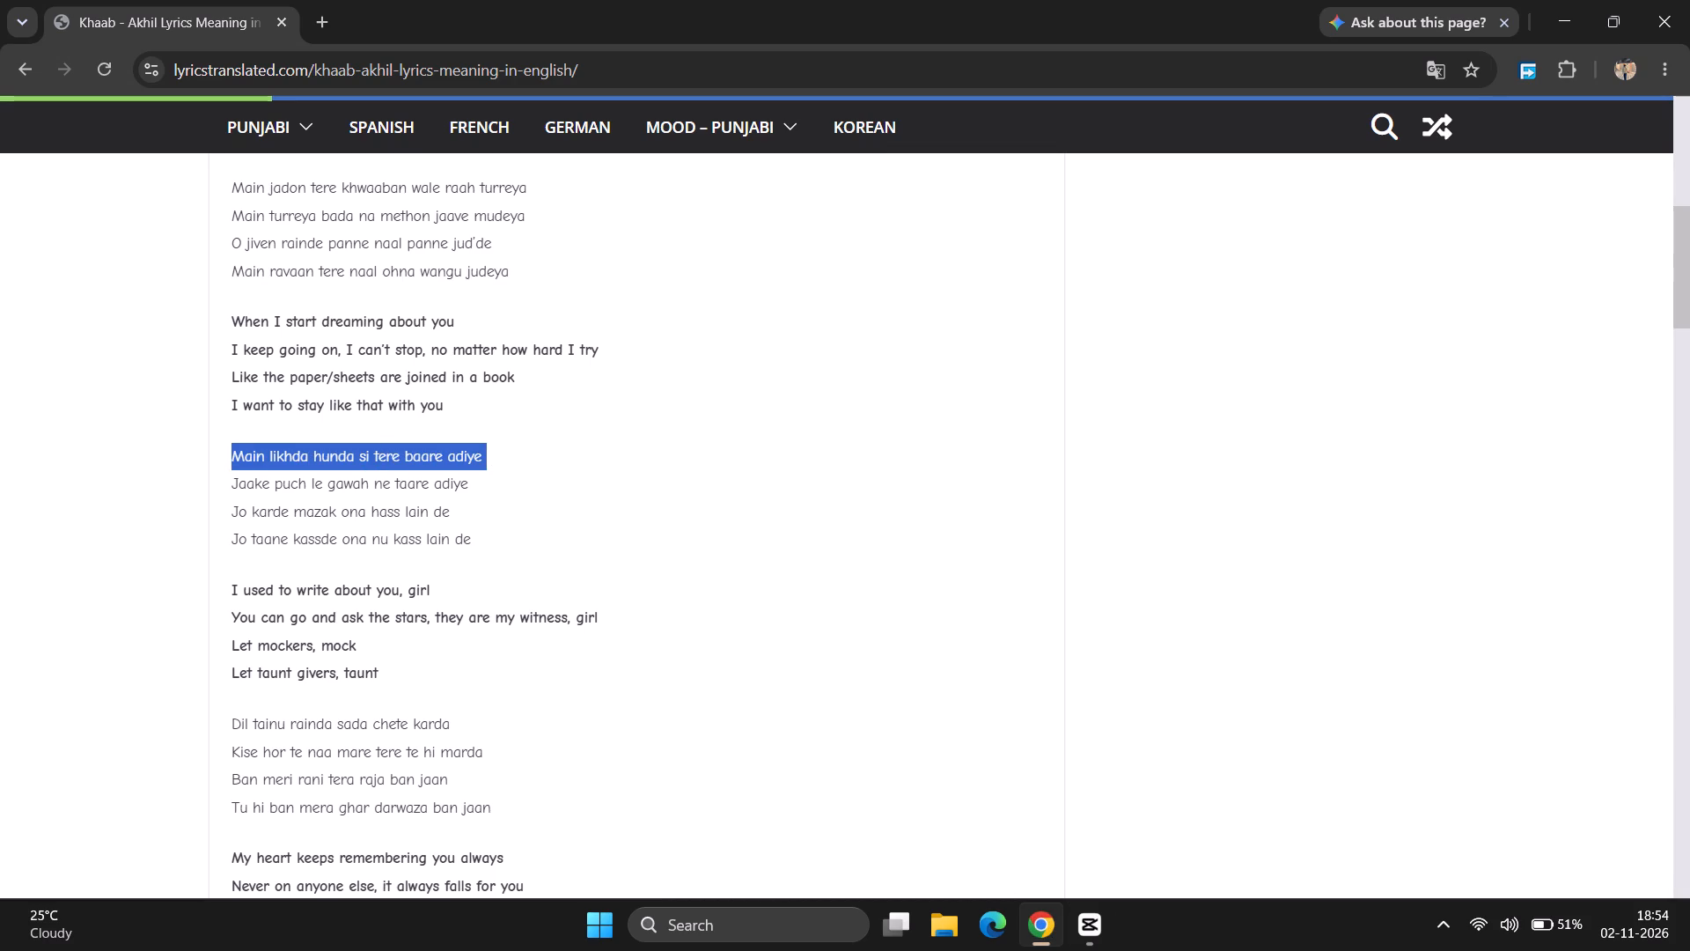
{"action": "key", "text": "ctrl+c"}
Return to CapCut, add a default text at 00:00:15:22 with the copied "Main likhda hunda si tere baare adiye", and extend it to the next cut.
{"action": "left_click", "coordinate": [1110, 928]}
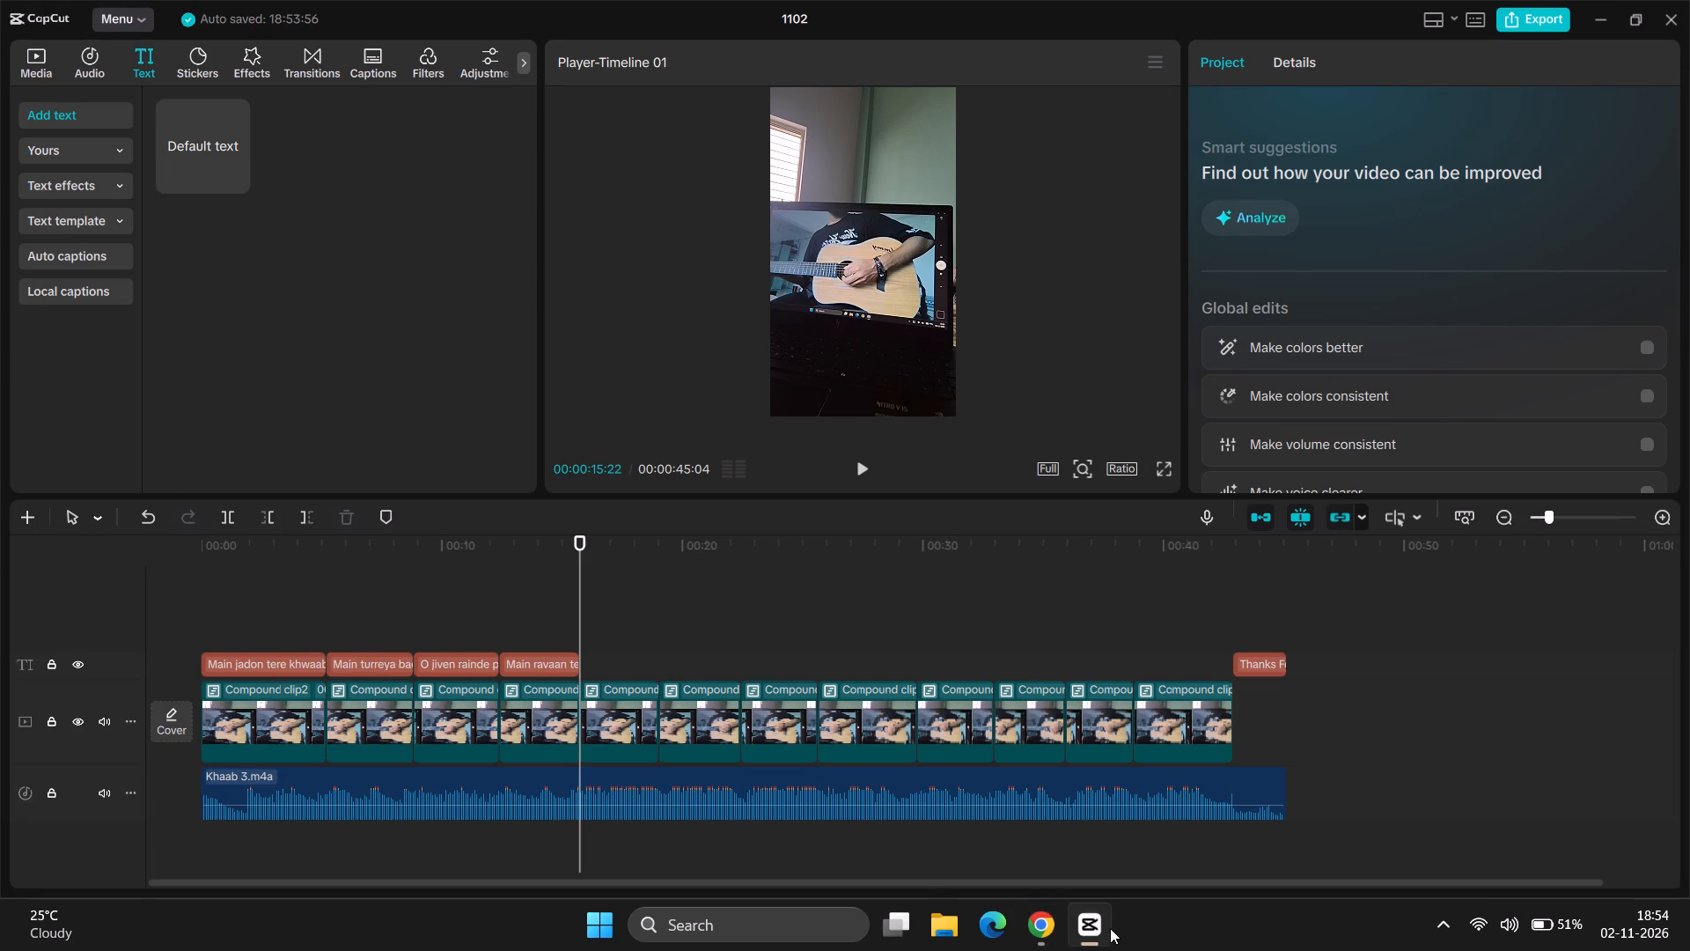
{"action": "left_click", "coordinate": [238, 172]}
{"action": "left_click", "coordinate": [1348, 168]}
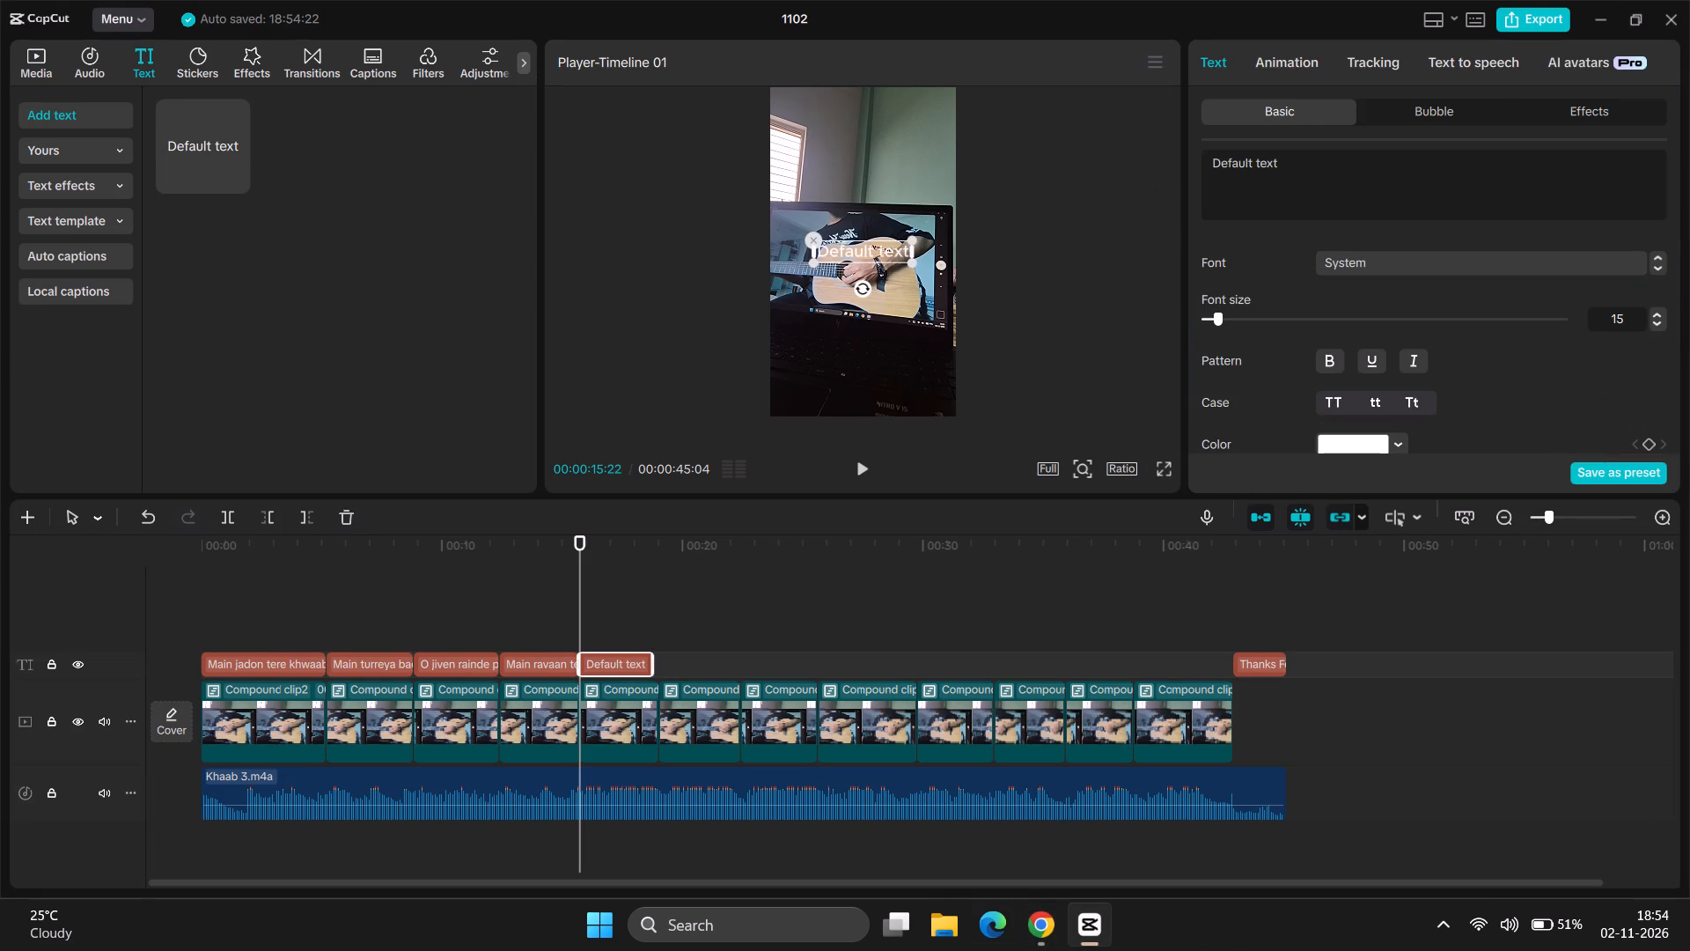
{"action": "key", "text": "ctrl+a"}
{"action": "key", "text": "ctrl+v"}
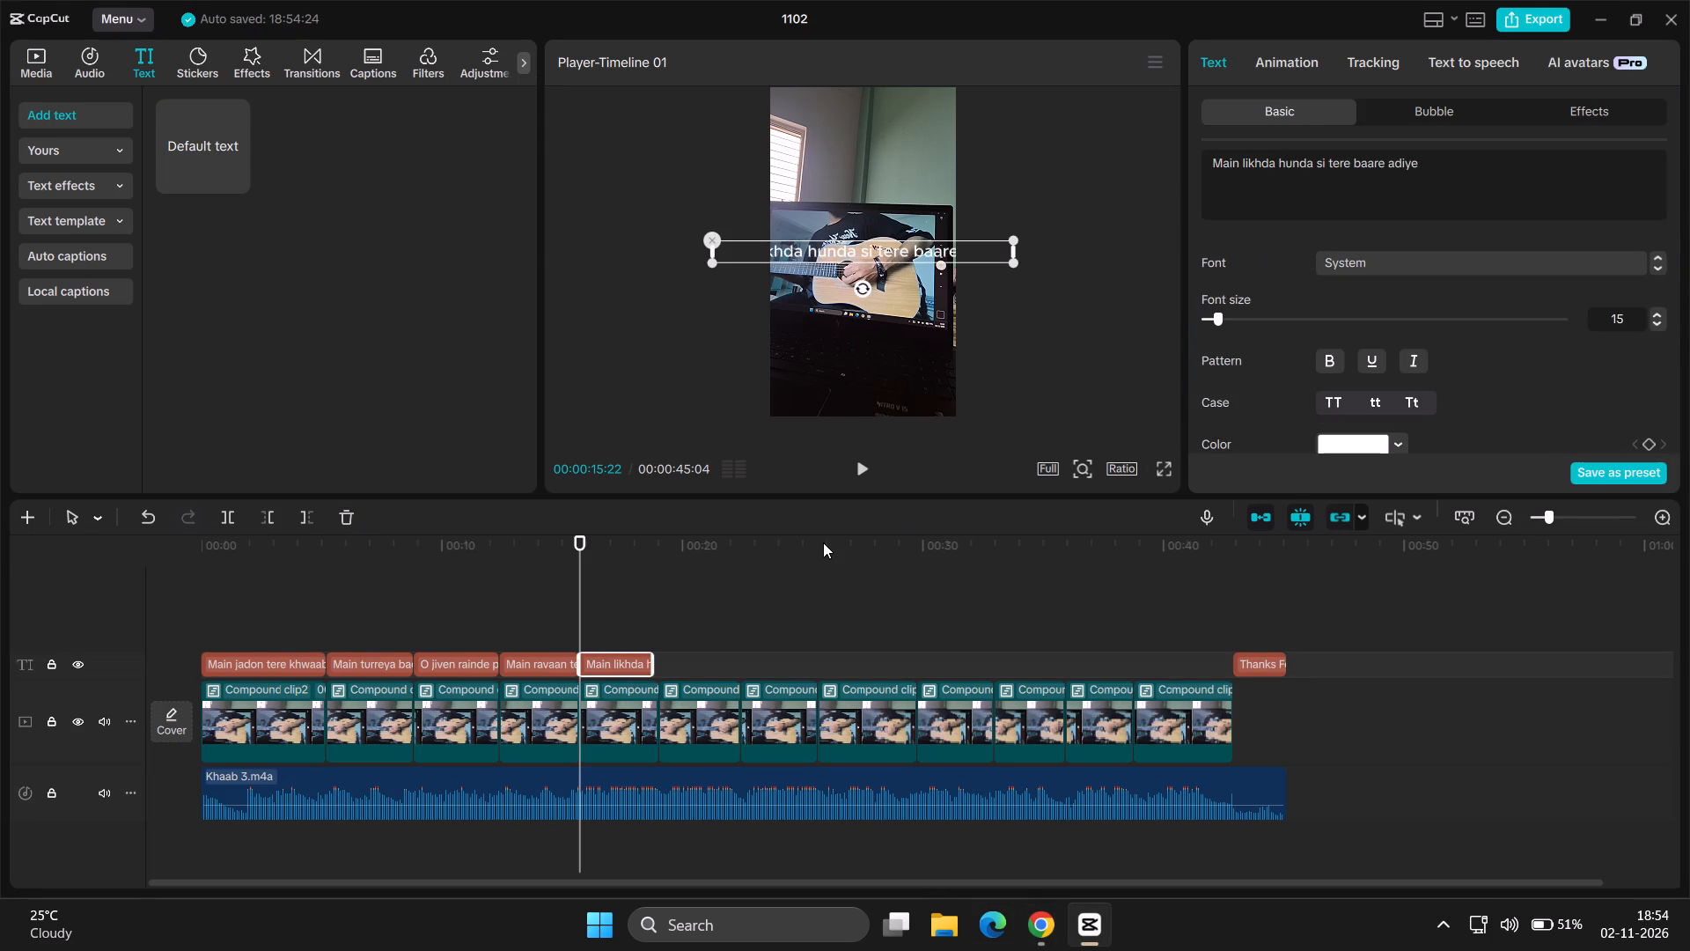
{"action": "left_click_drag", "start_coordinate": [650, 665], "coordinate": [659, 665]}
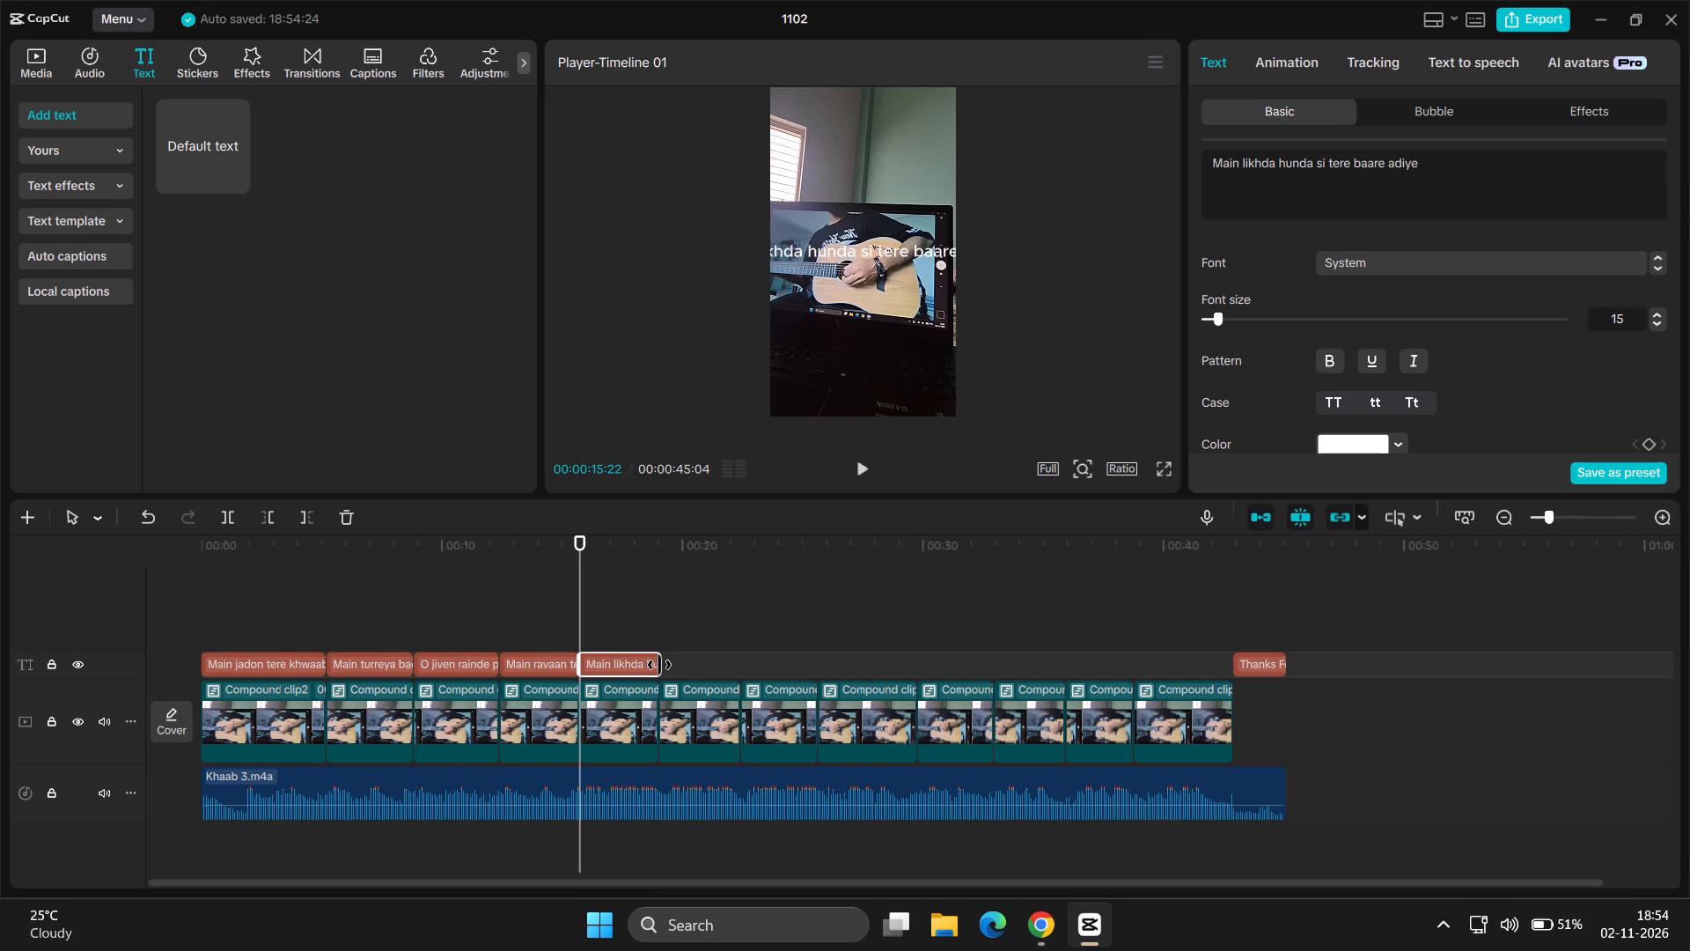
Switch to the lyrics page in Chrome and copy the line "Jaake puch le gawah ne taare adiye".
{"action": "left_click", "coordinate": [1032, 927]}
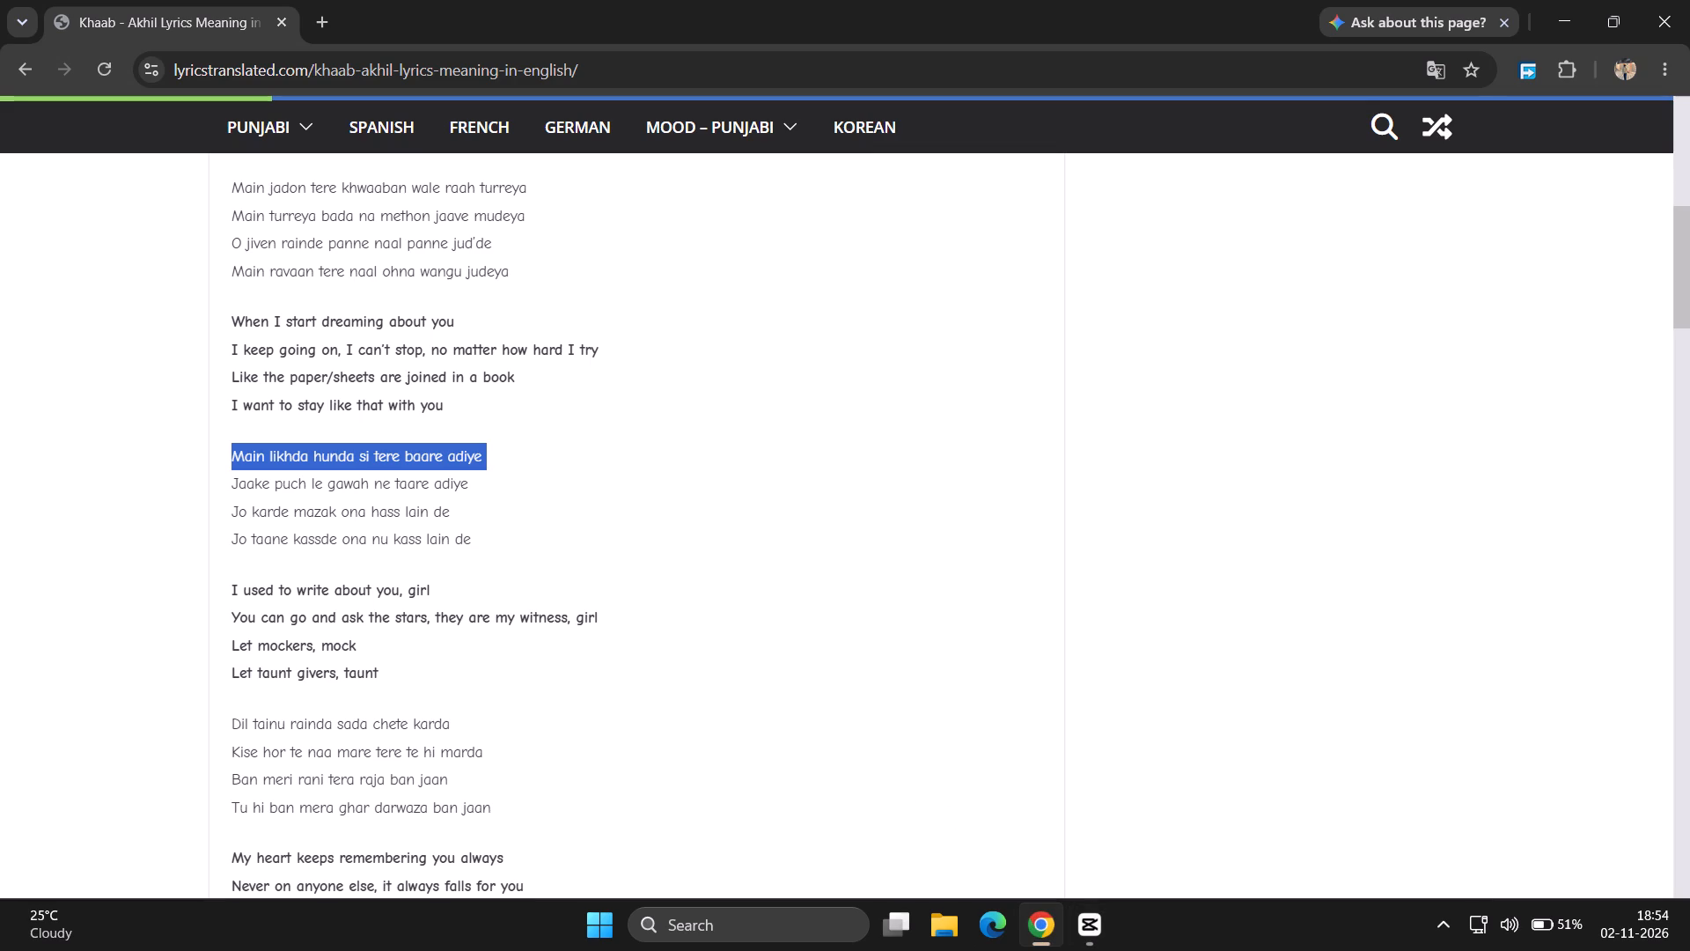
{"action": "left_click", "coordinate": [231, 484]}
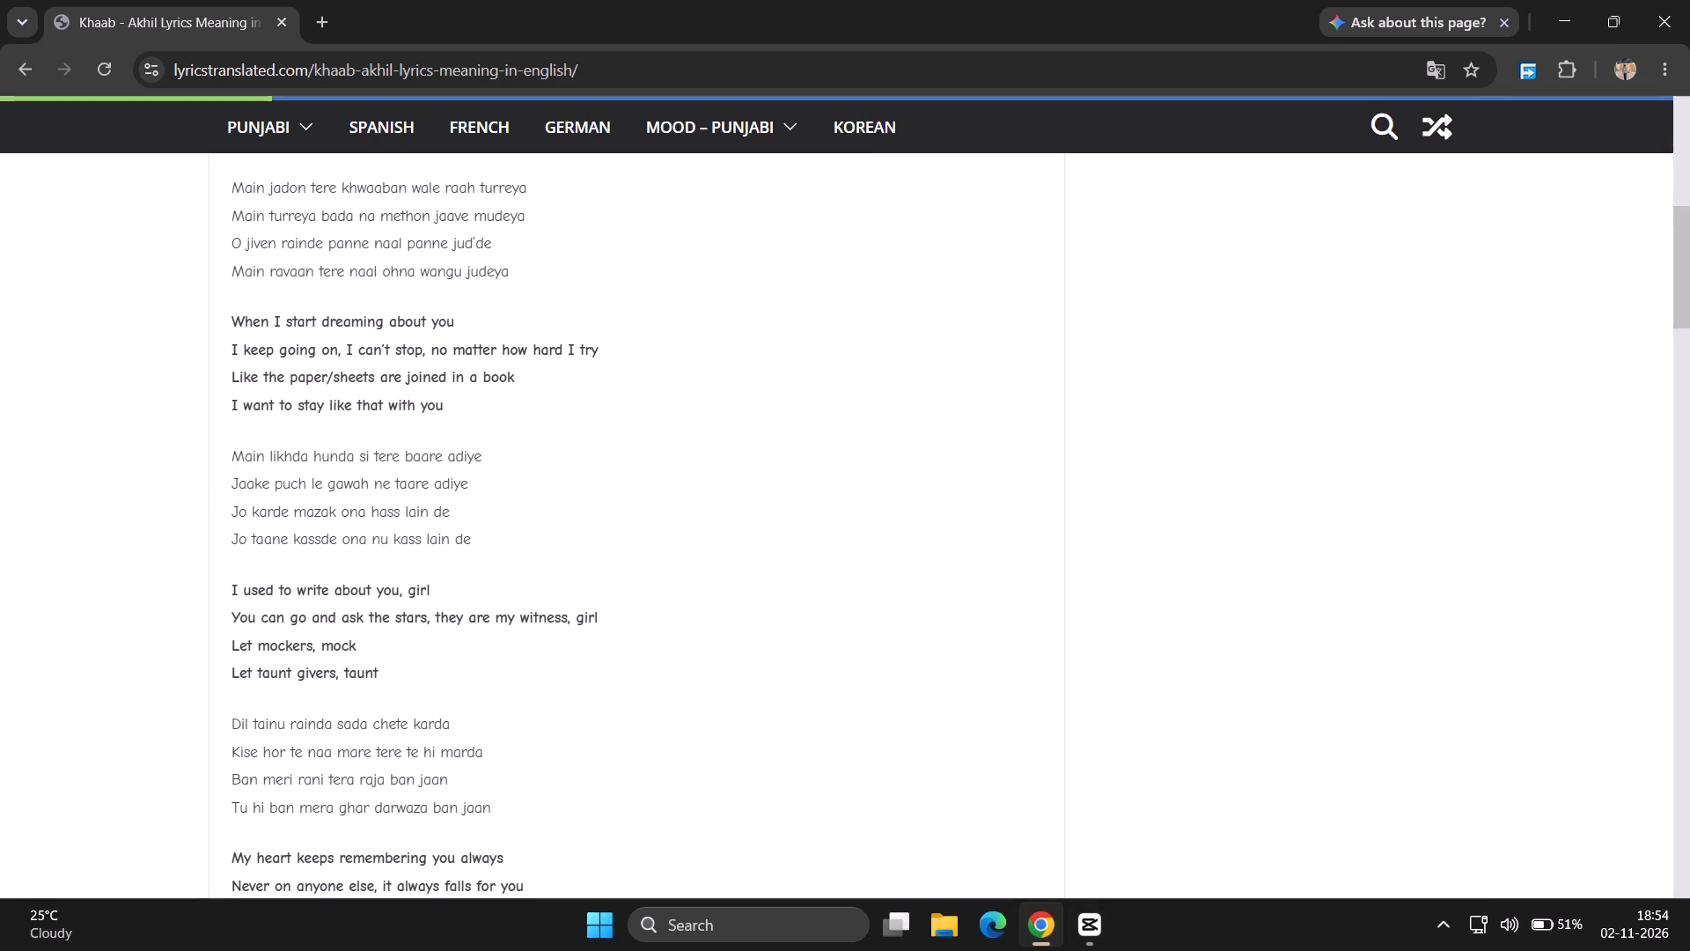
{"action": "left_click_drag", "start_coordinate": [234, 483], "coordinate": [463, 484]}
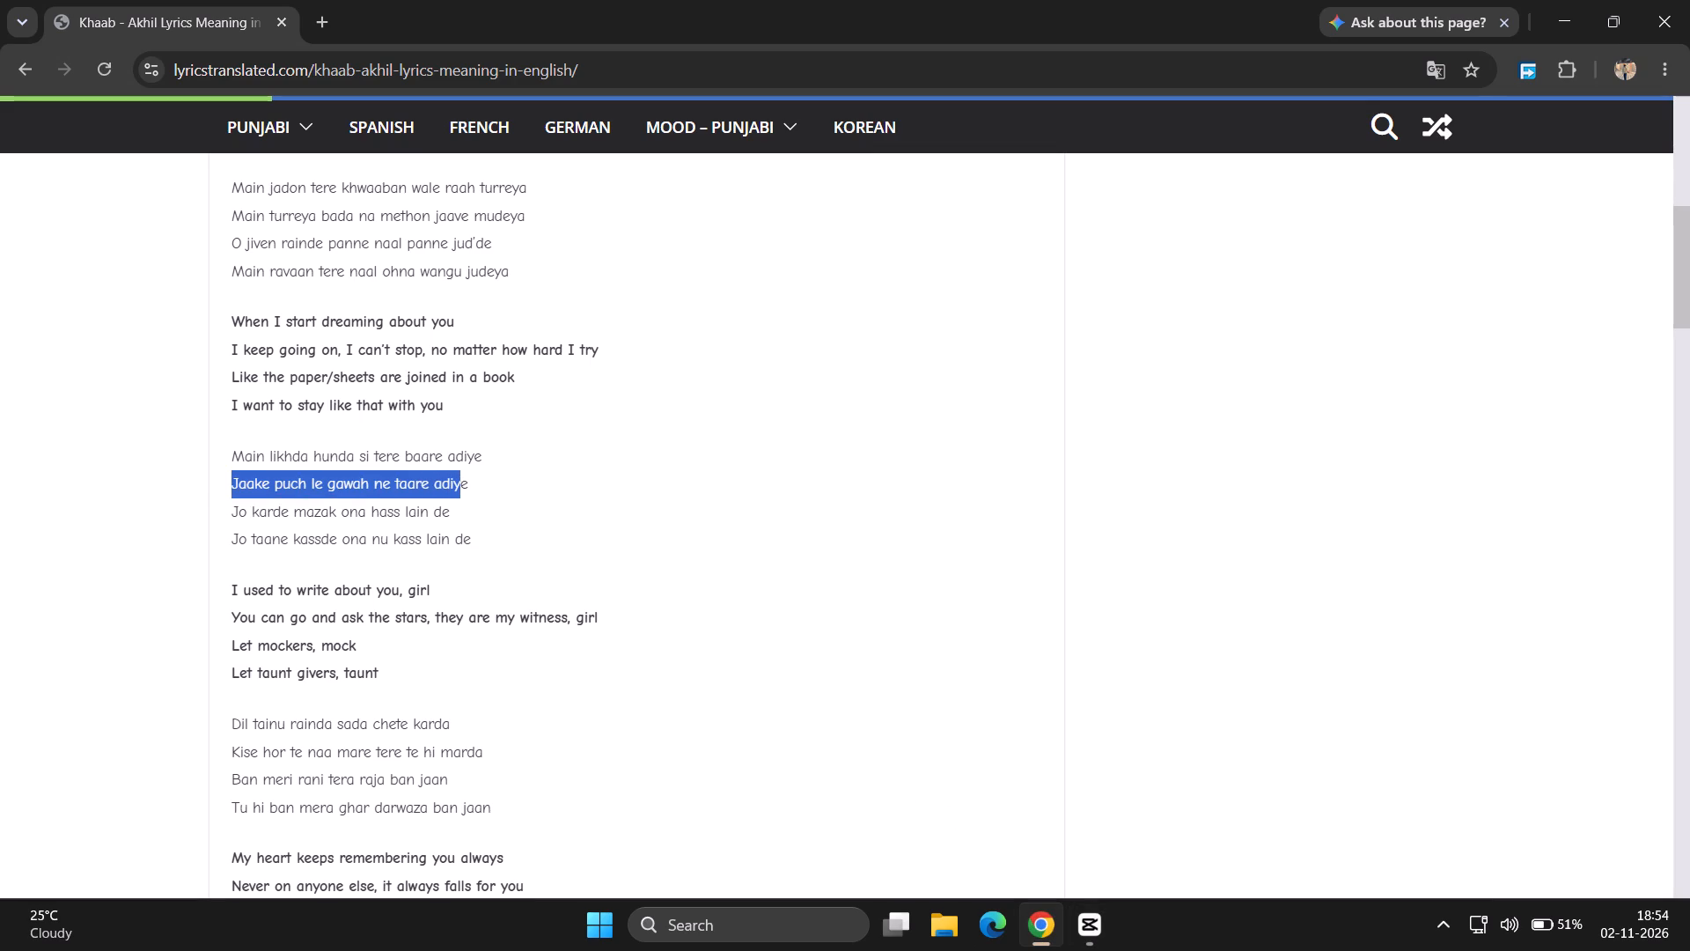
{"action": "left_click_drag", "start_coordinate": [463, 484], "coordinate": [469, 485]}
{"action": "key", "text": "ctrl+c"}
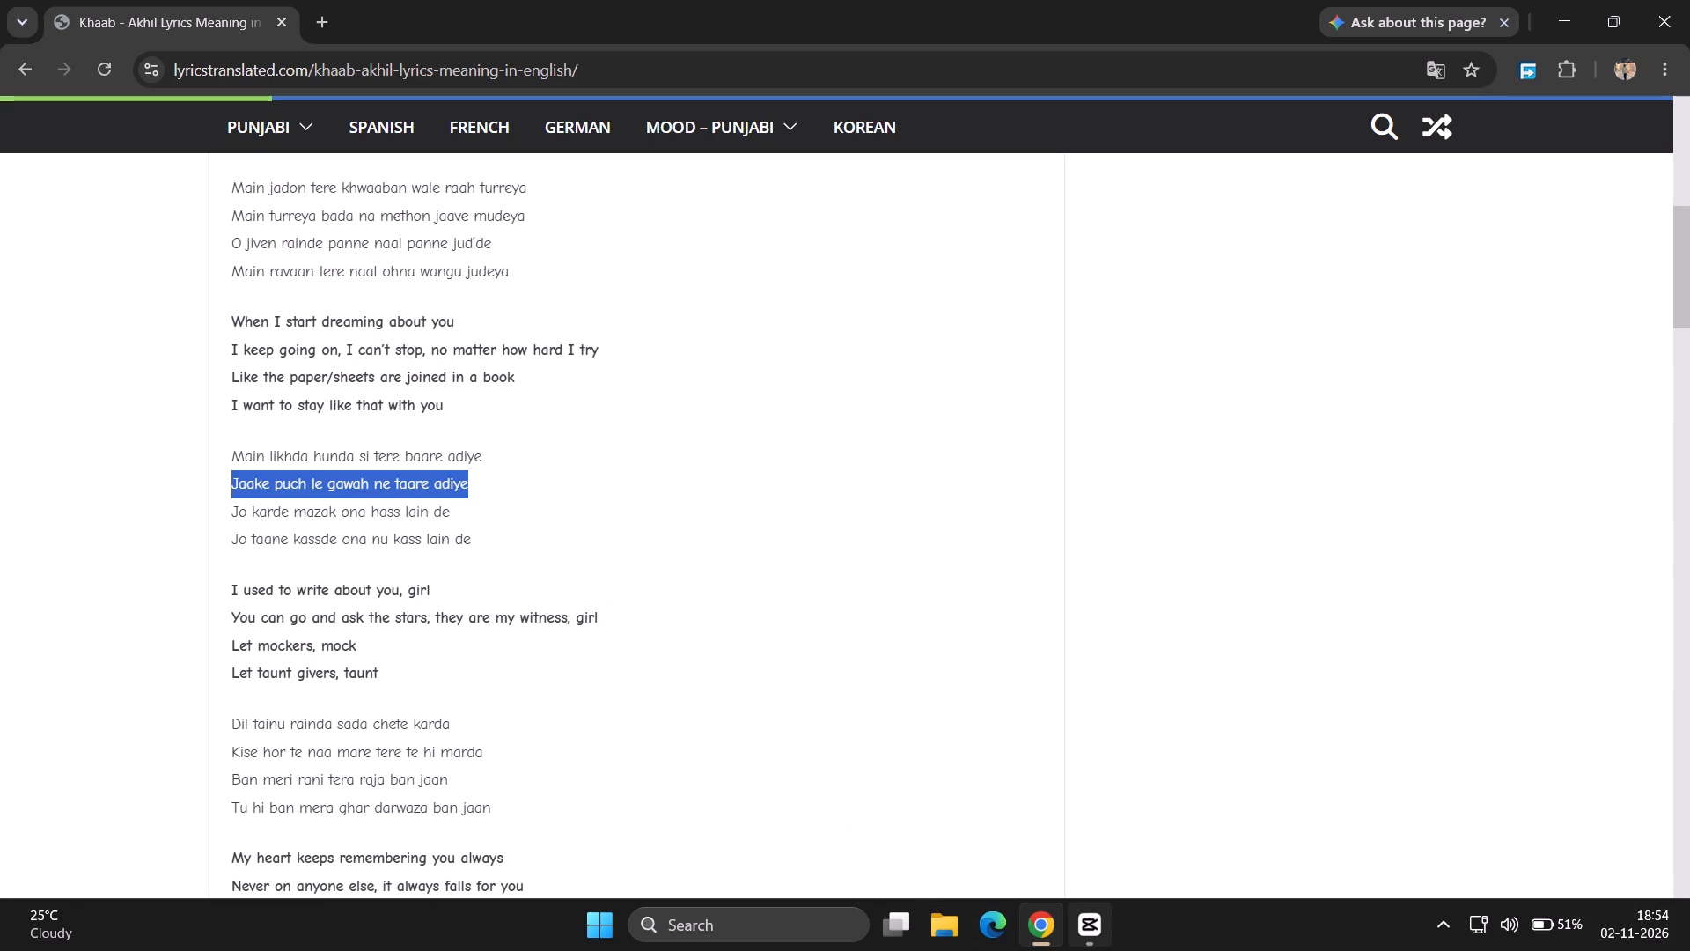
Return to CapCut, add a default text at 00:00:19:01 with the copied "Jaake puch le gawah ne taare adiye", and extend it to the next cut.
{"action": "left_click", "coordinate": [1107, 950]}
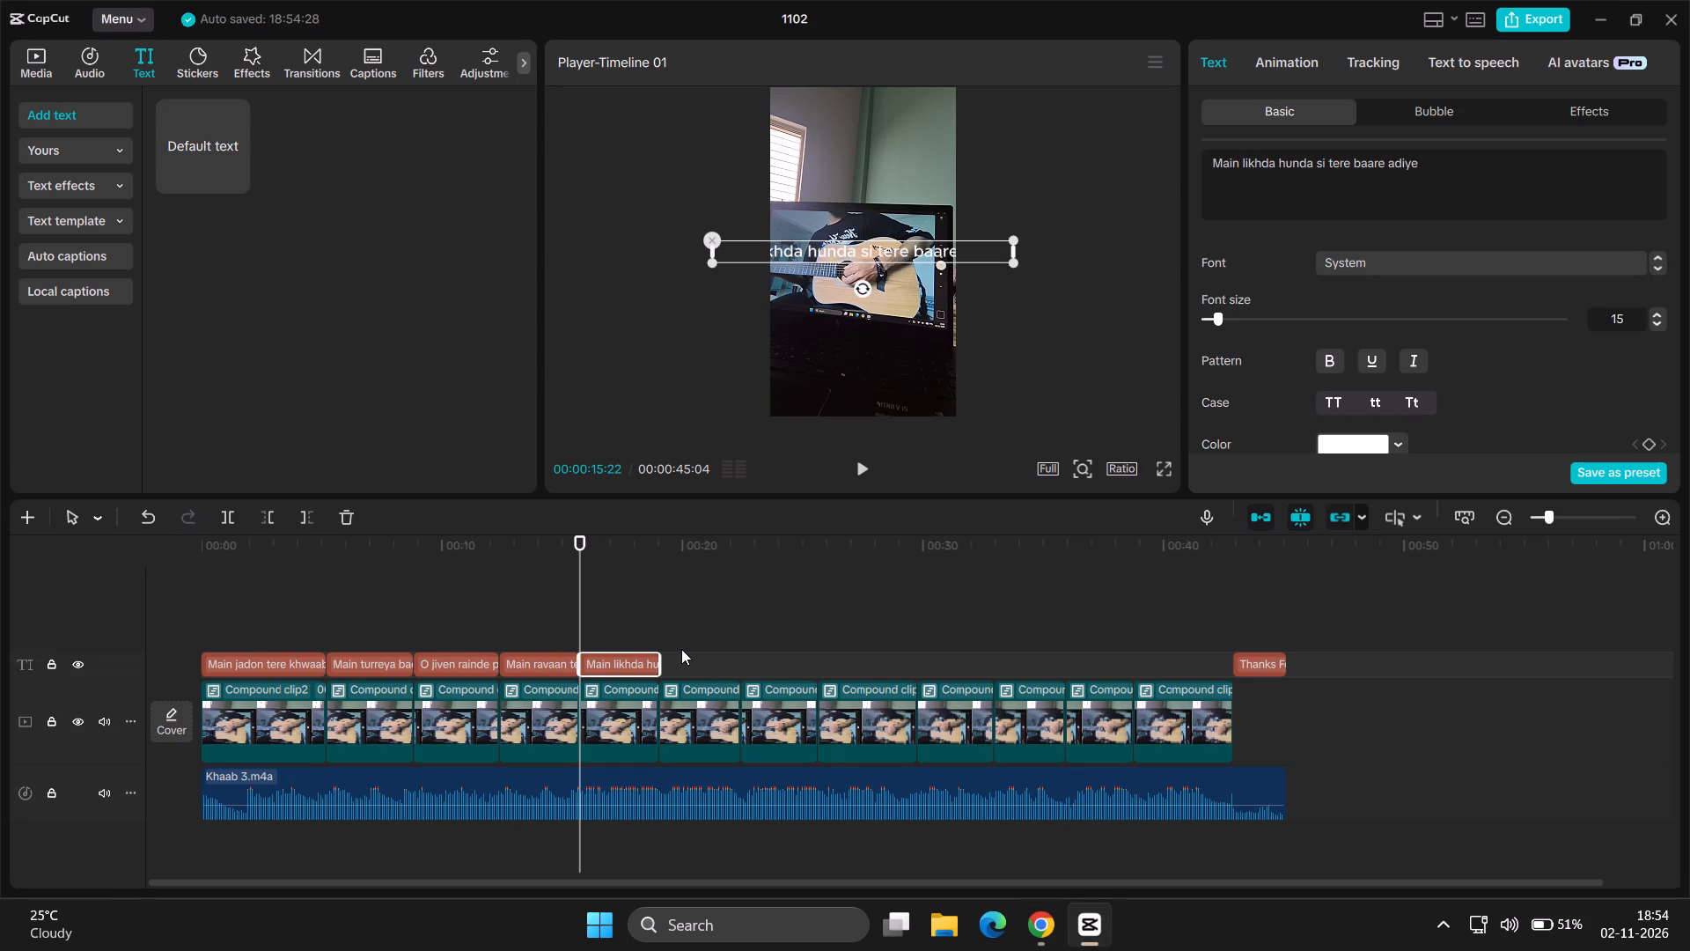
{"action": "key", "text": "Down"}
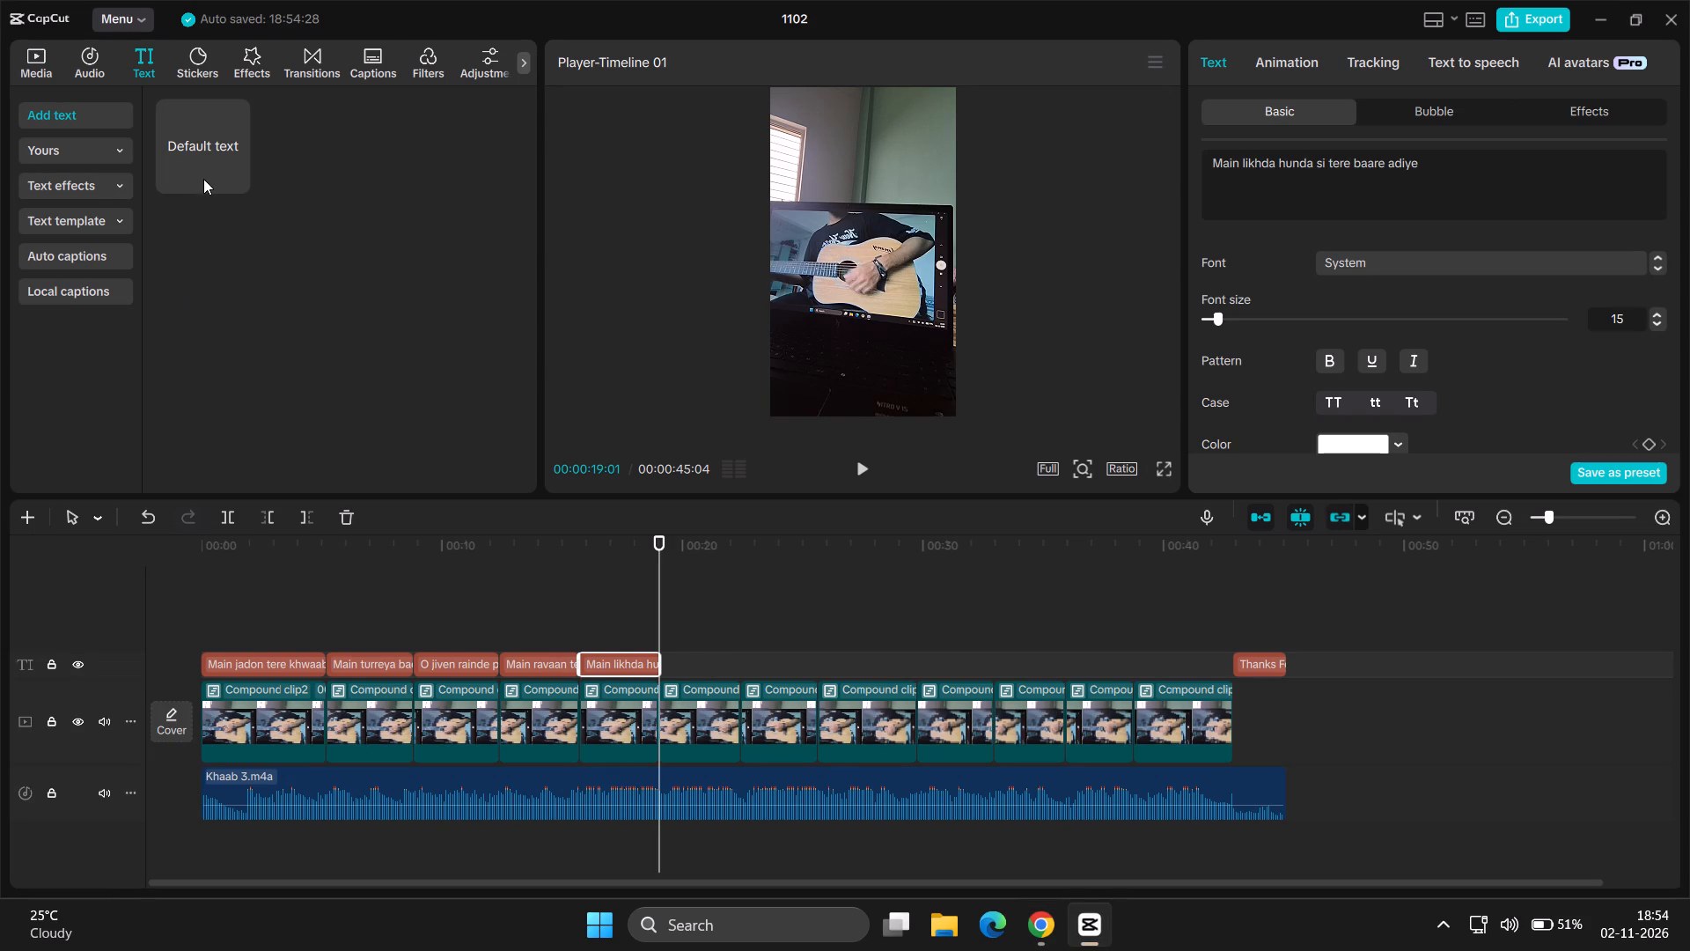
{"action": "left_click", "coordinate": [236, 180]}
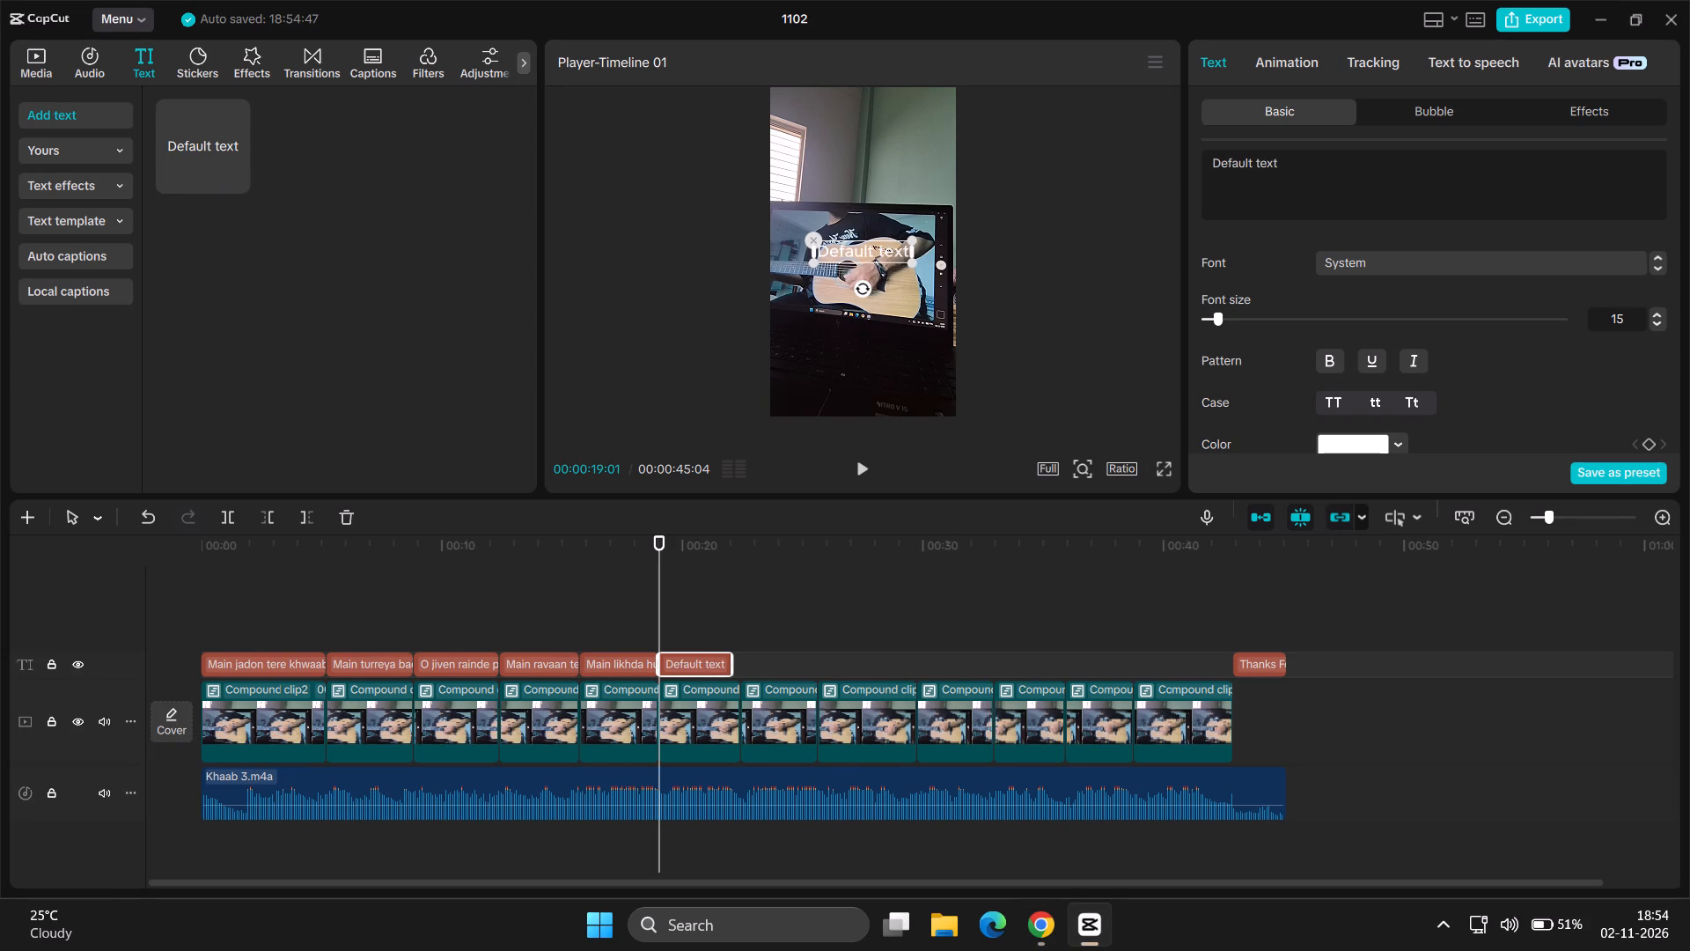
{"action": "left_click", "coordinate": [1341, 188]}
{"action": "key", "text": "ctrl+a"}
{"action": "key", "text": "ctrl+v"}
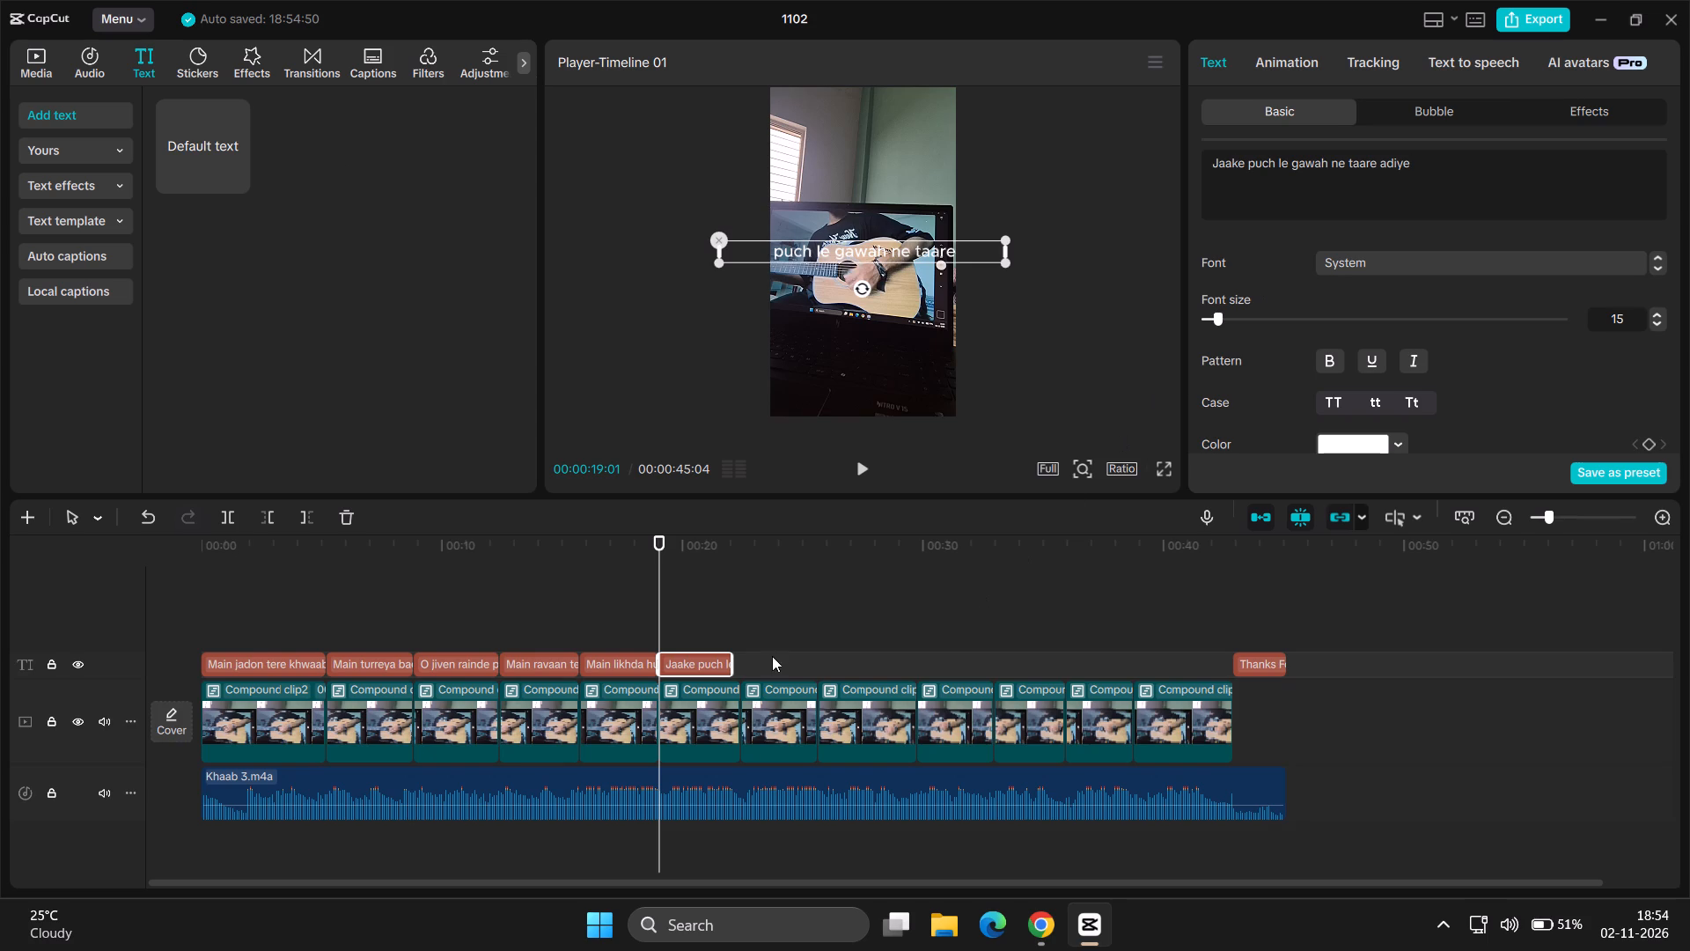
{"action": "left_click_drag", "start_coordinate": [730, 662], "coordinate": [739, 664]}
Switch to the lyrics page in Chrome and copy the line "Jo karde mazak ona hass lain de".
{"action": "left_click", "coordinate": [1032, 949]}
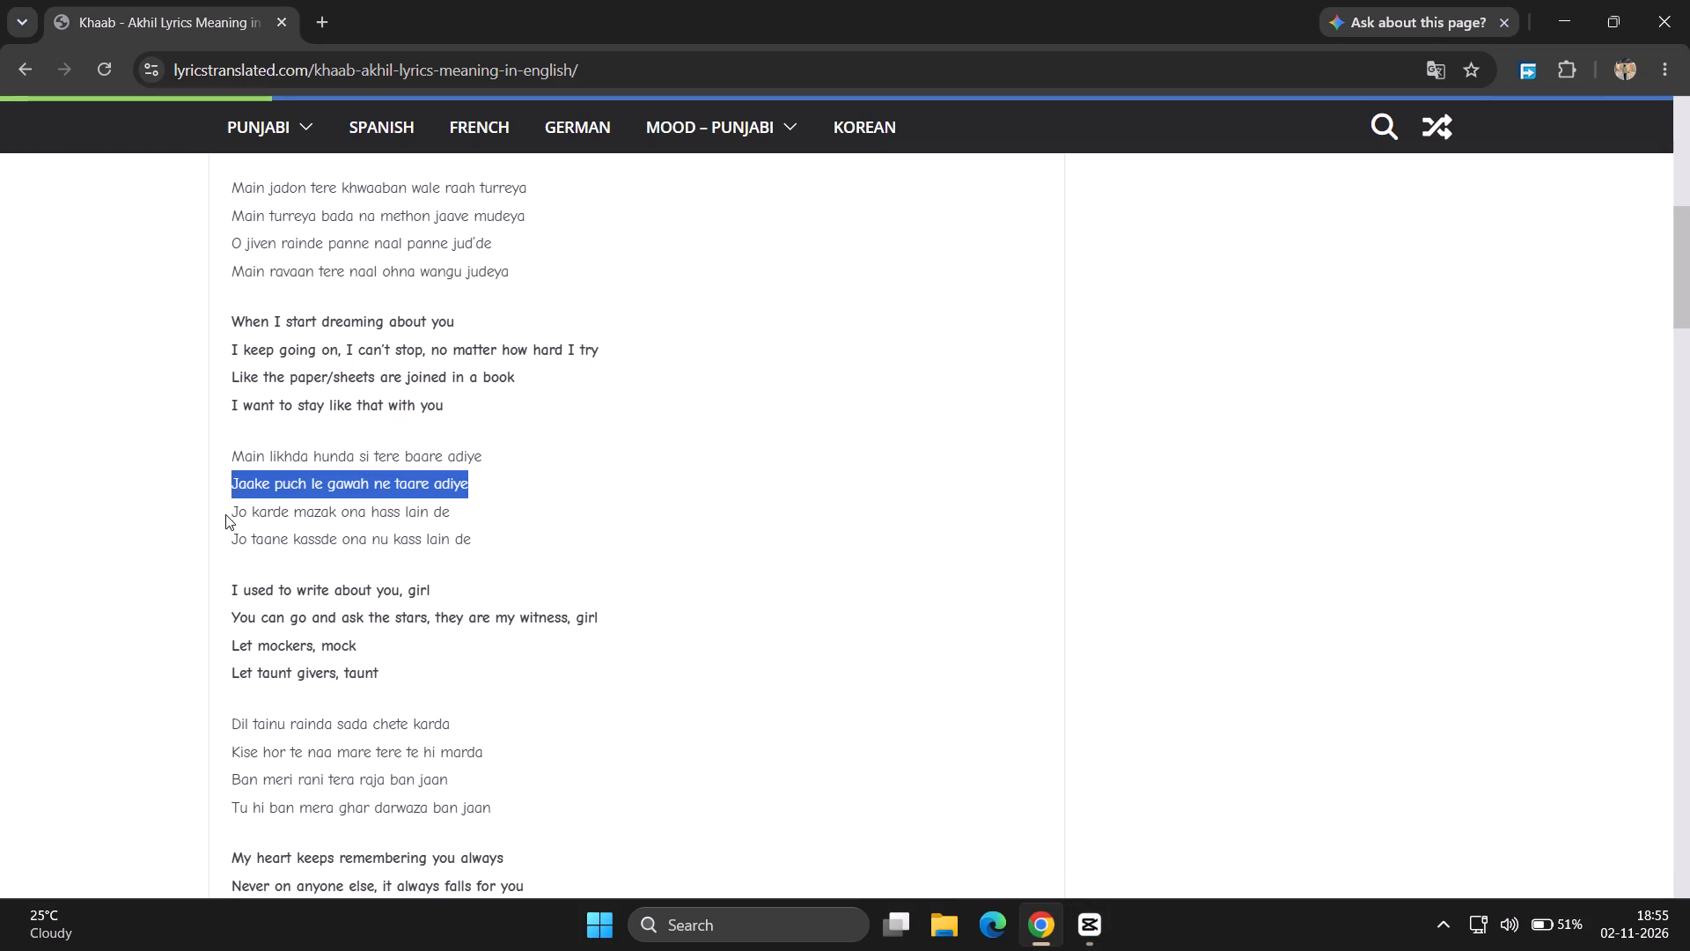
{"action": "left_click_drag", "start_coordinate": [231, 513], "coordinate": [490, 523]}
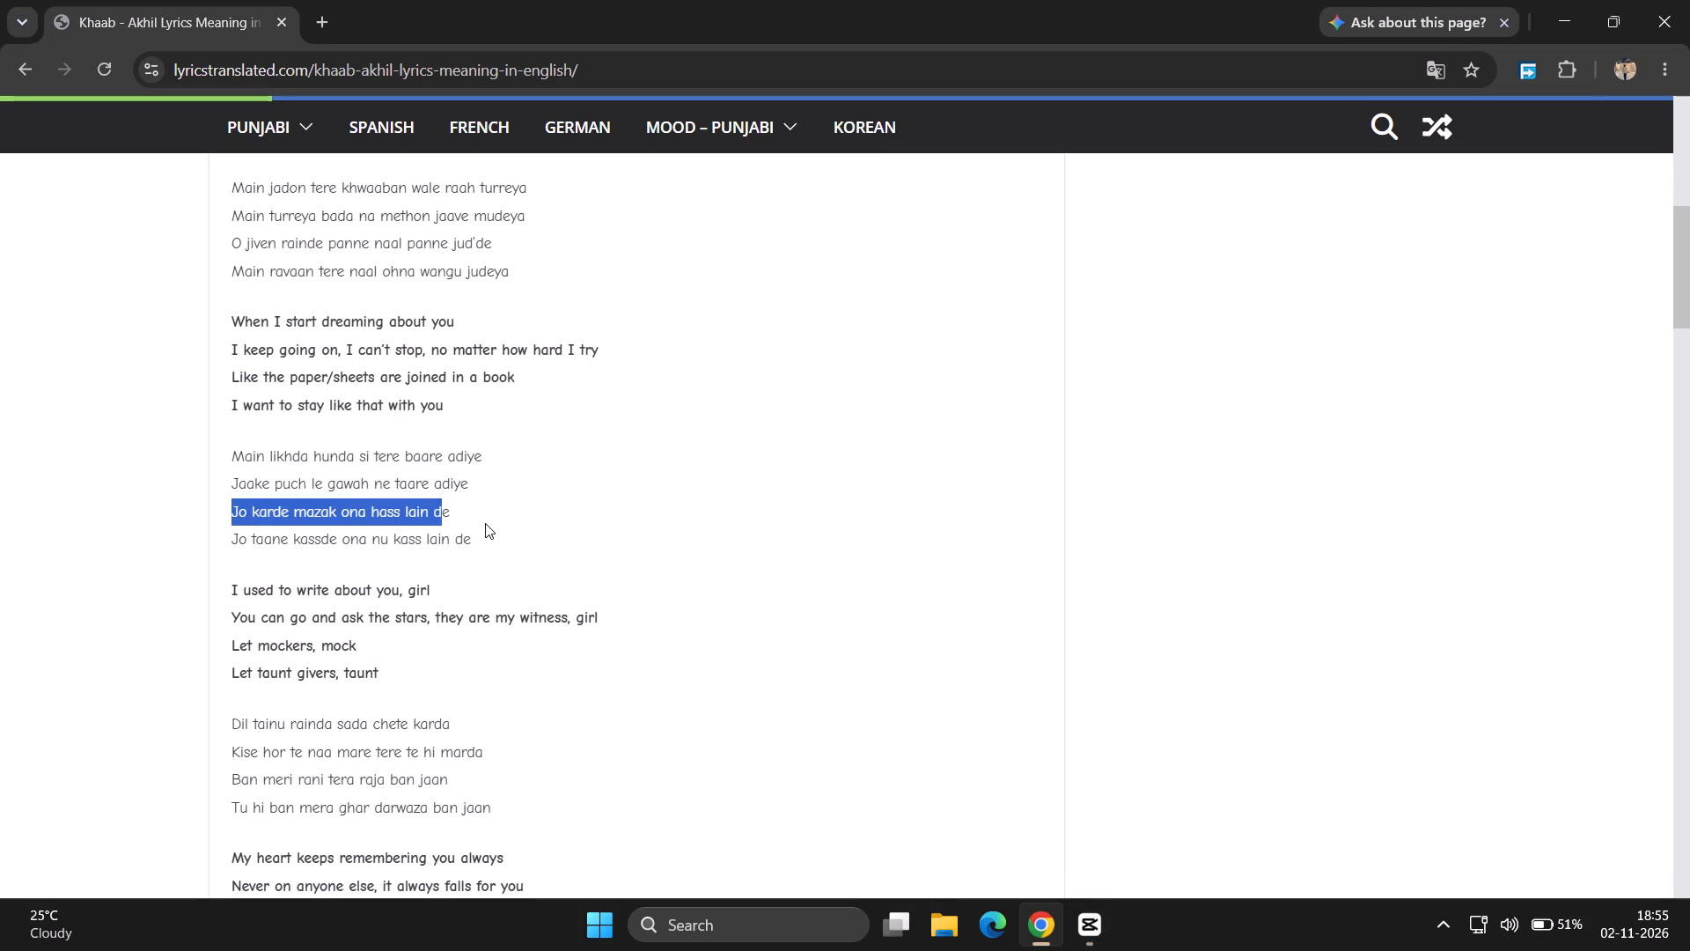
{"action": "key", "text": "ctrl+c"}
Return to CapCut, add a default text at 00:00:22:13 with the copied "Jo karde mazak ona hass lain de", and extend it to the next cut.
{"action": "left_click", "coordinate": [1098, 939]}
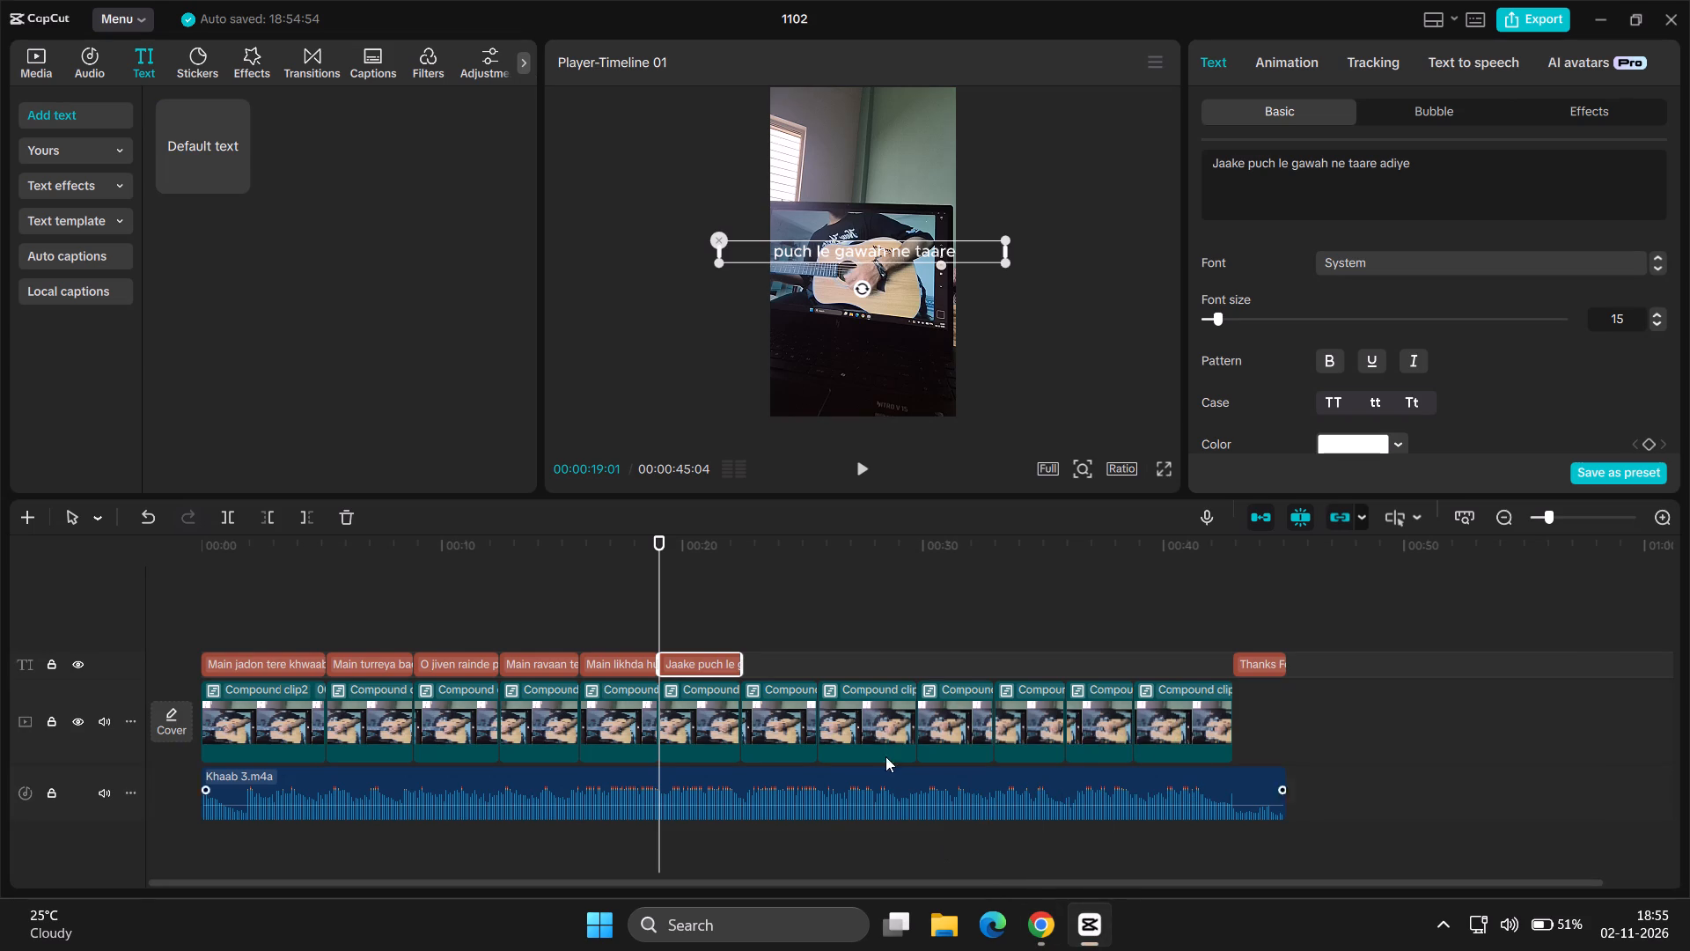
{"action": "key", "text": "Down"}
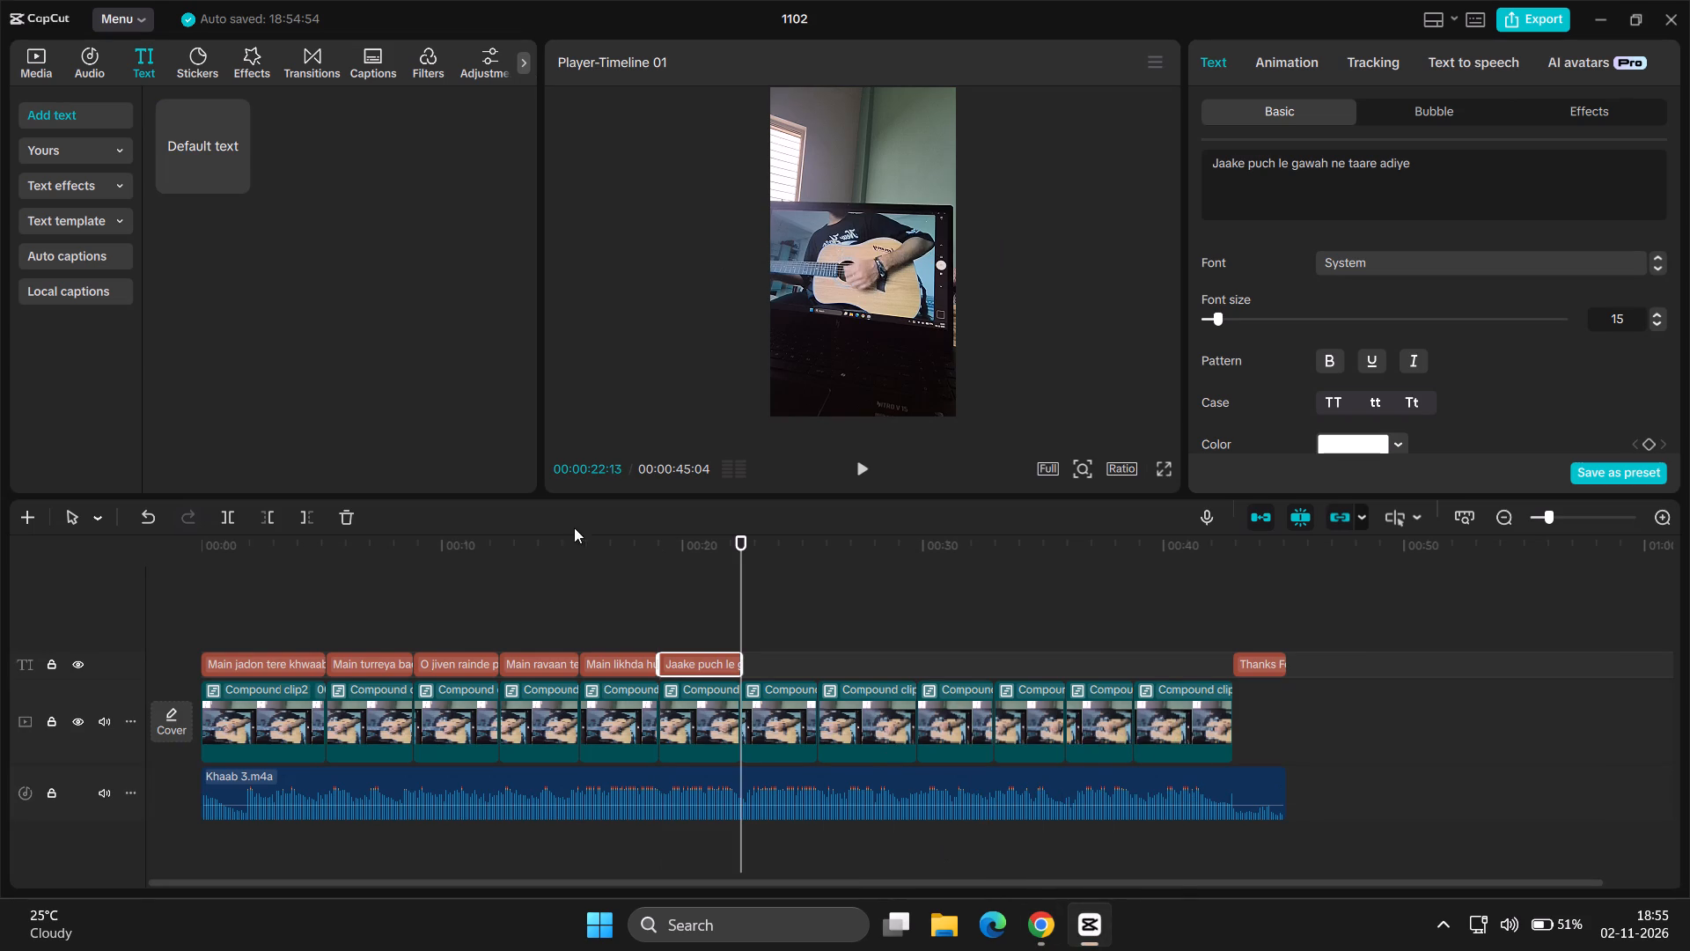
{"action": "left_click", "coordinate": [238, 181]}
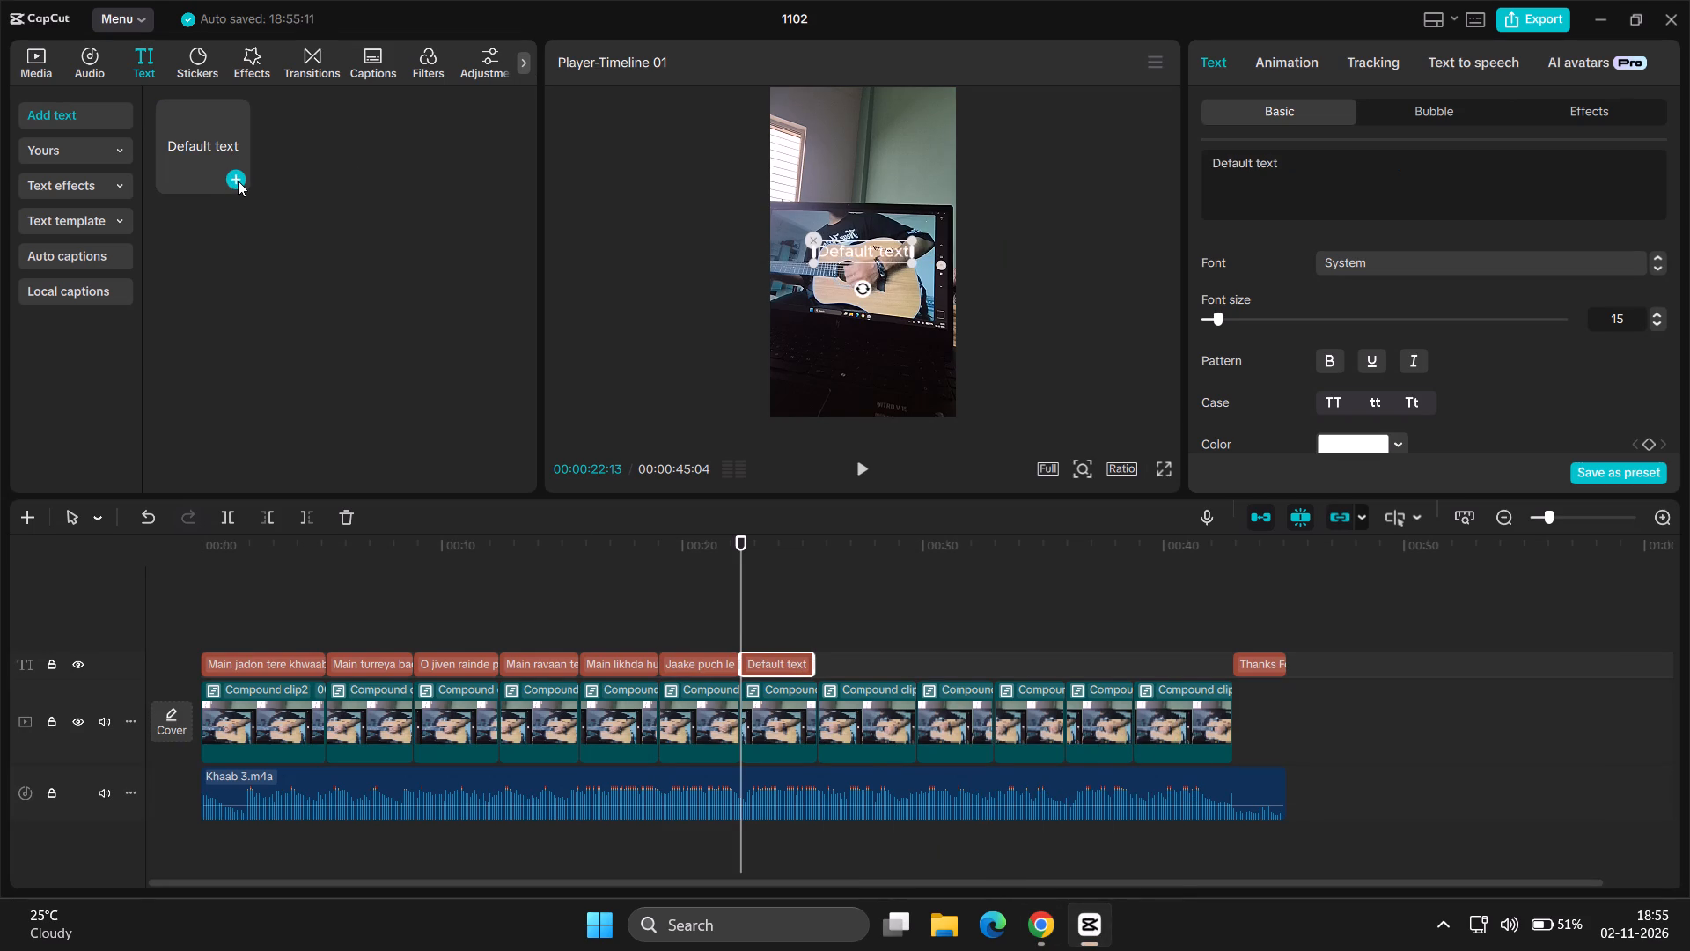
{"action": "left_click", "coordinate": [1278, 186]}
{"action": "key", "text": "ctrl+a"}
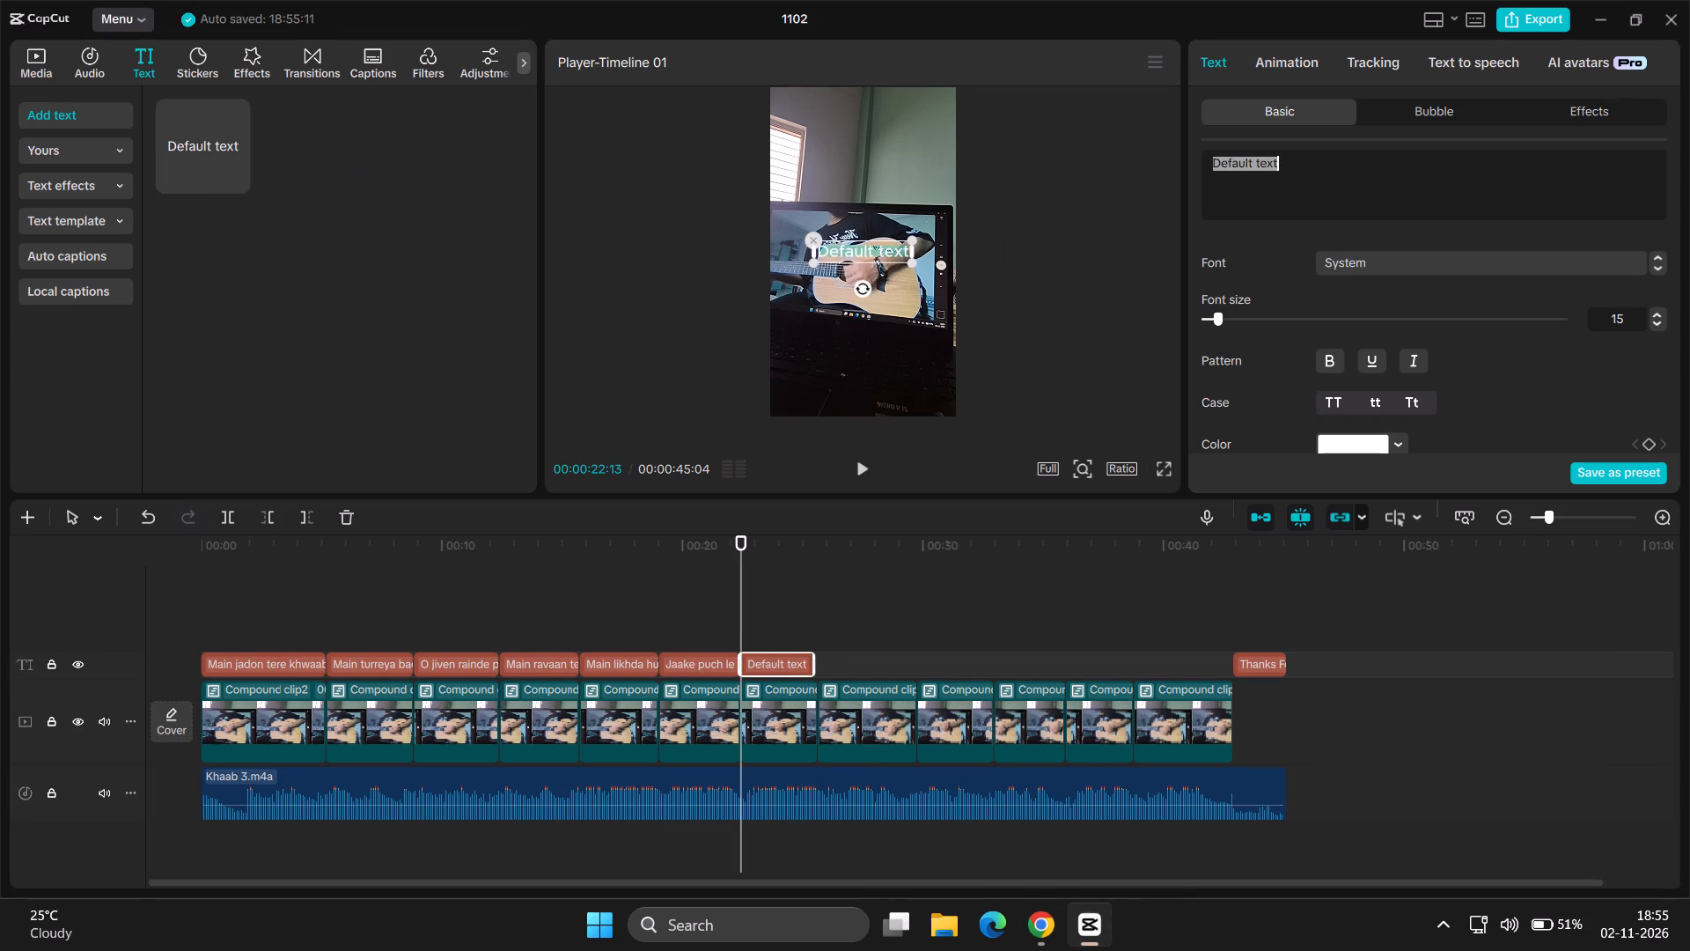
{"action": "key", "text": "ctrl+v"}
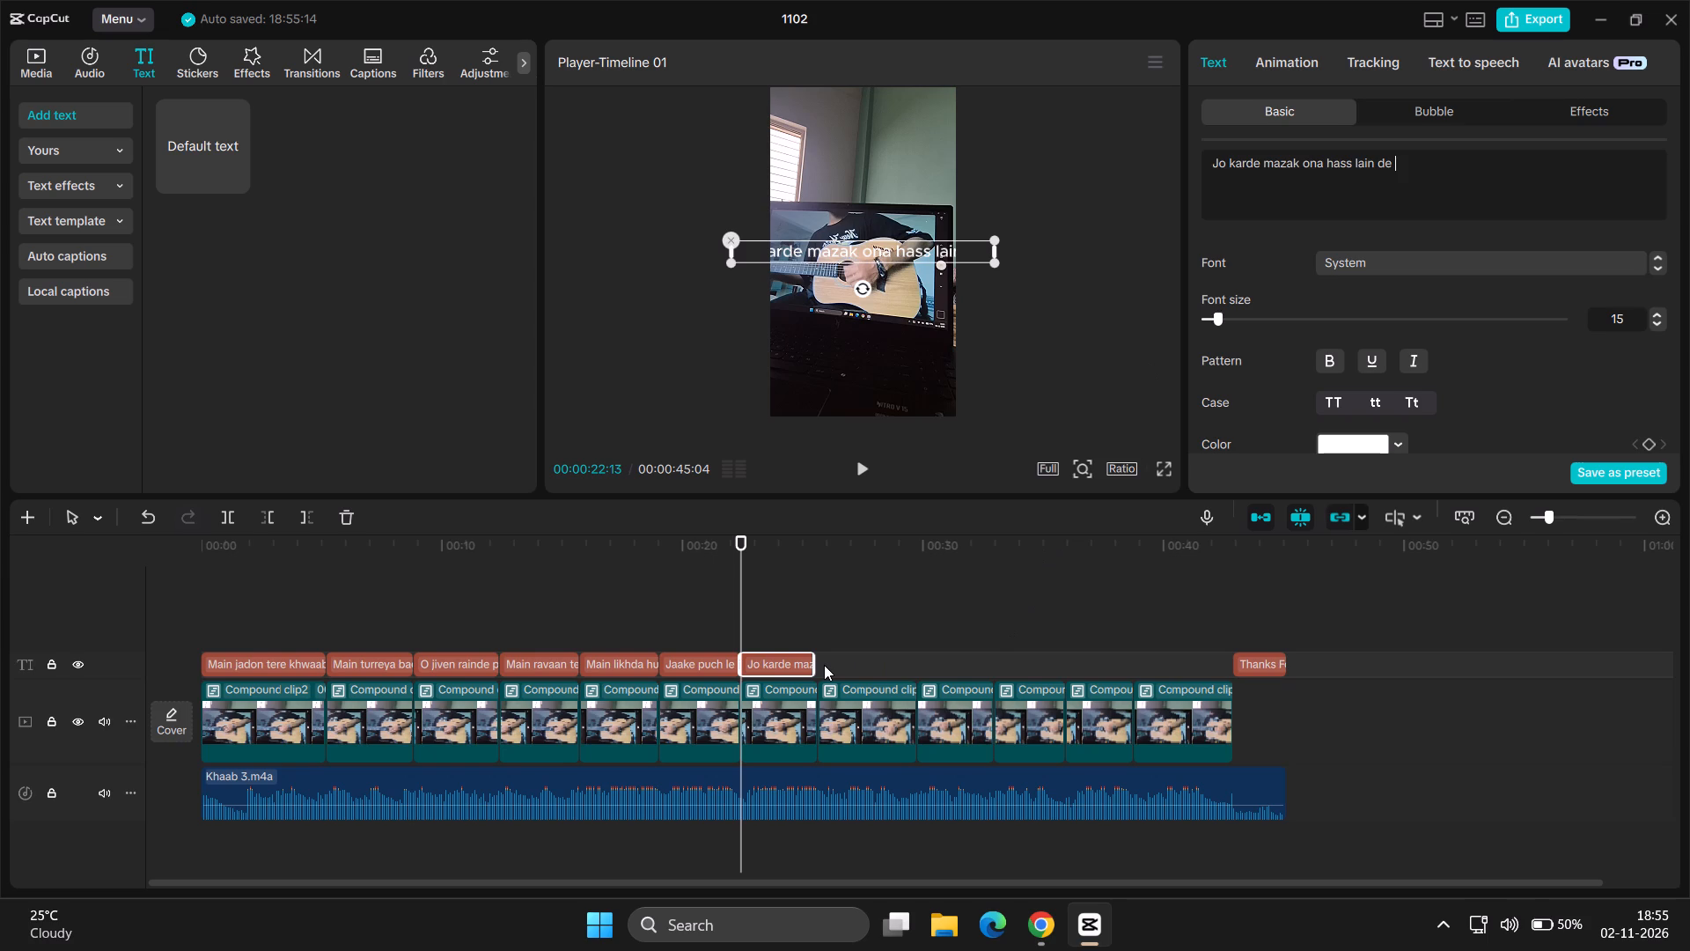
{"action": "left_click", "coordinate": [817, 665]}
Switch to the lyrics page in Chrome and copy the line "Jo taane kassde ona nu kass lain de".
{"action": "left_click", "coordinate": [1047, 947]}
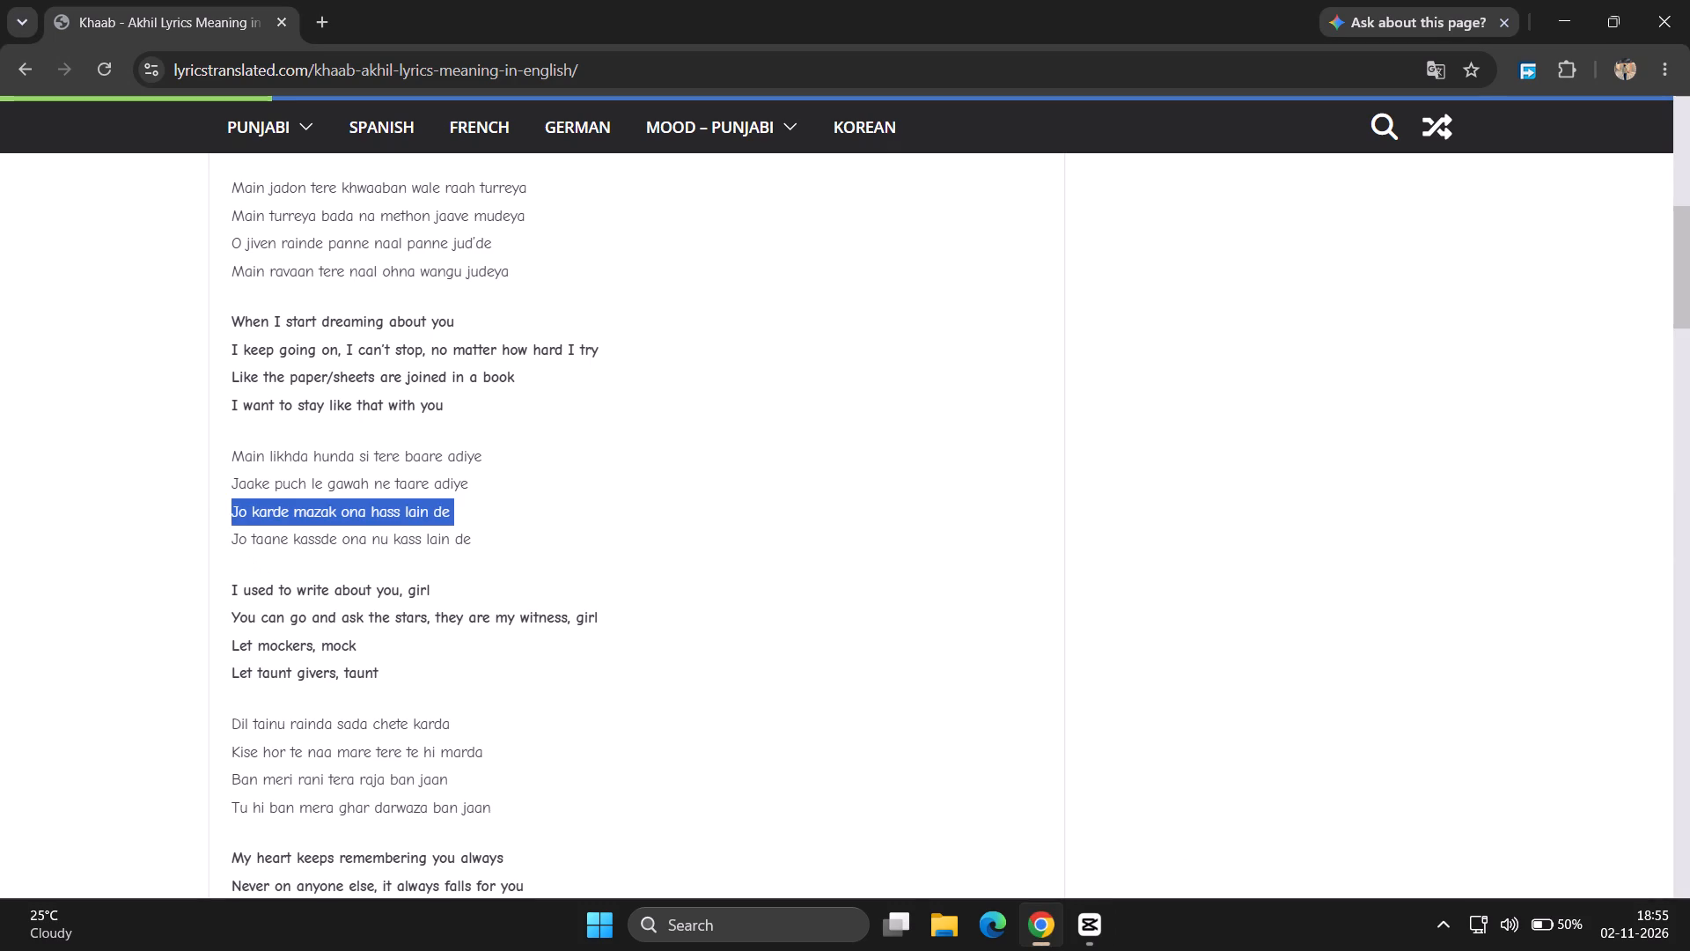
{"action": "left_click_drag", "start_coordinate": [231, 542], "coordinate": [474, 542]}
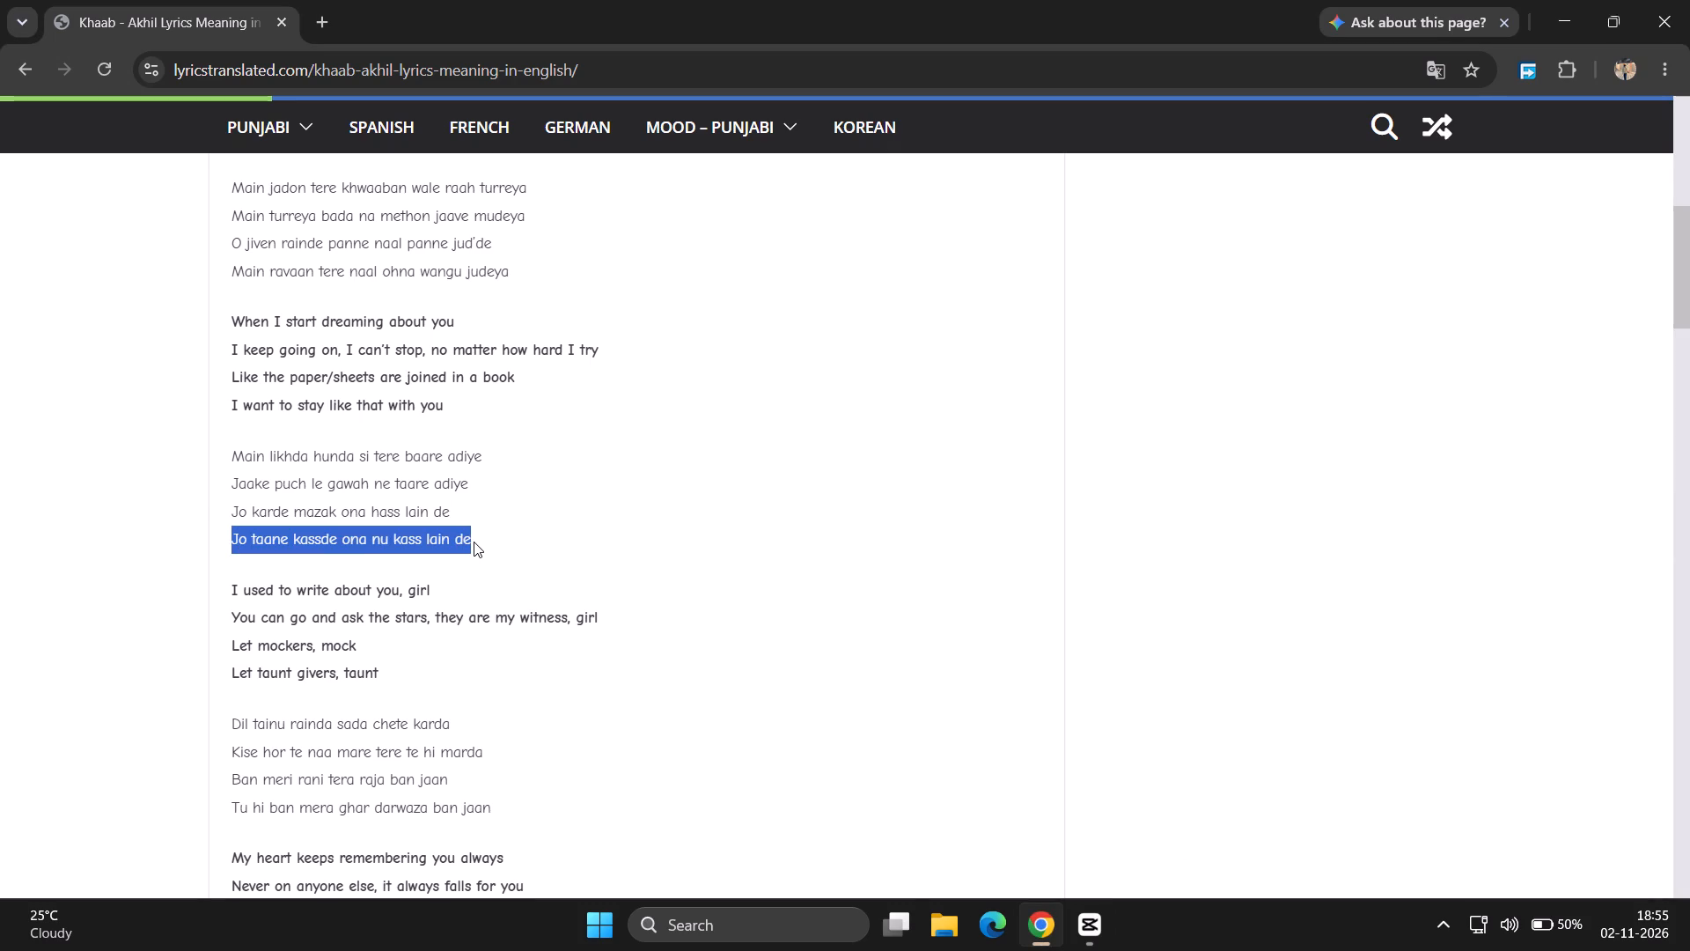
{"action": "key", "text": "ctrl+c"}
Return to CapCut, add a default text at 00:00:25:19 with the copied "Jo taane kassde ona nu kass lain de", and extend it to the next cut.
{"action": "left_click", "coordinate": [1083, 950]}
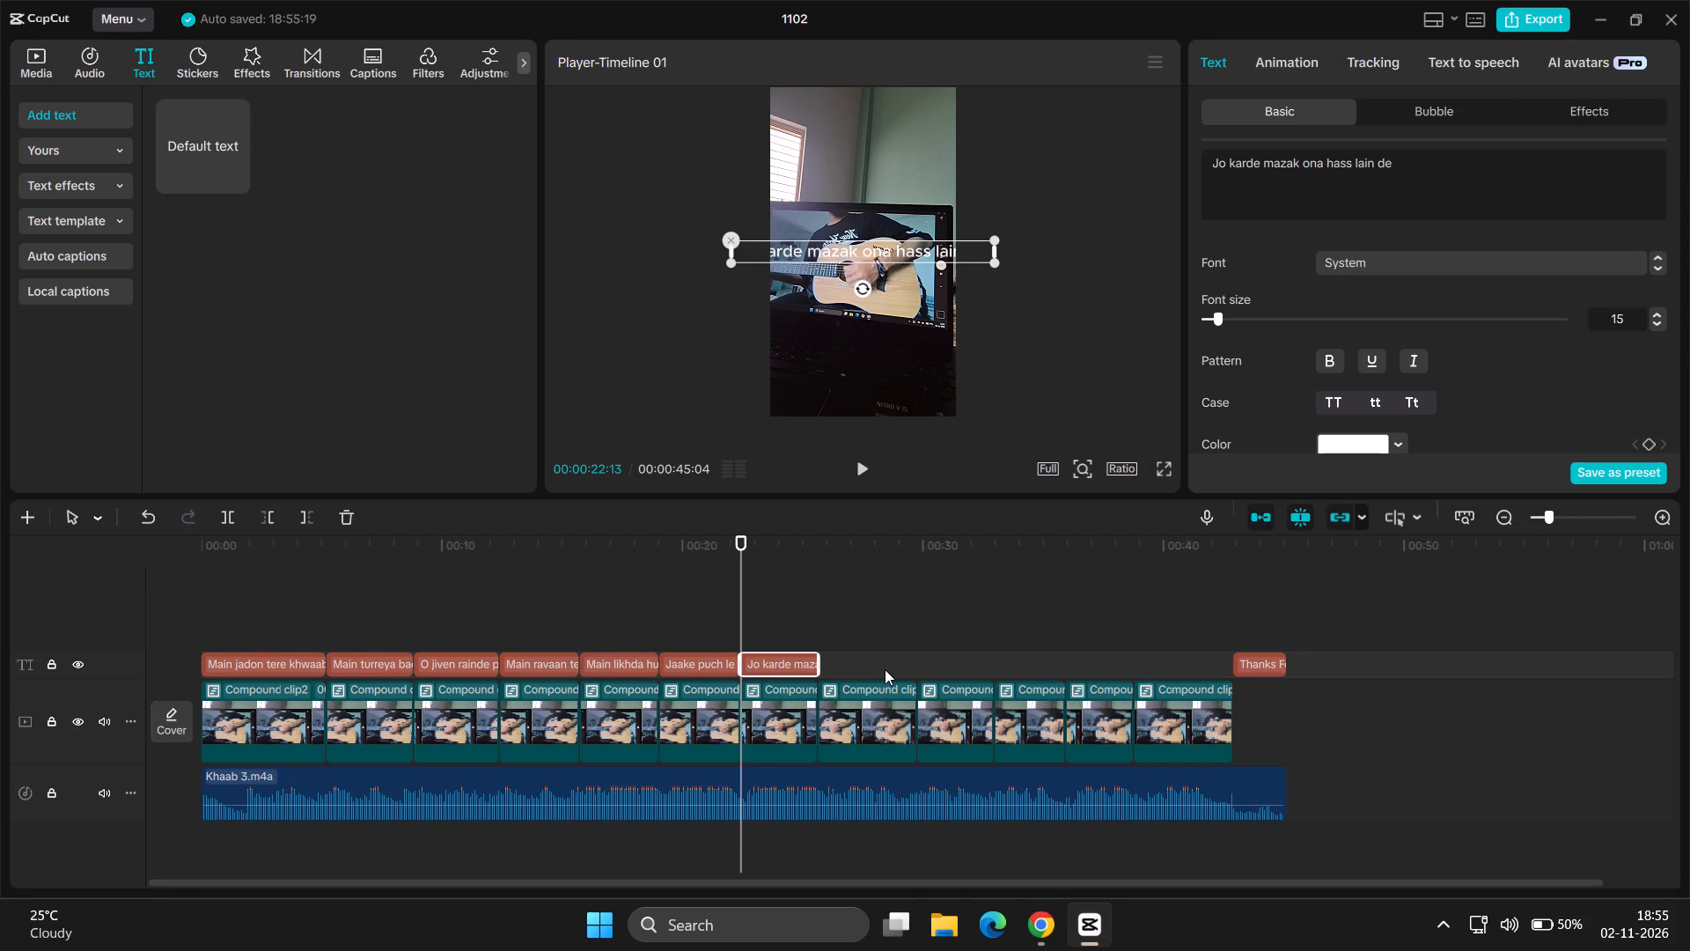
{"action": "key", "text": "Down"}
{"action": "left_click", "coordinate": [238, 180]}
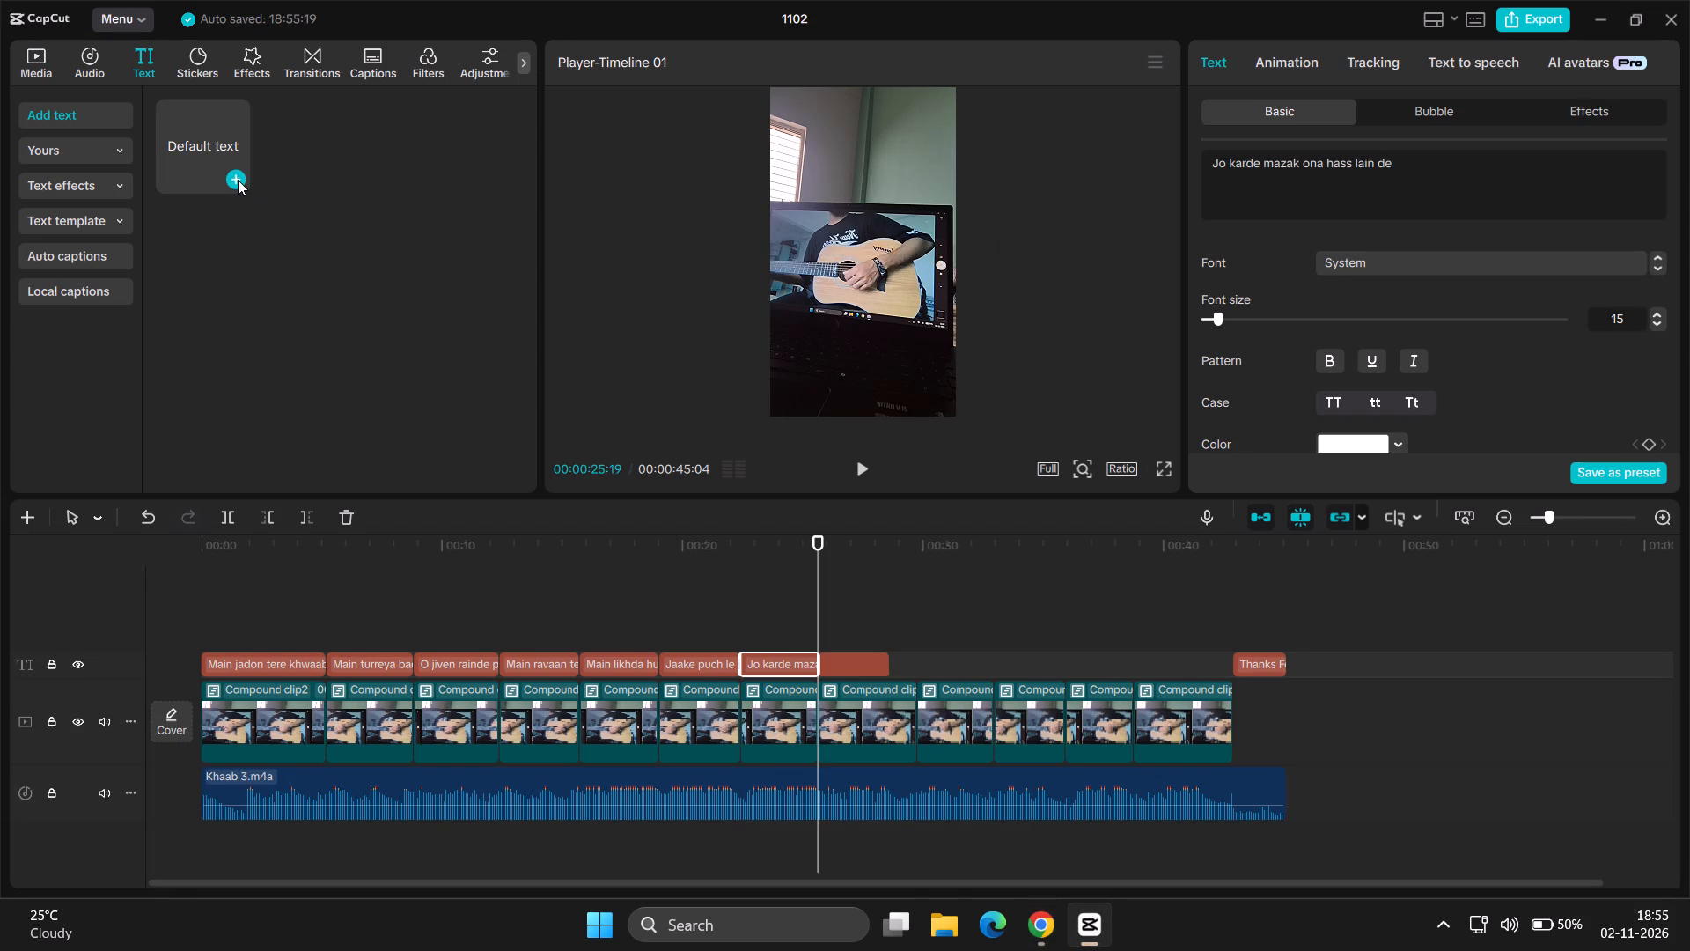
{"action": "left_click", "coordinate": [1387, 202]}
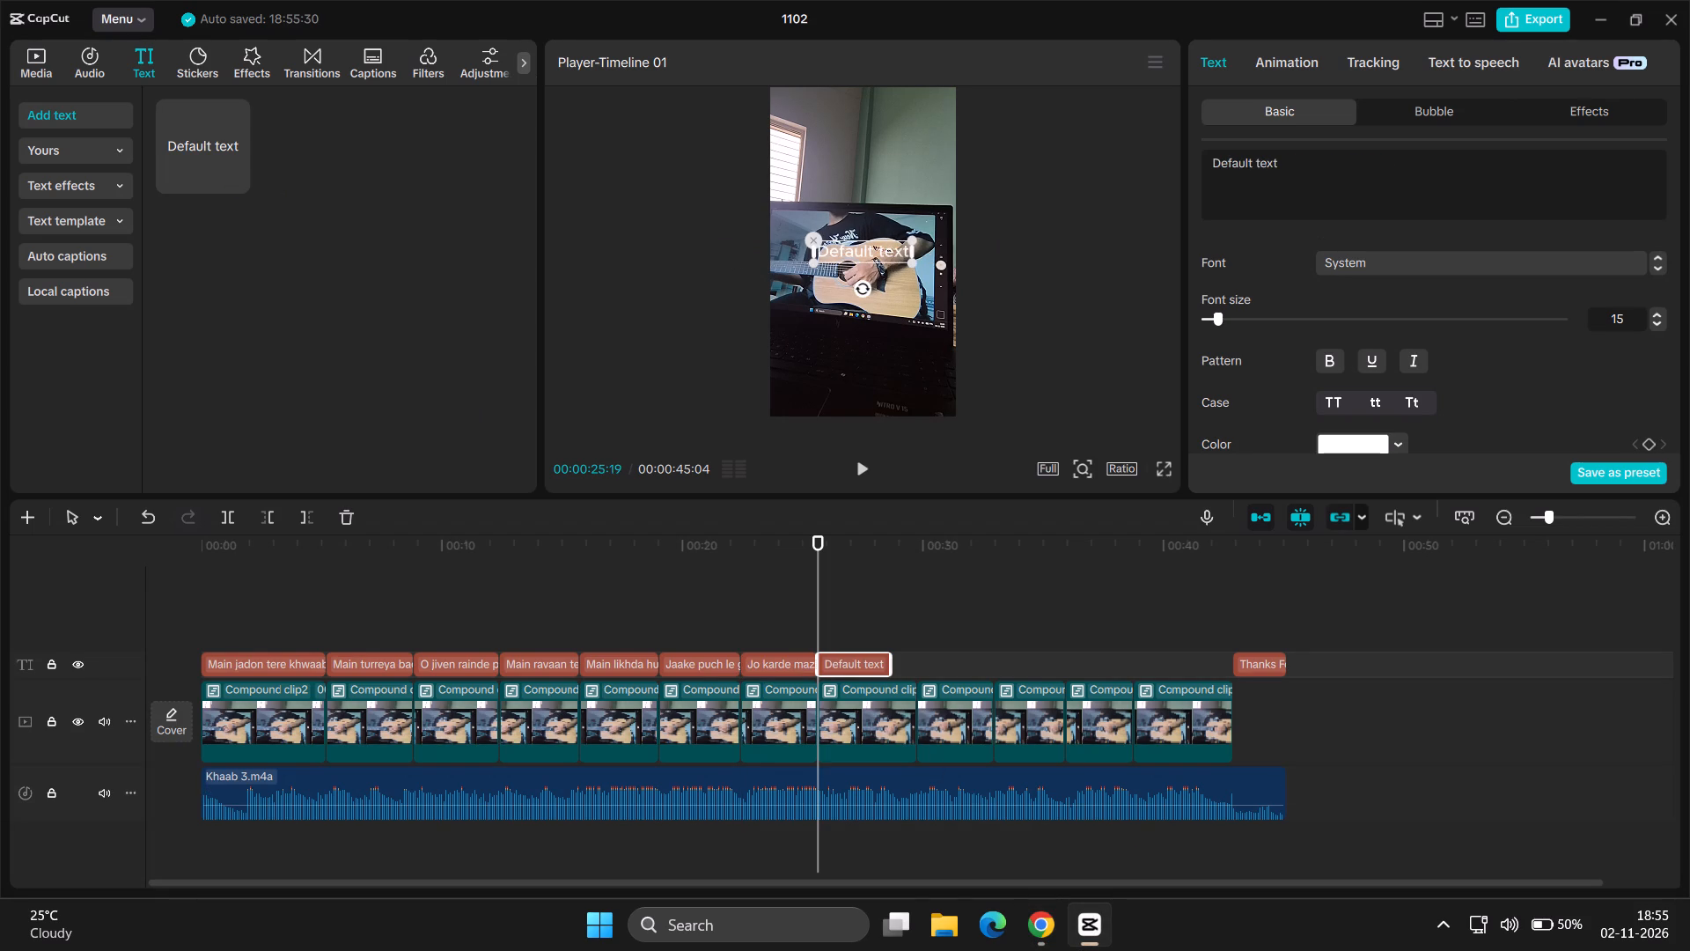
{"action": "key", "text": "ctrl+a"}
{"action": "key", "text": "ctrl+v"}
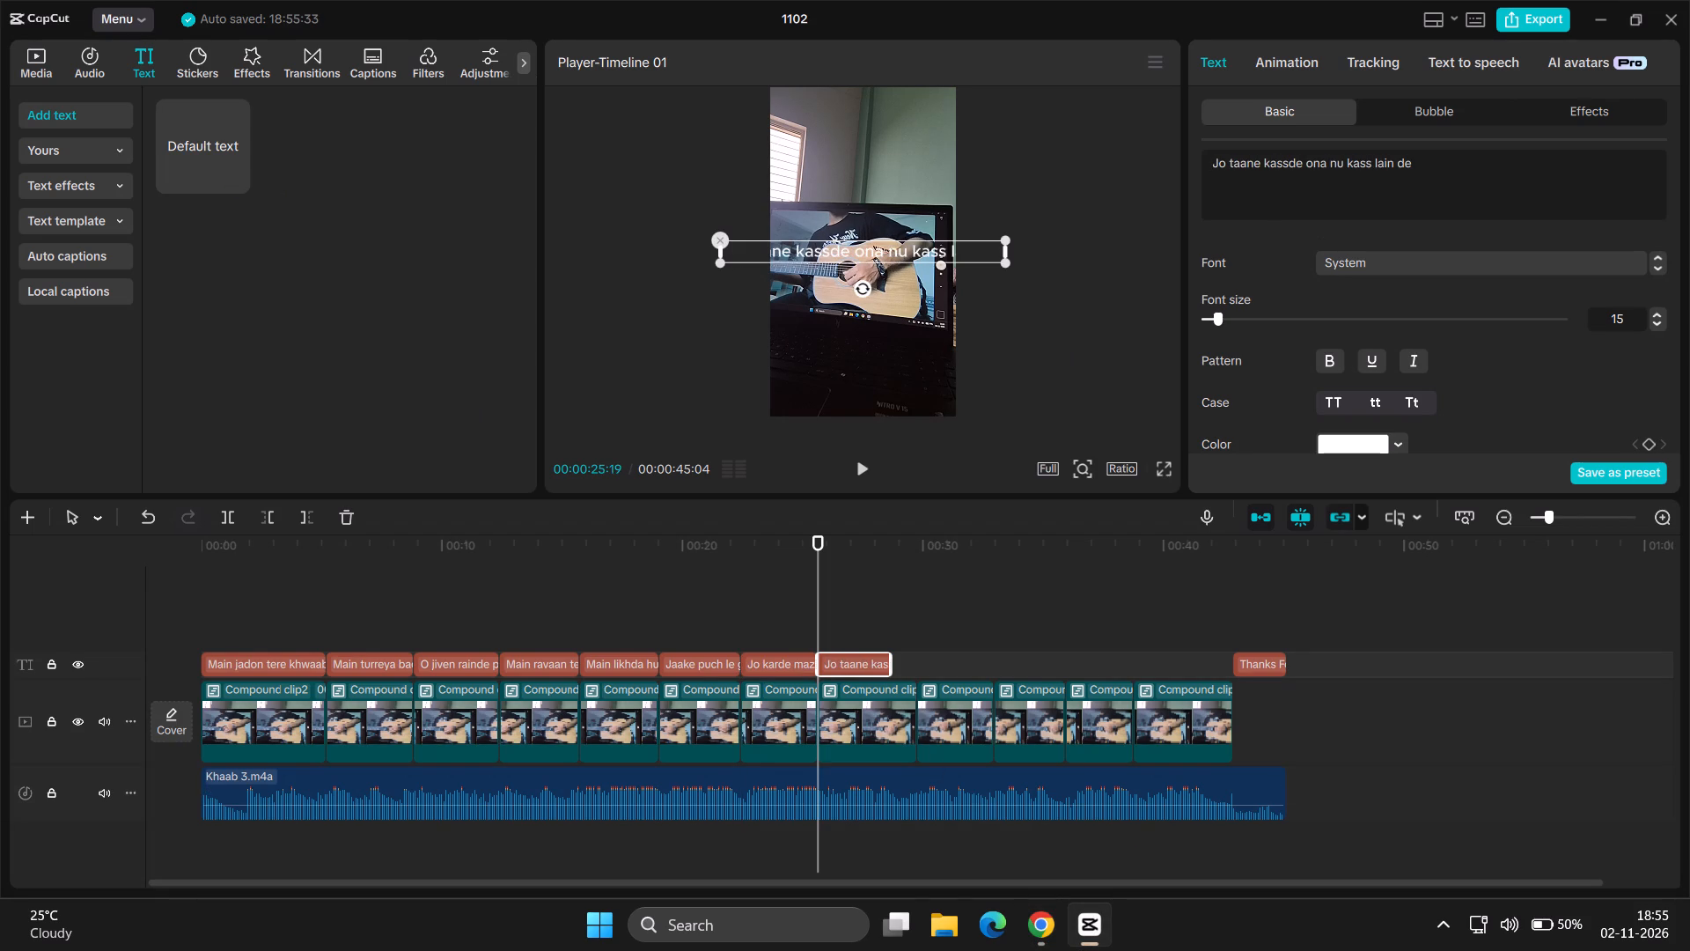
{"action": "left_click_drag", "start_coordinate": [893, 660], "coordinate": [915, 662]}
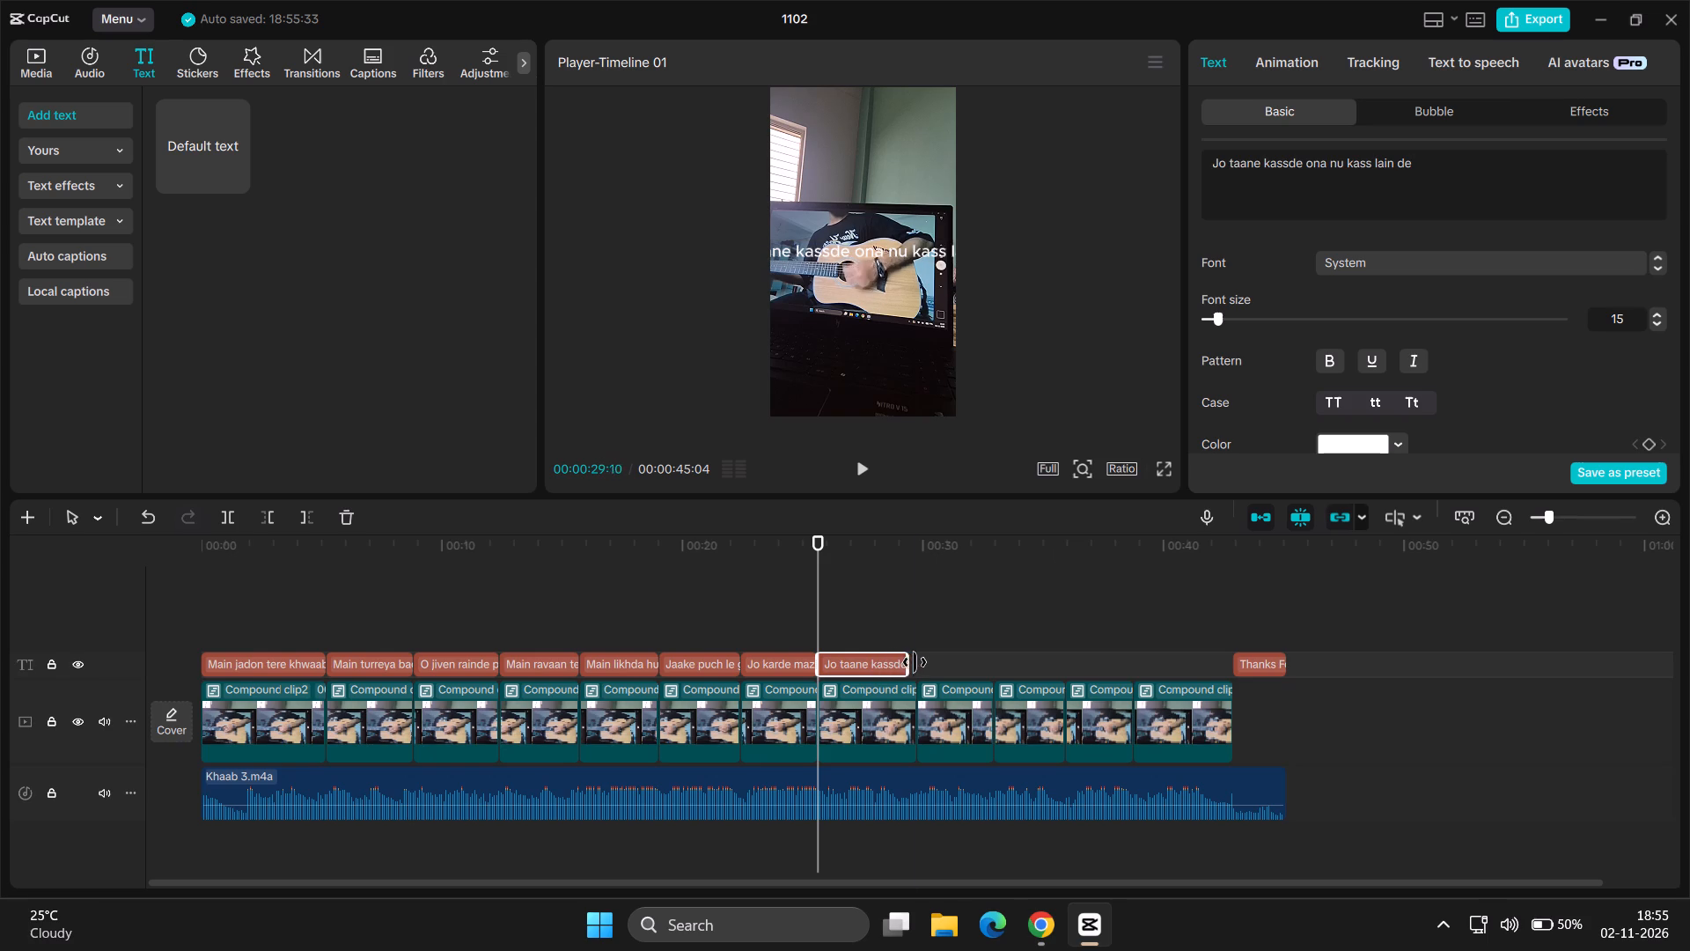
{"action": "left_click_drag", "start_coordinate": [915, 662], "coordinate": [914, 661]}
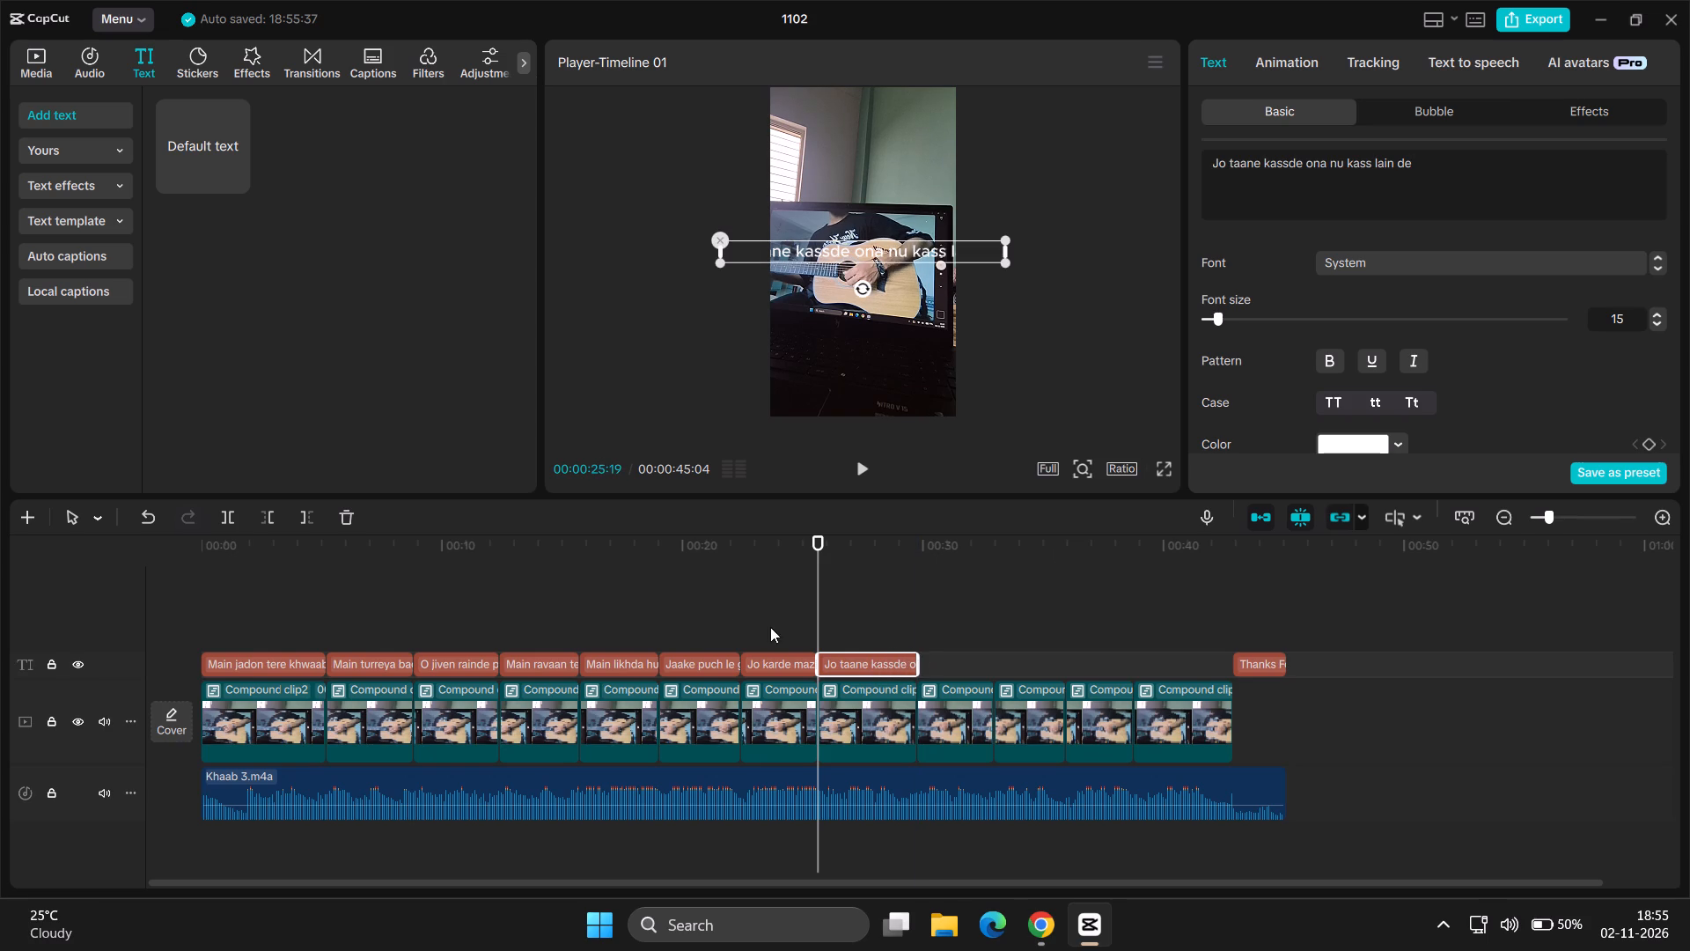
Add a default text at the cut at 00:00:29:23 and replace its content with "hmm hmm....".
{"action": "left_click", "coordinate": [925, 629]}
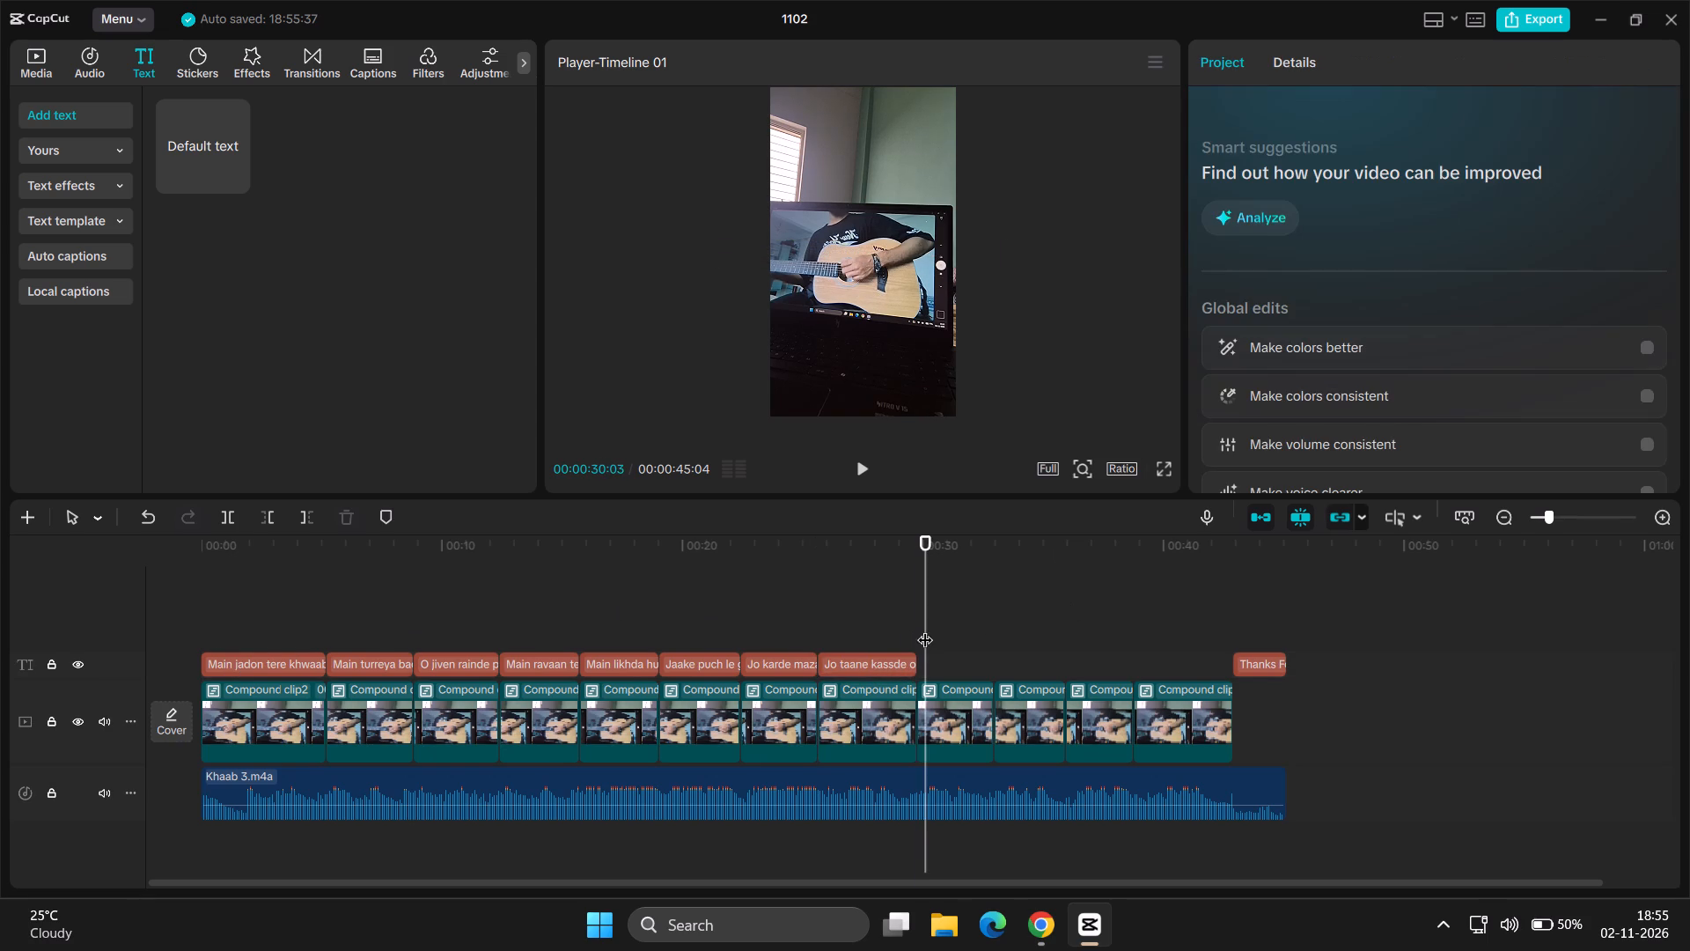
{"action": "key", "text": "Up"}
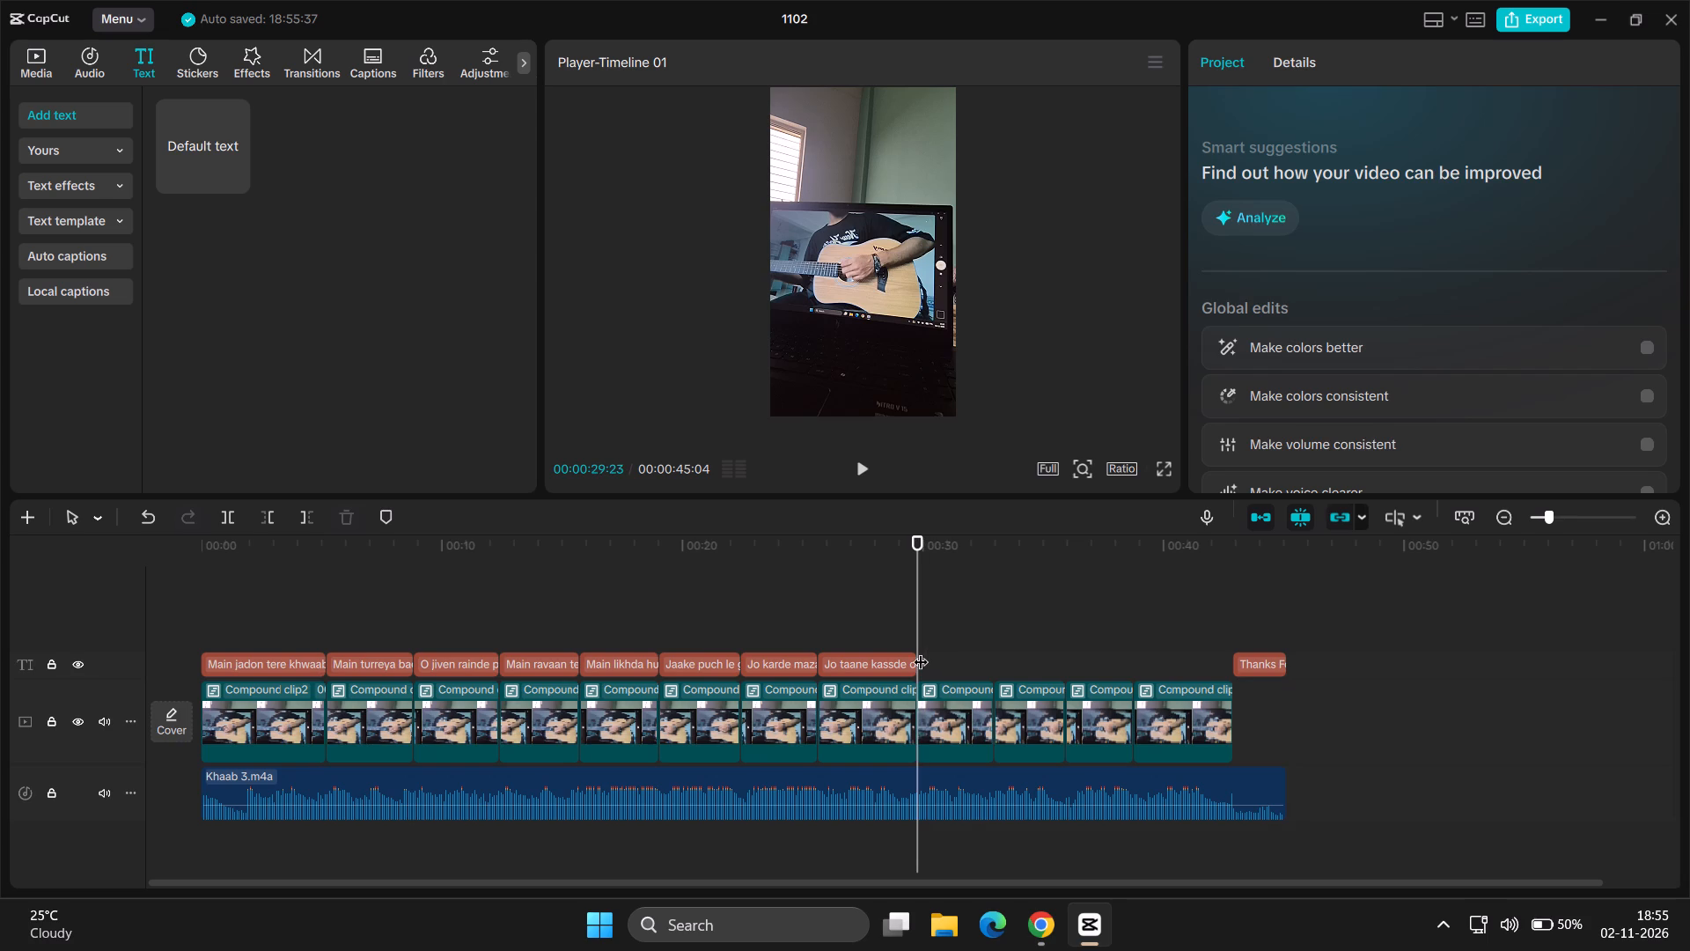
{"action": "left_click", "coordinate": [233, 176]}
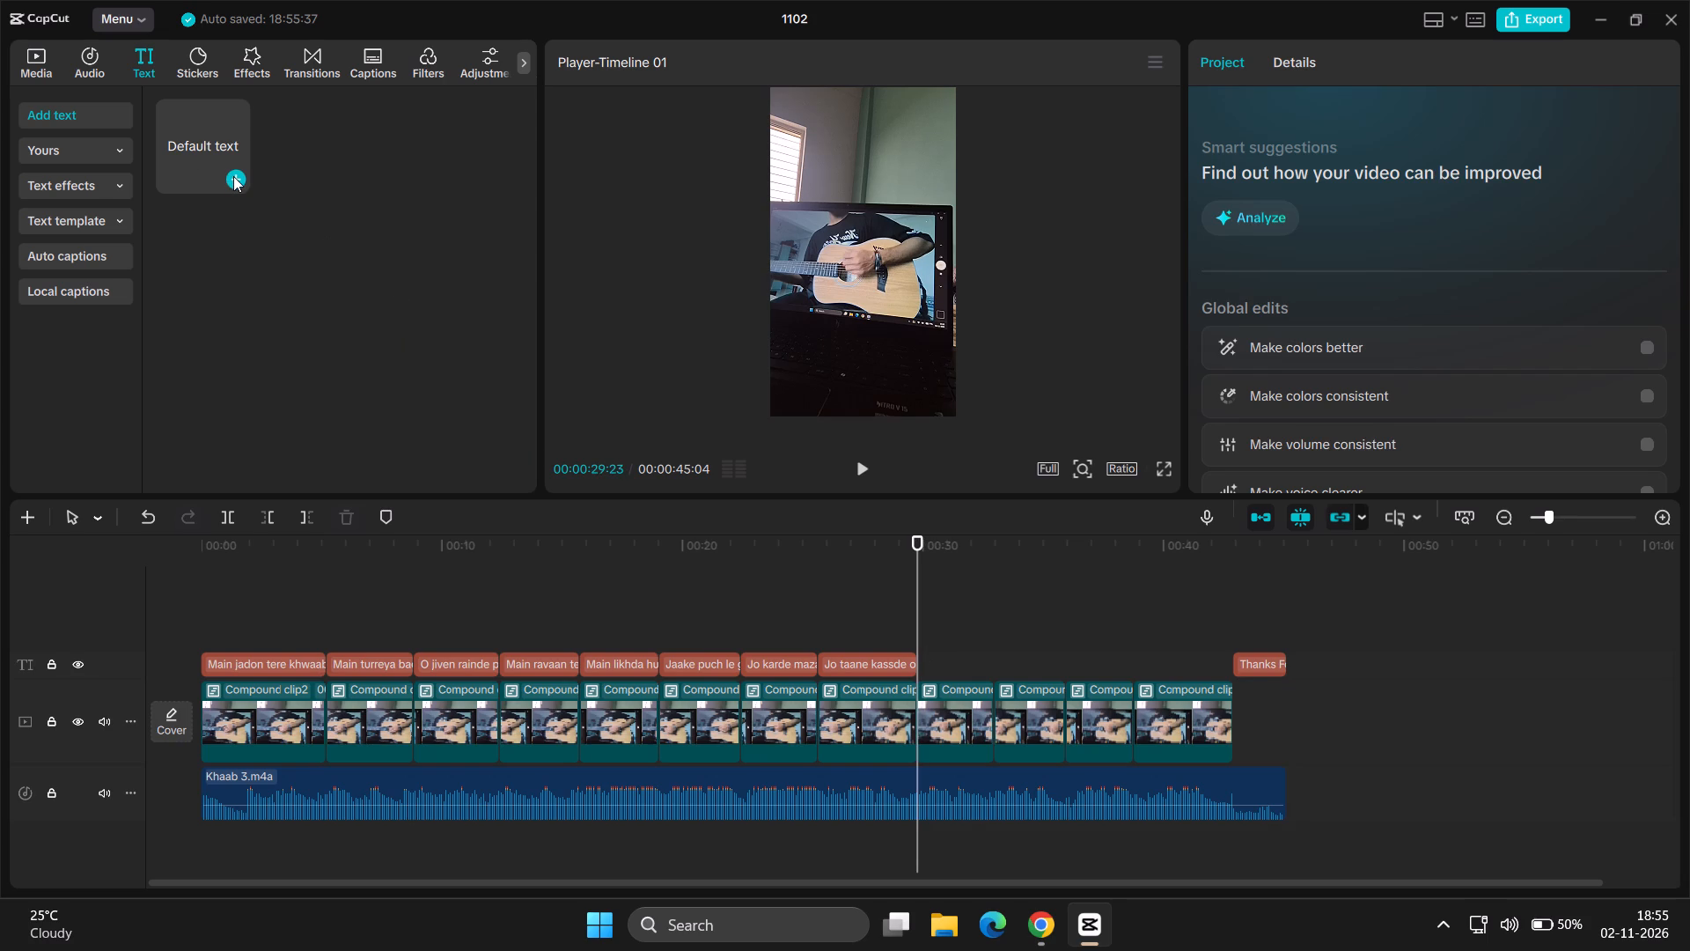
{"action": "left_click", "coordinate": [1357, 188]}
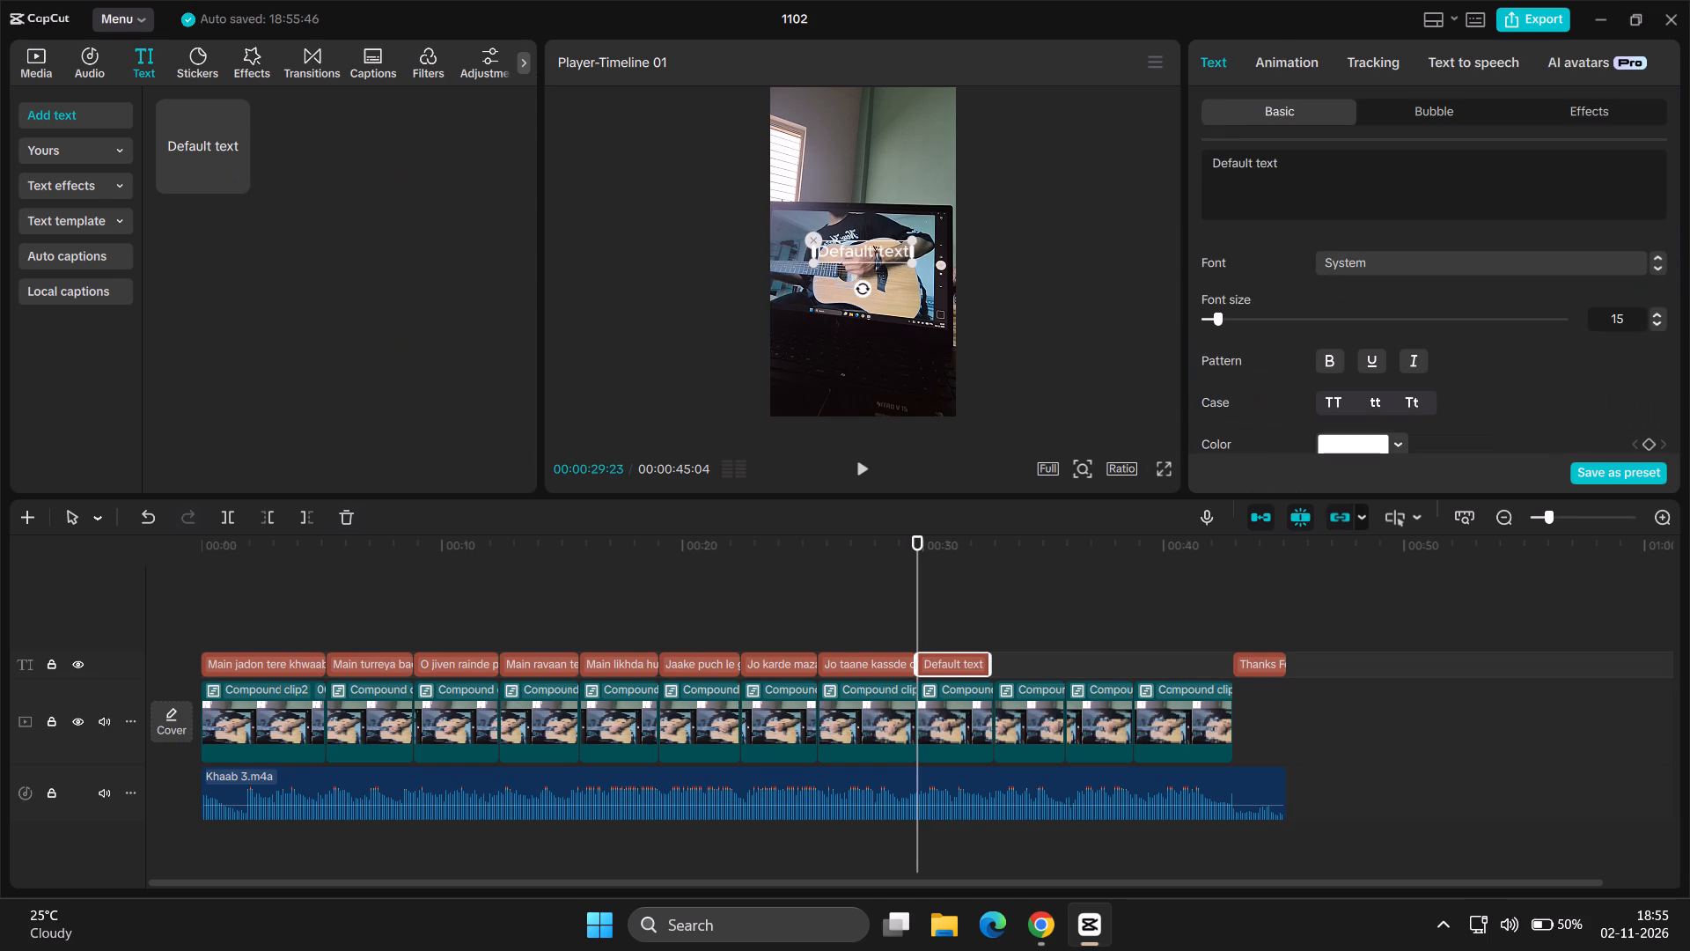
{"action": "type", "text": "ahmm"}
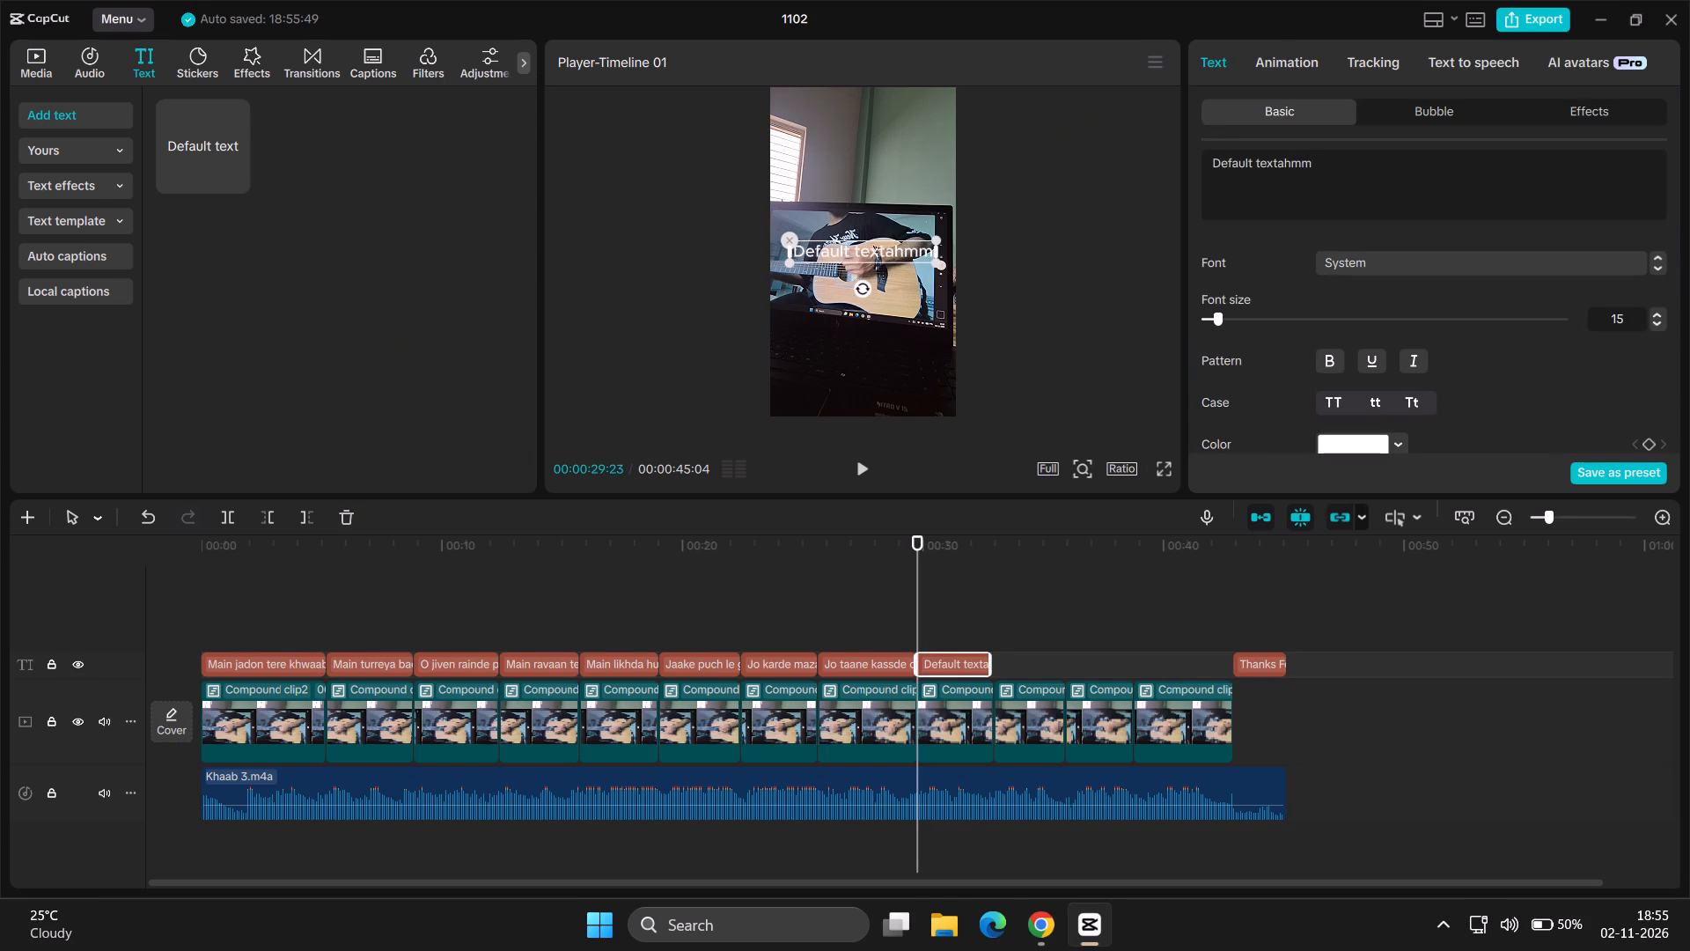
{"action": "key", "text": "ctrl+a"}
{"action": "key", "text": "BackSpace"}
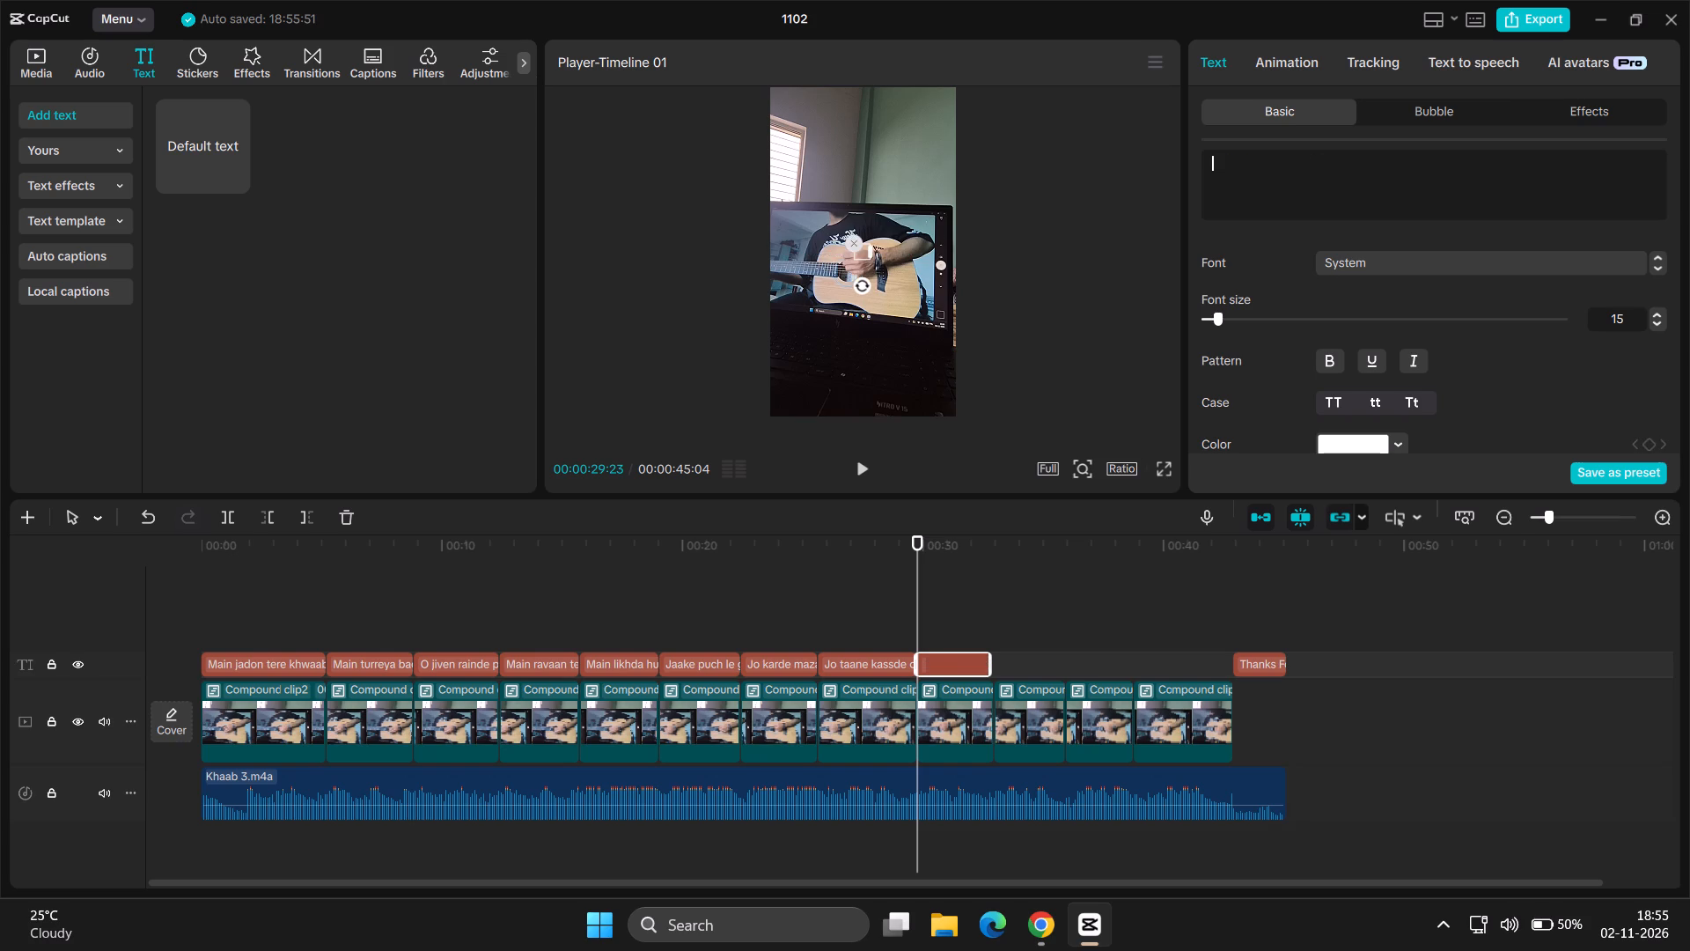
{"action": "type", "text": "hmm"}
{"action": "key", "text": "space"}
{"action": "type", "text": "hmm"}
{"action": "type", "text": "...."}
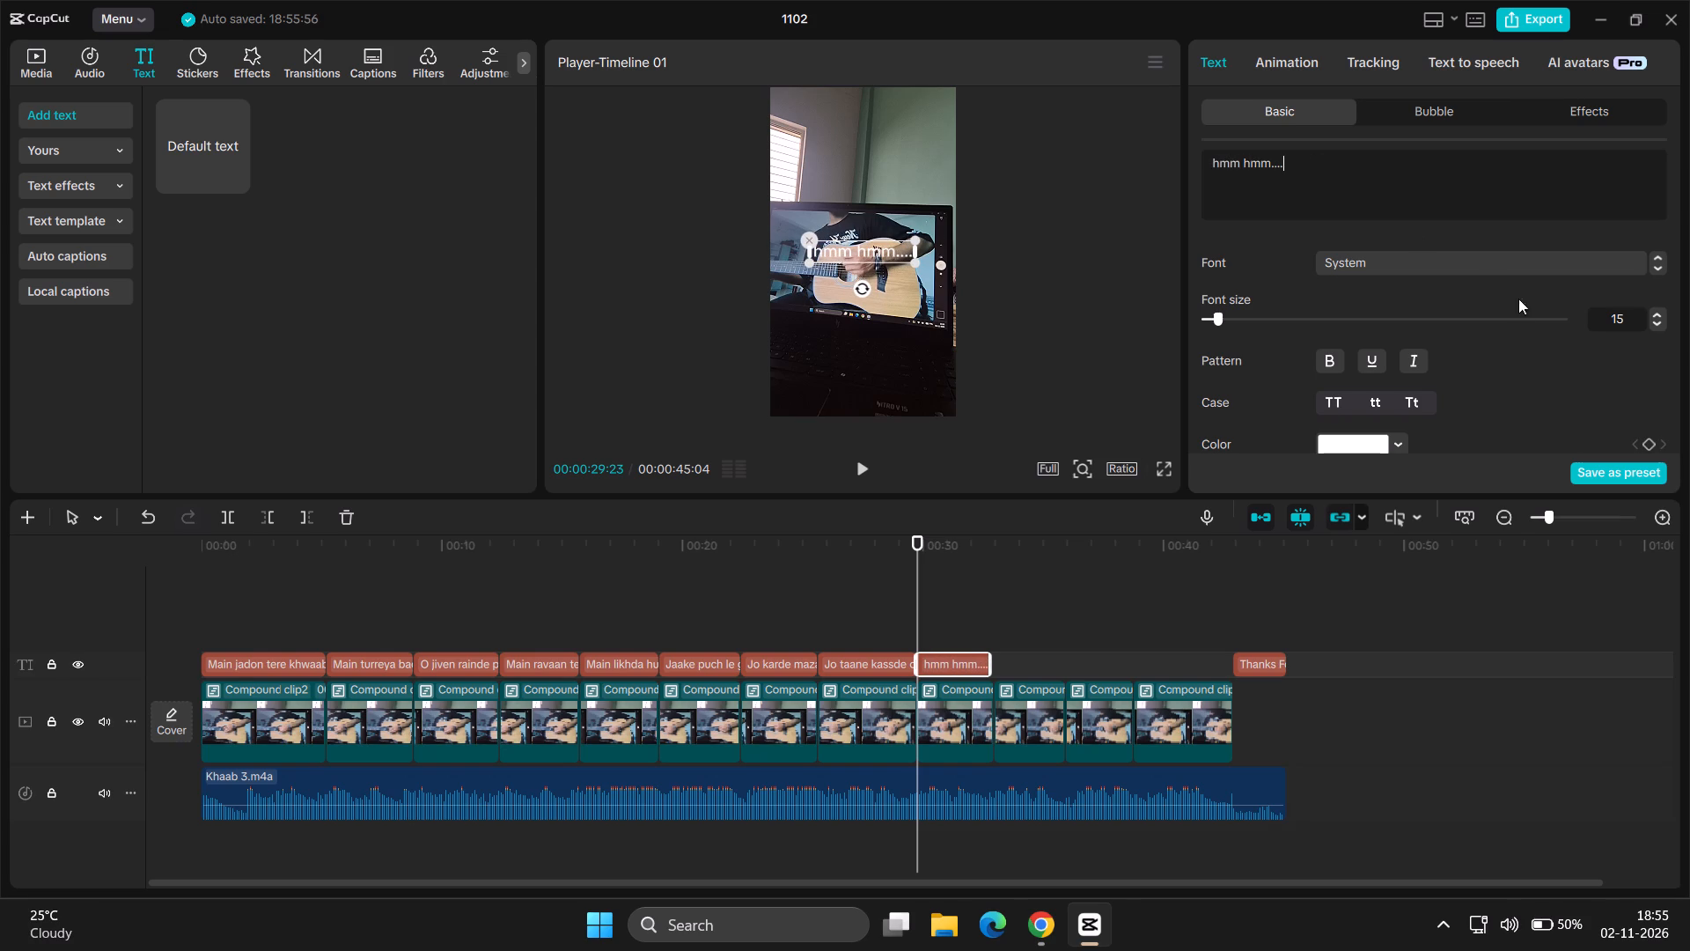
Copy the "hmm hmm...." text clip, paste it at its end at 00:00:32:23, and extend the copy to the next compound clip cut.
{"action": "right_click", "coordinate": [950, 665]}
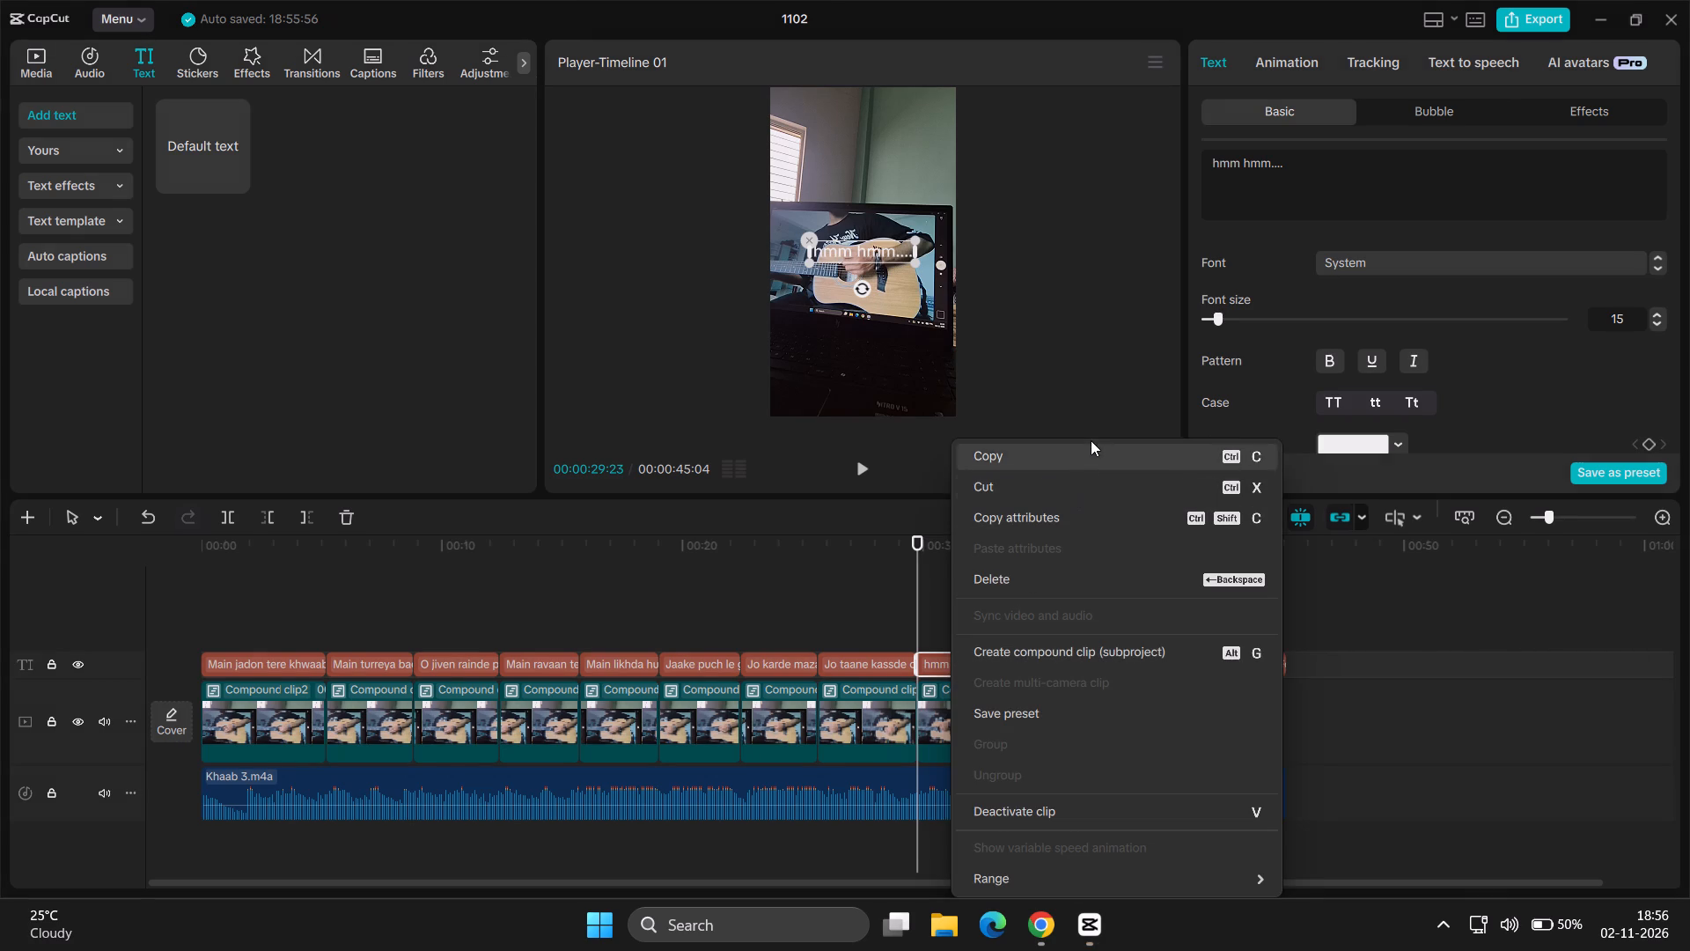
{"action": "left_click", "coordinate": [1091, 453]}
{"action": "key", "text": "Down"}
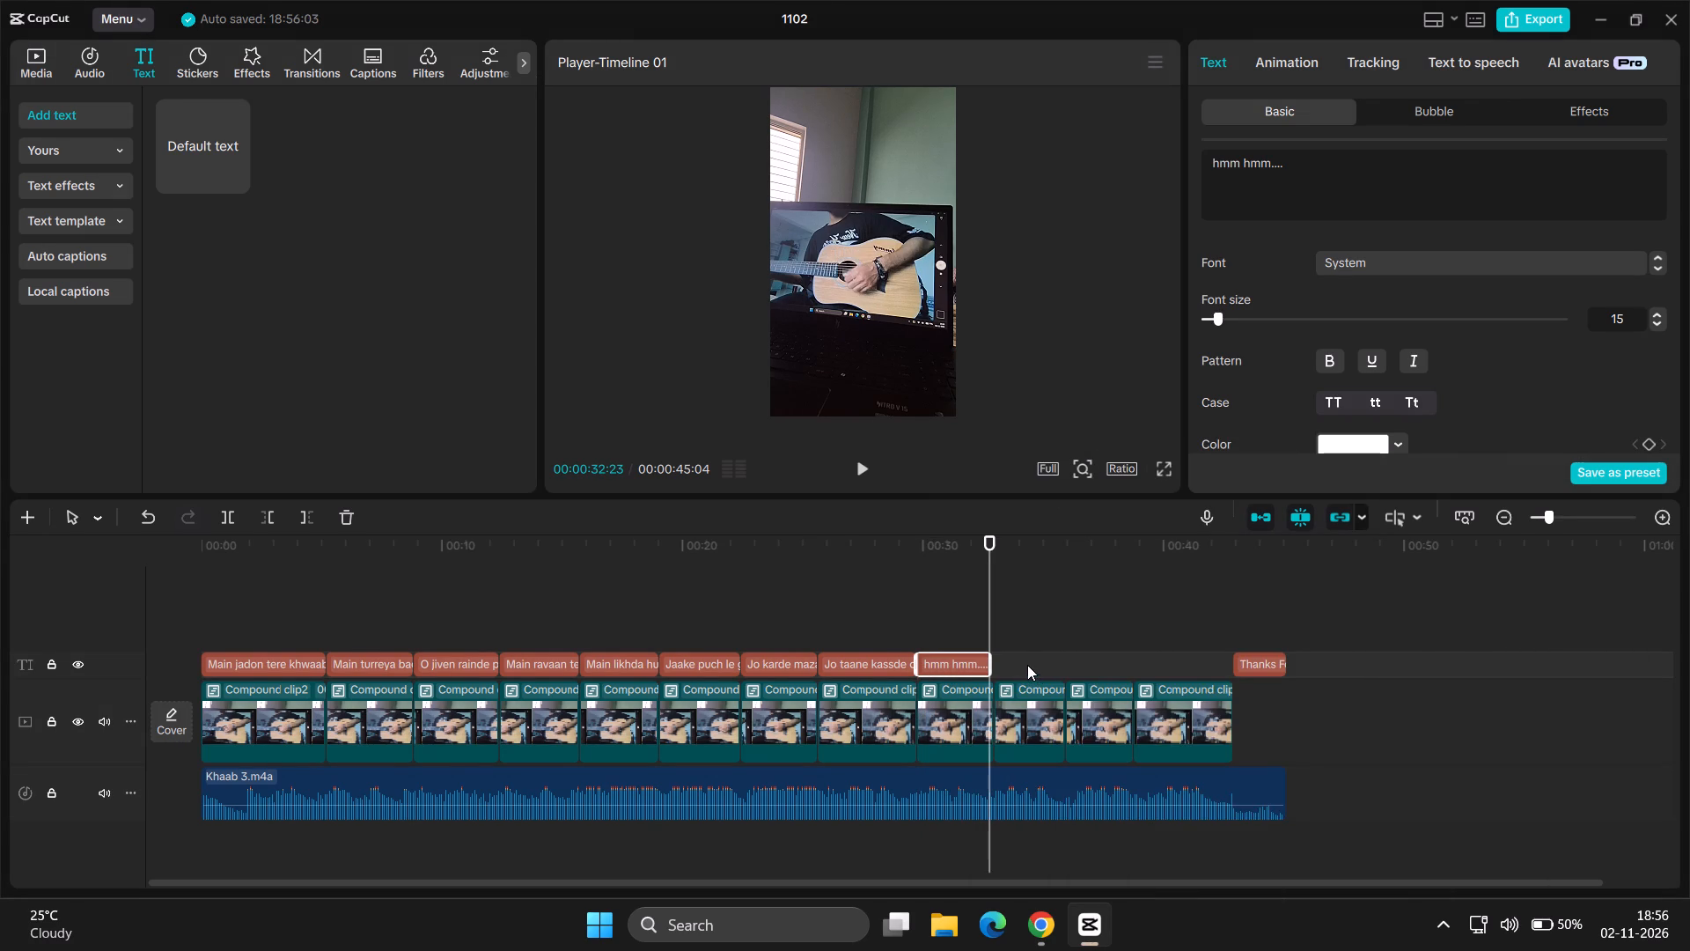
{"action": "key", "text": "ctrl+v"}
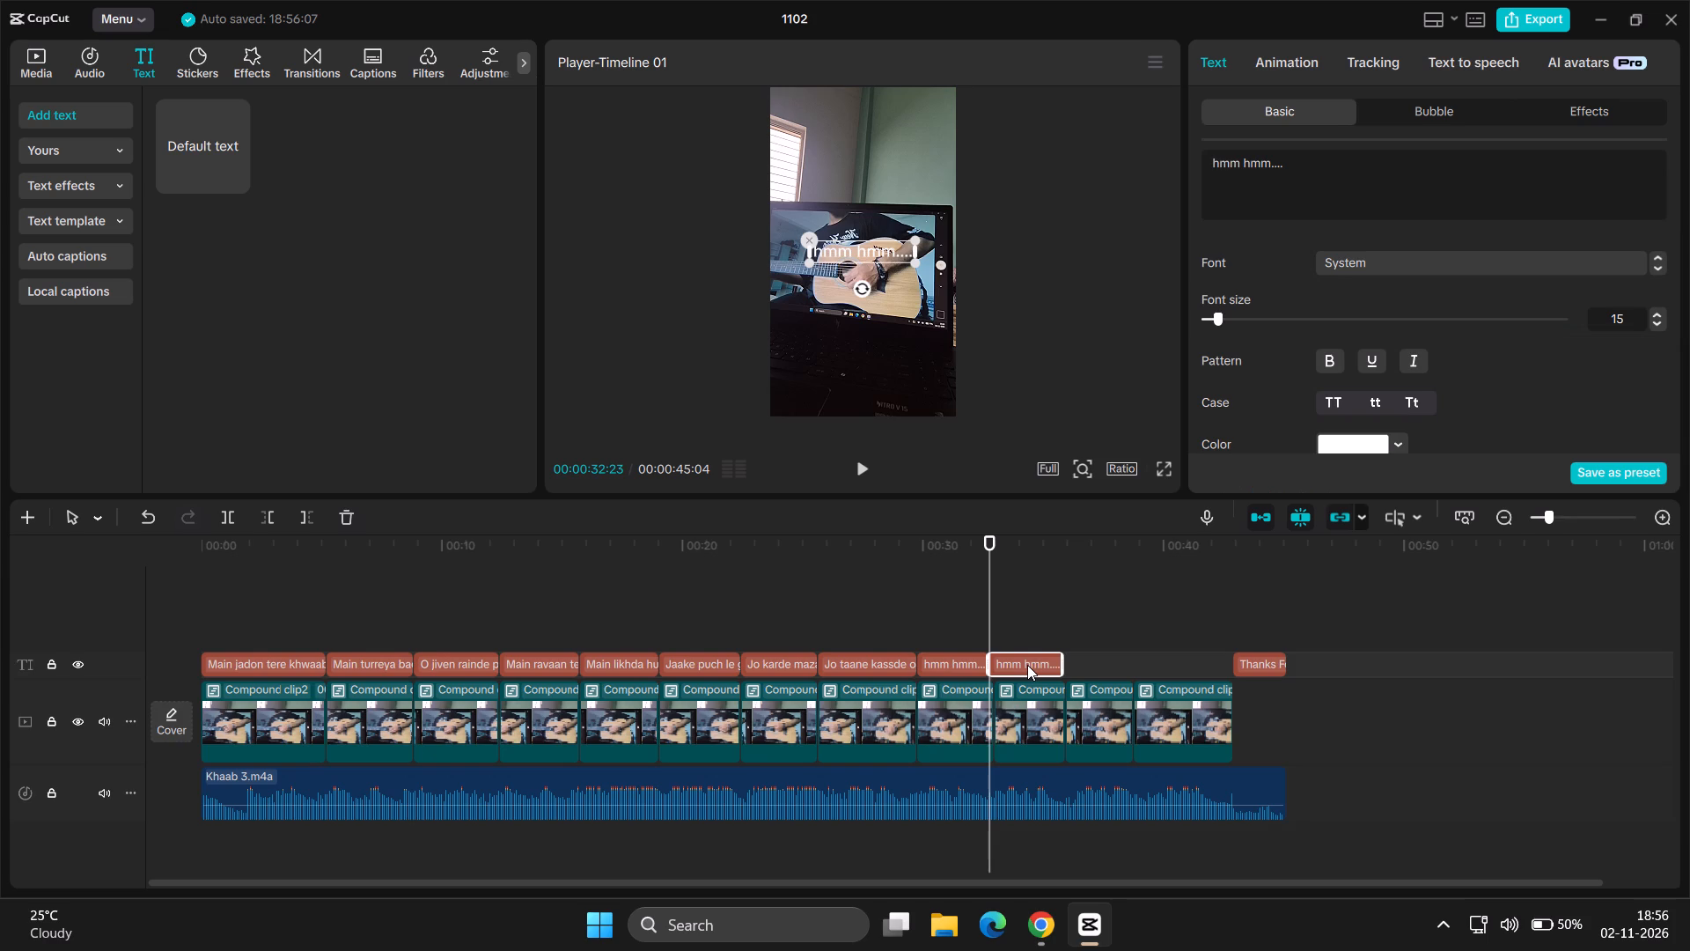
{"action": "left_click", "coordinate": [1062, 665]}
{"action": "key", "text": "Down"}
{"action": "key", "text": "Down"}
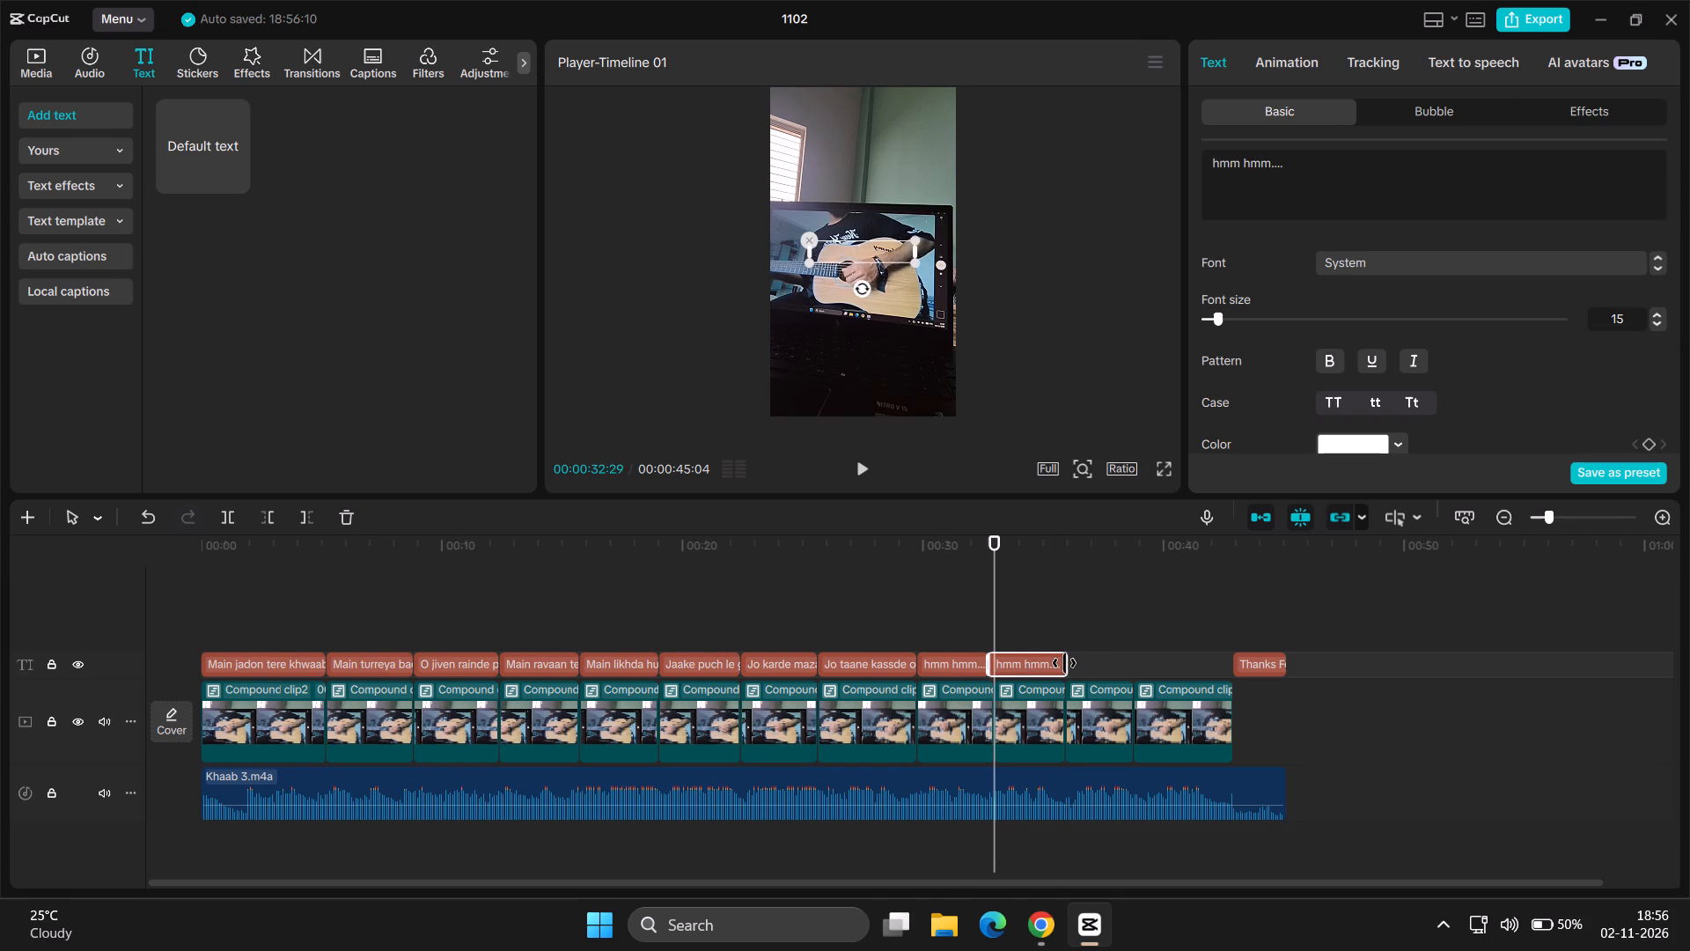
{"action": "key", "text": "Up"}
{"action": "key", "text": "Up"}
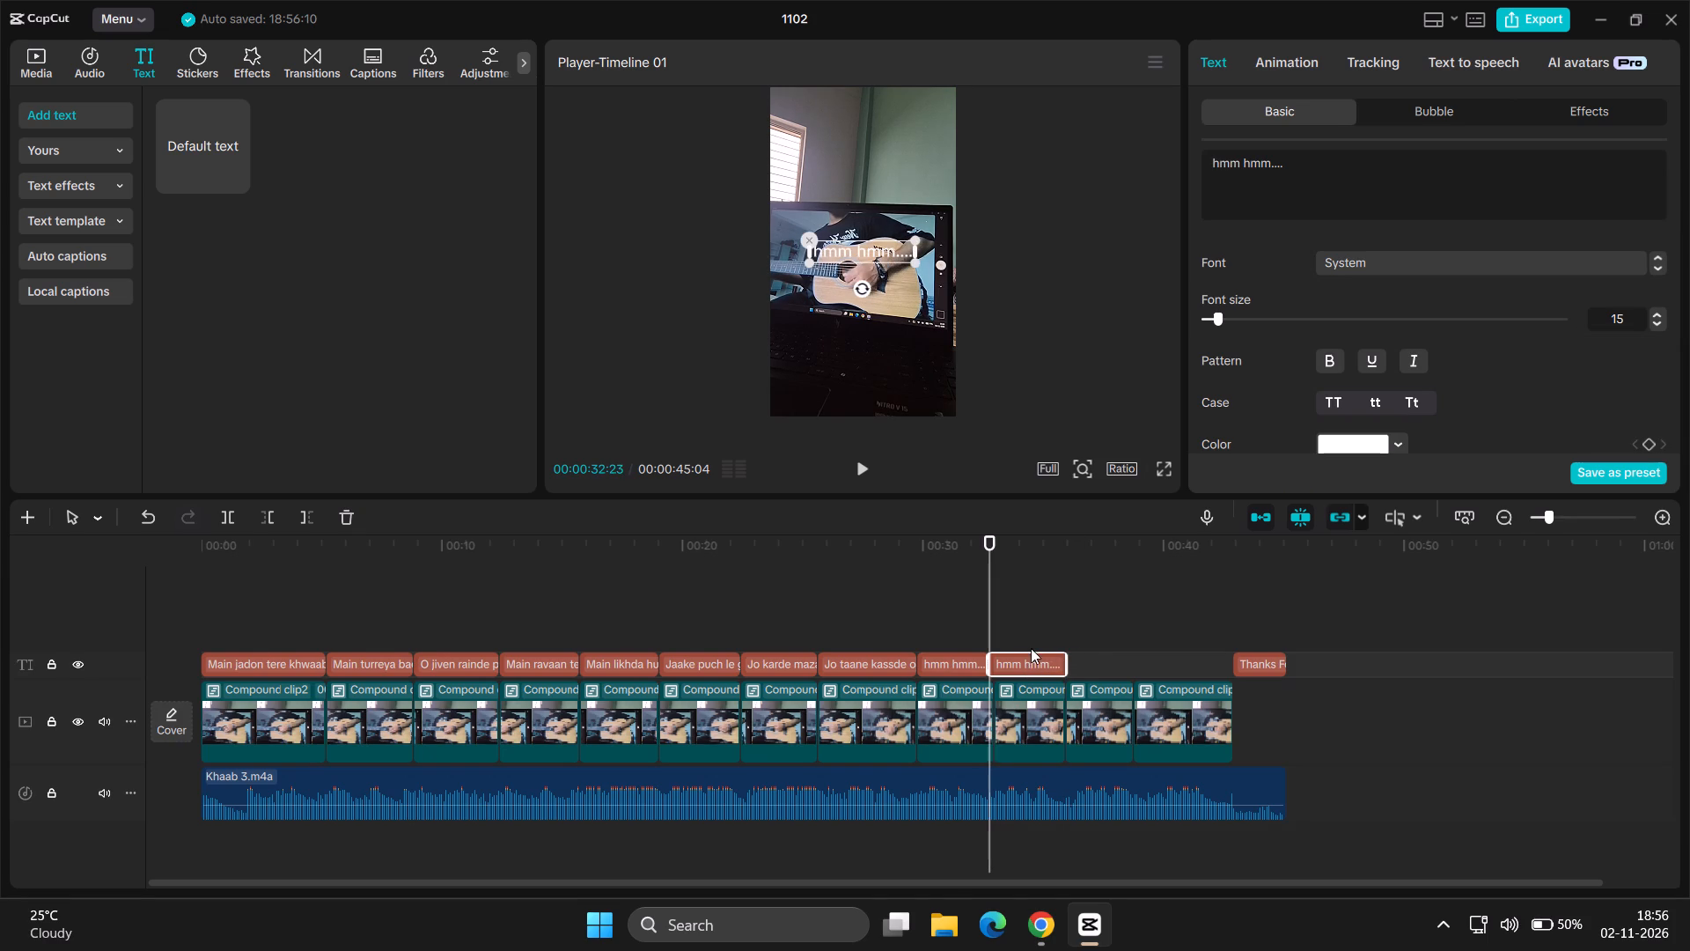
Extend the first "hmm hmm...." text clip to its compound clip cut and fit the second one between that cut and the next.
{"action": "left_click", "coordinate": [1032, 603]}
{"action": "double_click", "coordinate": [1008, 667]}
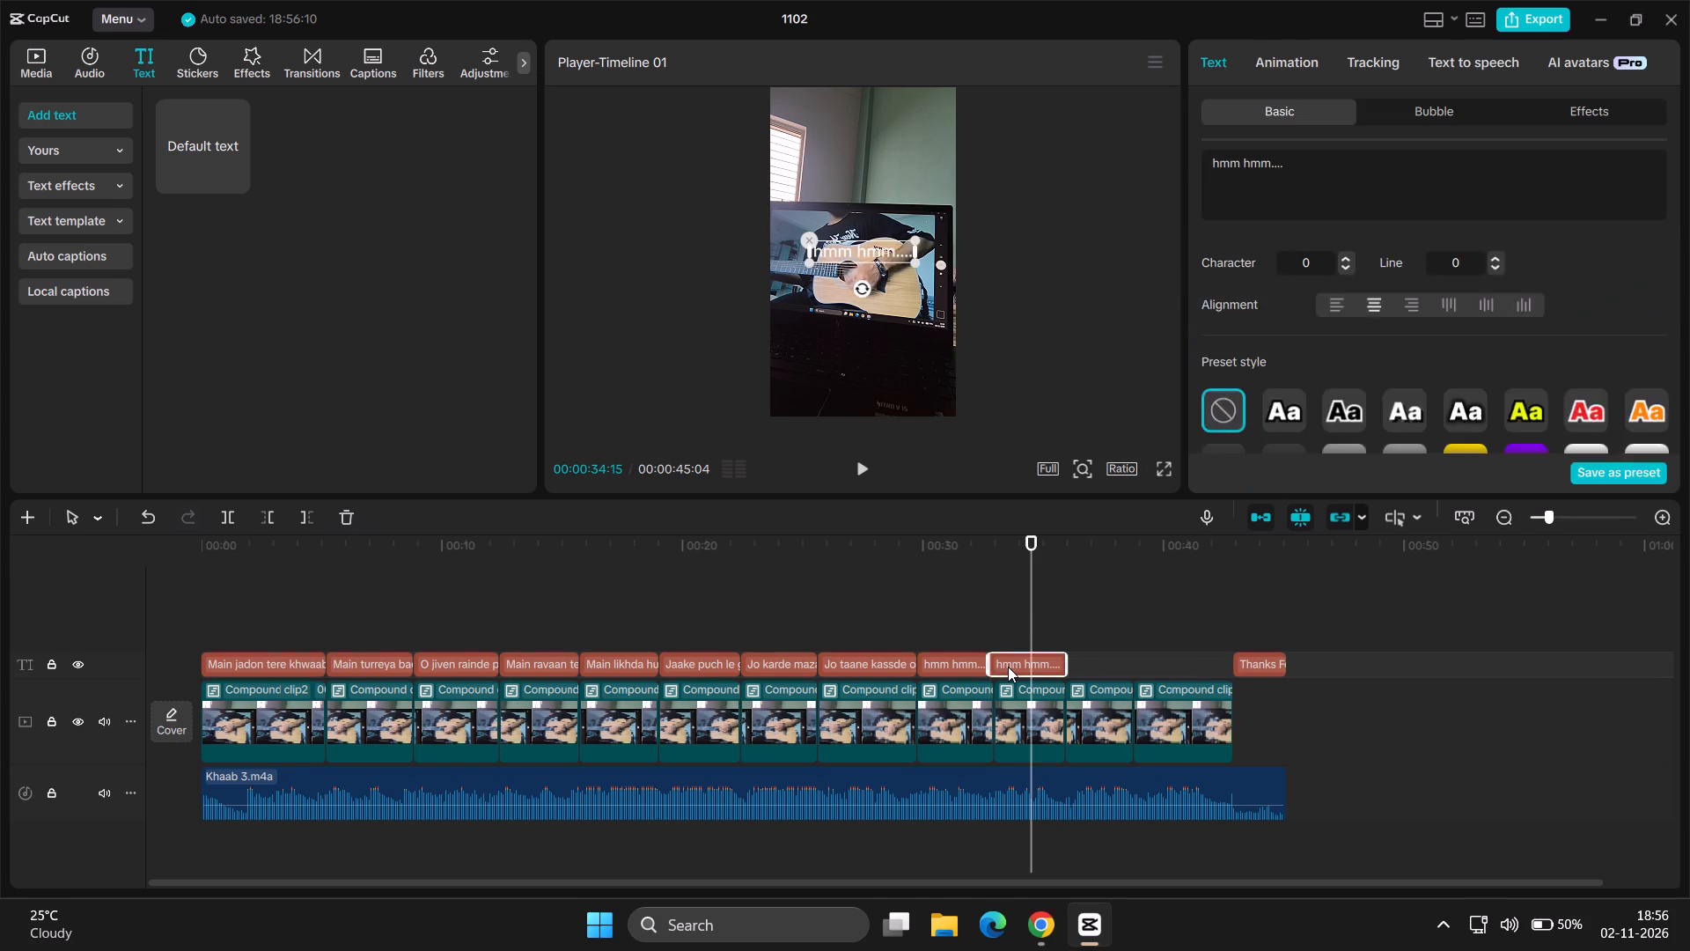
{"action": "left_click_drag", "start_coordinate": [1008, 667], "coordinate": [1032, 667]}
{"action": "left_click", "coordinate": [976, 662]}
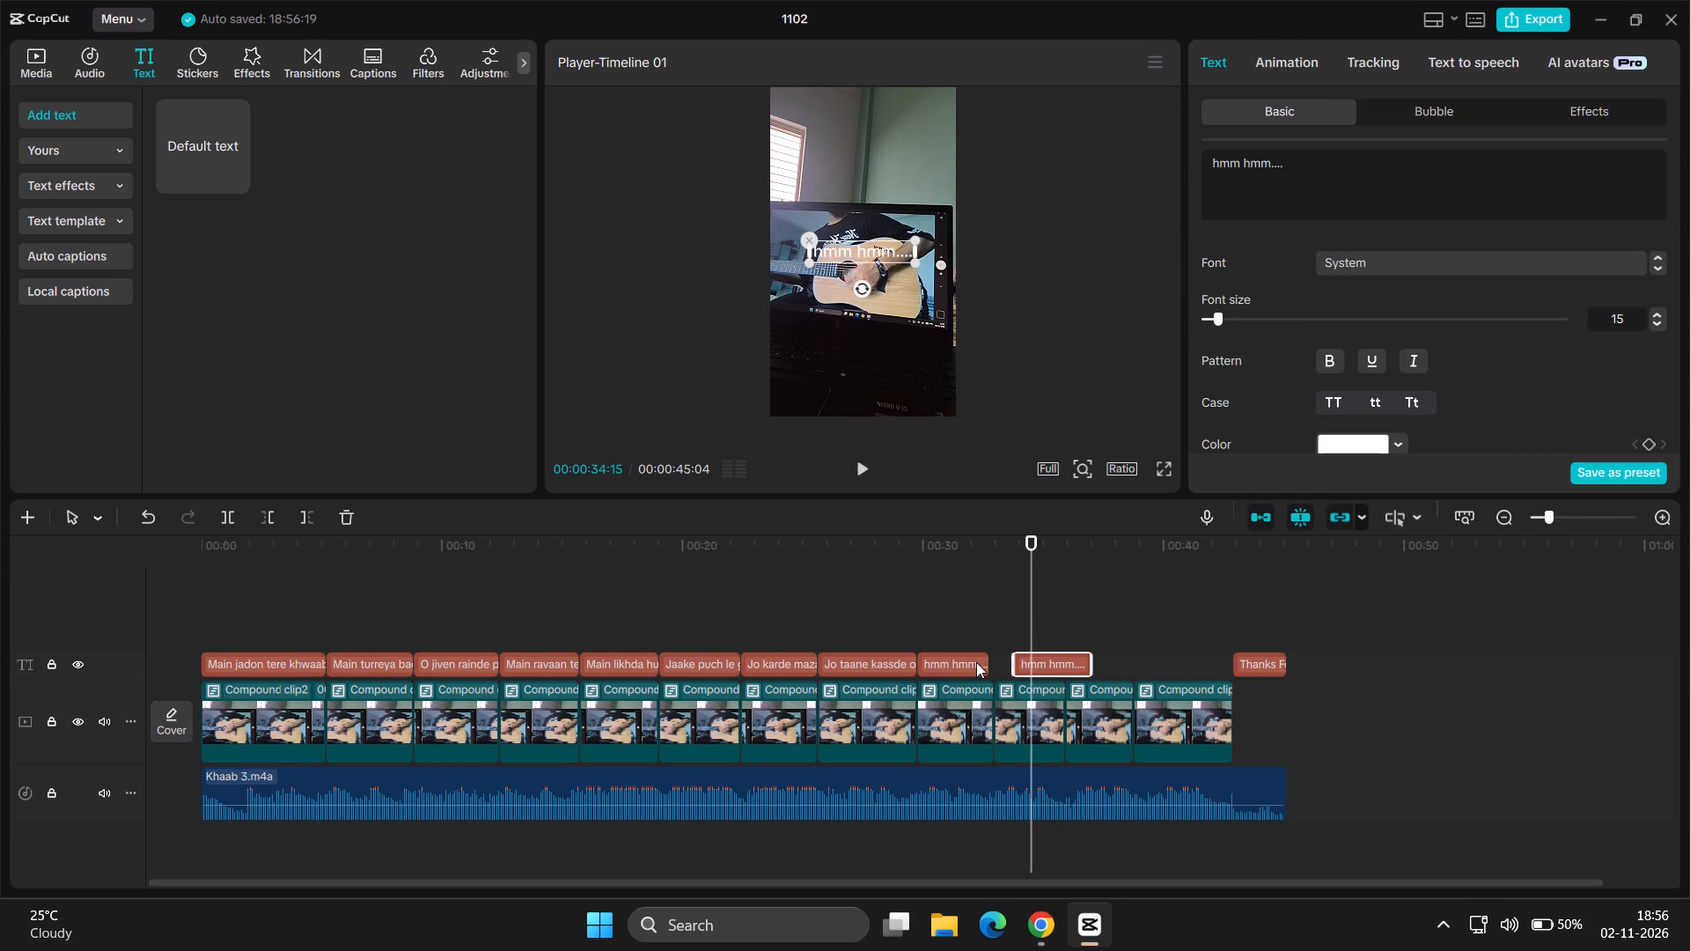
{"action": "left_click", "coordinate": [989, 664]}
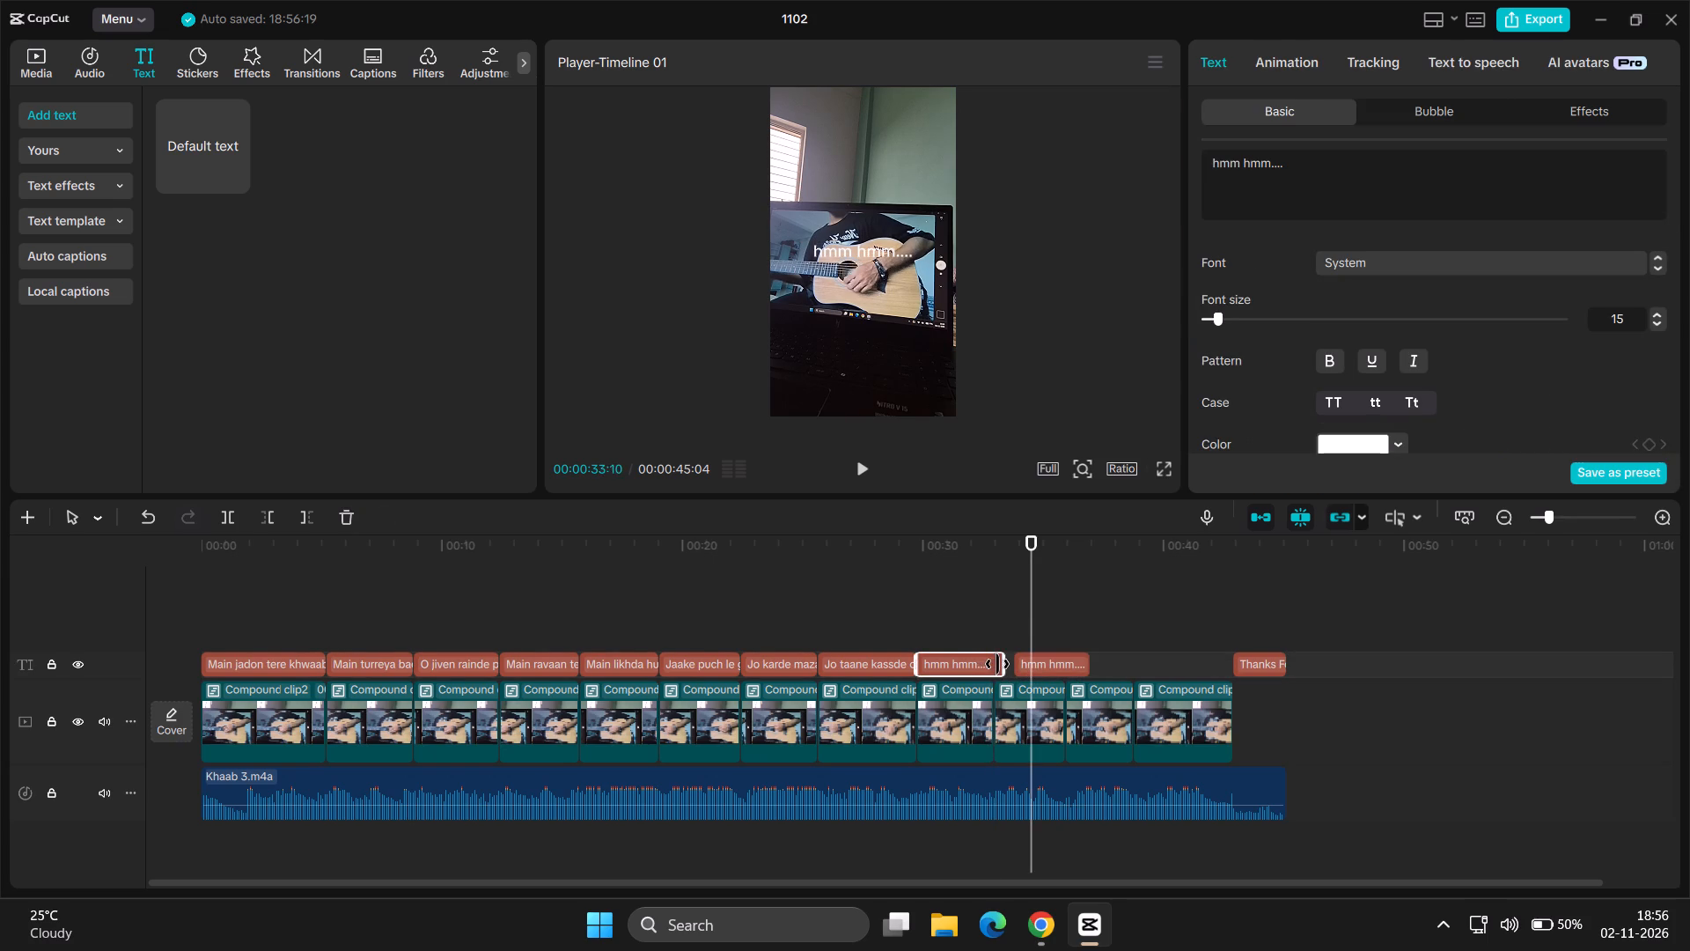
{"action": "left_click", "coordinate": [1058, 666]}
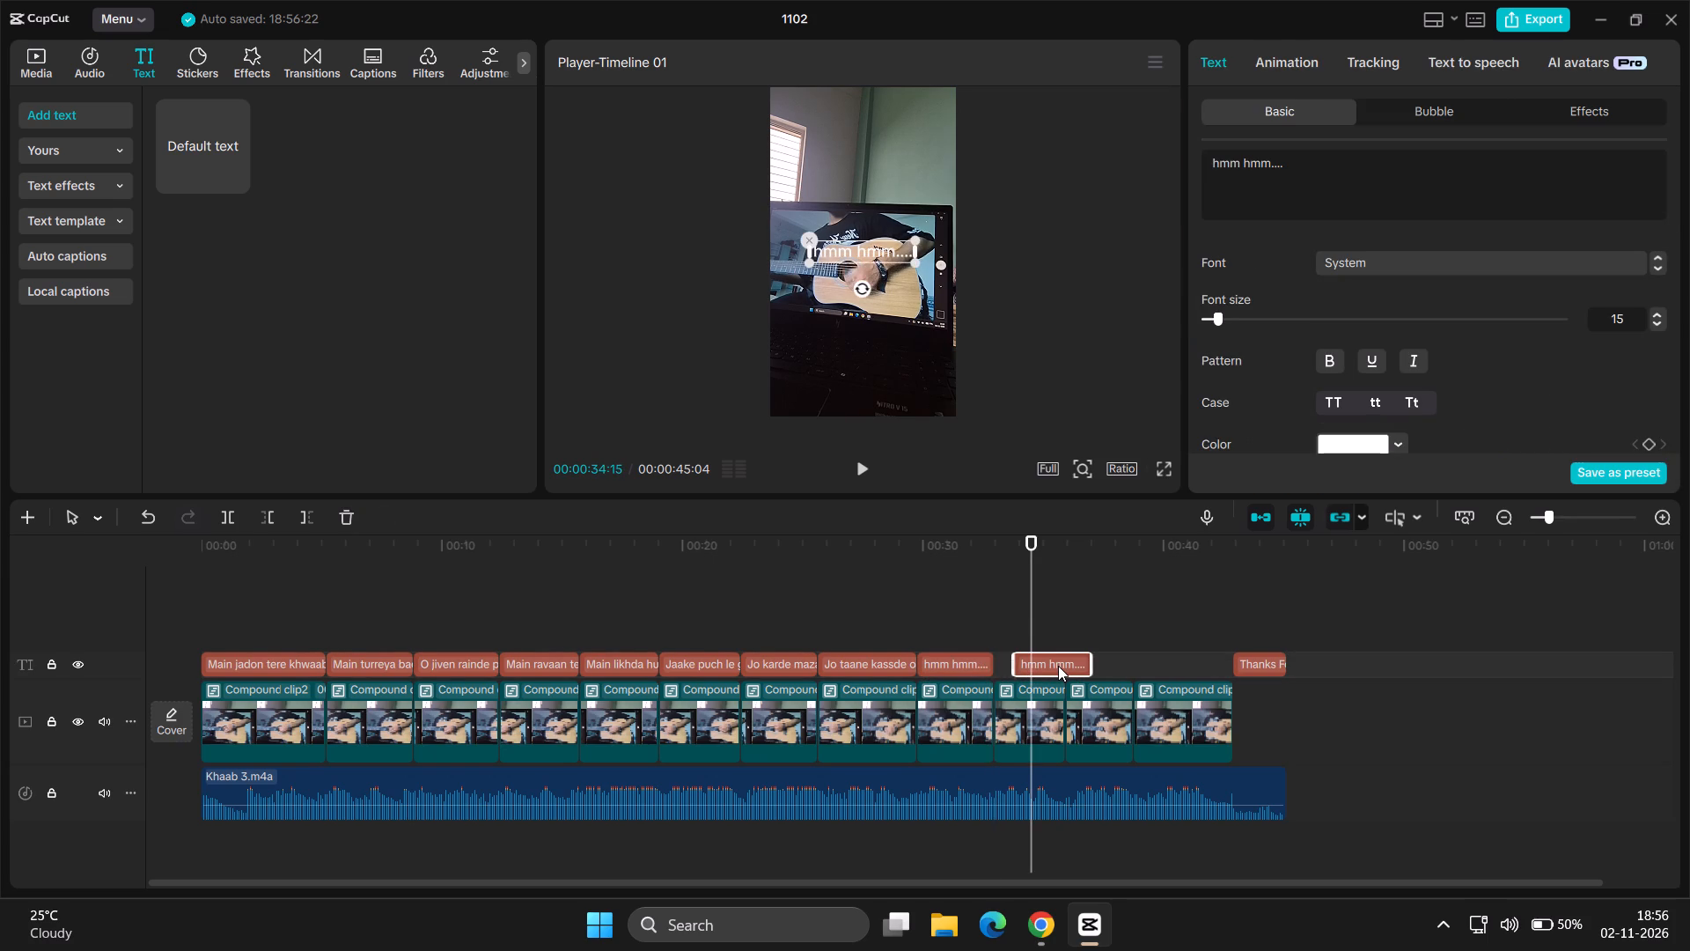
{"action": "left_click_drag", "start_coordinate": [1058, 666], "coordinate": [1040, 668]}
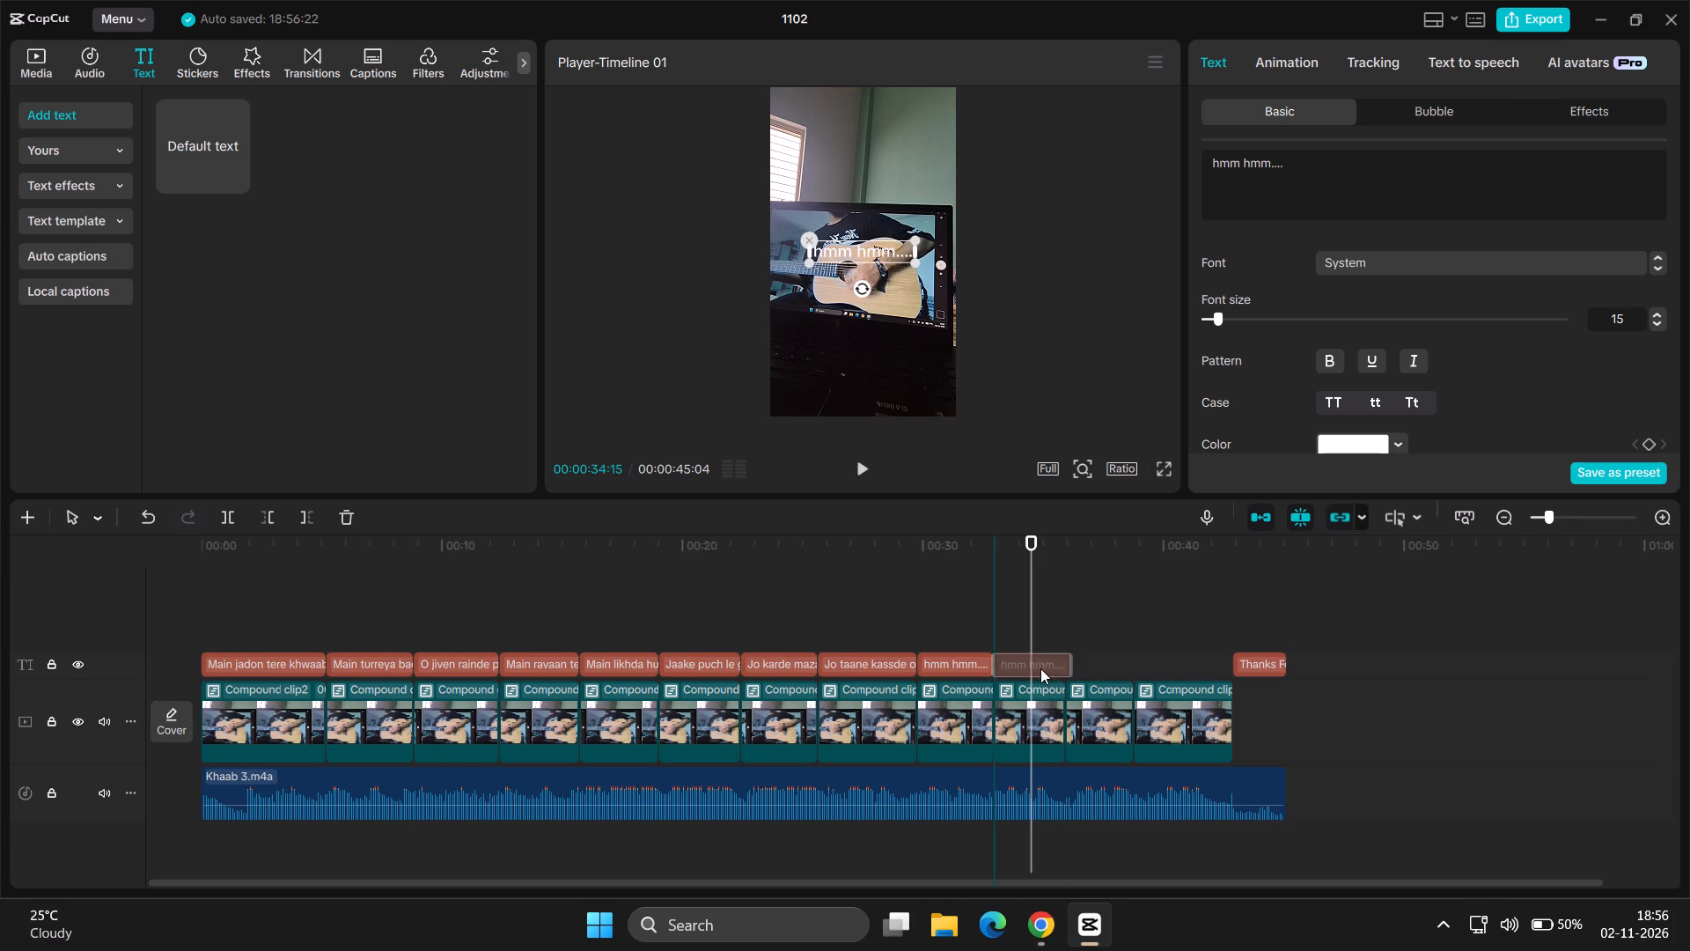
{"action": "left_click_drag", "start_coordinate": [1040, 668], "coordinate": [1040, 669]}
{"action": "left_click_drag", "start_coordinate": [1074, 668], "coordinate": [1065, 670]}
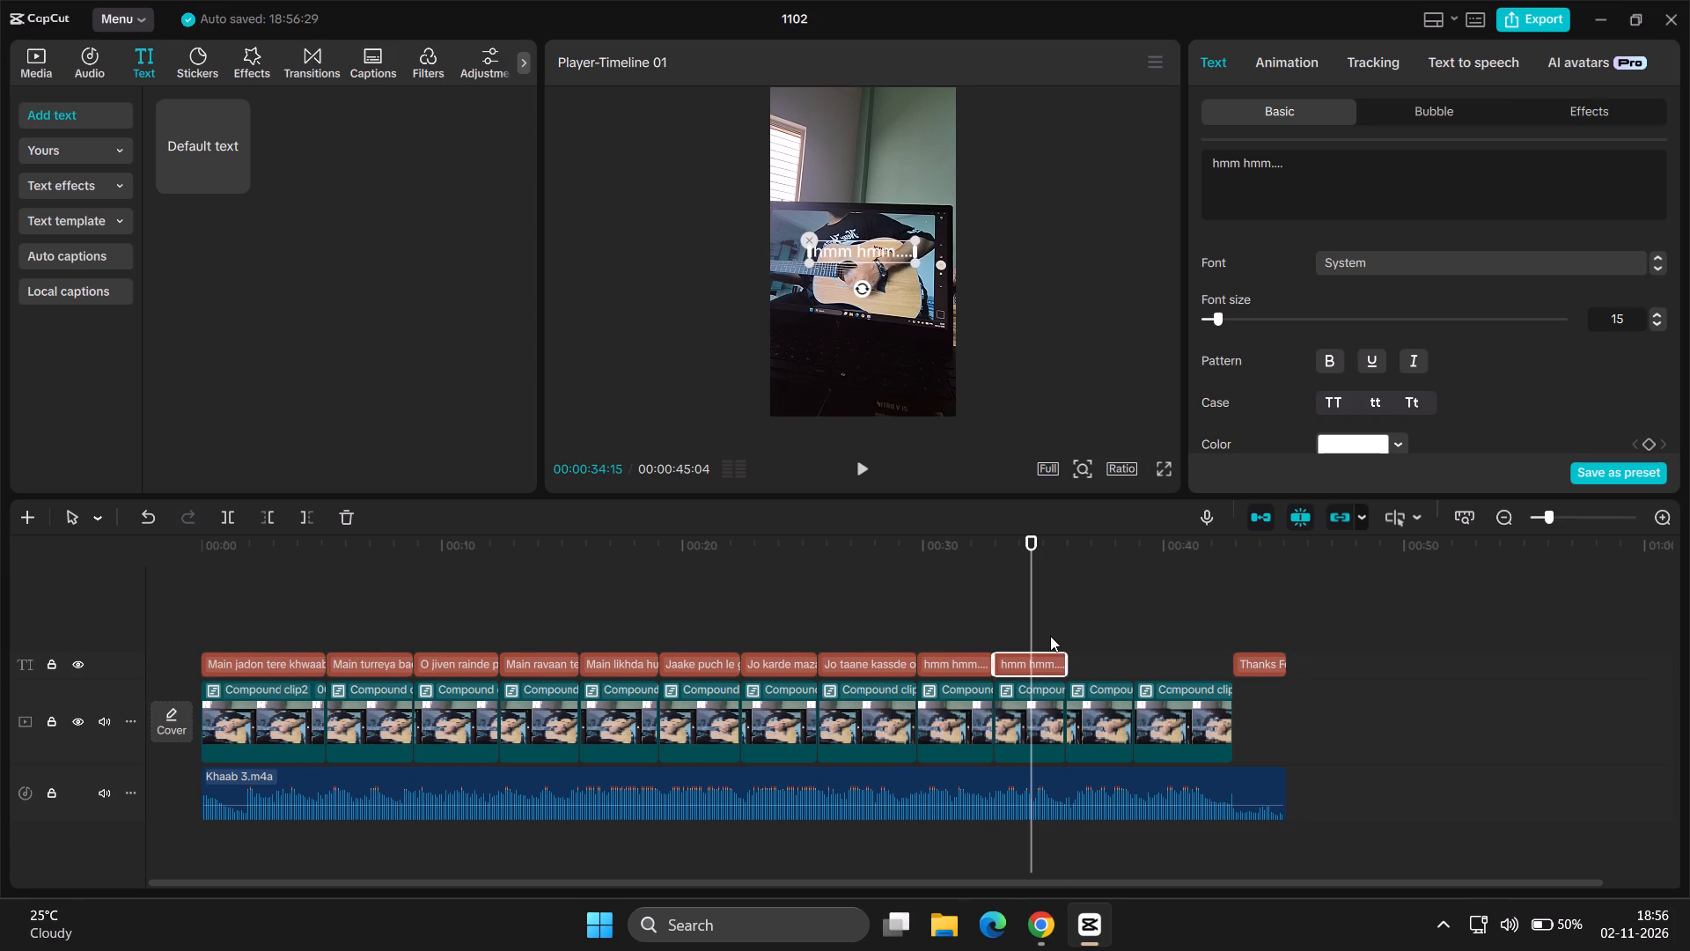
{"action": "left_click", "coordinate": [1050, 636]}
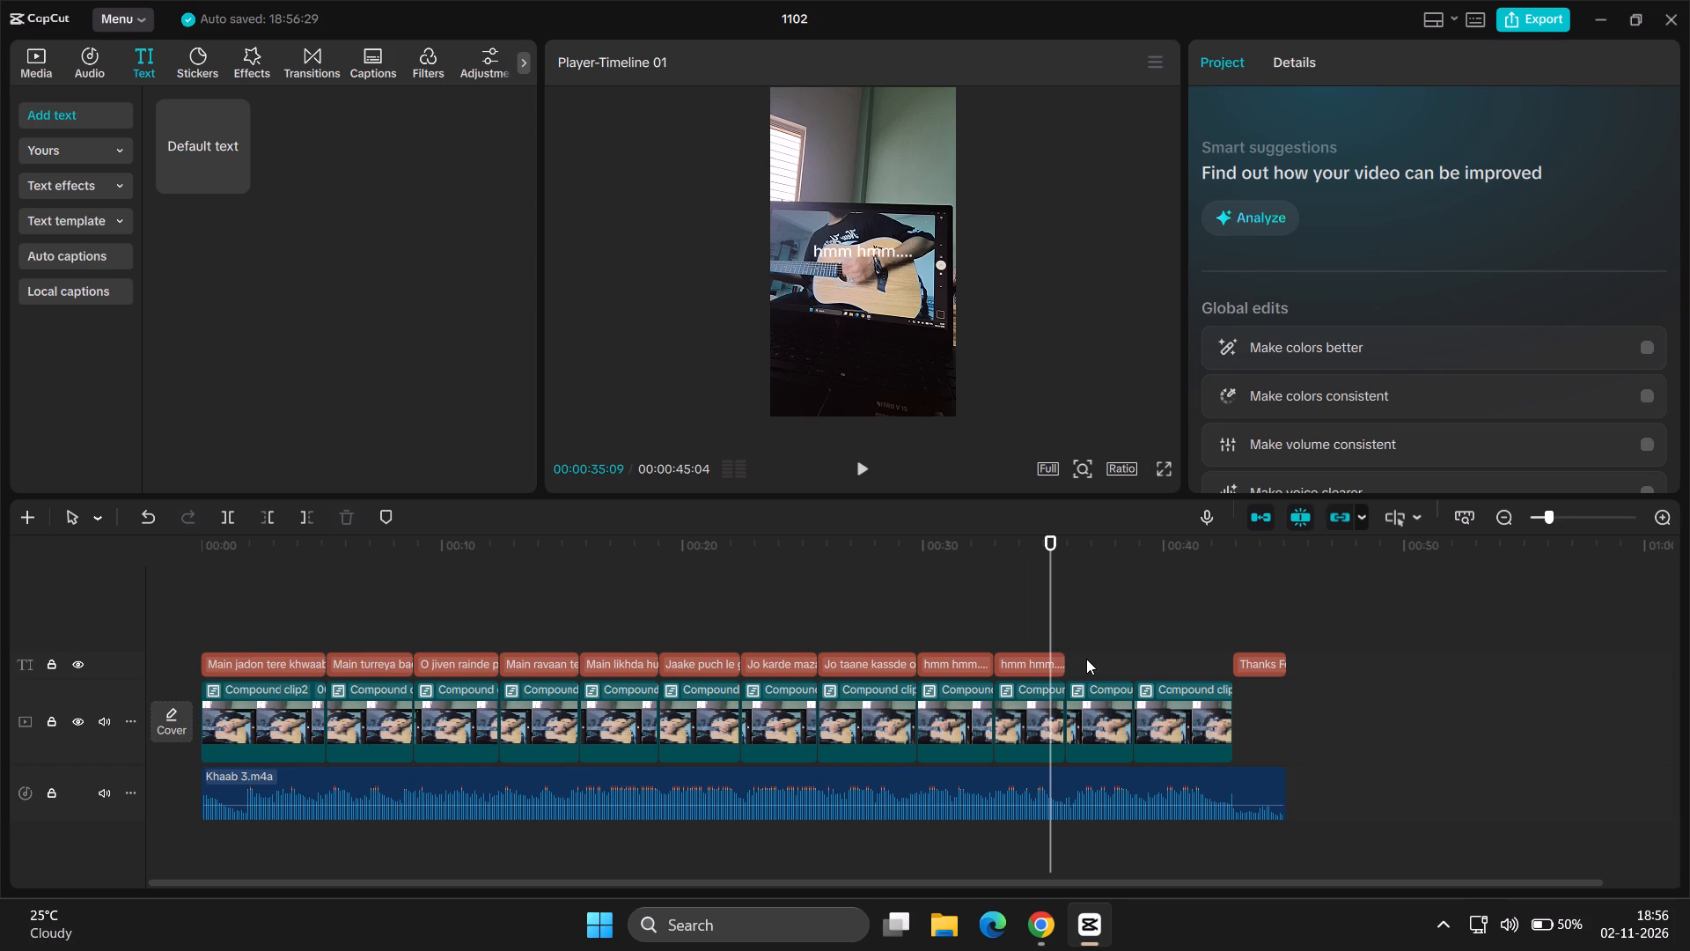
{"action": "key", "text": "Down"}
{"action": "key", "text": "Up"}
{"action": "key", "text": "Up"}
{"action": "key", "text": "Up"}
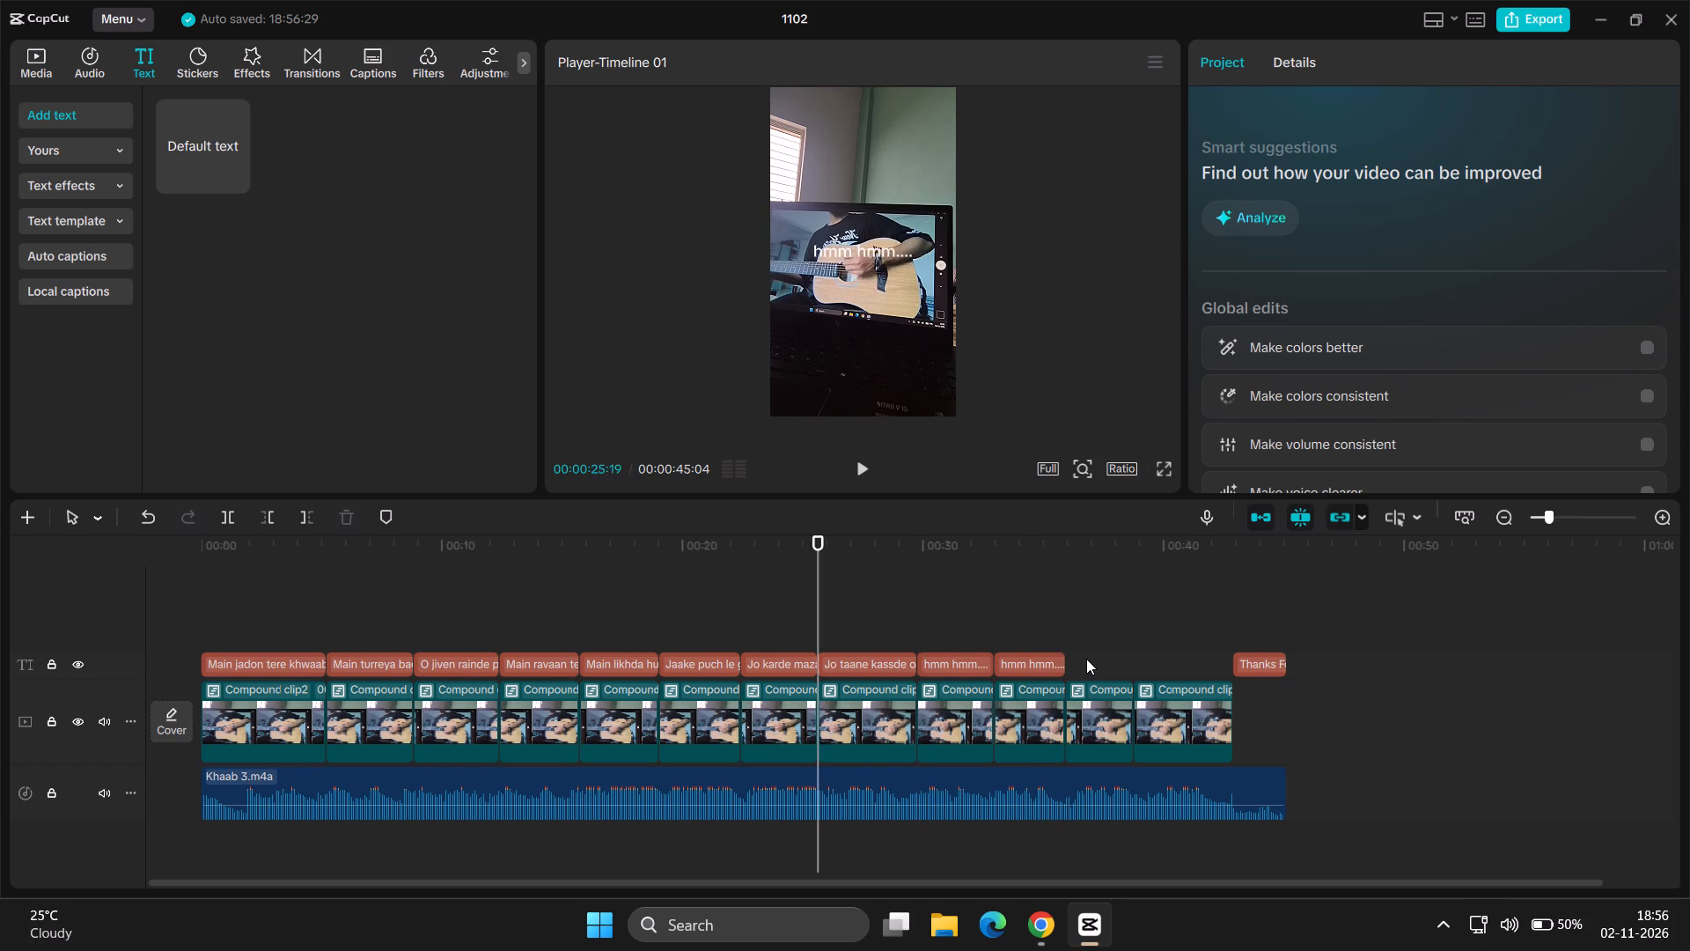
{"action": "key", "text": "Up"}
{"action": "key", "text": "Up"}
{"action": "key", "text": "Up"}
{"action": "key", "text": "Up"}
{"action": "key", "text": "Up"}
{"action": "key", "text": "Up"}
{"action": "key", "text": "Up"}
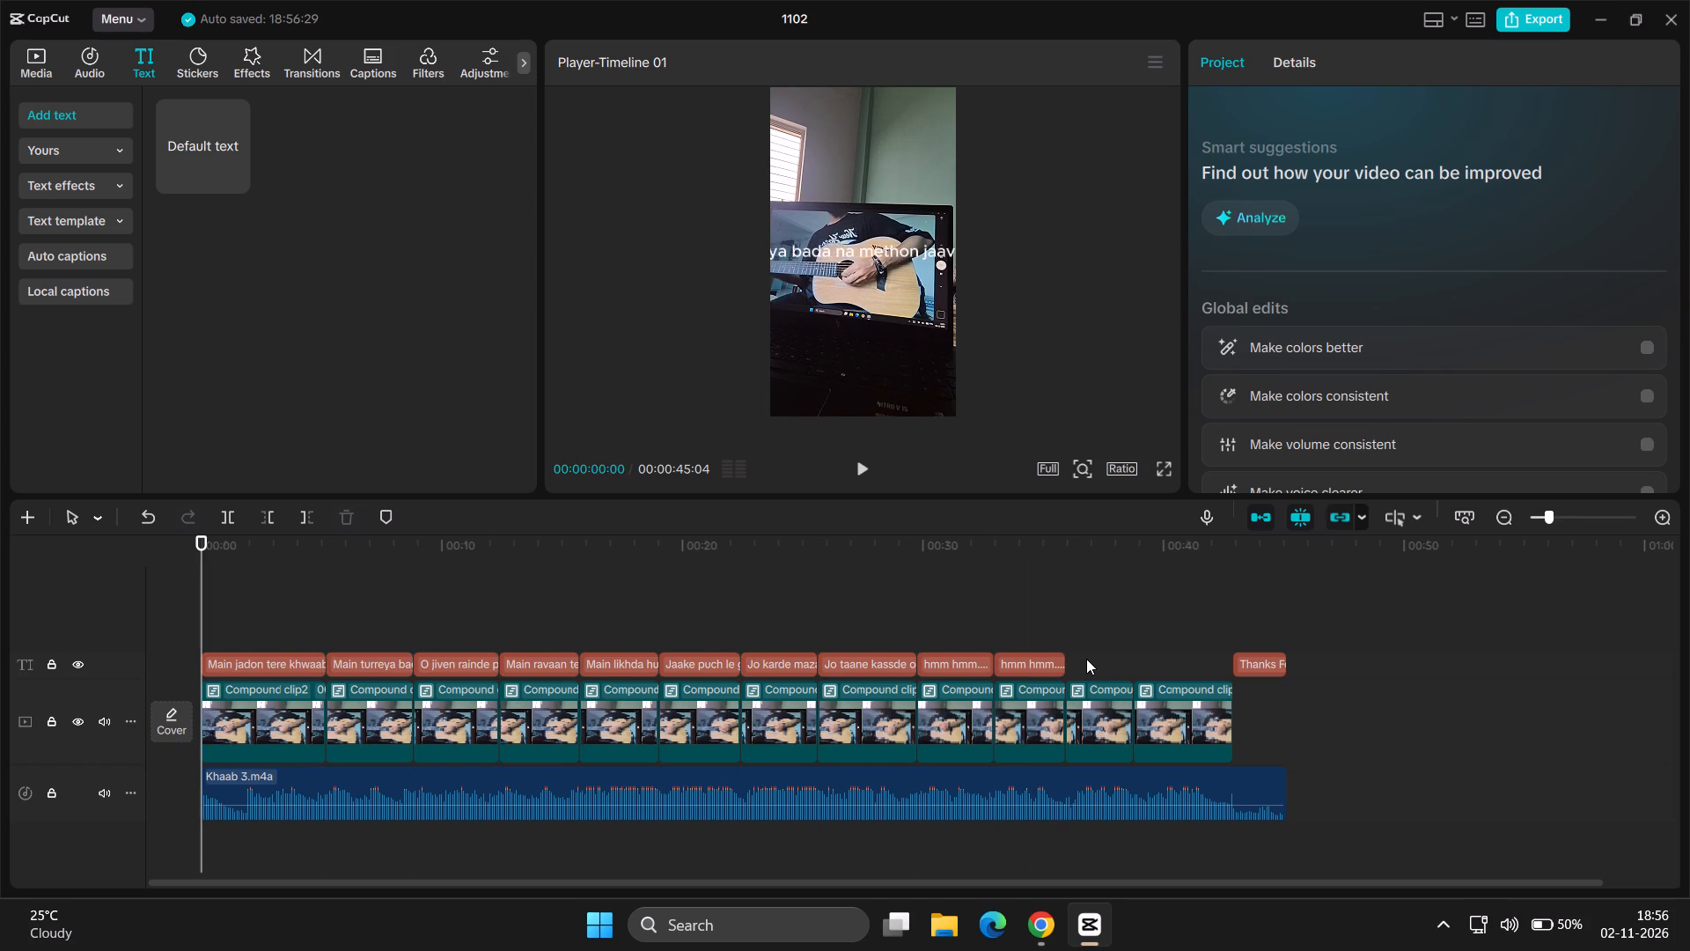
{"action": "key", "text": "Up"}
Add a default text at the cut at 00:00:35:28, replace its content with "hoo hoo...", and trim it to the next compound clip cut.
{"action": "key", "text": "Down"}
{"action": "key", "text": "Down"}
{"action": "key", "text": "Down"}
{"action": "key", "text": "Down"}
{"action": "key", "text": "Down"}
{"action": "key", "text": "Down"}
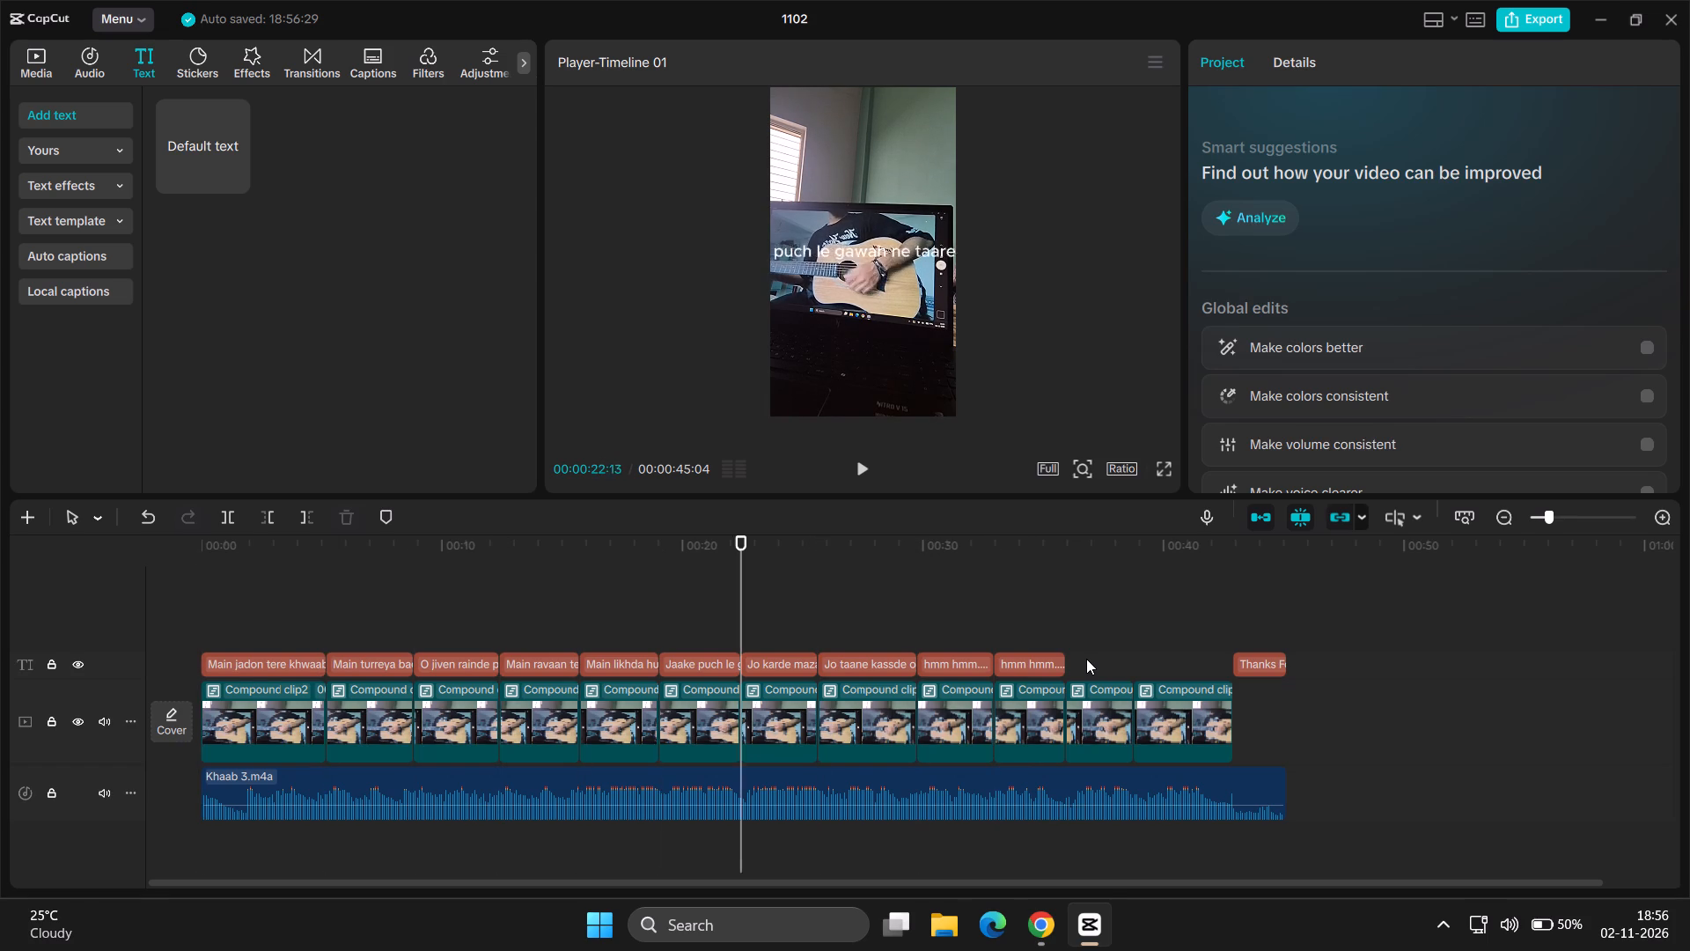
{"action": "key", "text": "Down"}
{"action": "key", "text": "Down"}
{"action": "key", "text": "Down"}
{"action": "key", "text": "Down"}
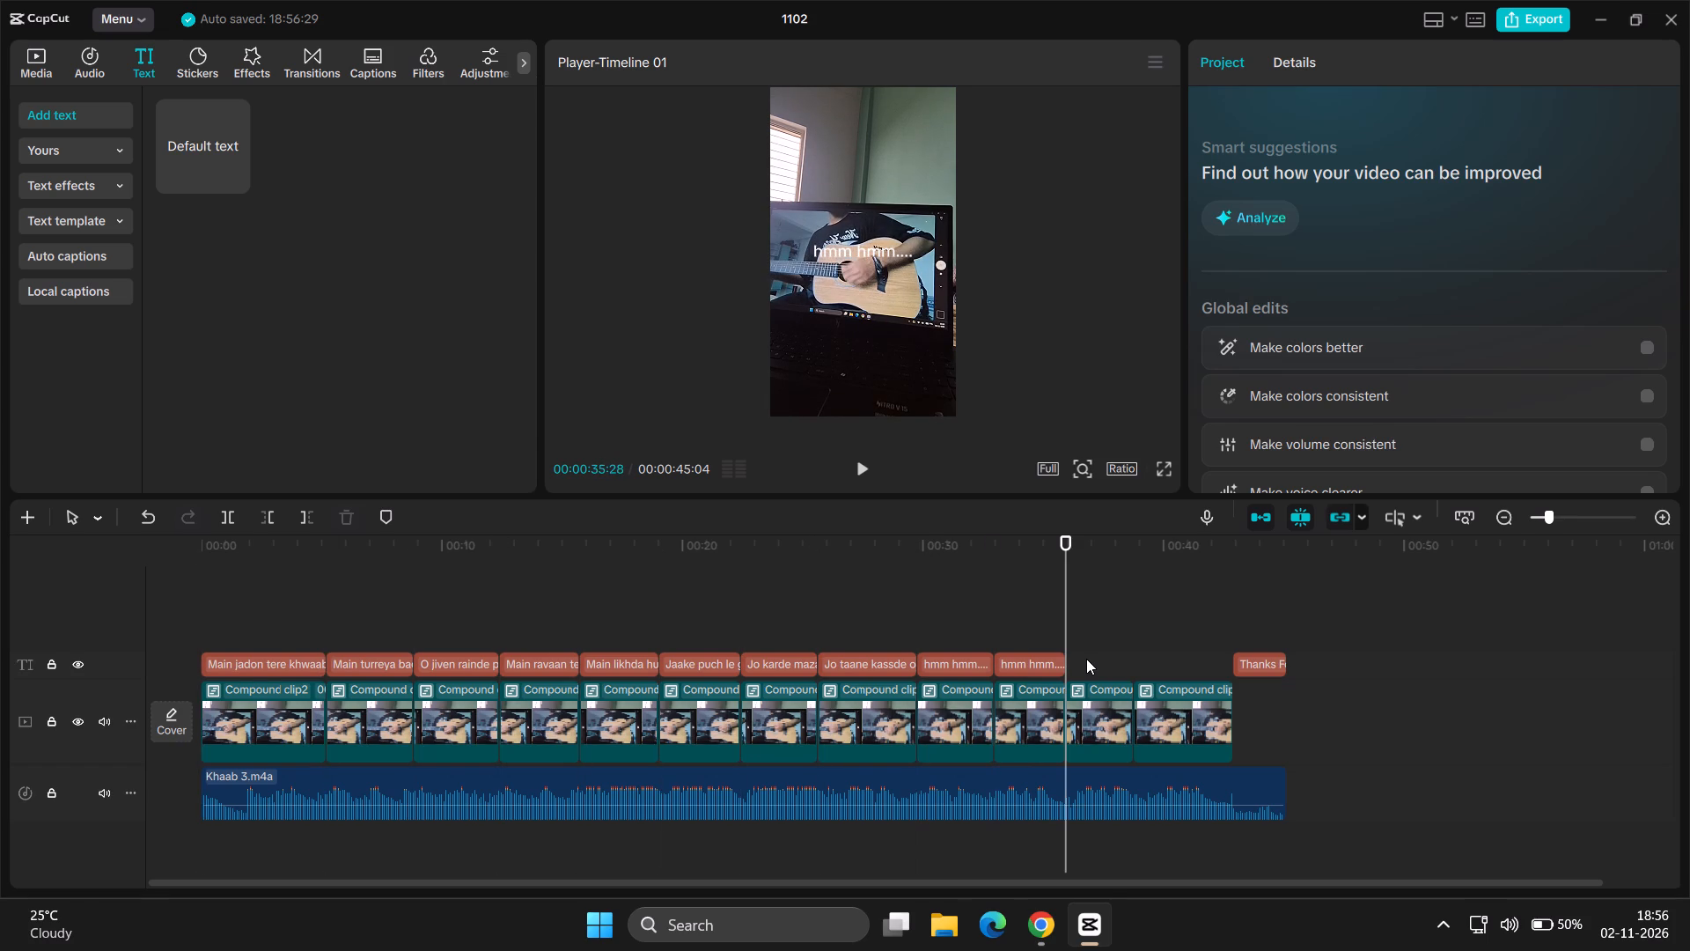
{"action": "left_click", "coordinate": [232, 180]}
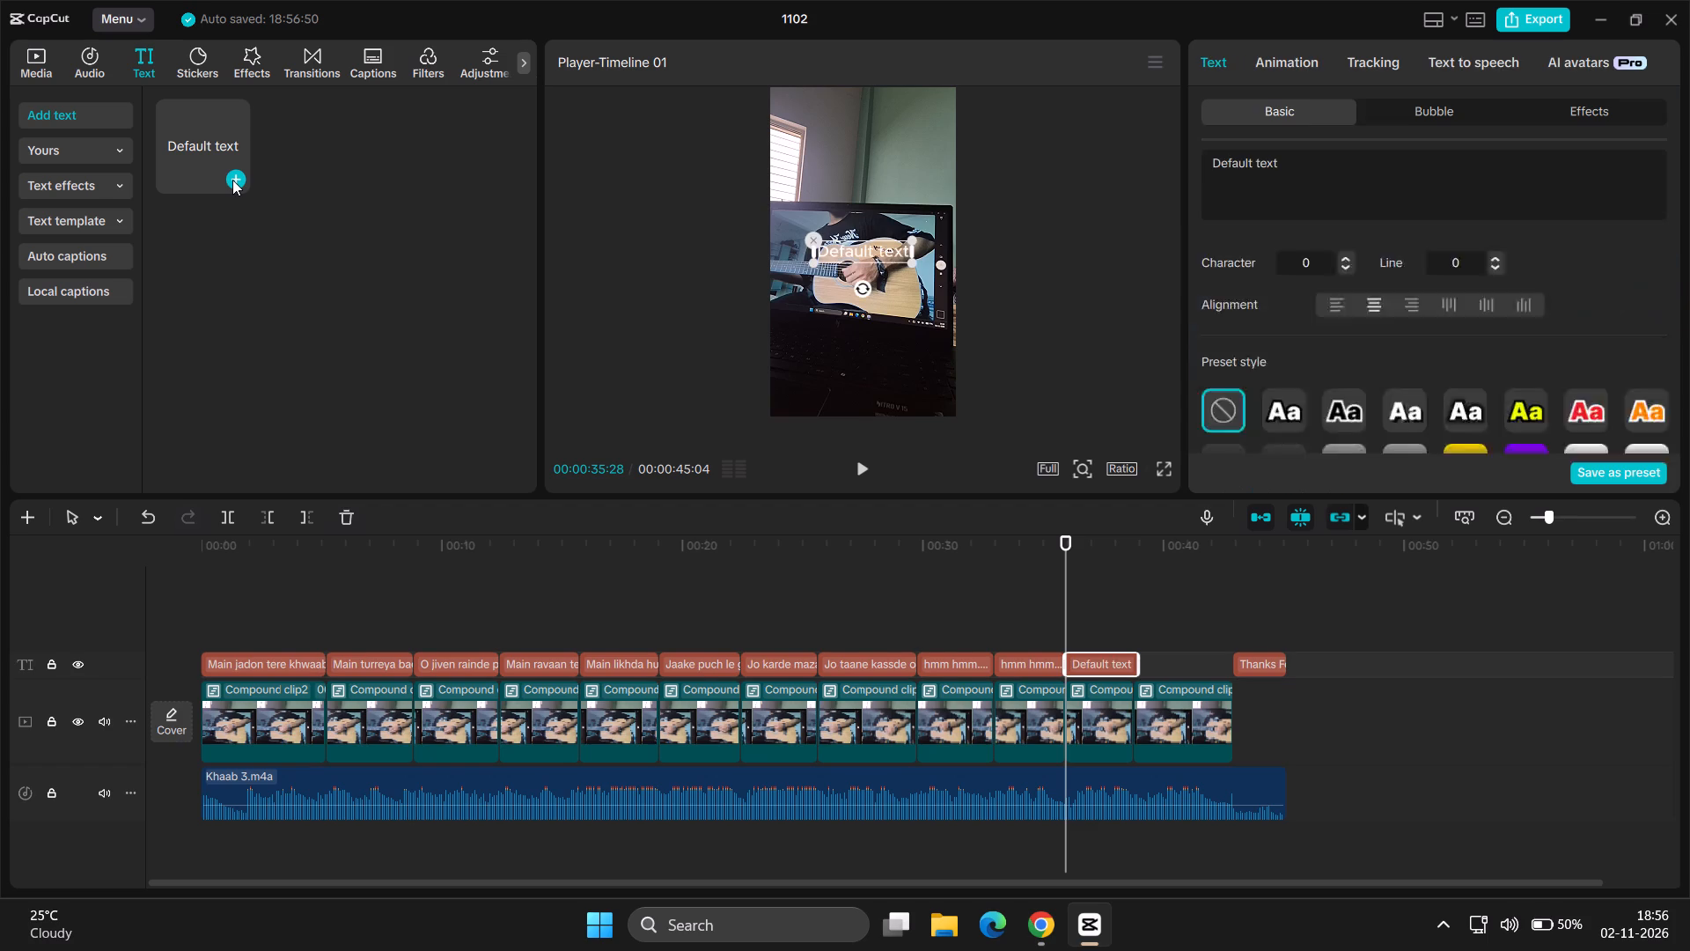
{"action": "left_click", "coordinate": [1353, 170]}
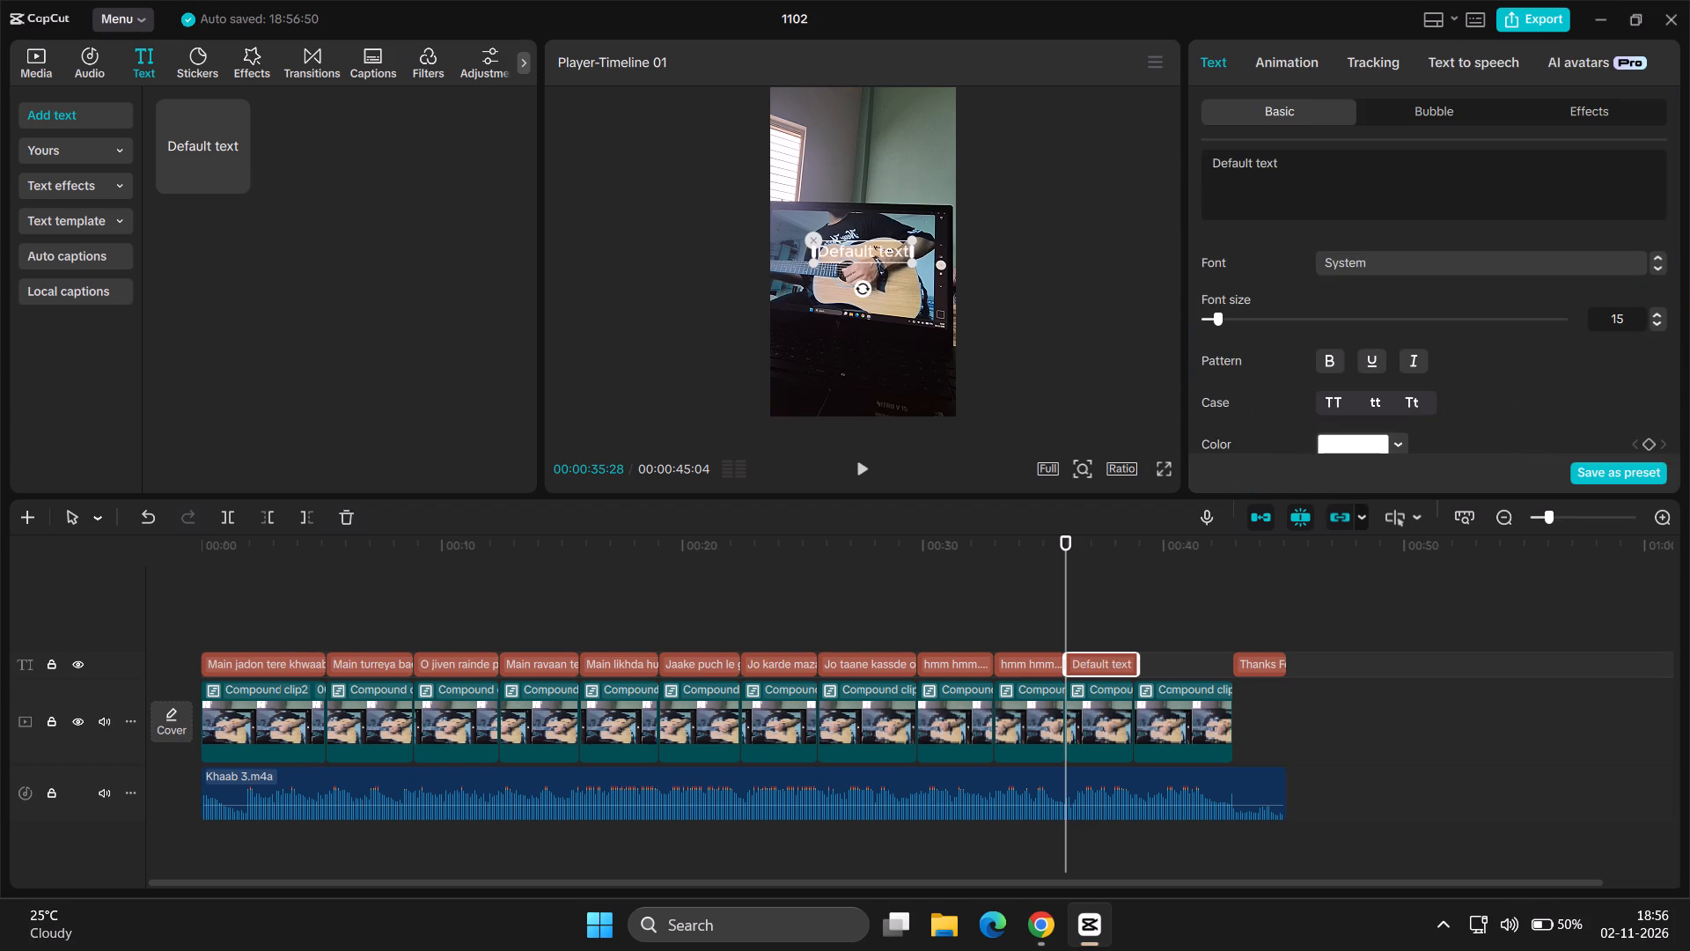
{"action": "key", "text": "ctrl+a"}
{"action": "type", "text": "hoo hoo.."}
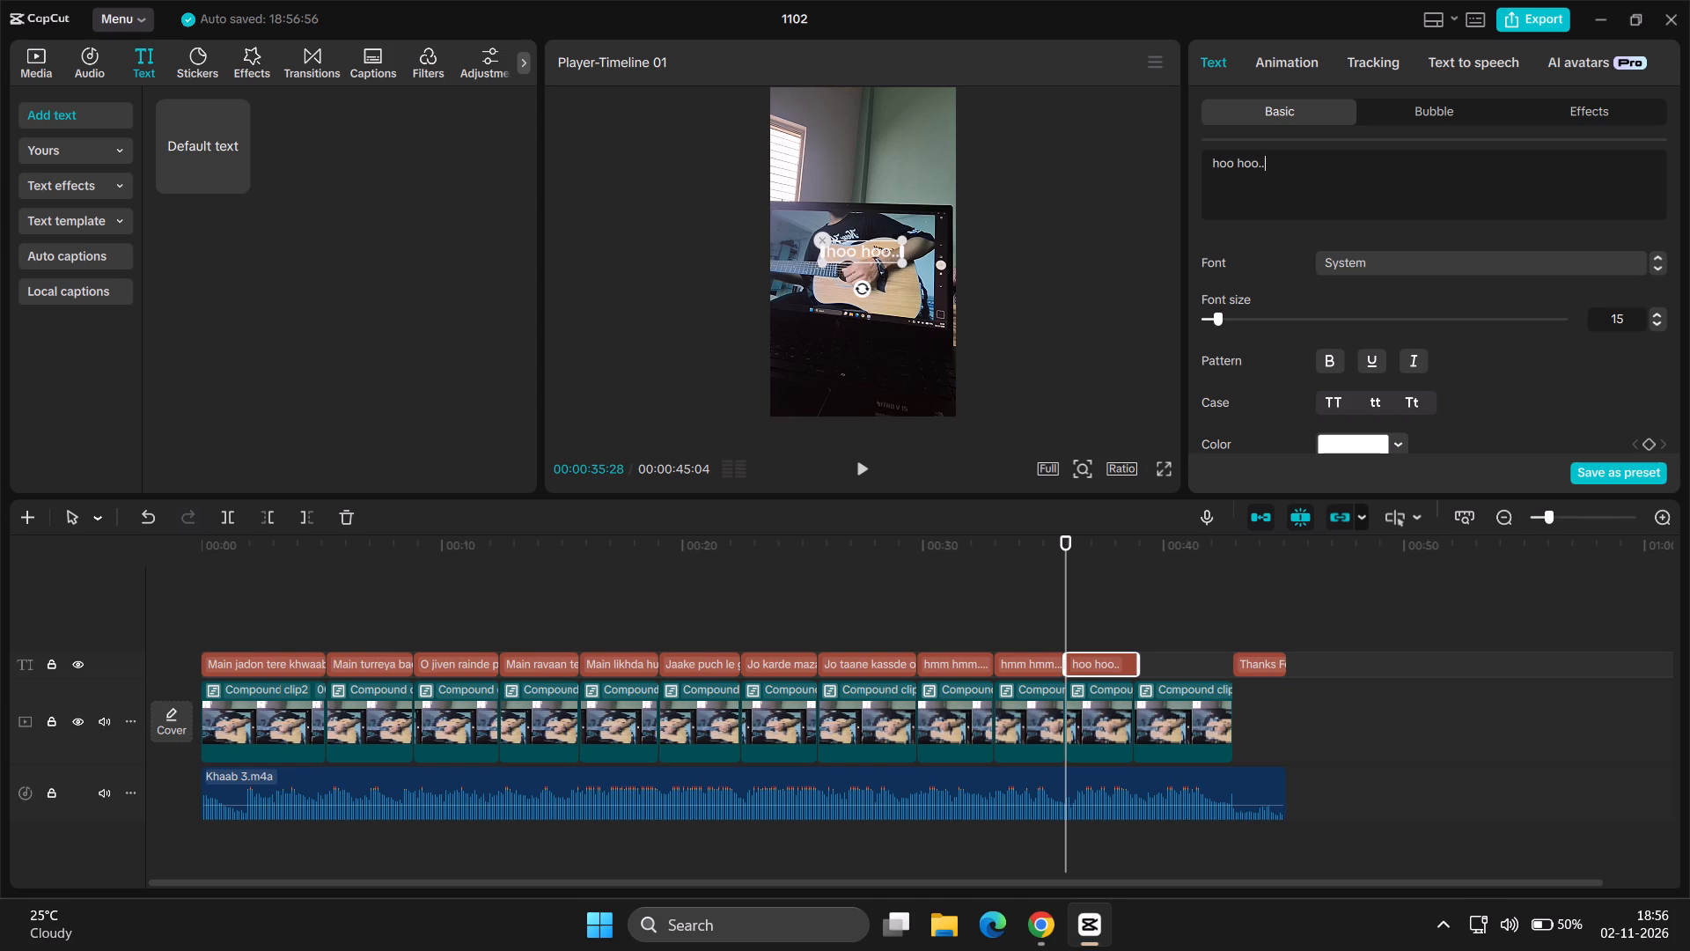
{"action": "key", "text": "period"}
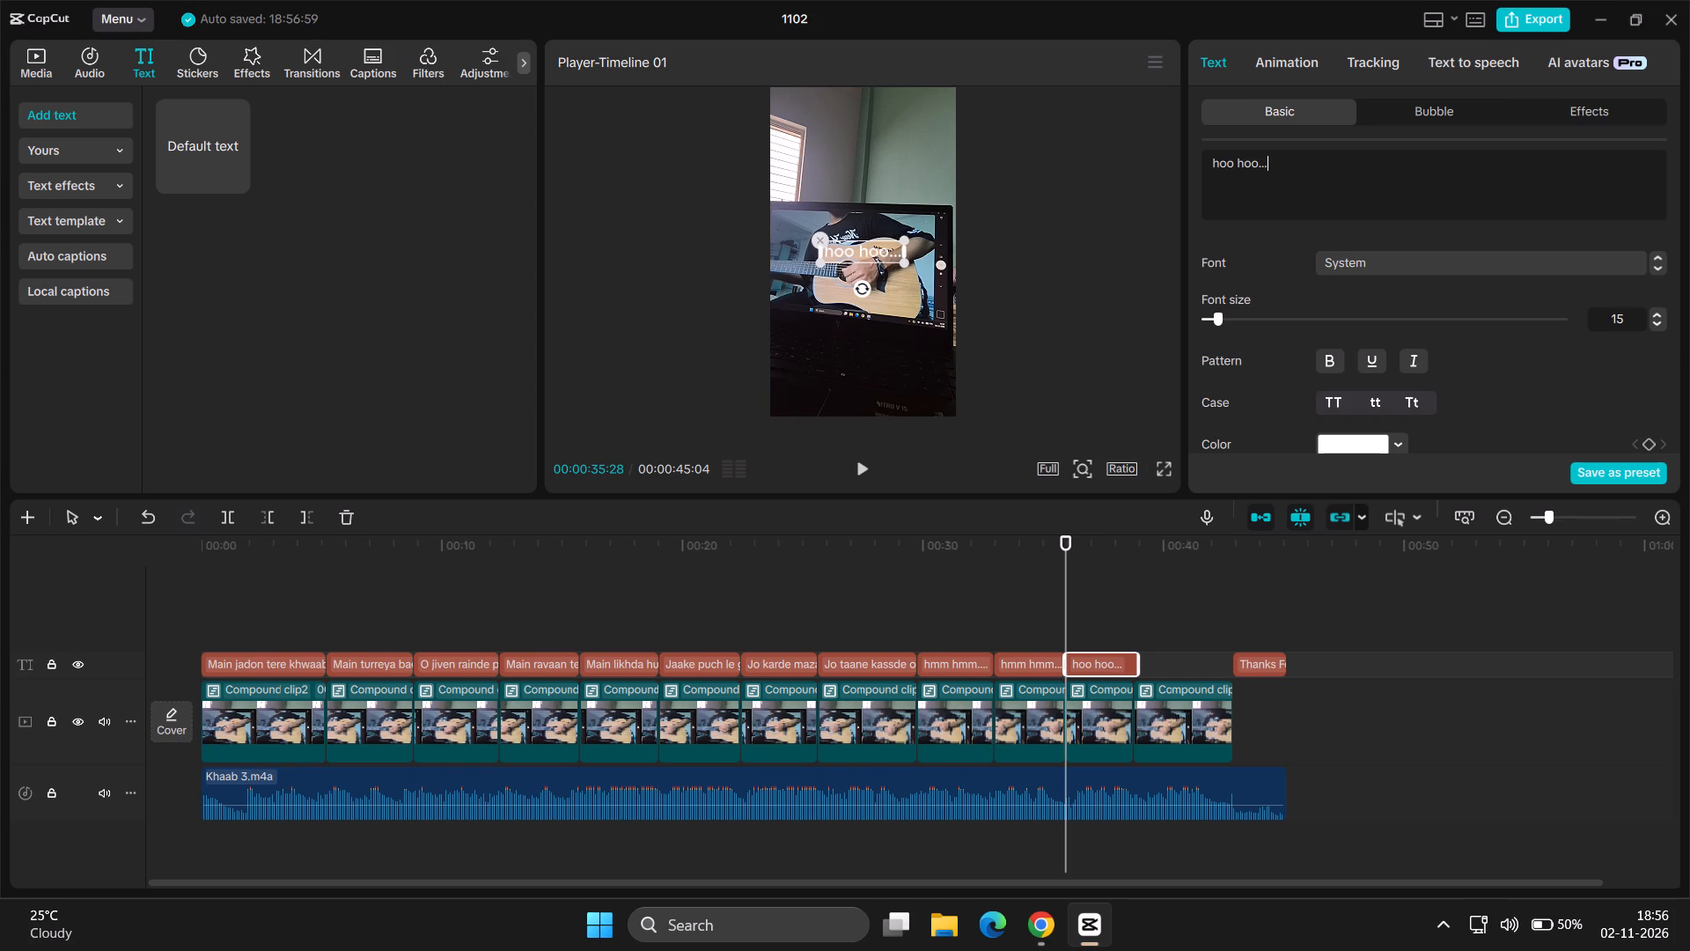
{"action": "left_click", "coordinate": [1142, 674]}
Copy the "hoo hoo..." text clip and paste it at its end at 00:00:38:23.
{"action": "right_click", "coordinate": [1112, 660]}
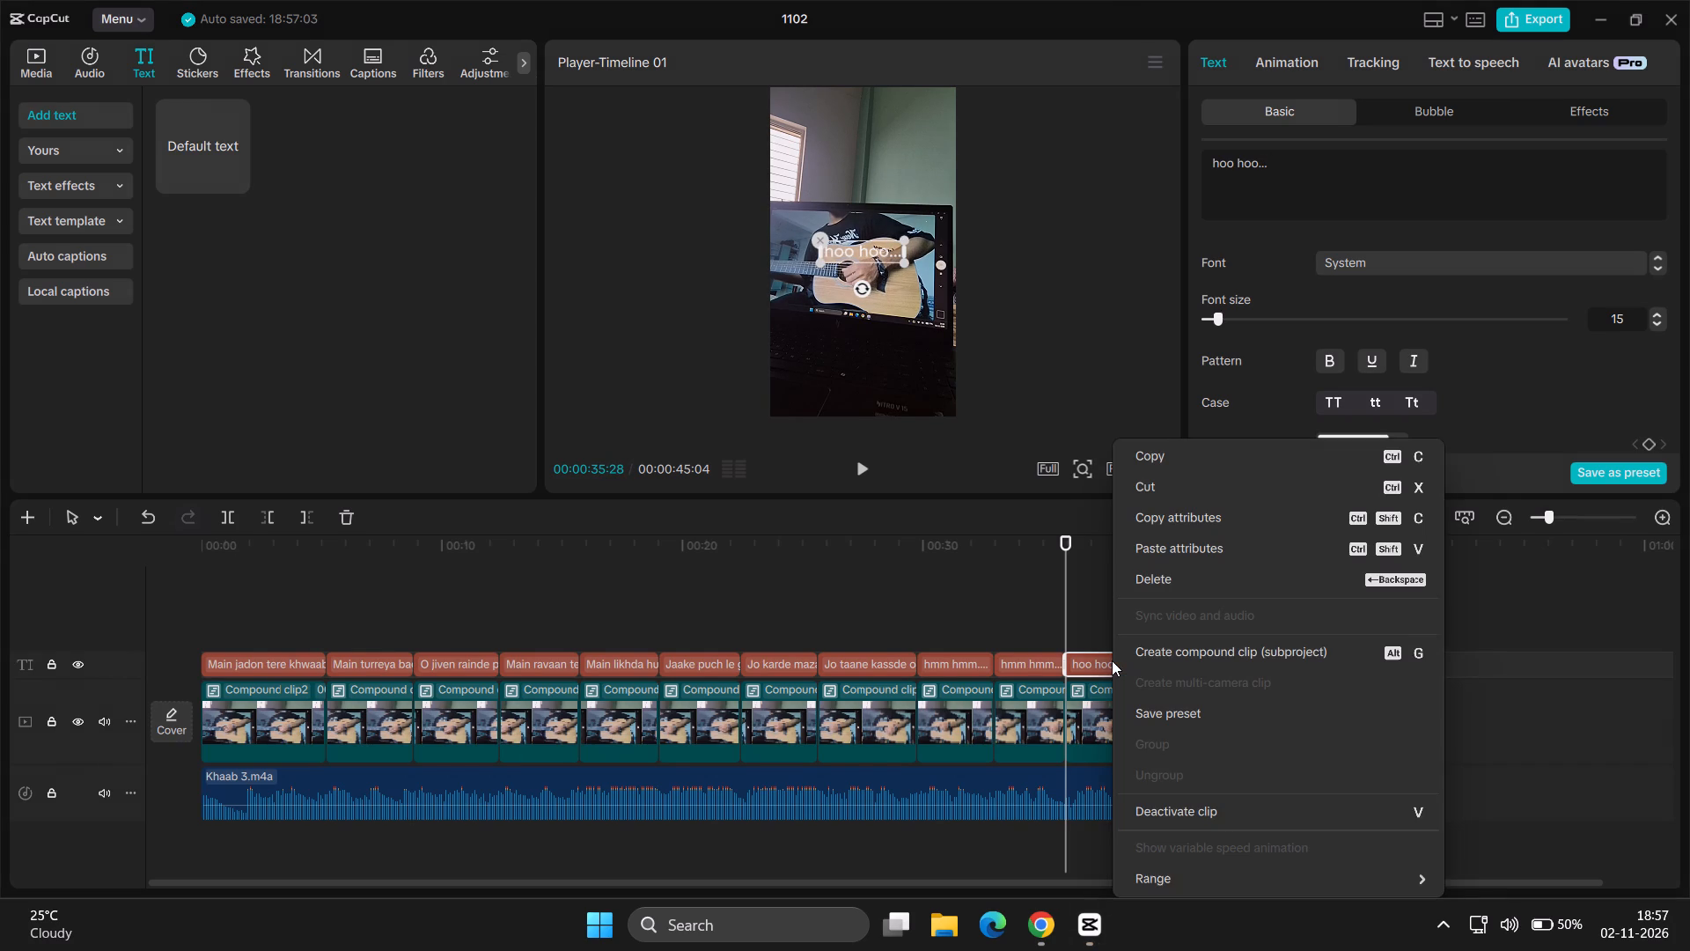
{"action": "left_click", "coordinate": [1193, 465]}
{"action": "key", "text": "Down"}
{"action": "key", "text": "Up"}
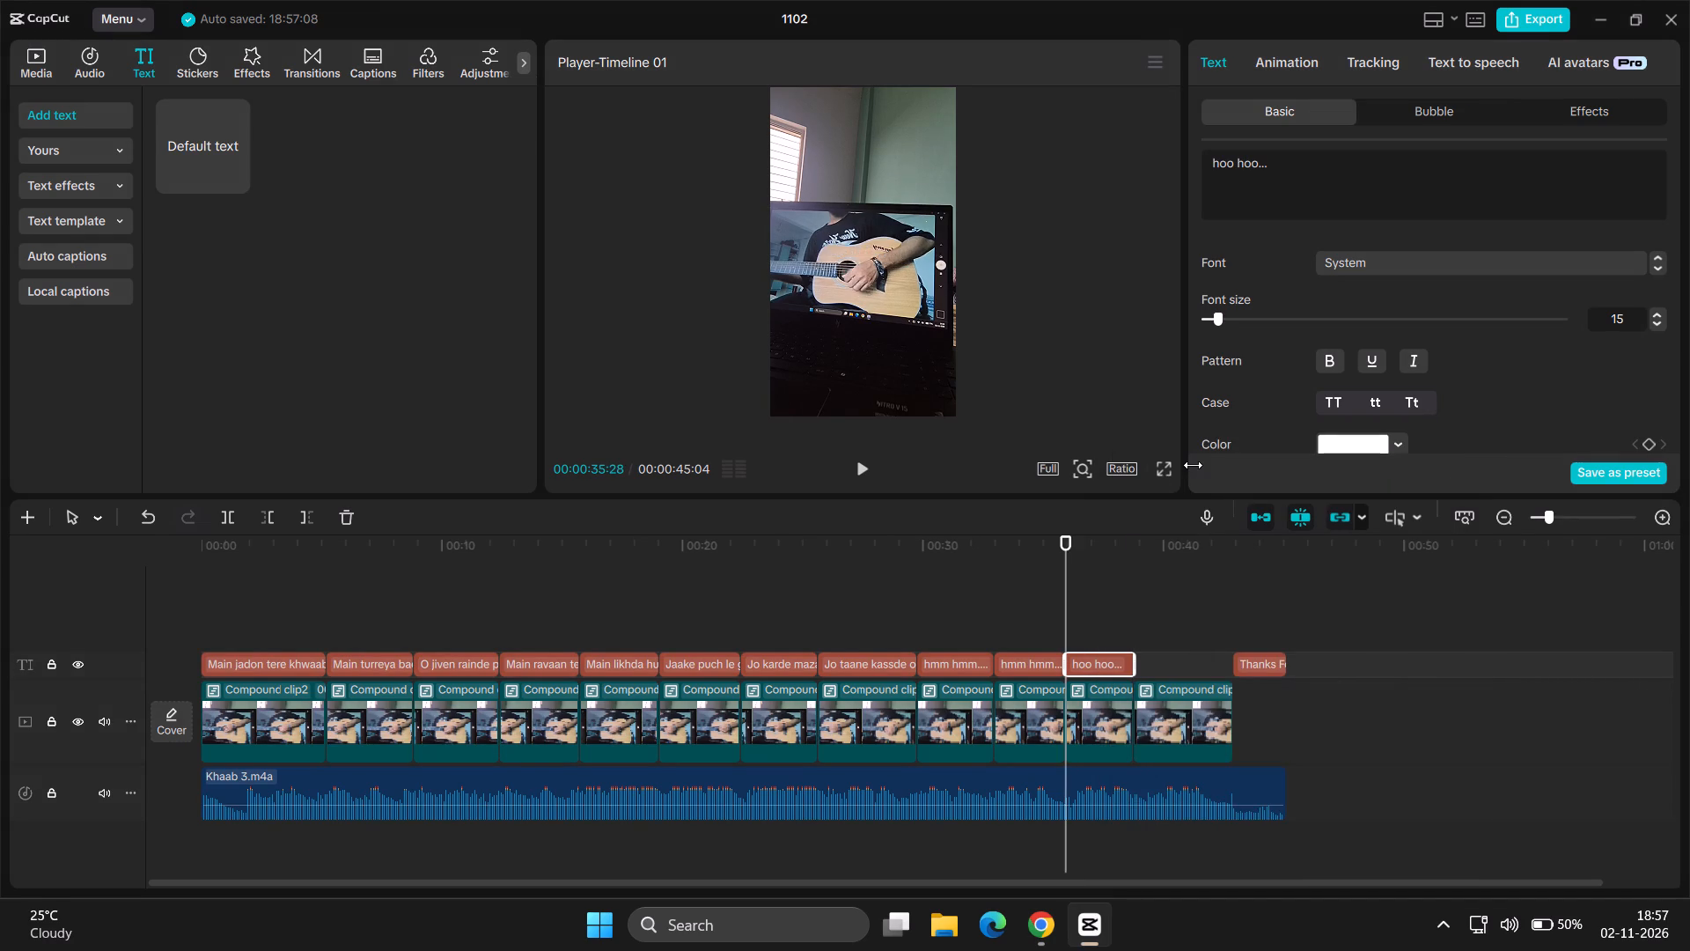
{"action": "key", "text": "Up"}
{"action": "key", "text": "Down"}
{"action": "key", "text": "Down"}
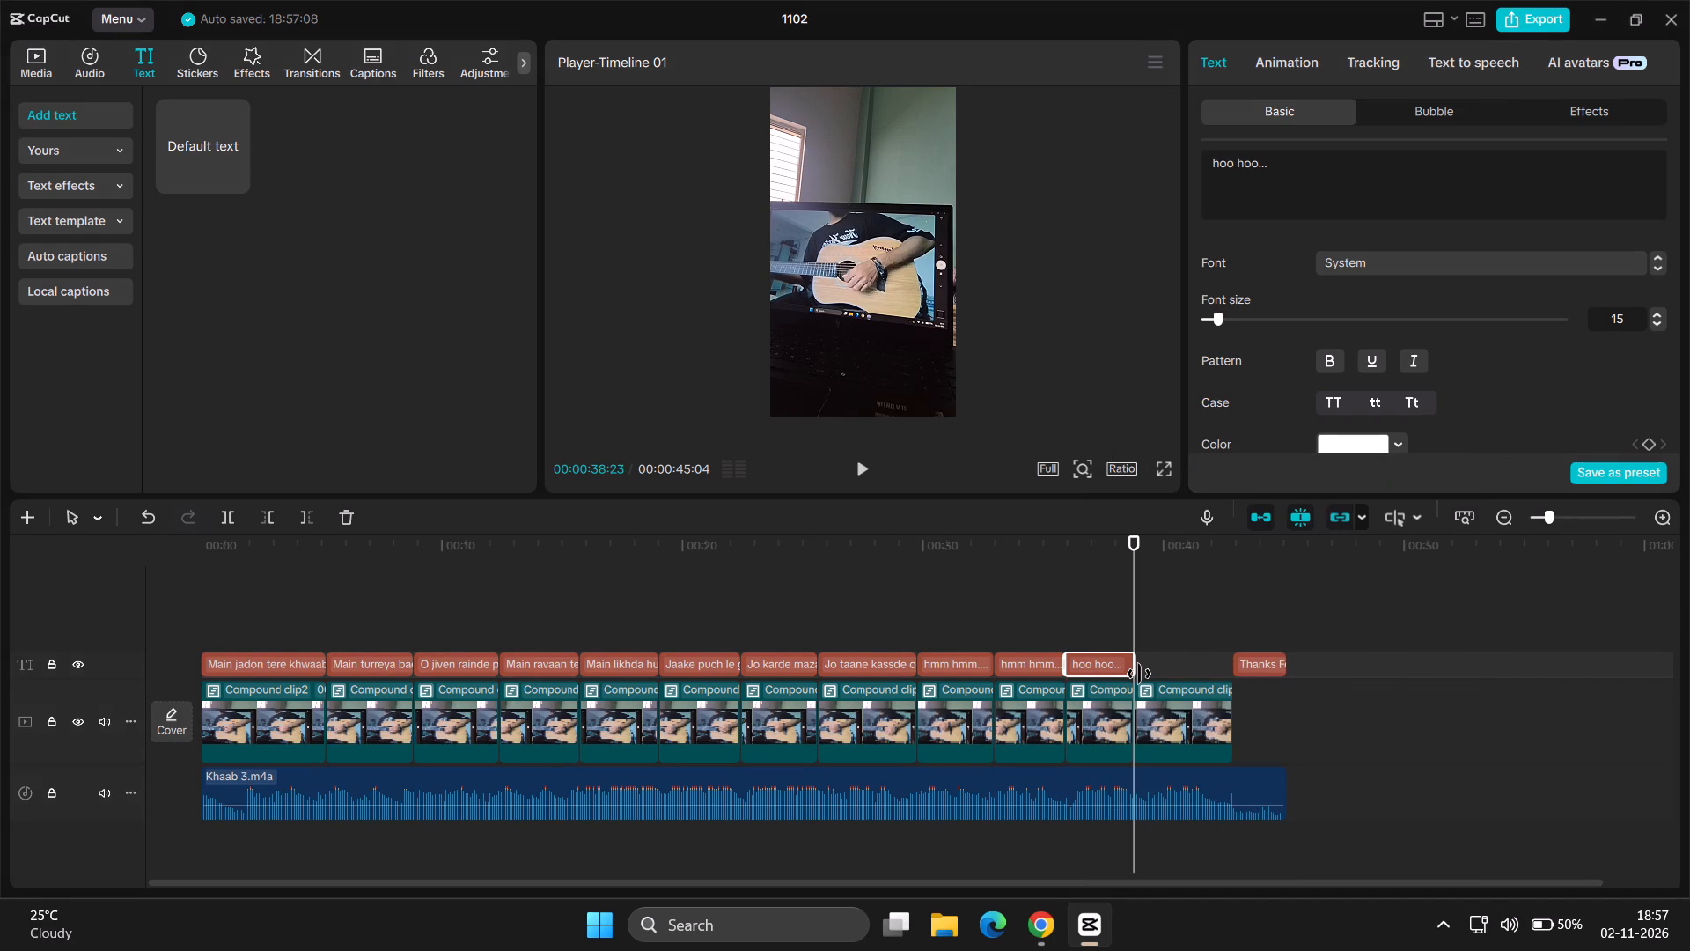
{"action": "key", "text": "ctrl+v"}
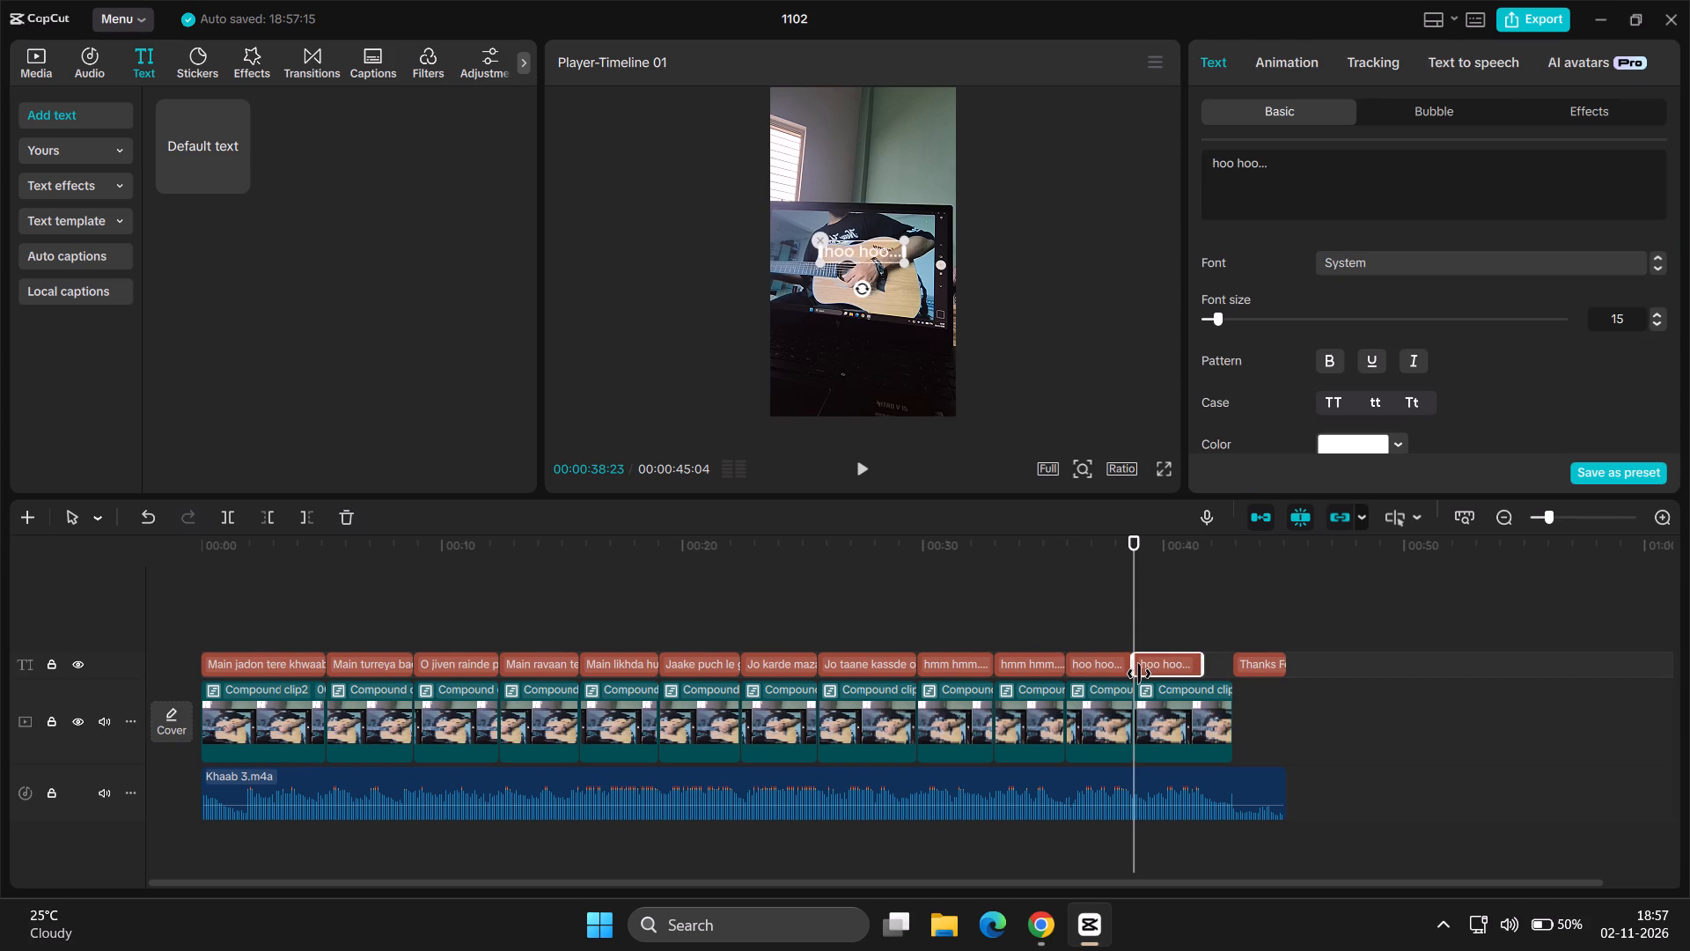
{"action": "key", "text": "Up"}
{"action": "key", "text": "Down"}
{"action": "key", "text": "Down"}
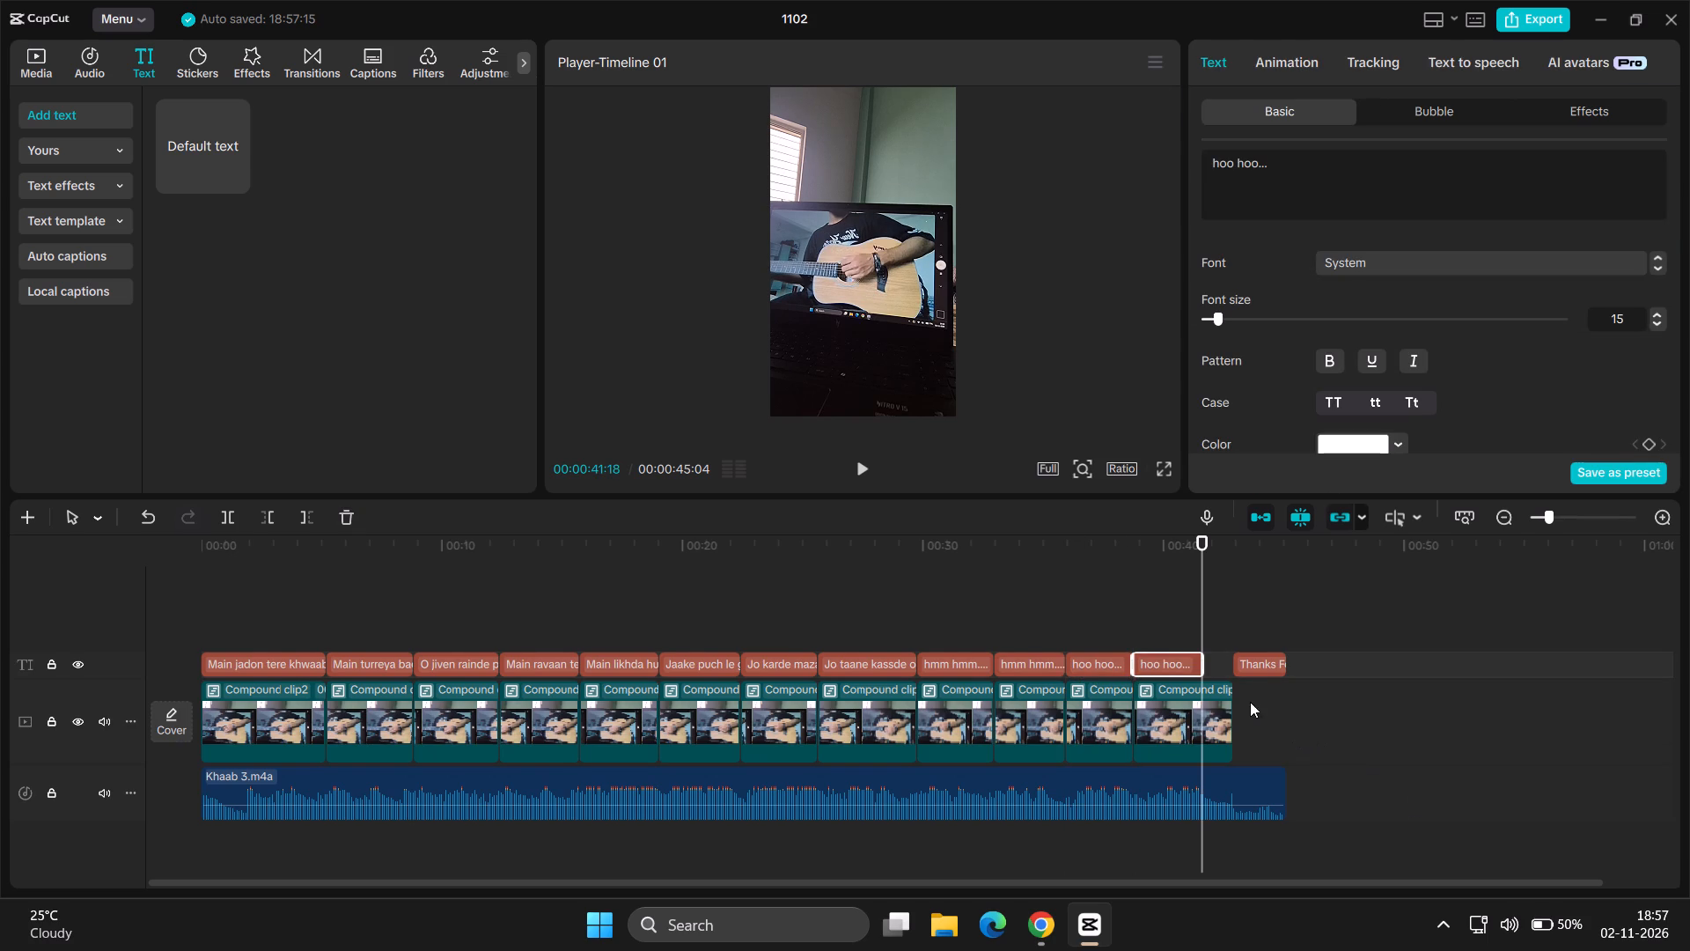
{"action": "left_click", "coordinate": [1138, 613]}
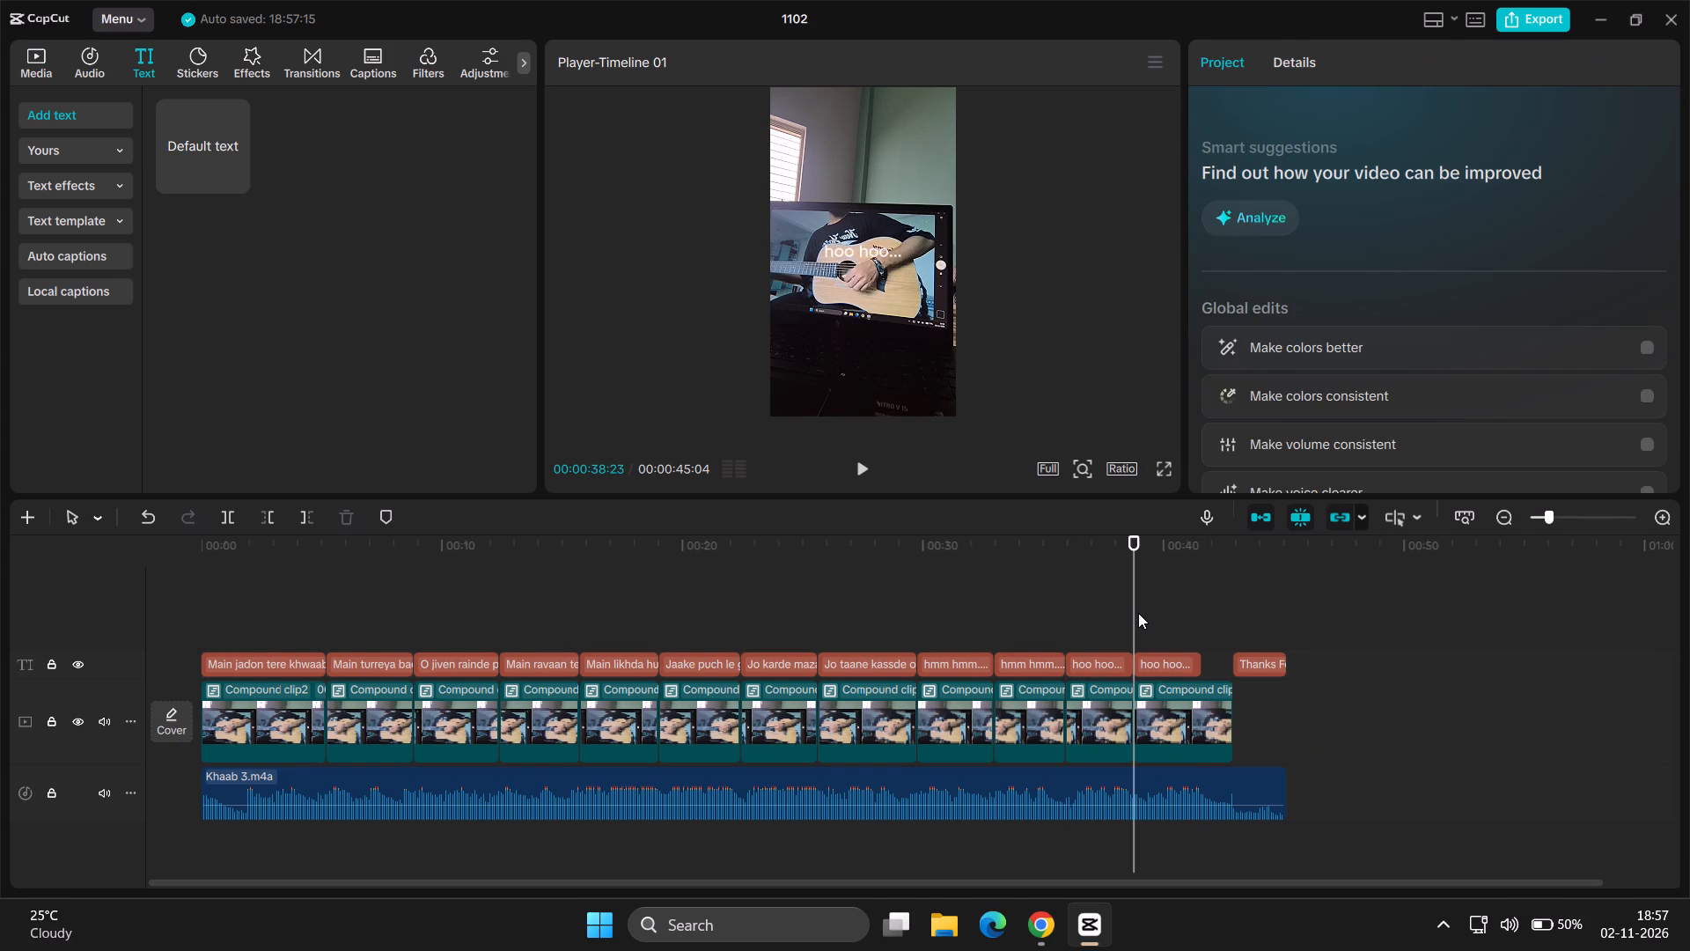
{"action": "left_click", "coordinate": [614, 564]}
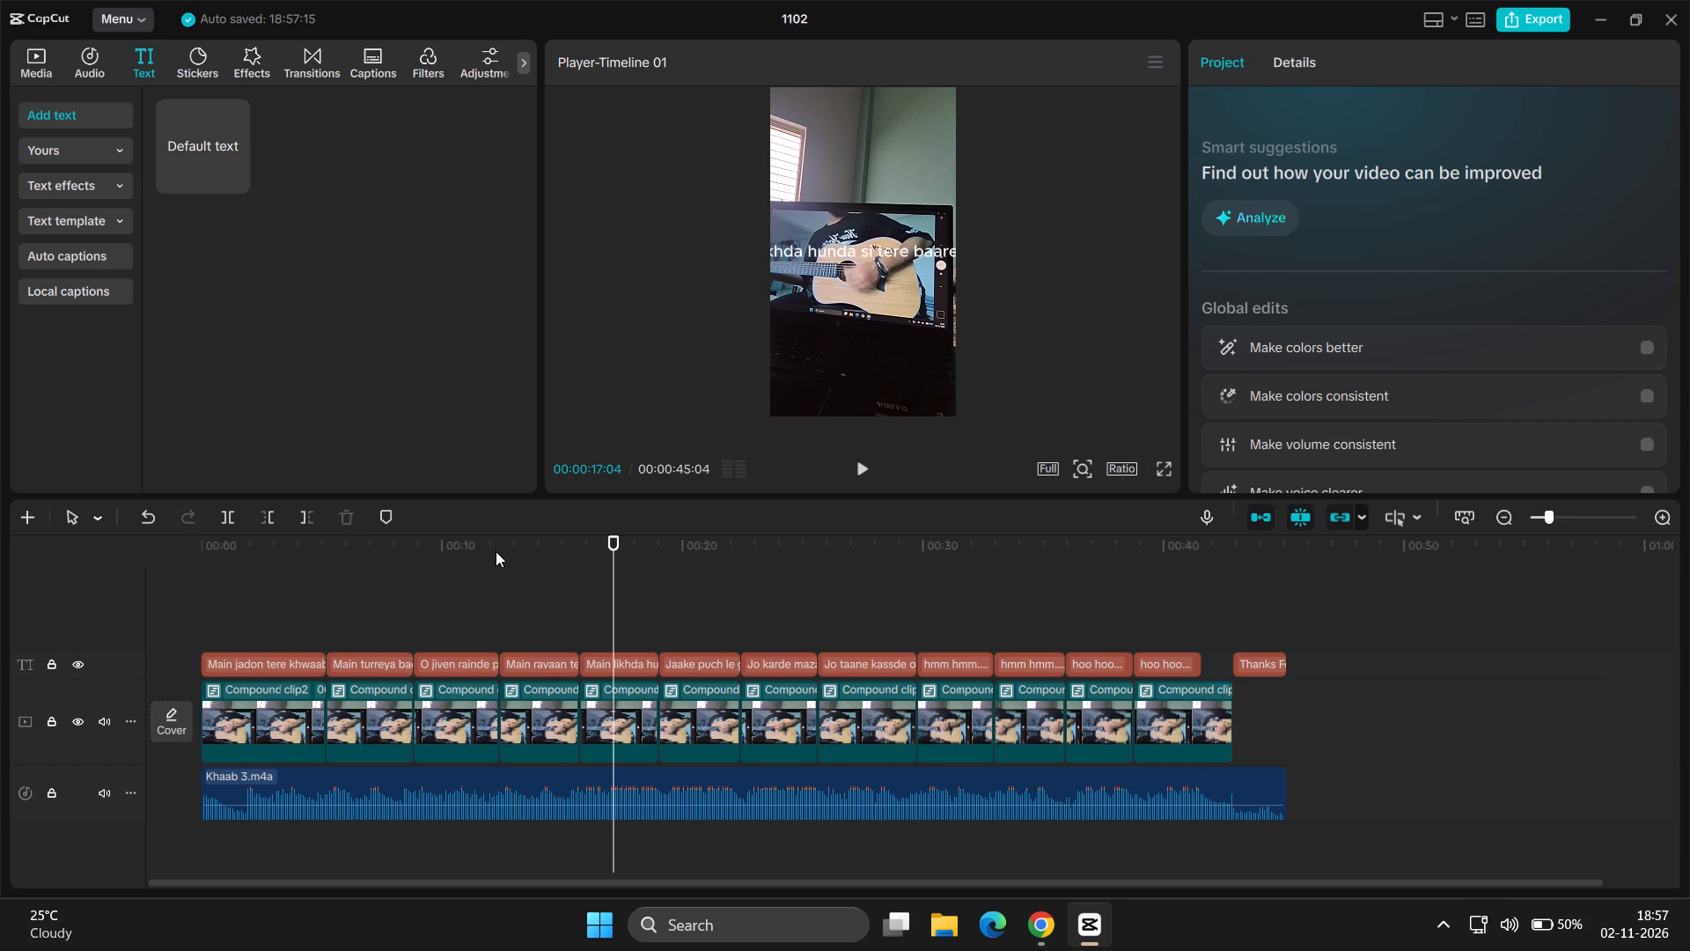
Lock the compound clip video track and the Khaab 3.m4a audio track, and select all text clips.
{"action": "left_click", "coordinate": [301, 665]}
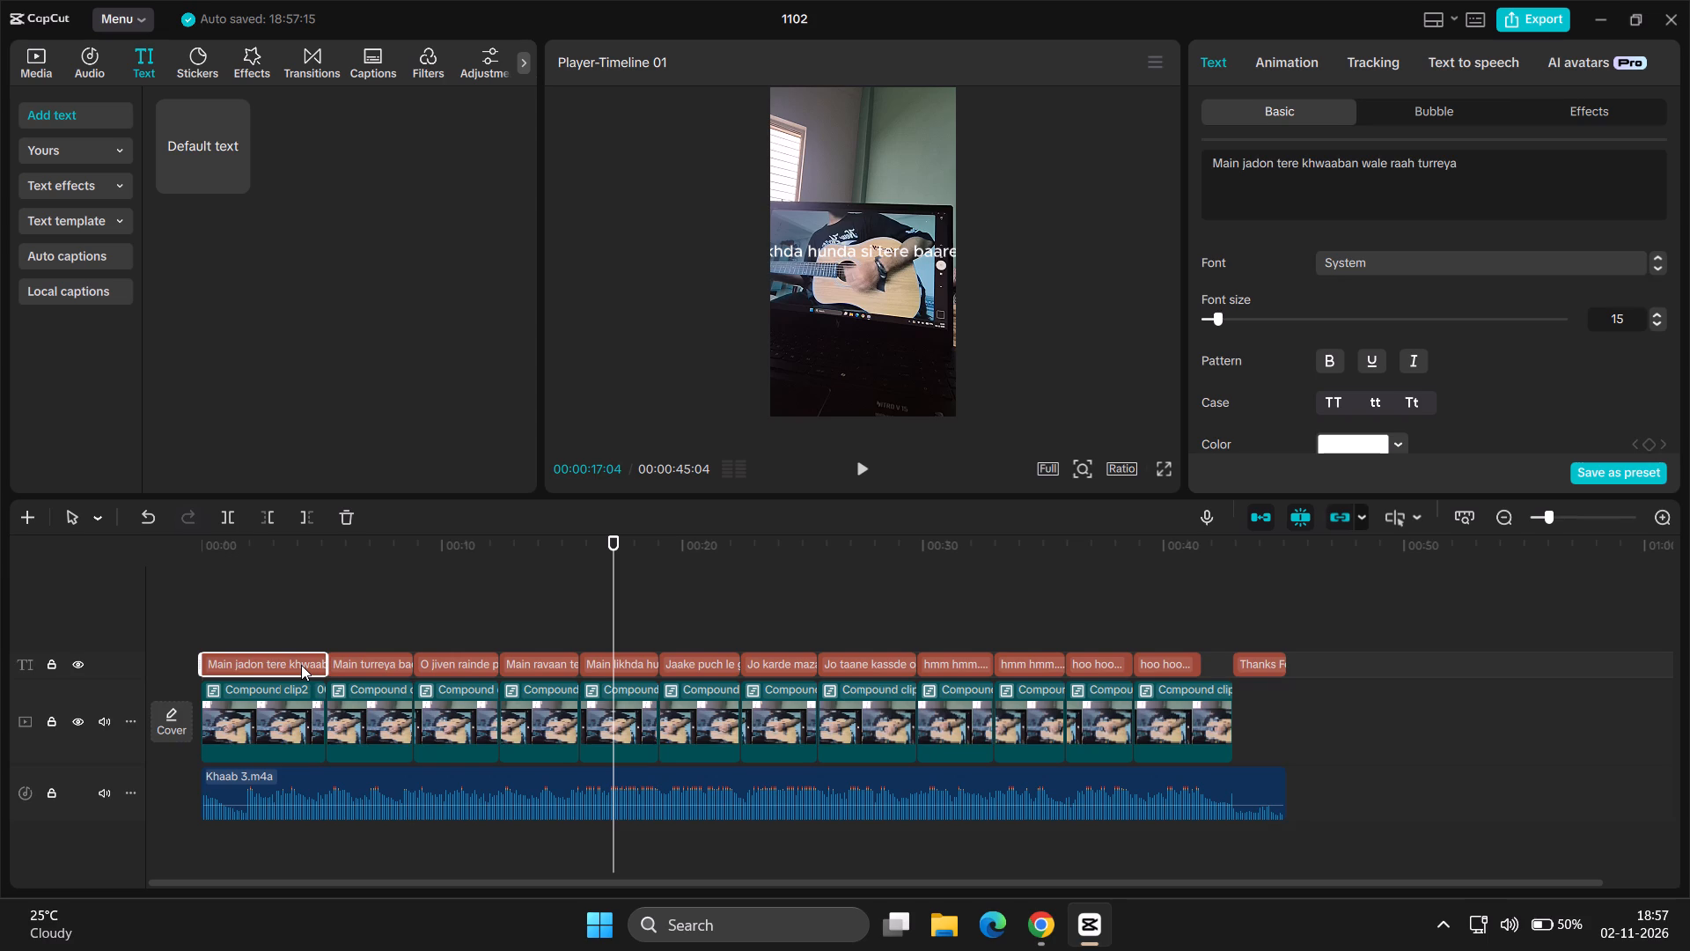
{"action": "left_click", "coordinate": [46, 726]}
{"action": "left_click", "coordinate": [54, 792]}
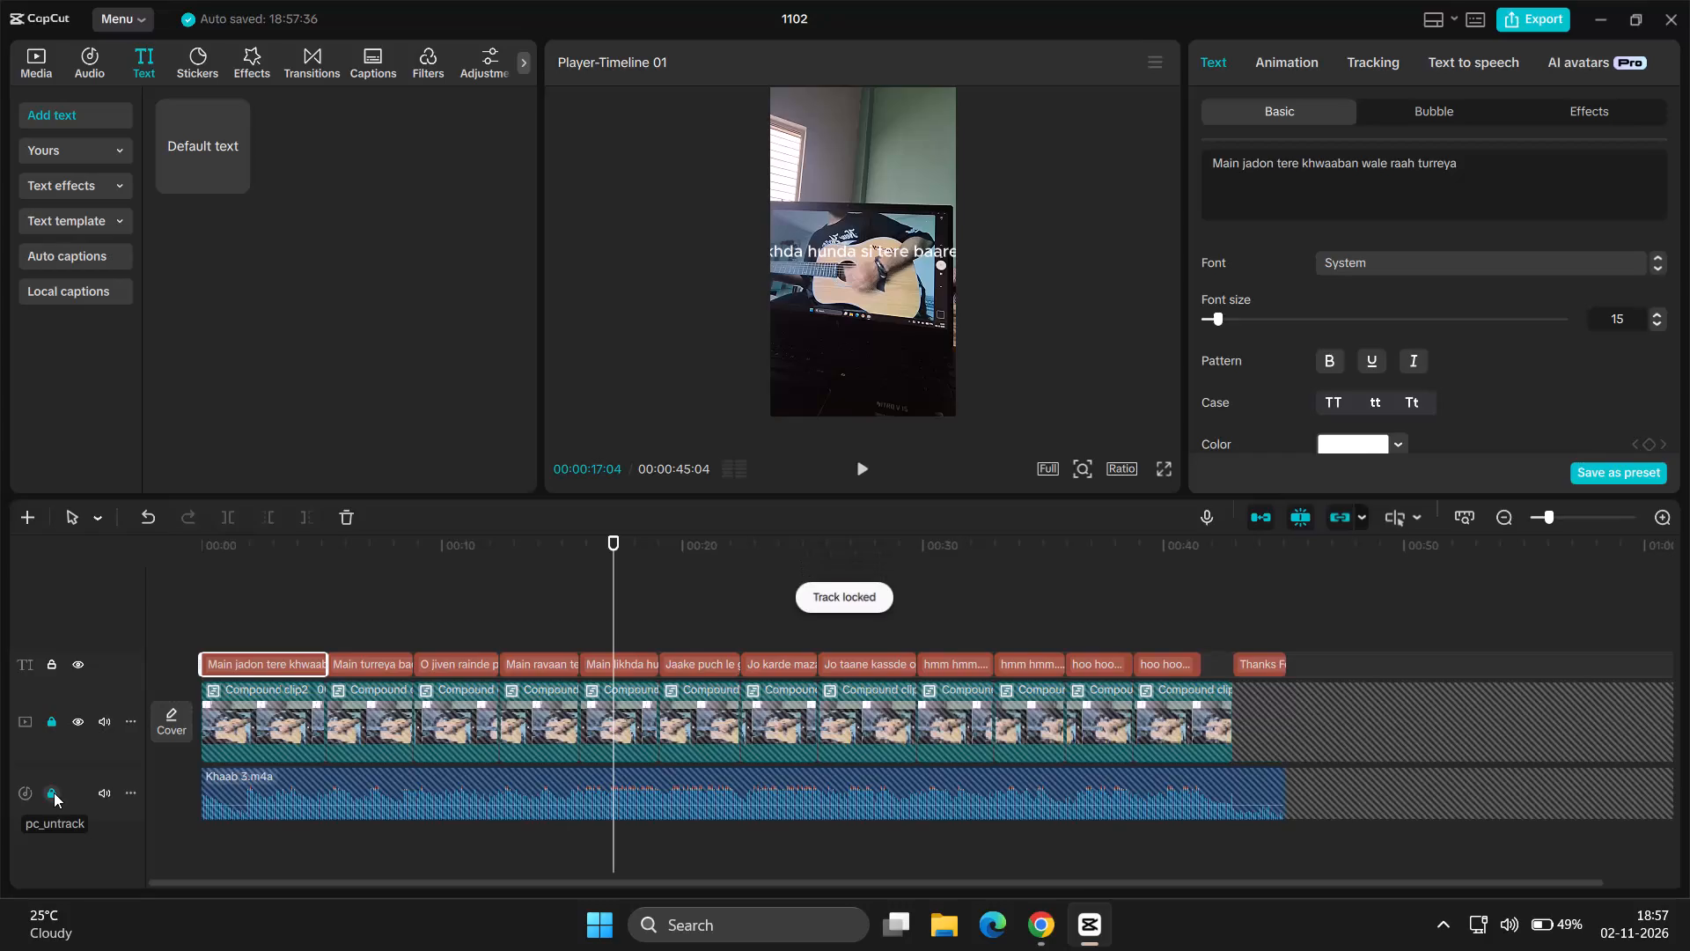
{"action": "key", "text": "ctrl+a"}
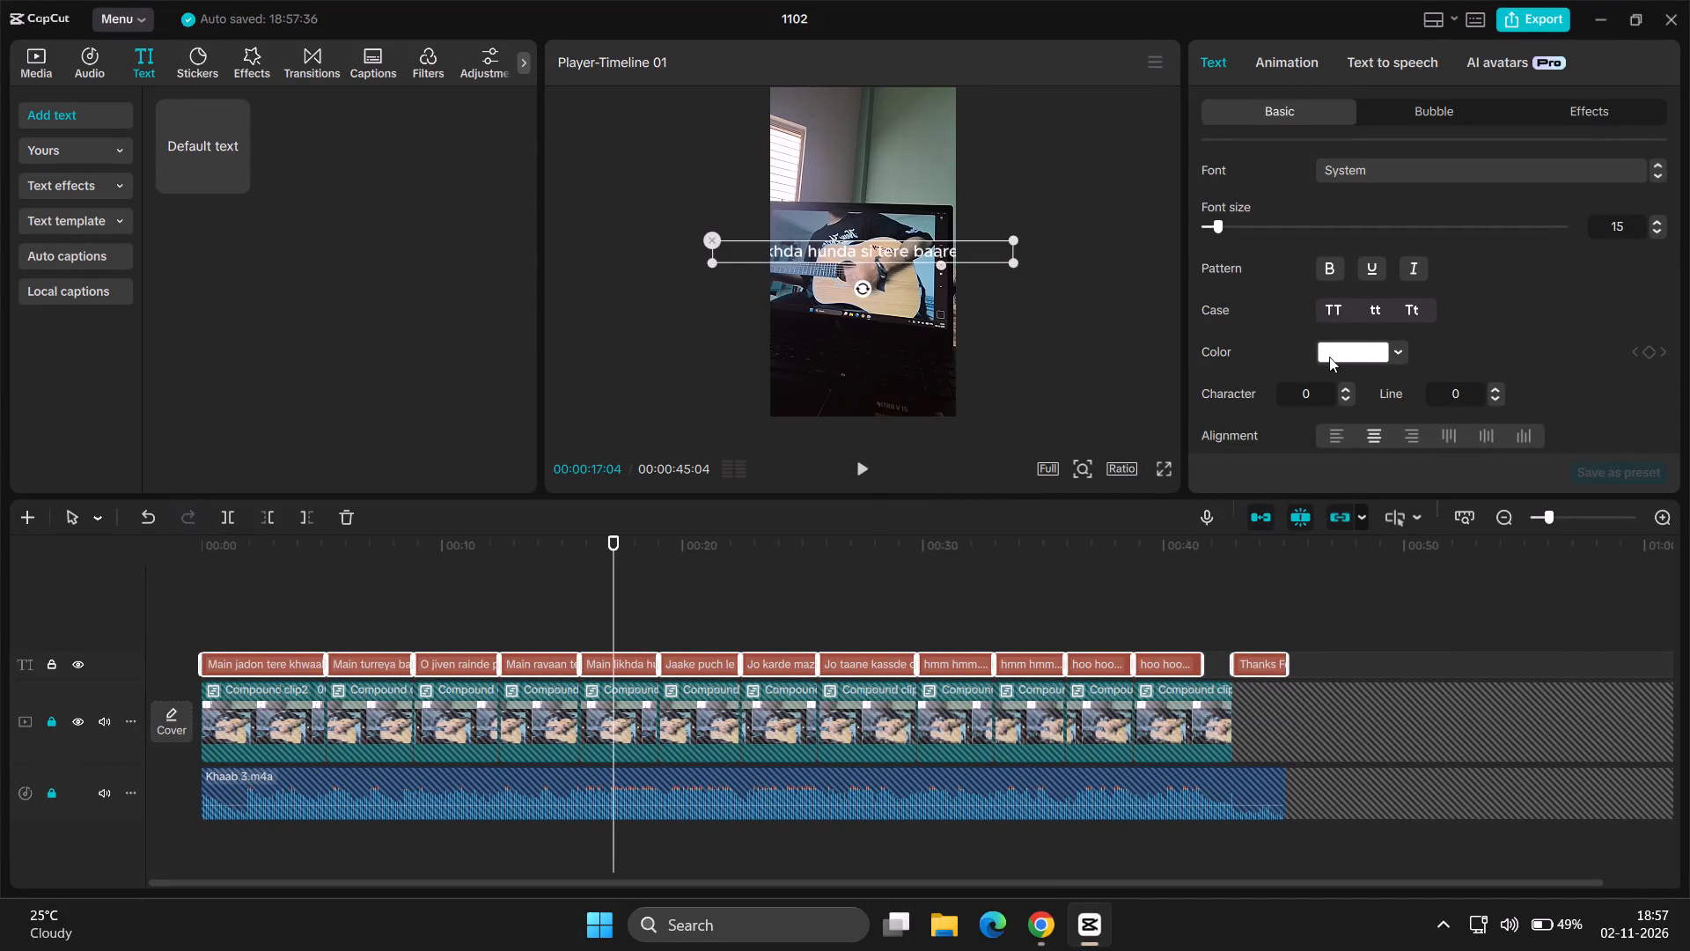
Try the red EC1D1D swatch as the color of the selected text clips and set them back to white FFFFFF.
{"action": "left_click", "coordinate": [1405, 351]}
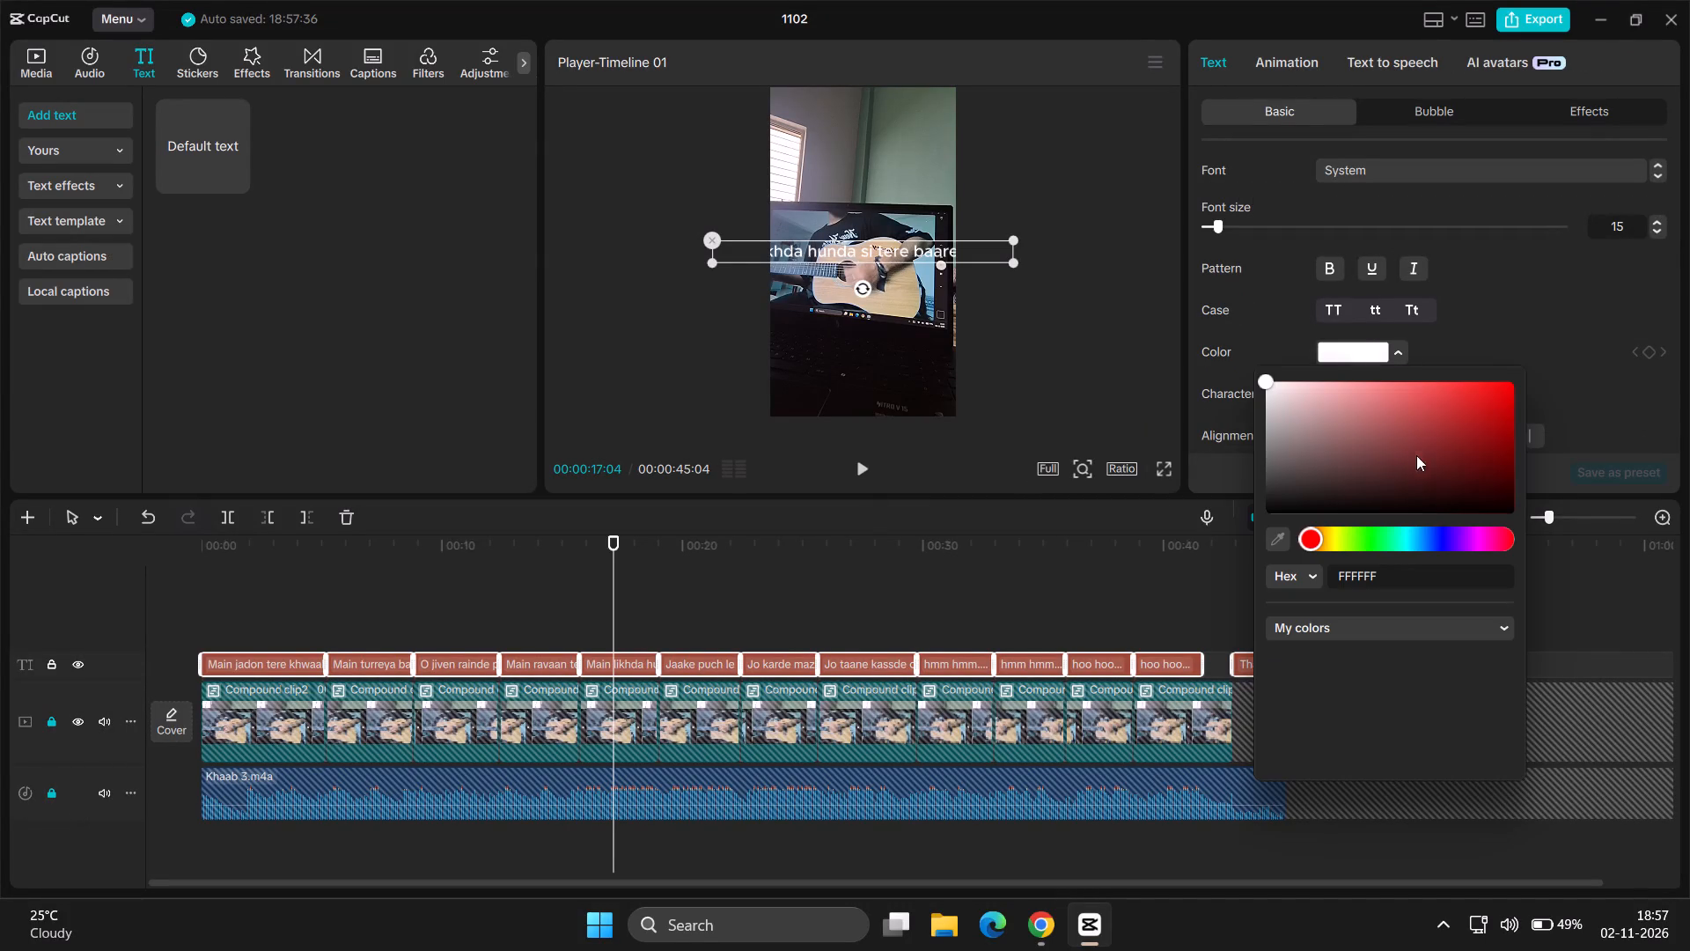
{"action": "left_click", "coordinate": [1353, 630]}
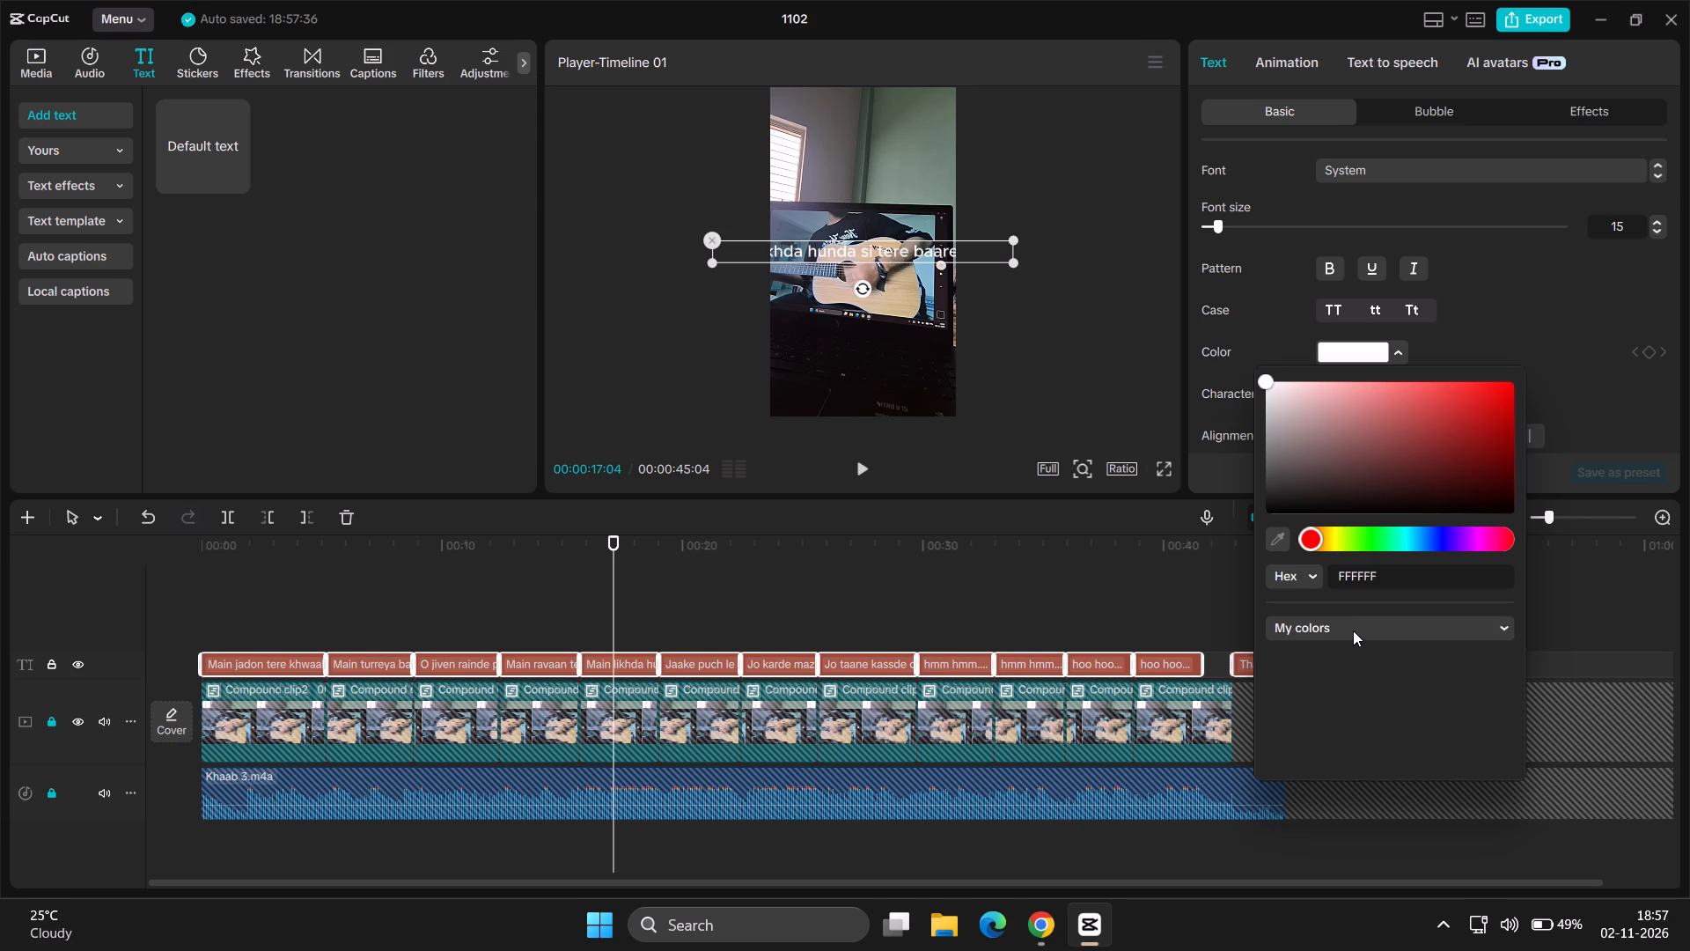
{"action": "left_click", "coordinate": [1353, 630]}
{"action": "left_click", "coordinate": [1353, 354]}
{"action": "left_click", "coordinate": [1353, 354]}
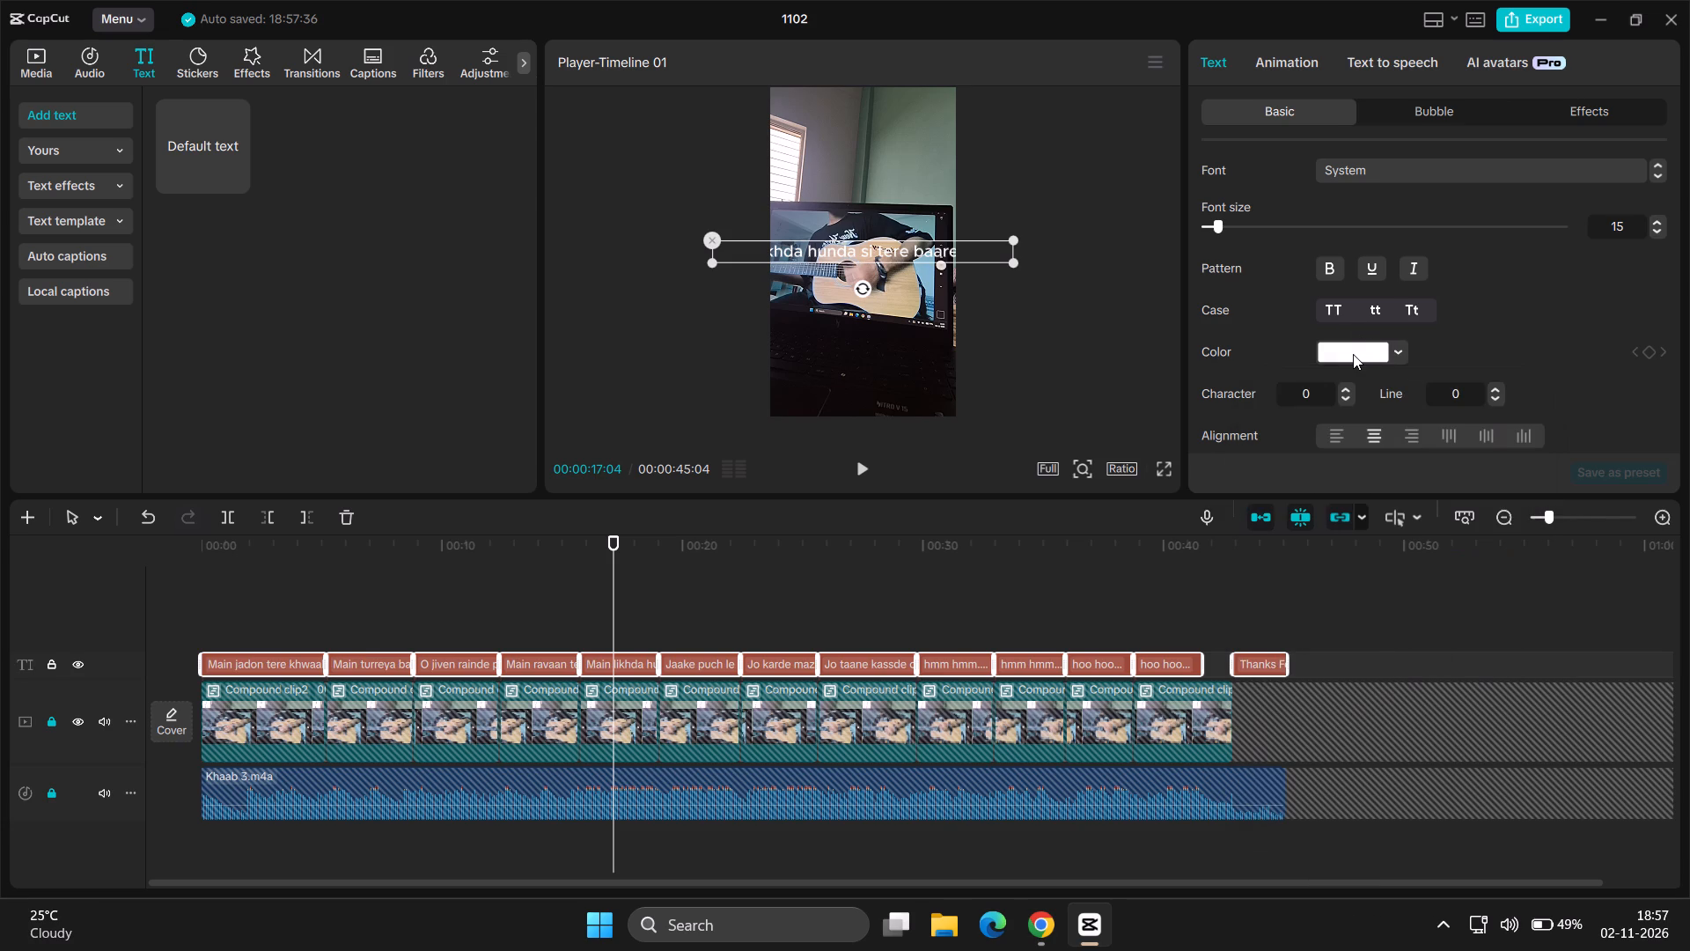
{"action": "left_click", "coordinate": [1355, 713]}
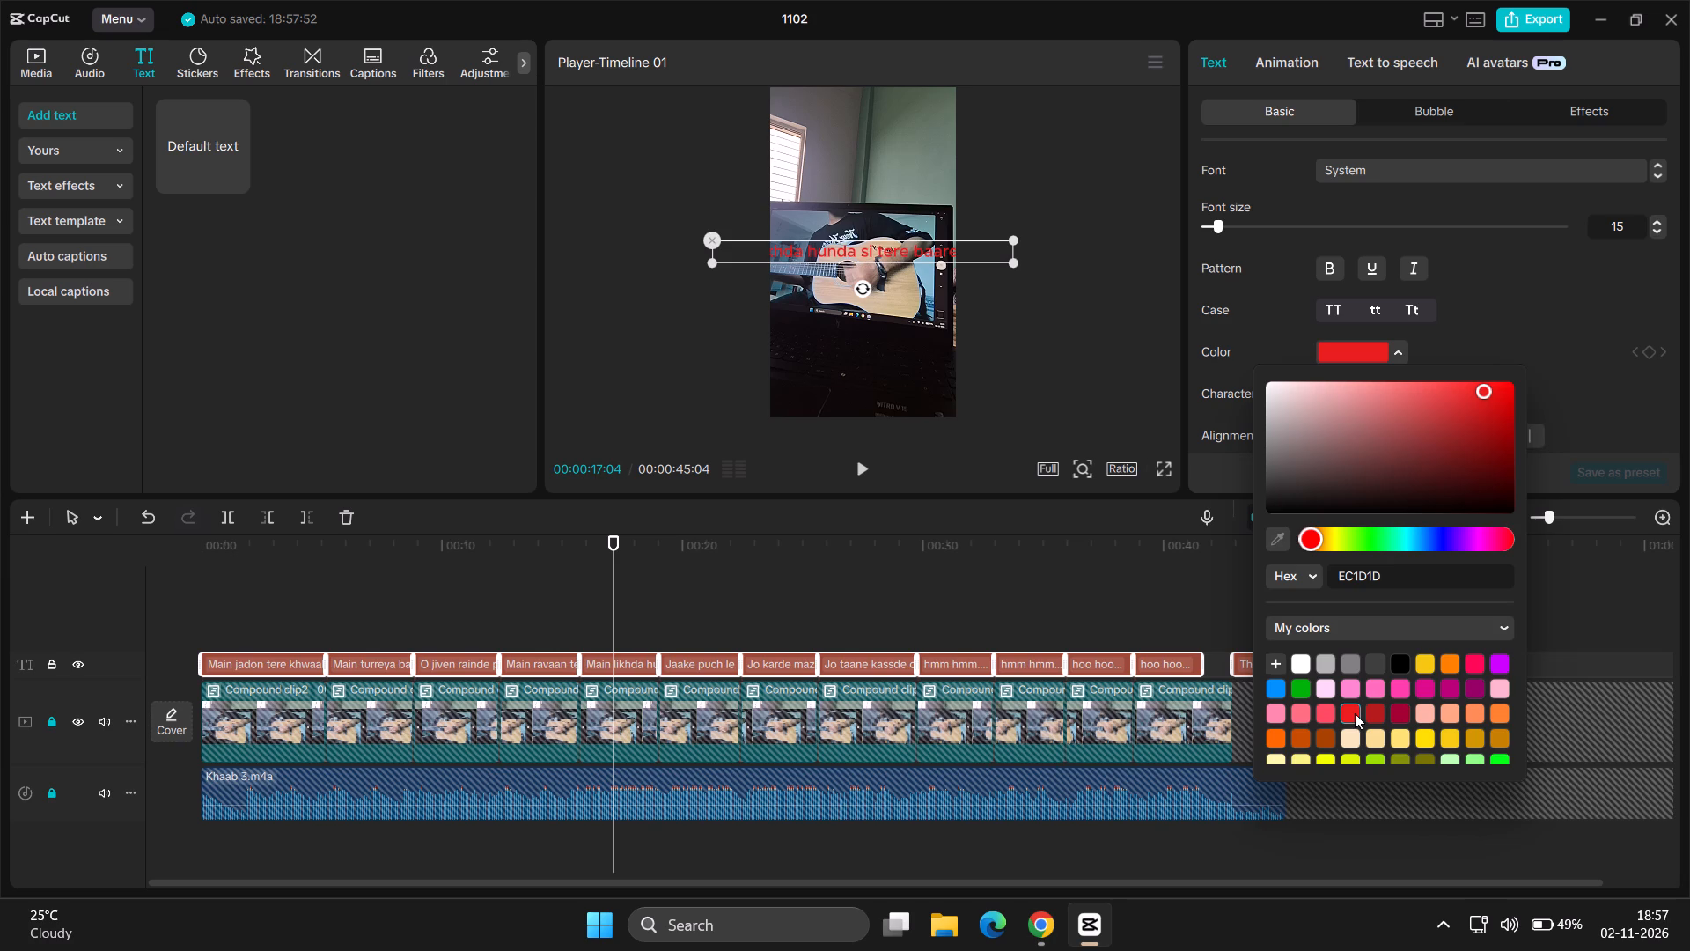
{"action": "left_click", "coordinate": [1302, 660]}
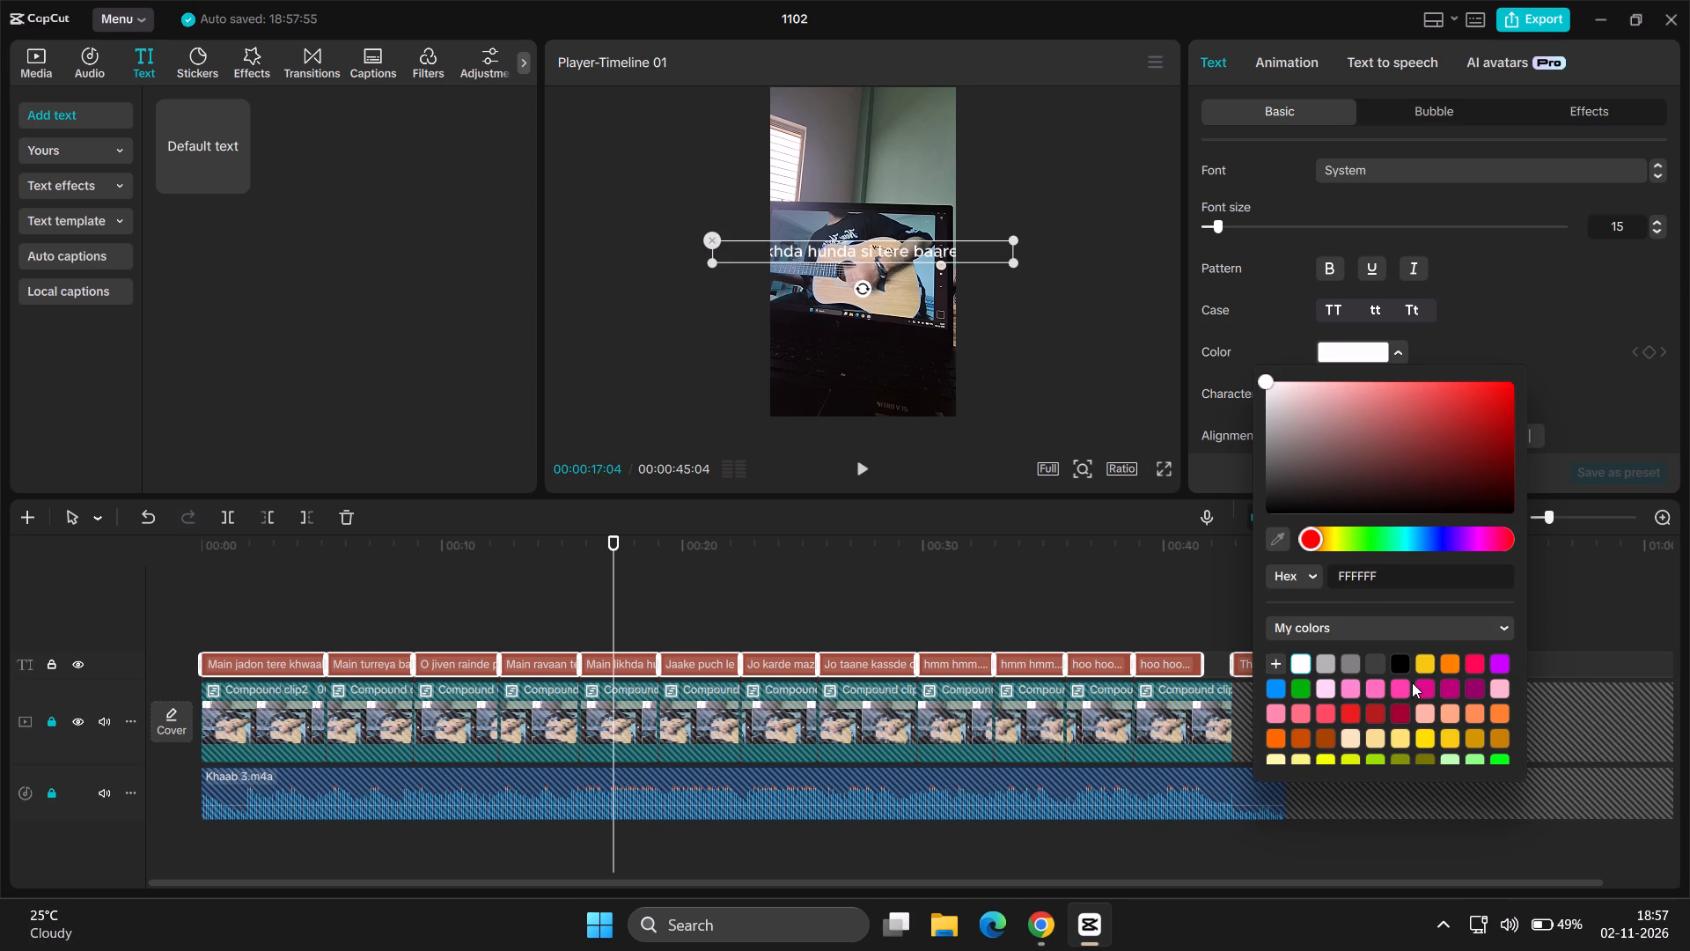
Look through the My colors swatches for the selected text clips, leaving their color as it is.
{"action": "scroll", "coordinate": [1412, 682], "scroll_direction": "down", "scroll_amount": 1}
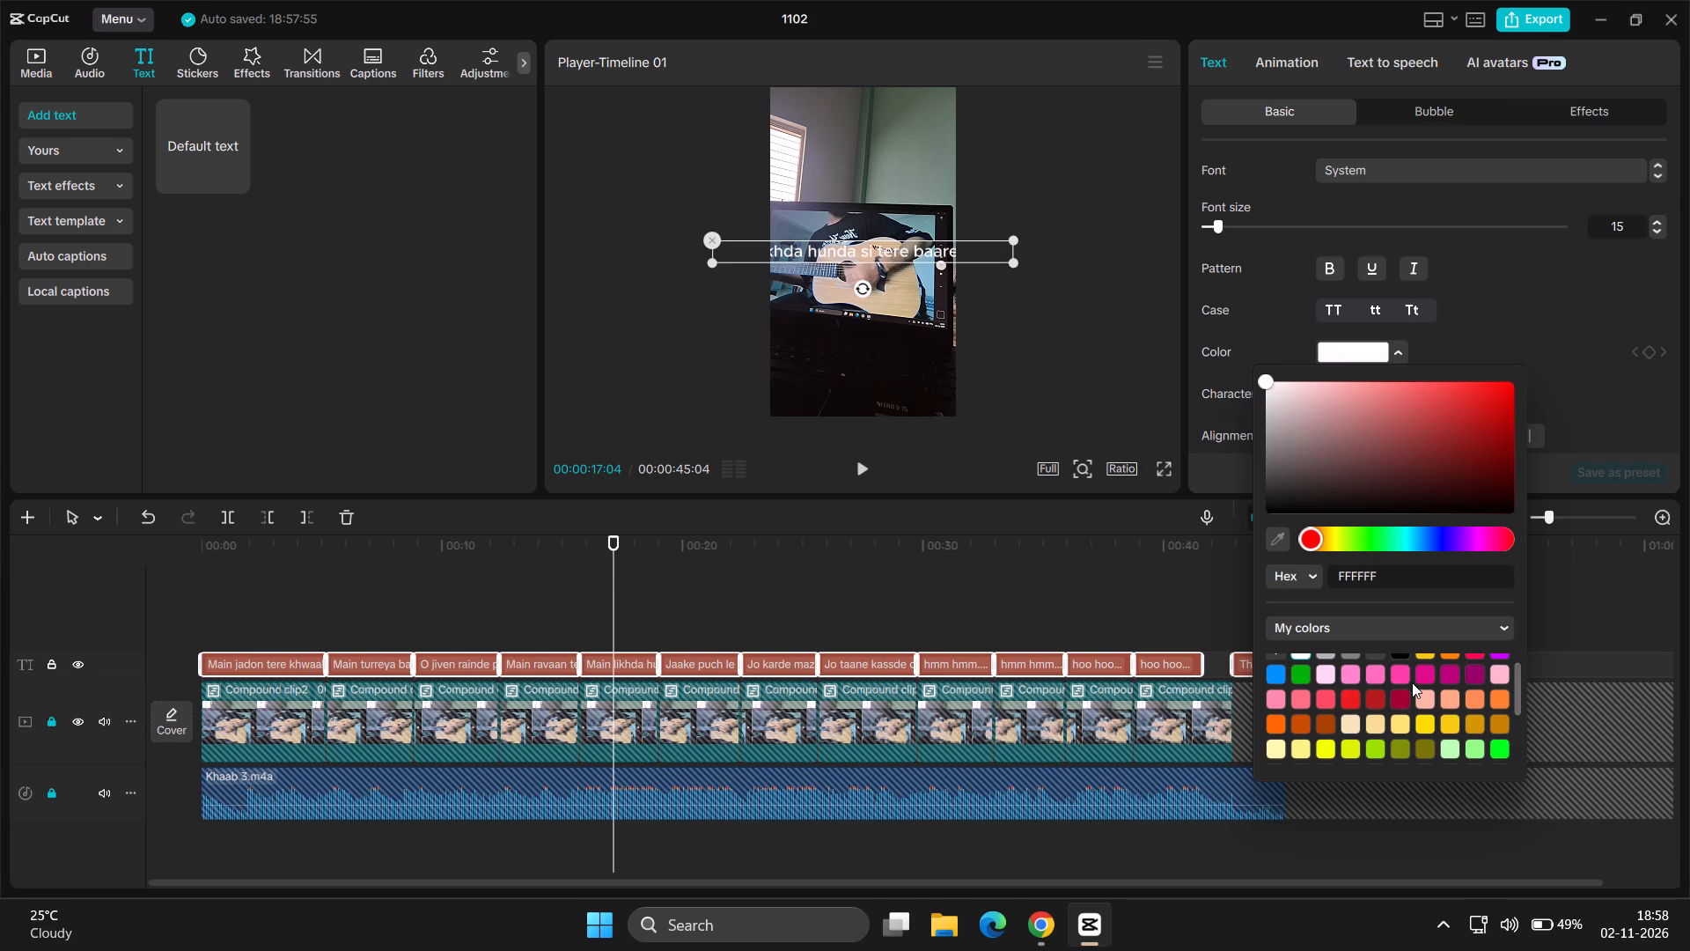
{"action": "scroll", "coordinate": [1412, 682], "scroll_direction": "down", "scroll_amount": 5}
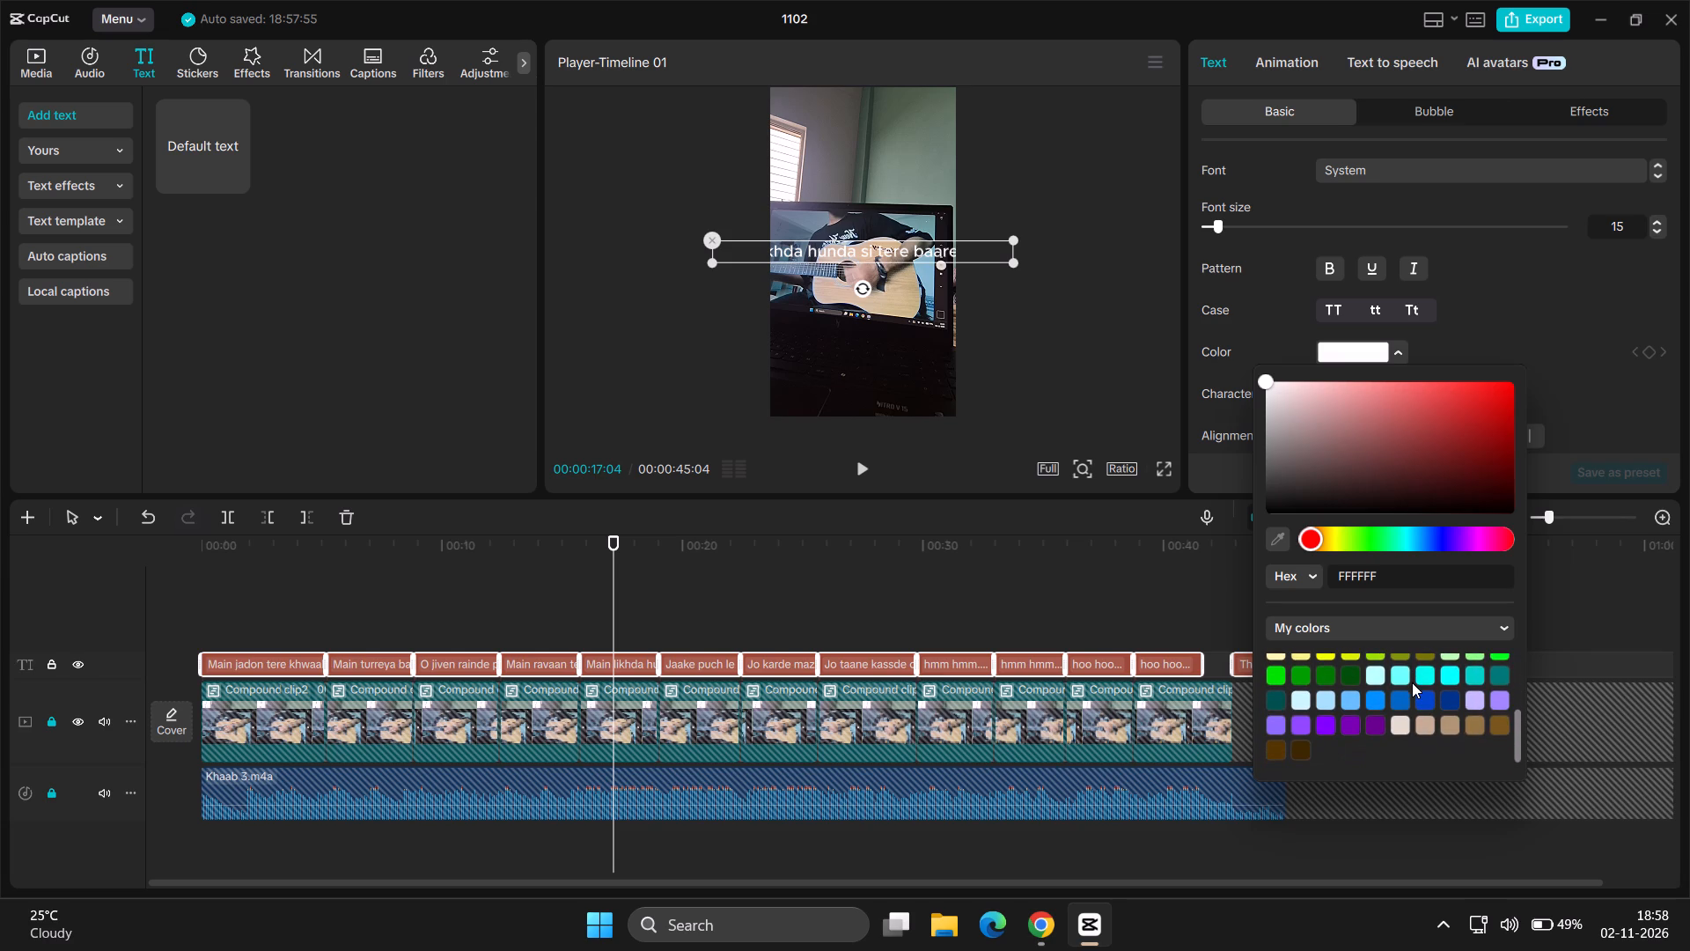
{"action": "scroll", "coordinate": [1412, 682], "scroll_direction": "up", "scroll_amount": 6}
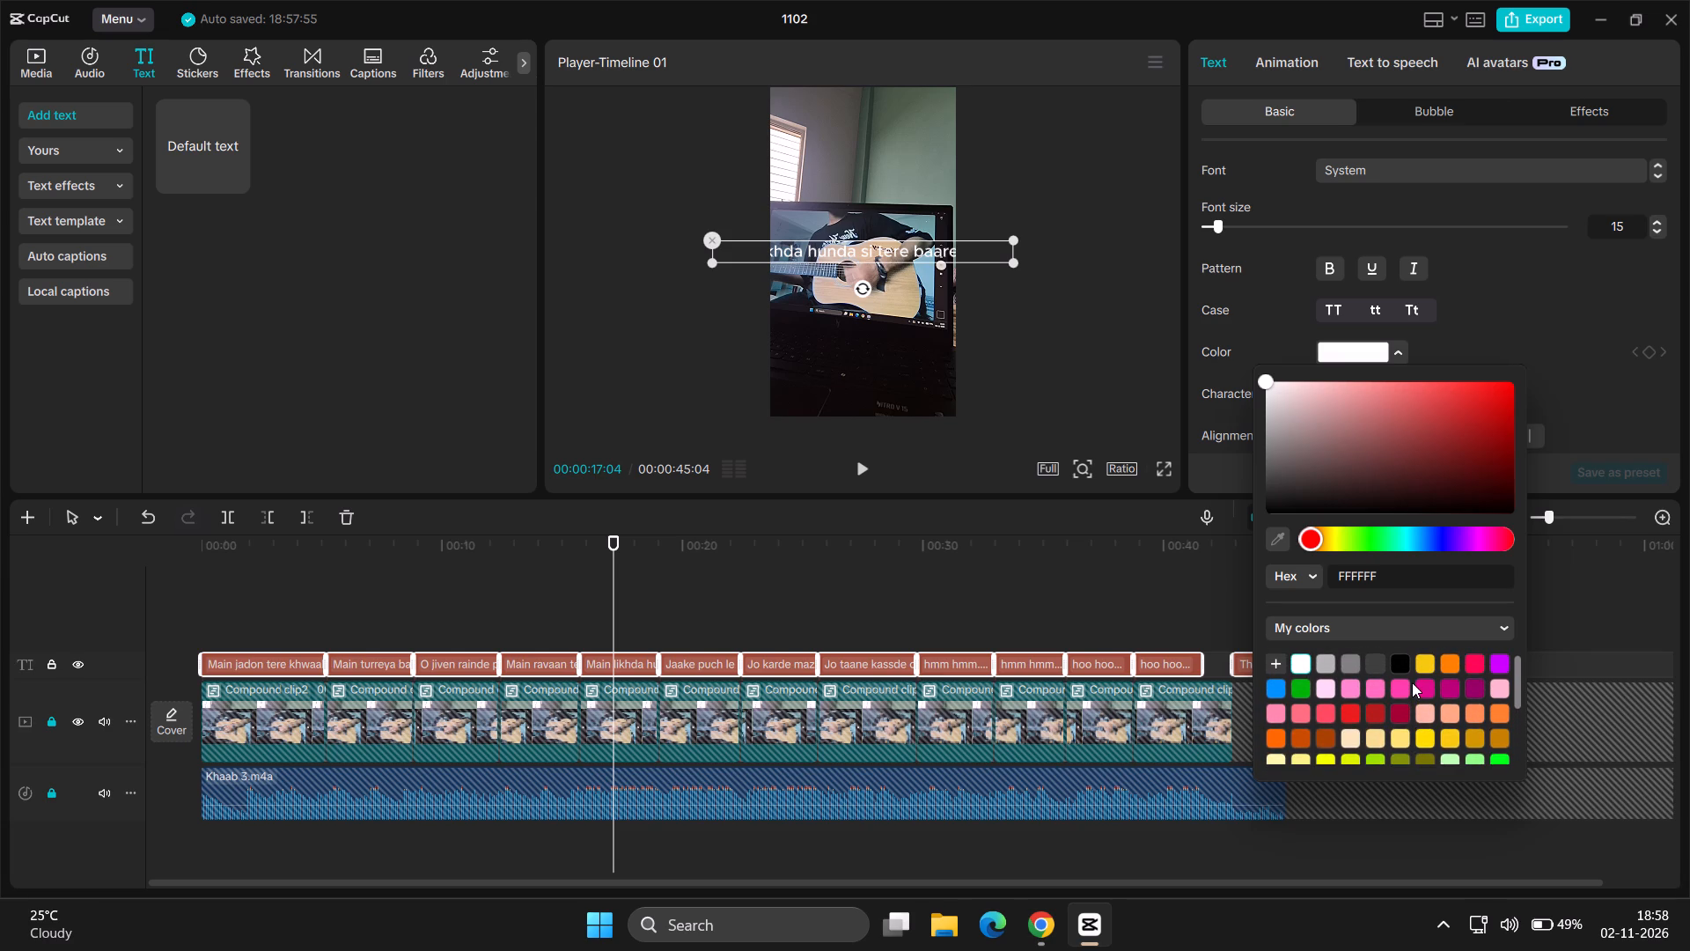
{"action": "scroll", "coordinate": [1412, 682], "scroll_direction": "up", "scroll_amount": 6}
{"action": "scroll", "coordinate": [1505, 464], "scroll_direction": "down", "scroll_amount": 1}
{"action": "left_click", "coordinate": [1576, 333]}
Apply the first preset style, white letters with a black outline, to all selected text clips.
{"action": "scroll", "coordinate": [1530, 350], "scroll_direction": "down", "scroll_amount": 1}
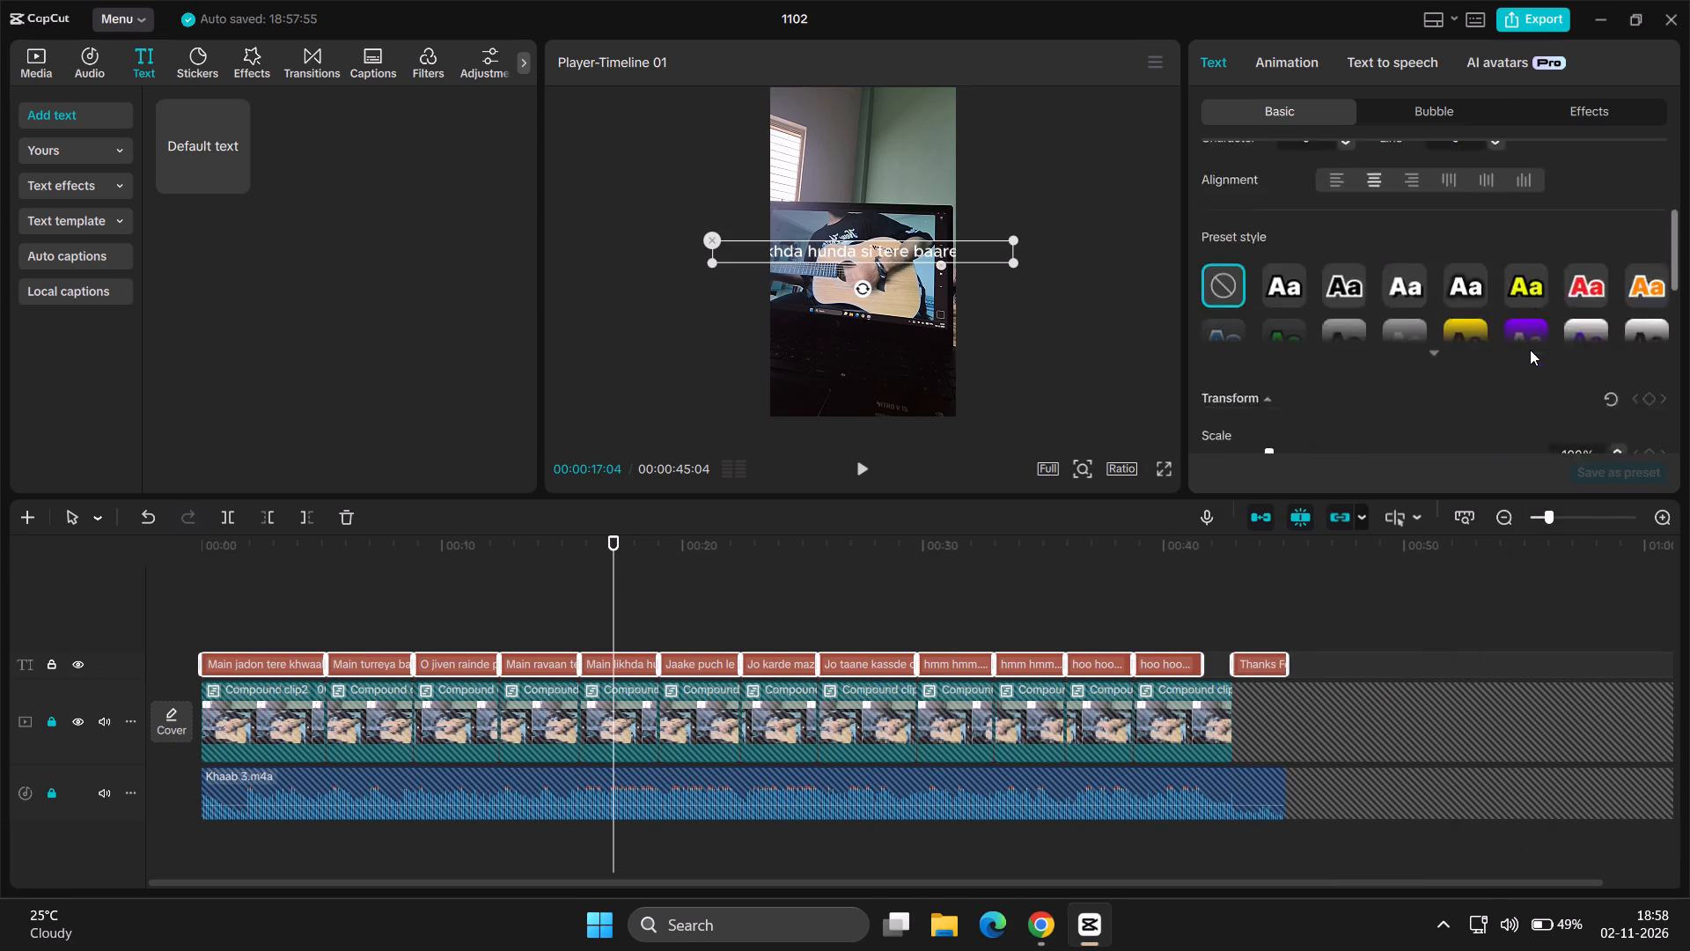
{"action": "scroll", "coordinate": [1530, 350], "scroll_direction": "down", "scroll_amount": 1}
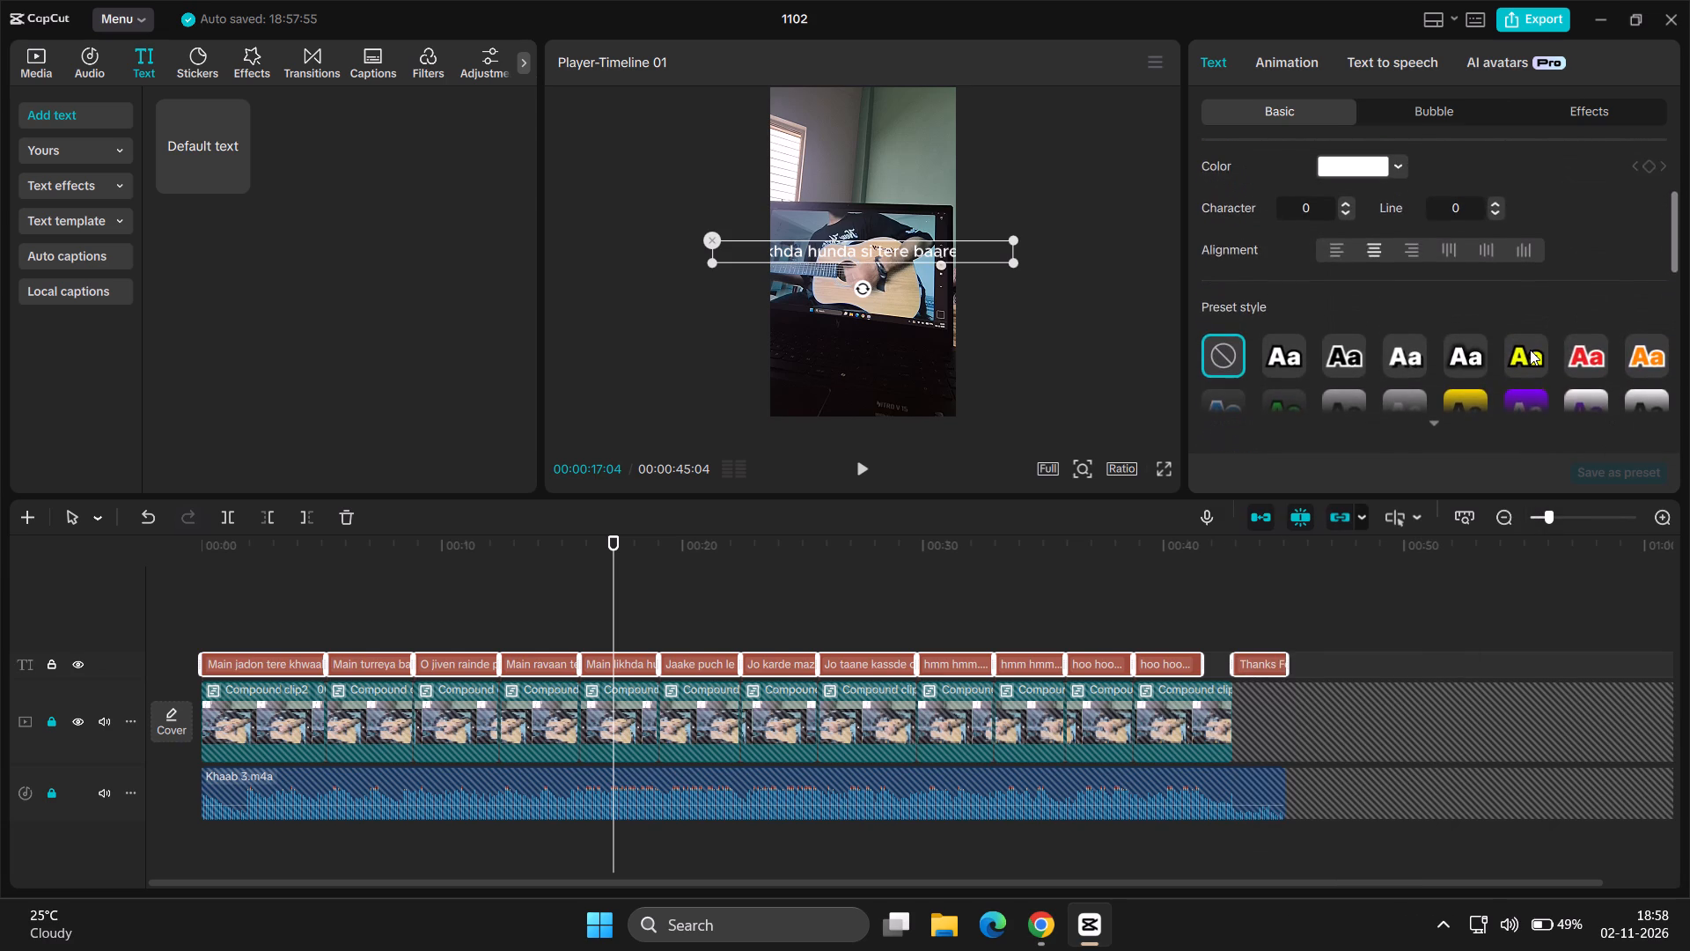
{"action": "scroll", "coordinate": [1530, 350], "scroll_direction": "down", "scroll_amount": 3}
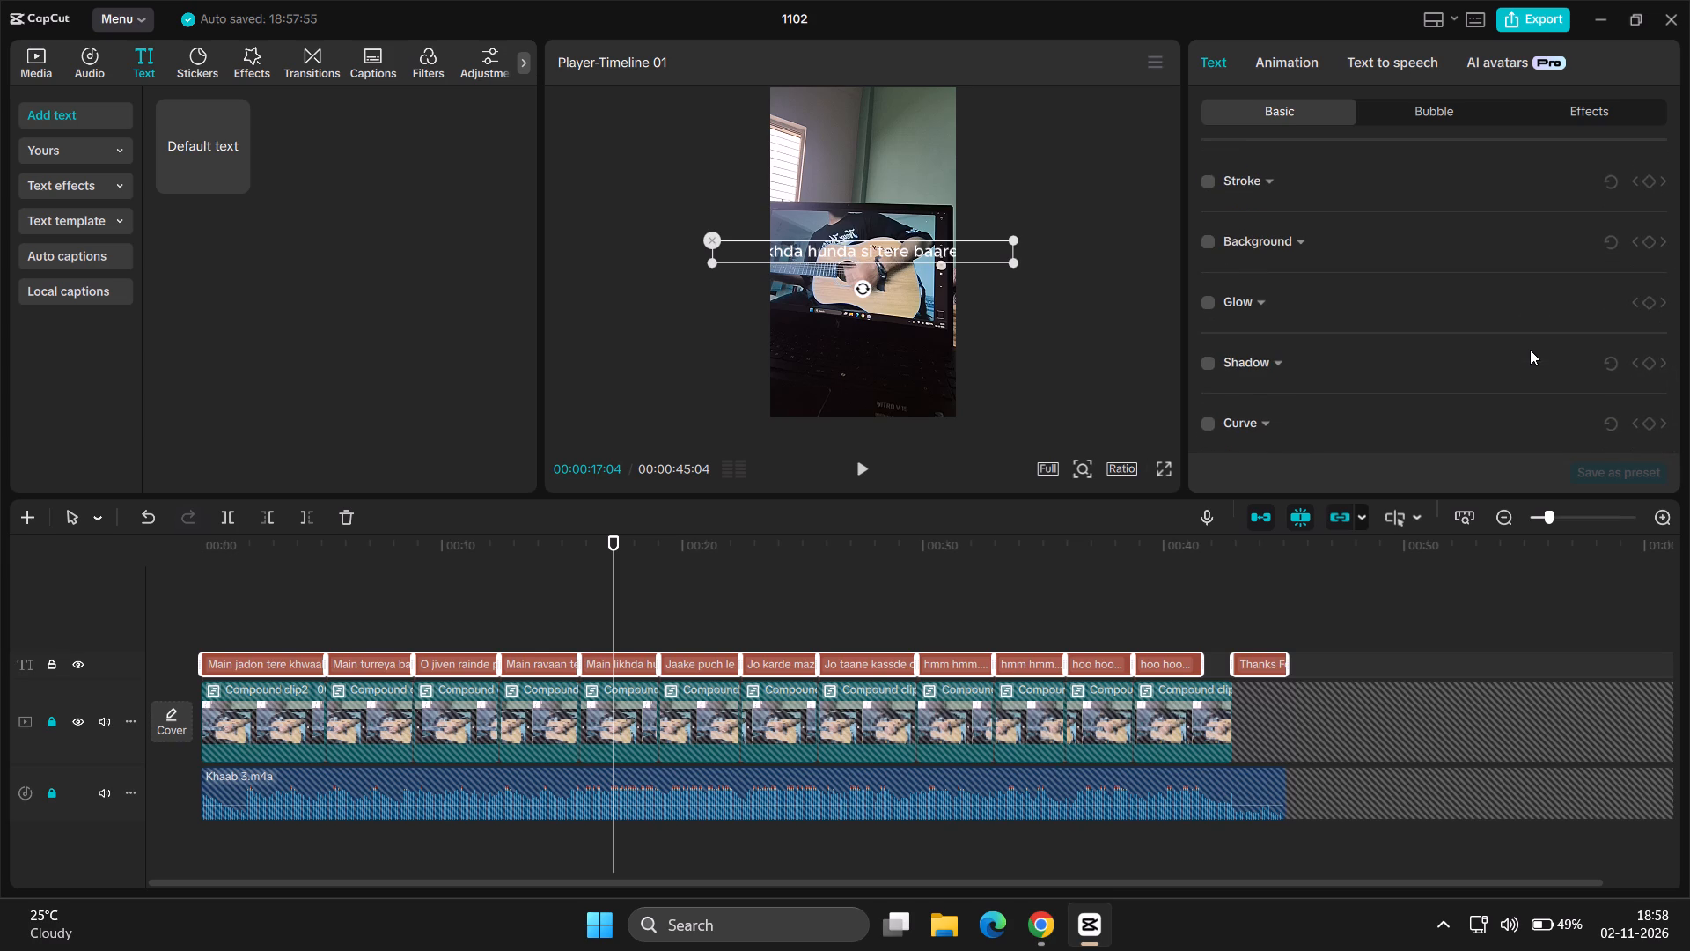
{"action": "scroll", "coordinate": [1530, 350], "scroll_direction": "down", "scroll_amount": 1}
{"action": "scroll", "coordinate": [1348, 322], "scroll_direction": "up", "scroll_amount": 1}
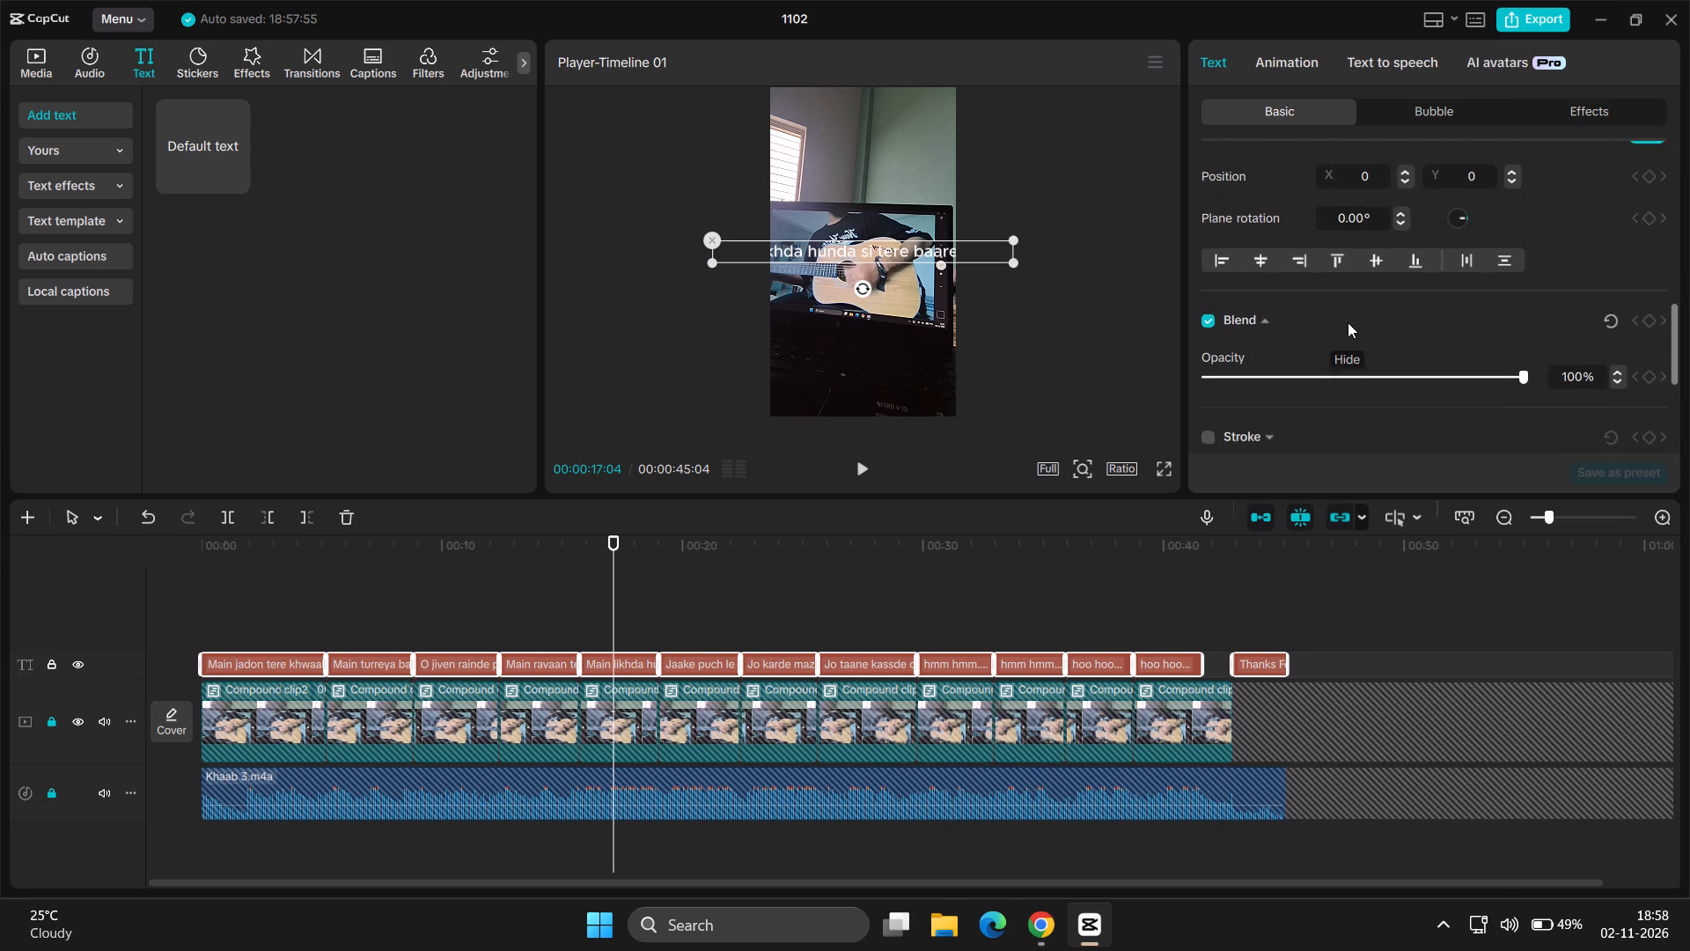
{"action": "scroll", "coordinate": [1348, 322], "scroll_direction": "up", "scroll_amount": 2}
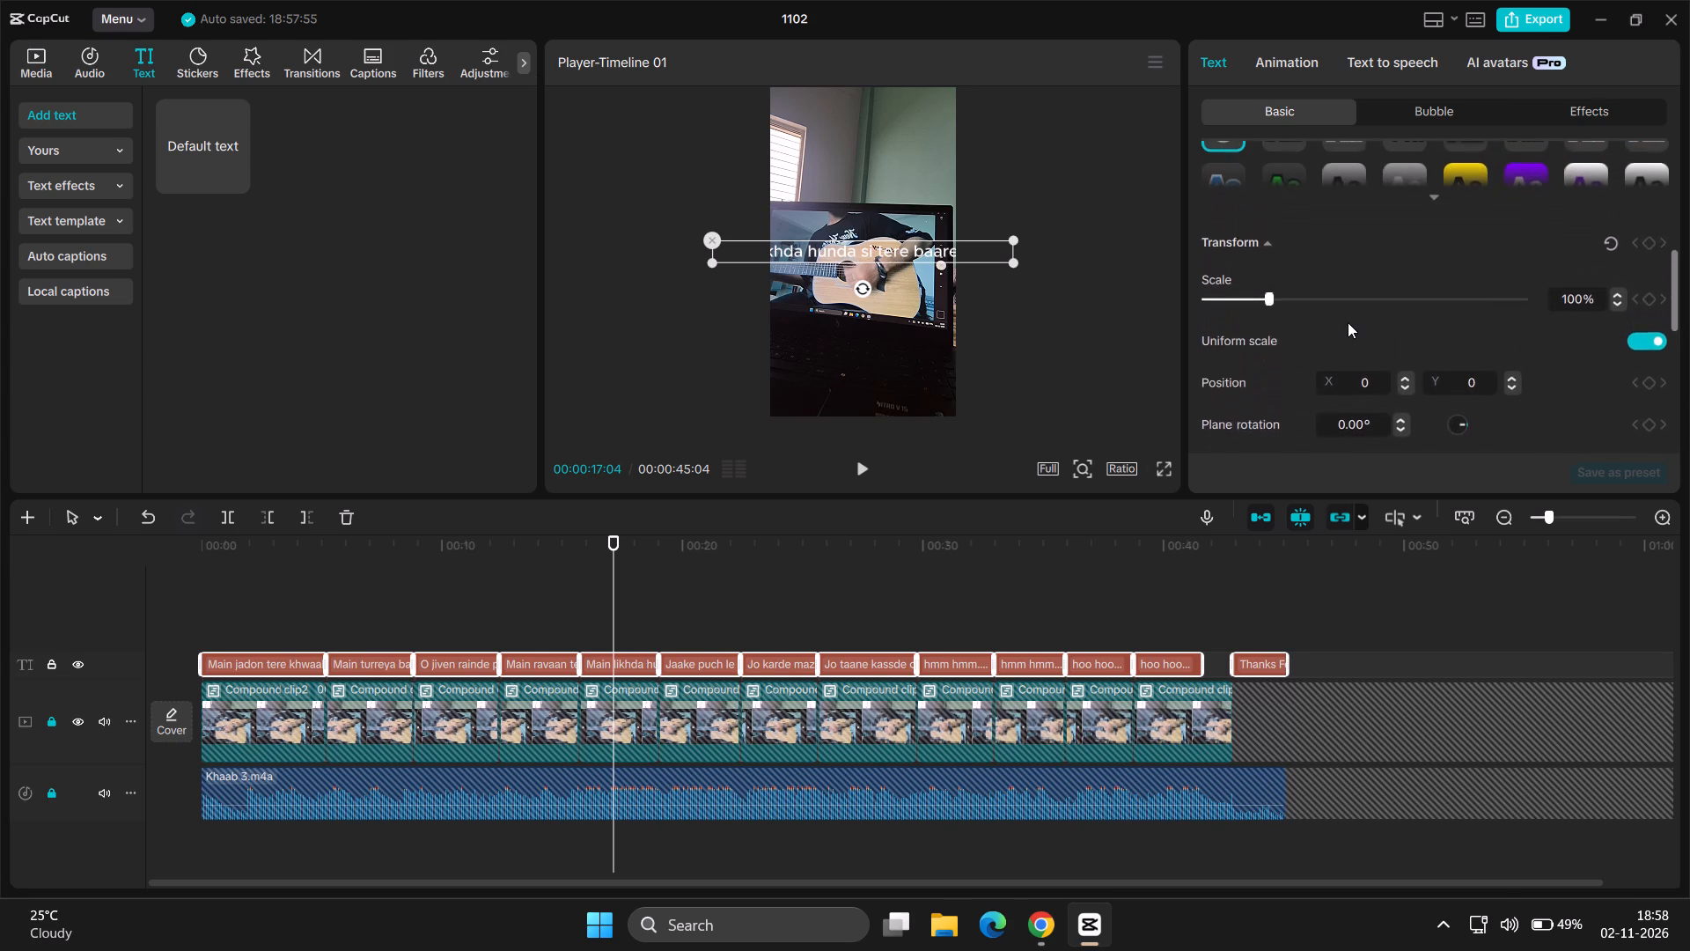
{"action": "scroll", "coordinate": [1348, 322], "scroll_direction": "up", "scroll_amount": 2}
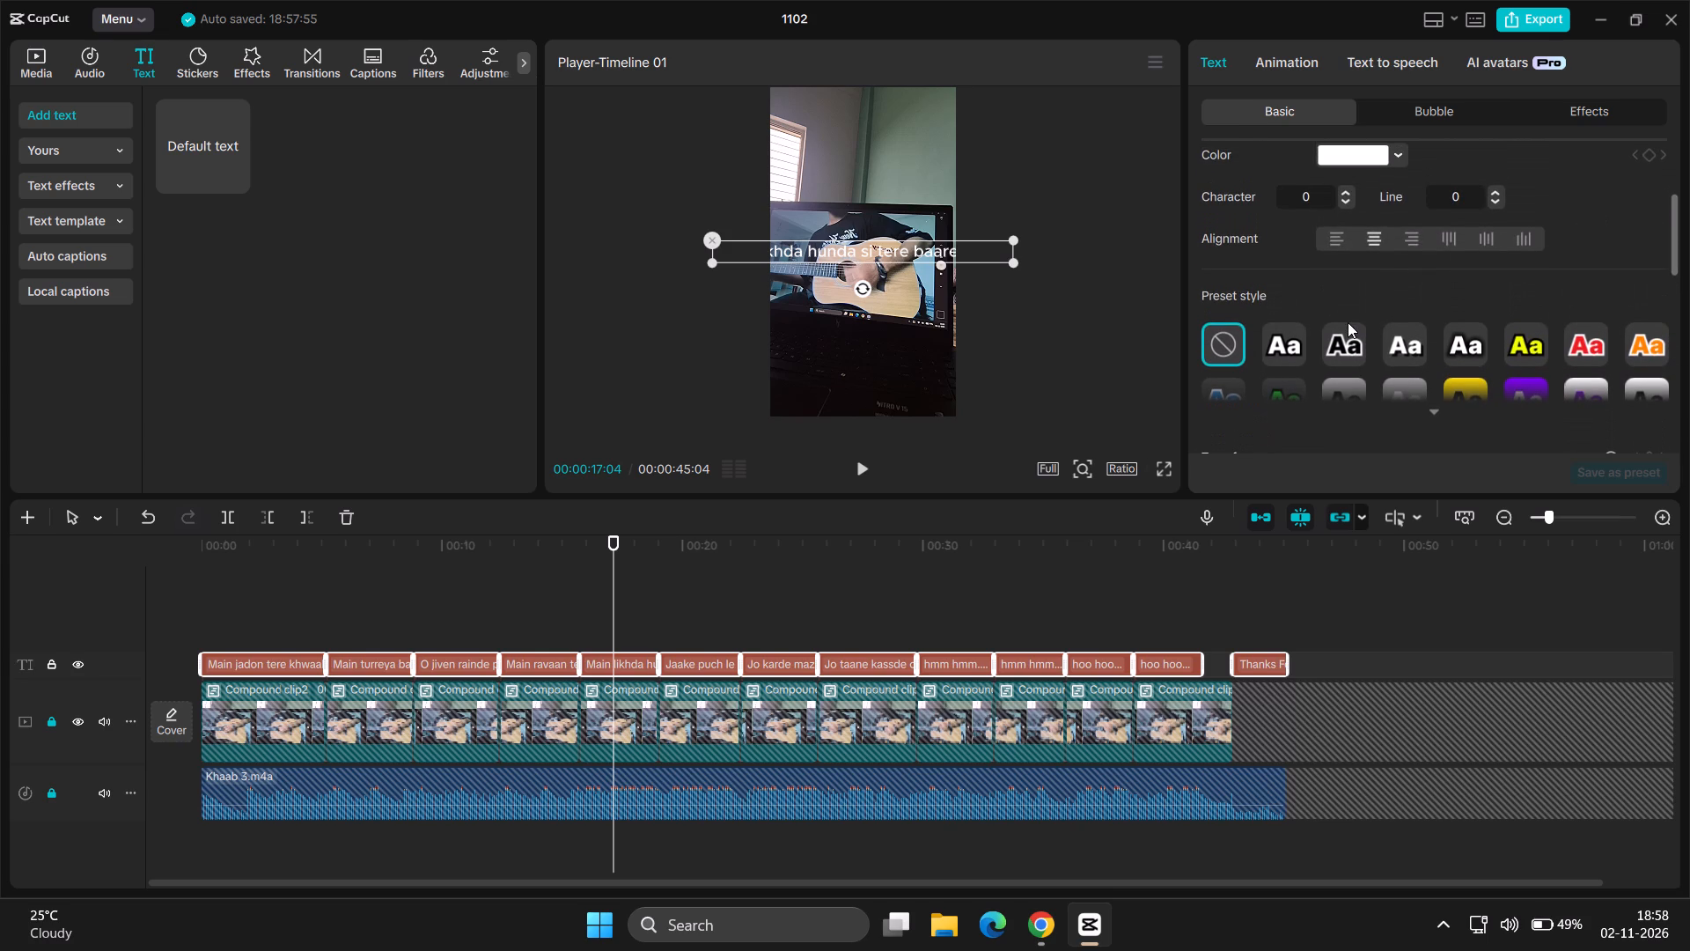
{"action": "left_click", "coordinate": [1273, 346]}
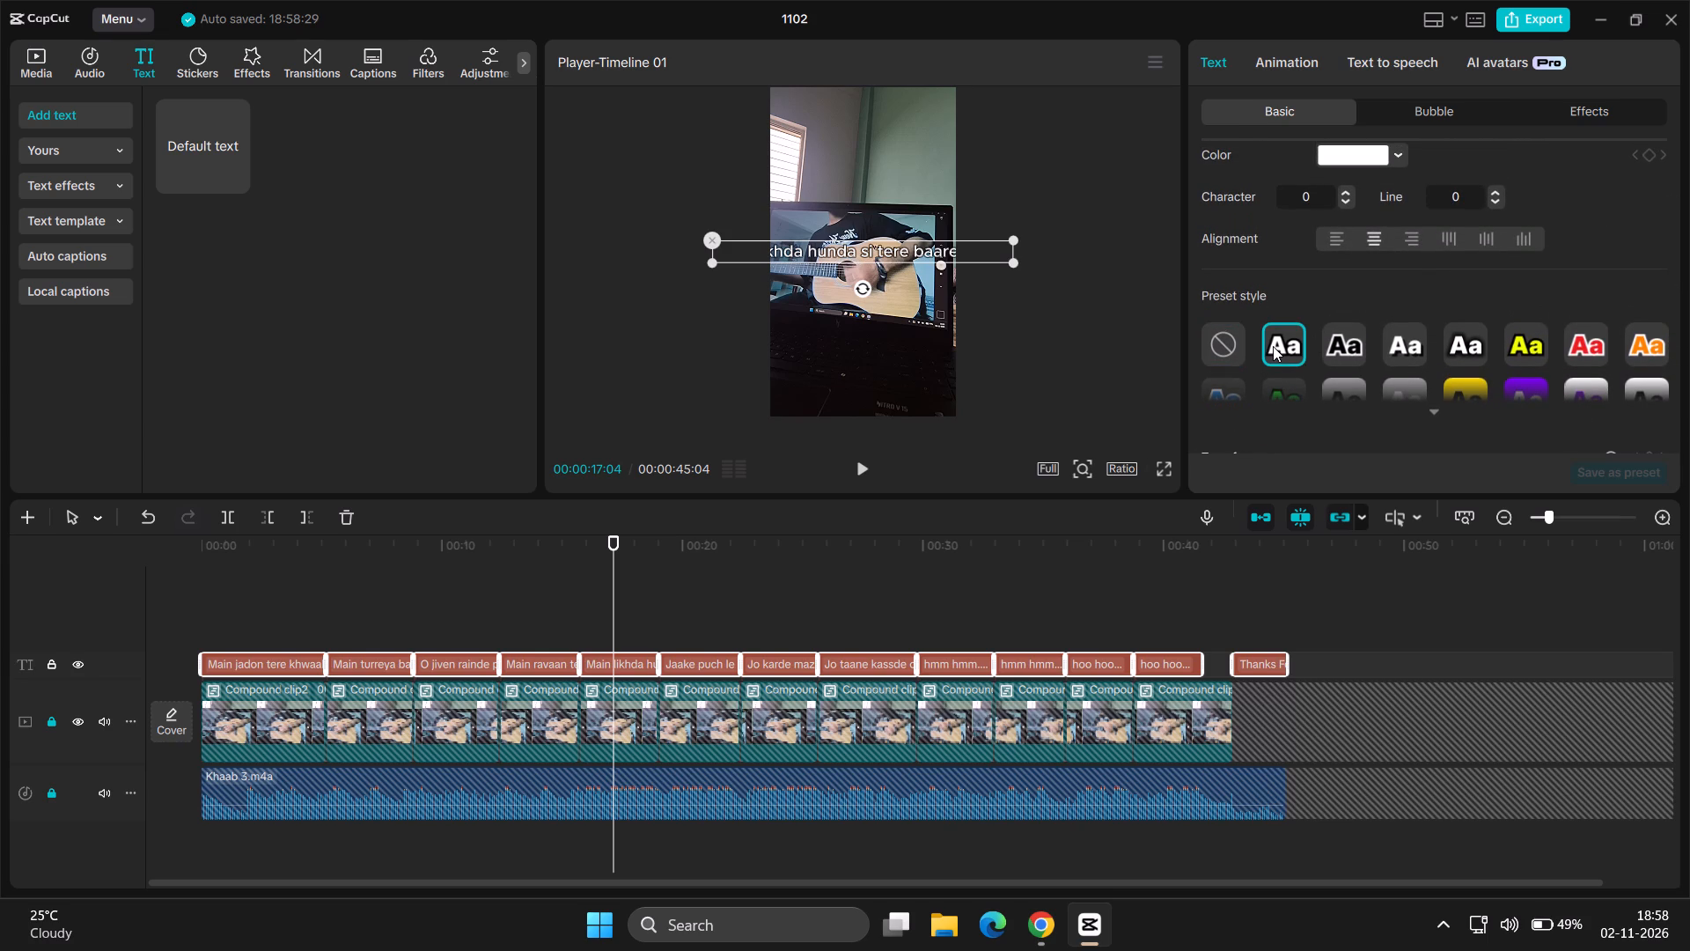
Reduce the black stroke thickness of the selected text clips to 18.
{"action": "scroll", "coordinate": [1340, 293], "scroll_direction": "down", "scroll_amount": 1}
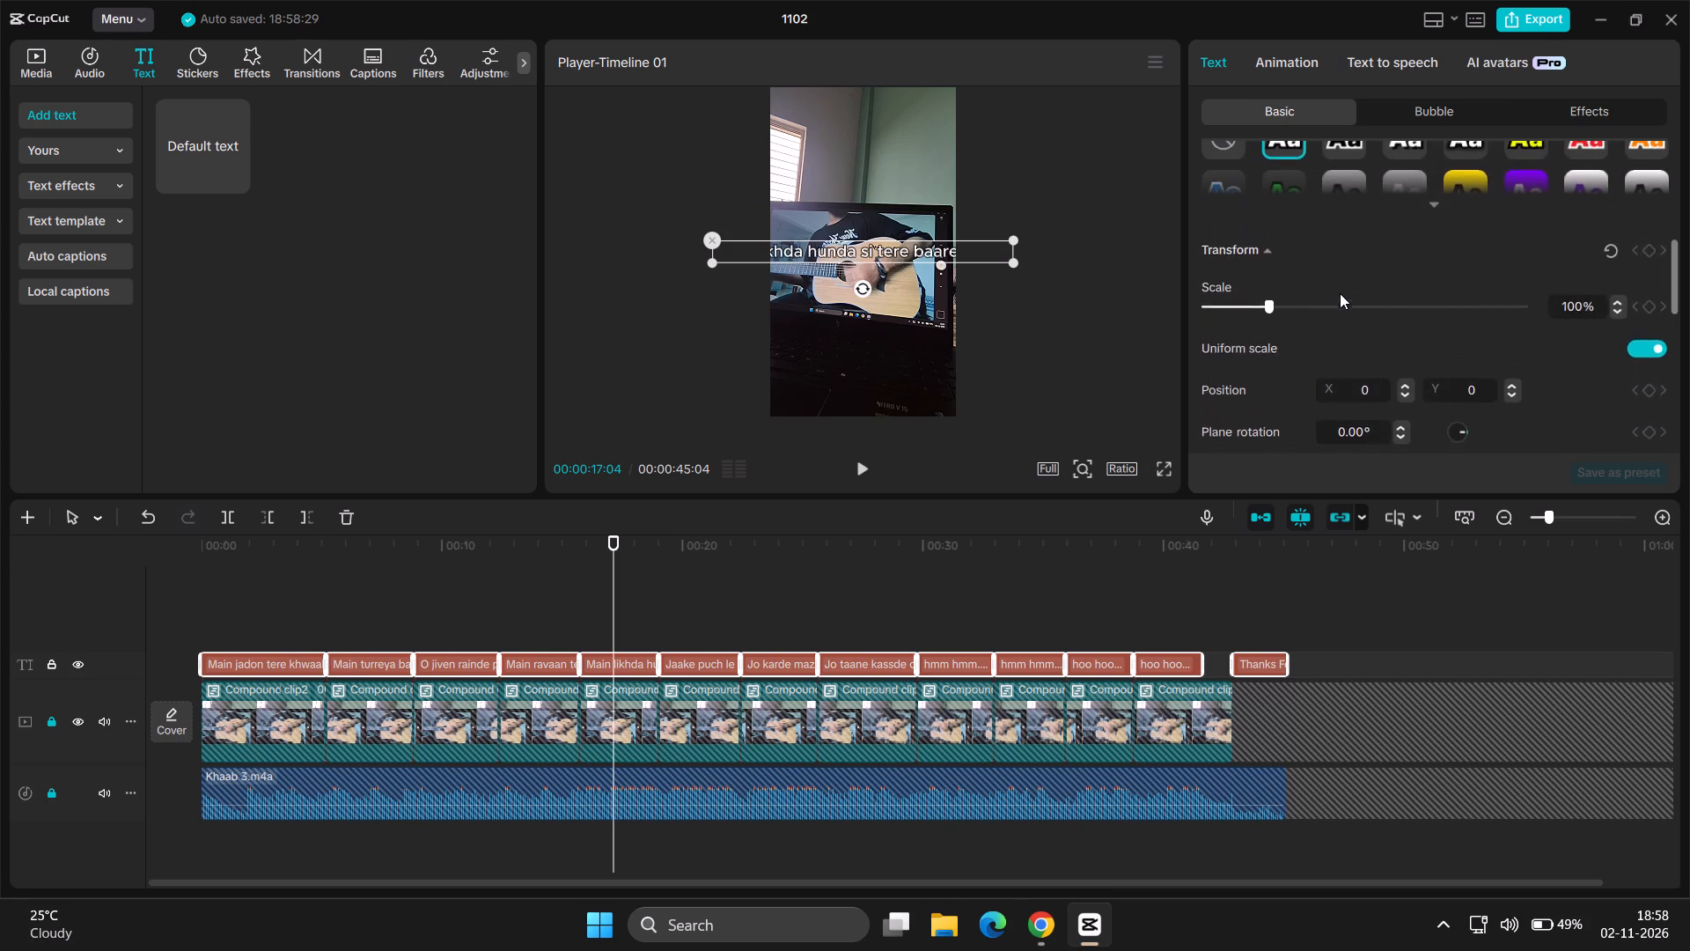
{"action": "scroll", "coordinate": [1340, 293], "scroll_direction": "down", "scroll_amount": 3}
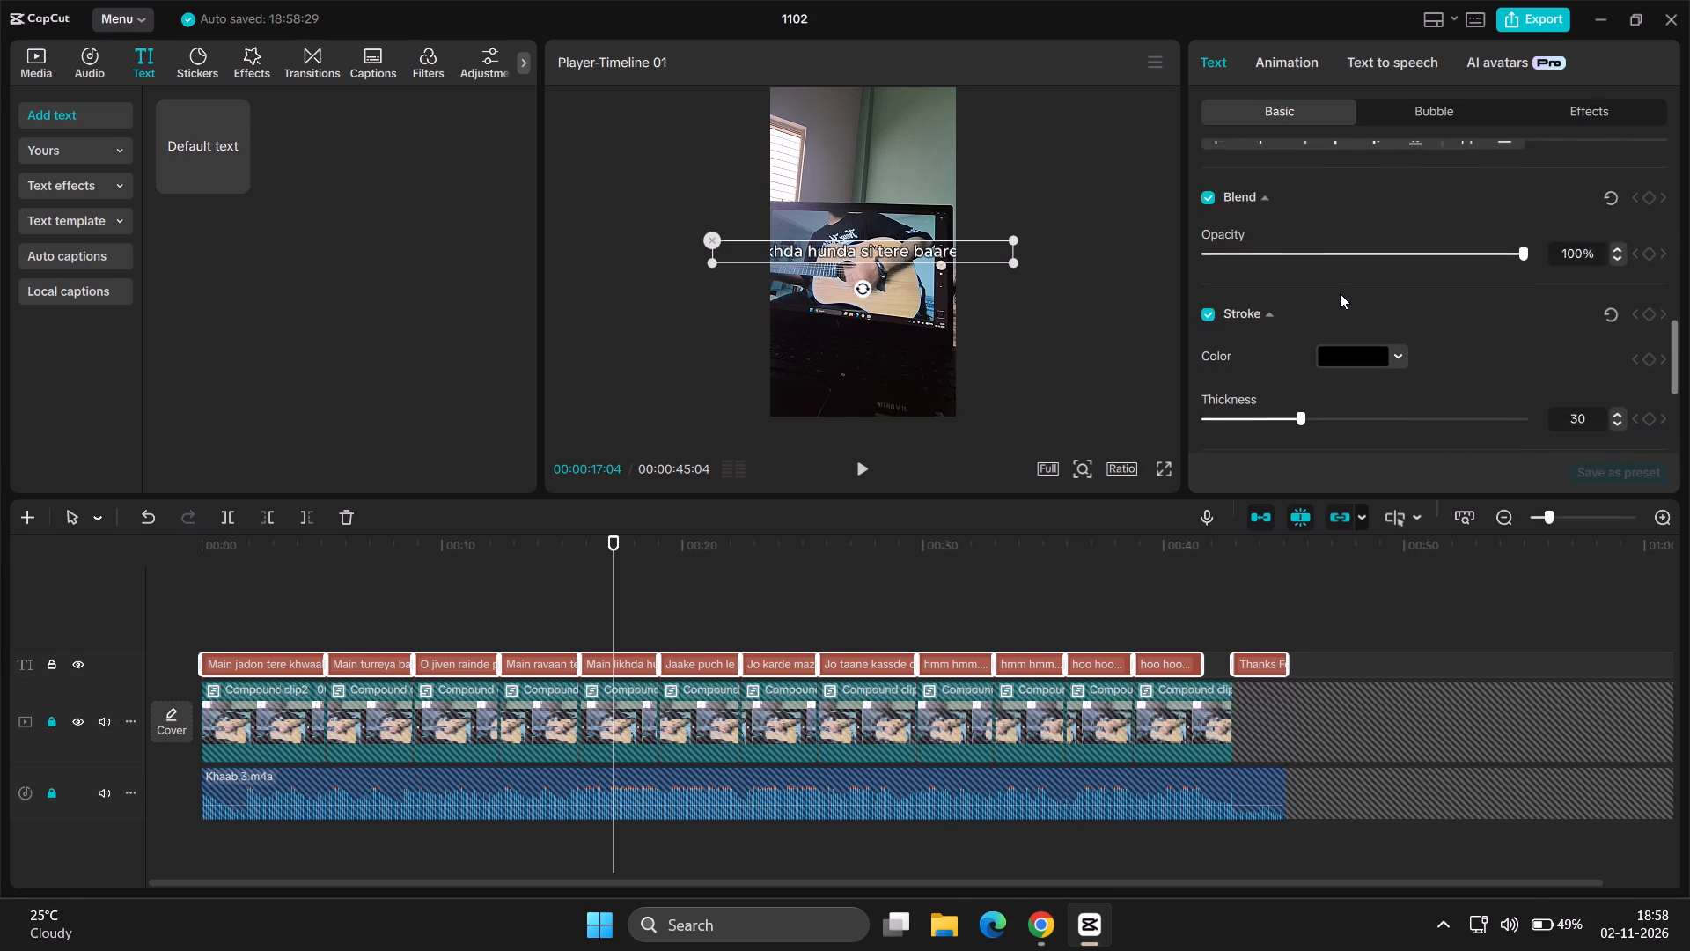
{"action": "scroll", "coordinate": [1340, 293], "scroll_direction": "down", "scroll_amount": 3}
{"action": "left_click_drag", "start_coordinate": [1302, 302], "coordinate": [1296, 303]}
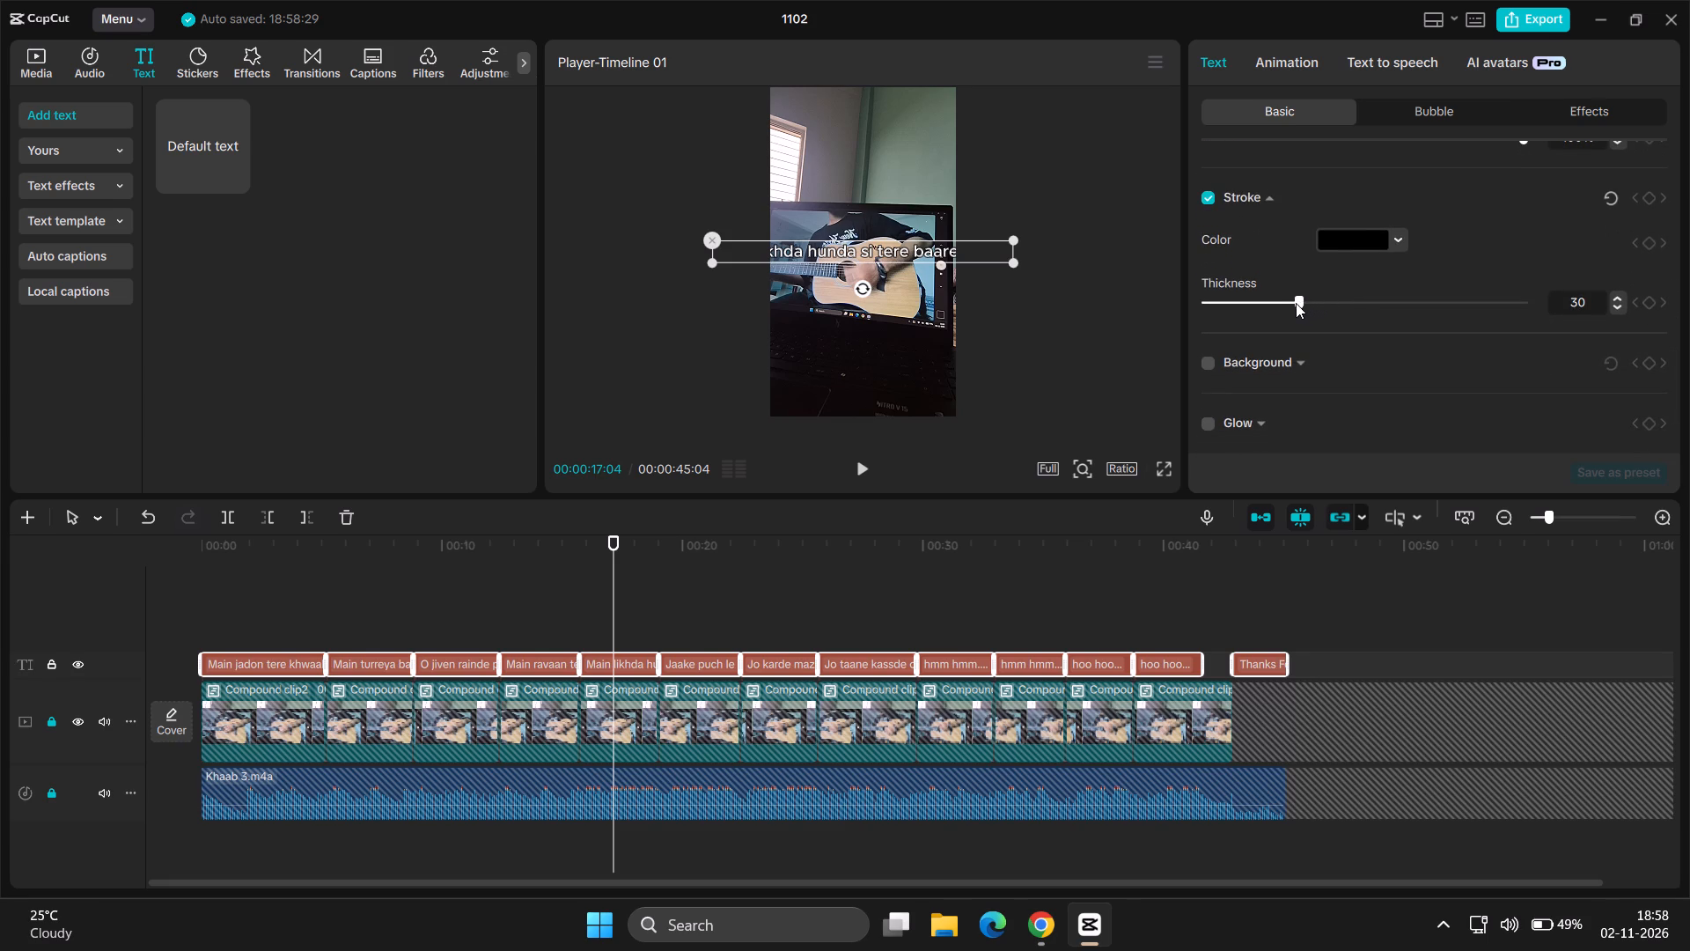
{"action": "left_click_drag", "start_coordinate": [1296, 303], "coordinate": [1267, 306]}
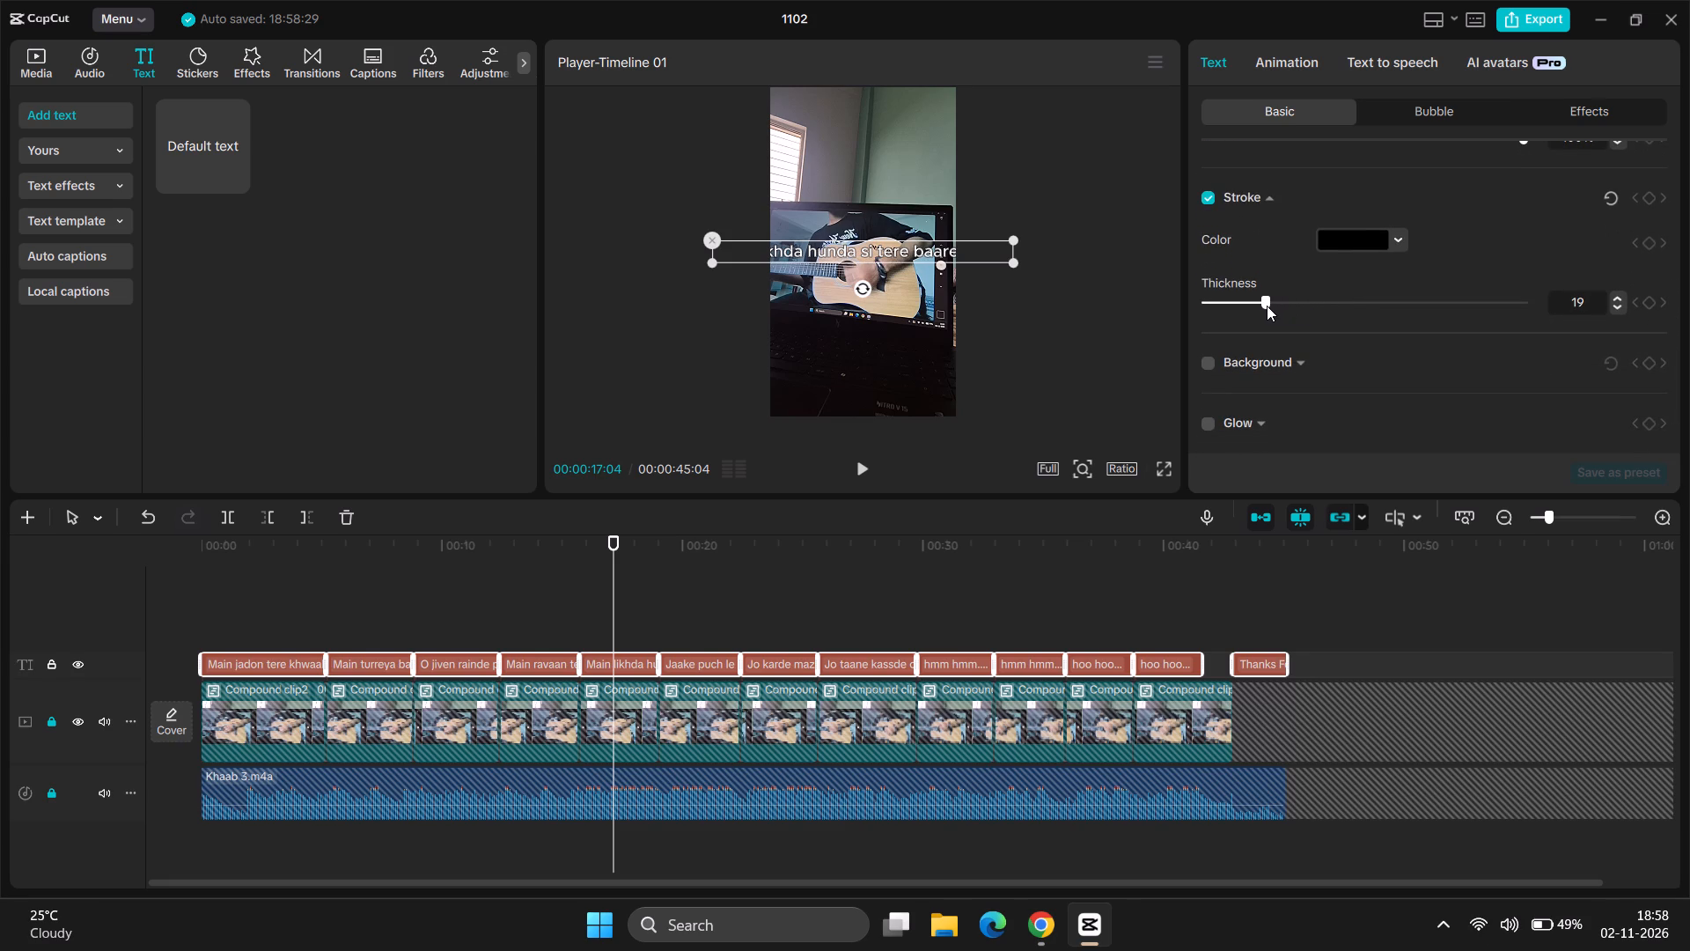
{"action": "left_click_drag", "start_coordinate": [1267, 306], "coordinate": [1264, 309]}
Change the selected text clips to title case.
{"action": "scroll", "coordinate": [1309, 313], "scroll_direction": "up", "scroll_amount": 1}
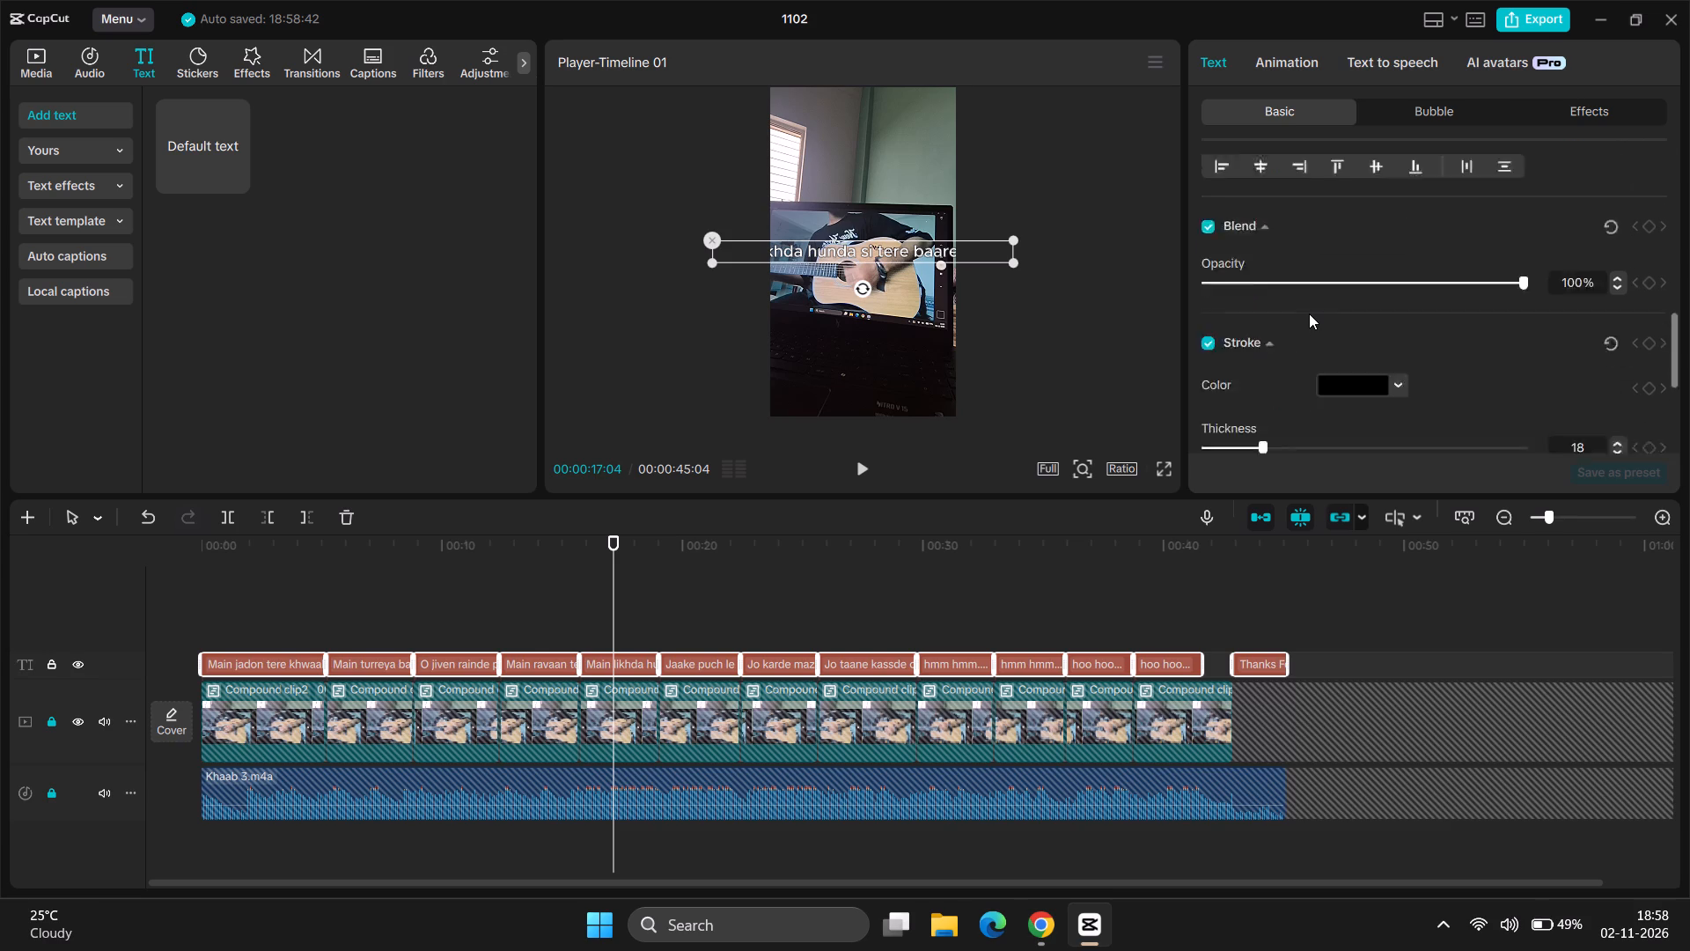
{"action": "scroll", "coordinate": [1309, 313], "scroll_direction": "up", "scroll_amount": 2}
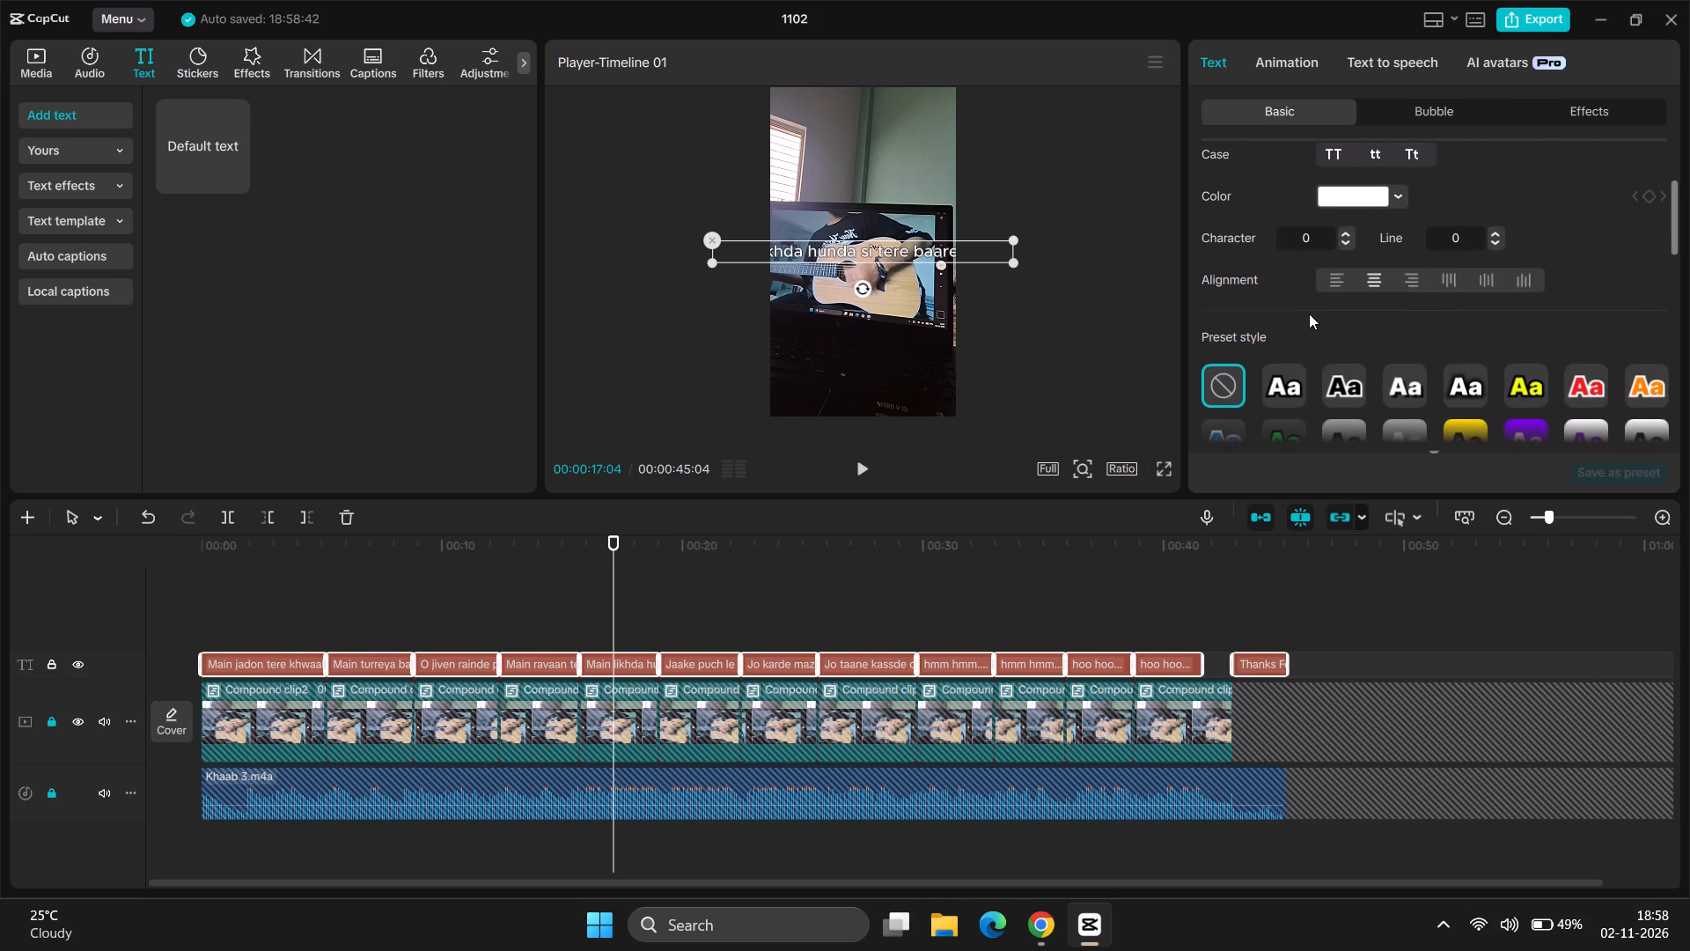
{"action": "scroll", "coordinate": [1309, 313], "scroll_direction": "up", "scroll_amount": 2}
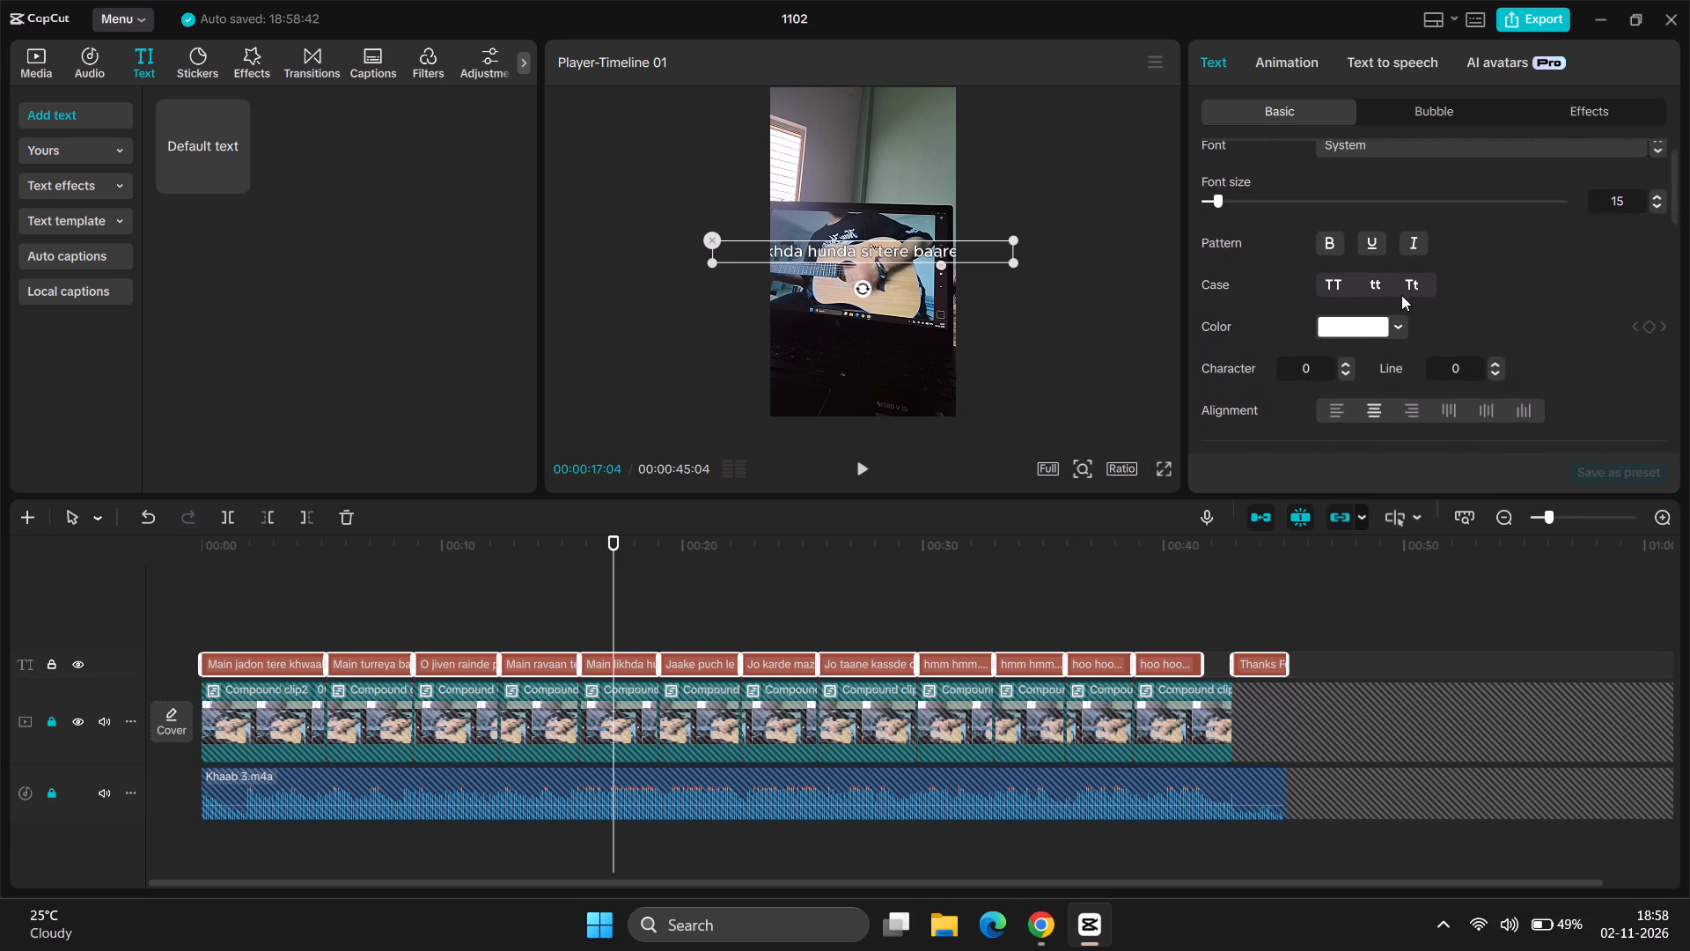
{"action": "left_click", "coordinate": [1411, 291]}
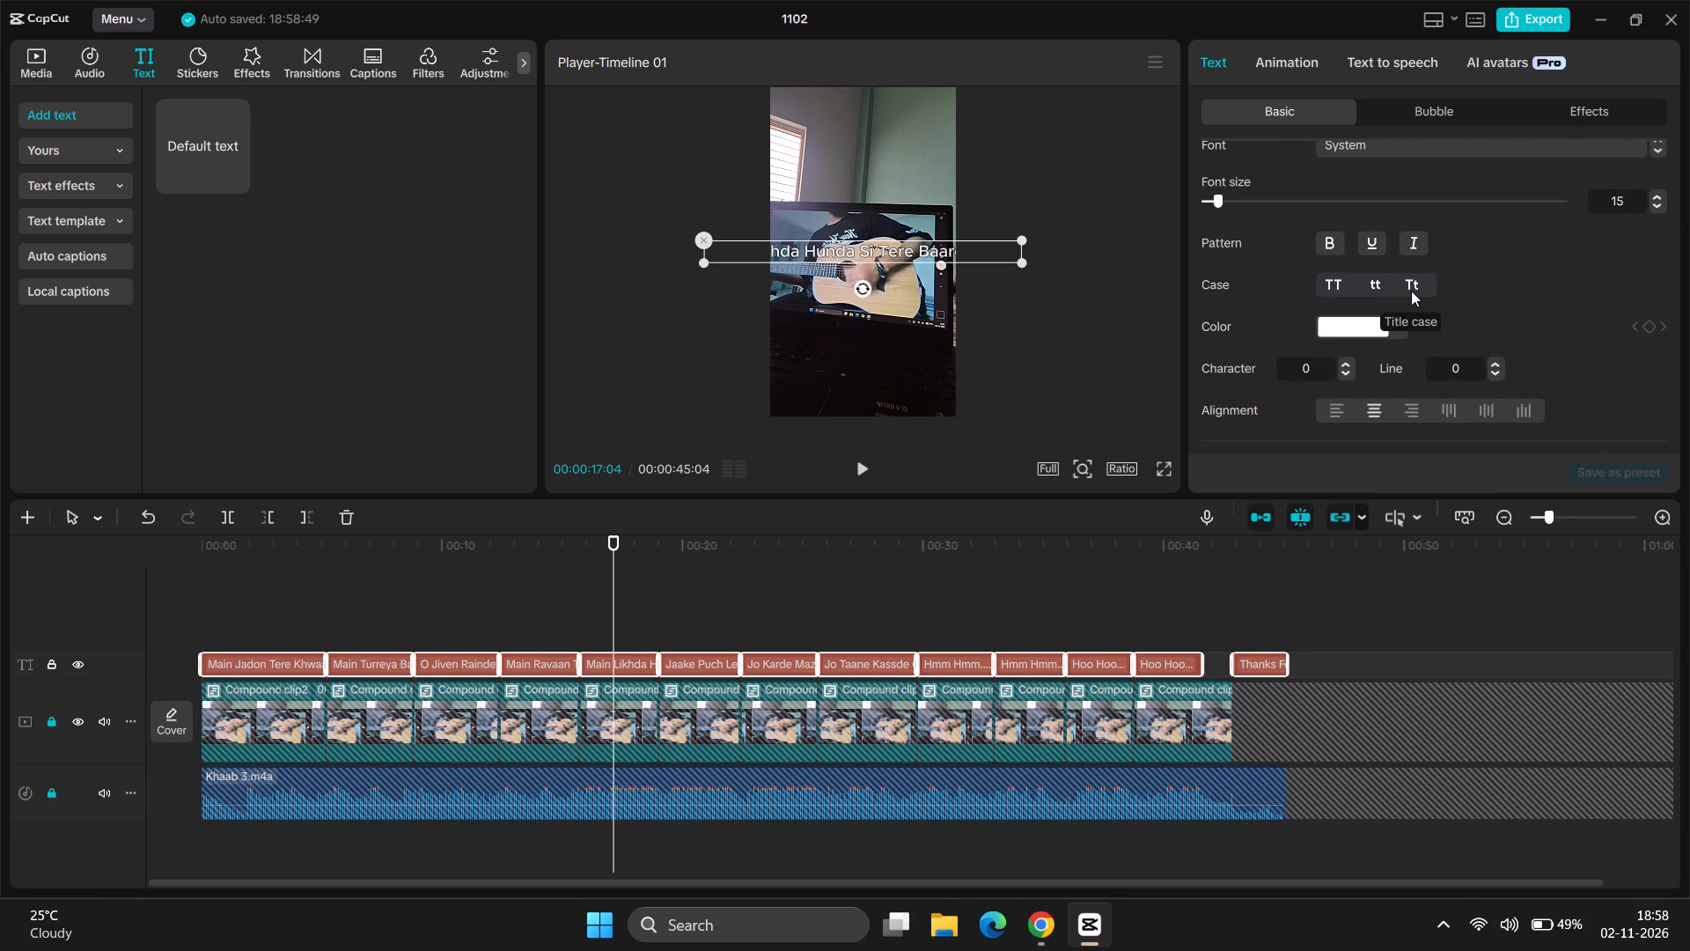
Scale the selected text clips uniformly down to 50%.
{"action": "scroll", "coordinate": [1411, 291], "scroll_direction": "up", "scroll_amount": 1}
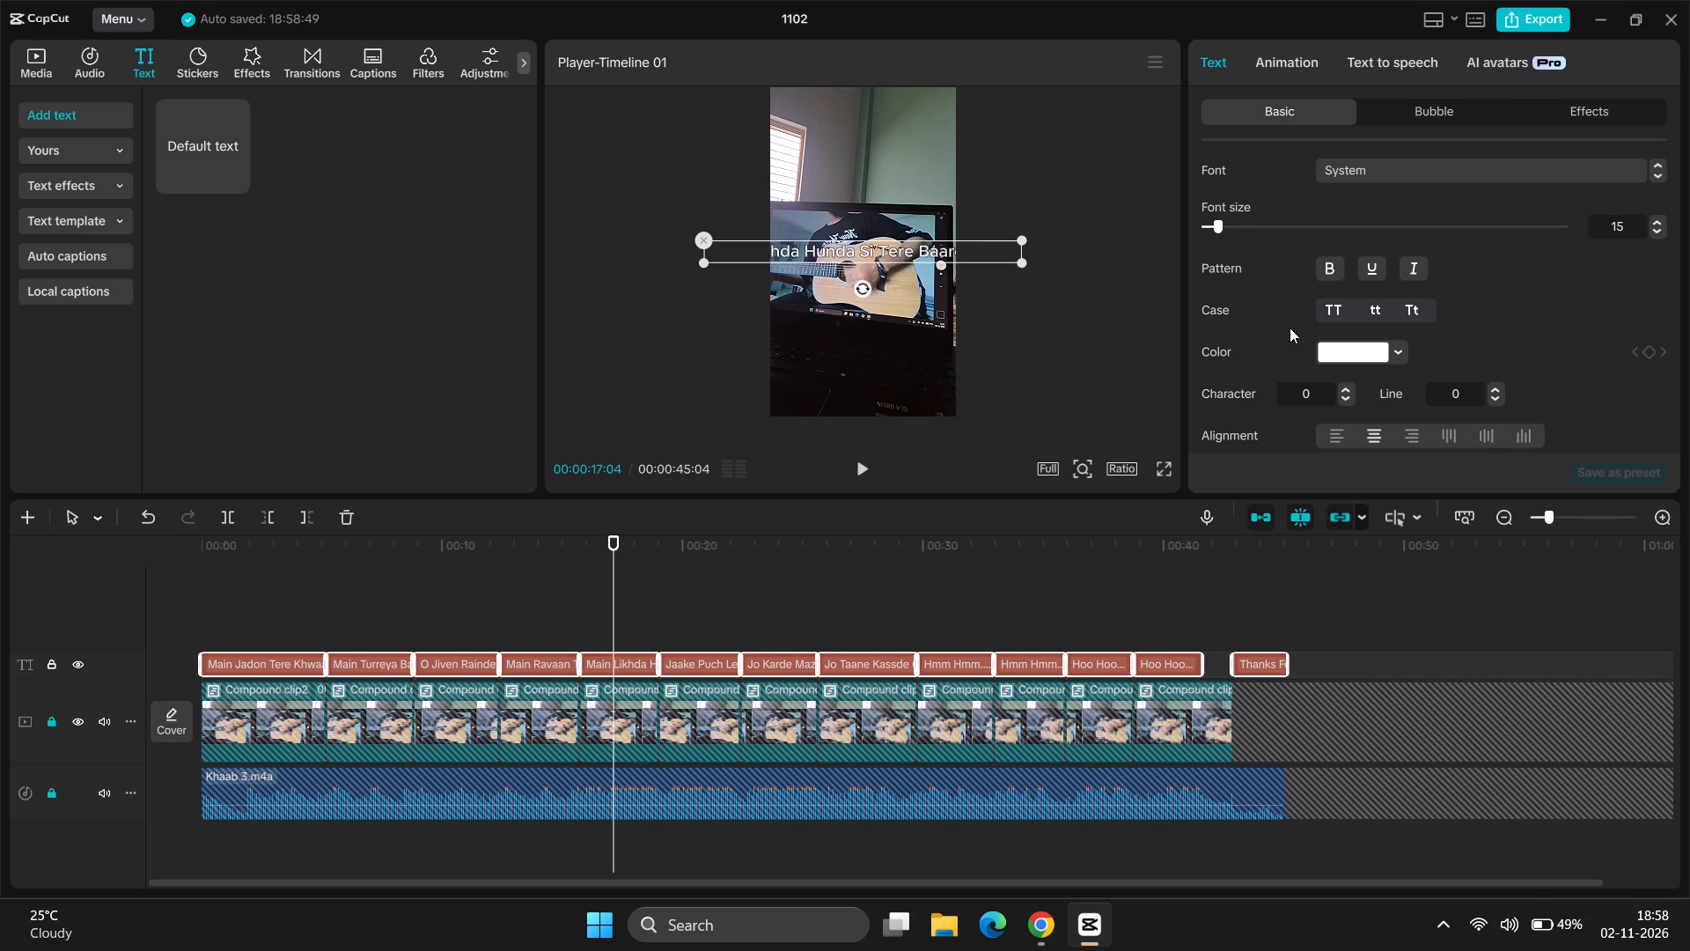
{"action": "scroll", "coordinate": [1281, 360], "scroll_direction": "down", "scroll_amount": 2}
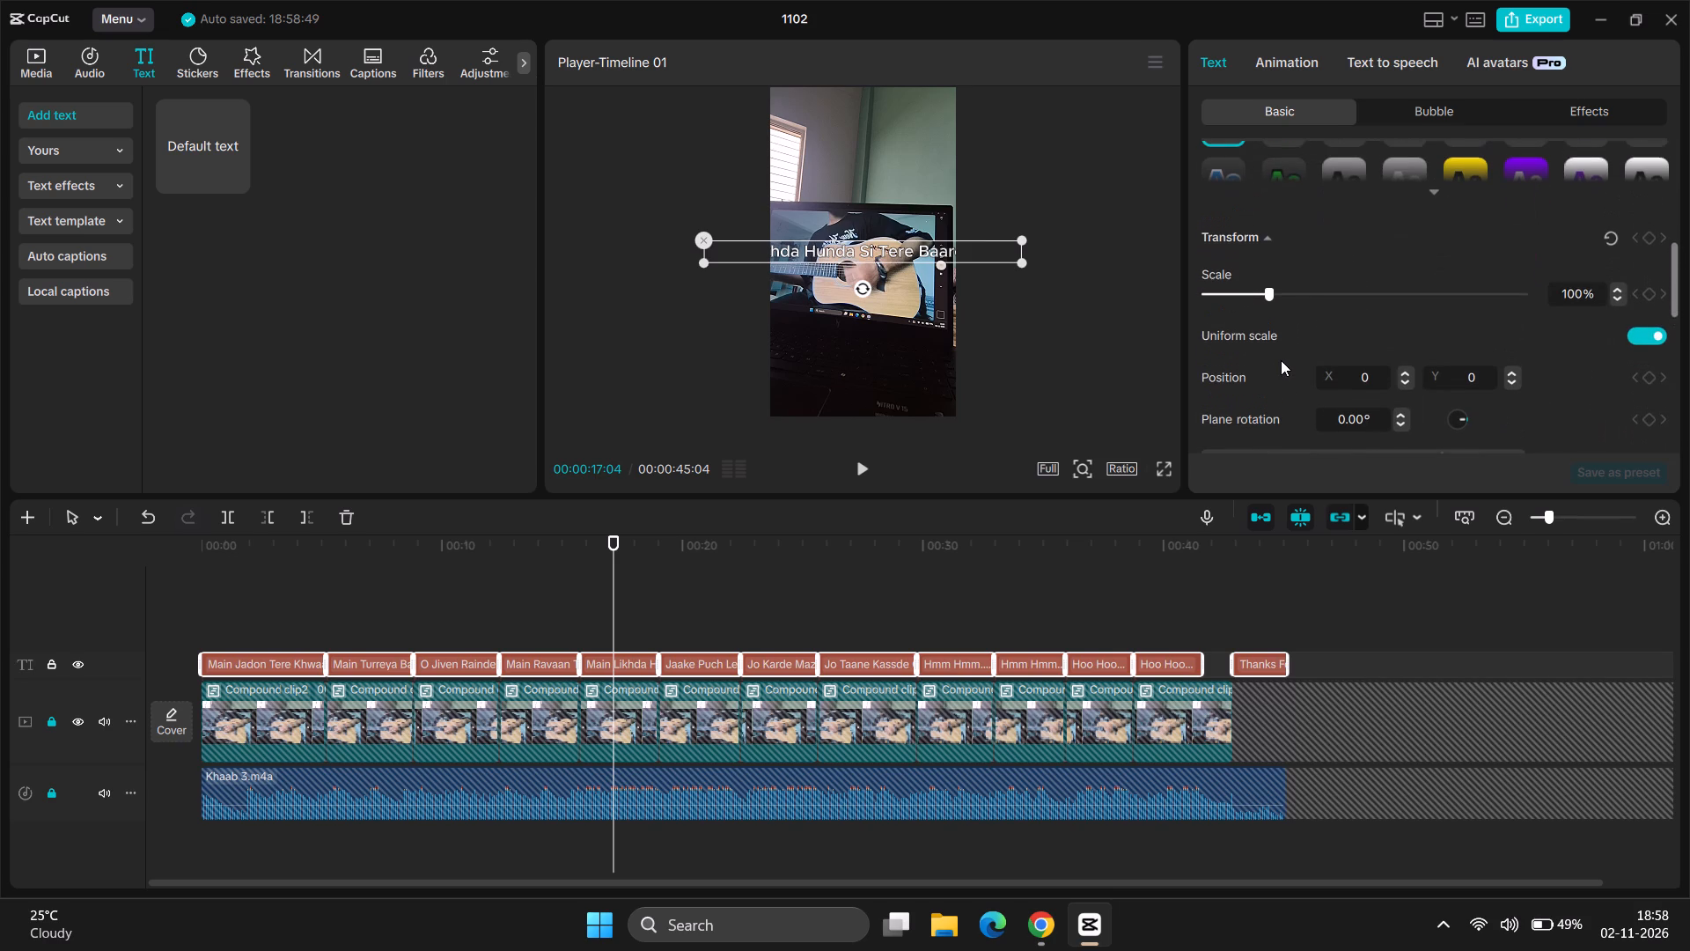
{"action": "scroll", "coordinate": [1281, 360], "scroll_direction": "down", "scroll_amount": 1}
{"action": "left_click_drag", "start_coordinate": [1267, 299], "coordinate": [1259, 299]}
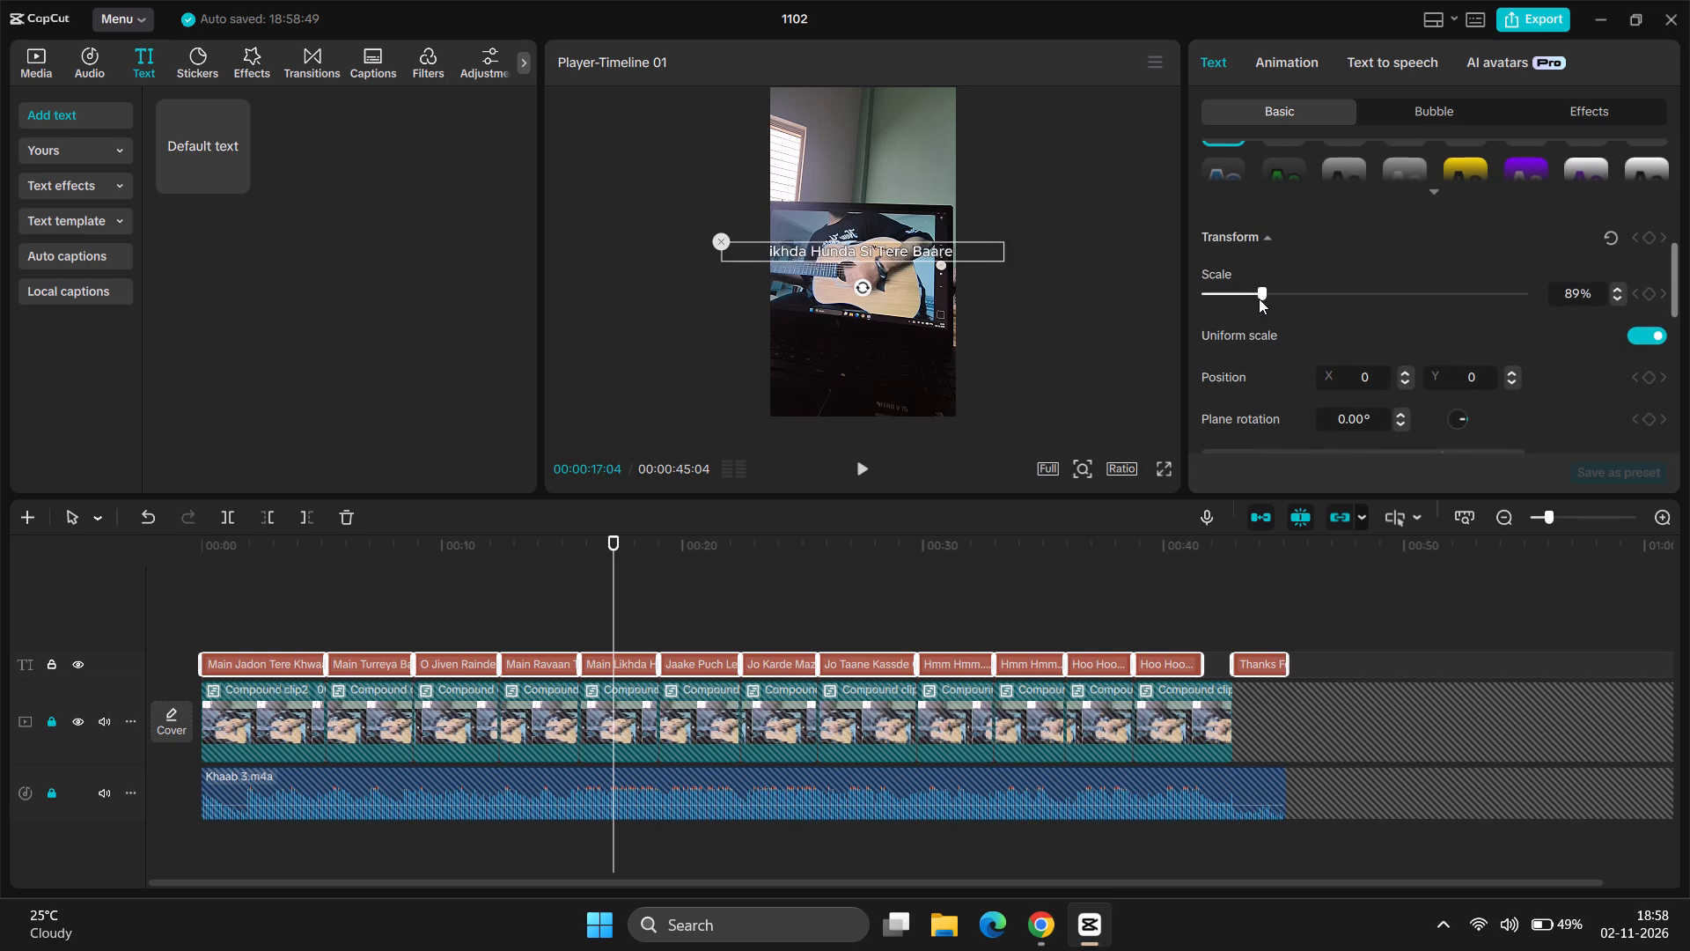
{"action": "left_click_drag", "start_coordinate": [1259, 299], "coordinate": [1235, 313]}
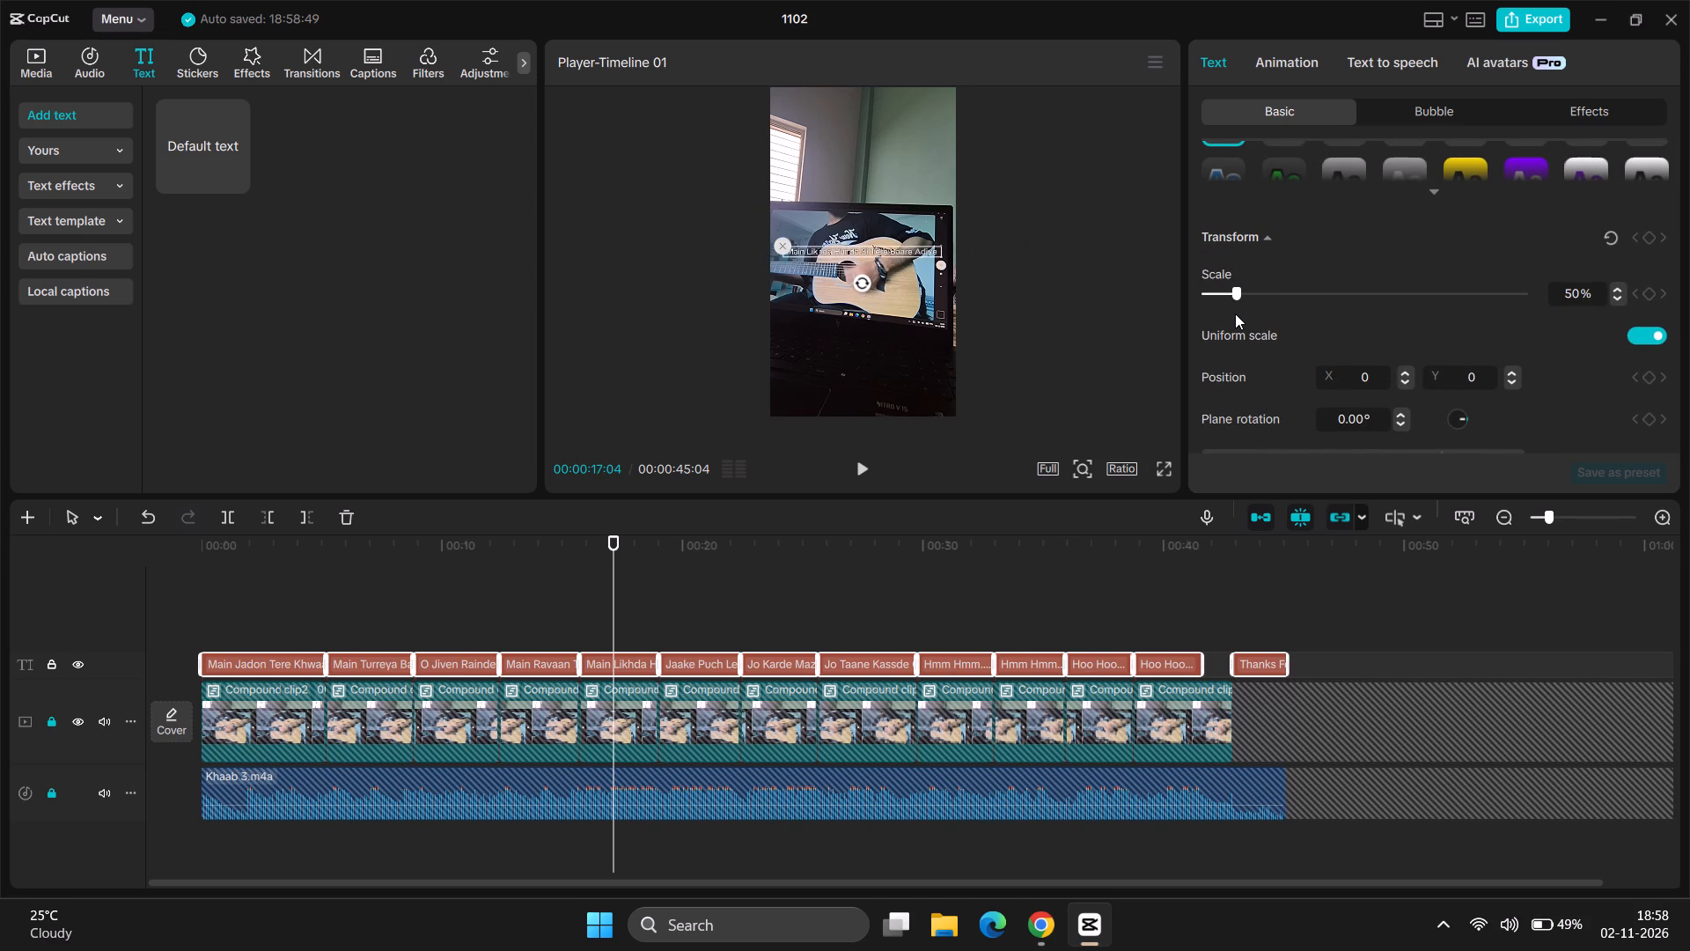
{"action": "left_click_drag", "start_coordinate": [1235, 313], "coordinate": [1227, 346]}
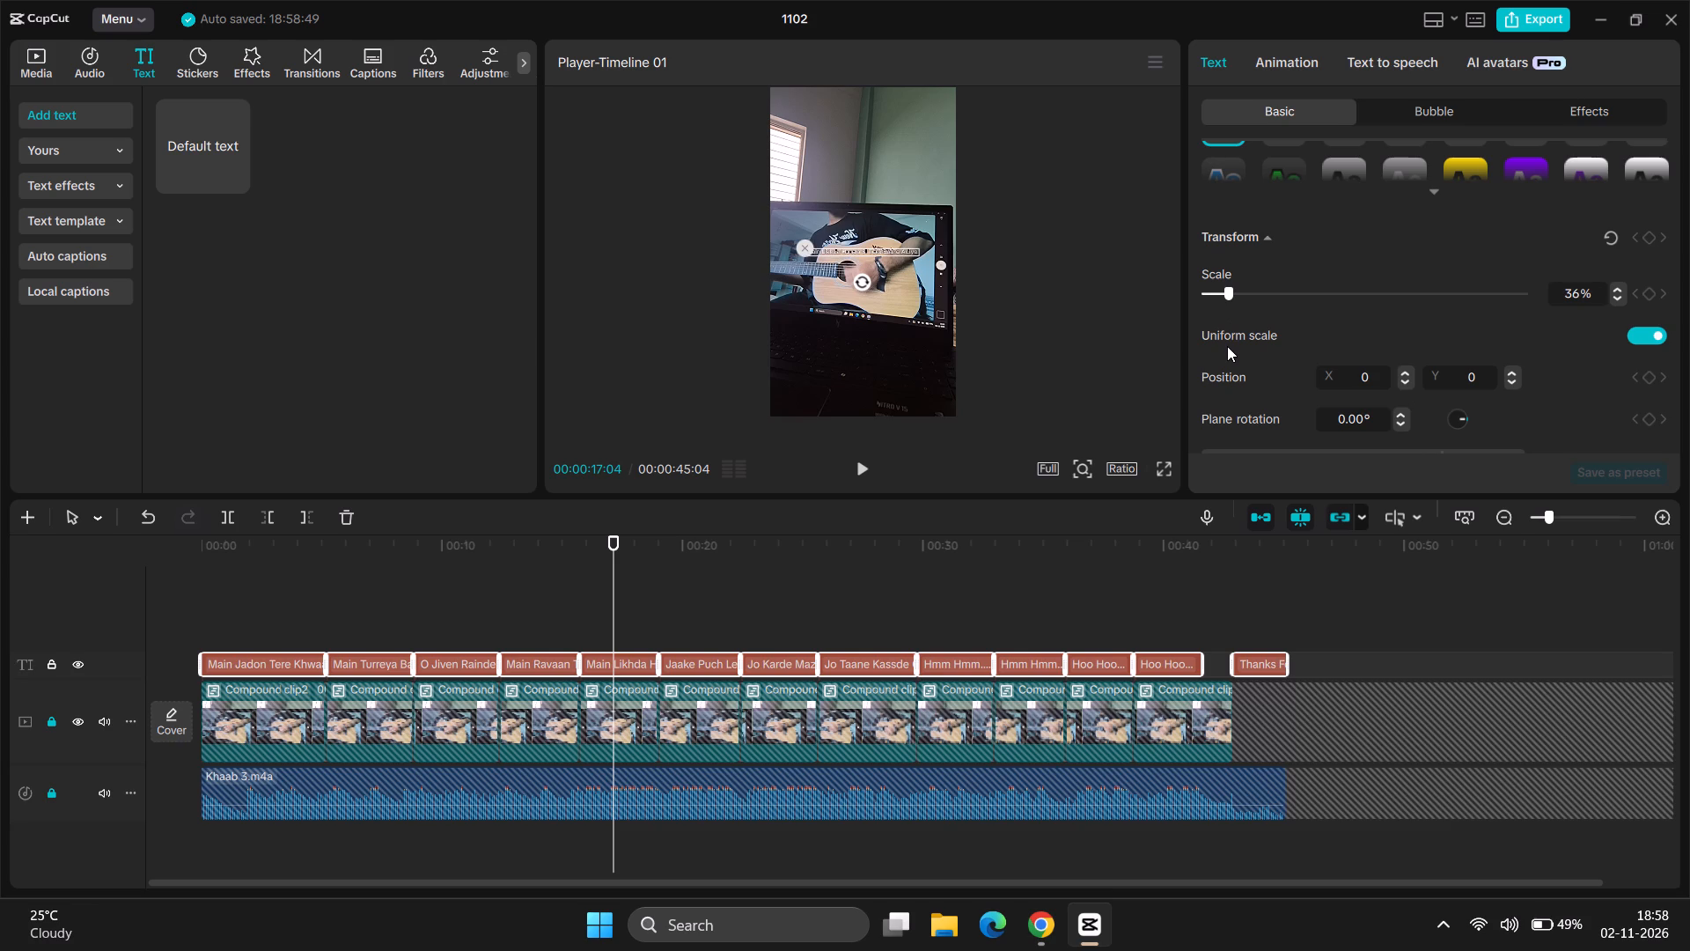
{"action": "left_click_drag", "start_coordinate": [1227, 346], "coordinate": [1231, 349]}
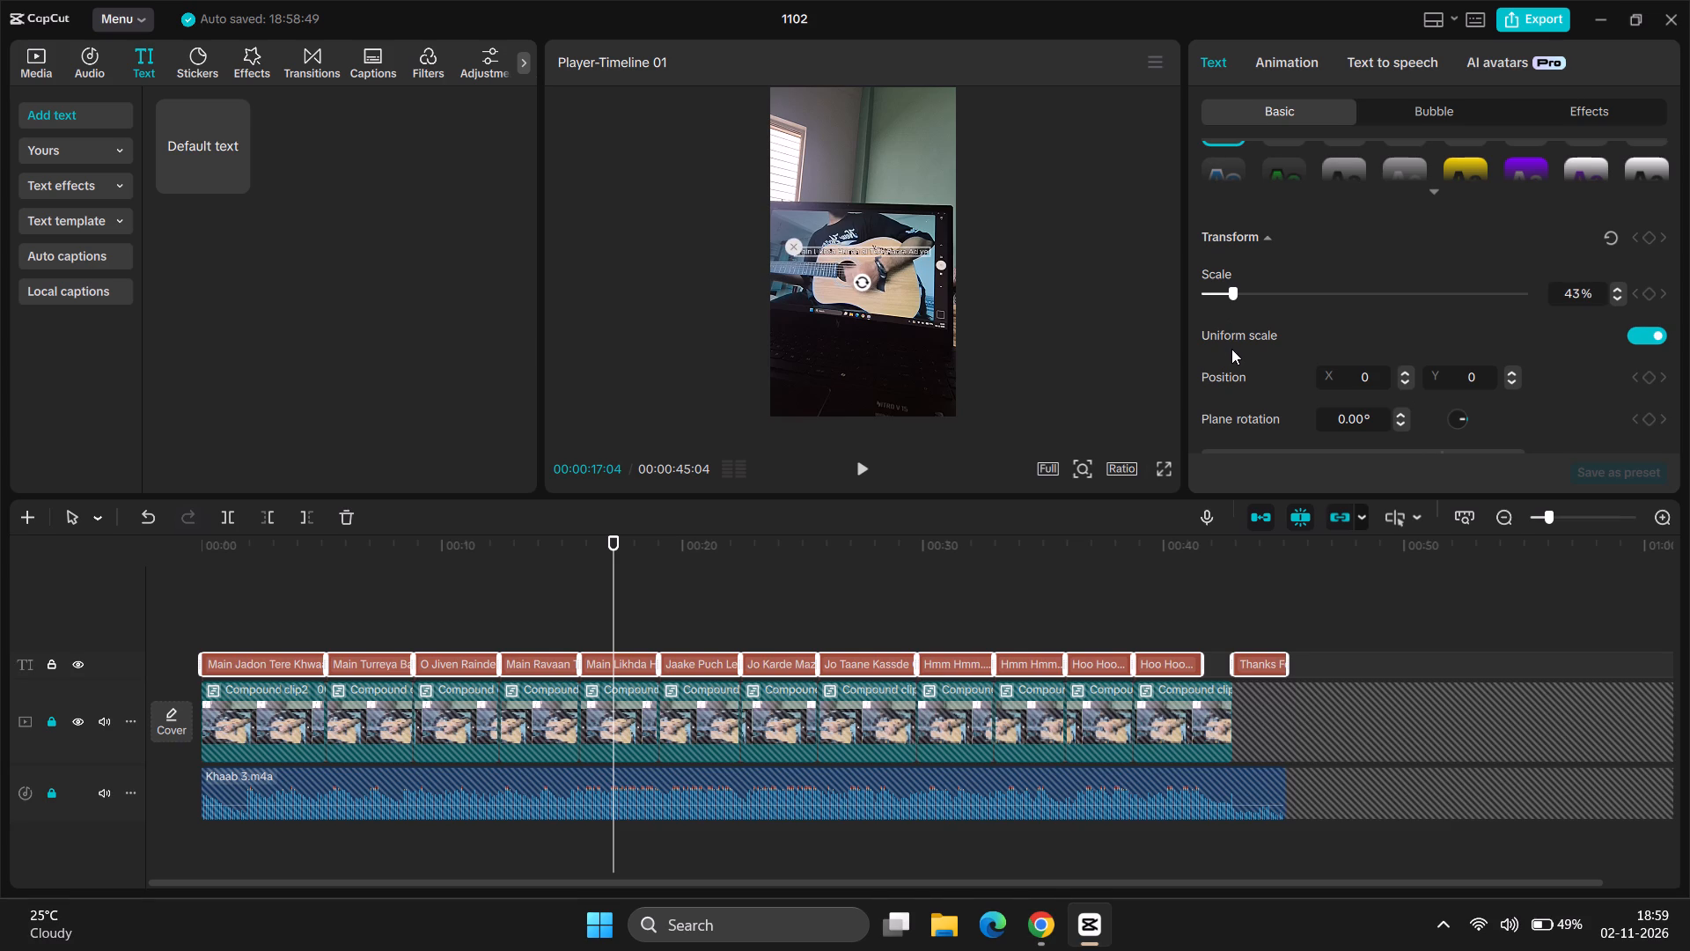
{"action": "left_click_drag", "start_coordinate": [1231, 349], "coordinate": [1236, 349]}
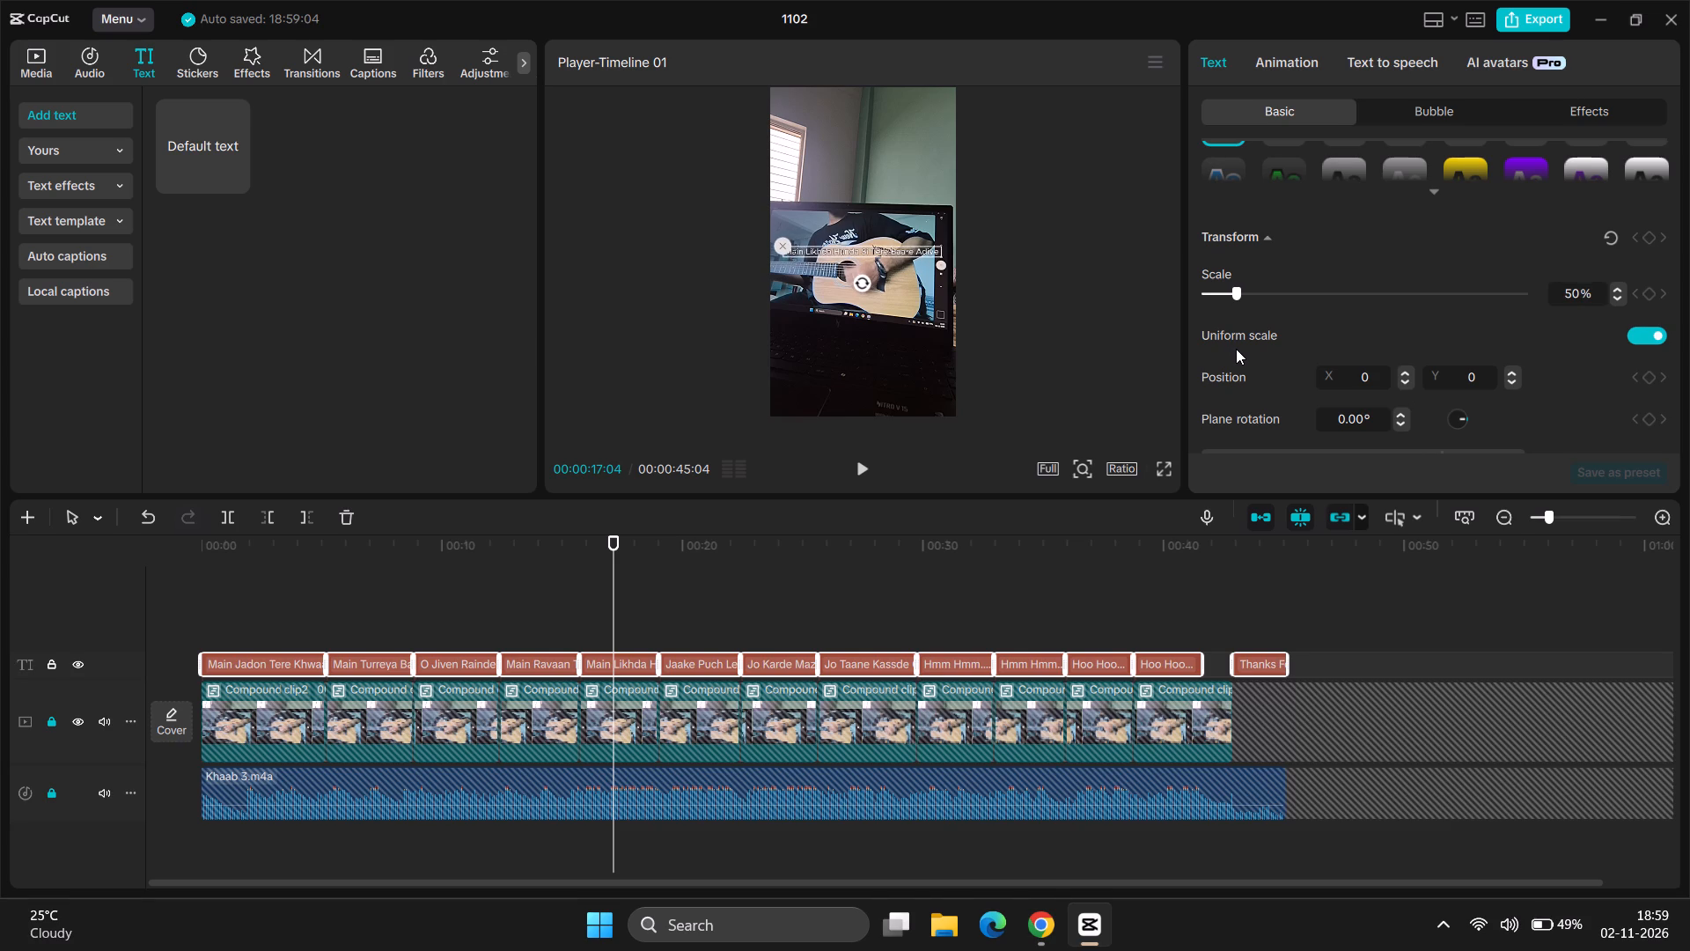
Set the font size of the selected text clips to 13.
{"action": "scroll", "coordinate": [1236, 349], "scroll_direction": "up", "scroll_amount": 2}
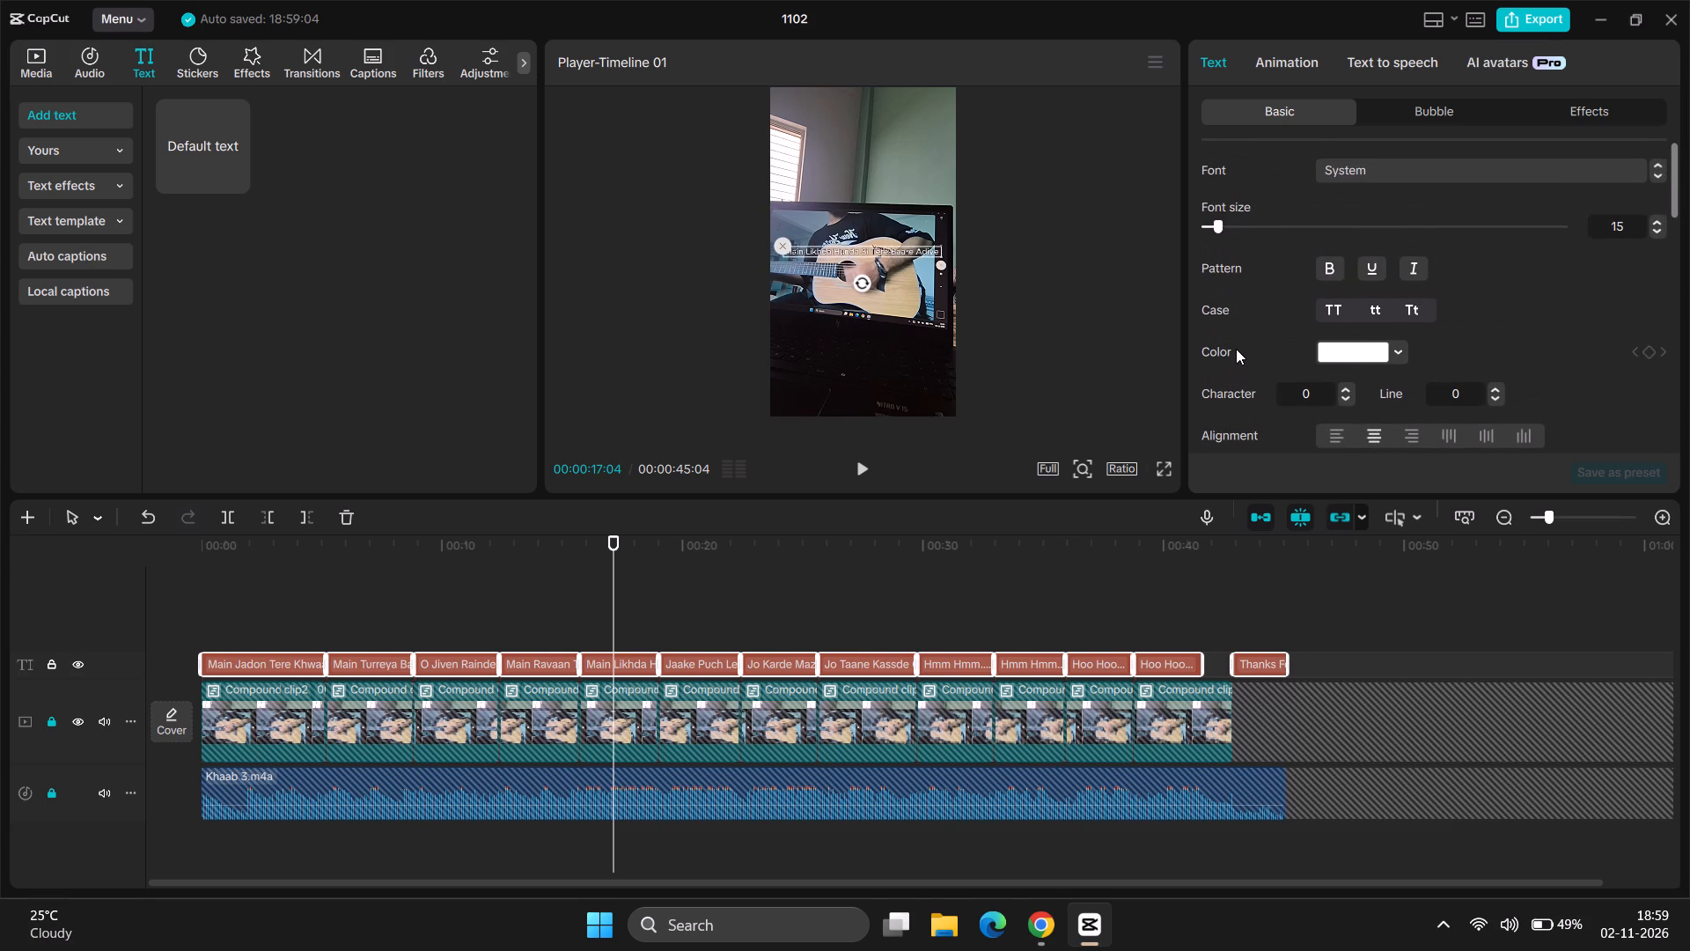
{"action": "left_click", "coordinate": [1216, 228]}
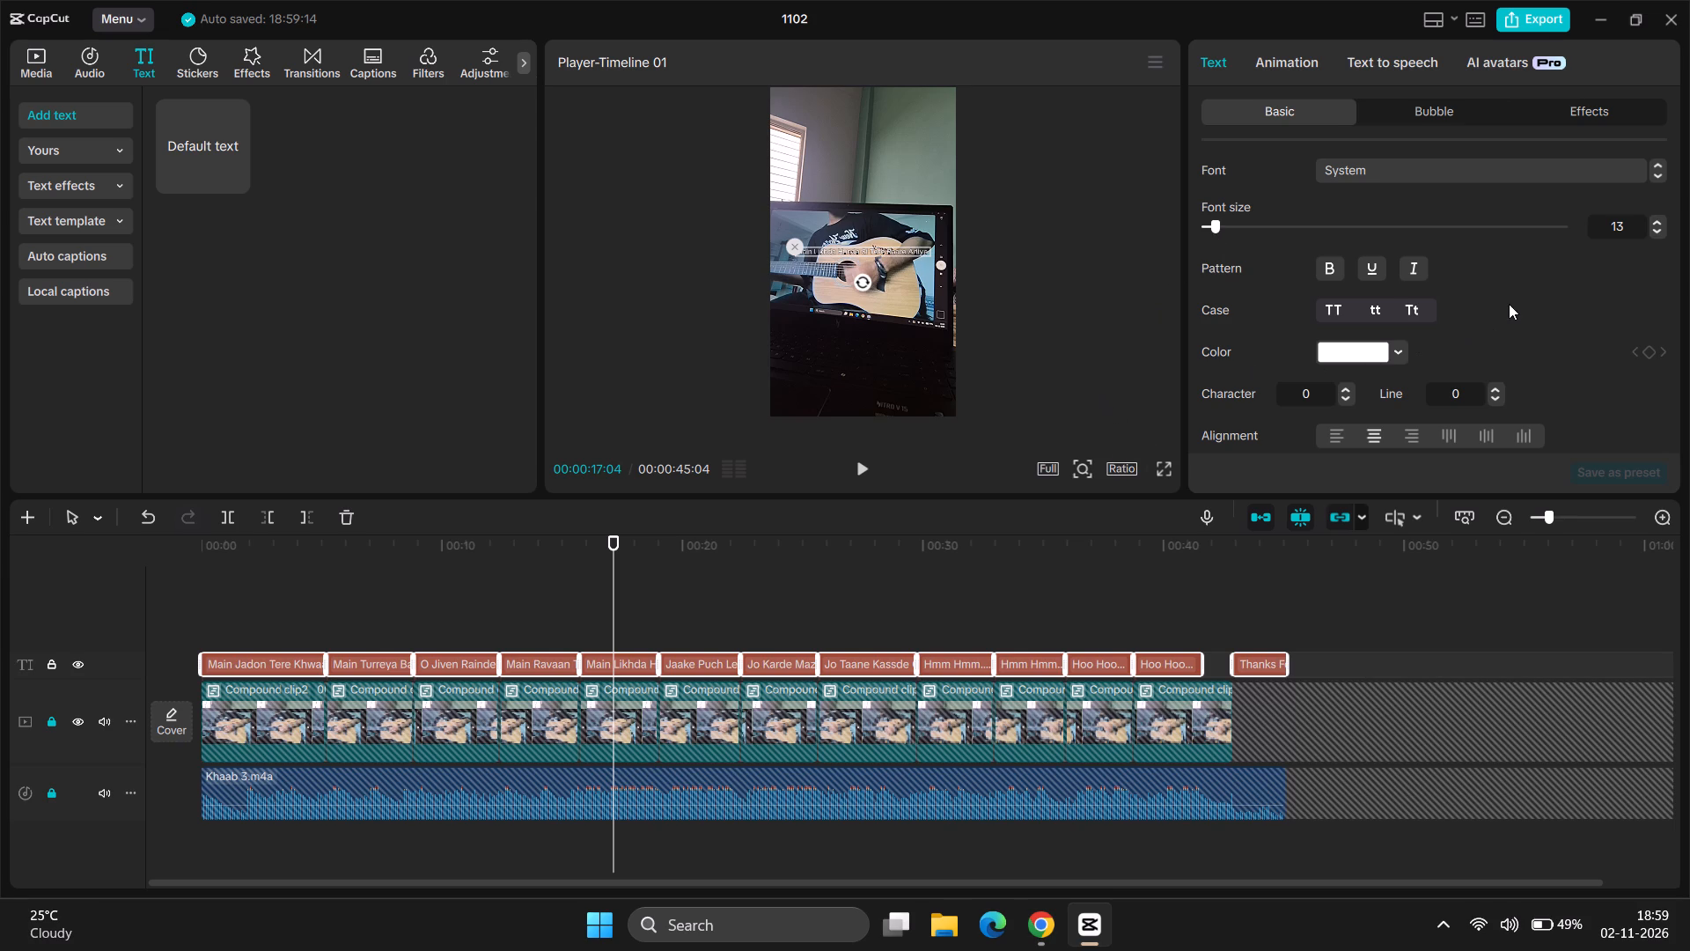
Lower the selected text clips slightly in the frame, to a Y position of -6.
{"action": "scroll", "coordinate": [1509, 304], "scroll_direction": "down", "scroll_amount": 1}
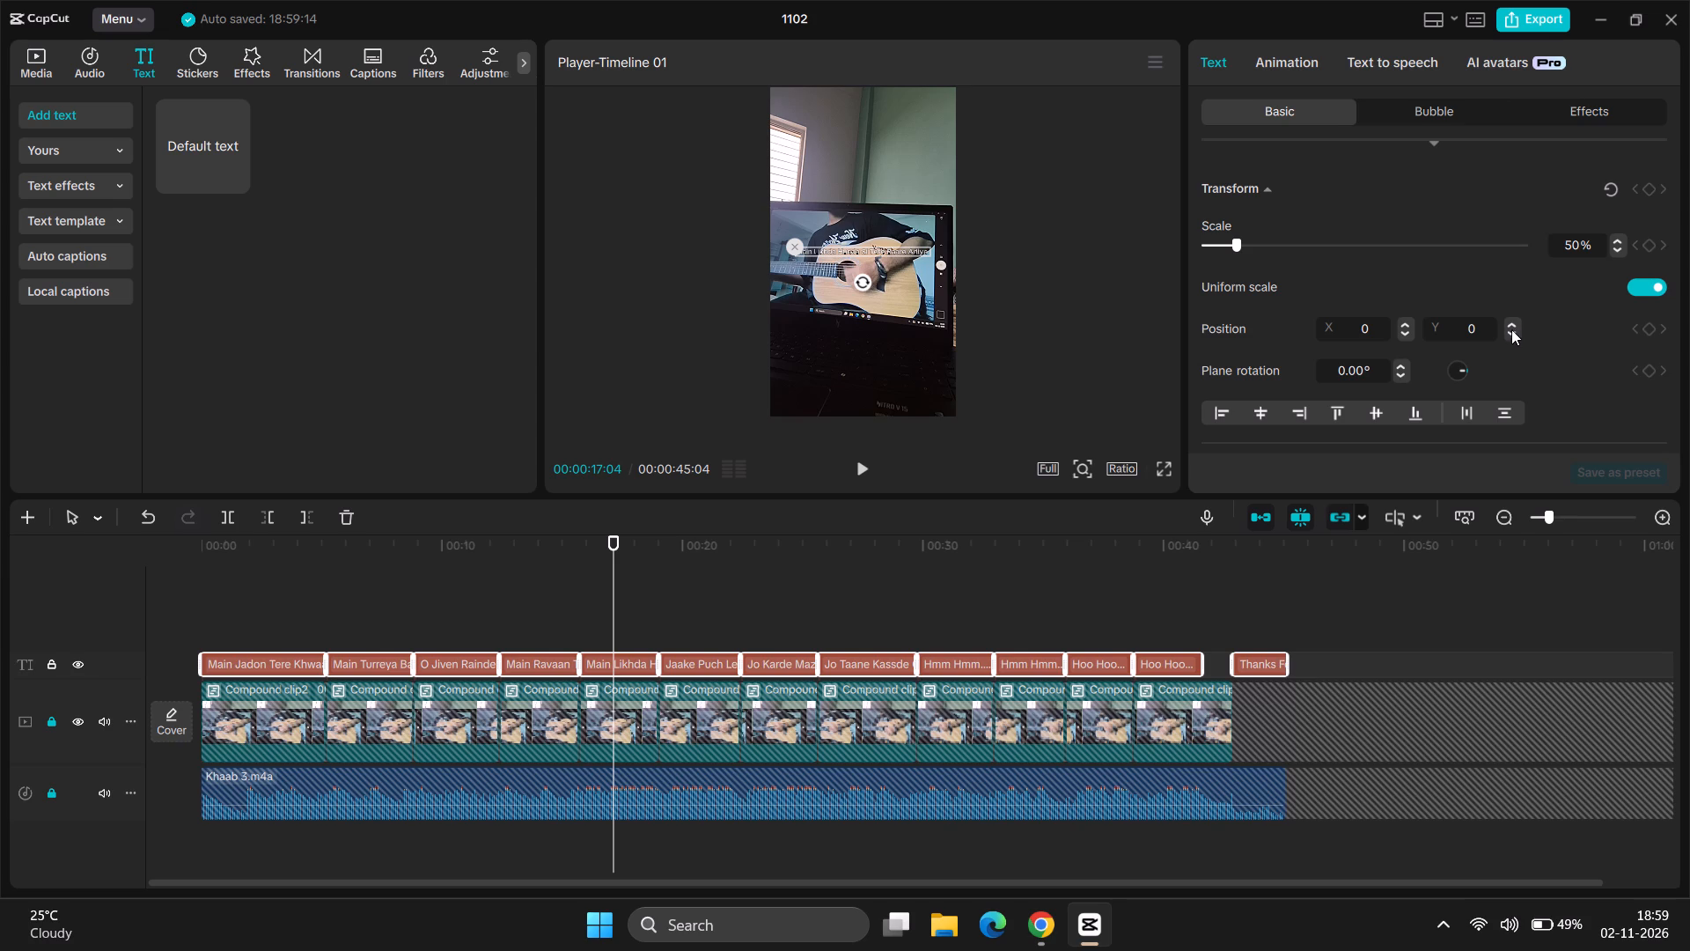
{"action": "triple_click", "coordinate": [1510, 336]}
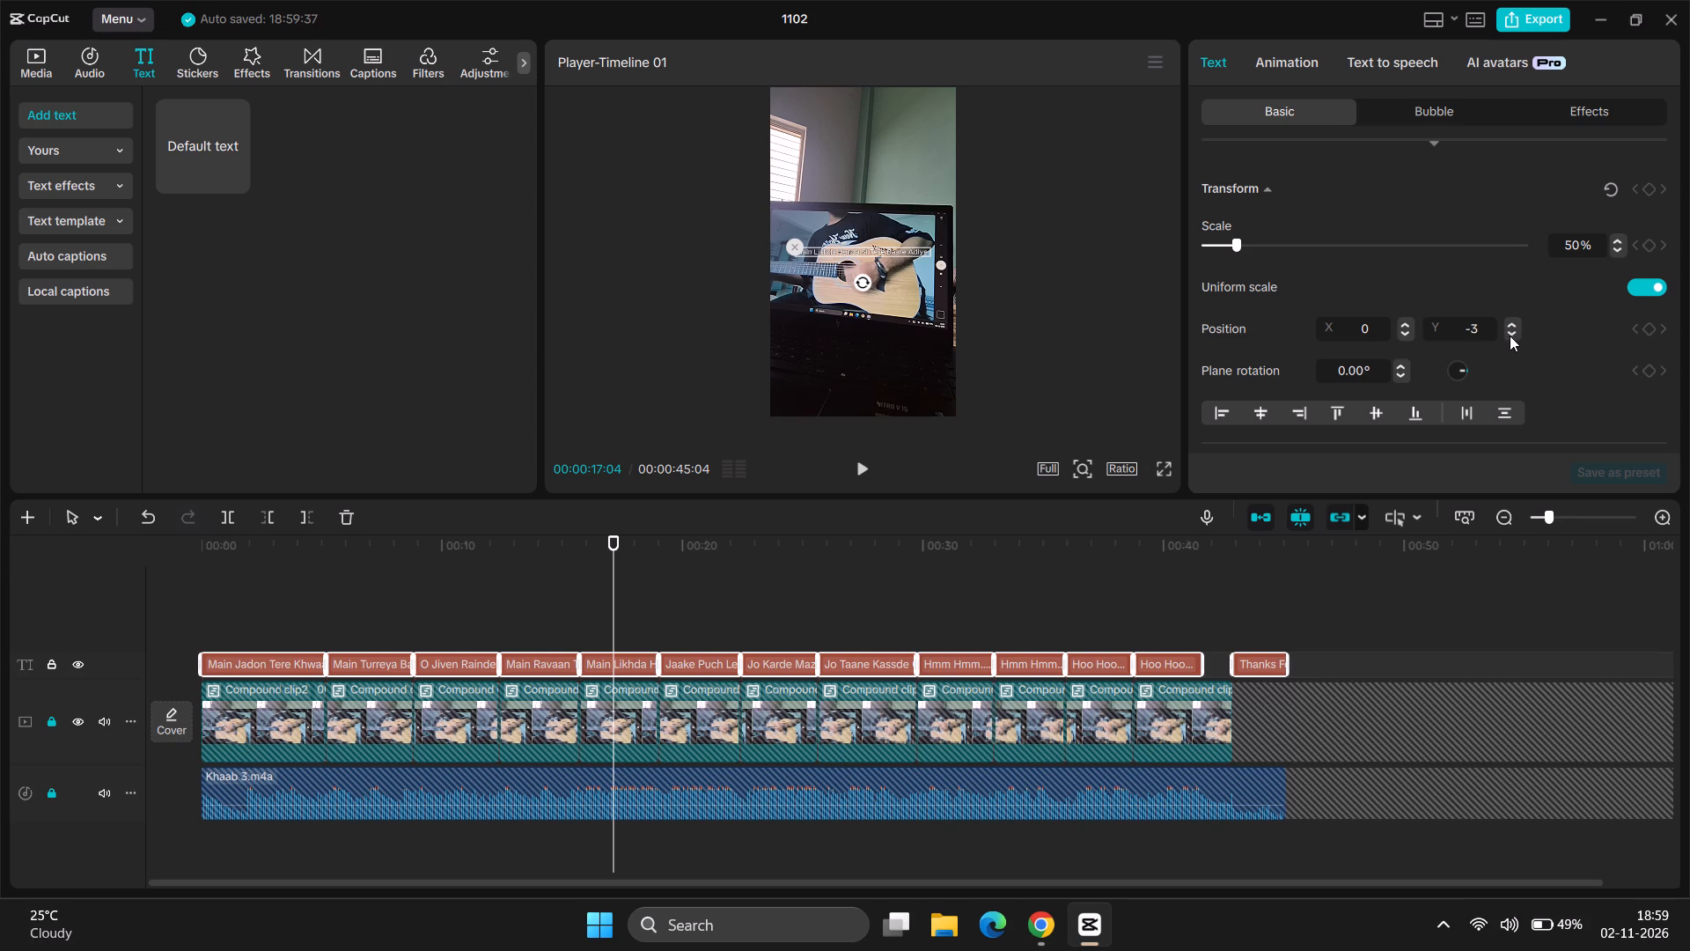
{"action": "triple_click", "coordinate": [1512, 329]}
Move the lyric "Main Likhda Hunda Si Tere Baare Adiye" down below the laptop screen in the video frame, keeping it horizontally centred.
{"action": "left_click_drag", "start_coordinate": [862, 253], "coordinate": [812, 528]}
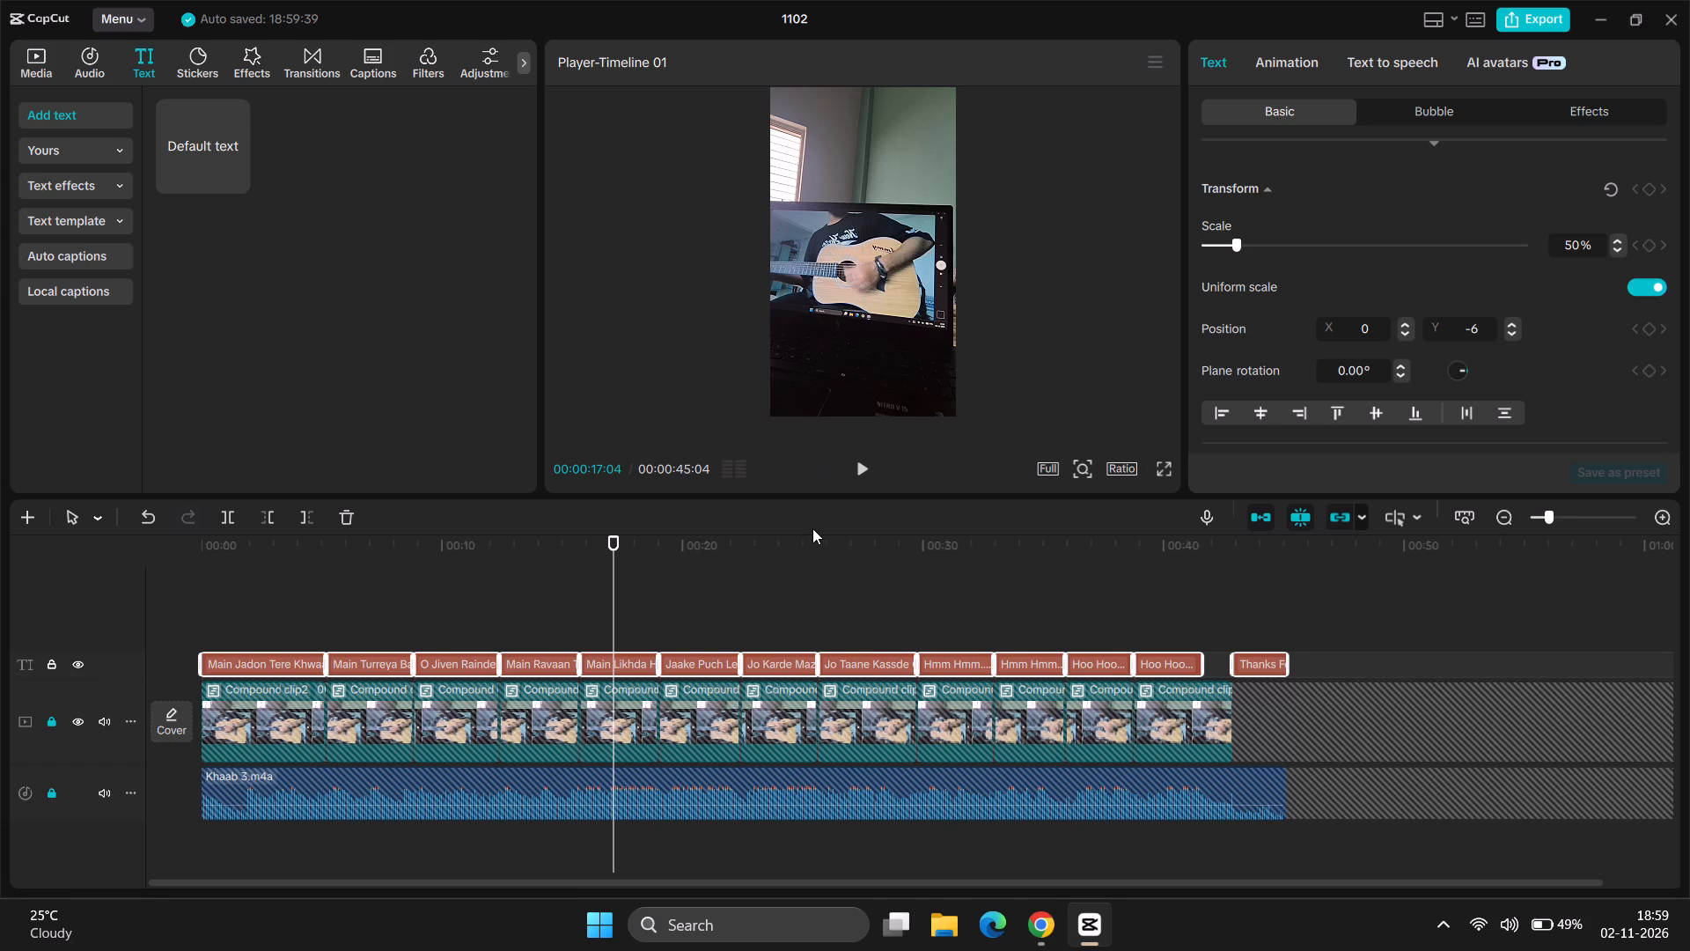
{"action": "left_click_drag", "start_coordinate": [812, 528], "coordinate": [863, 329]}
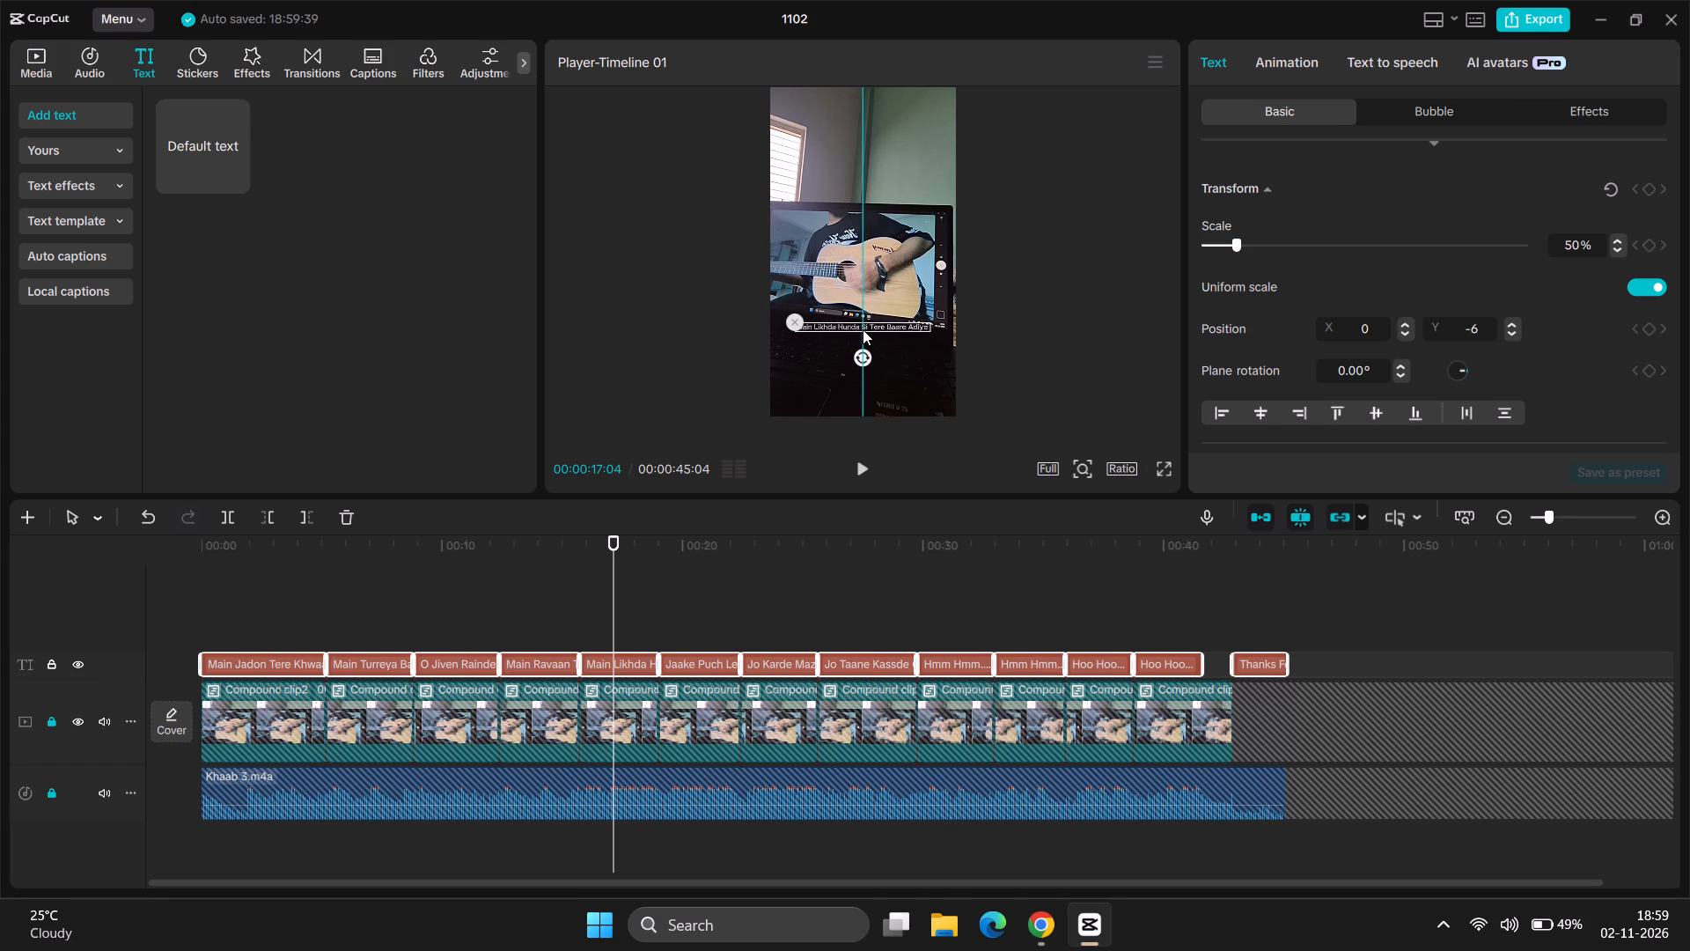
{"action": "left_click_drag", "start_coordinate": [863, 329], "coordinate": [863, 342]}
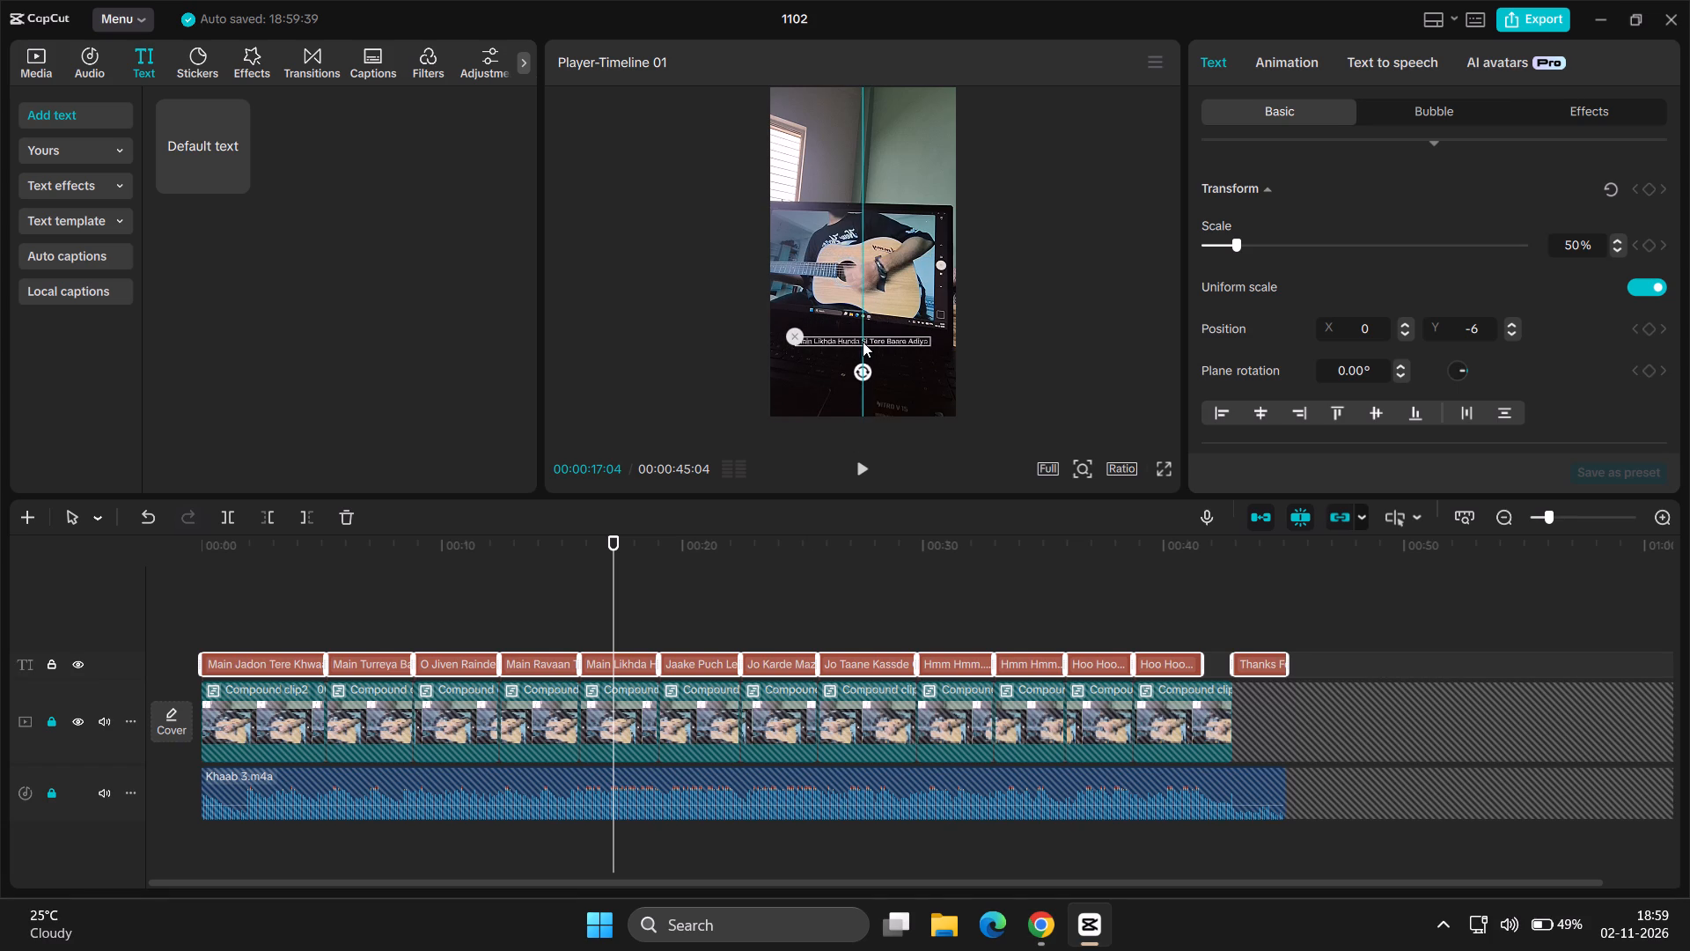
{"action": "left_click_drag", "start_coordinate": [863, 342], "coordinate": [863, 341]}
{"action": "left_click", "coordinate": [1058, 327]}
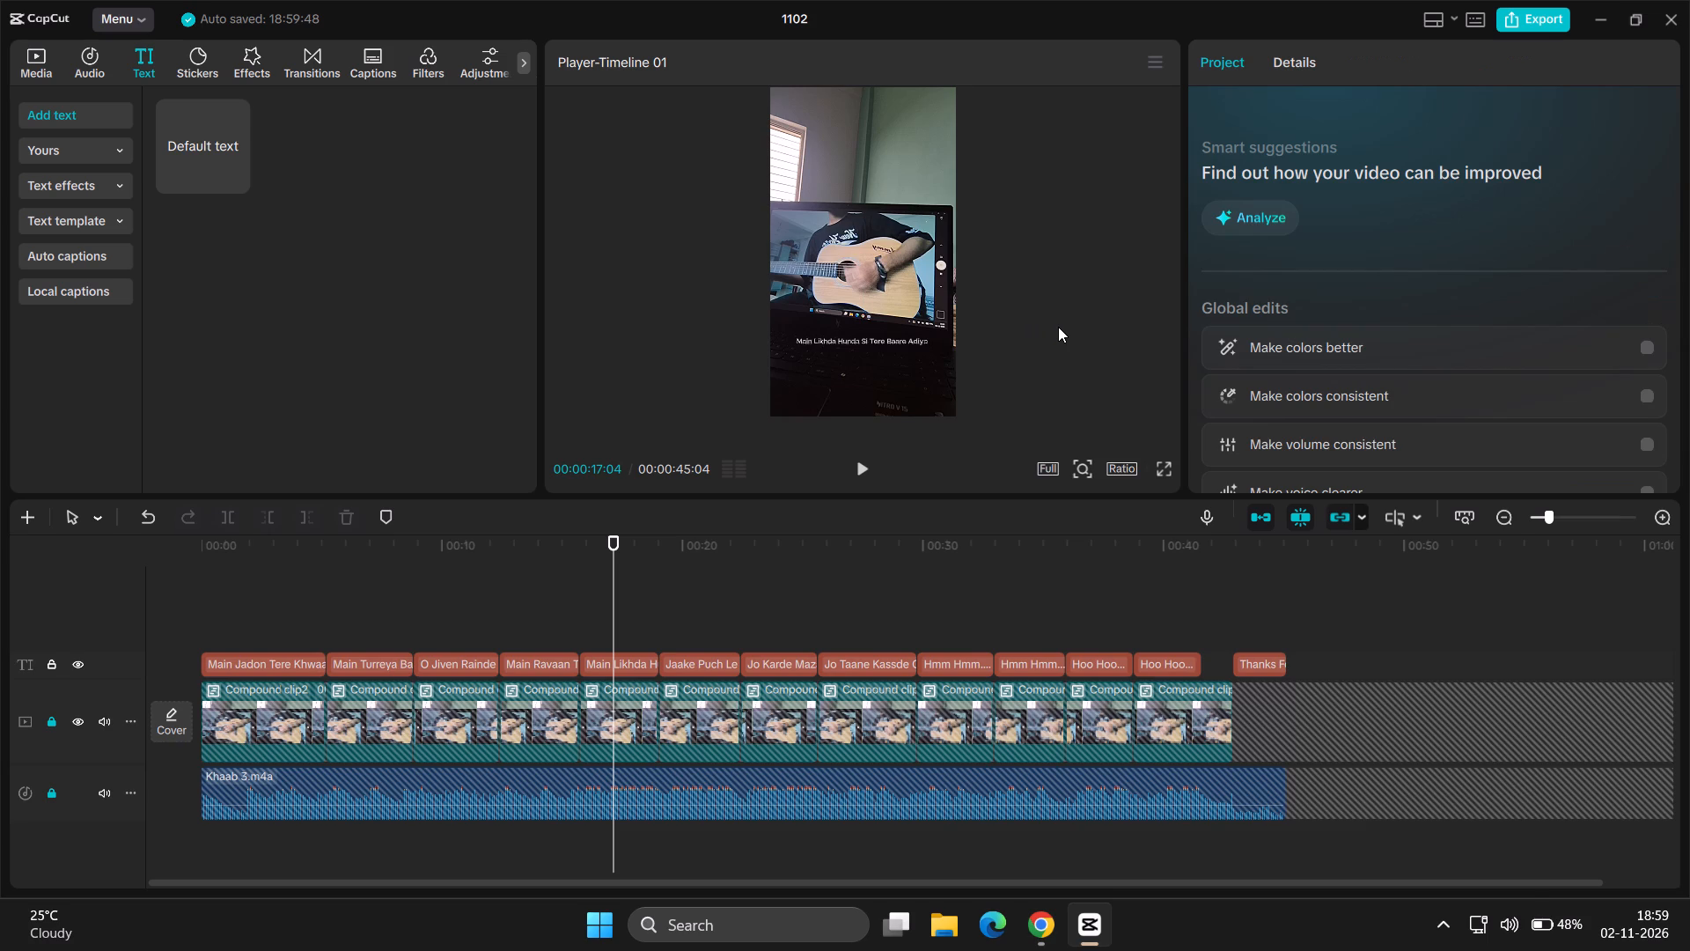
Play into the "Jaake Puch Le Gawah Ne Taare Adiye" clip and compare its lyric placement with the preceding "Main Likhda" clip.
{"action": "left_click", "coordinate": [715, 660]}
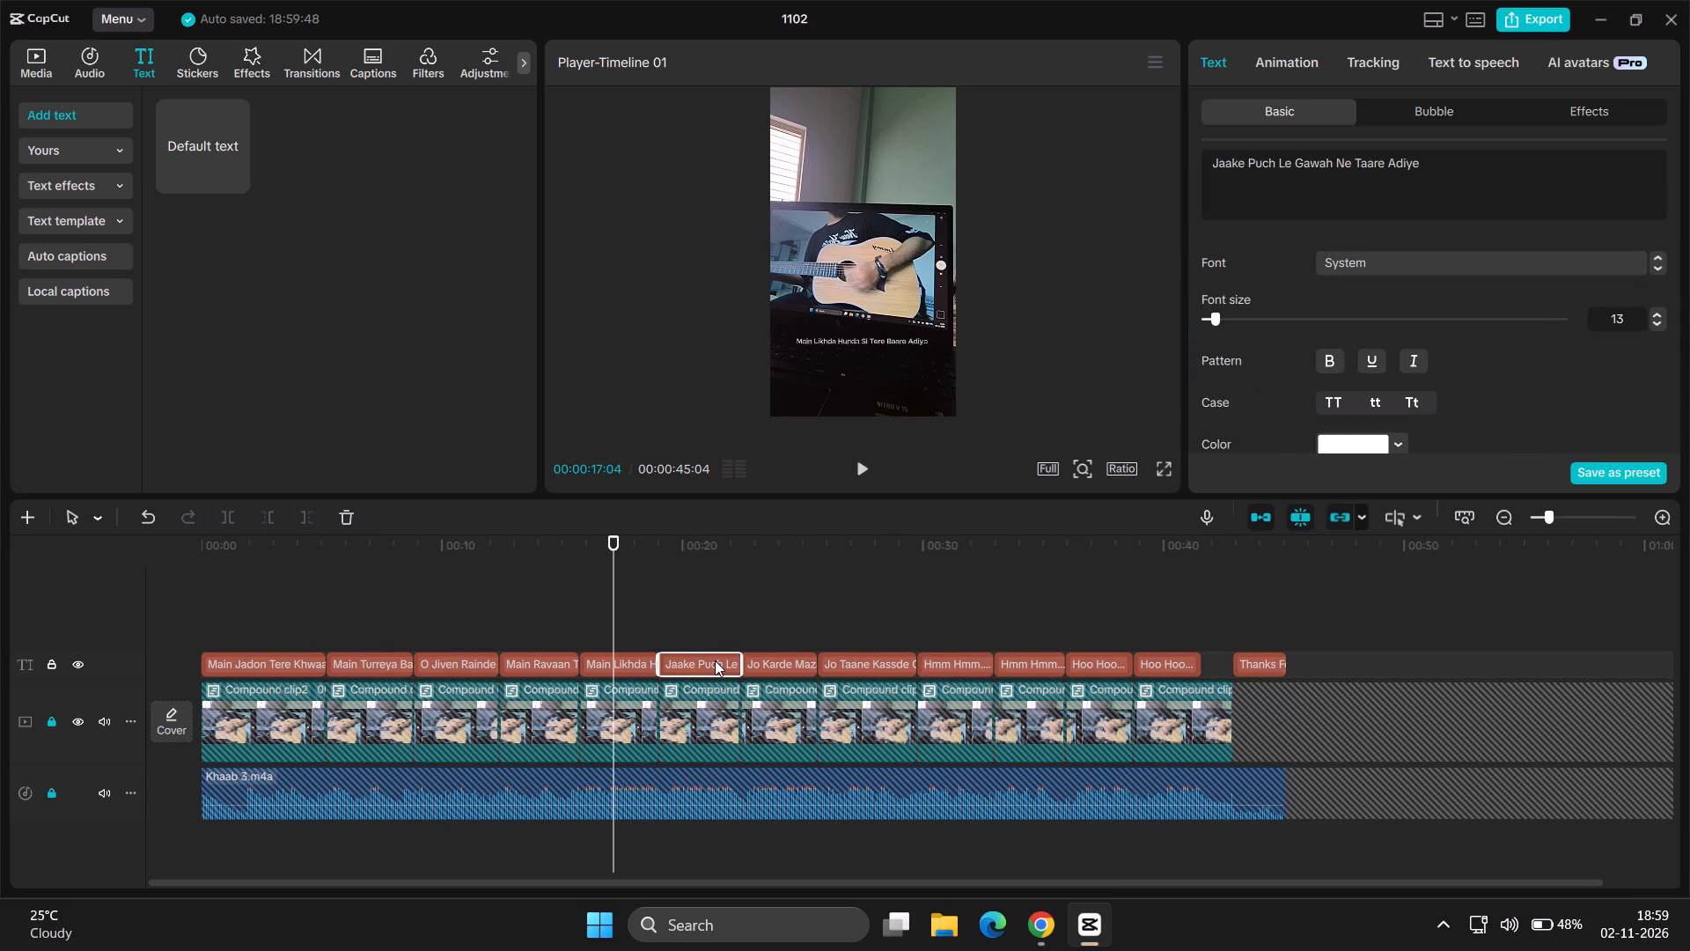
{"action": "key", "text": "space"}
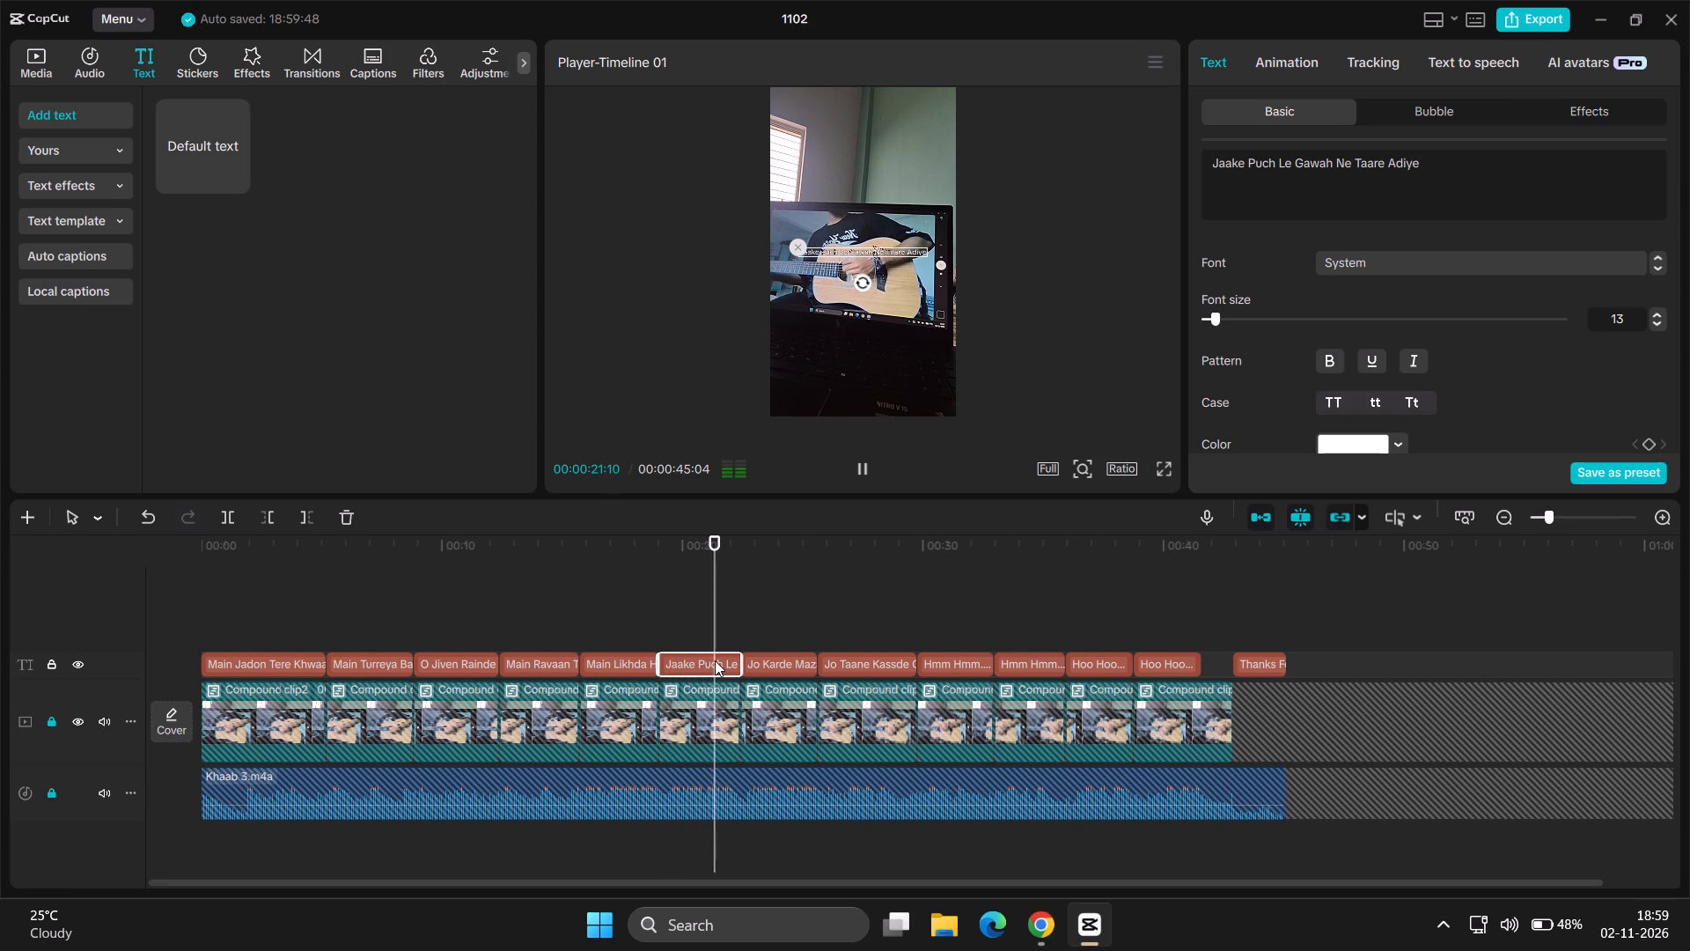
{"action": "key", "text": "space"}
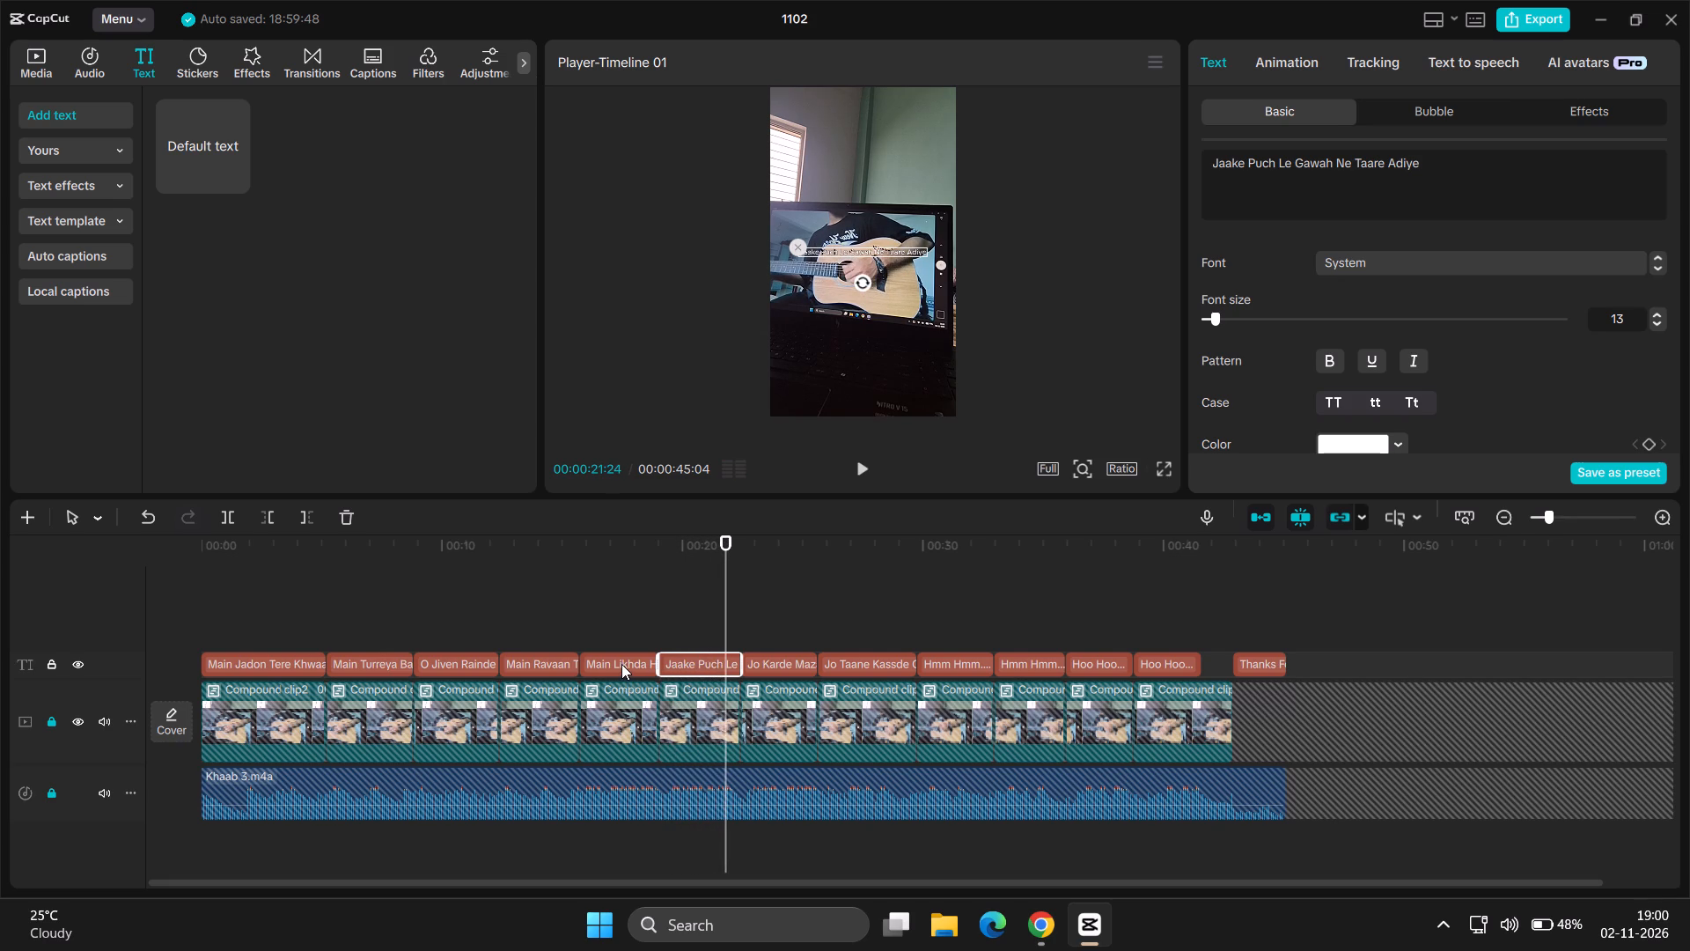
{"action": "left_click", "coordinate": [621, 664]}
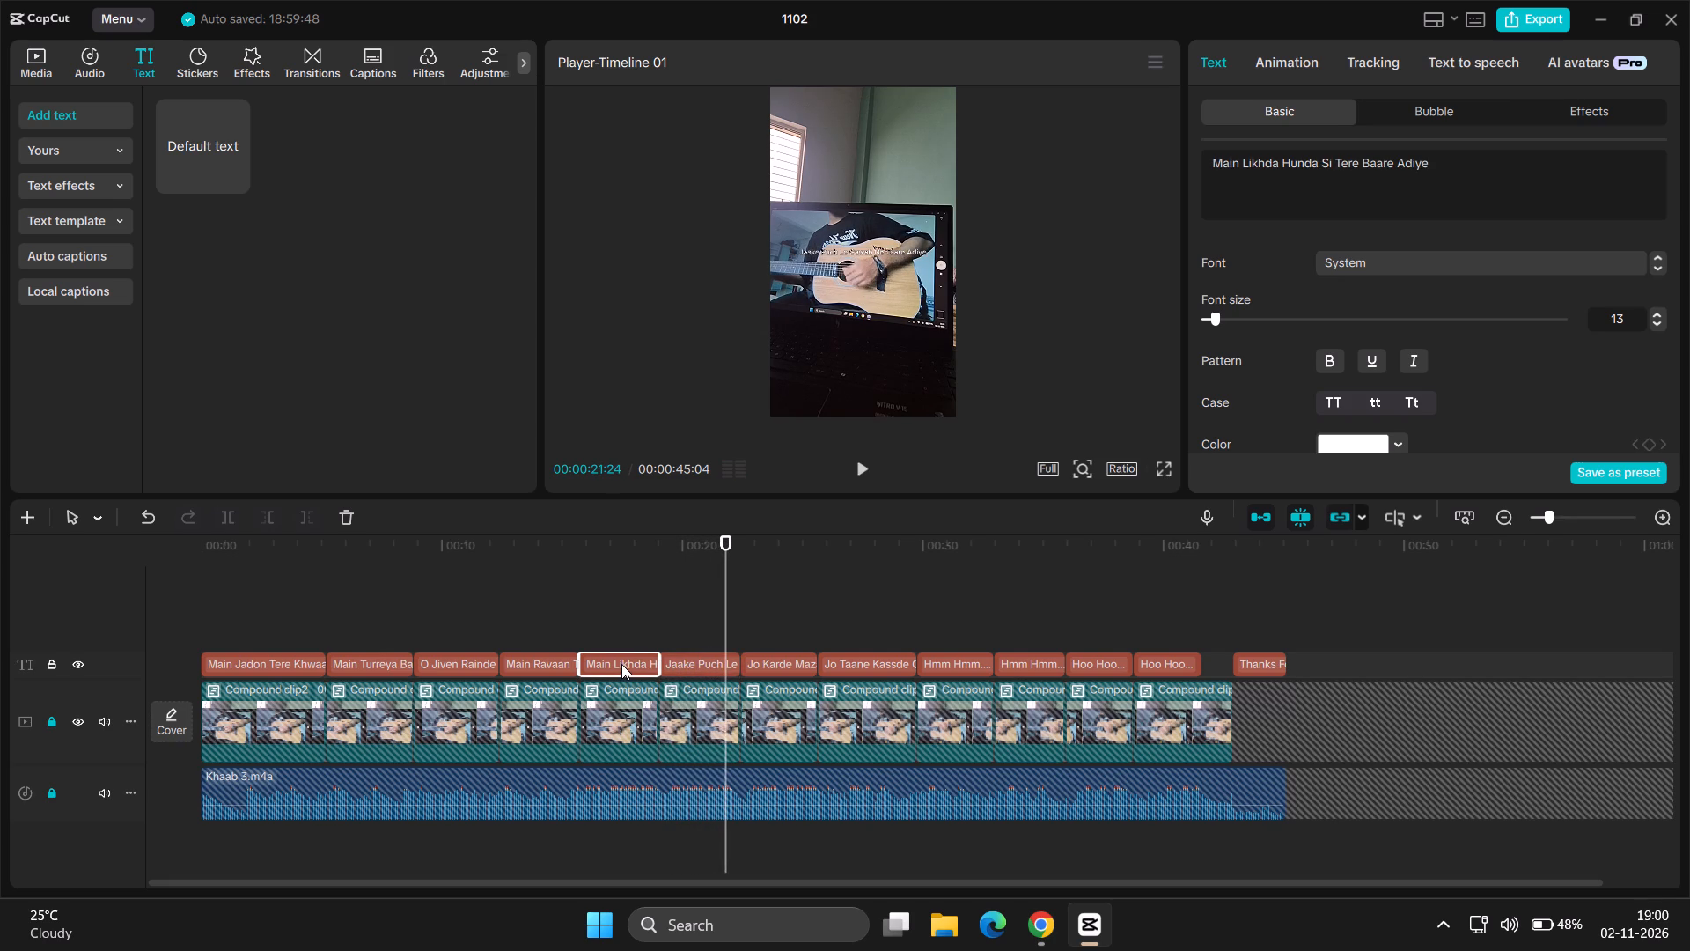
{"action": "left_click_drag", "start_coordinate": [719, 542], "coordinate": [646, 567]}
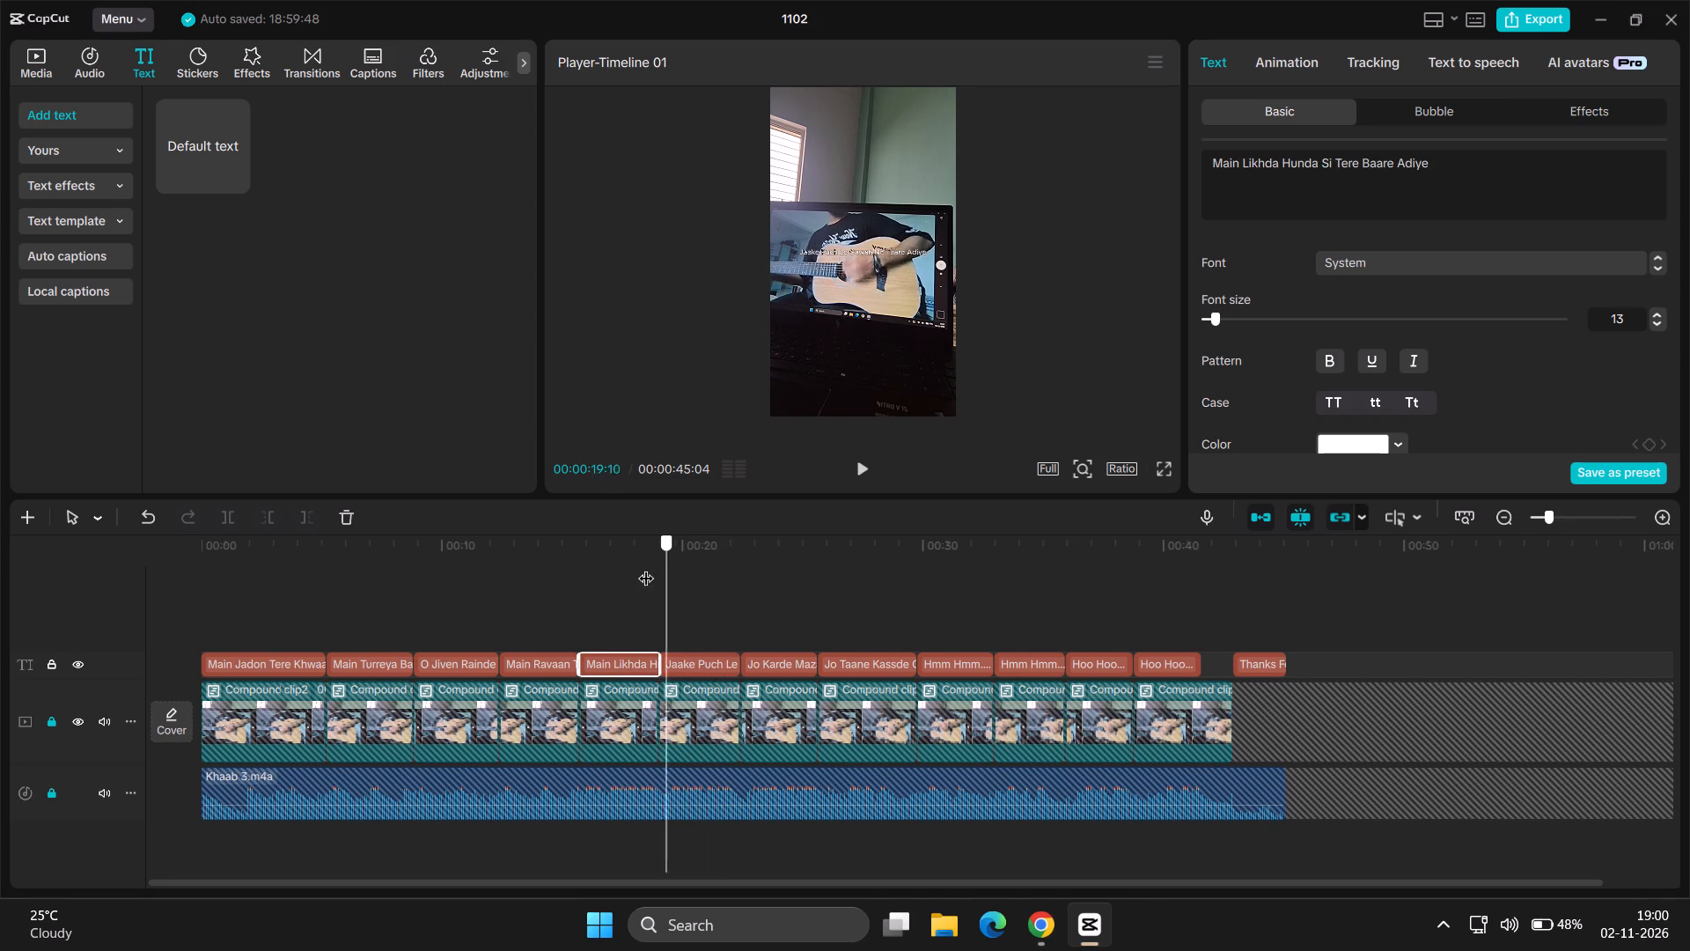
{"action": "left_click_drag", "start_coordinate": [646, 567], "coordinate": [609, 593]}
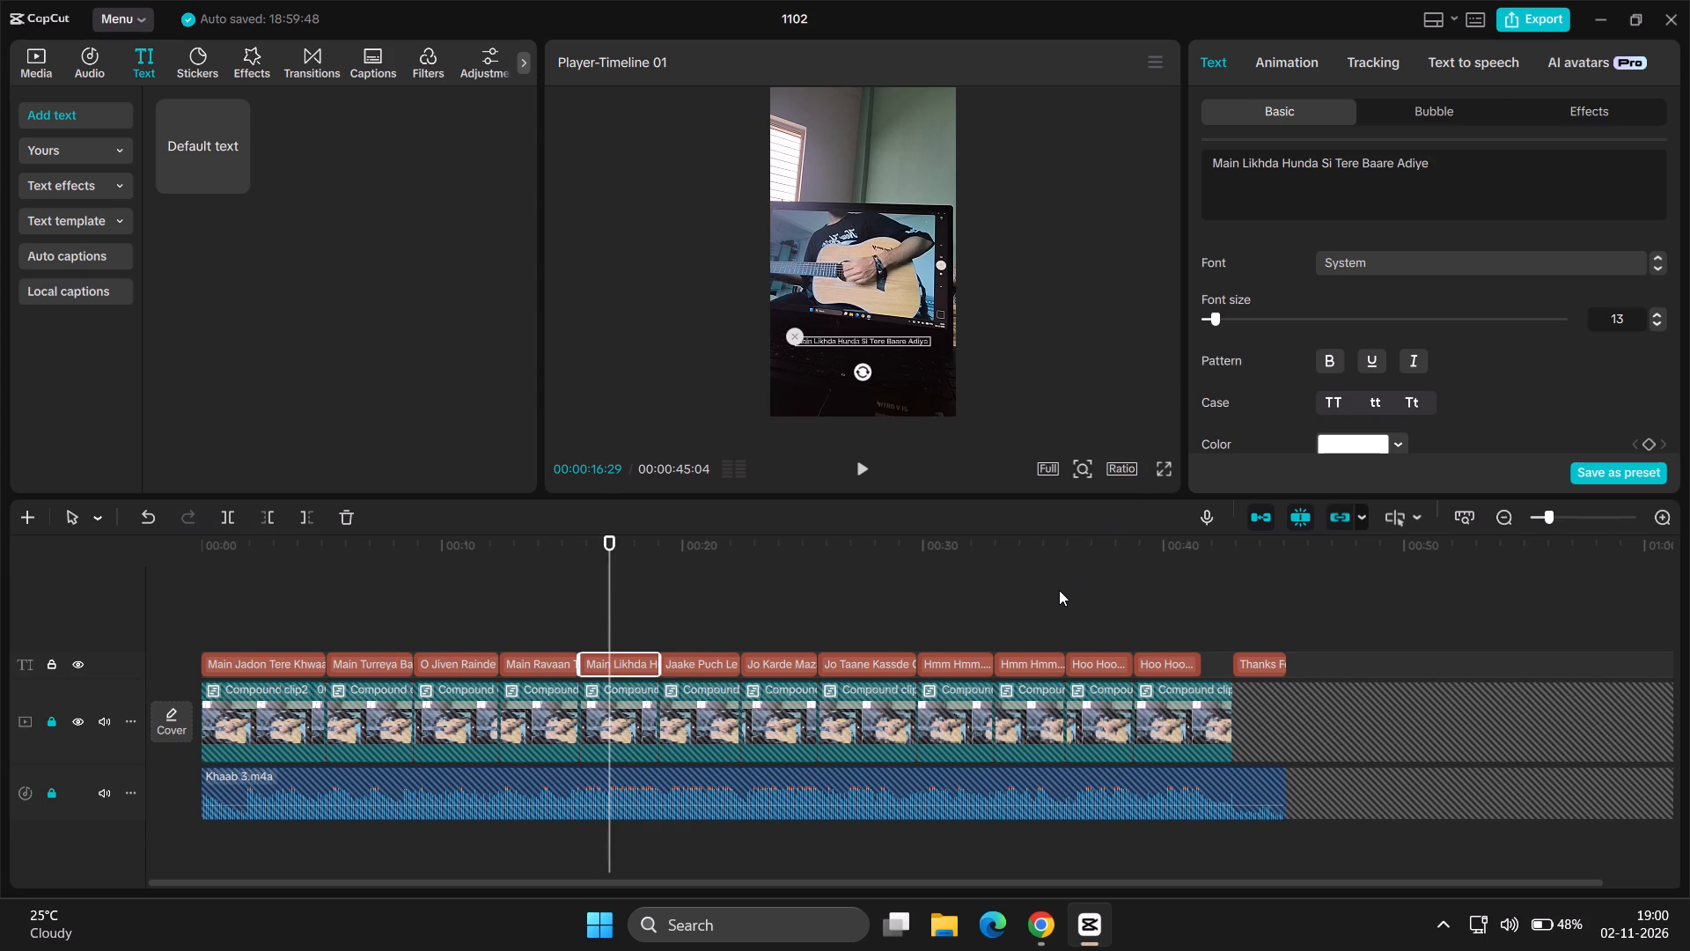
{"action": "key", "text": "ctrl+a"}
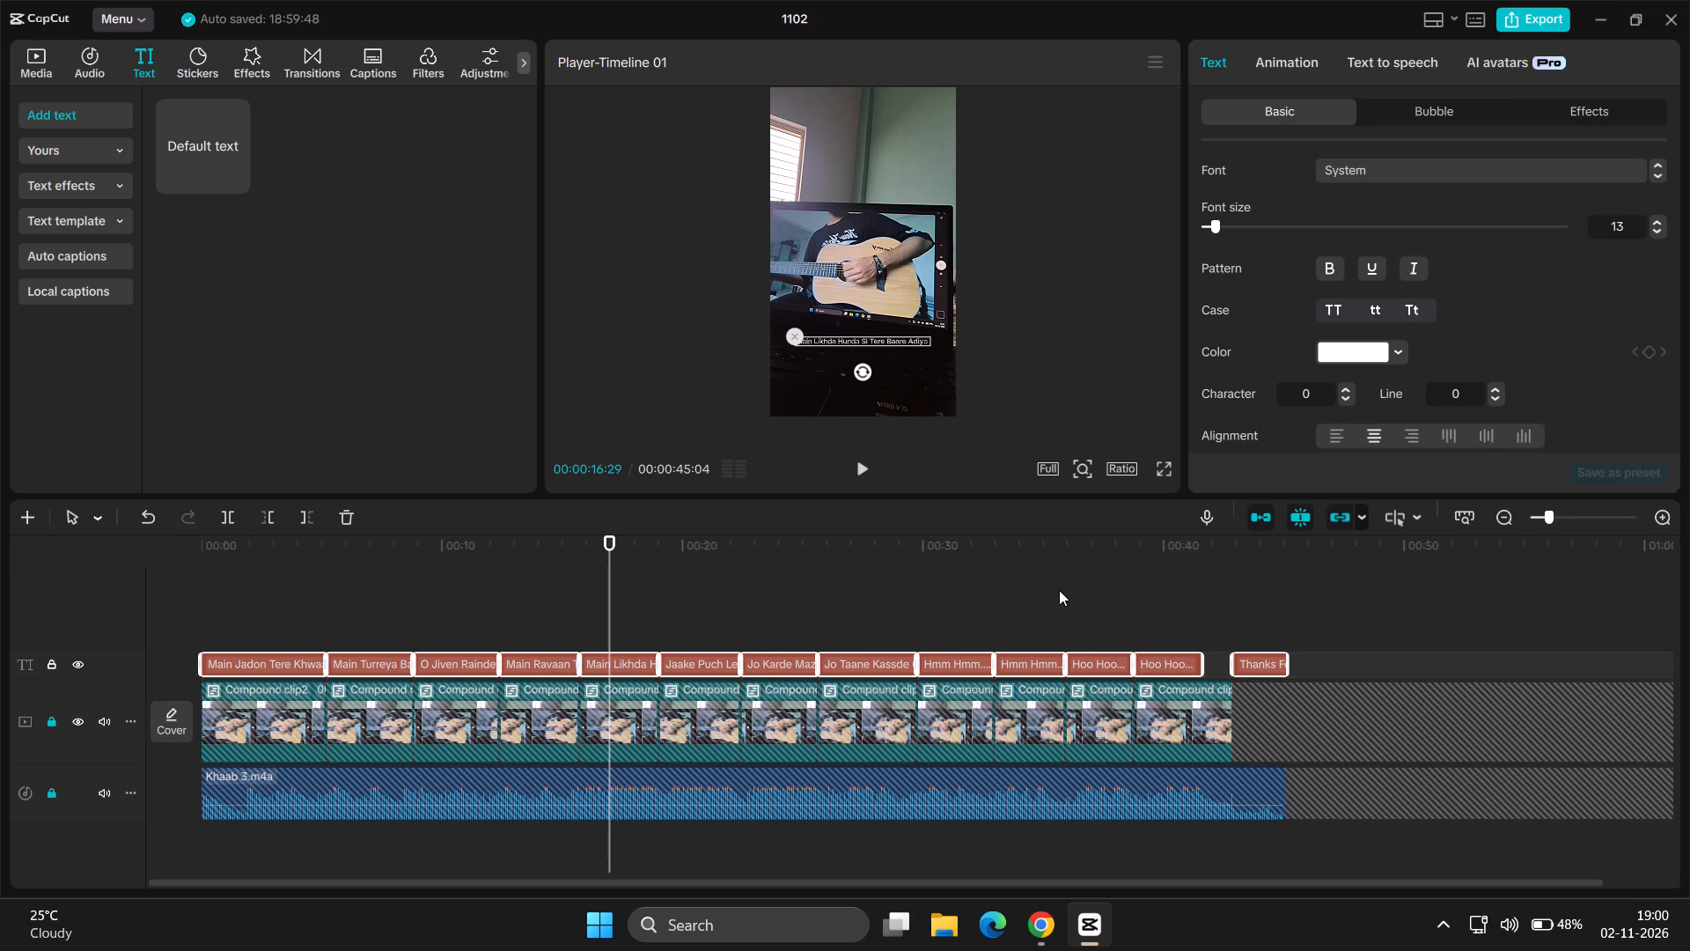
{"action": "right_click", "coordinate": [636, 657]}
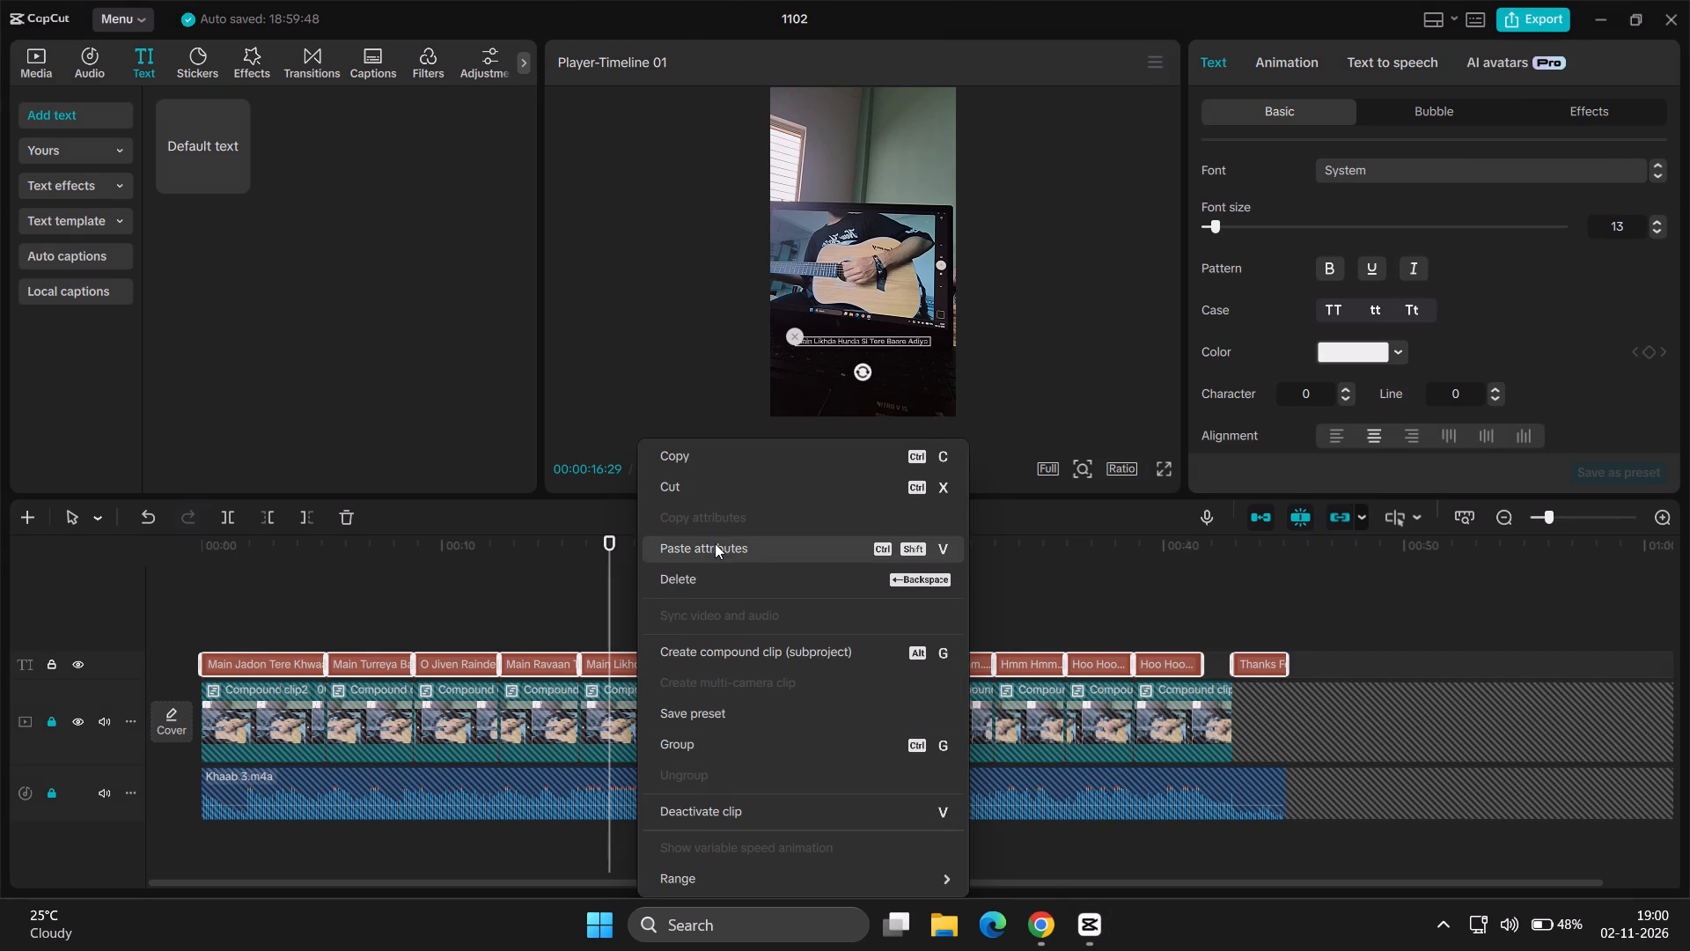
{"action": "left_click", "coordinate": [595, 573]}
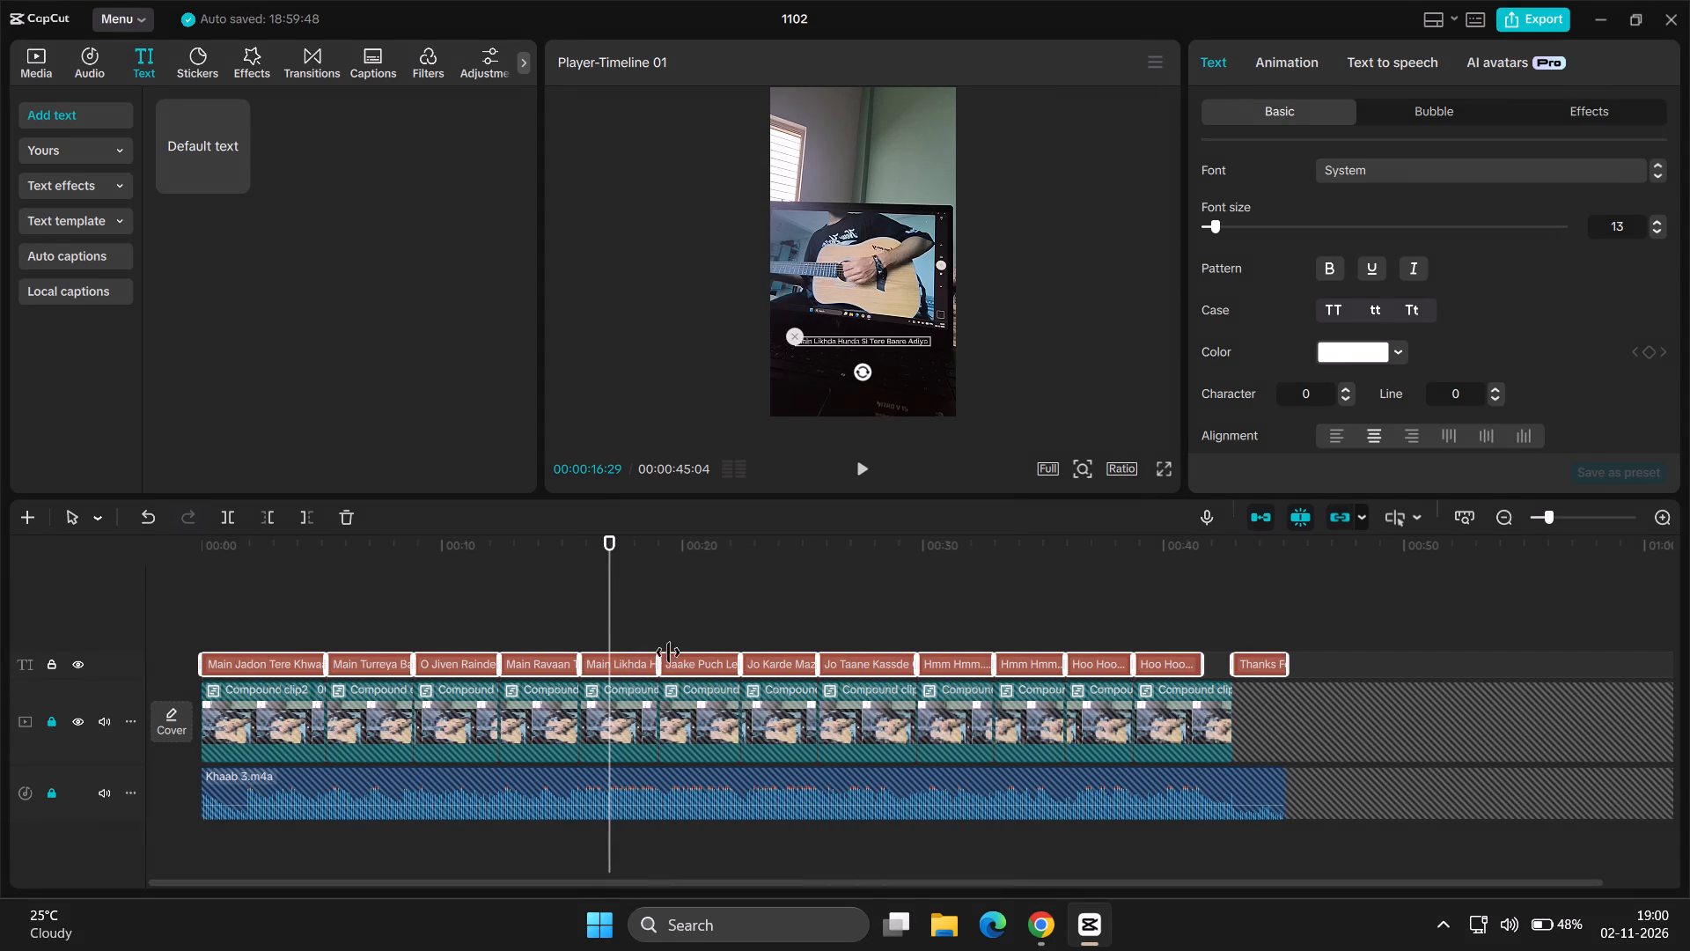
Copy the "Main Likhda" clip's attributes and paste basic text style, location size, blend and stroke onto all text clips.
{"action": "left_click", "coordinate": [709, 667]}
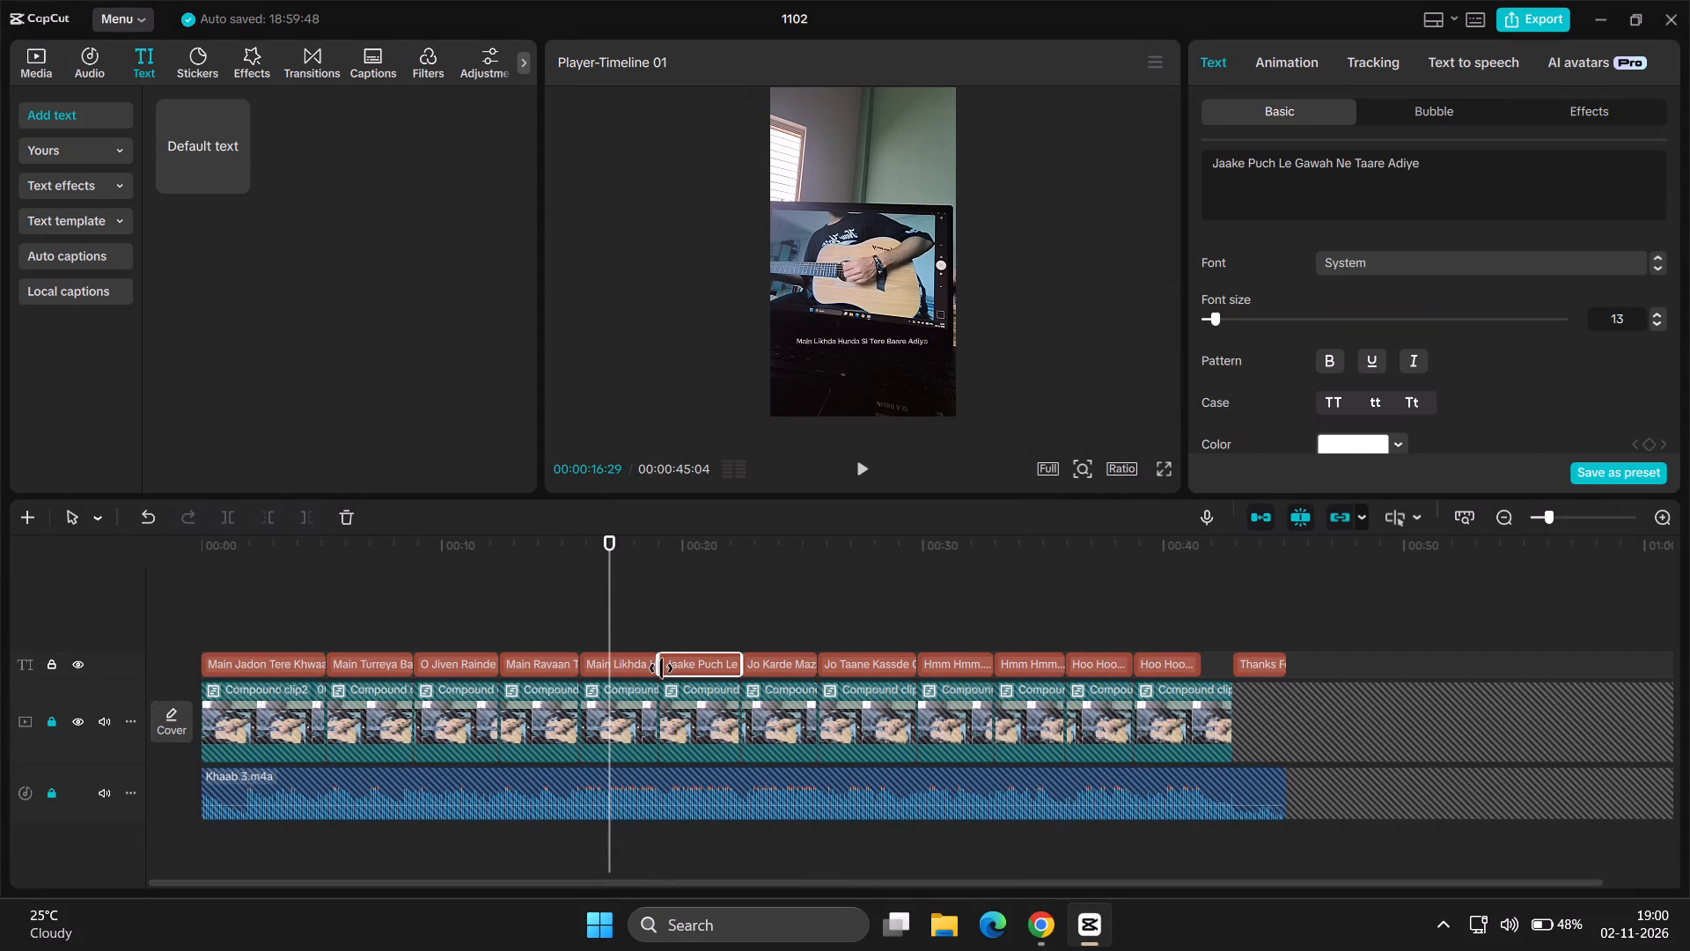
{"action": "left_click", "coordinate": [636, 667]}
{"action": "right_click", "coordinate": [636, 667]}
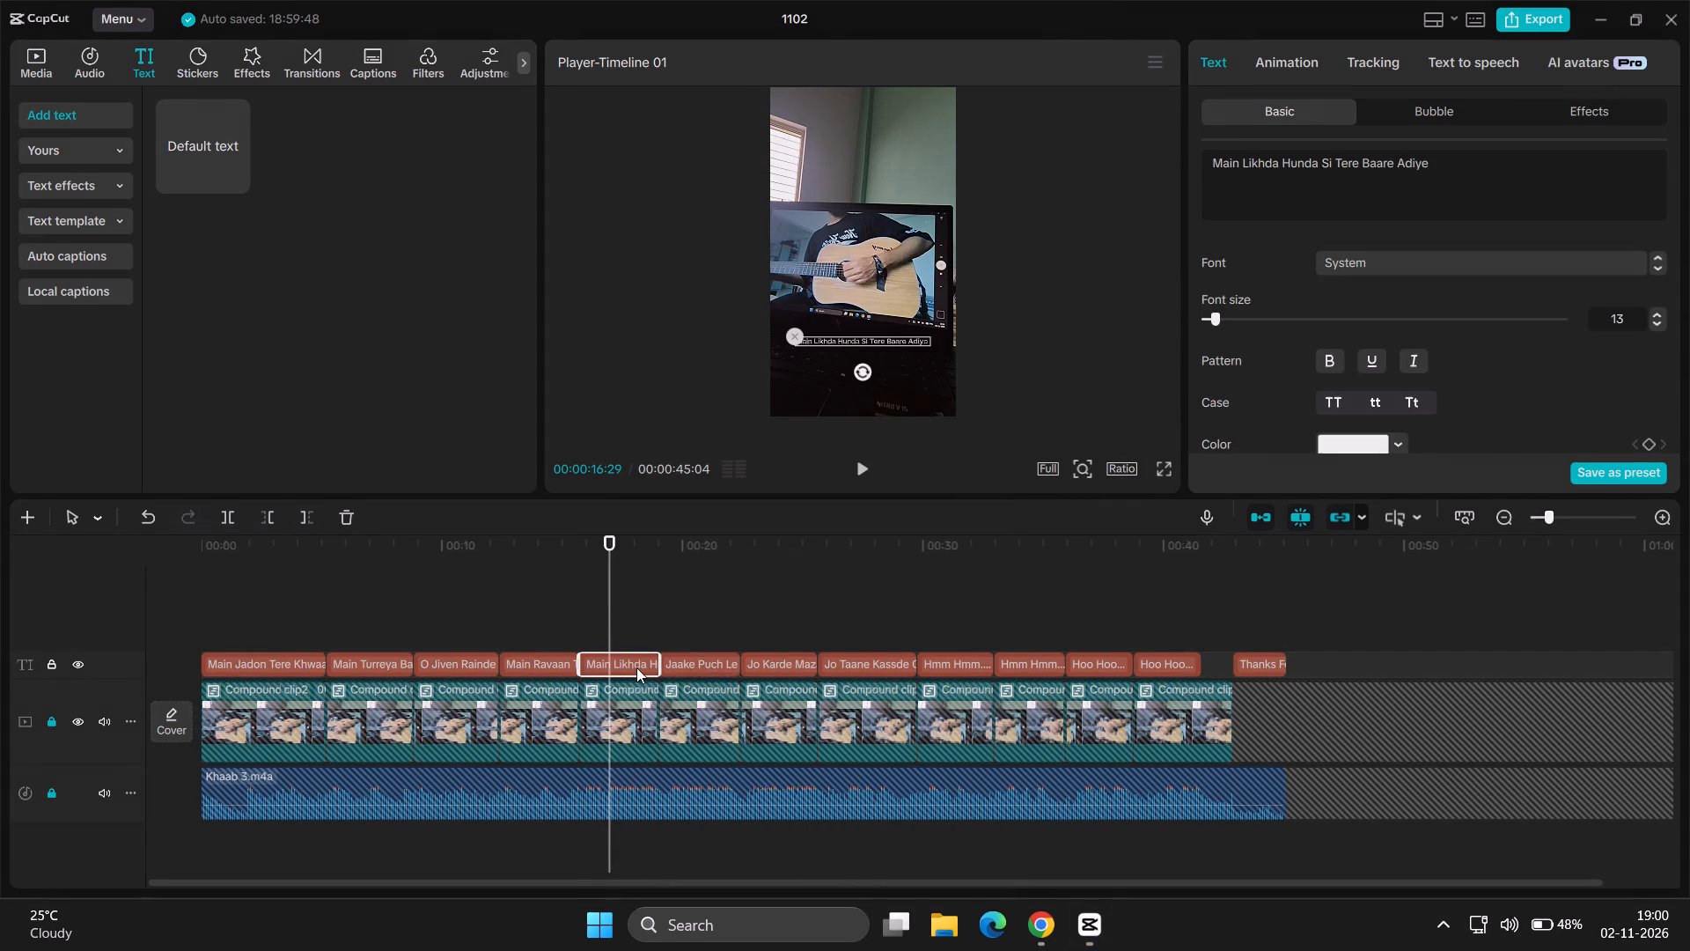
{"action": "left_click", "coordinate": [703, 520]}
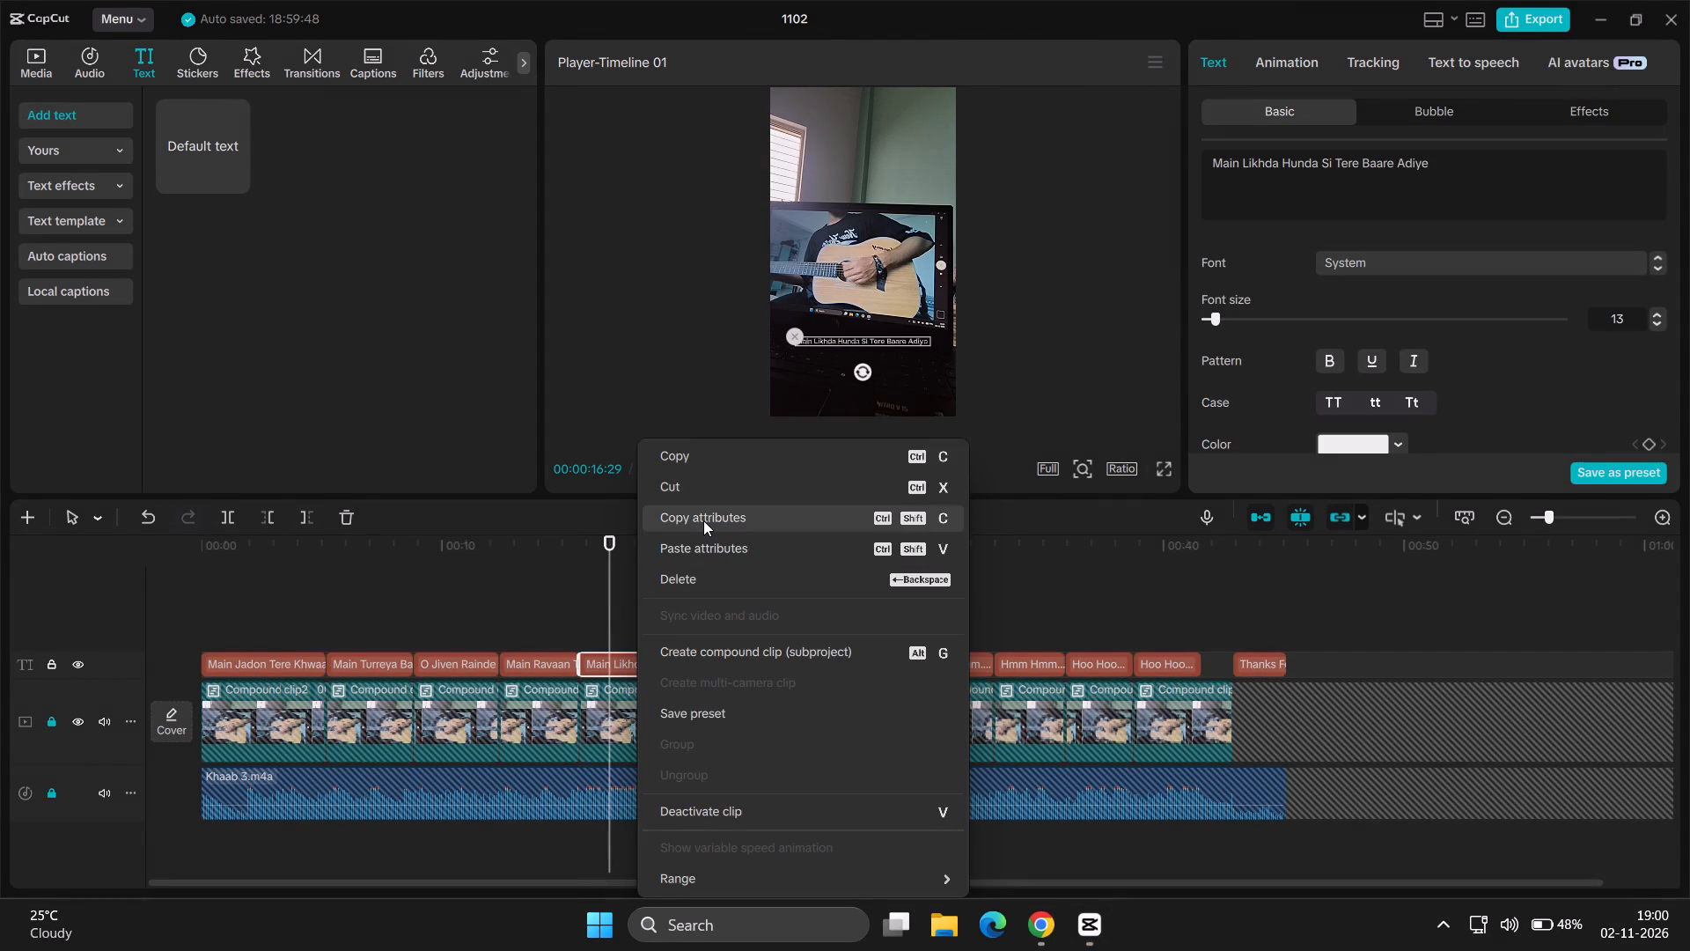
{"action": "key", "text": "ctrl+a"}
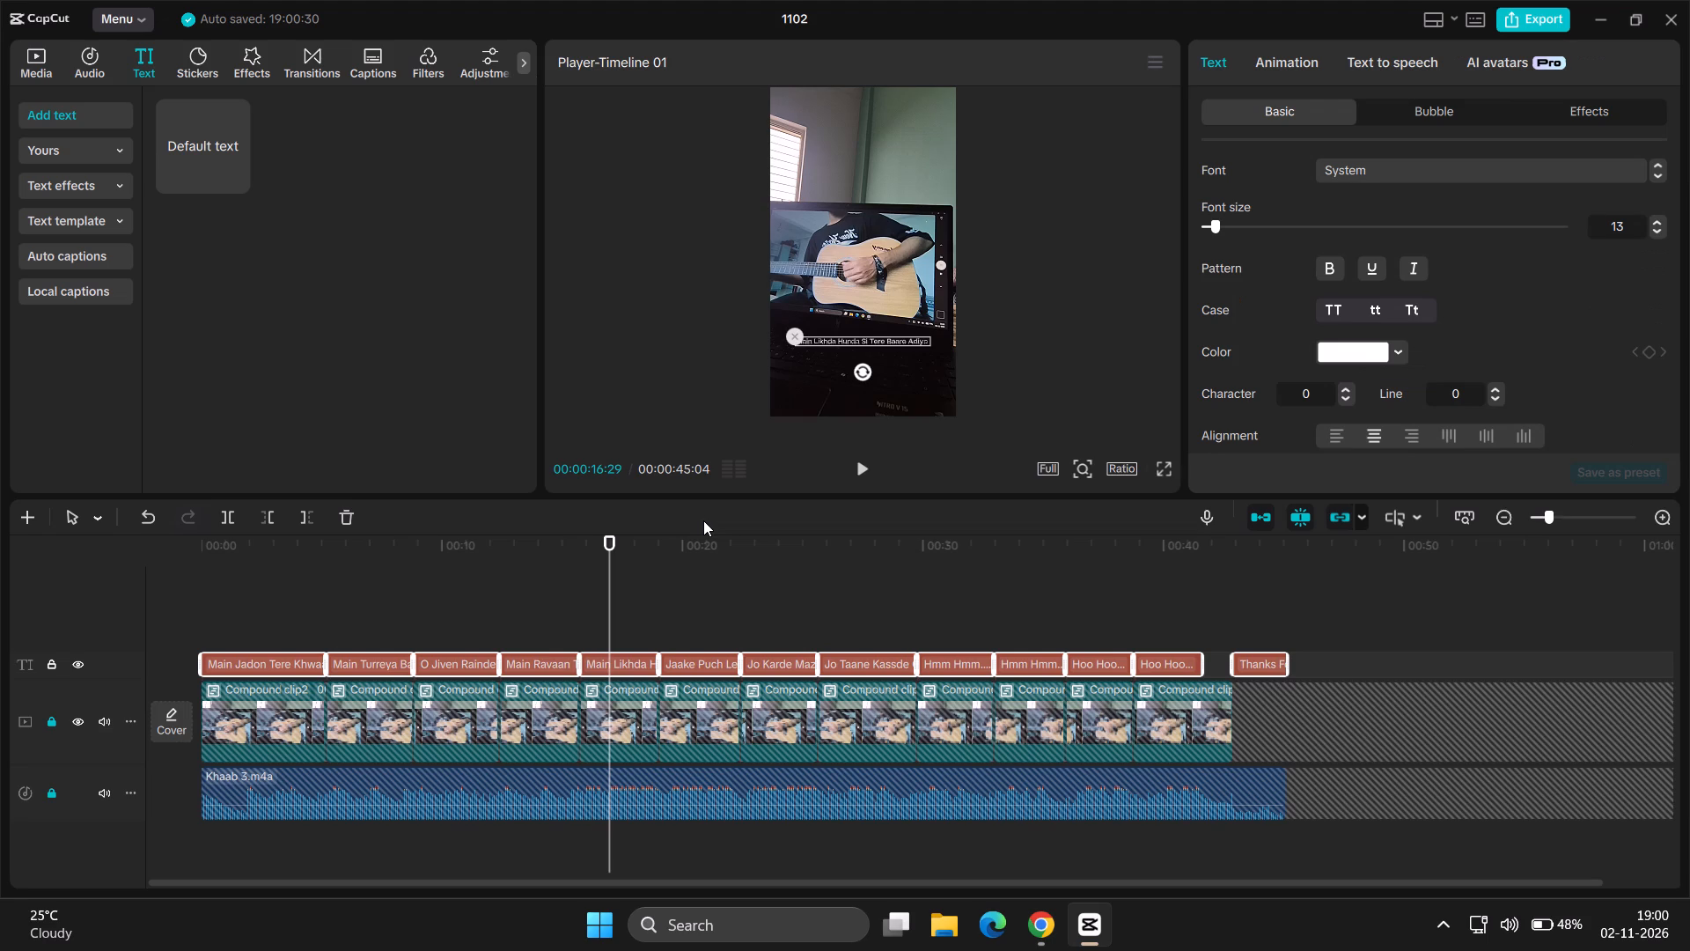
{"action": "right_click", "coordinate": [702, 659]}
{"action": "left_click", "coordinate": [818, 548]}
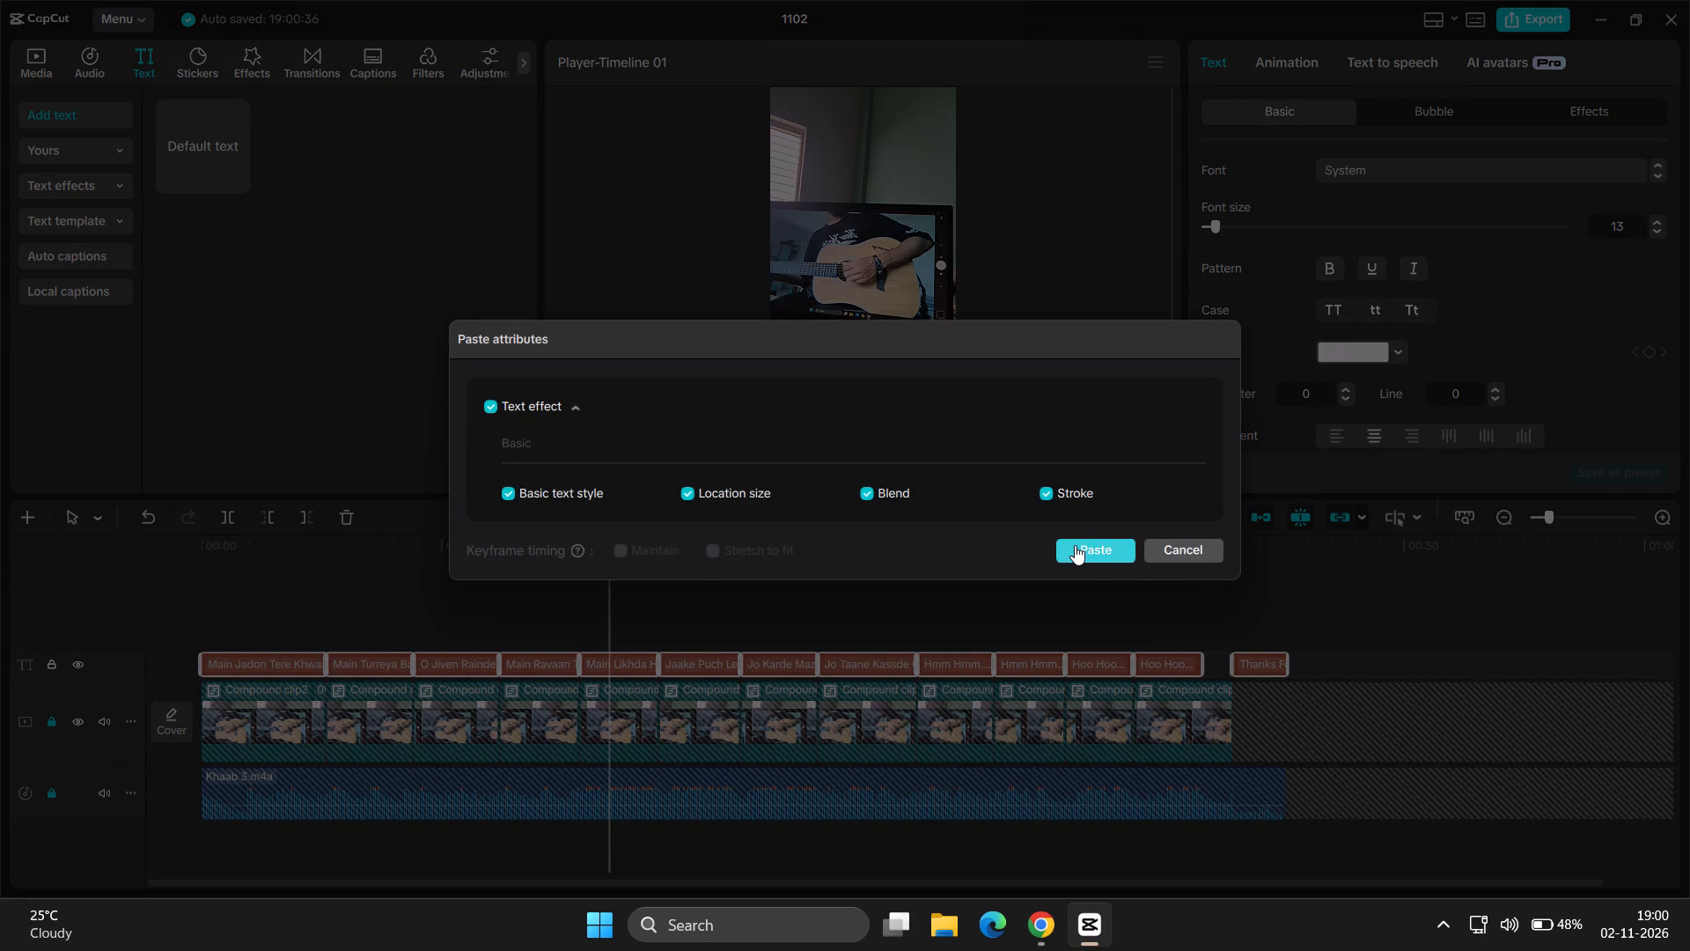
{"action": "left_click", "coordinate": [1075, 545]}
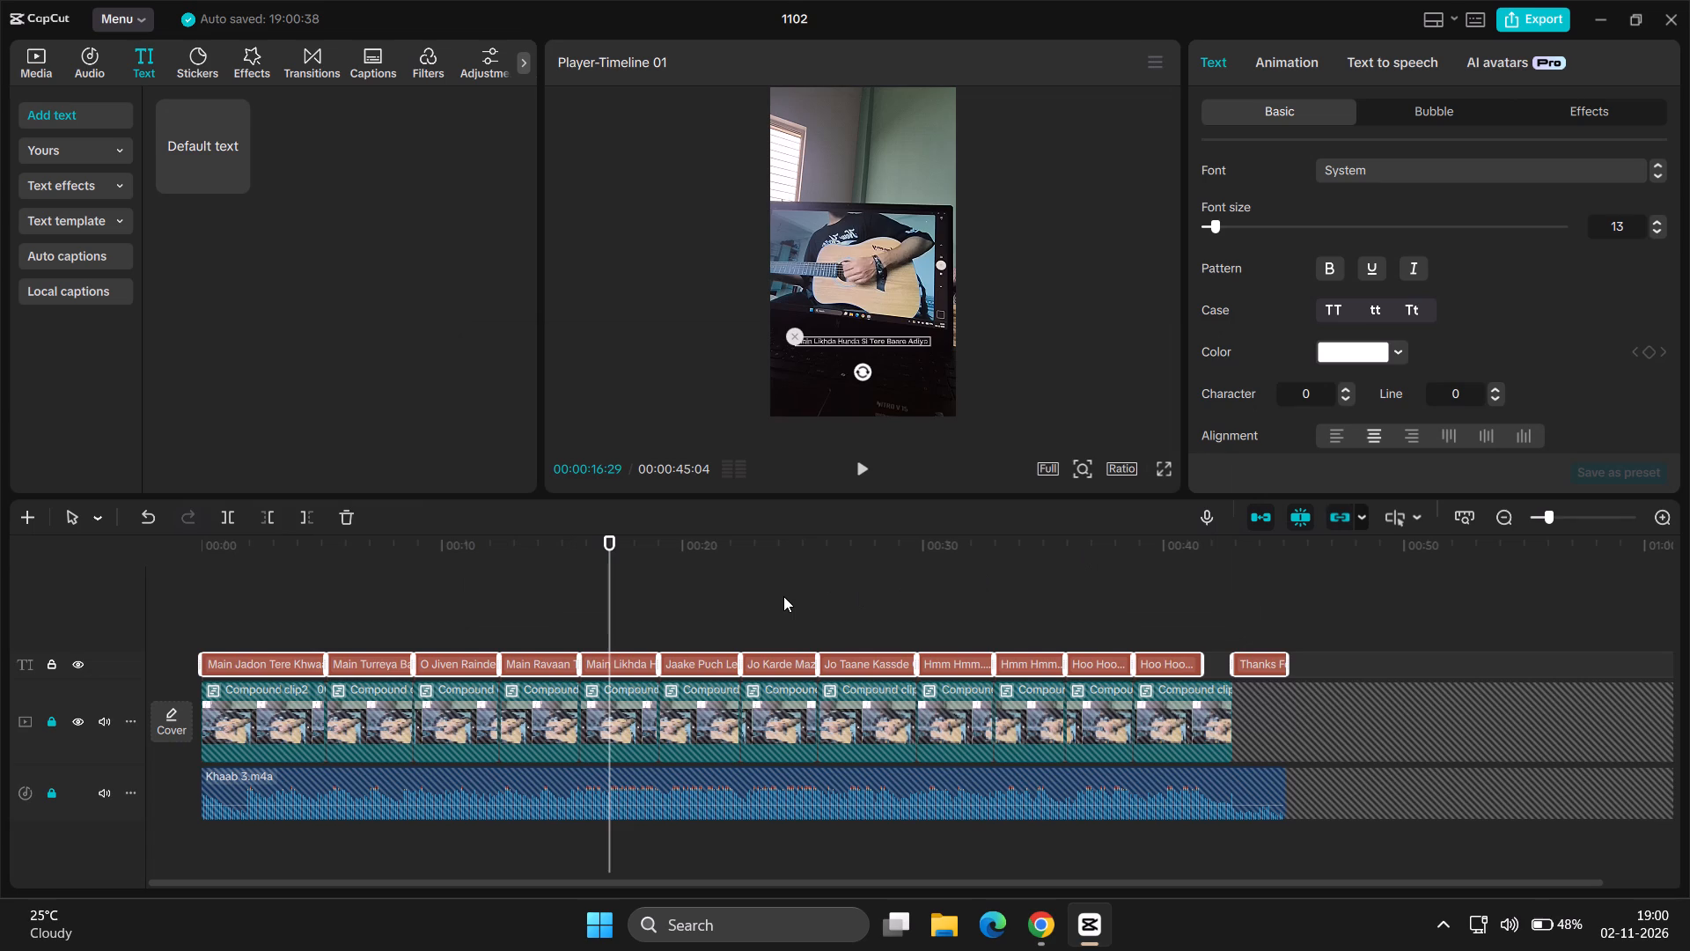
Play back the following lyric clips and view the "Jo Taane Kassde" lyric in full screen to check text placement.
{"action": "key", "text": "space"}
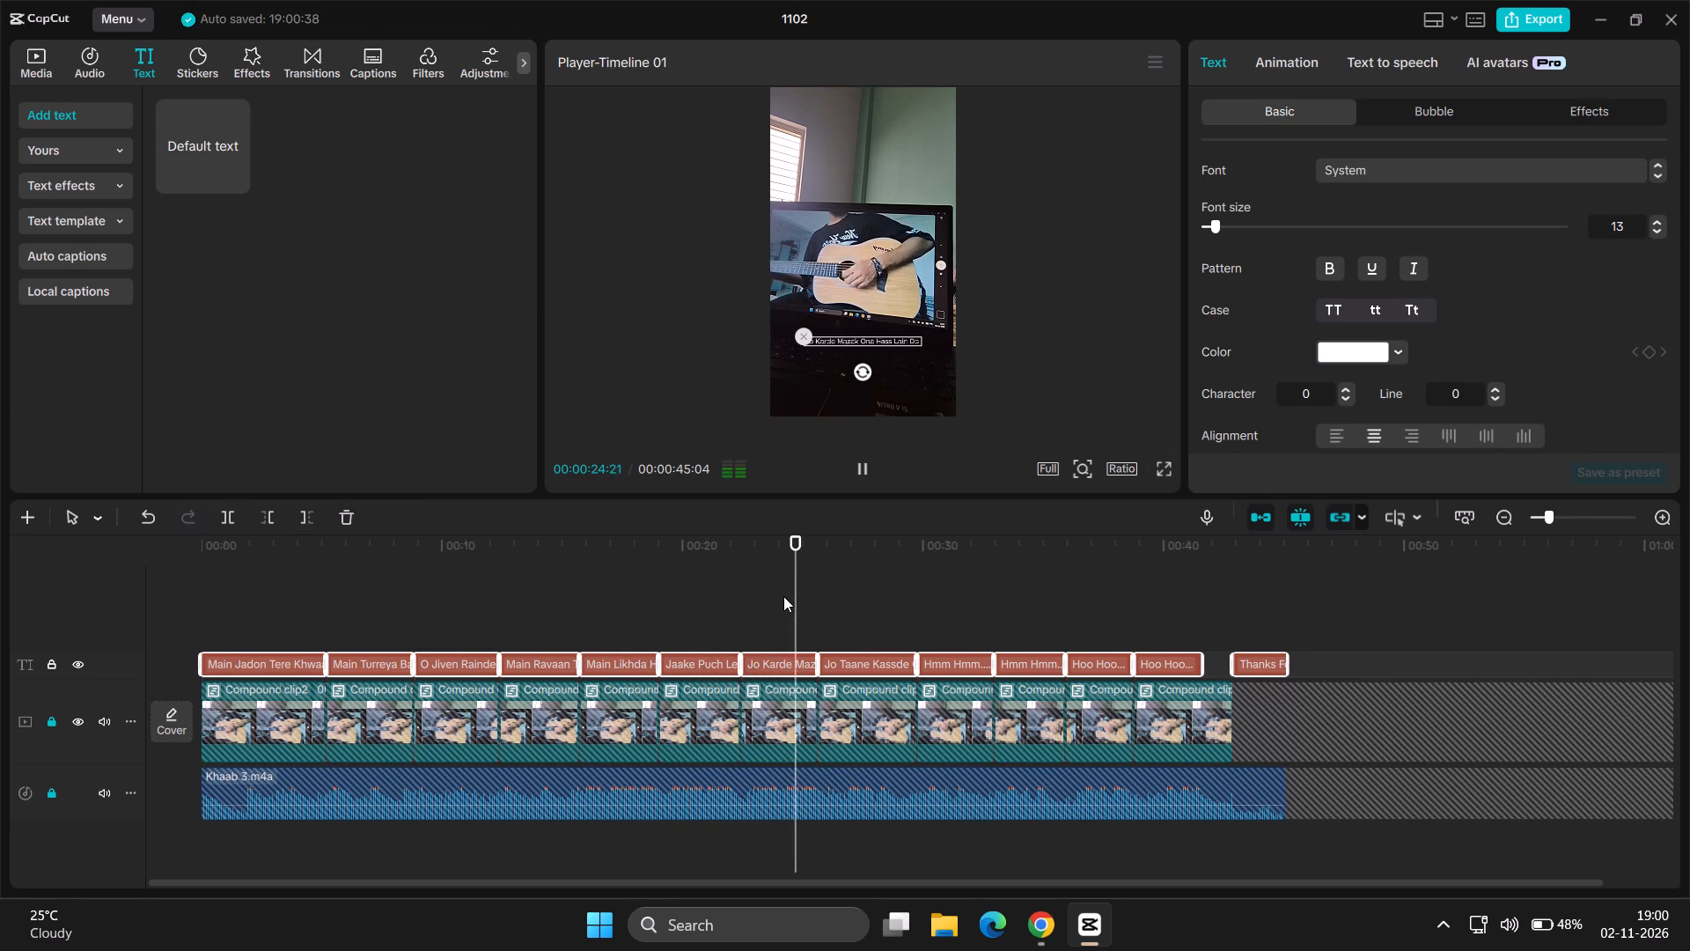
{"action": "key", "text": "space"}
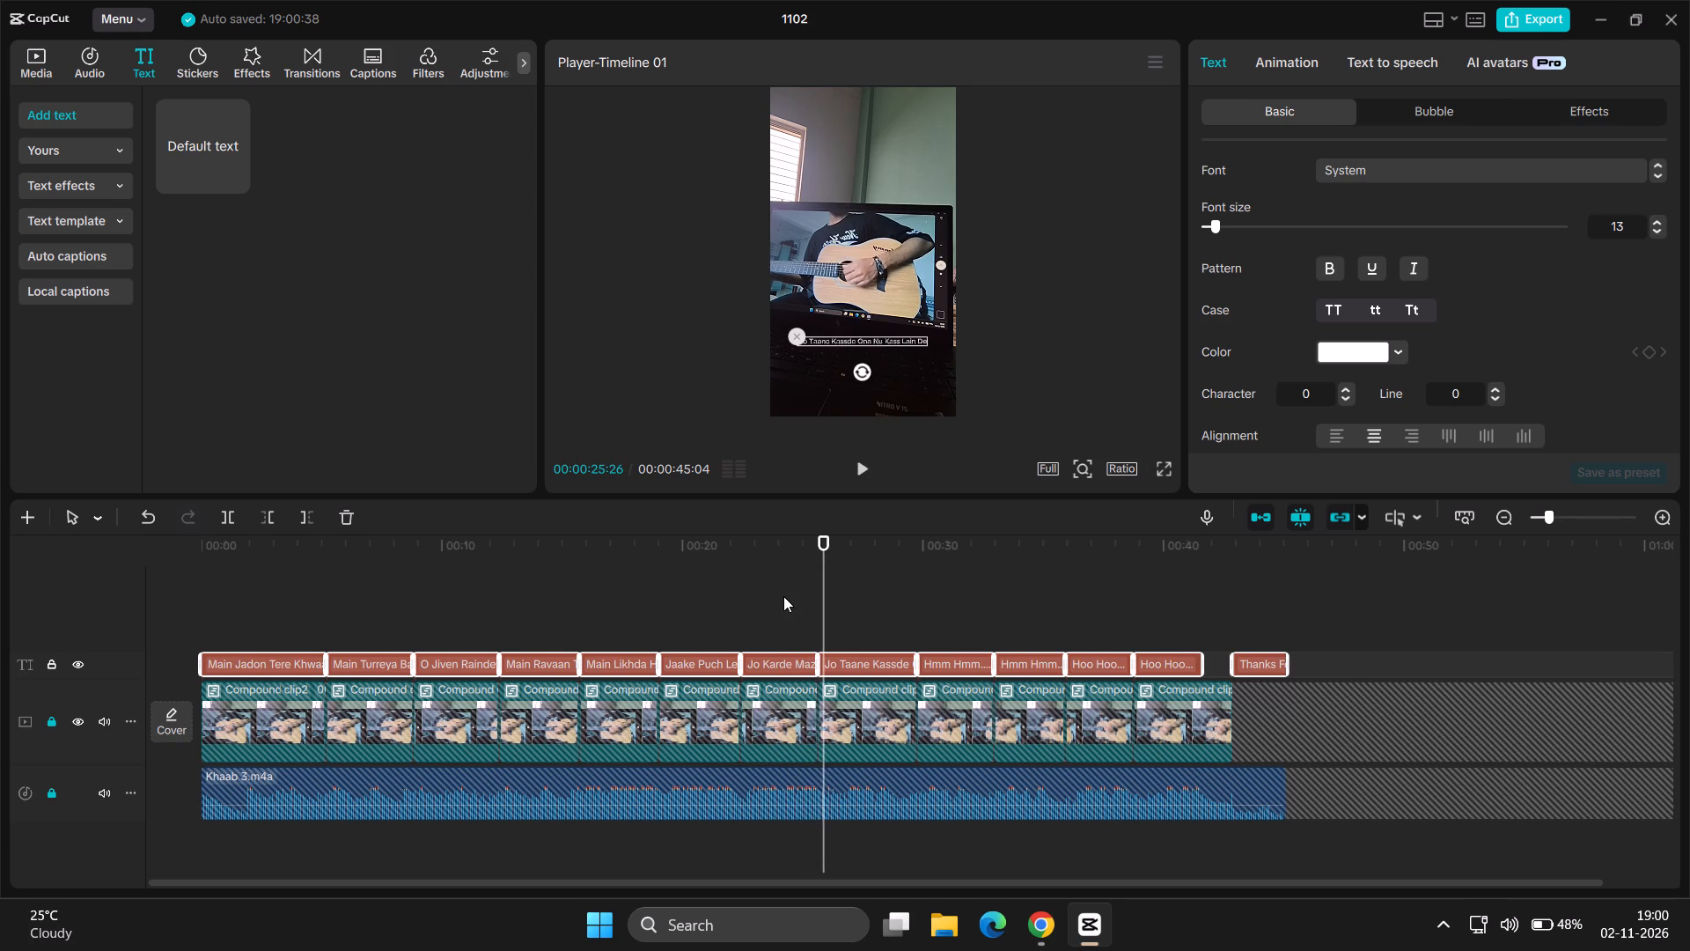
{"action": "left_click", "coordinate": [1165, 470]}
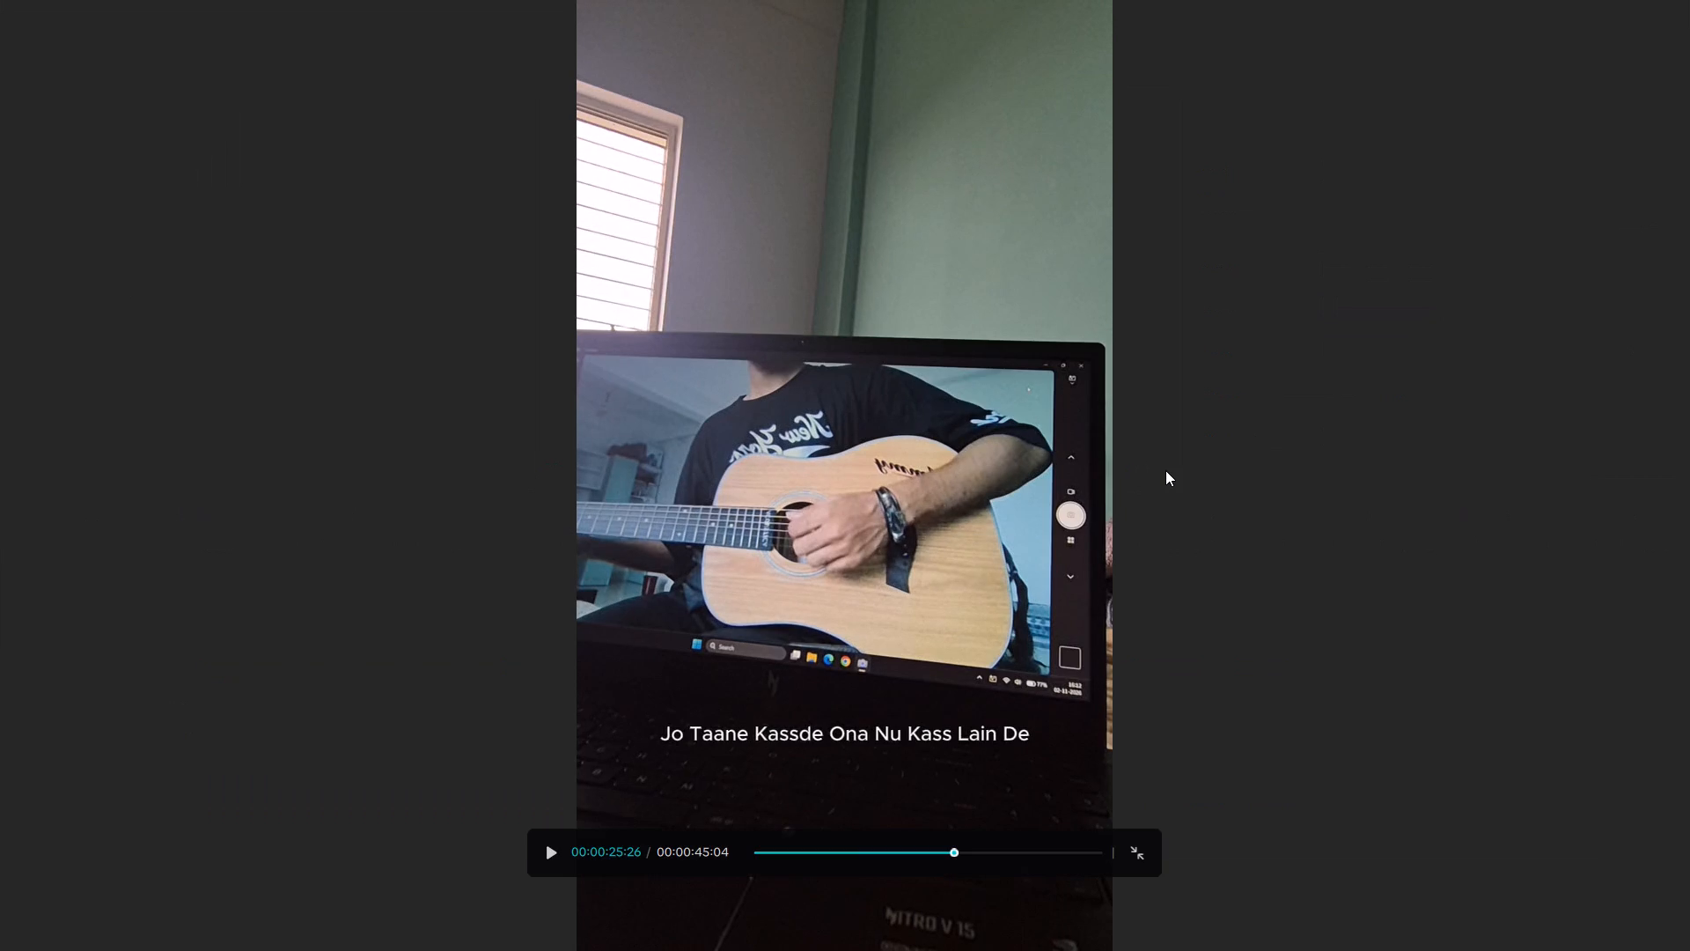
{"action": "left_click", "coordinate": [1137, 849]}
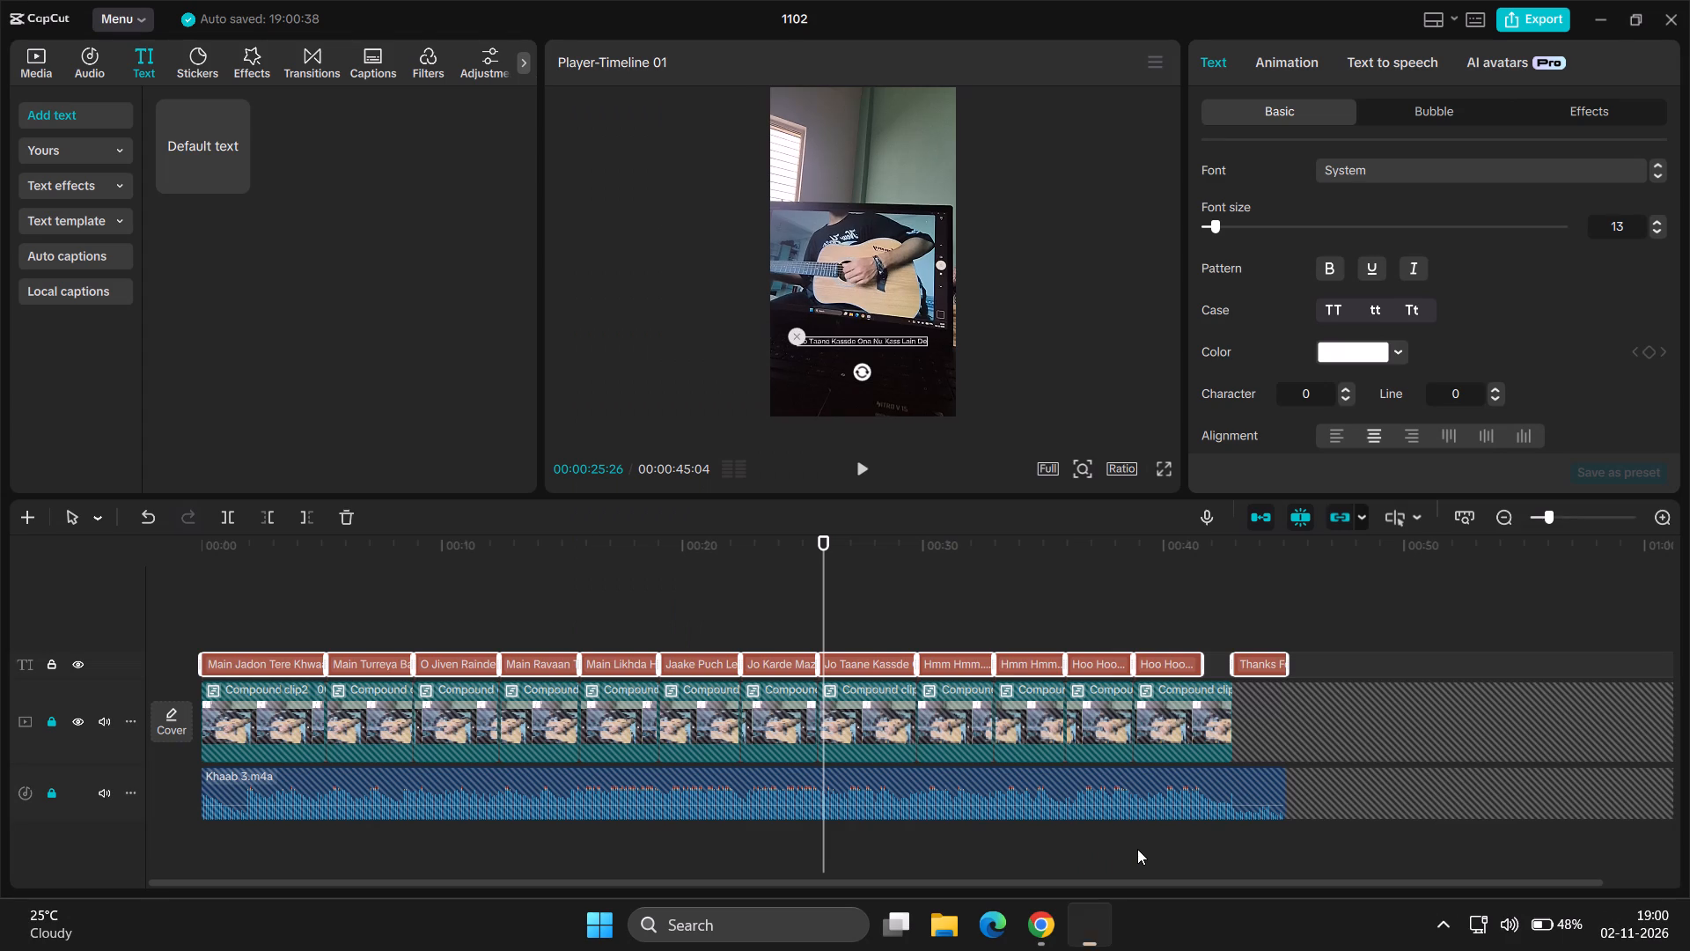
{"action": "left_click", "coordinate": [1379, 345]}
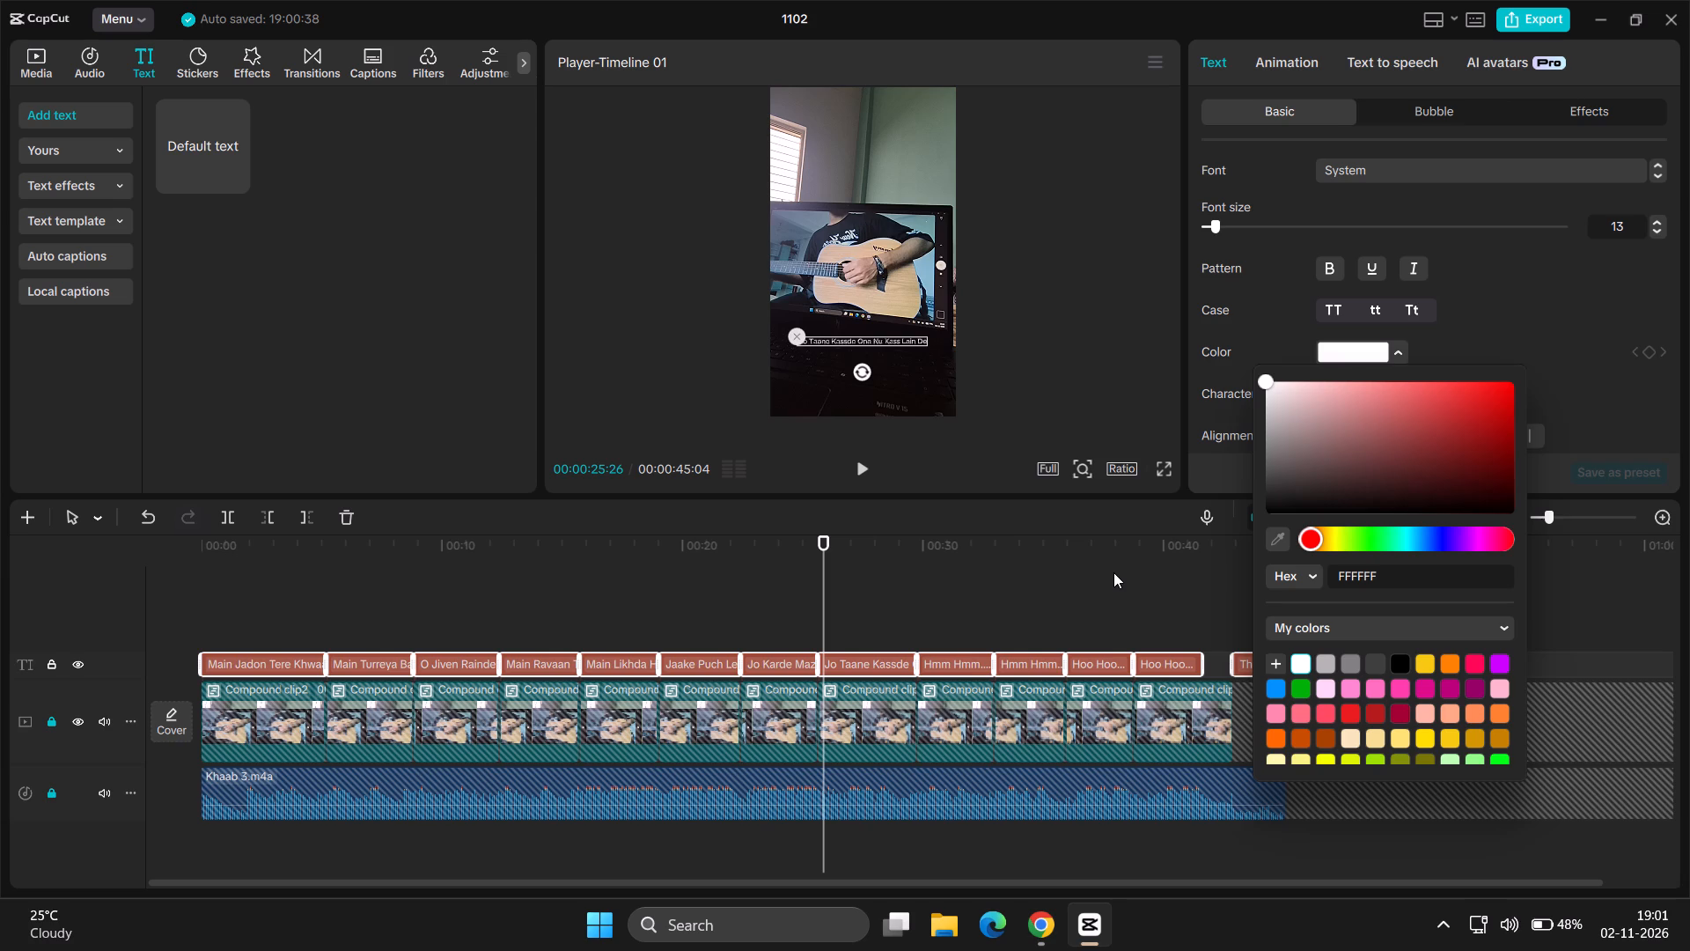
Split the first lyric clip's text into two lines, "Main Jadon Tere" and "Khwaaban Wale Raah Turreya", without a leading space.
{"action": "left_click", "coordinate": [290, 660]}
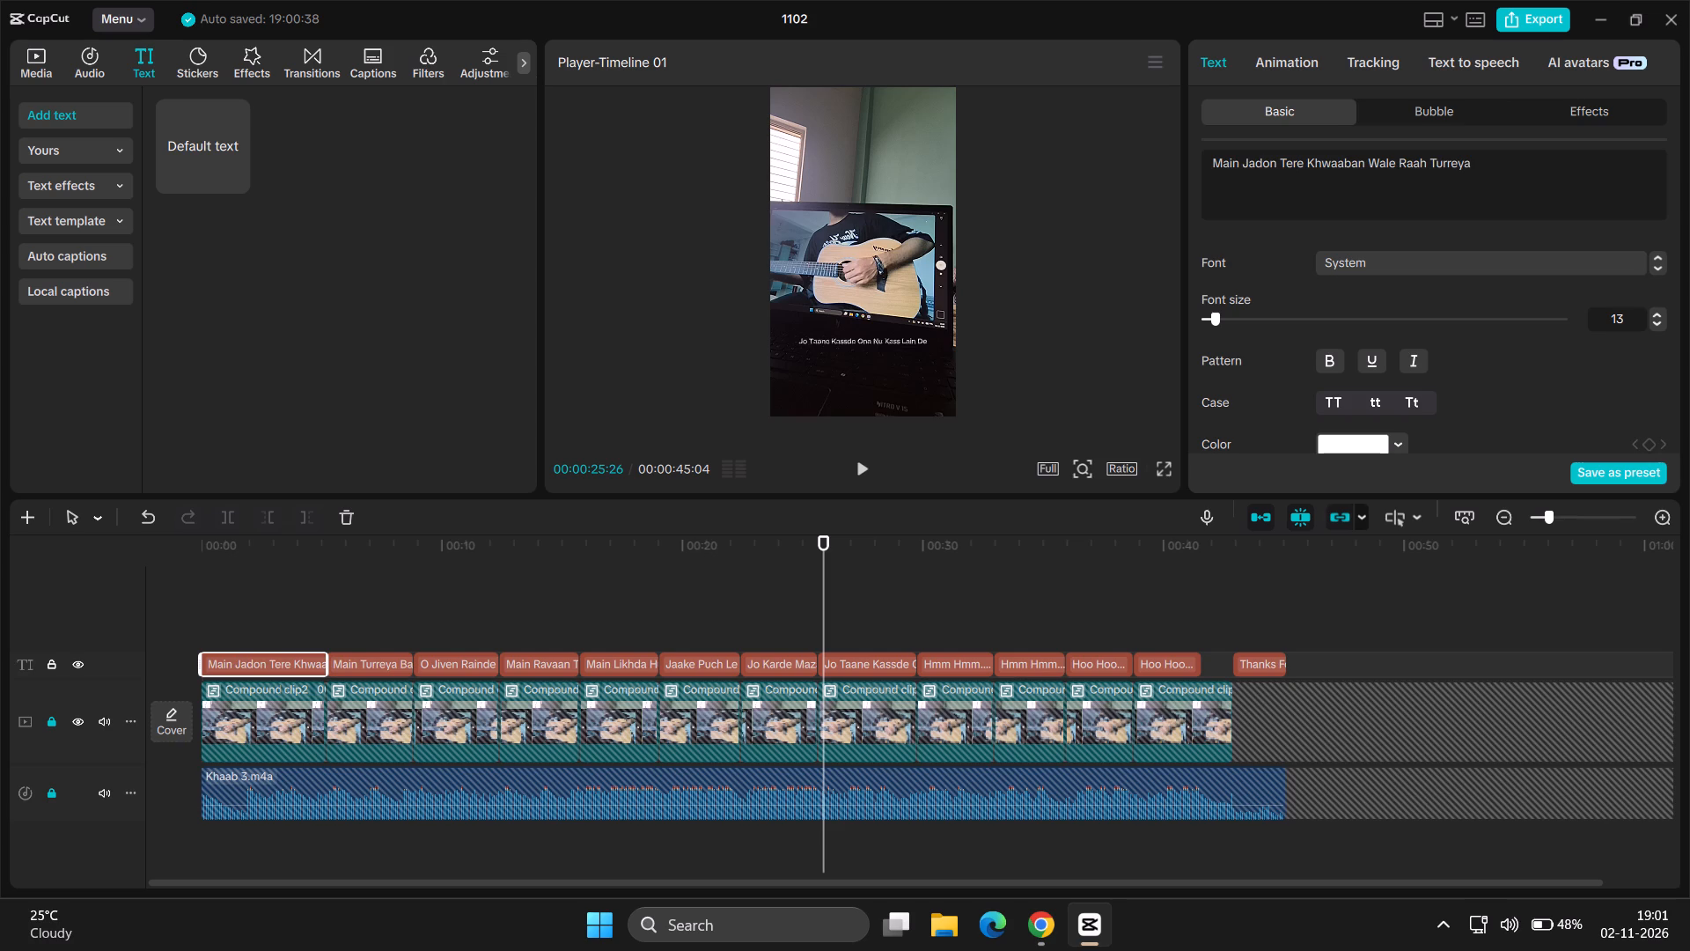
{"action": "left_click", "coordinate": [1304, 166]}
{"action": "key", "text": "Return"}
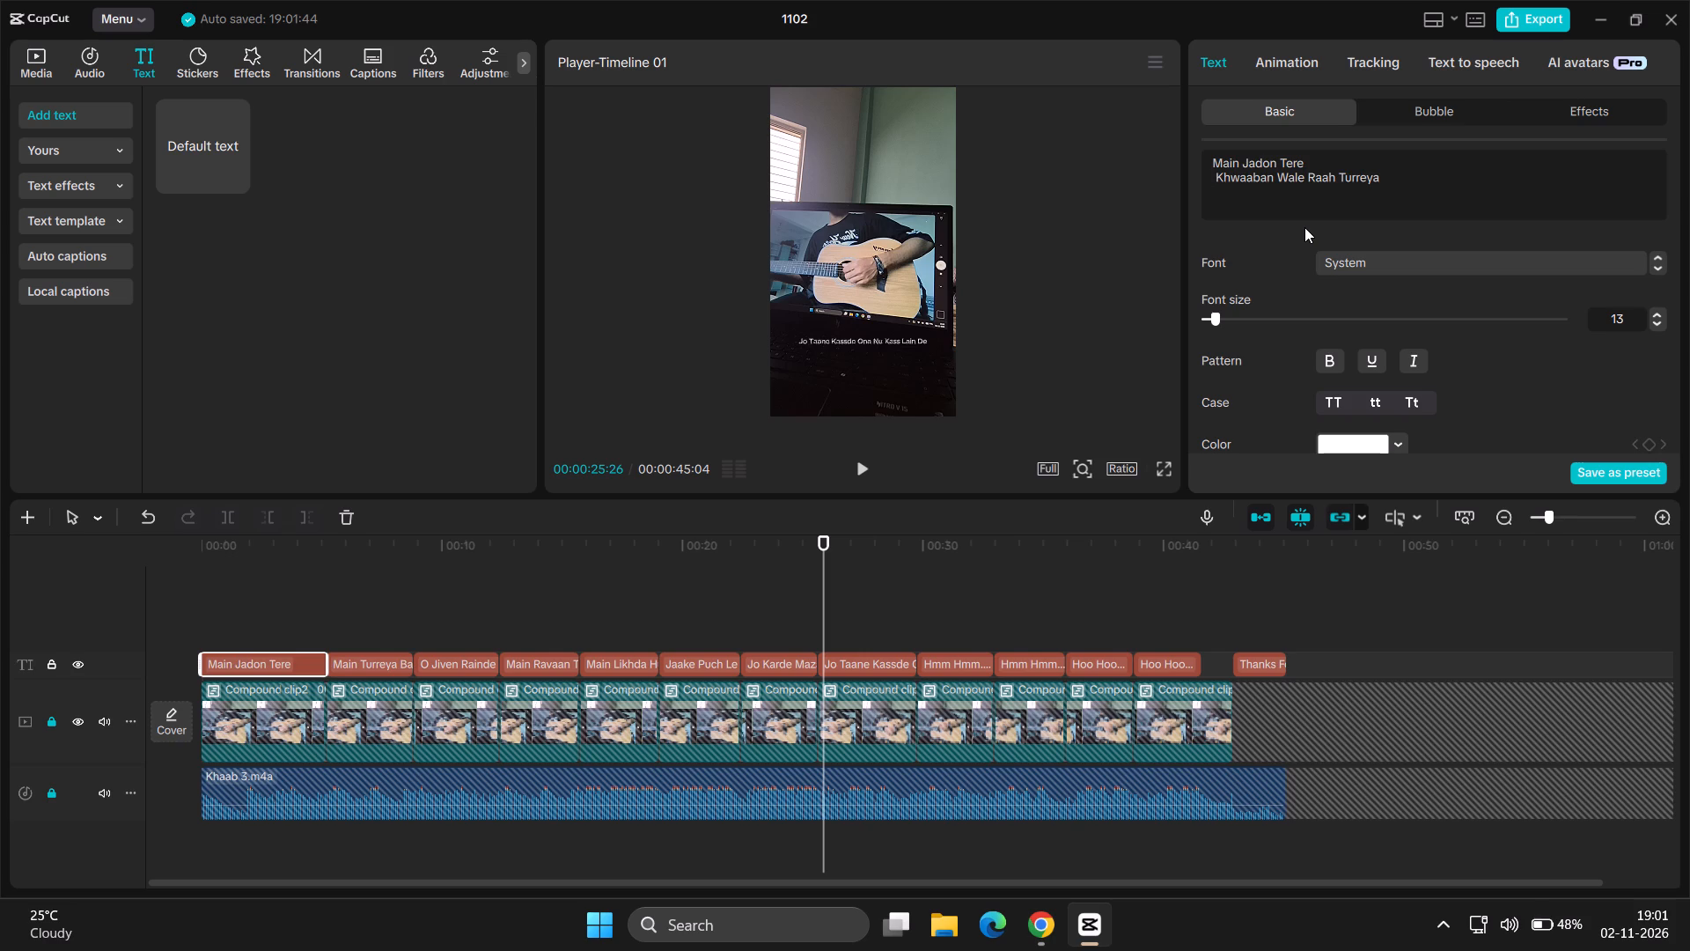
{"action": "key", "text": "BackSpace"}
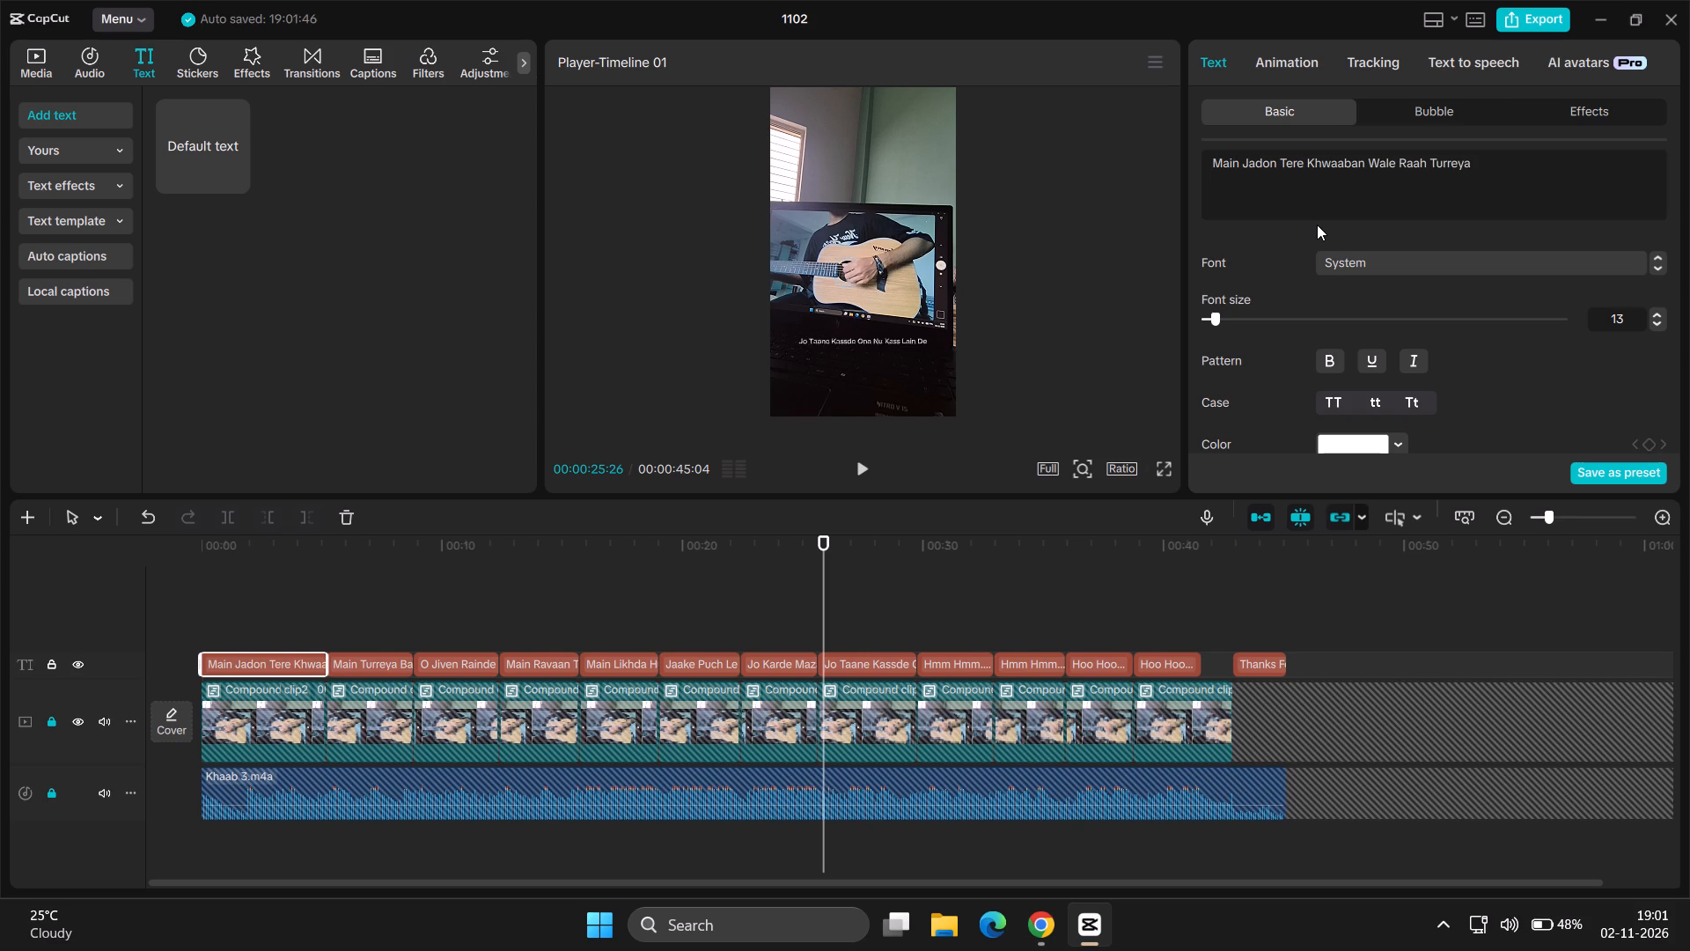
{"action": "key", "text": "Right"}
{"action": "key", "text": "BackSpace"}
{"action": "key", "text": "Return"}
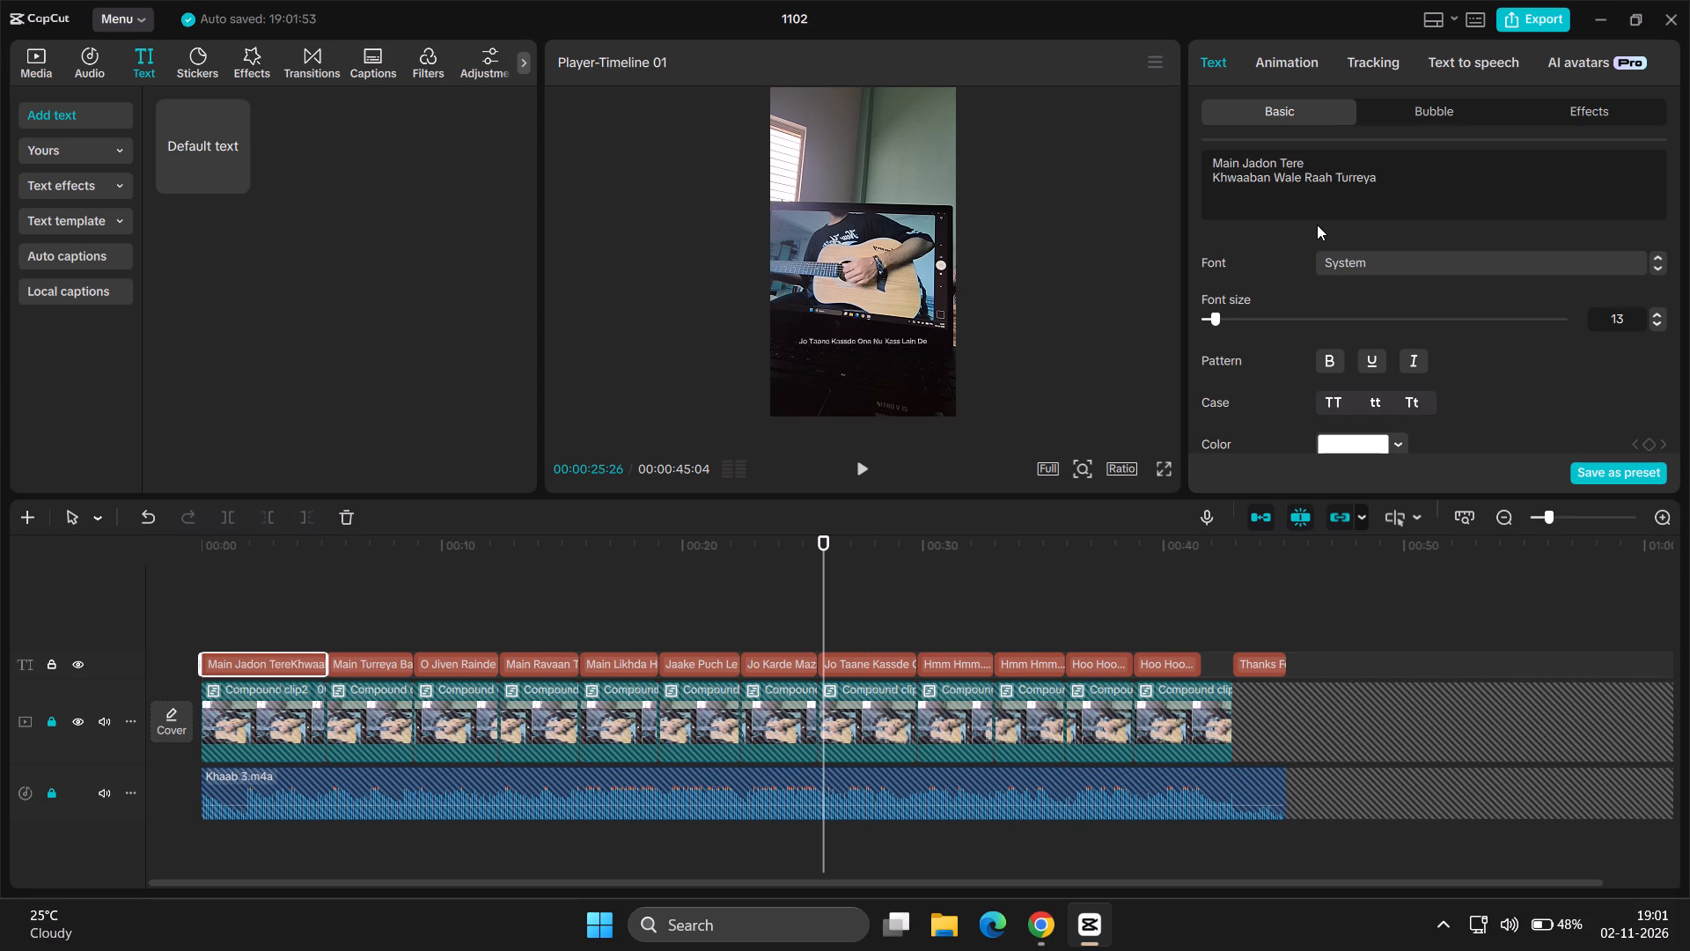
{"action": "left_click", "coordinate": [252, 616]}
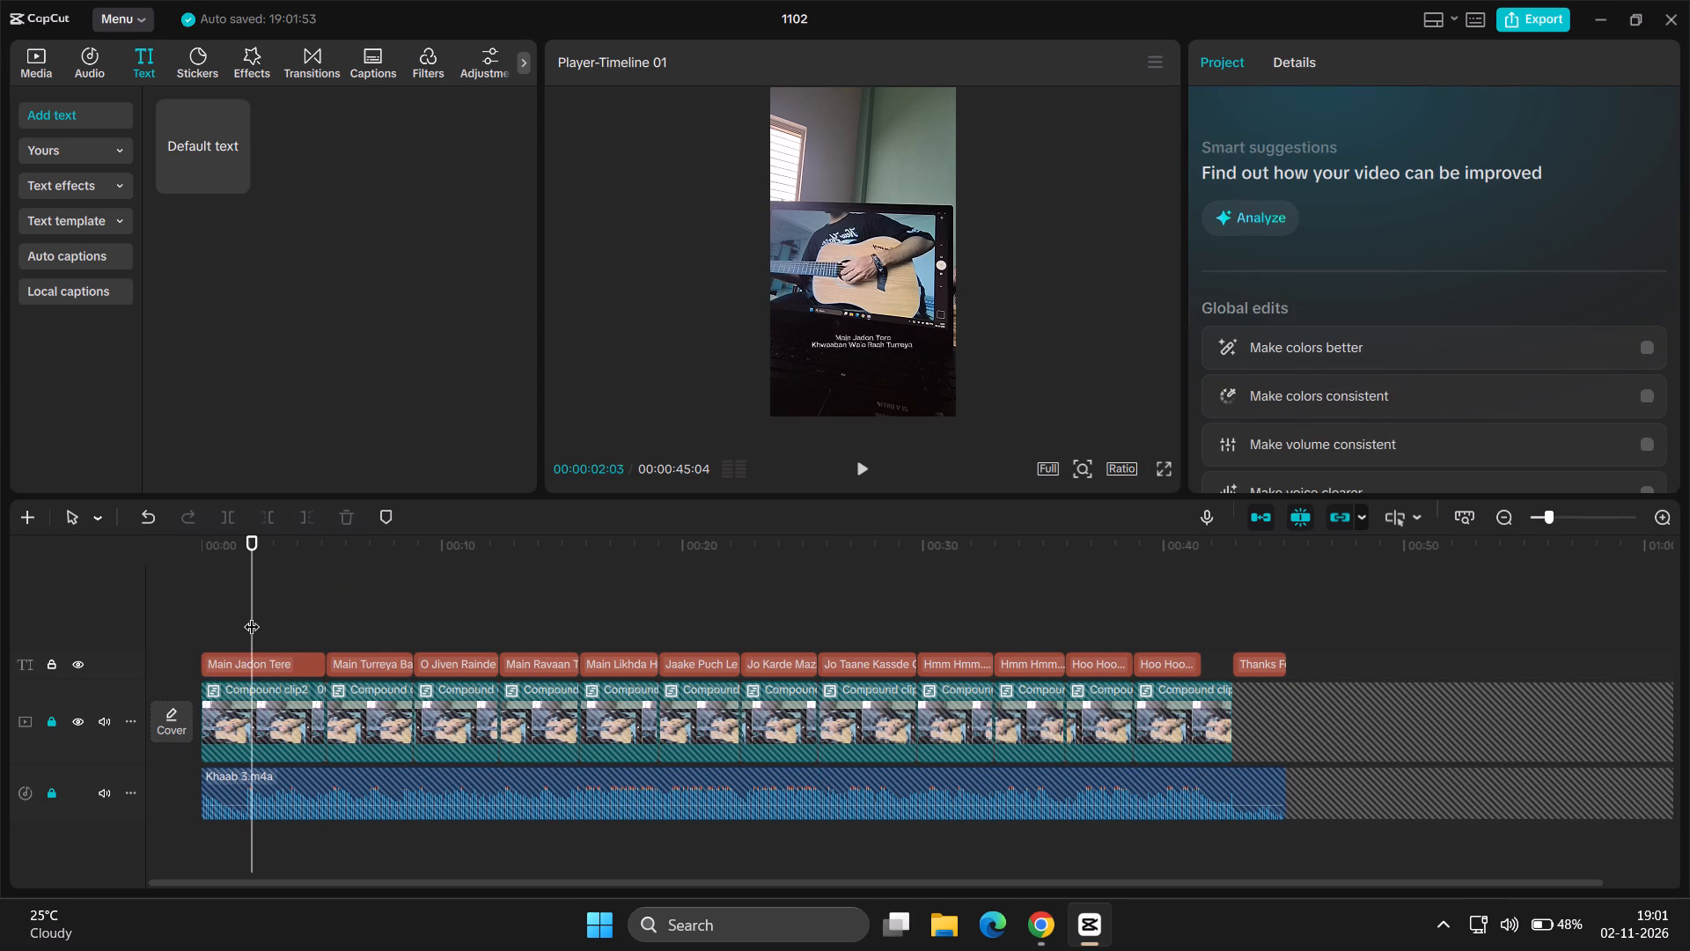
Split the second lyric clip's text into two lines, "Main Turreya Bada" and "Na Methon Jaave Mudeya", and preview it.
{"action": "left_click", "coordinate": [364, 666]}
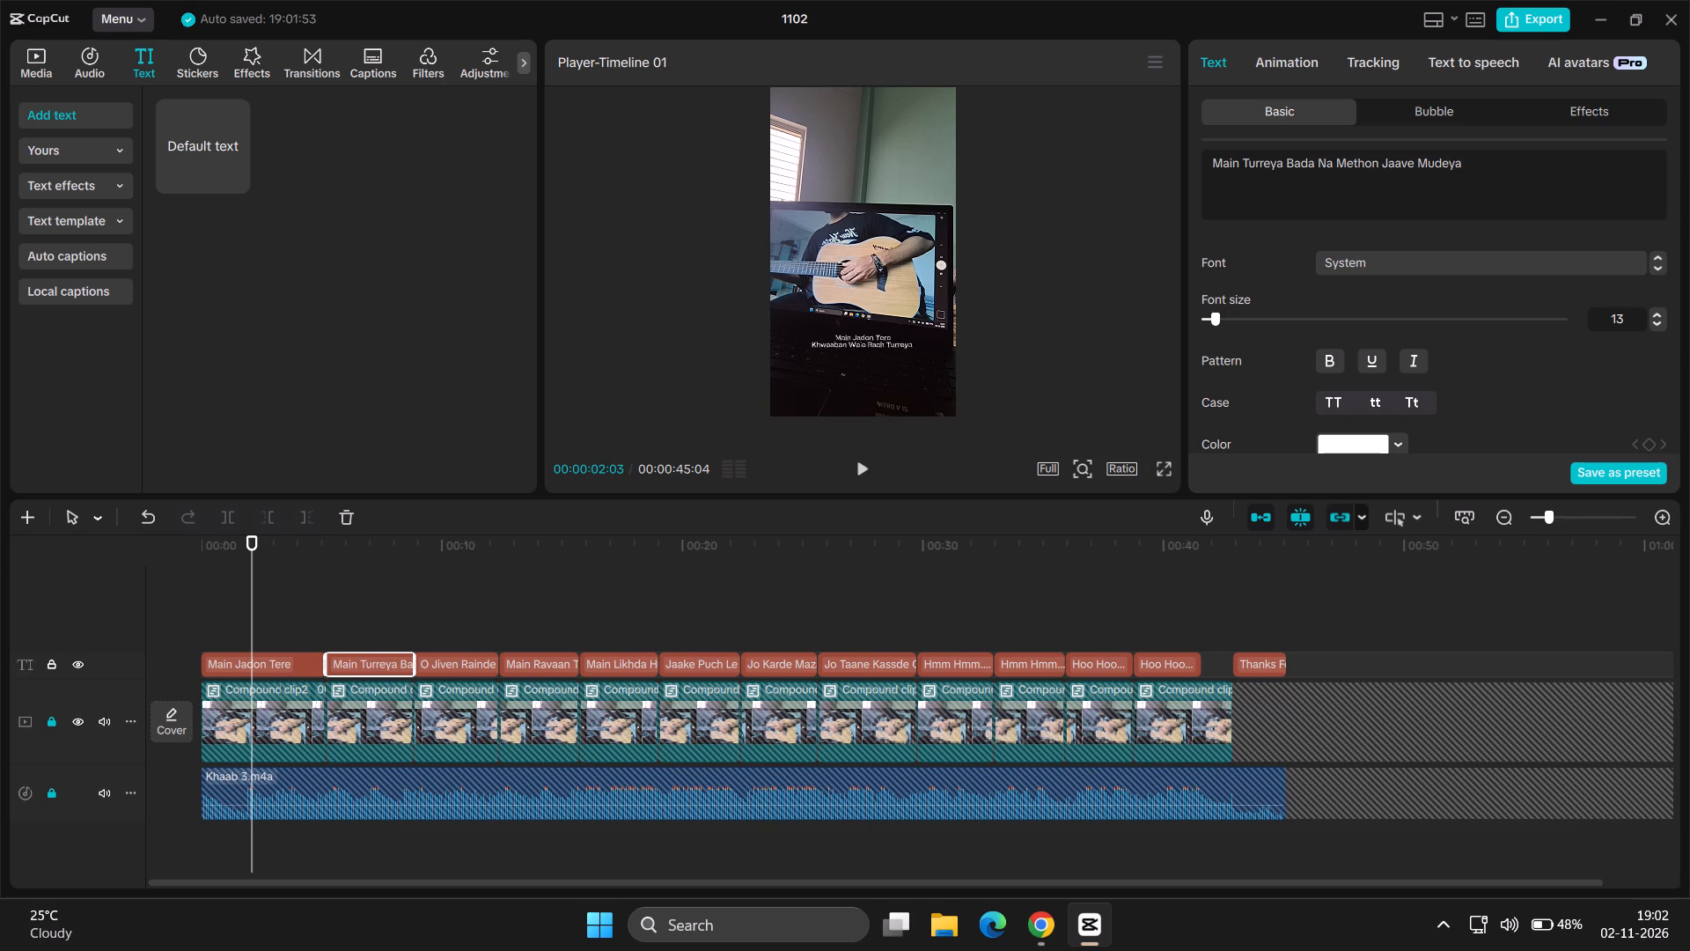
{"action": "left_click", "coordinate": [1312, 171]}
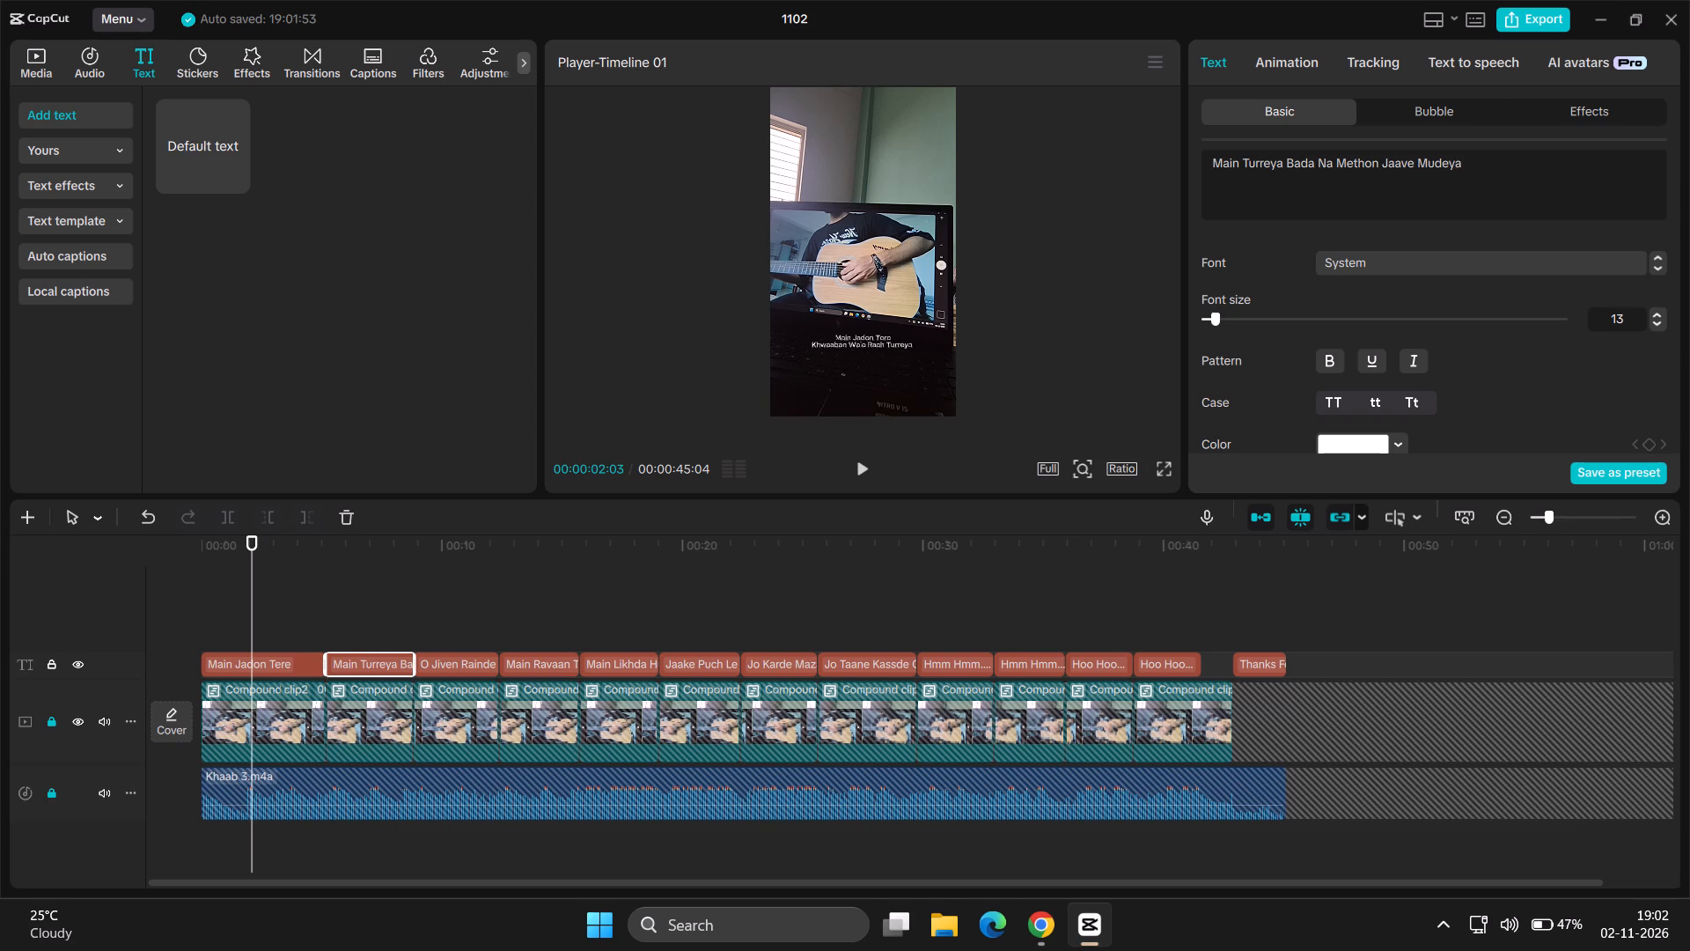
{"action": "left_click", "coordinate": [1315, 162]}
{"action": "double_click", "coordinate": [1315, 162]}
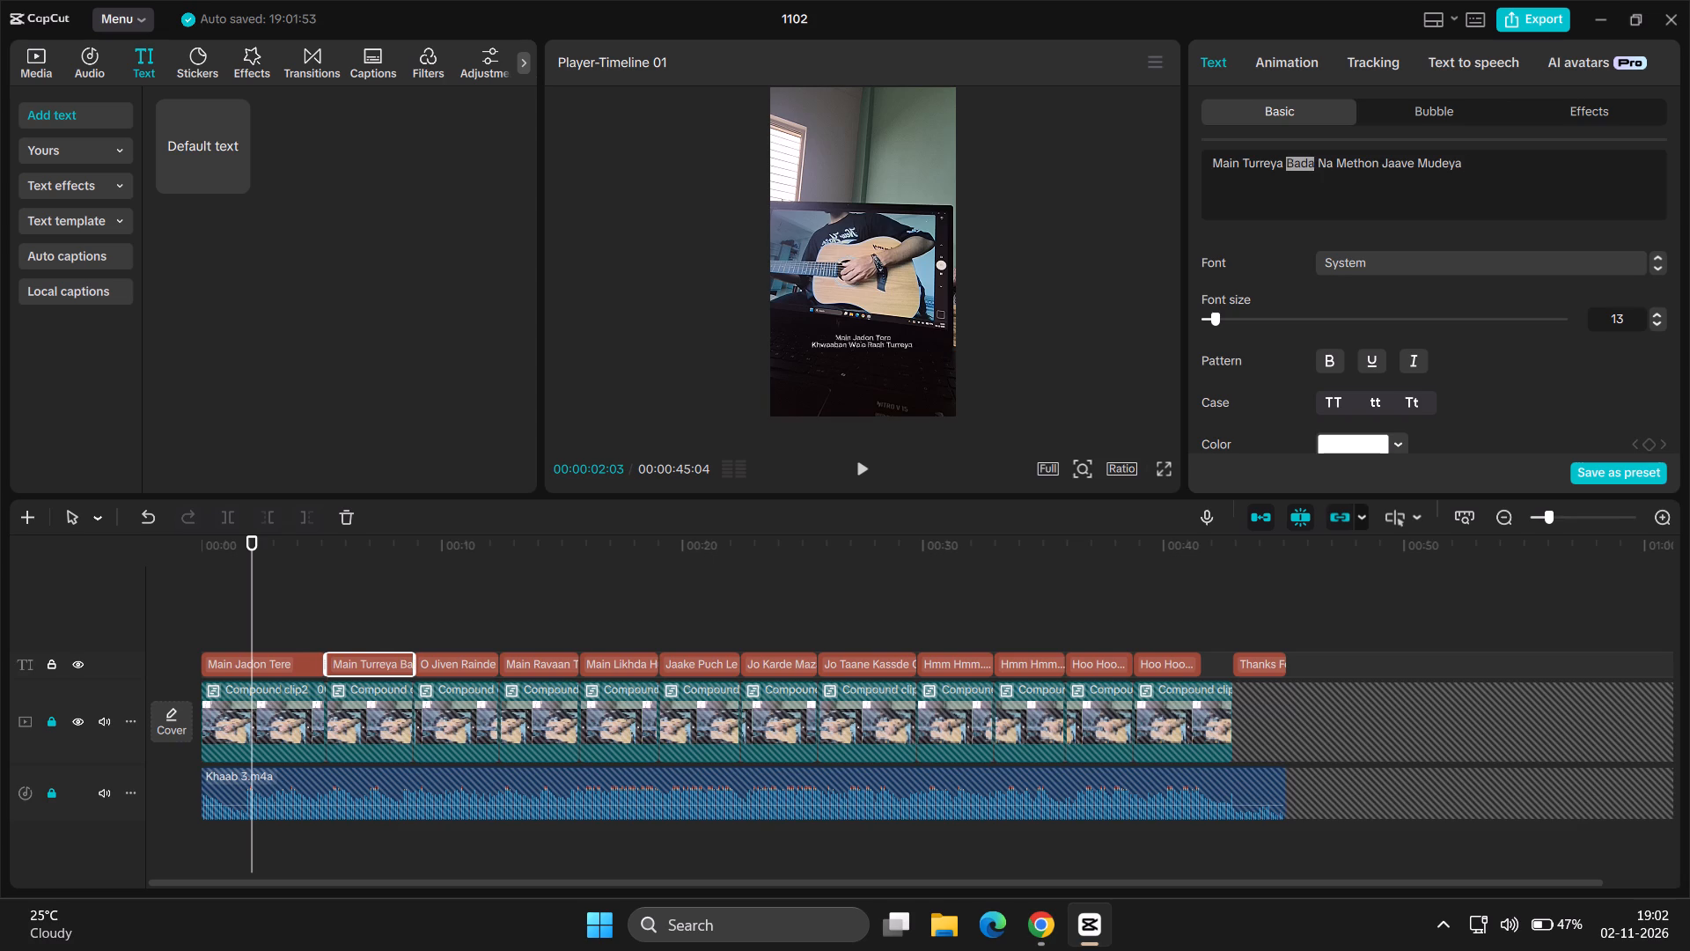
{"action": "left_click", "coordinate": [1315, 162]}
{"action": "left_click", "coordinate": [1315, 162]}
{"action": "left_click", "coordinate": [1315, 162]}
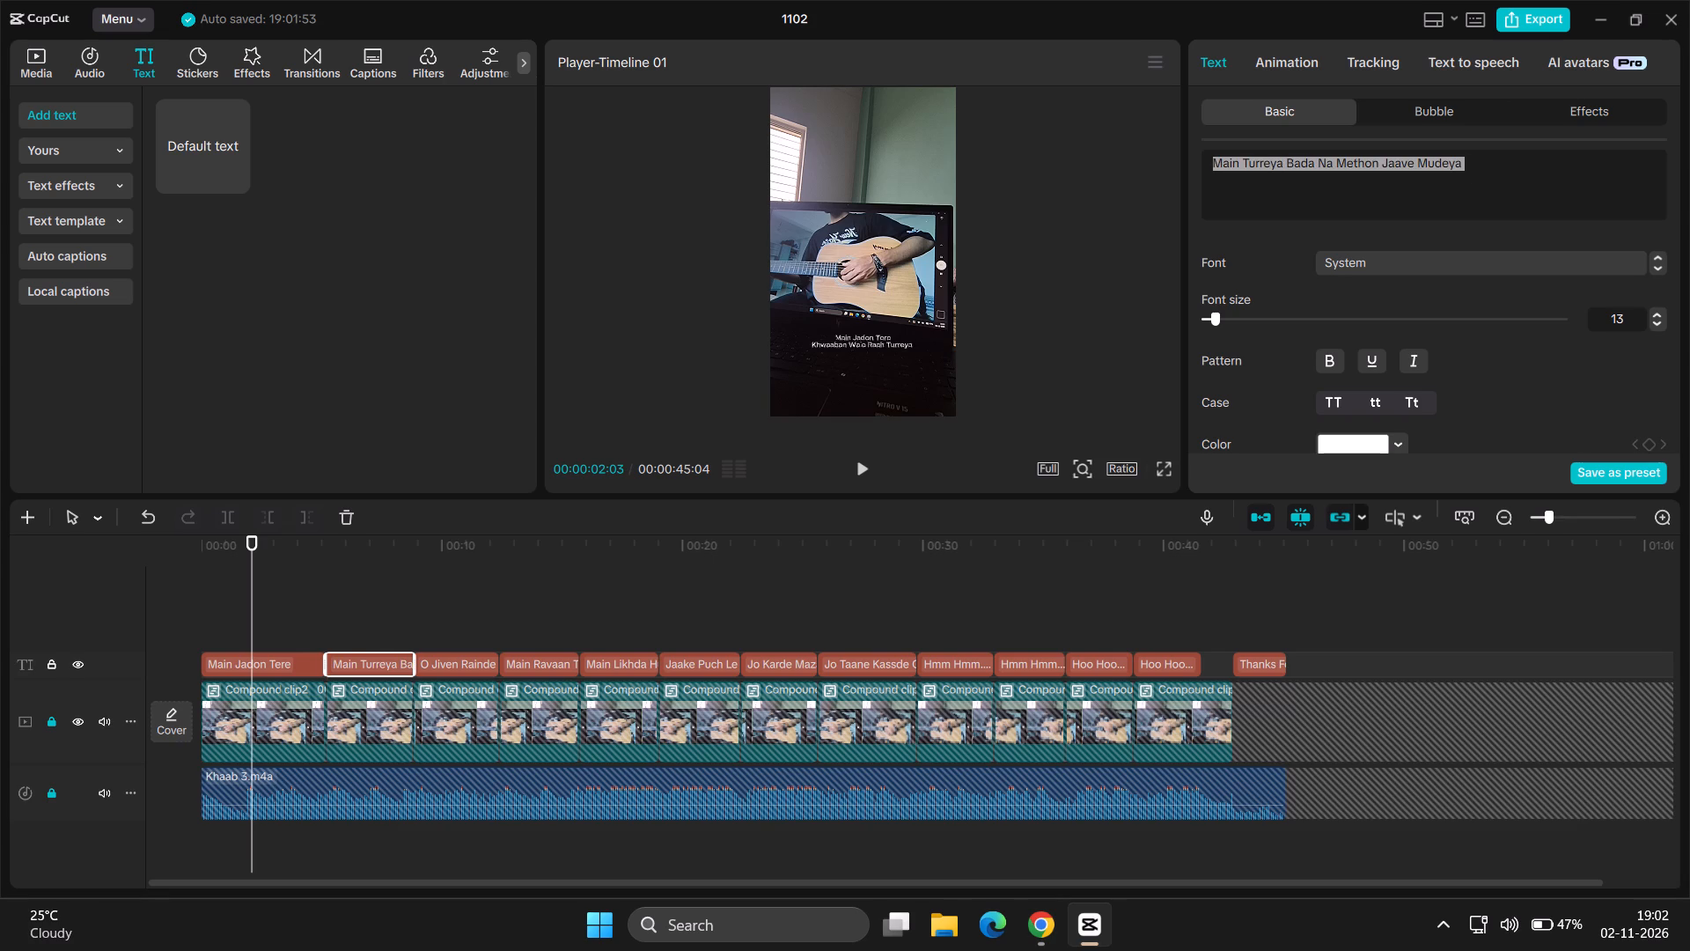
{"action": "left_click", "coordinate": [1315, 162]}
{"action": "left_click", "coordinate": [1323, 192]}
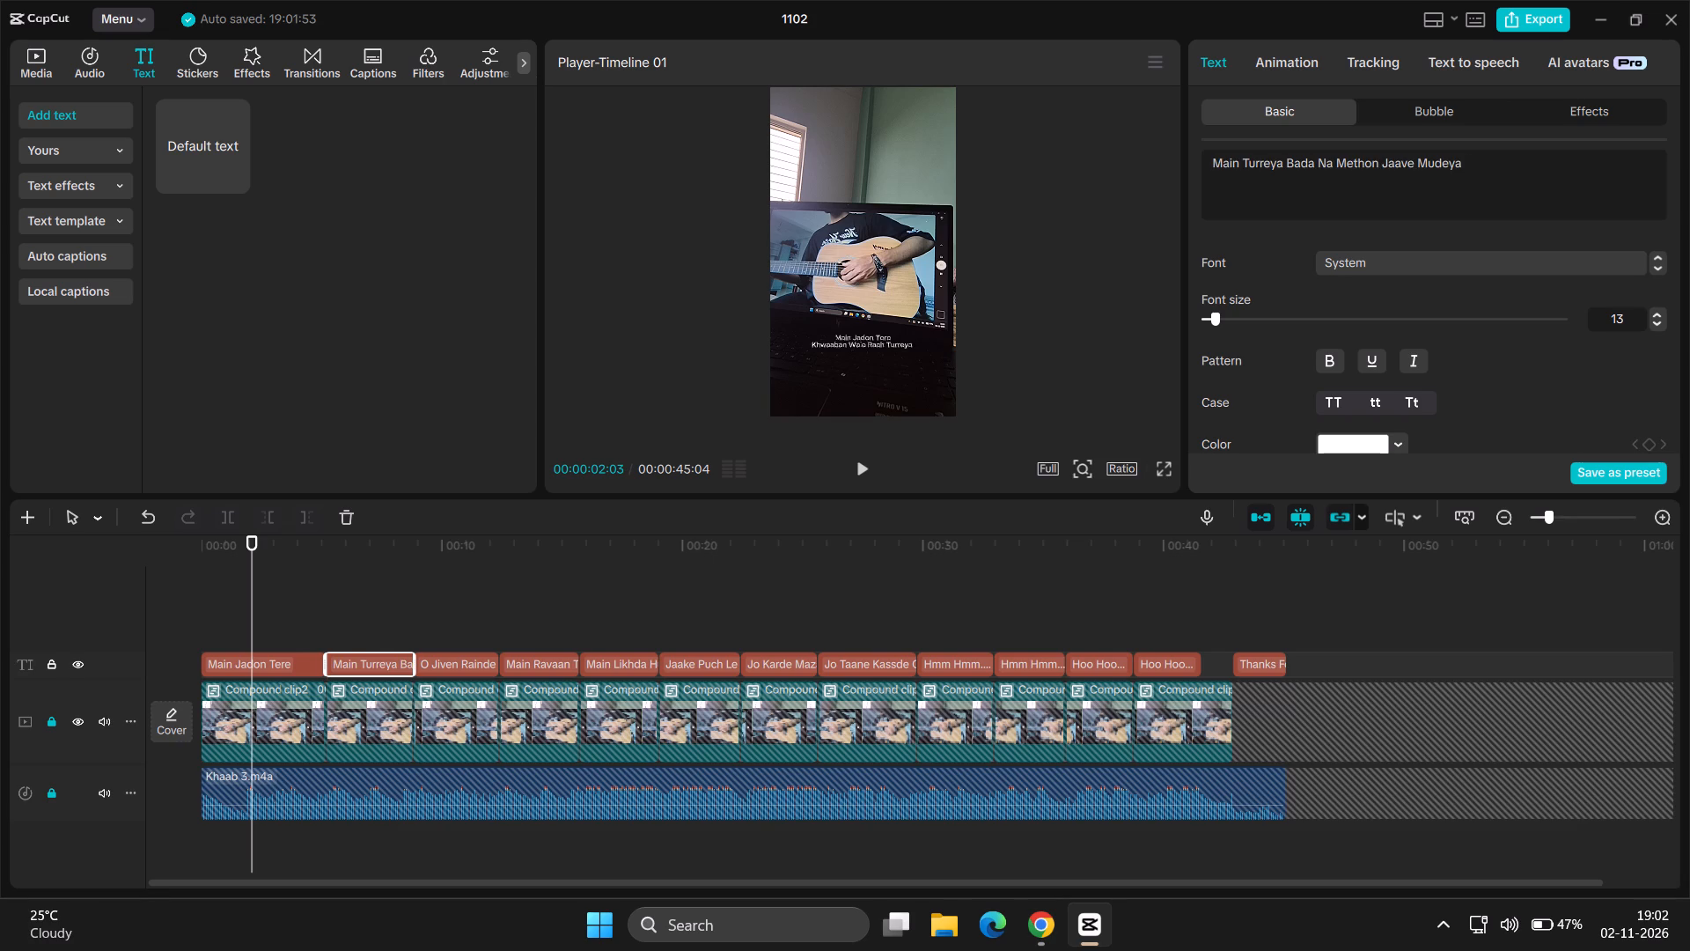
{"action": "left_click", "coordinate": [1314, 164]}
{"action": "left_click", "coordinate": [1314, 164]}
{"action": "key", "text": "Return"}
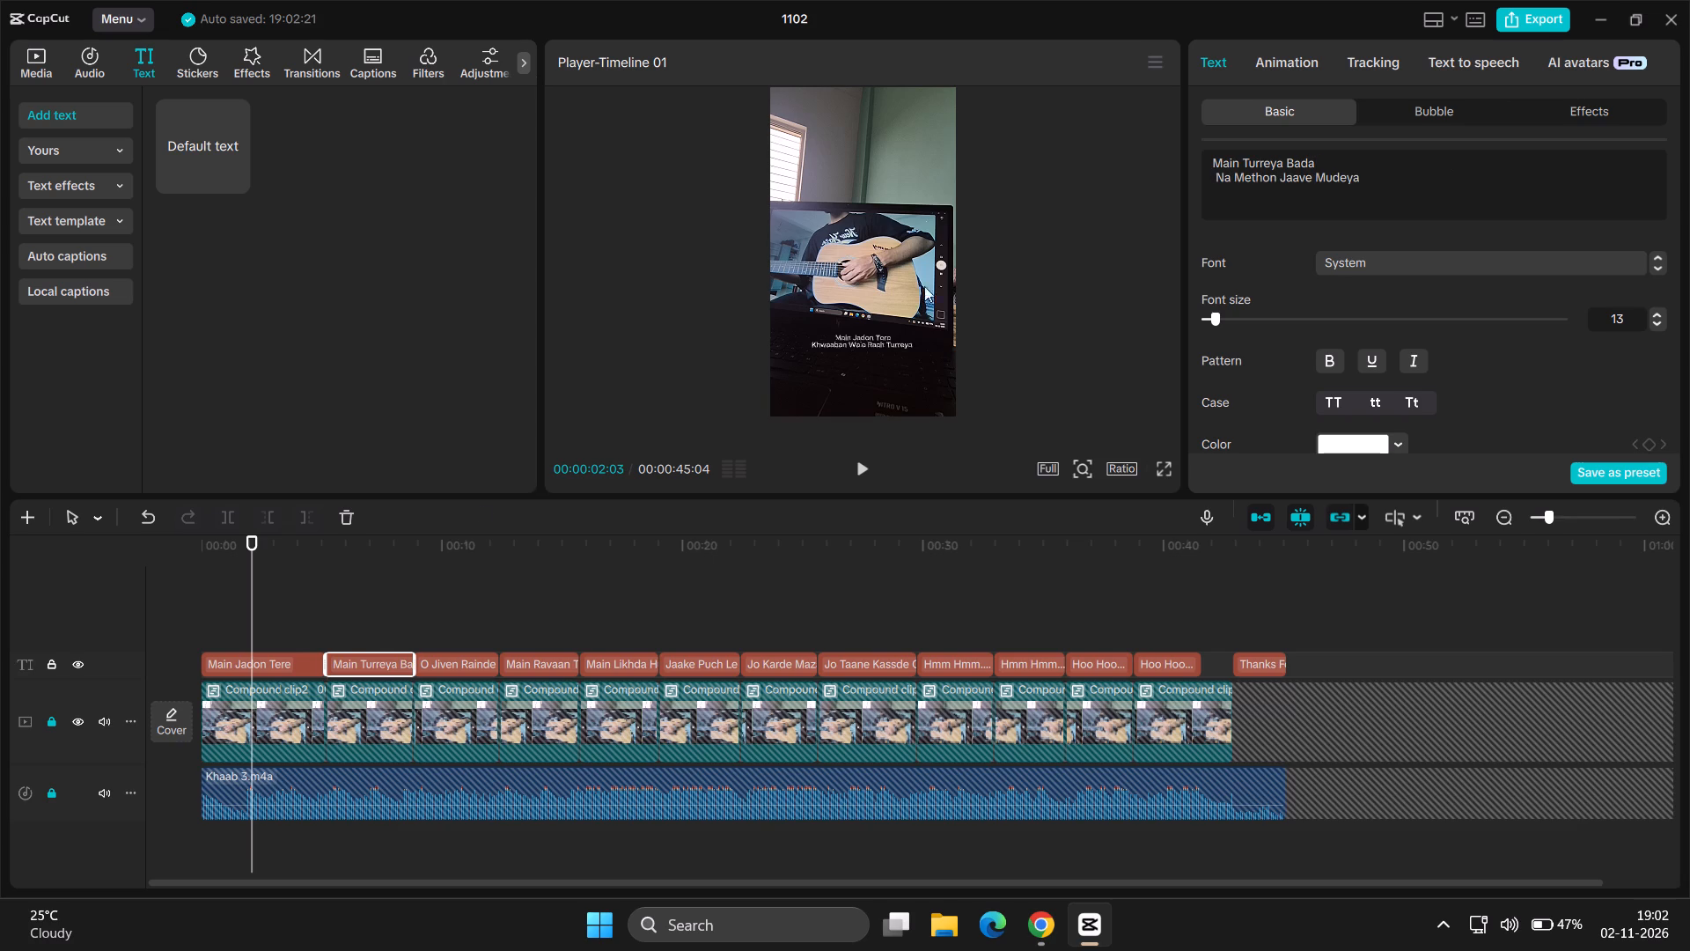
{"action": "left_click", "coordinate": [385, 584]}
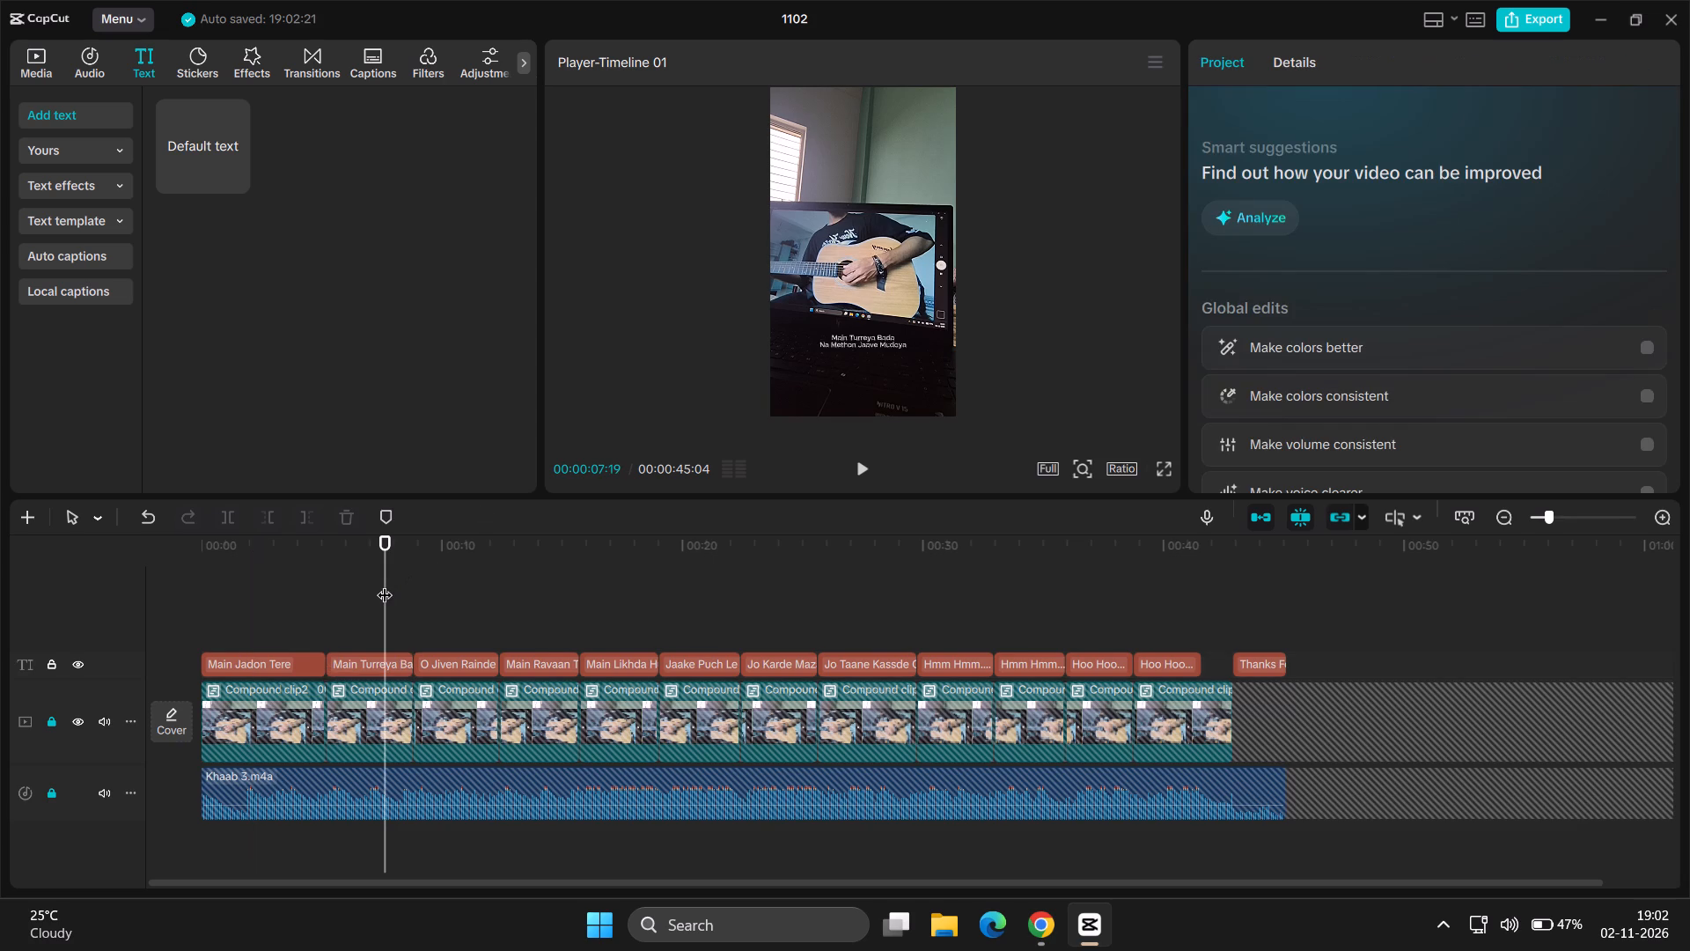
Break the "O Jiven Rainde" lyric onto a second line at "Panne Naal" and the "Main Ravaan Tere" lyric at "Naal Ohna".
{"action": "left_click", "coordinate": [460, 657]}
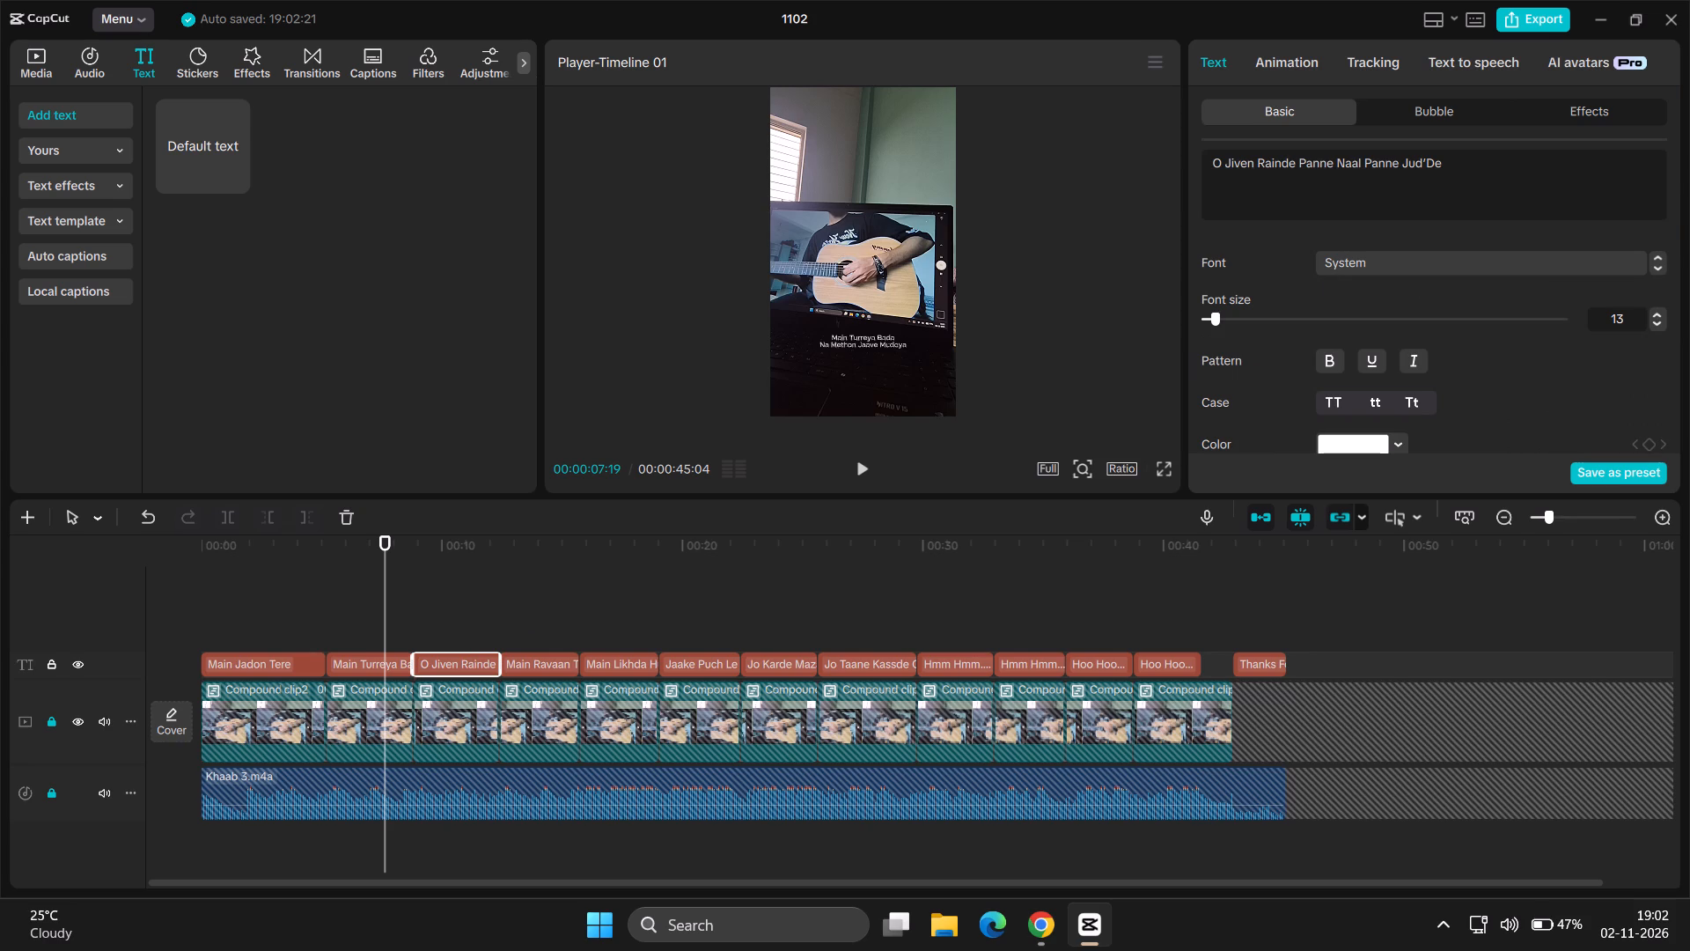
{"action": "left_click", "coordinate": [1298, 164]}
{"action": "key", "text": "Return"}
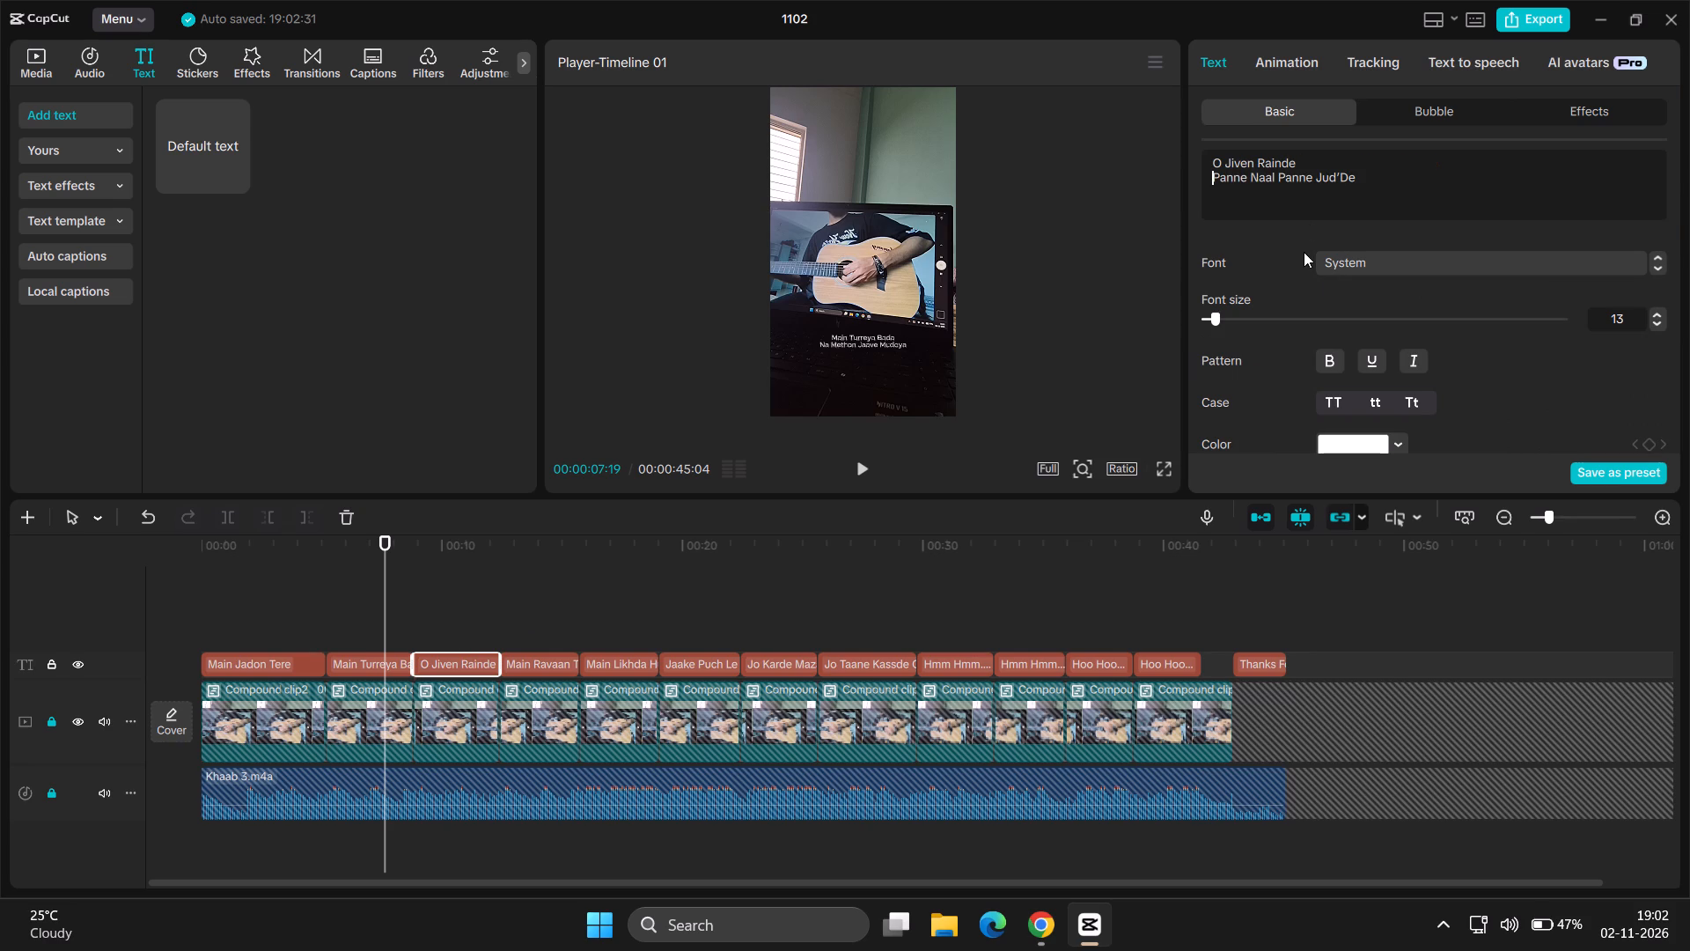
{"action": "left_click", "coordinate": [550, 655]}
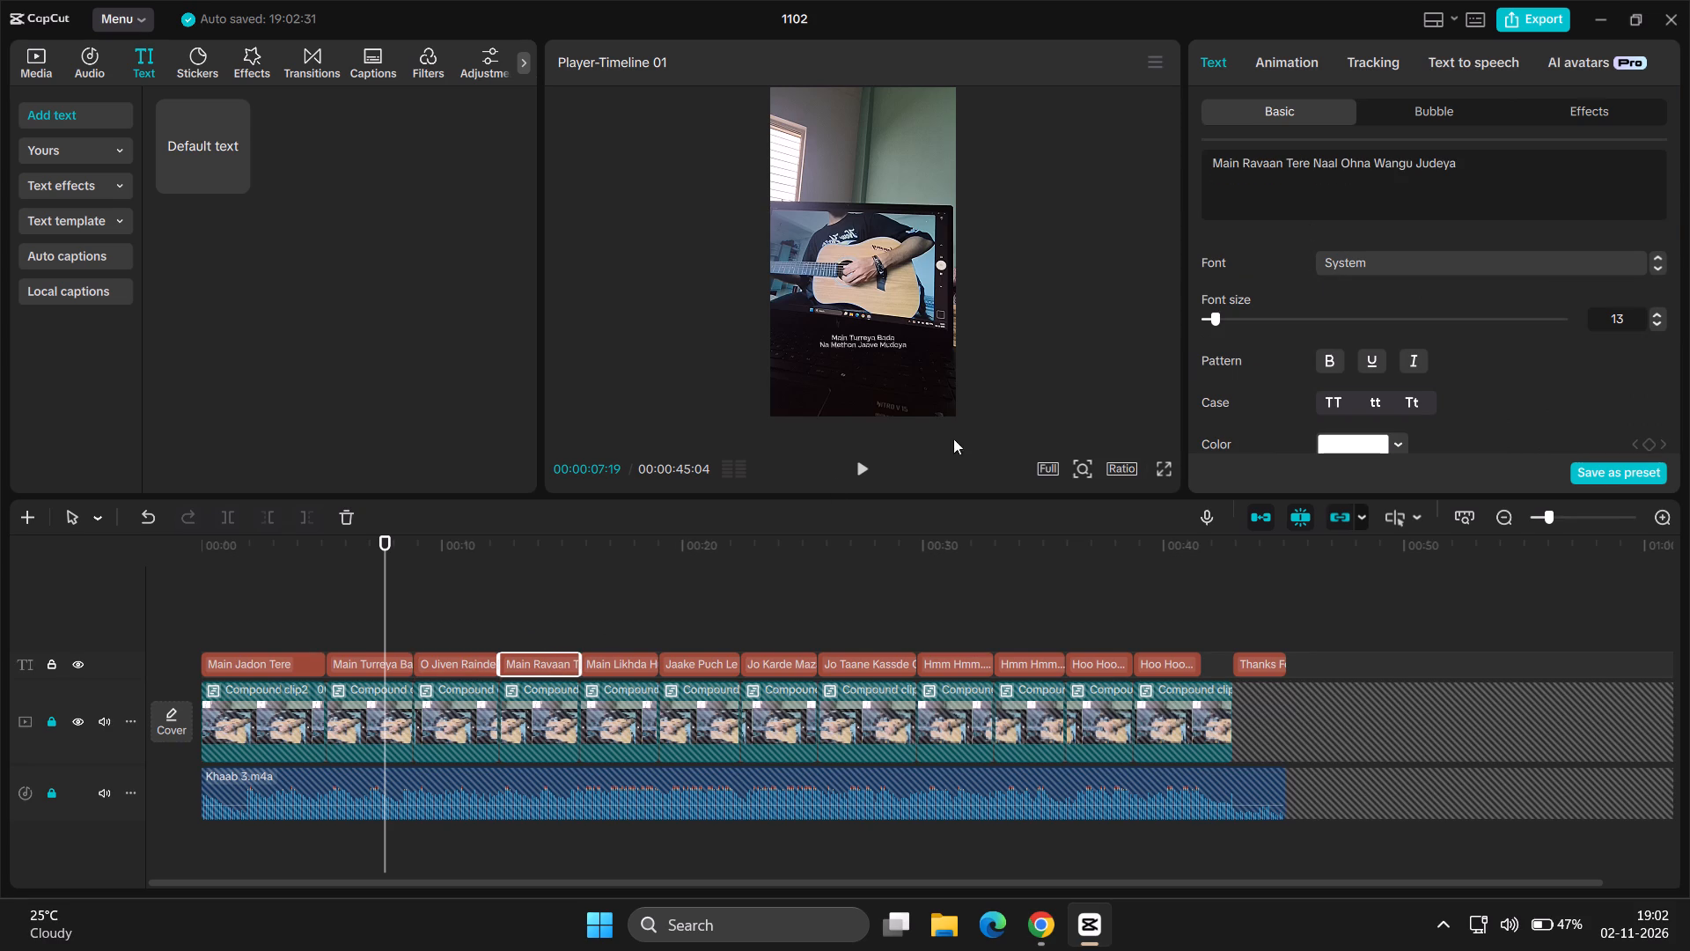
{"action": "left_click", "coordinate": [1312, 165]}
{"action": "key", "text": "Return"}
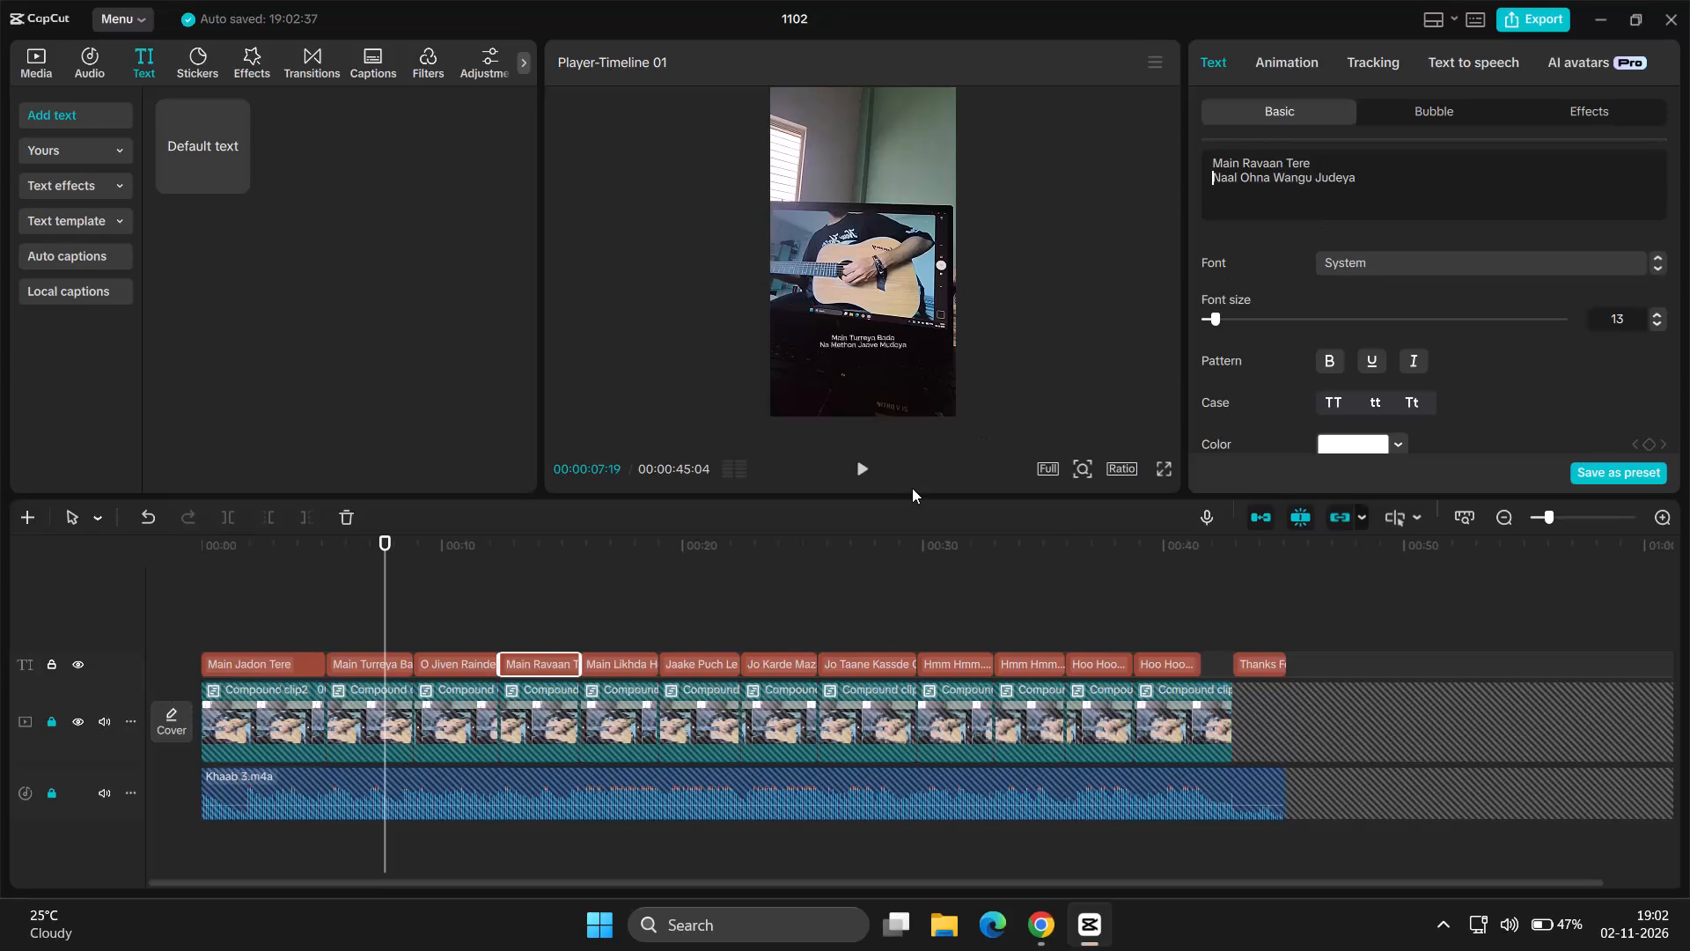
Break the "Main Likhda Hunda" lyric onto a second line at "Si Tere" and the "Jaake Puch Le" lyric at "Gawah Ne".
{"action": "left_click", "coordinate": [614, 660]}
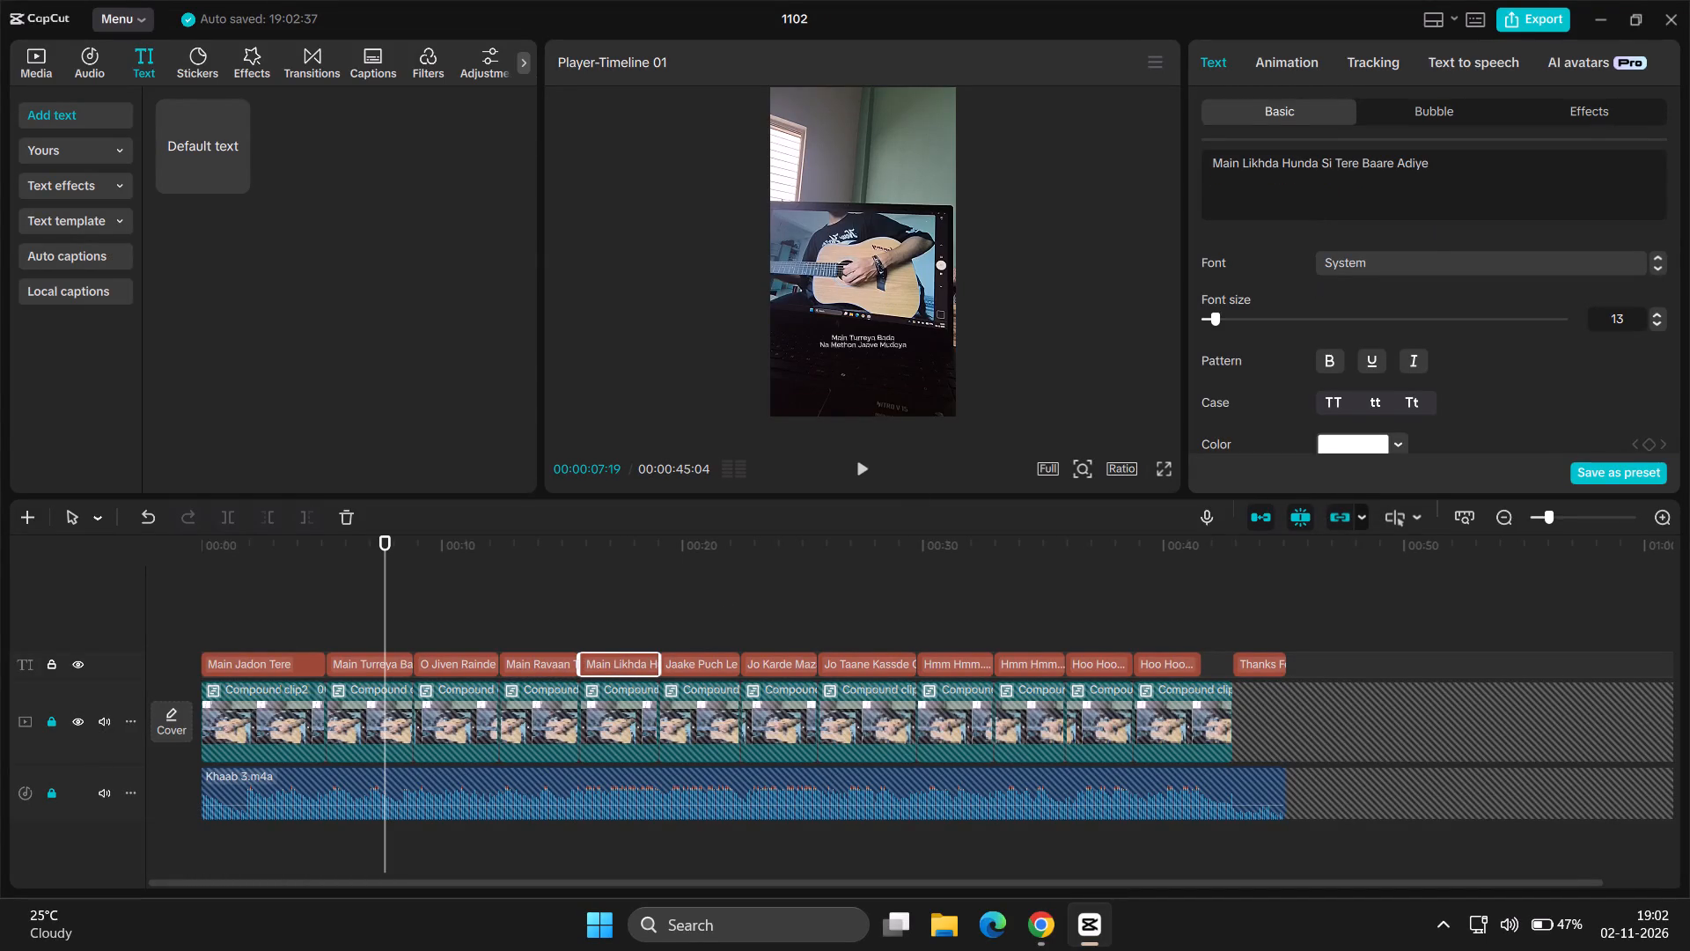
{"action": "left_click", "coordinate": [1318, 165]}
{"action": "key", "text": "Return"}
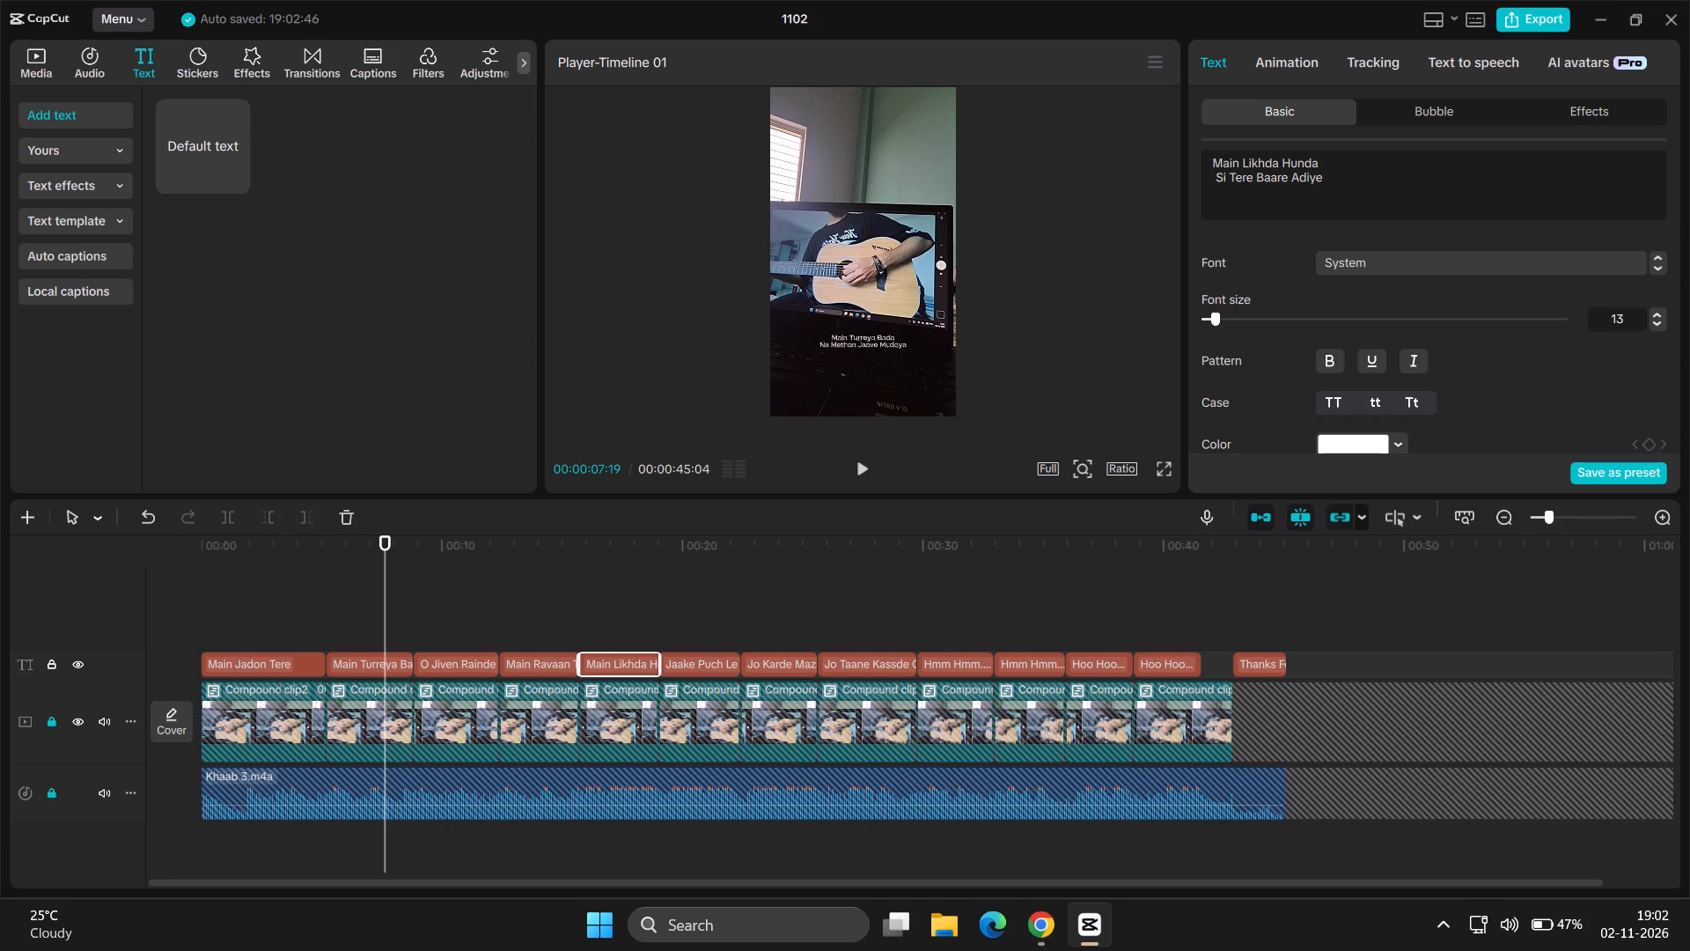
{"action": "left_click", "coordinate": [695, 653]}
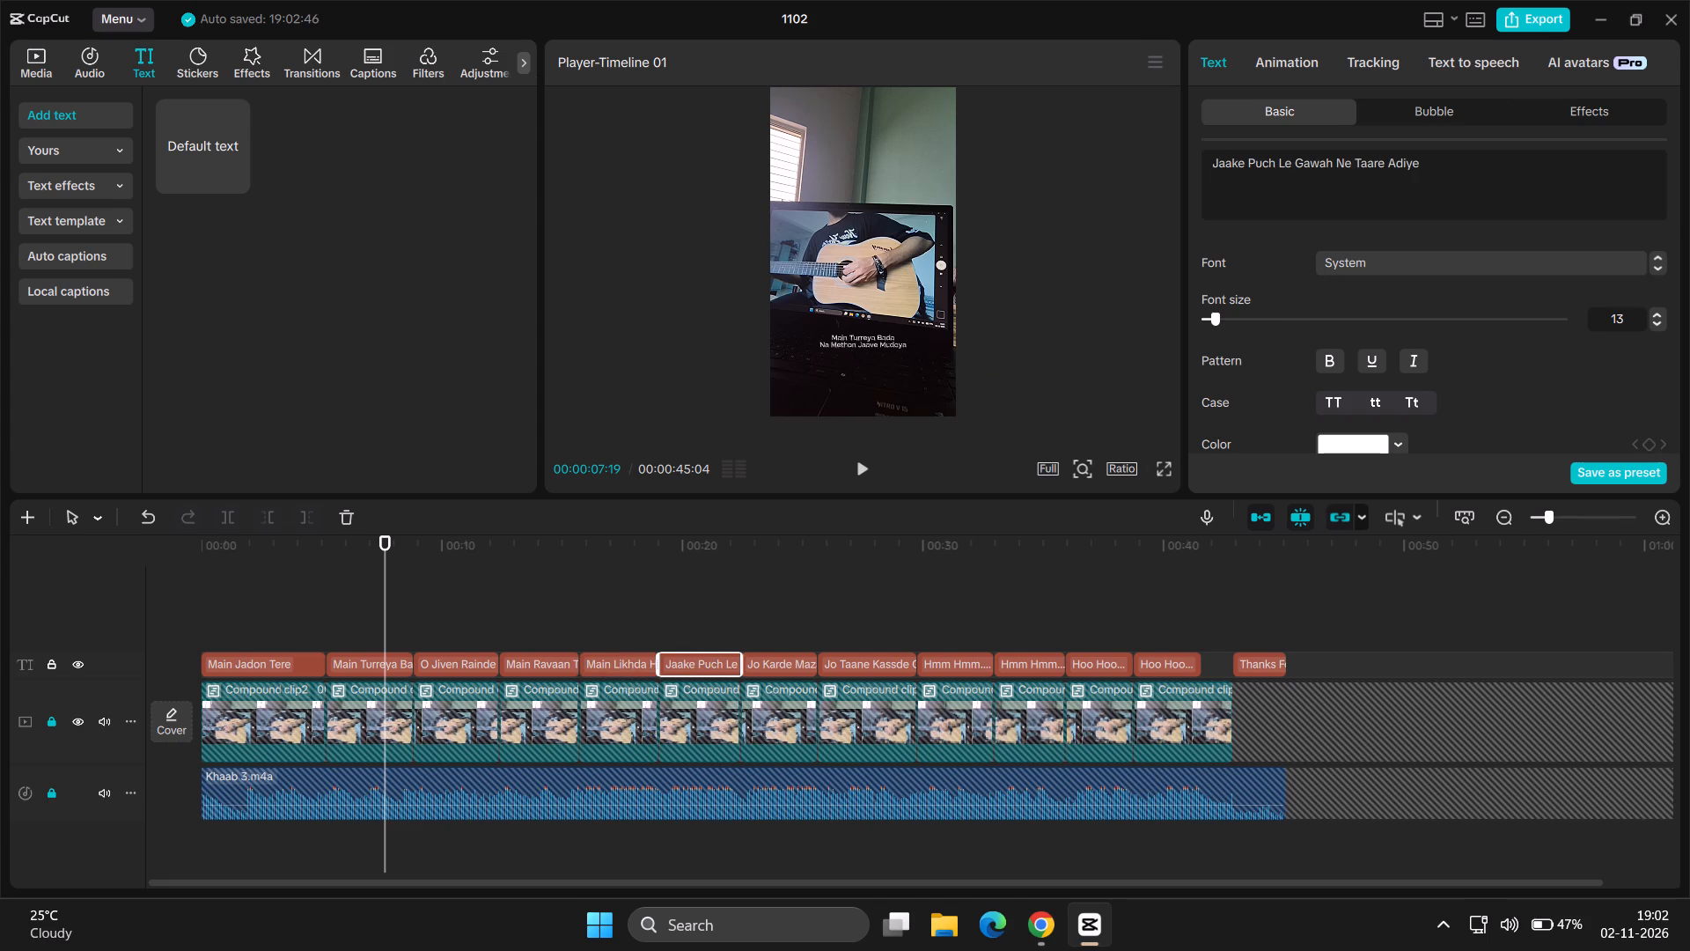
{"action": "left_click", "coordinate": [1293, 164]}
{"action": "key", "text": "Return"}
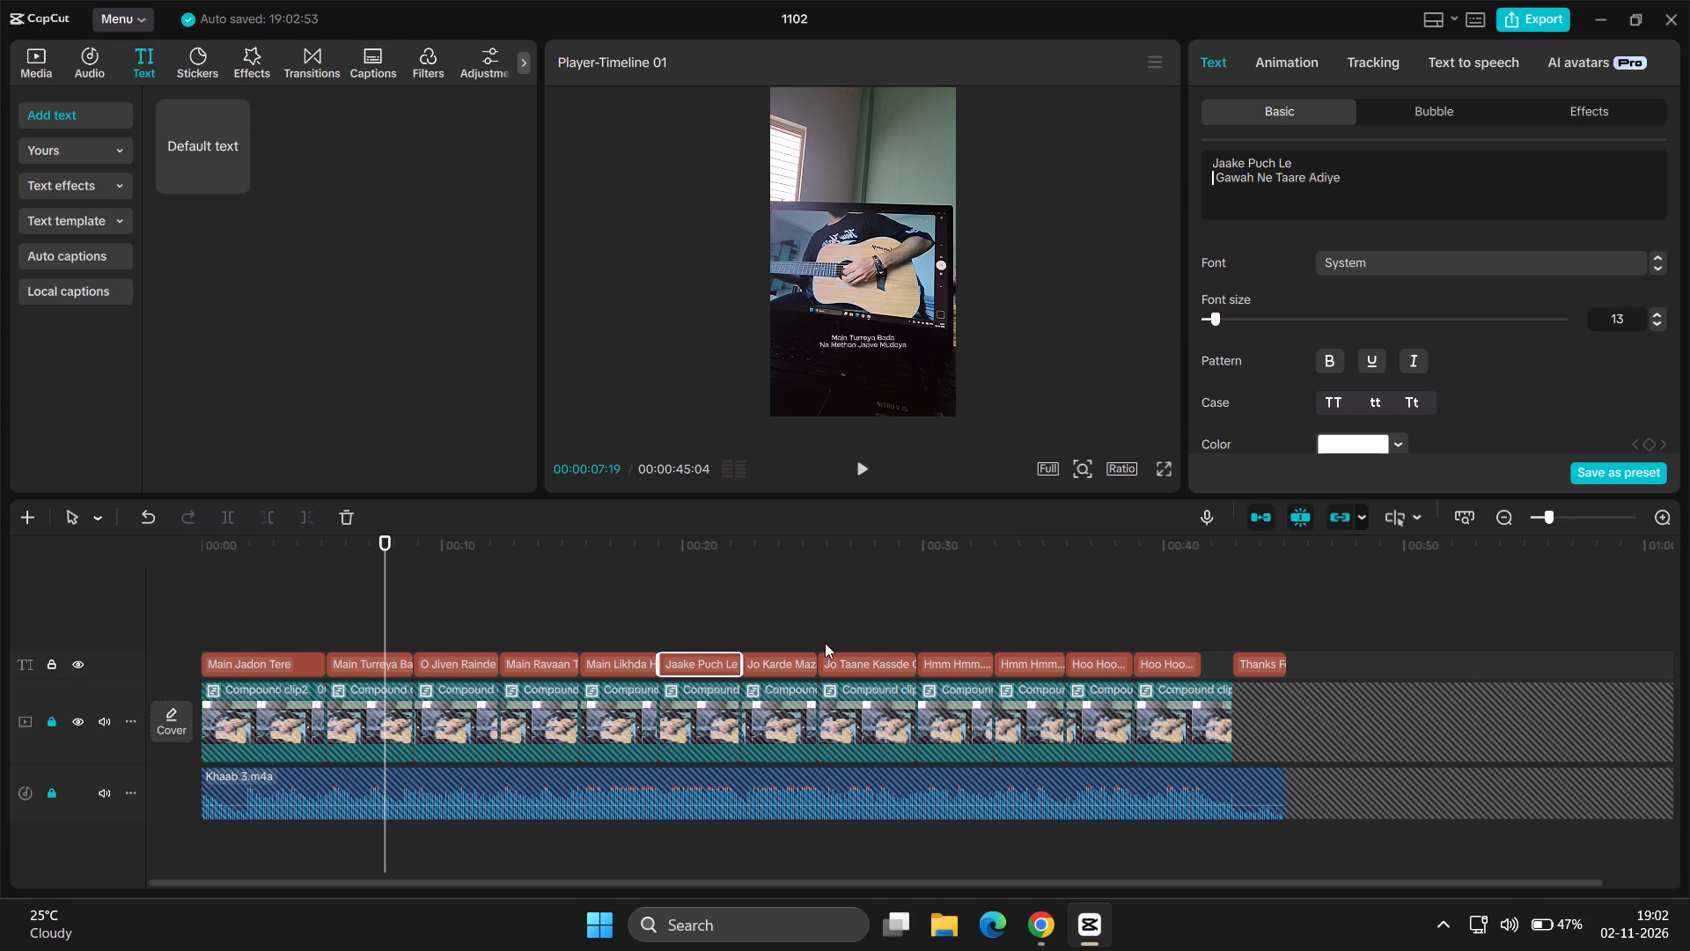
Break the "Jo Karde Mazak" lyric onto a second line at "Ona Hass" and the "Jo Taane Kassde" lyric at "Ona Nu".
{"action": "left_click", "coordinate": [797, 656]}
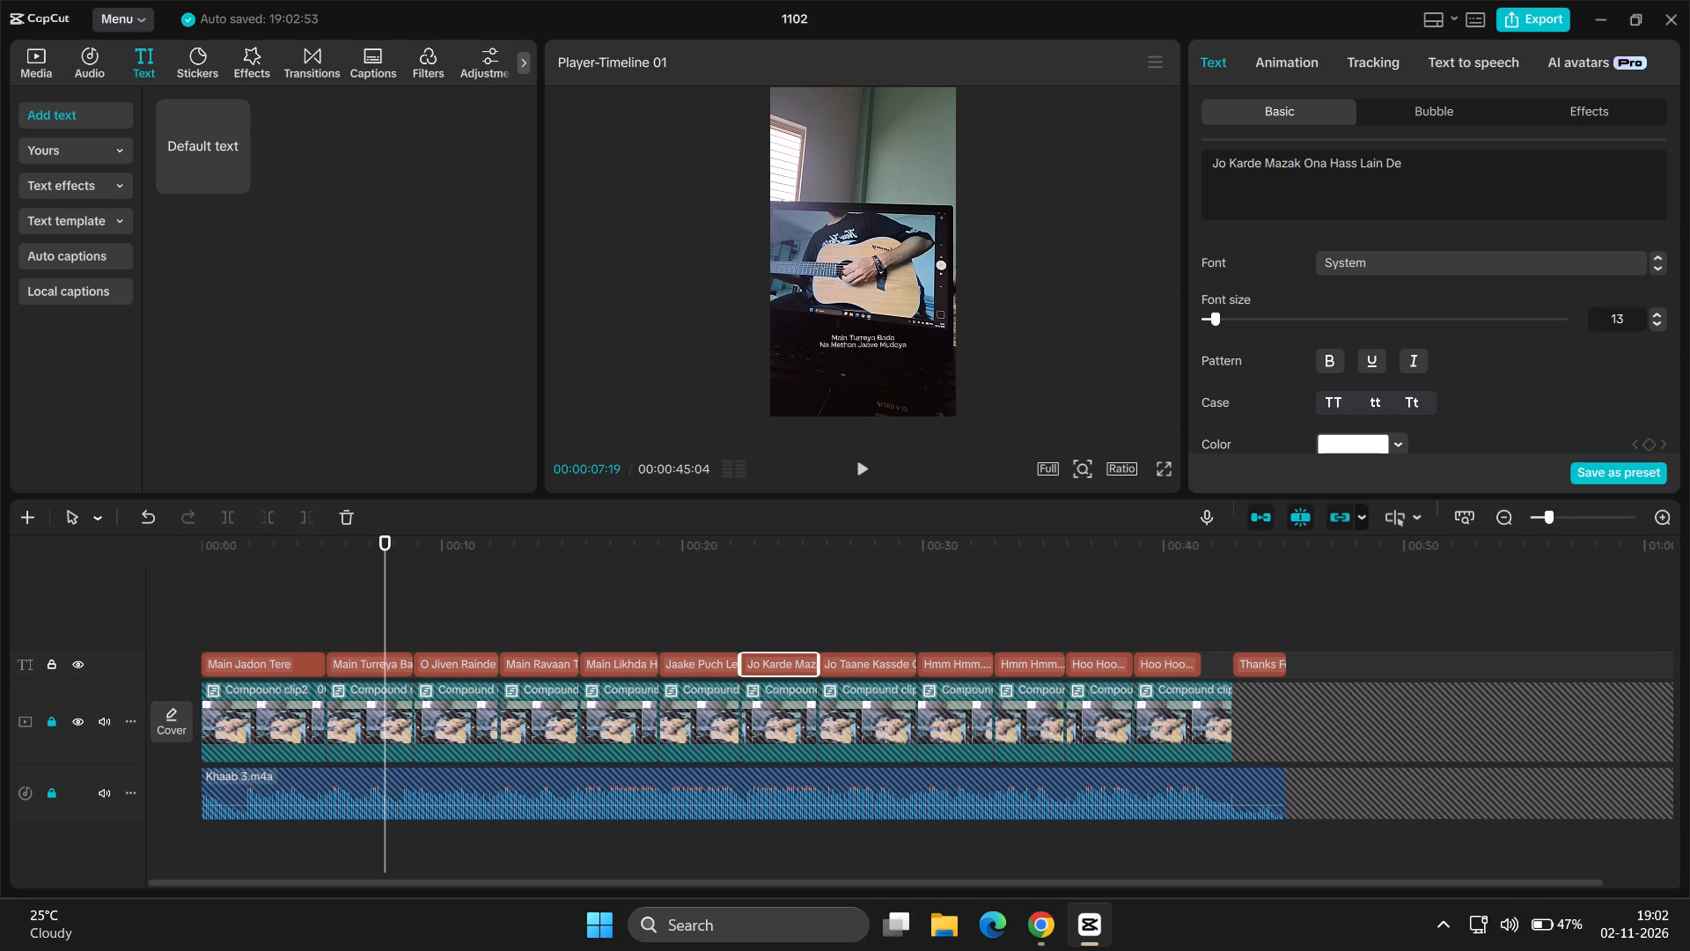
{"action": "left_click", "coordinate": [1301, 163]}
{"action": "key", "text": "Return"}
{"action": "left_click", "coordinate": [882, 666]}
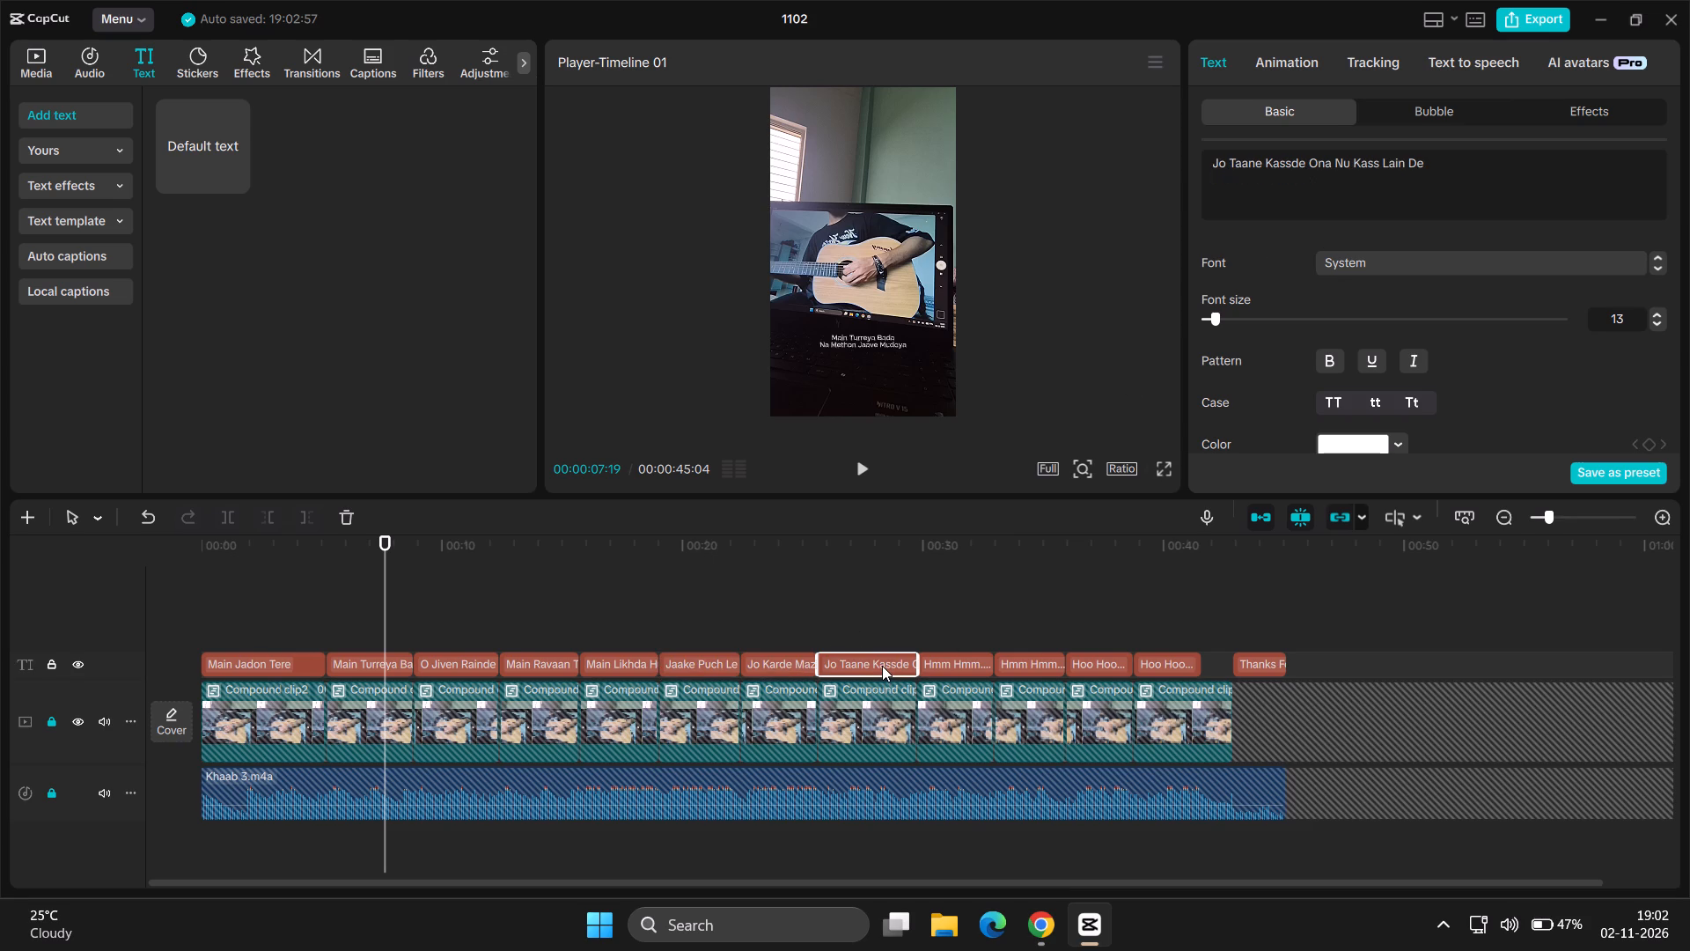
{"action": "left_click", "coordinate": [1307, 158]}
{"action": "key", "text": "Return"}
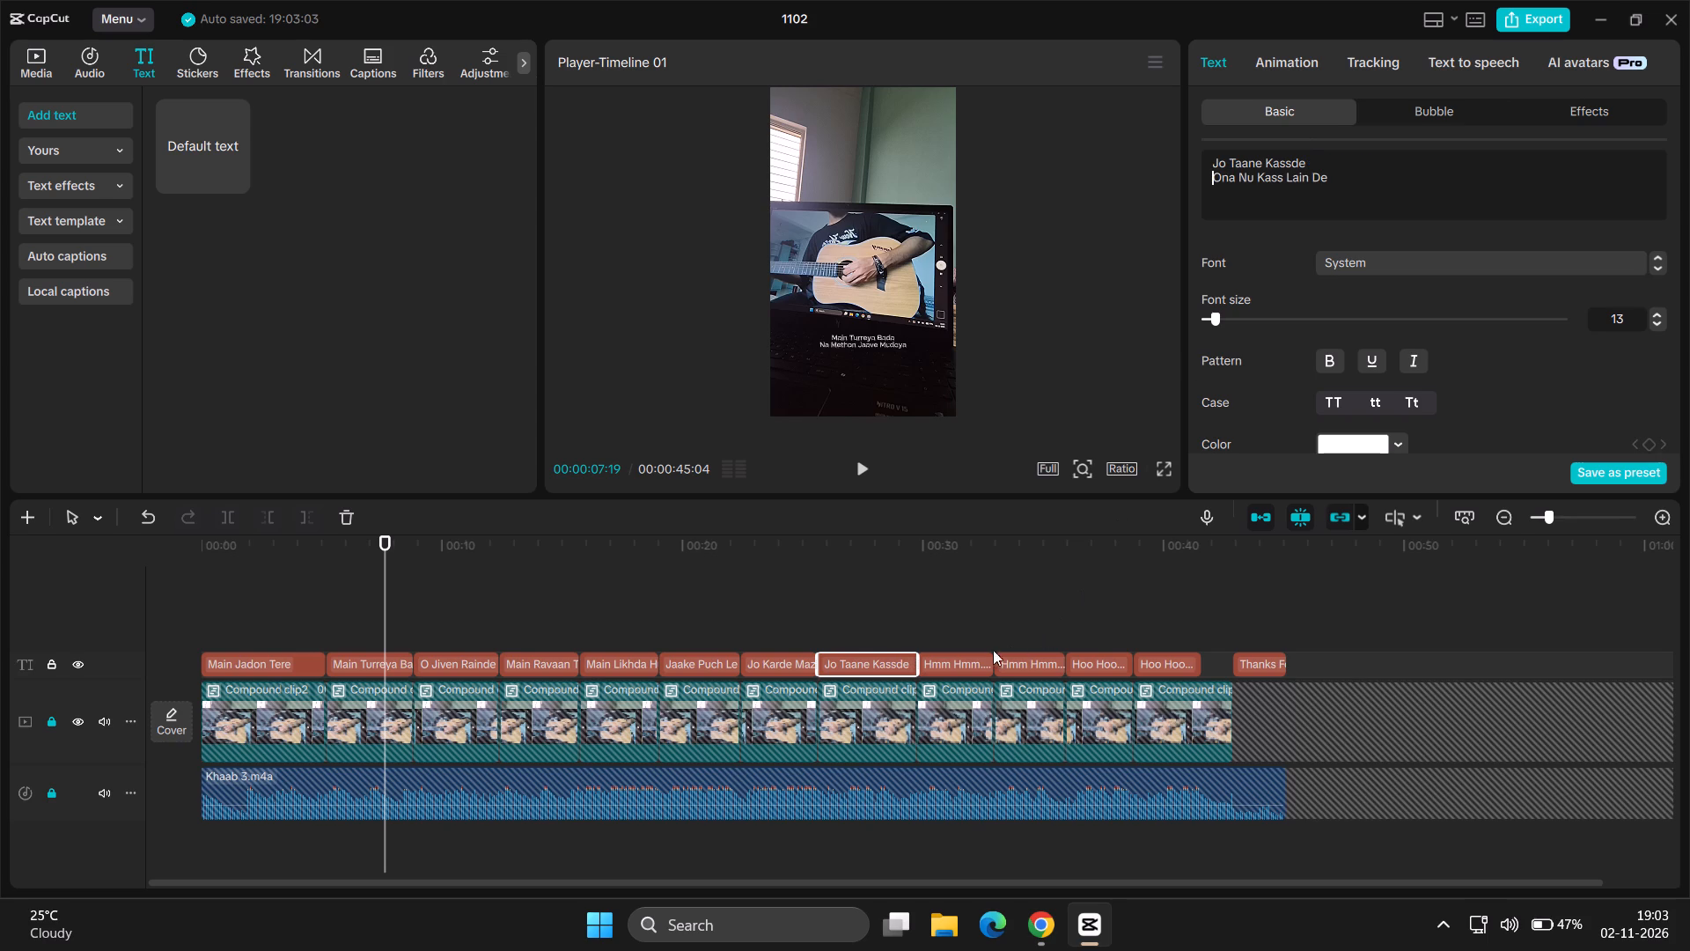
Check the short "Hmm Hmm" and "Hoo Hoo" lyrics and play the whole video from the start to review the split lyrics.
{"action": "left_click", "coordinate": [972, 657]}
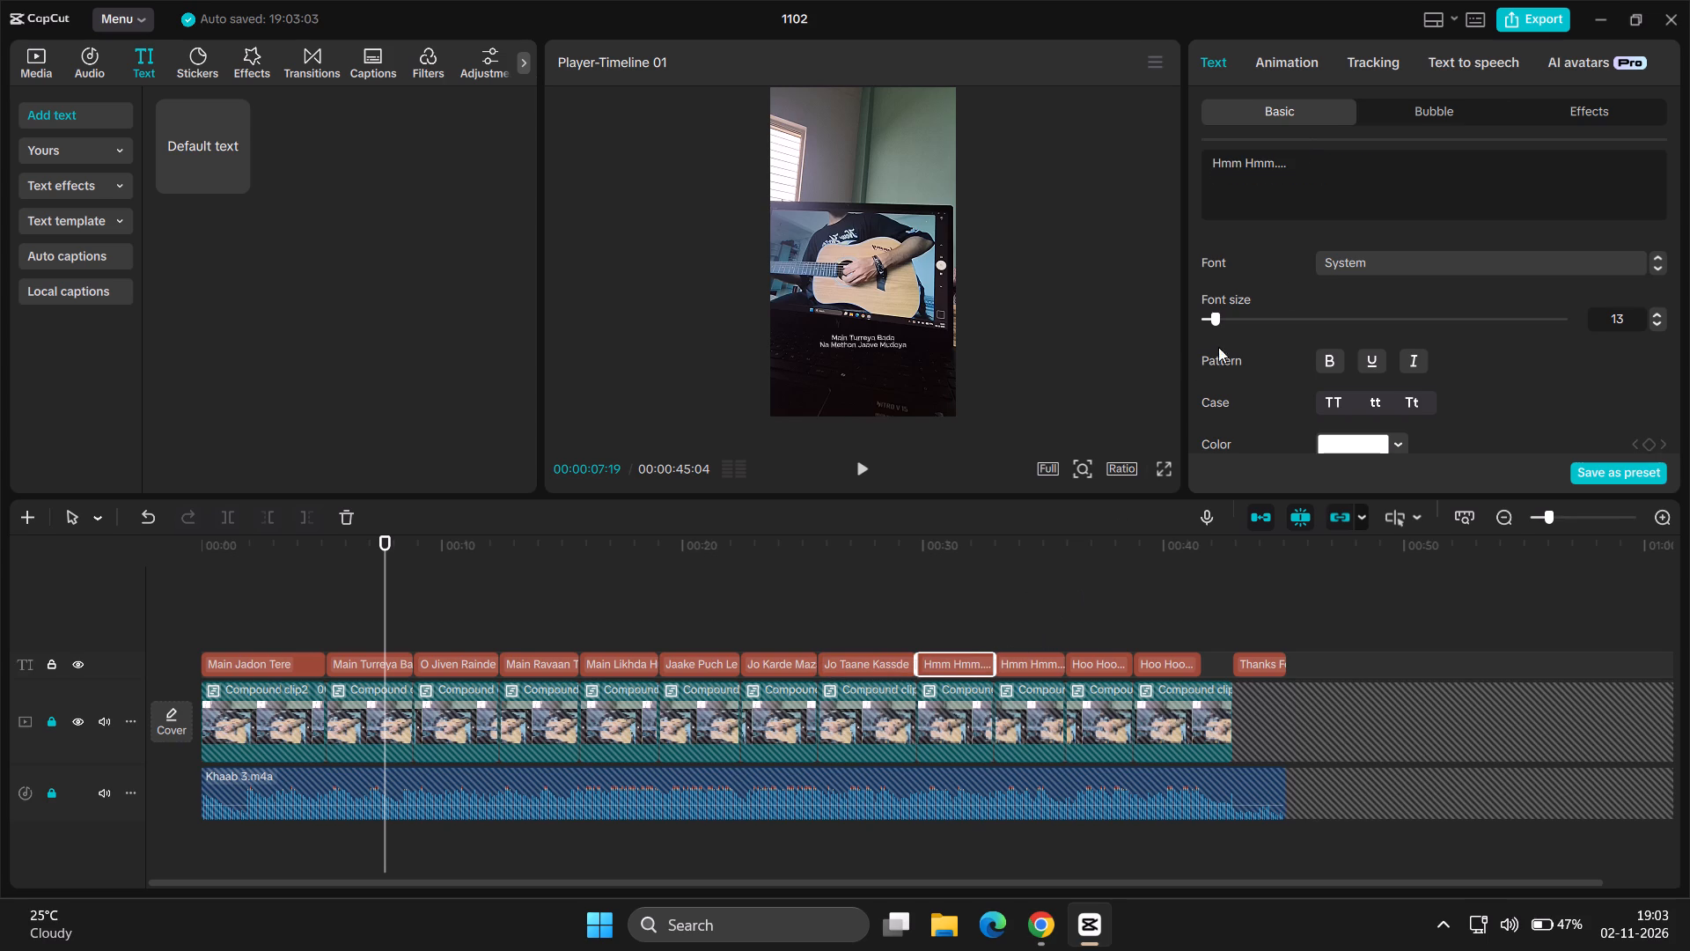
{"action": "left_click", "coordinate": [1349, 173]}
{"action": "left_click", "coordinate": [1094, 618]}
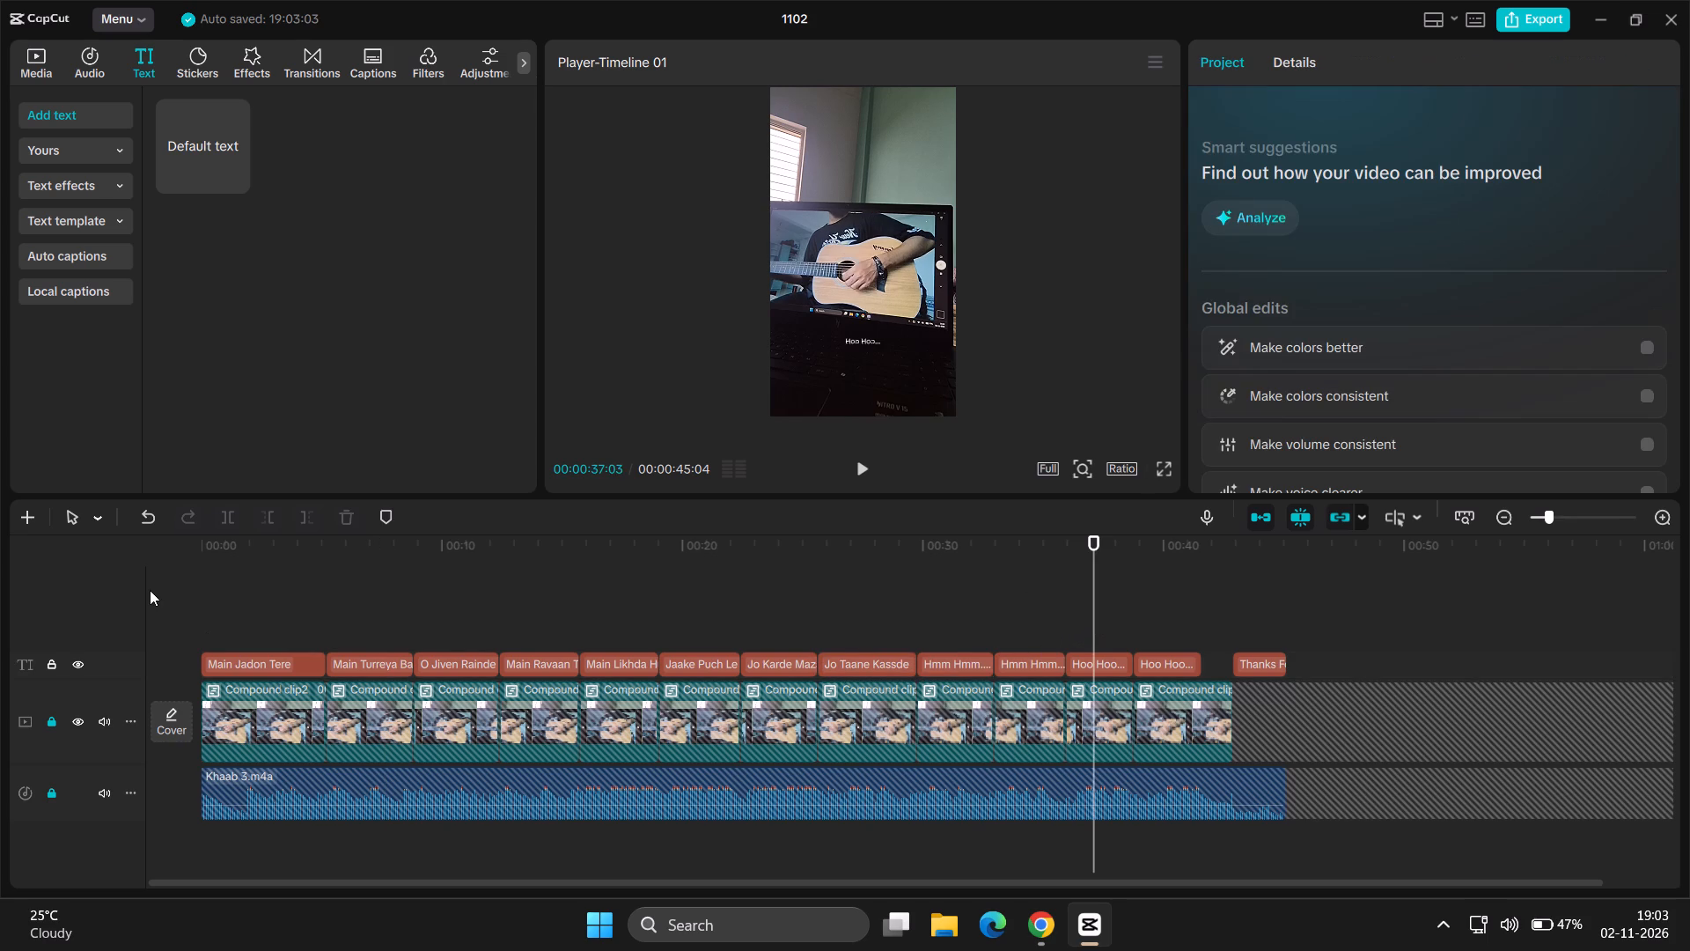
{"action": "left_click", "coordinate": [200, 599]}
{"action": "left_click", "coordinate": [253, 603]}
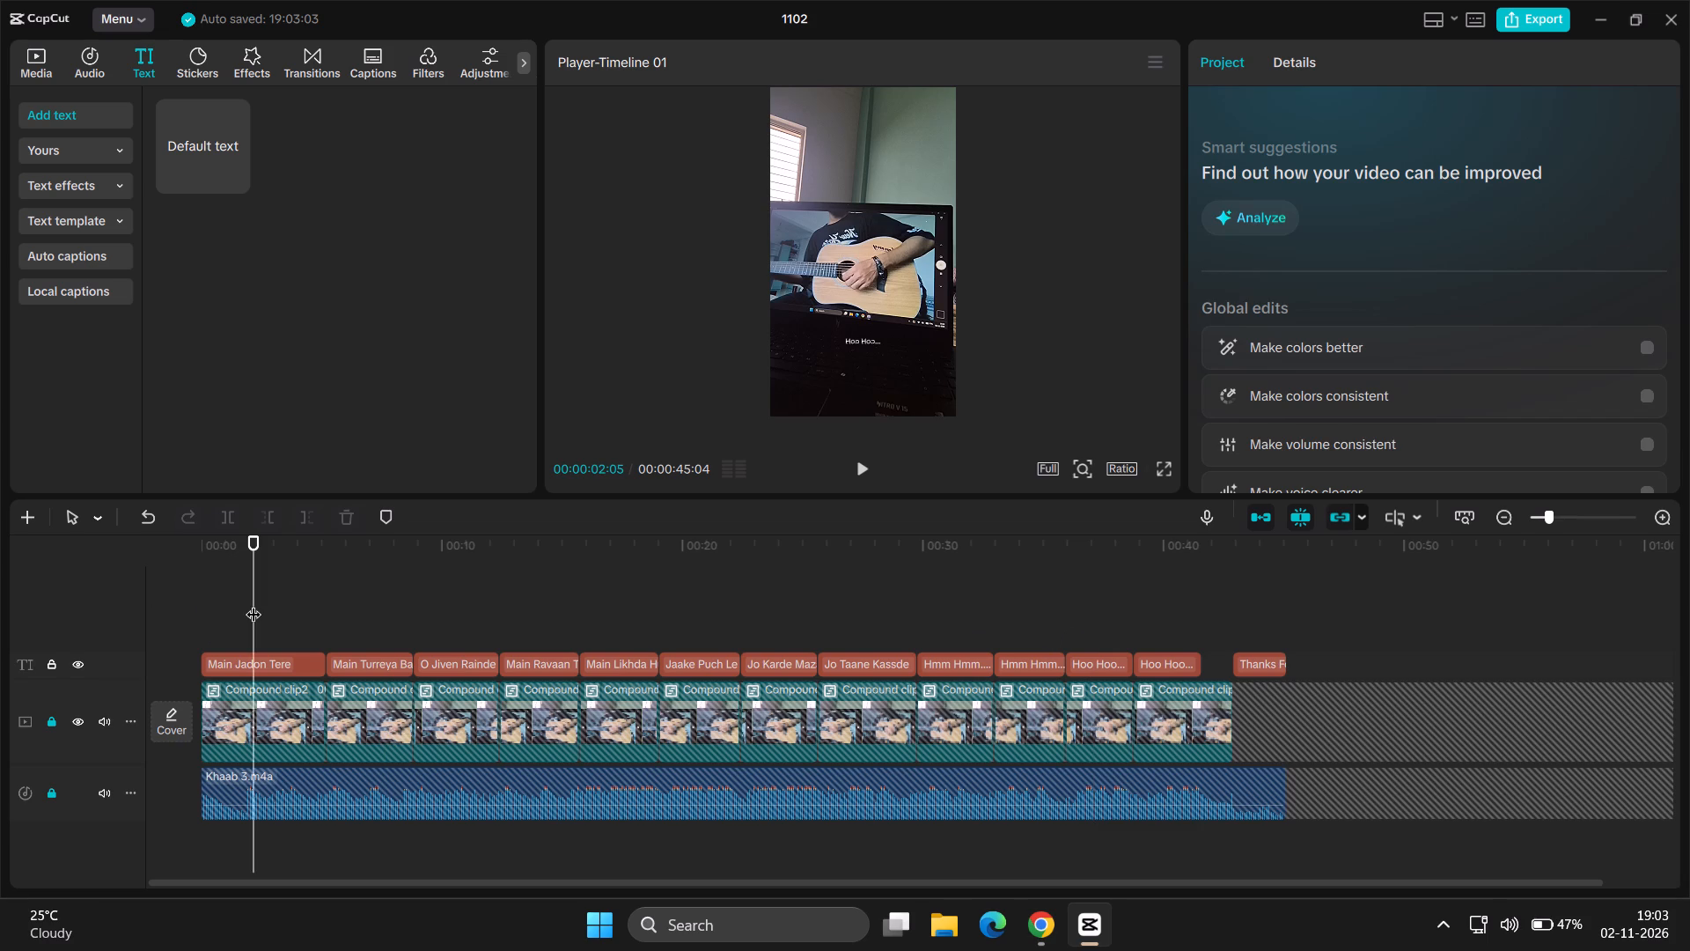
{"action": "left_click_drag", "start_coordinate": [253, 603], "coordinate": [171, 616]}
{"action": "key", "text": "space"}
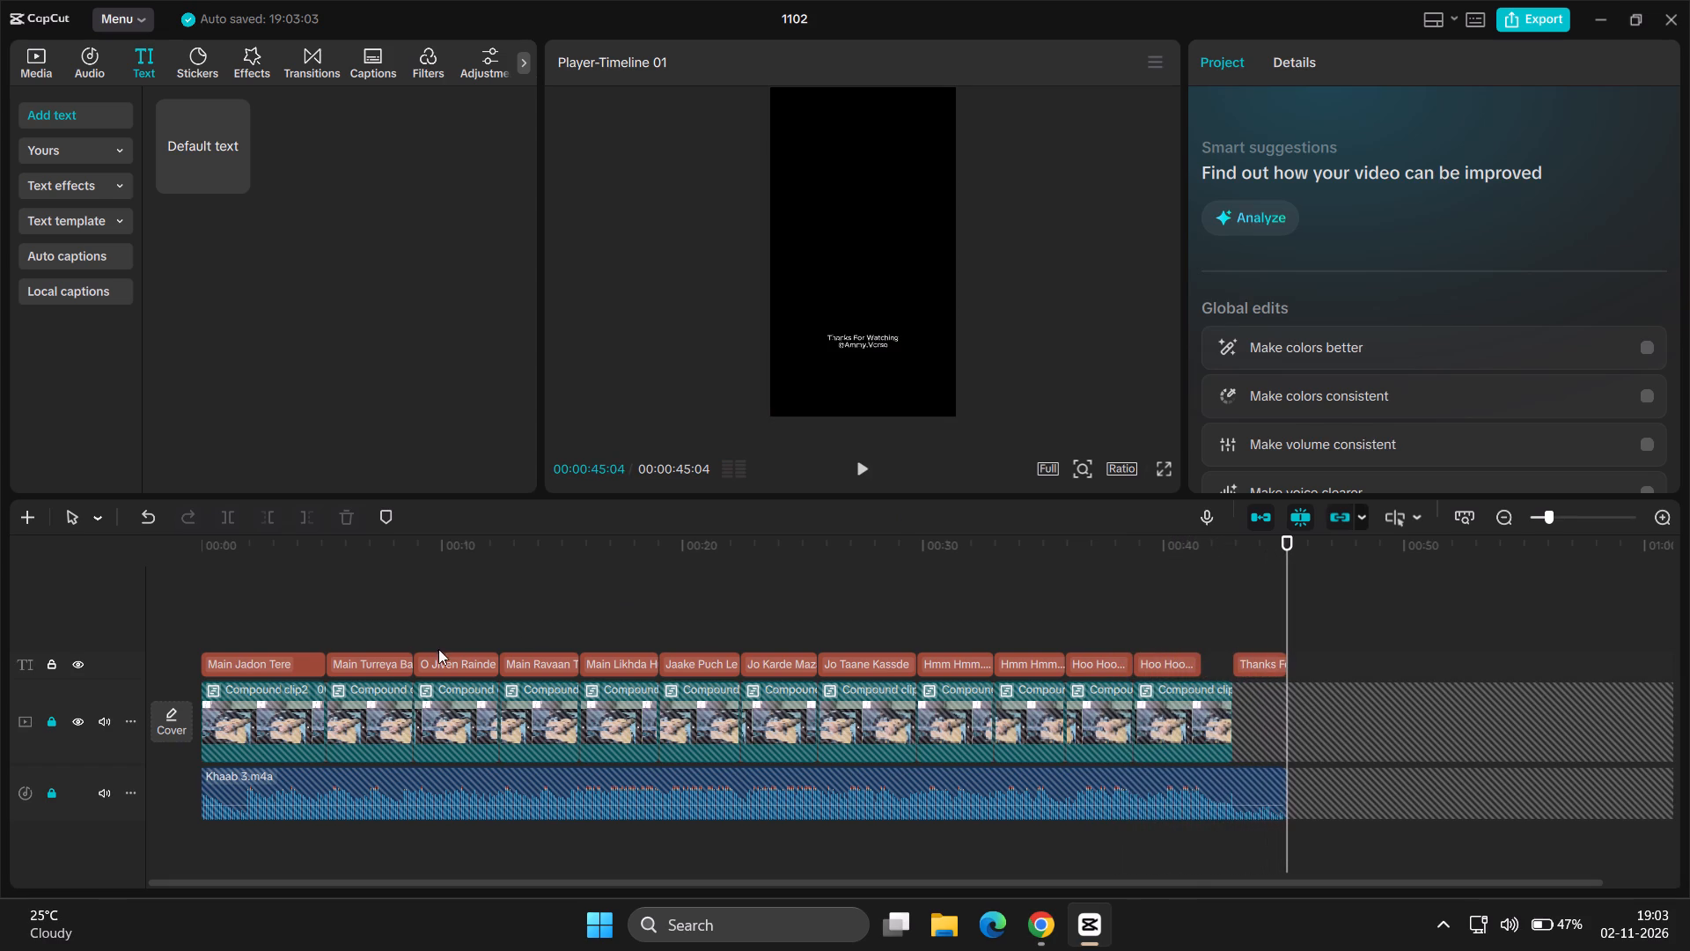
Return to the start of the video and examine the first lyric's two-line text in full screen.
{"action": "left_click", "coordinate": [246, 627]}
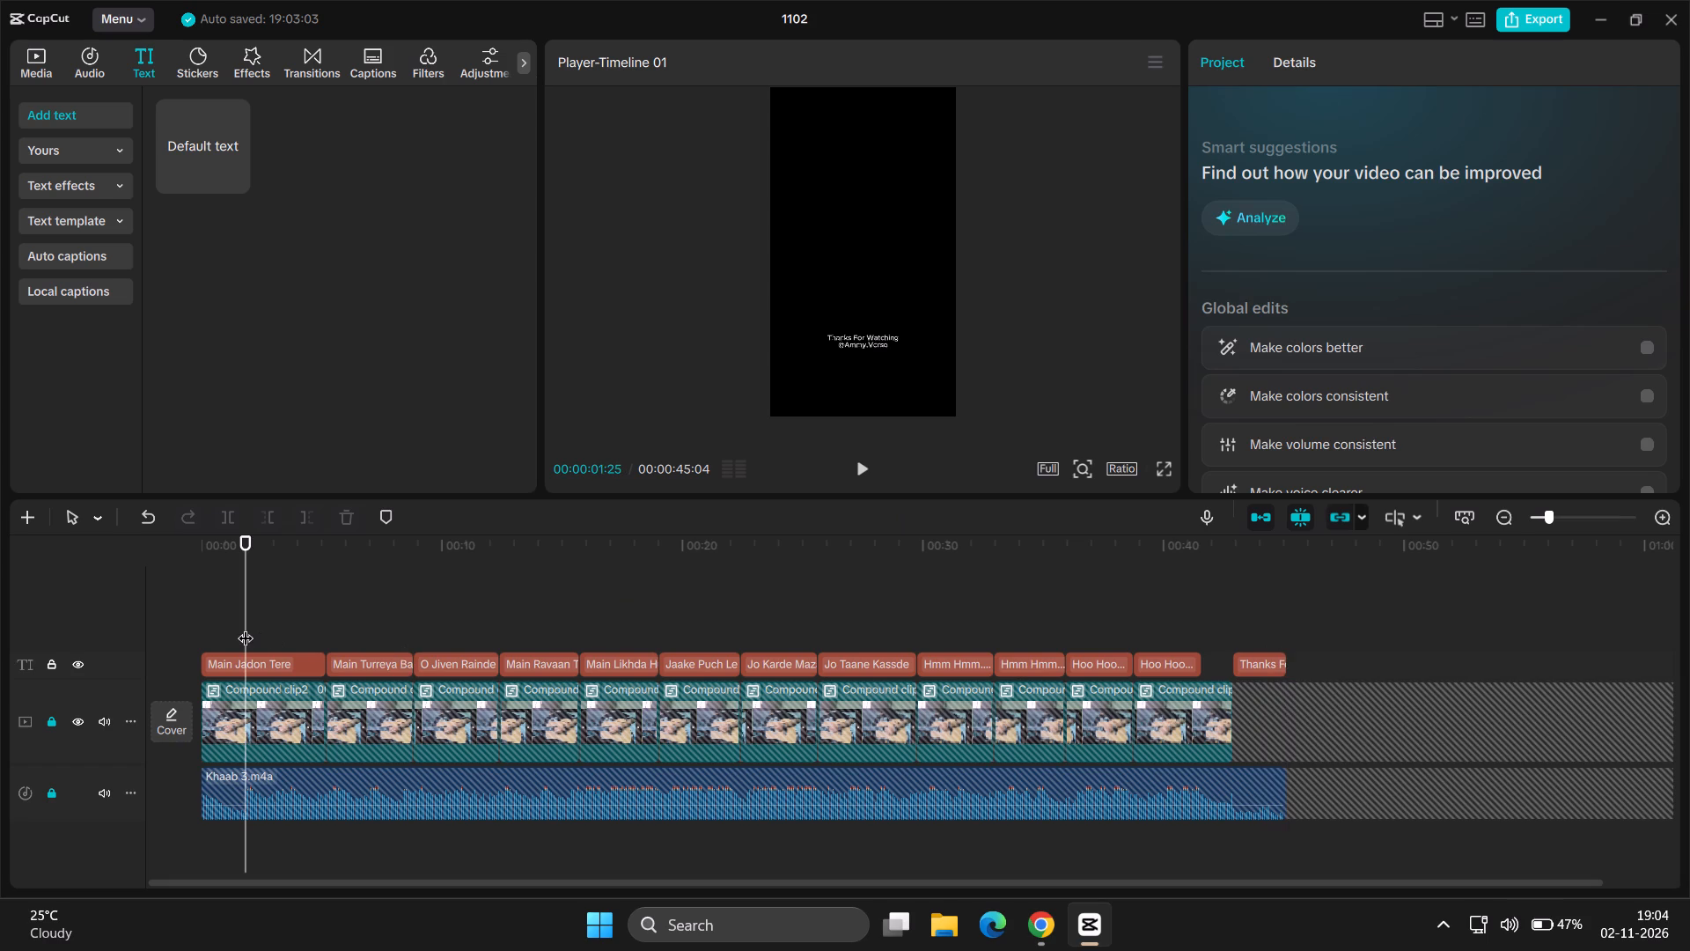
{"action": "left_click_drag", "start_coordinate": [246, 627], "coordinate": [178, 628]}
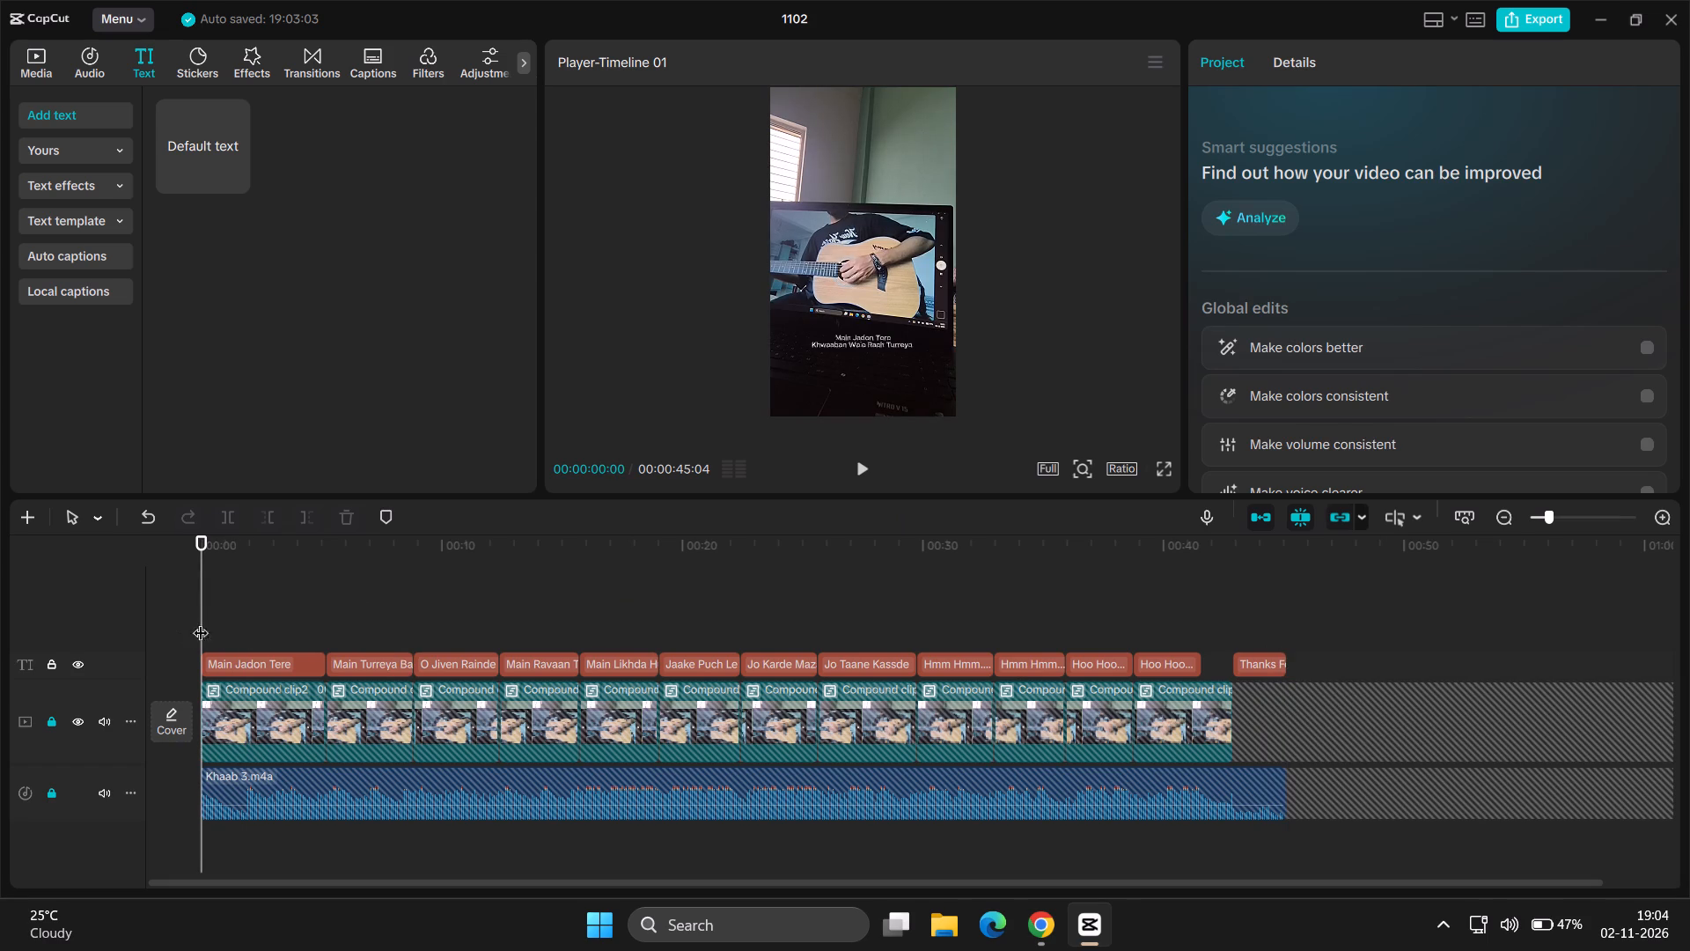
{"action": "left_click", "coordinate": [1157, 469]}
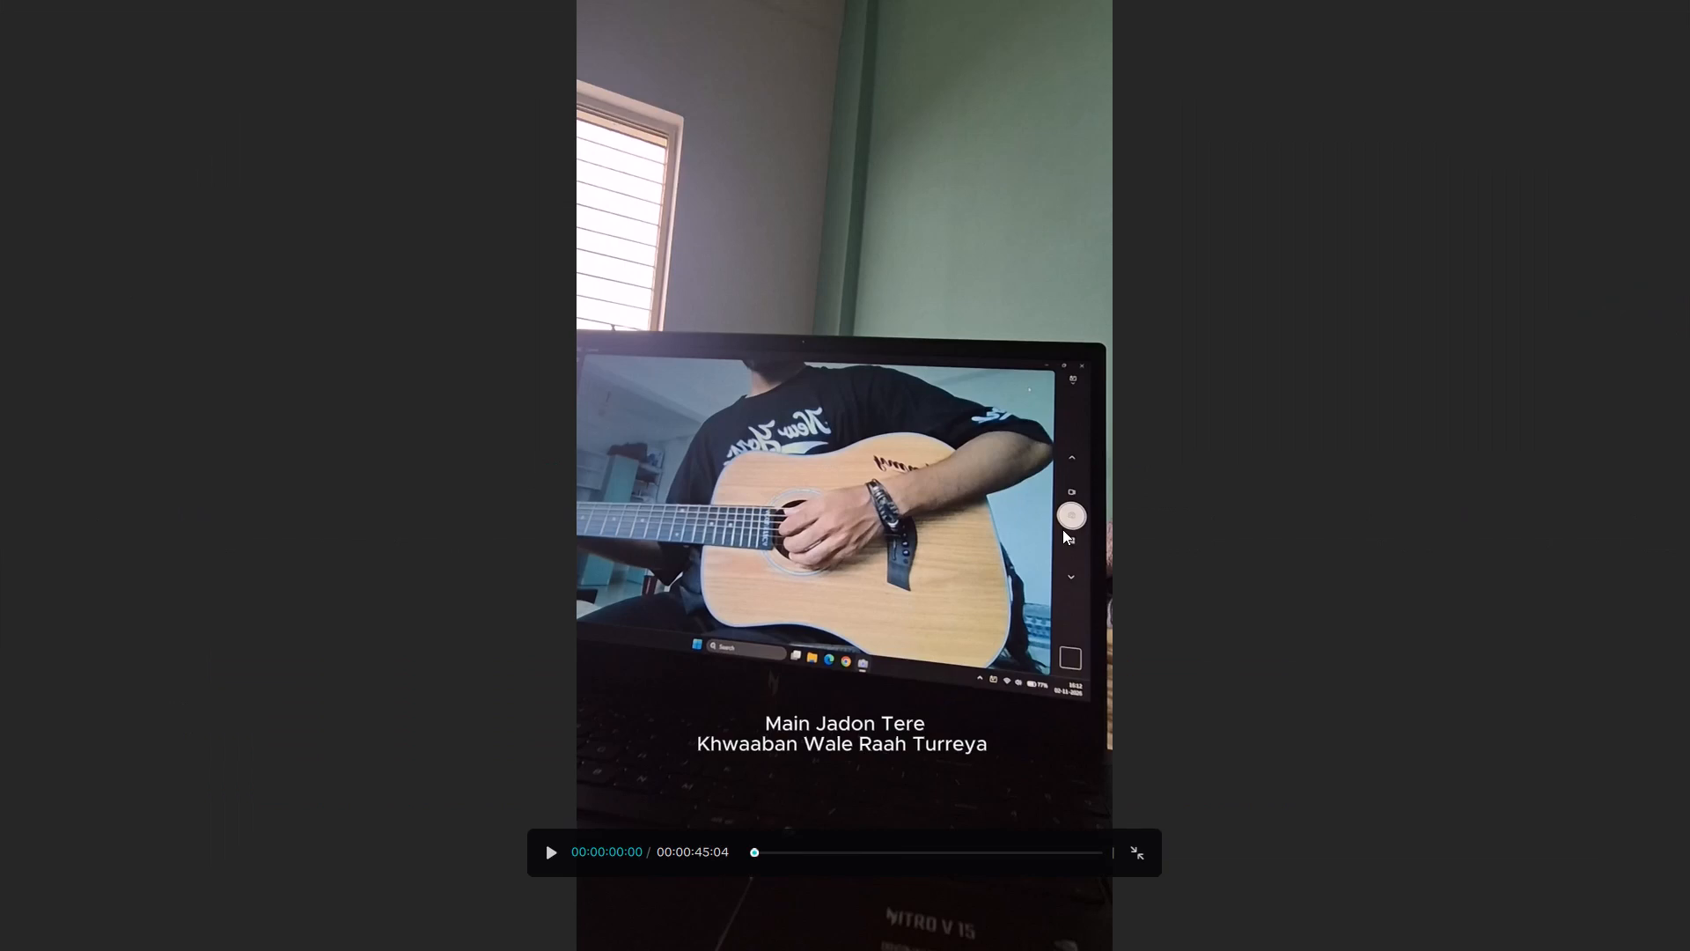
{"action": "left_click", "coordinate": [1141, 846]}
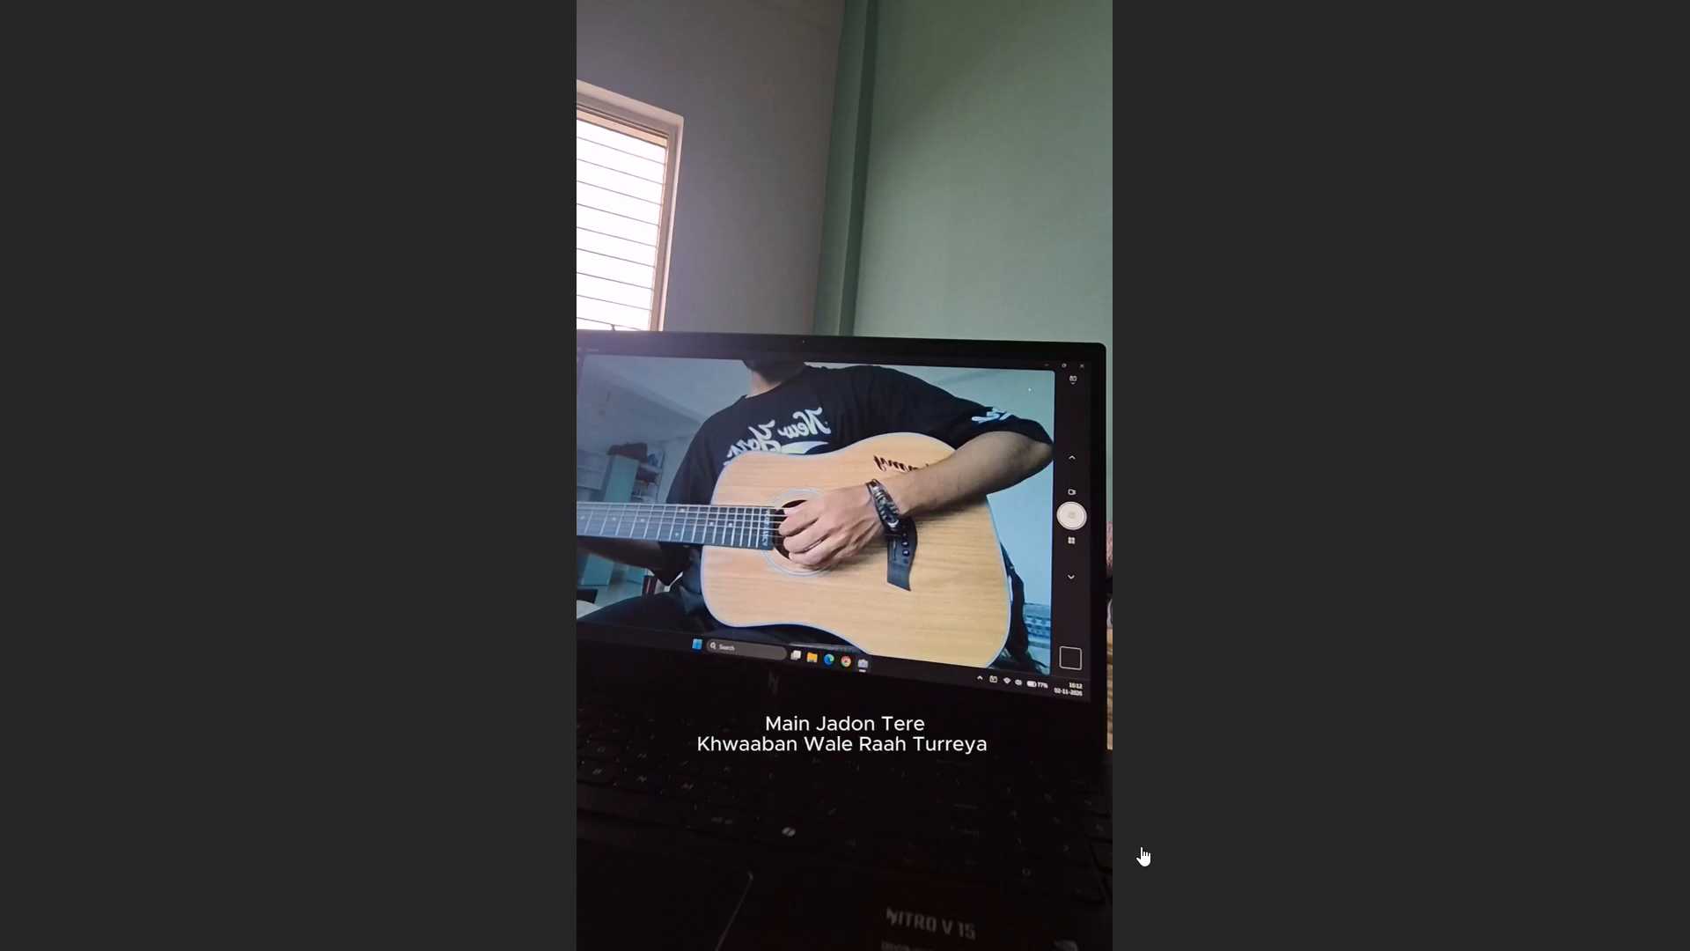
{"action": "left_click", "coordinate": [1141, 846]}
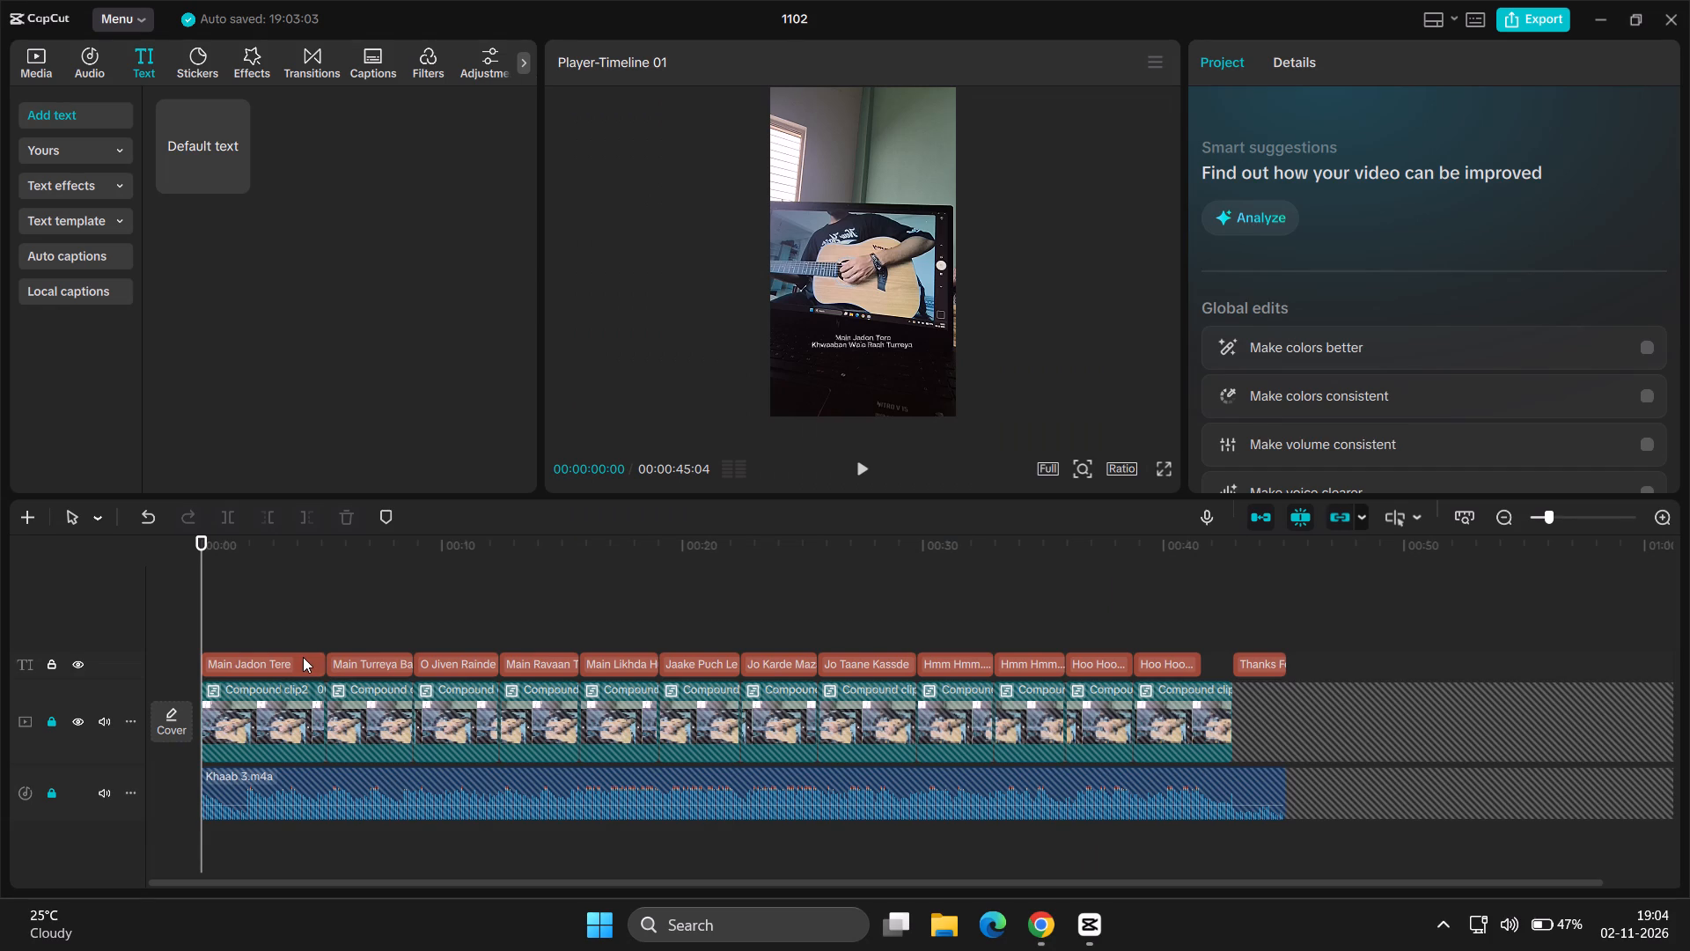
Move the first lyric, "Main Jadon Tere", slightly higher, centred just below the laptop screen, and check its placement in full screen.
{"action": "left_click", "coordinate": [303, 657]}
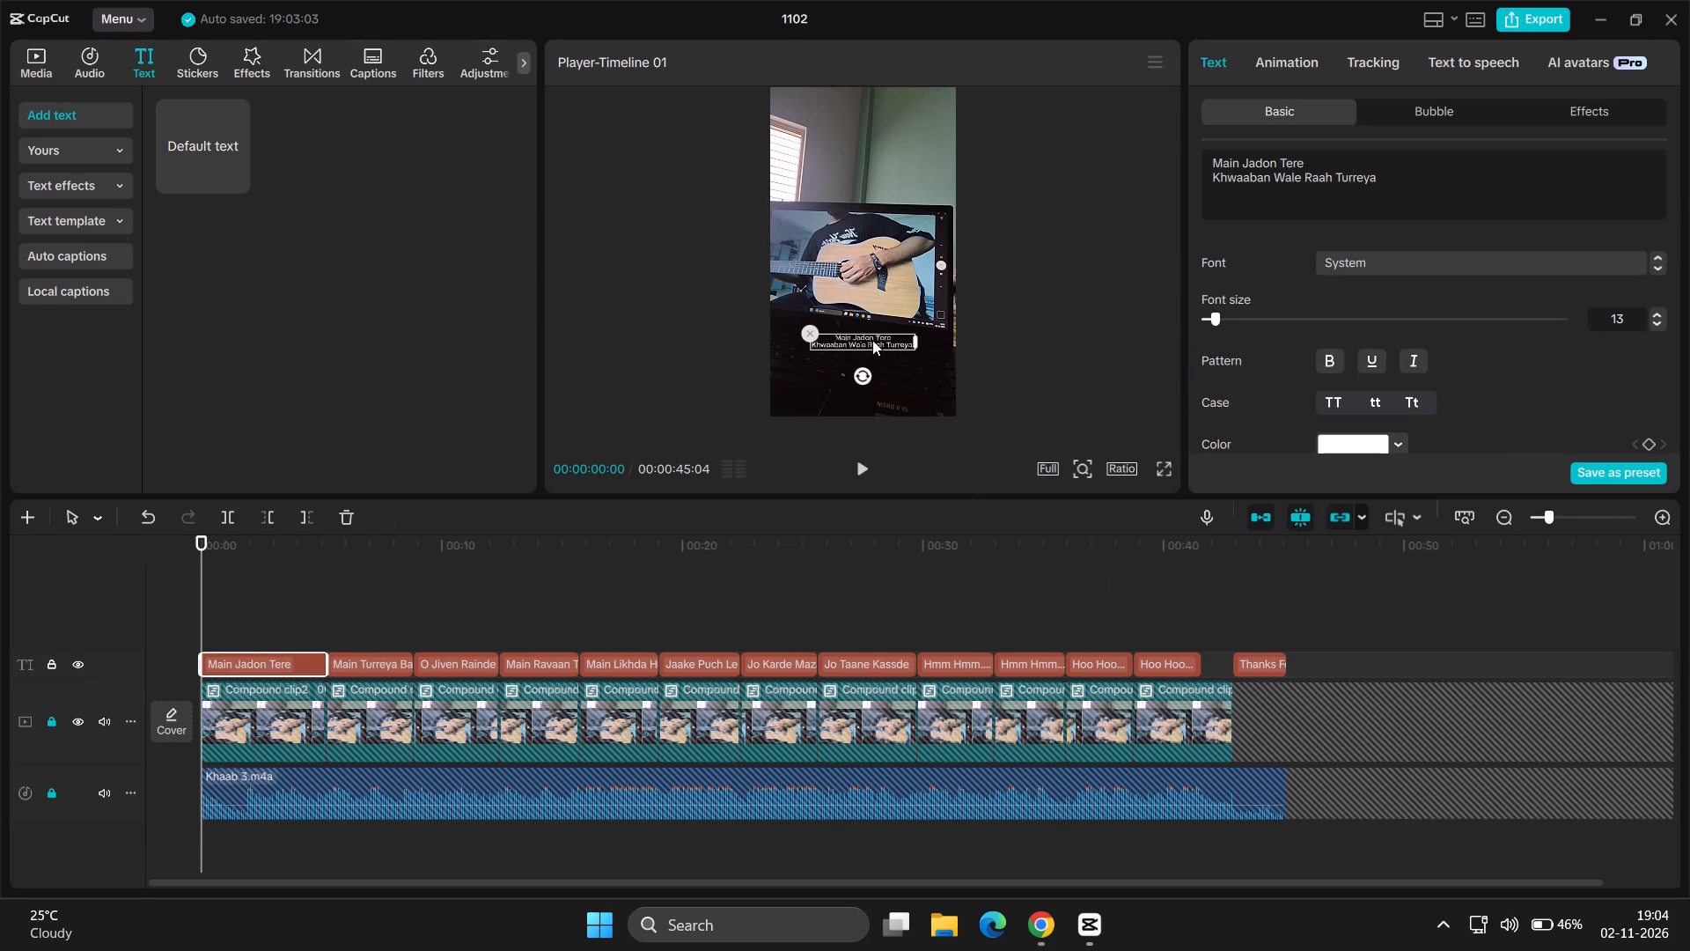
{"action": "left_click_drag", "start_coordinate": [872, 340], "coordinate": [872, 339]}
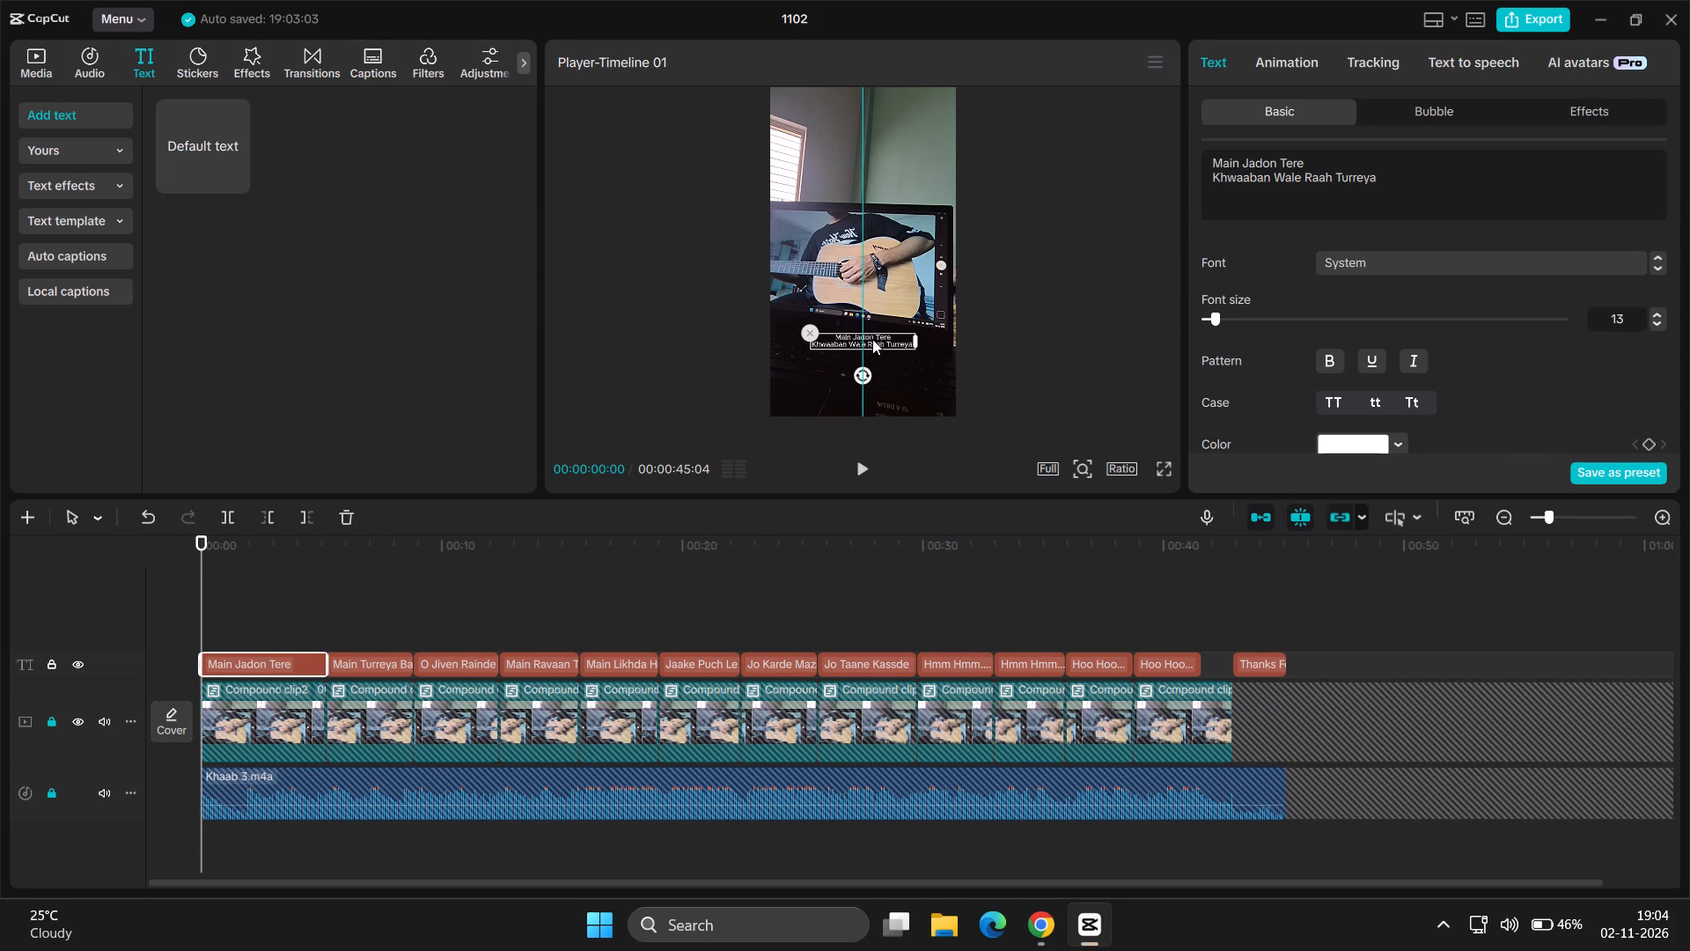
{"action": "left_click_drag", "start_coordinate": [872, 339], "coordinate": [878, 328]}
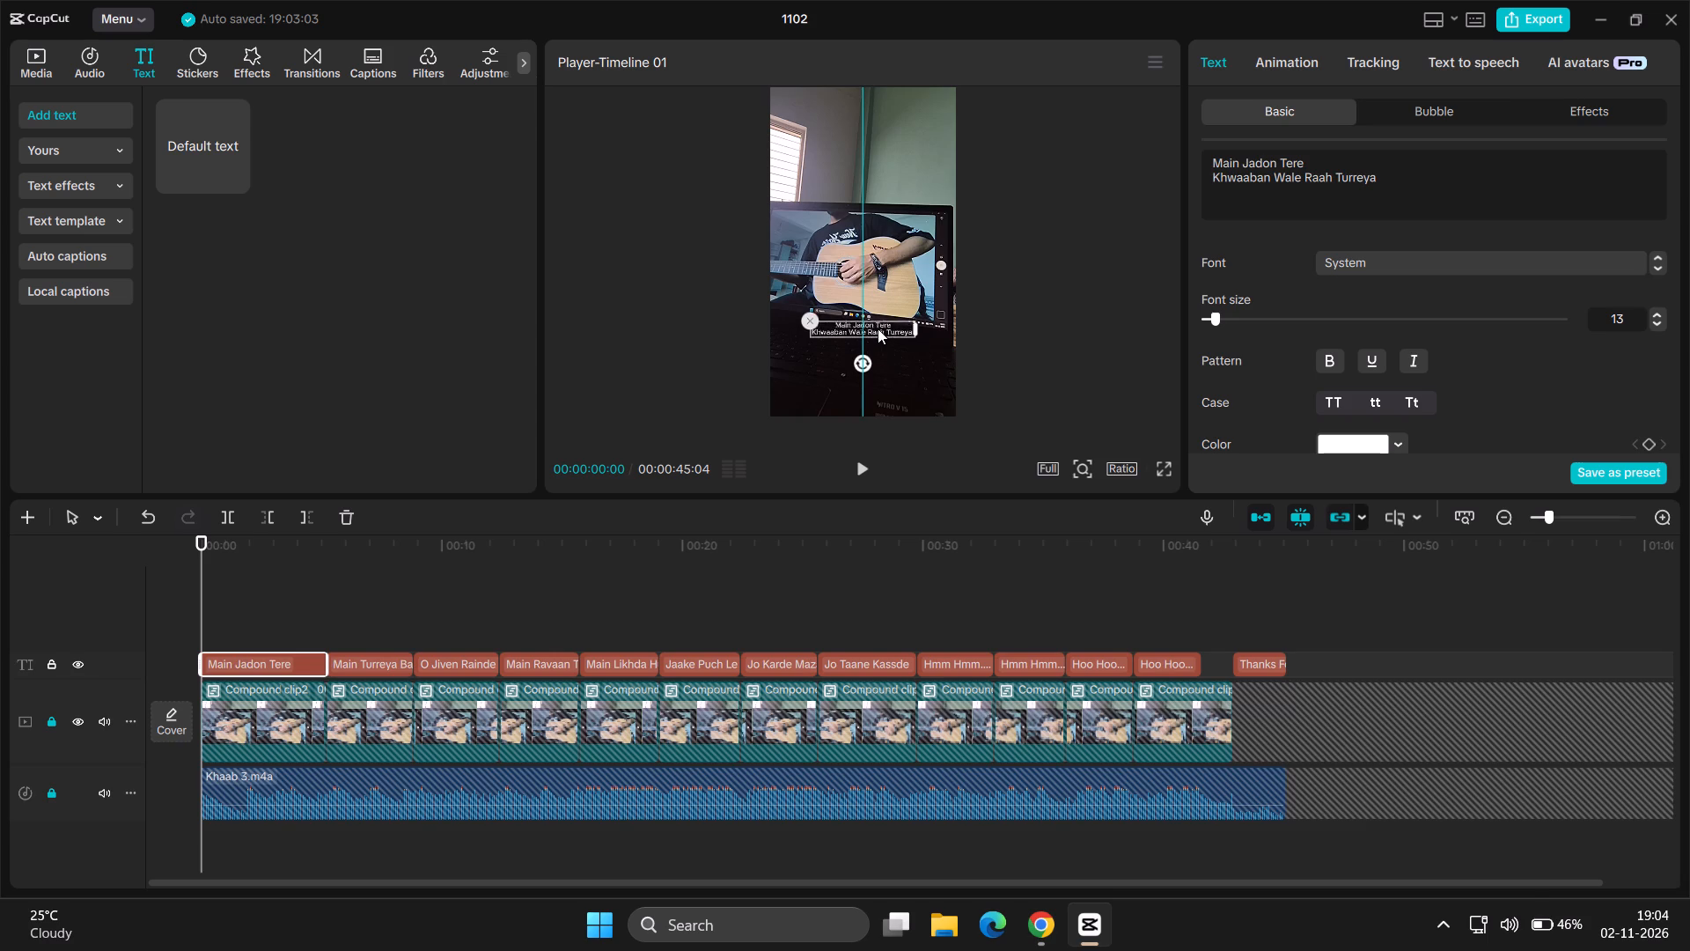
{"action": "left_click_drag", "start_coordinate": [878, 328], "coordinate": [876, 332]}
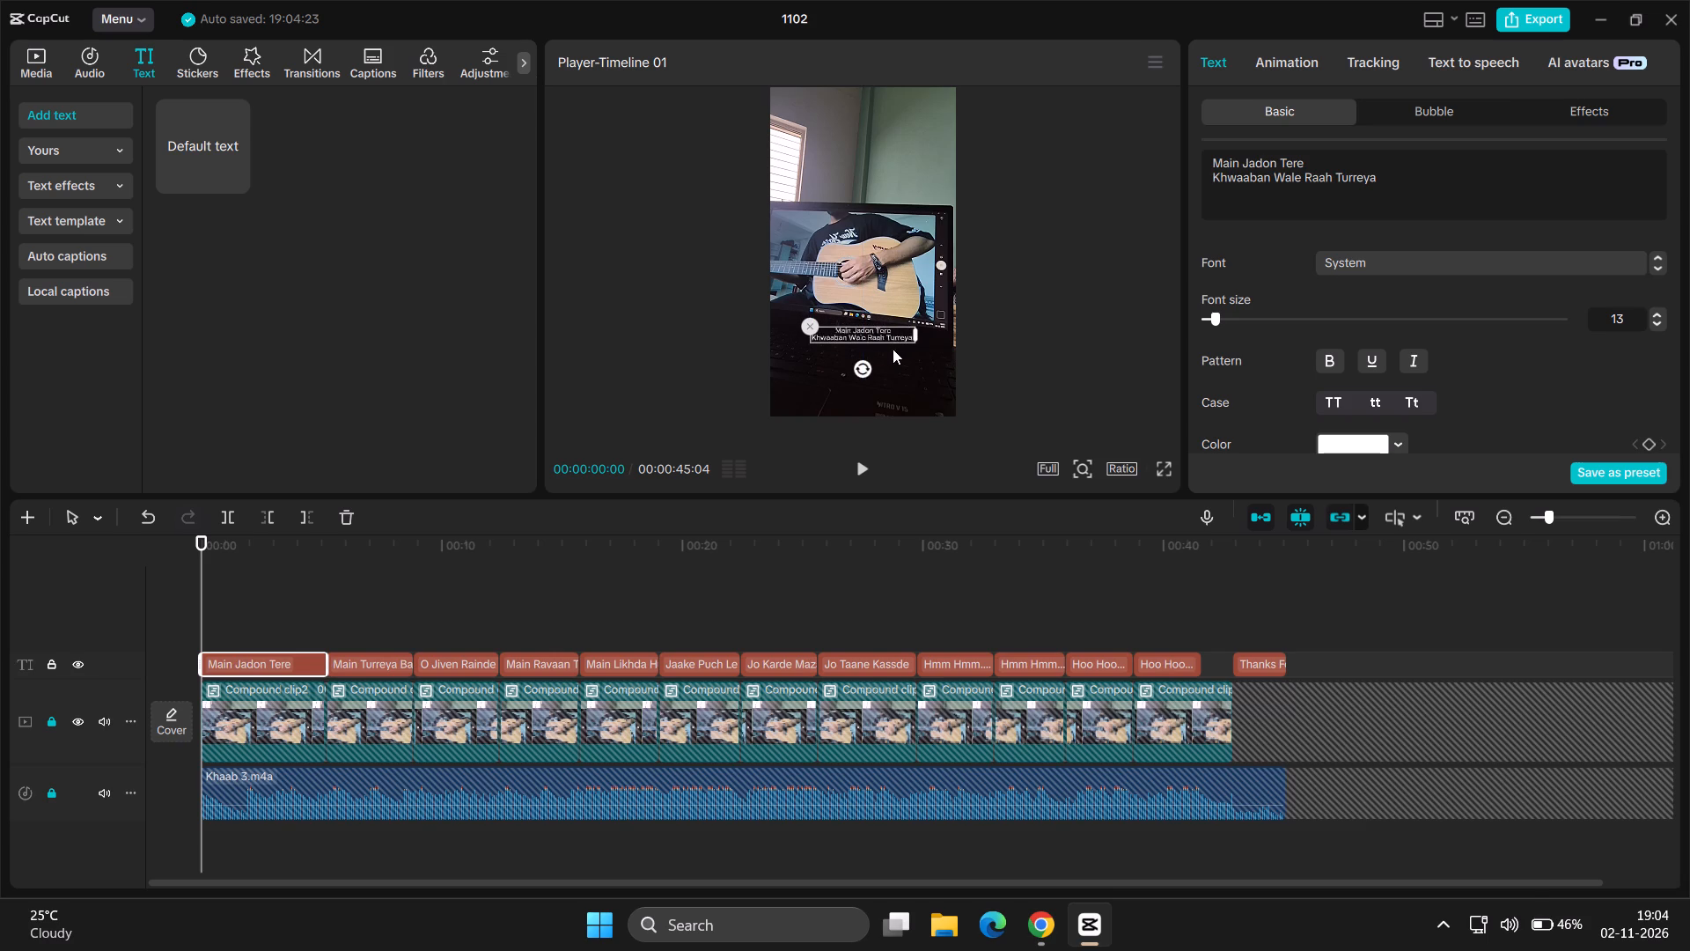
{"action": "left_click", "coordinate": [897, 353]}
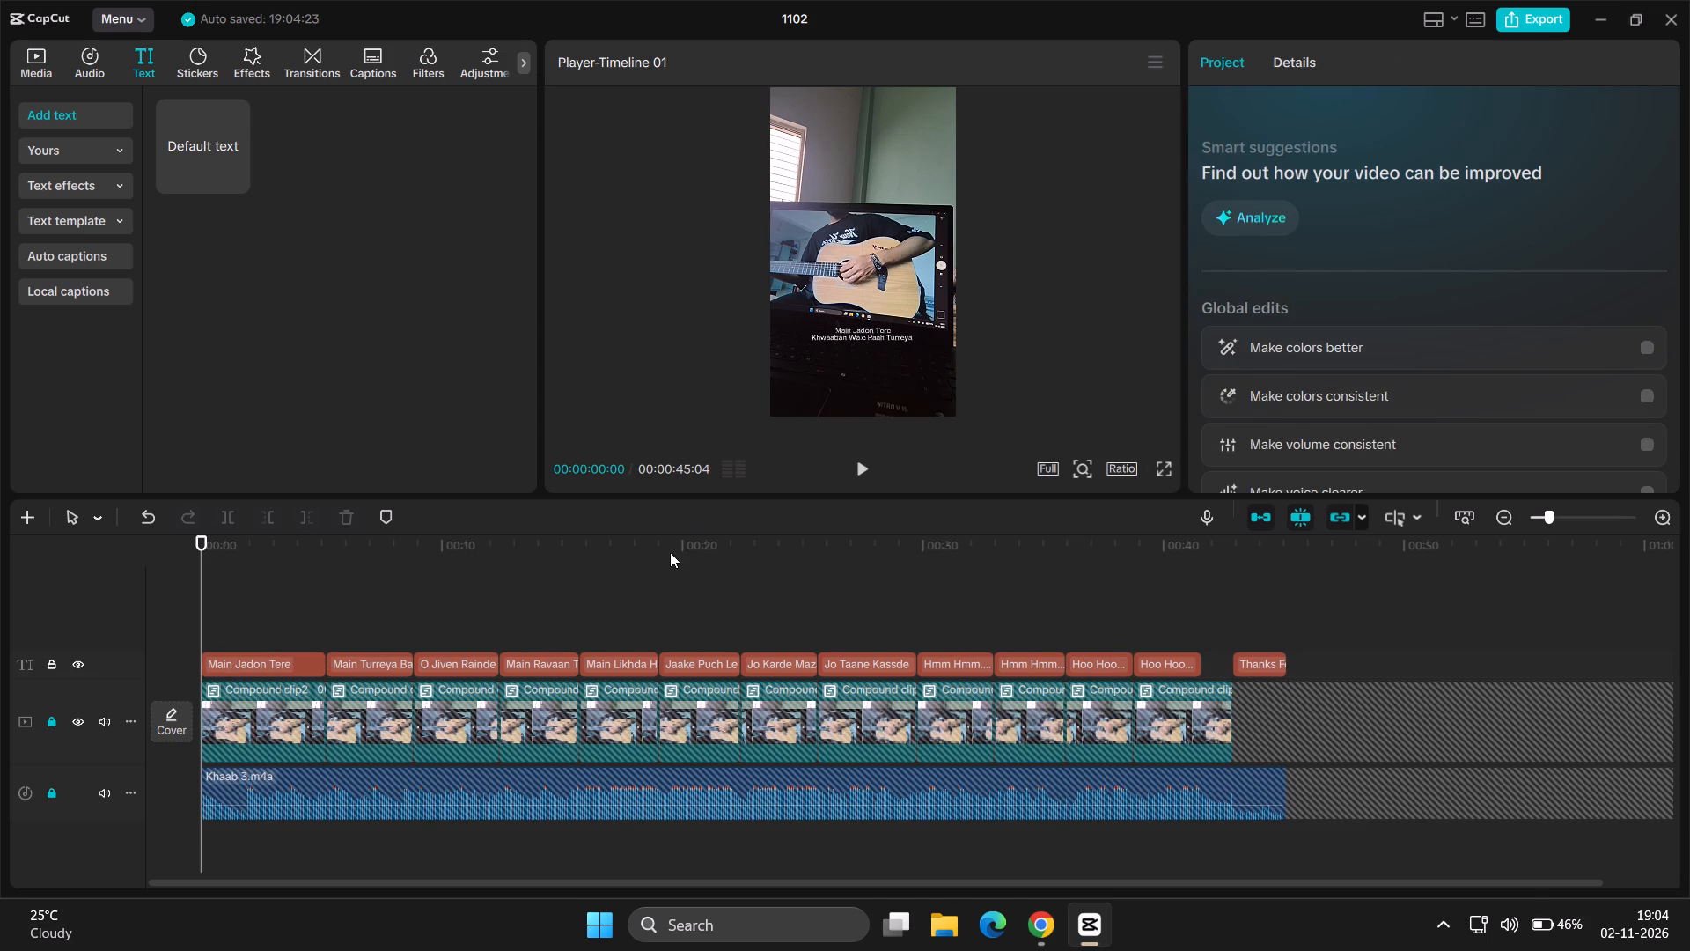
{"action": "left_click", "coordinate": [1167, 470]}
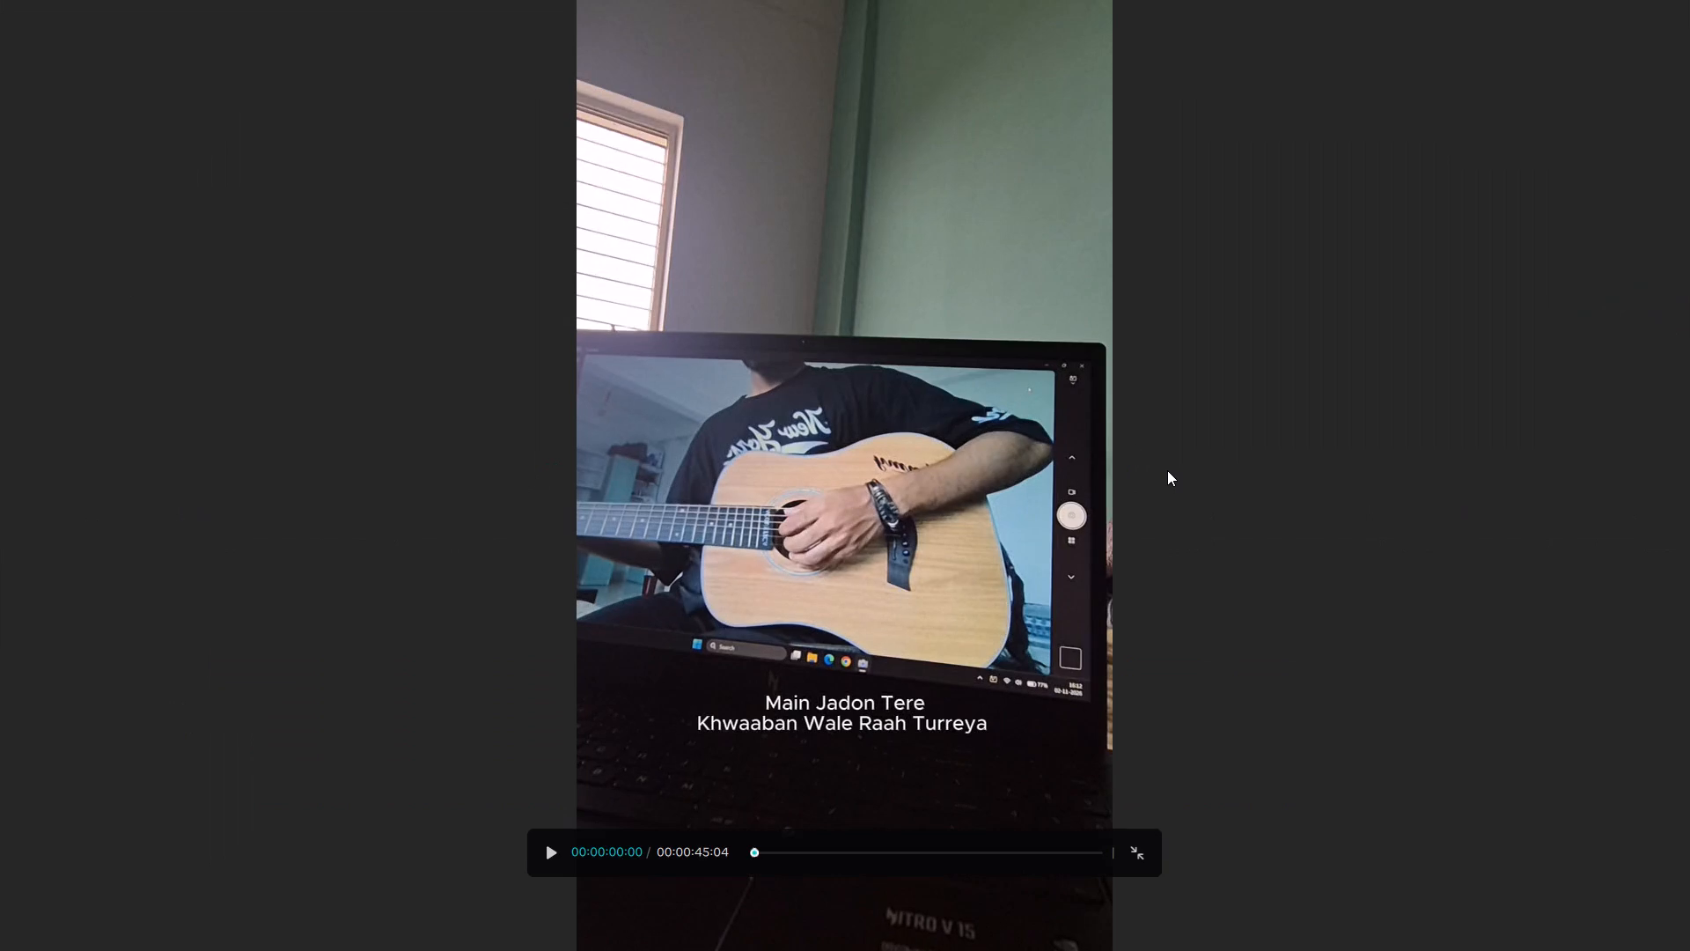
{"action": "left_click", "coordinate": [1129, 849]}
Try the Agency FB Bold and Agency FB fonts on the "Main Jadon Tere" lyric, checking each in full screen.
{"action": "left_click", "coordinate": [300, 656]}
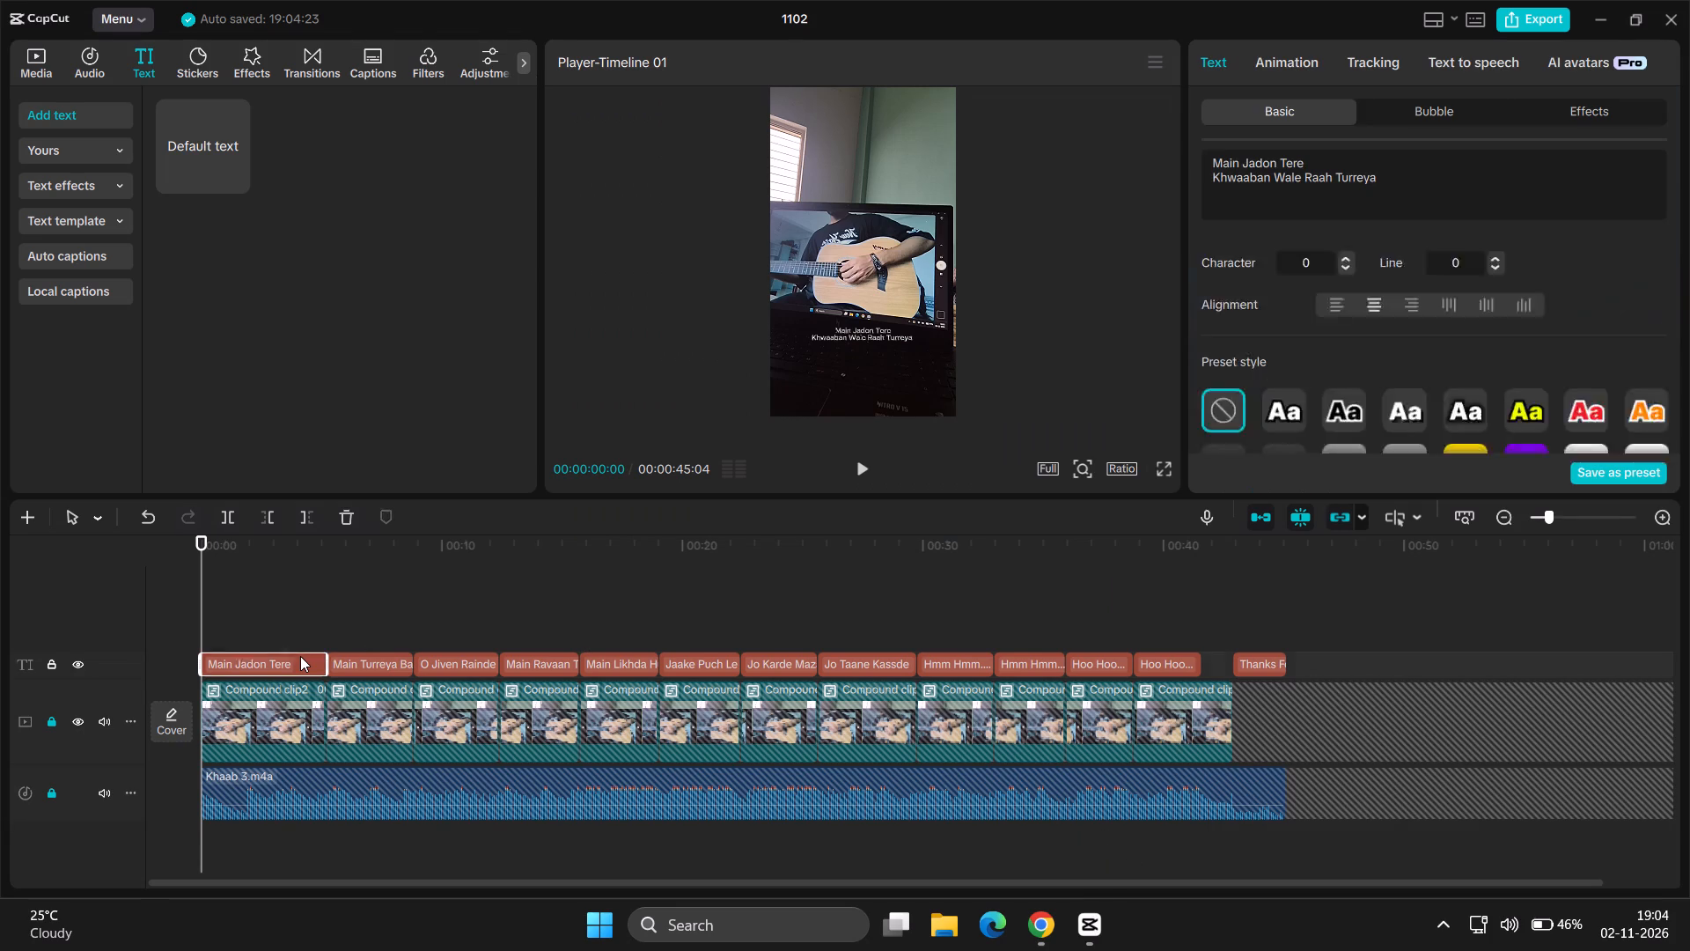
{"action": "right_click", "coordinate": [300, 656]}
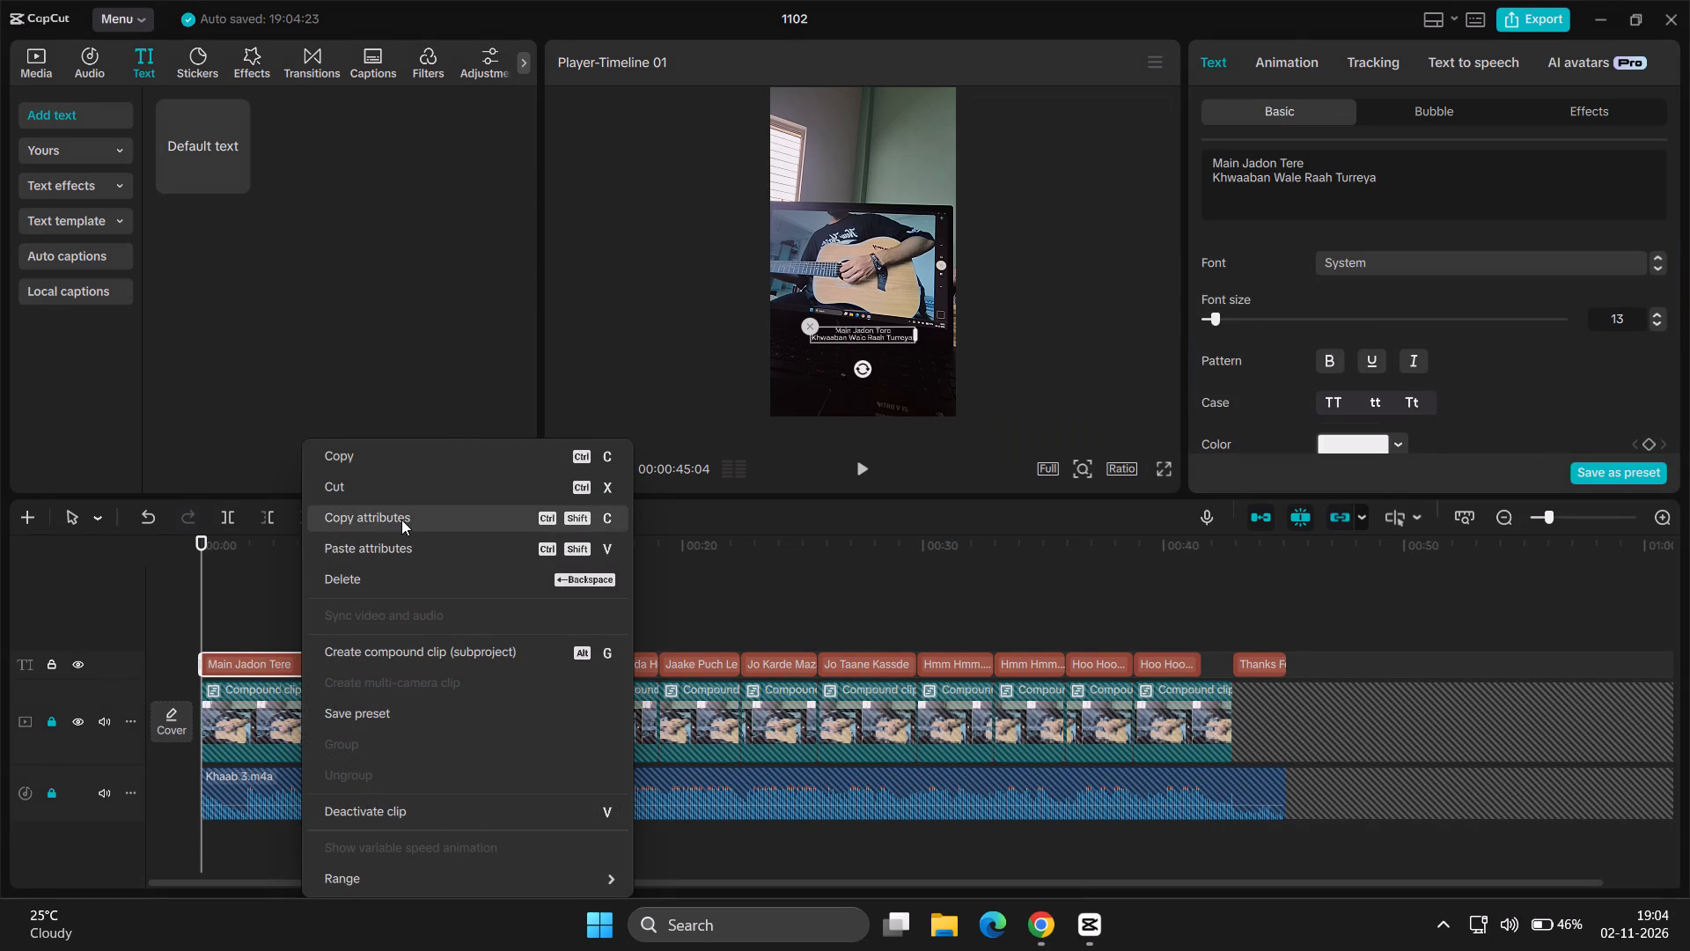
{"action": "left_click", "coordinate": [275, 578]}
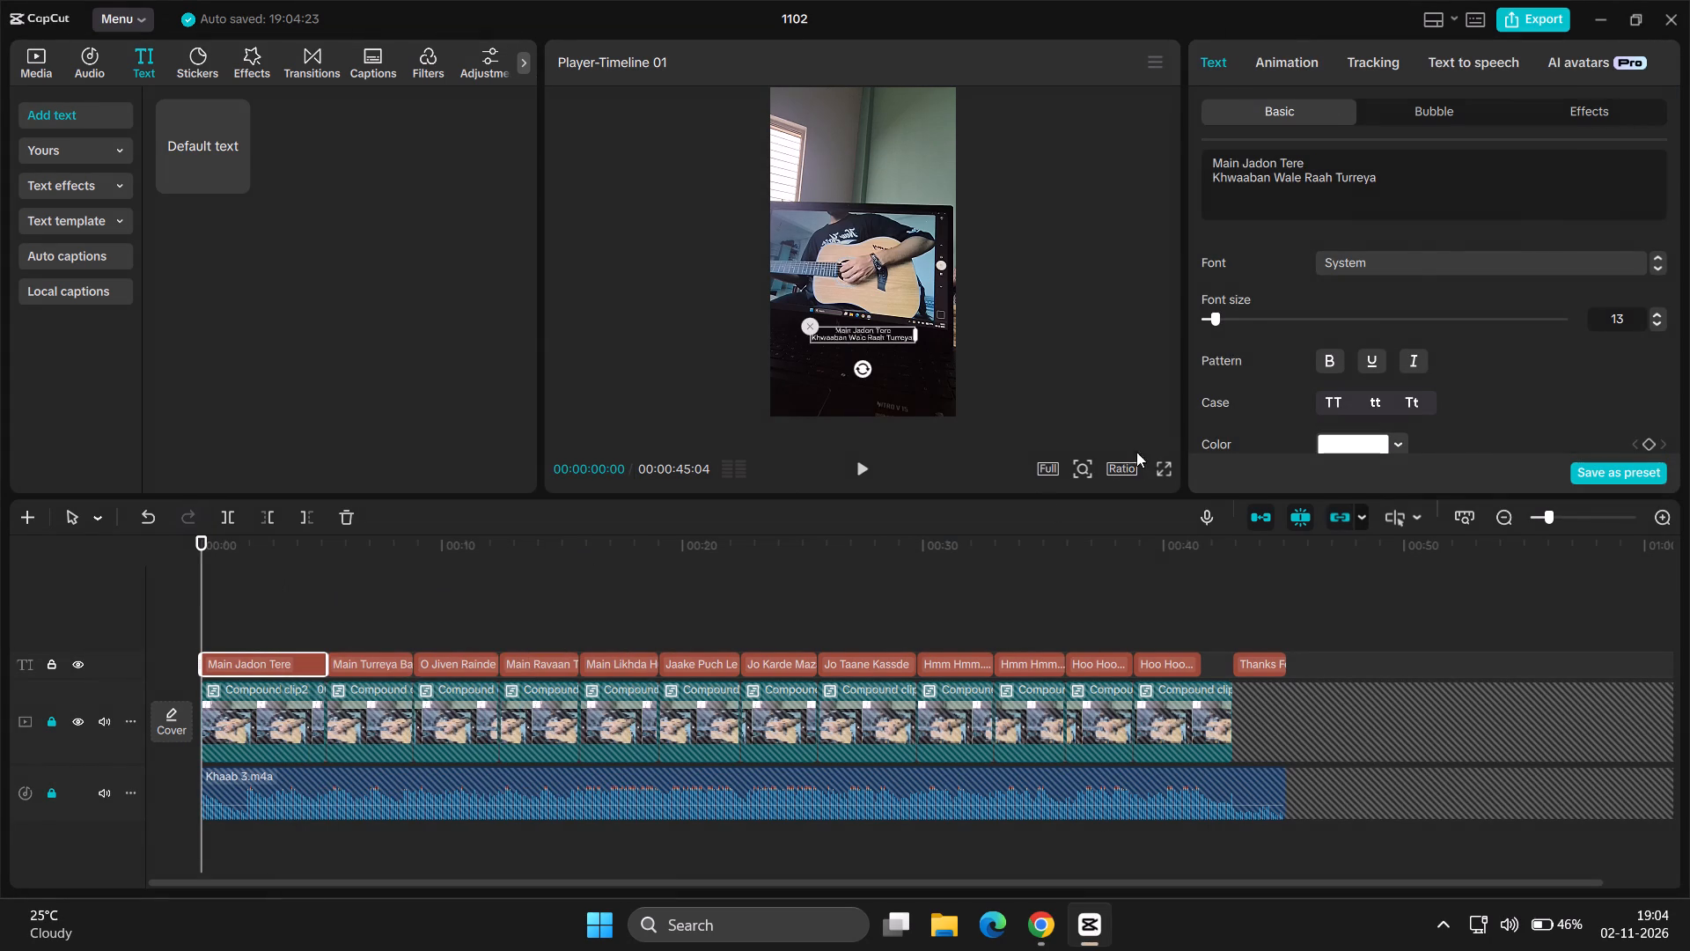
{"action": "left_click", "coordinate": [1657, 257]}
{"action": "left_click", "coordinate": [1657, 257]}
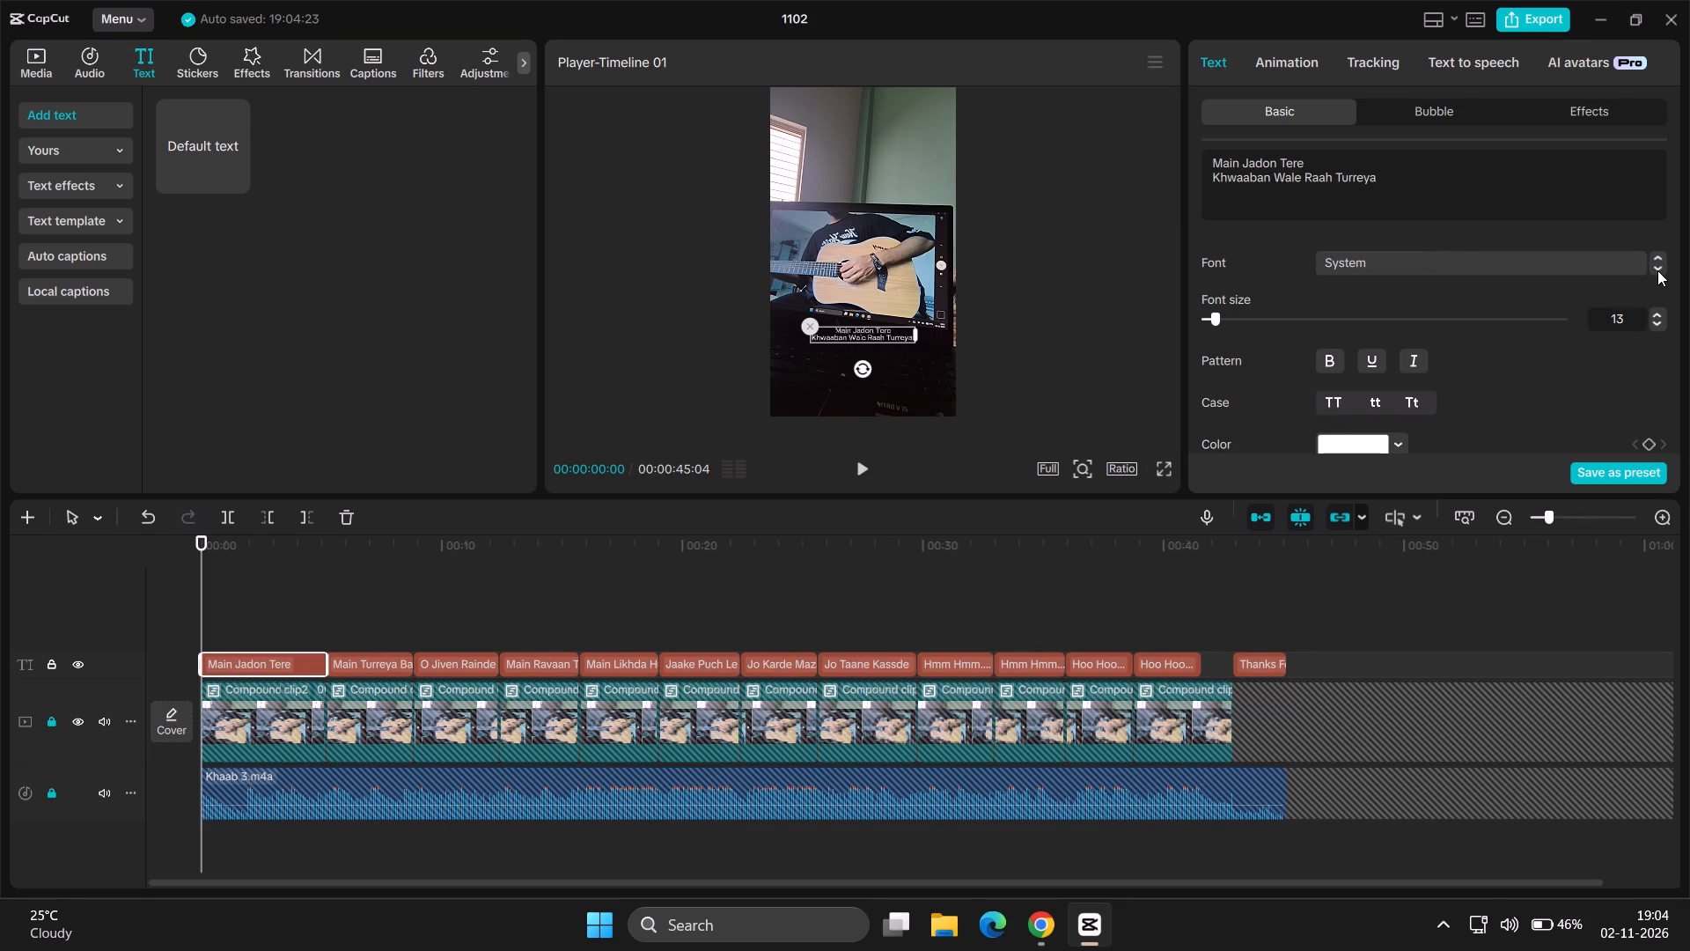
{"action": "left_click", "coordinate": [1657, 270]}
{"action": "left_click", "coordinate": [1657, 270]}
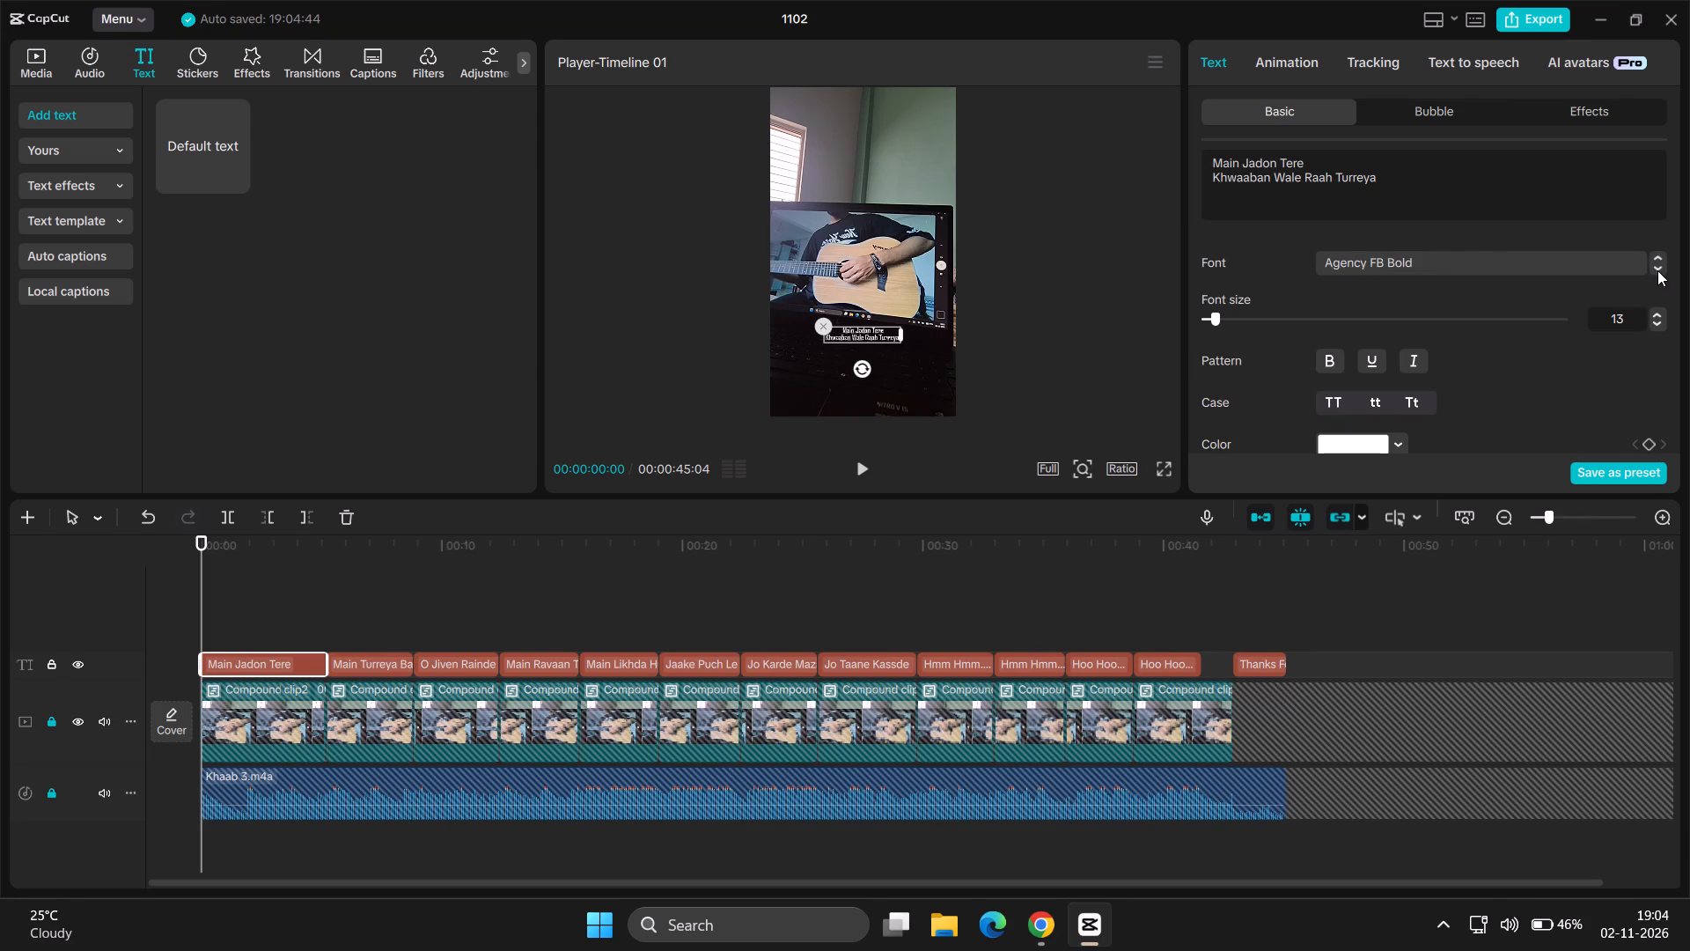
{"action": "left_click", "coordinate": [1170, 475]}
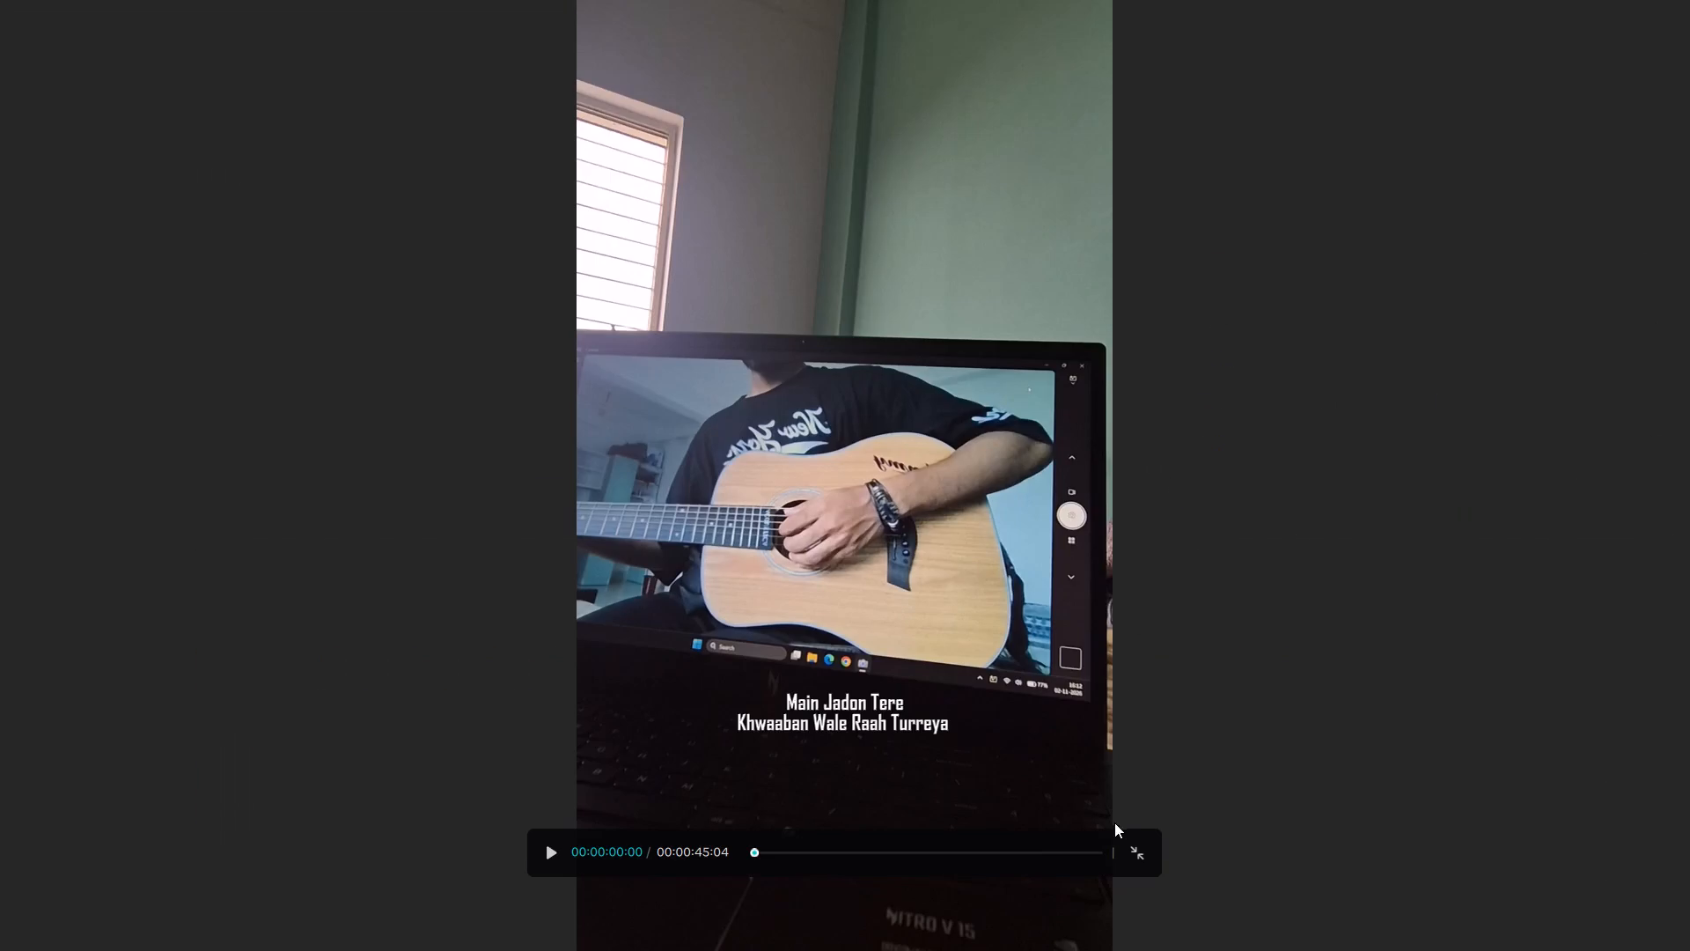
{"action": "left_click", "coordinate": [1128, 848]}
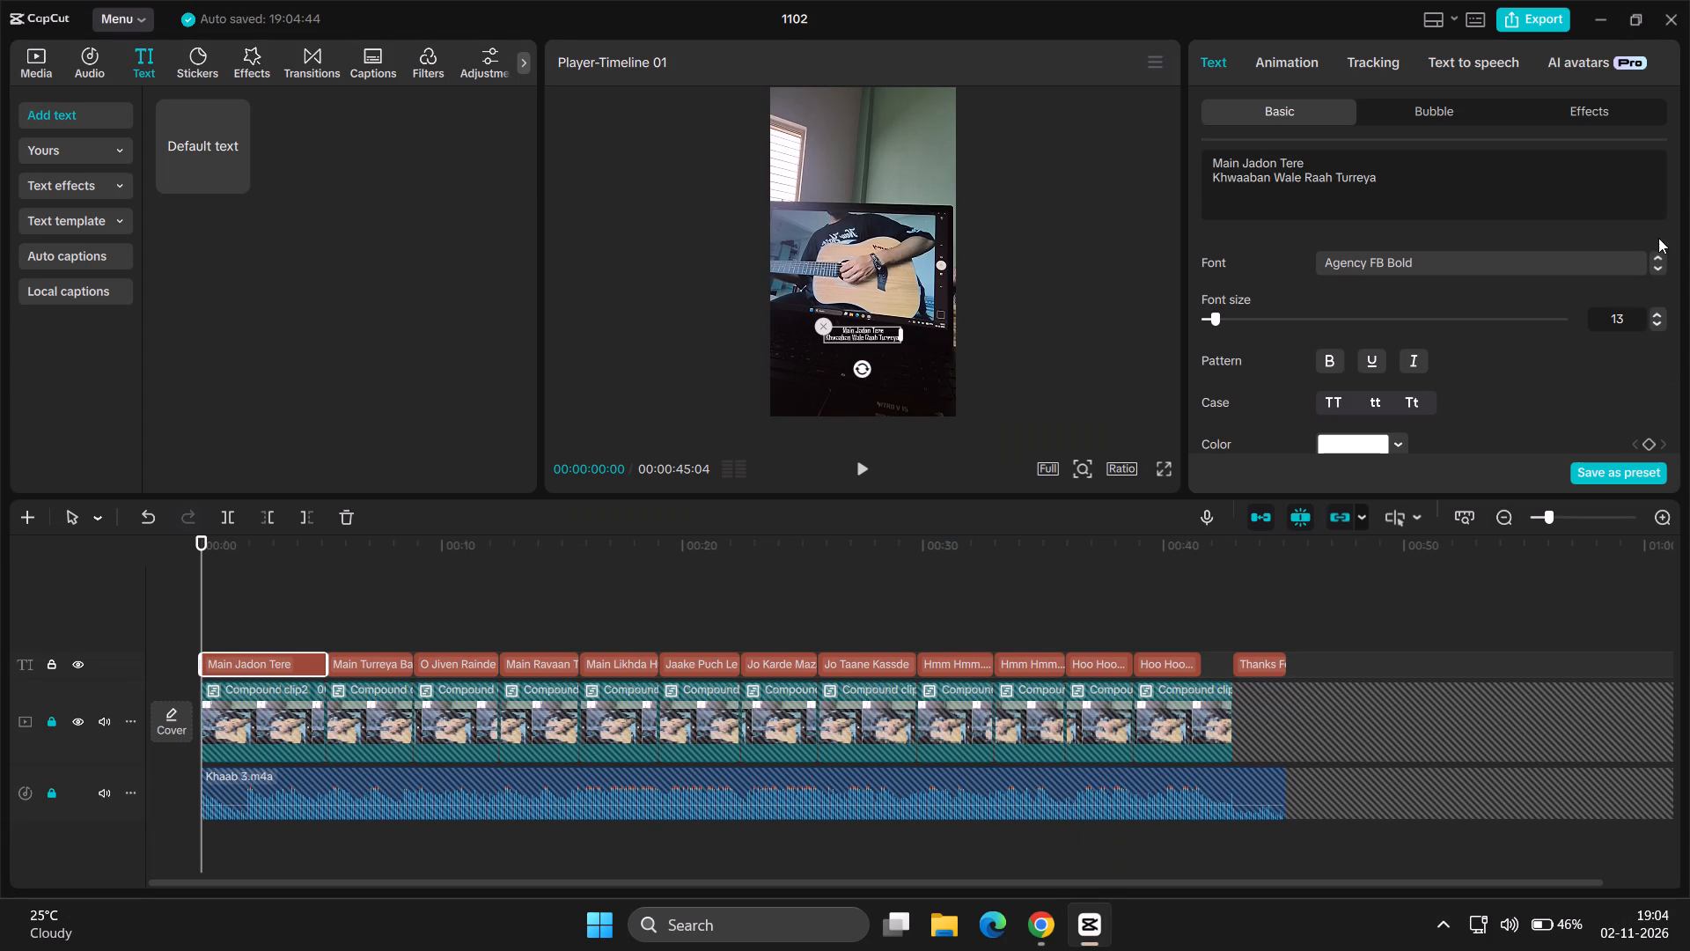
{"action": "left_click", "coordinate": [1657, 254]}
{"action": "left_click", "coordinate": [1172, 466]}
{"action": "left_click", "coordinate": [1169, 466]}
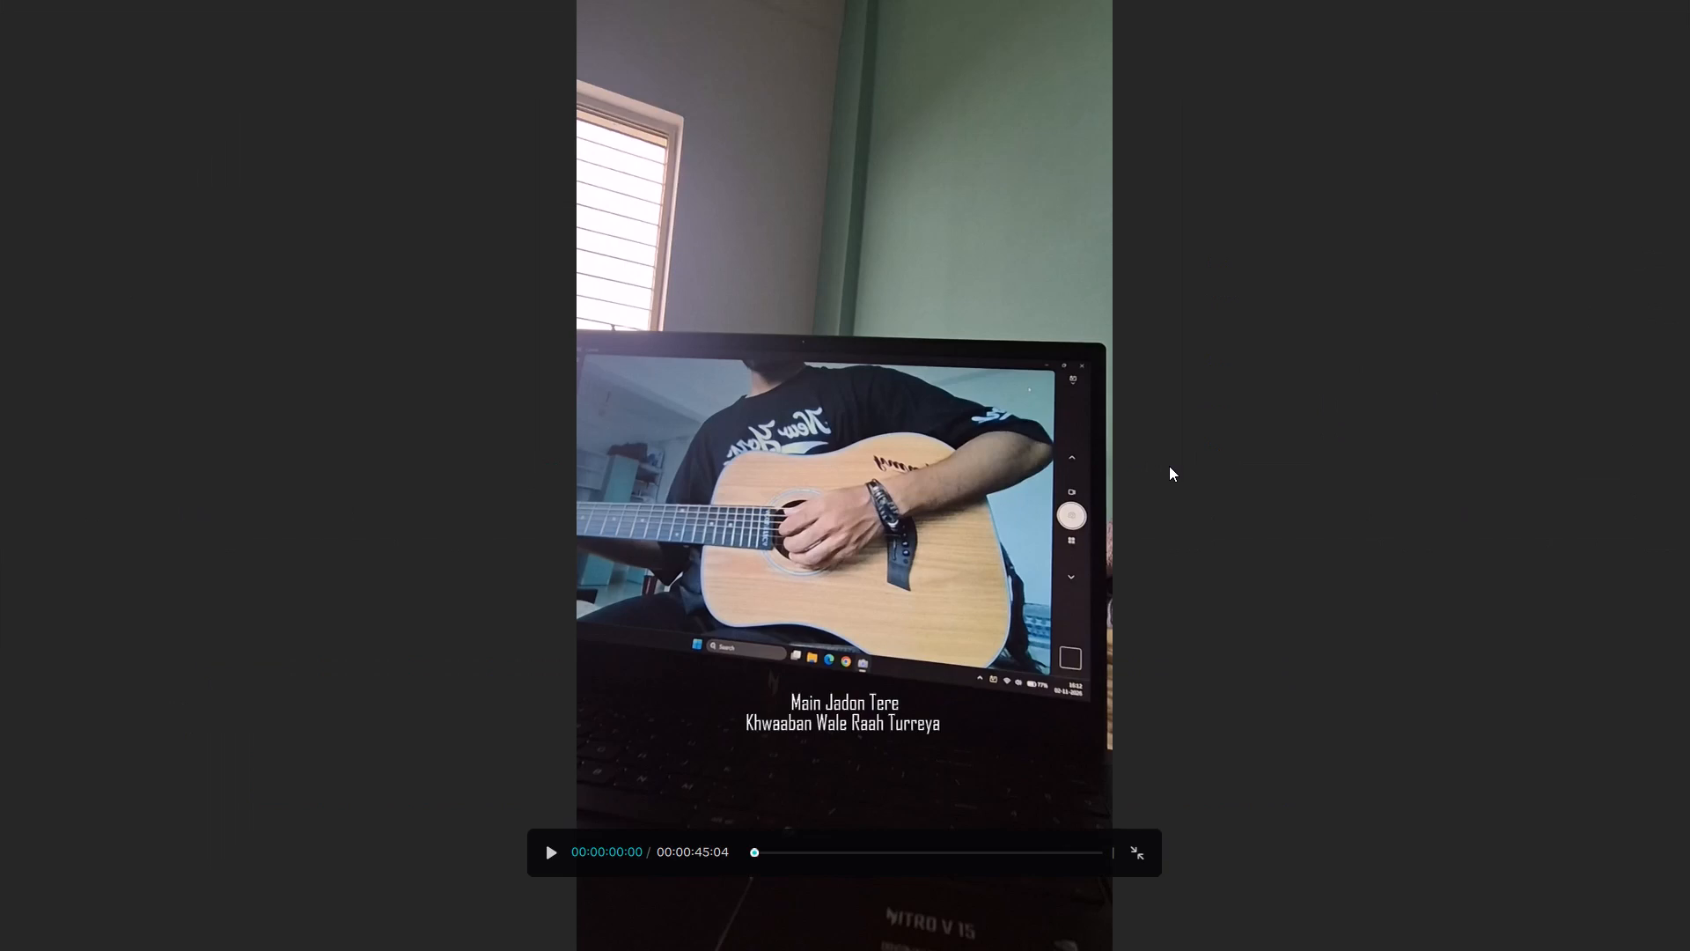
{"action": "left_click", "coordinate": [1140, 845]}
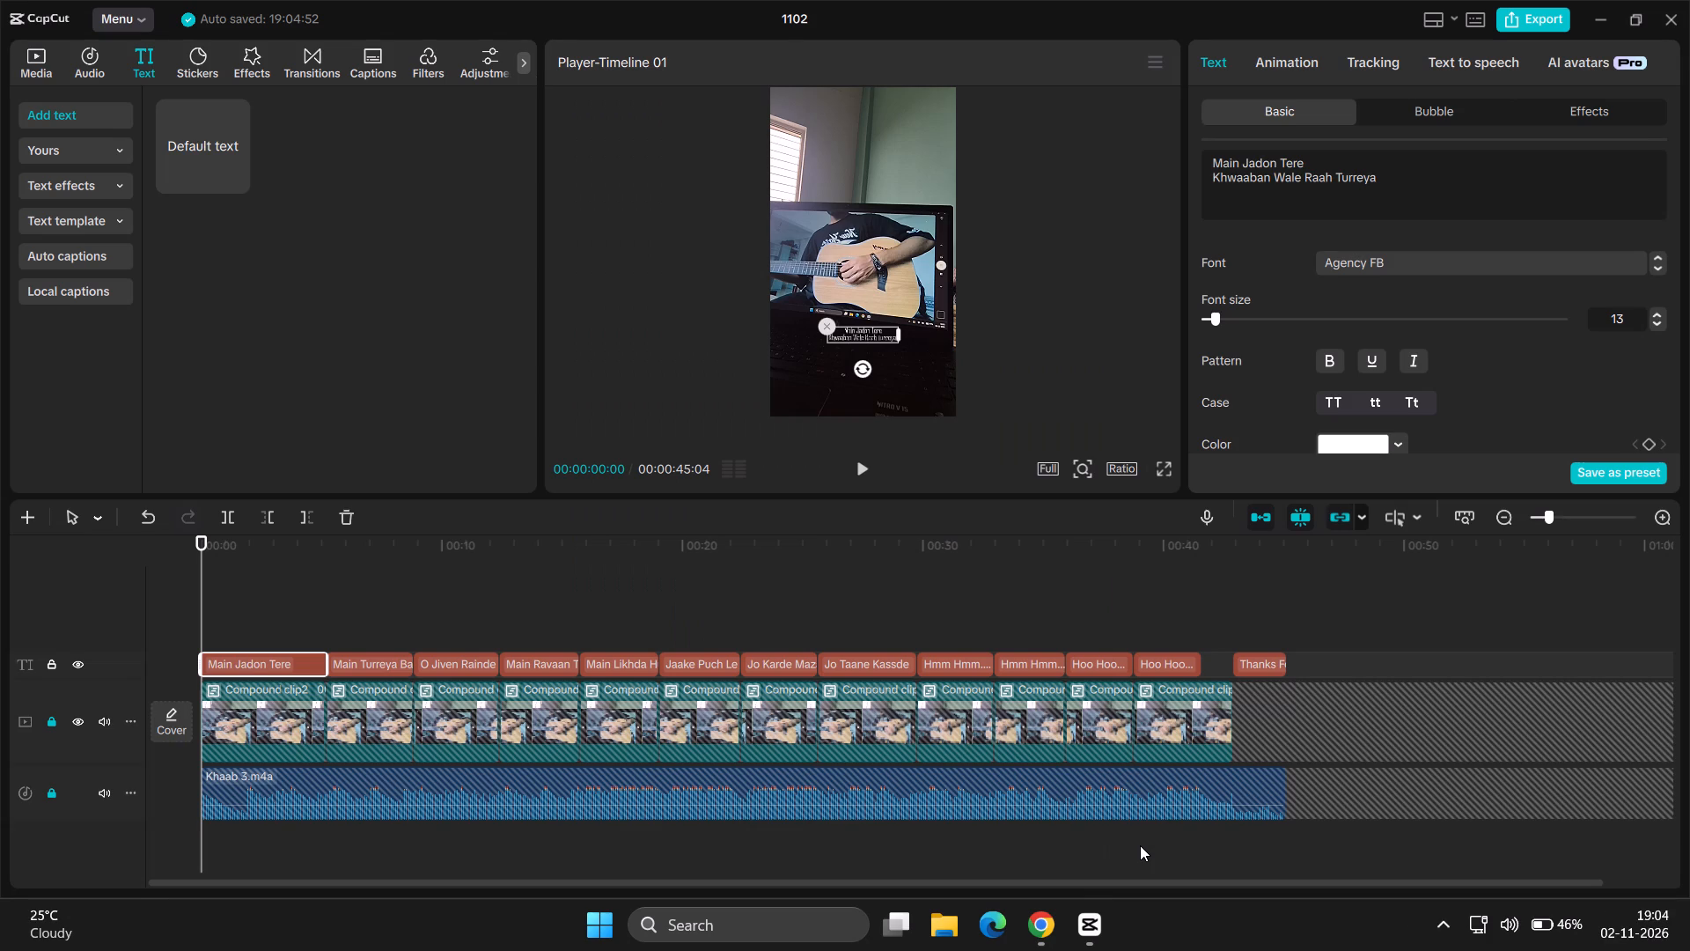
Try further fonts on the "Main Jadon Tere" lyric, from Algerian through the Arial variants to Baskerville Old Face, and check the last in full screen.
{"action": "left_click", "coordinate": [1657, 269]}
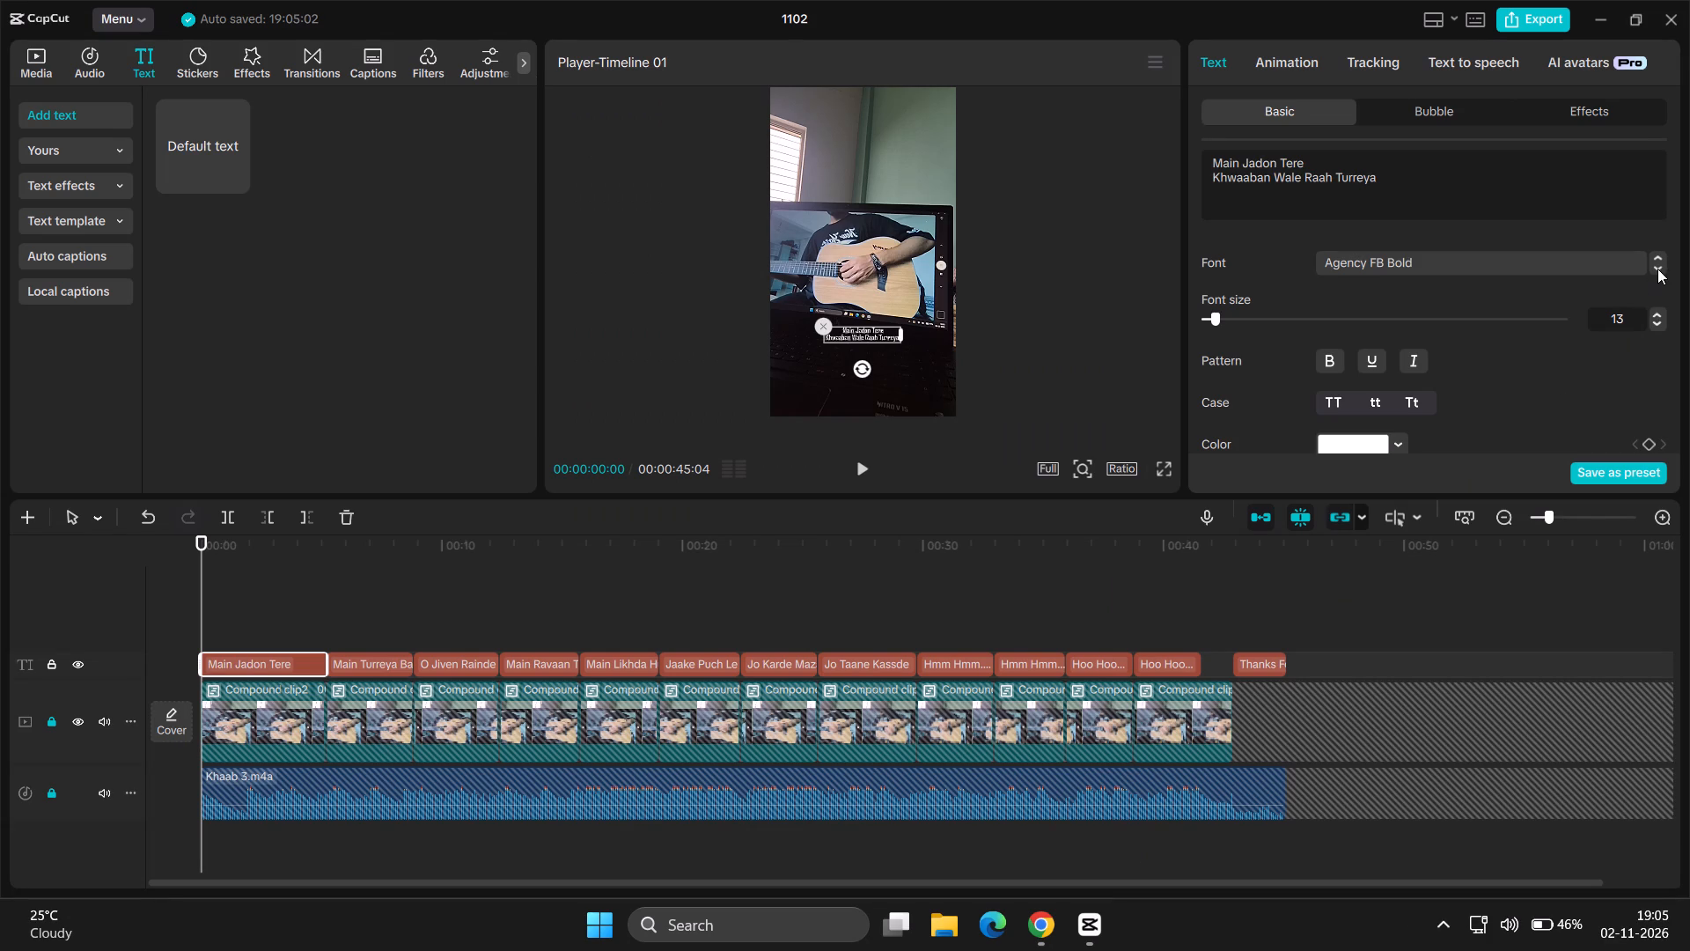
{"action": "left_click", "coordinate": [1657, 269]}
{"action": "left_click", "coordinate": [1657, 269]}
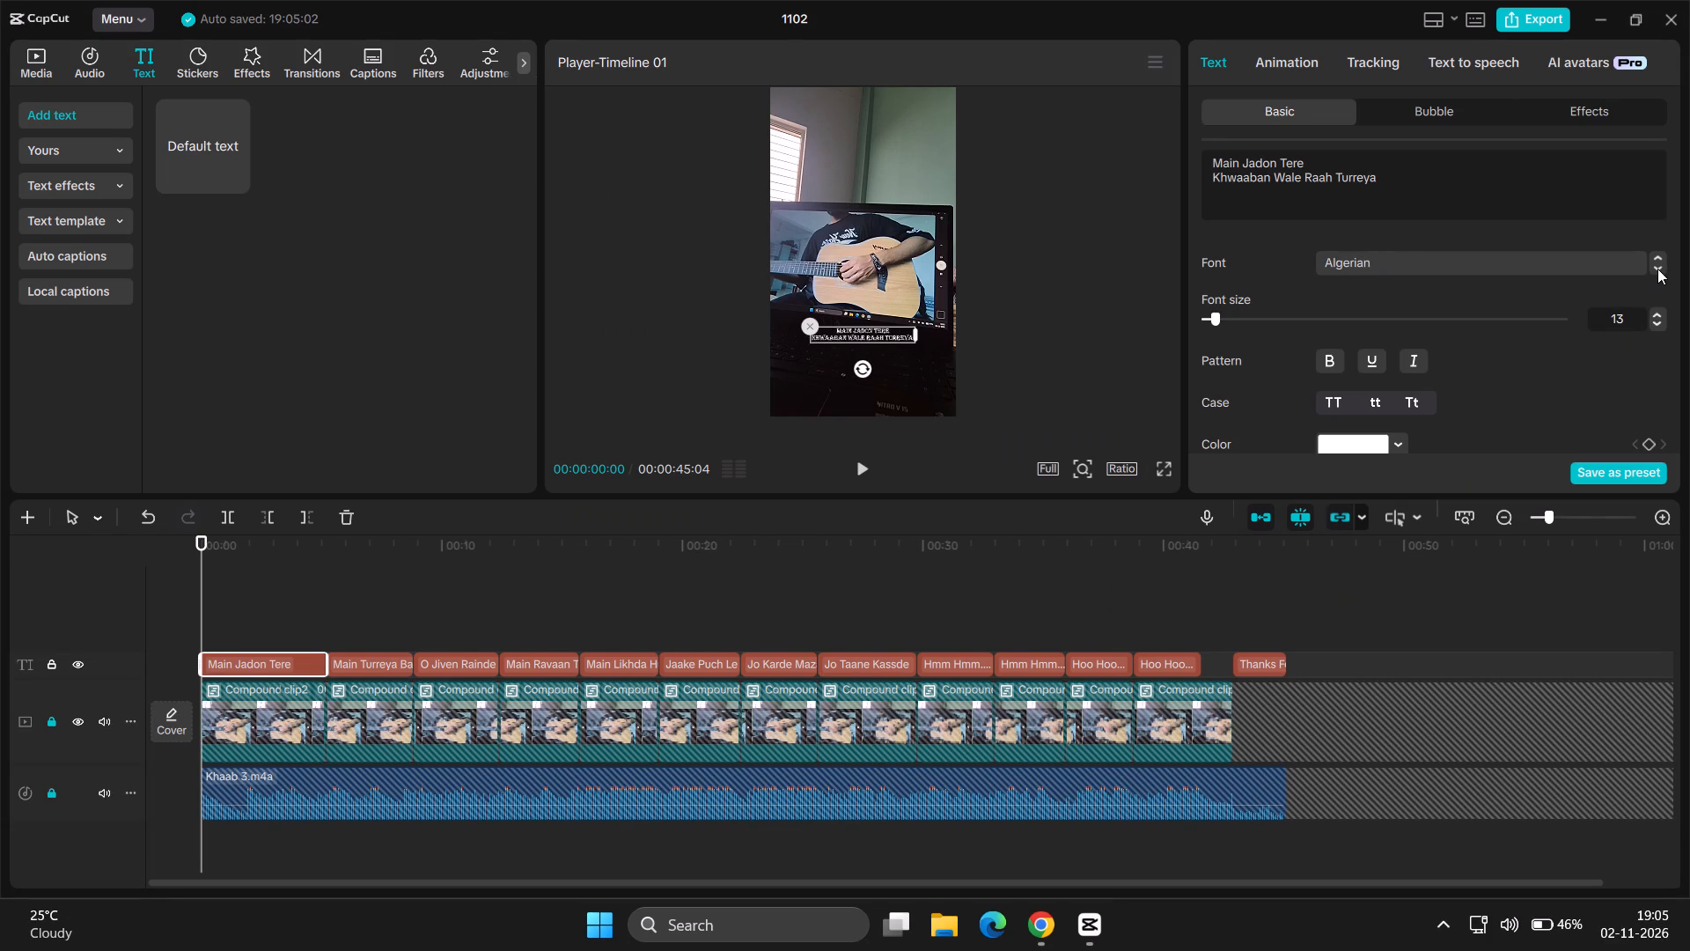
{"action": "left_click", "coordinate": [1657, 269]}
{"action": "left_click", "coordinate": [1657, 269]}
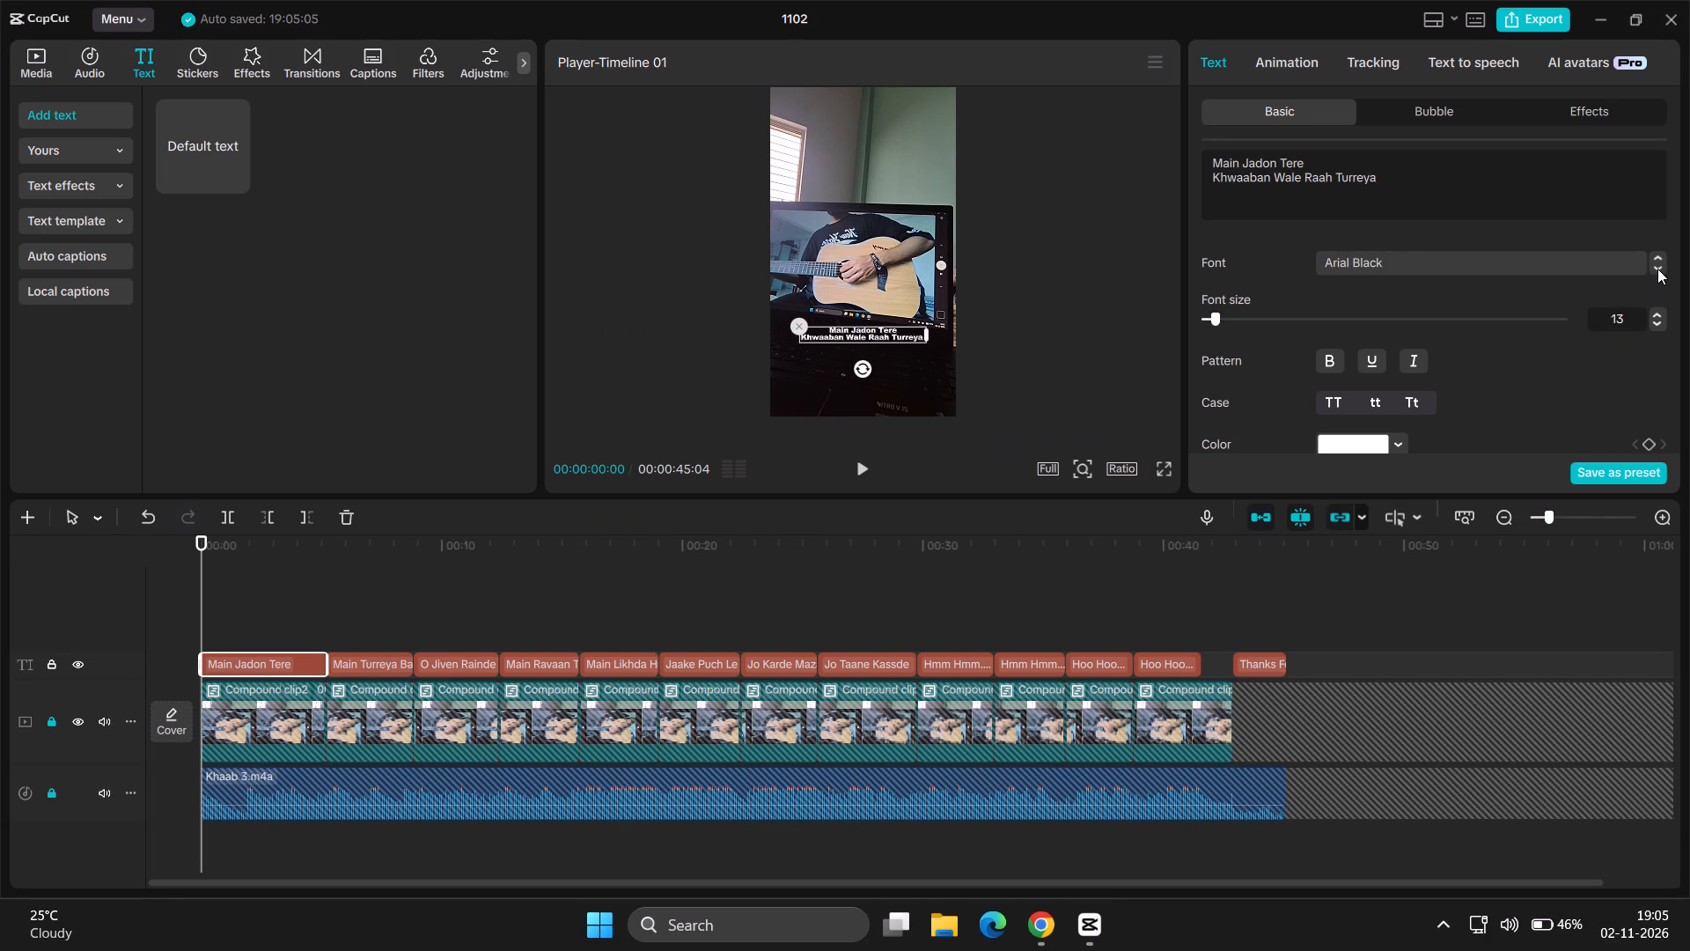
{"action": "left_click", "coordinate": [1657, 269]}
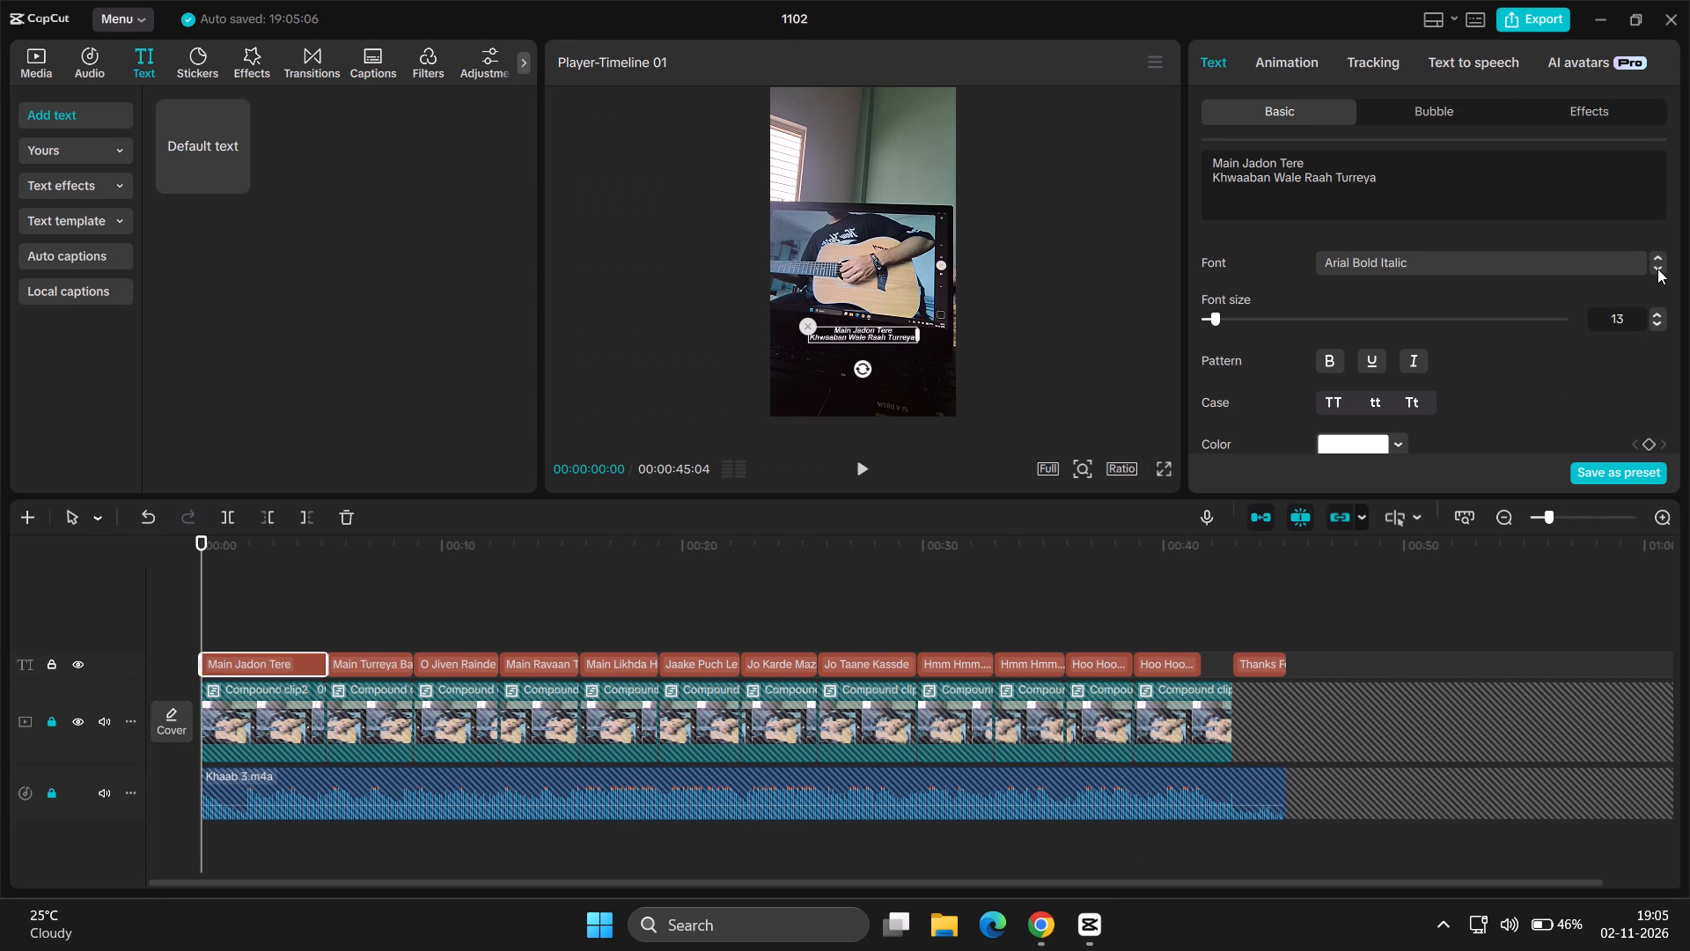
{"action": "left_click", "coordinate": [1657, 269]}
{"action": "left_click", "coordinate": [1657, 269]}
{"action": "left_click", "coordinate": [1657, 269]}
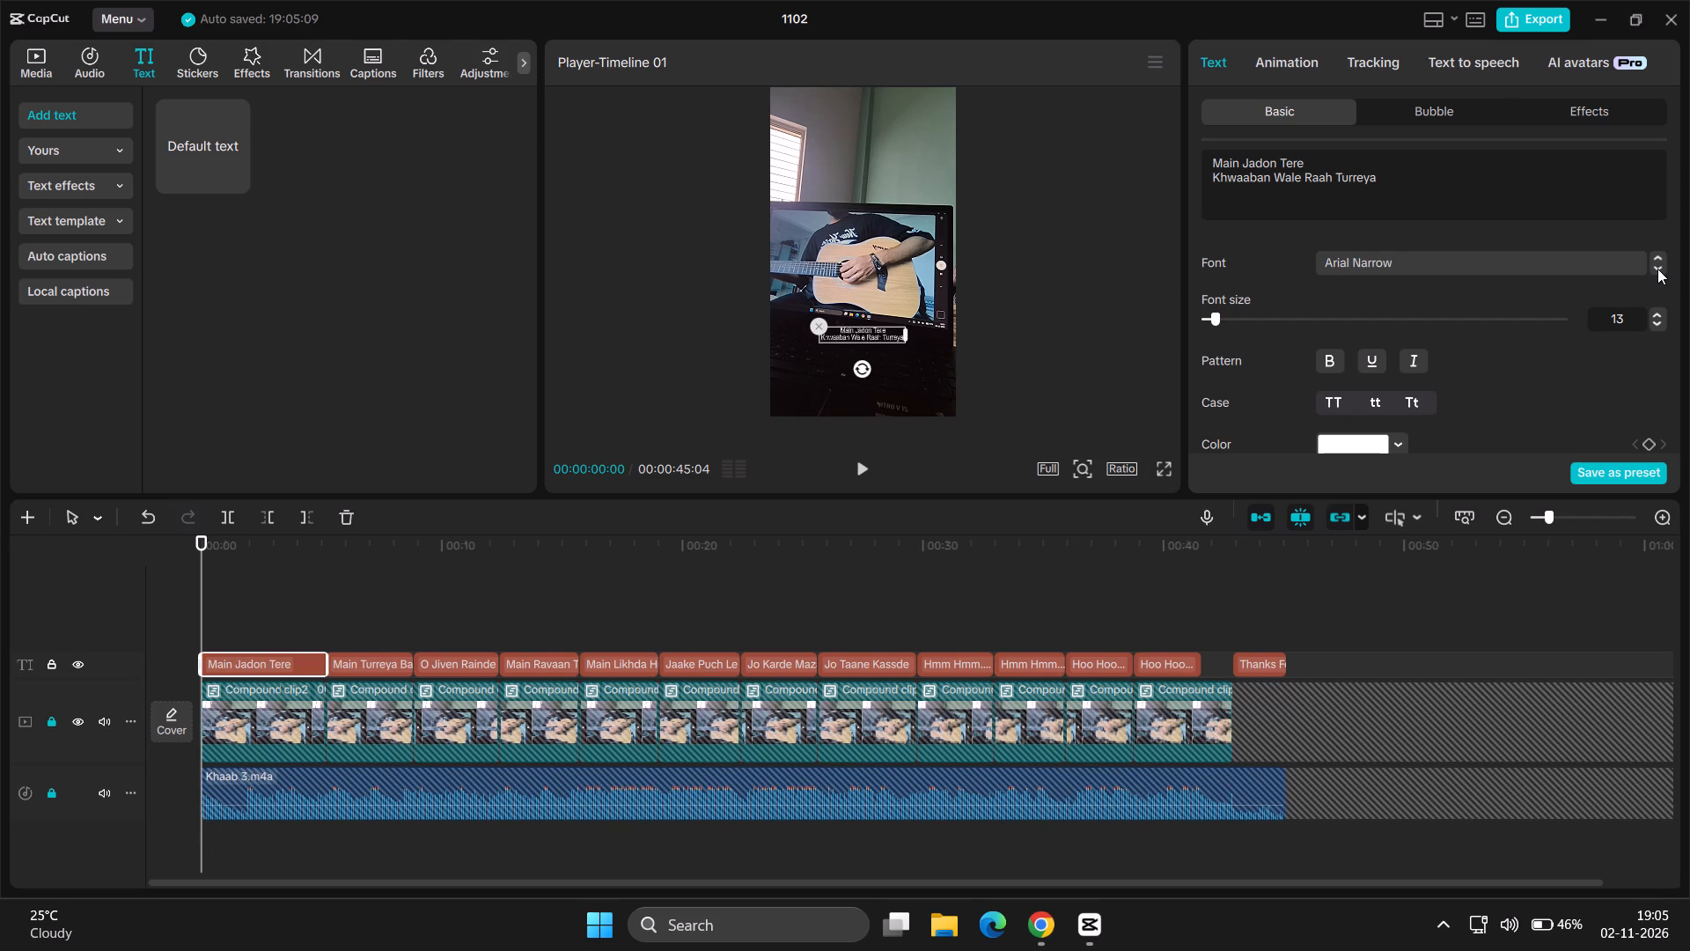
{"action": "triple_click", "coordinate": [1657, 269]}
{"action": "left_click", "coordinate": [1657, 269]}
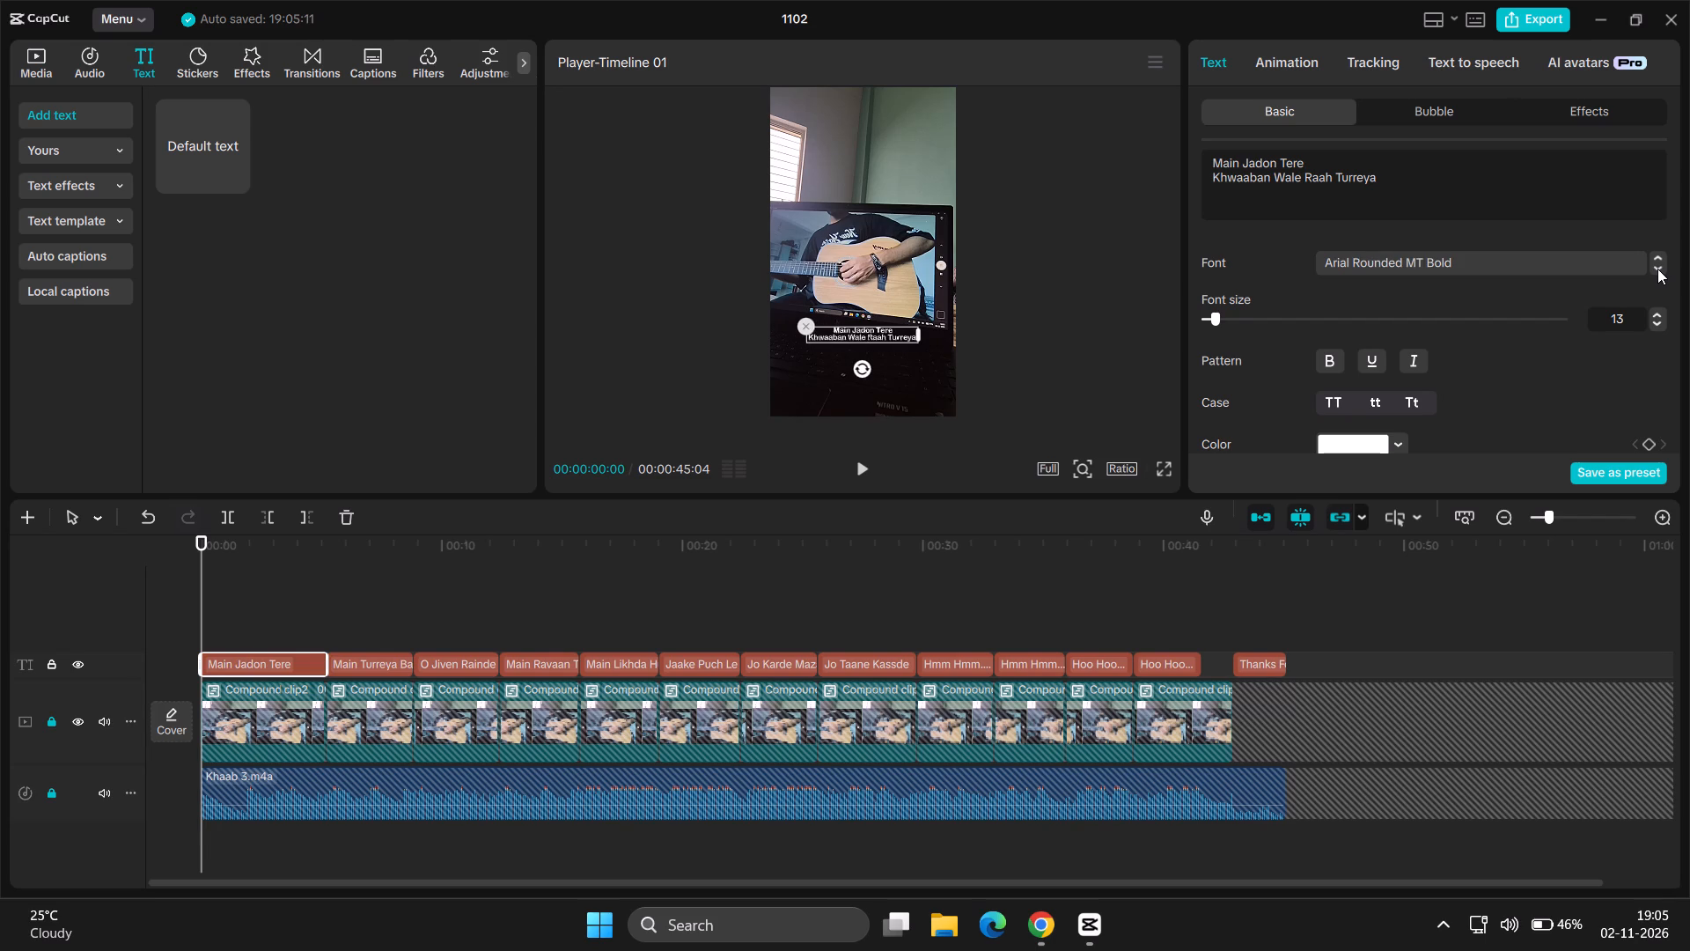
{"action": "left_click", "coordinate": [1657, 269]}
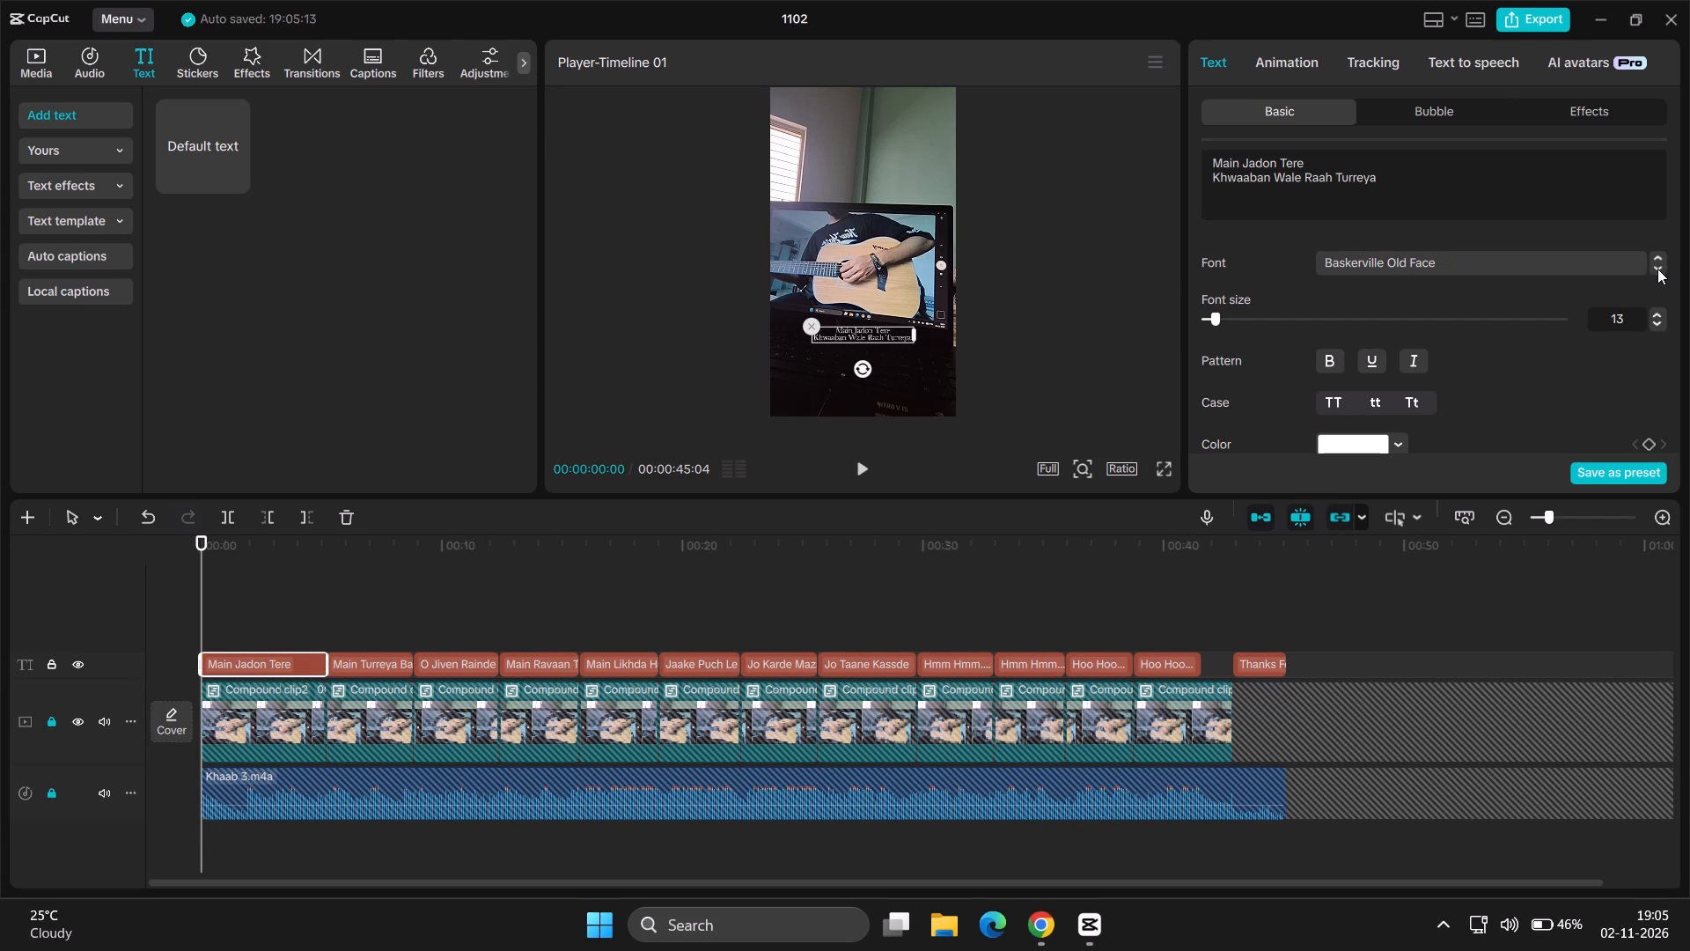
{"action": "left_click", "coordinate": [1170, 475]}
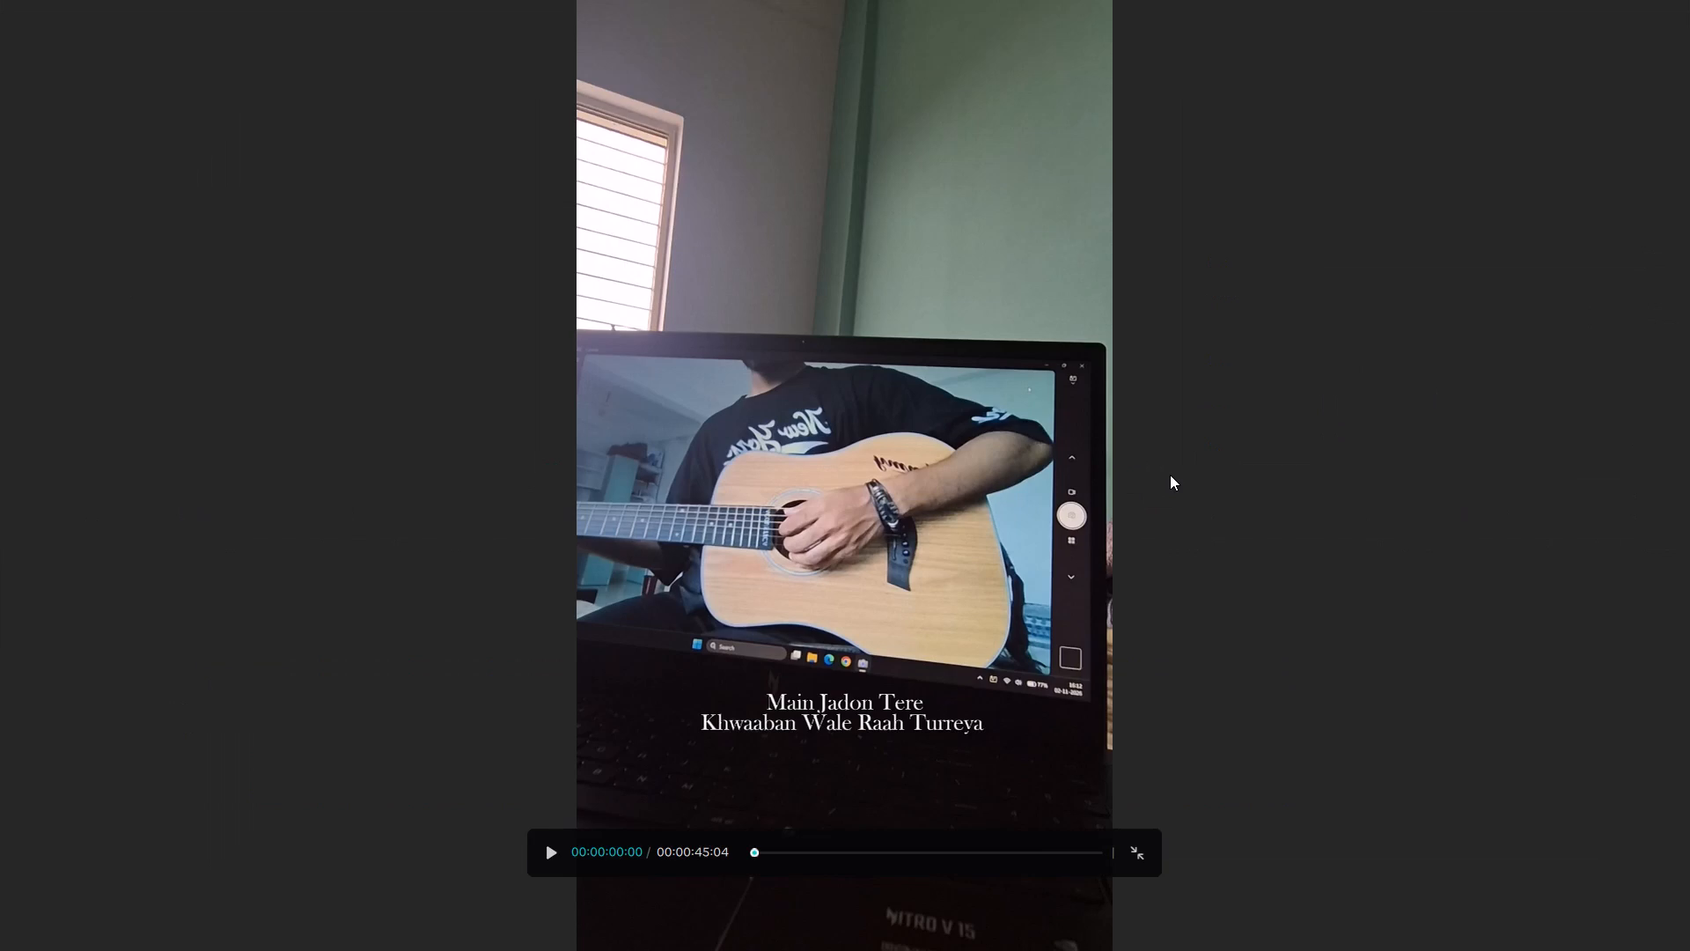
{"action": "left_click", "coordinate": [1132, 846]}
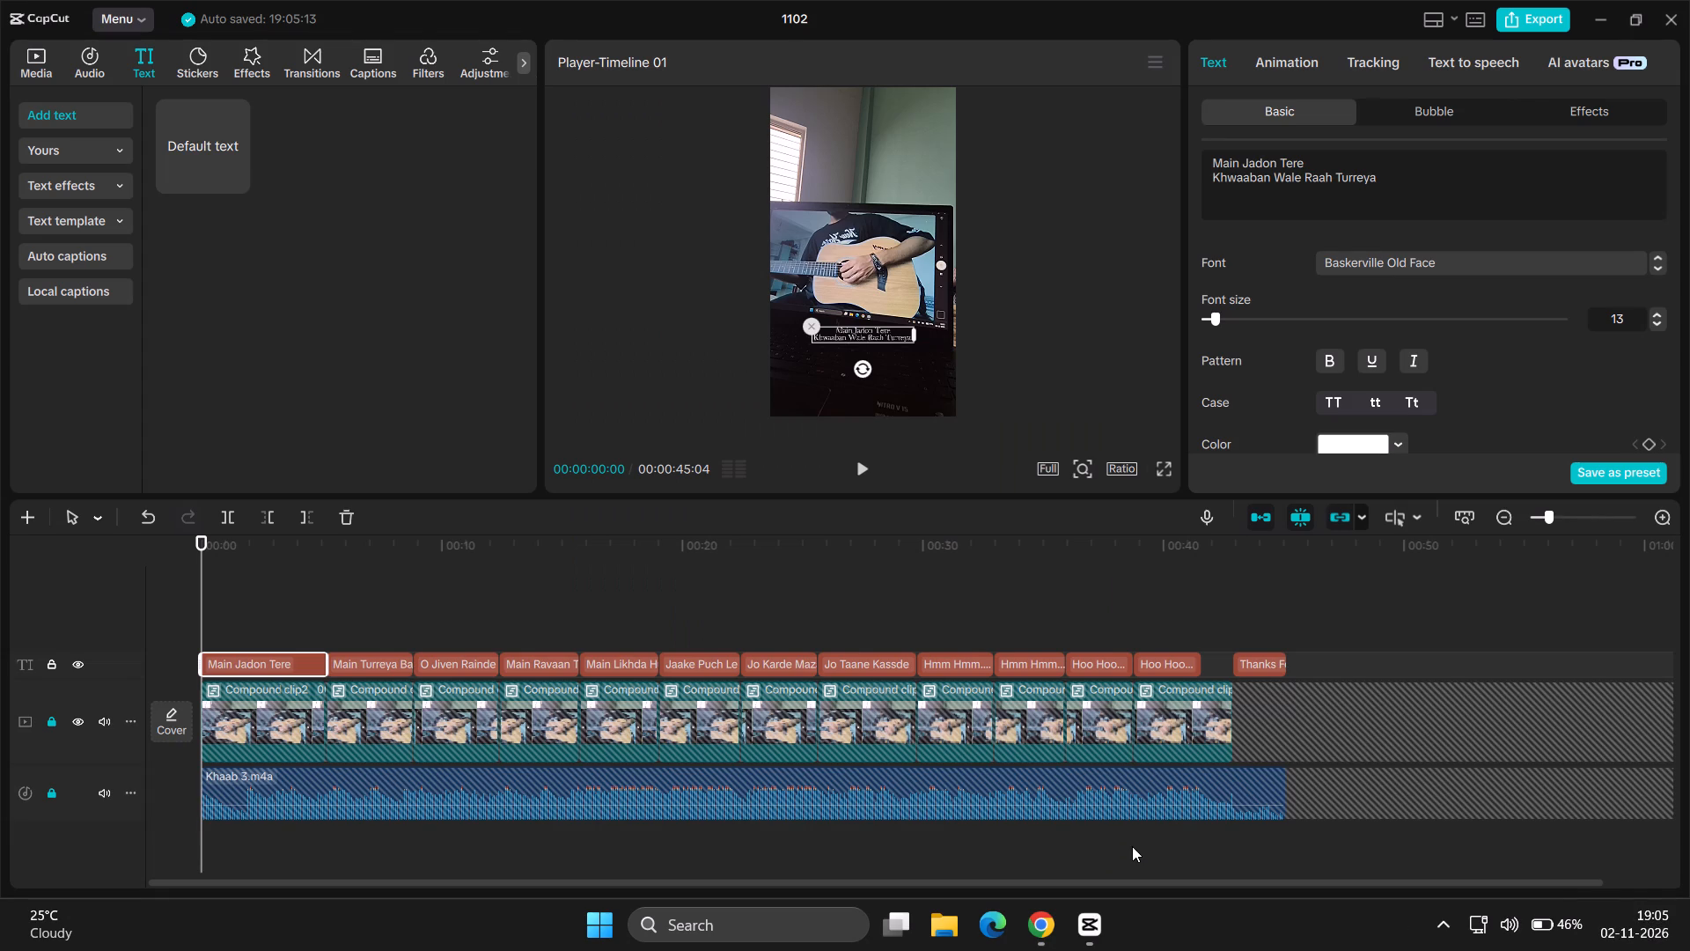
Compare the Bell MT variants and Berlin Sans FB, set the "Main Jadon Tere" lyric's font to Bell MT, and check it in full screen.
{"action": "left_click", "coordinate": [1655, 266]}
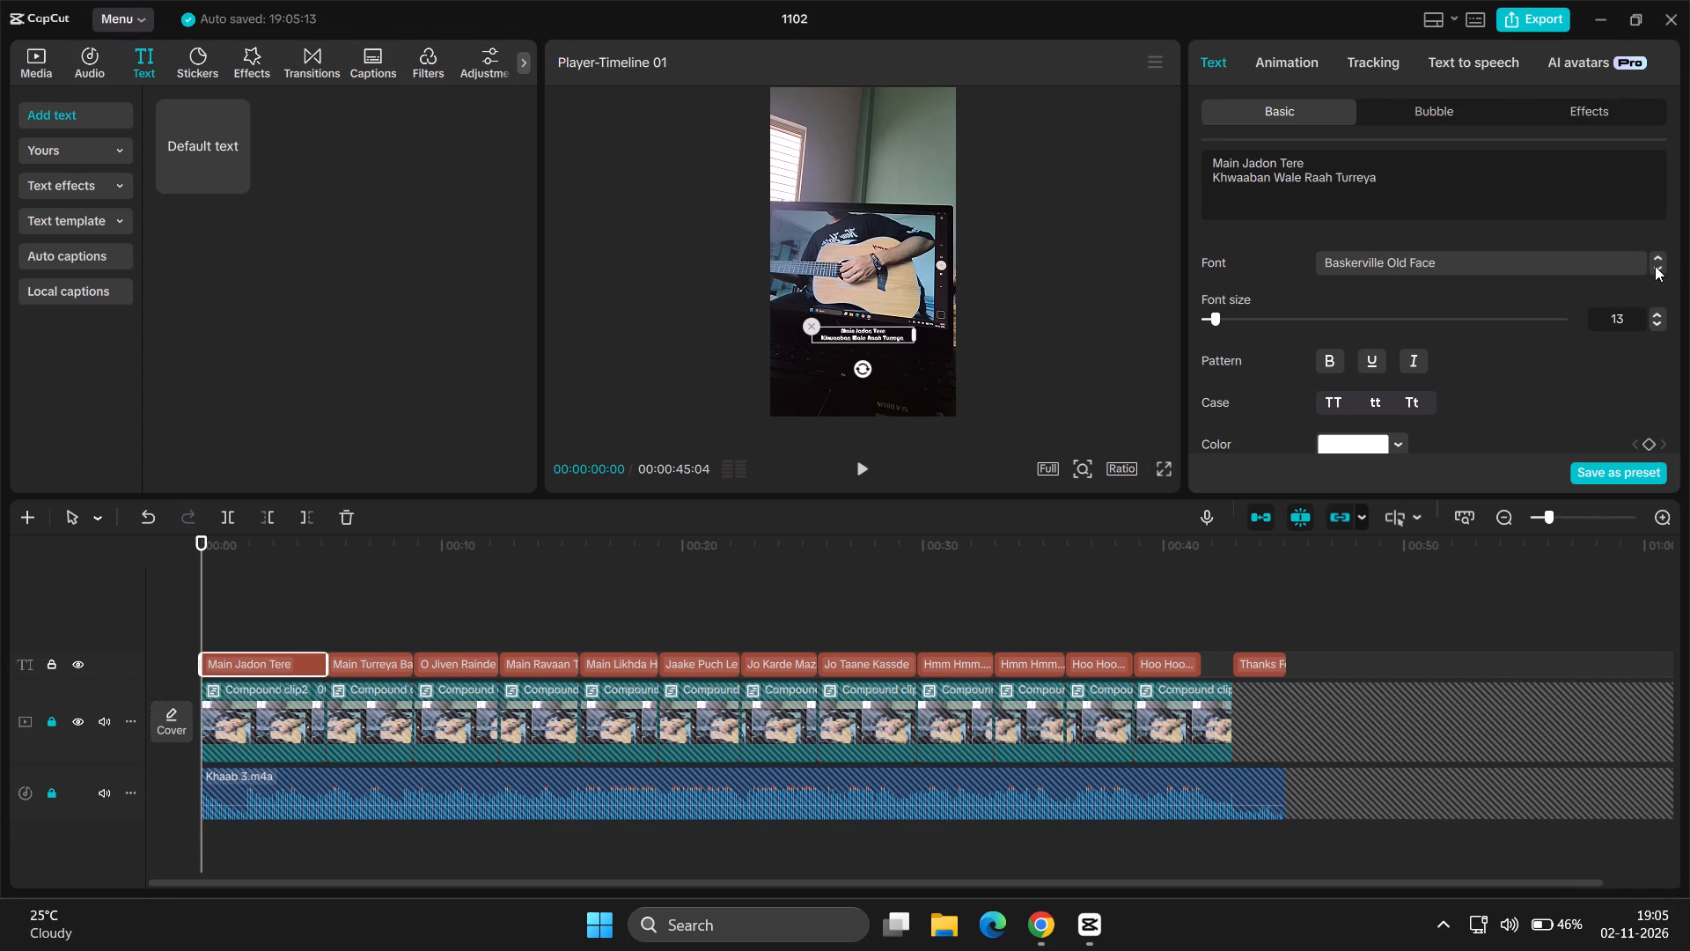
{"action": "left_click", "coordinate": [1655, 266]}
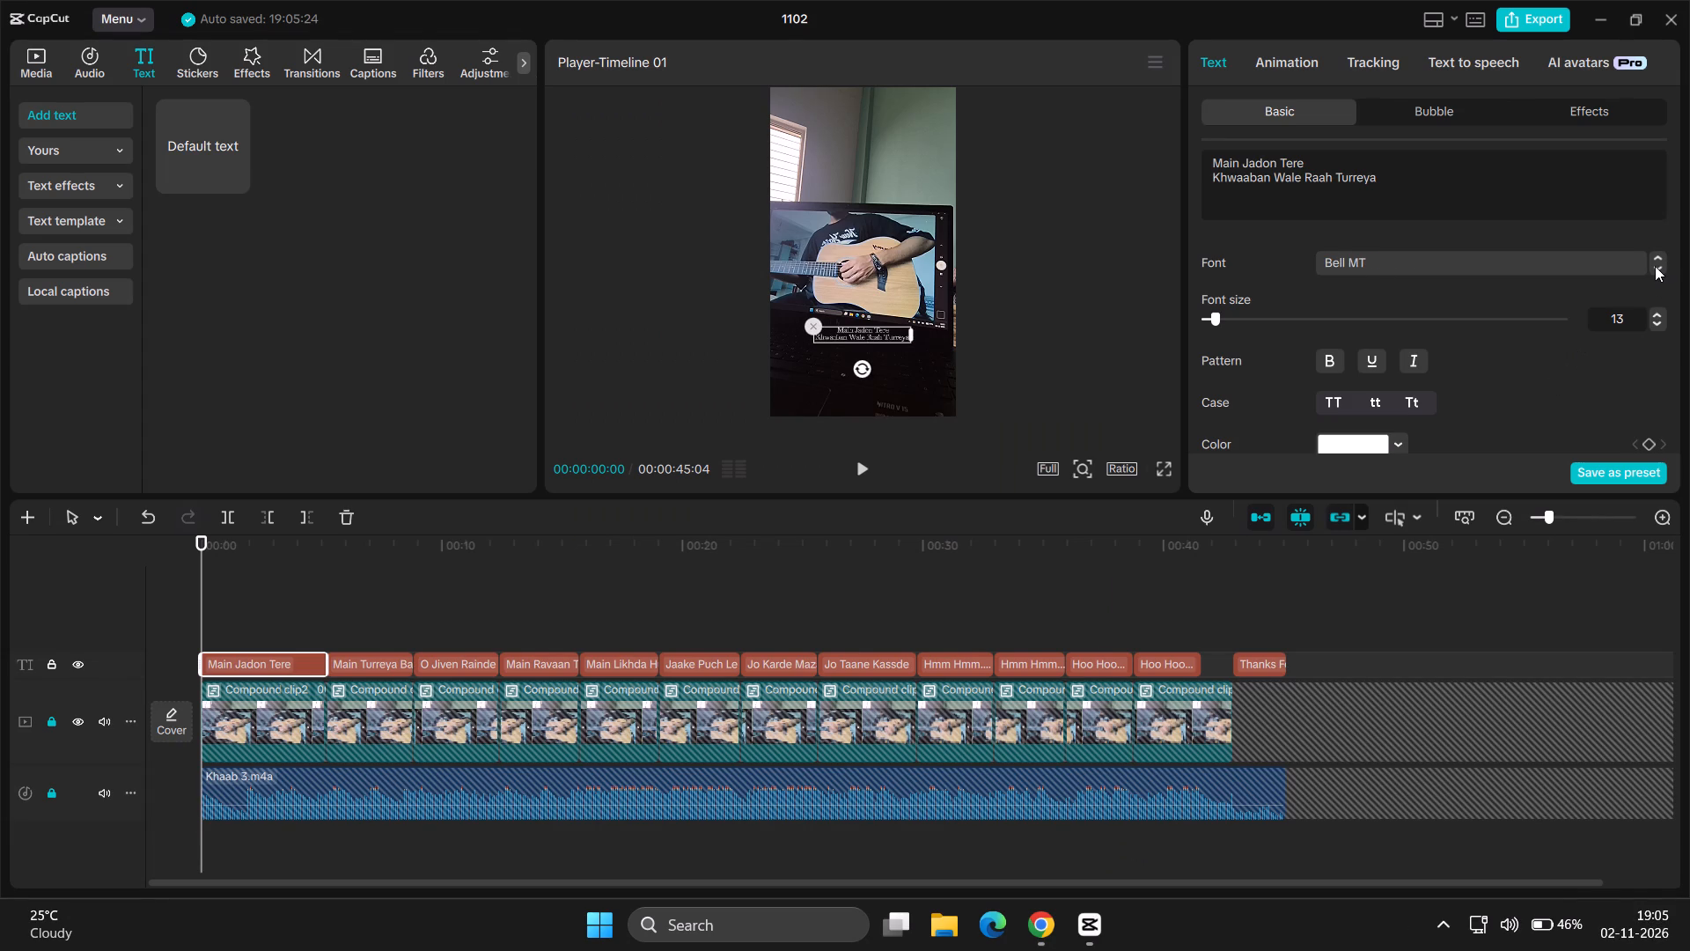
{"action": "left_click", "coordinate": [1655, 266]}
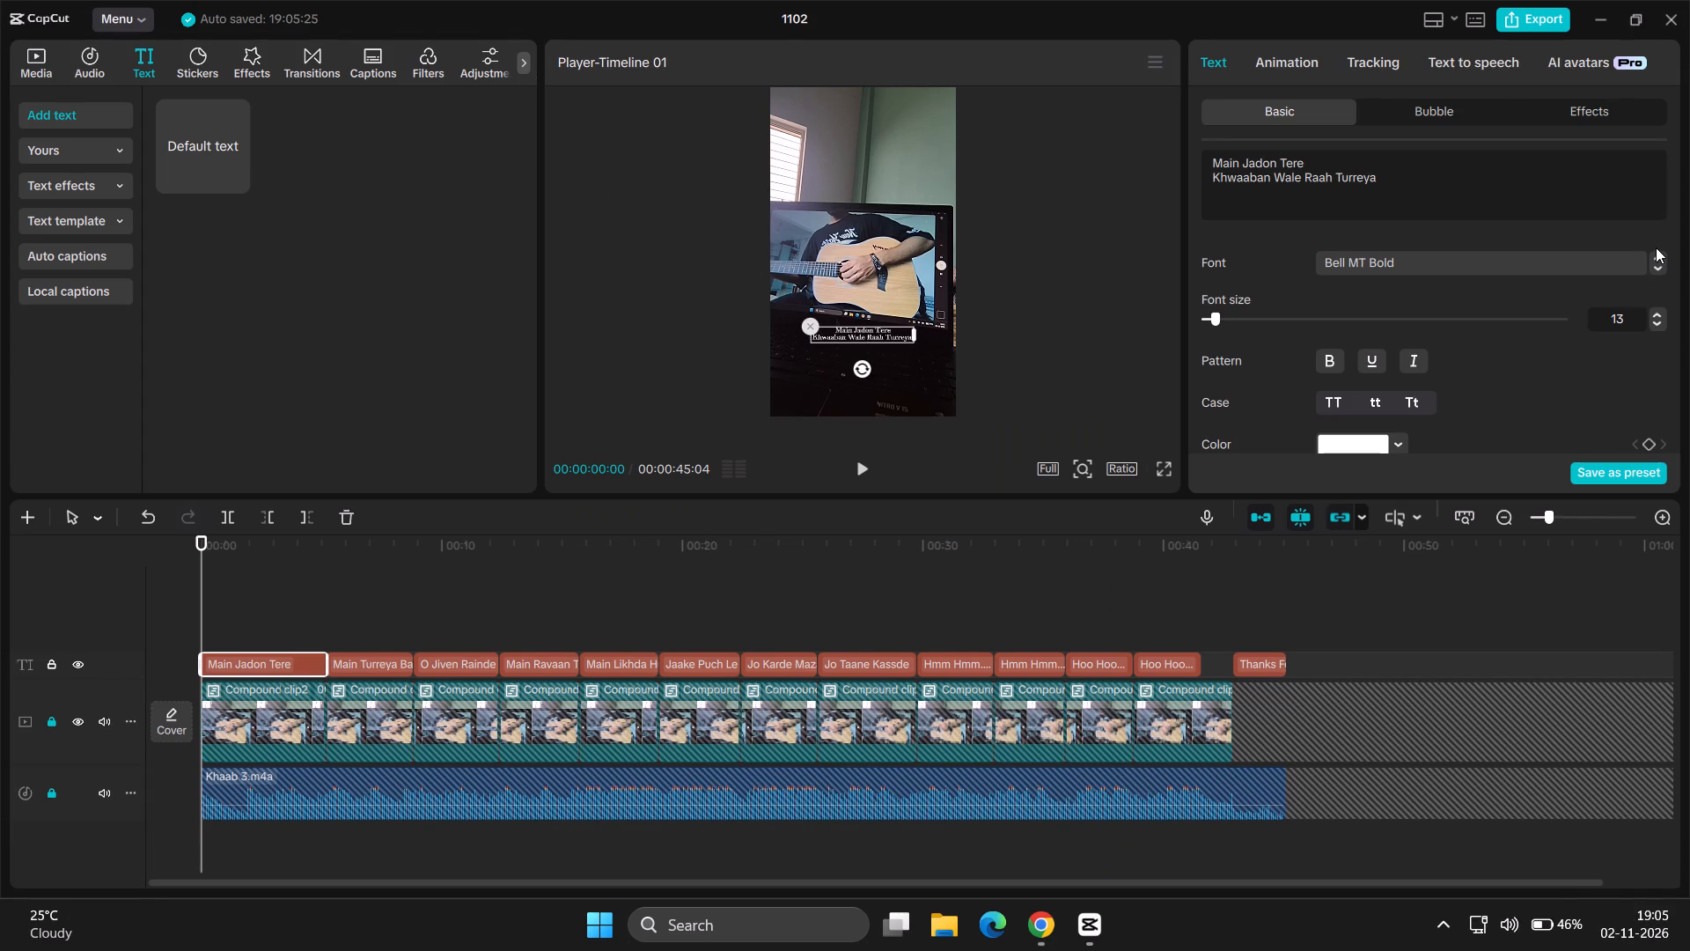
{"action": "left_click", "coordinate": [1657, 265]}
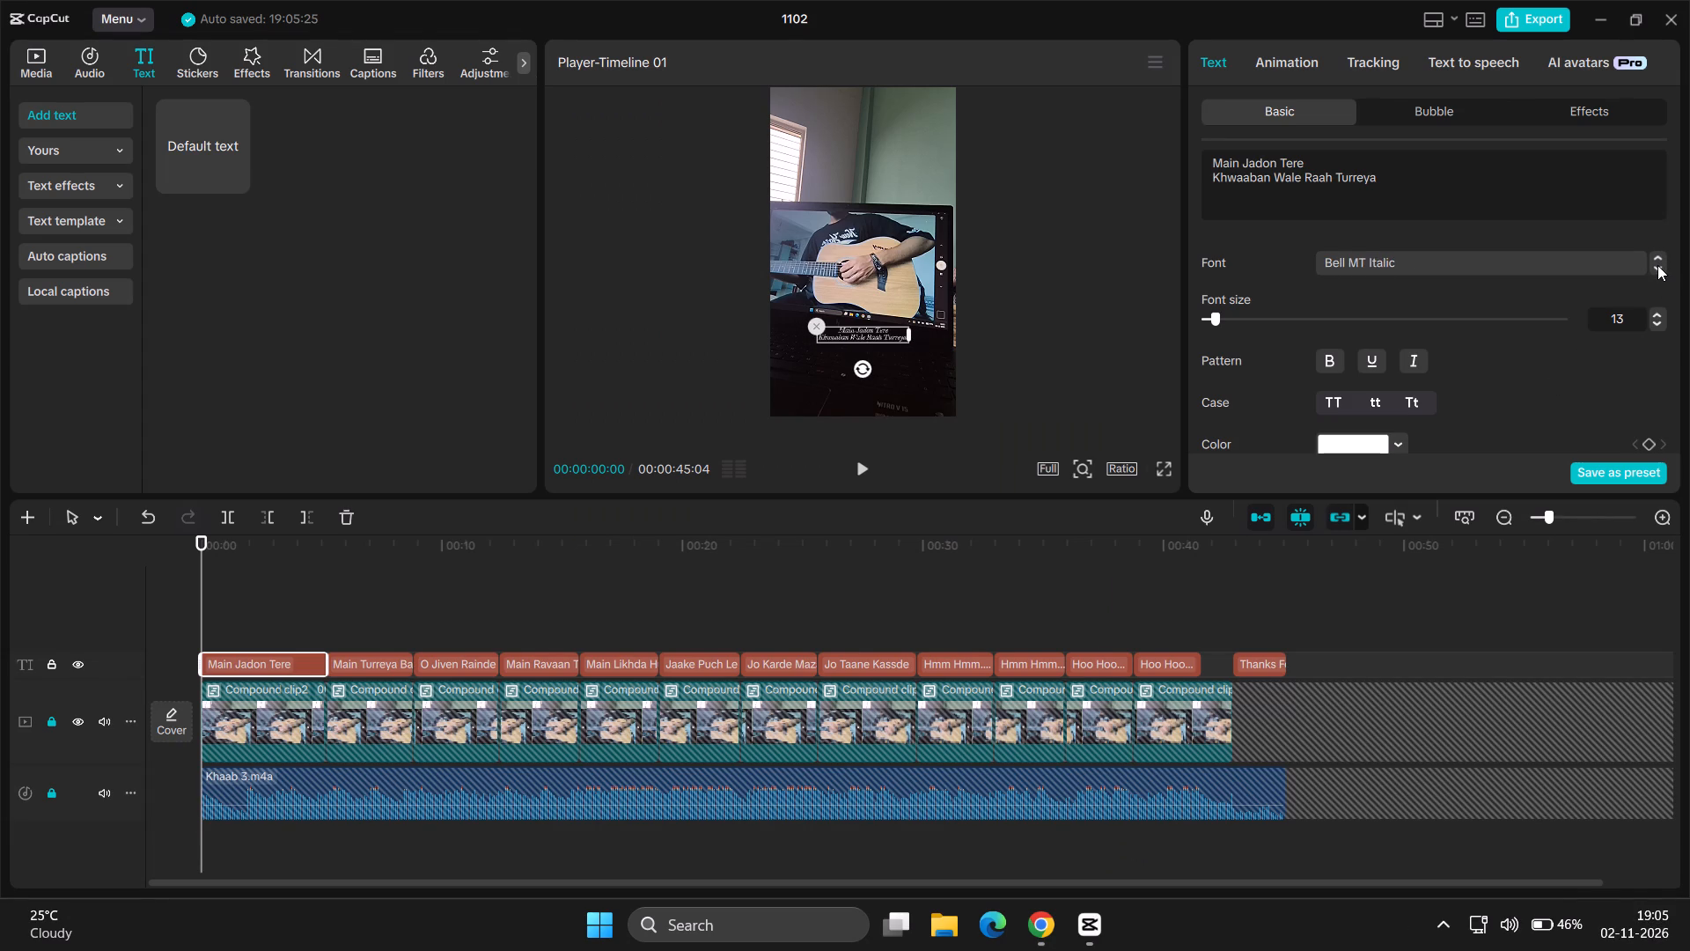
{"action": "left_click", "coordinate": [1657, 265]}
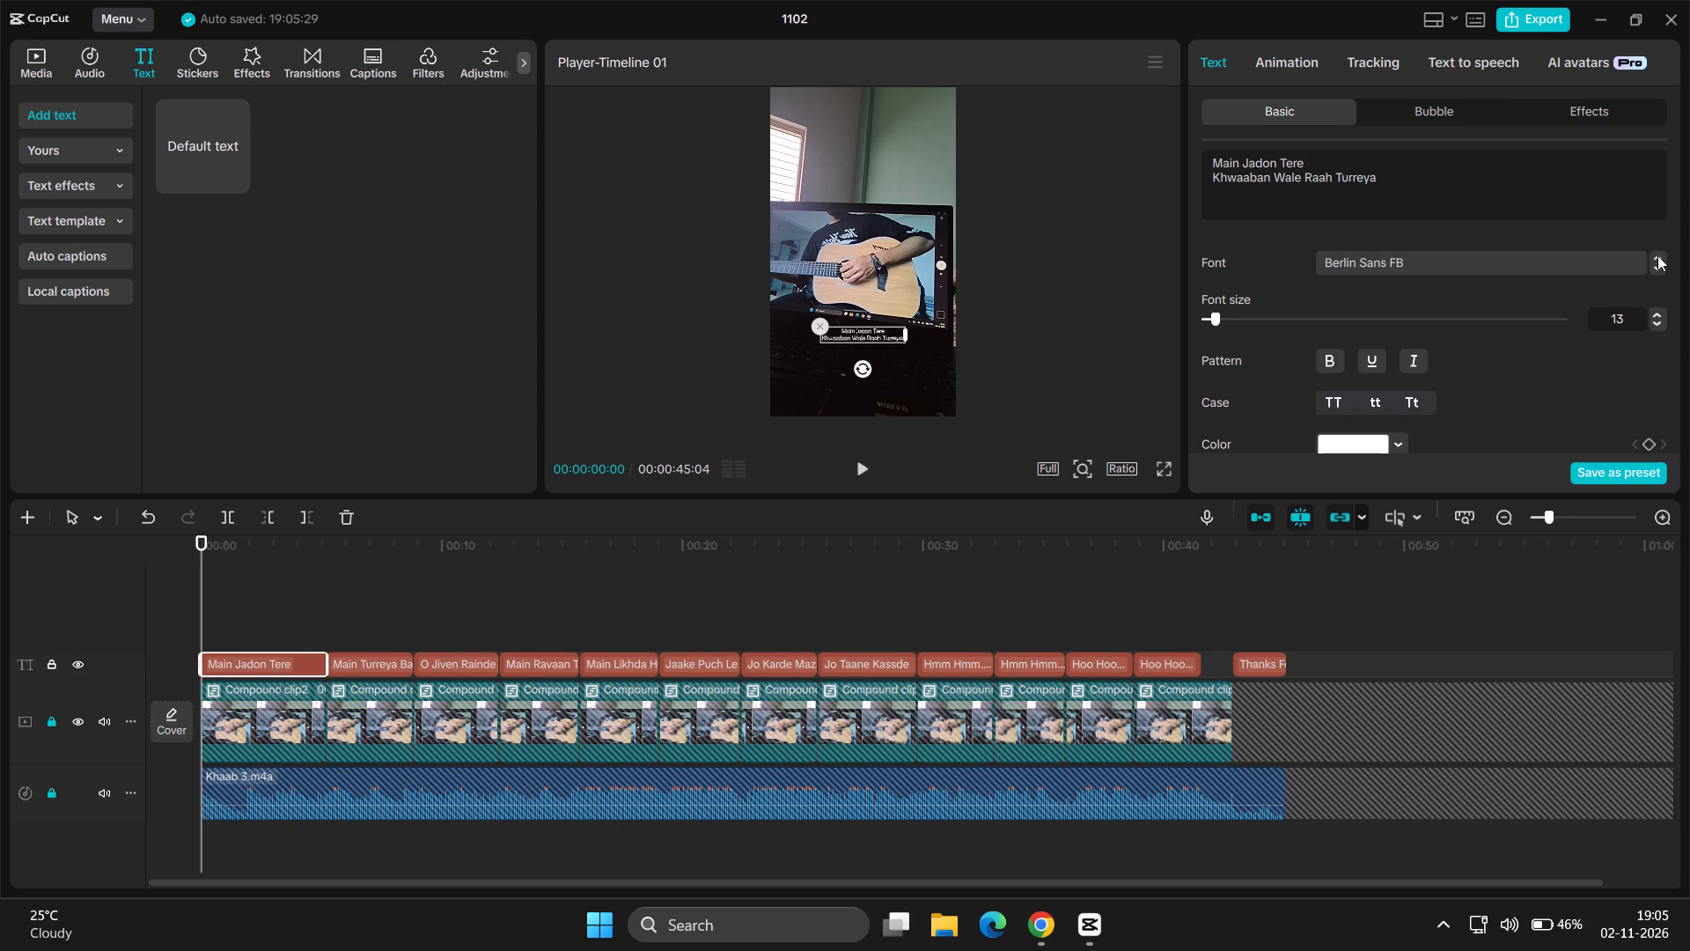
{"action": "double_click", "coordinate": [1657, 255]}
{"action": "left_click", "coordinate": [1657, 255]}
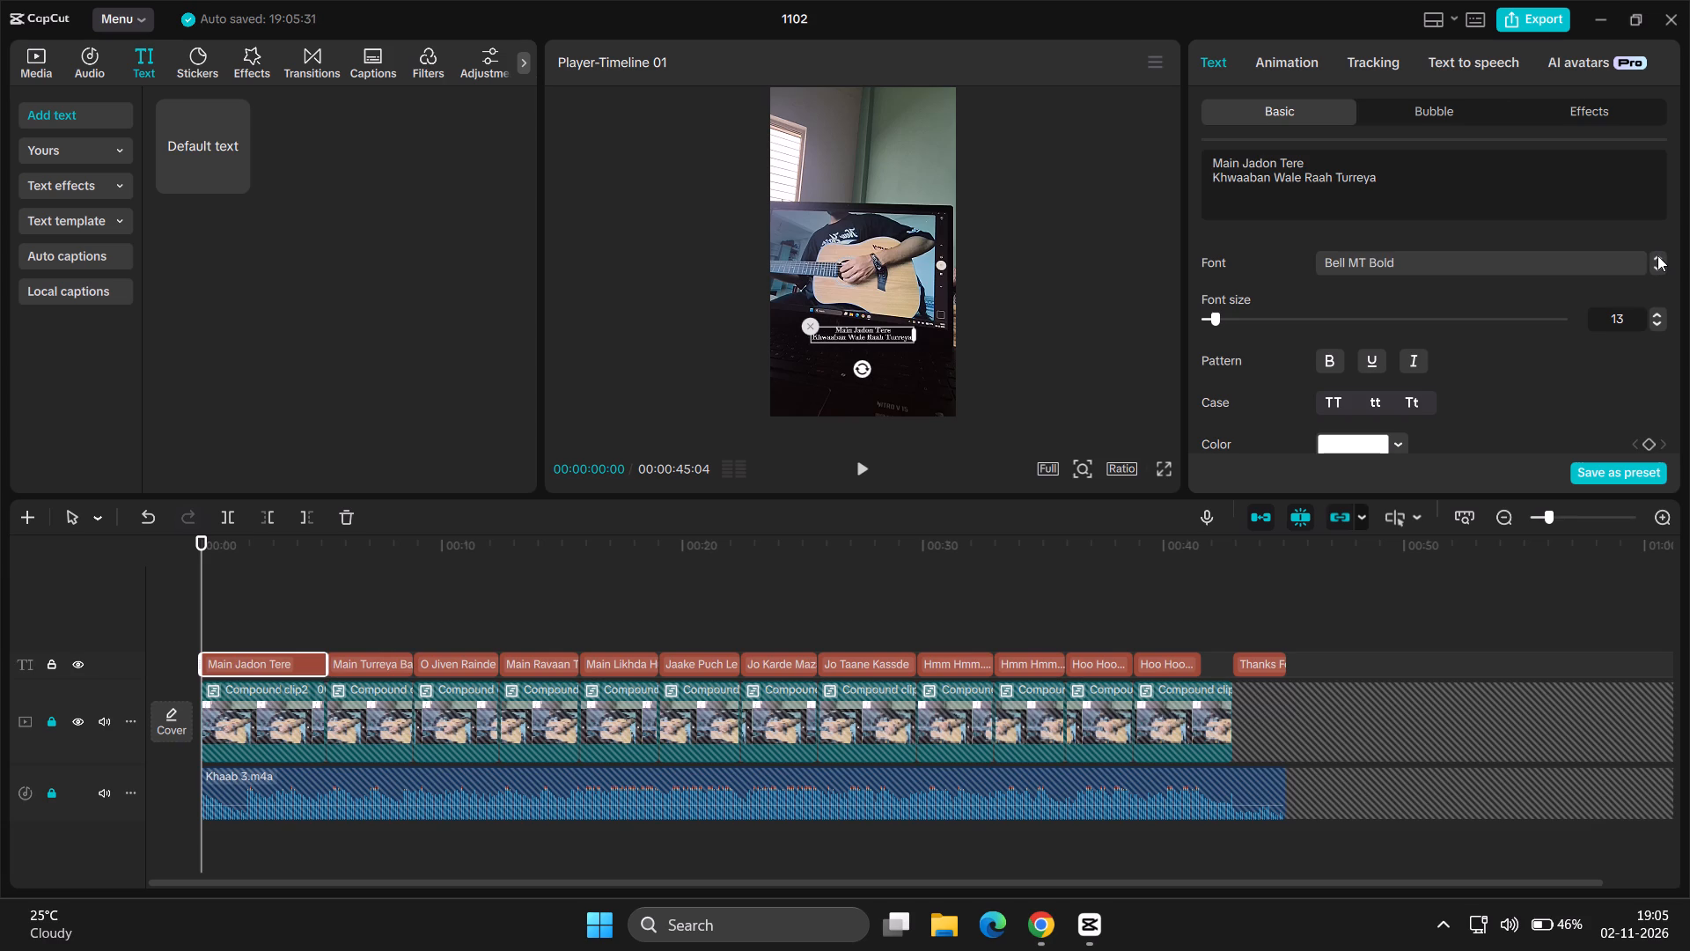
{"action": "left_click", "coordinate": [1173, 474]}
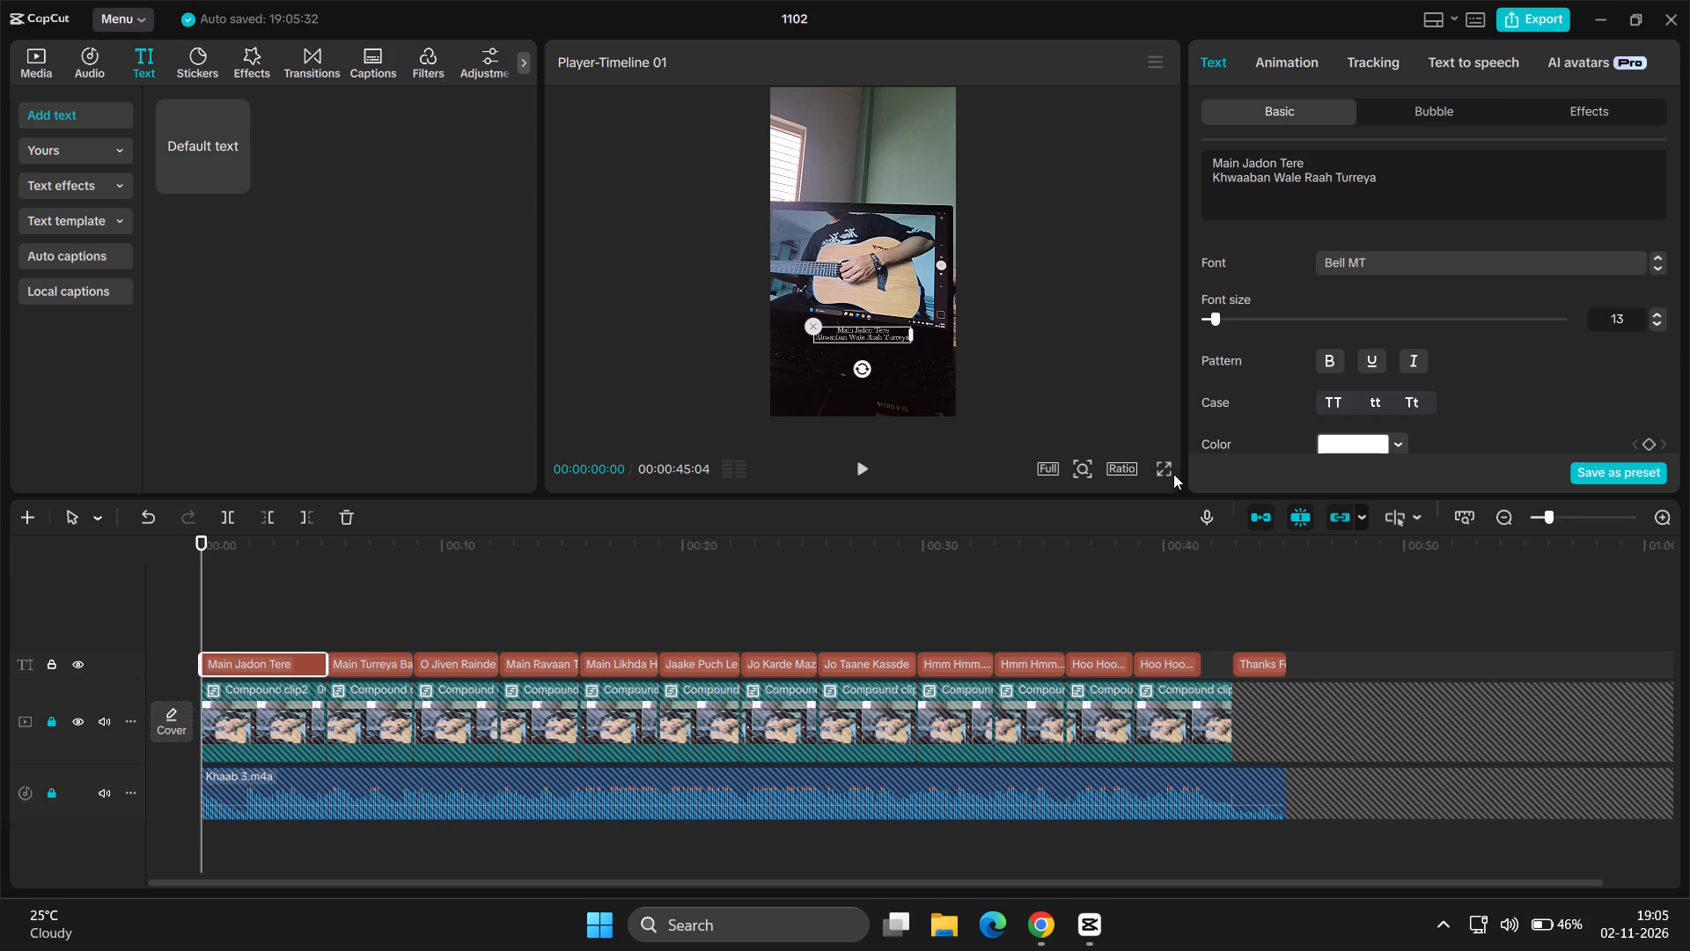
{"action": "left_click", "coordinate": [1157, 466]}
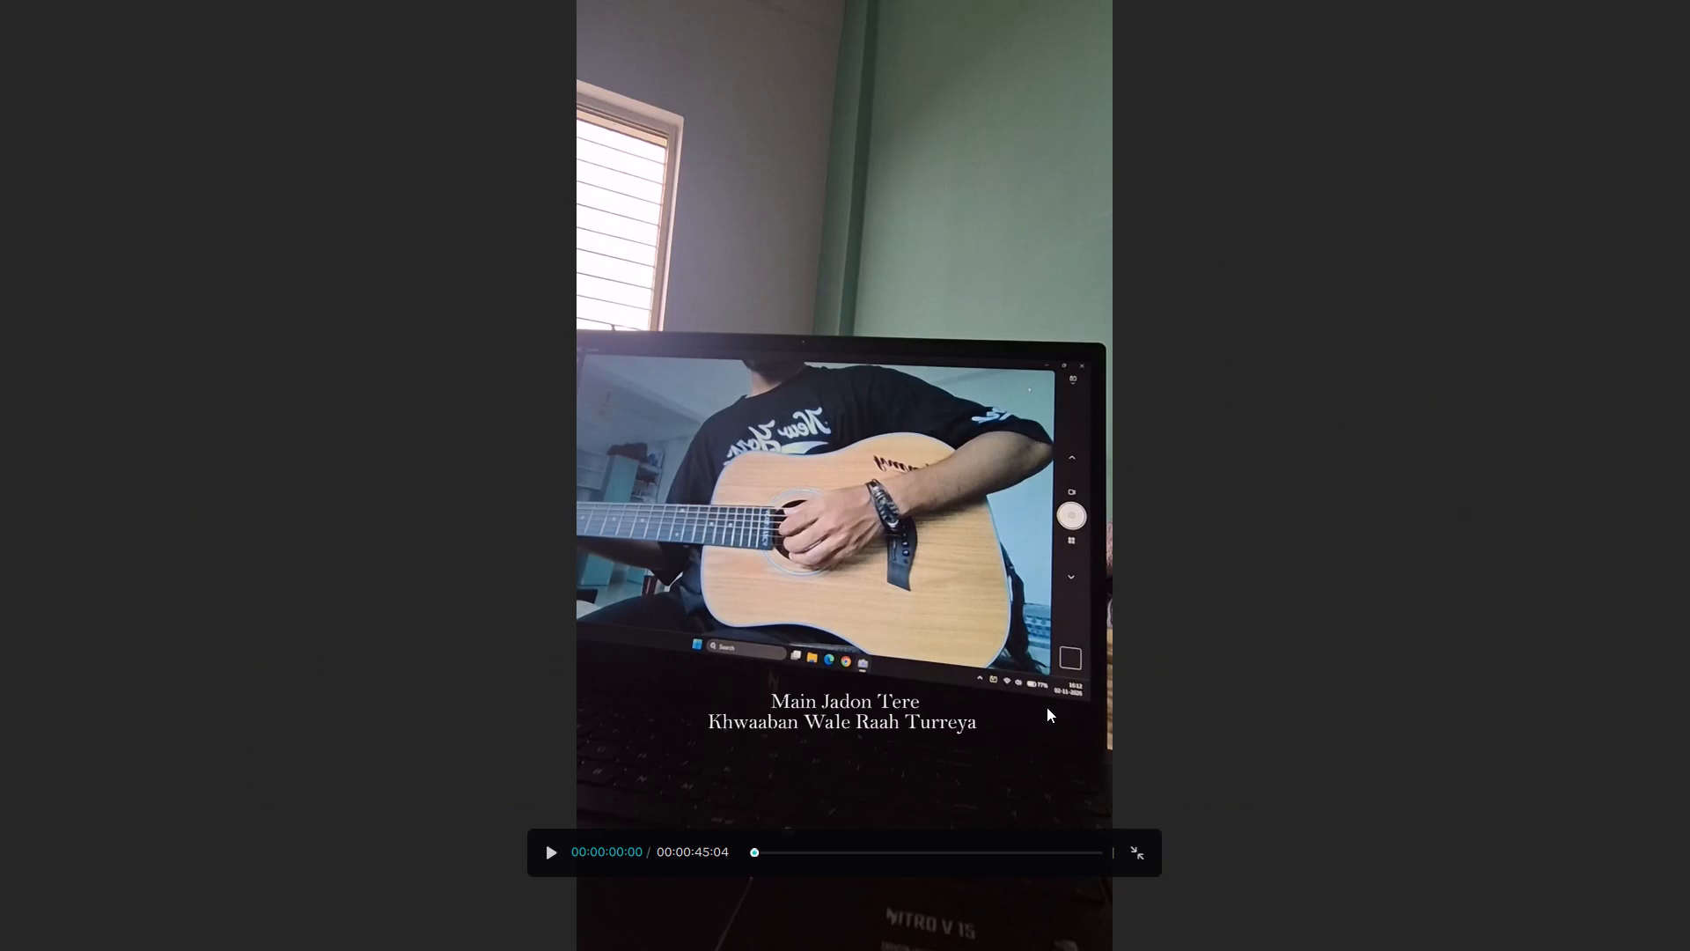
{"action": "left_click", "coordinate": [1135, 857]}
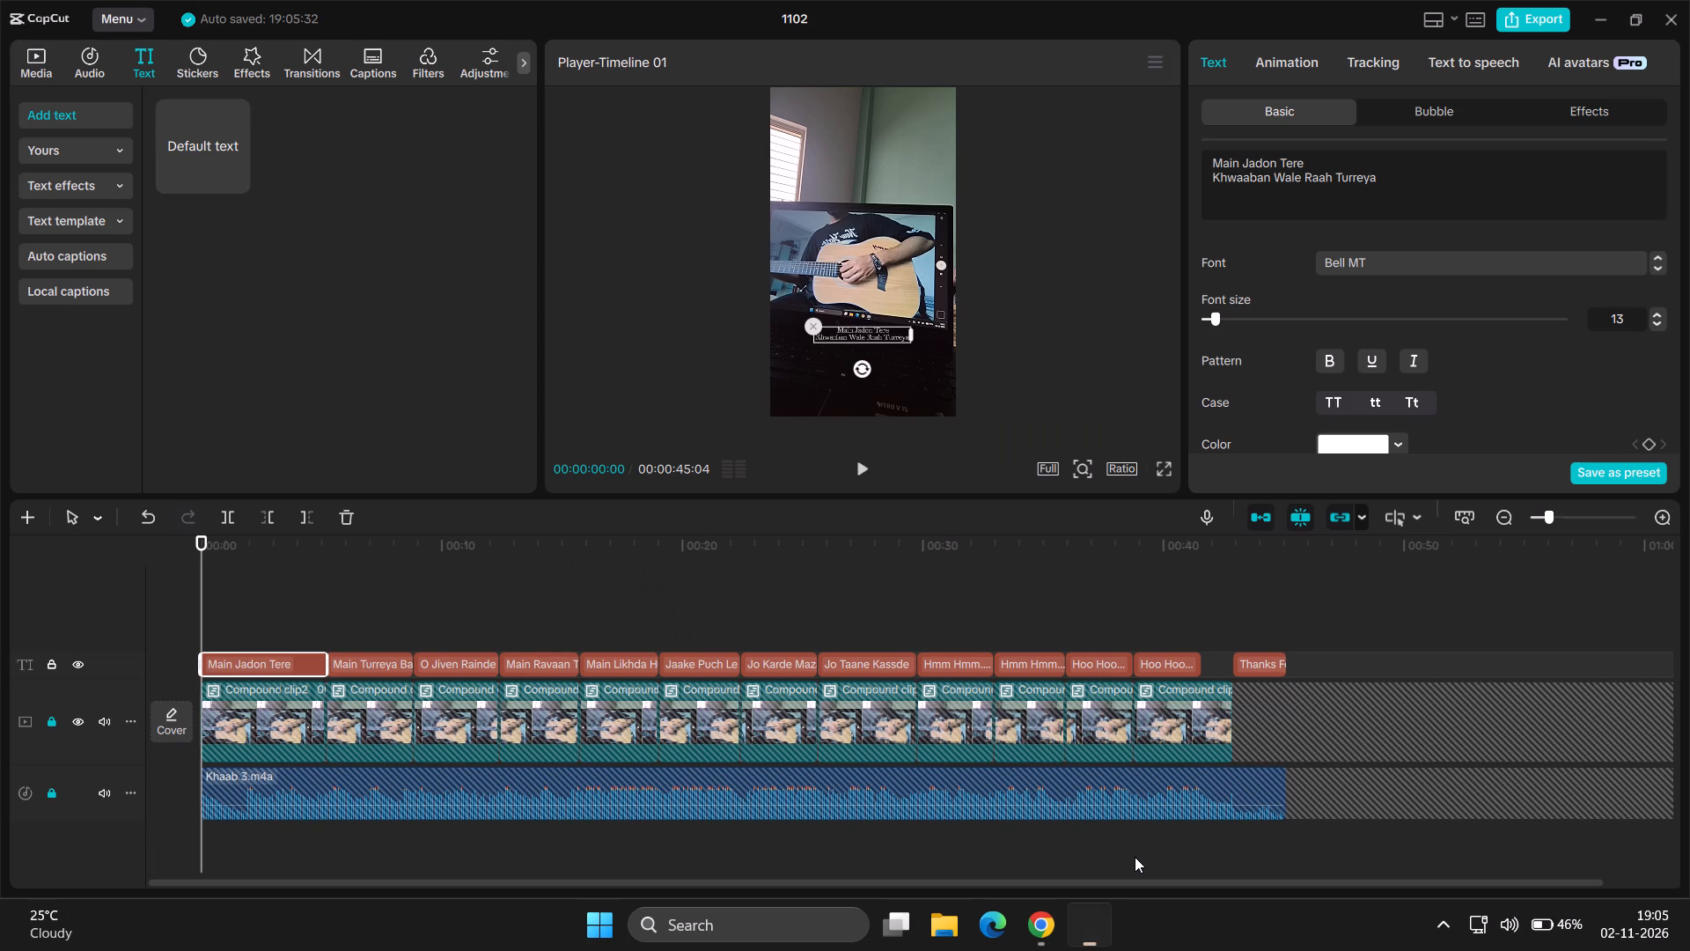
Copy the "Main Jadon Tere" lyric's attributes and paste text style, location size, blend and stroke onto all text clips.
{"action": "right_click", "coordinate": [252, 660]}
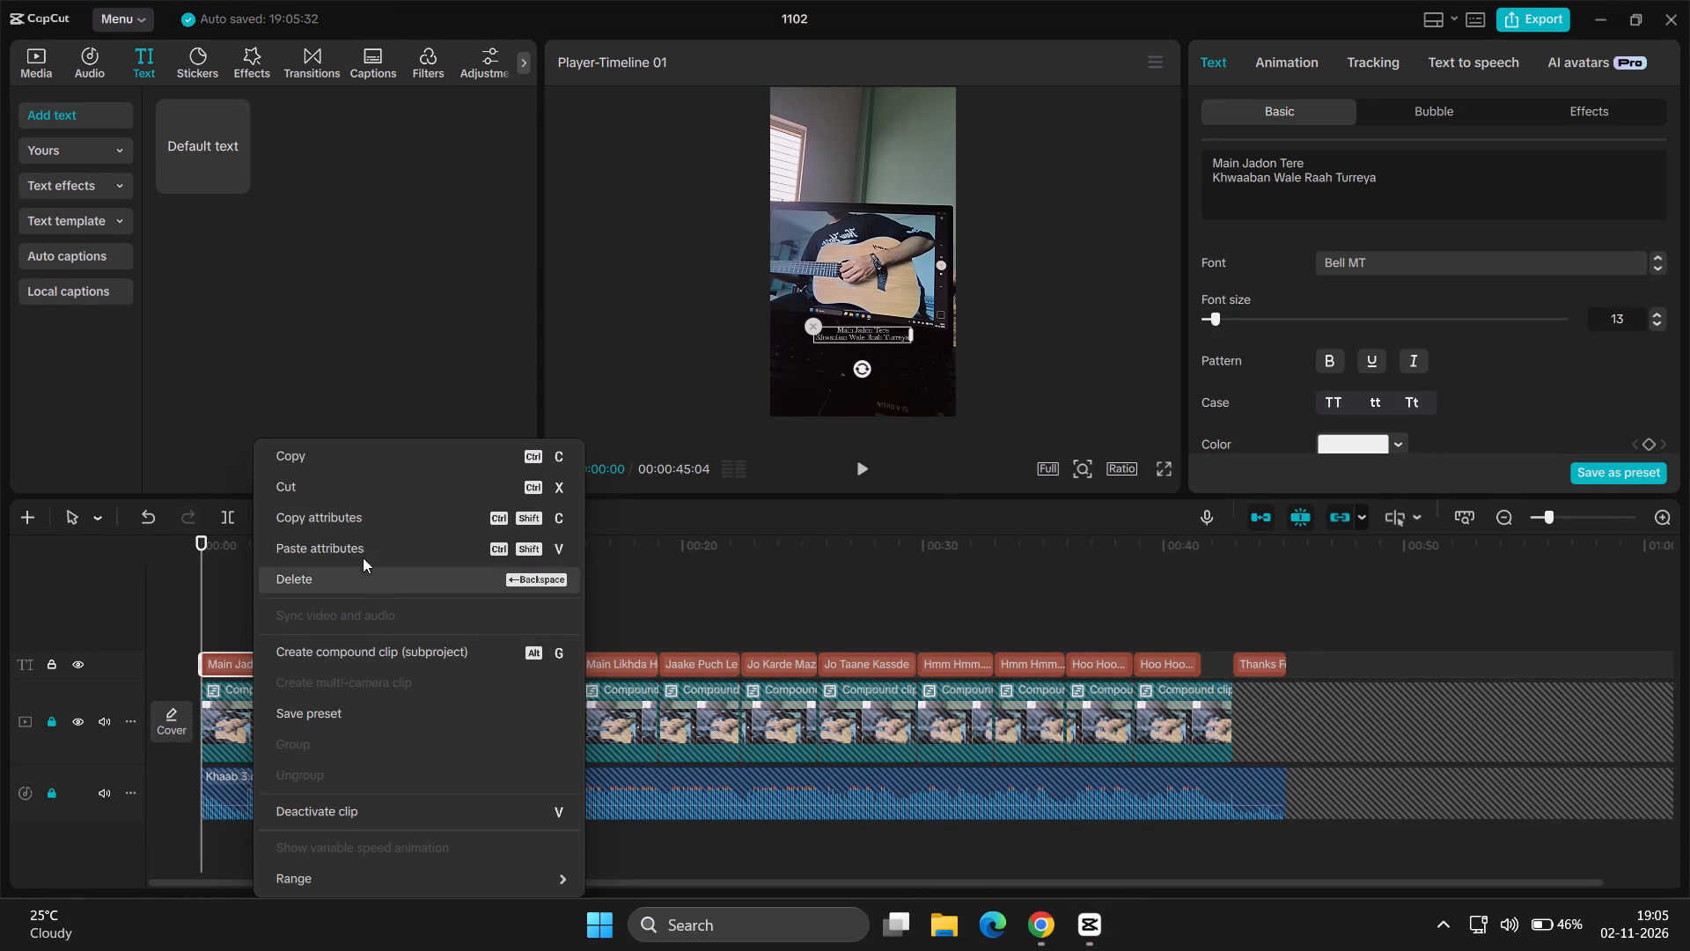
{"action": "left_click", "coordinate": [353, 520]}
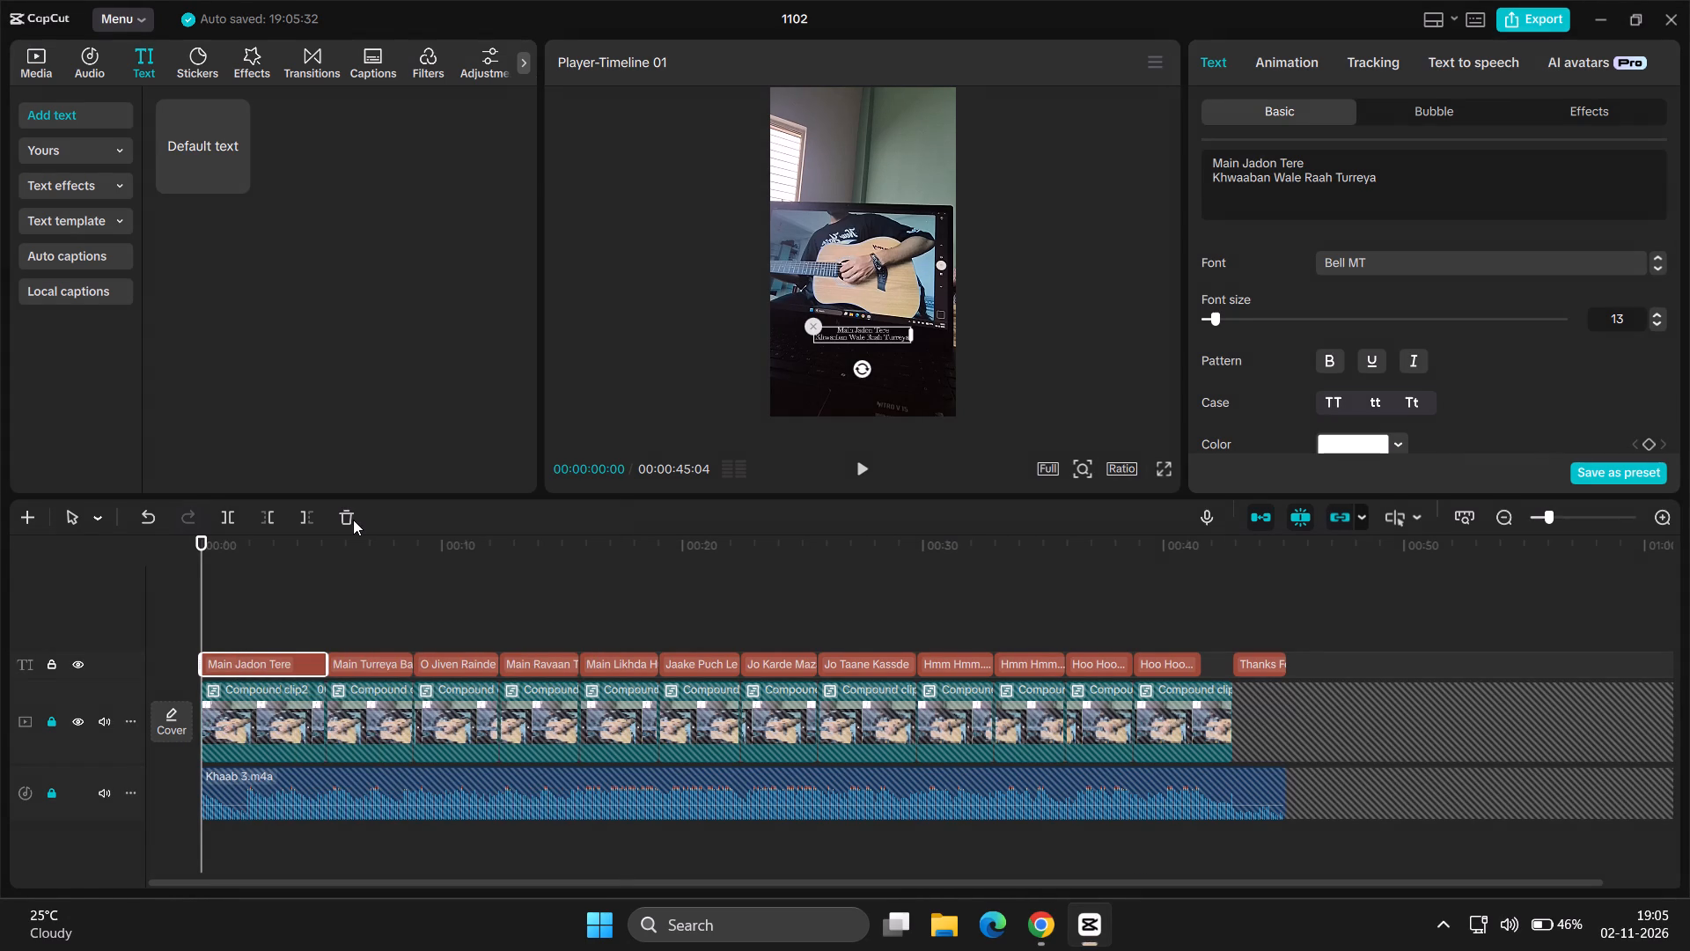
{"action": "key", "text": "ctrl+a"}
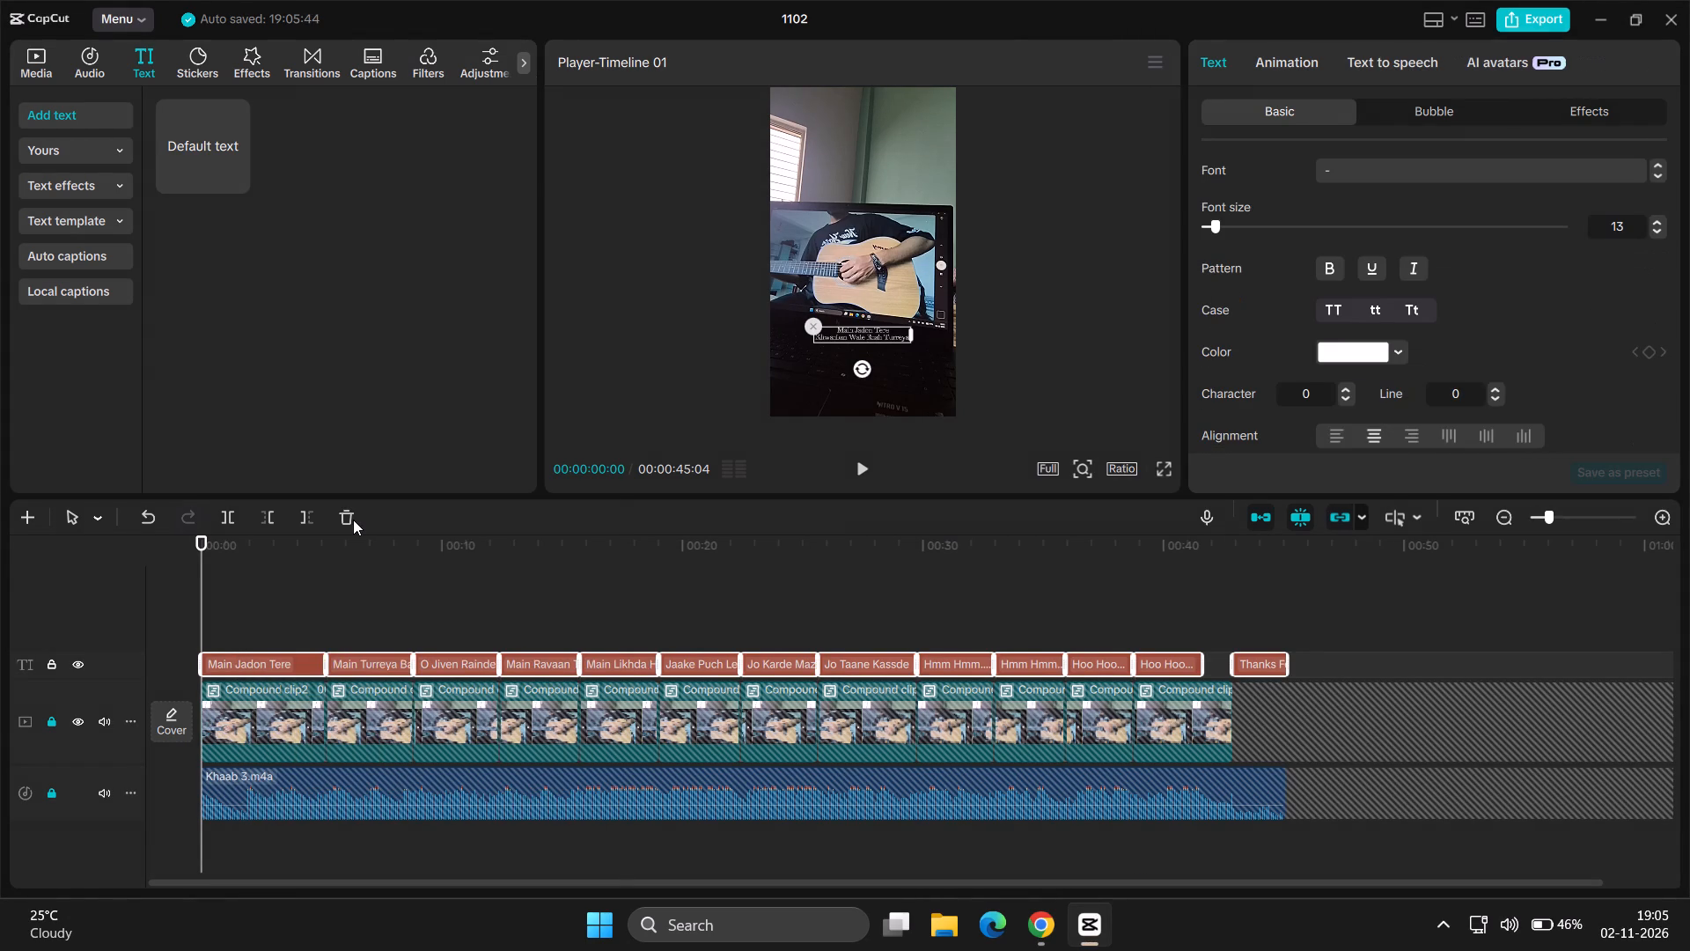
{"action": "right_click", "coordinate": [464, 660]}
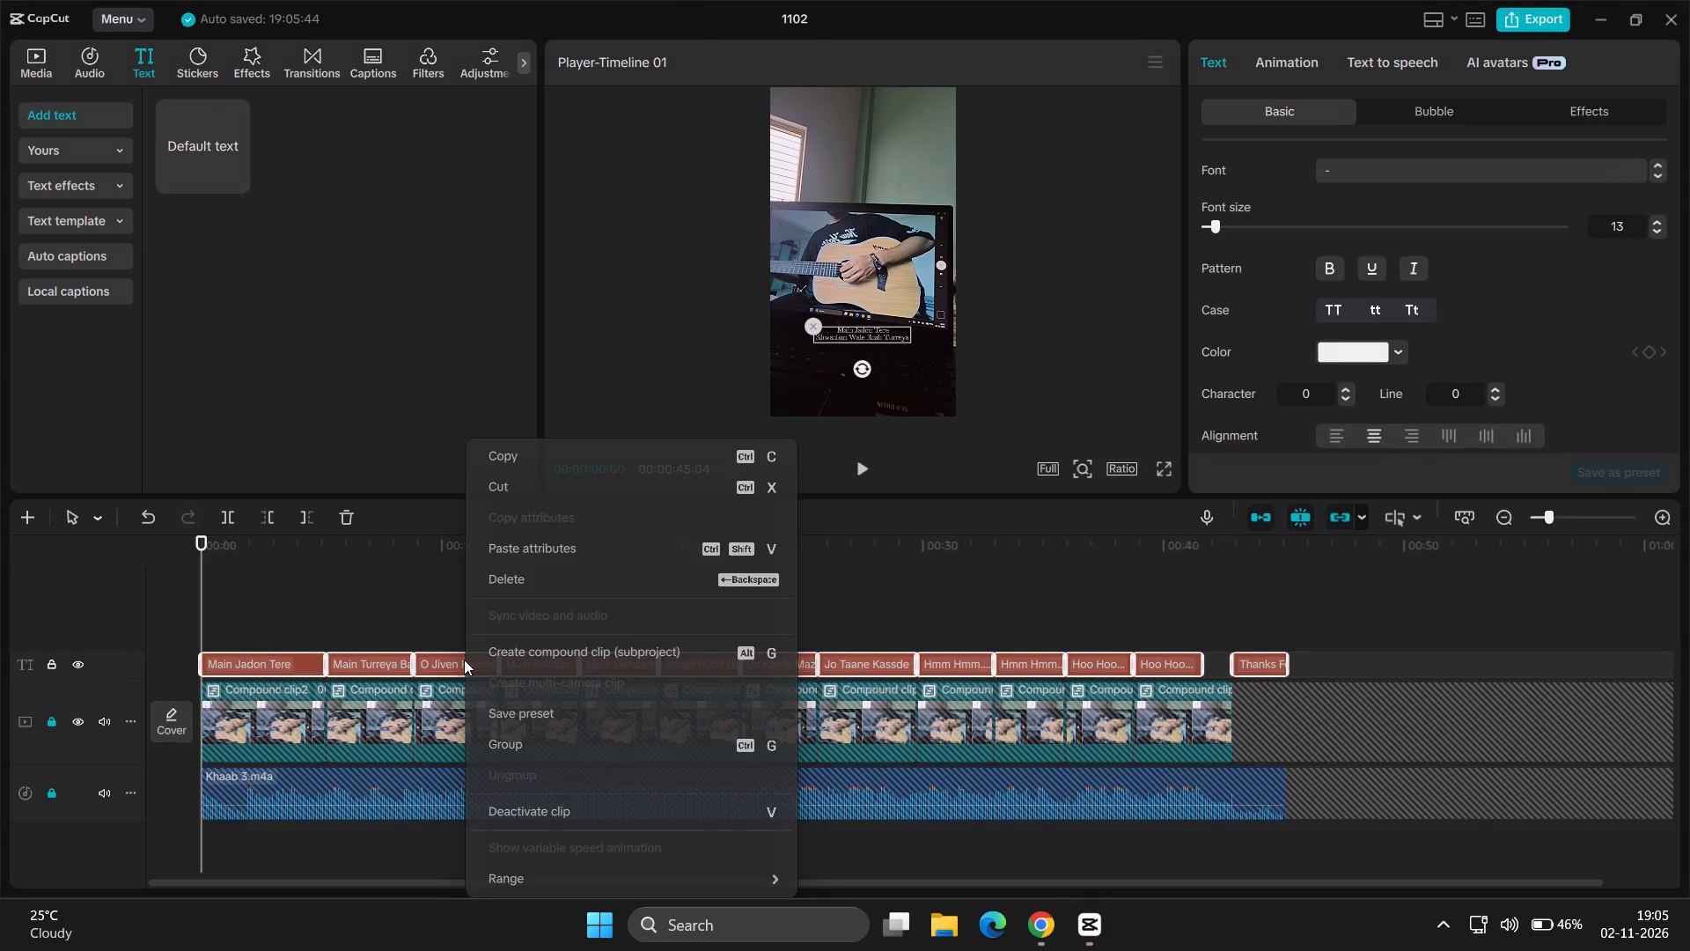
{"action": "left_click", "coordinate": [549, 547]}
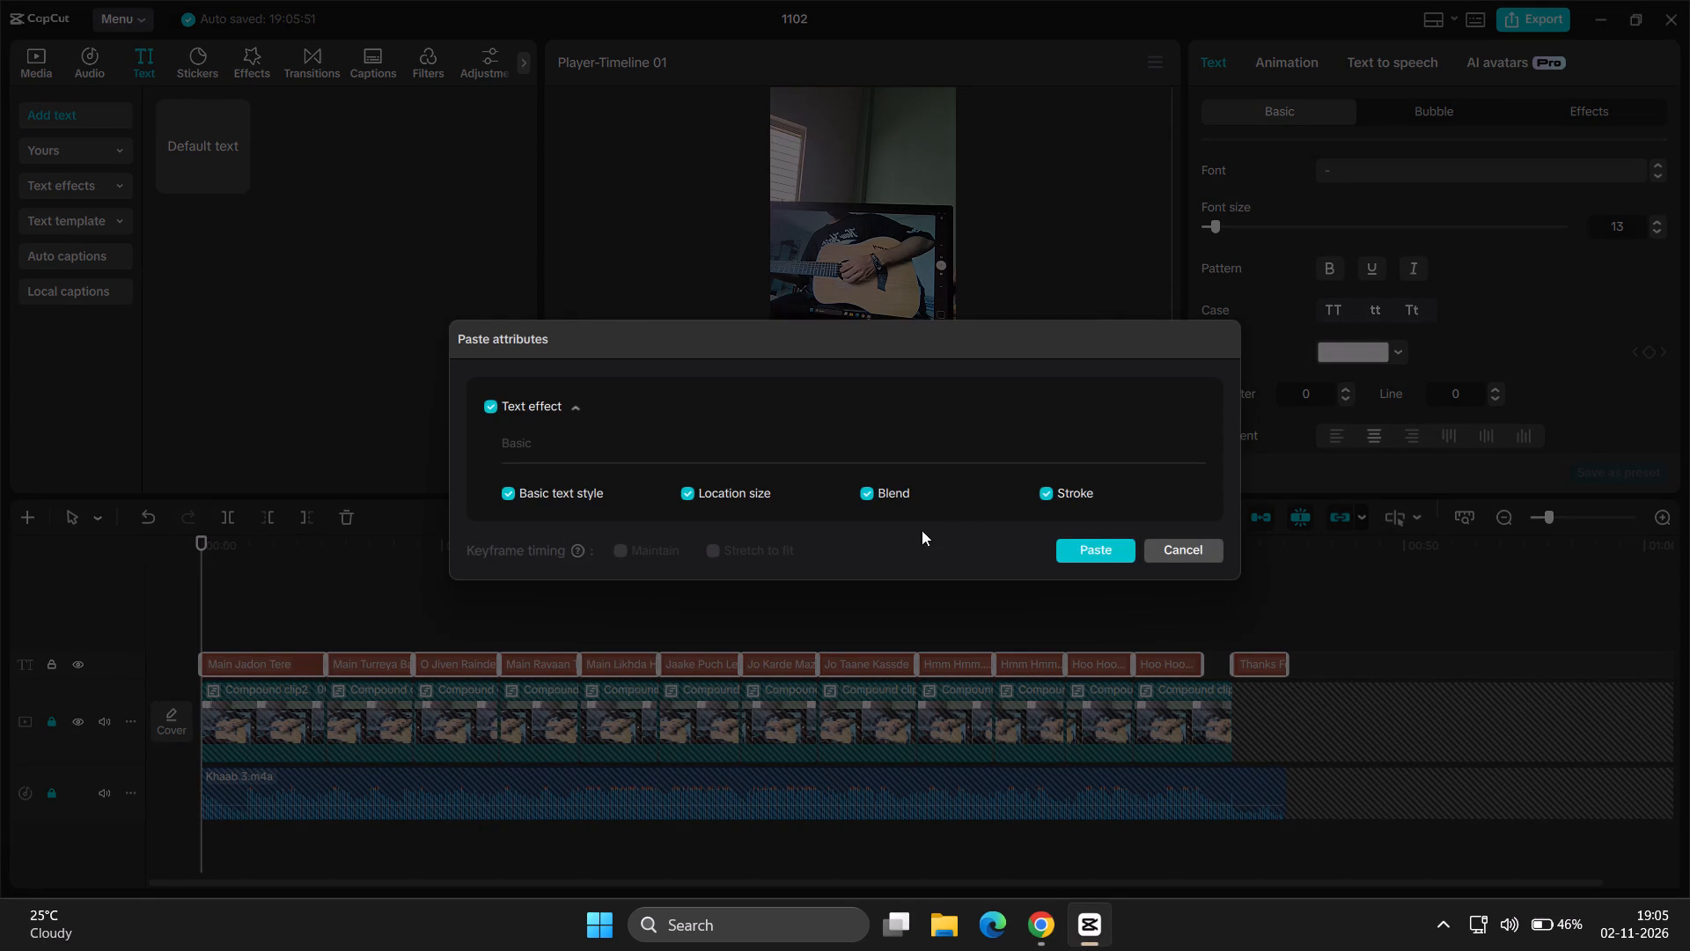
{"action": "left_click", "coordinate": [1091, 546]}
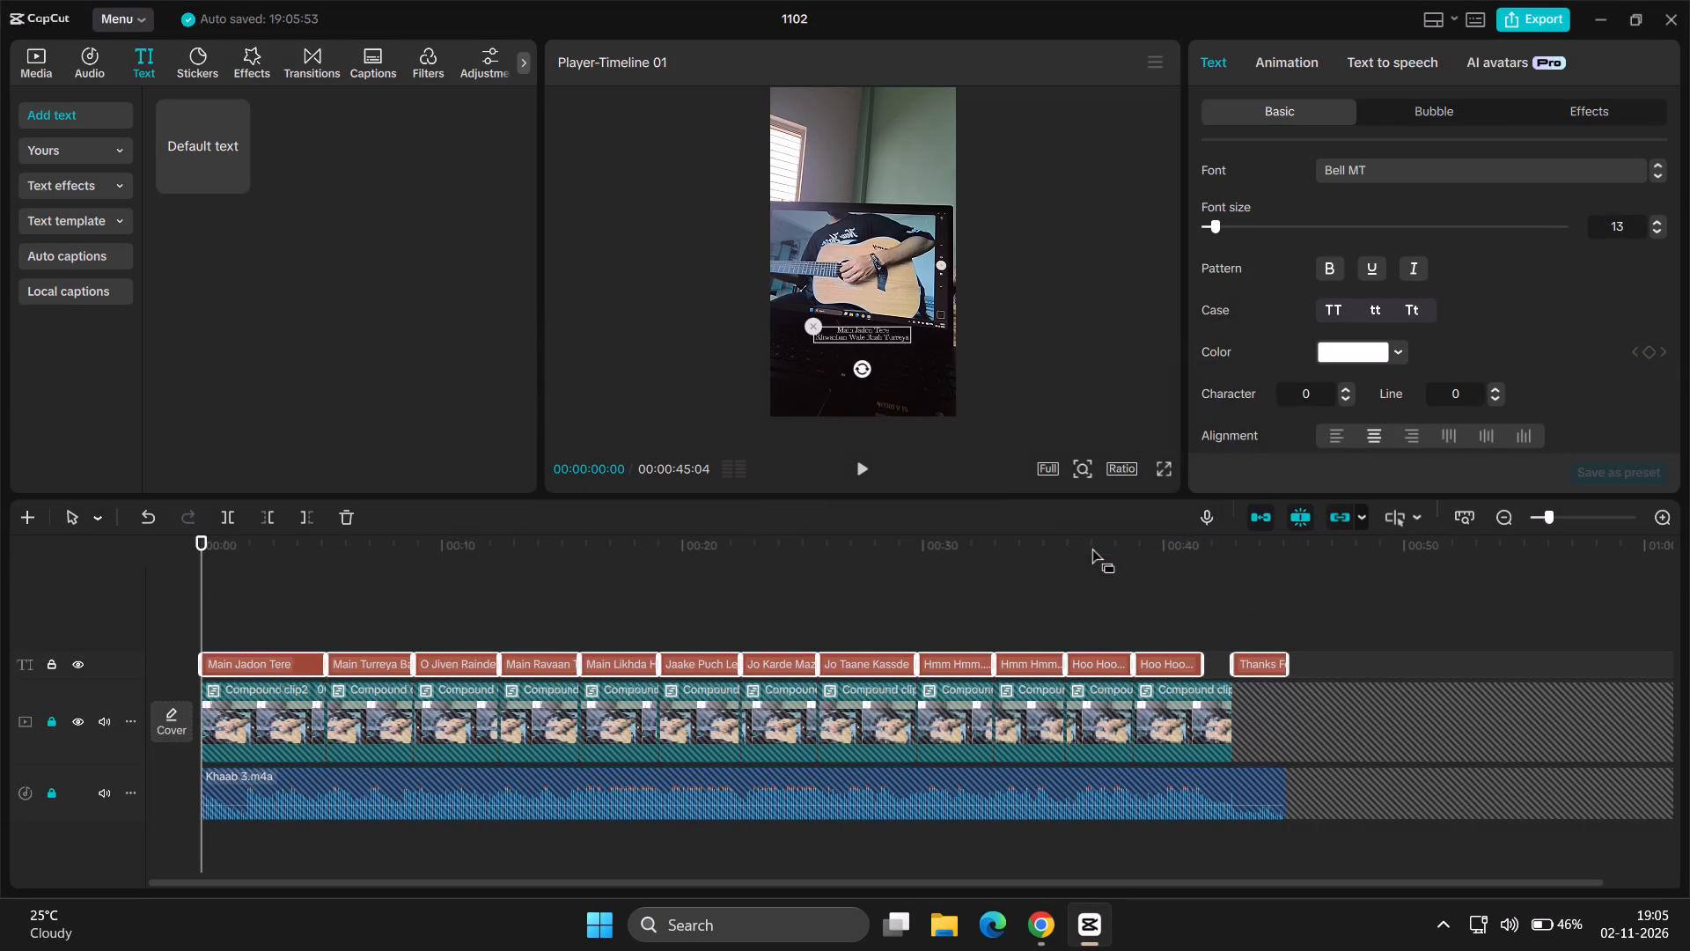
Play the video in full screen to review the restyled lyrics, pausing during "Main Ravaan Tere".
{"action": "key", "text": "space"}
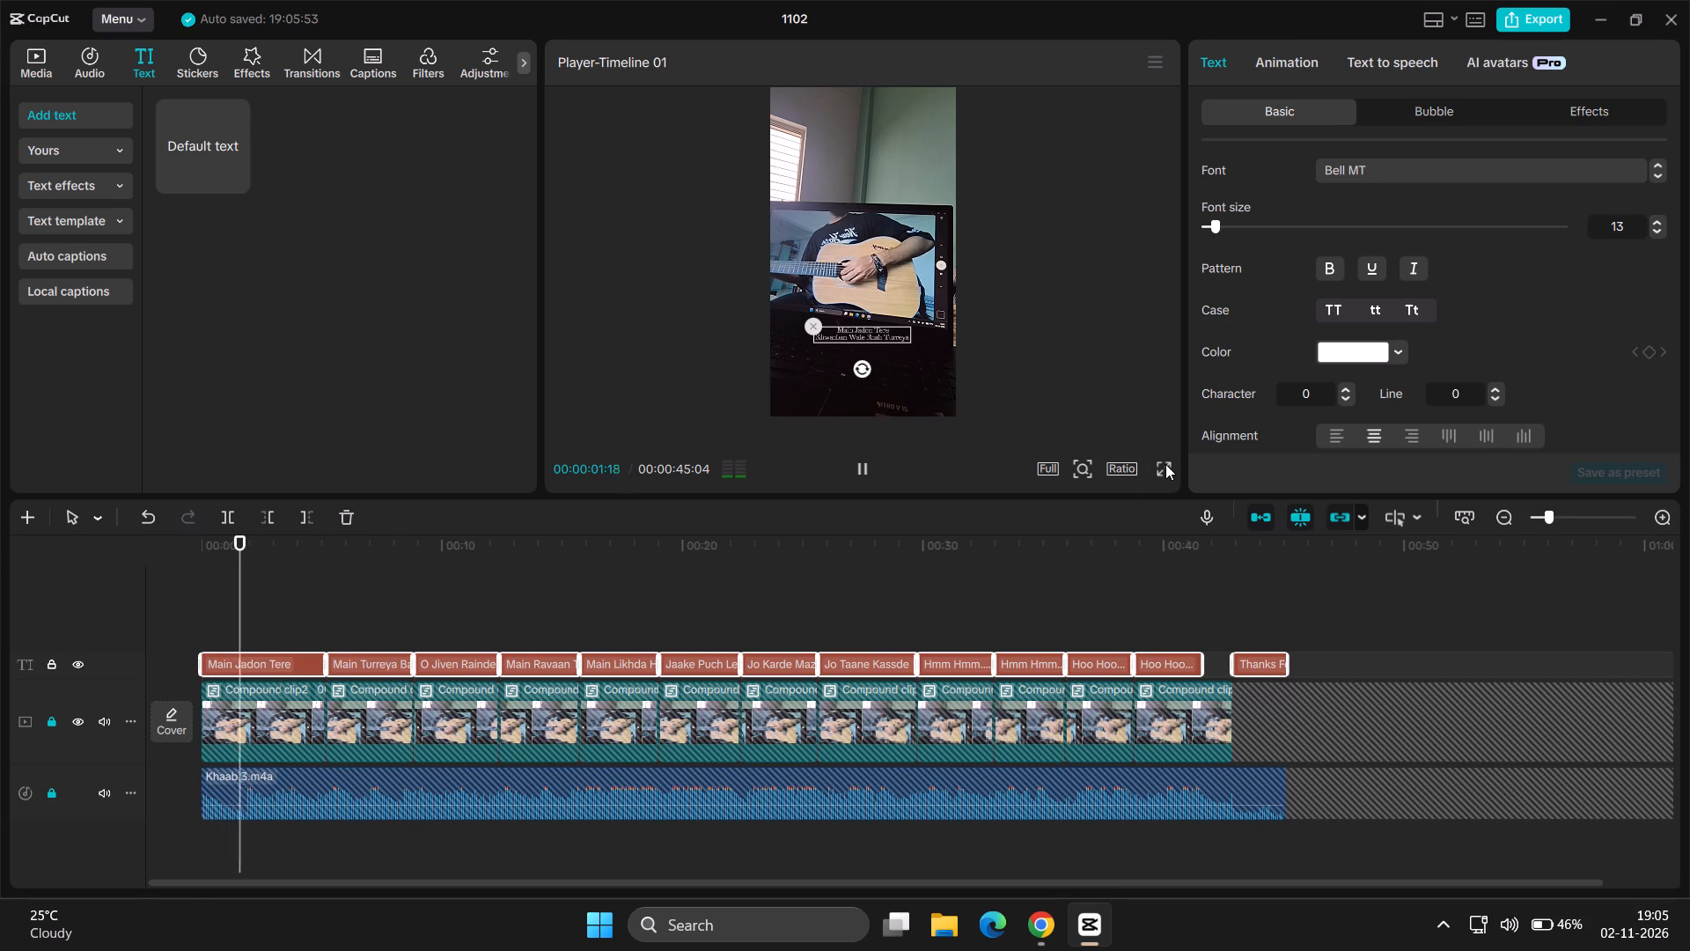
{"action": "left_click", "coordinate": [1165, 464]}
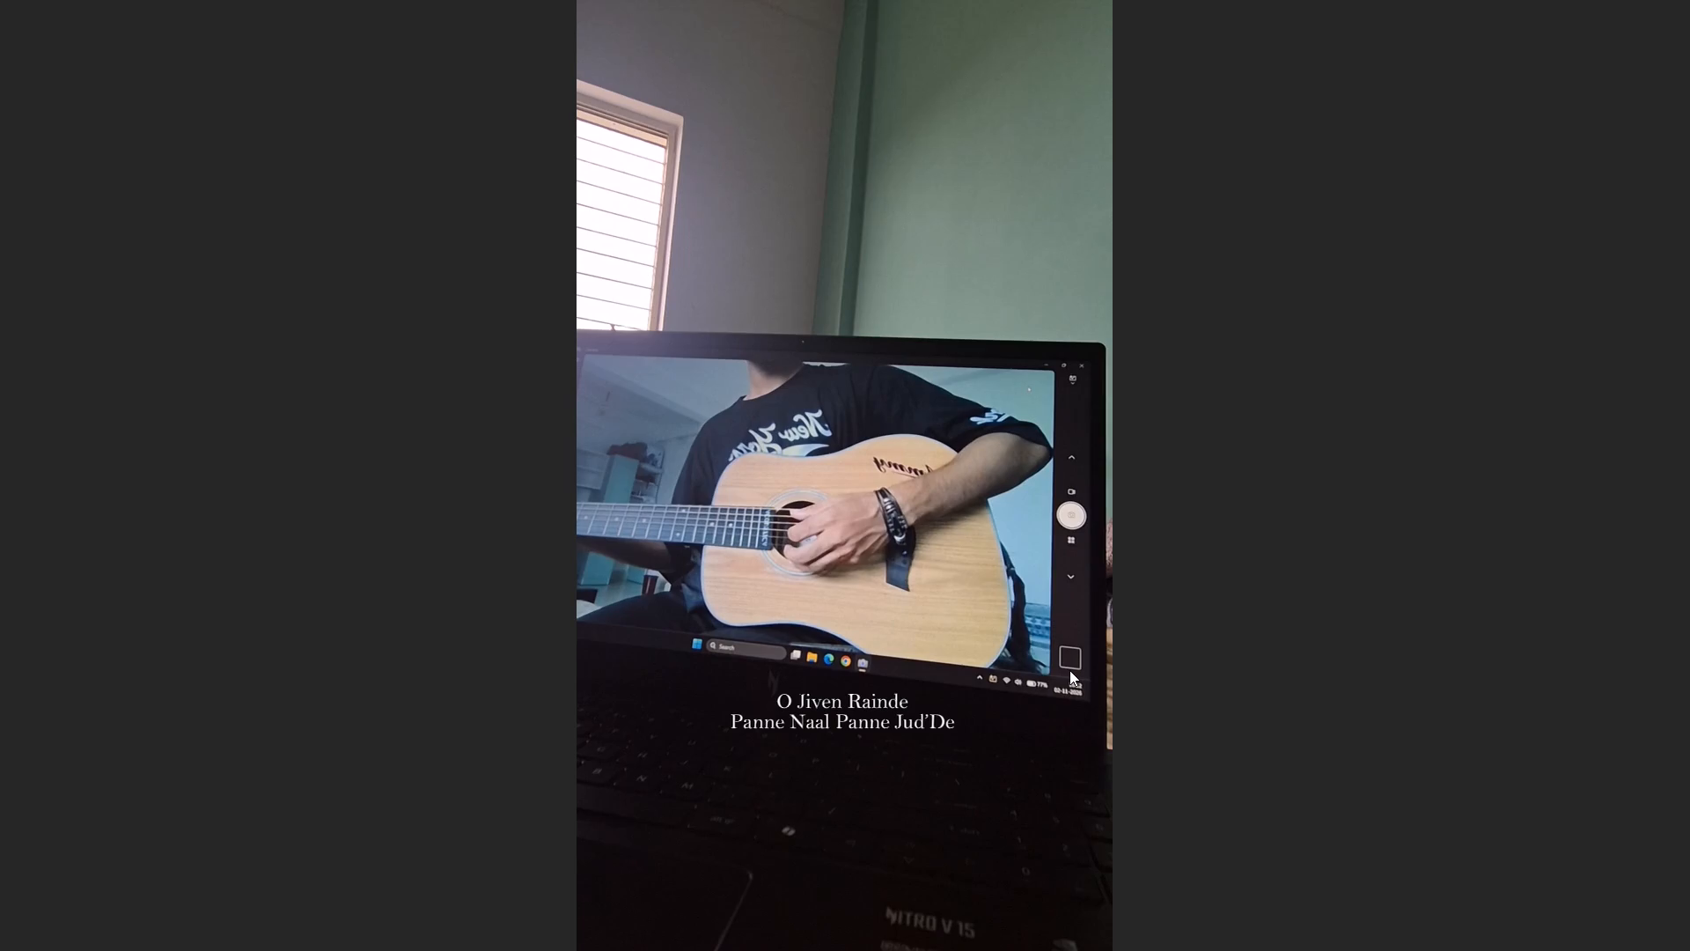
{"action": "left_click", "coordinate": [979, 762]}
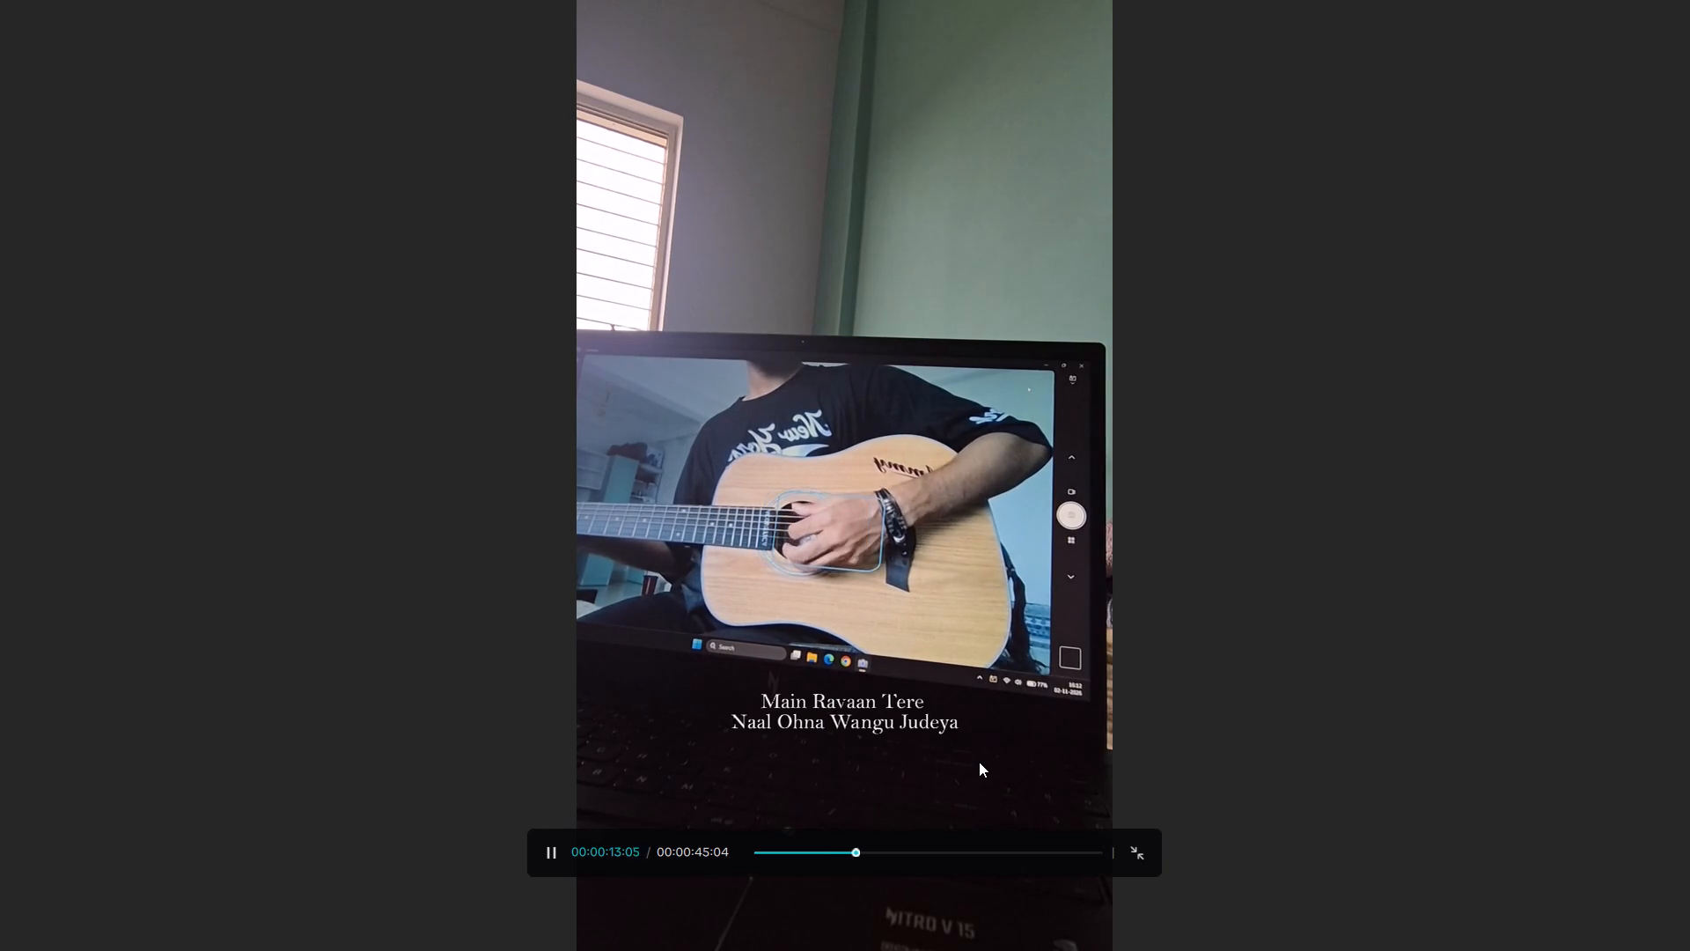
{"action": "key", "text": "space"}
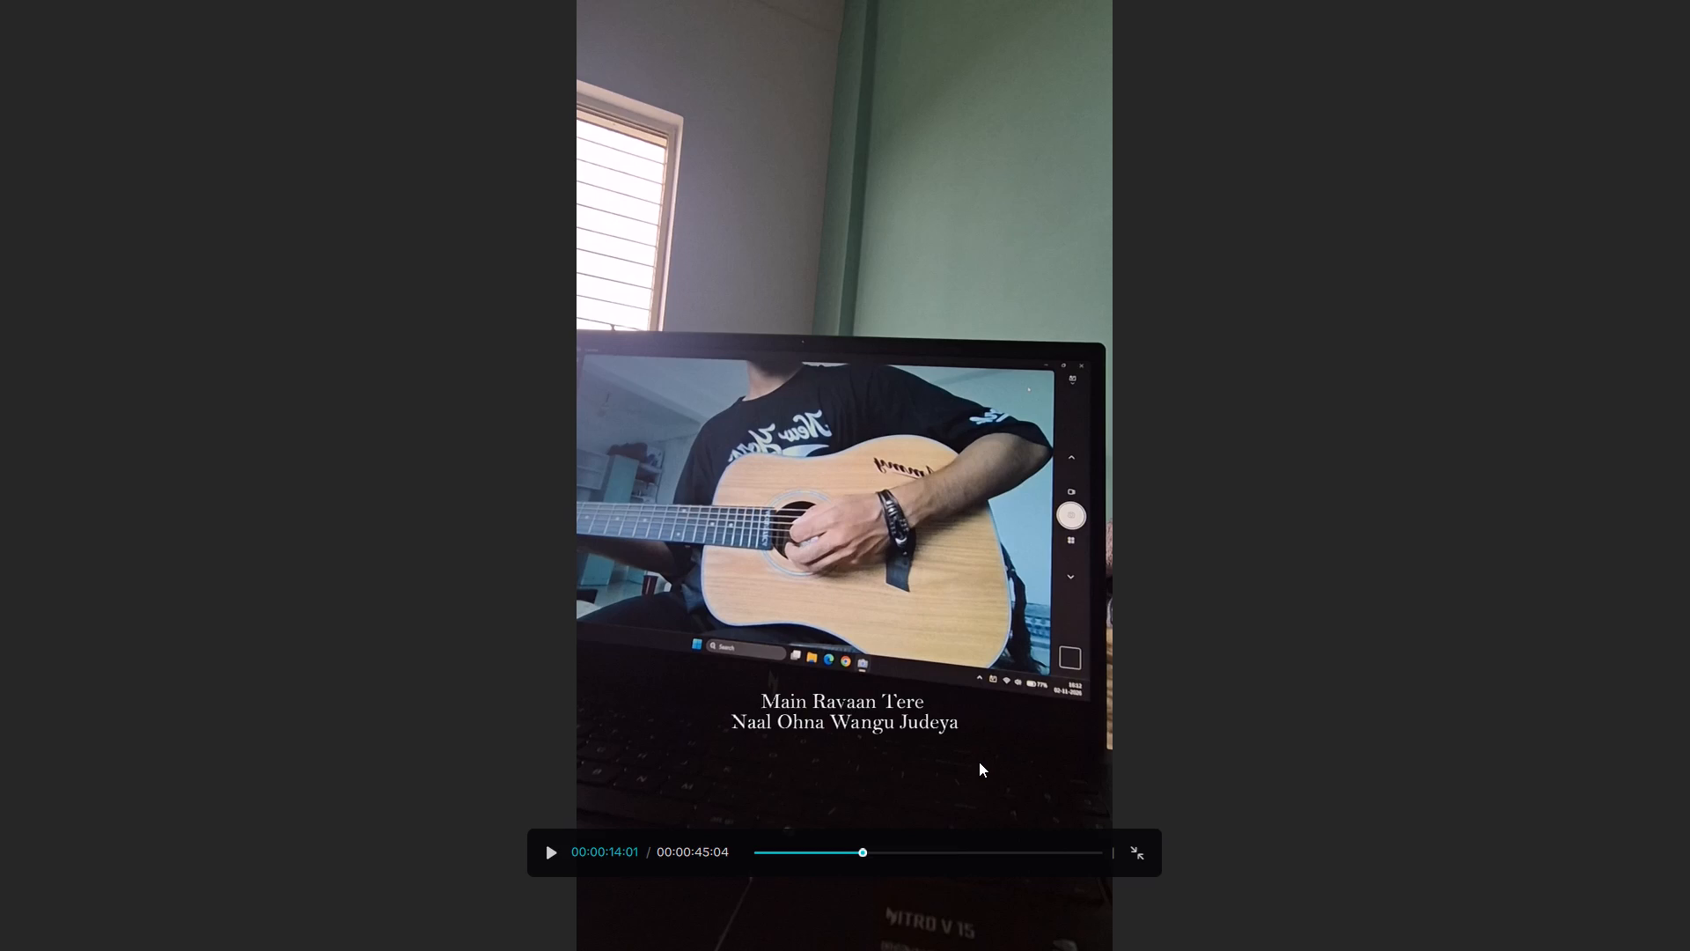
{"action": "left_click", "coordinate": [1138, 854]}
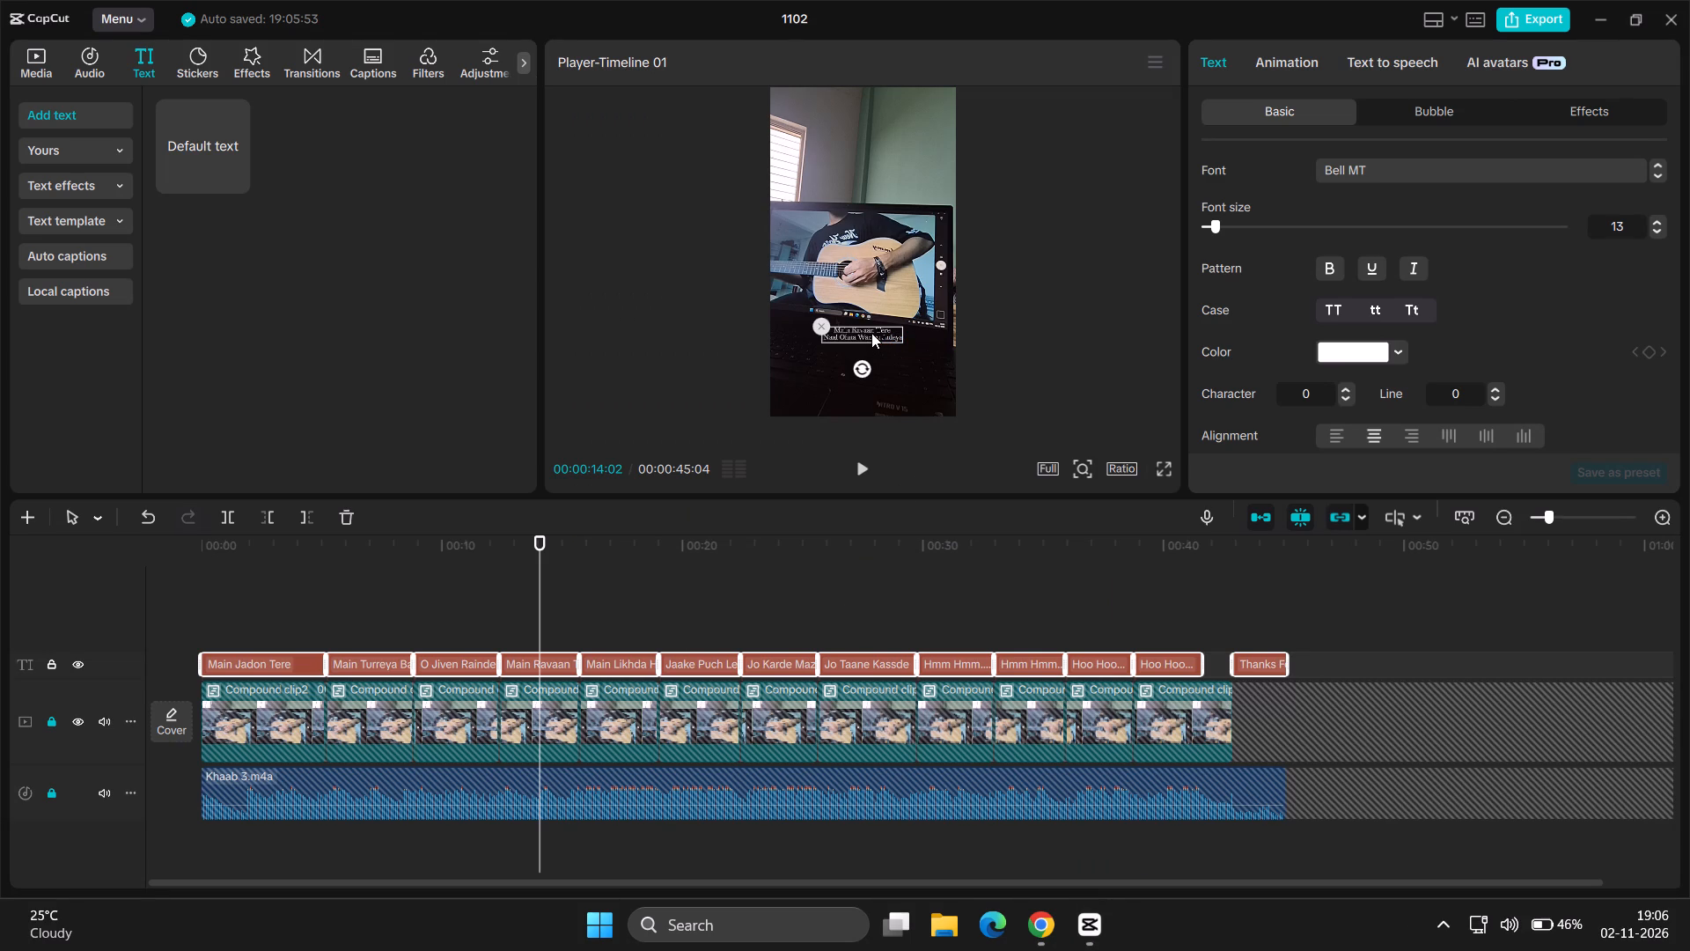
Move the "Main Ravaan Tere" lyric up onto the wall above the laptop, centred horizontally, and check its placement in full screen.
{"action": "left_click_drag", "start_coordinate": [871, 333], "coordinate": [867, 270]}
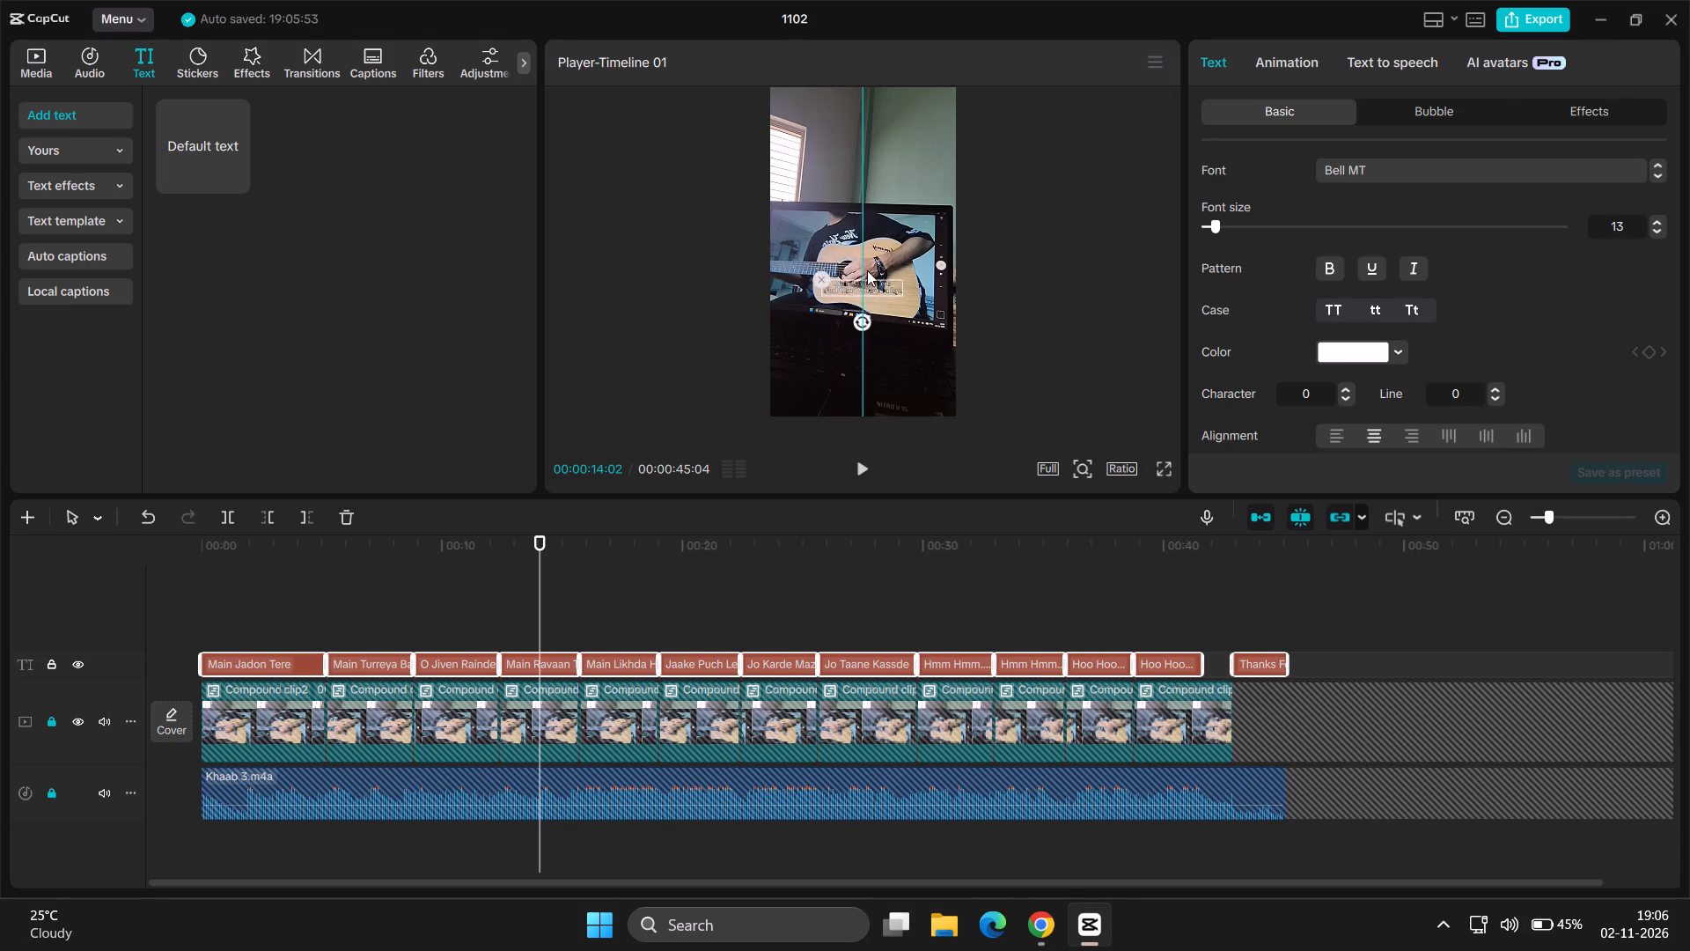
{"action": "left_click_drag", "start_coordinate": [867, 270], "coordinate": [872, 156]}
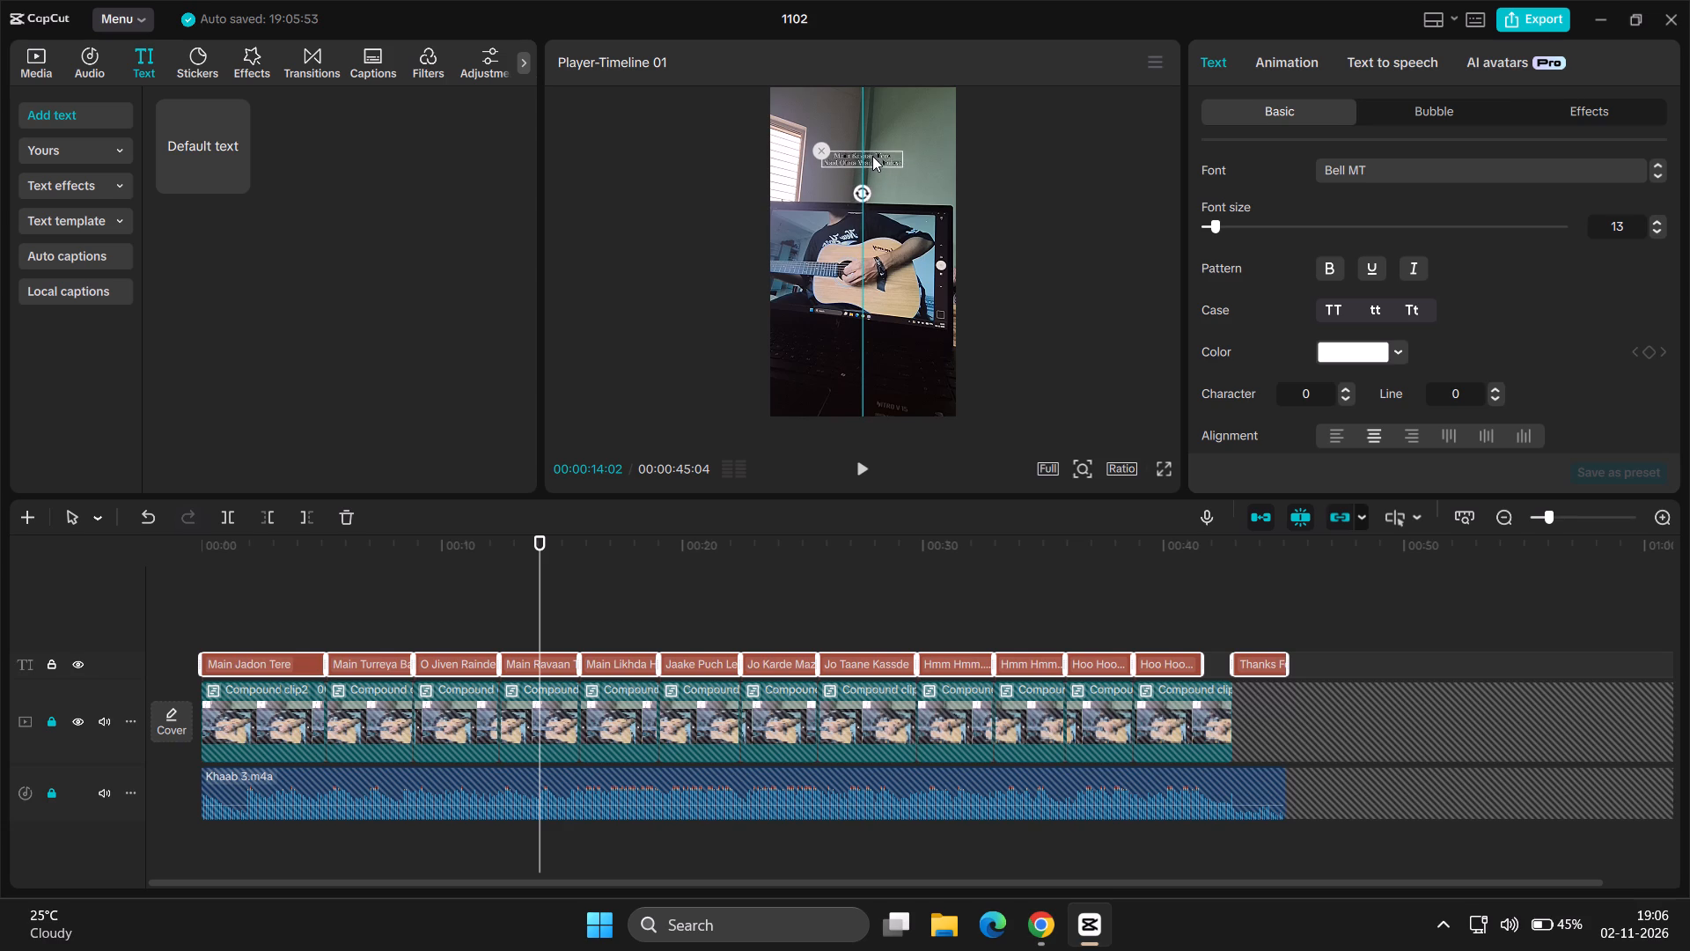
{"action": "left_click_drag", "start_coordinate": [872, 156], "coordinate": [871, 37]}
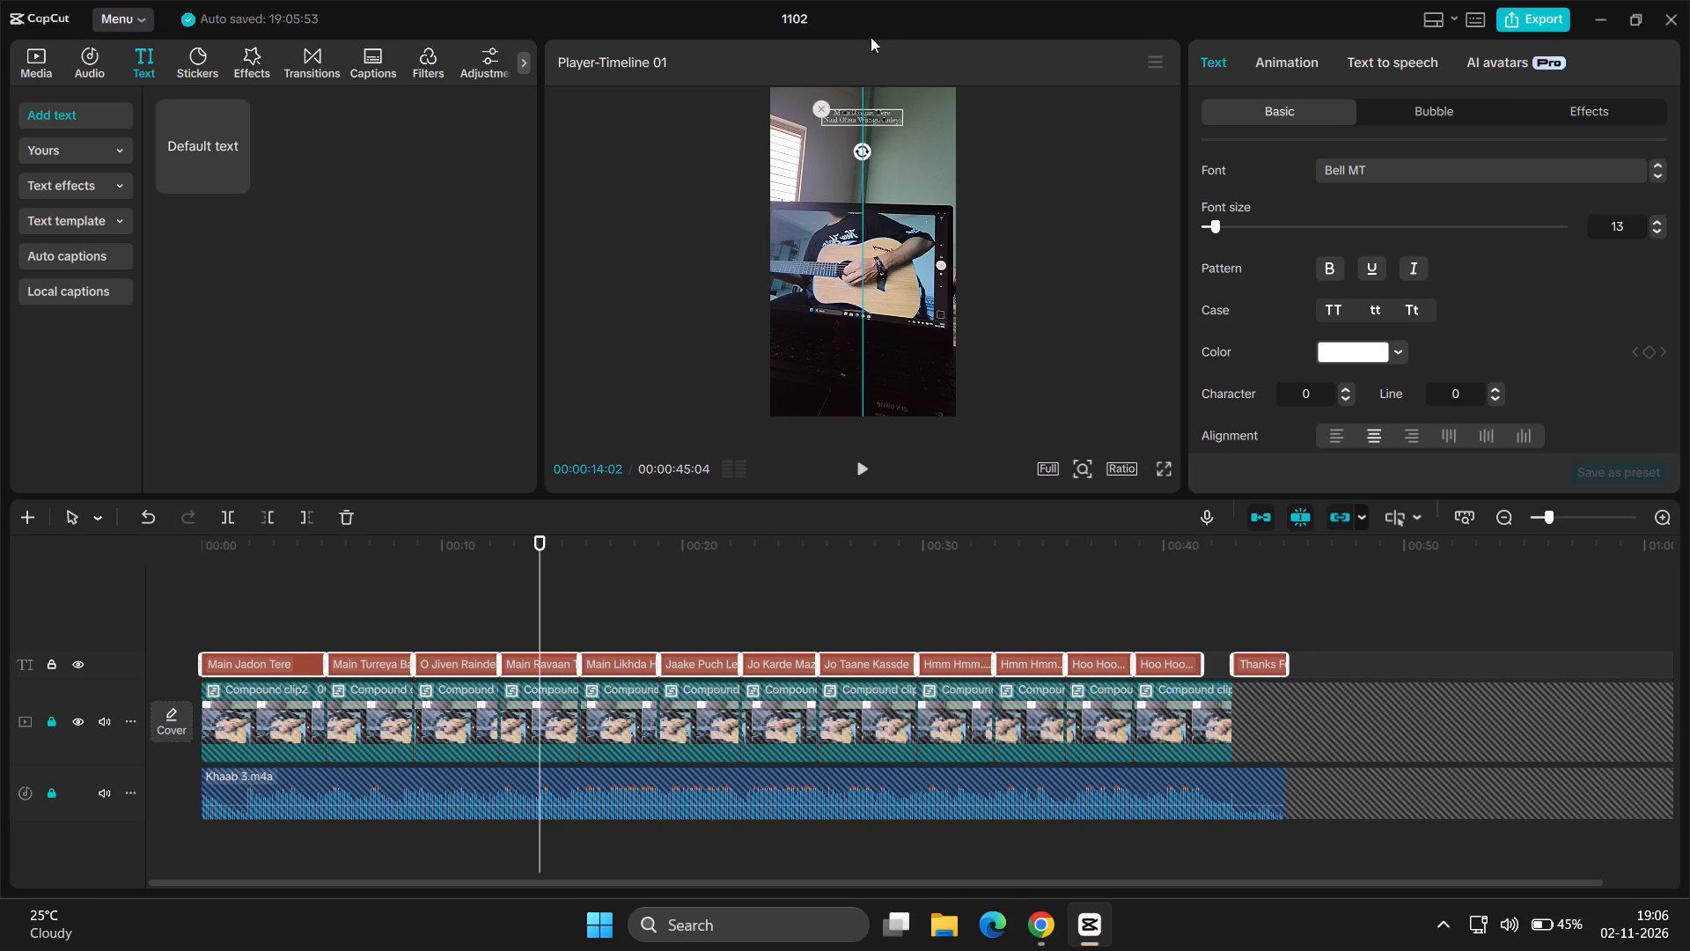
{"action": "left_click_drag", "start_coordinate": [871, 37], "coordinate": [871, 117]}
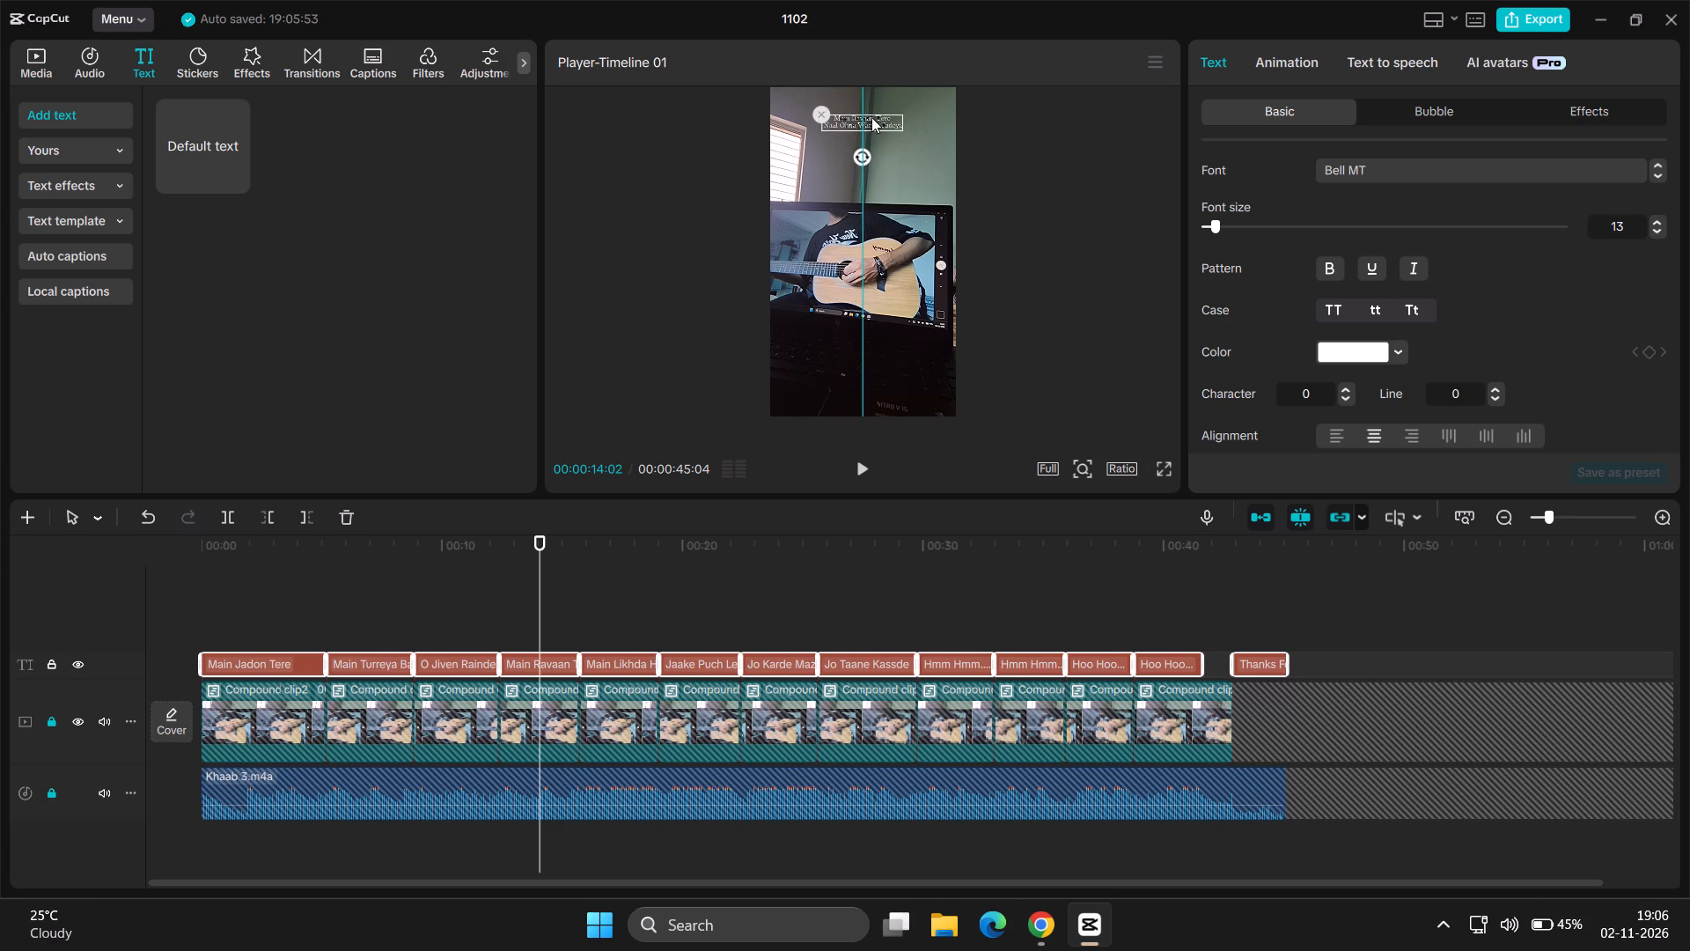
{"action": "left_click_drag", "start_coordinate": [871, 117], "coordinate": [871, 98]}
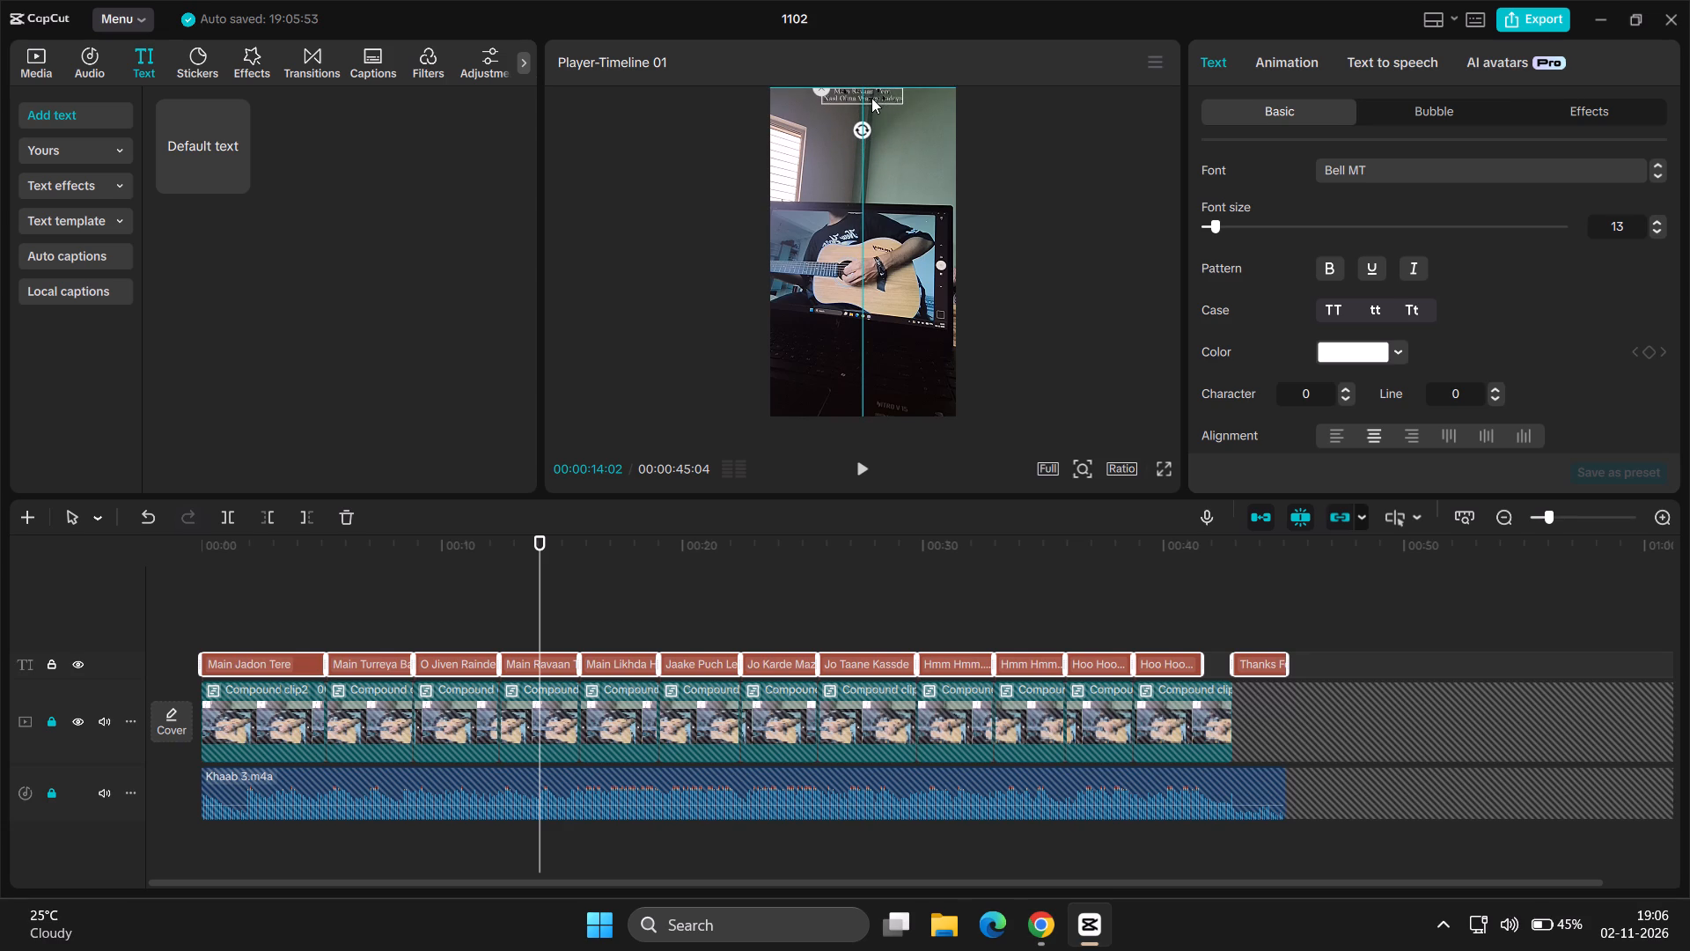
{"action": "left_click_drag", "start_coordinate": [871, 98], "coordinate": [866, 169]}
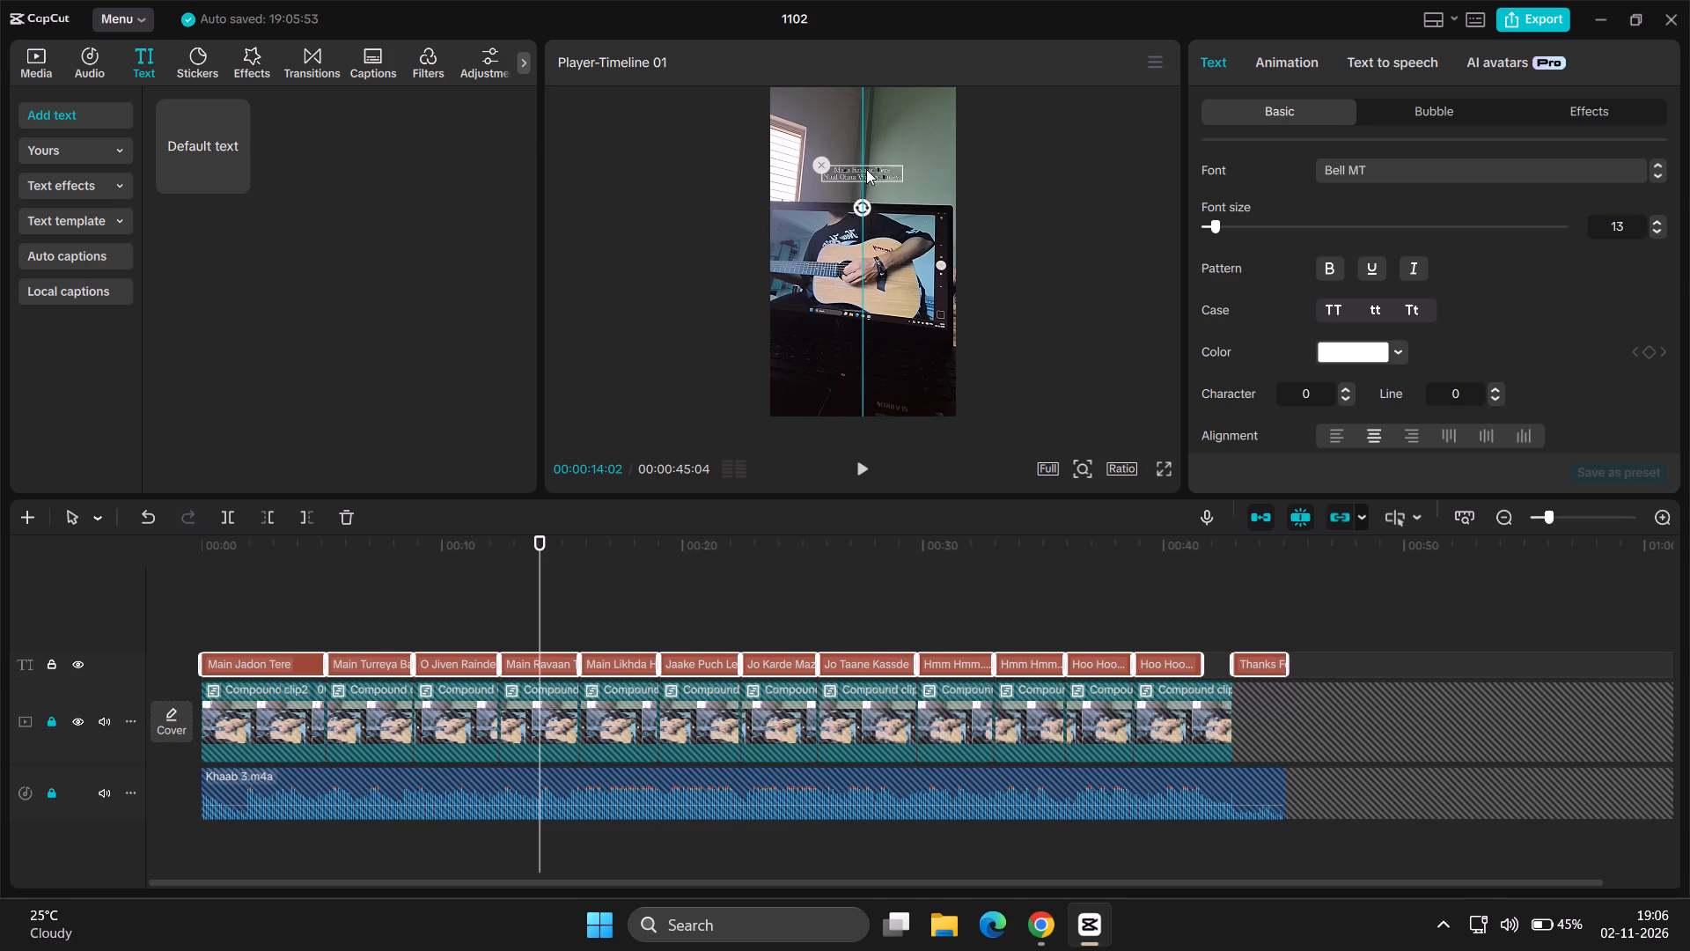
{"action": "left_click_drag", "start_coordinate": [866, 169], "coordinate": [867, 149]}
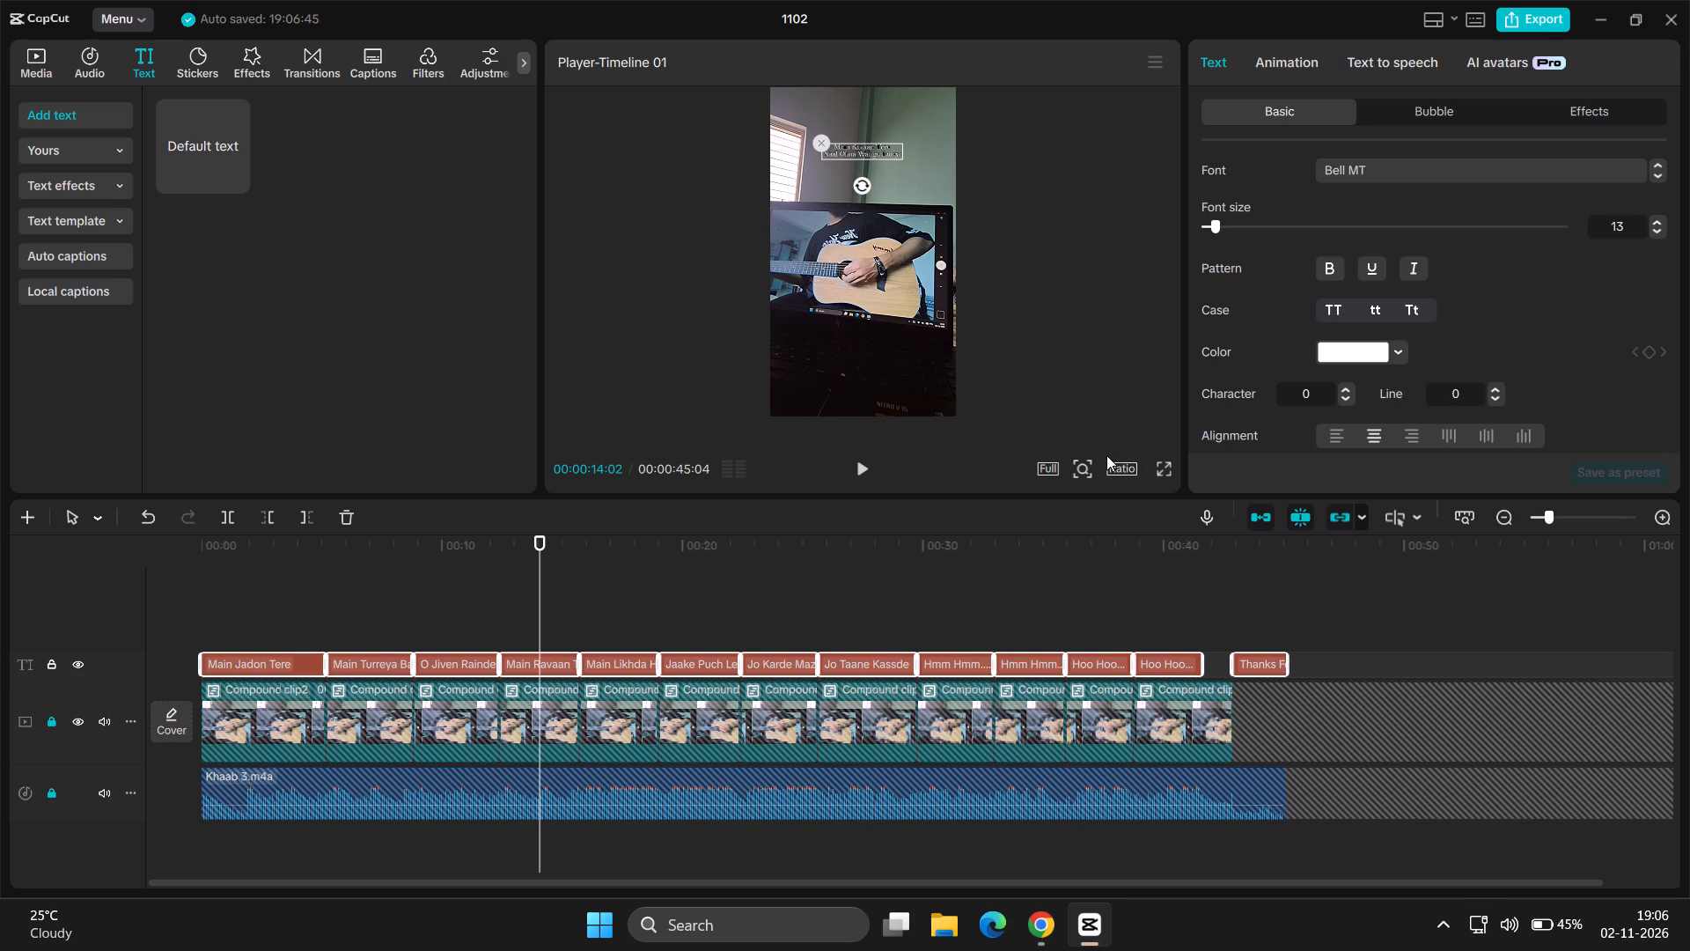
{"action": "left_click", "coordinate": [1162, 471]}
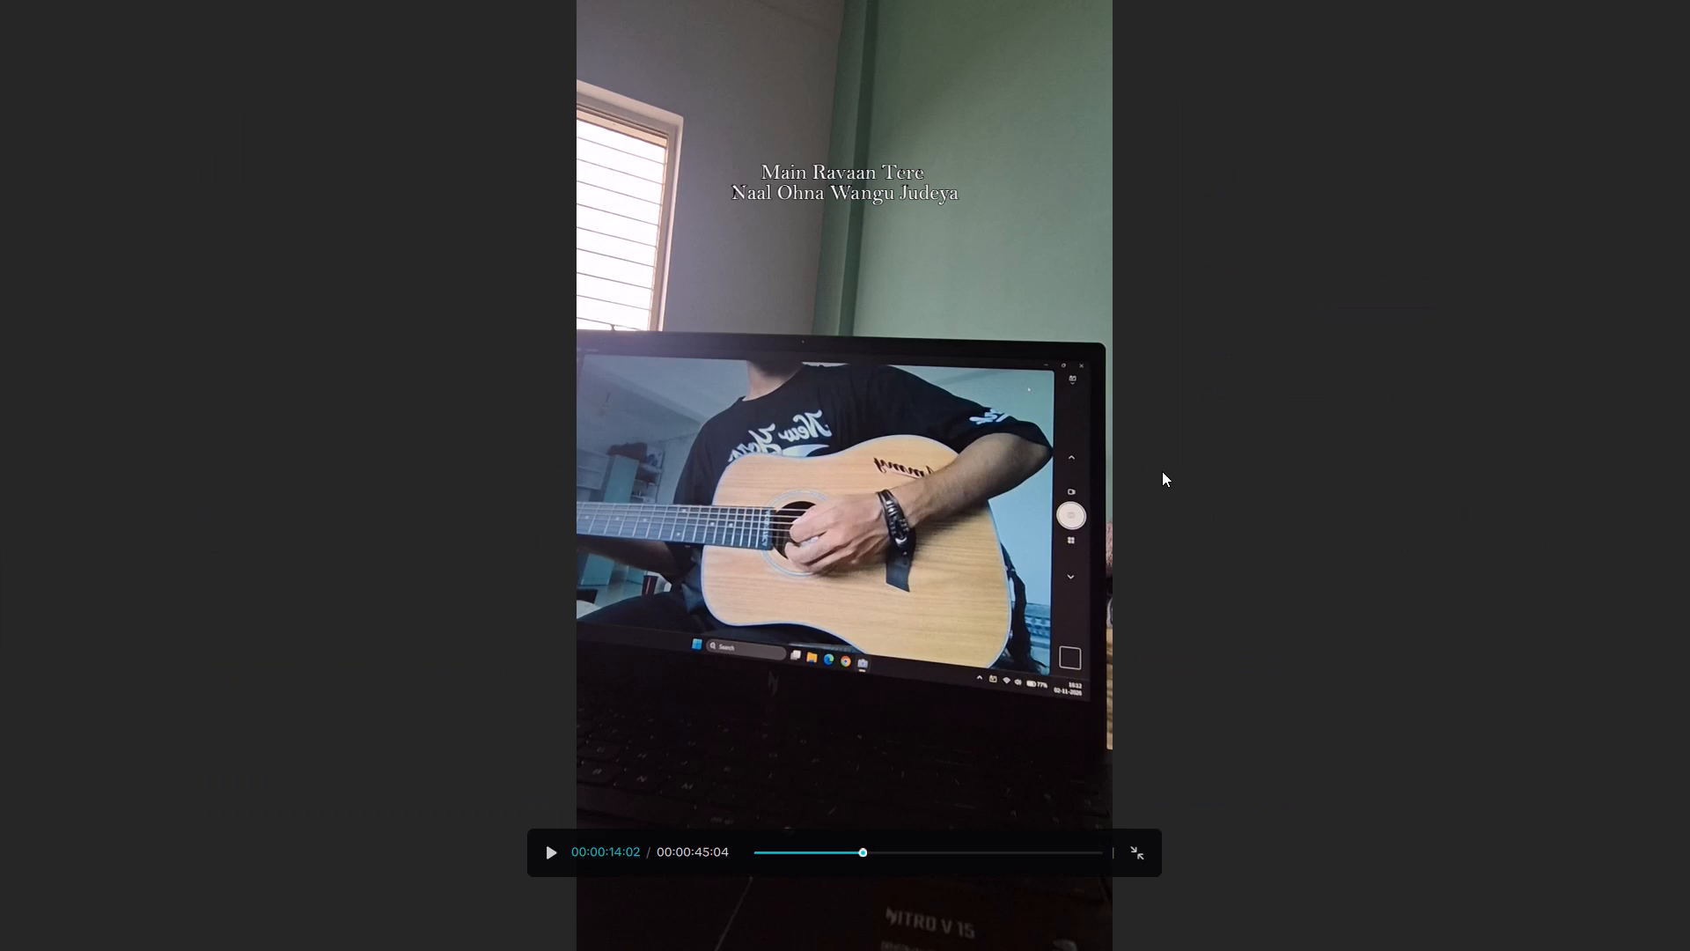
{"action": "left_click", "coordinate": [1168, 841]}
{"action": "left_click", "coordinate": [1141, 848]}
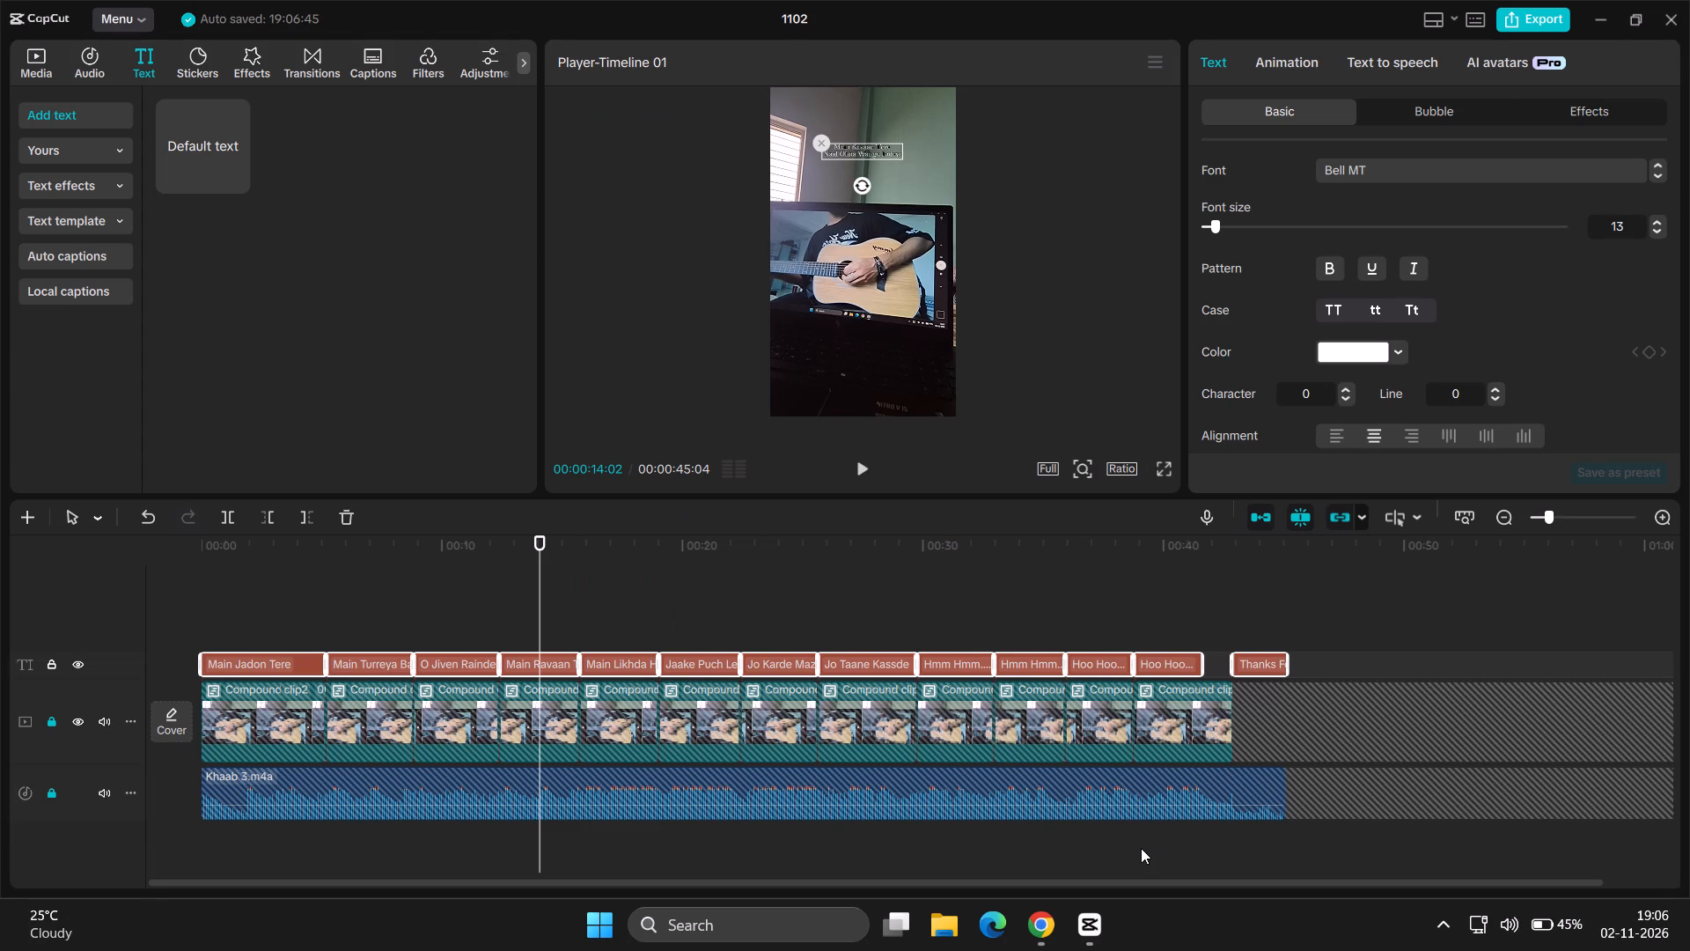
Compare lyric placement across the timeline, playing the "Main Ravaan Tere" to "Main Likhda Hunda" section in full screen.
{"action": "left_click", "coordinate": [816, 627]}
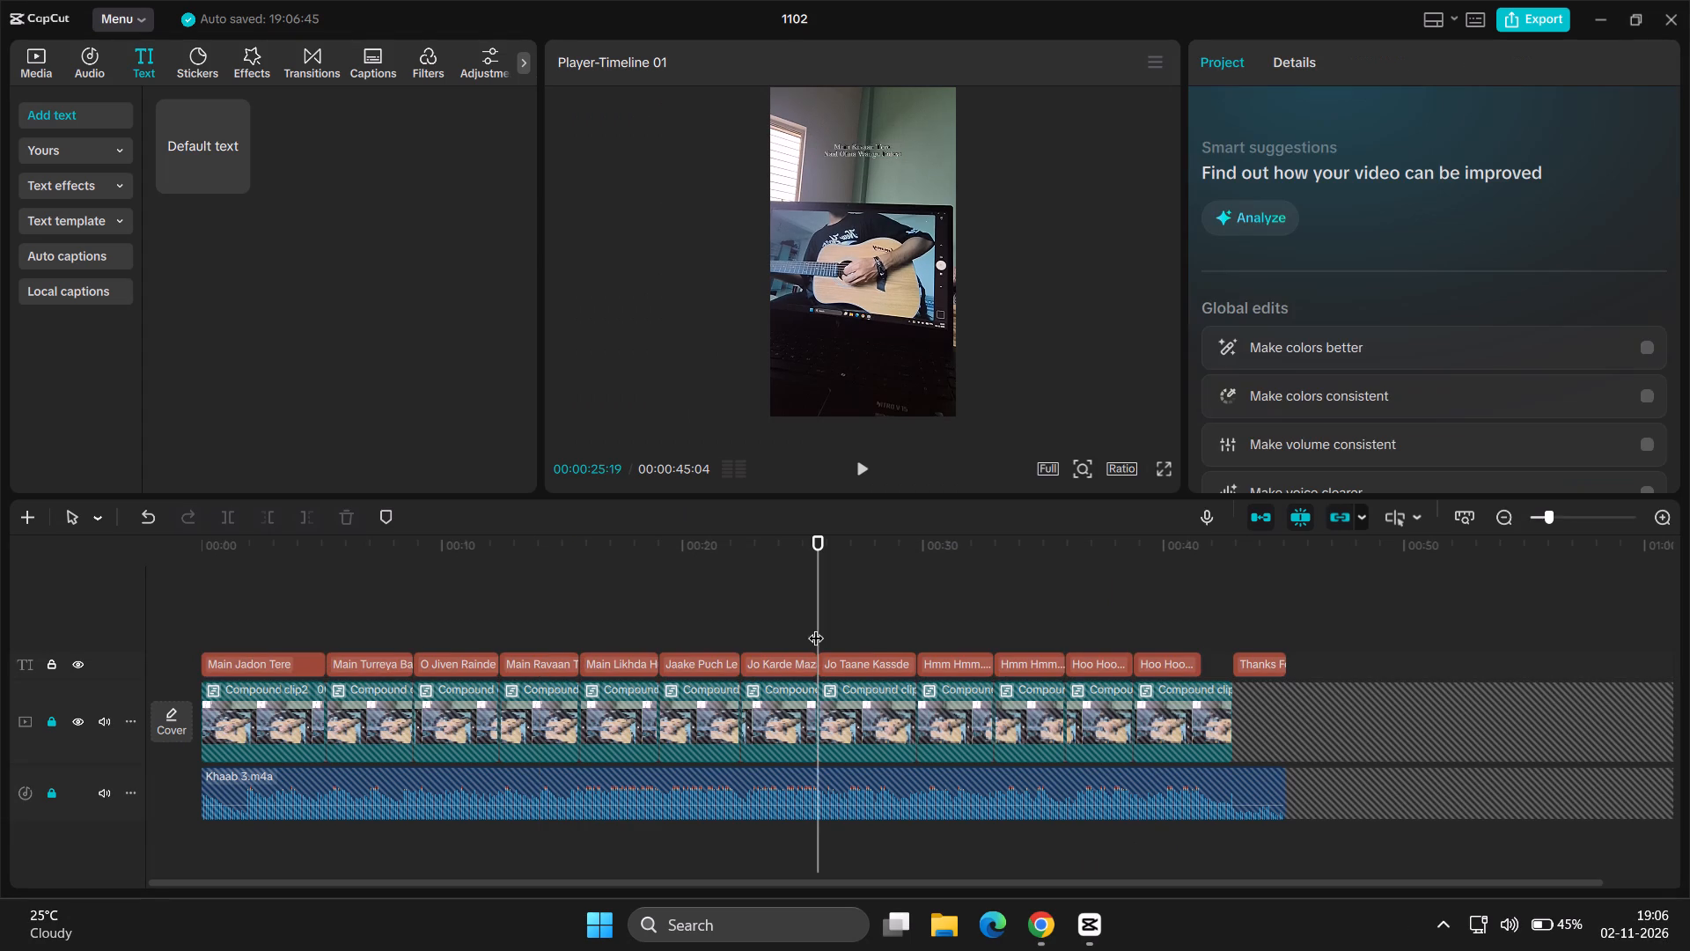
{"action": "left_click", "coordinate": [565, 604]}
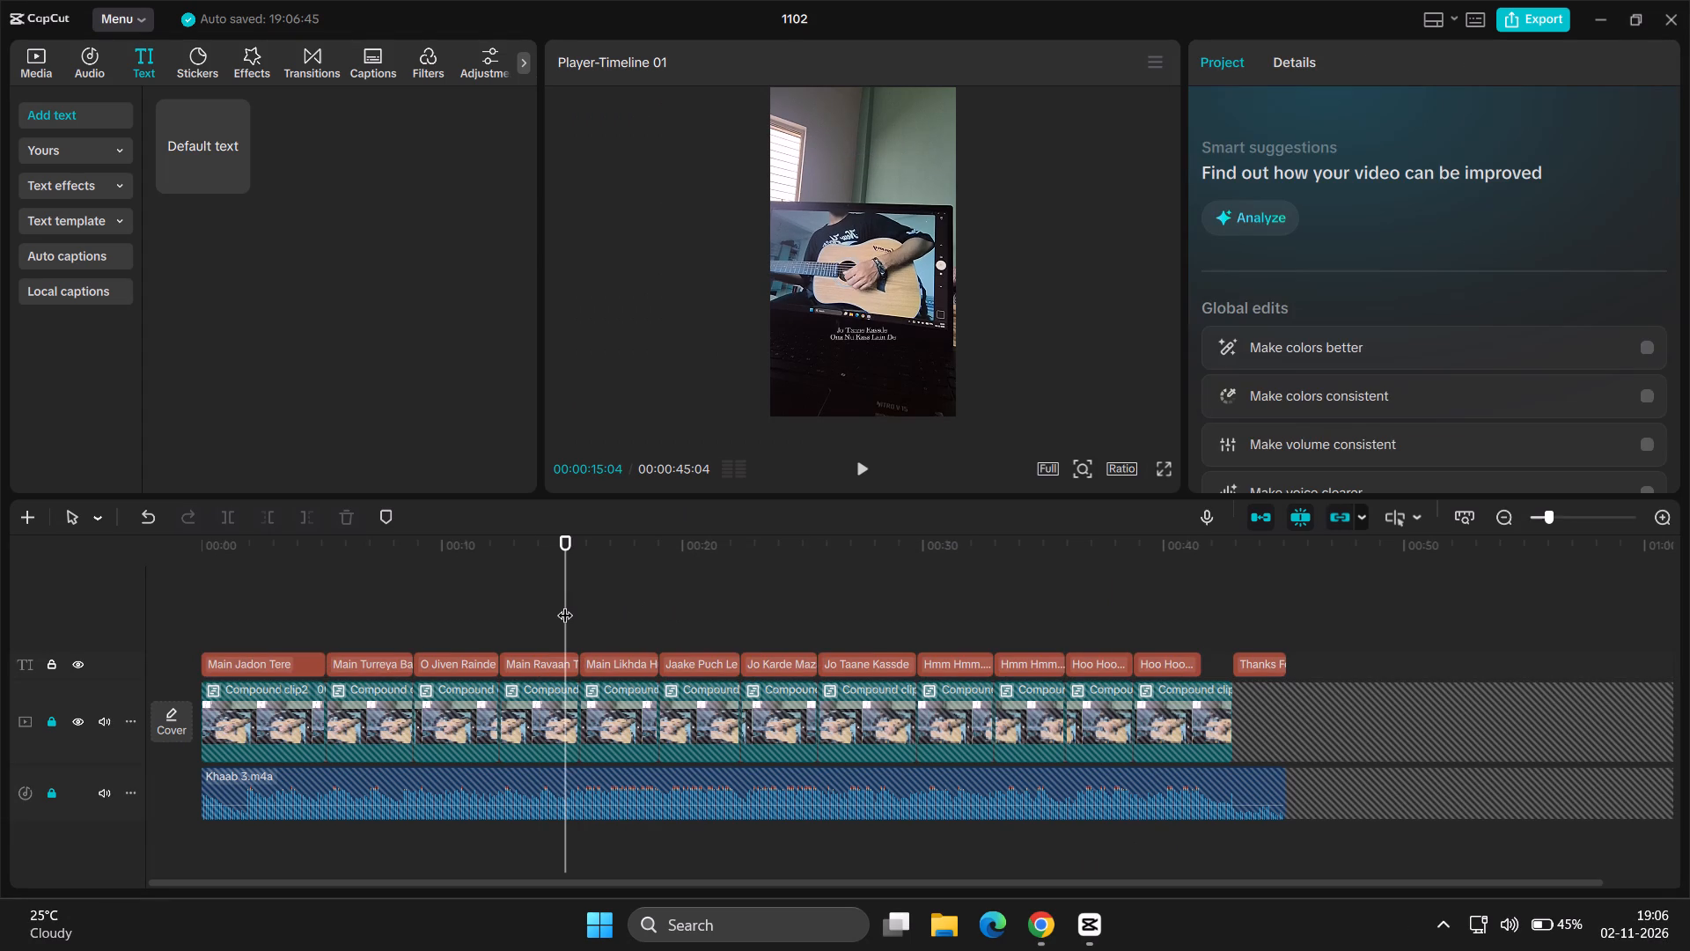
{"action": "left_click", "coordinate": [505, 608]}
{"action": "key", "text": "space"}
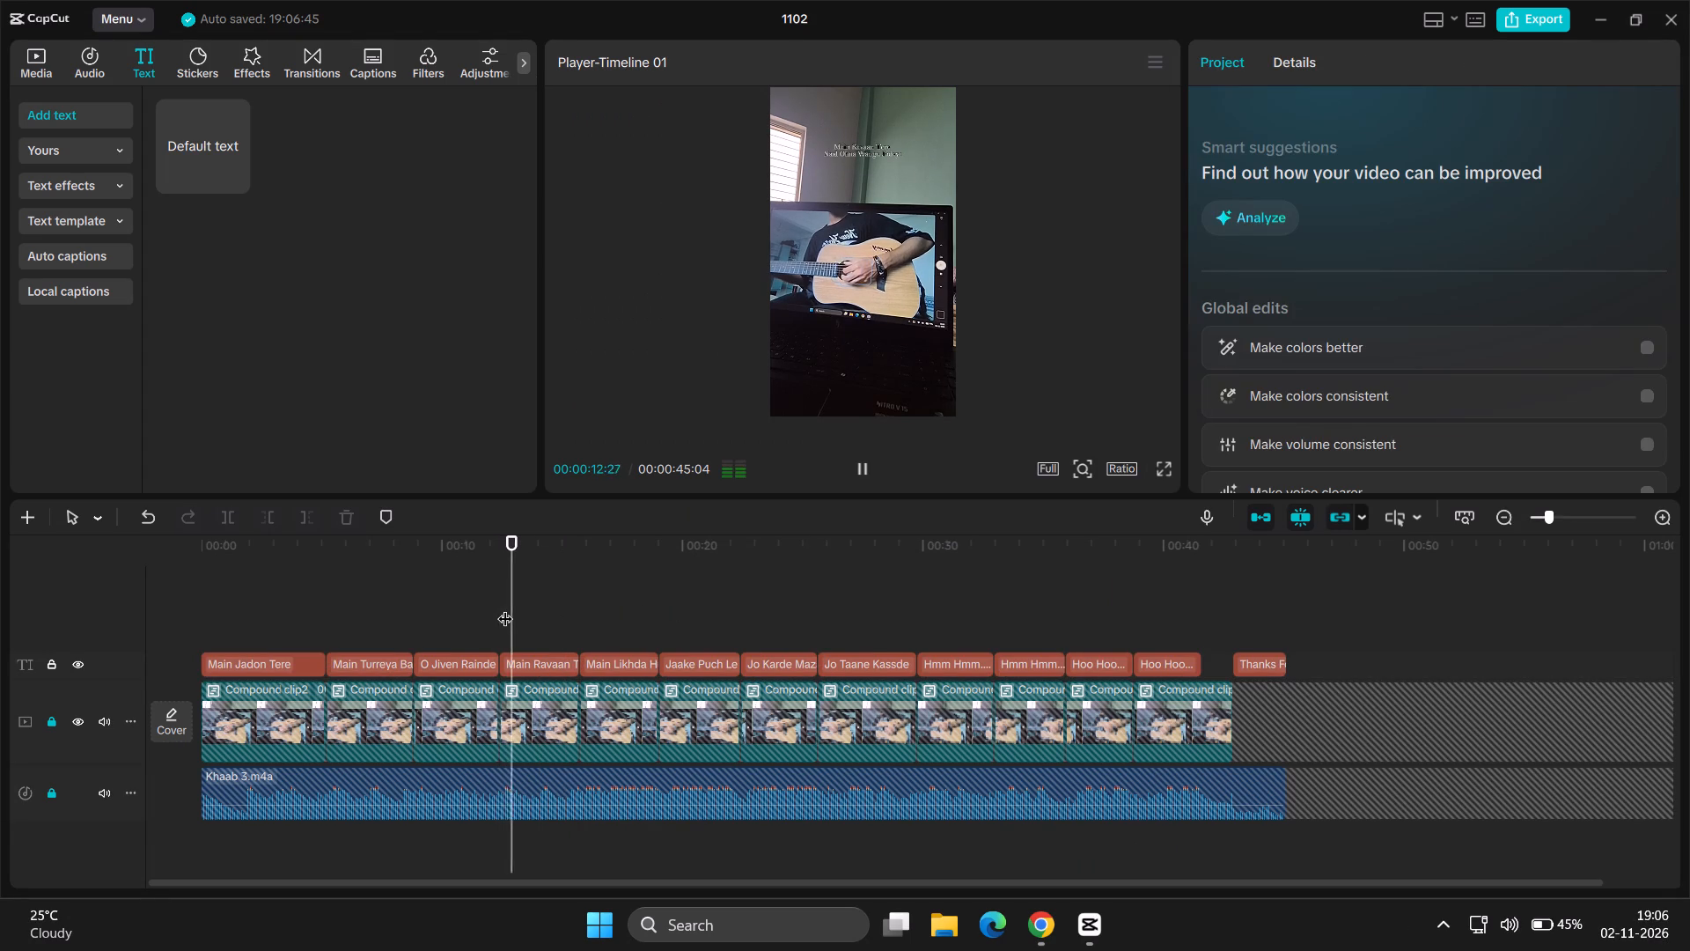
{"action": "left_click", "coordinate": [1164, 476]}
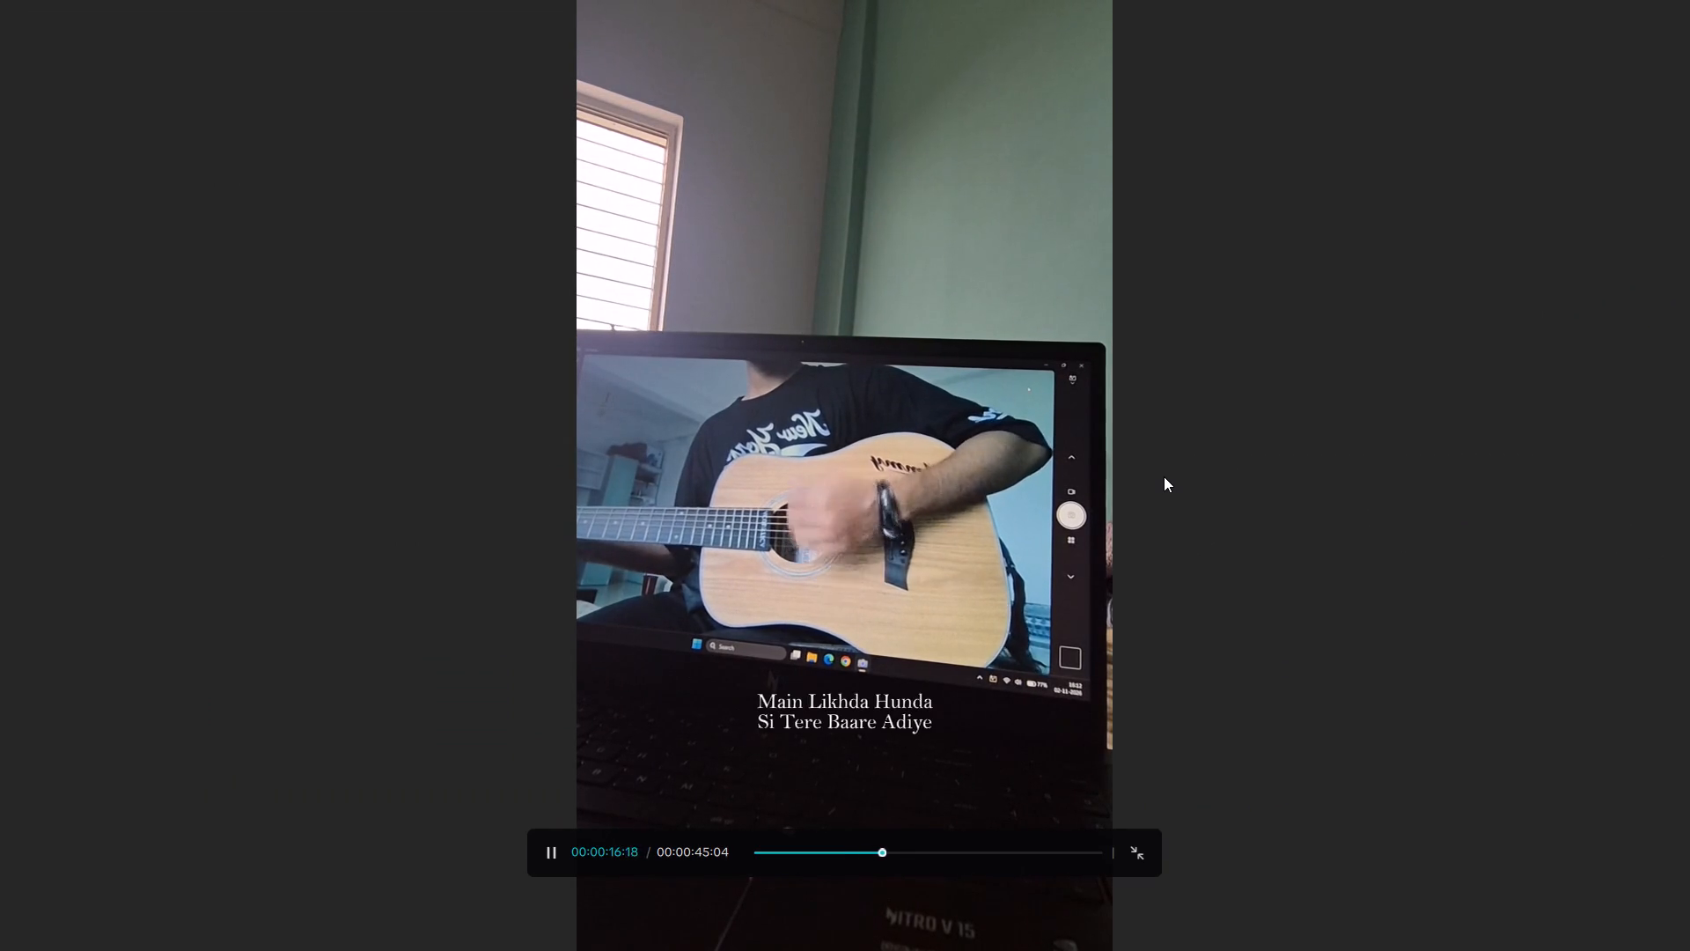
{"action": "left_click", "coordinate": [1135, 857]}
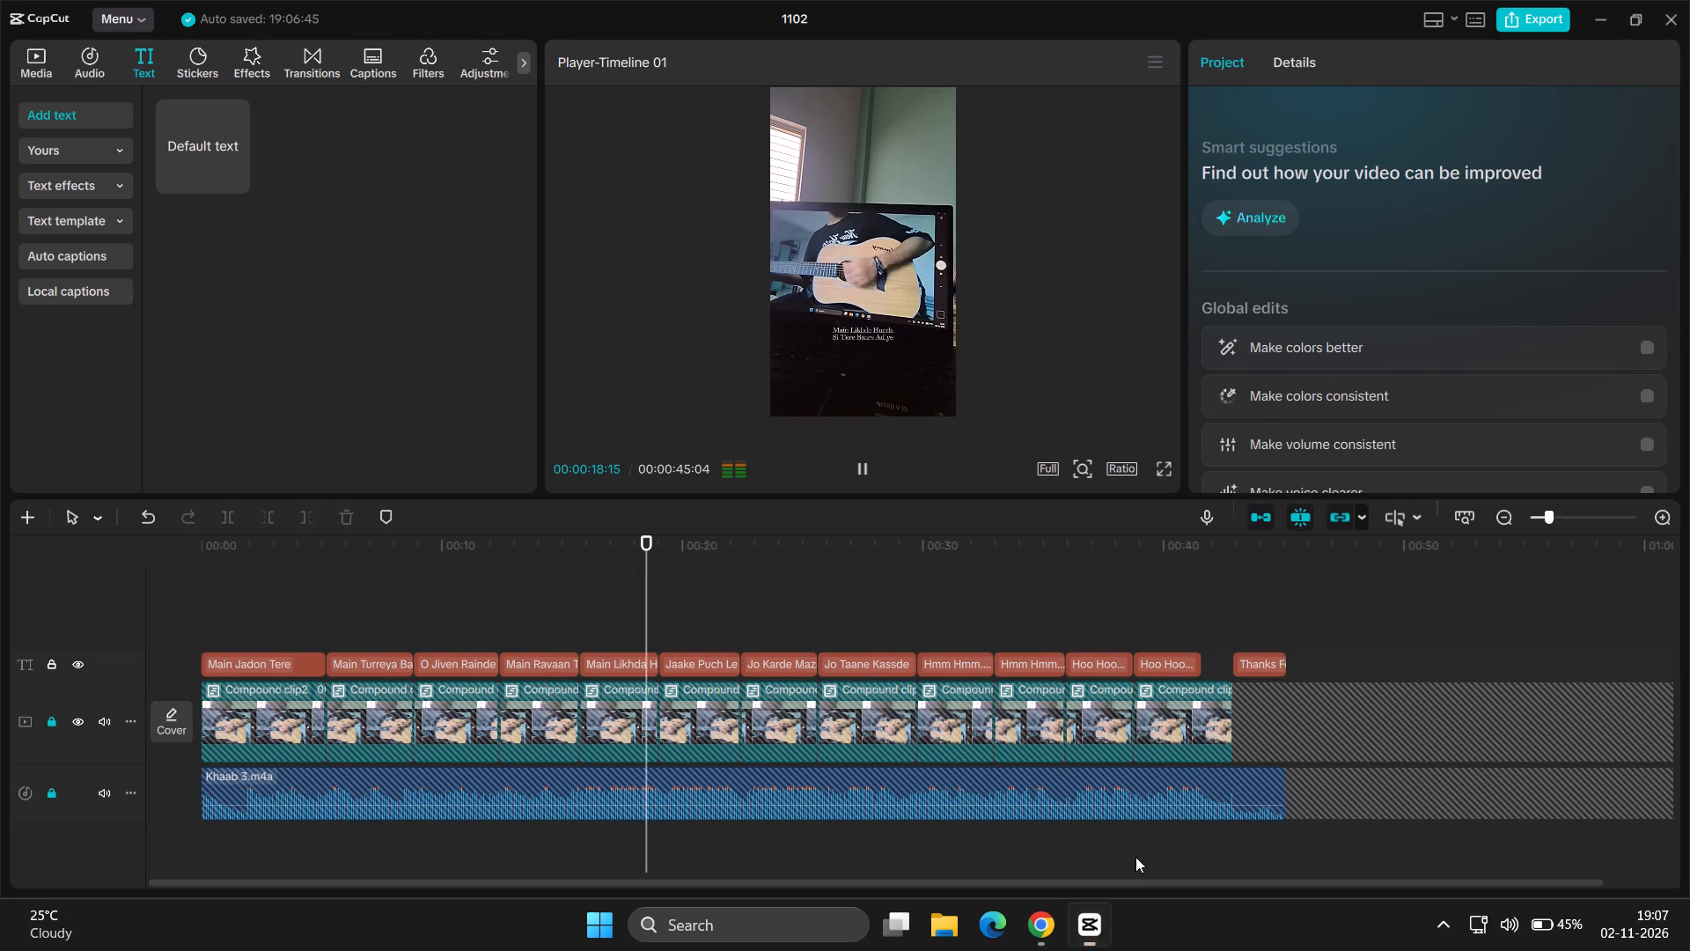
{"action": "left_click", "coordinate": [529, 613]}
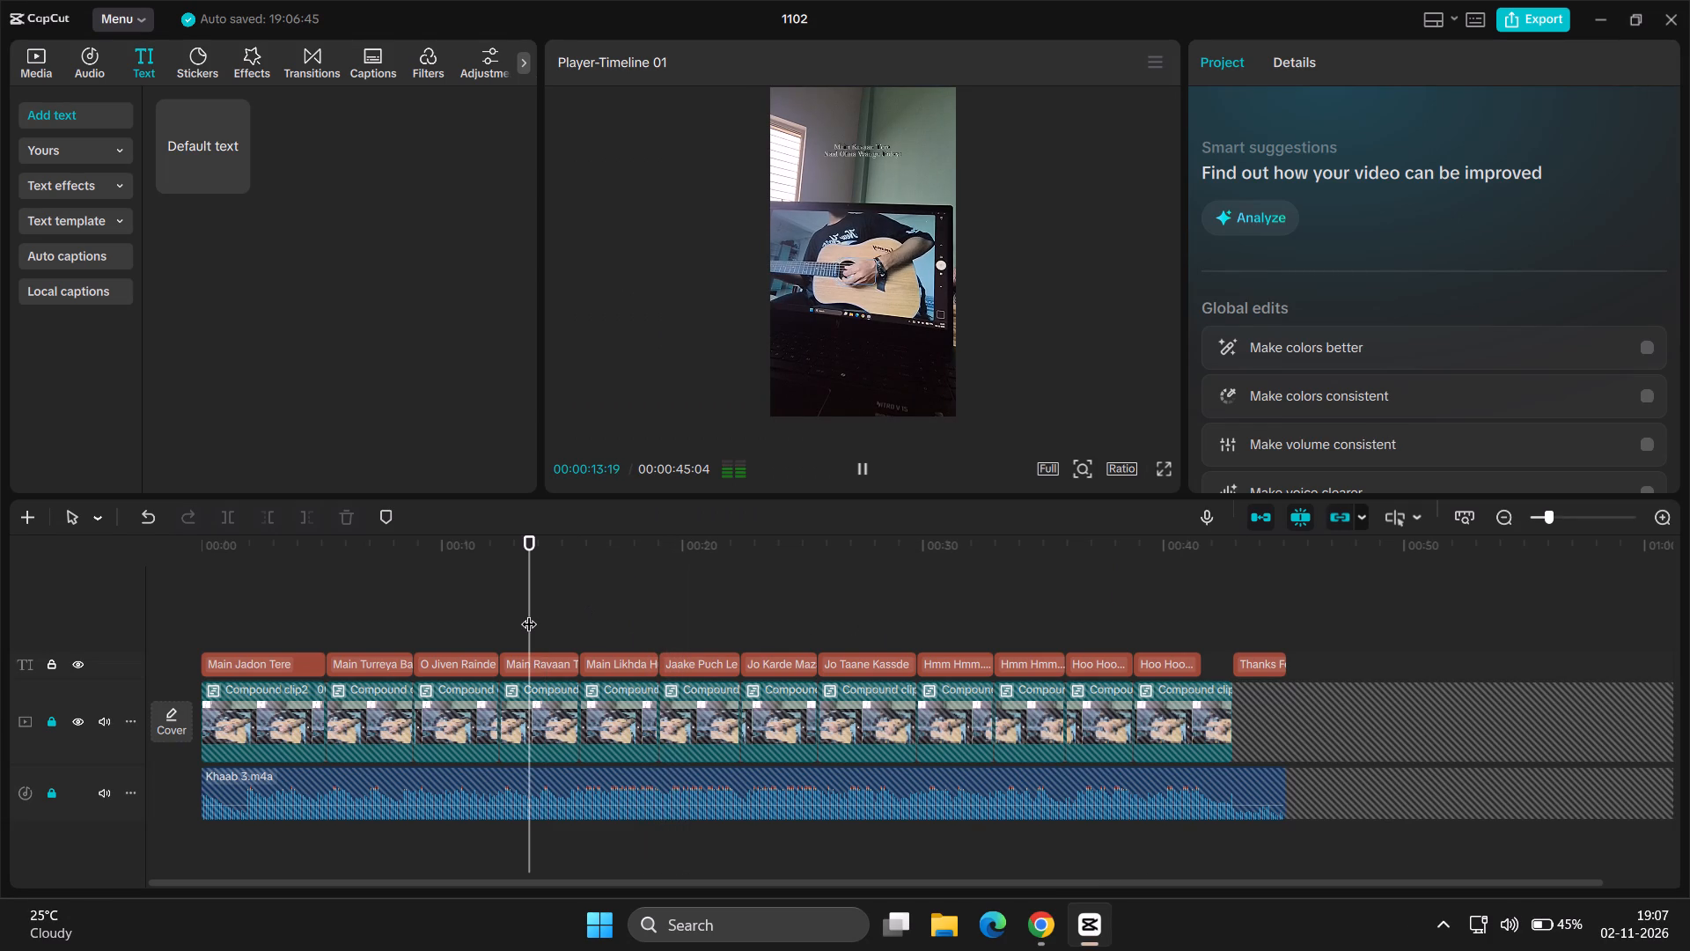
{"action": "left_click", "coordinate": [473, 608]}
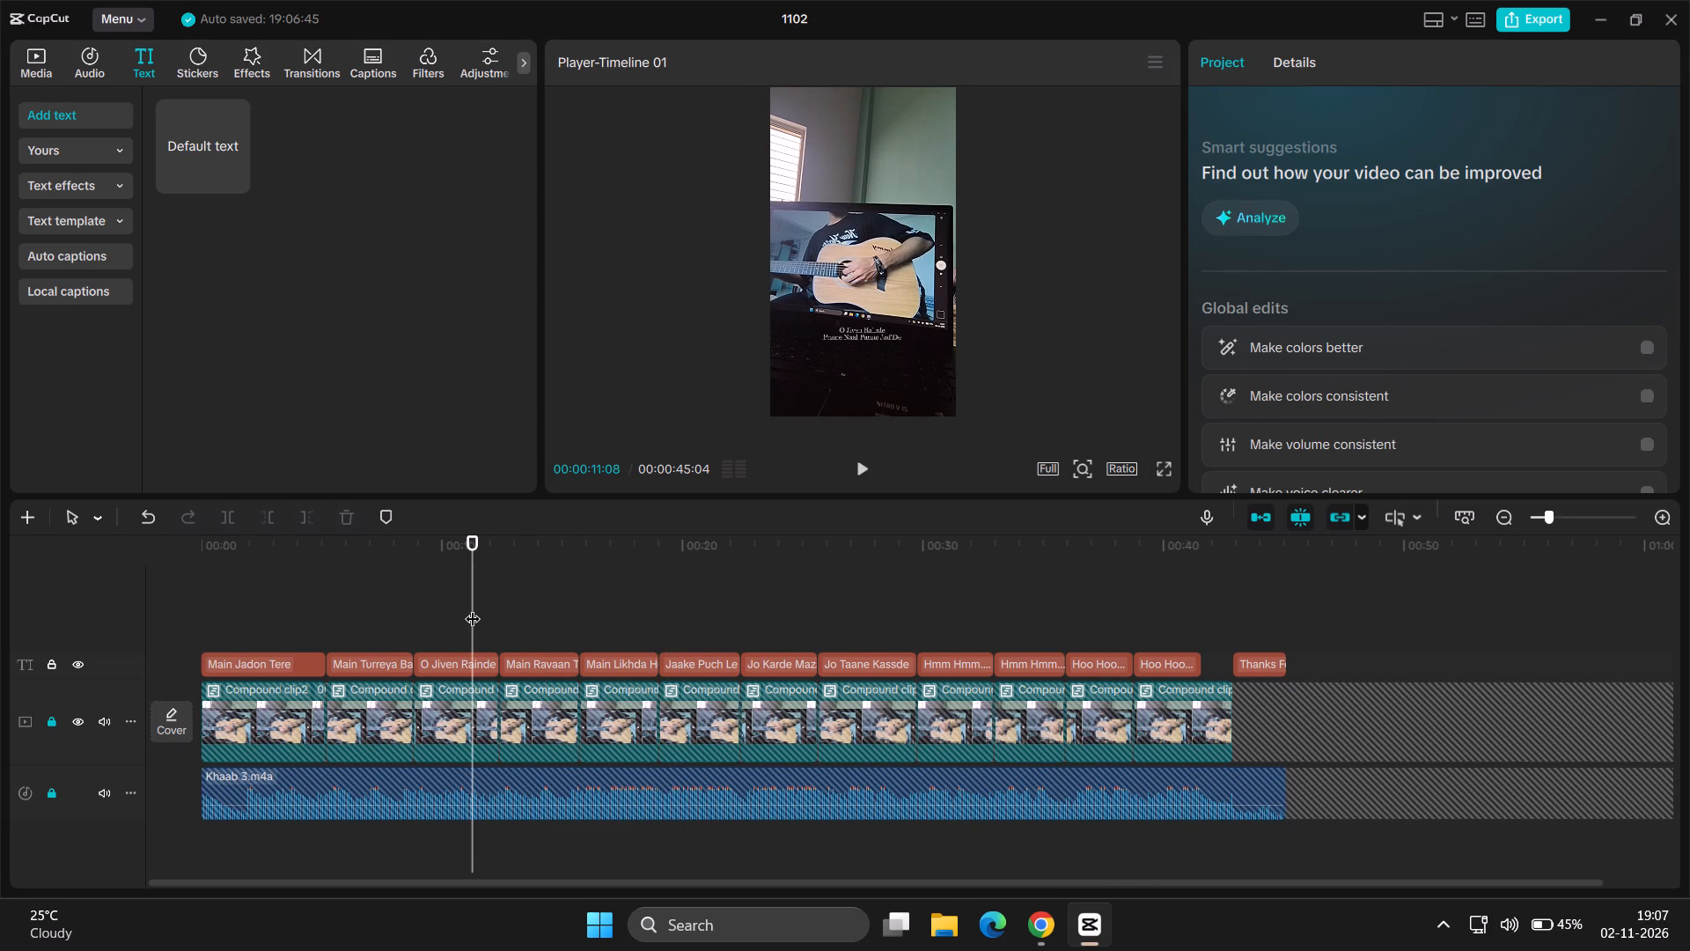
Copy the "Main Ravaan Tere" lyric's attributes and paste text style, location size, blend and stroke onto all text clips.
{"action": "left_click", "coordinate": [532, 618]}
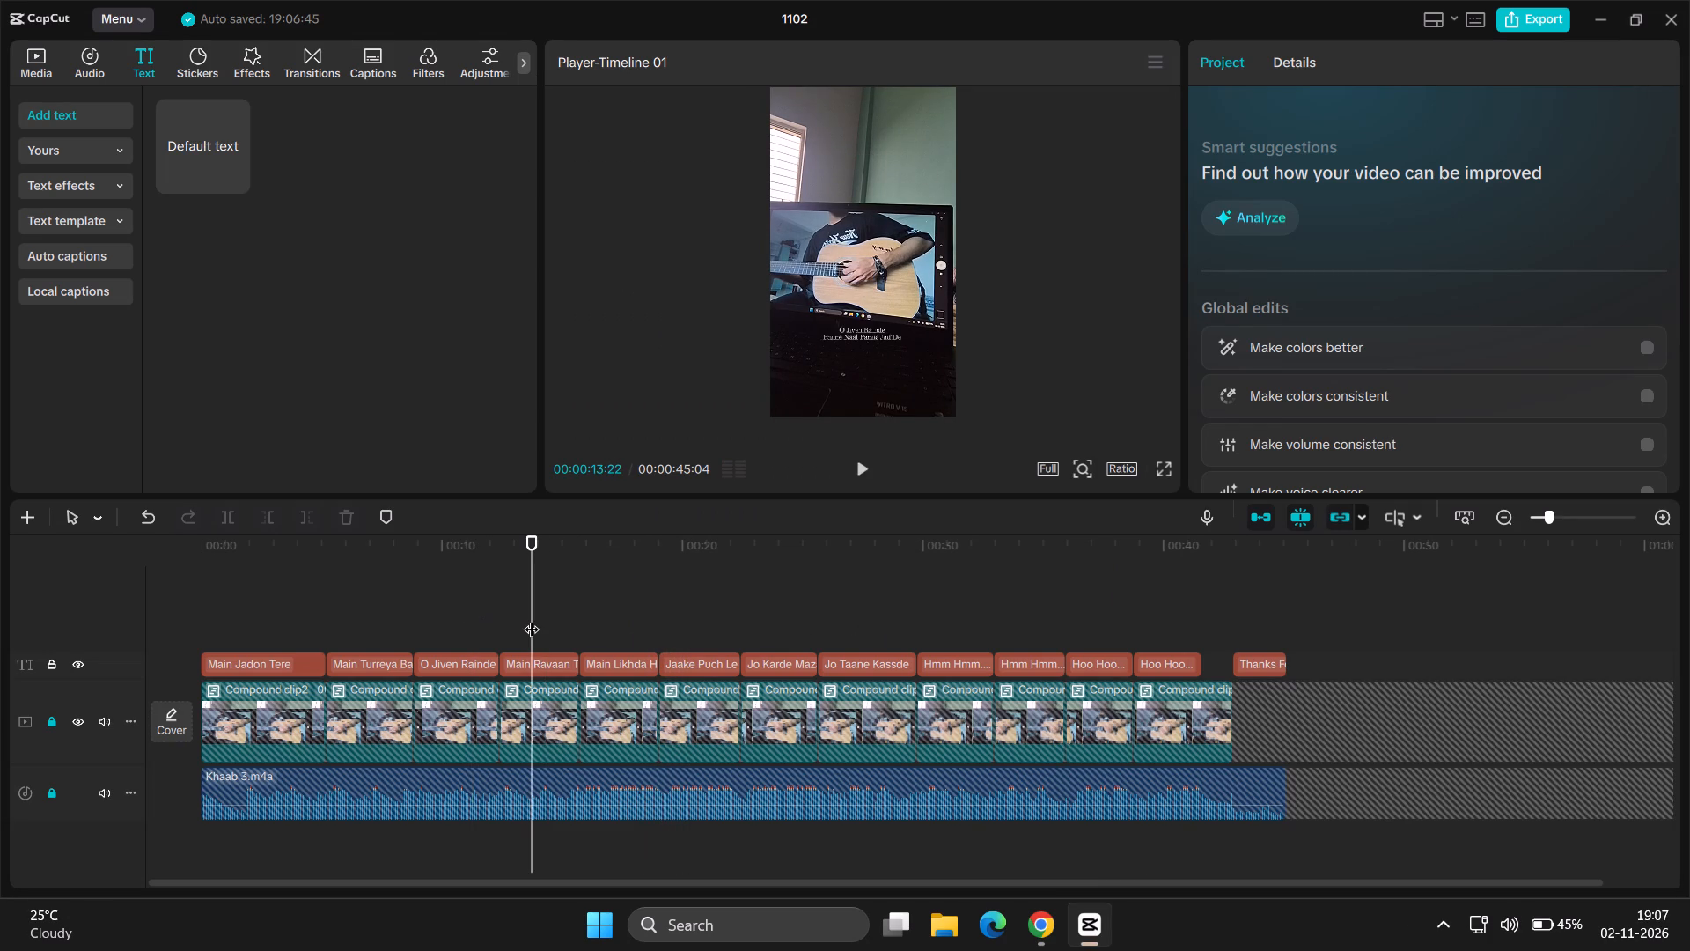
{"action": "left_click", "coordinate": [543, 665]}
{"action": "right_click", "coordinate": [543, 665]}
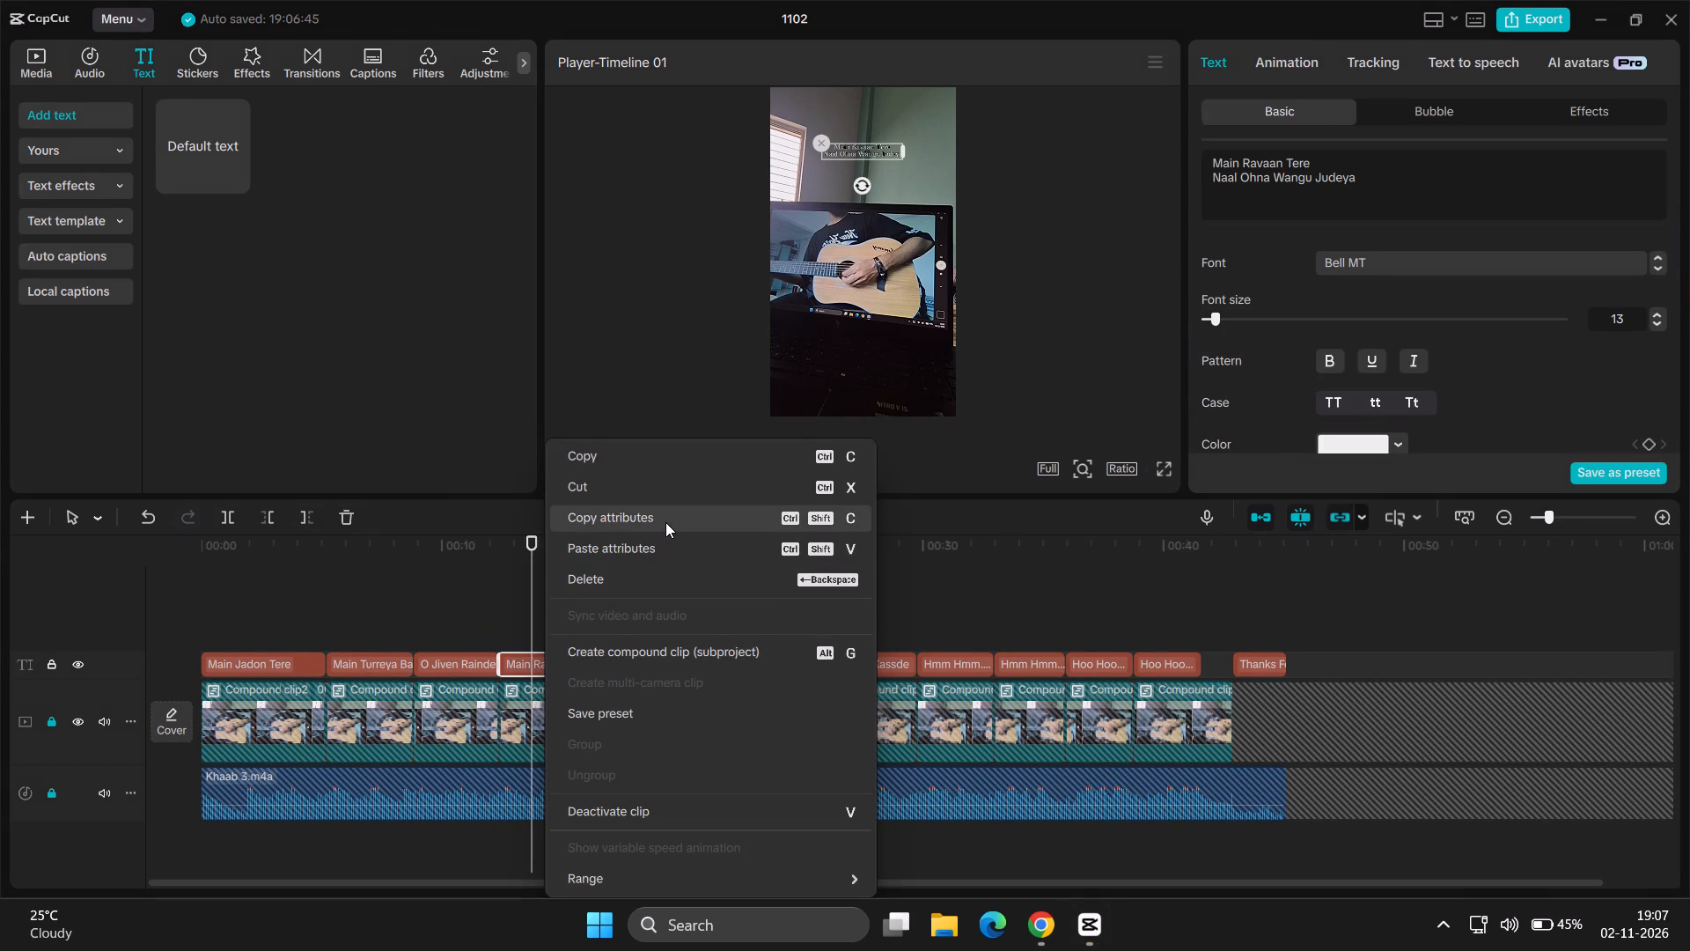
{"action": "left_click", "coordinate": [665, 522]}
{"action": "key", "text": "ctrl+a"}
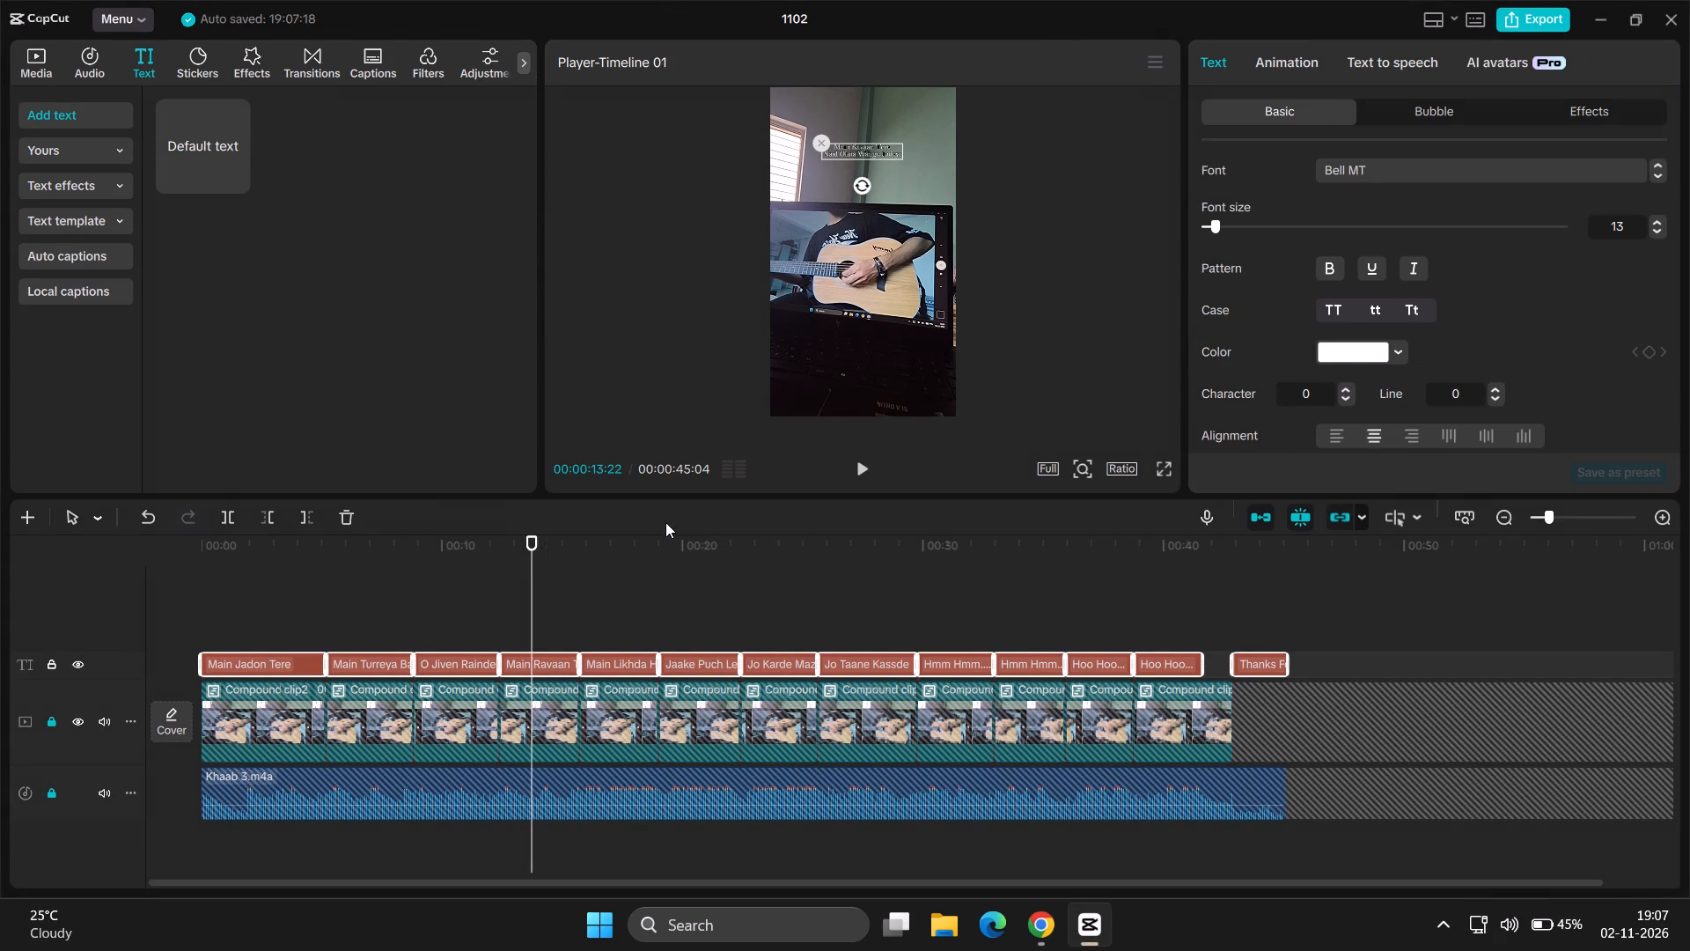
{"action": "right_click", "coordinate": [717, 660]}
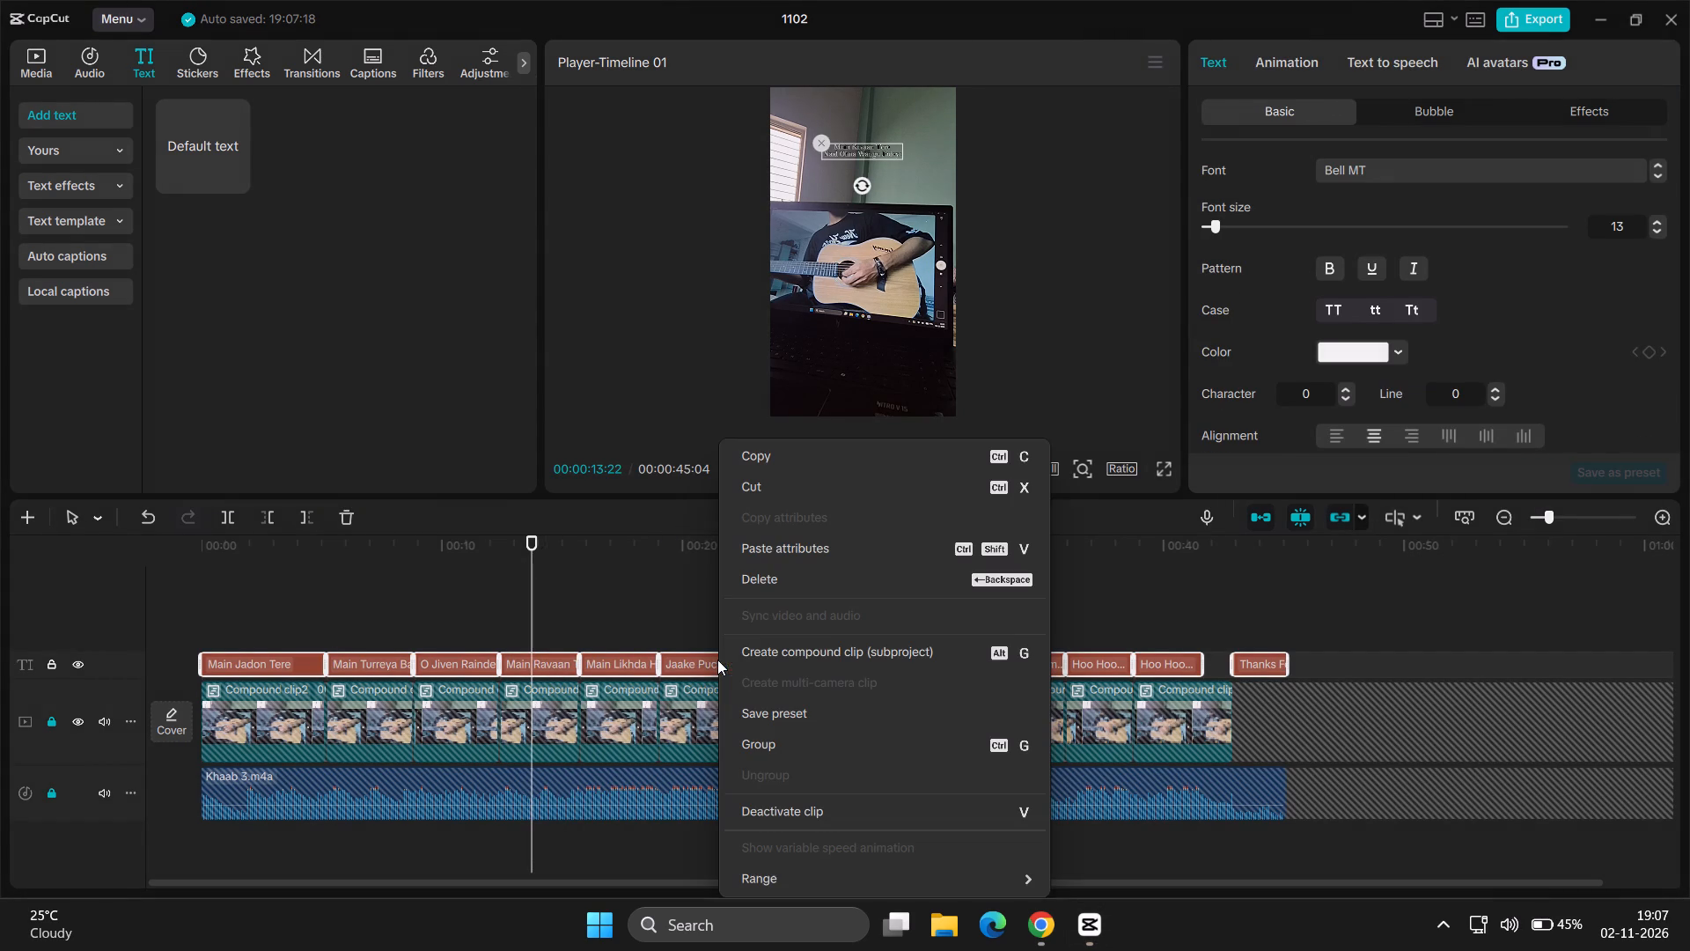
{"action": "left_click", "coordinate": [849, 546]}
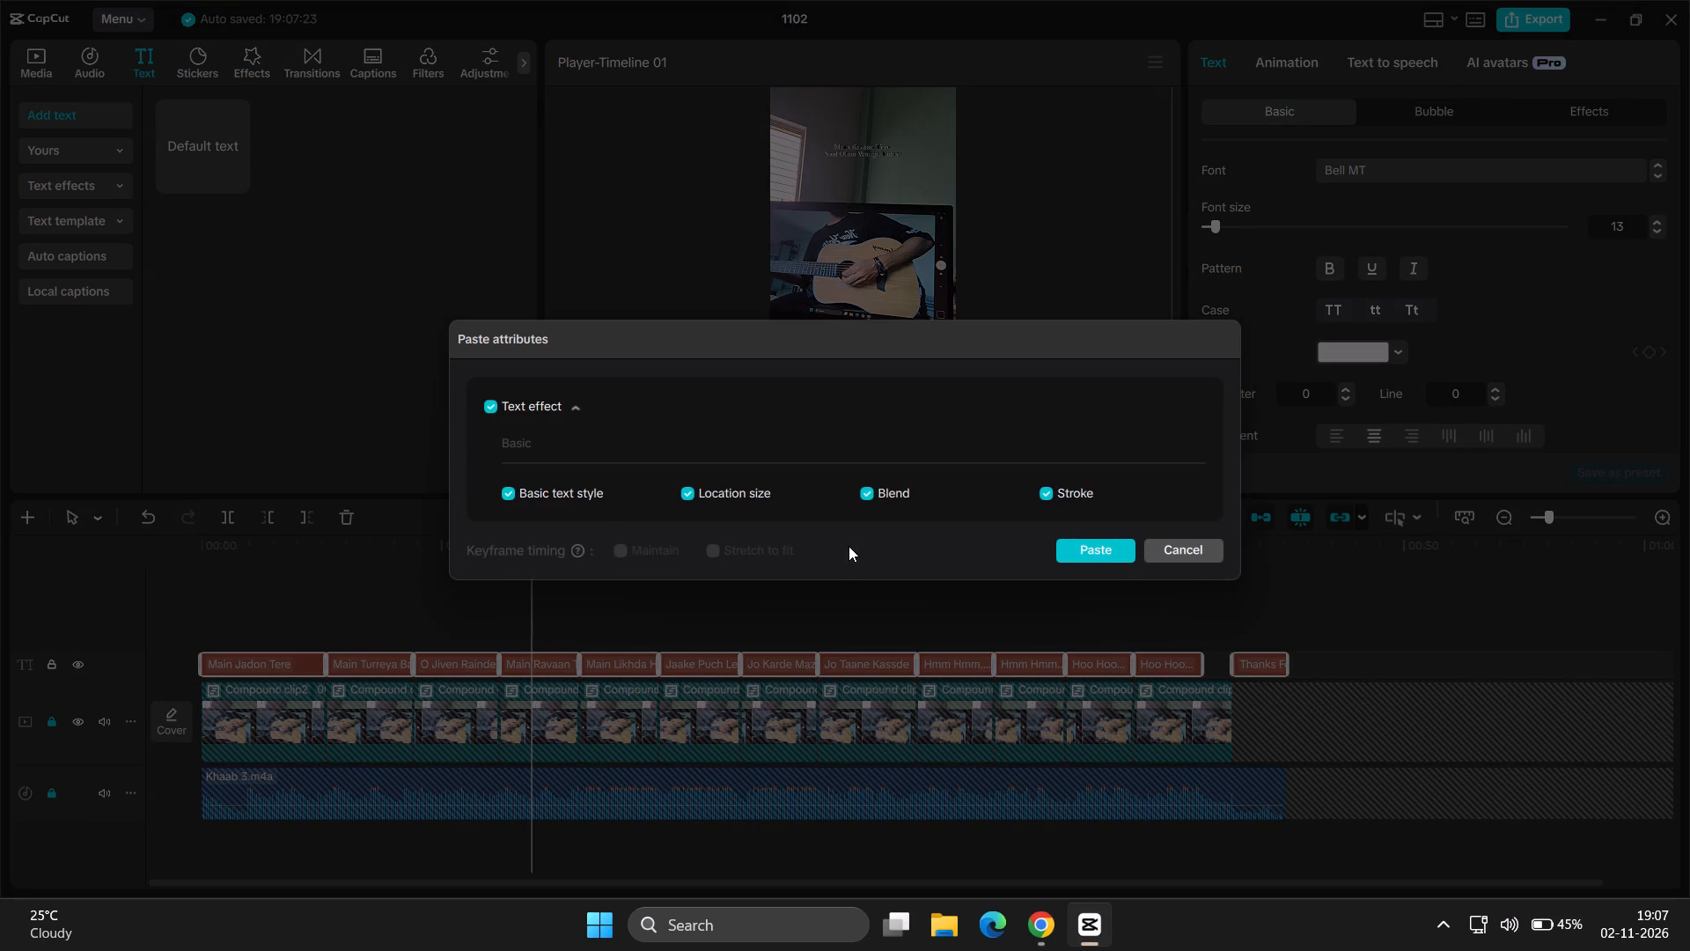
{"action": "left_click", "coordinate": [1095, 555]}
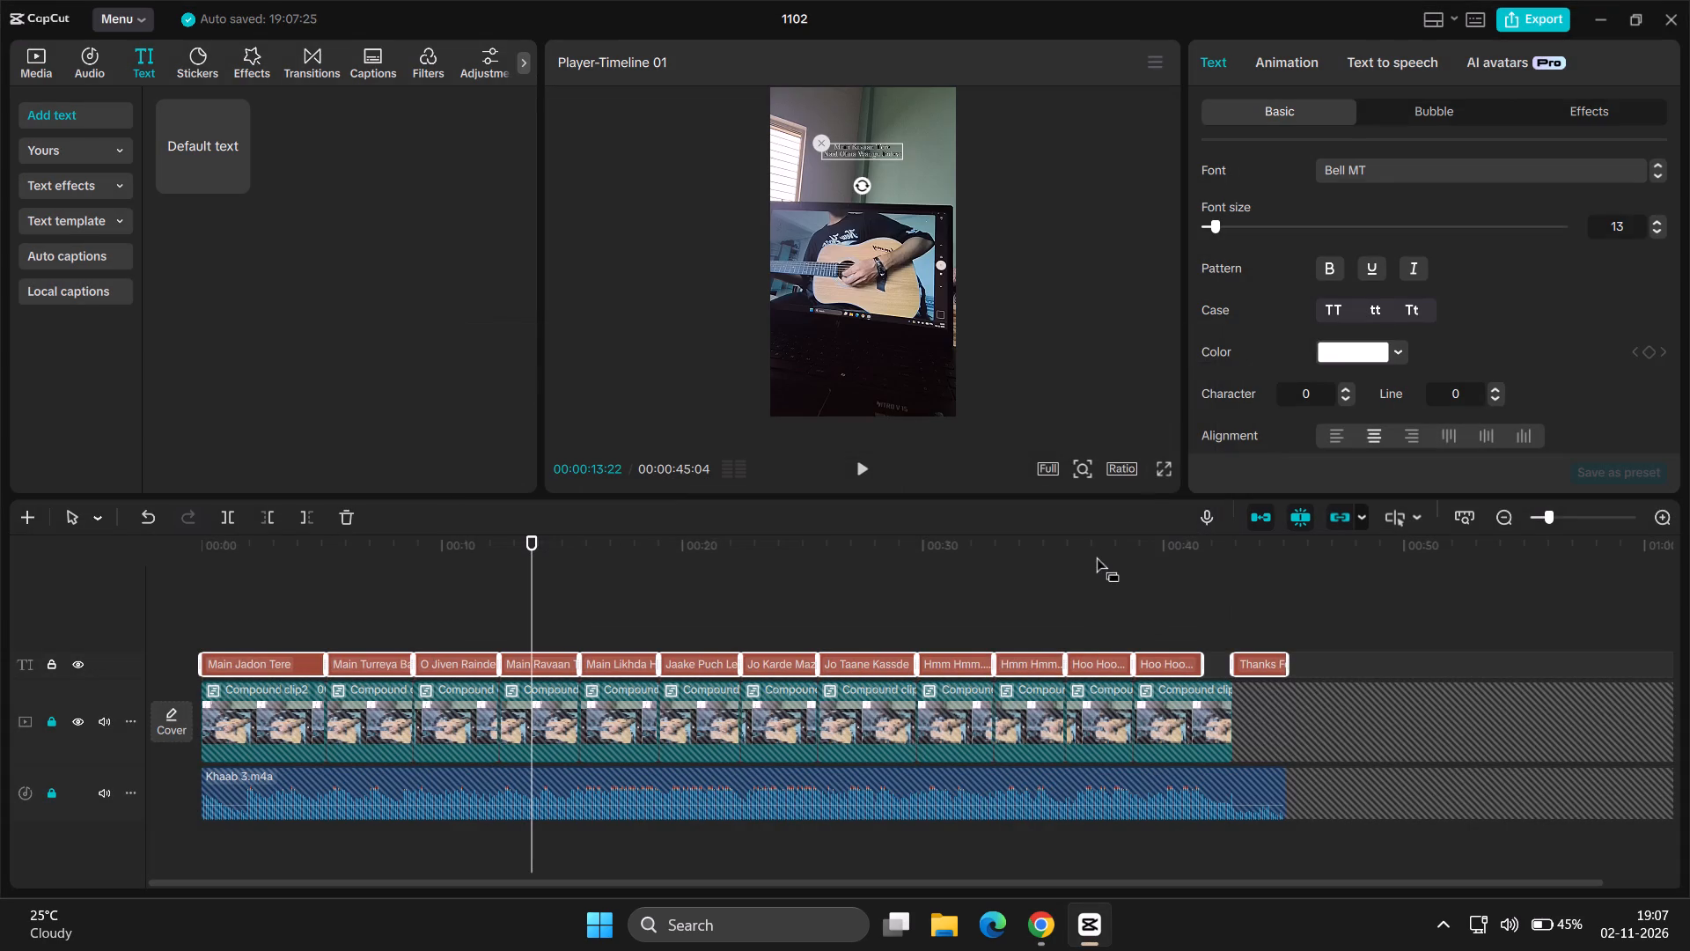
Play the video in full screen through the "Hmm Hmm" lyrics to check the pasted style and placement.
{"action": "left_click", "coordinate": [1164, 458]}
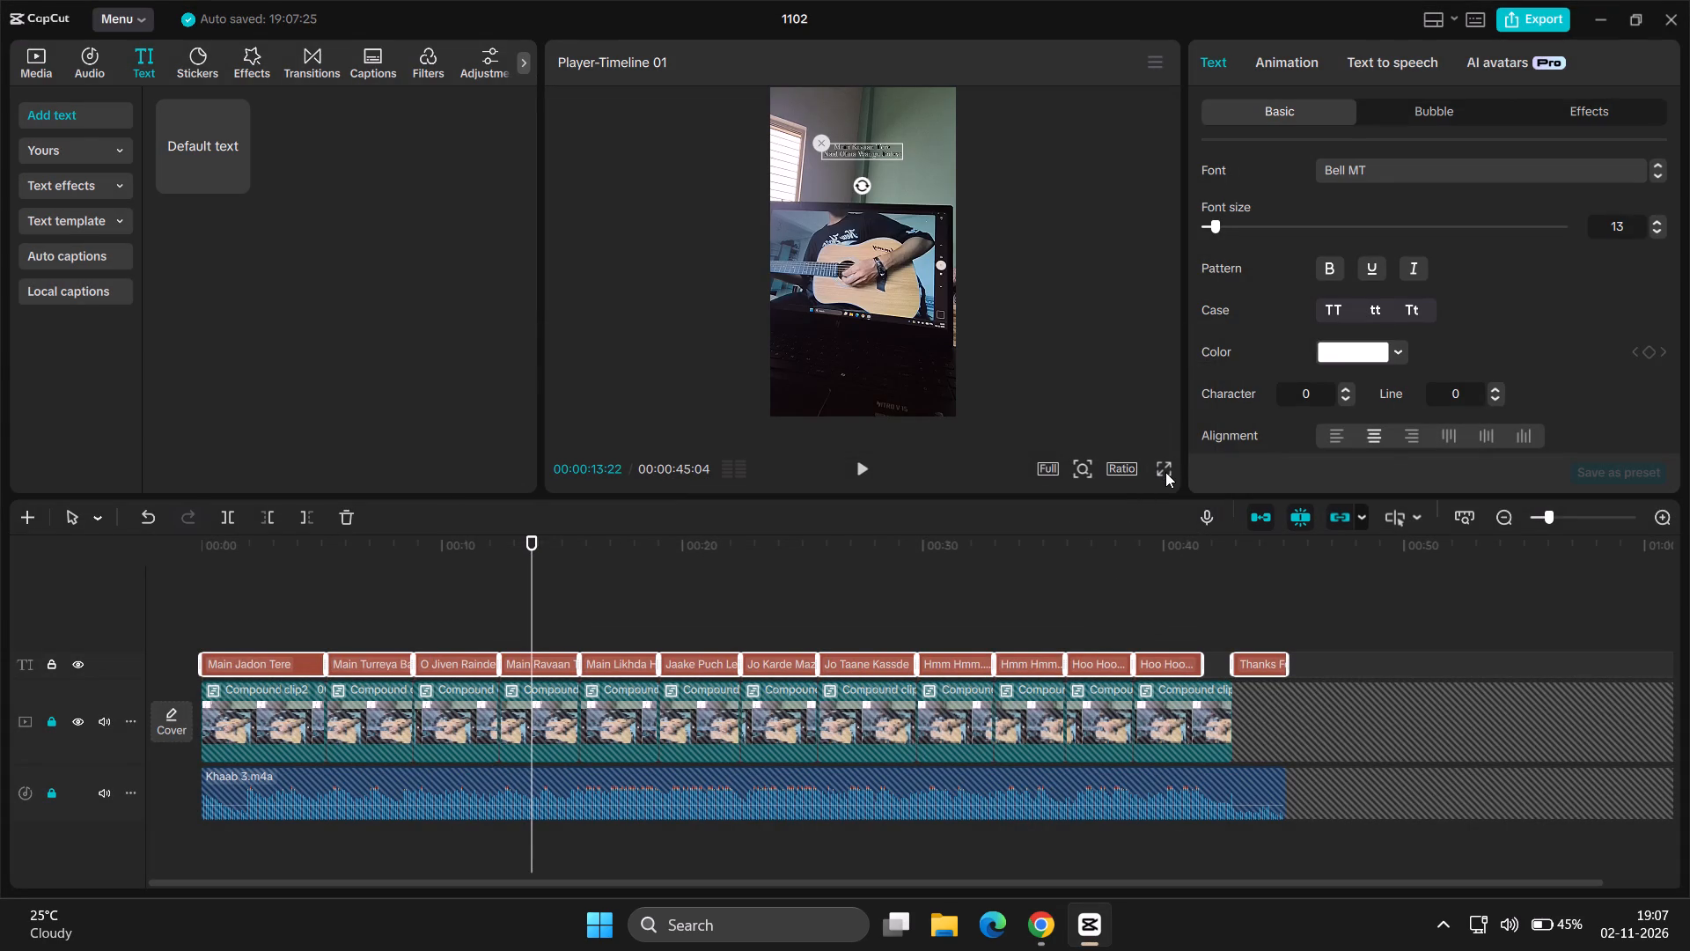
{"action": "left_click", "coordinate": [1165, 472]}
{"action": "key", "text": "space"}
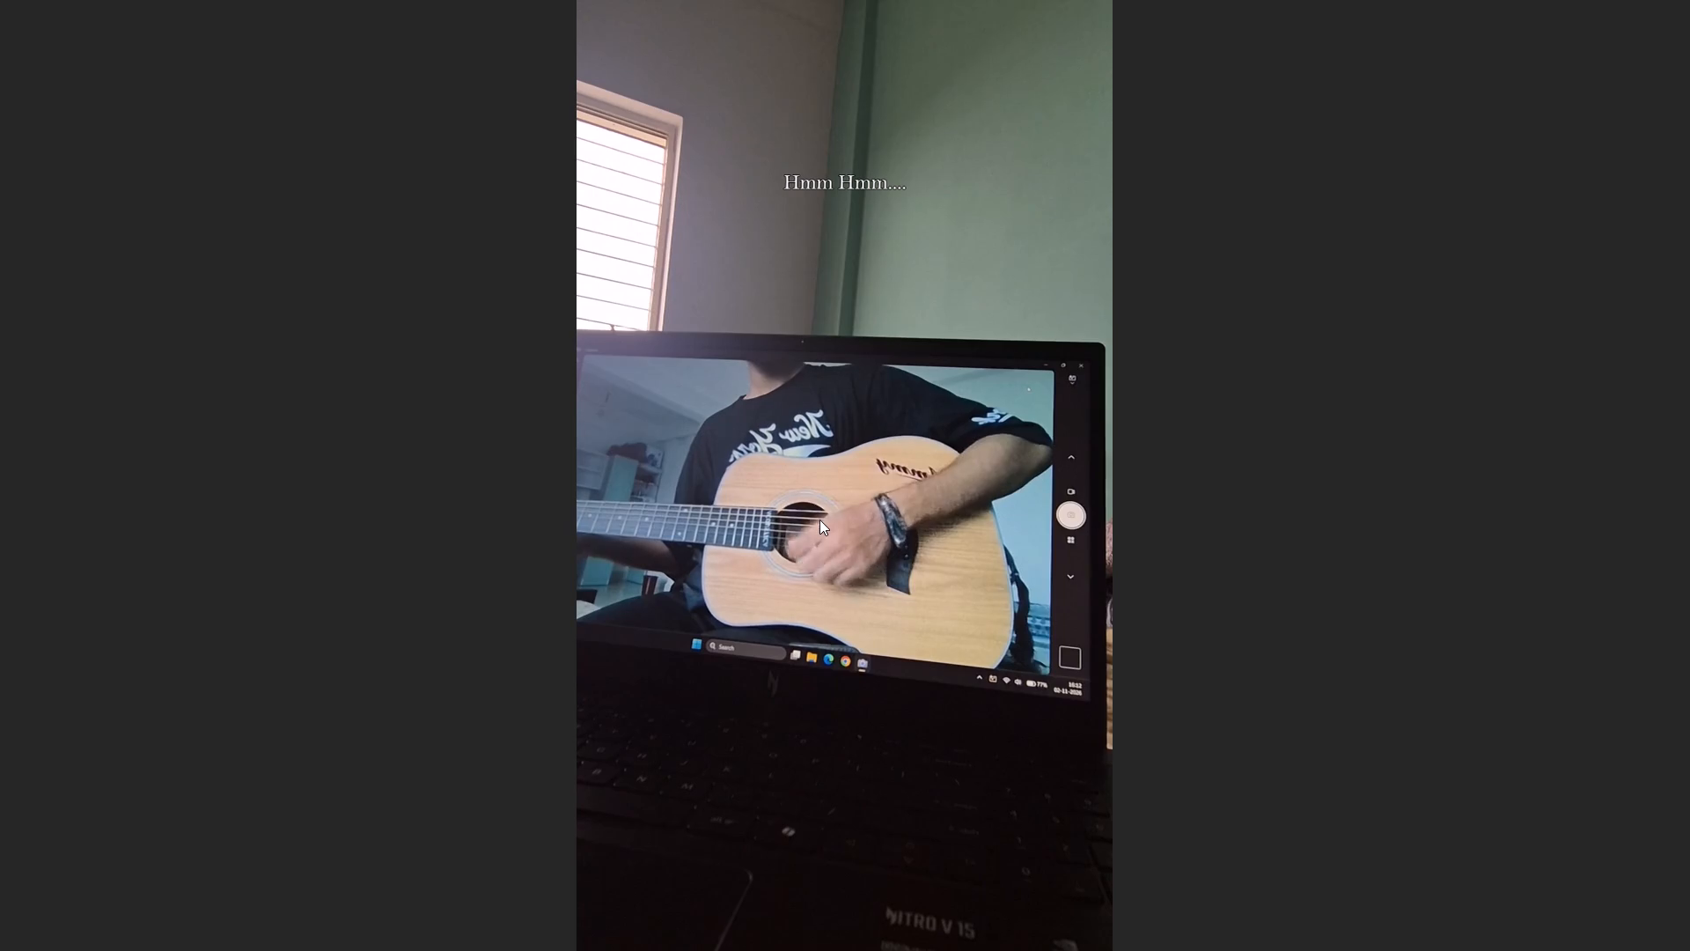
{"action": "left_click", "coordinate": [819, 520]}
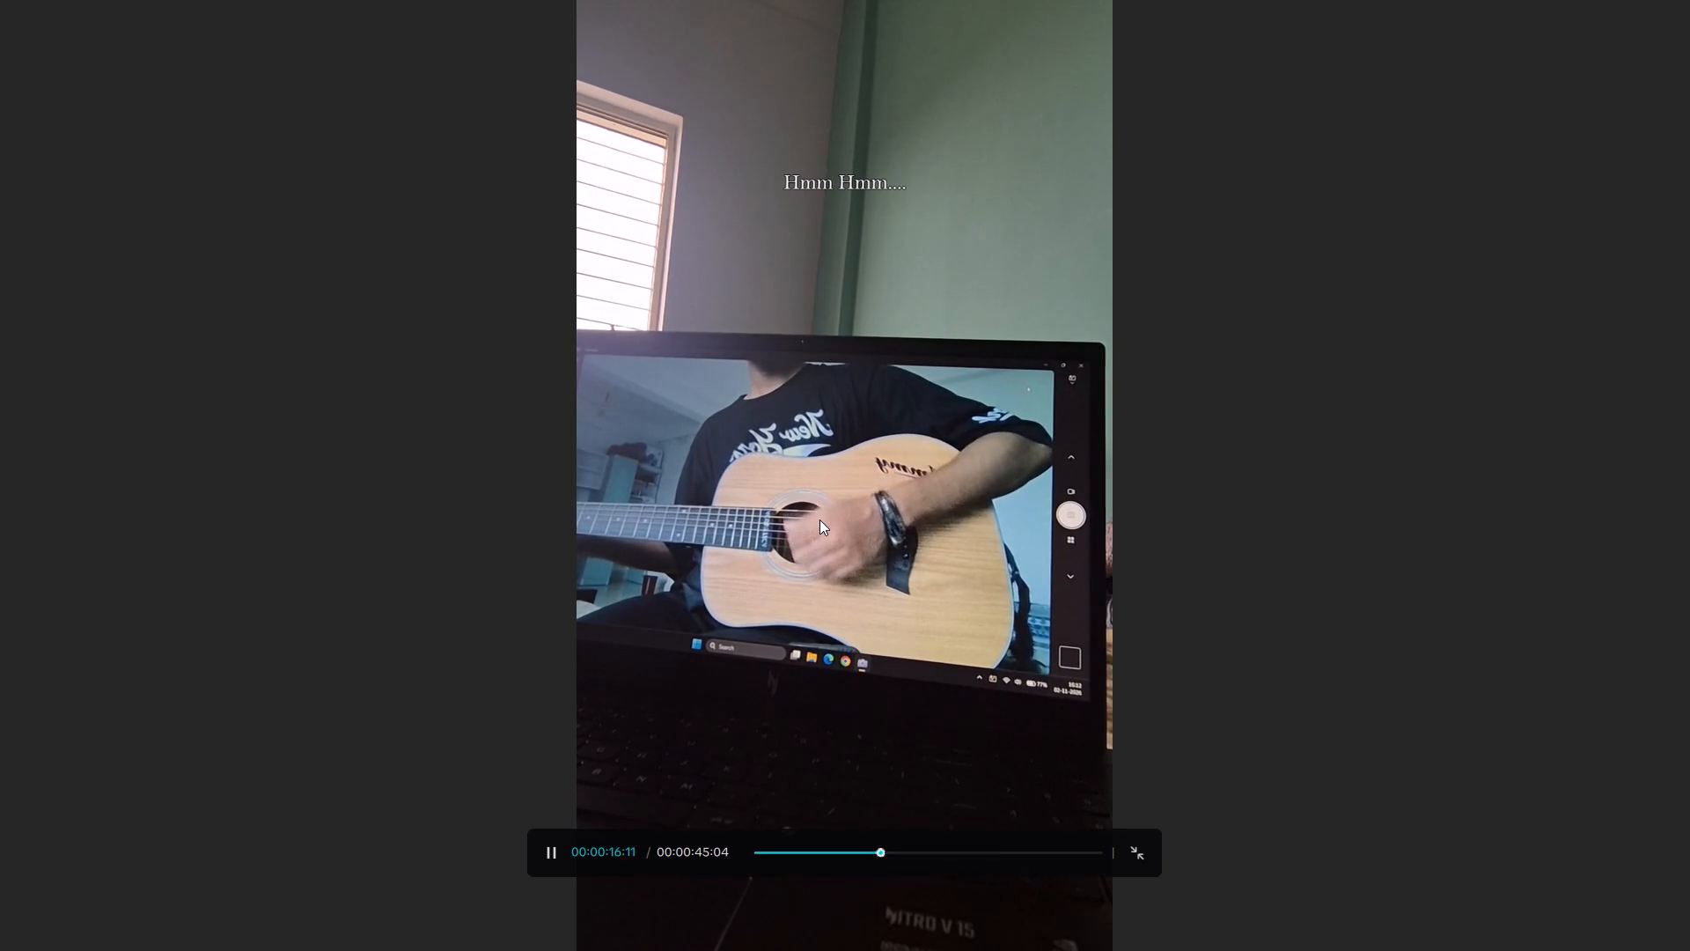
{"action": "double_click", "coordinate": [819, 520]}
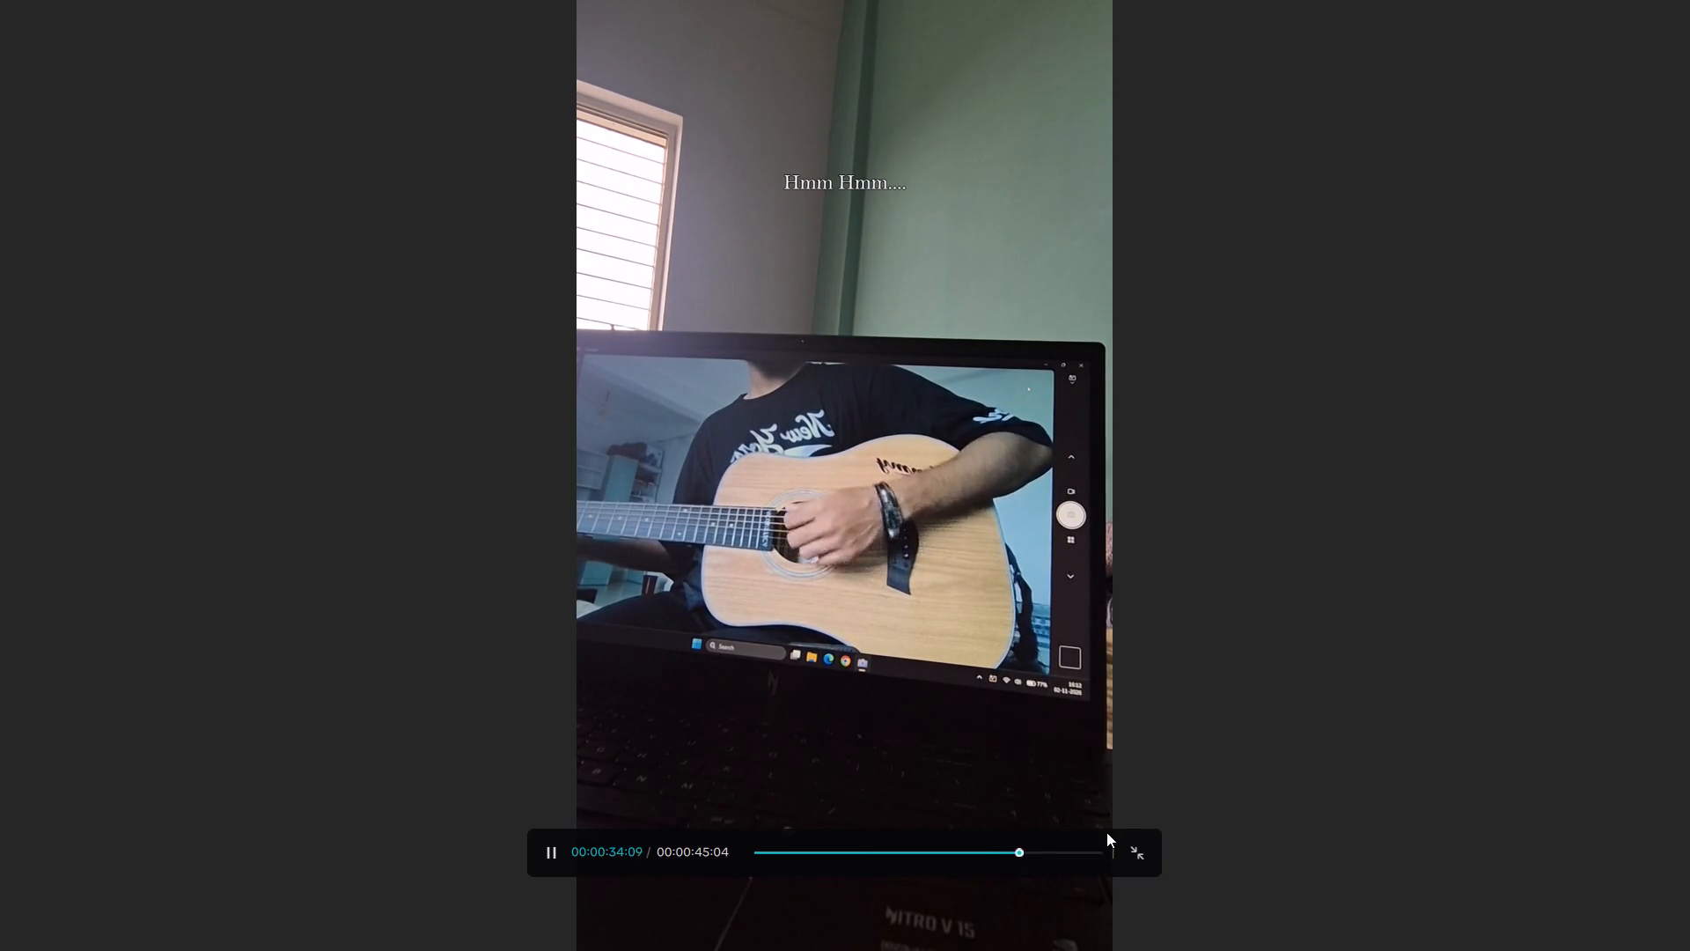
{"action": "left_click", "coordinate": [1132, 846]}
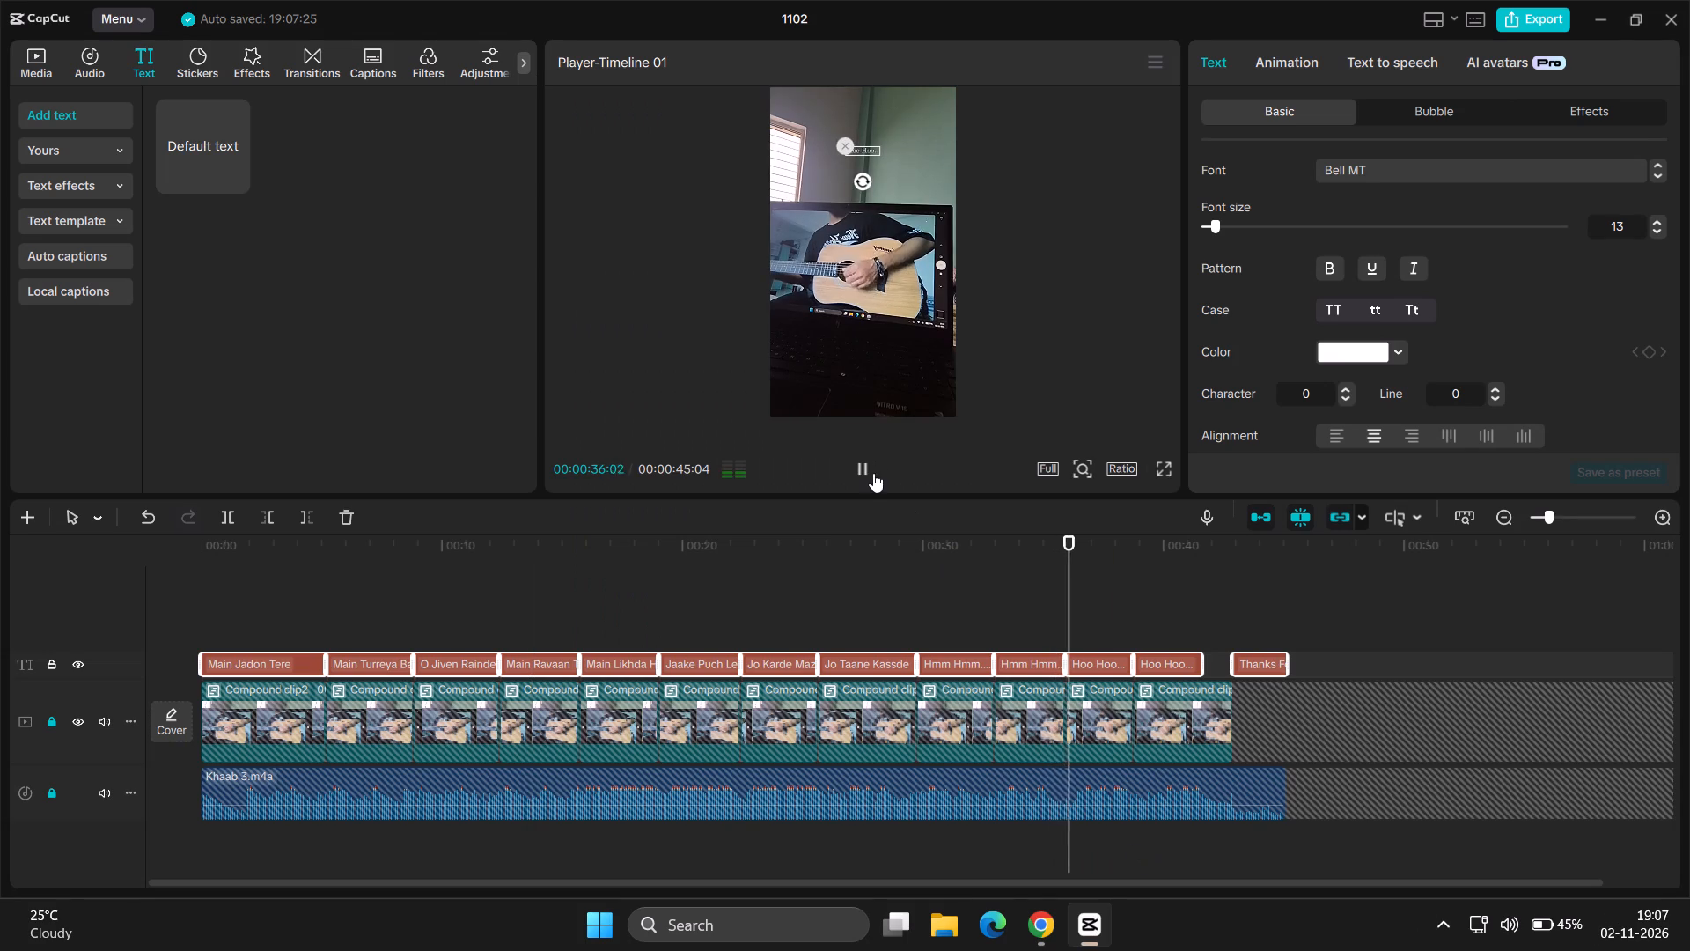
{"action": "left_click", "coordinate": [863, 472]}
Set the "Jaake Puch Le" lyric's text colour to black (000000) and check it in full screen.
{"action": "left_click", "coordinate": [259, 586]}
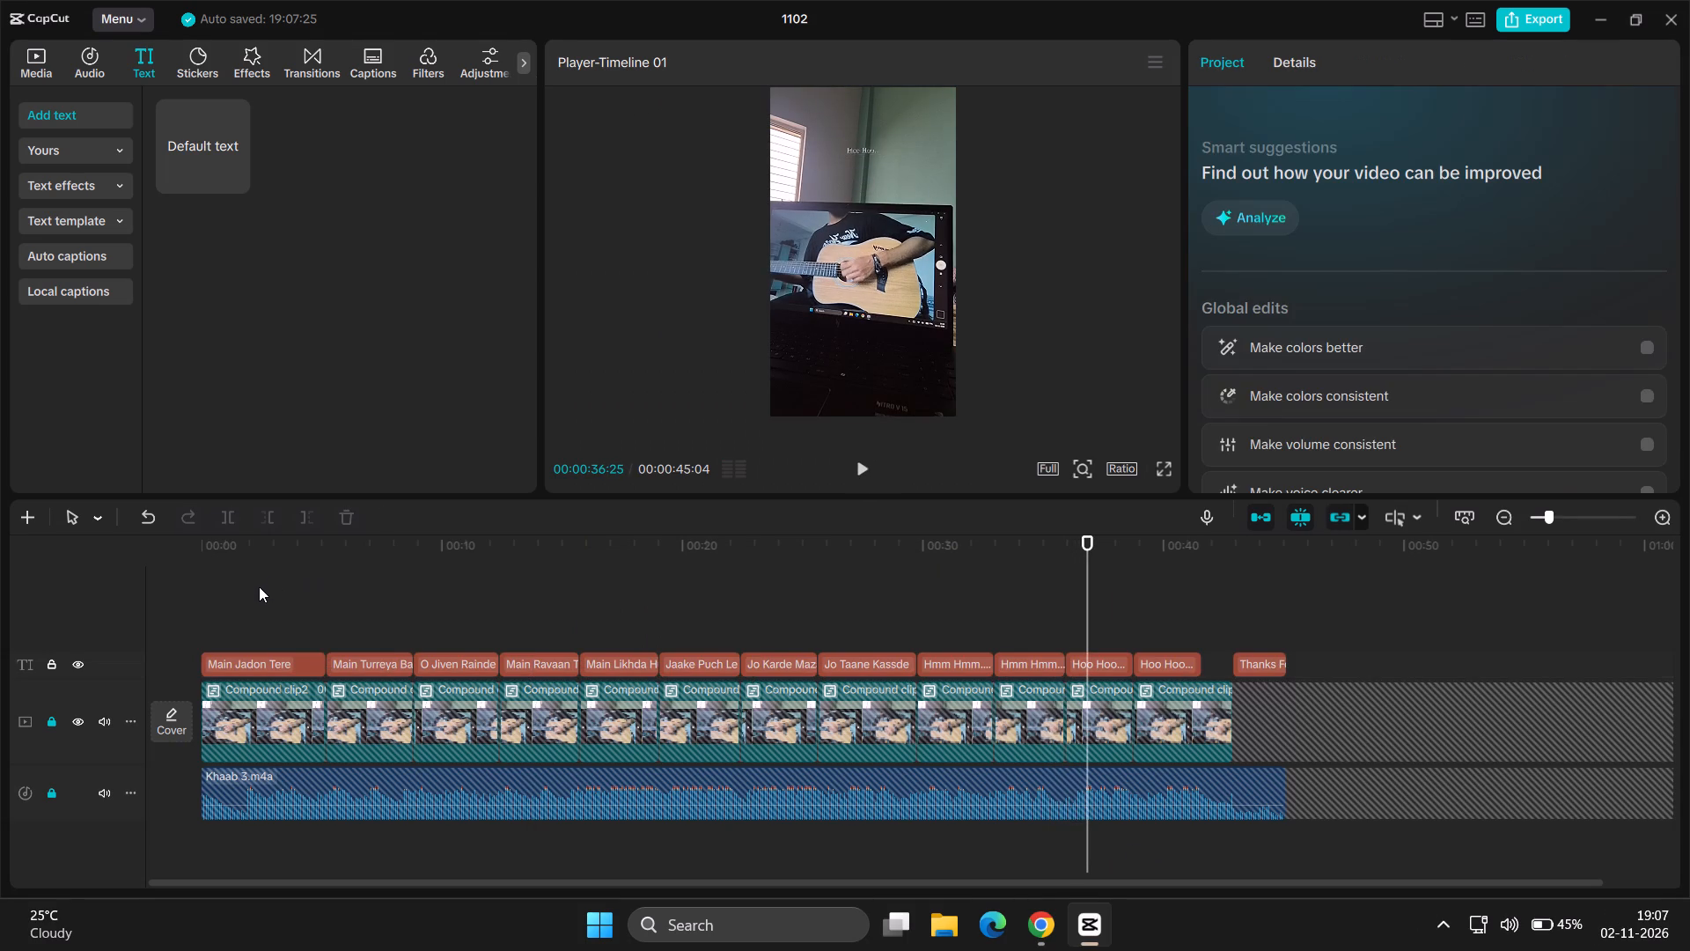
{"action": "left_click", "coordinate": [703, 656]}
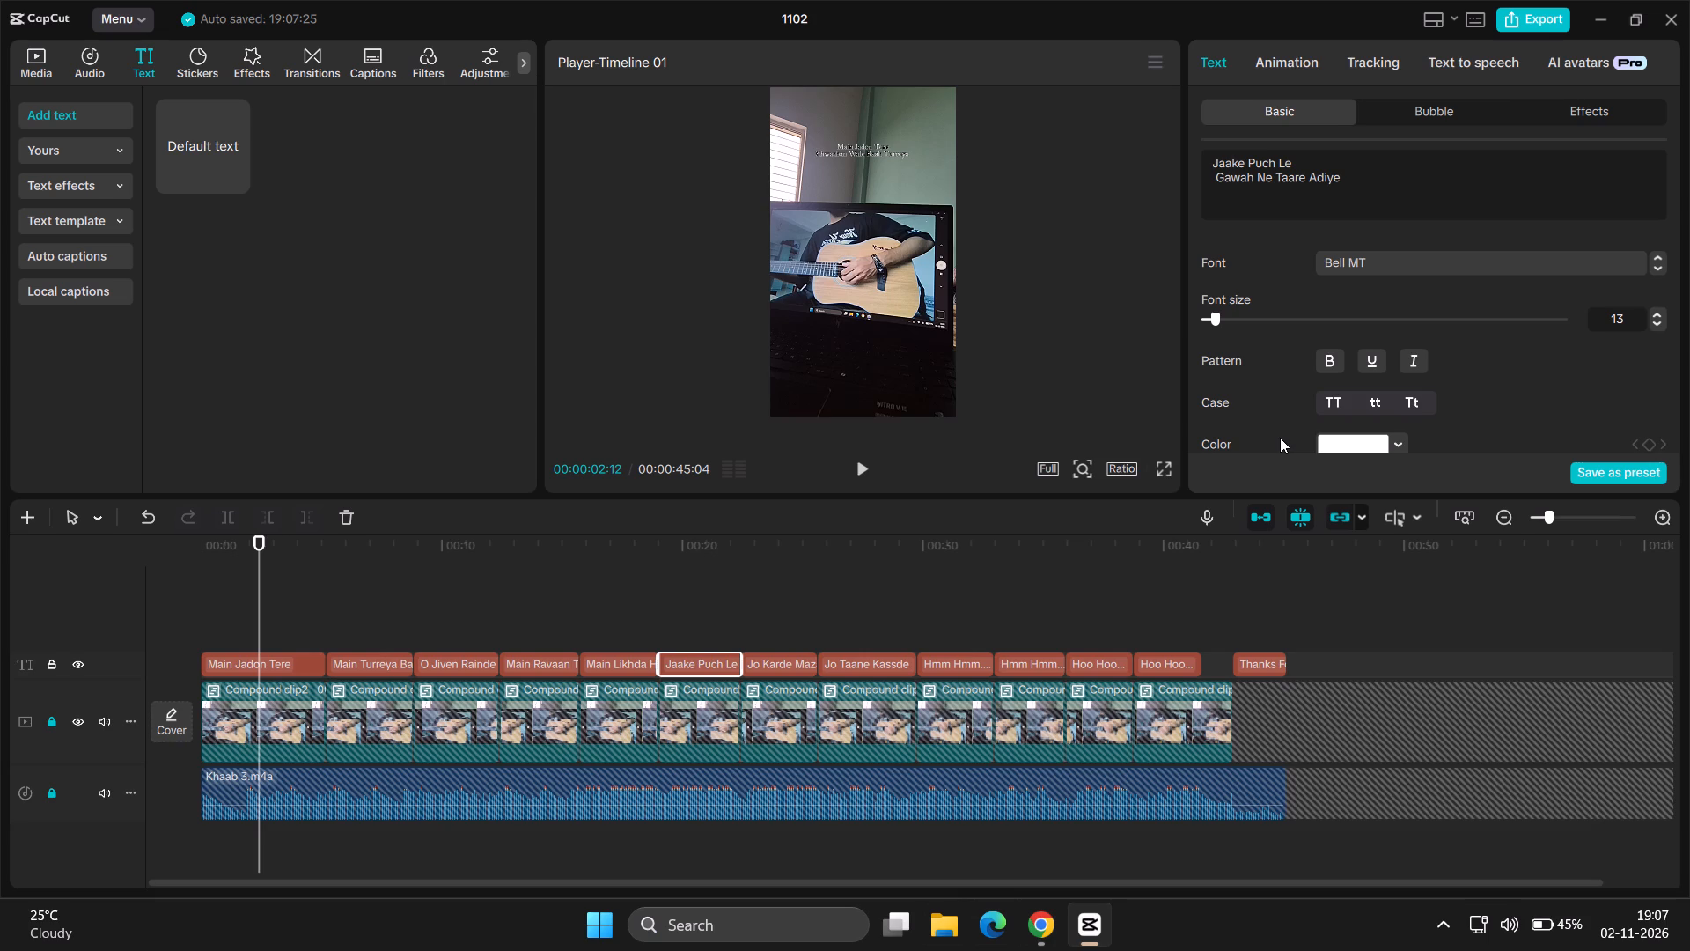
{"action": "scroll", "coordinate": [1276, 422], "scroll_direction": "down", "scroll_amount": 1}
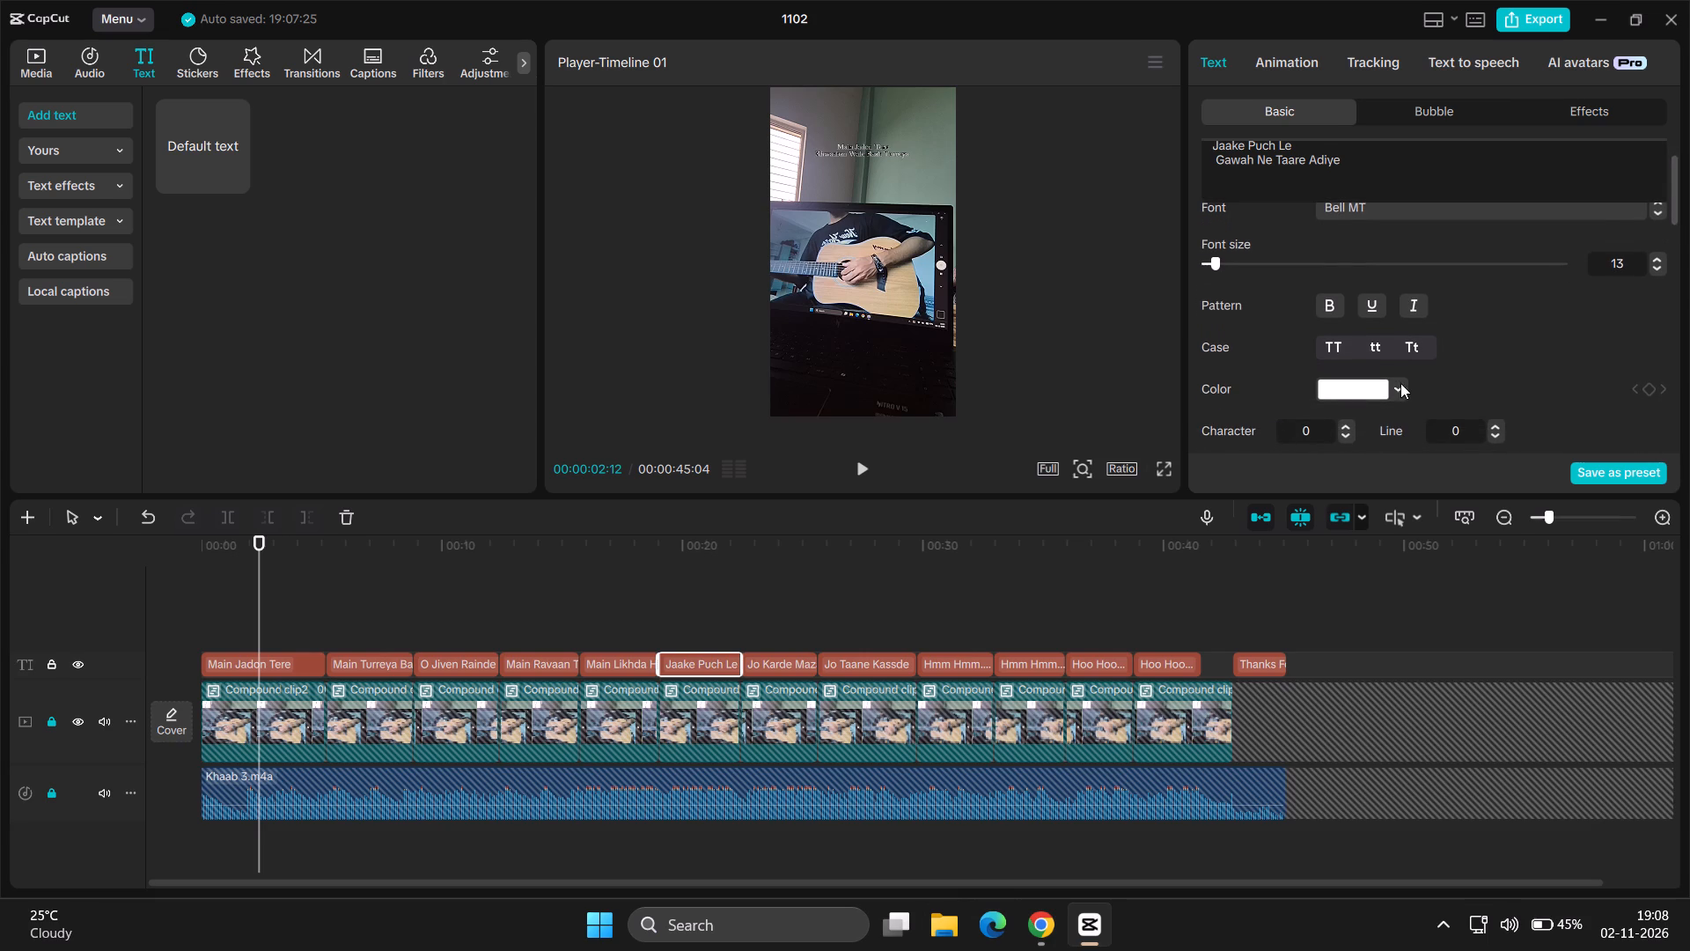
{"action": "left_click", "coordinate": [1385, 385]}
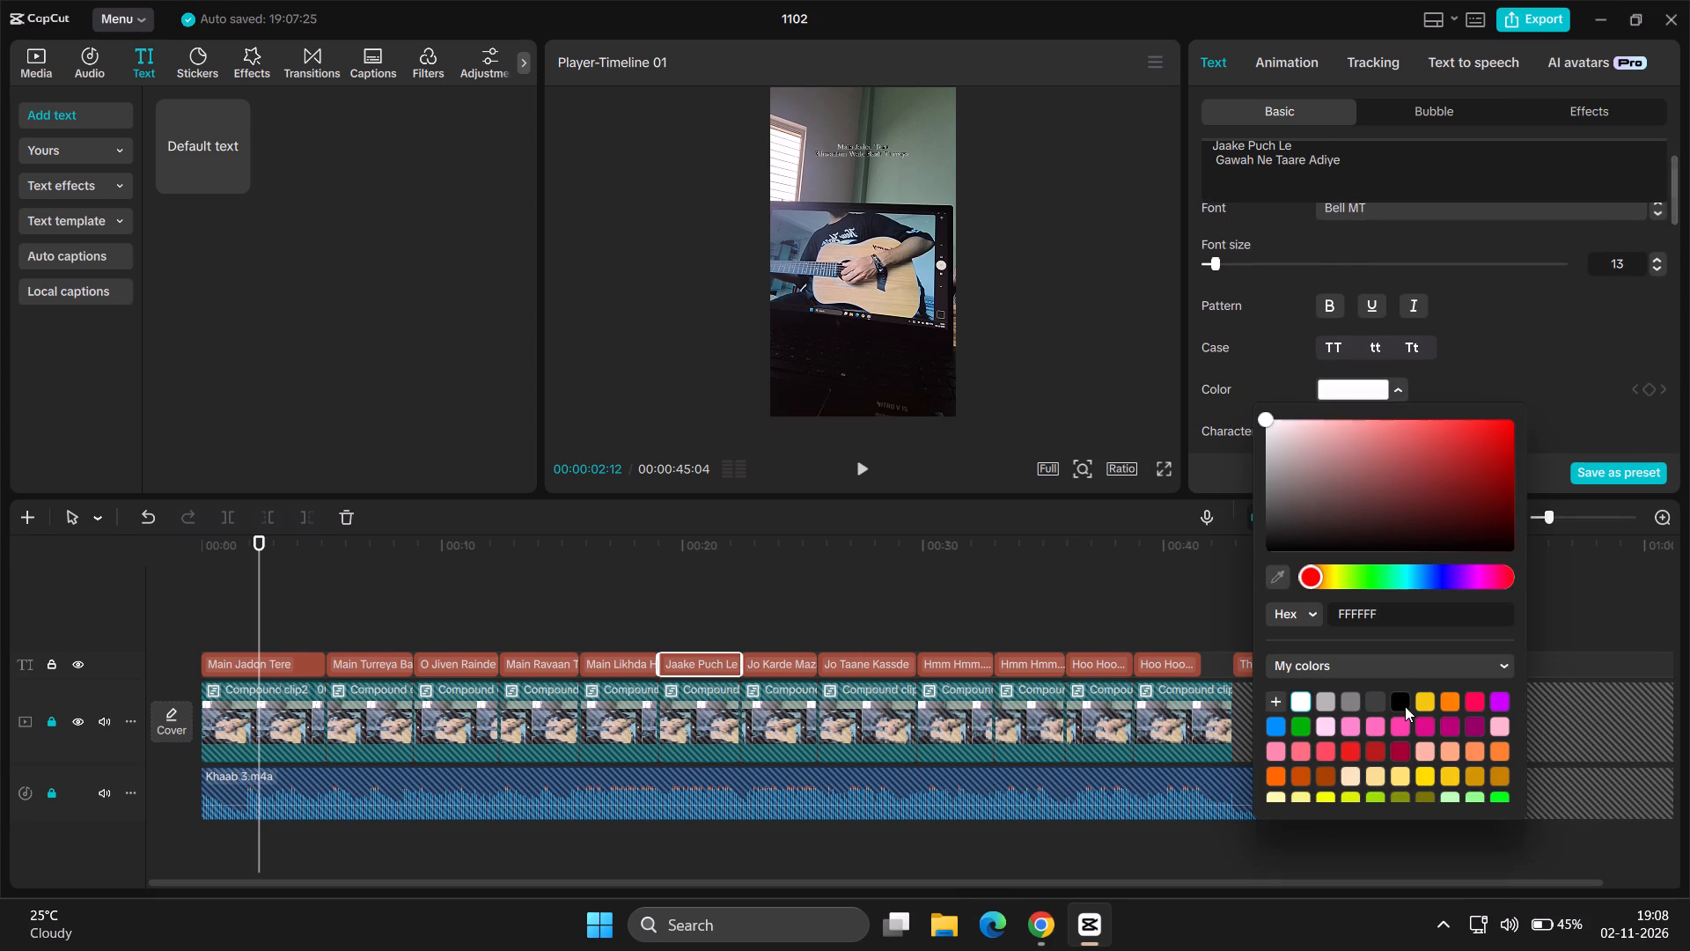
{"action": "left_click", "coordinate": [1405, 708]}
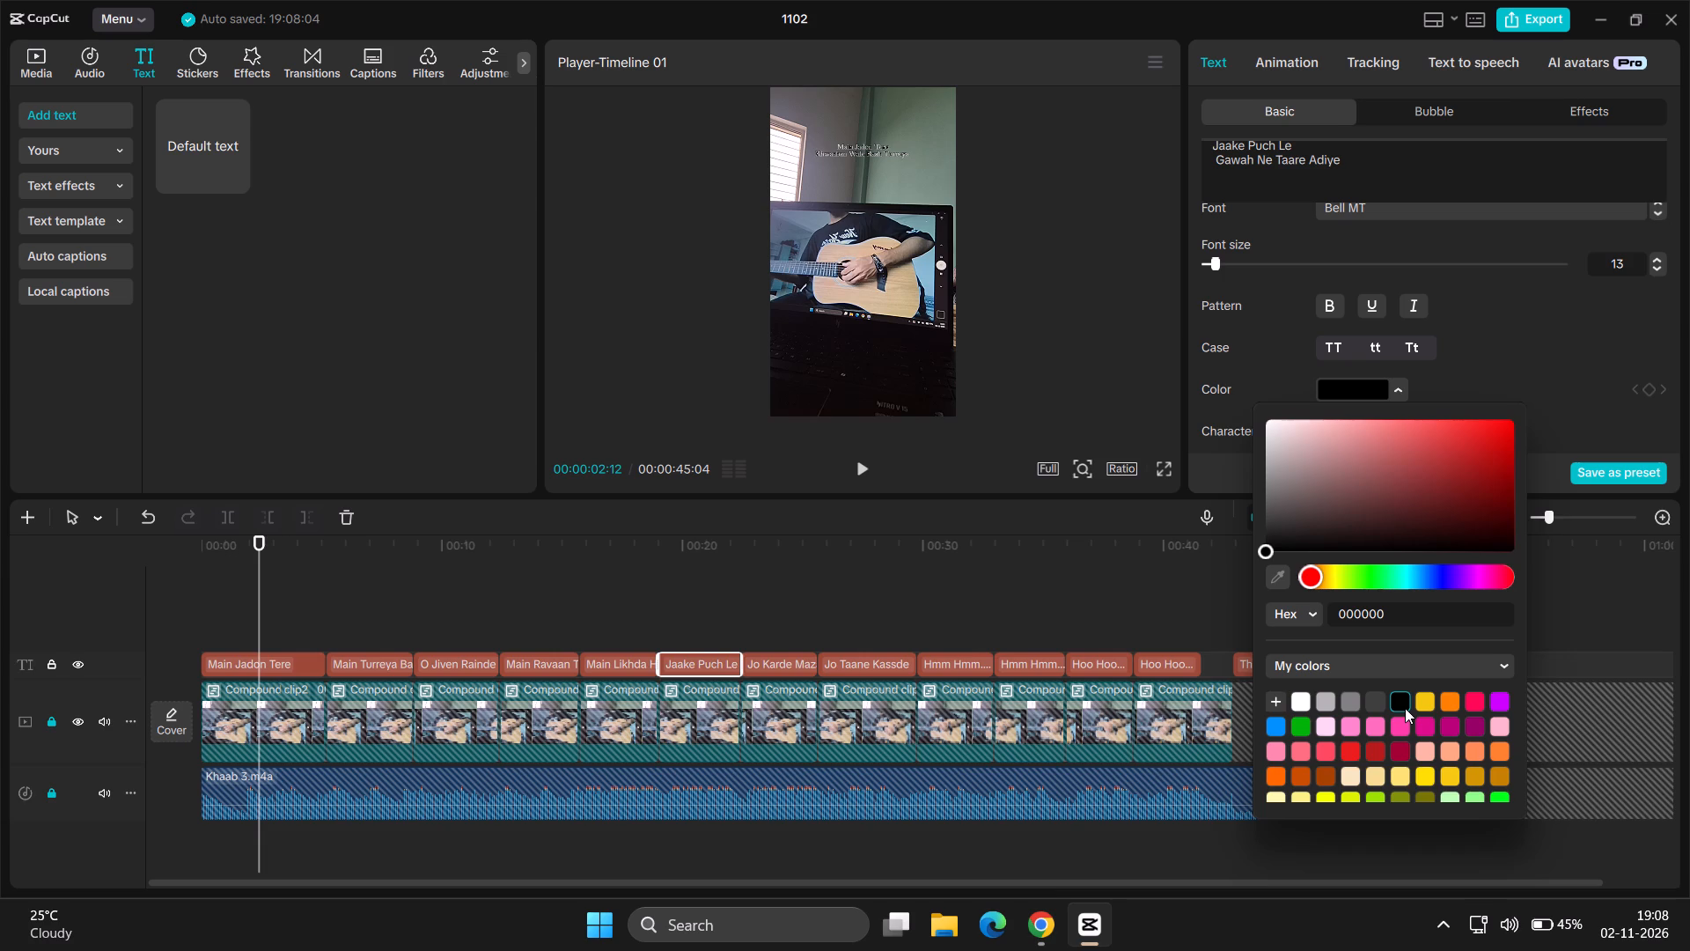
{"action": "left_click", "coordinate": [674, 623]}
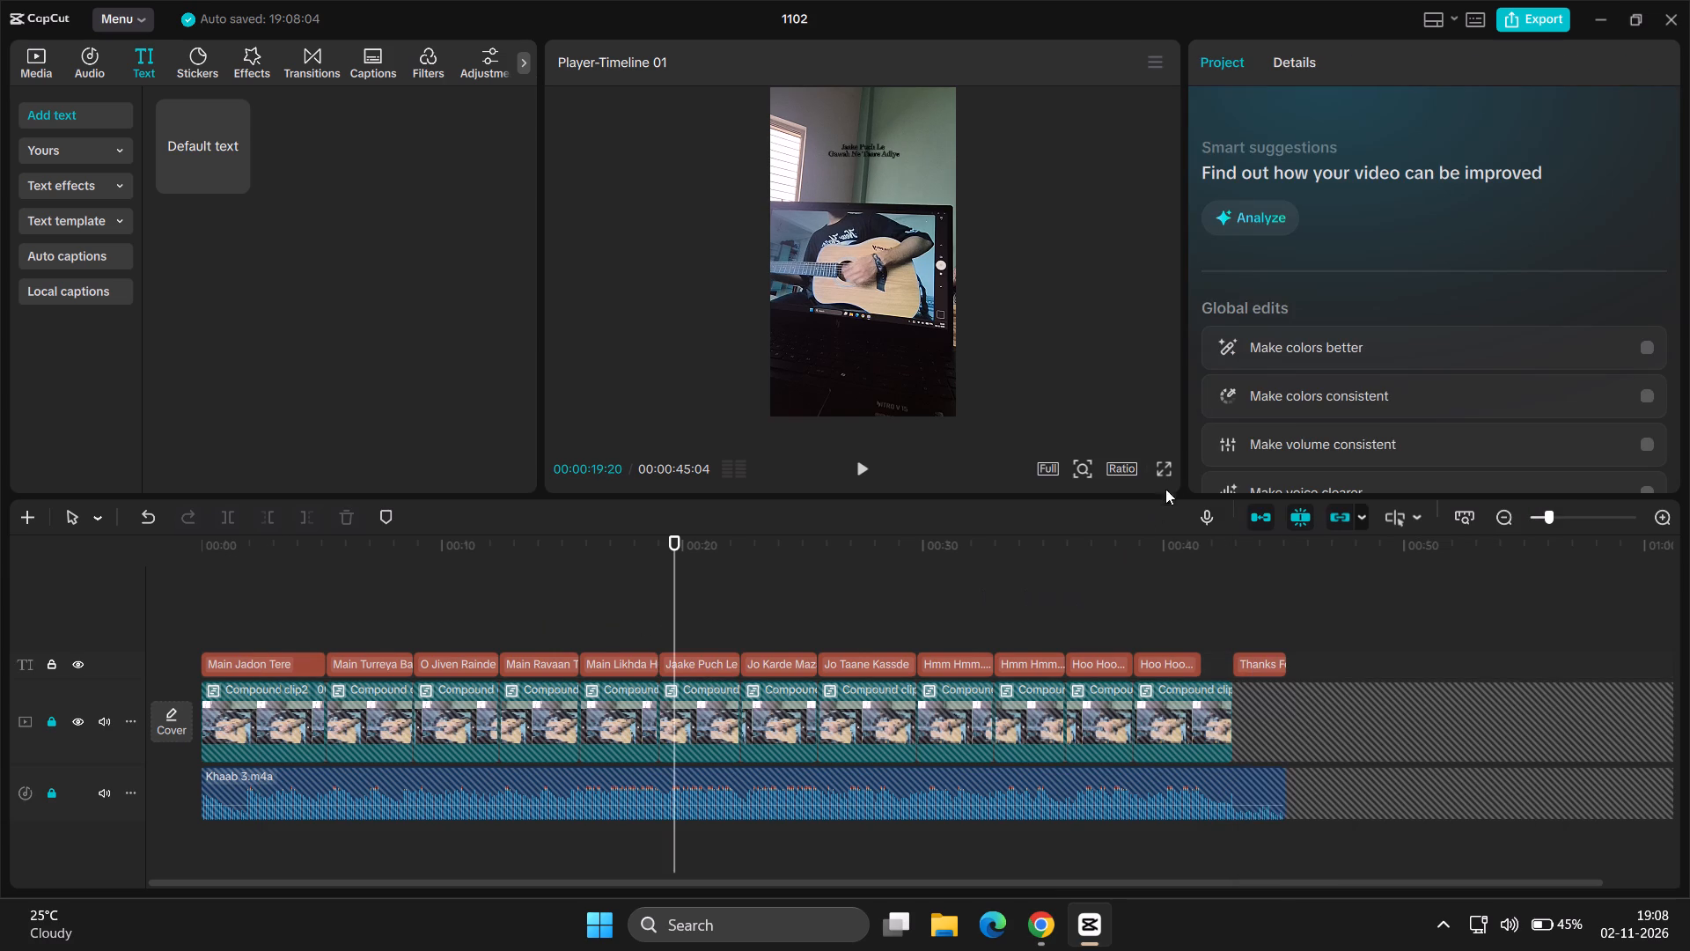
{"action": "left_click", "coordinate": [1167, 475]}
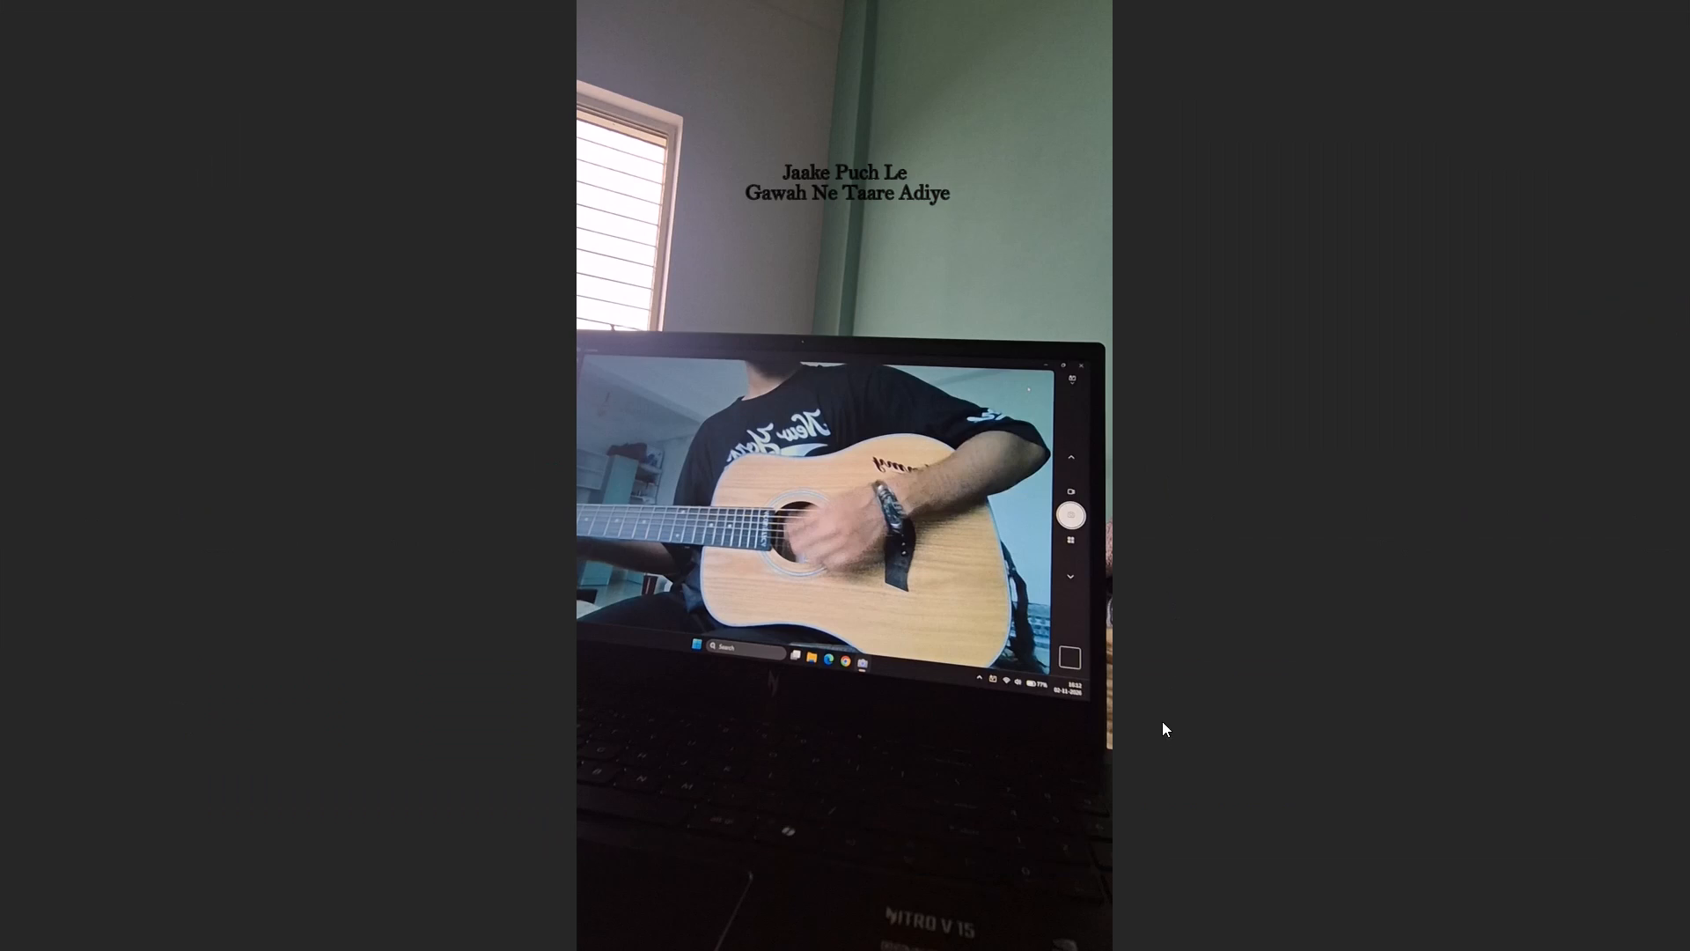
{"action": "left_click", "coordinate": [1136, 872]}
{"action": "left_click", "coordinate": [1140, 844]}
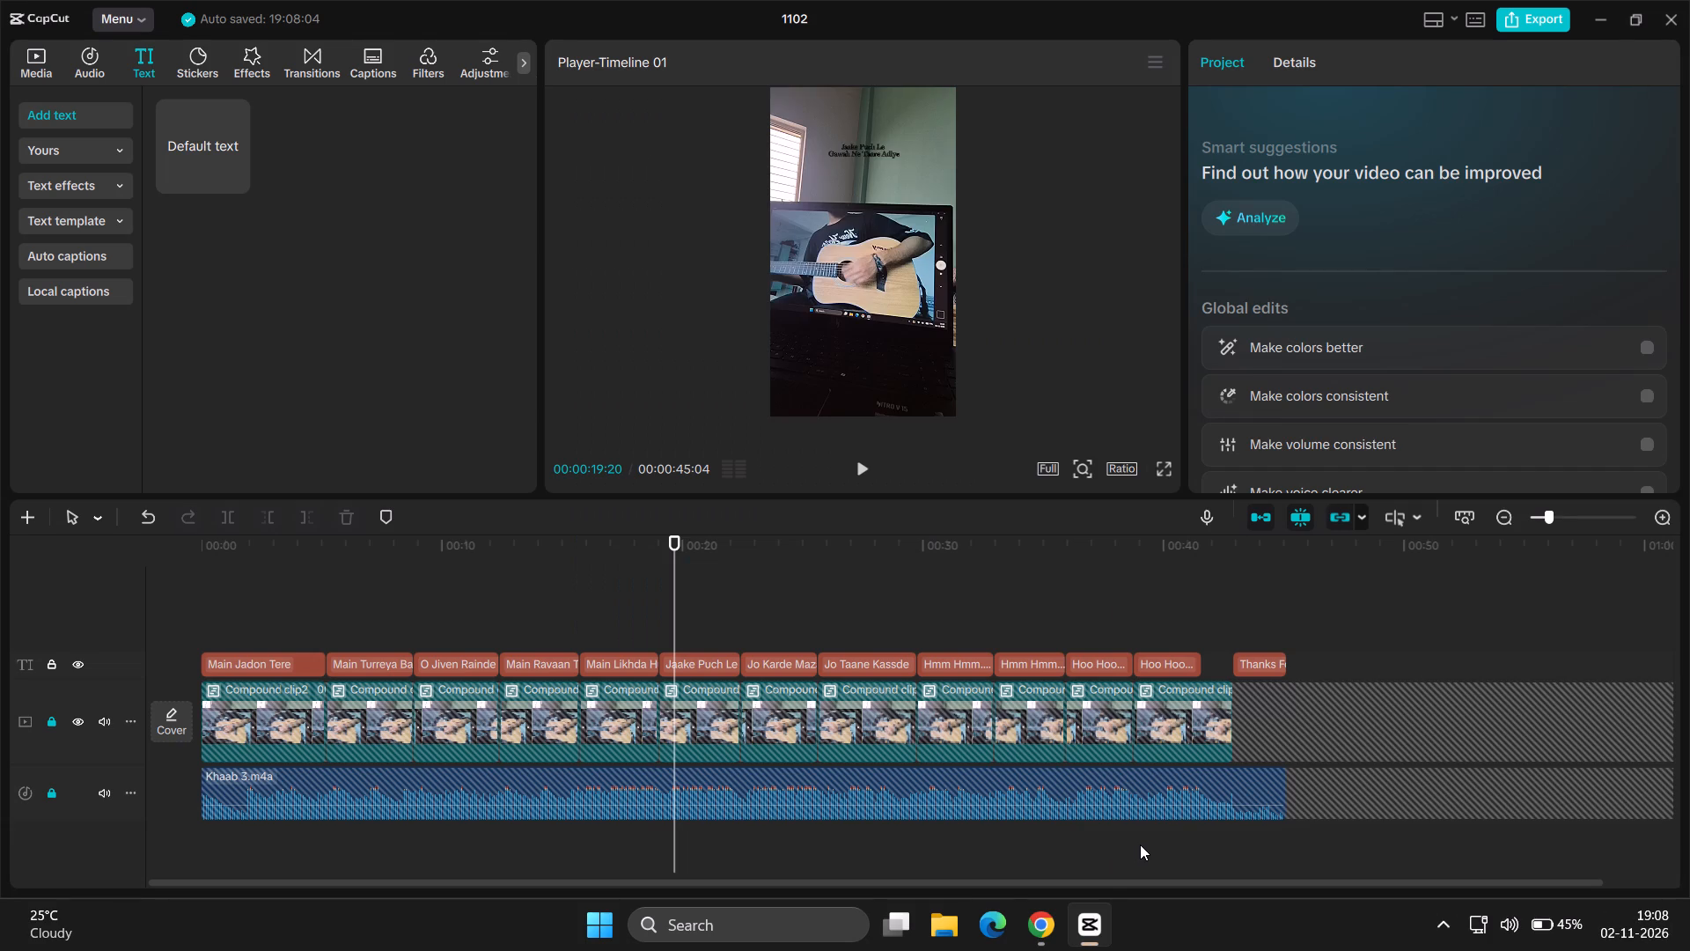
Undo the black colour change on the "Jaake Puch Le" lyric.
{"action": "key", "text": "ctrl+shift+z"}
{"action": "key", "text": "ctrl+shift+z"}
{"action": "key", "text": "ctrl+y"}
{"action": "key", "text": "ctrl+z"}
Review the lyrics across the timeline, playing from "Jaake Puch Le" through "Jo Taane Kassde" partly in full screen.
{"action": "left_click", "coordinate": [732, 603]}
{"action": "left_click", "coordinate": [643, 601]}
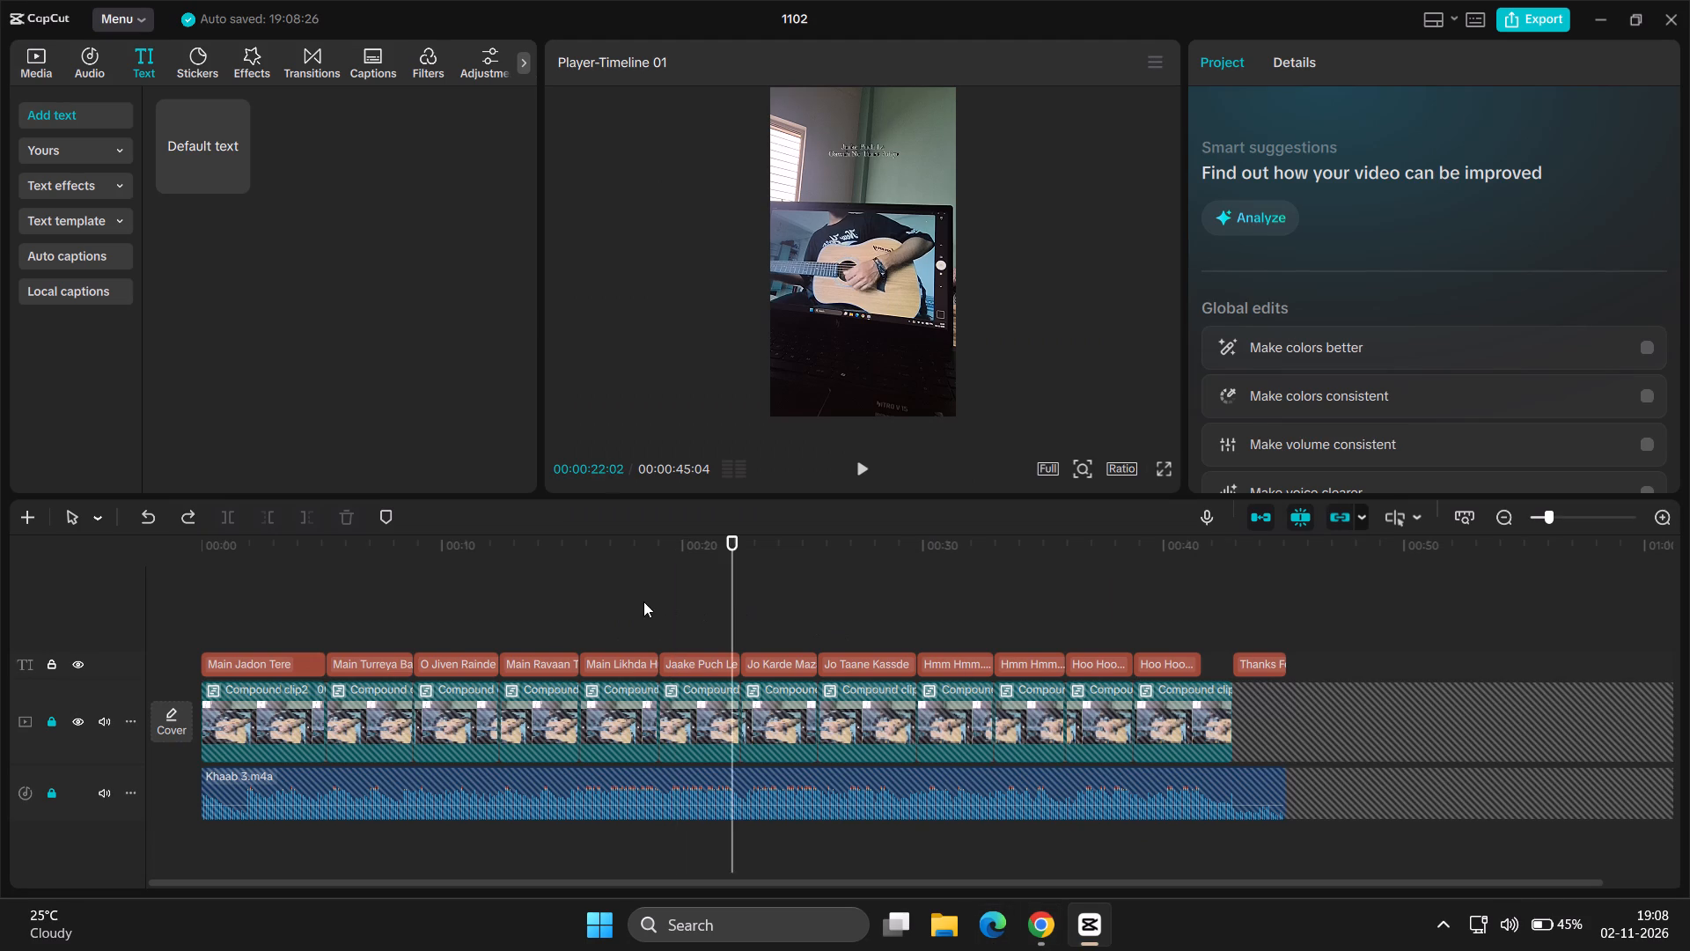
{"action": "left_click", "coordinate": [717, 608]}
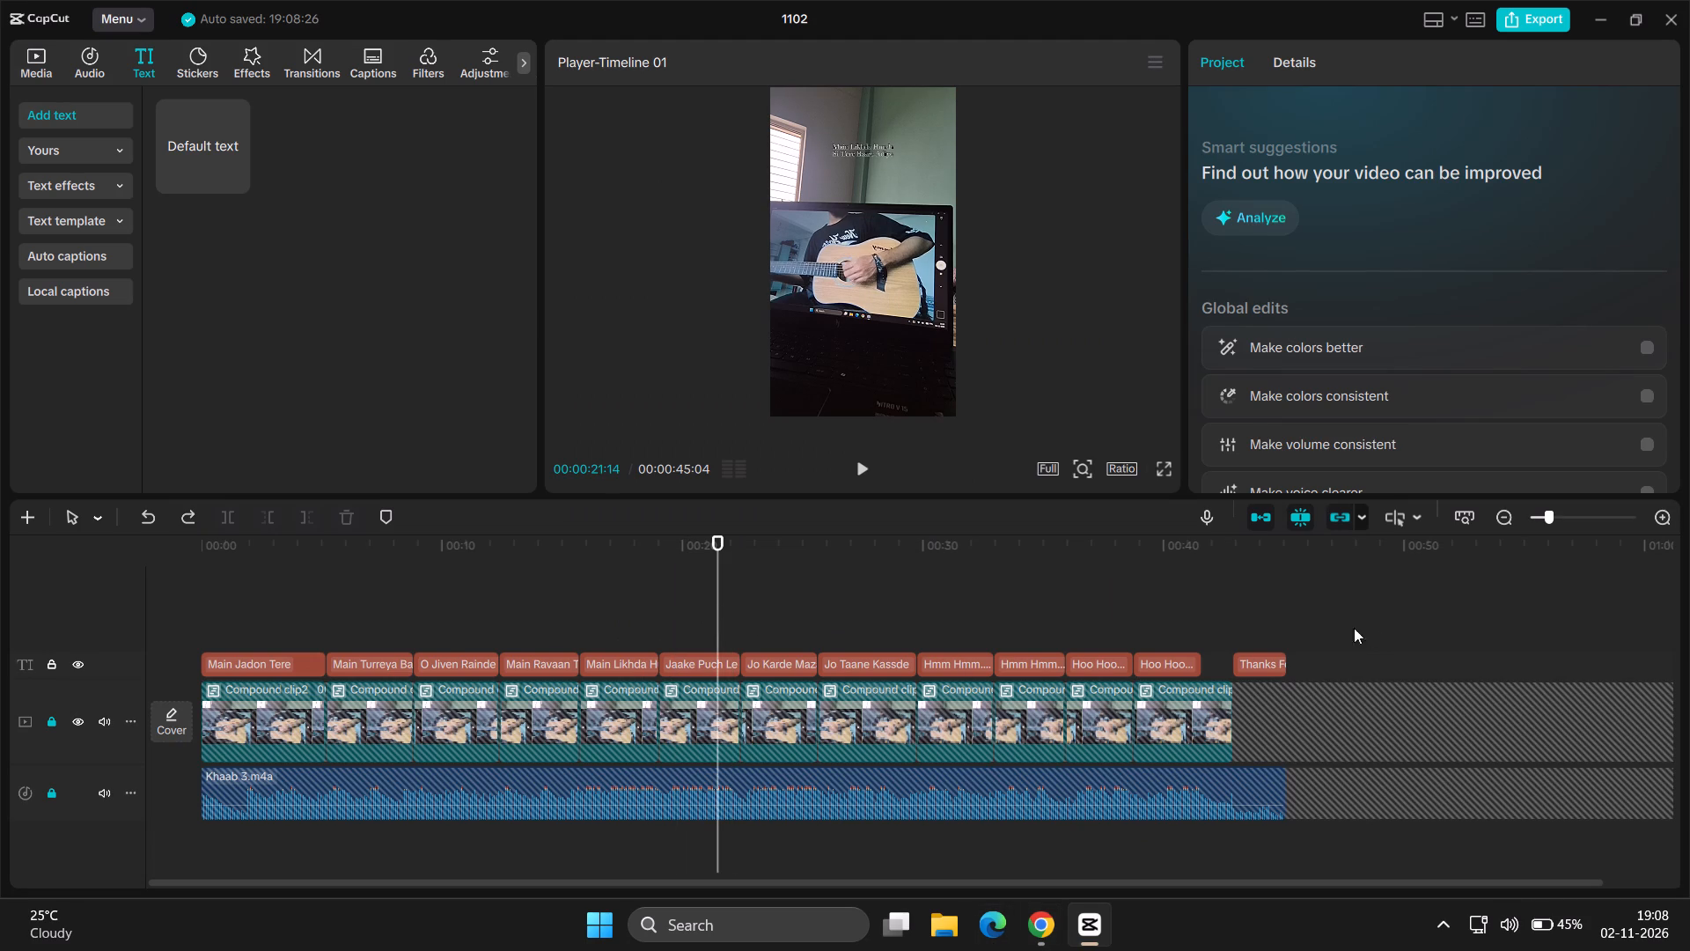
{"action": "left_click", "coordinate": [1325, 632]}
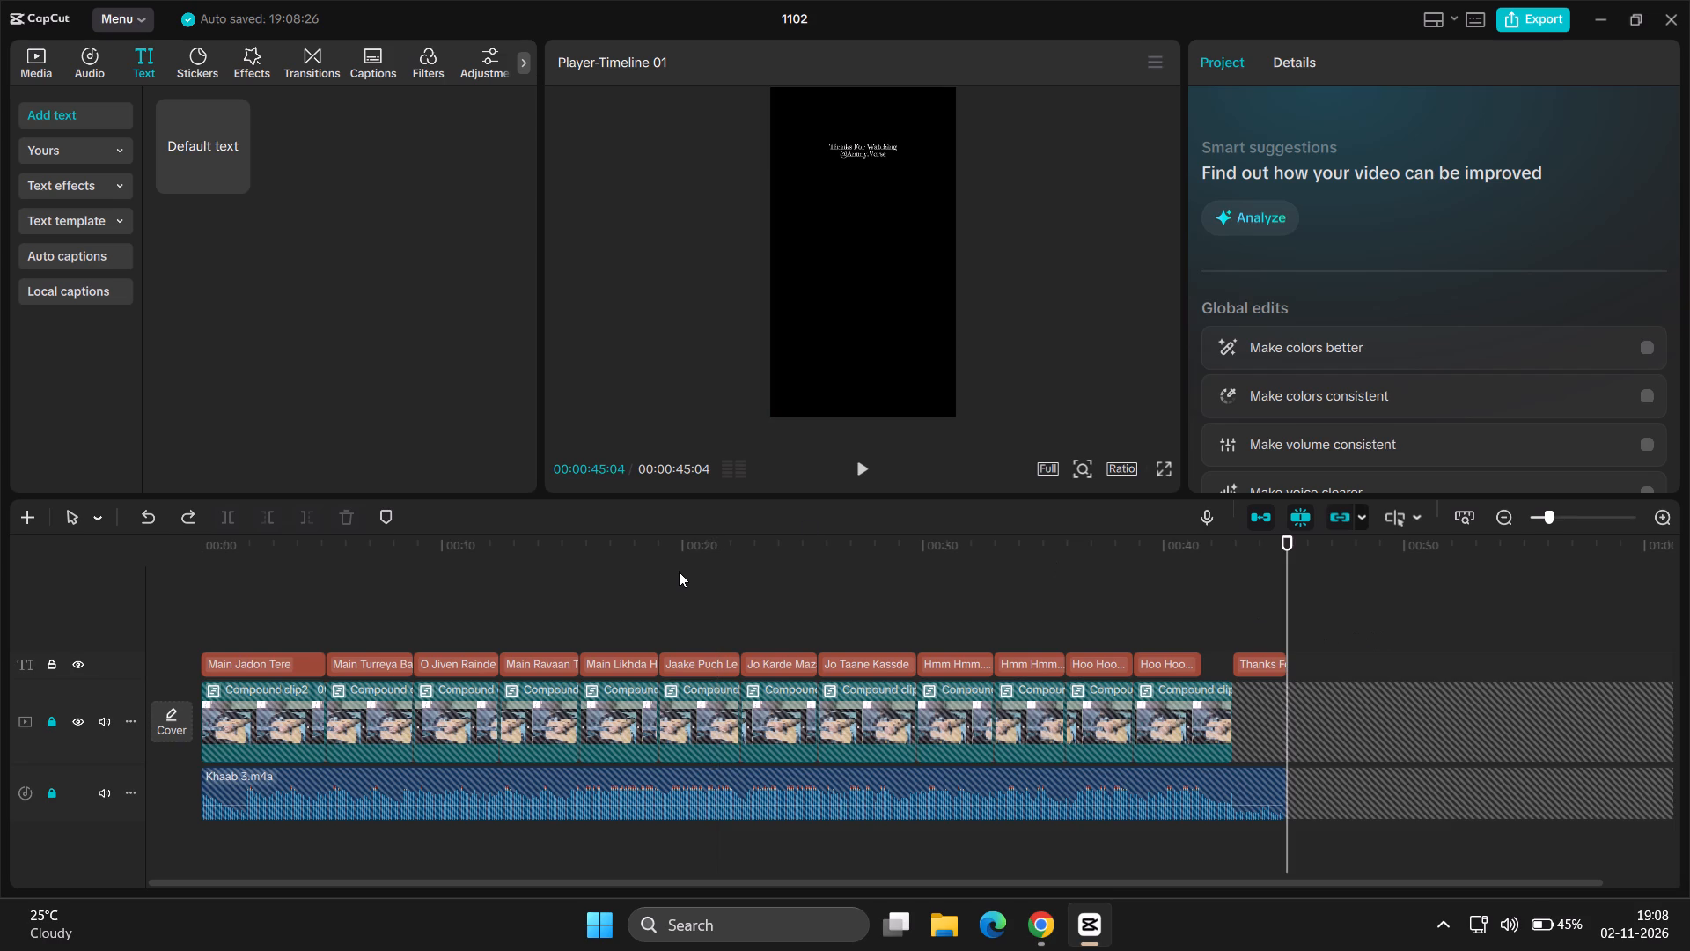
{"action": "left_click", "coordinate": [653, 585]}
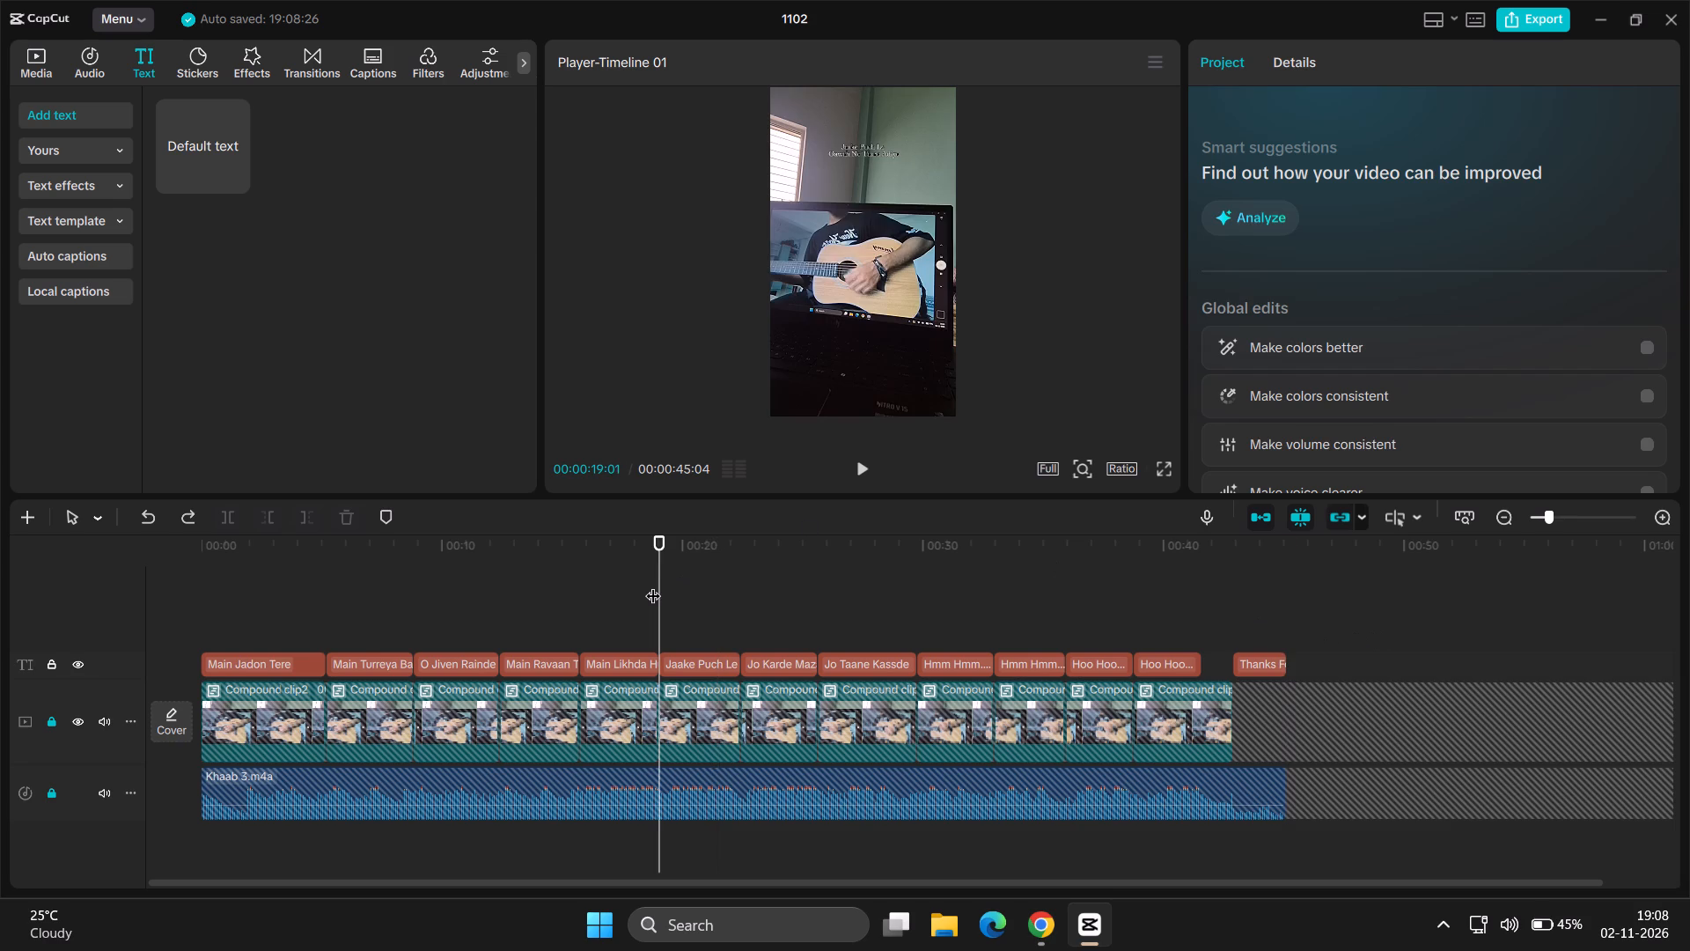
{"action": "key", "text": "space"}
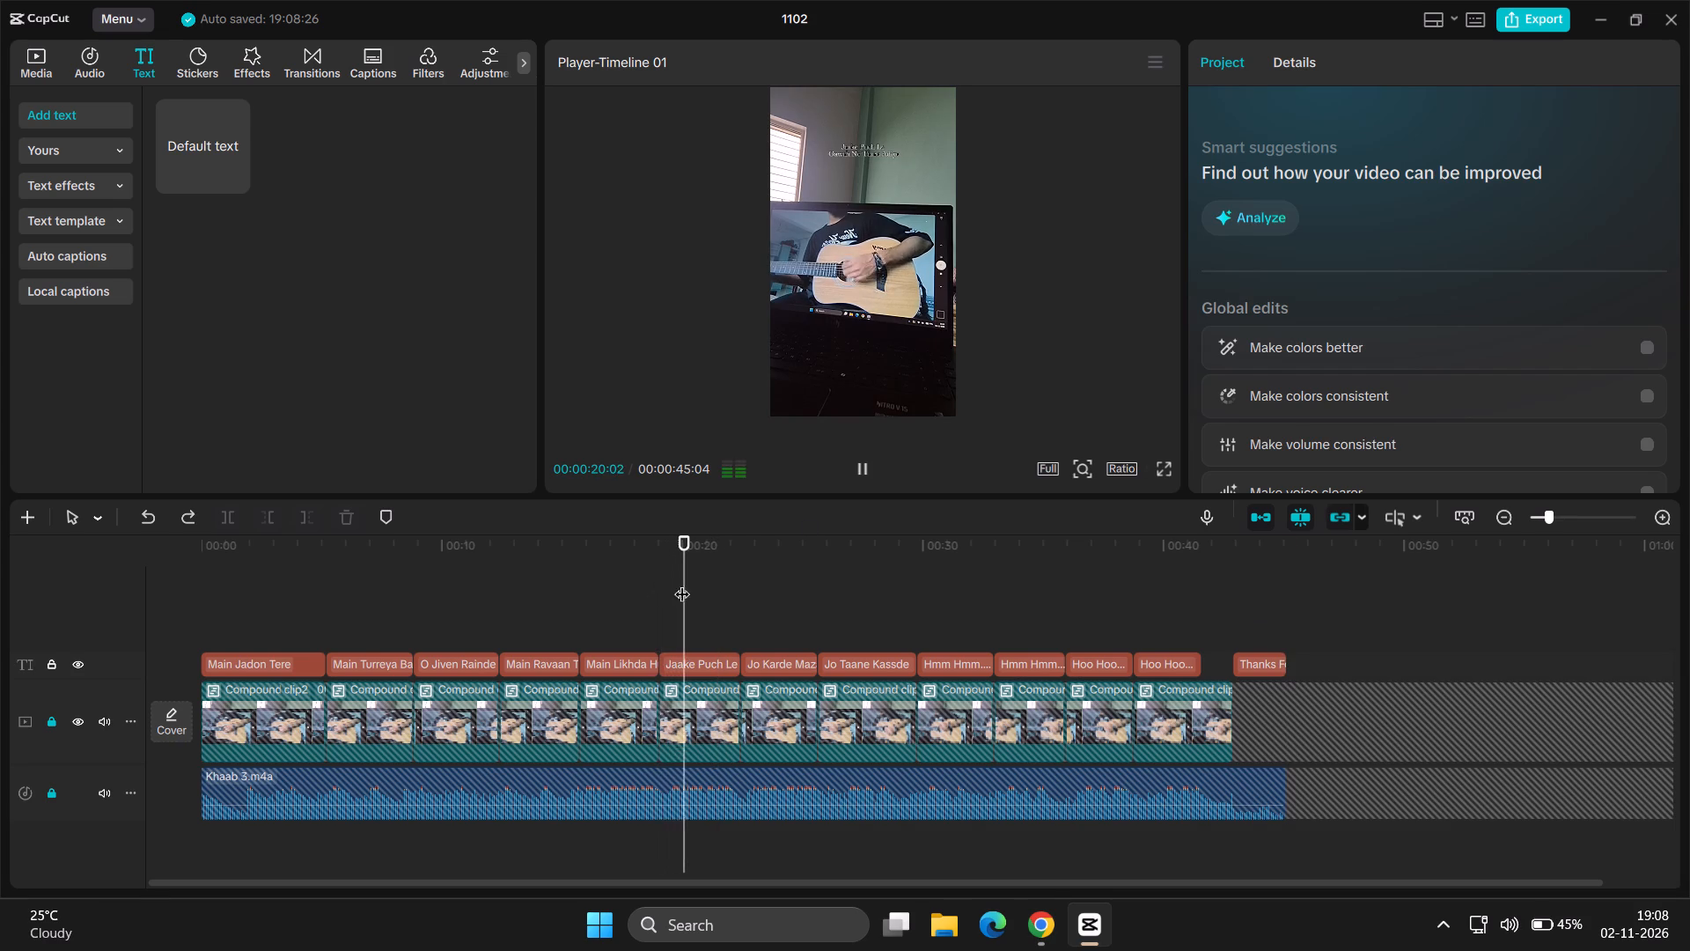
{"action": "key", "text": "space"}
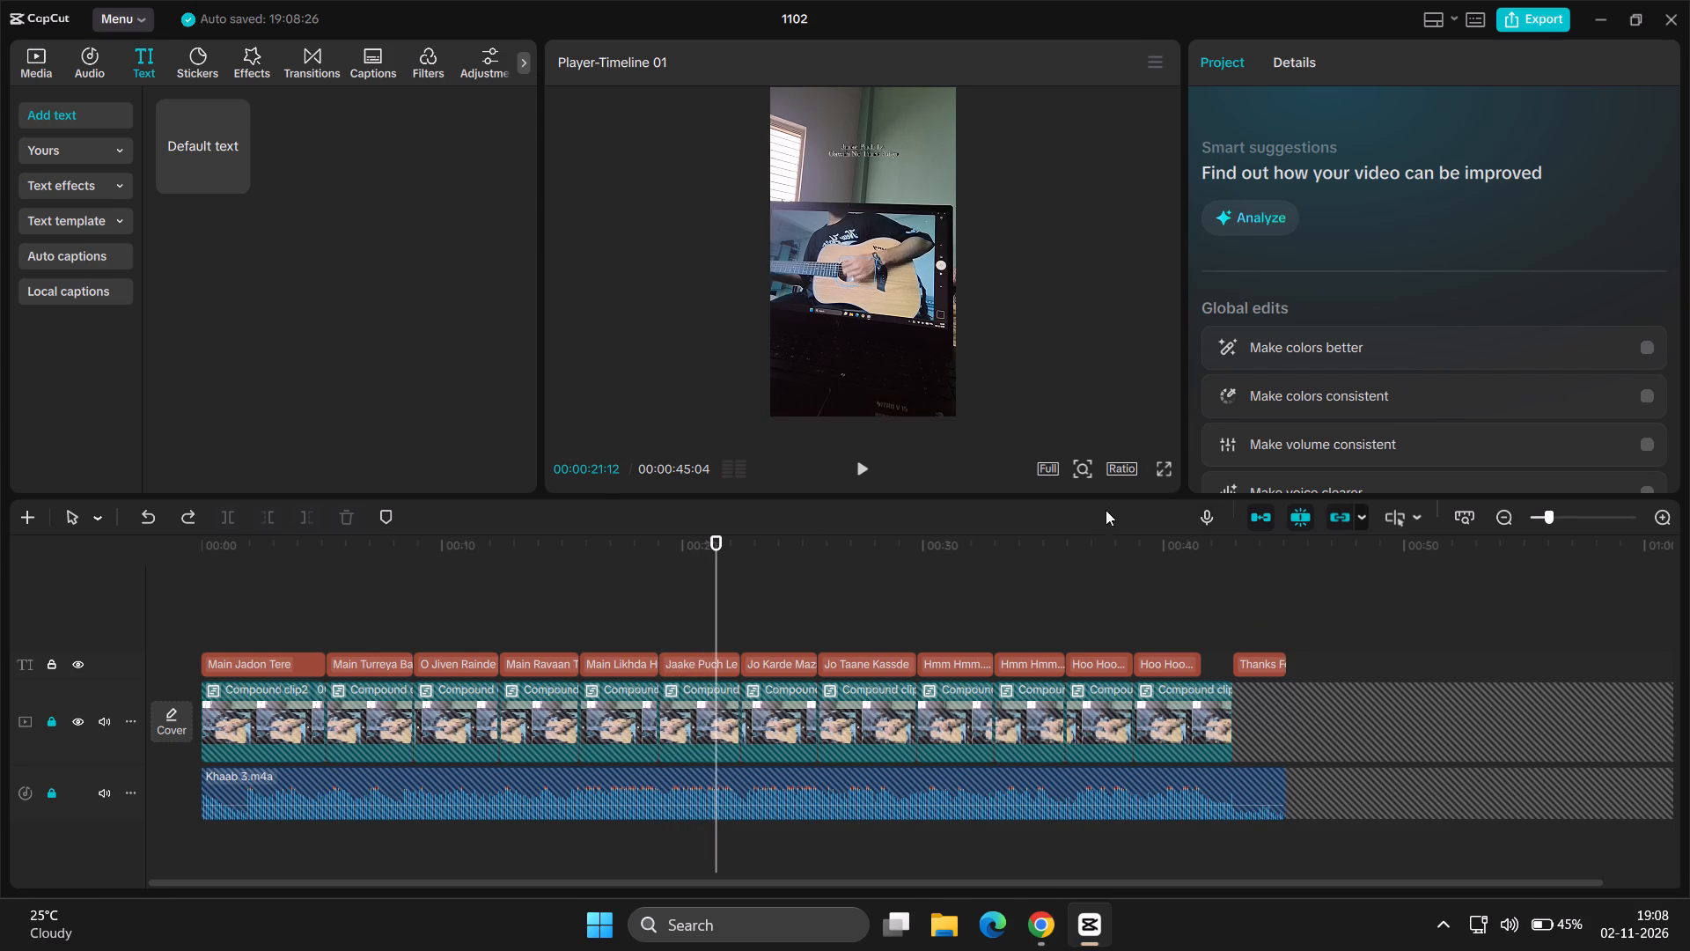
{"action": "key", "text": "space"}
{"action": "left_click", "coordinate": [1168, 469]}
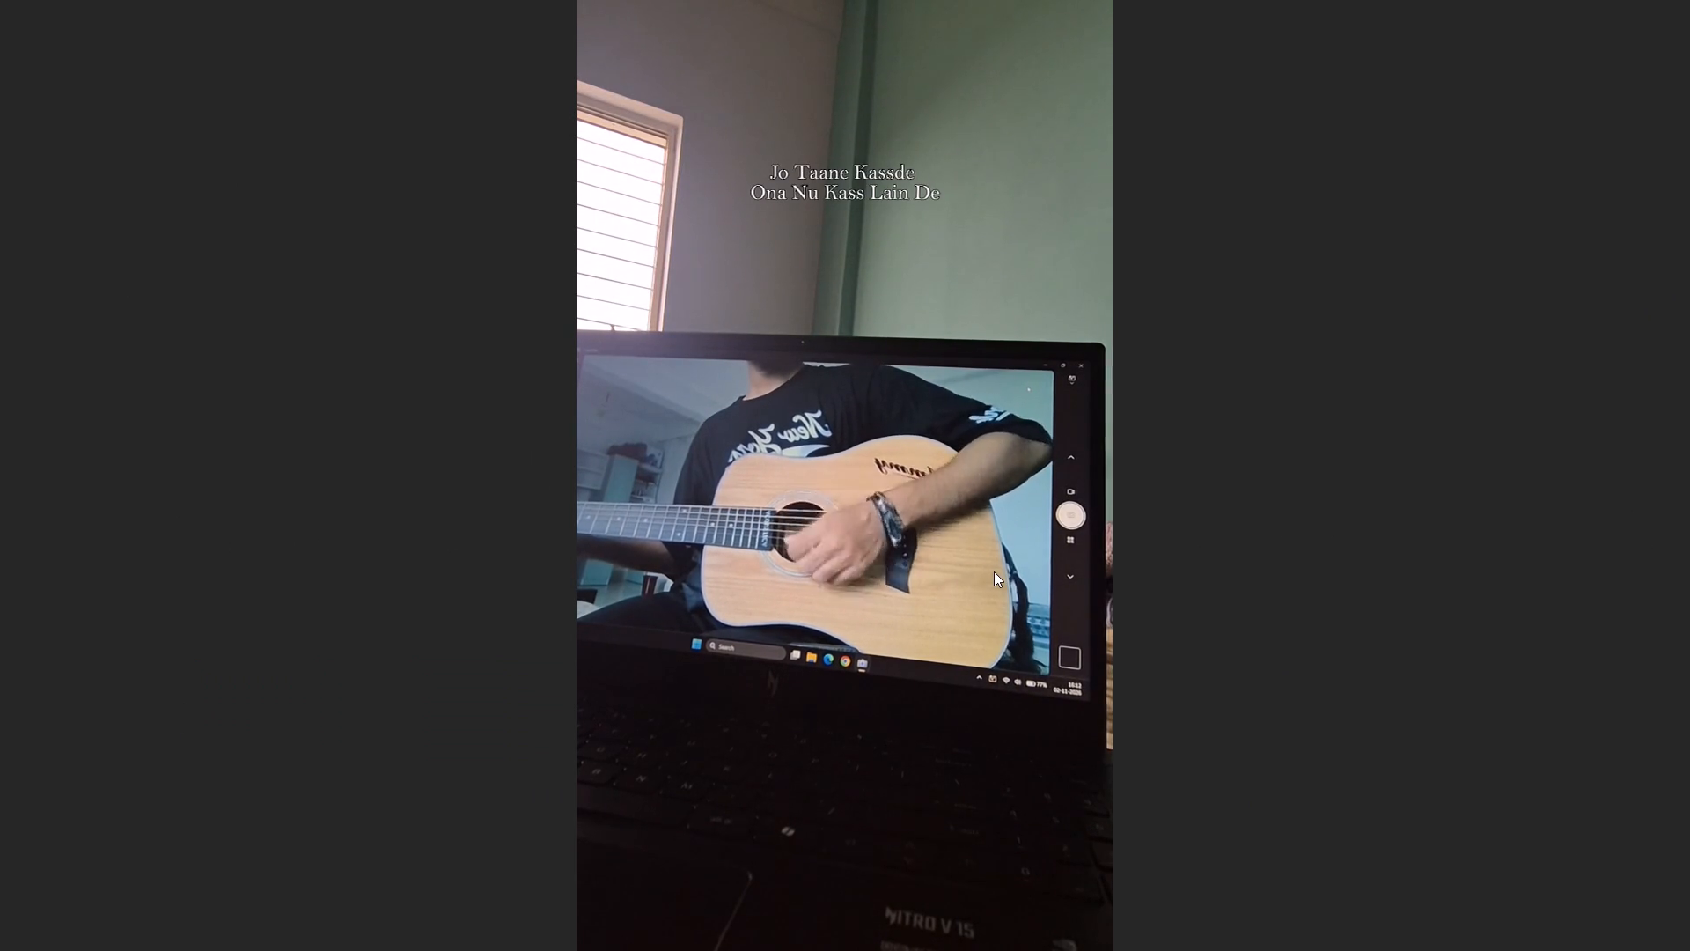
{"action": "left_click", "coordinate": [1159, 626]}
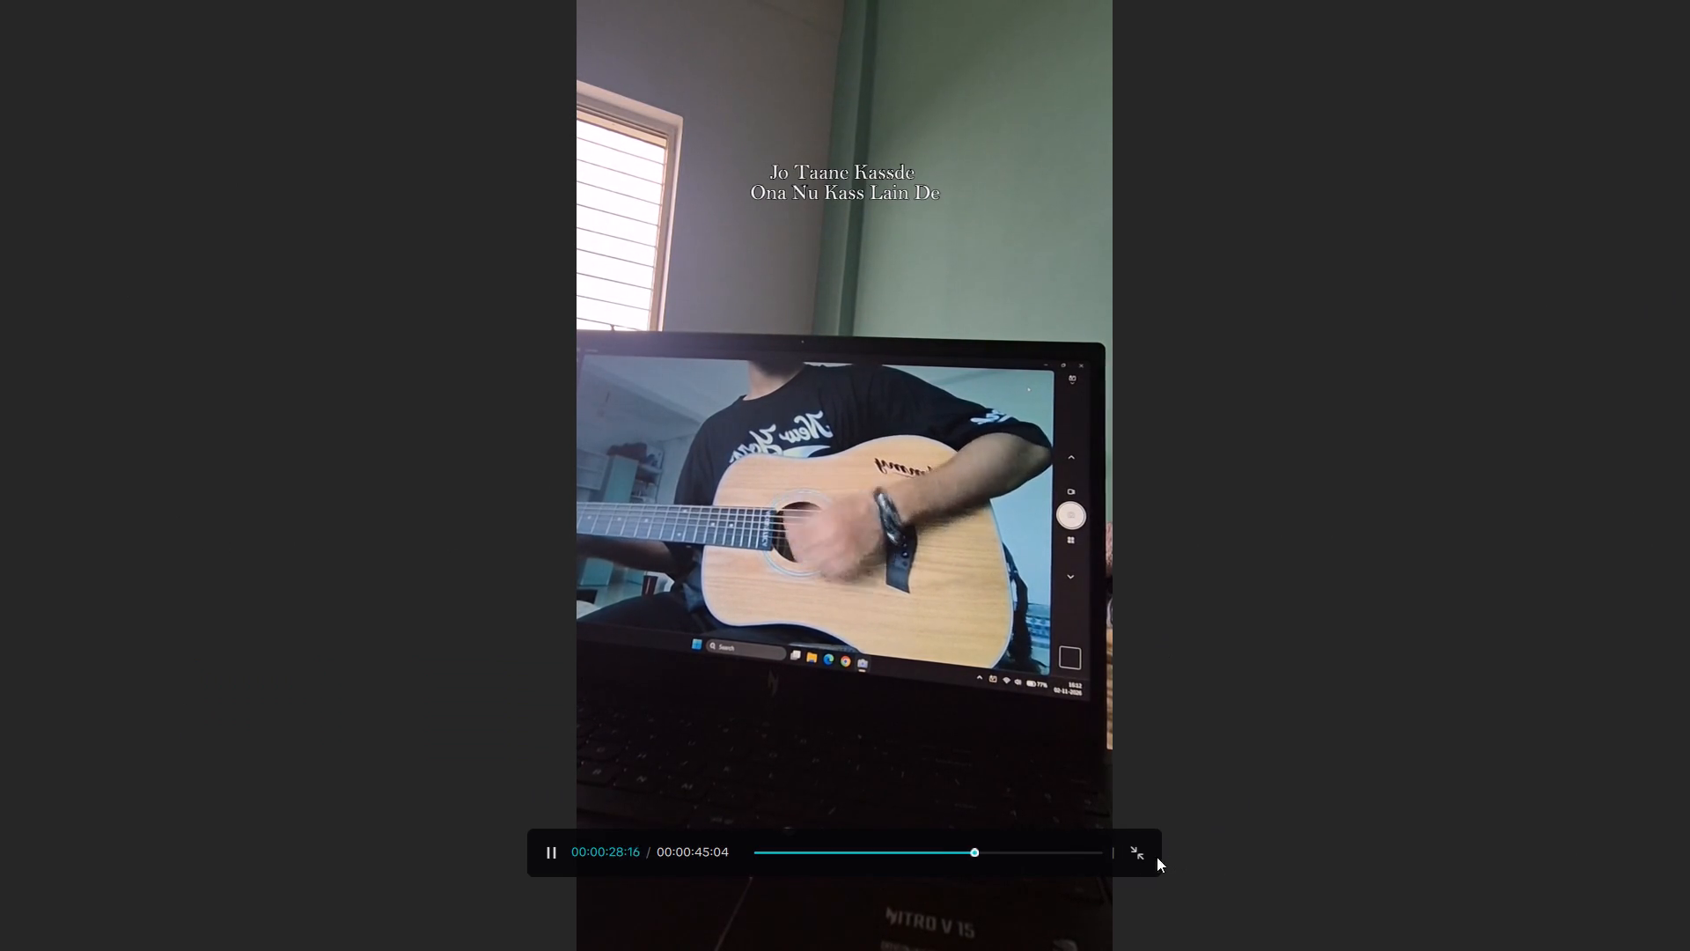
{"action": "left_click", "coordinate": [1137, 855]}
{"action": "left_click", "coordinate": [869, 669]}
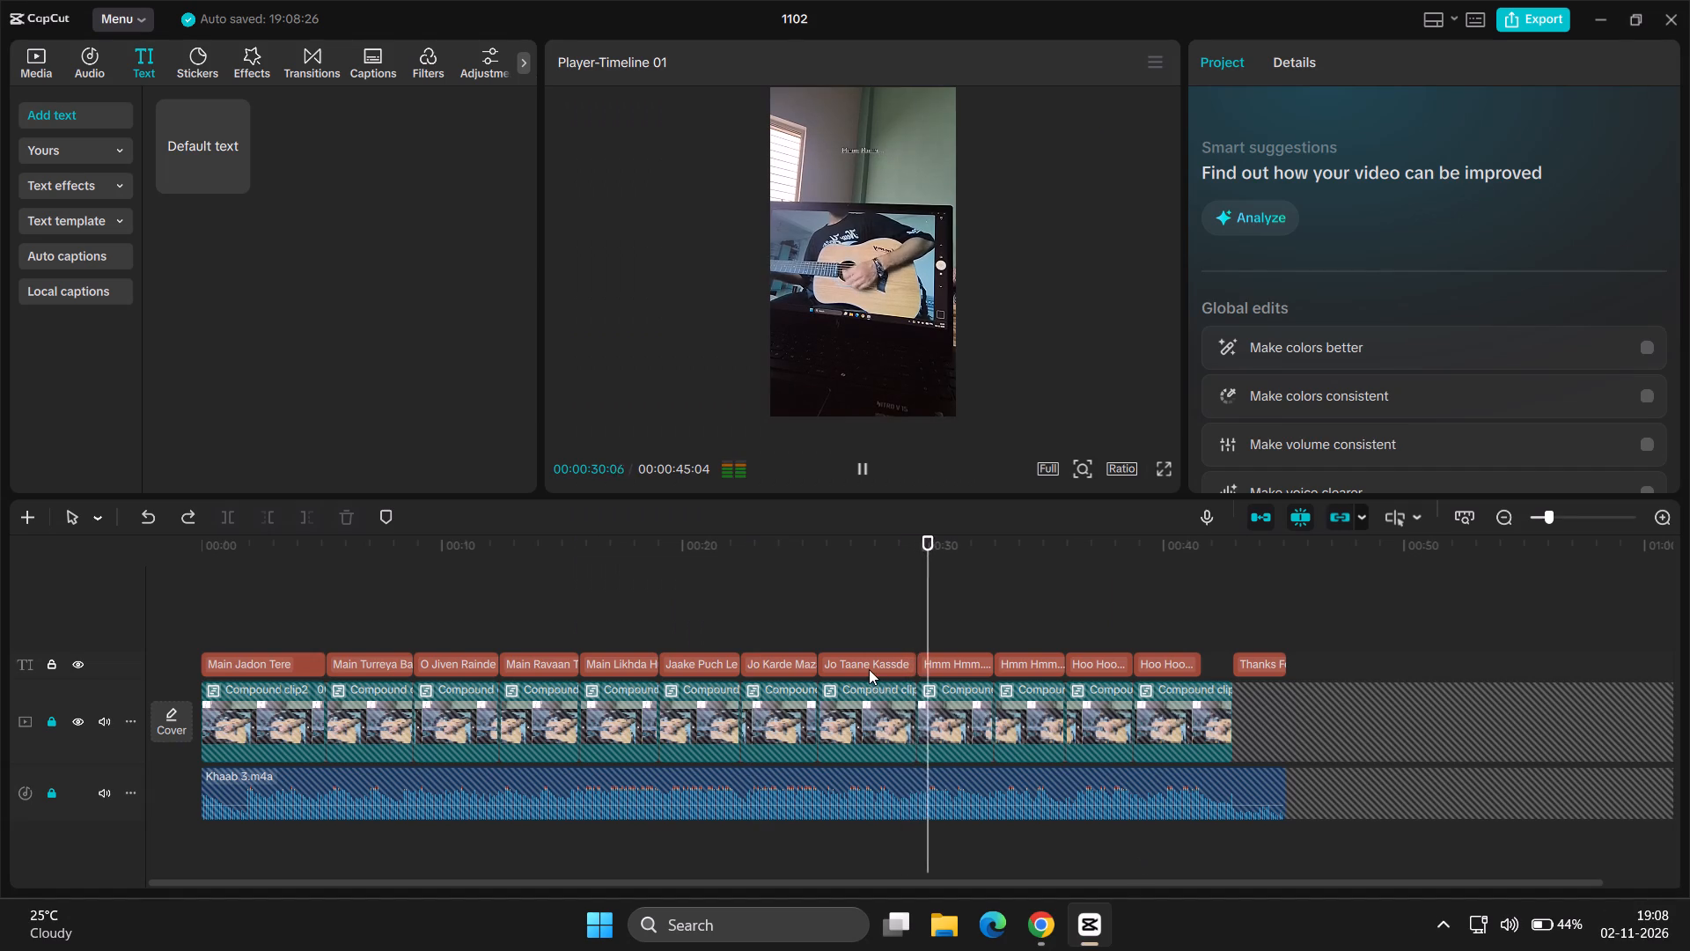
Move the "Jo Taane Kassde" lyric onto the green wall in the upper-right area of the video frame.
{"action": "left_click", "coordinate": [836, 606]}
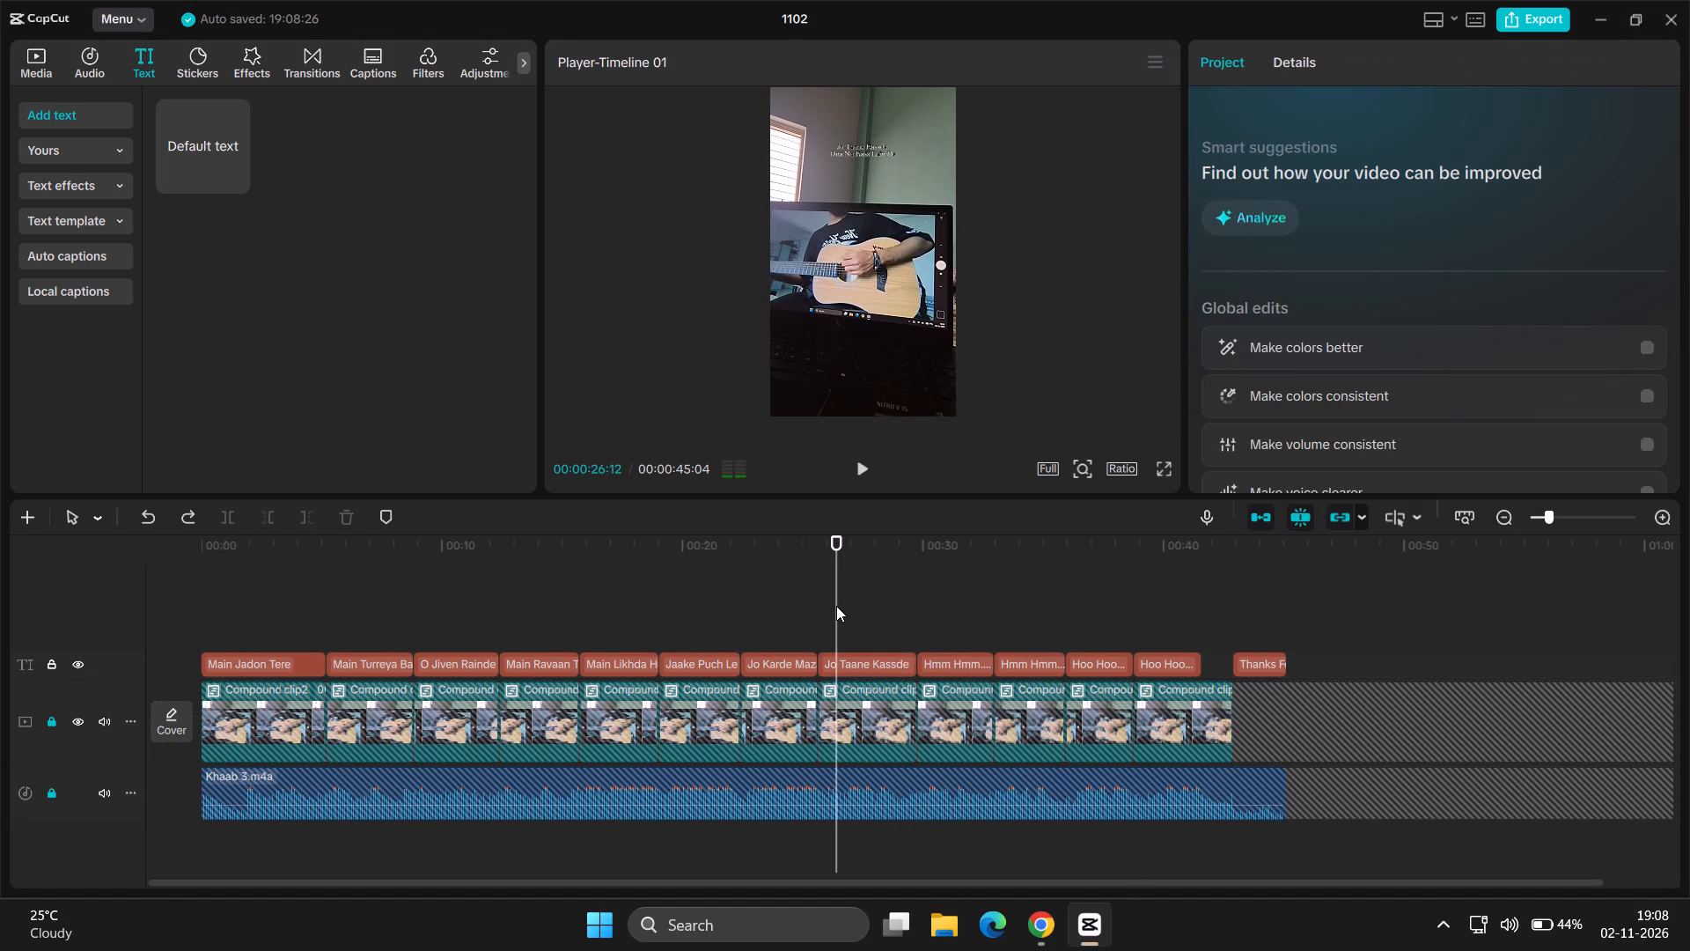
{"action": "key", "text": "space"}
{"action": "key", "text": "space"}
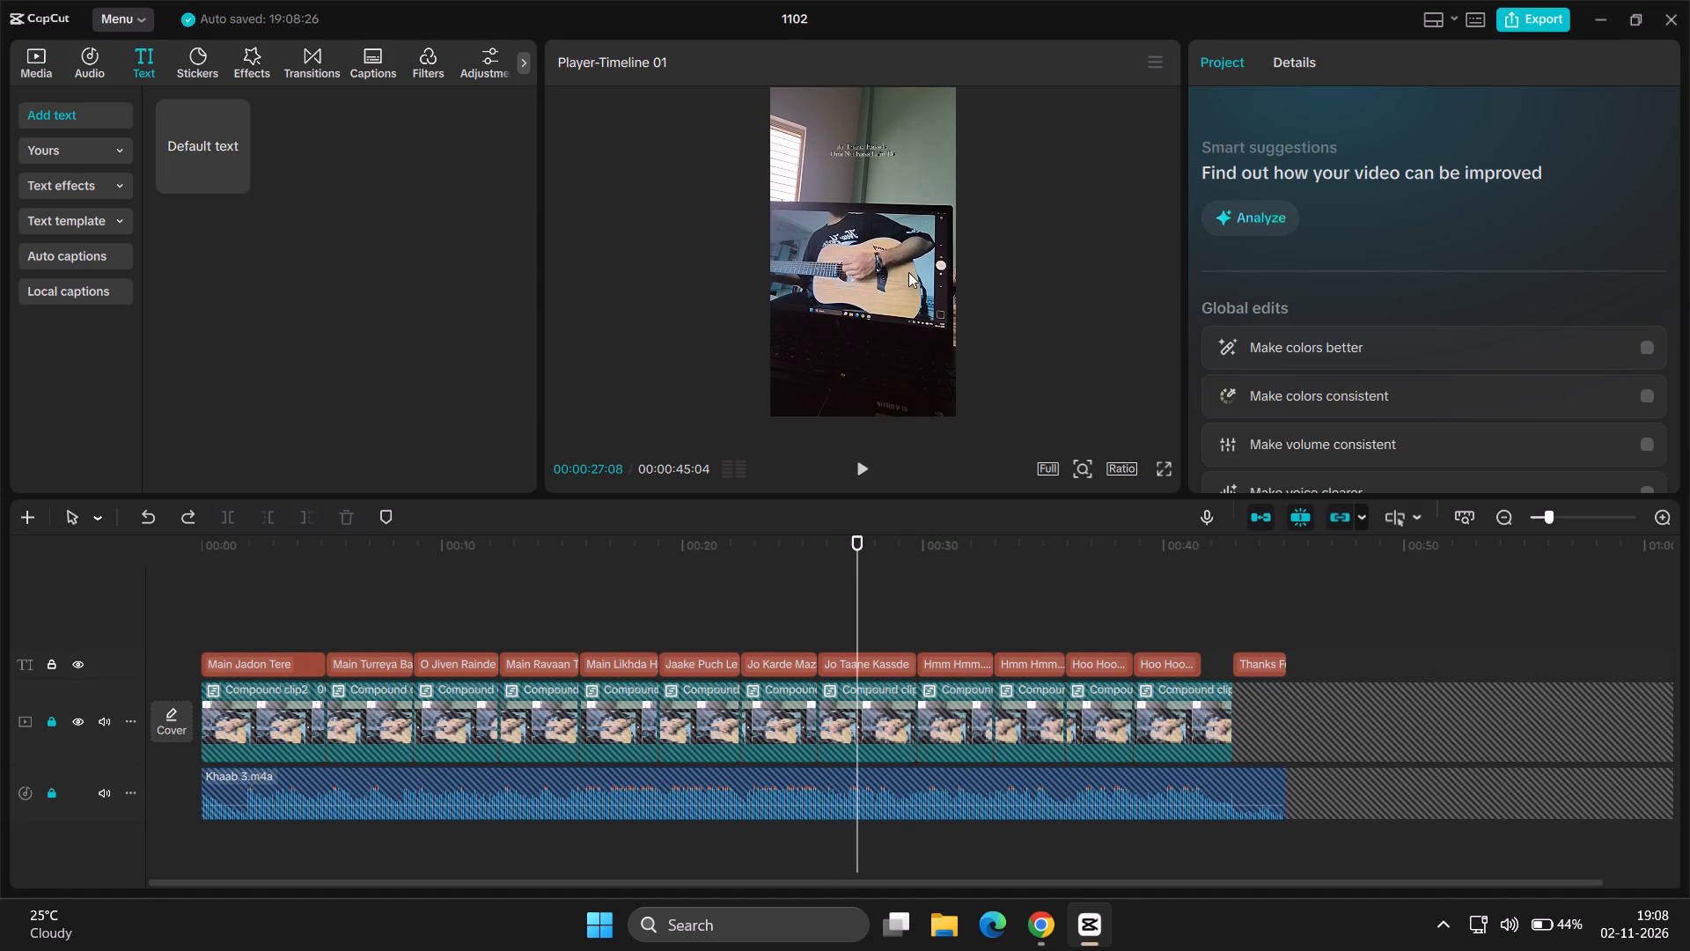
{"action": "double_click", "coordinate": [860, 147]}
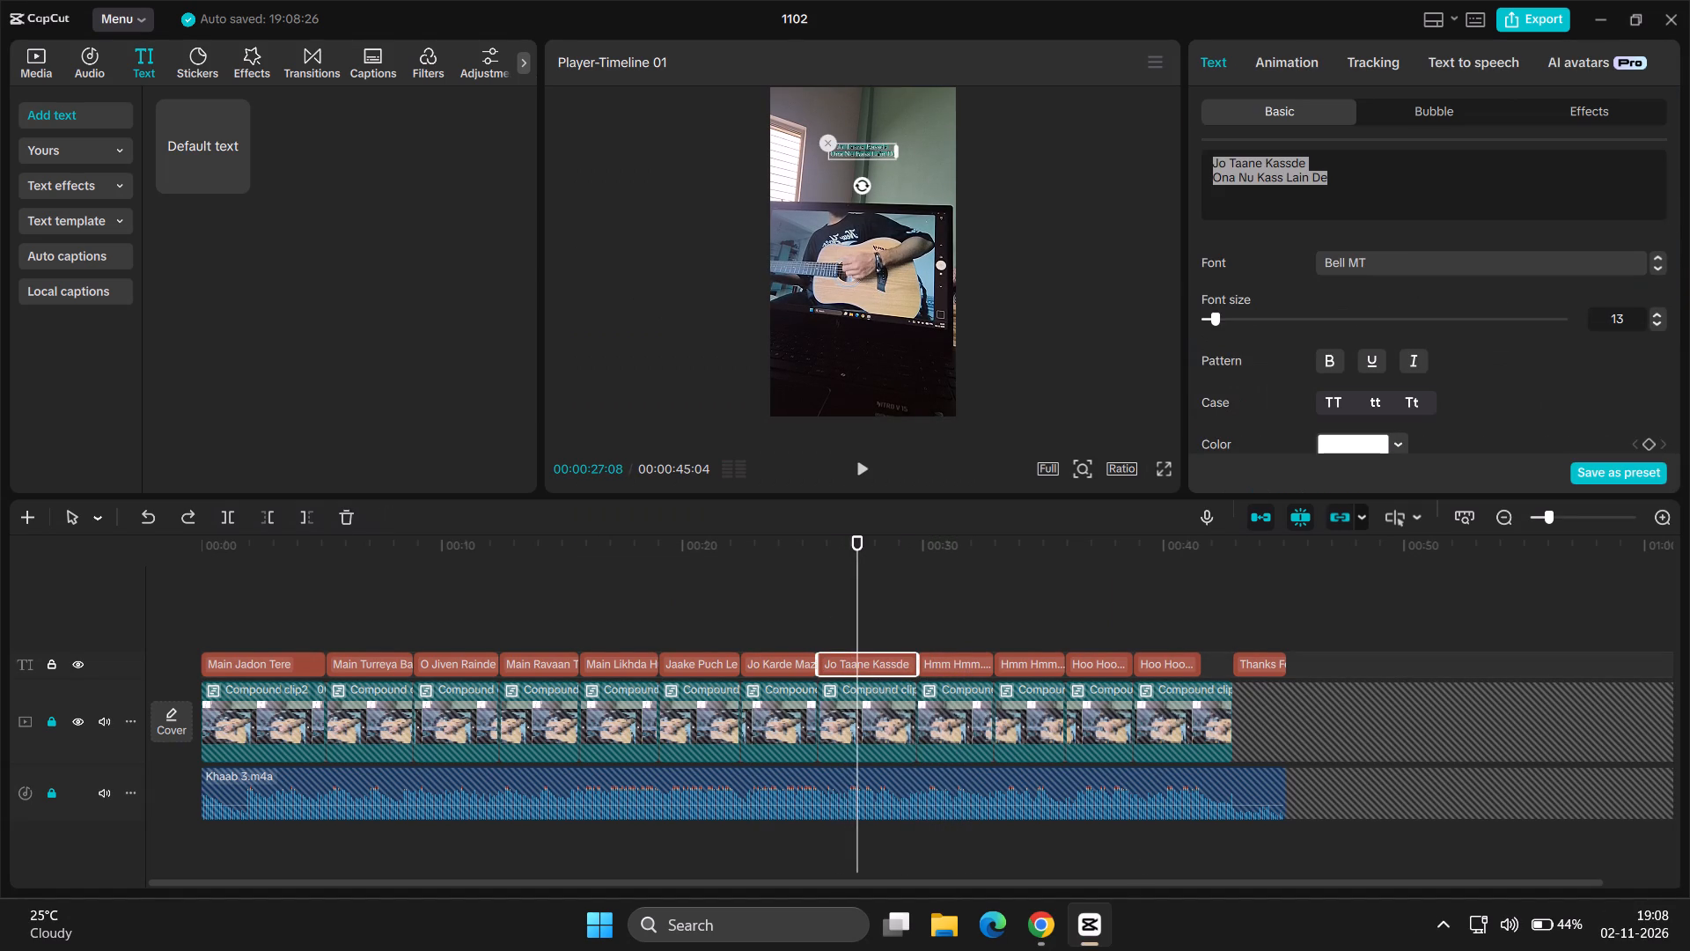
{"action": "left_click", "coordinate": [860, 147]}
{"action": "left_click", "coordinate": [809, 180]}
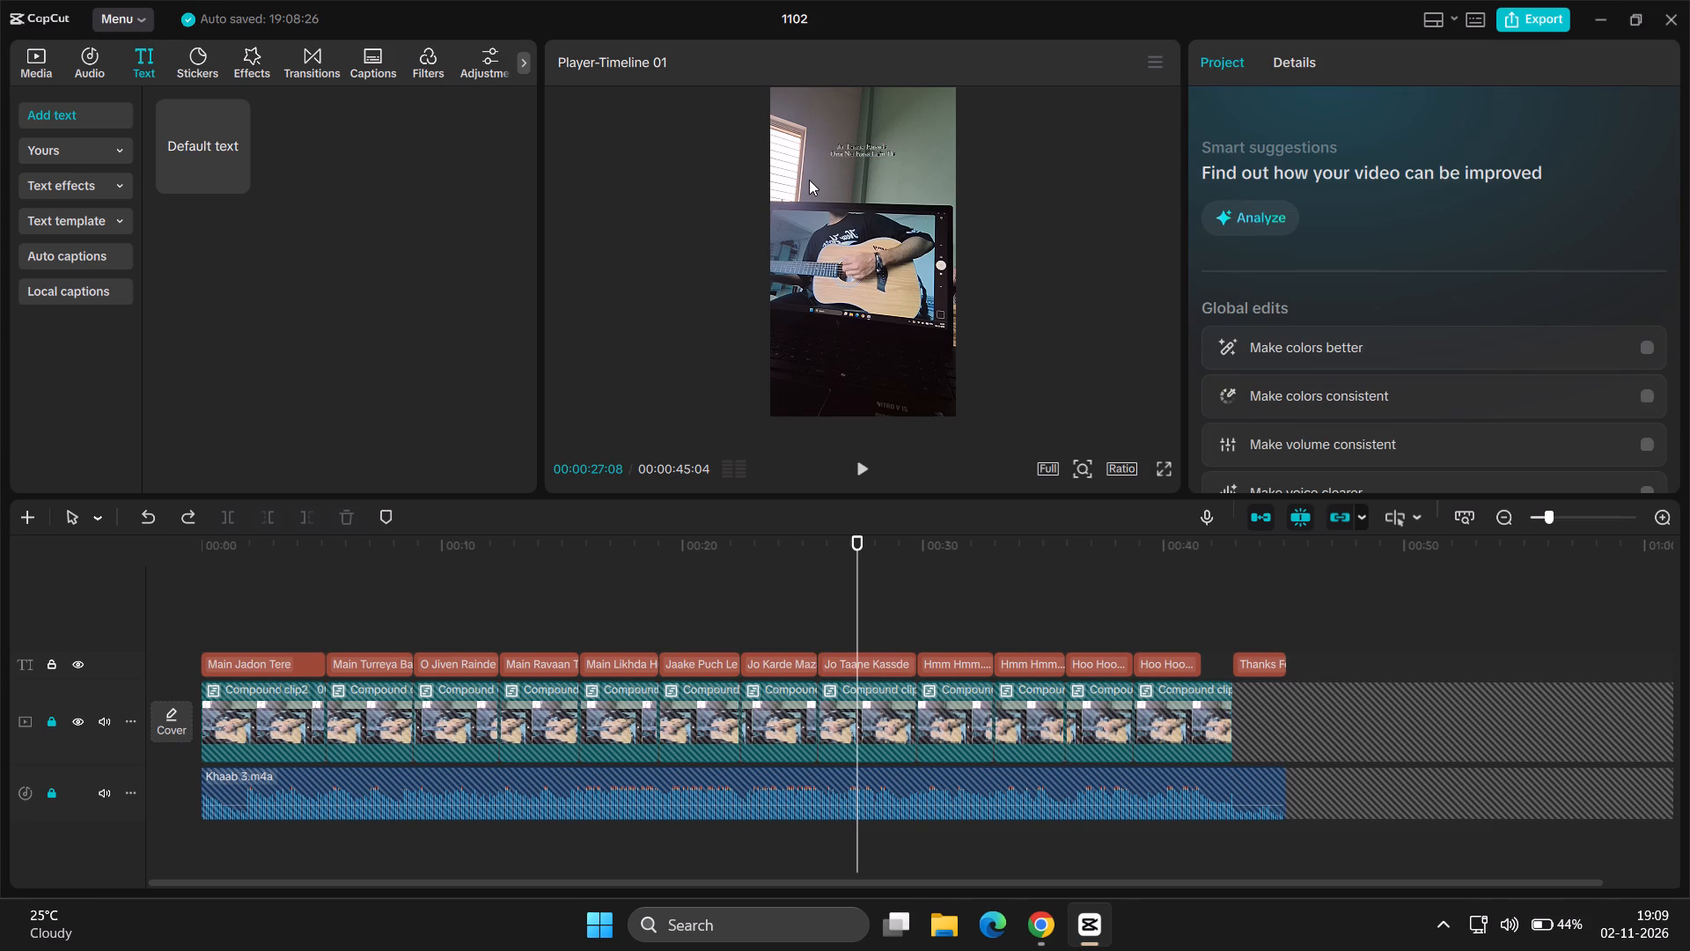
{"action": "left_click_drag", "start_coordinate": [861, 152], "coordinate": [921, 153]}
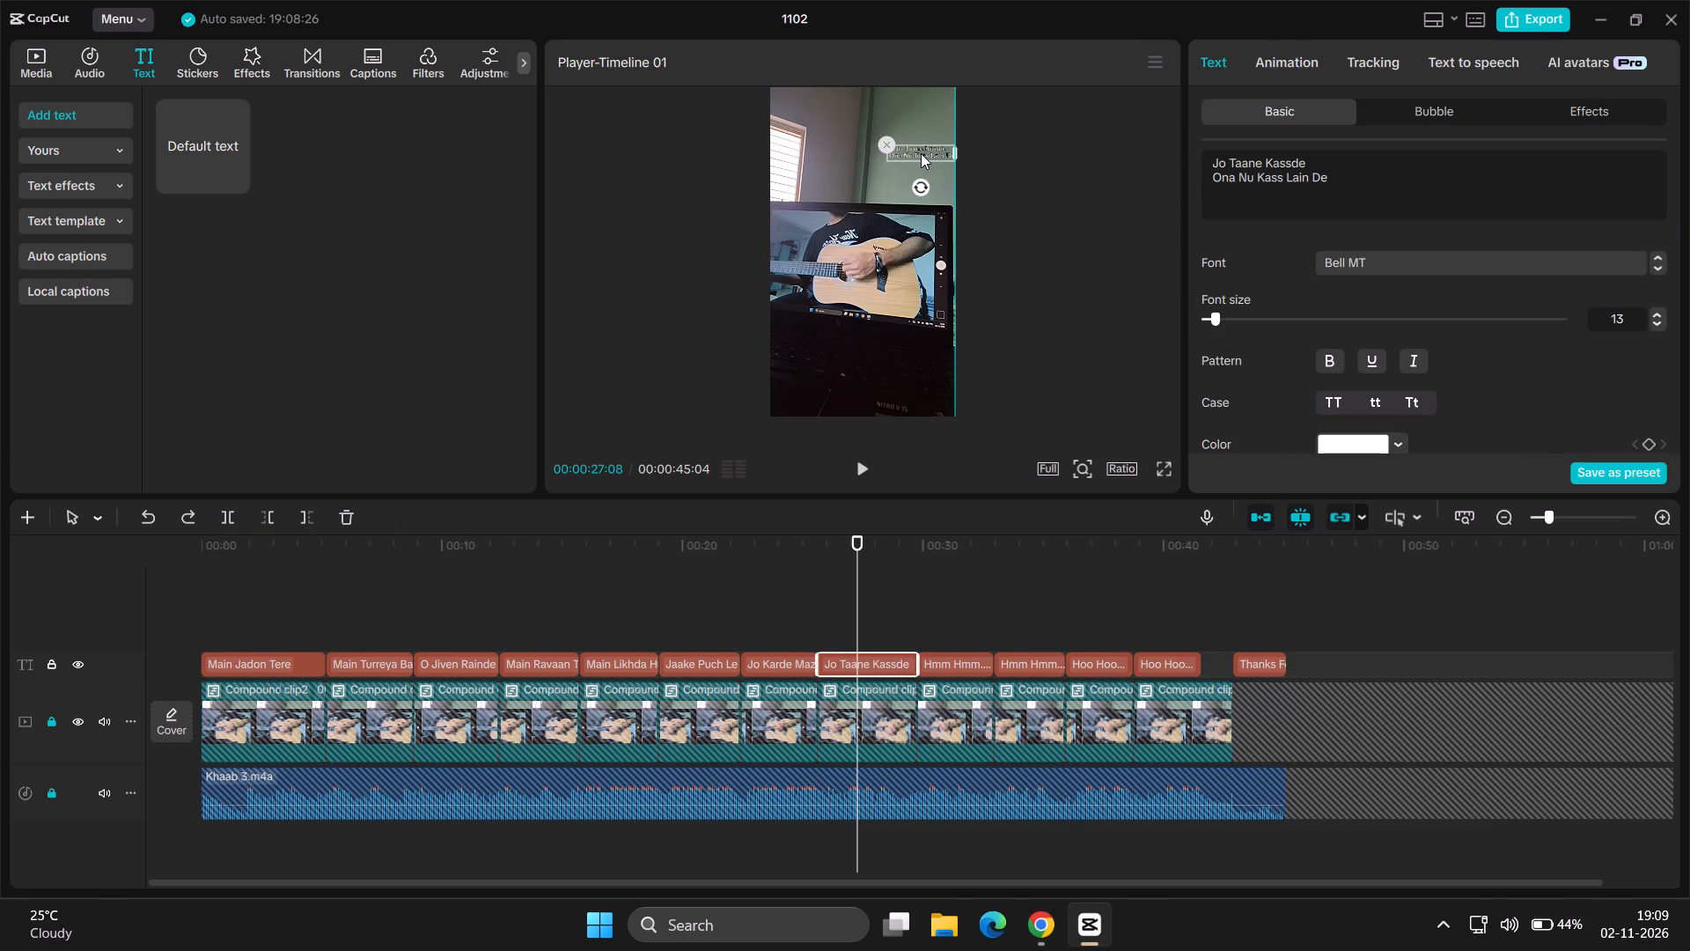
{"action": "left_click_drag", "start_coordinate": [921, 153], "coordinate": [925, 145]}
{"action": "left_click_drag", "start_coordinate": [925, 145], "coordinate": [913, 130]}
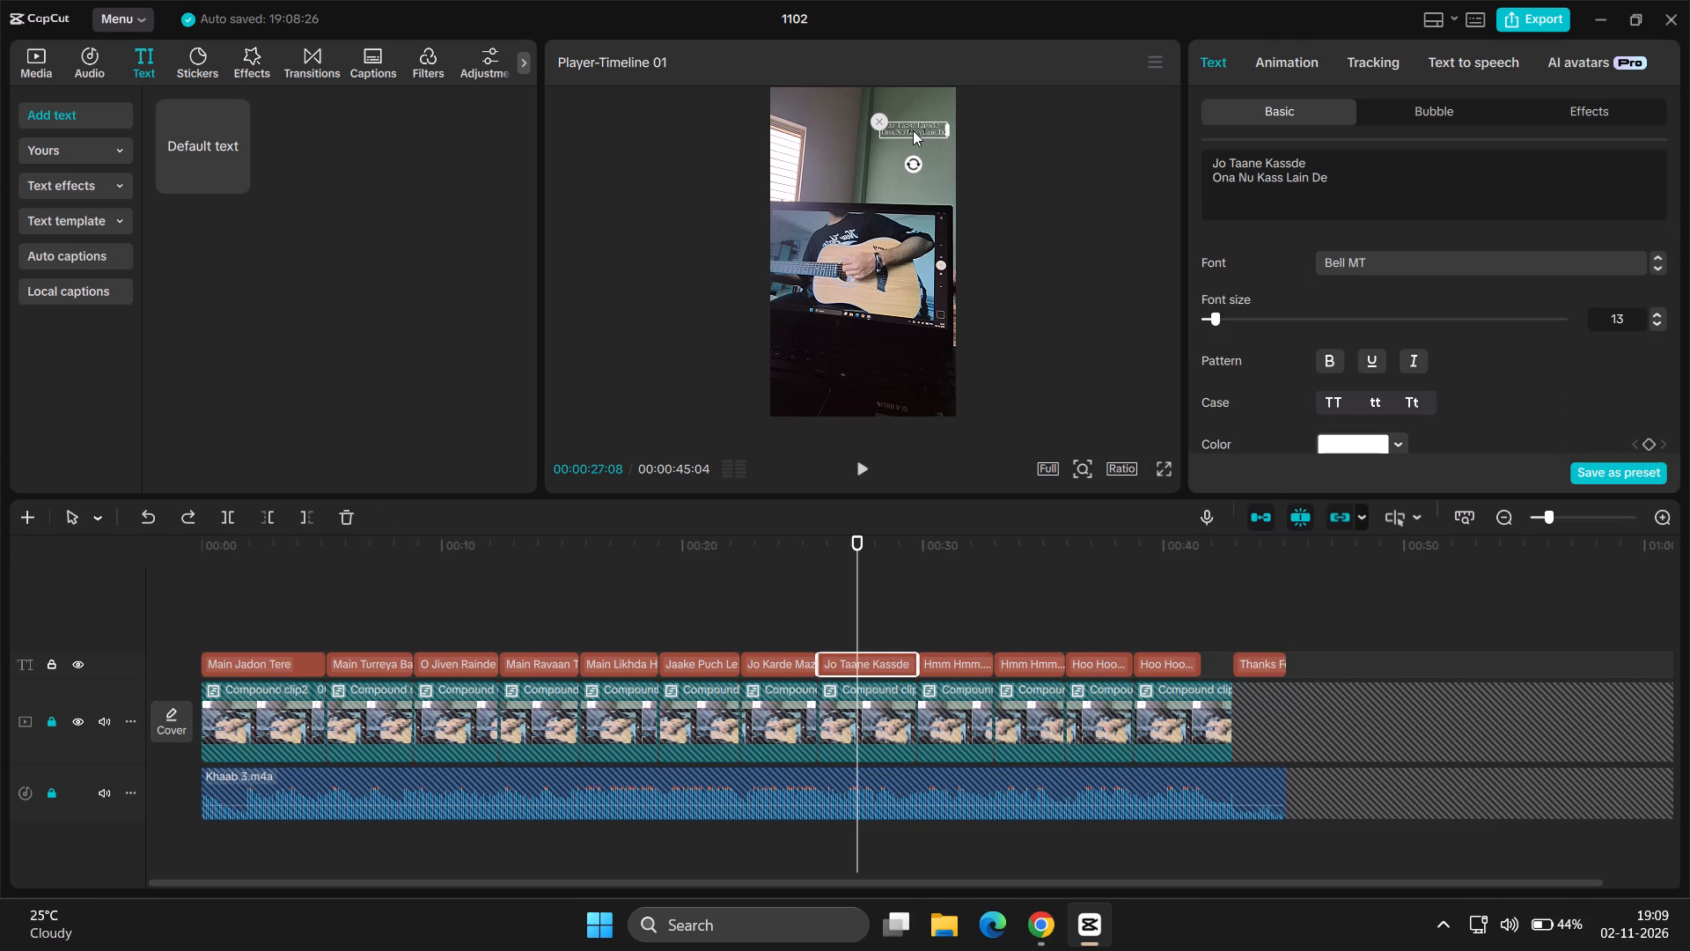
{"action": "left_click_drag", "start_coordinate": [913, 130], "coordinate": [913, 124]}
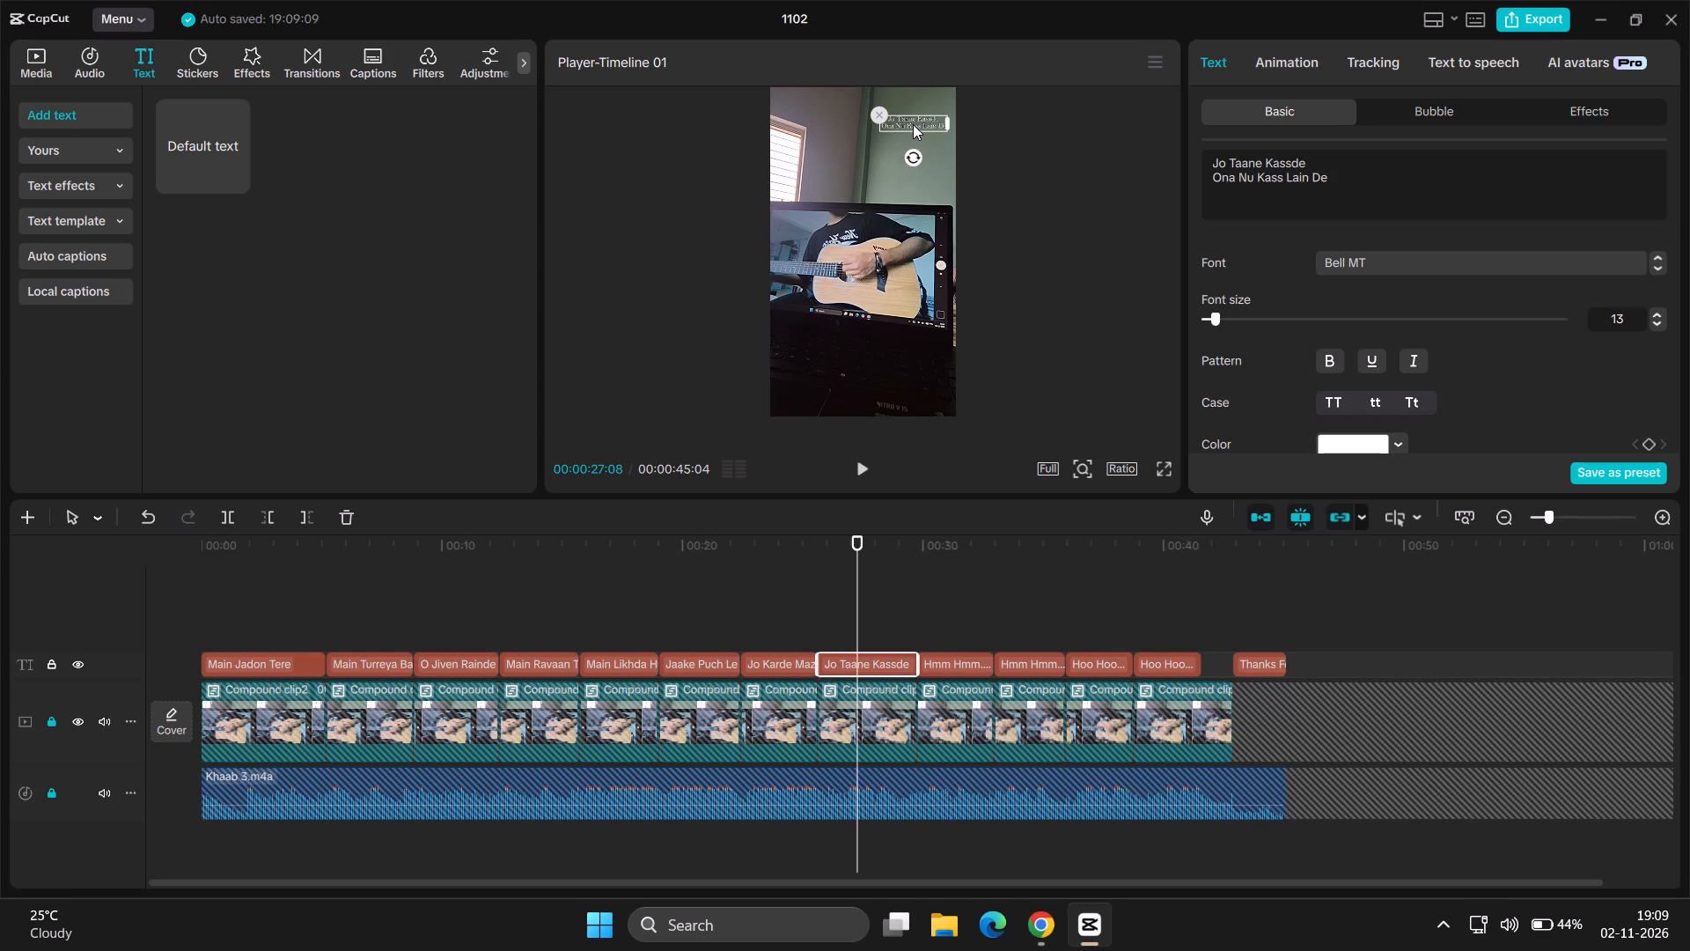
Copy the "Jo Taane Kassde" lyric's attributes and paste them, including text style, location size, blend and stroke, onto all text clips.
{"action": "left_click", "coordinate": [816, 620]}
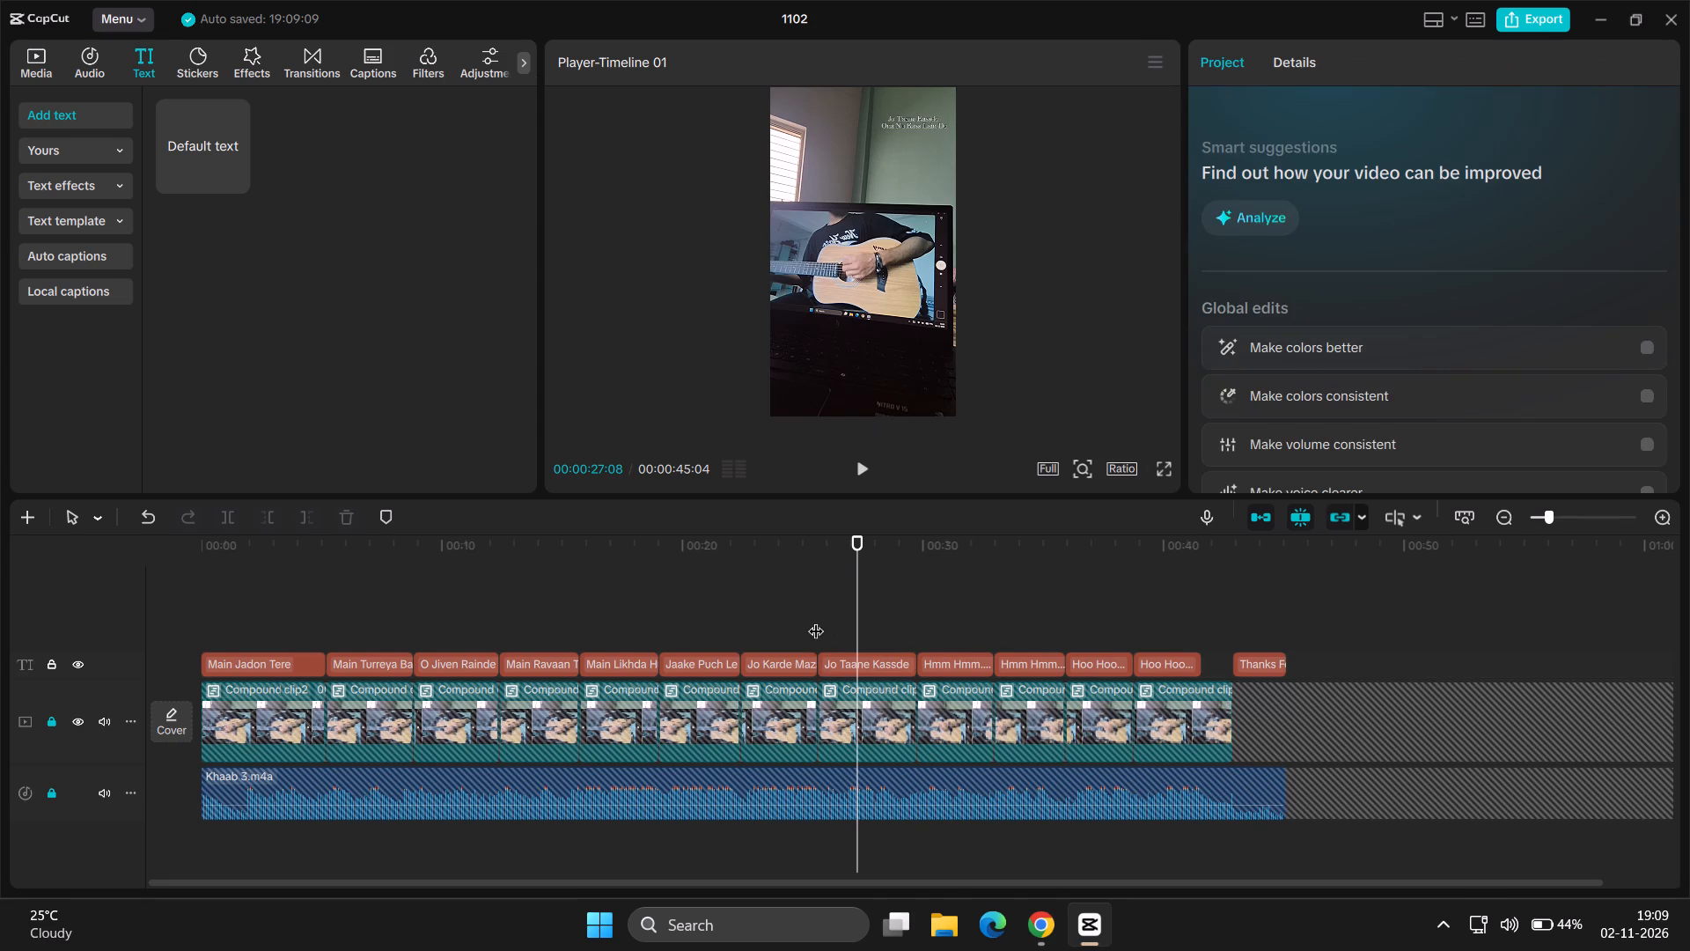
{"action": "left_click", "coordinate": [856, 659]}
{"action": "right_click", "coordinate": [856, 659]}
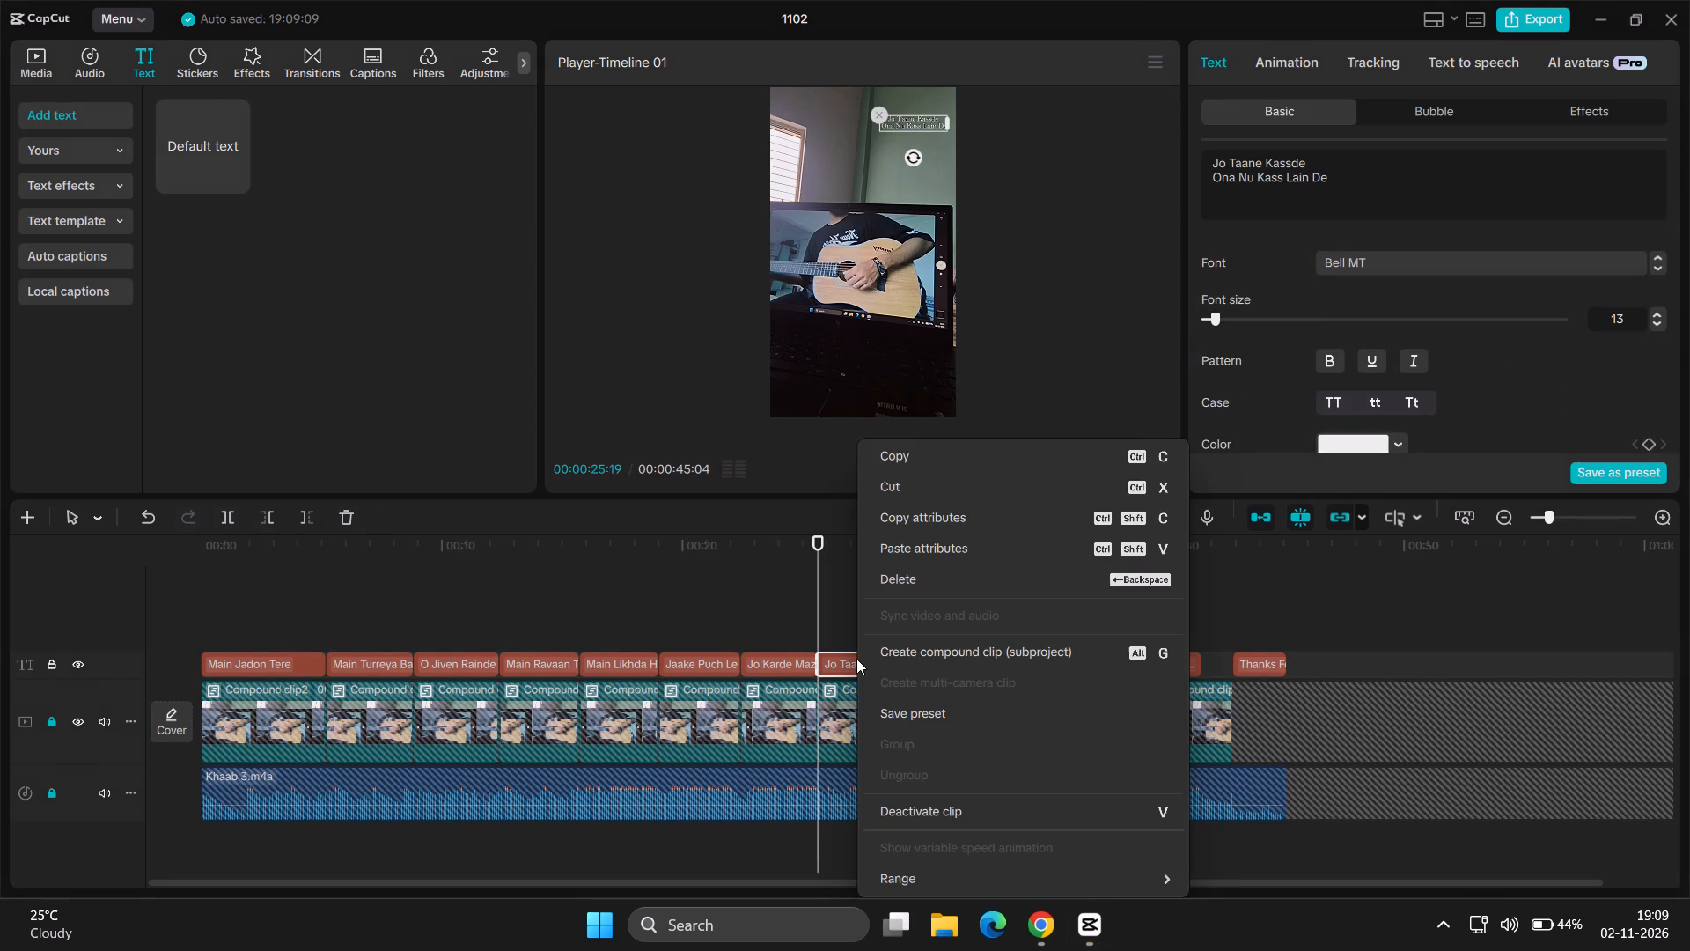
{"action": "left_click", "coordinate": [950, 509]}
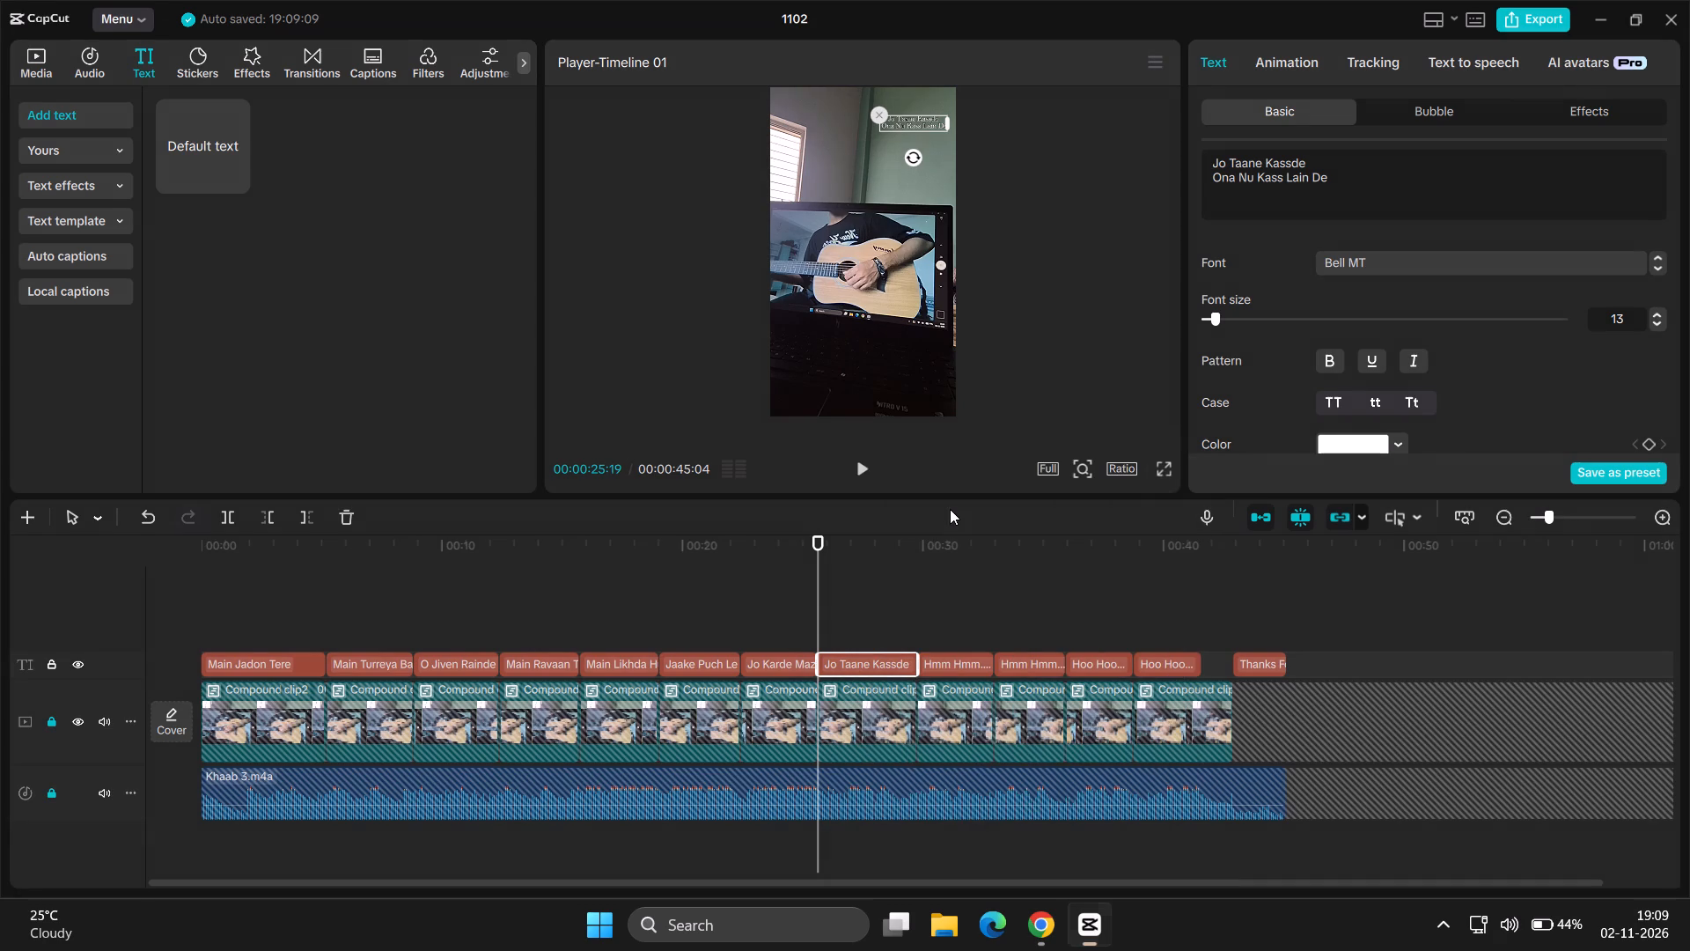
{"action": "key", "text": "ctrl+a"}
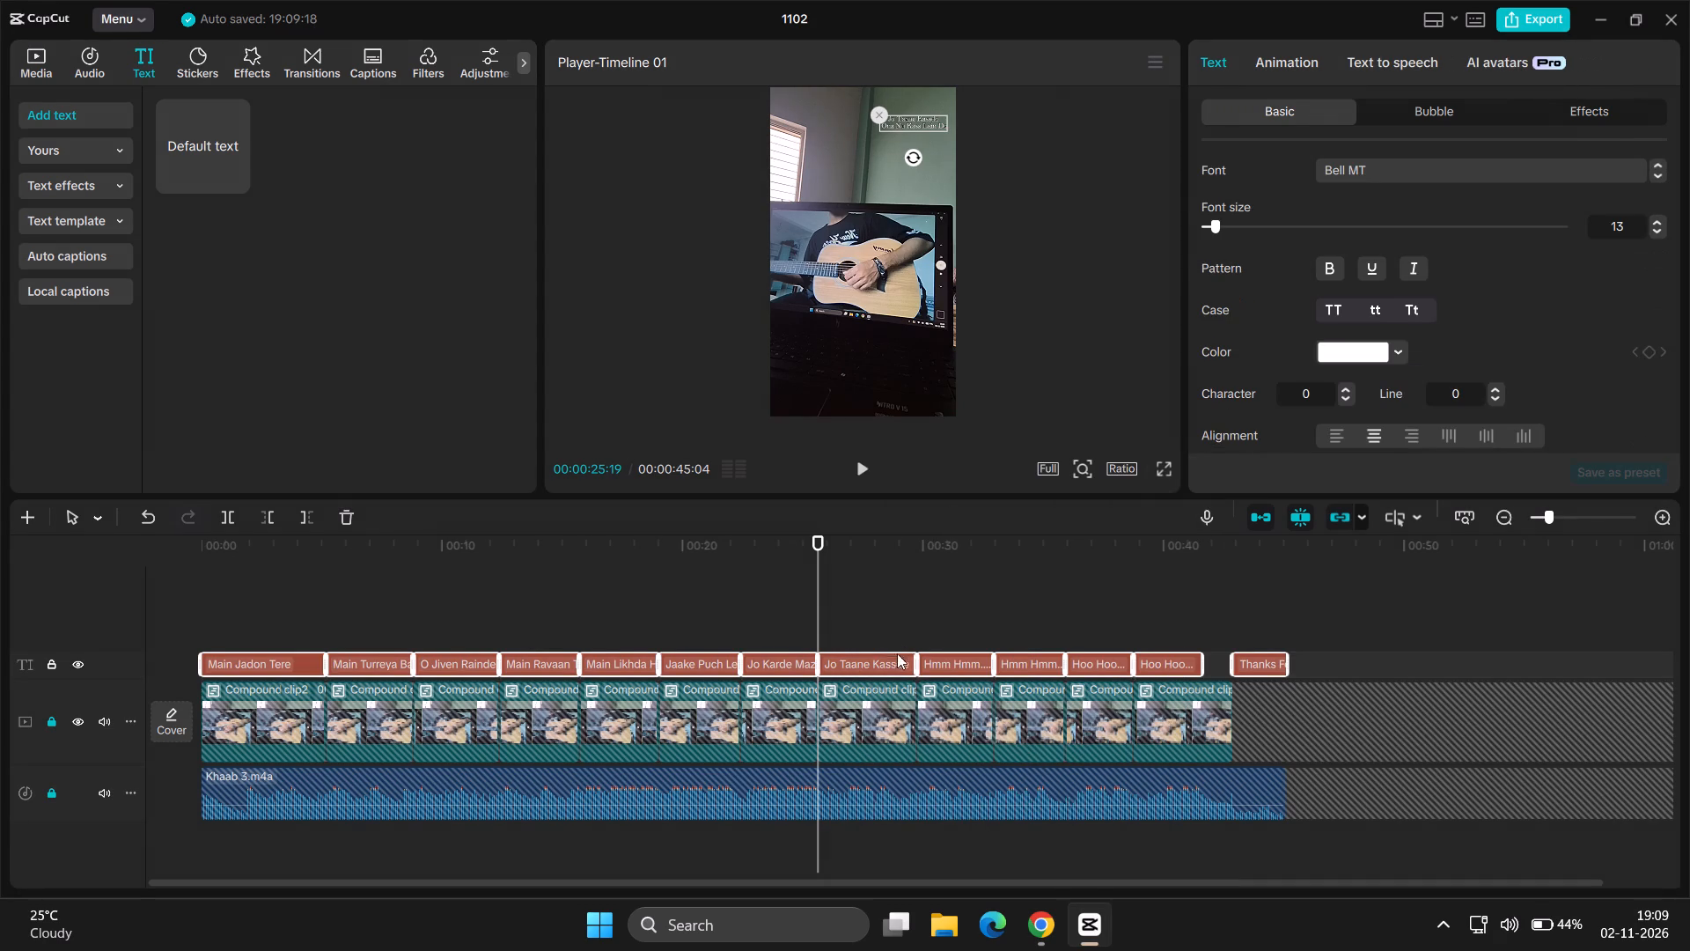
{"action": "right_click", "coordinate": [890, 656]}
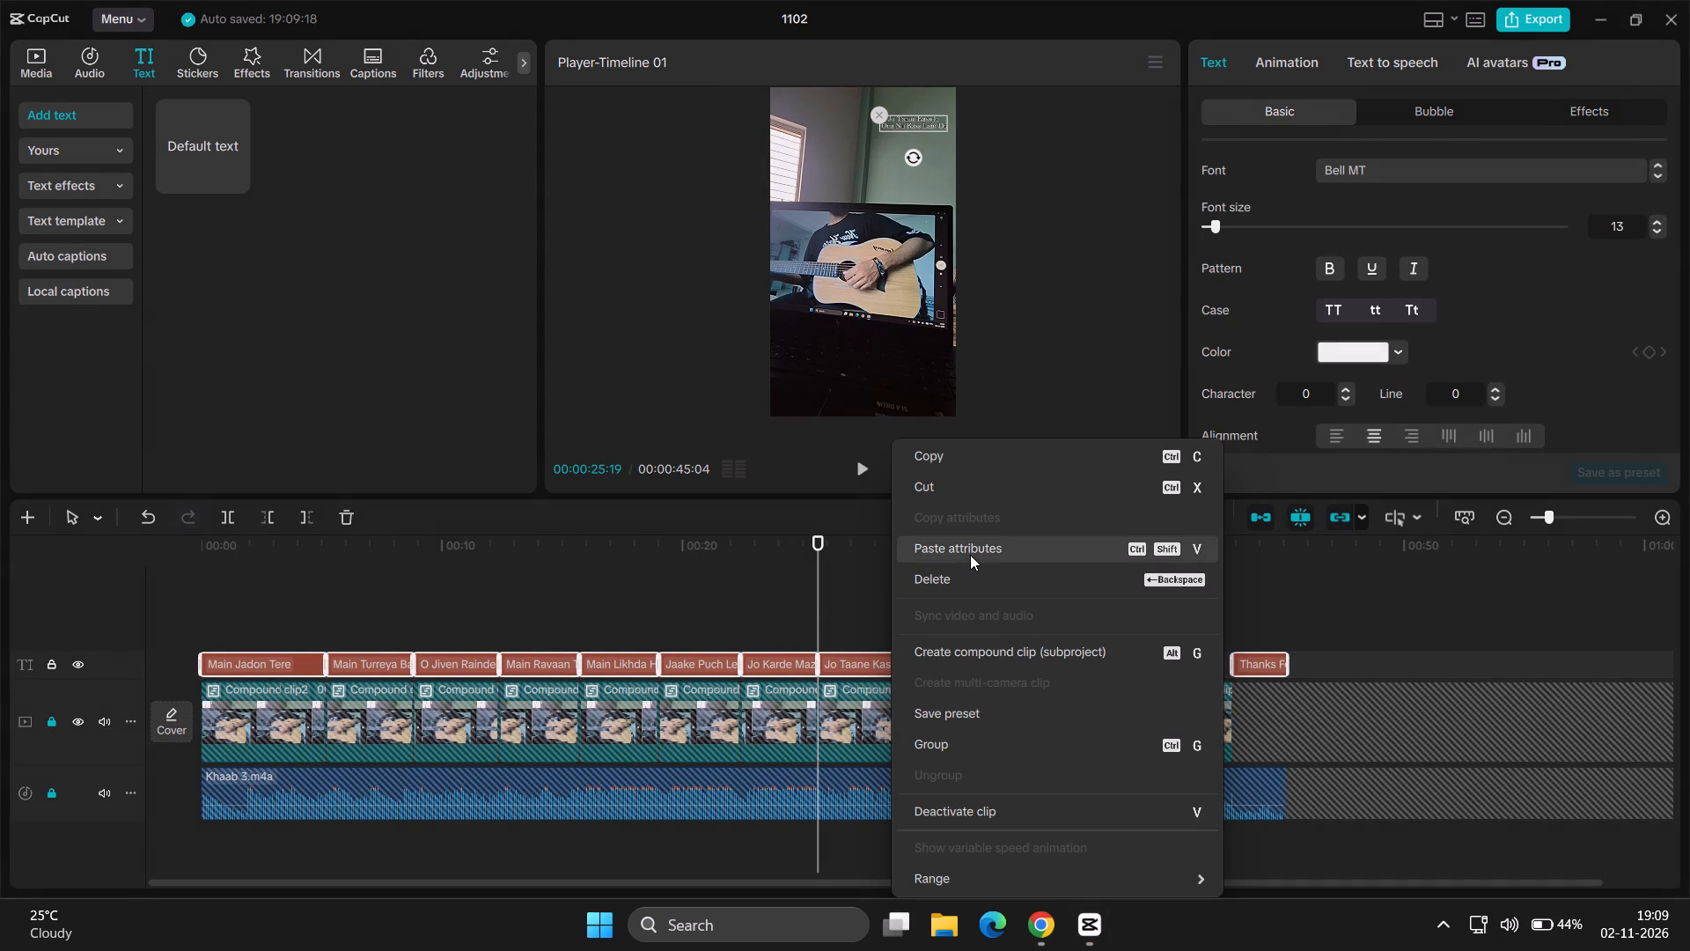
{"action": "left_click", "coordinate": [970, 555]}
{"action": "left_click", "coordinate": [1114, 554]}
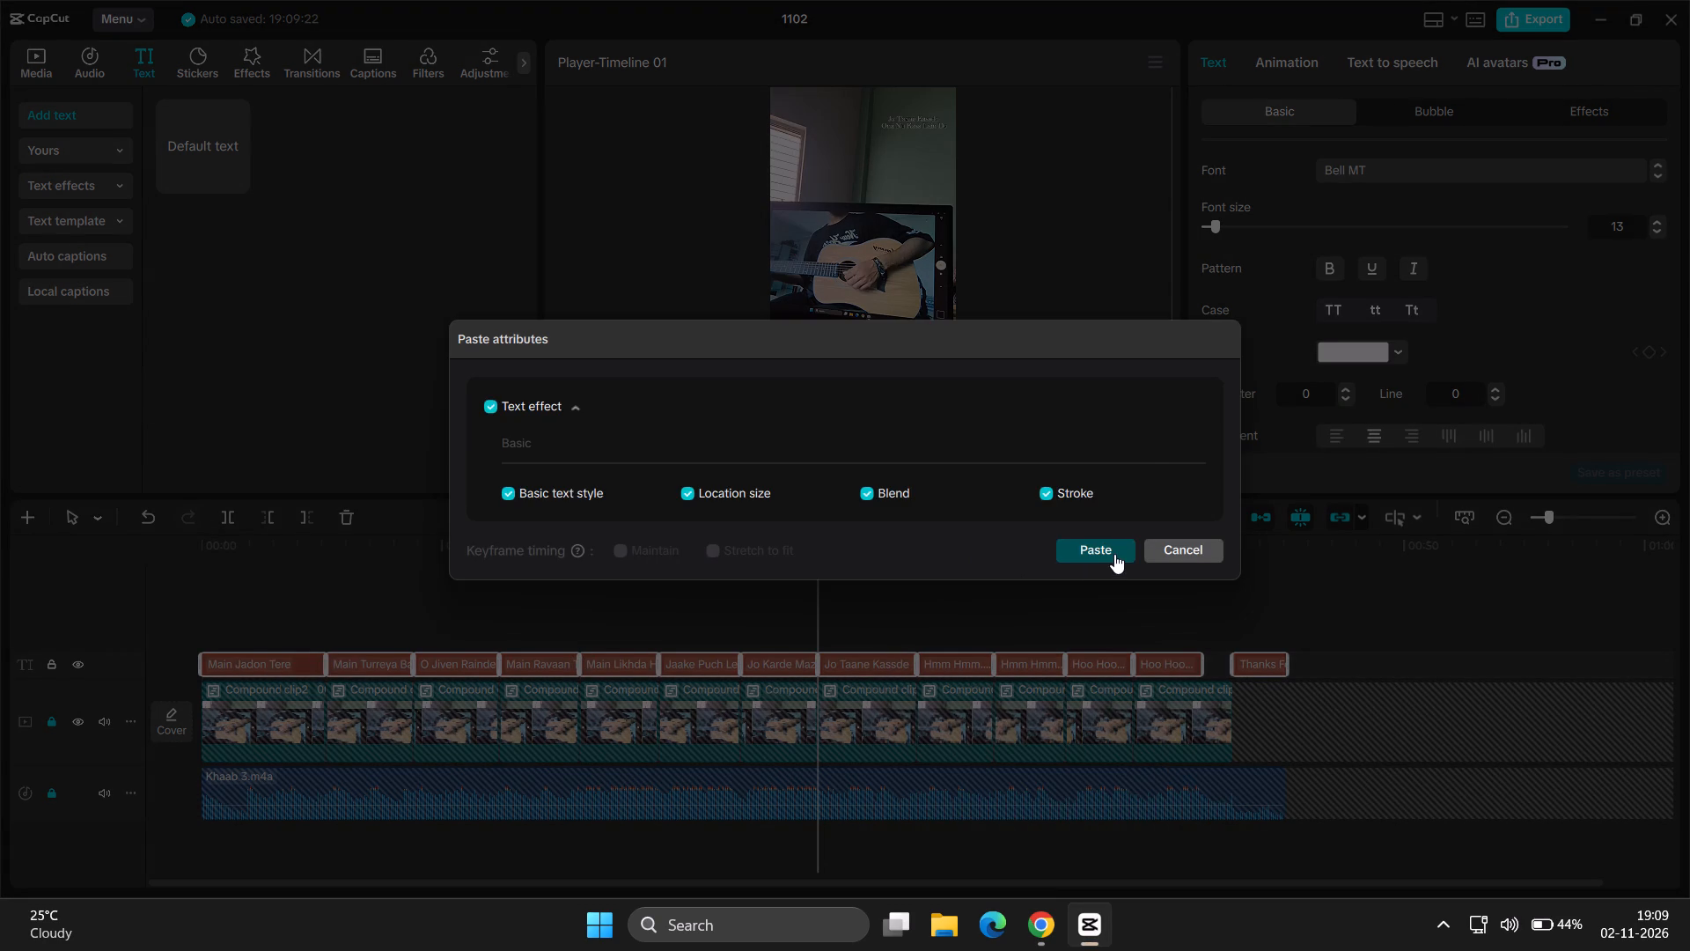
Play the video in full screen through to the closing text to check lyric placement, and return to the timeline start.
{"action": "key", "text": "space"}
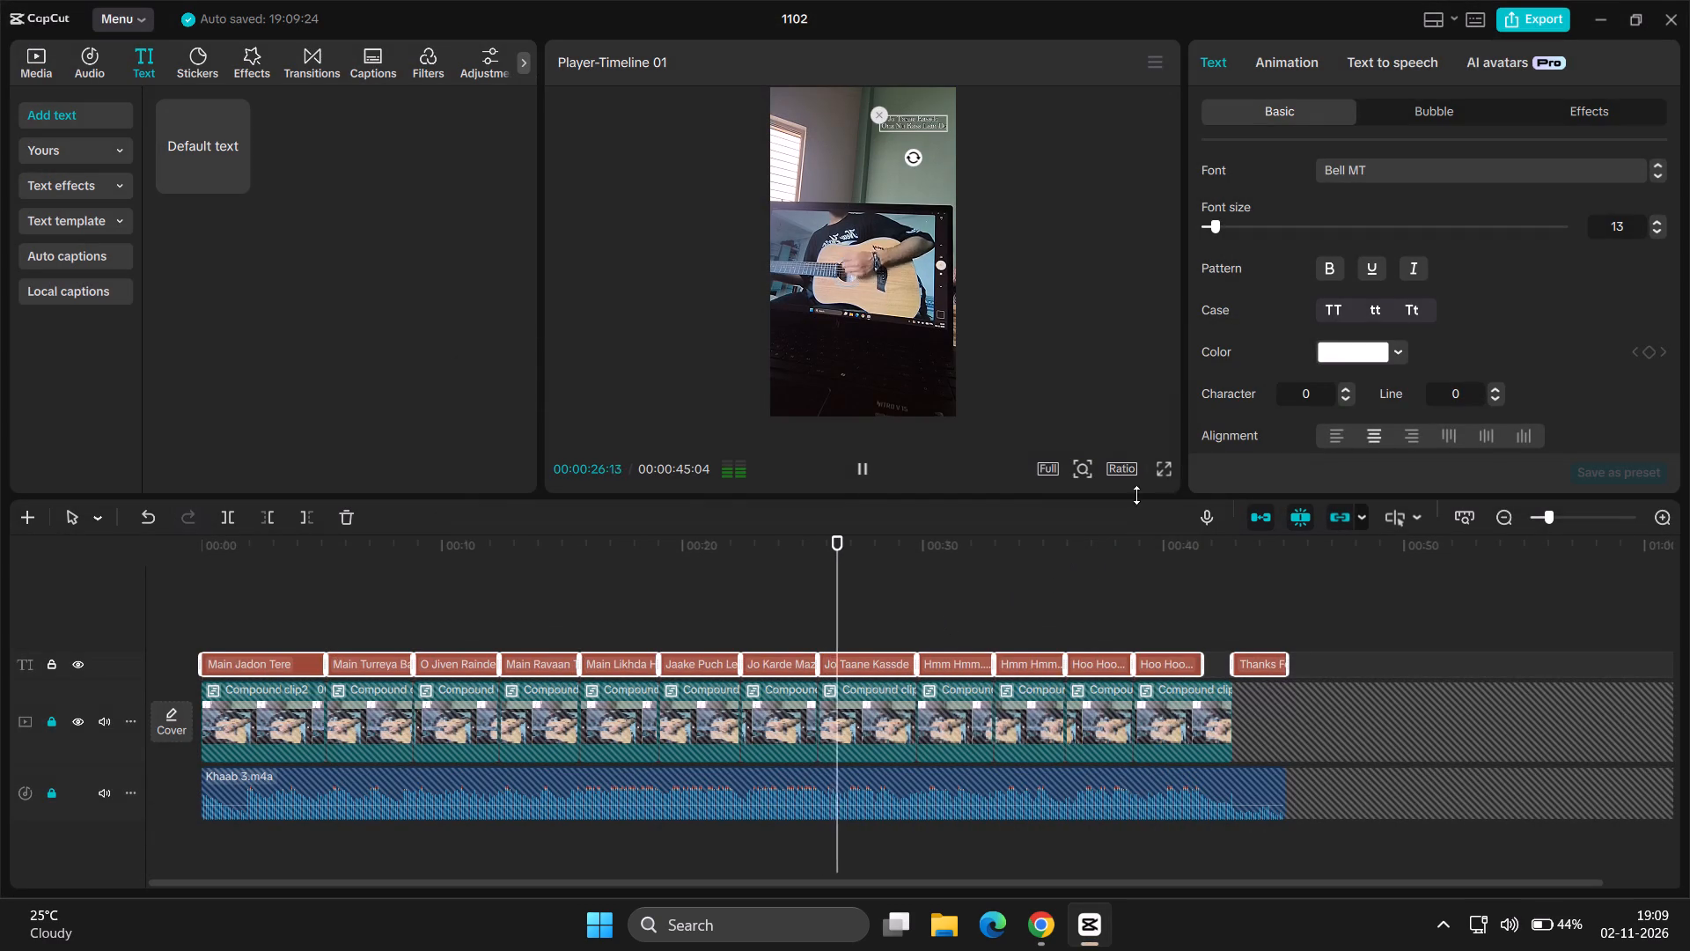
{"action": "left_click", "coordinate": [1161, 473]}
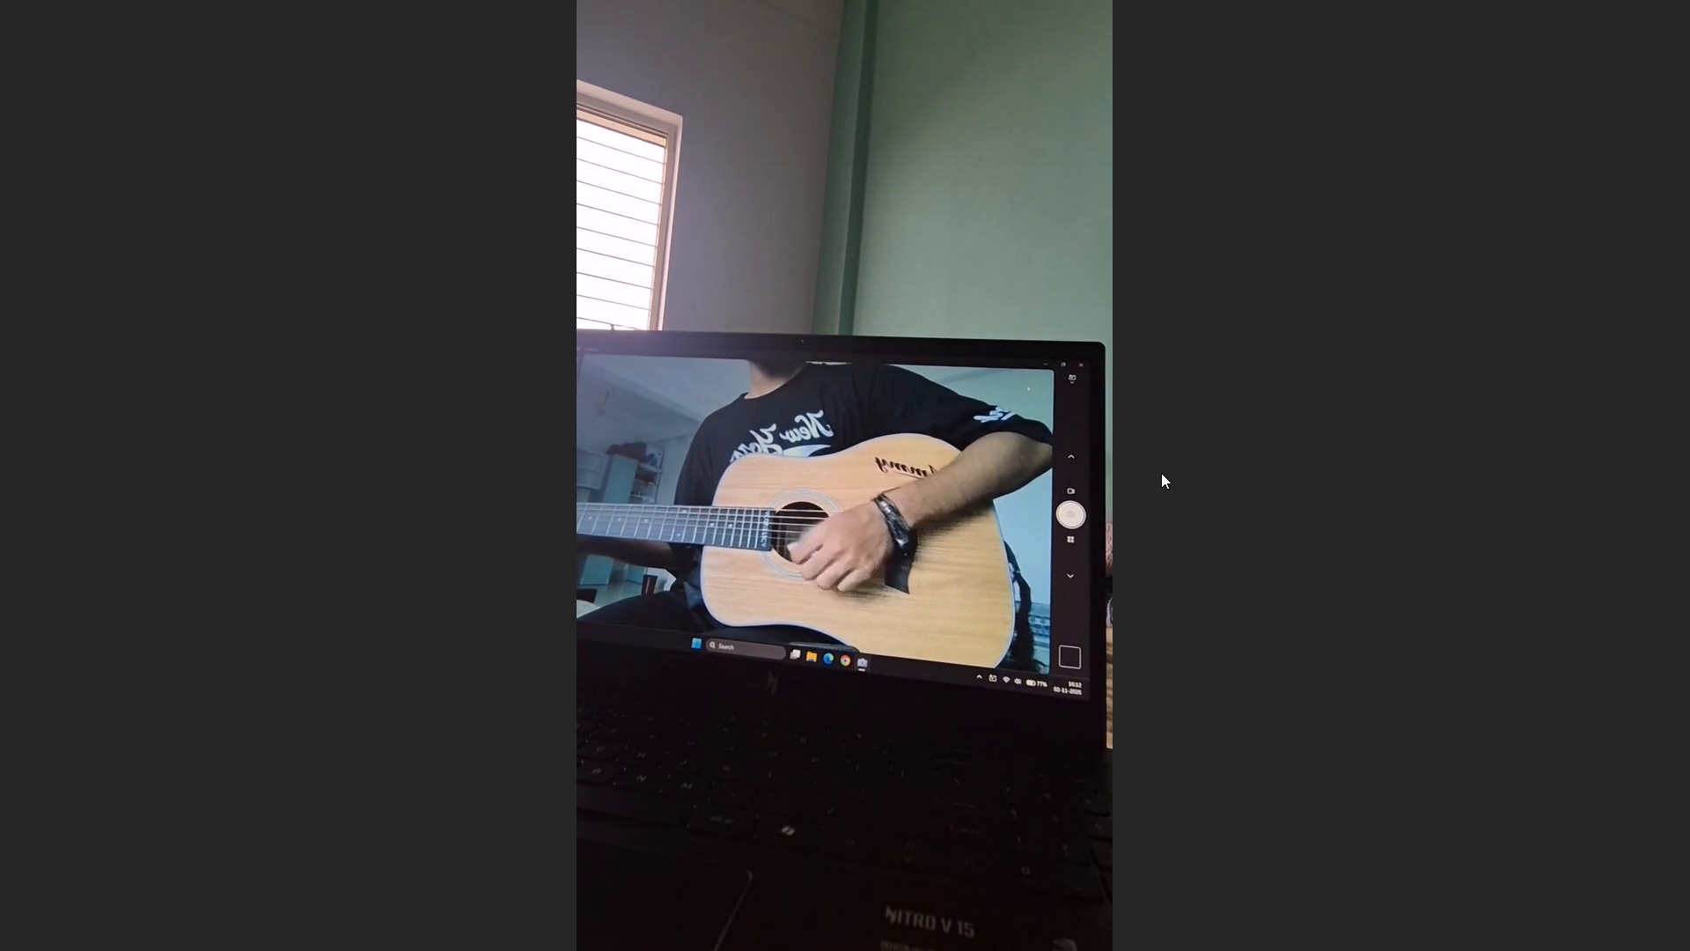
{"action": "left_click", "coordinate": [1032, 561]}
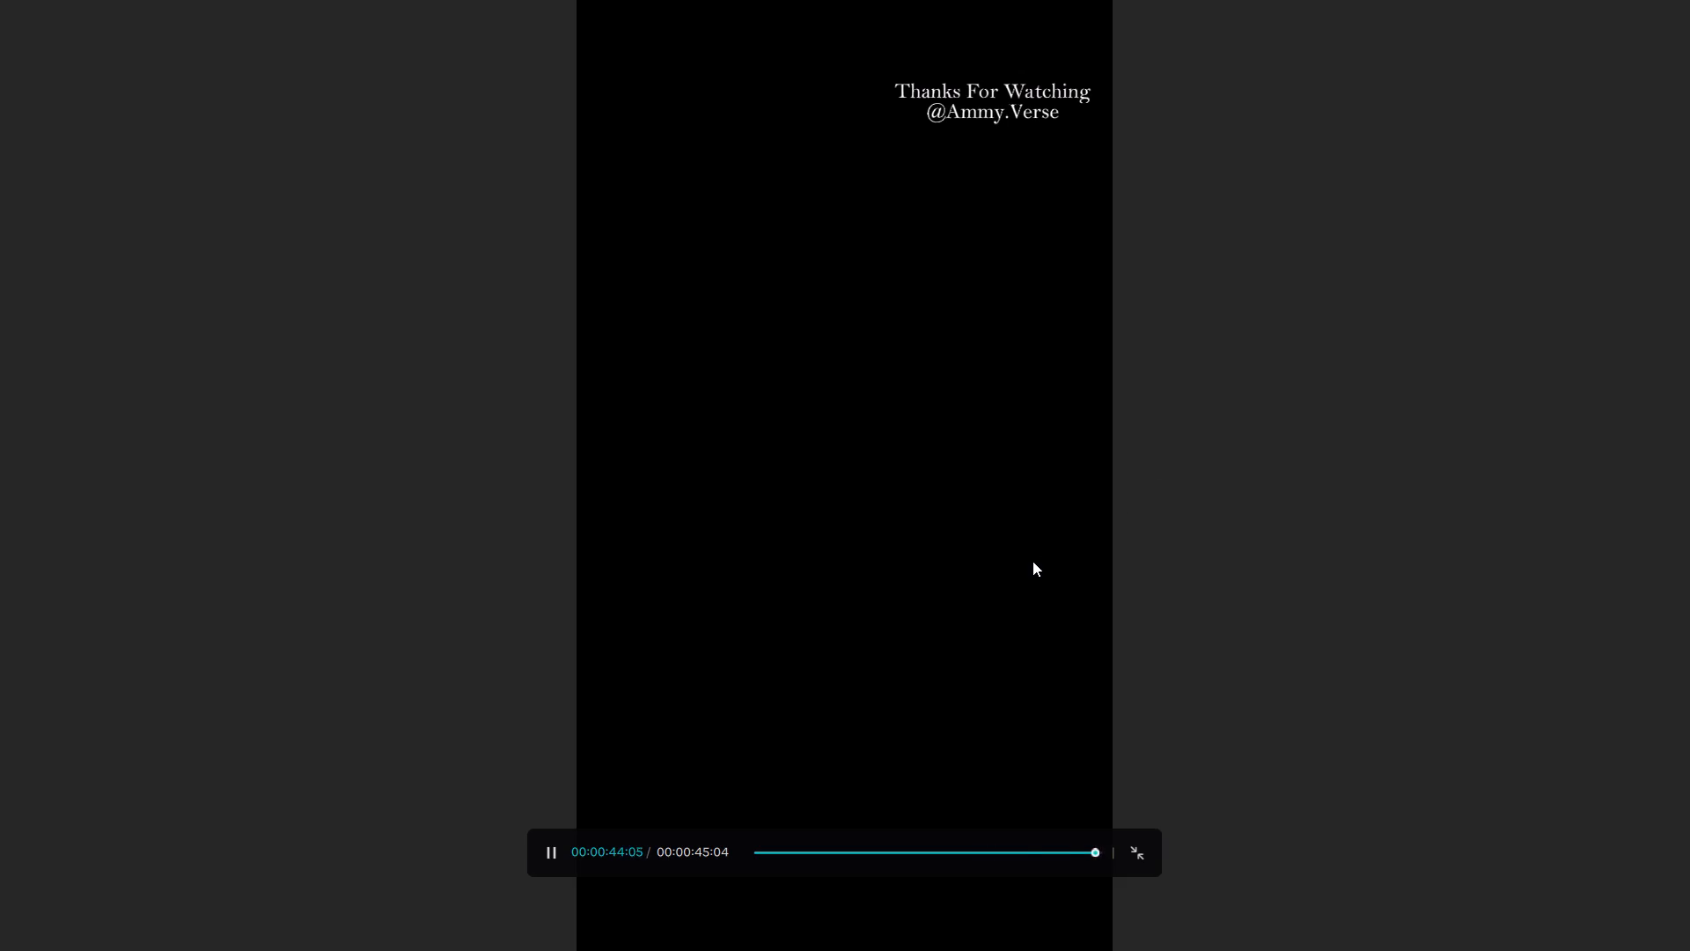
{"action": "left_click", "coordinate": [1139, 851]}
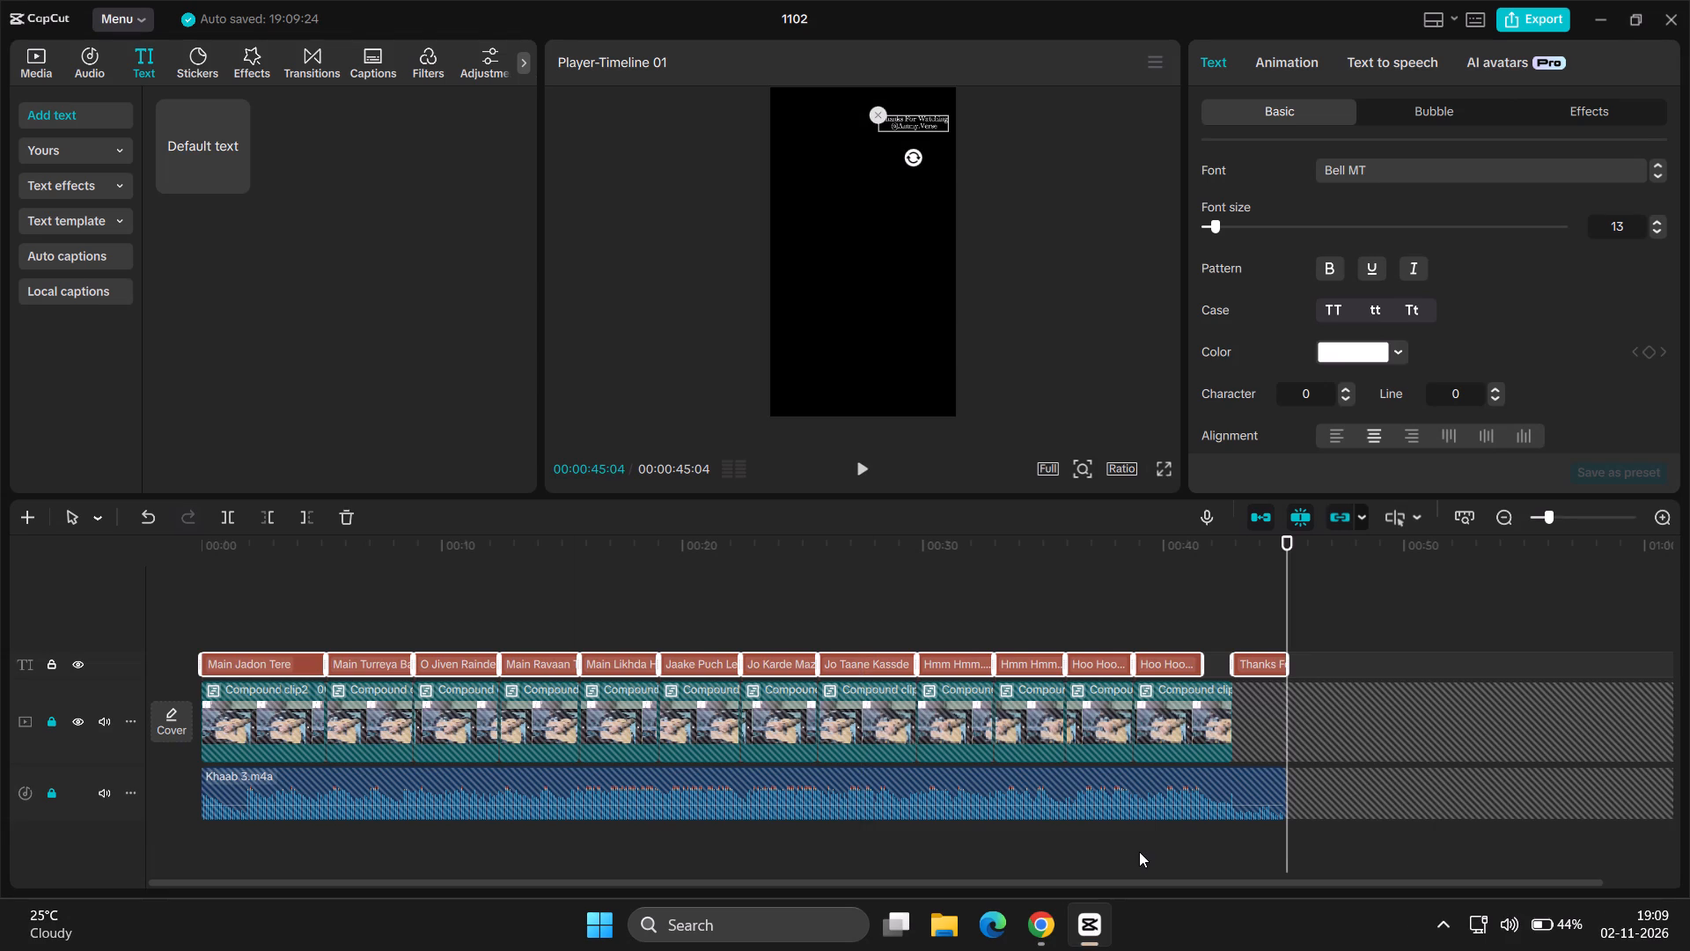
{"action": "left_click", "coordinate": [273, 587]}
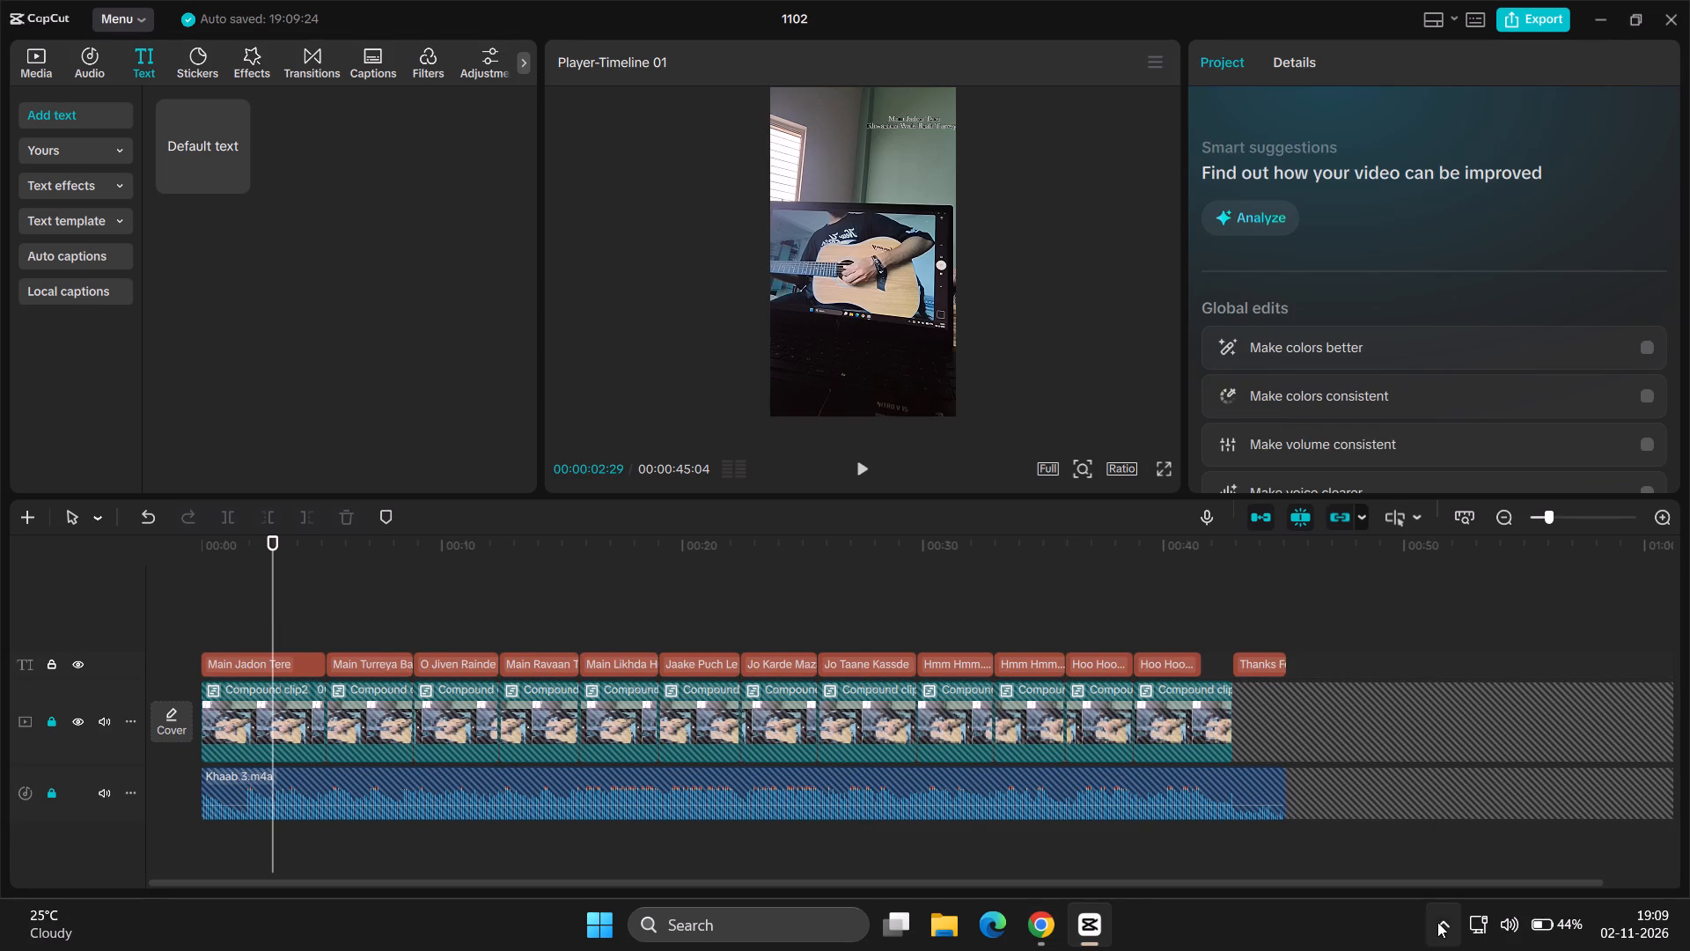
{"action": "left_click", "coordinate": [1437, 922]}
{"action": "left_click", "coordinate": [1437, 922]}
{"action": "left_click", "coordinate": [237, 623]}
{"action": "left_click_drag", "start_coordinate": [237, 623], "coordinate": [180, 623]}
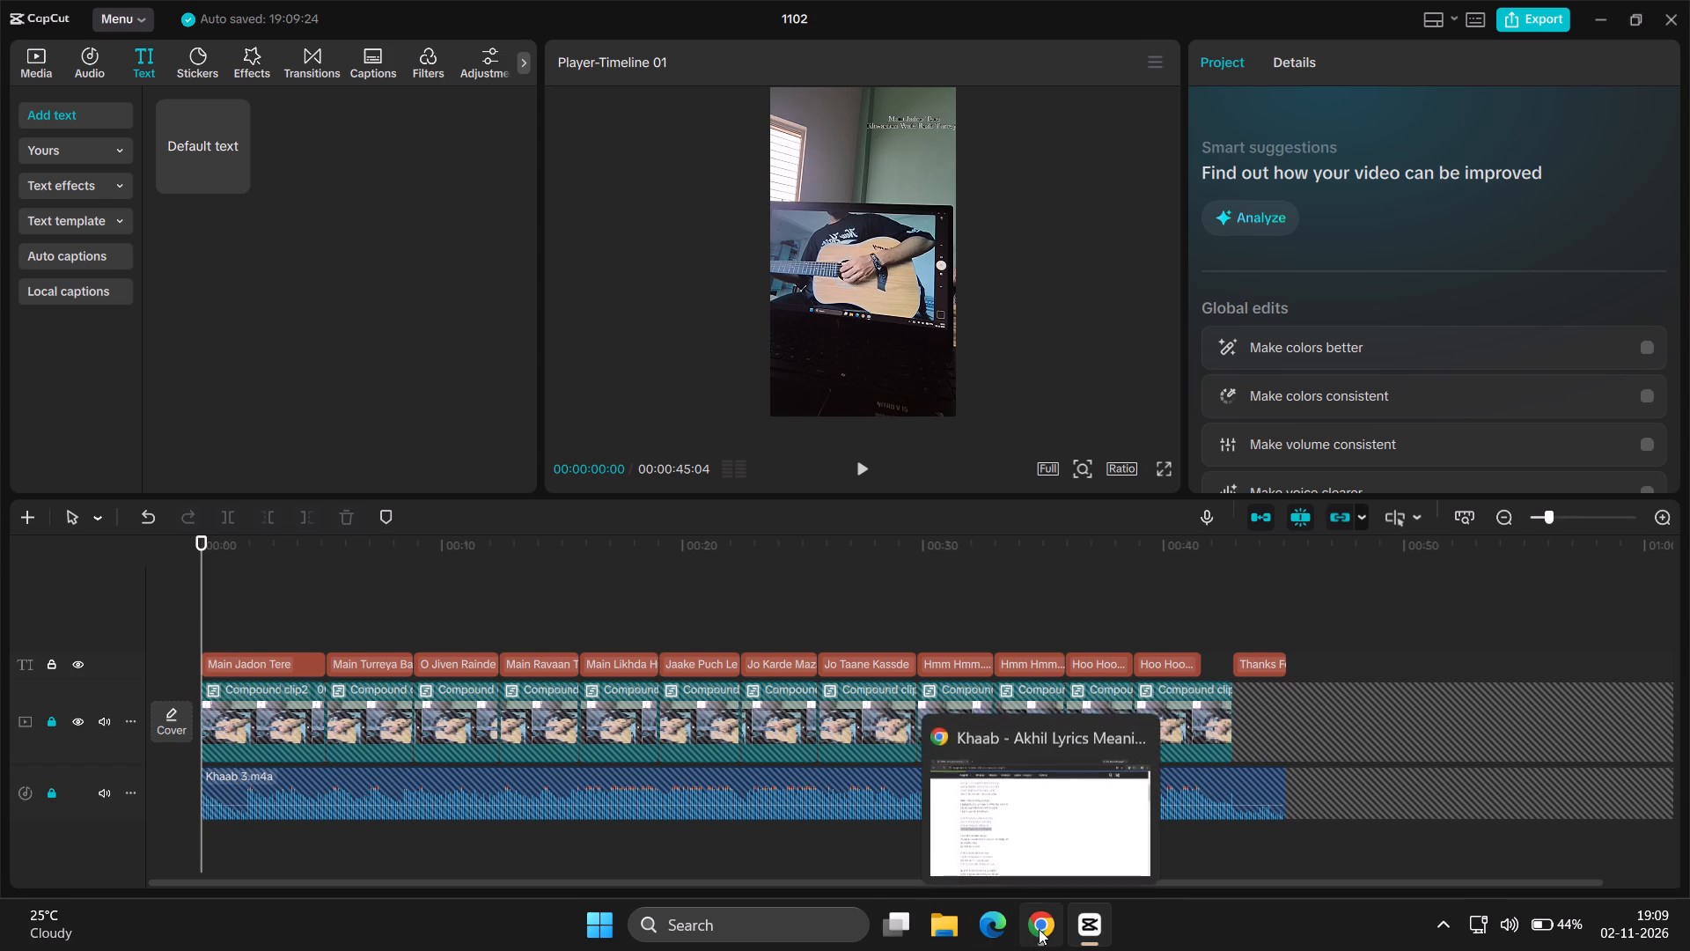
Switch to the Khaab lyrics page in Chrome and copy the English line "When I start dreaming about you".
{"action": "left_click", "coordinate": [1039, 929]}
{"action": "left_click", "coordinate": [551, 594]}
{"action": "scroll", "coordinate": [551, 594], "scroll_direction": "up", "scroll_amount": 1}
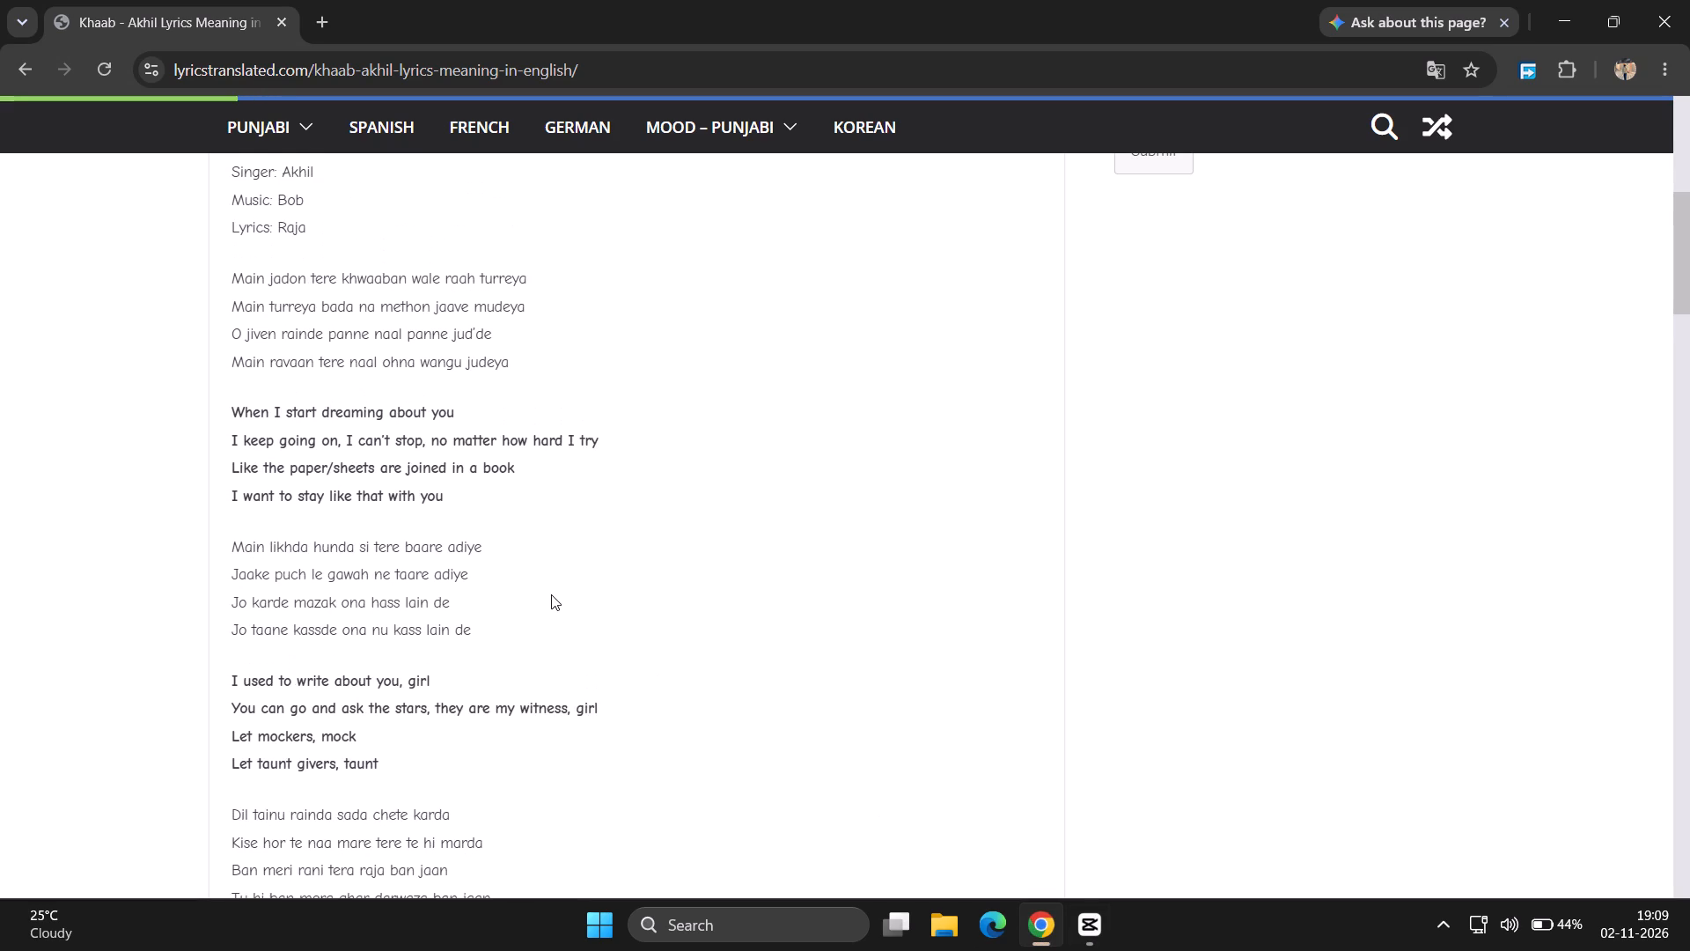
{"action": "scroll", "coordinate": [551, 594], "scroll_direction": "up", "scroll_amount": 1}
{"action": "left_click_drag", "start_coordinate": [232, 409], "coordinate": [481, 408]}
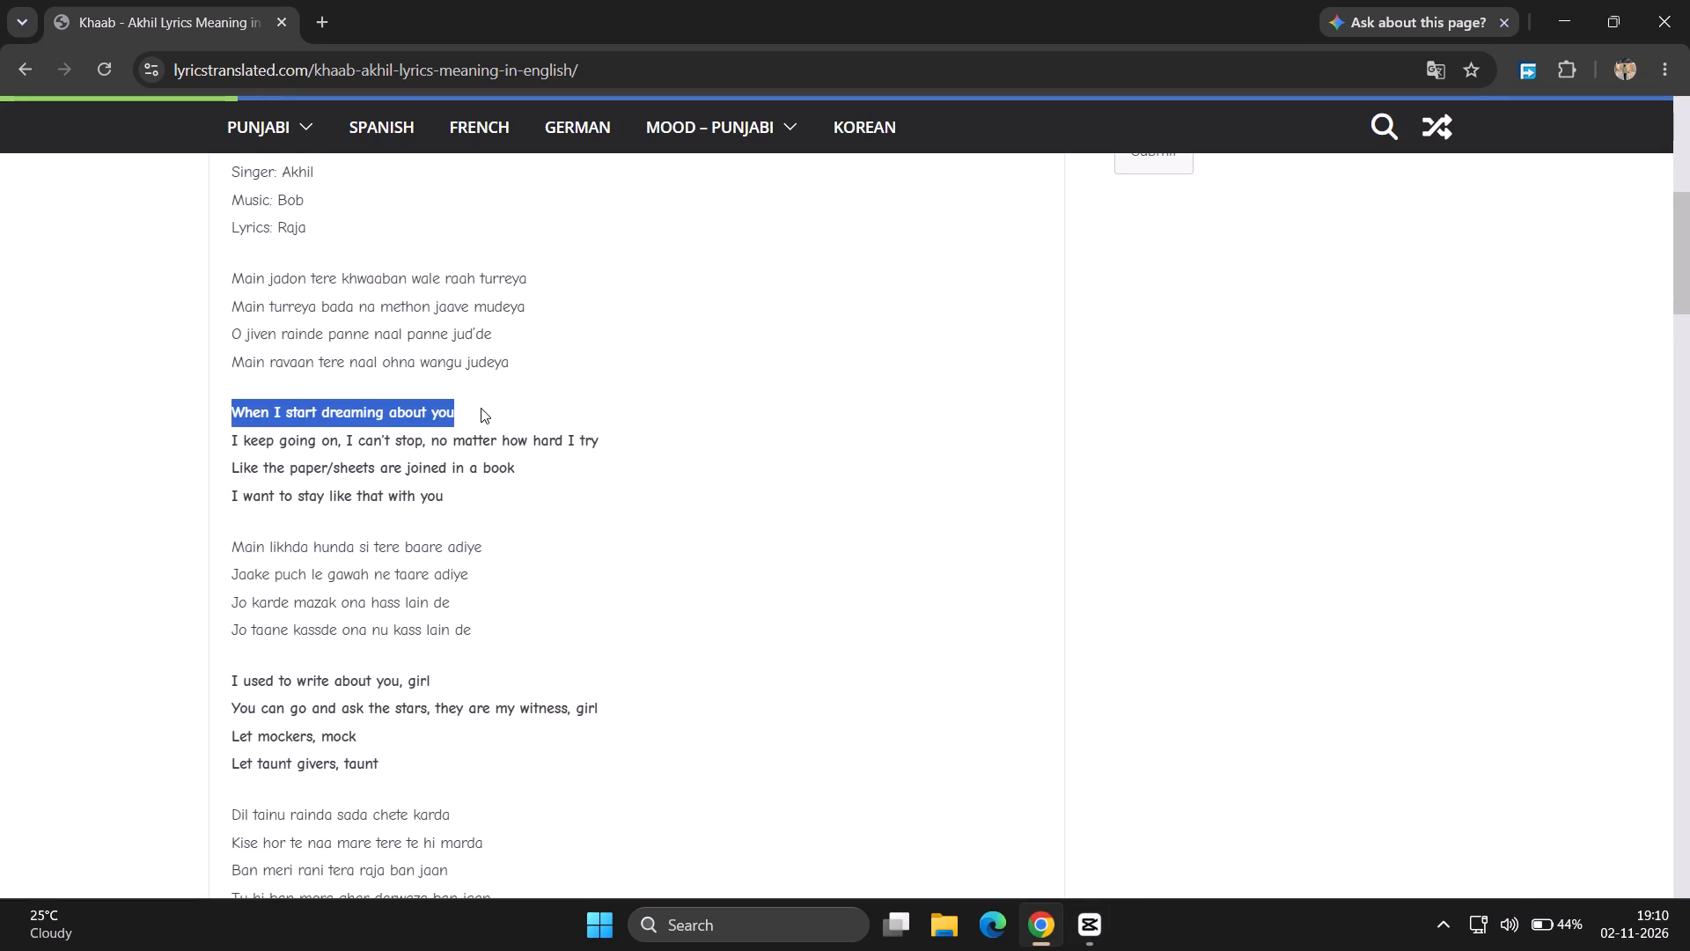
{"action": "right_click", "coordinate": [426, 408]}
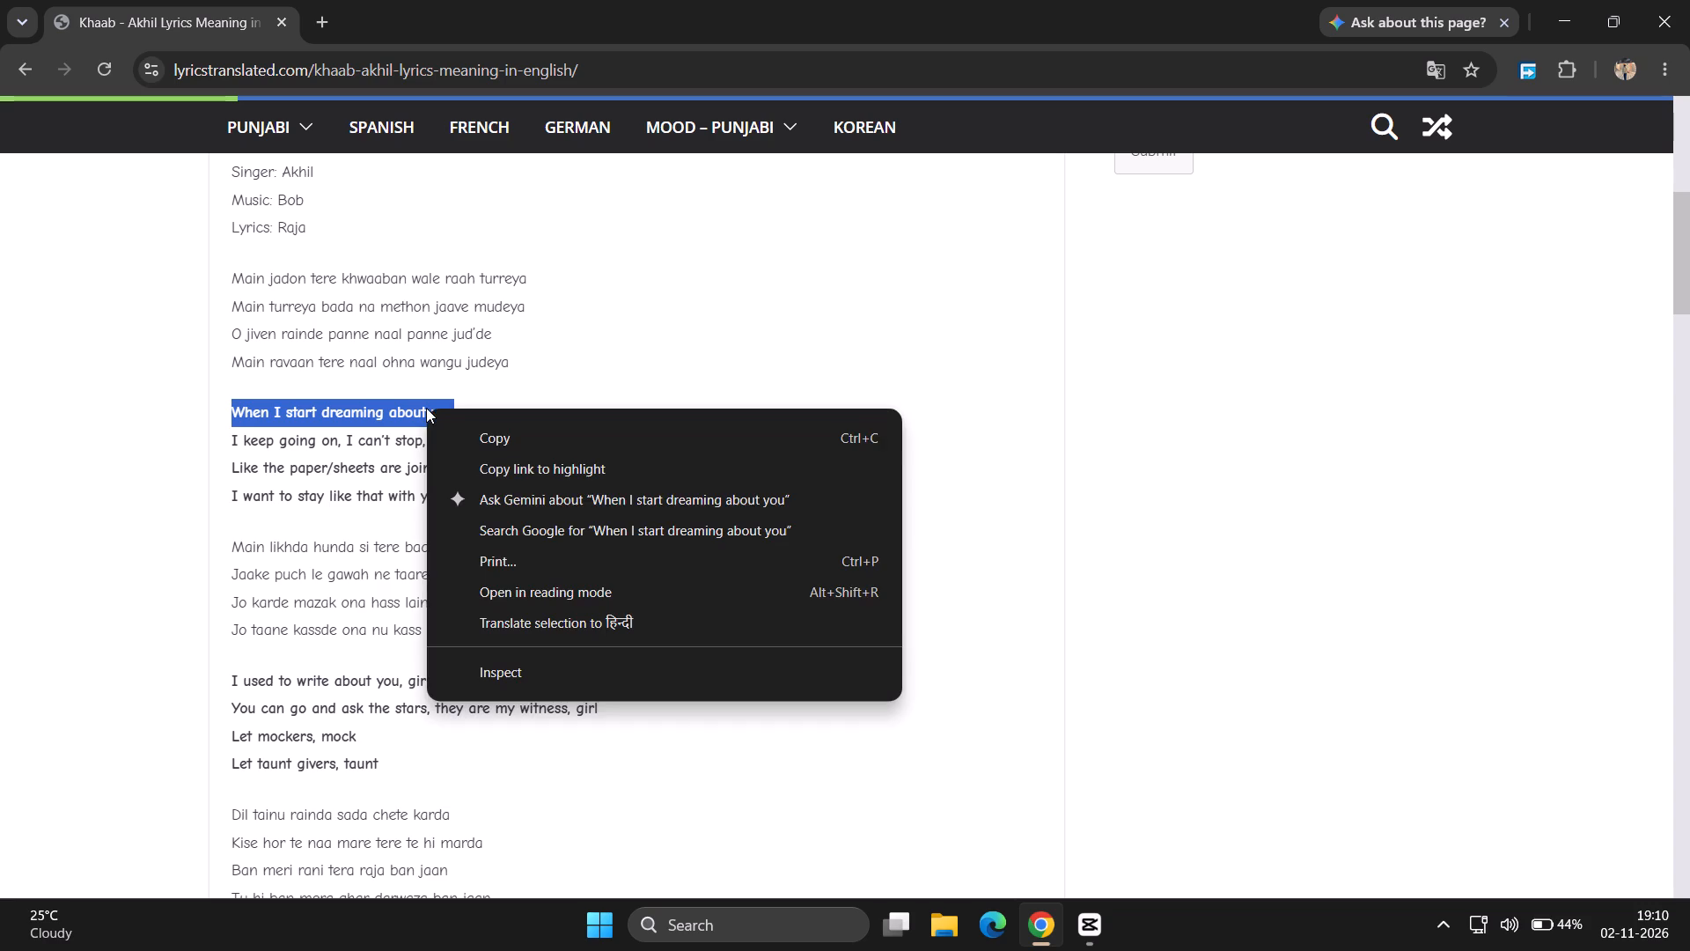
{"action": "left_click", "coordinate": [501, 433]}
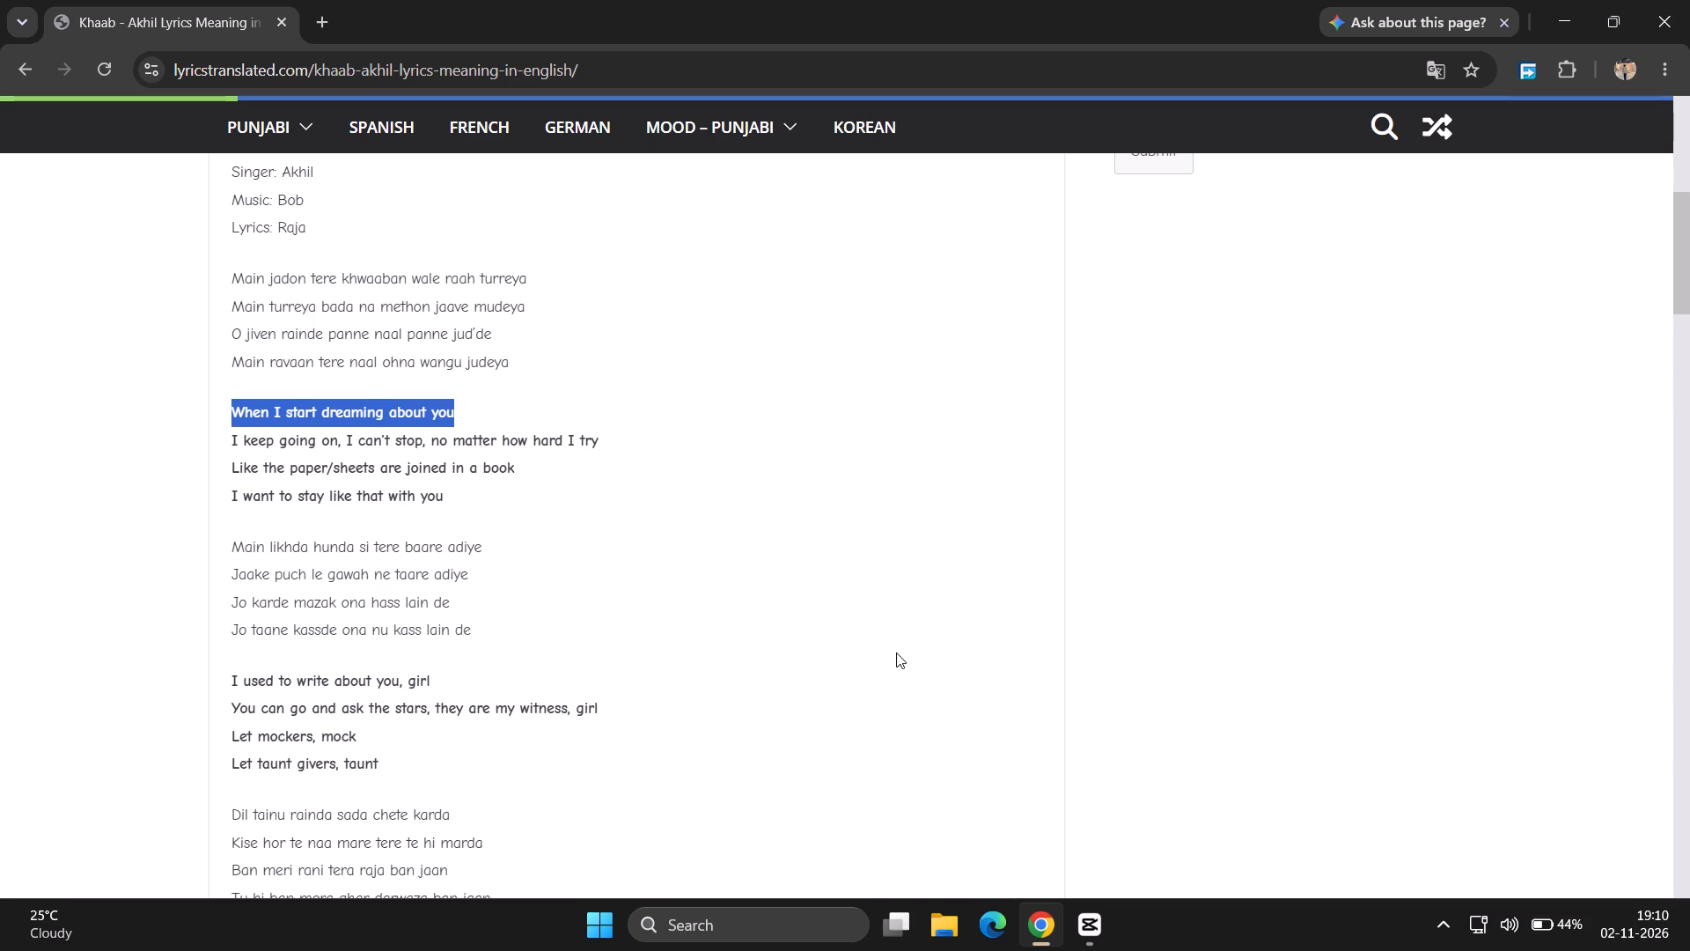
Back in CapCut, add the copied line as a default text clip at the timeline start, extended to the end of "Main Jadon Tere".
{"action": "left_click", "coordinate": [1084, 929]}
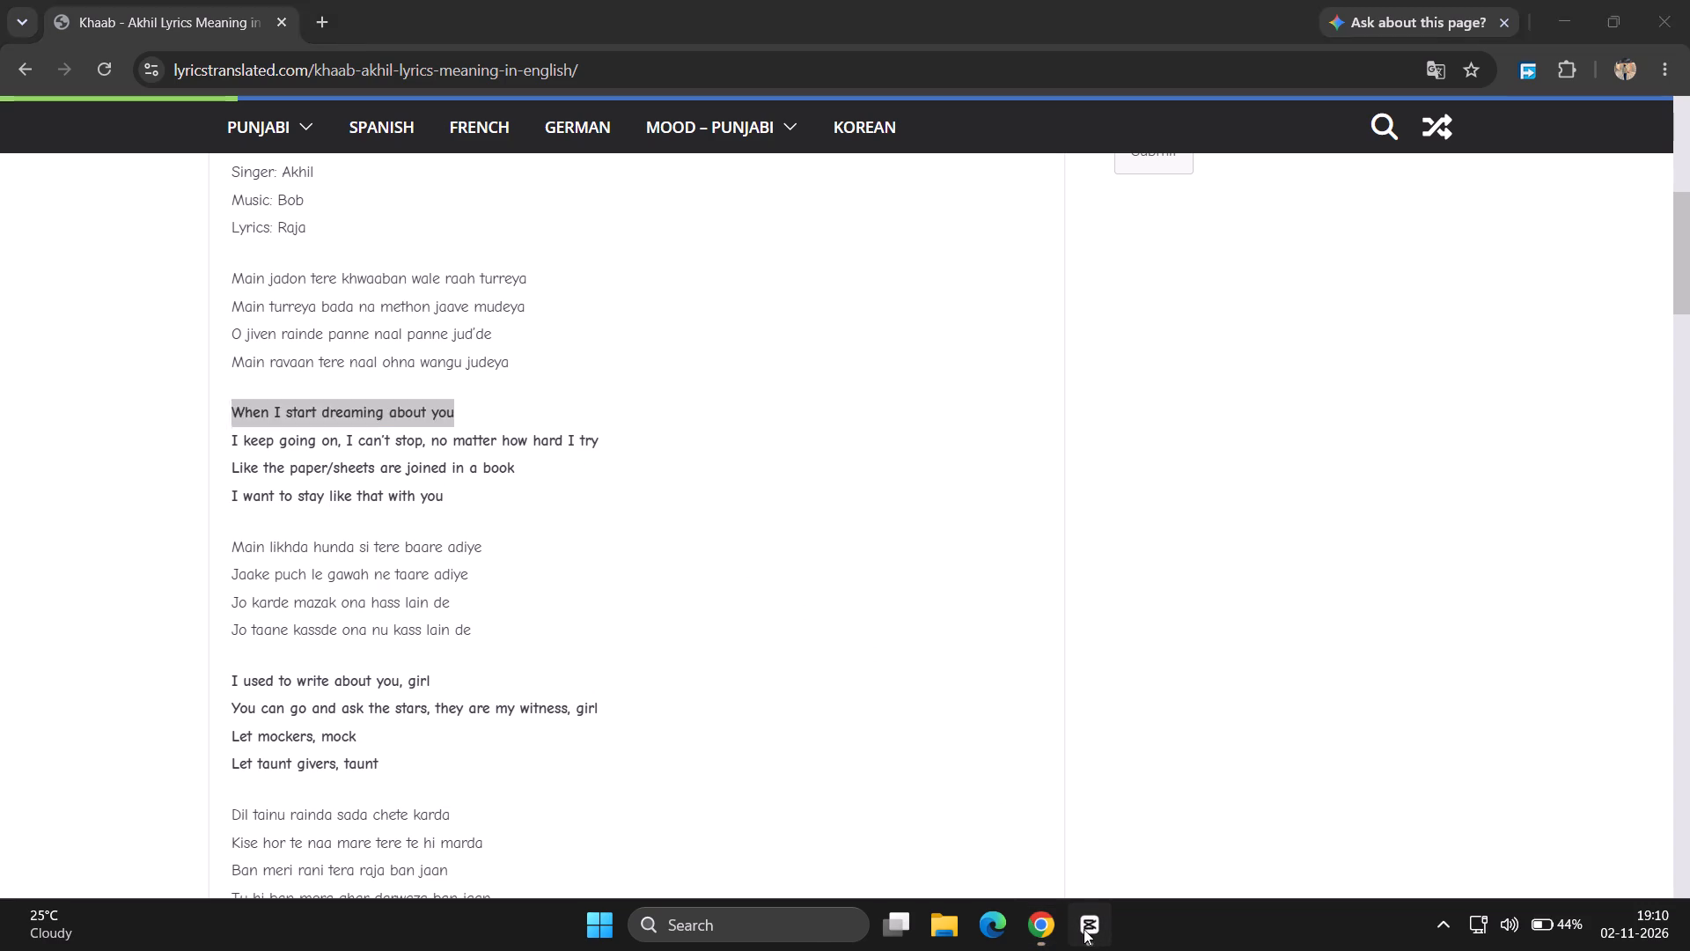
{"action": "left_click", "coordinate": [229, 607]}
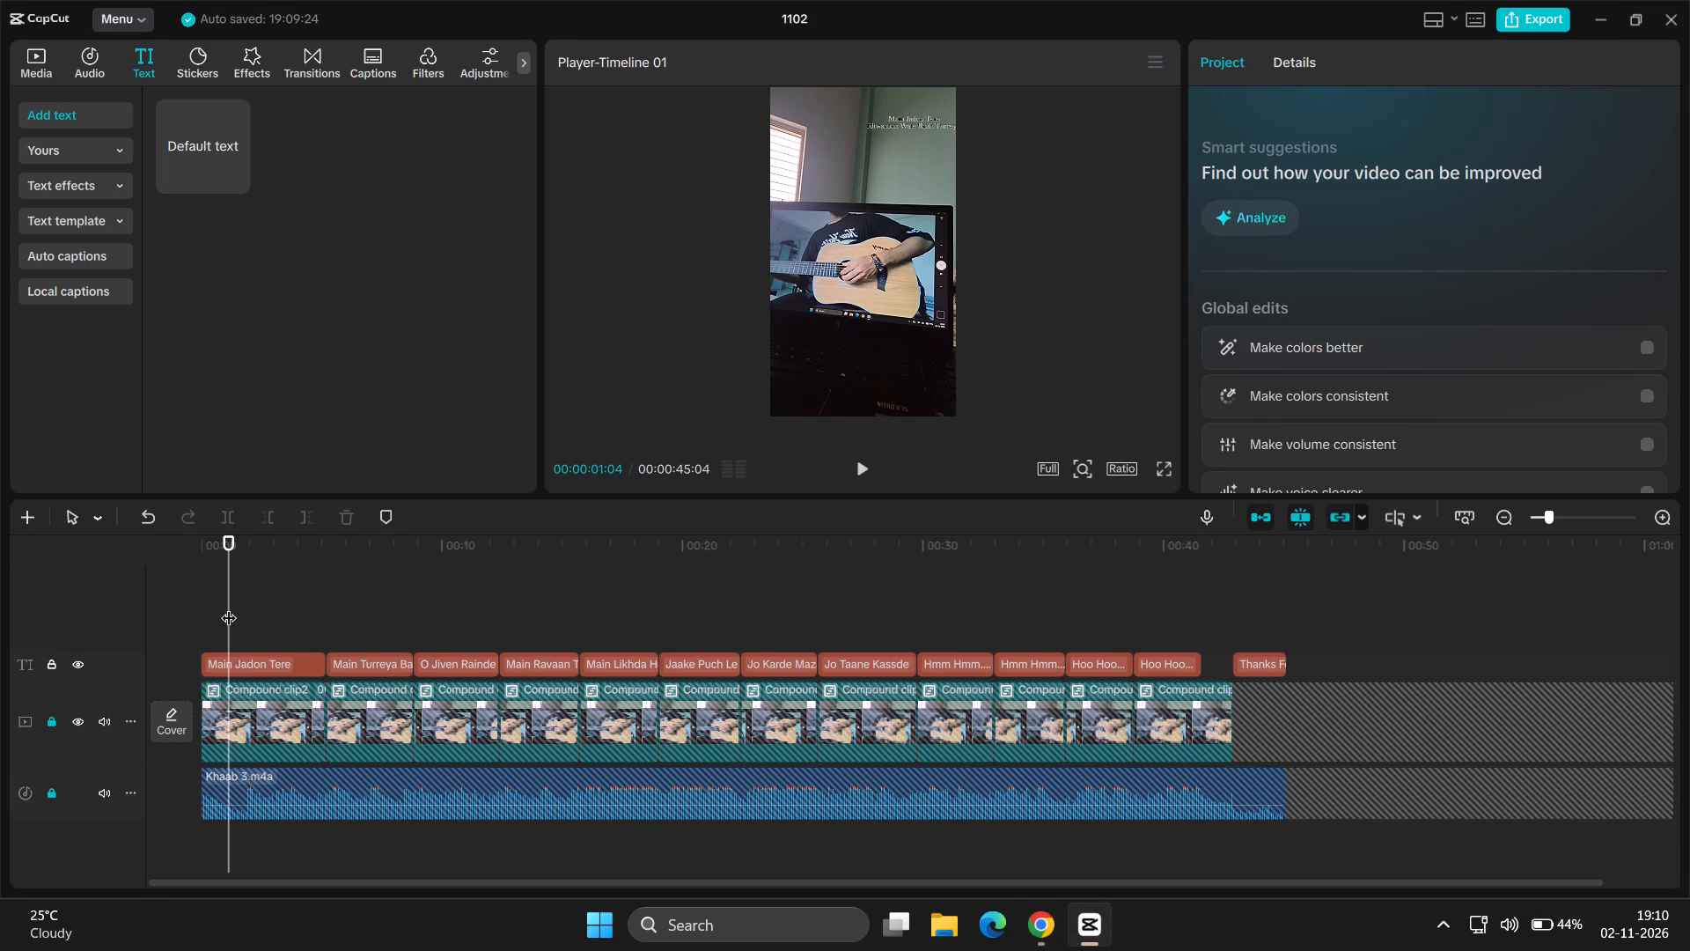
{"action": "key", "text": "Up"}
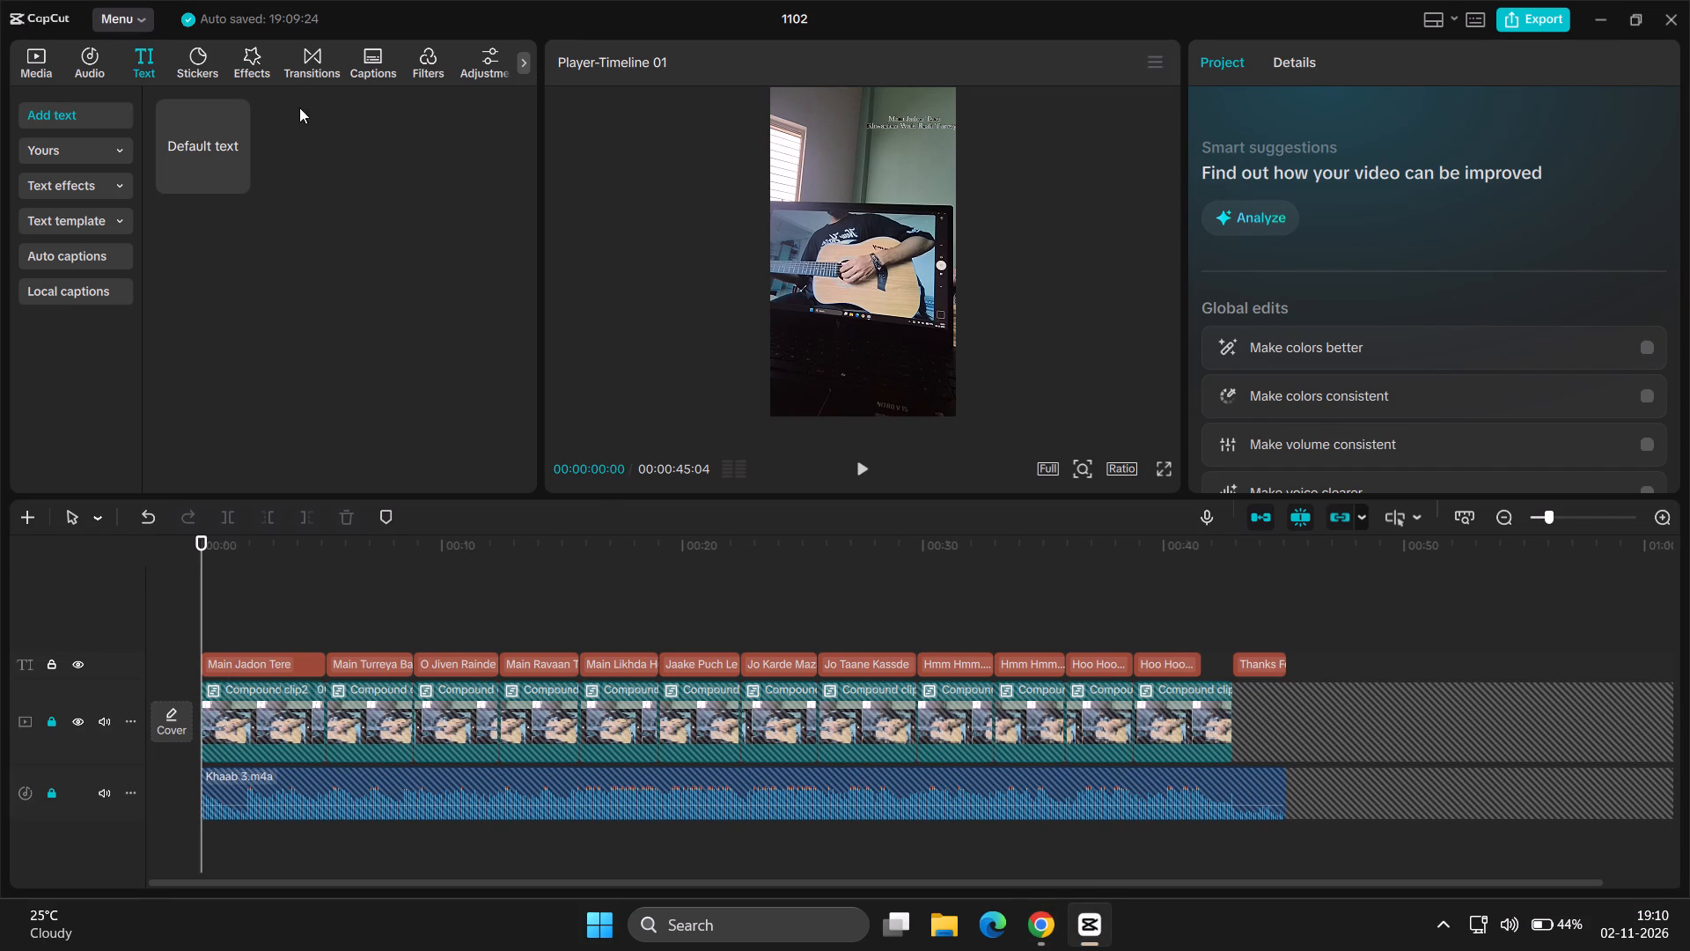
{"action": "left_click", "coordinate": [232, 177]}
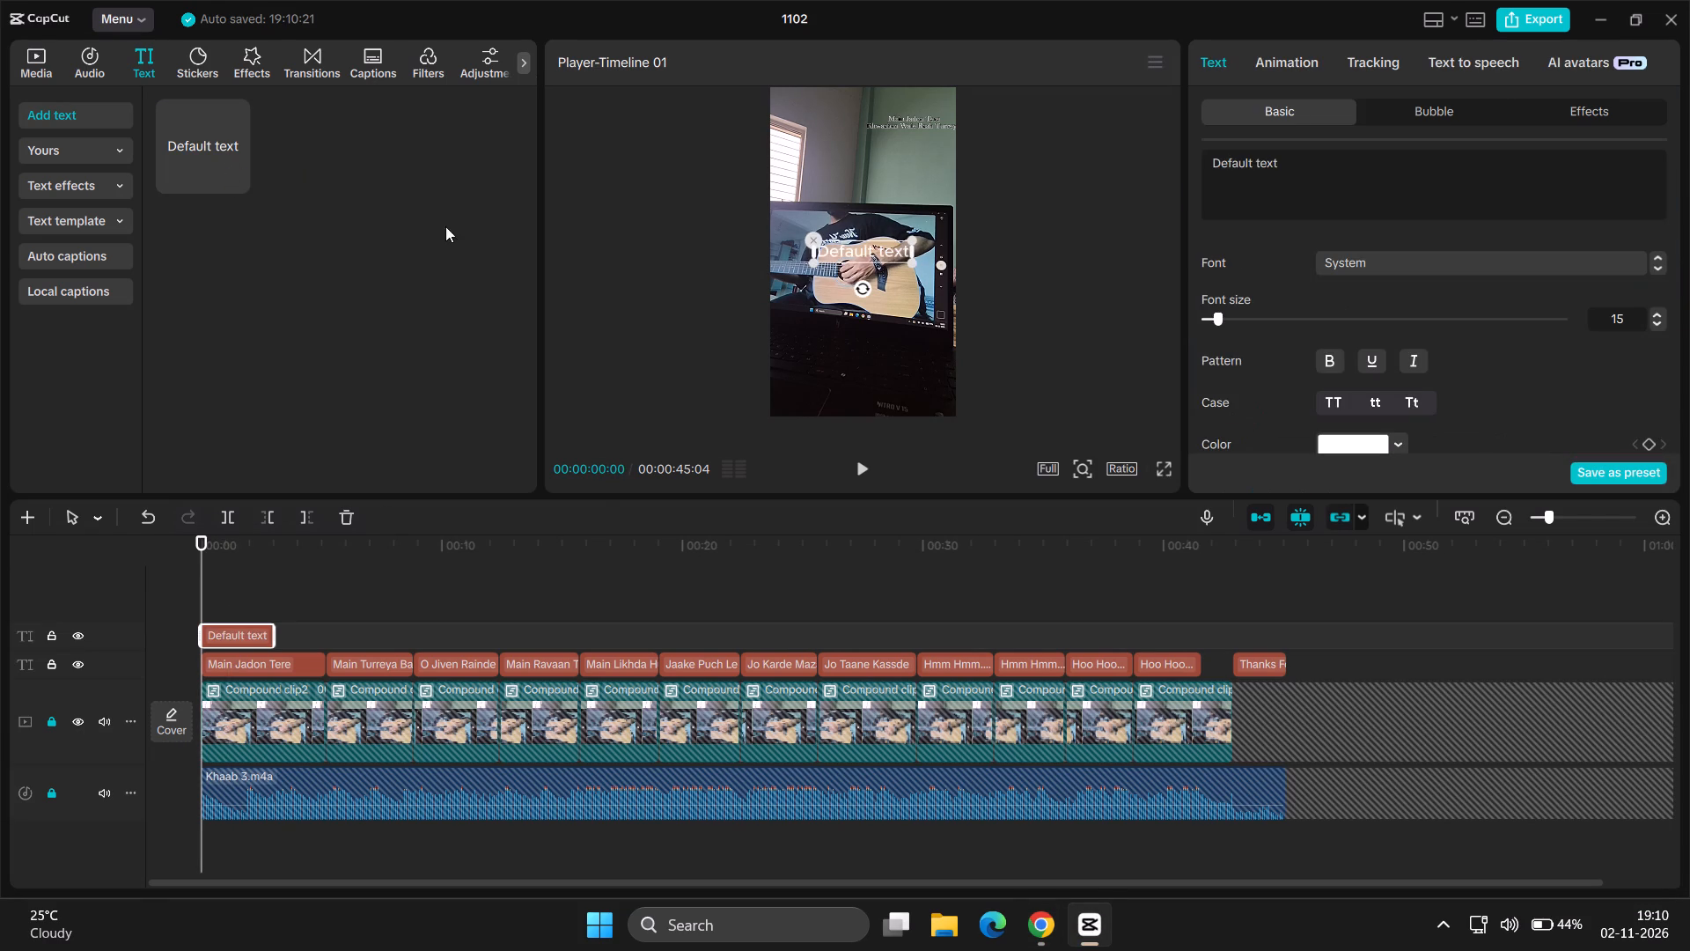
{"action": "left_click", "coordinate": [1364, 152]}
{"action": "key", "text": "ctrl+a"}
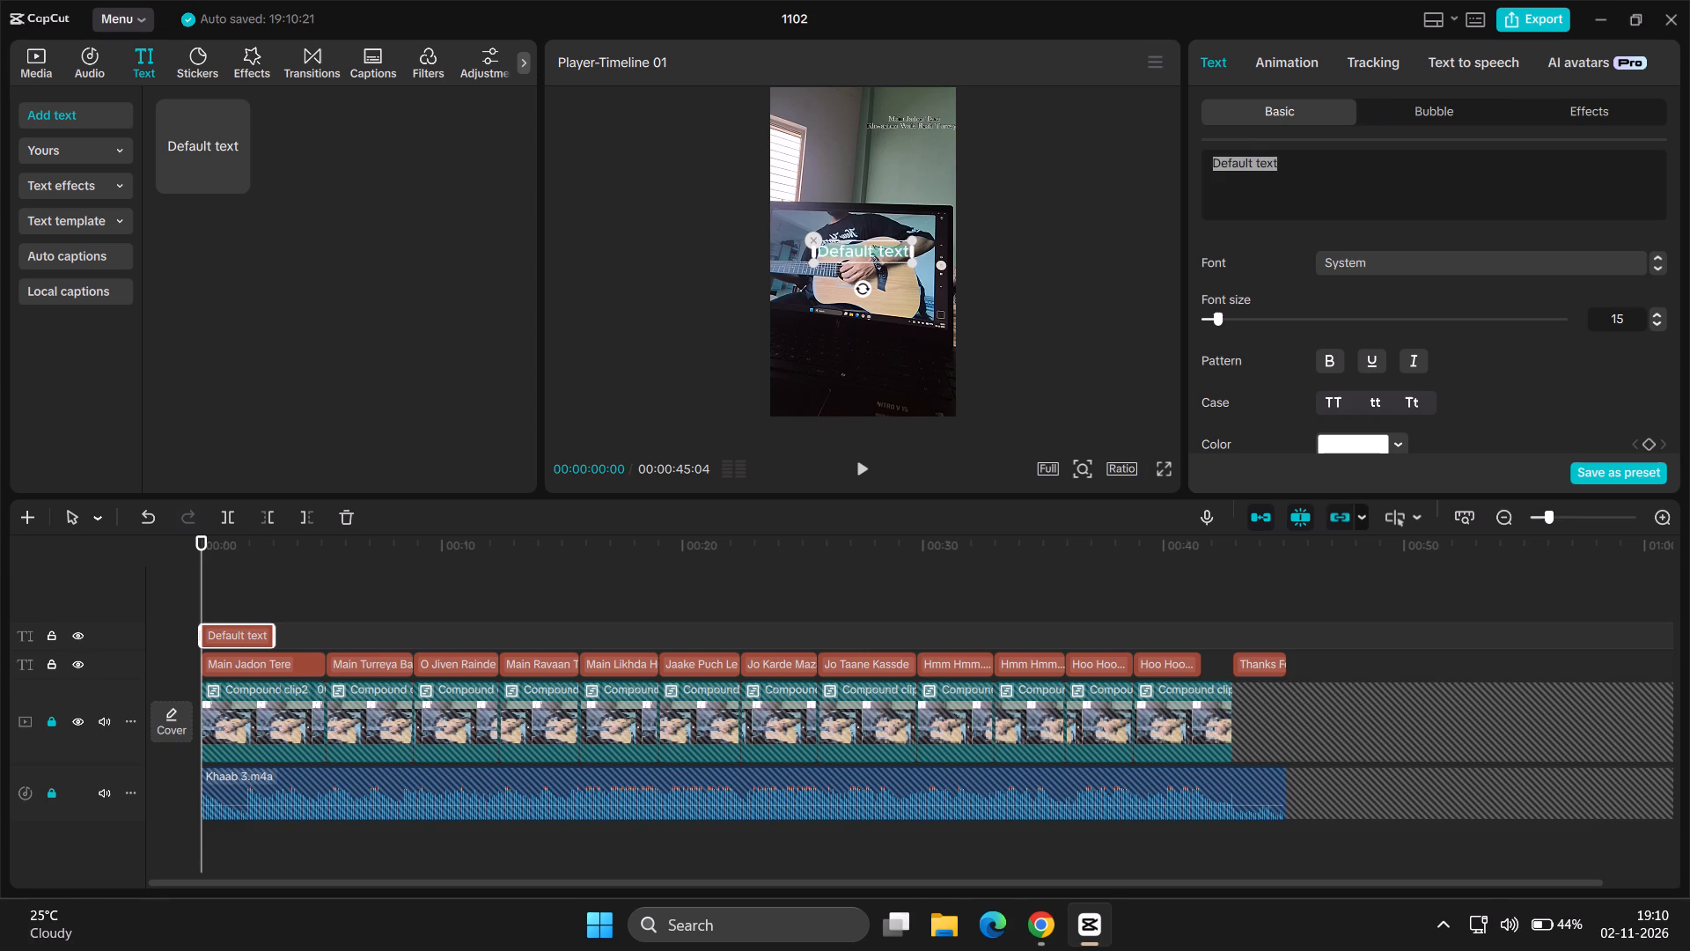
{"action": "key", "text": "ctrl+v"}
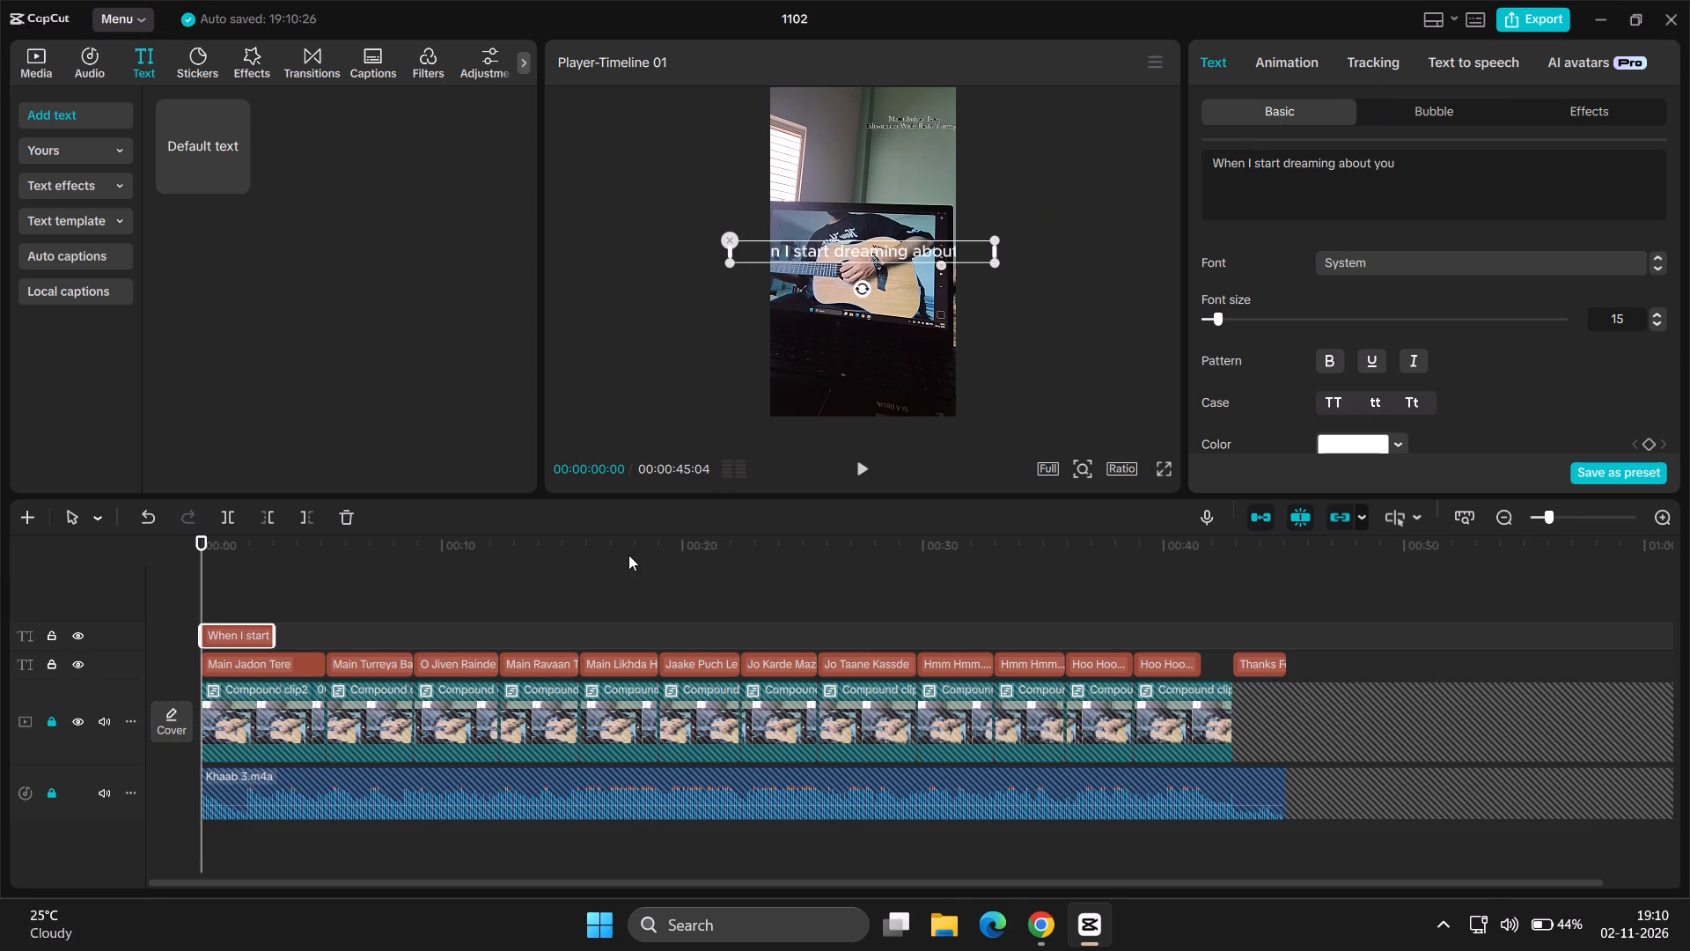
{"action": "left_click_drag", "start_coordinate": [277, 635], "coordinate": [327, 639]}
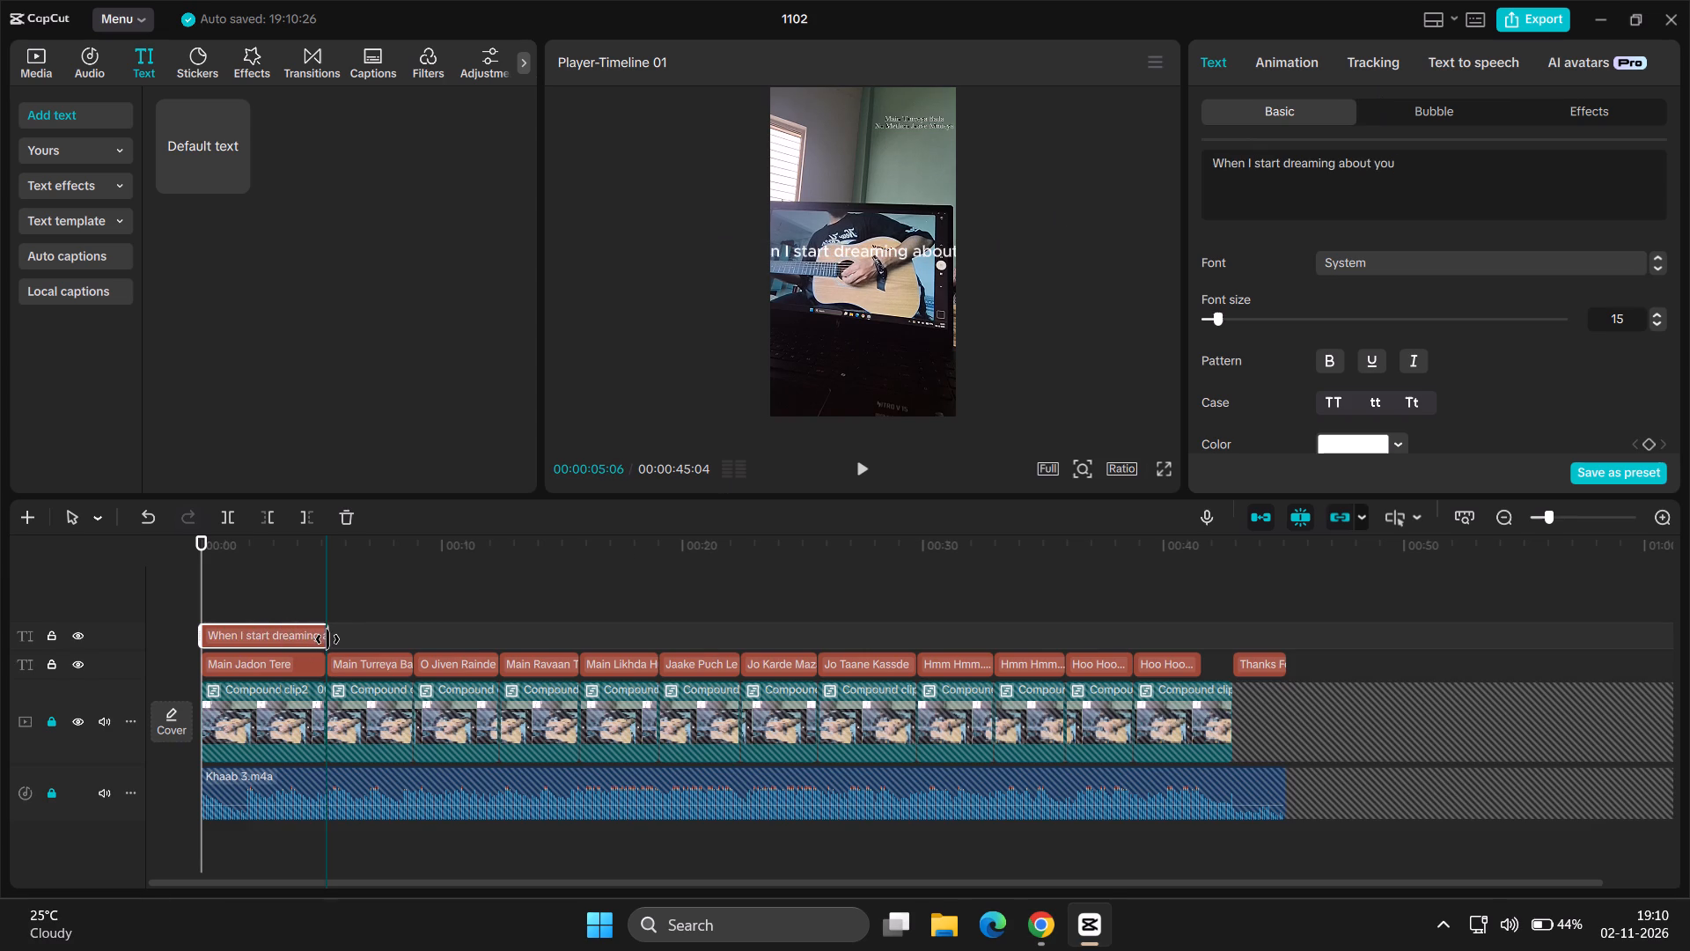
{"action": "left_click_drag", "start_coordinate": [327, 639], "coordinate": [327, 640]}
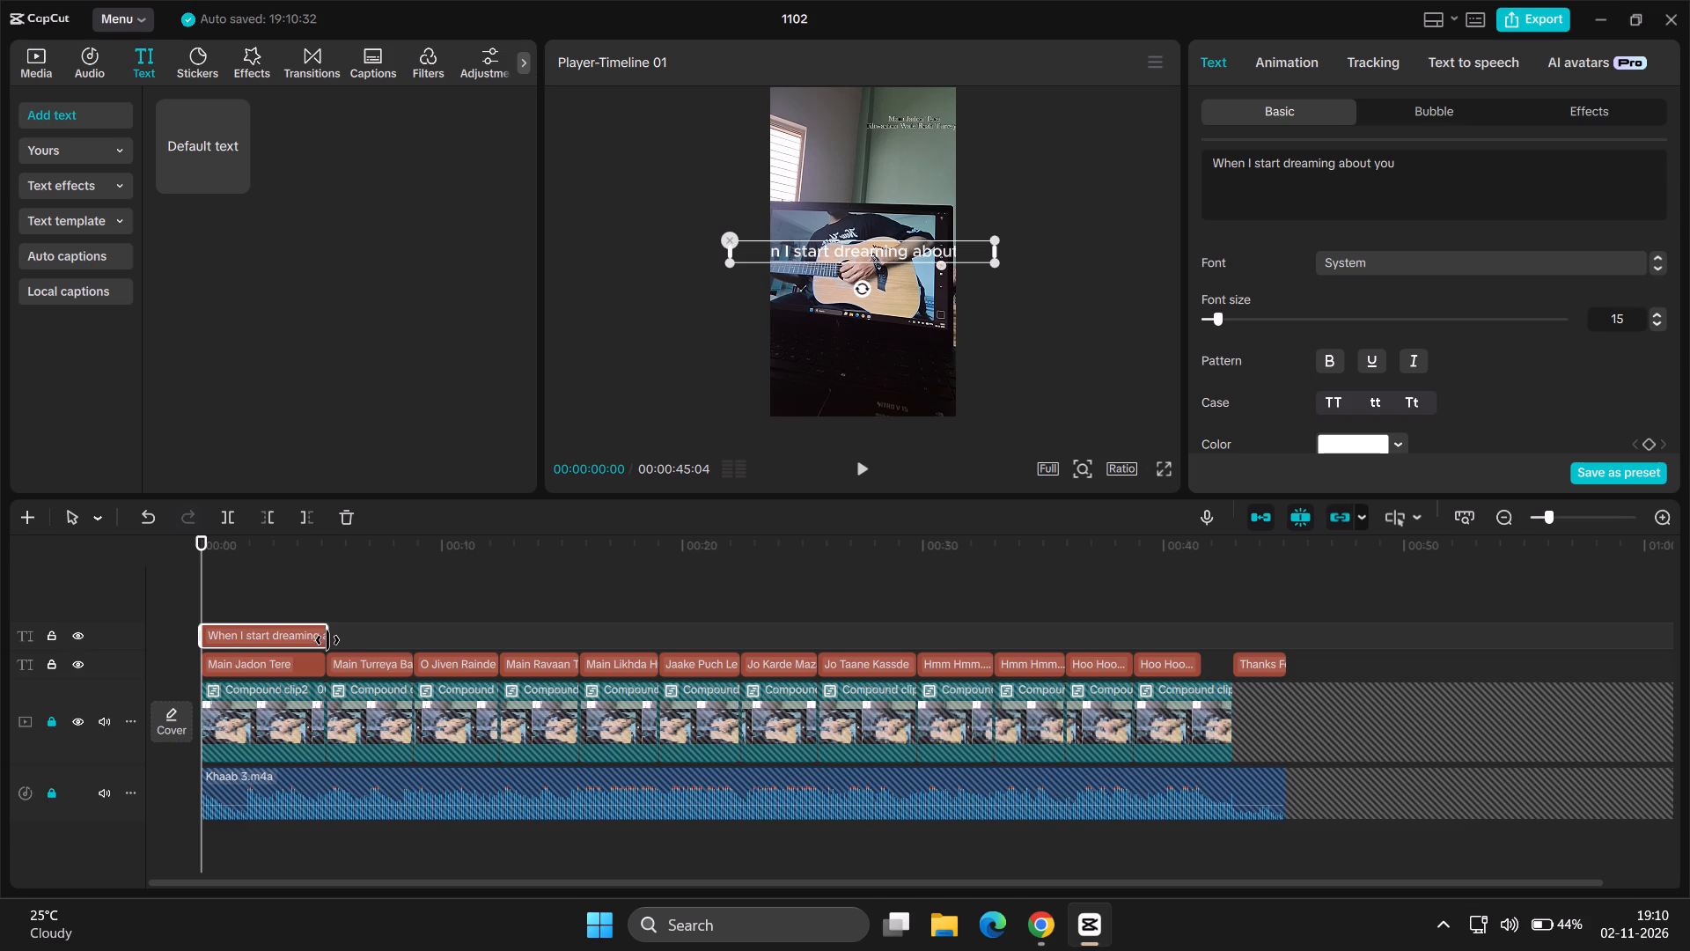
Switch to Chrome and copy the English line "I keep going on, I can't stop, no matter how hard I try".
{"action": "left_click", "coordinate": [1038, 918]}
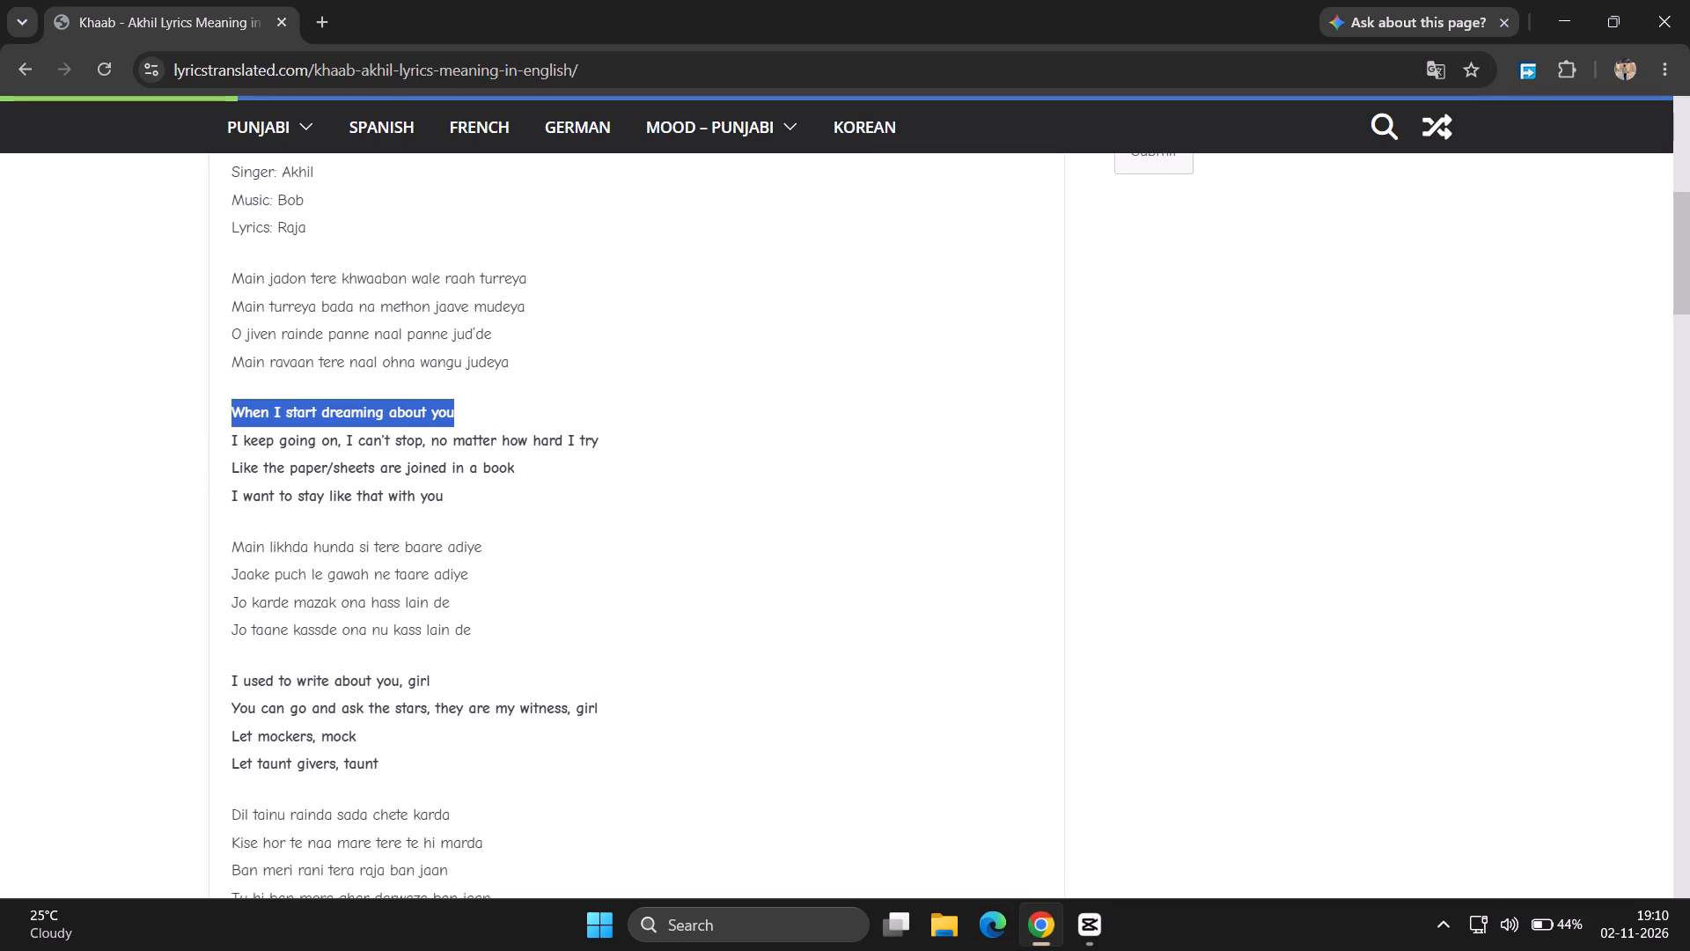
{"action": "left_click_drag", "start_coordinate": [232, 439], "coordinate": [579, 443]}
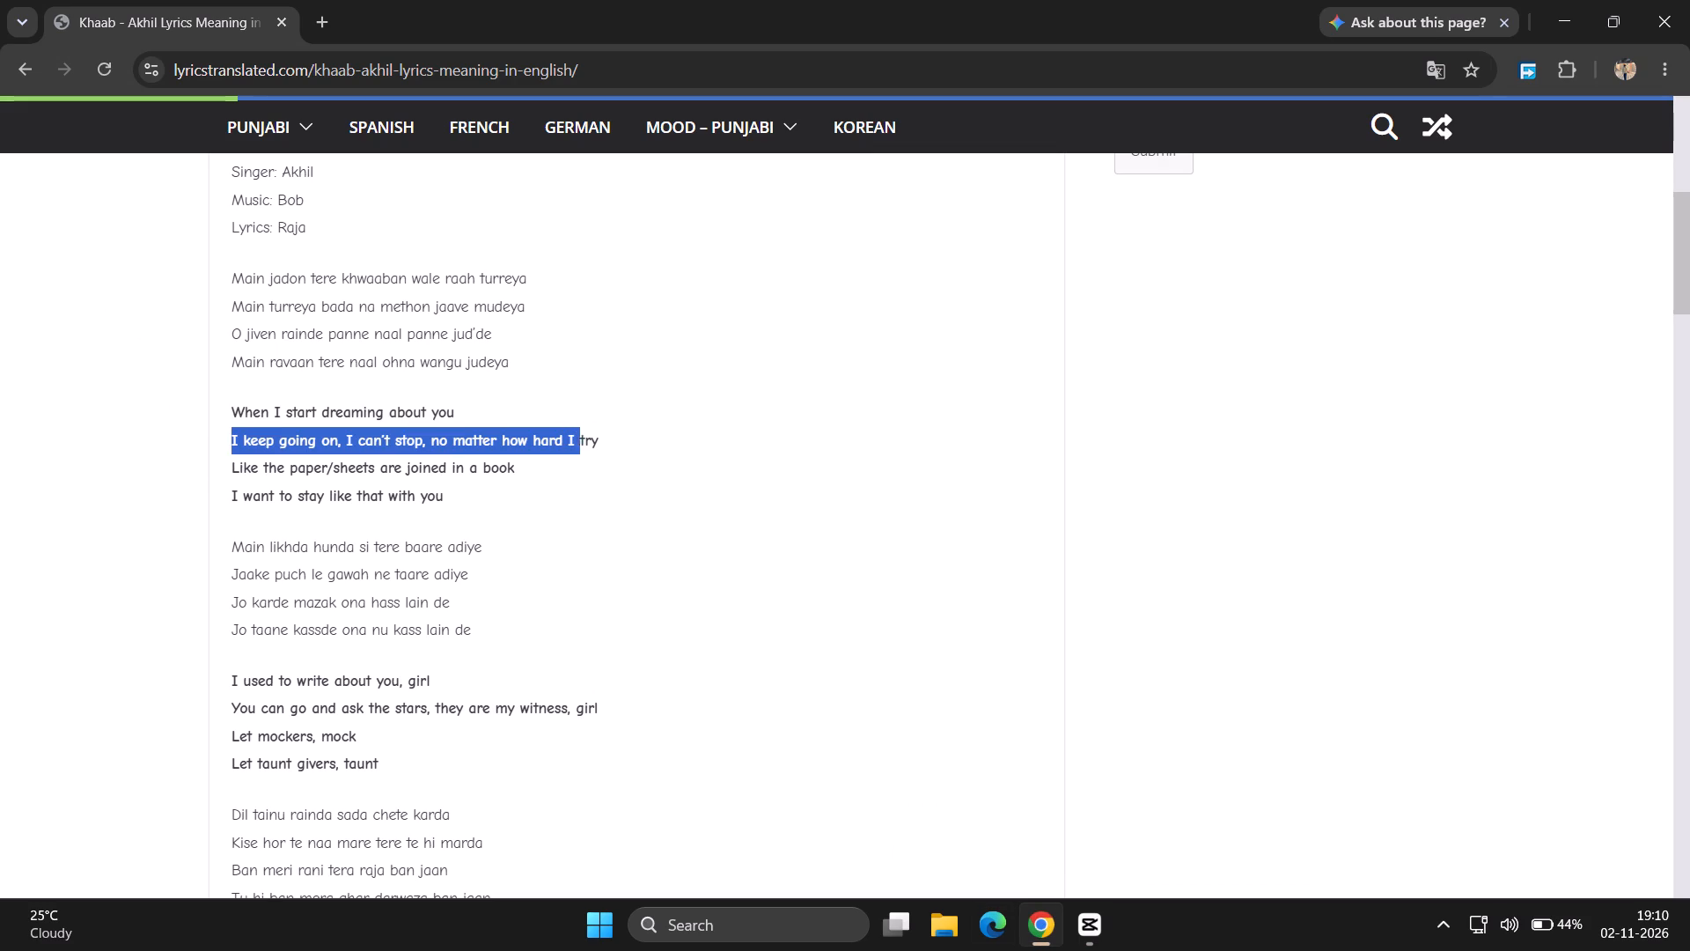
{"action": "left_click_drag", "start_coordinate": [579, 443], "coordinate": [679, 437]}
{"action": "key", "text": "ctrl+c"}
Back in CapCut, add a default text clip at the start of "Main Turreya Bada" and replace its text with the copied line.
{"action": "left_click", "coordinate": [1088, 933]}
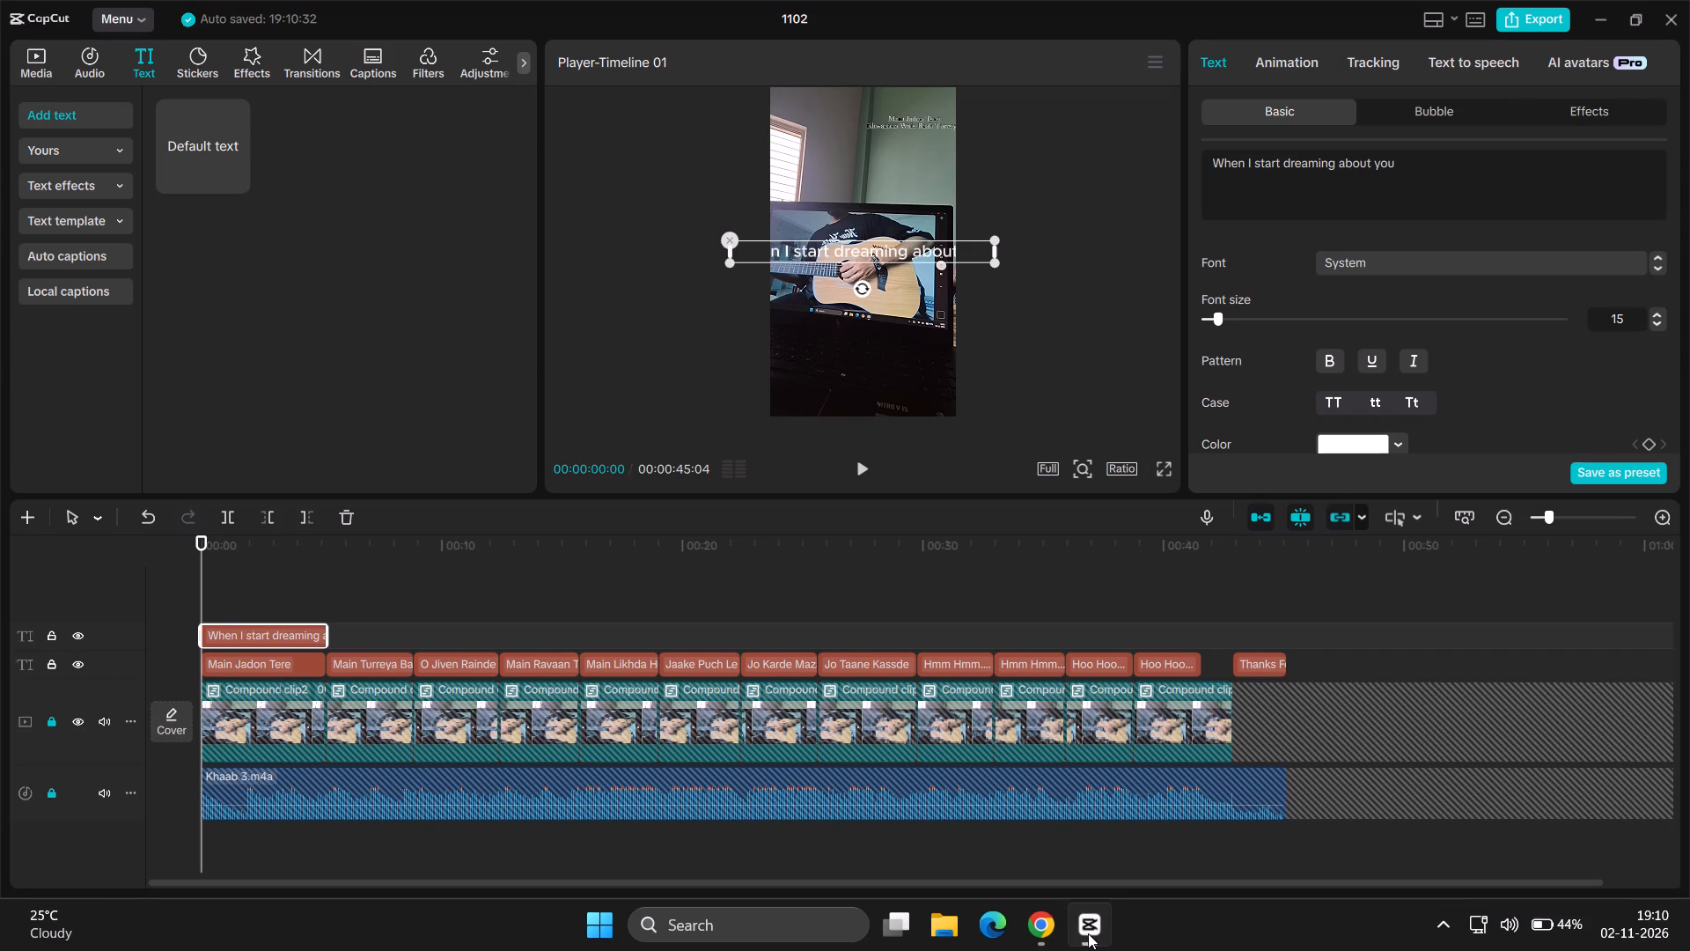
{"action": "key", "text": "Down"}
{"action": "key", "text": "Down"}
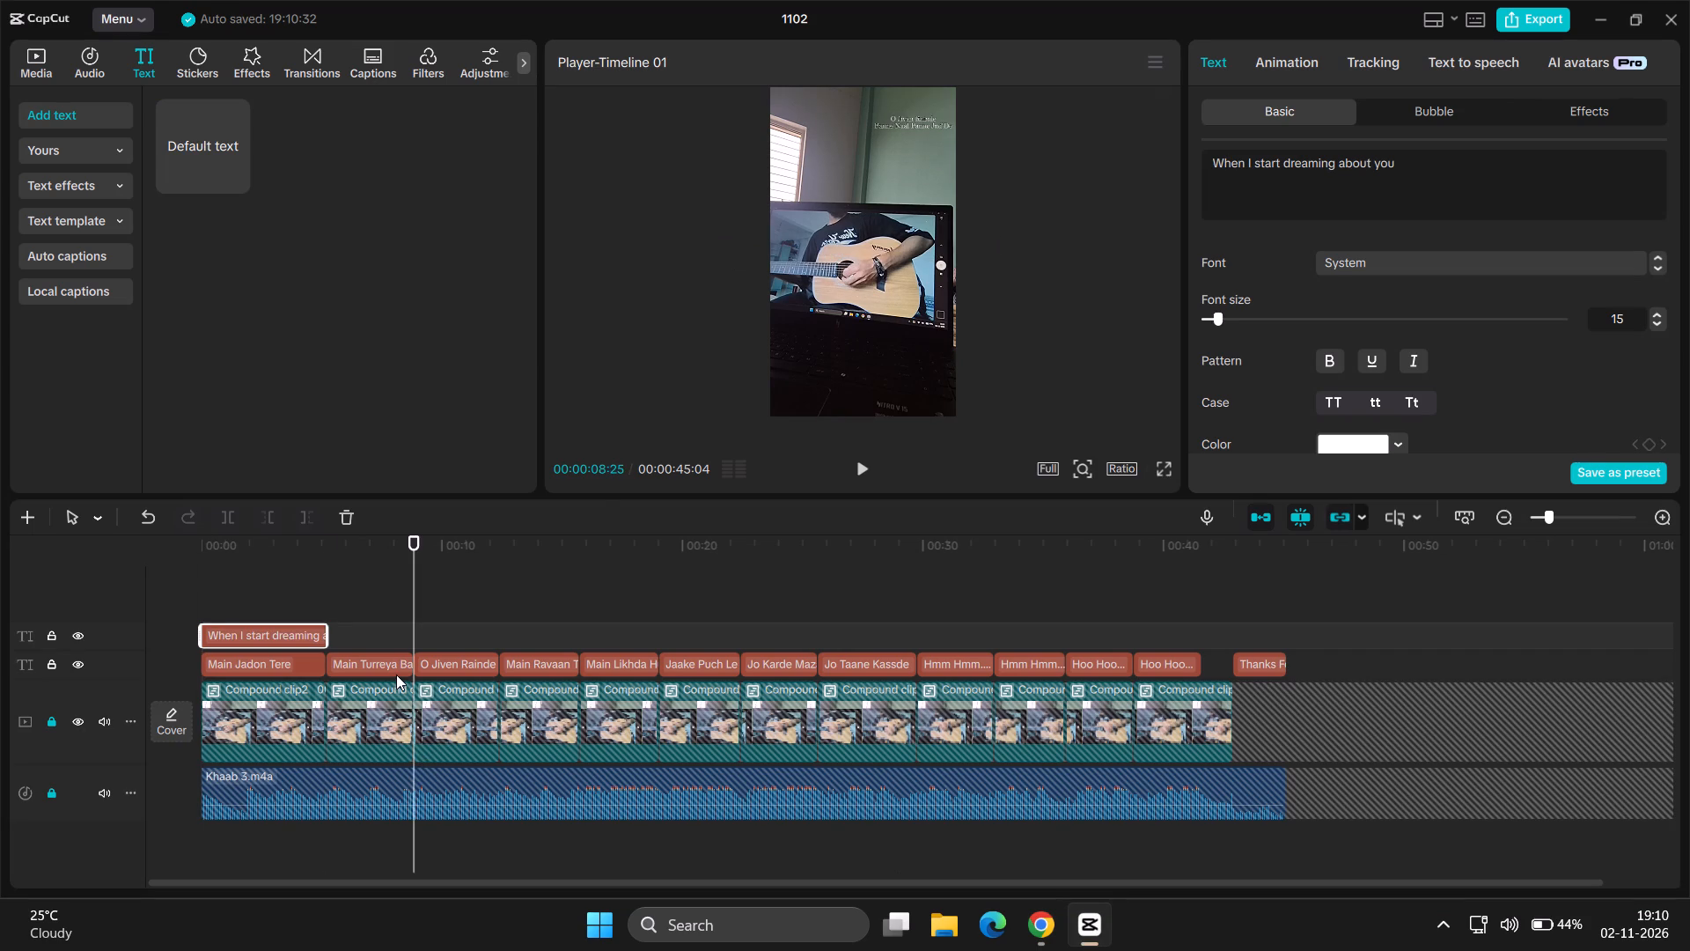
{"action": "key", "text": "Up"}
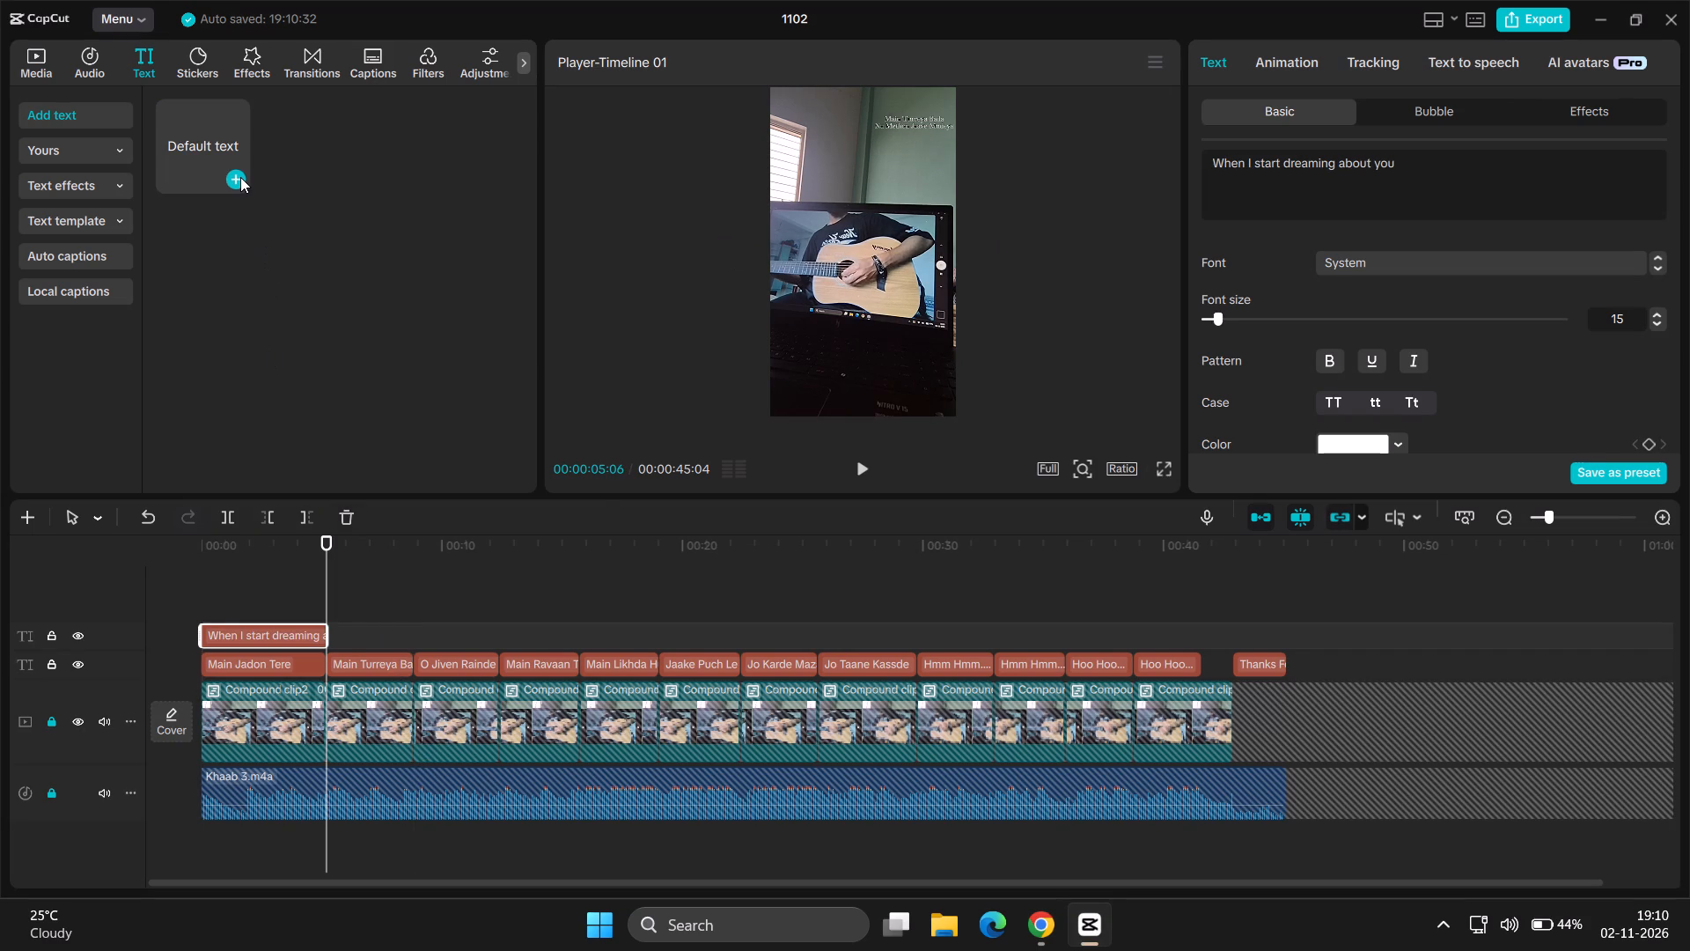
{"action": "left_click", "coordinate": [240, 178]}
{"action": "left_click", "coordinate": [1371, 186]}
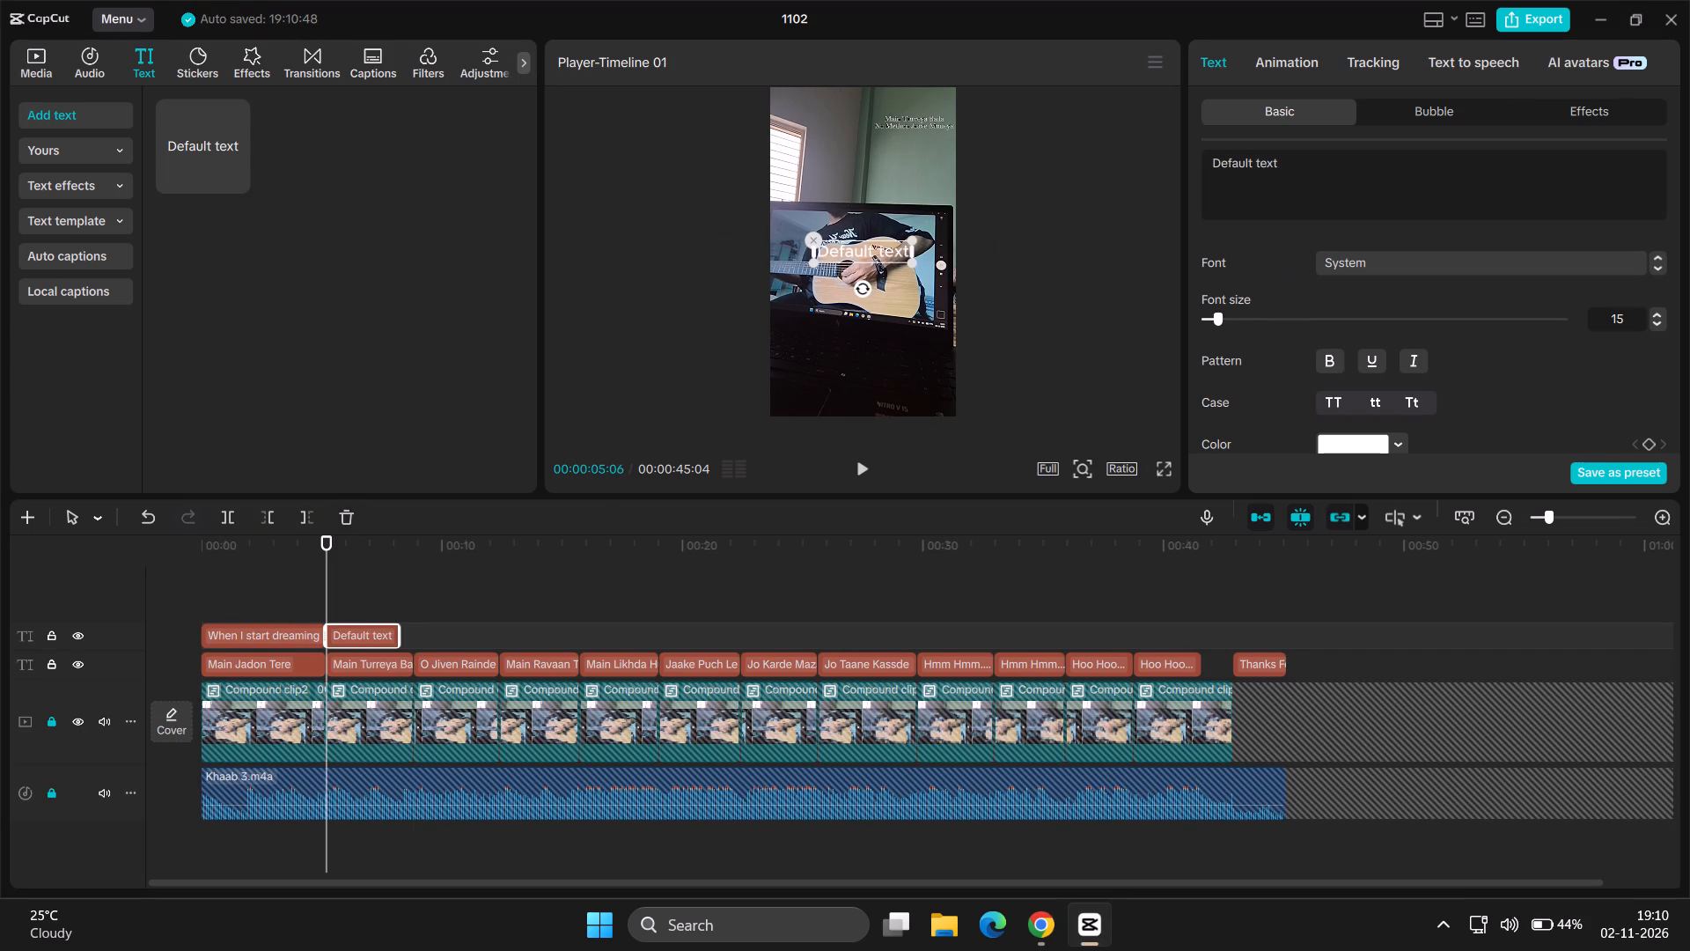
{"action": "key", "text": "ctrl+a"}
{"action": "key", "text": "ctrl+v"}
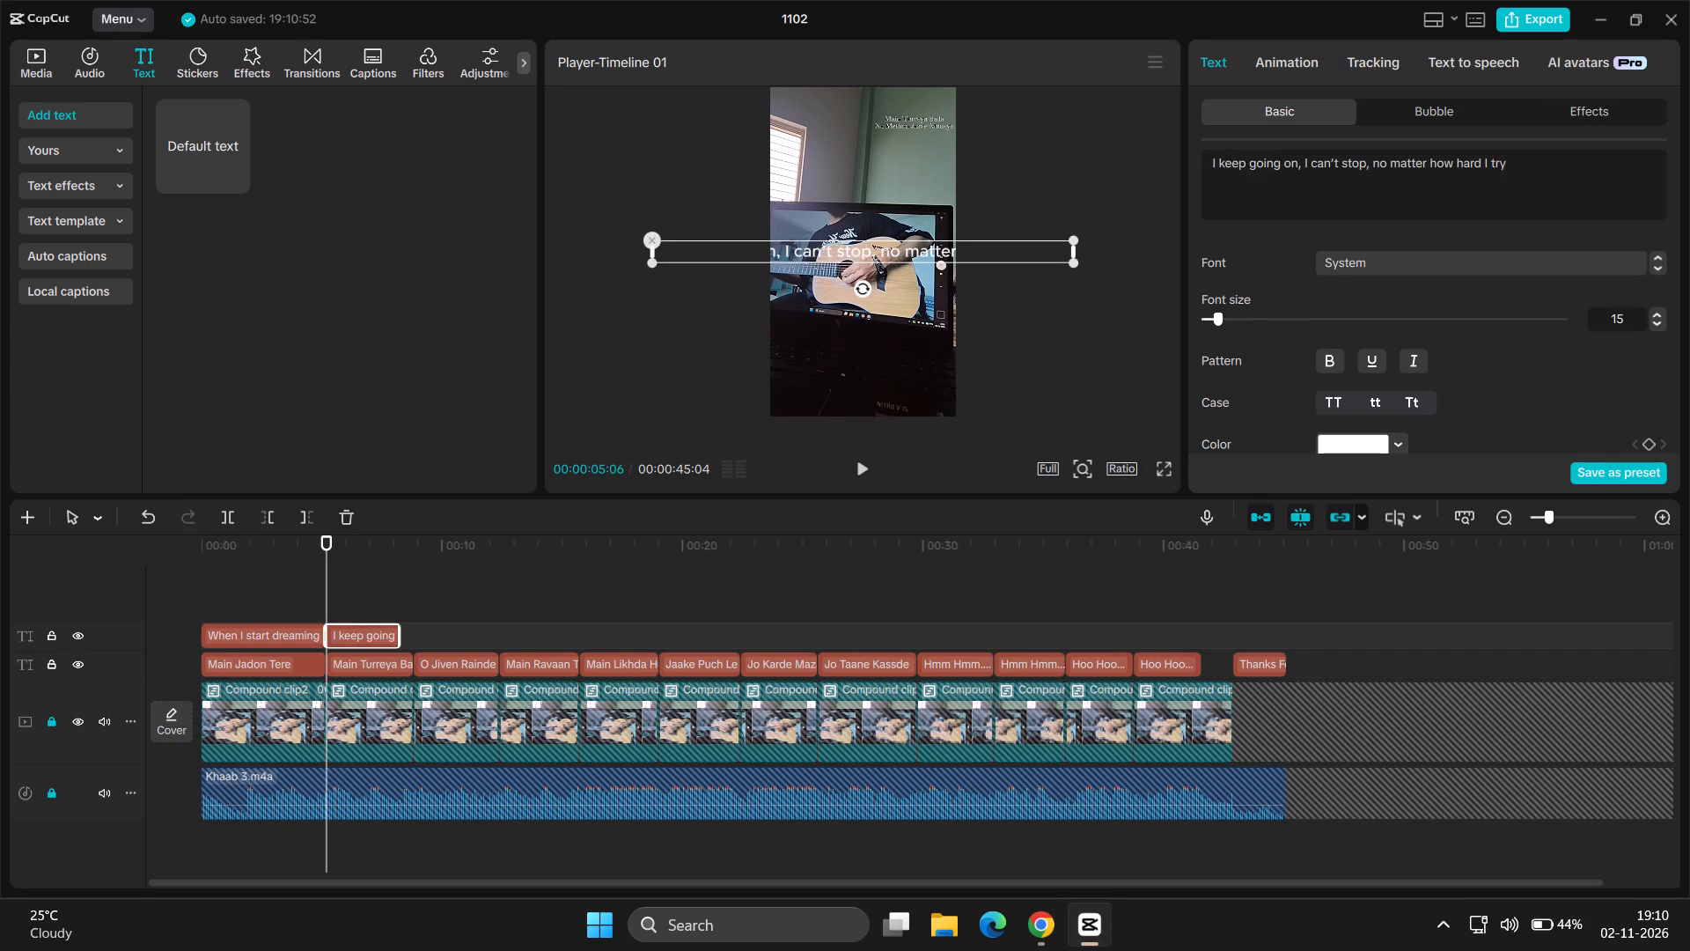
Extend the "I keep going on" text clip to the end of the "Main Turreya Bada" lyric clip.
{"action": "left_click_drag", "start_coordinate": [399, 632], "coordinate": [410, 635]}
Add a default text clip on the translation track at the start of the "O Jiven Rainde" lyric.
{"action": "key", "text": "Up"}
{"action": "key", "text": "Down"}
{"action": "key", "text": "Down"}
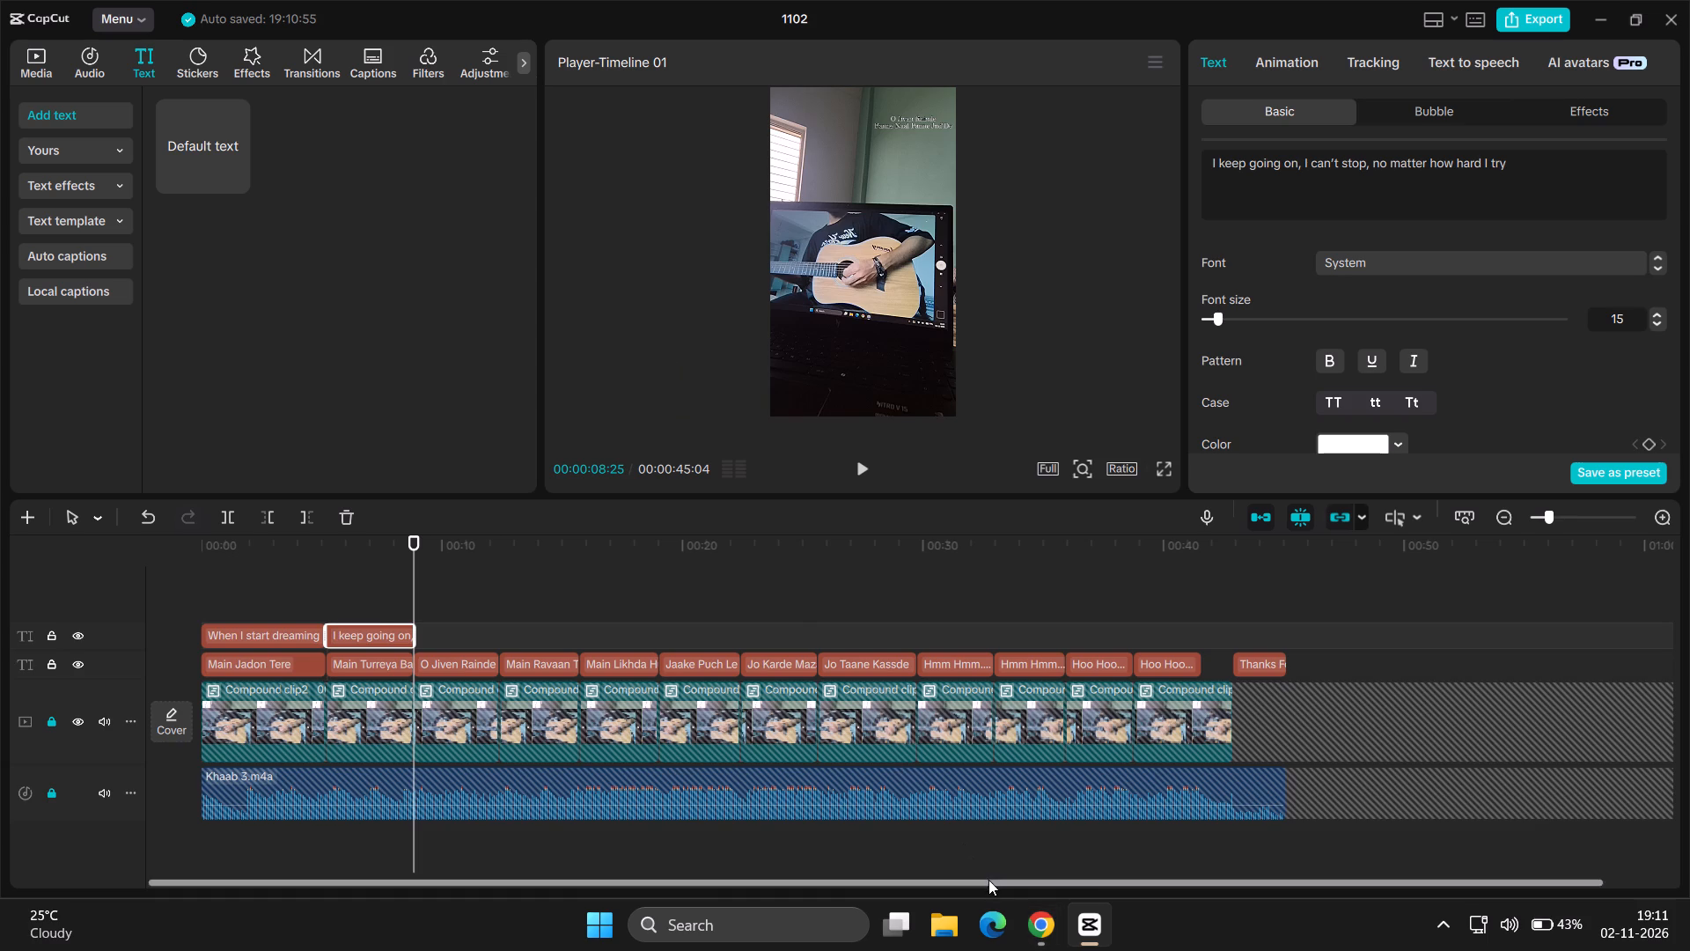
{"action": "left_click", "coordinate": [238, 174]}
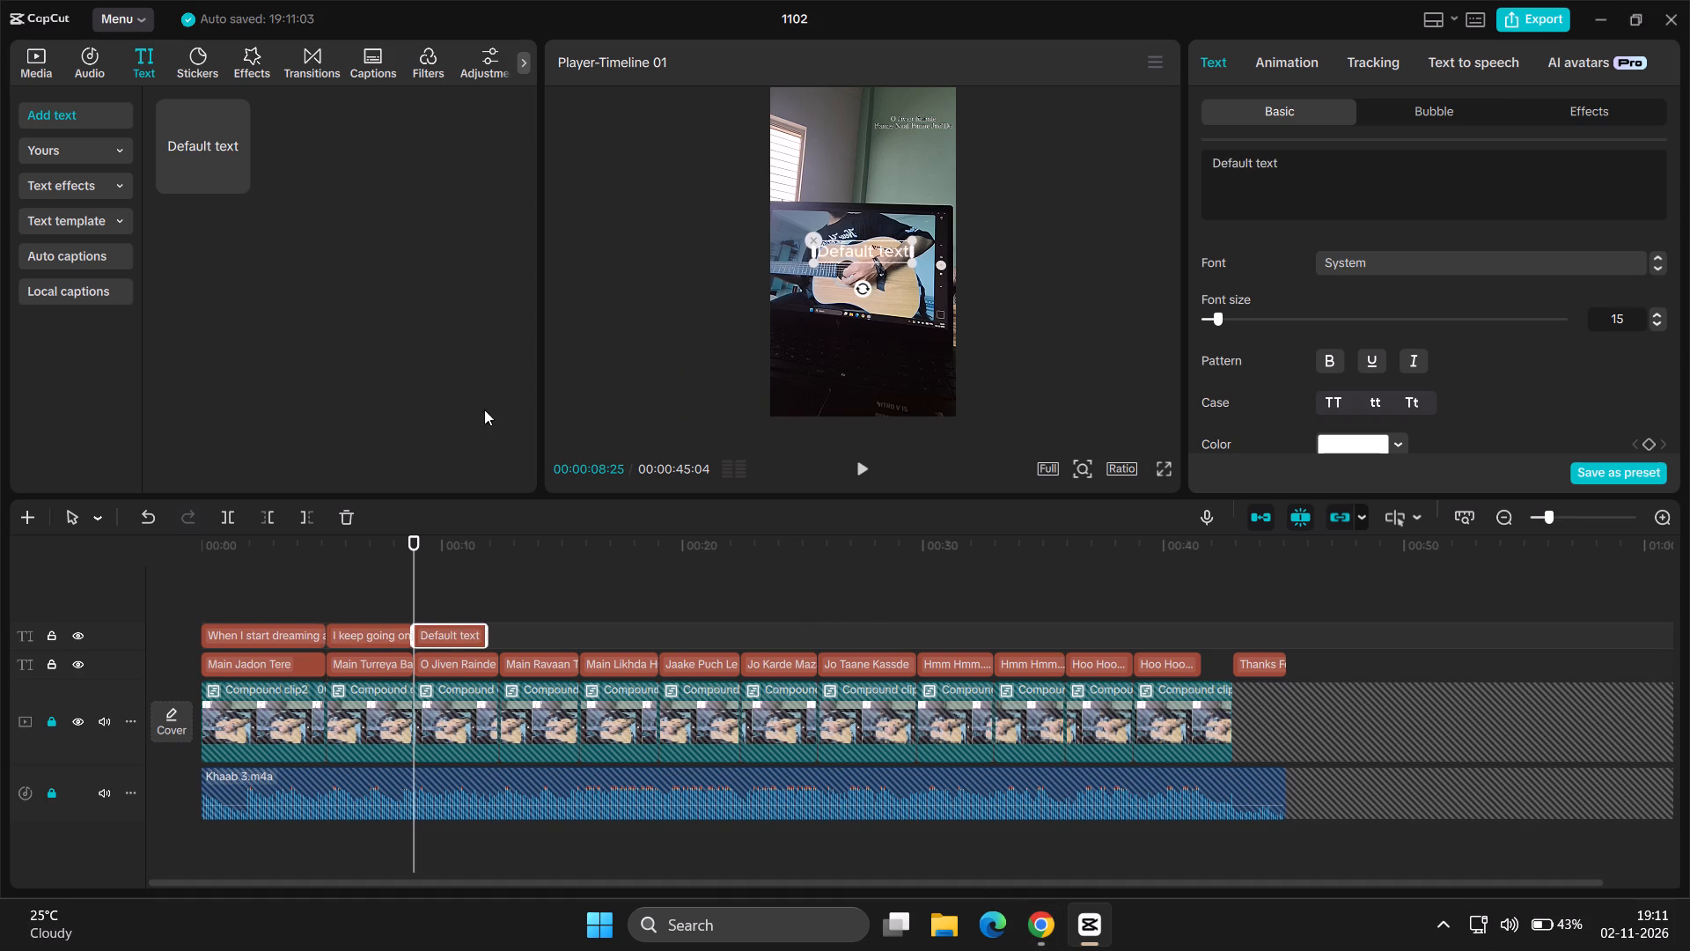
Switch to the lyrics page in Chrome and copy the English line "Like the paper/sheets are joined in a book".
{"action": "left_click", "coordinate": [1050, 939]}
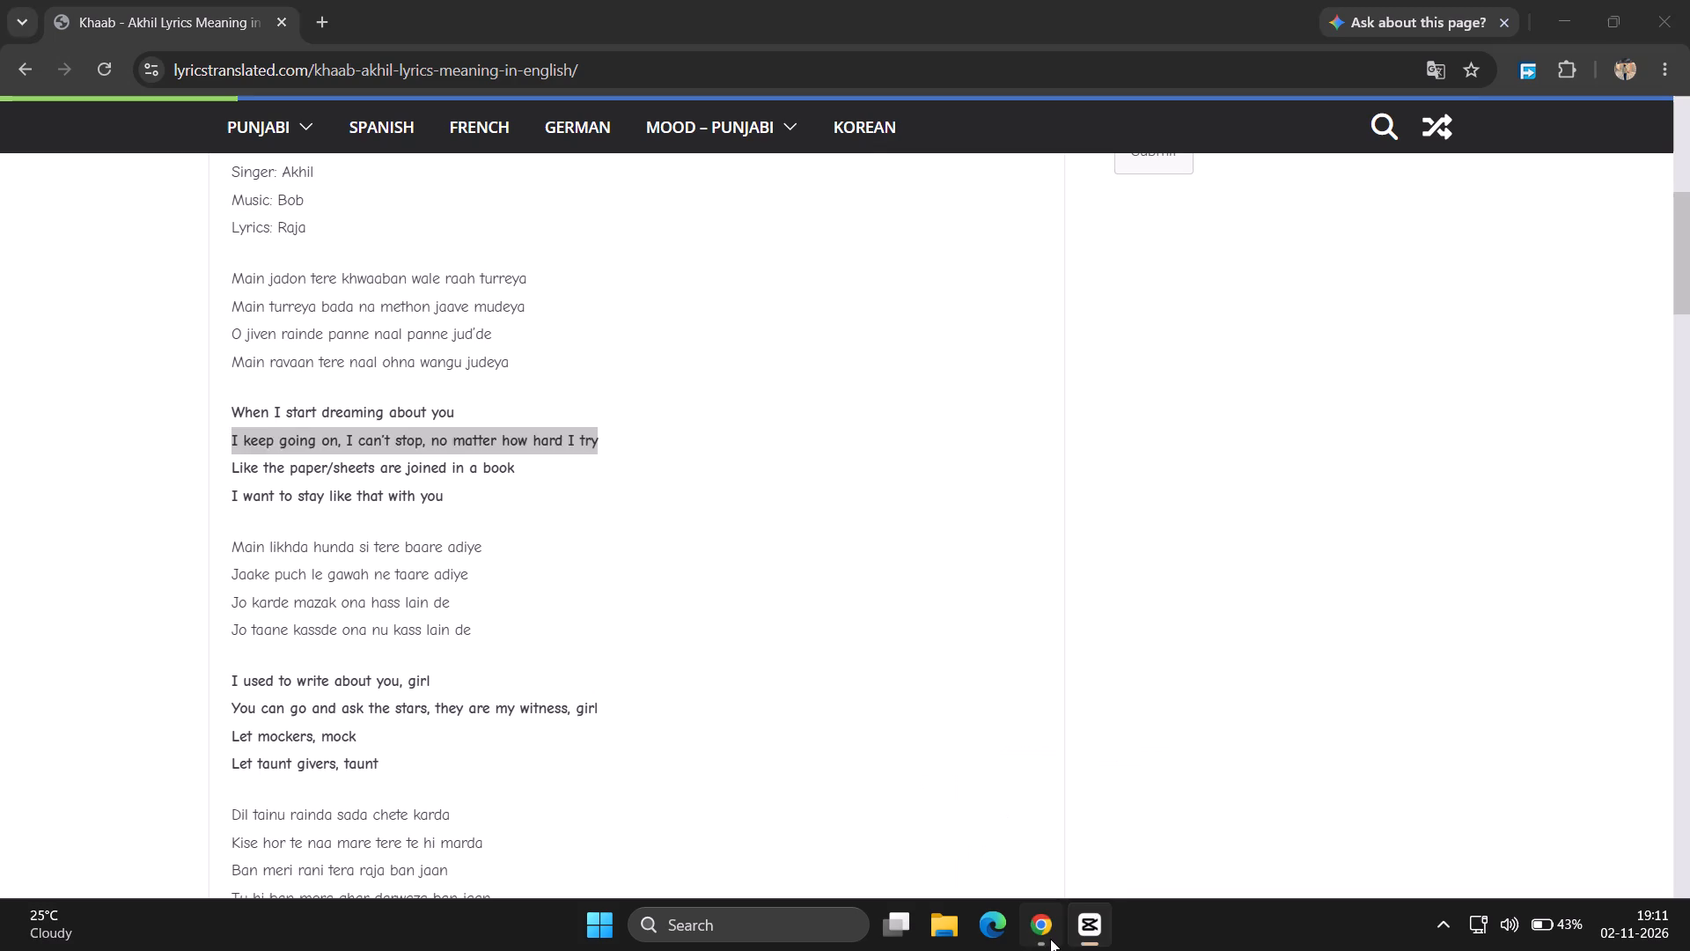
{"action": "left_click_drag", "start_coordinate": [232, 468], "coordinate": [519, 468]}
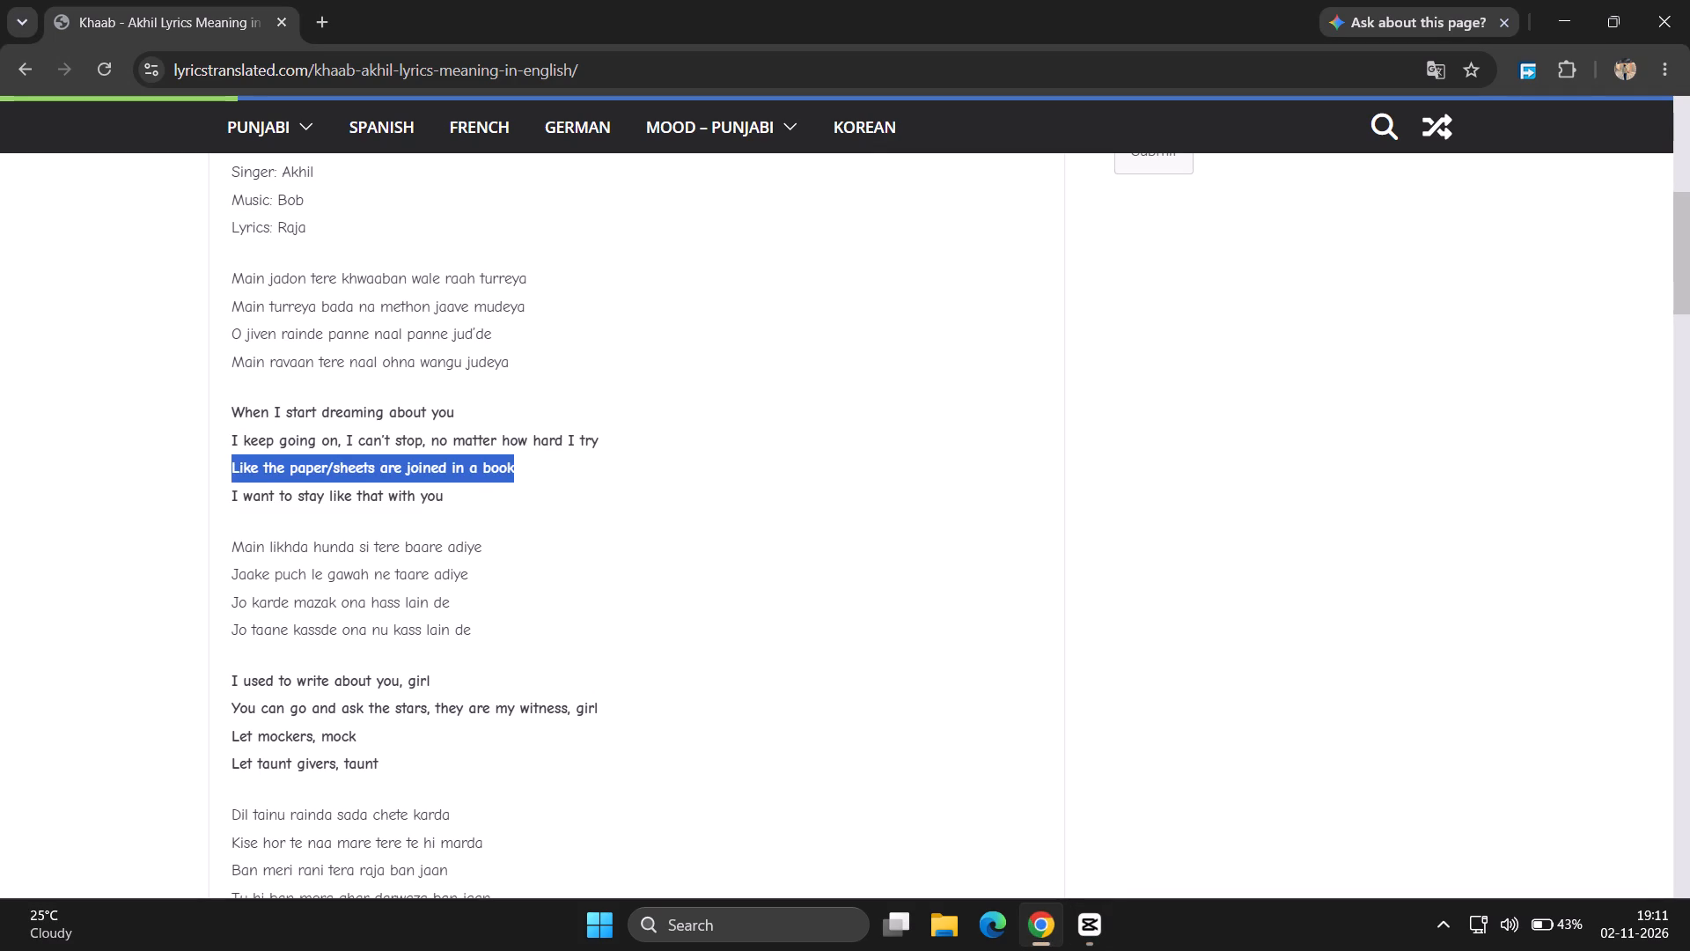
{"action": "right_click", "coordinate": [498, 464]}
{"action": "left_click", "coordinate": [576, 492]}
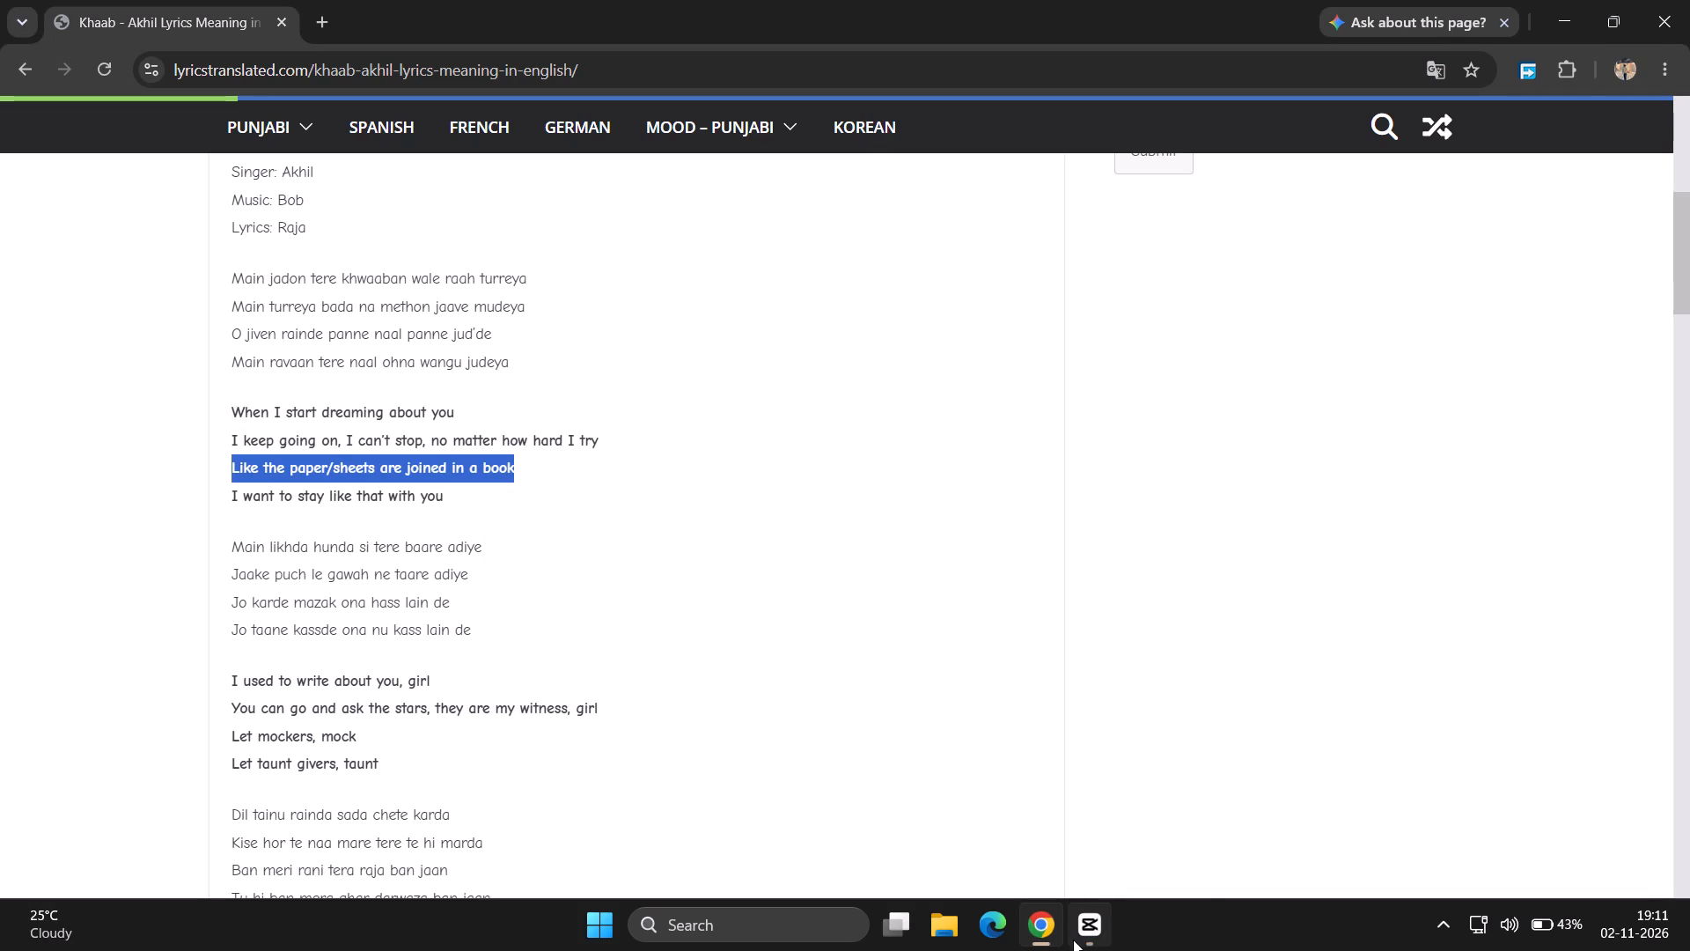
Back in CapCut, replace the new clip's default text with the copied line and extend it to the end of "O Jiven Rainde".
{"action": "left_click", "coordinate": [1073, 940]}
{"action": "left_click", "coordinate": [1381, 192]}
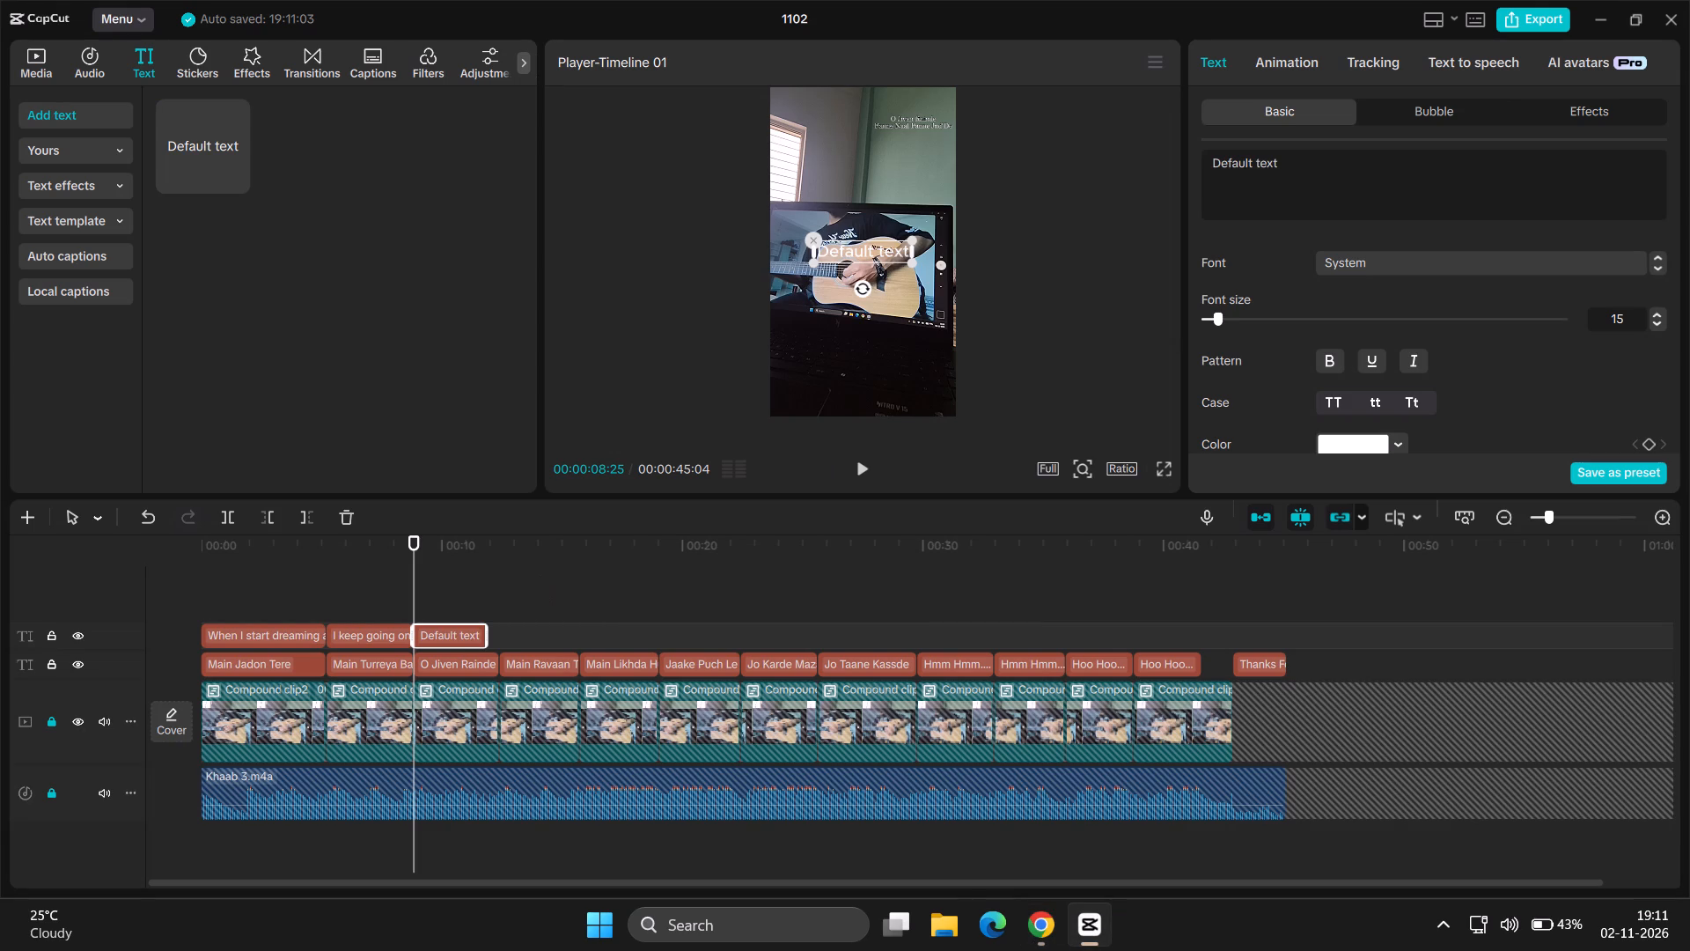
{"action": "key", "text": "ctrl+a"}
{"action": "key", "text": "ctrl+v"}
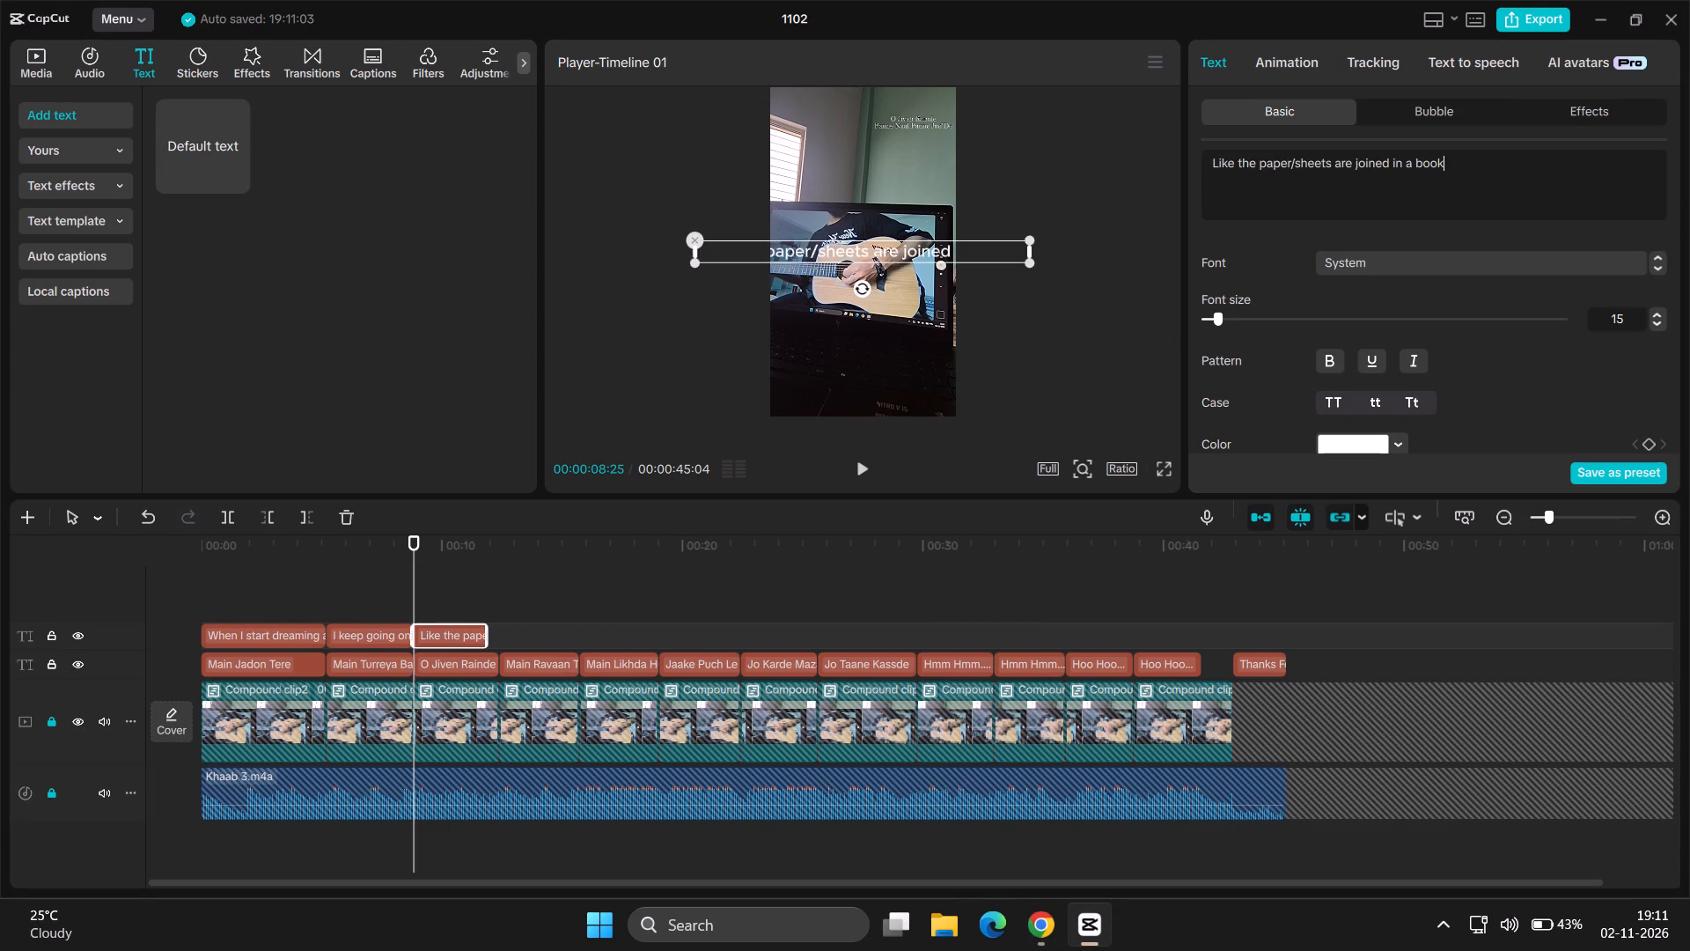
{"action": "left_click_drag", "start_coordinate": [489, 645], "coordinate": [501, 645]}
{"action": "key", "text": "Up"}
{"action": "key", "text": "Up"}
{"action": "key", "text": "Down"}
{"action": "key", "text": "Down"}
Switch to Chrome and copy the English line "I want to stay like that with you".
{"action": "left_click", "coordinate": [1045, 927]}
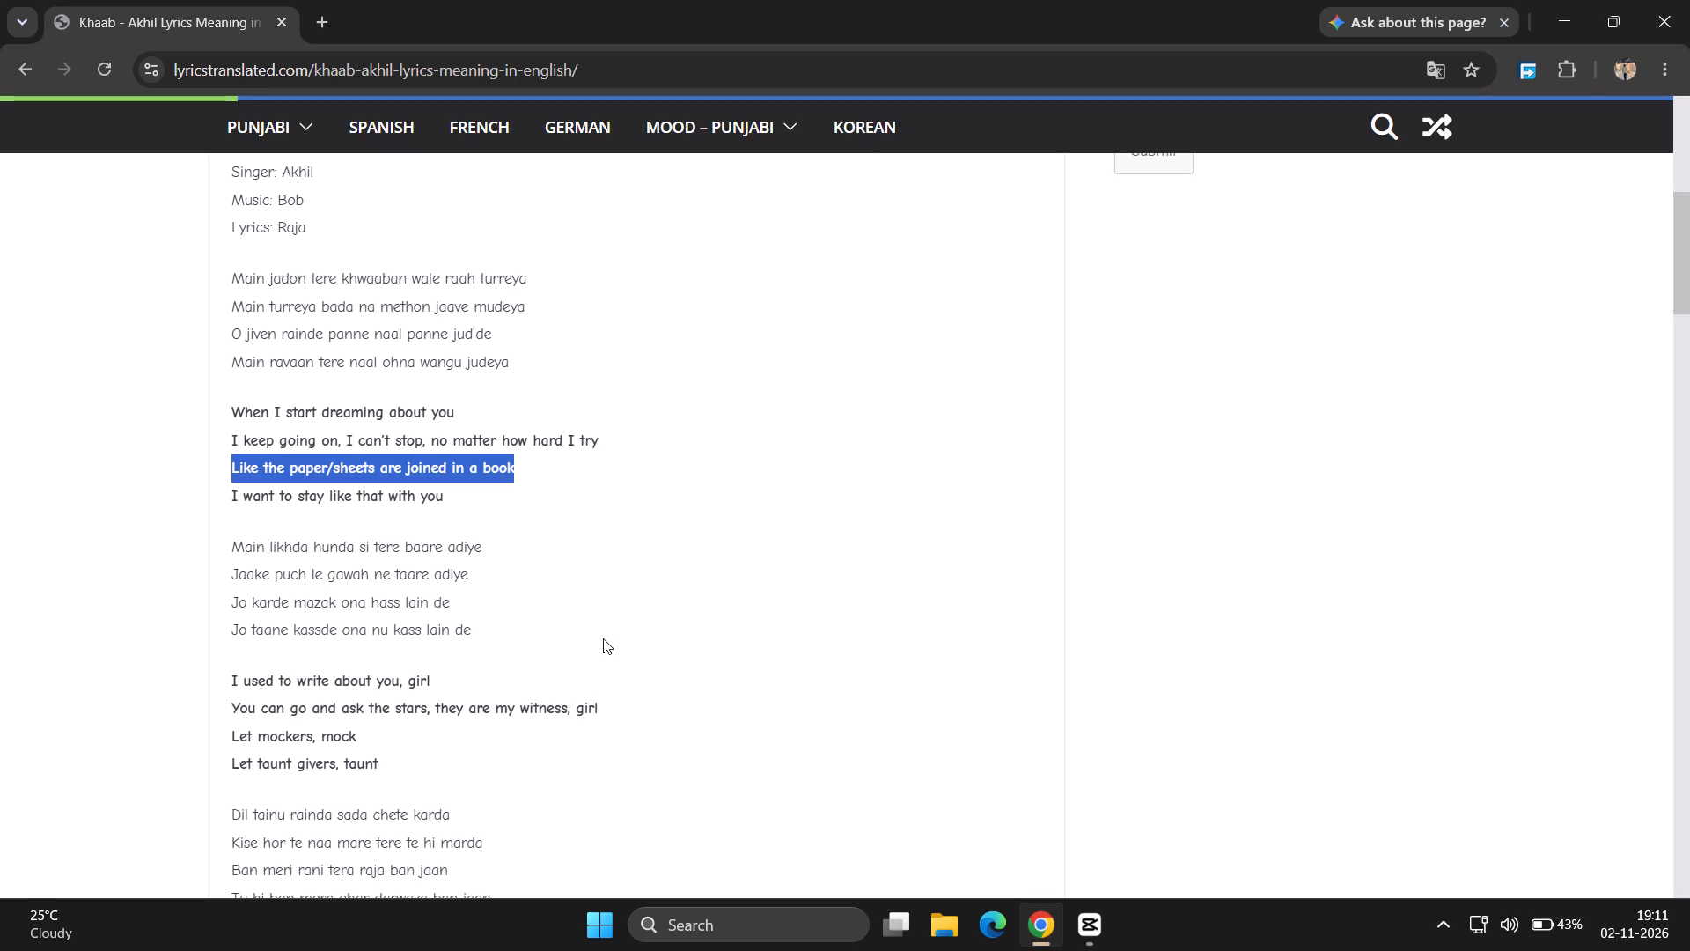
{"action": "left_click", "coordinate": [460, 502]}
{"action": "left_click_drag", "start_coordinate": [460, 502], "coordinate": [437, 500]}
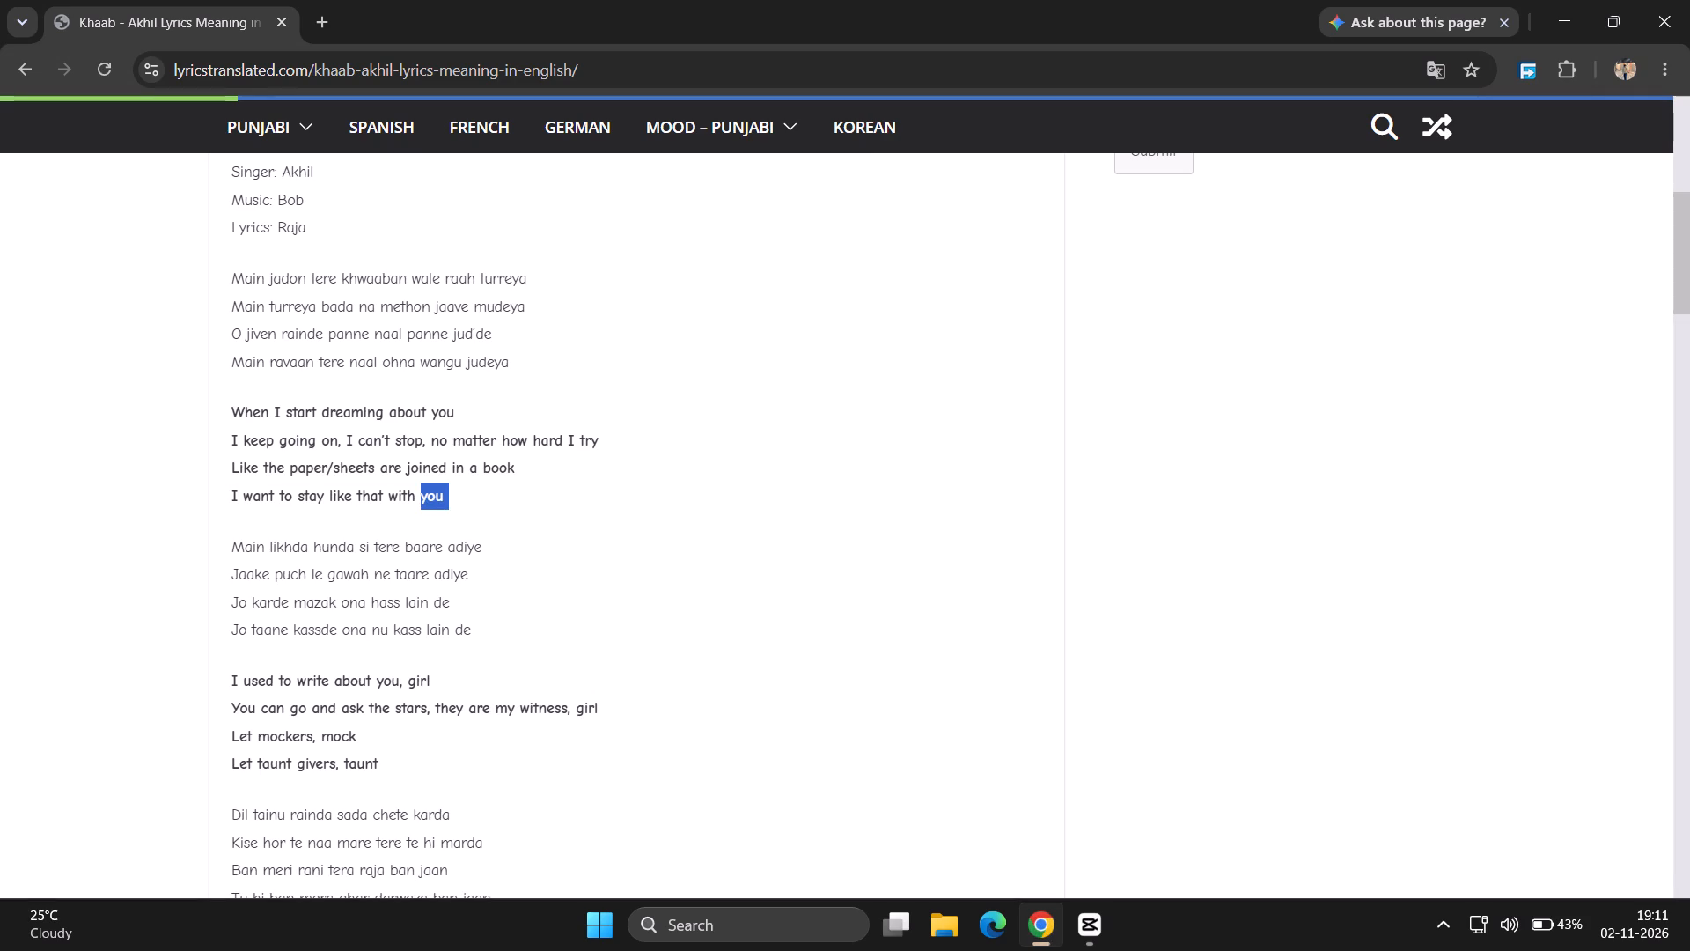
{"action": "left_click_drag", "start_coordinate": [437, 500], "coordinate": [212, 490]}
{"action": "right_click", "coordinate": [343, 494]}
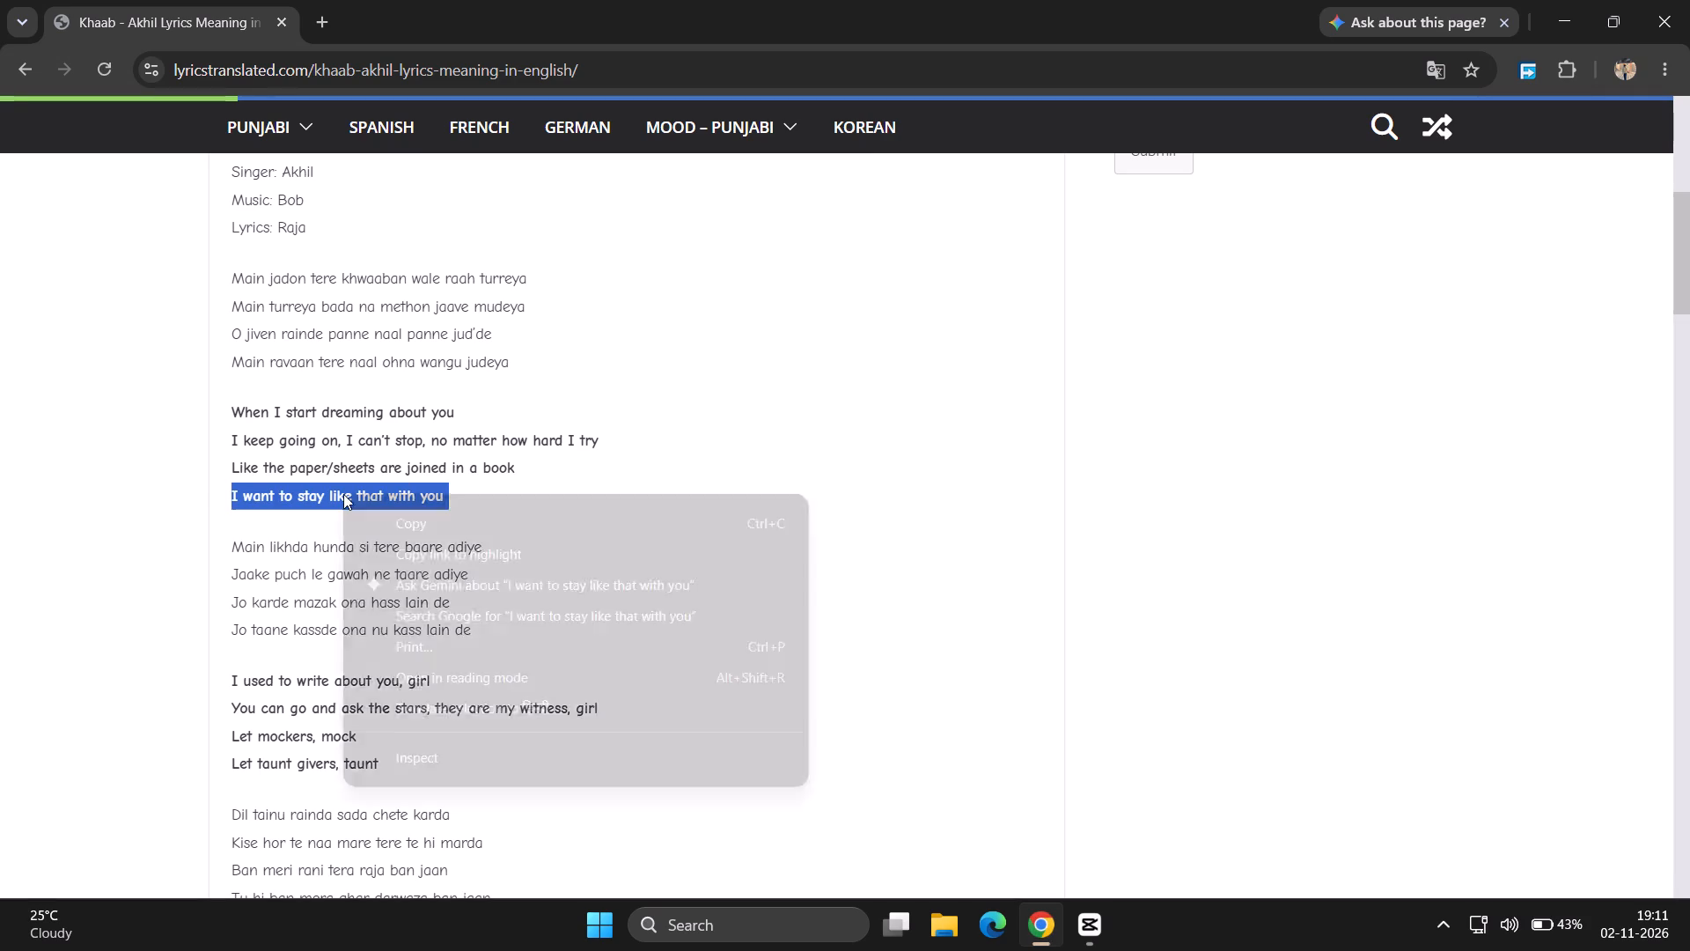
{"action": "left_click", "coordinate": [426, 523]}
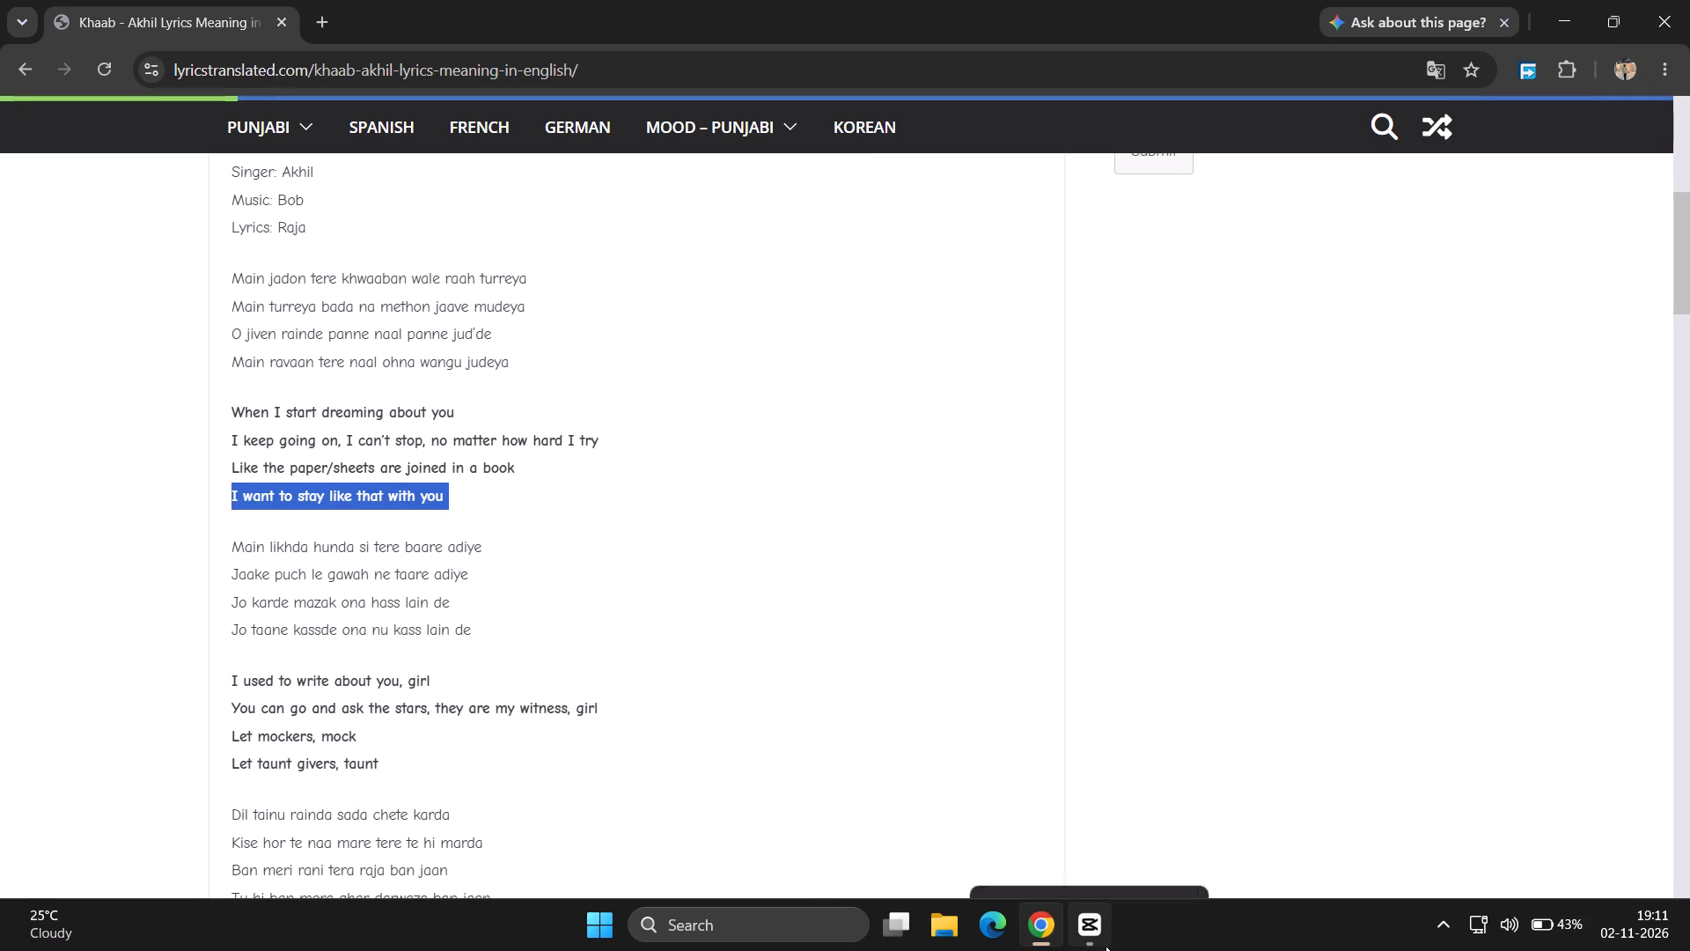
Back in CapCut, add a default text clip above "Main Ravaan", replace its text with the copied line, and match its end to the lyric.
{"action": "left_click", "coordinate": [1106, 946]}
{"action": "key", "text": "Down"}
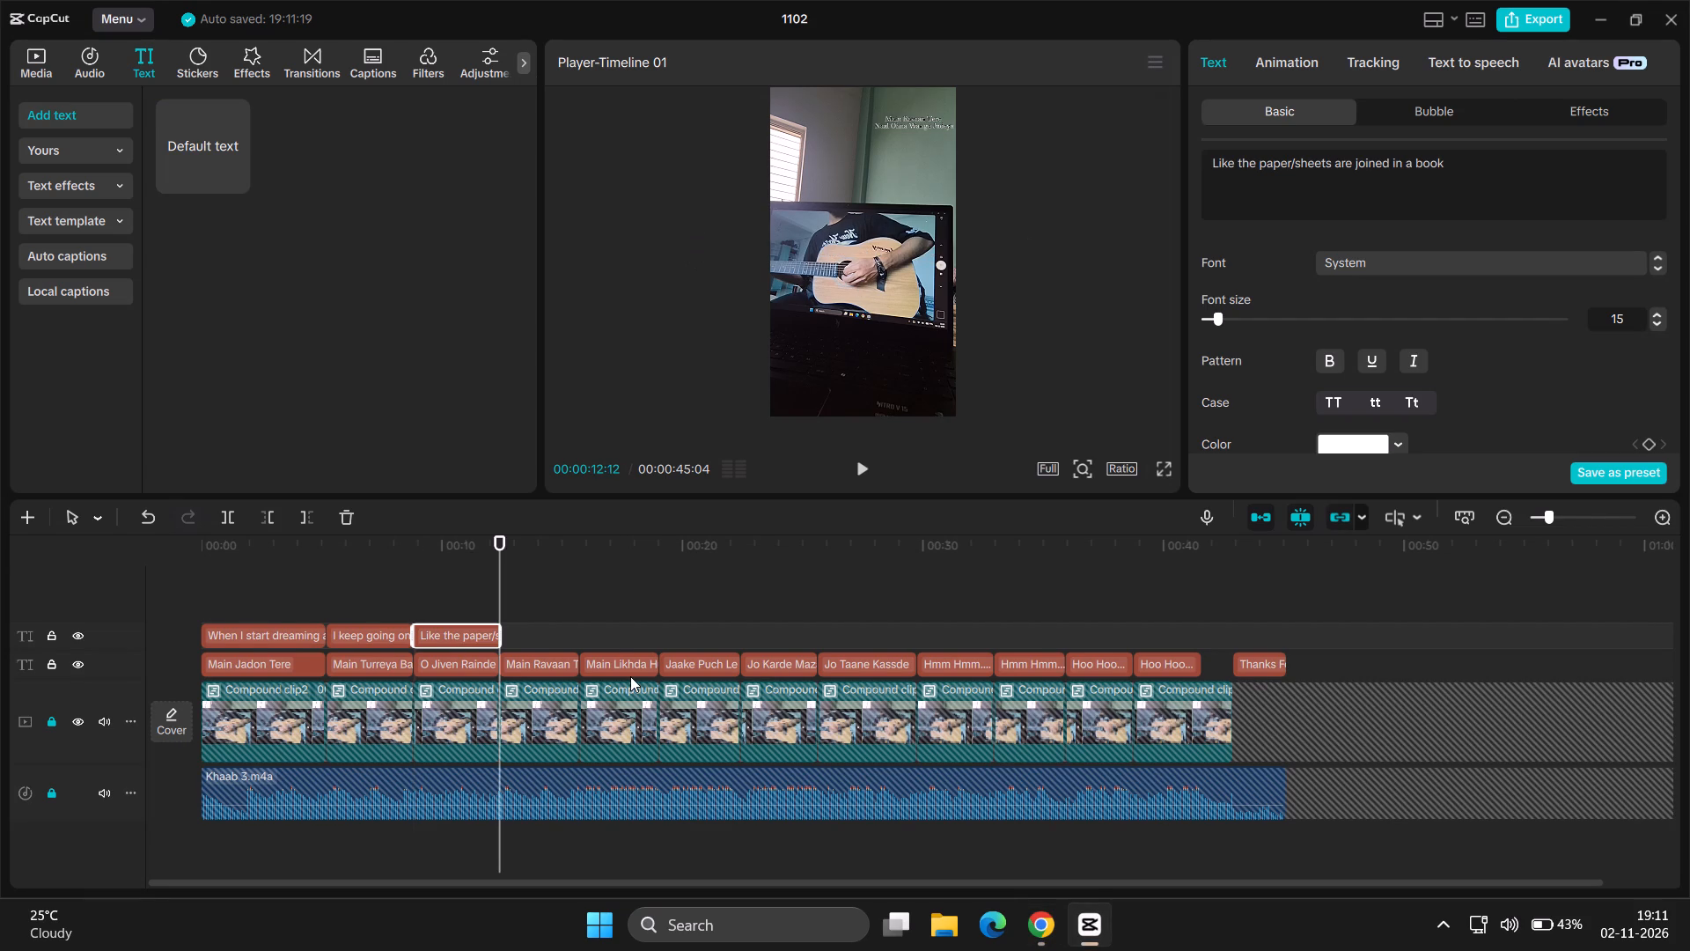
{"action": "left_click", "coordinate": [243, 179]}
{"action": "left_click", "coordinate": [1313, 177]}
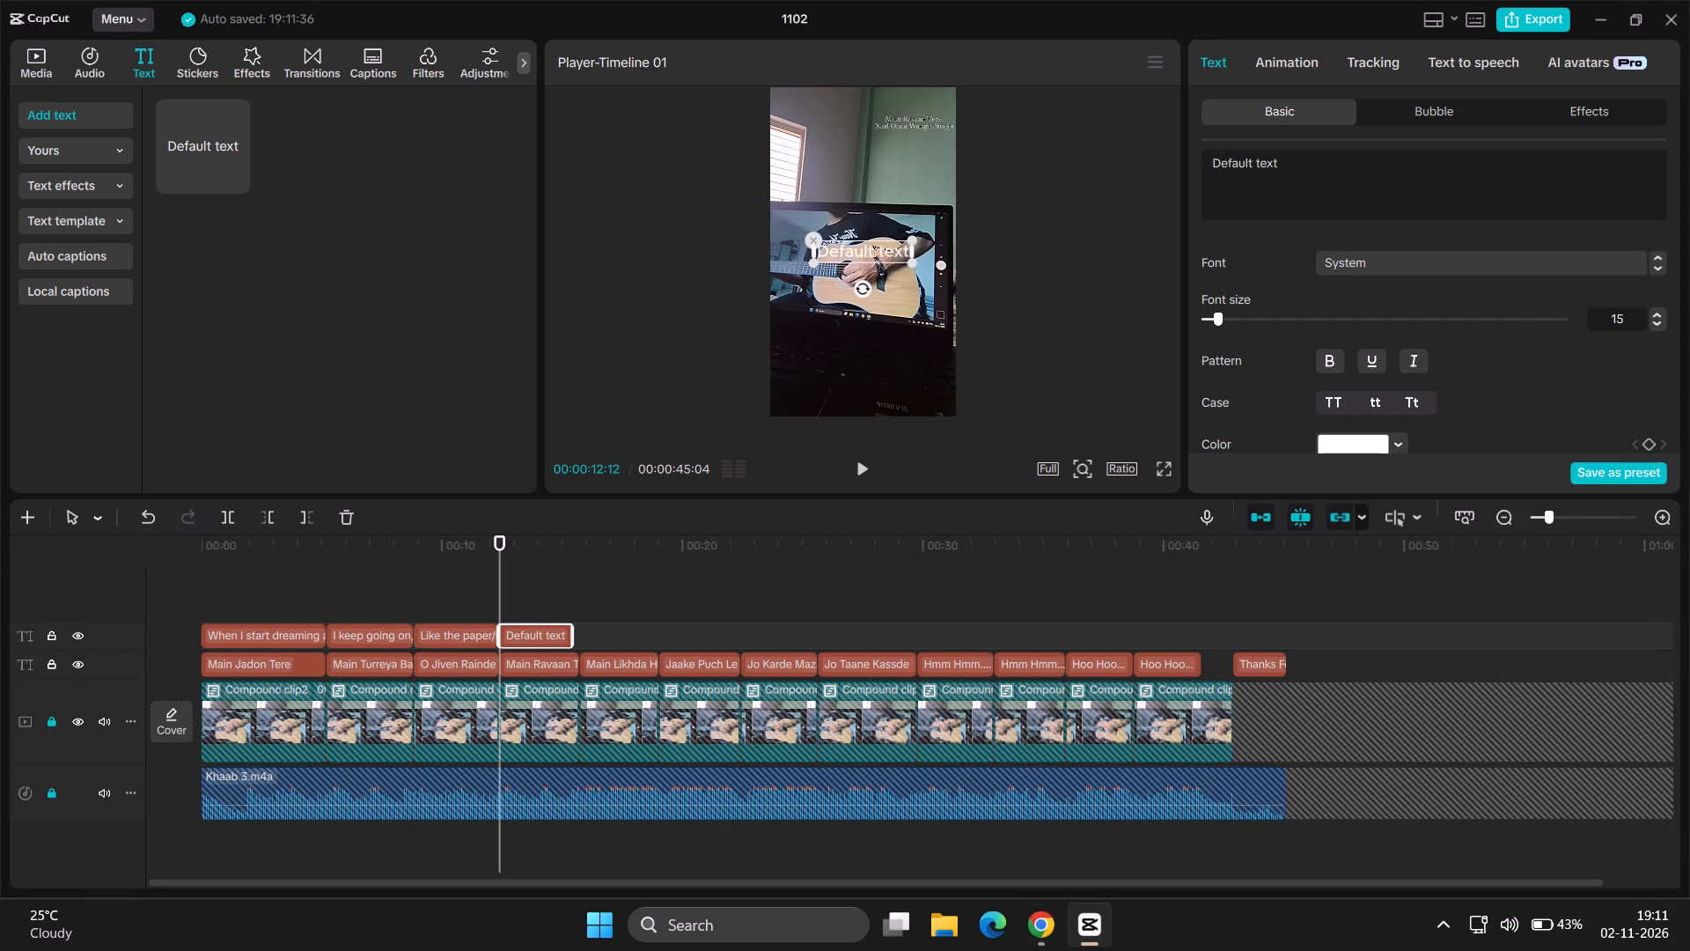
{"action": "key", "text": "a"}
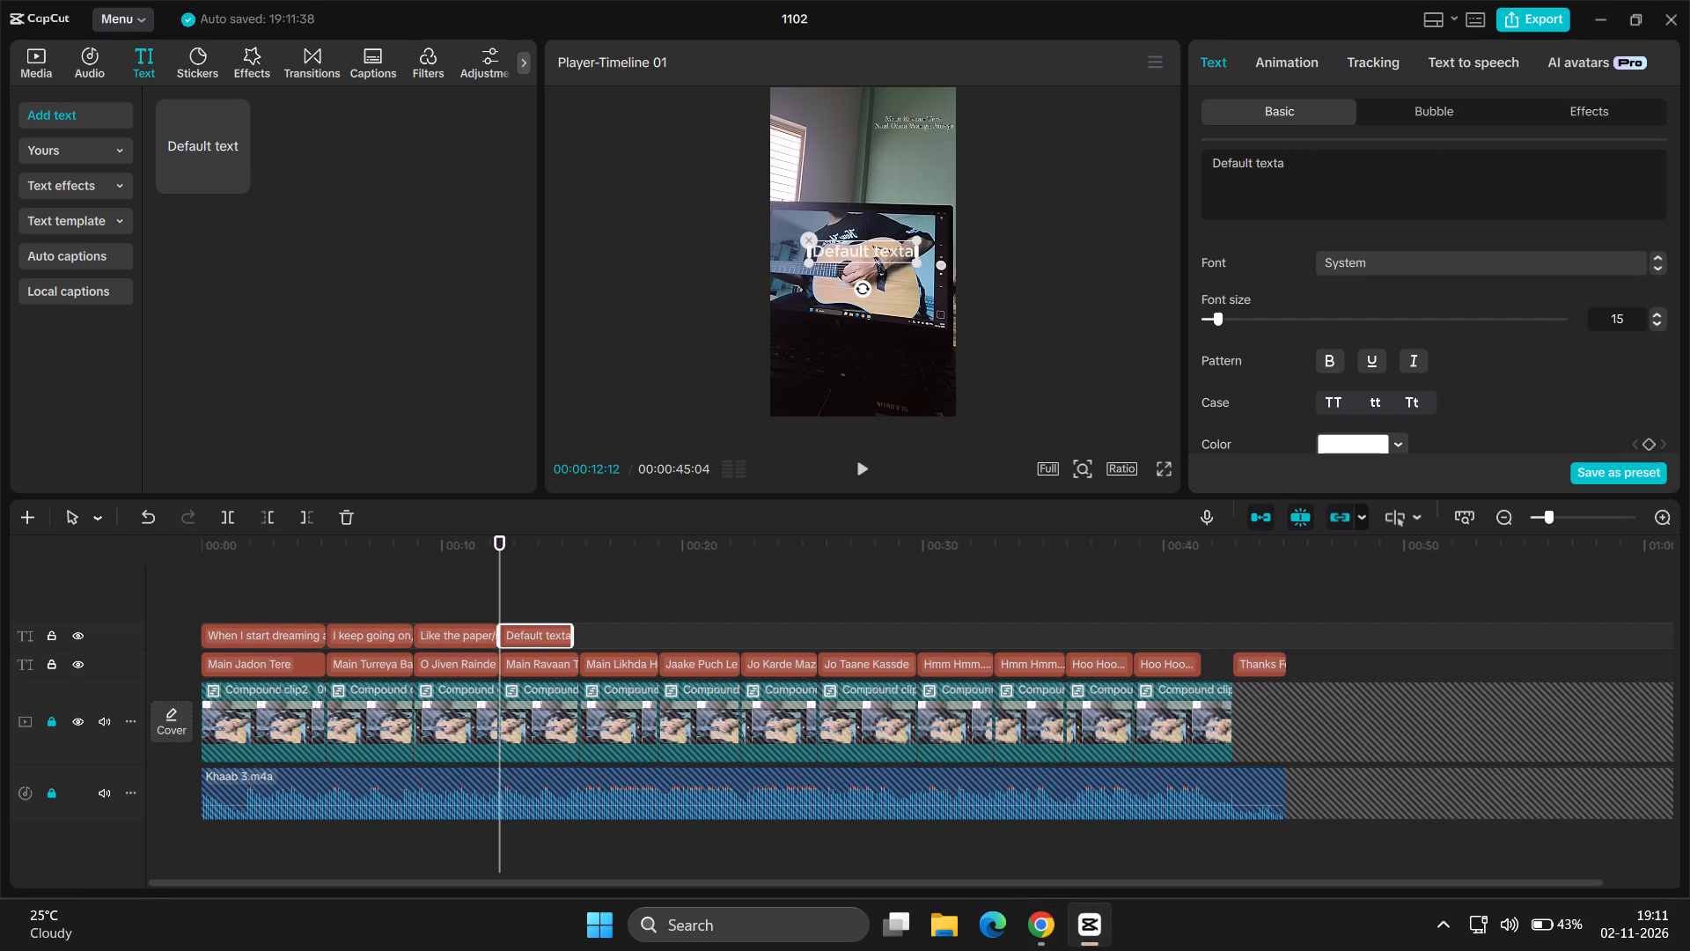
{"action": "key", "text": "BackSpace"}
{"action": "key", "text": "ctrl+a"}
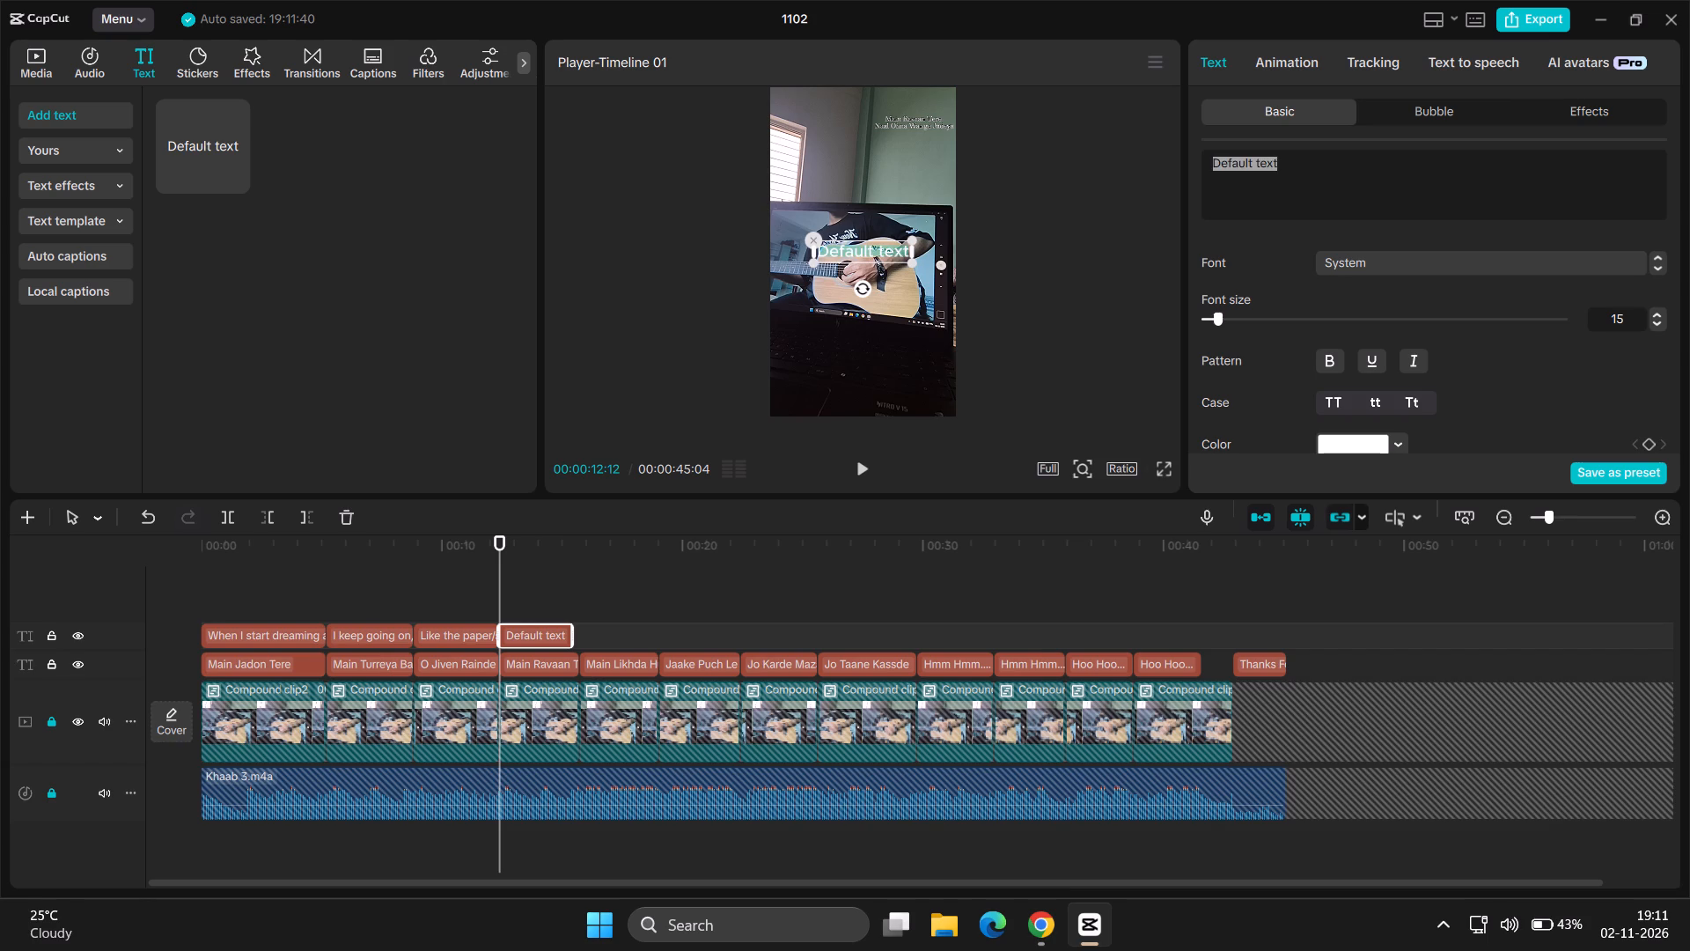
{"action": "key", "text": "ctrl+v"}
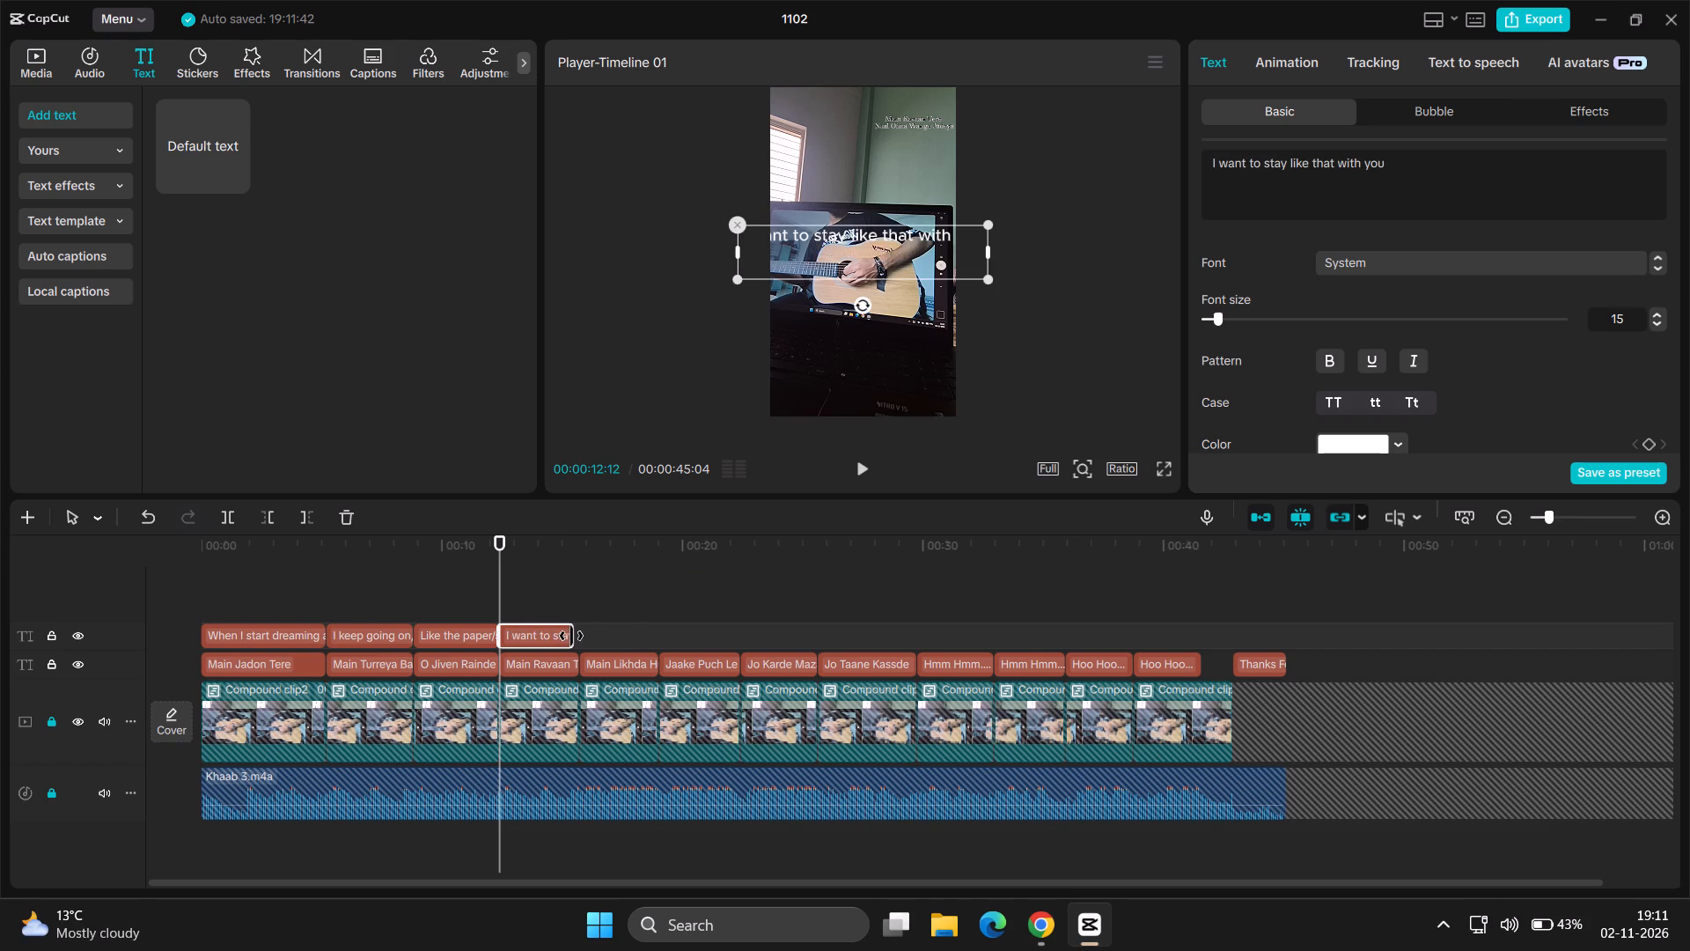
{"action": "left_click", "coordinate": [571, 636]}
{"action": "key", "text": "Up"}
{"action": "key", "text": "Down"}
Switch to Chrome and copy the English line "I used to write about you, girl" from the second translated verse.
{"action": "left_click", "coordinate": [1050, 950]}
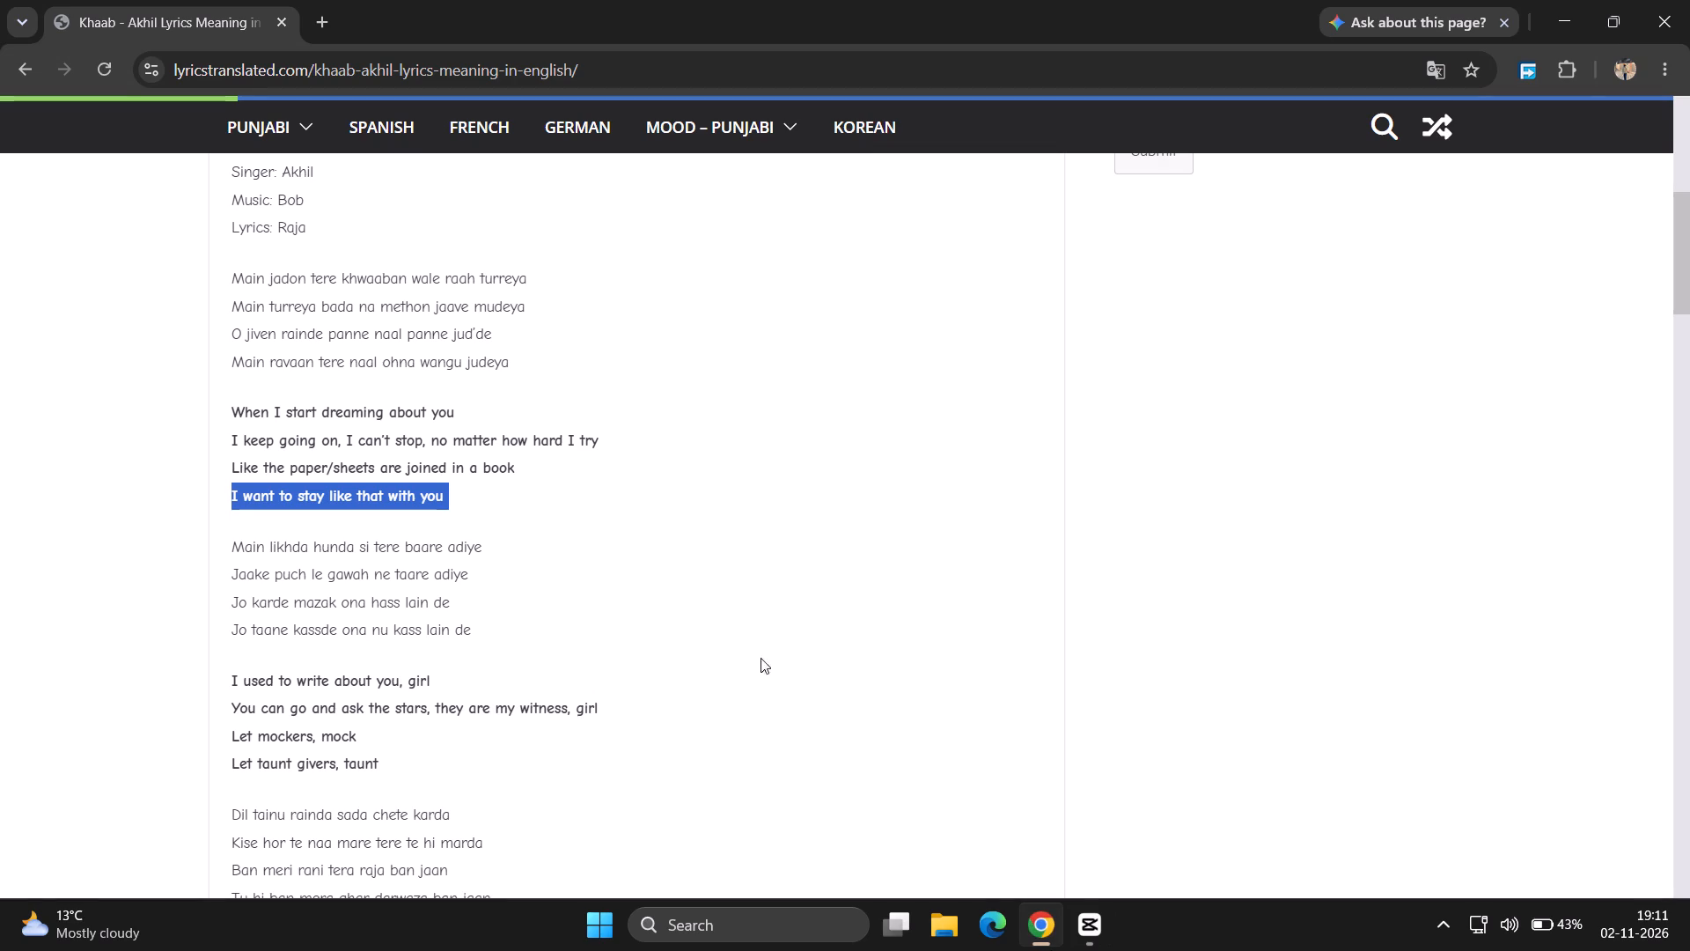
{"action": "scroll", "coordinate": [658, 499], "scroll_direction": "down", "scroll_amount": 3}
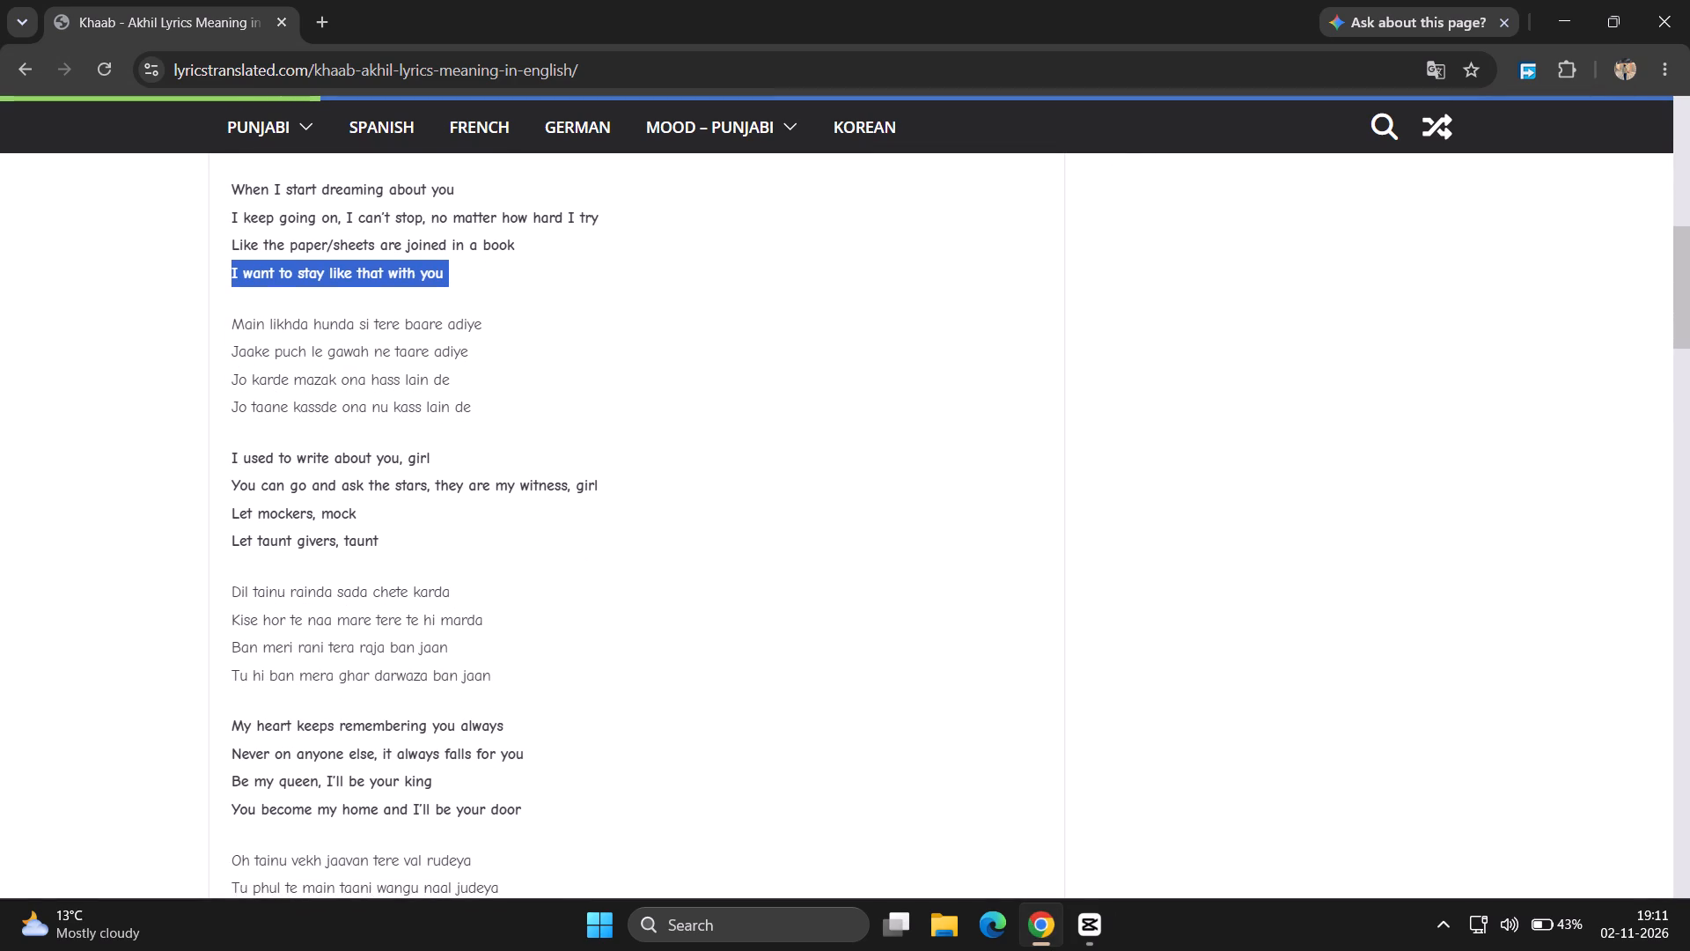
{"action": "left_click_drag", "start_coordinate": [233, 455], "coordinate": [461, 468]}
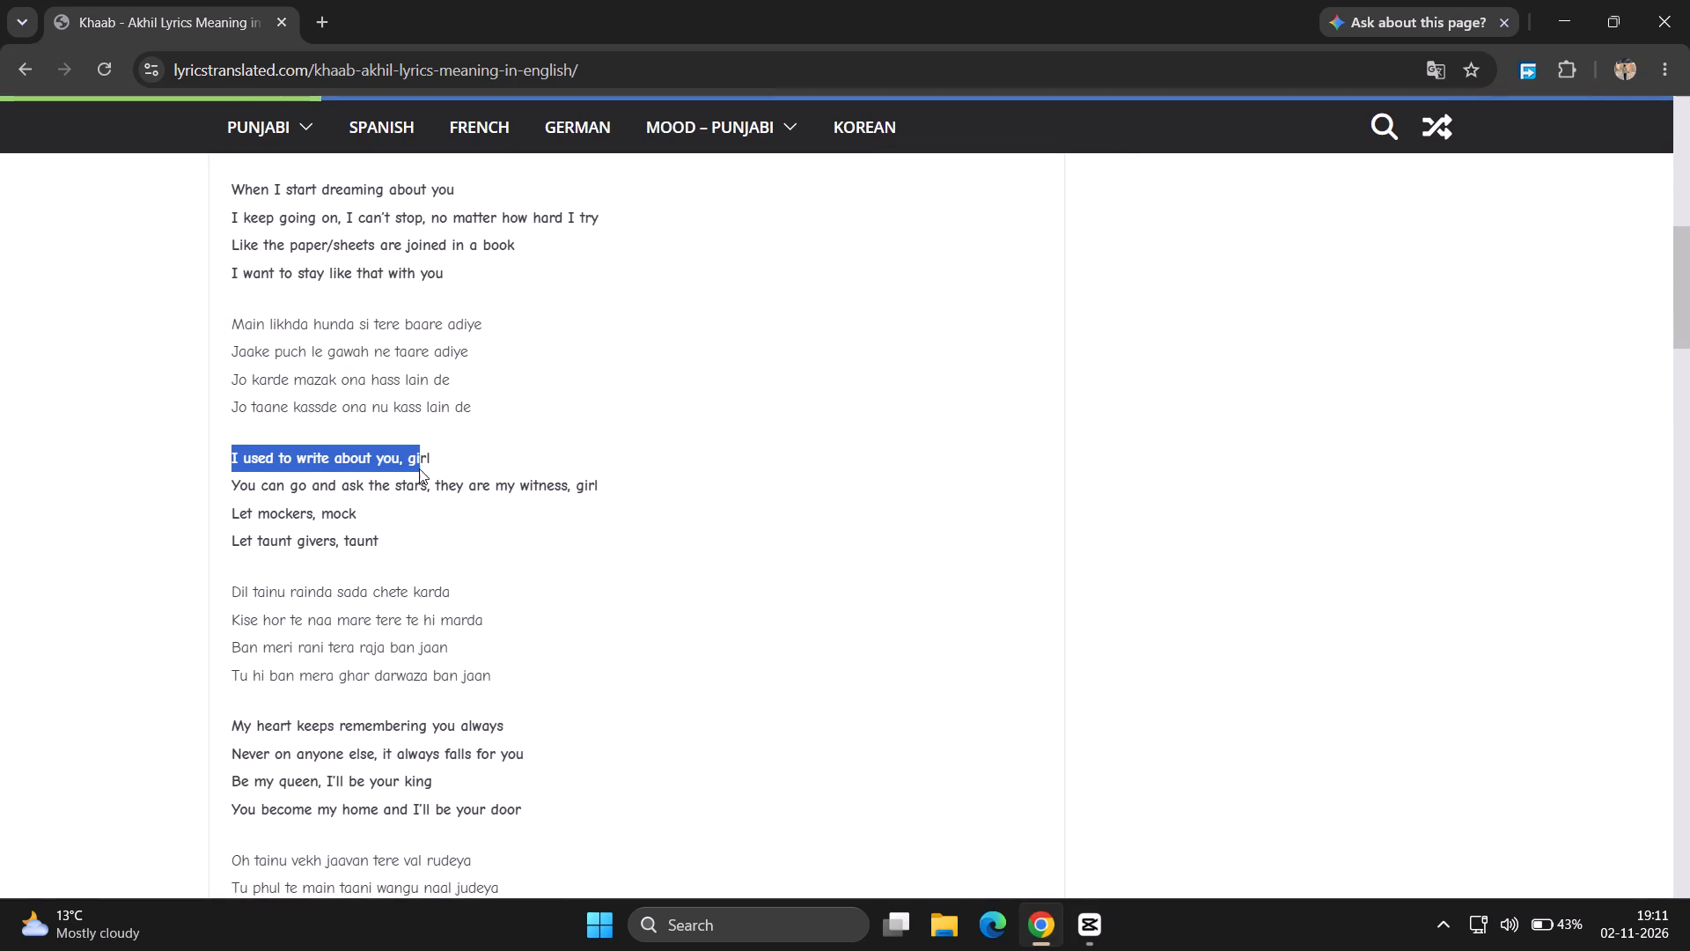
{"action": "right_click", "coordinate": [392, 453]}
{"action": "left_click", "coordinate": [471, 480]}
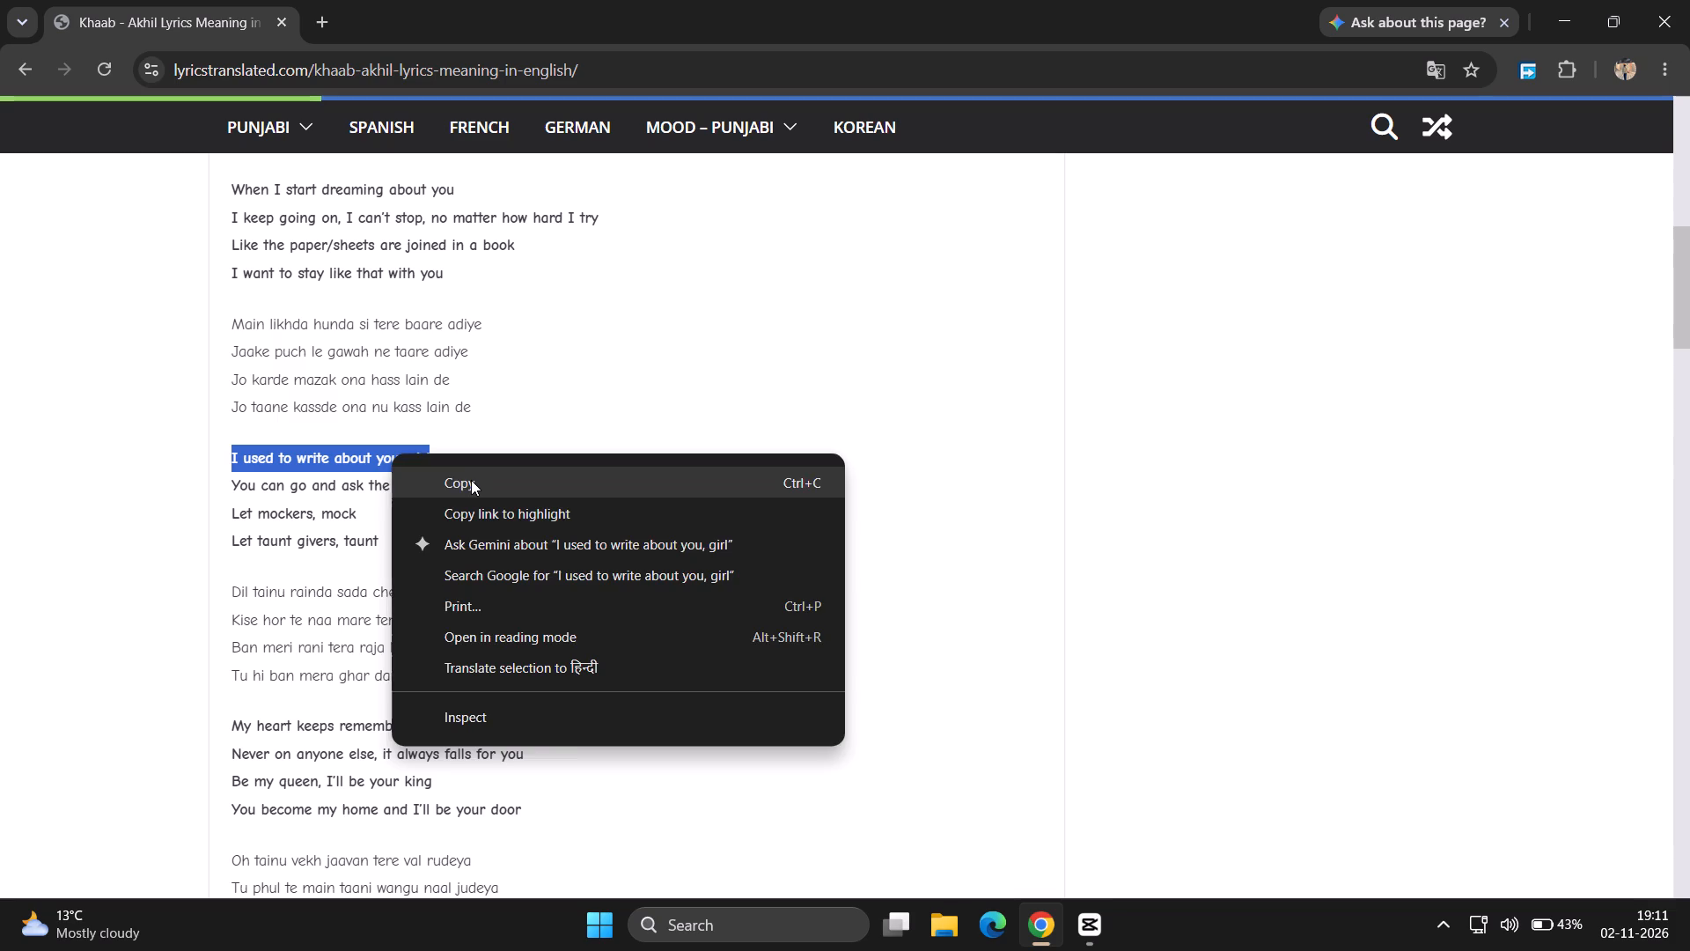
Back in CapCut, add a default text clip above "Main Likhda", replace its text with the copied line, and match its end to the lyric.
{"action": "left_click", "coordinate": [1103, 935]}
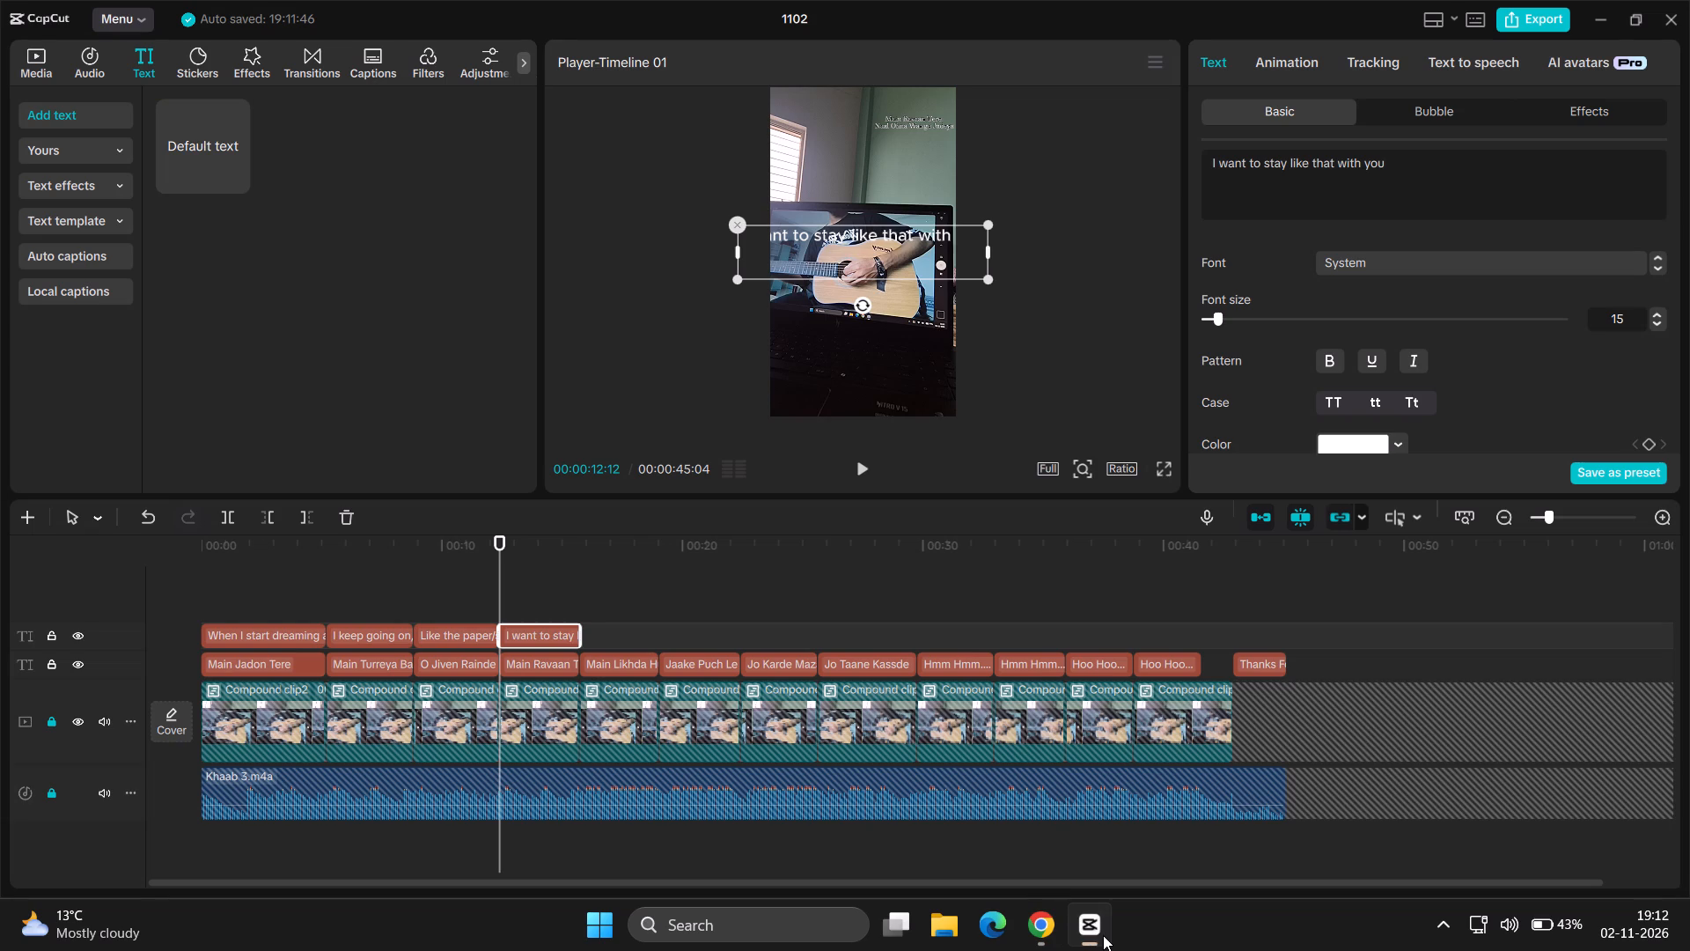
{"action": "key", "text": "Down"}
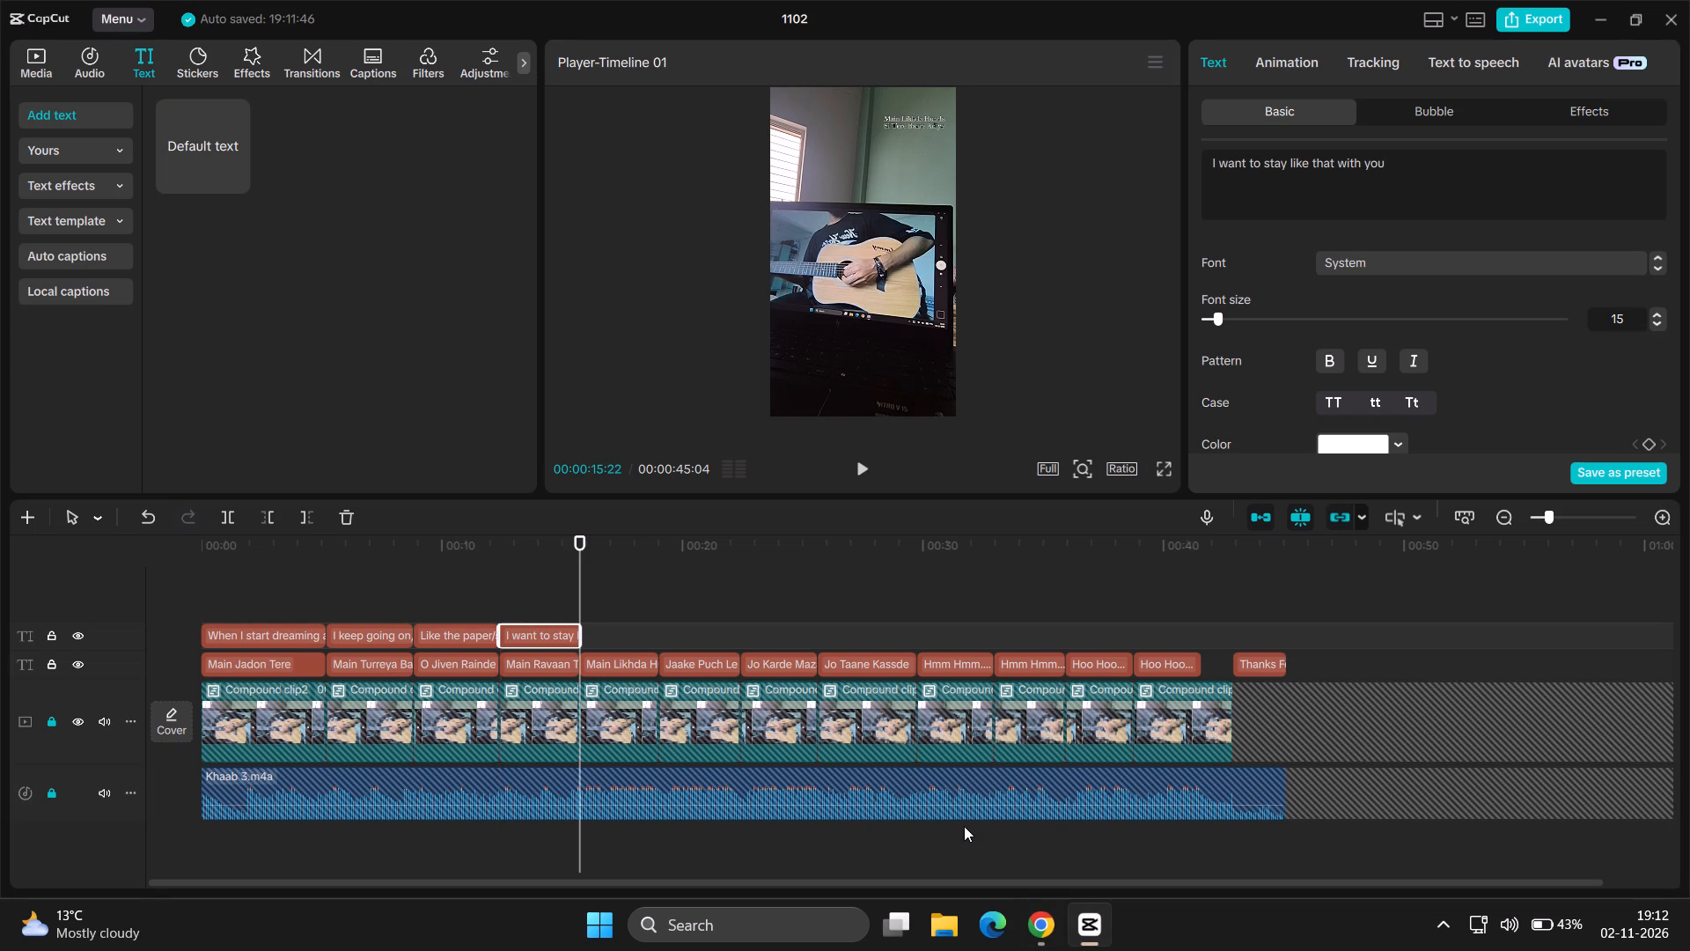
{"action": "left_click", "coordinate": [235, 179]}
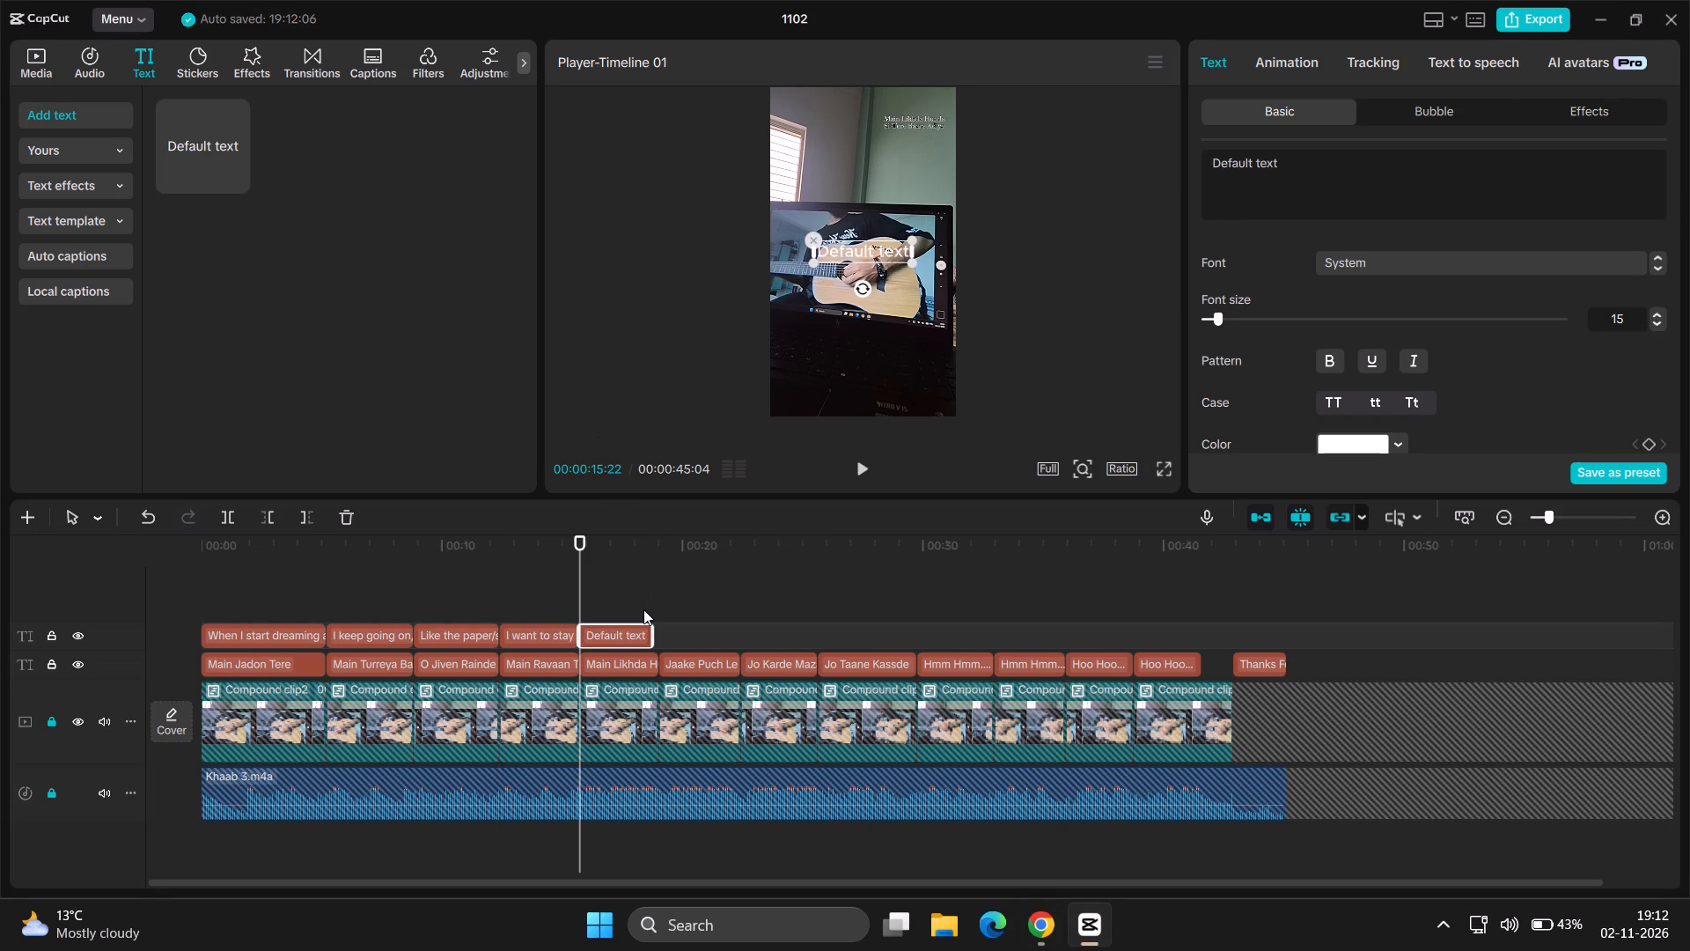
{"action": "left_click", "coordinate": [1036, 933]}
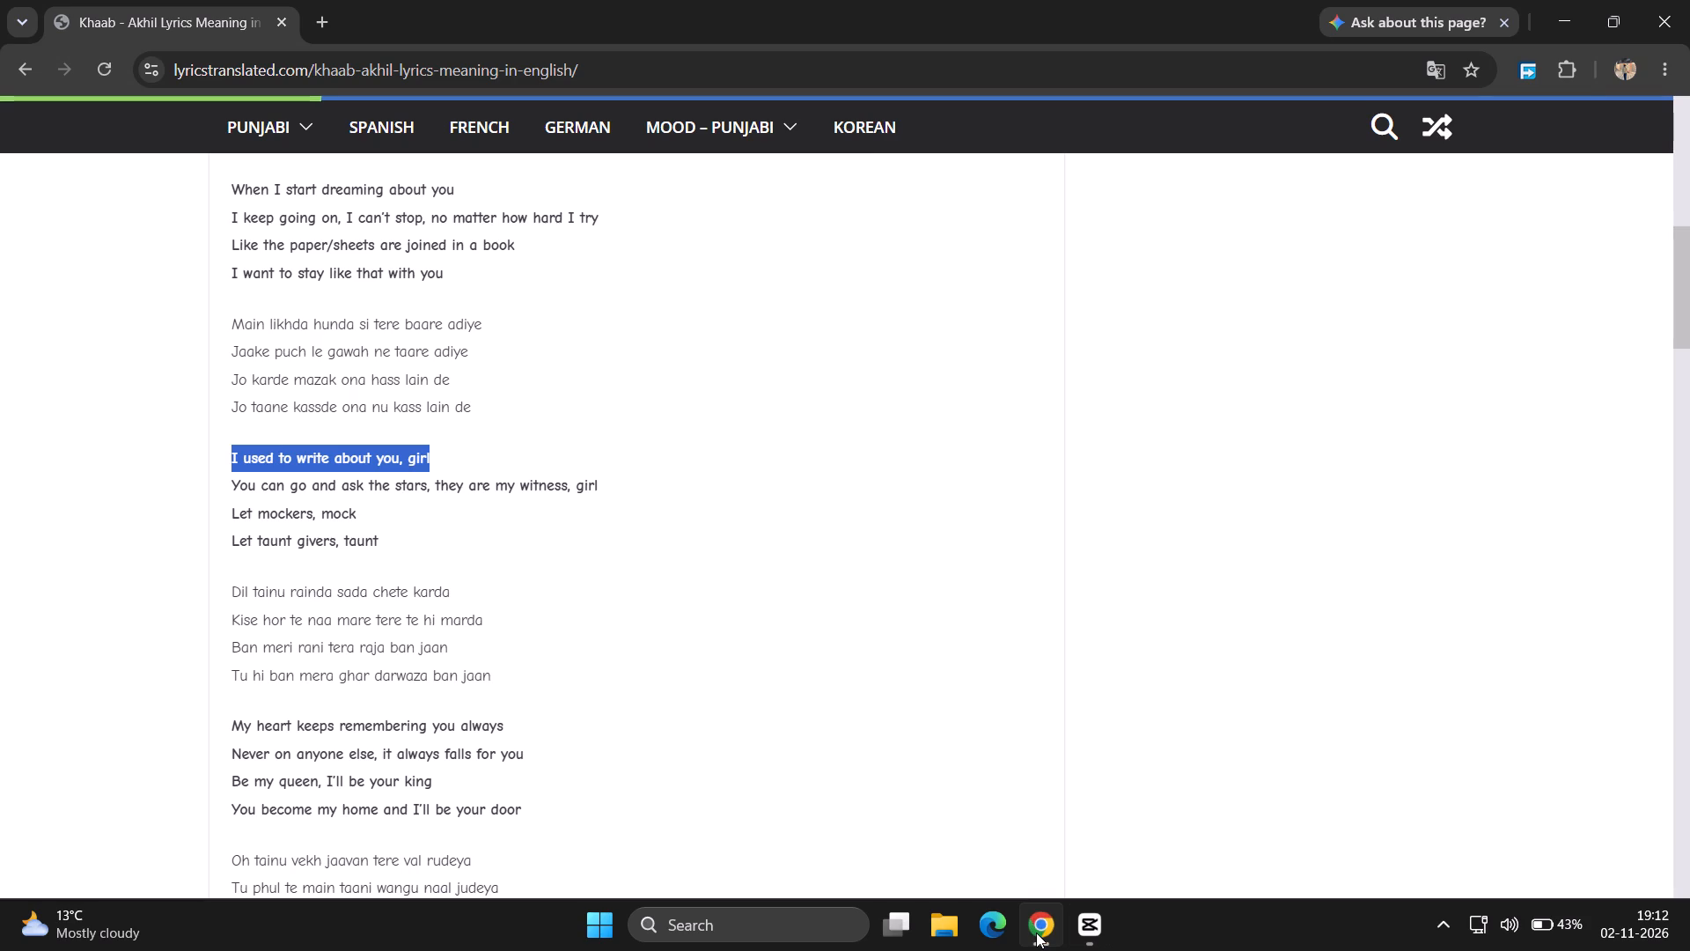
{"action": "left_click", "coordinate": [1098, 941]}
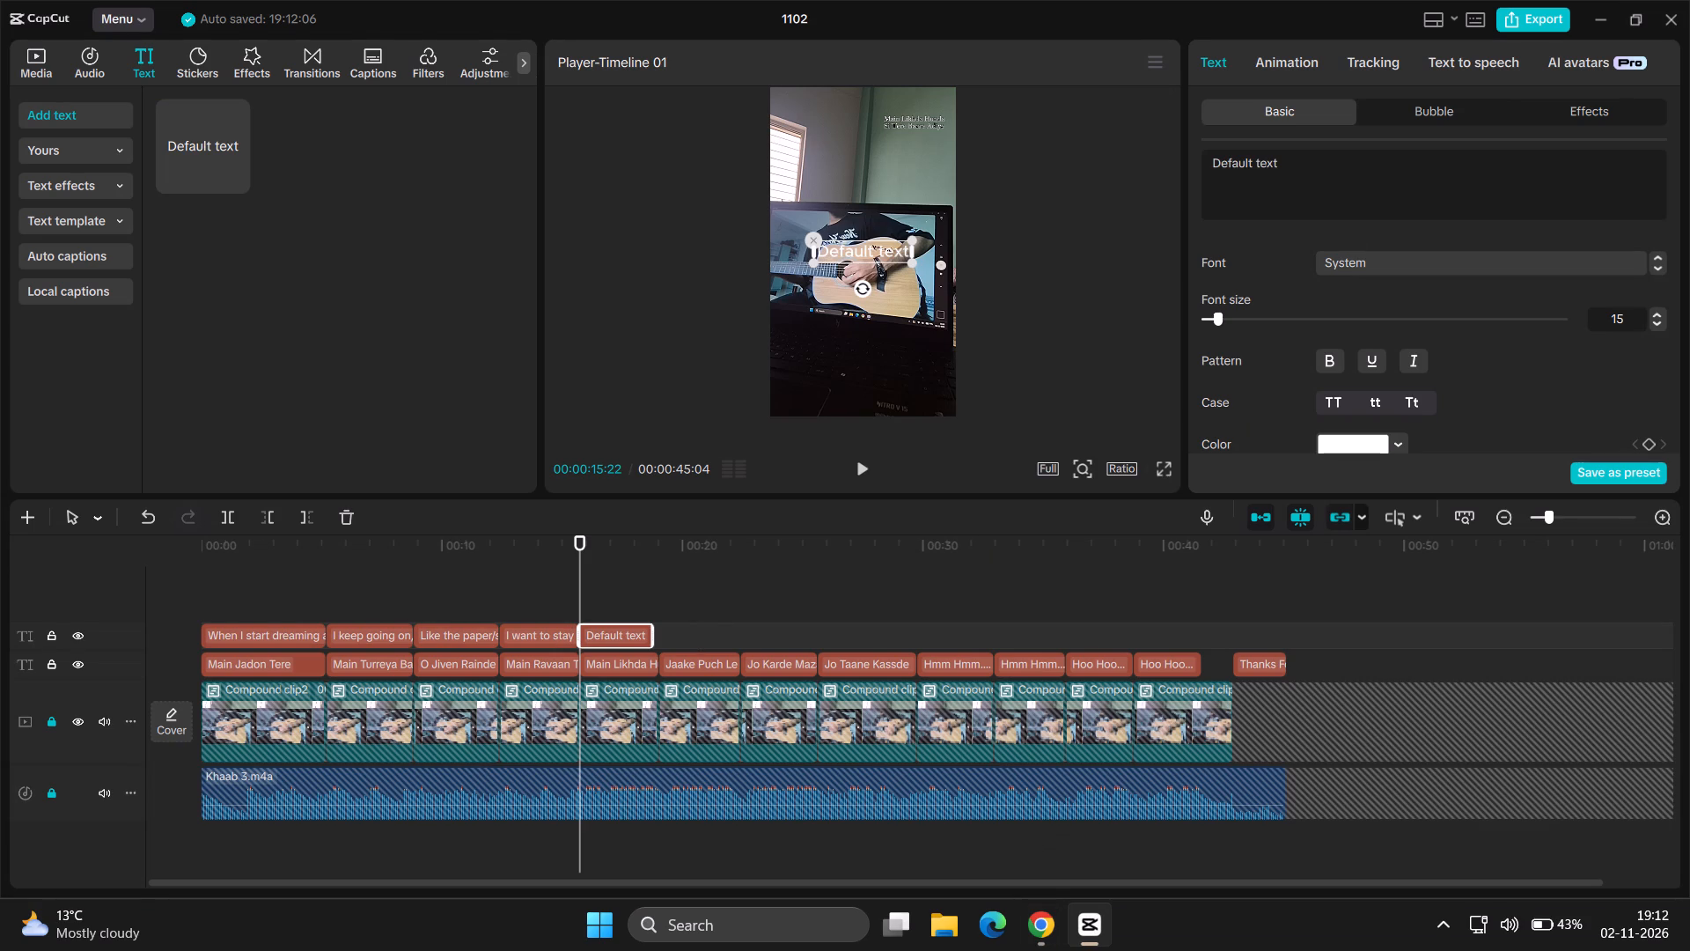
{"action": "left_click", "coordinate": [1362, 203]}
{"action": "key", "text": "ctrl+a"}
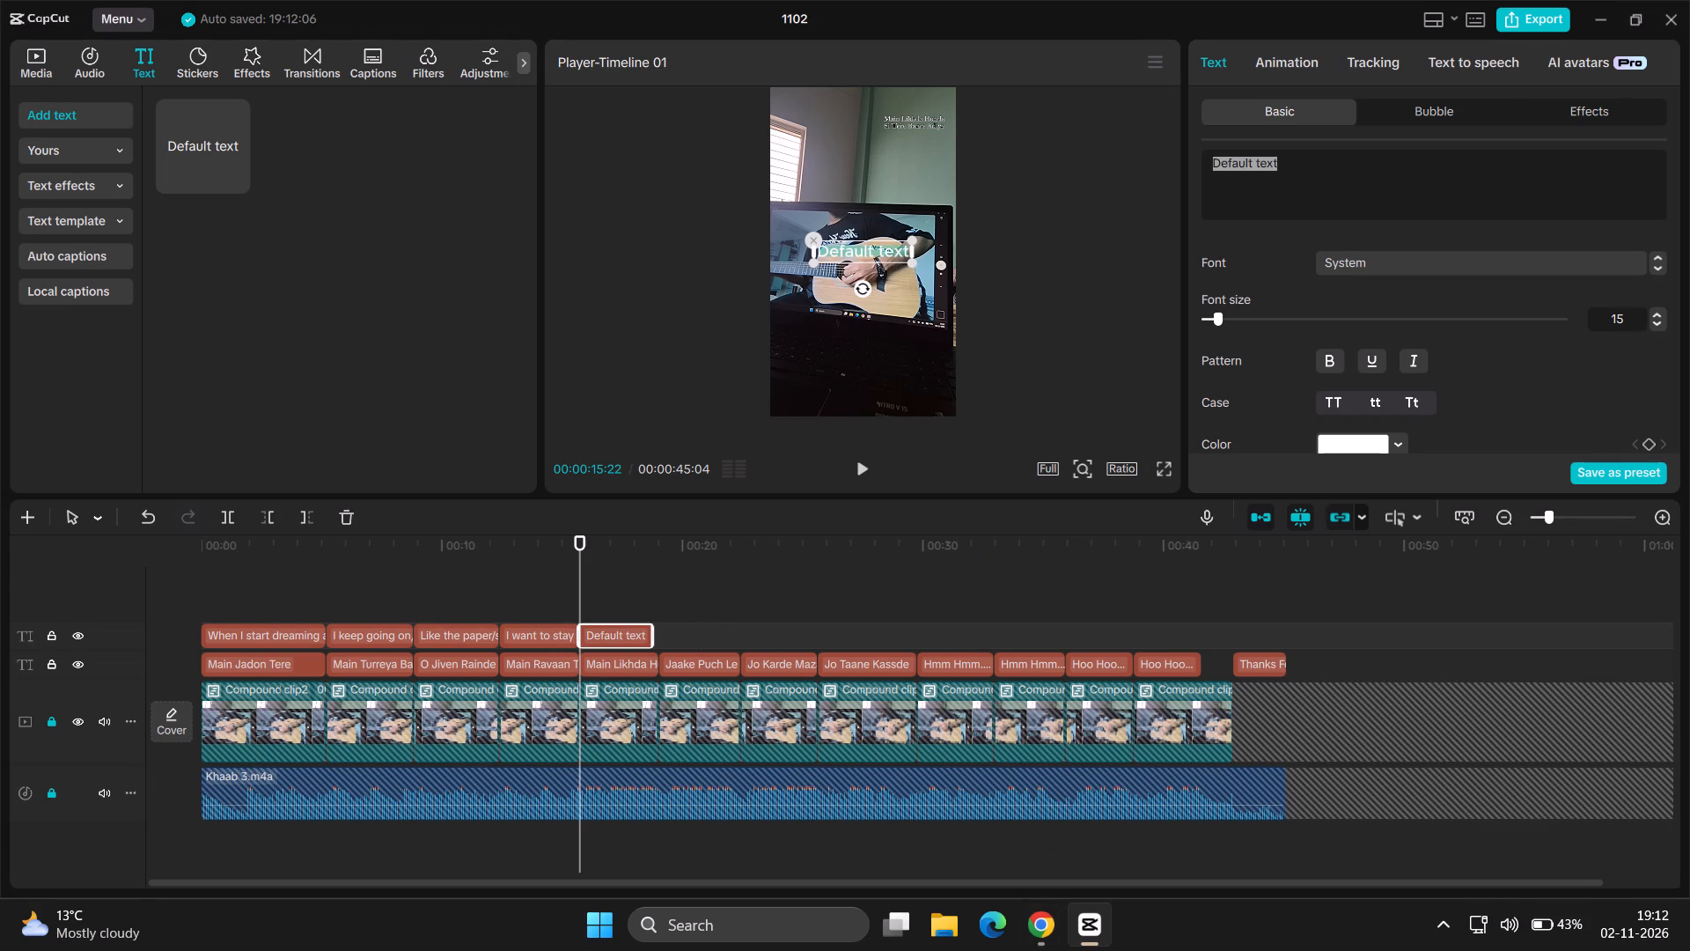
{"action": "key", "text": "ctrl+v"}
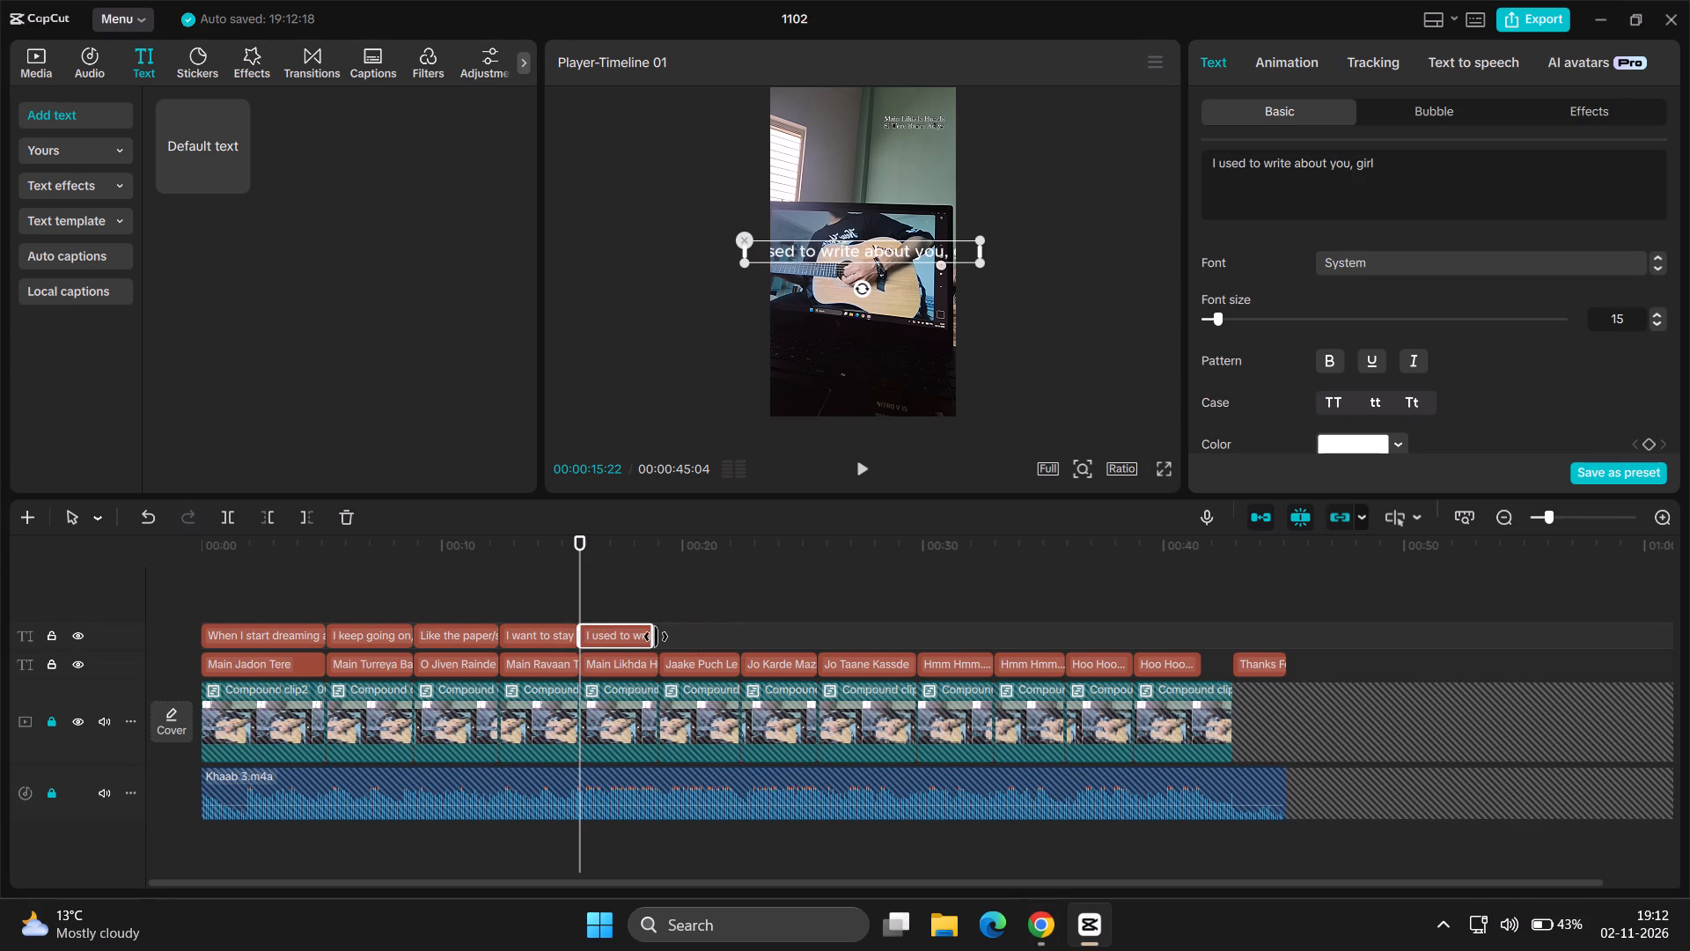
{"action": "left_click", "coordinate": [655, 638]}
Switch to Chrome and copy the English line "You can go and ask the stars, they are my witness, girl".
{"action": "left_click", "coordinate": [1042, 923]}
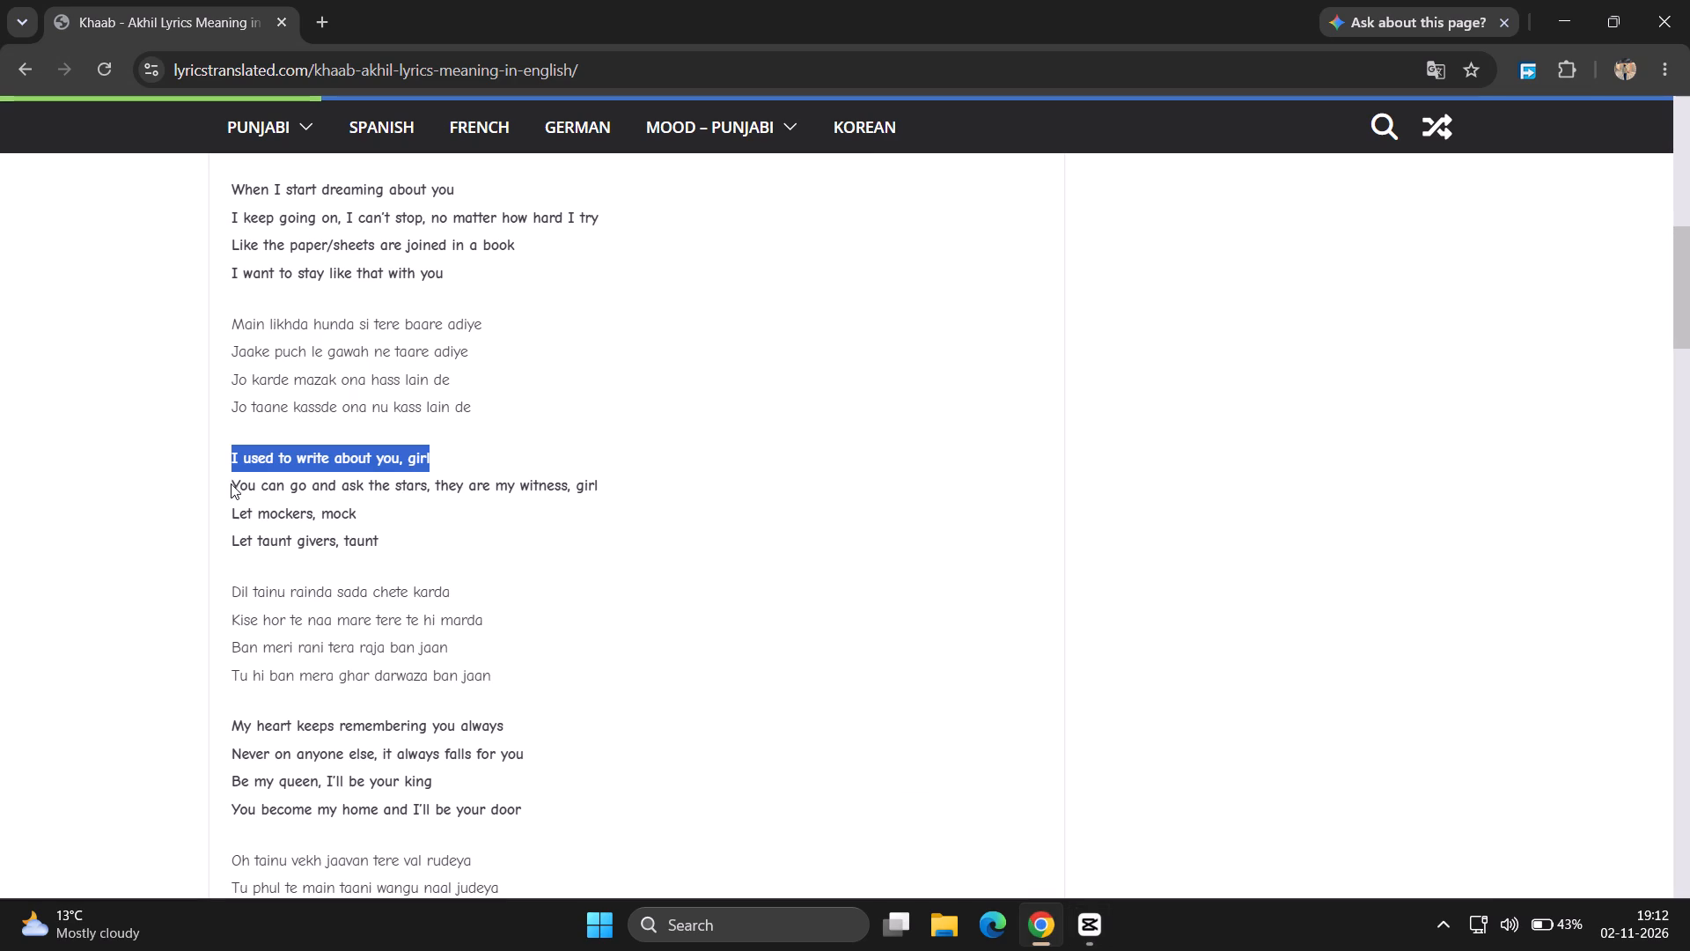
{"action": "left_click_drag", "start_coordinate": [232, 483], "coordinate": [559, 479]}
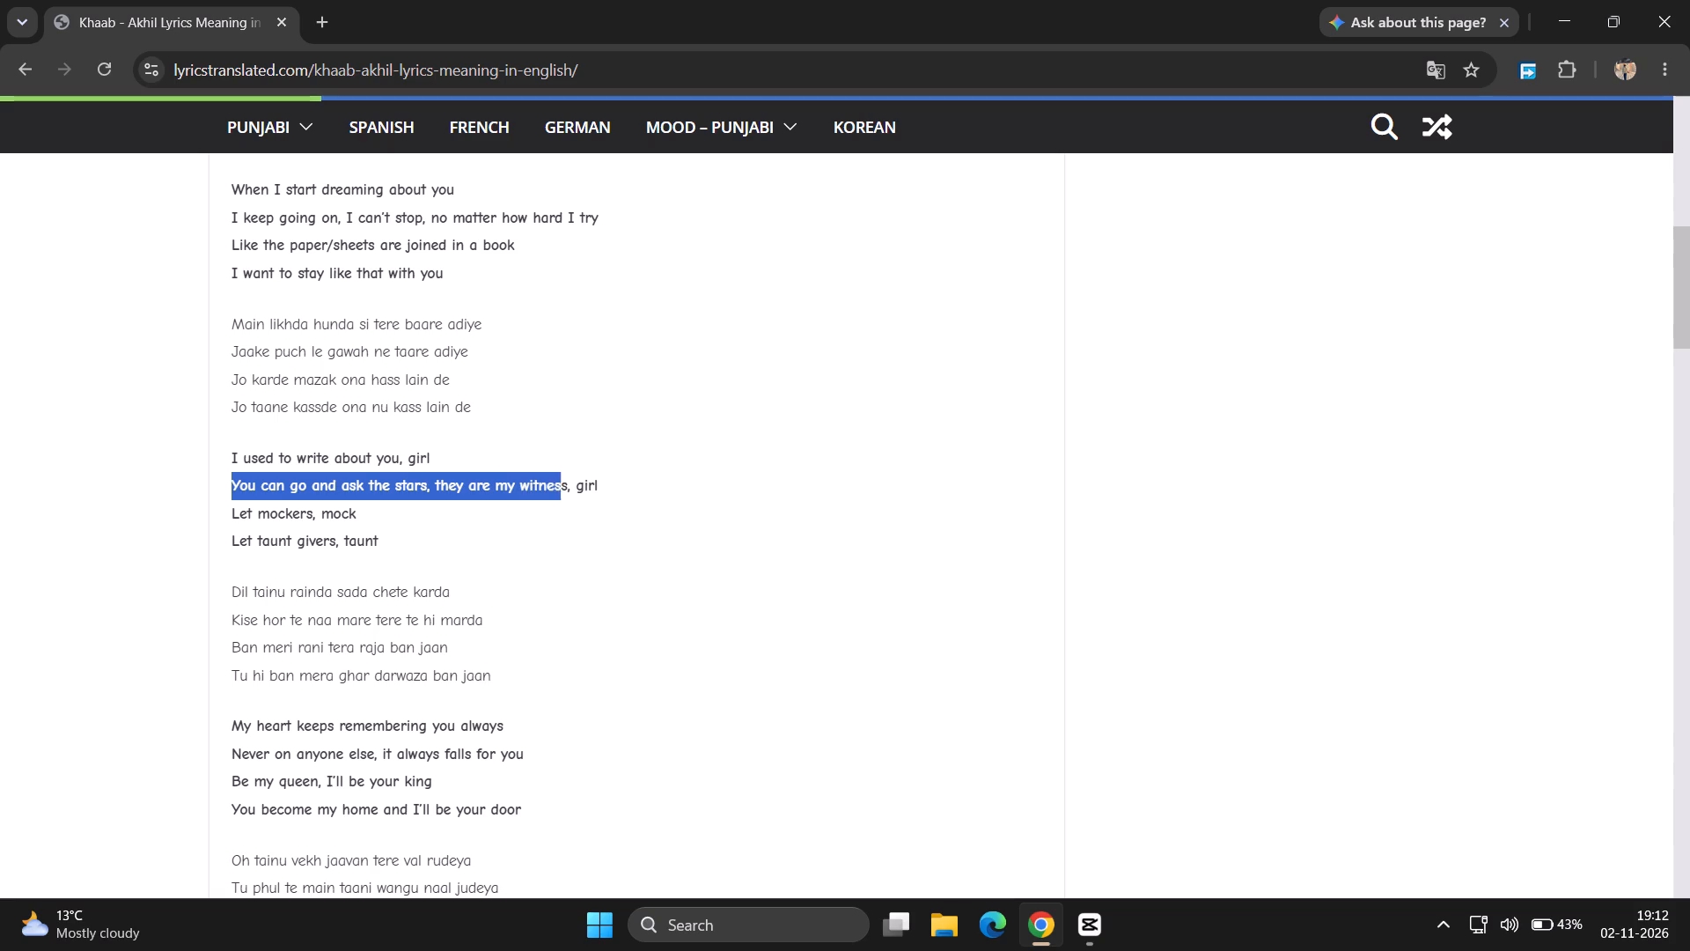
{"action": "left_click_drag", "start_coordinate": [559, 479], "coordinate": [608, 481]}
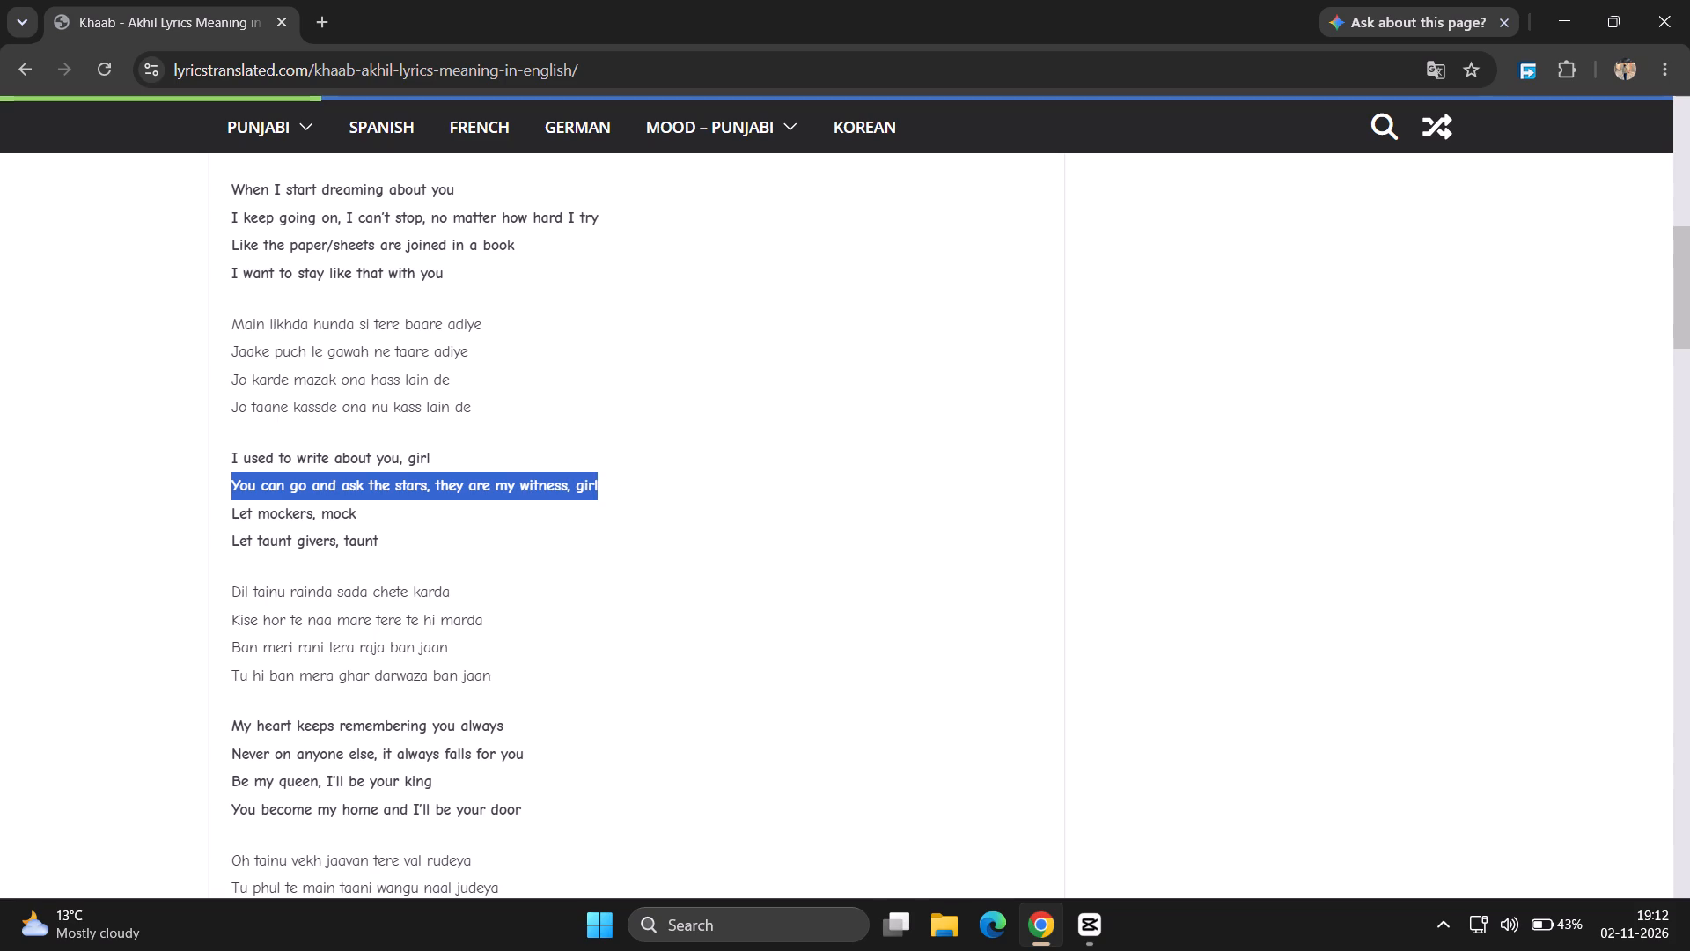
{"action": "right_click", "coordinate": [565, 480]}
{"action": "left_click", "coordinate": [641, 504]}
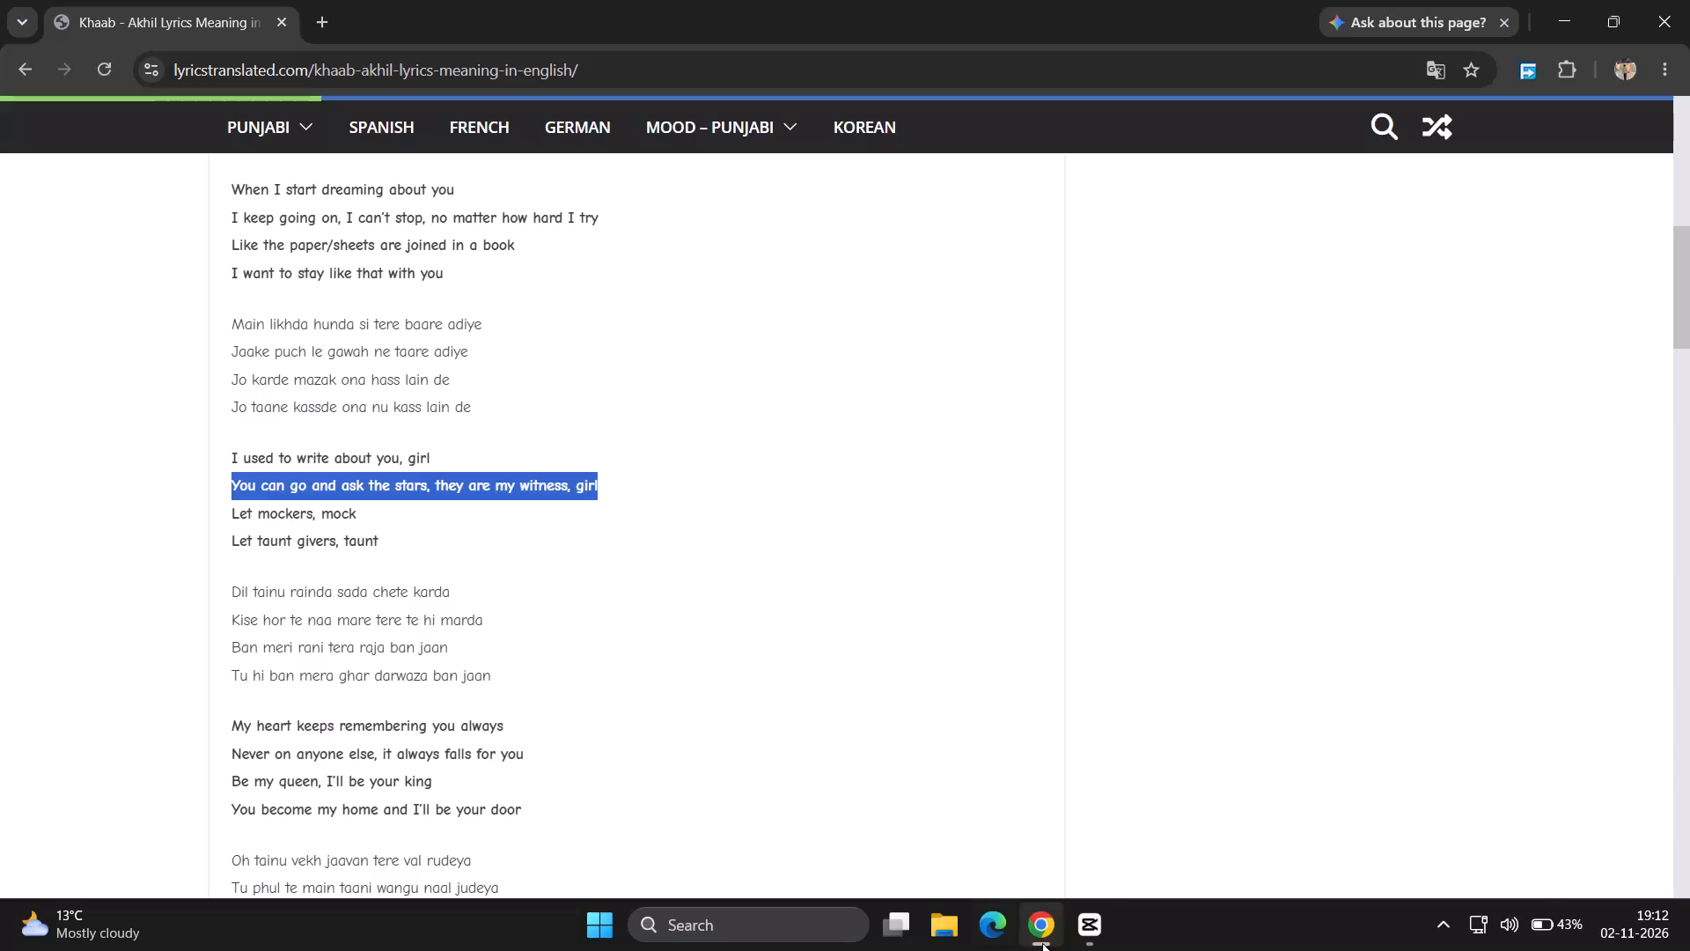
Back in CapCut, add a default text clip above "Jaake Puch Le", replace its text with the copied line, and match its end to the lyric.
{"action": "left_click", "coordinate": [1091, 945]}
{"action": "key", "text": "Down"}
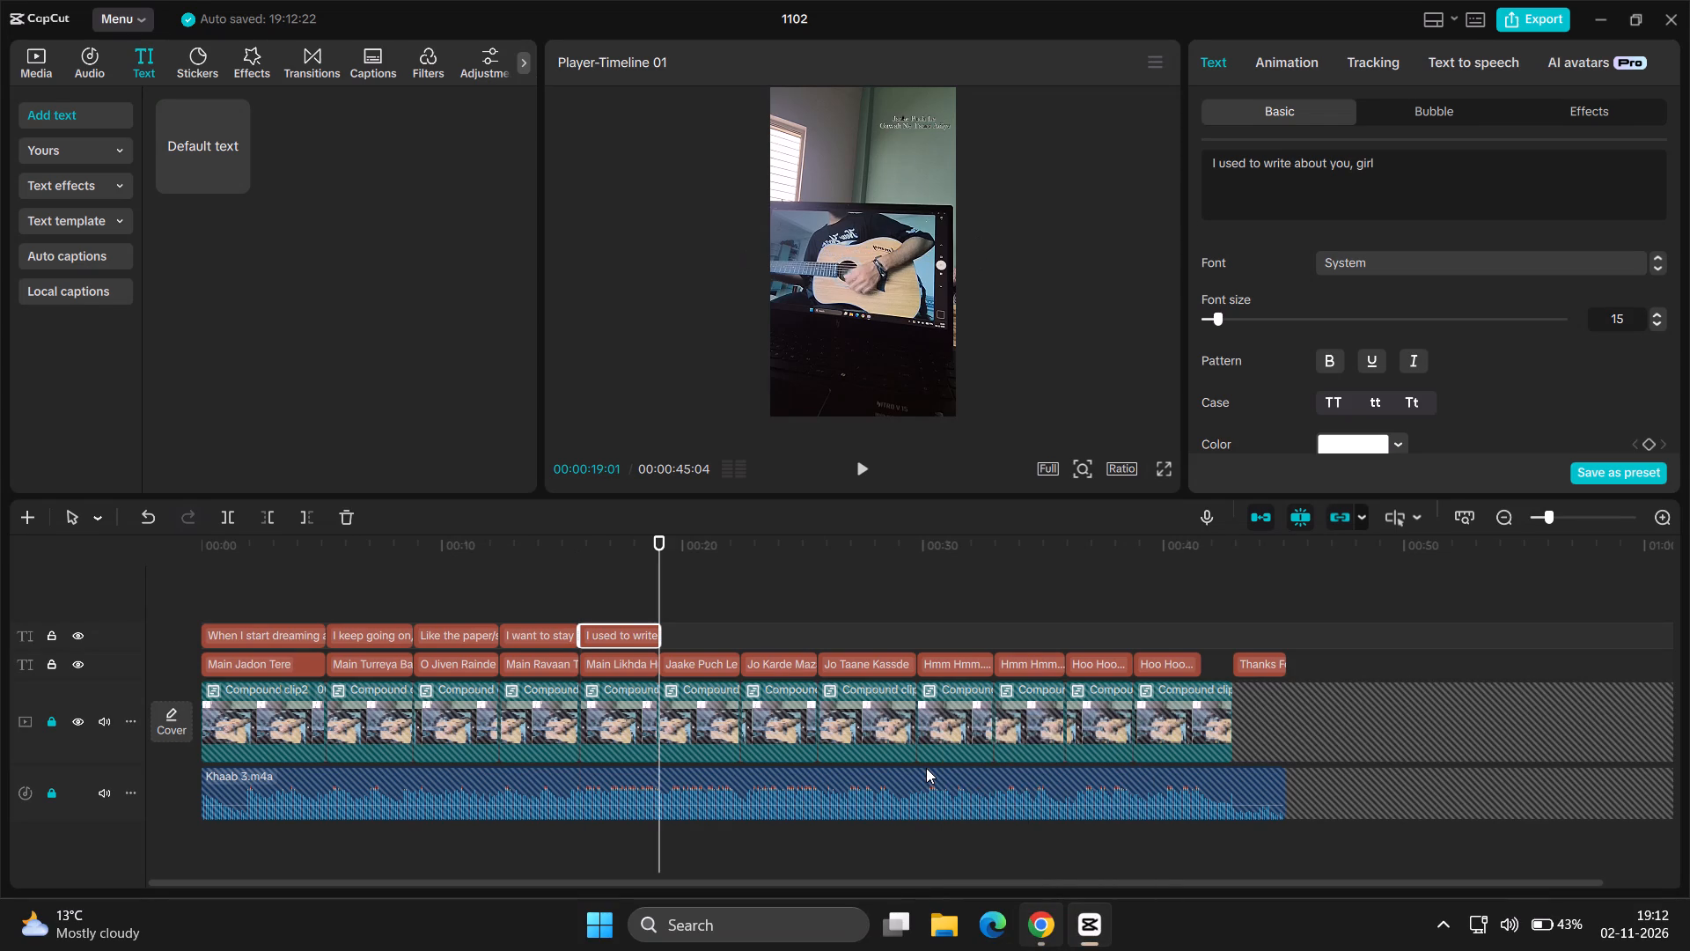
{"action": "left_click", "coordinate": [239, 180]}
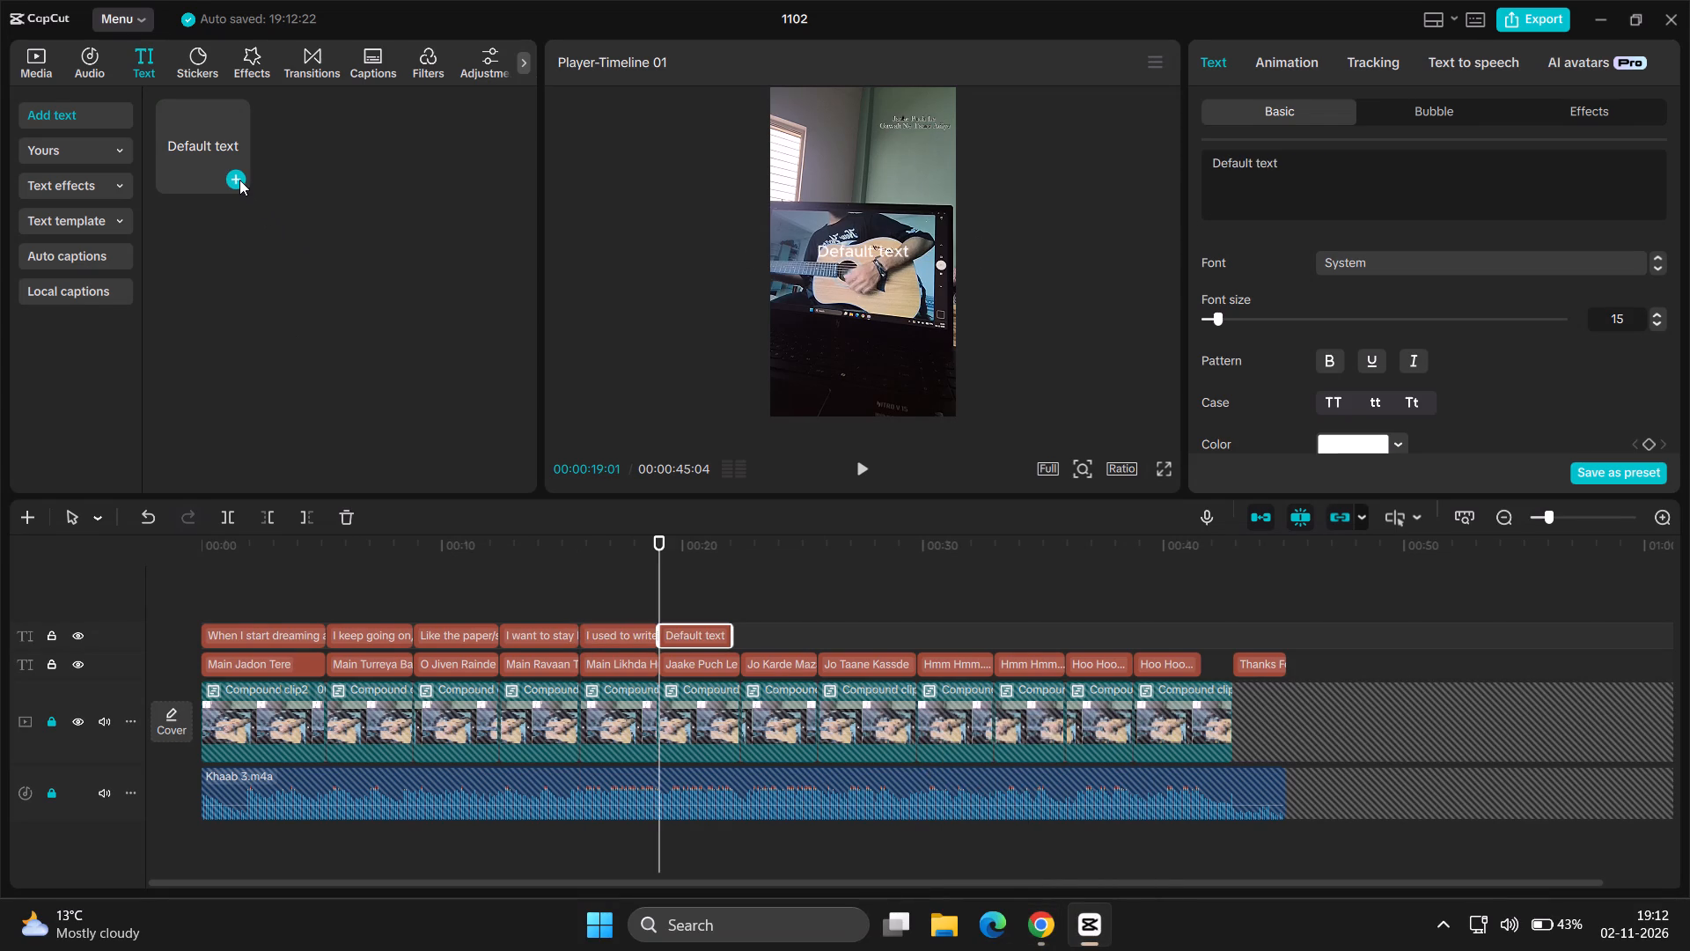
{"action": "left_click", "coordinate": [1365, 164]}
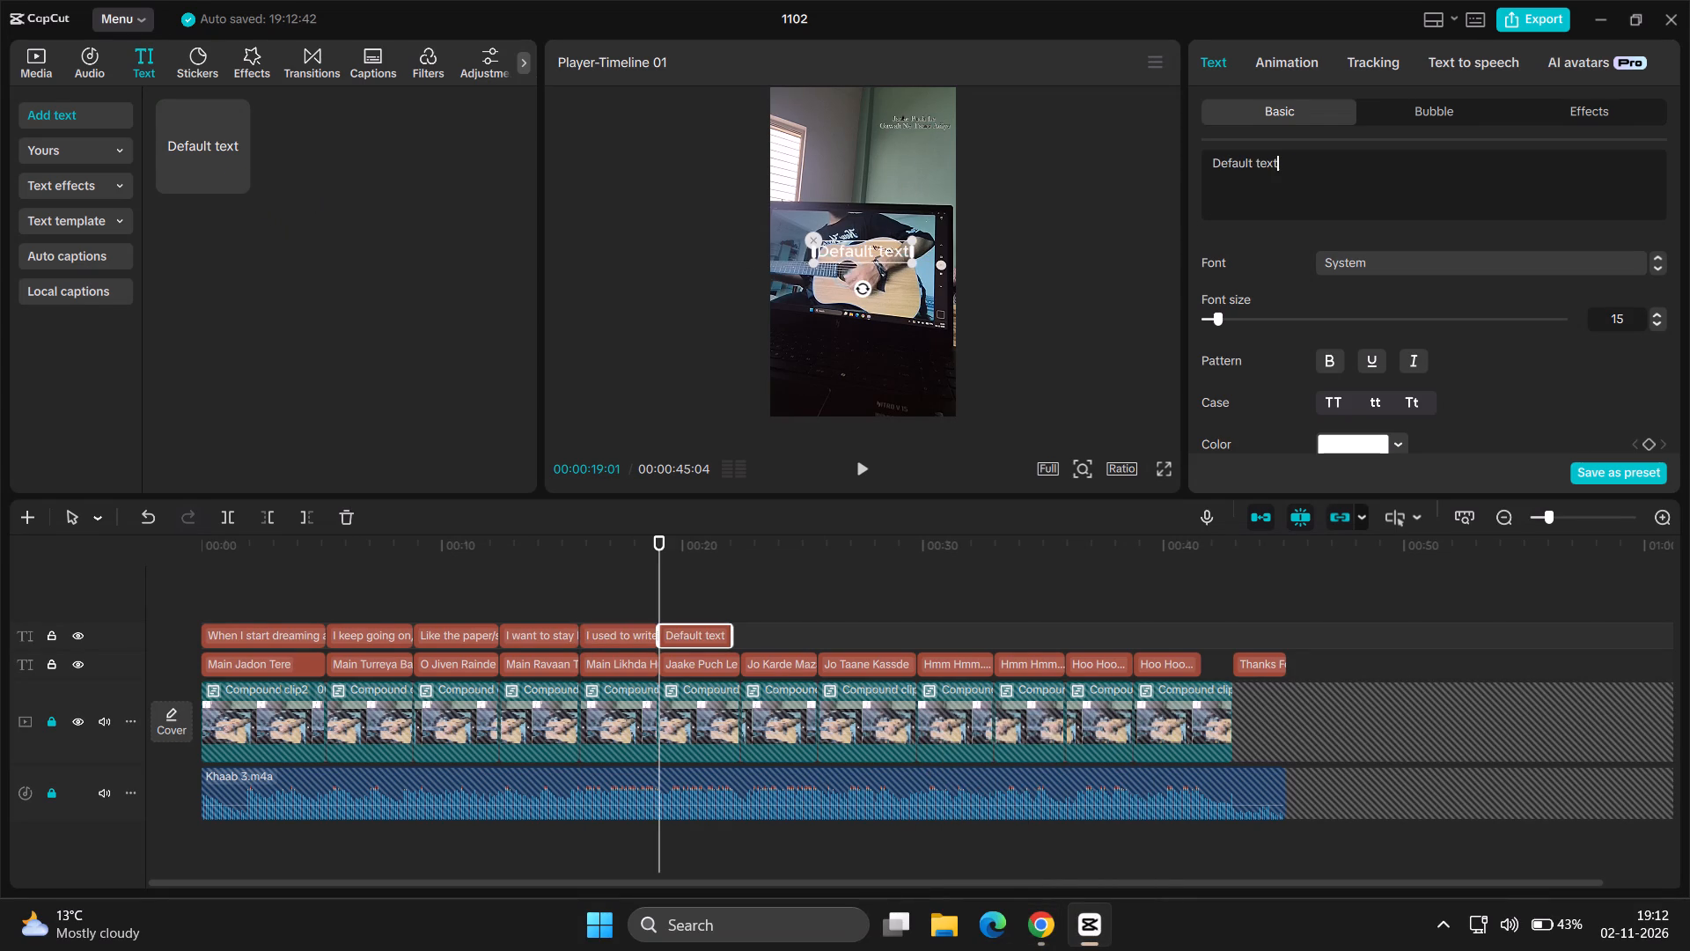
{"action": "key", "text": "ctrl+a"}
{"action": "key", "text": "ctrl+v"}
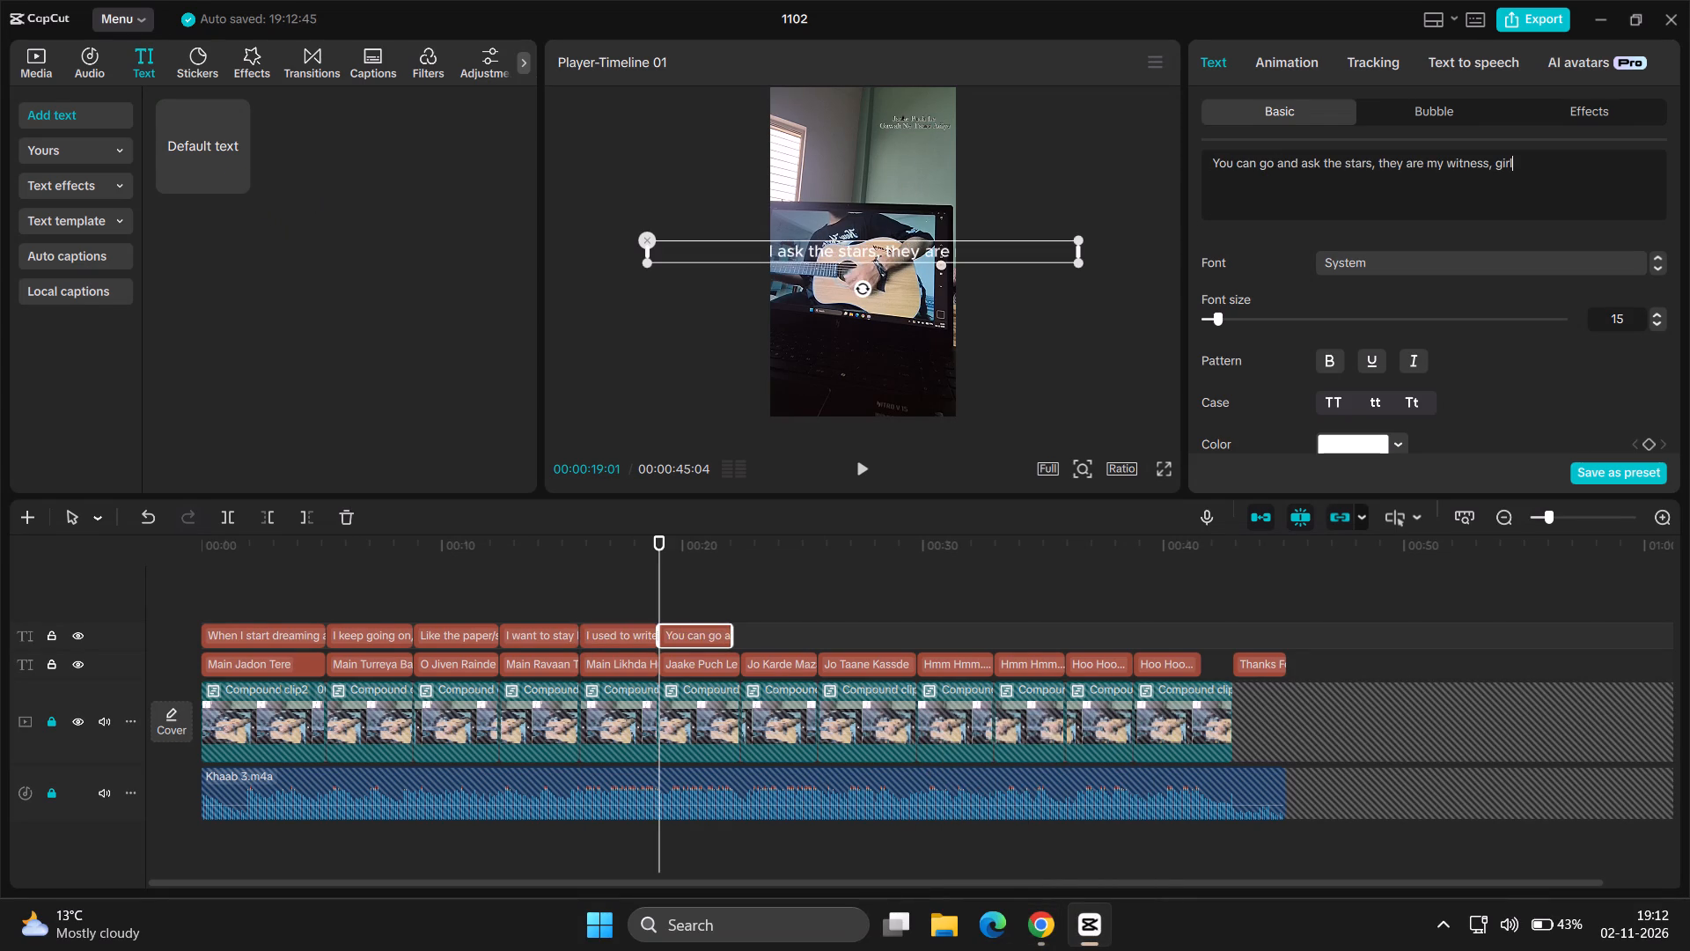
{"action": "left_click_drag", "start_coordinate": [733, 643], "coordinate": [748, 643]}
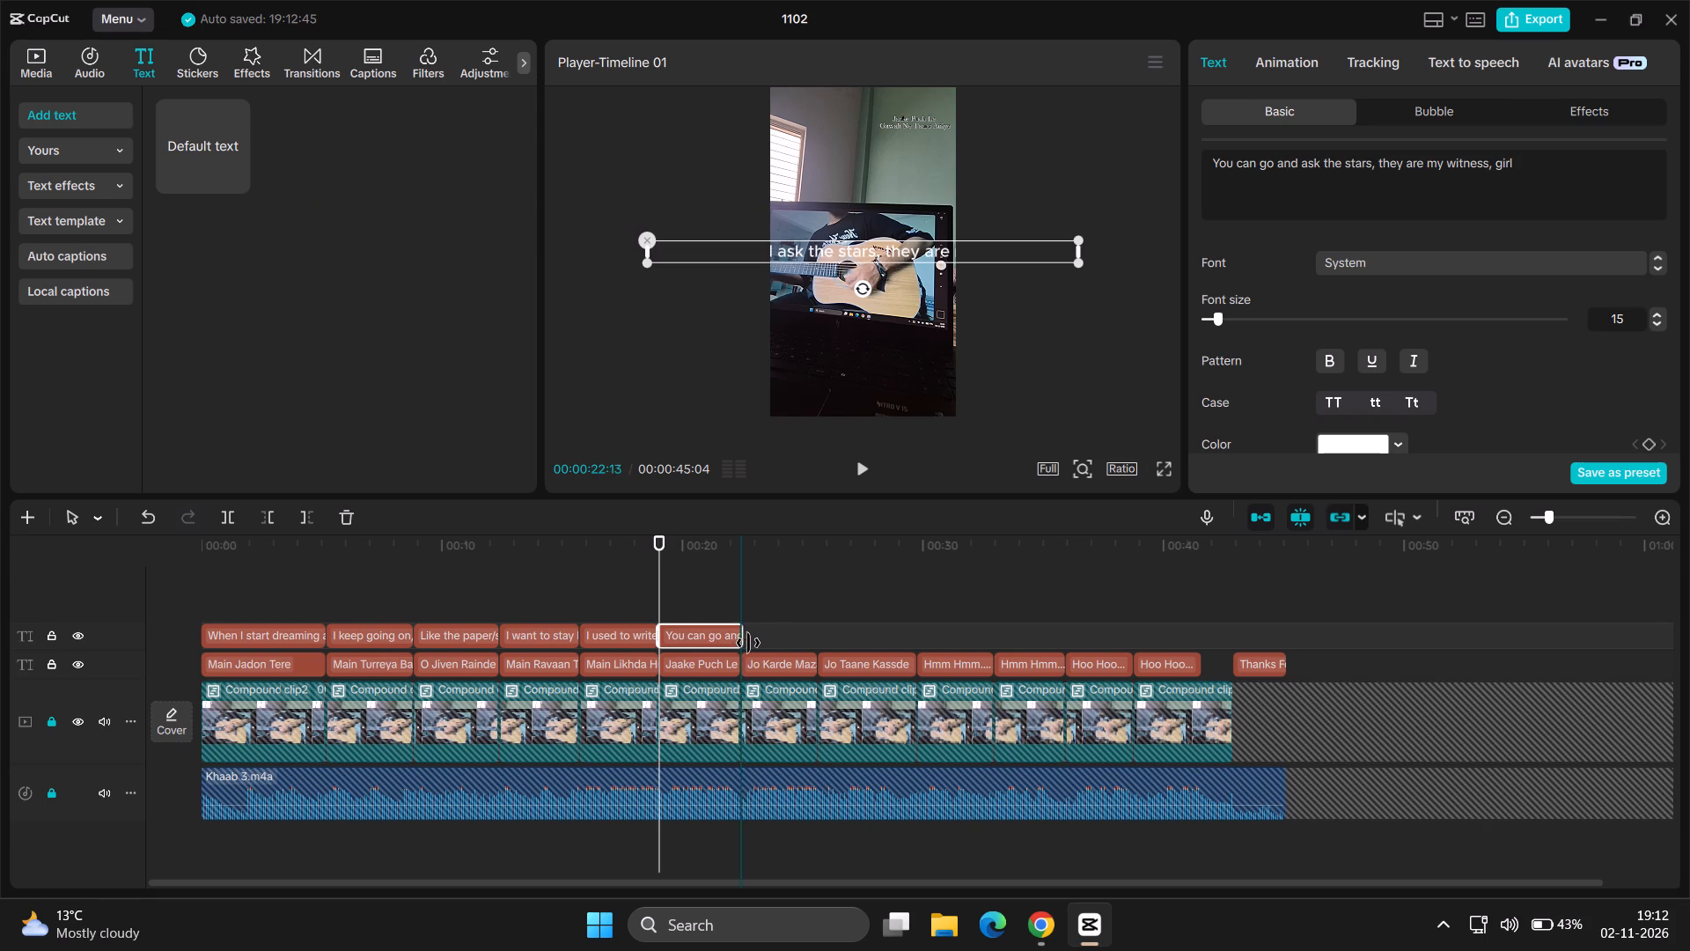
{"action": "left_click_drag", "start_coordinate": [748, 643], "coordinate": [743, 643]}
Switch to Chrome and copy the English line "Let mockers, mock".
{"action": "left_click", "coordinate": [1040, 926]}
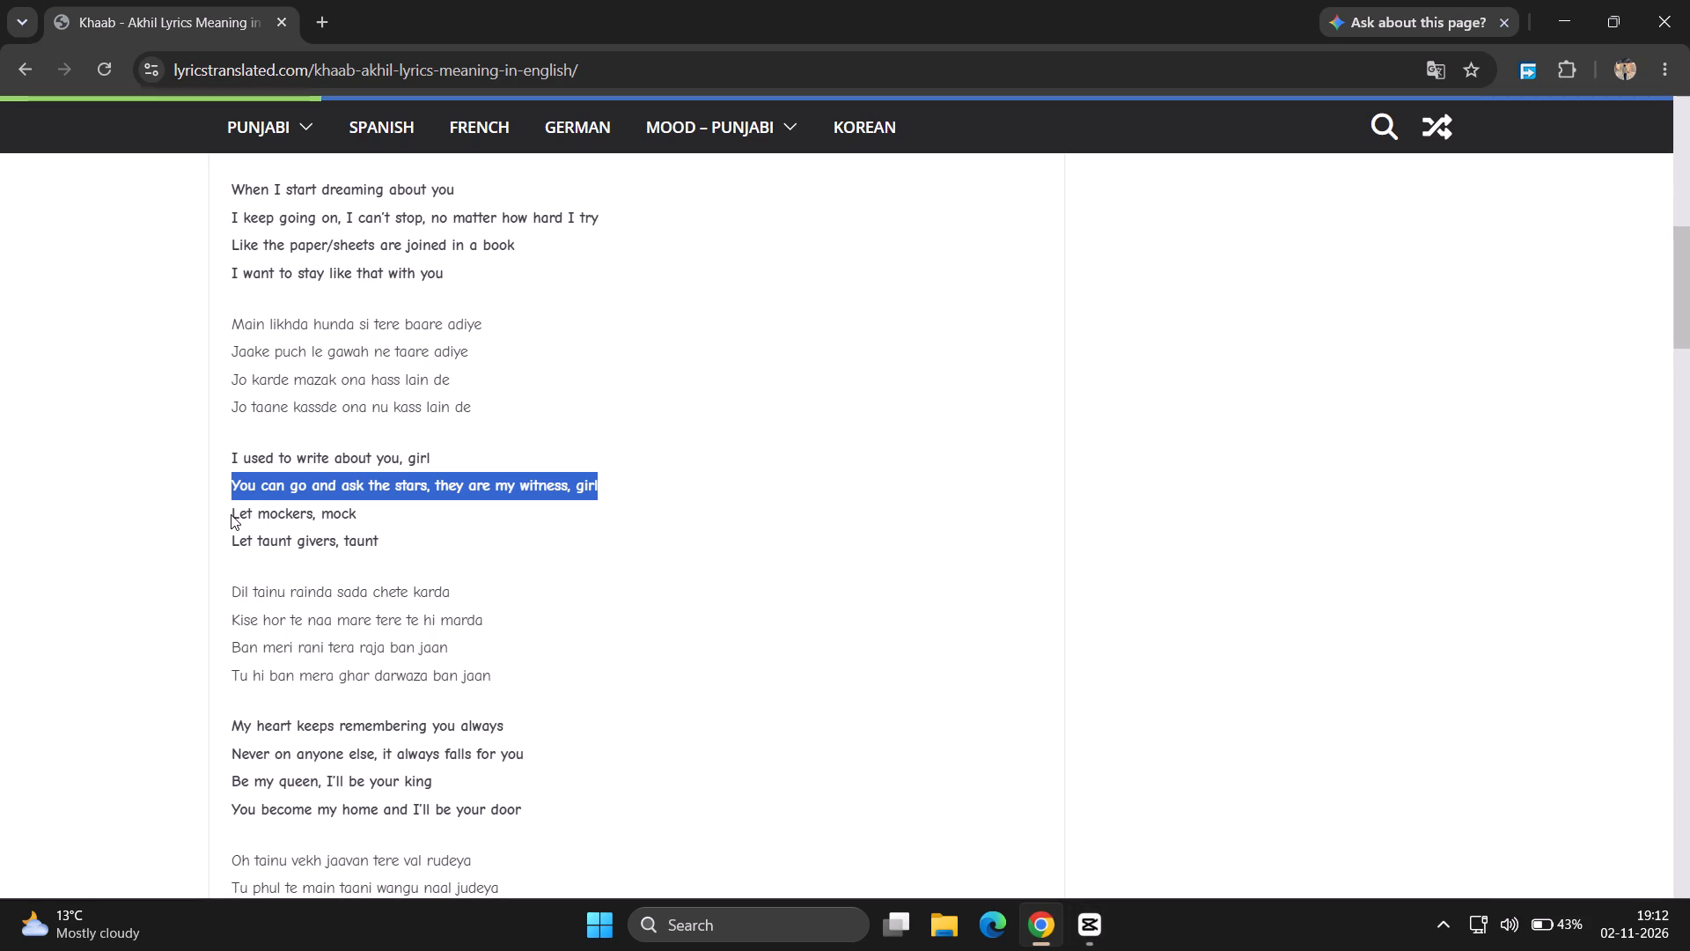
{"action": "left_click_drag", "start_coordinate": [232, 512], "coordinate": [369, 513]}
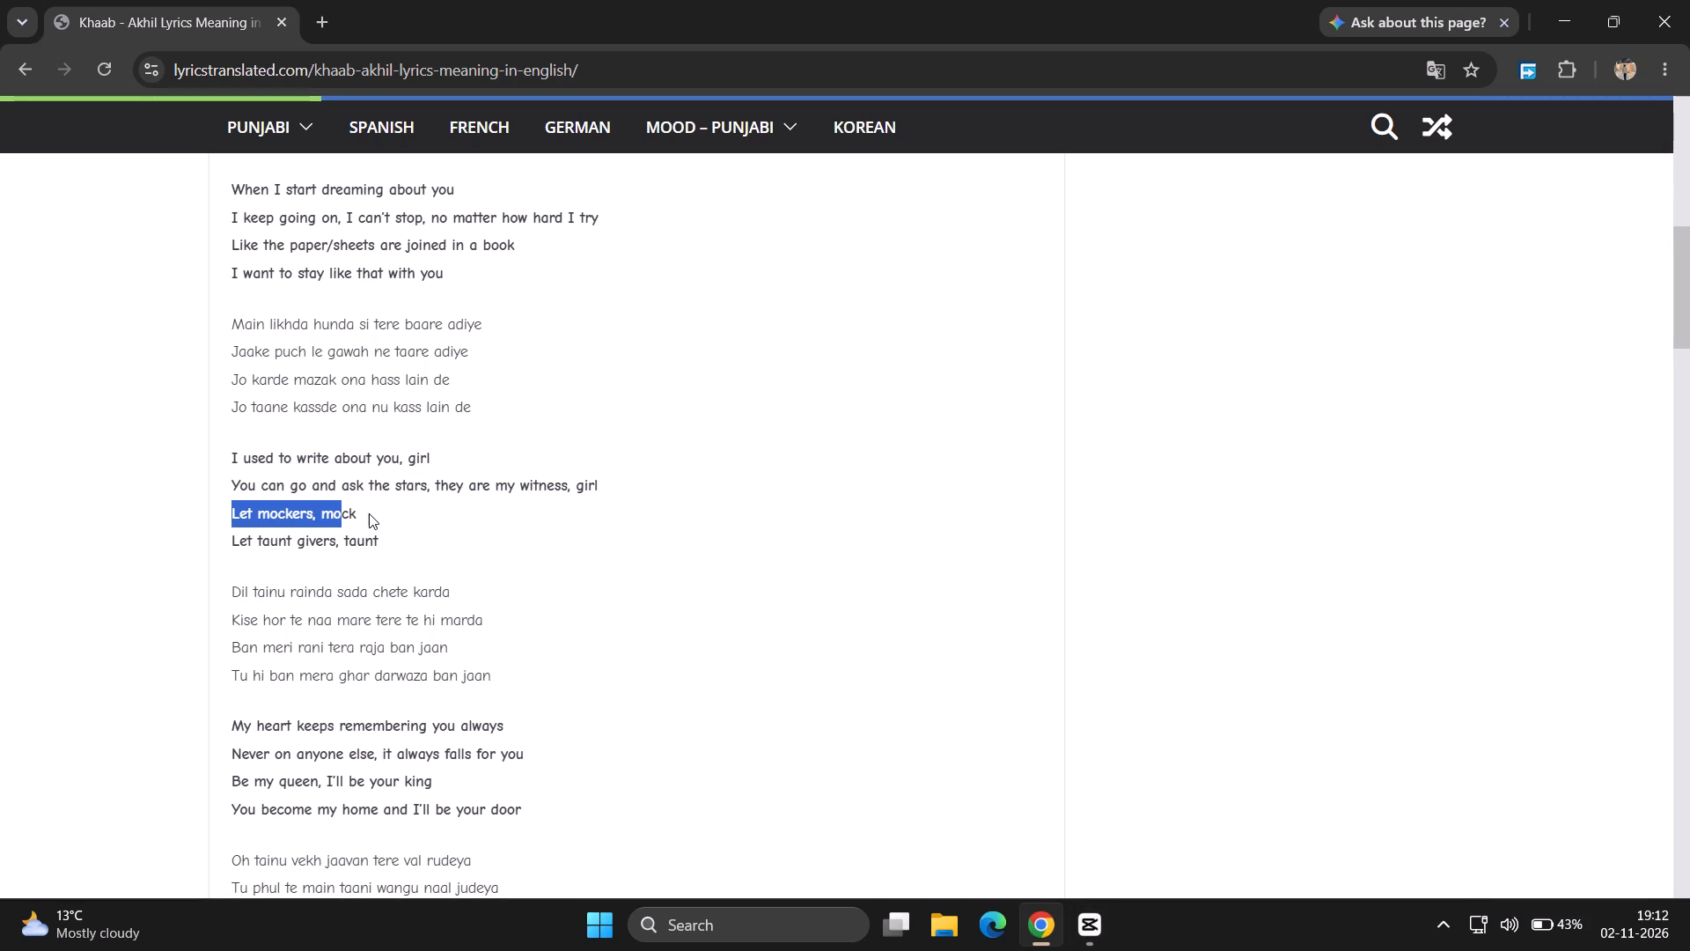
{"action": "right_click", "coordinate": [324, 509]}
{"action": "left_click", "coordinate": [414, 542]}
Back in CapCut, add a default text clip above "Jo Karde", replace its text with the copied line, and match its end to the lyric.
{"action": "left_click", "coordinate": [1087, 923]}
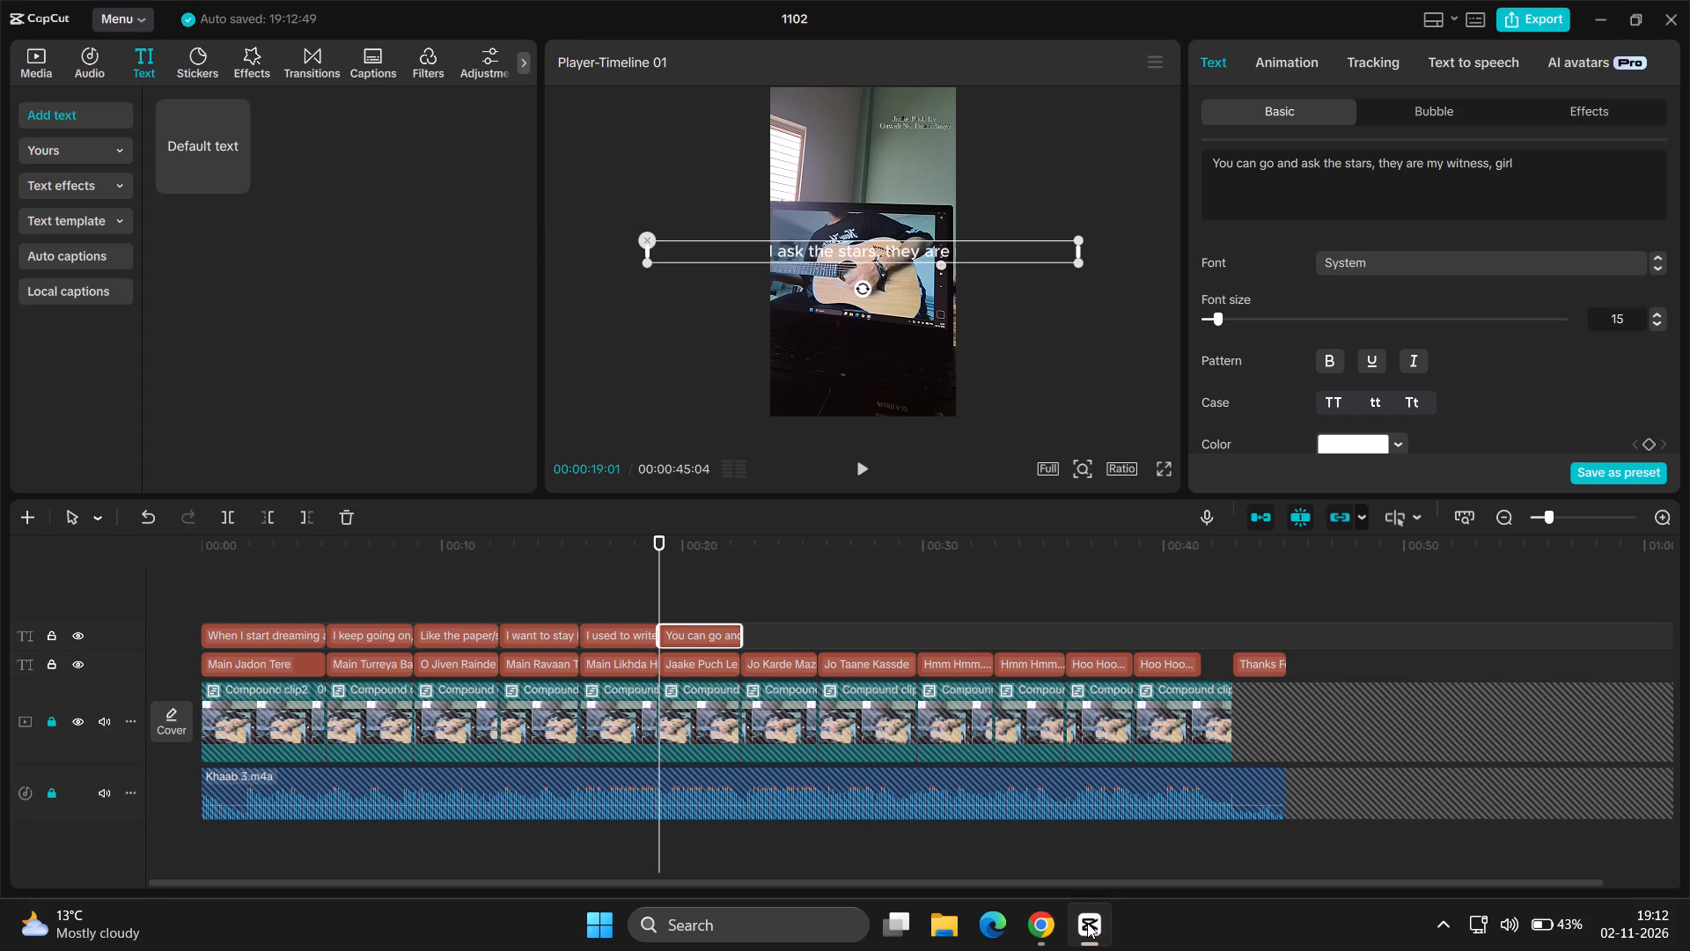
{"action": "key", "text": "Down"}
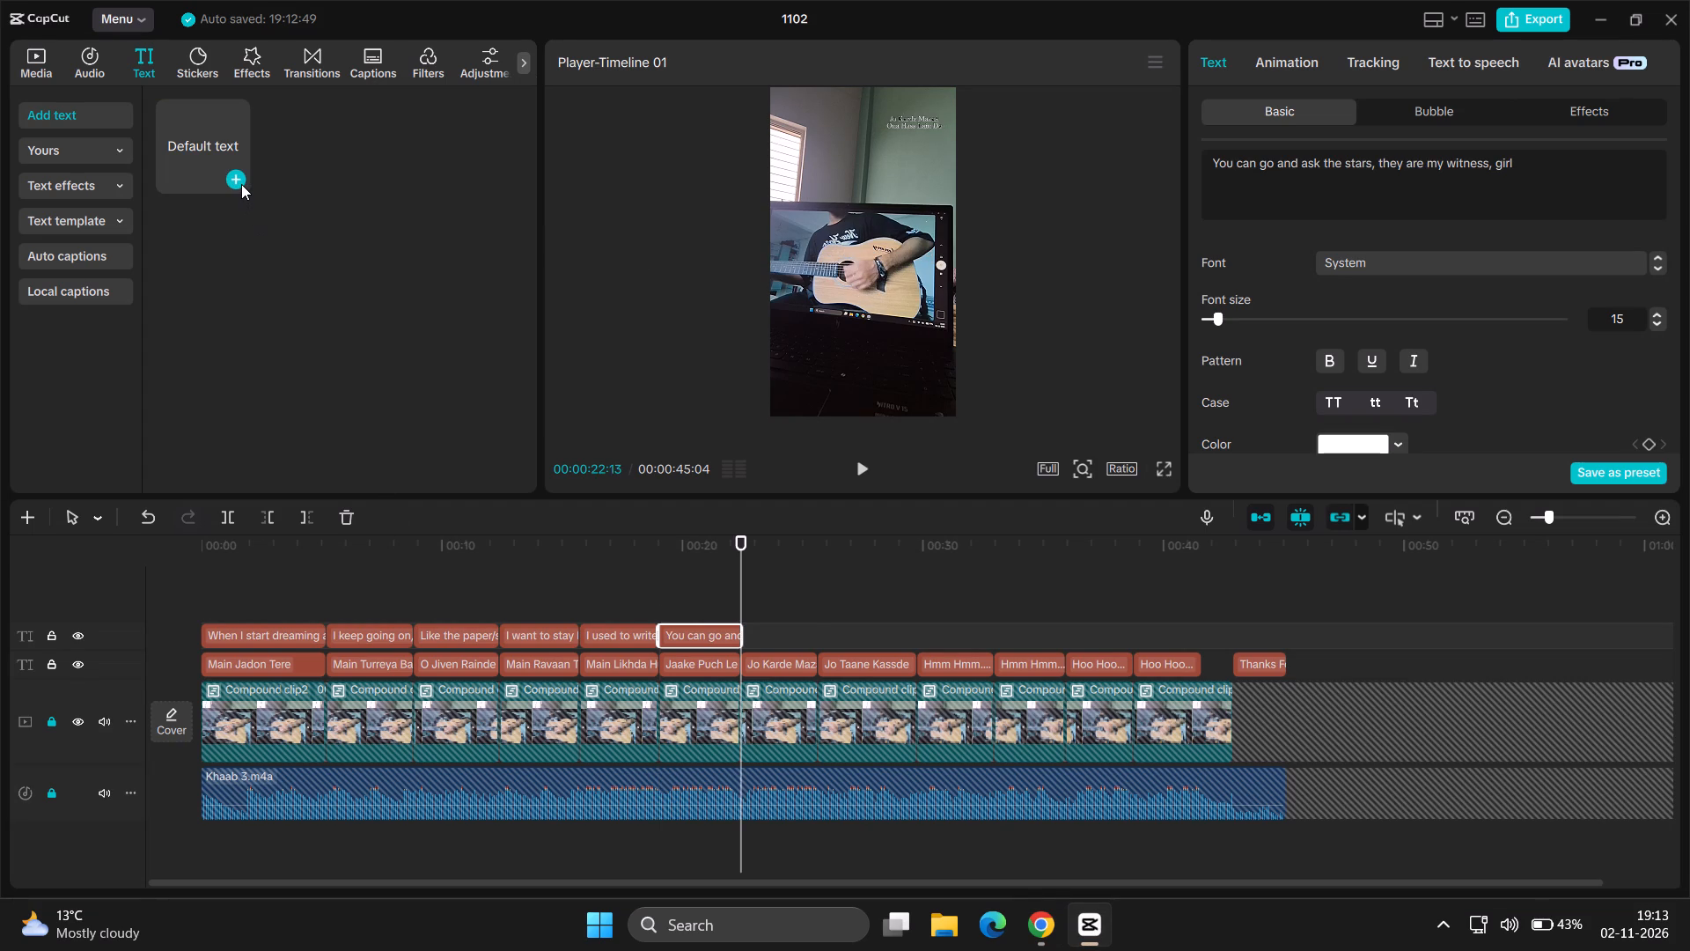
{"action": "left_click", "coordinate": [241, 184]}
{"action": "left_click", "coordinate": [1341, 200]}
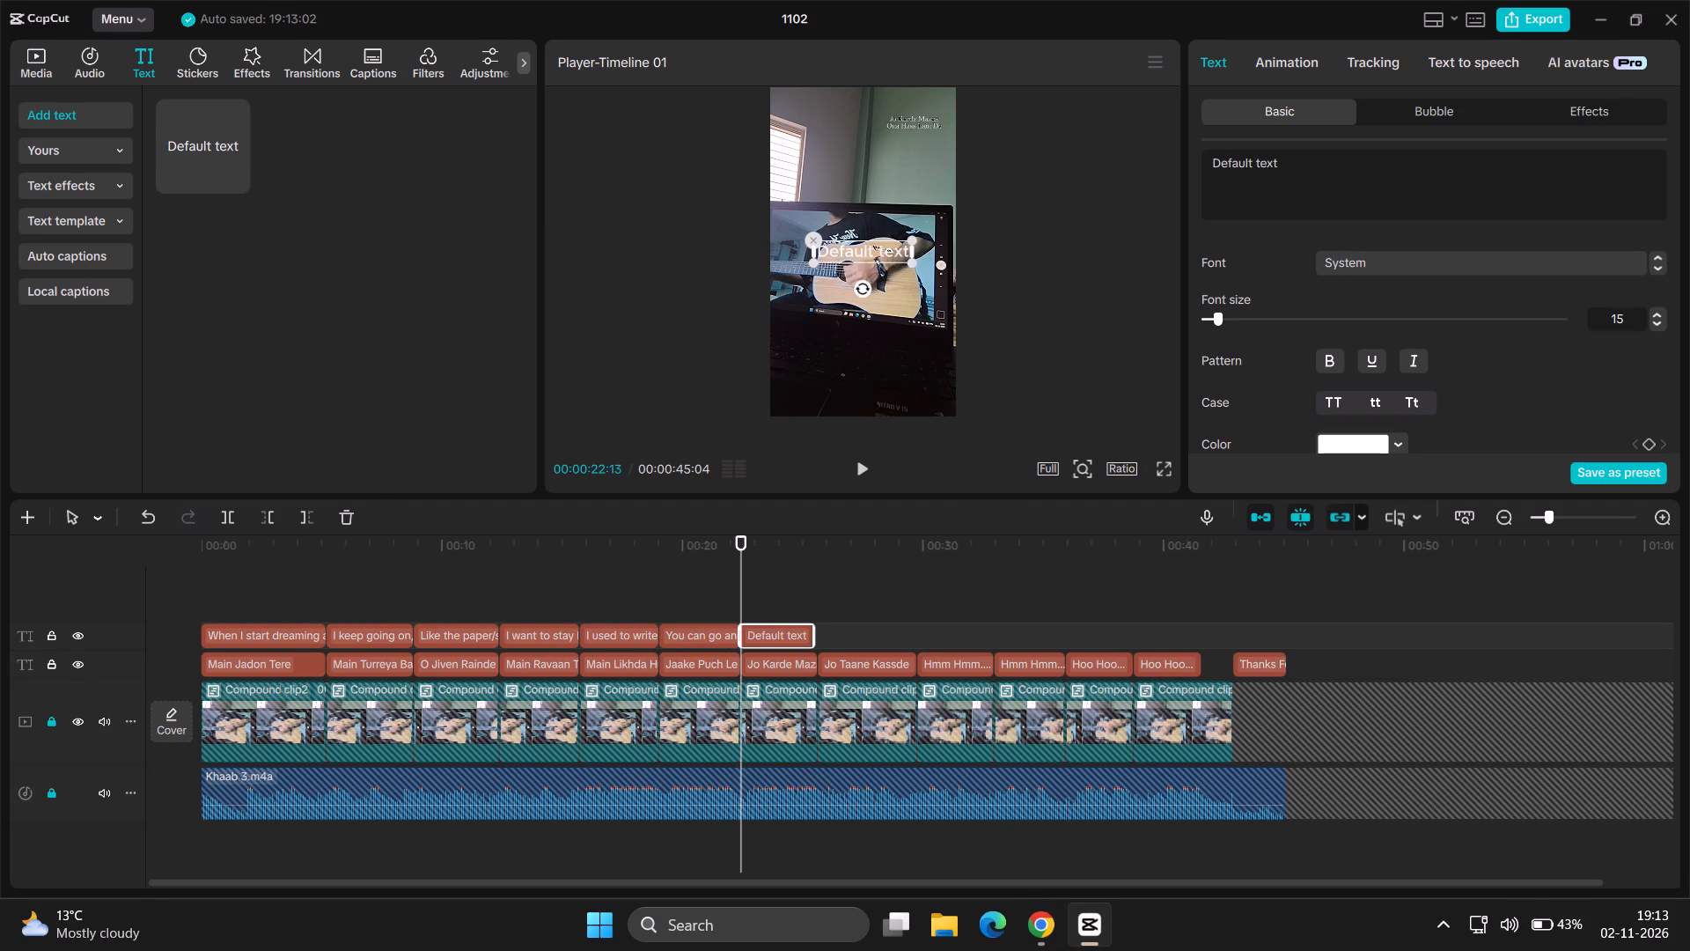
{"action": "key", "text": "ctrl+a"}
{"action": "key", "text": "ctrl+v"}
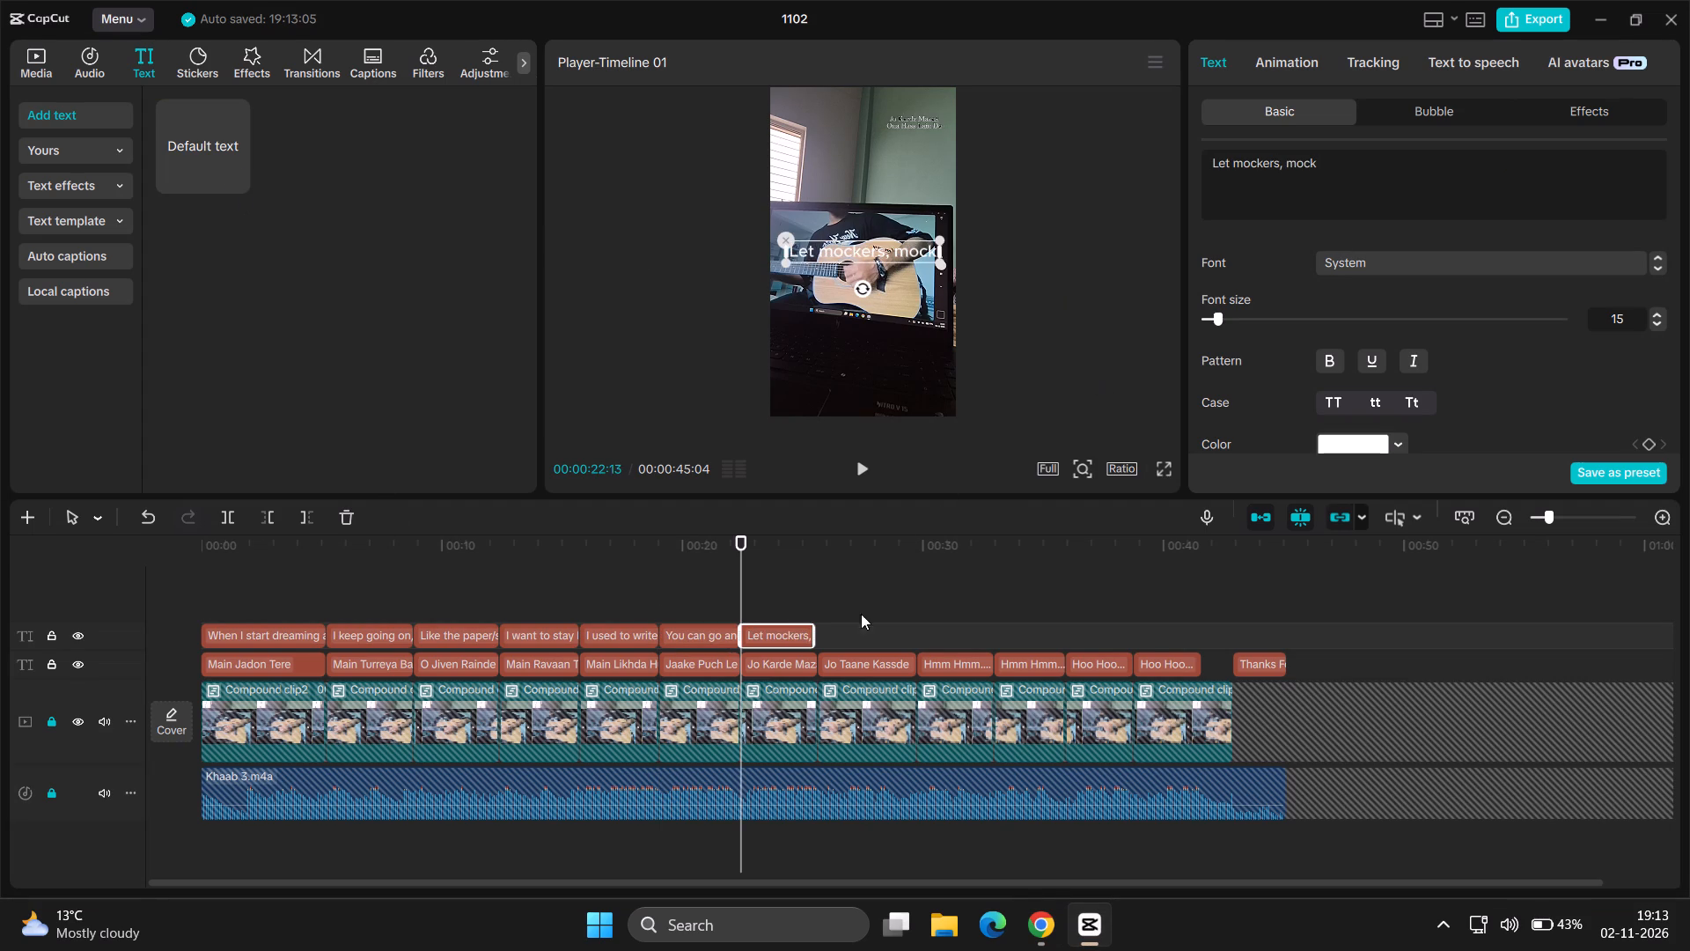
{"action": "left_click", "coordinate": [816, 641]}
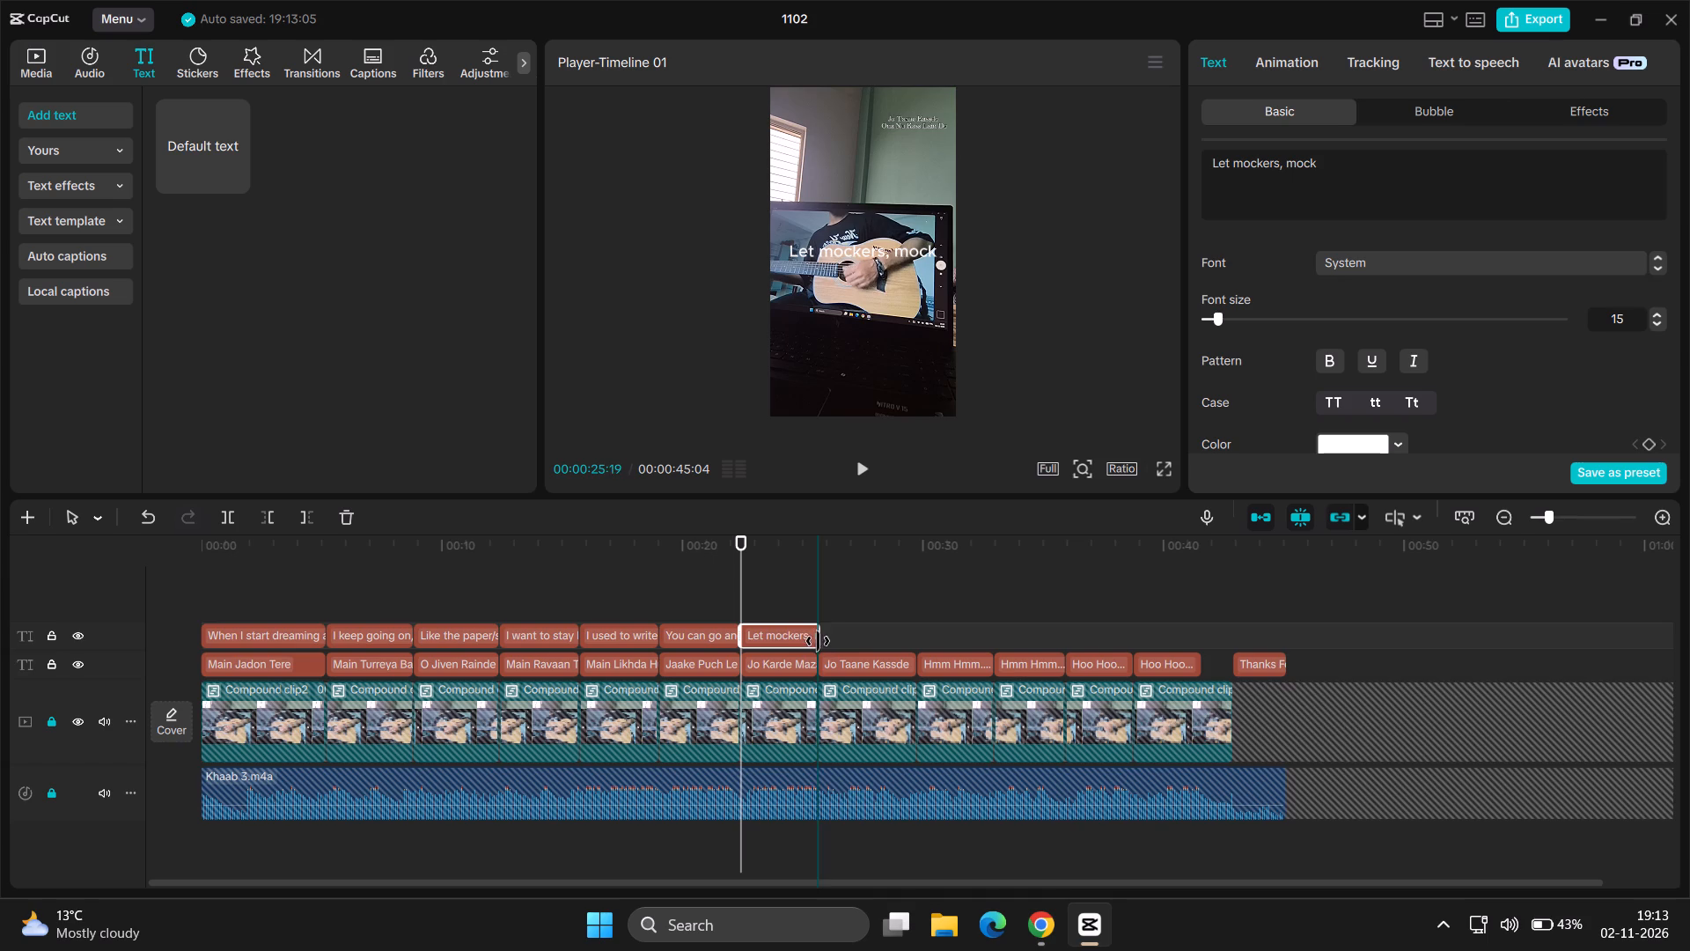
Switch to Chrome and copy the English line "Let taunt givers, taunt".
{"action": "left_click", "coordinate": [1048, 920]}
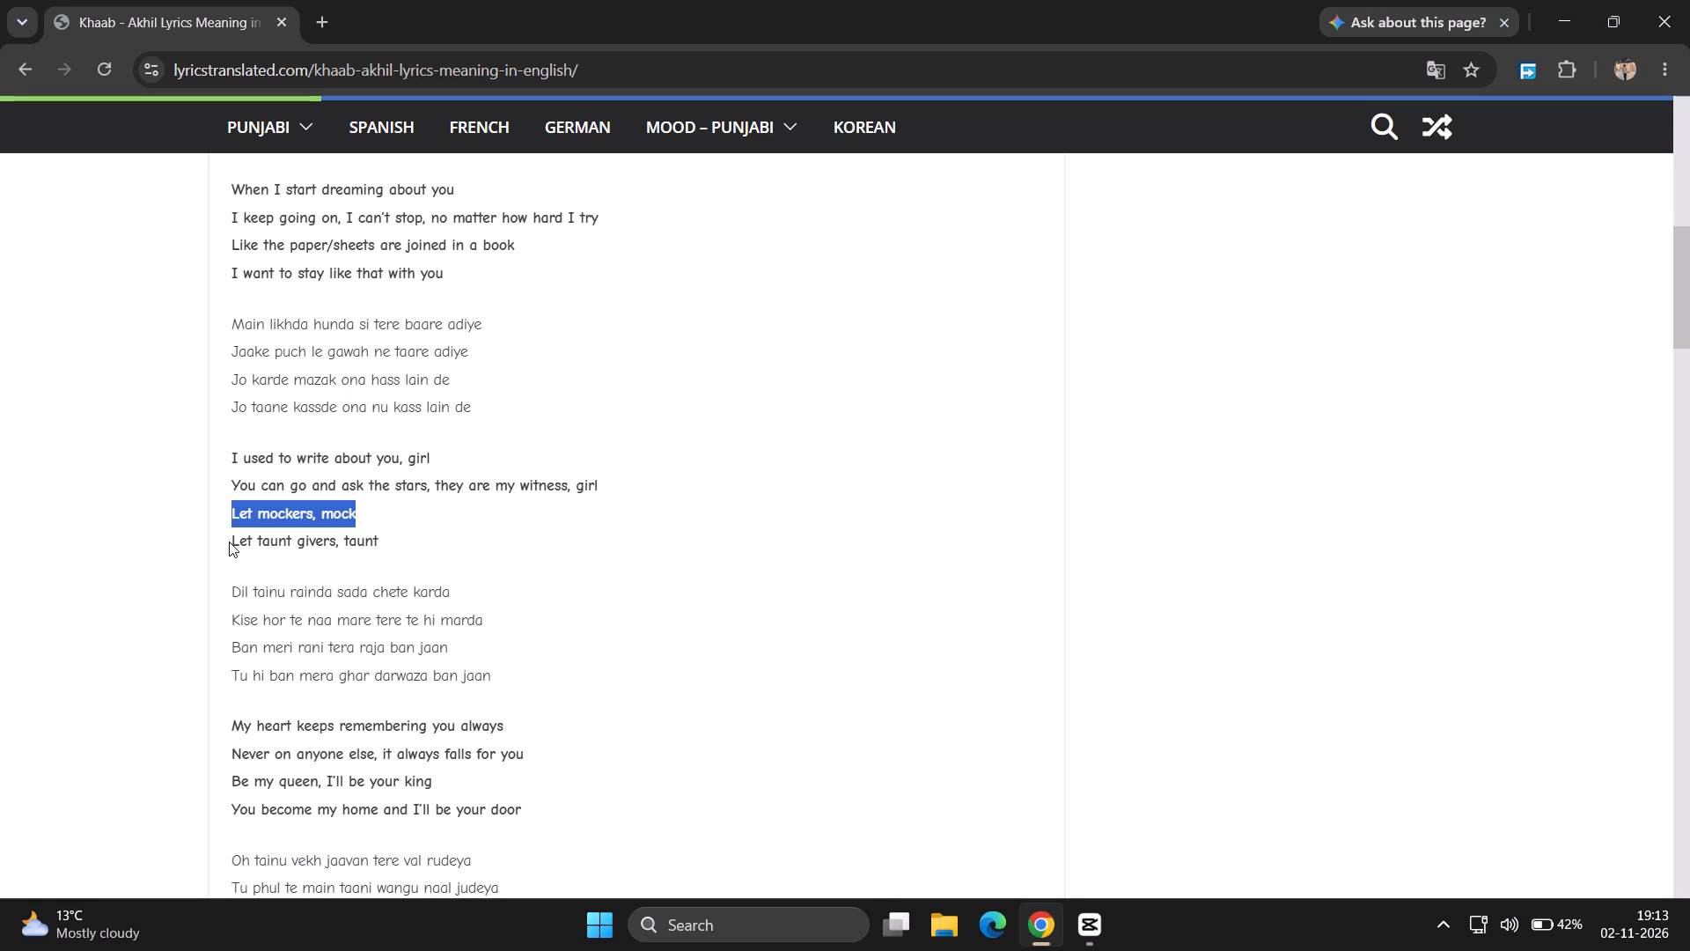
{"action": "left_click_drag", "start_coordinate": [232, 541], "coordinate": [402, 541]}
{"action": "right_click", "coordinate": [356, 538]}
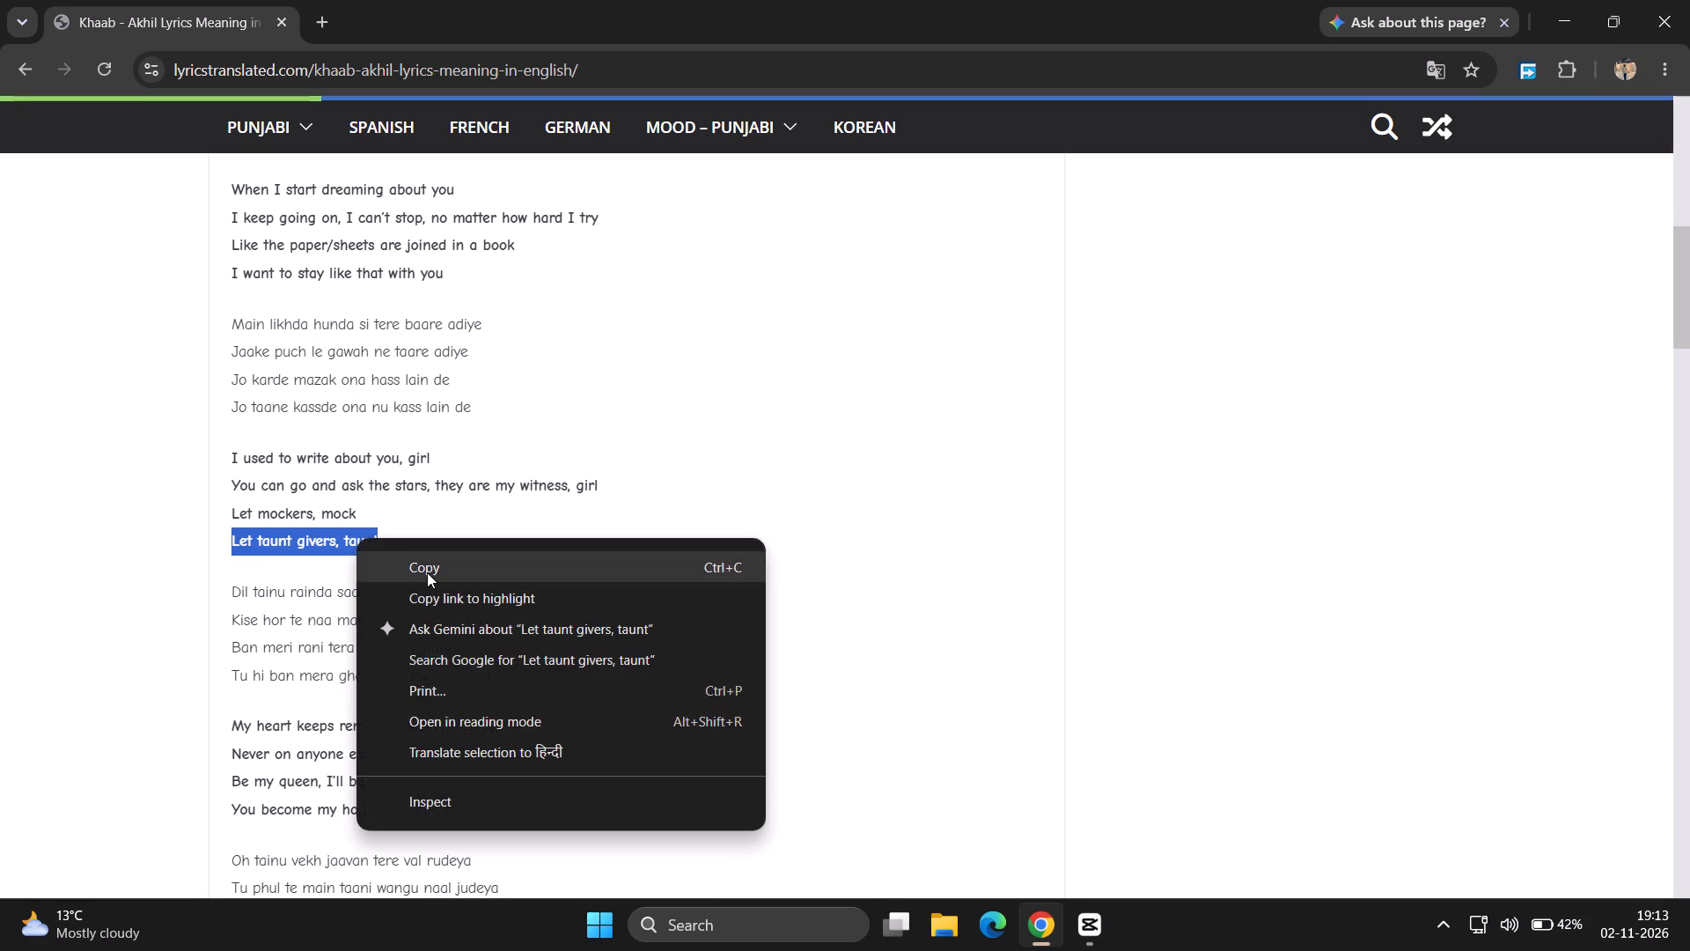
{"action": "left_click", "coordinate": [427, 572]}
Back in CapCut, add a default text clip above "Jo Taane Kassde", replace its text with the copied line, and match its end to the lyric.
{"action": "left_click", "coordinate": [1082, 939]}
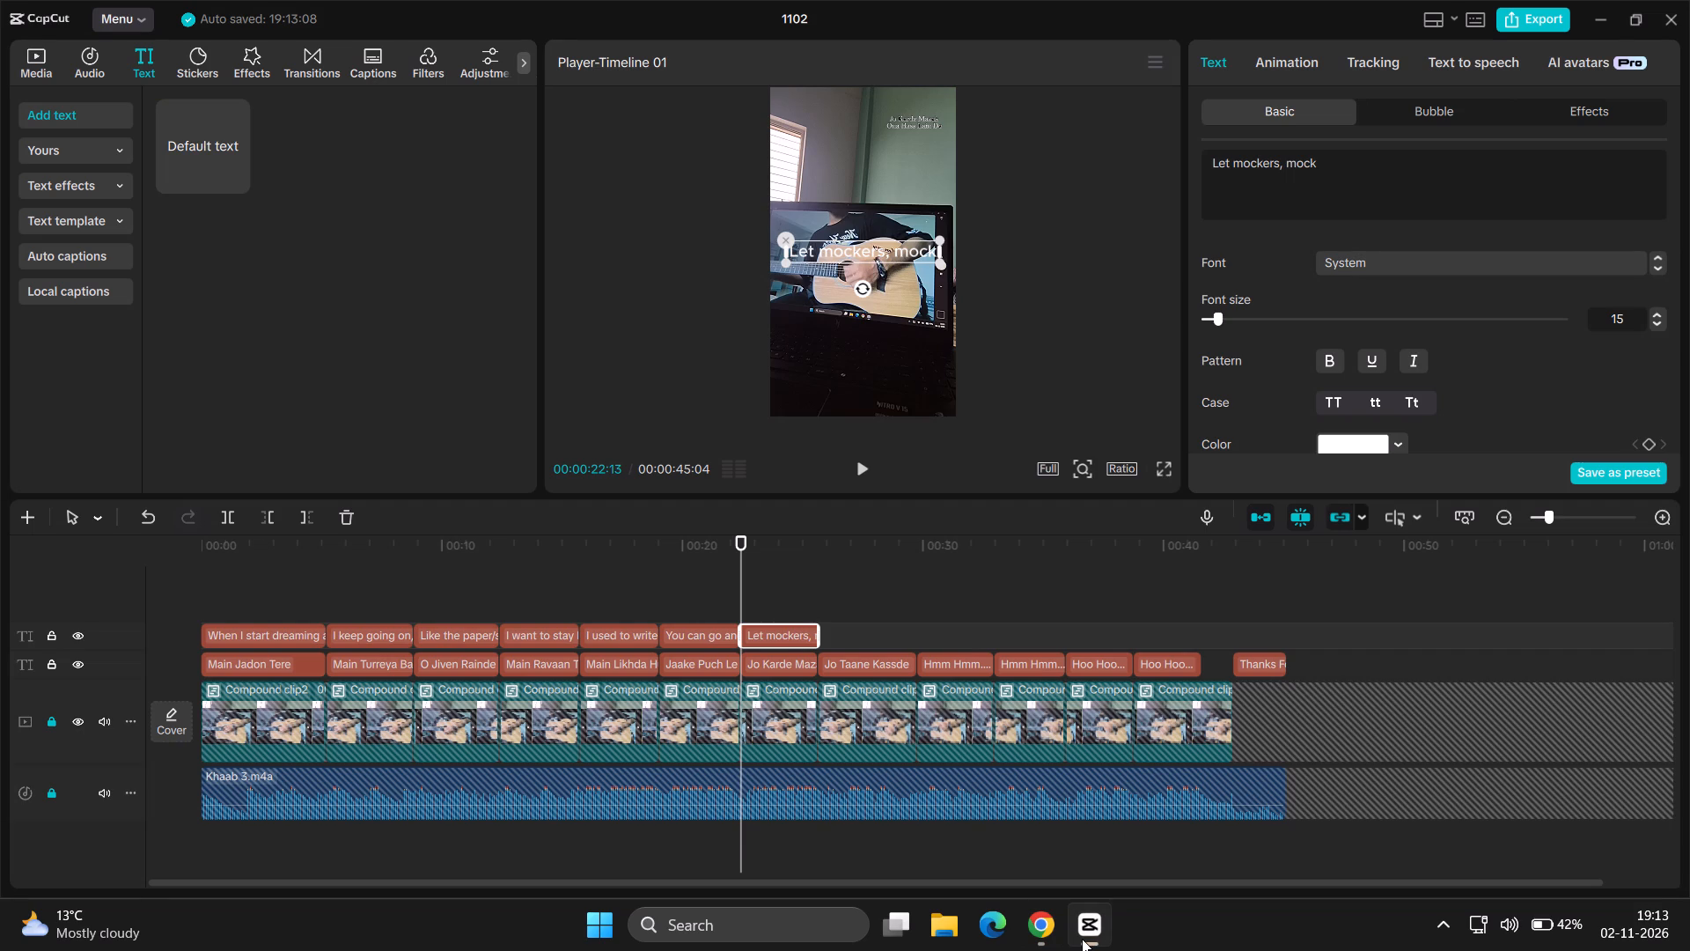
{"action": "key", "text": "Down"}
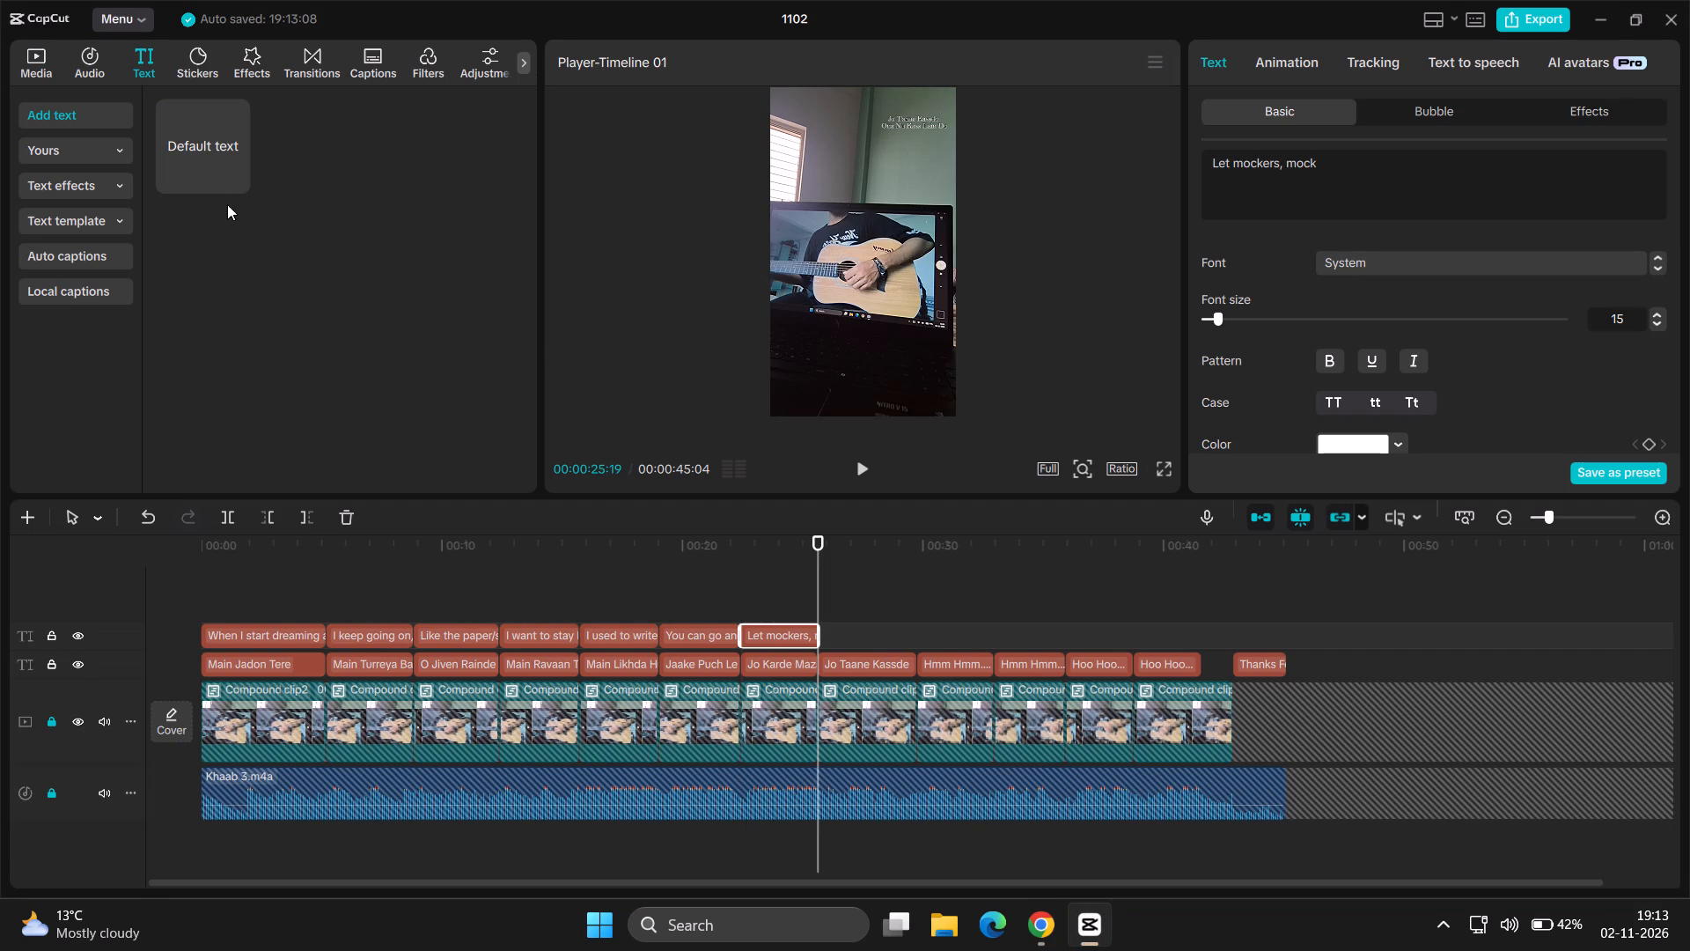
{"action": "left_click", "coordinate": [236, 182]}
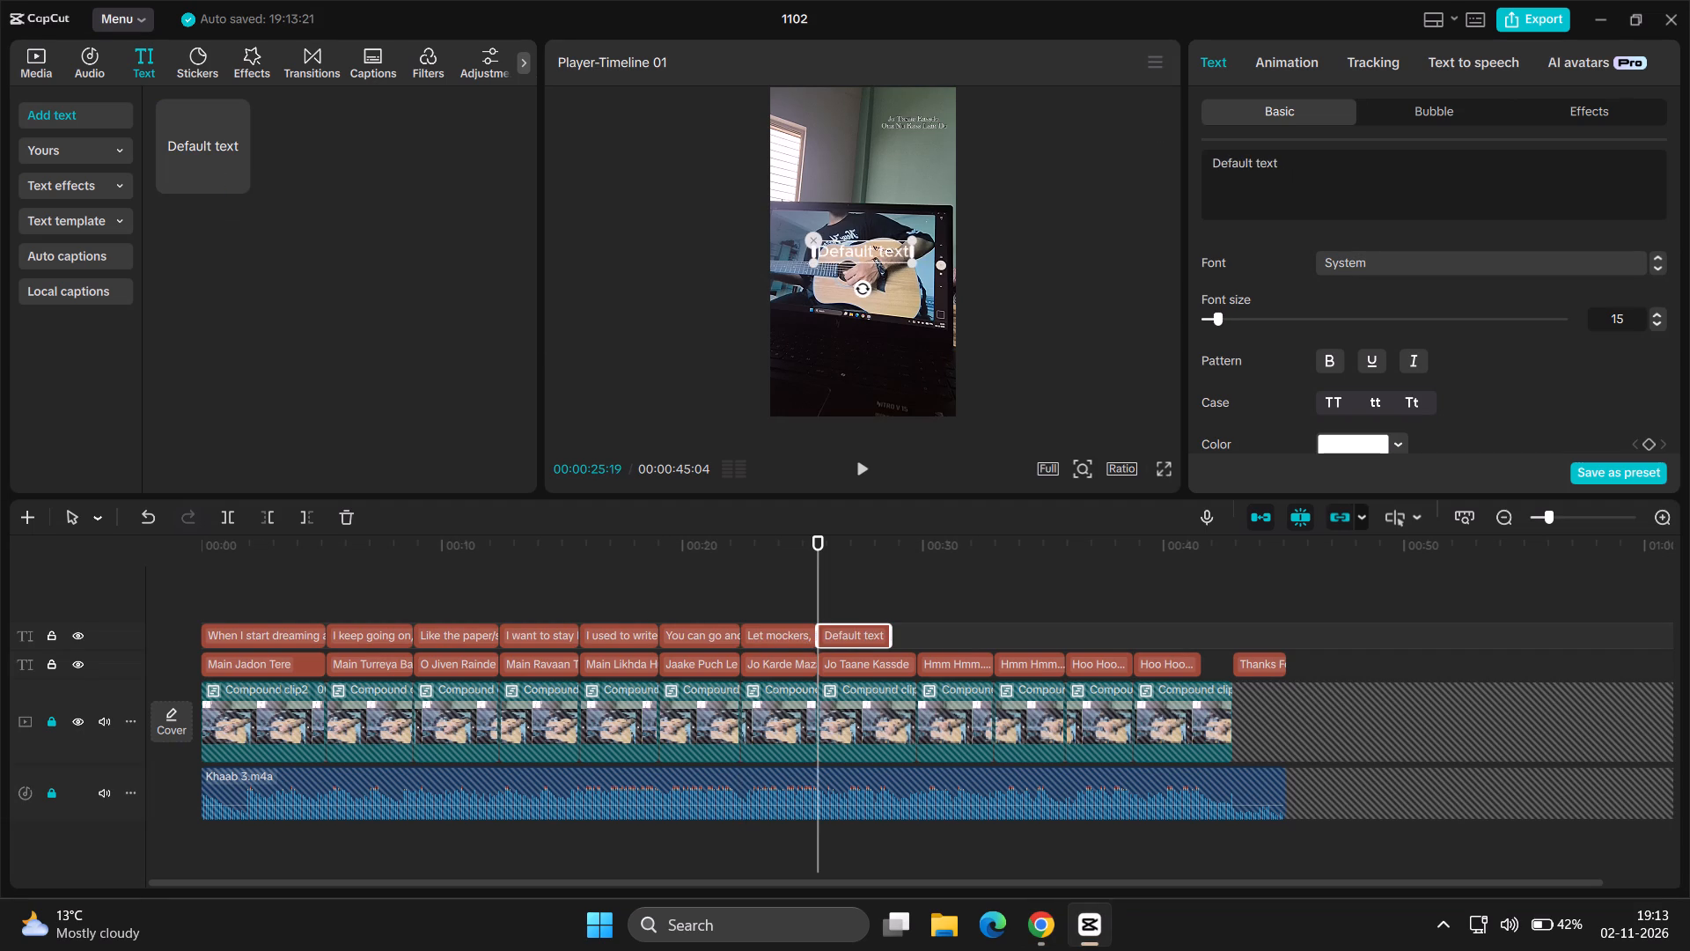
{"action": "left_click", "coordinate": [1282, 180]}
{"action": "key", "text": "ctrl+a"}
{"action": "key", "text": "ctrl+v"}
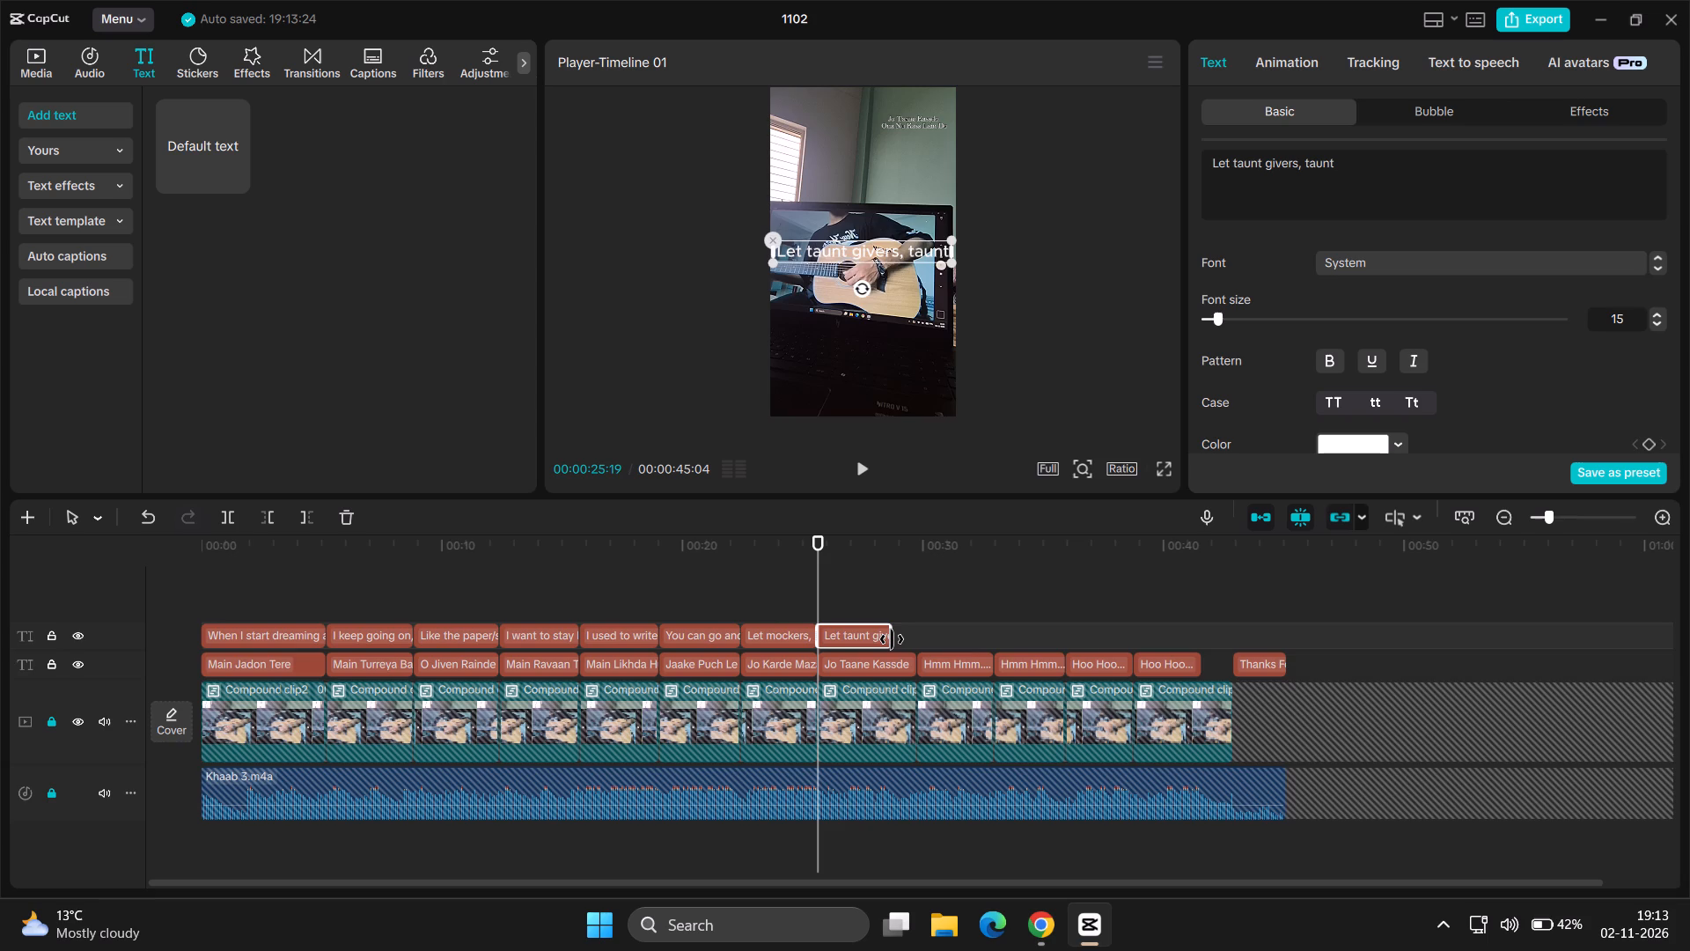
{"action": "left_click_drag", "start_coordinate": [892, 639], "coordinate": [909, 639]}
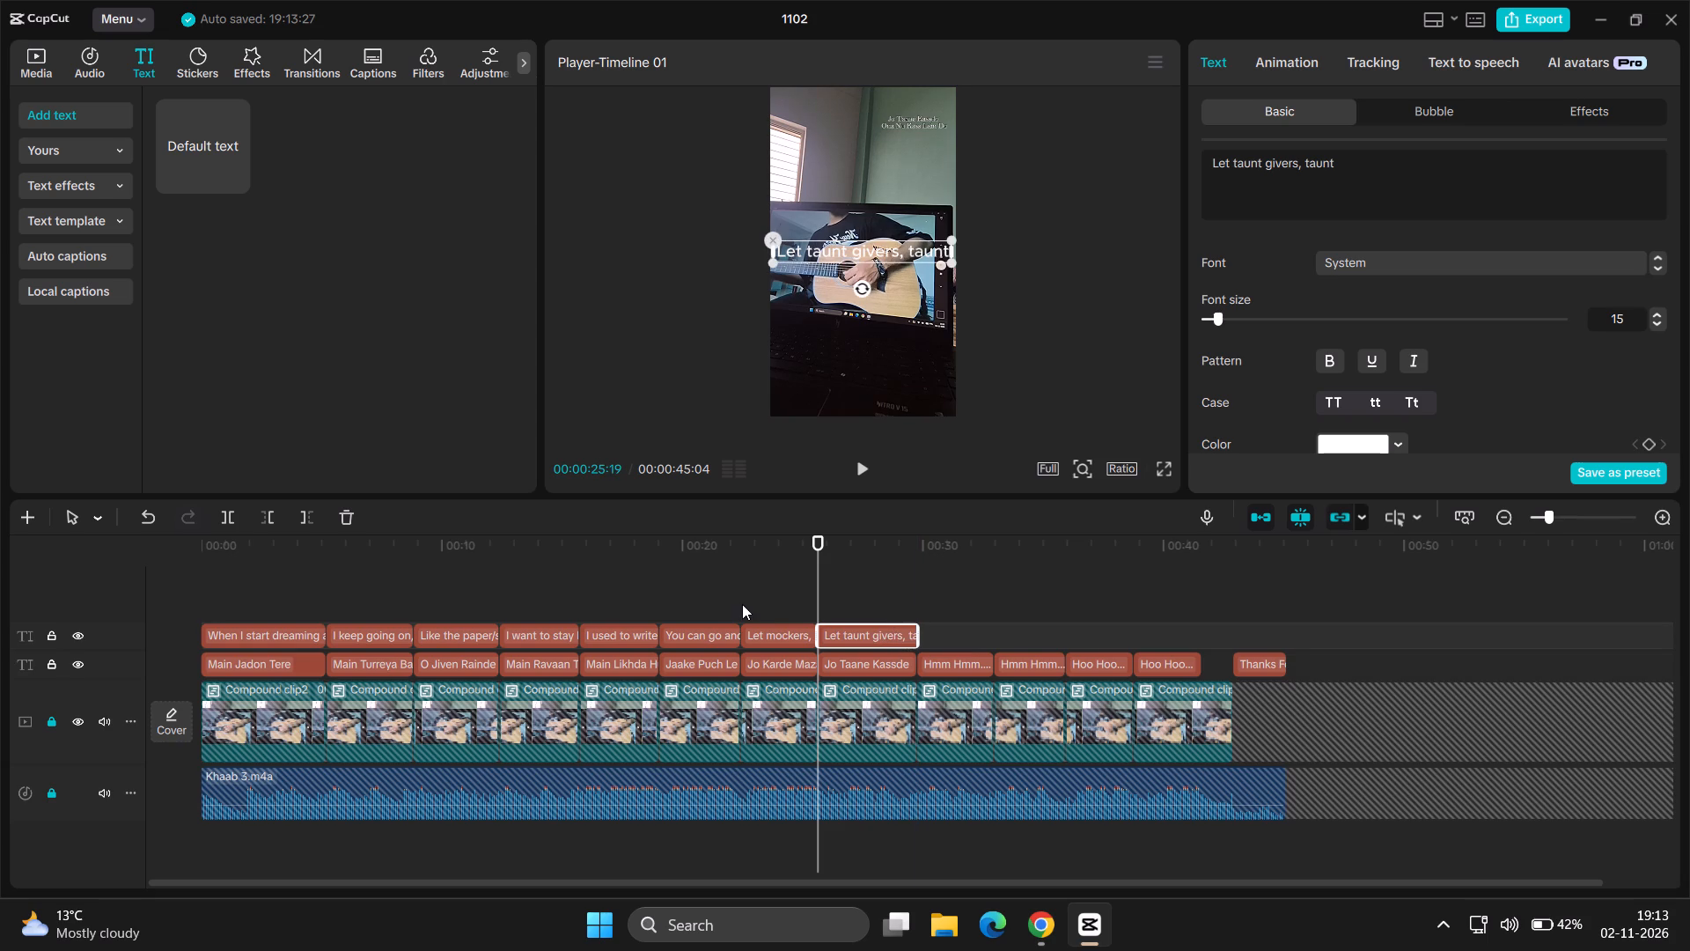
{"action": "left_click", "coordinate": [741, 596]}
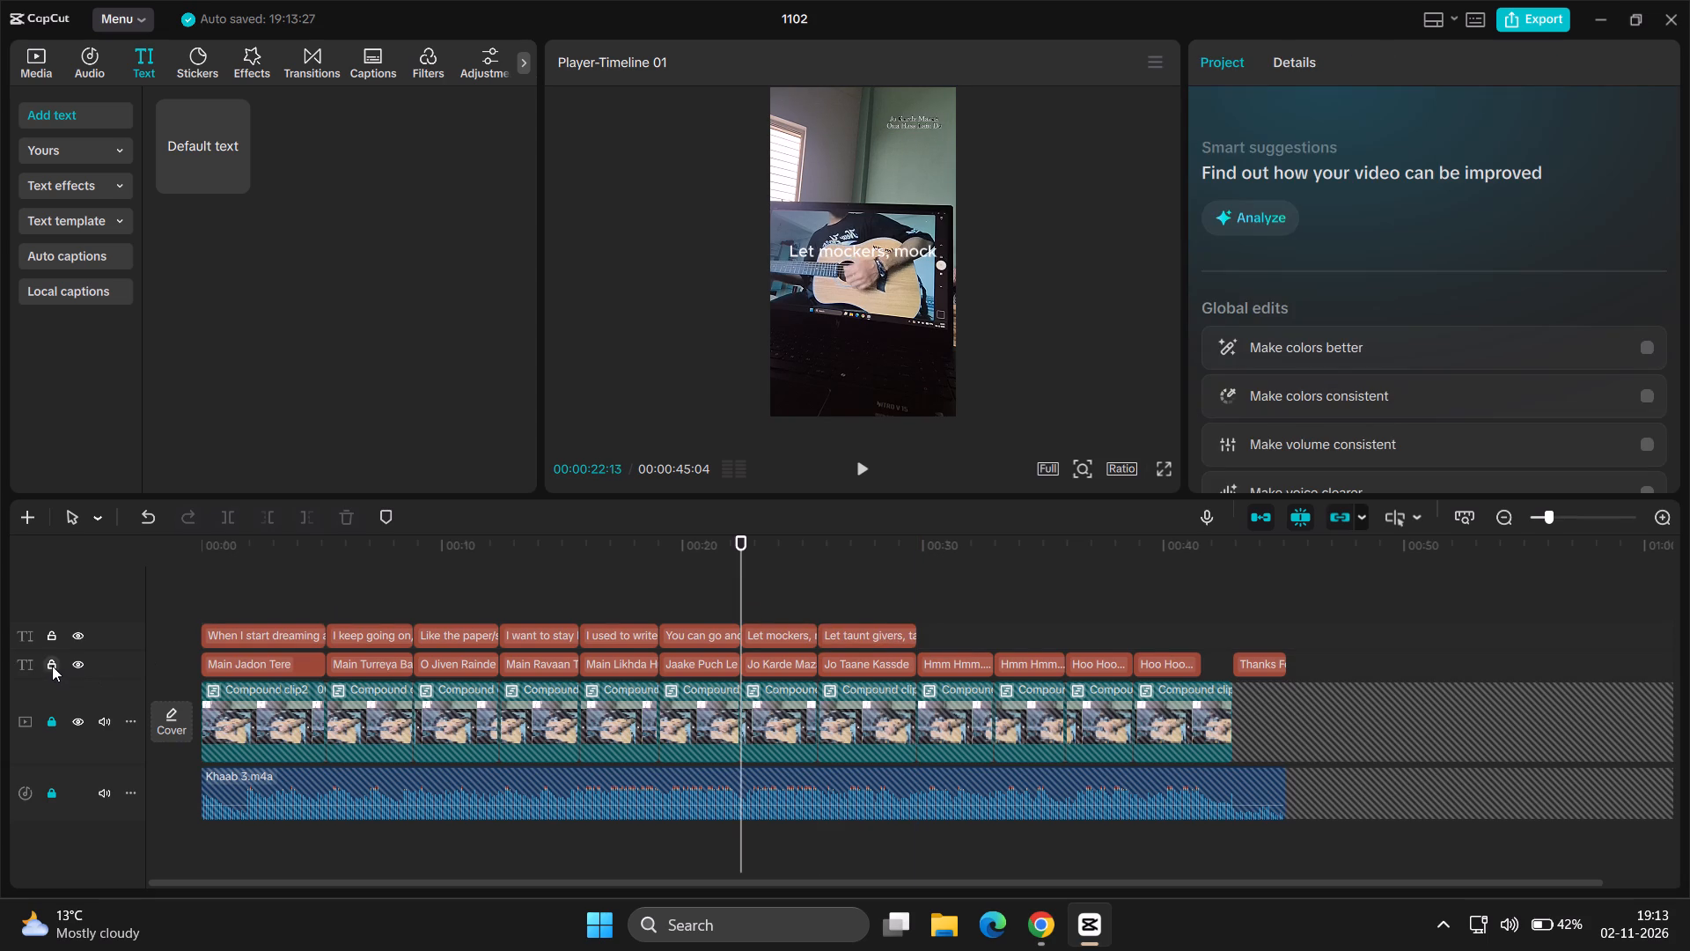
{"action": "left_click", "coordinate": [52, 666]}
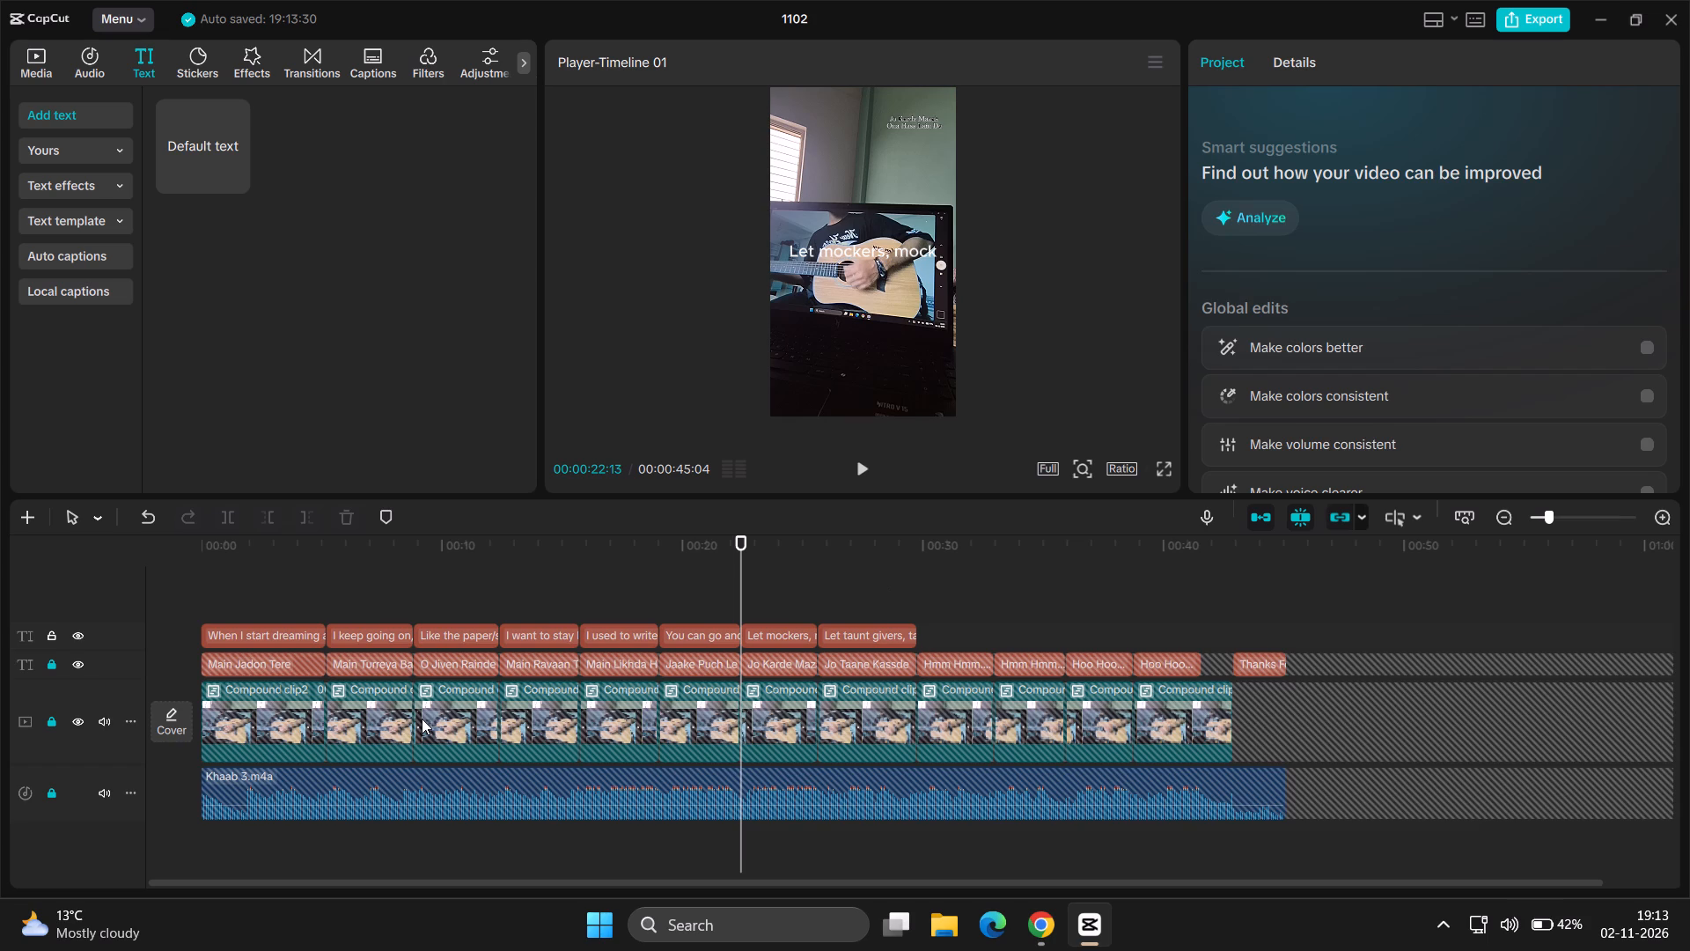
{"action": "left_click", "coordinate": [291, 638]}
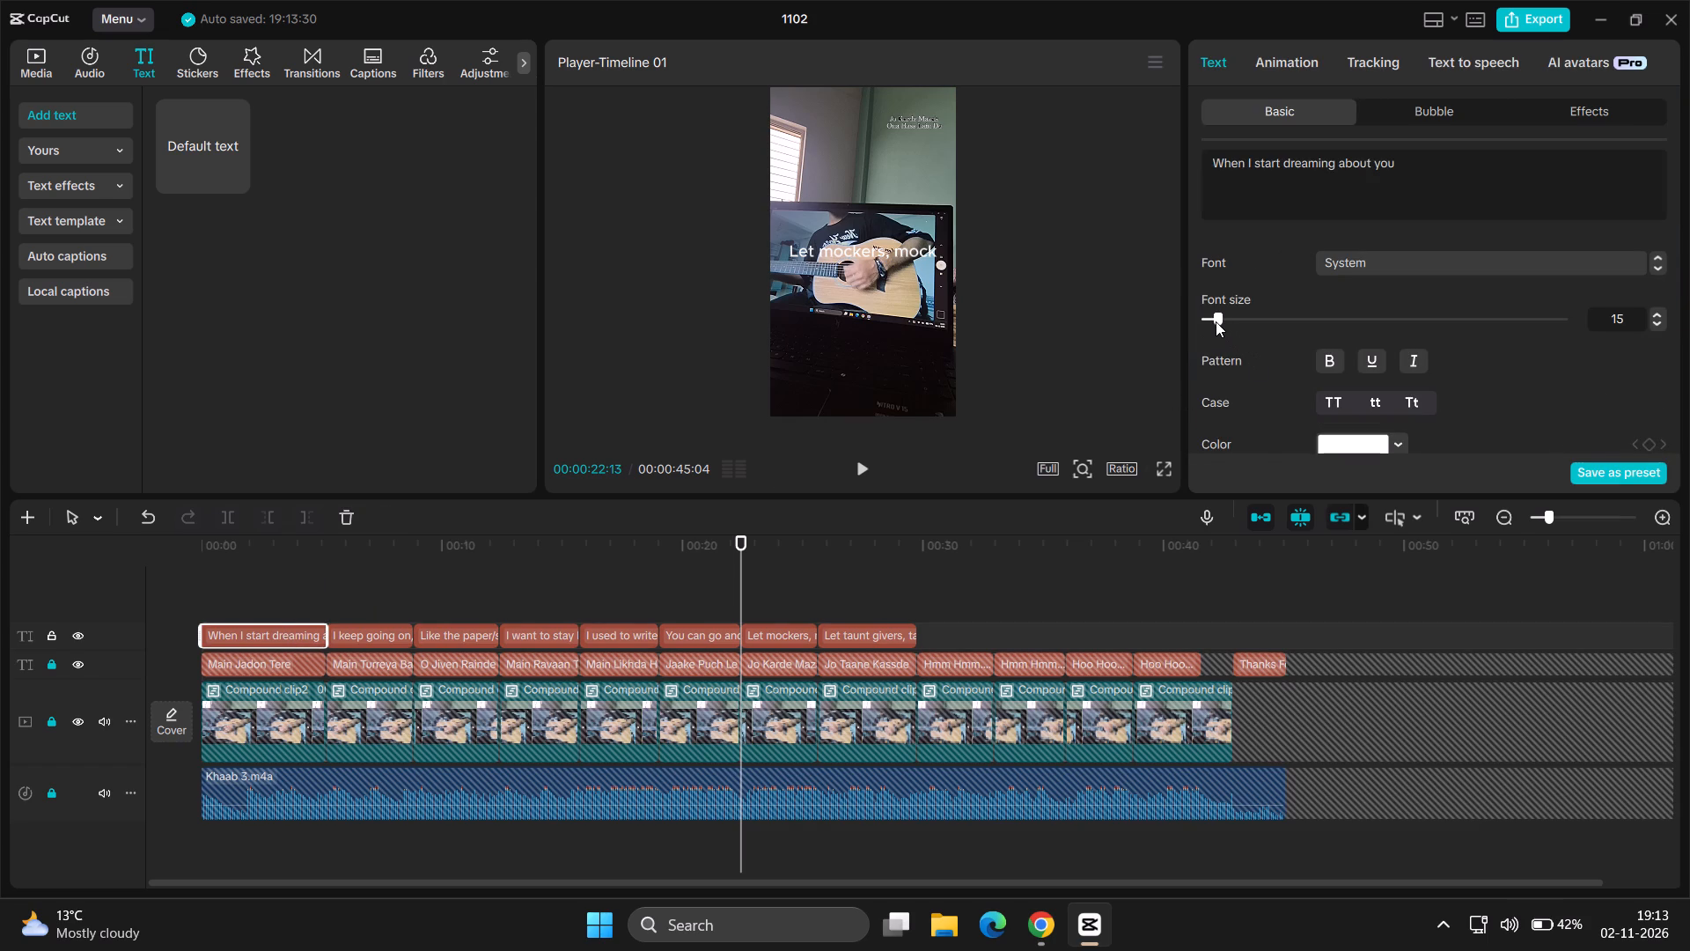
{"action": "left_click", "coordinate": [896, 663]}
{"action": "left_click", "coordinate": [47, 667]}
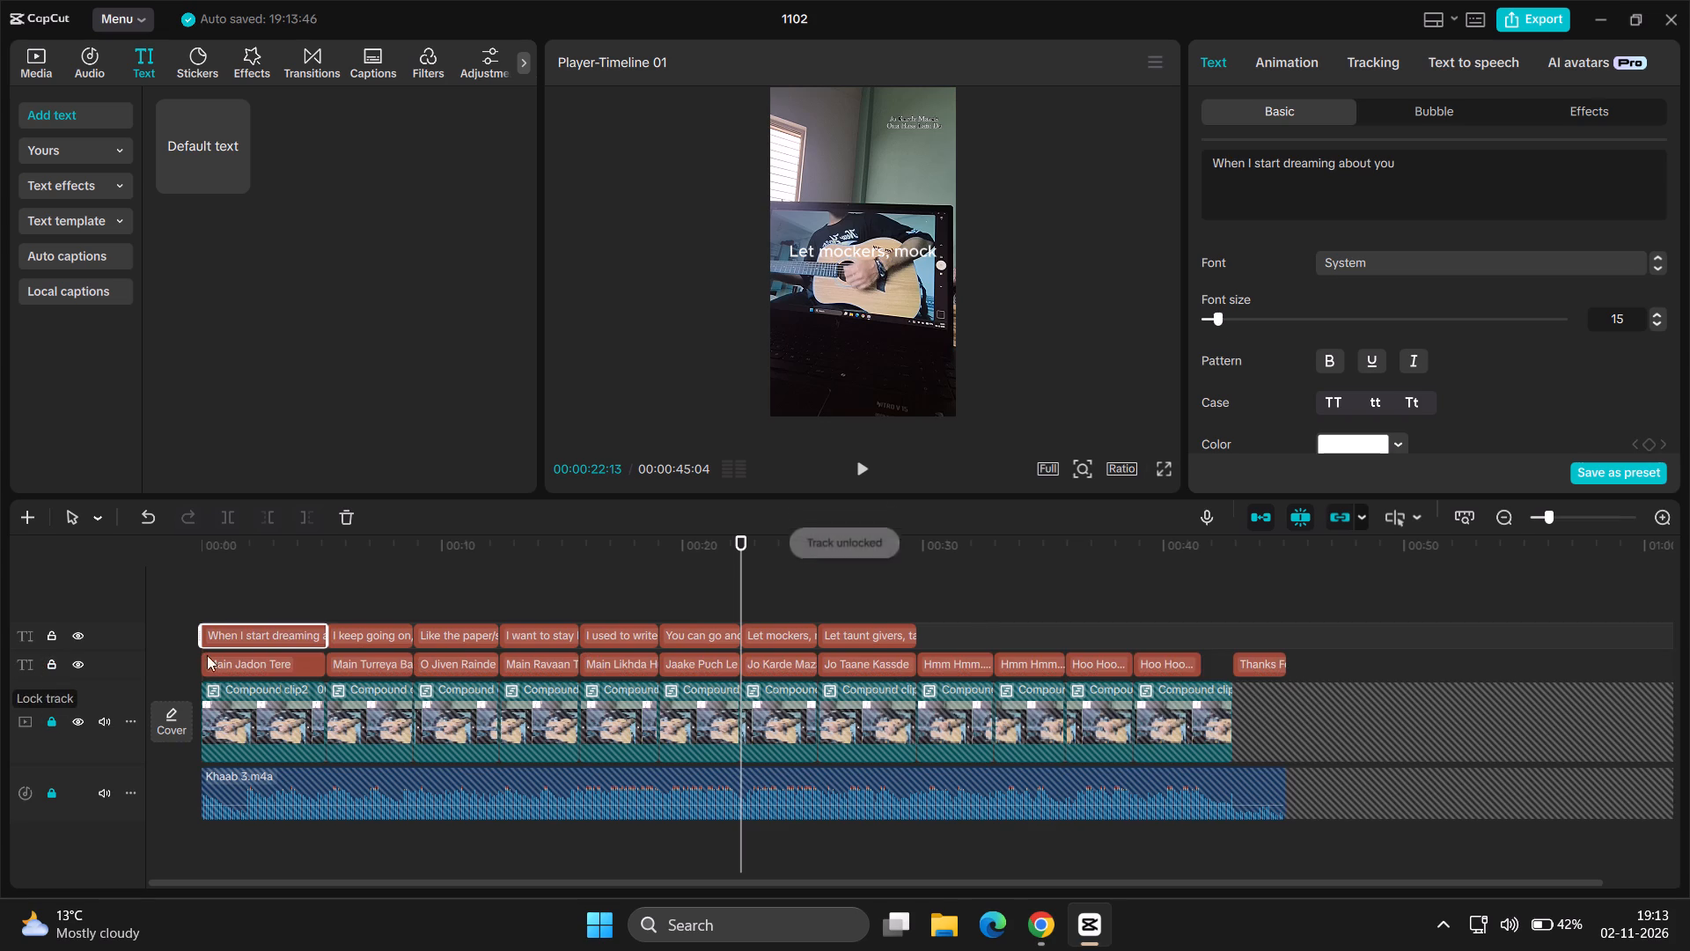
Copy the attributes of the "Main Jadon Tere" lyric clip and lock the Punjabi lyrics text track.
{"action": "left_click", "coordinate": [272, 664]}
{"action": "right_click", "coordinate": [272, 664]}
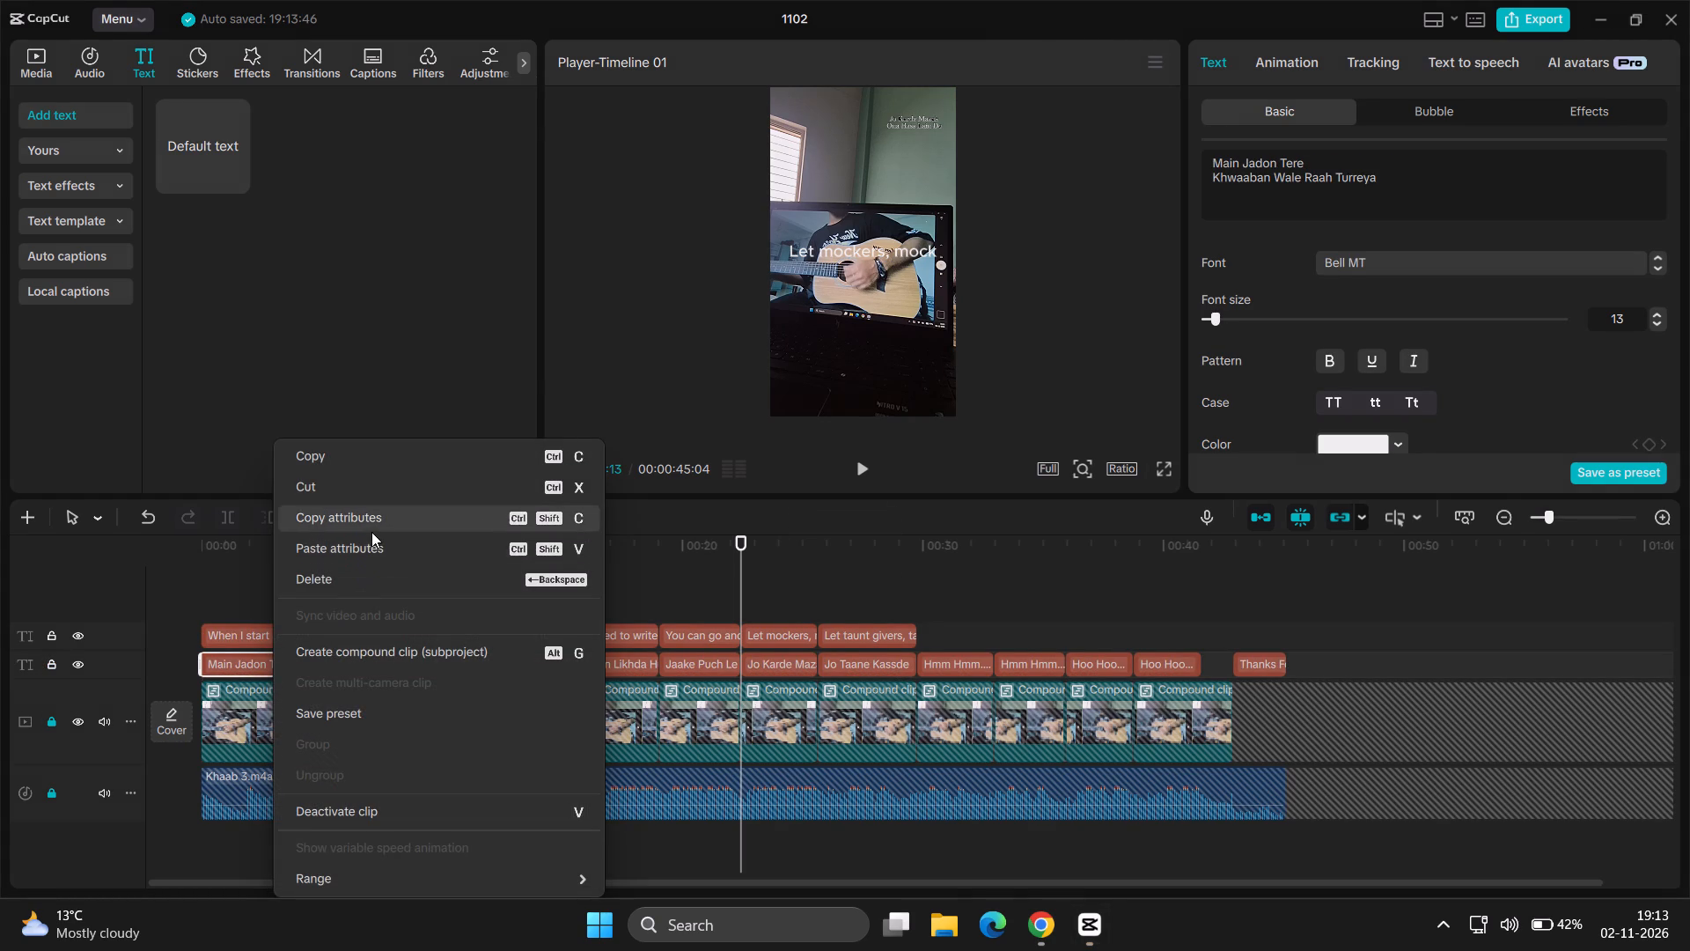
{"action": "left_click", "coordinate": [373, 523]}
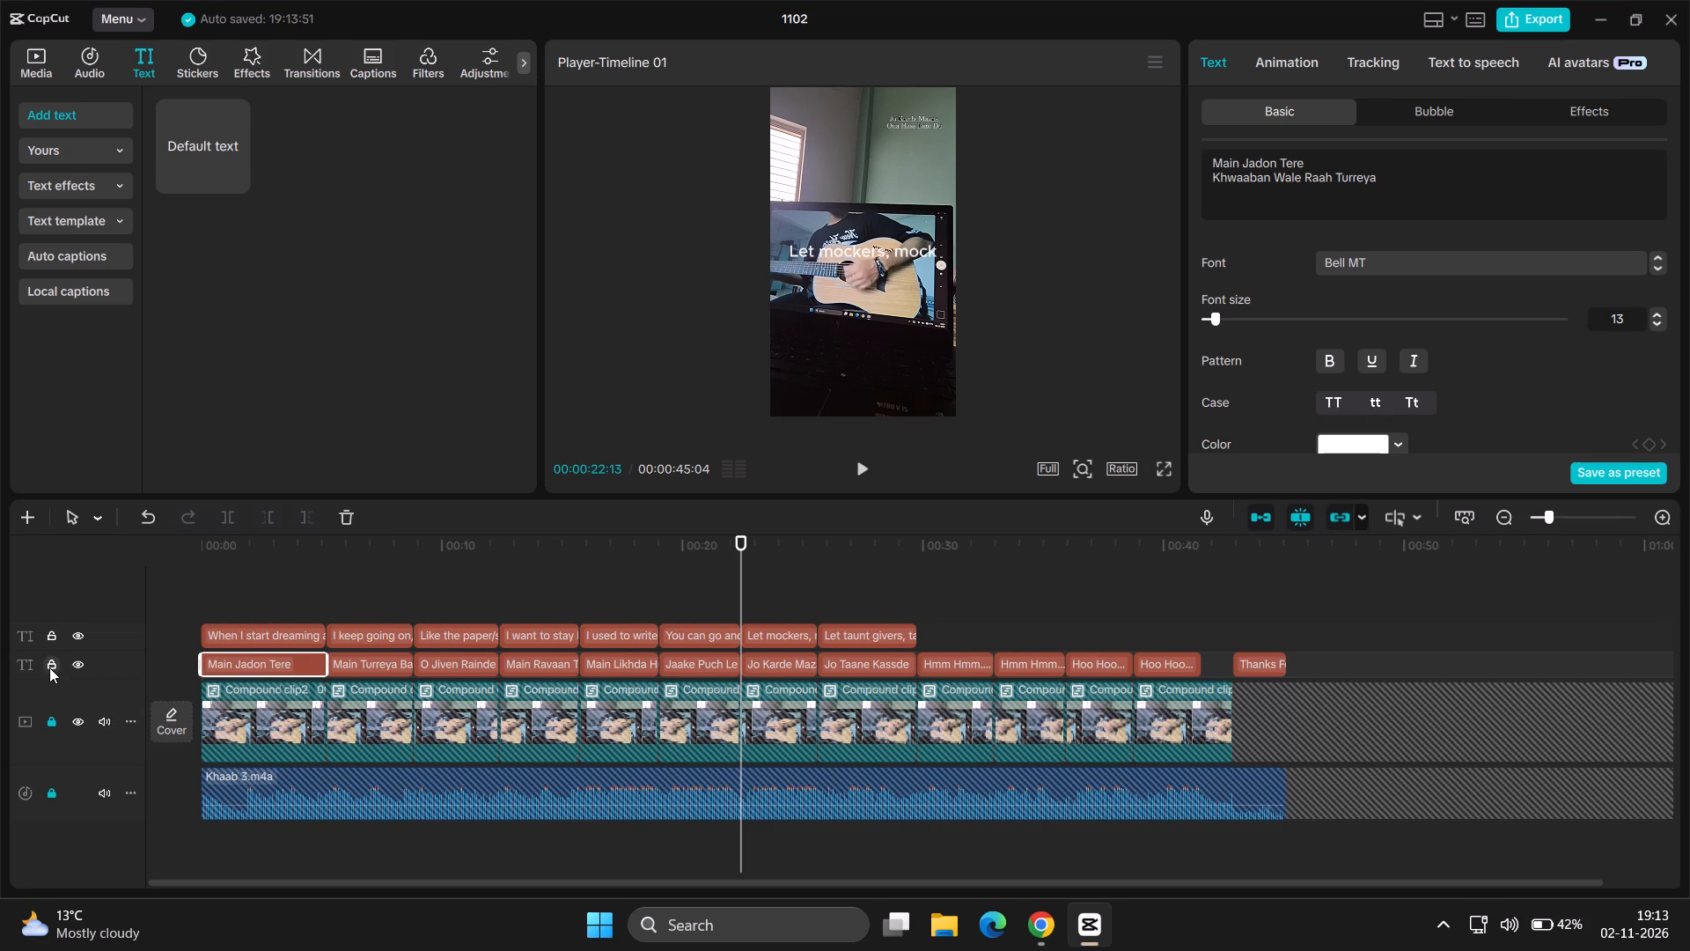
{"action": "left_click", "coordinate": [49, 667]}
Paste the copied lyric attributes onto the "When I start dreaming about you" translation clip, excluding location and size.
{"action": "left_click", "coordinate": [276, 628]}
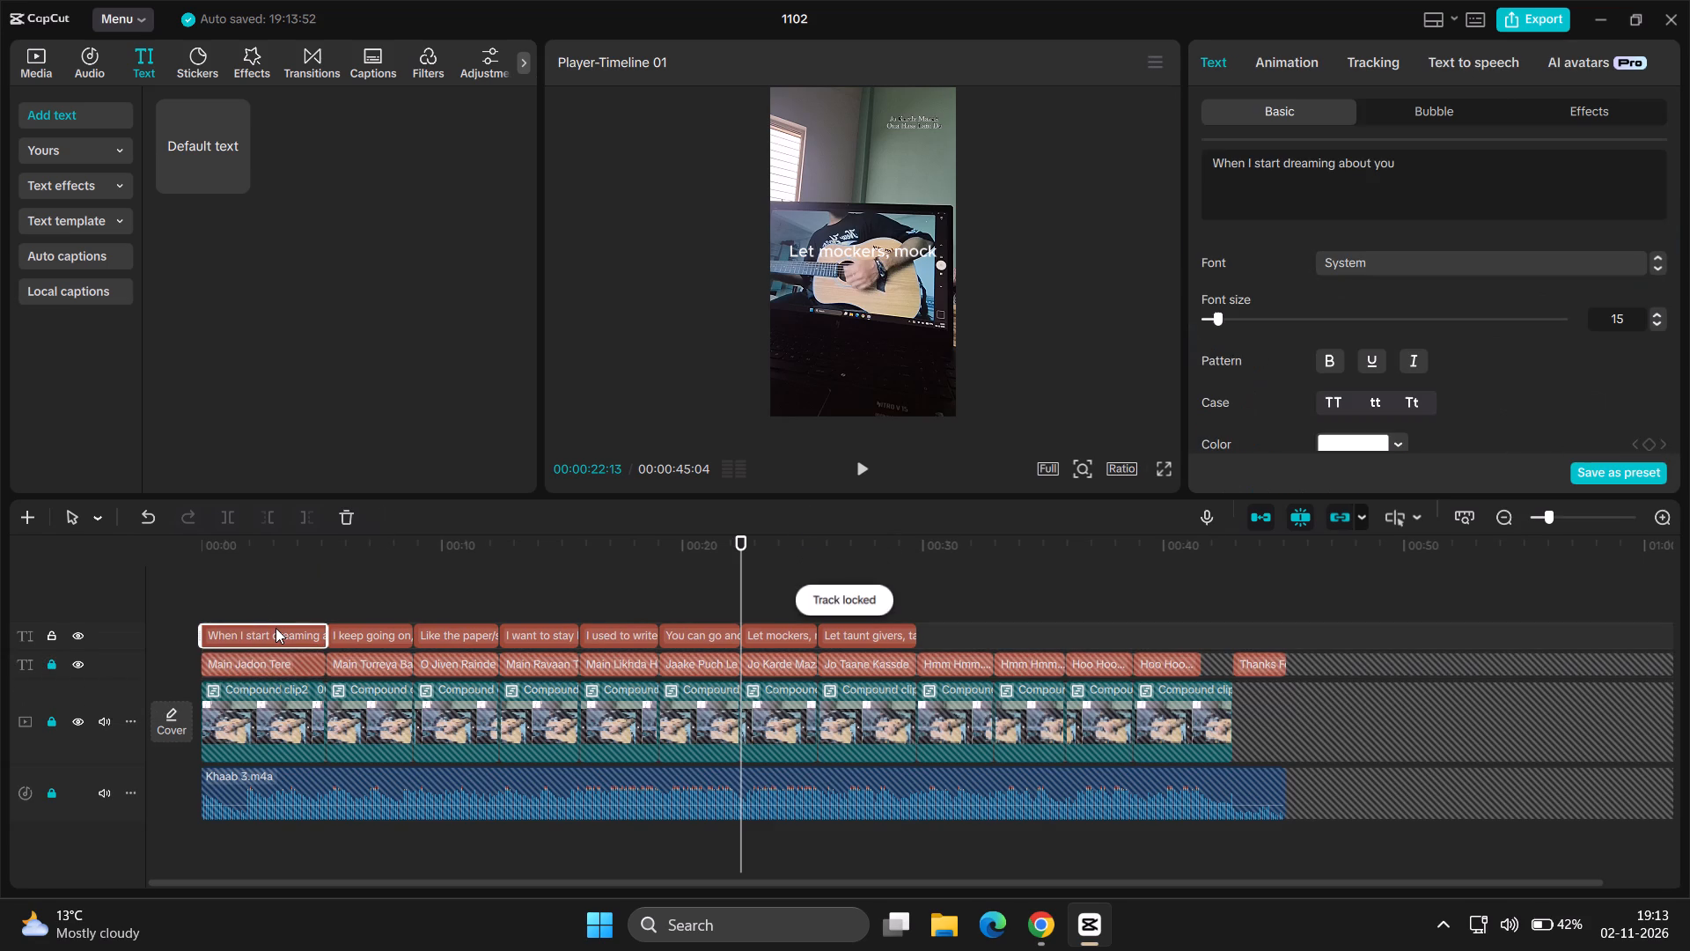
{"action": "right_click", "coordinate": [276, 628]}
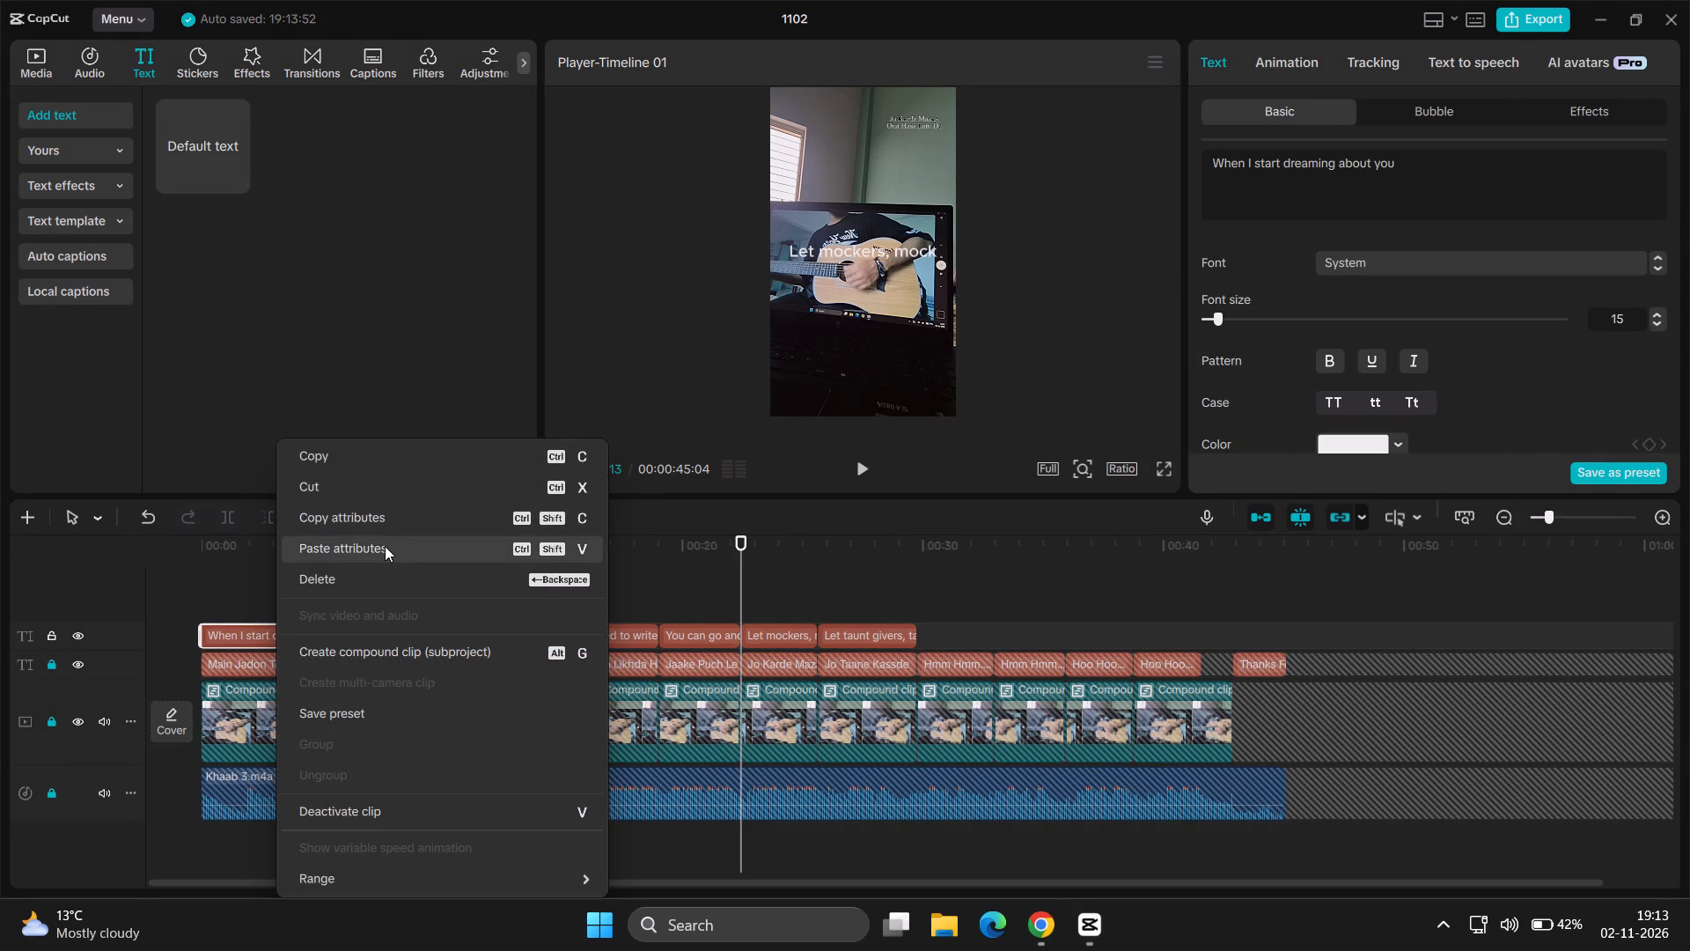
{"action": "left_click", "coordinate": [385, 546]}
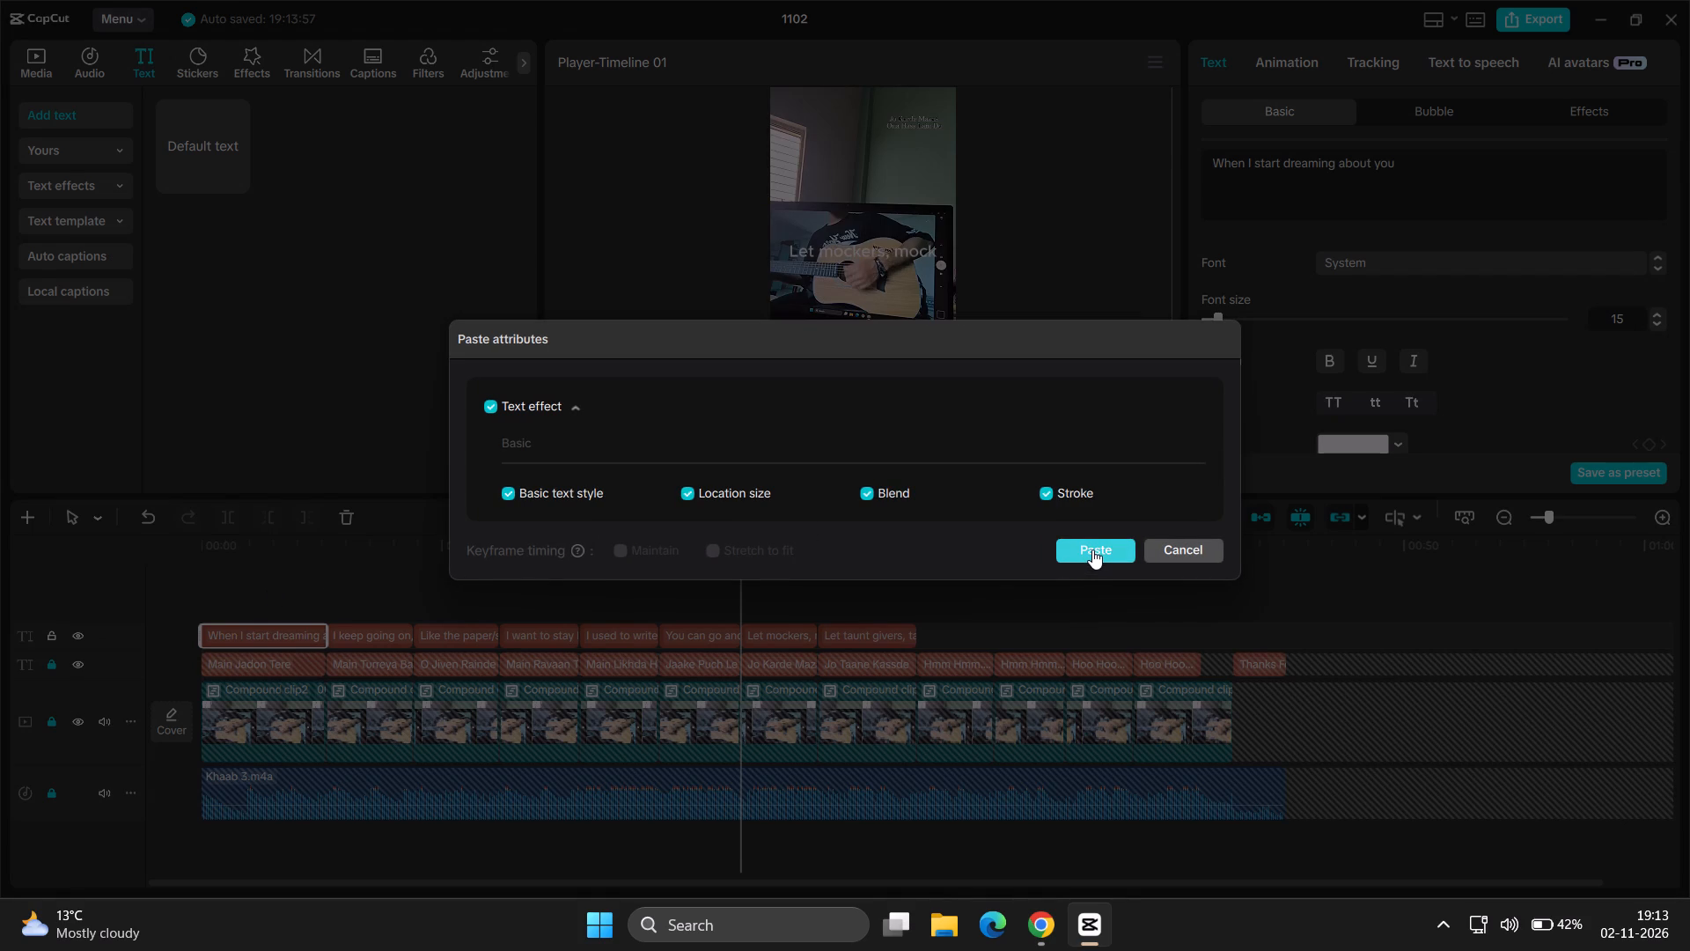
{"action": "left_click", "coordinate": [691, 498]}
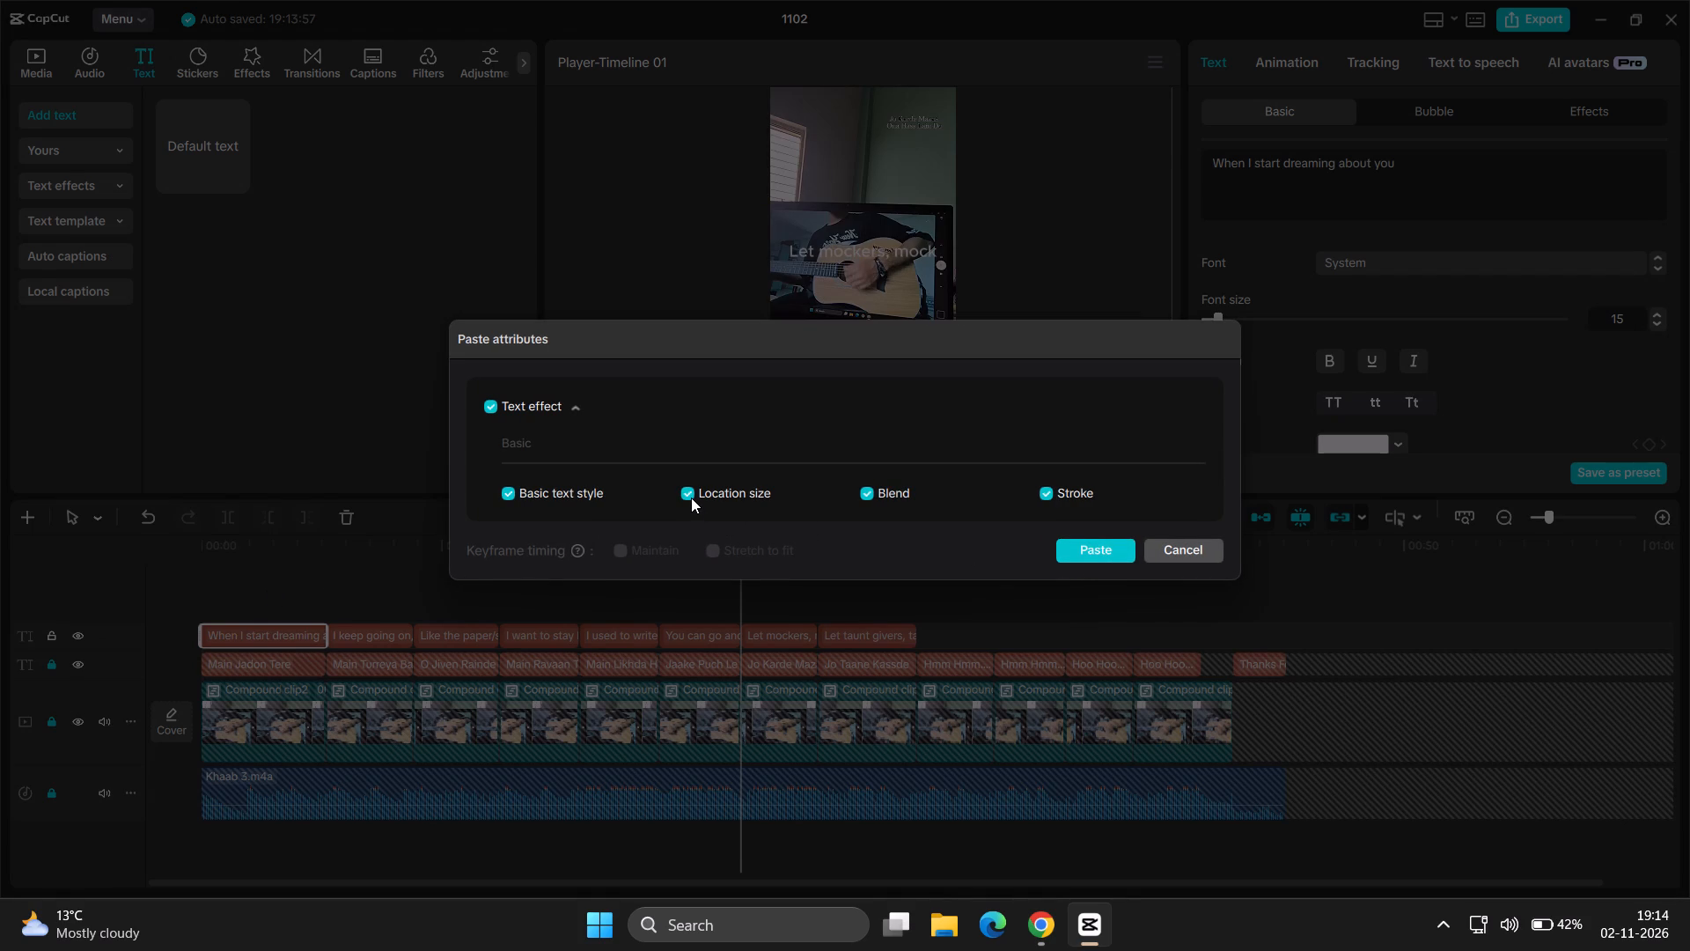
{"action": "left_click", "coordinate": [1109, 552]}
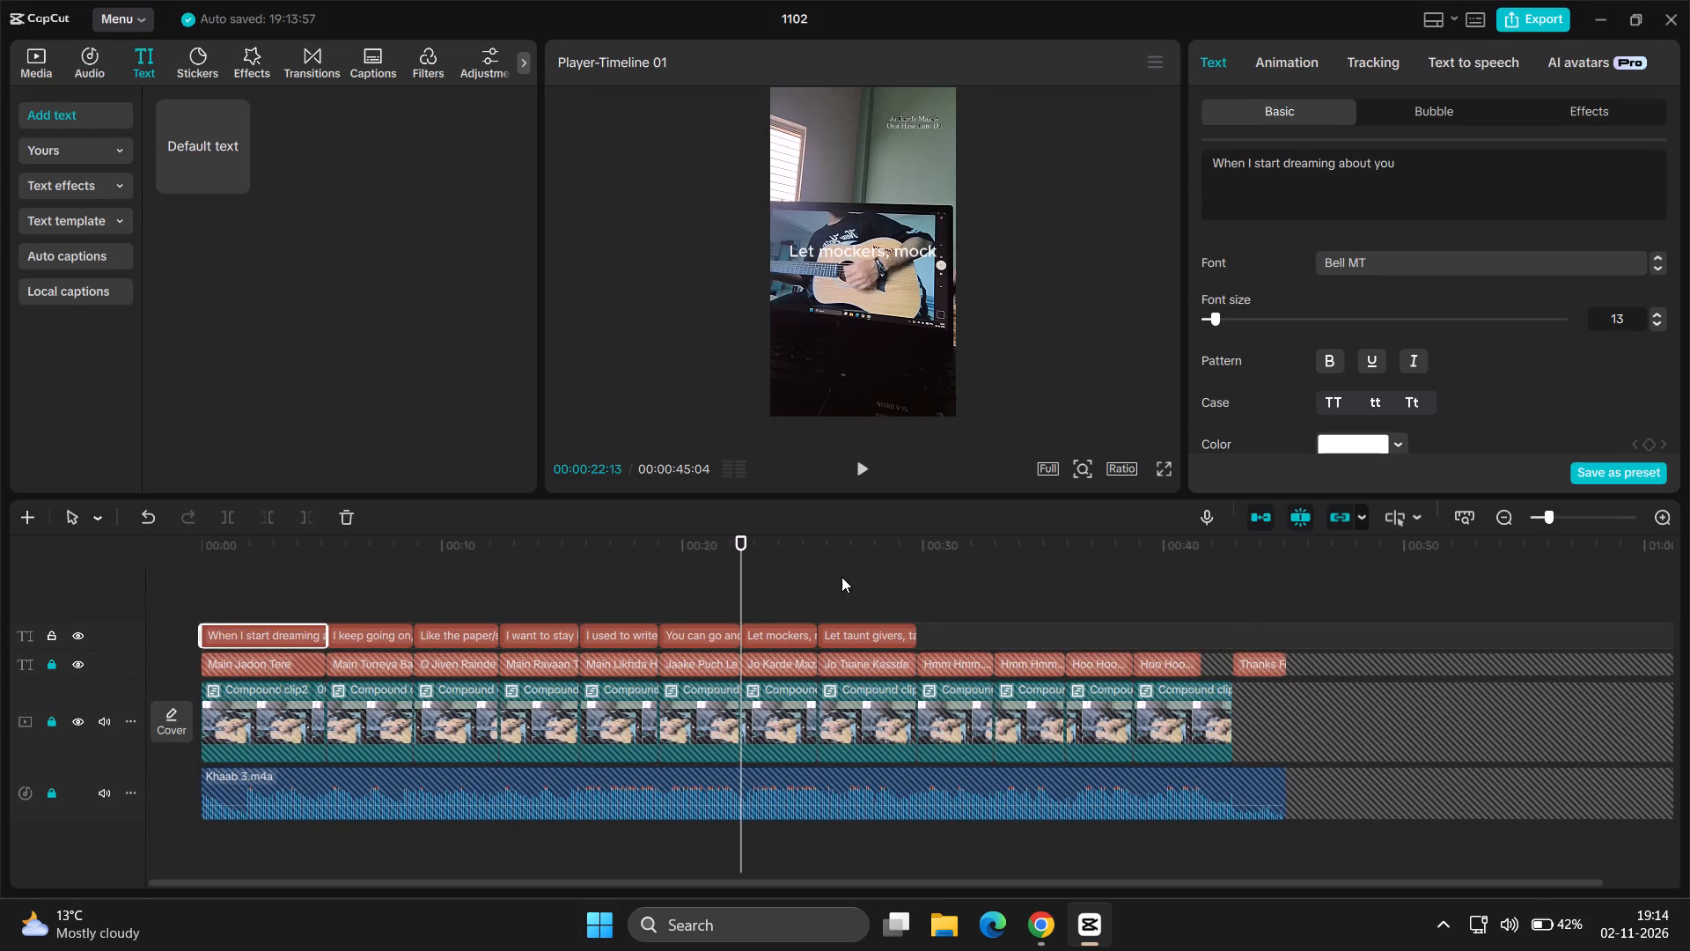
Break the "When I start dreaming about you" translation into two lines before "dreaming".
{"action": "left_click", "coordinate": [270, 602]}
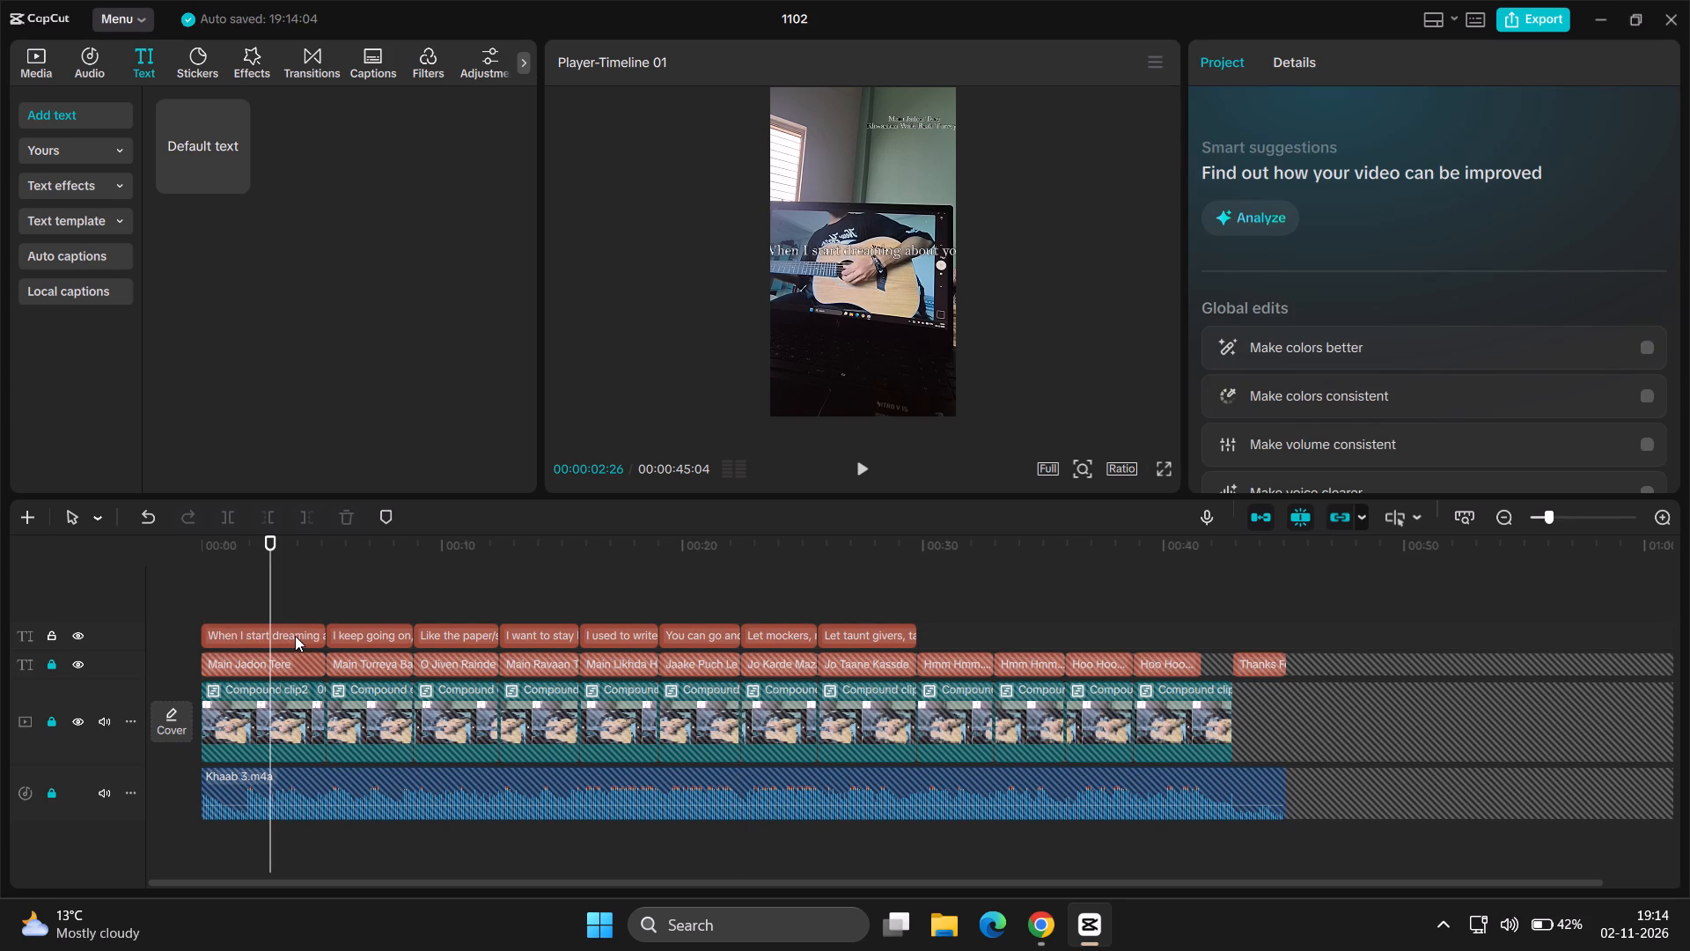
{"action": "left_click", "coordinate": [295, 636]}
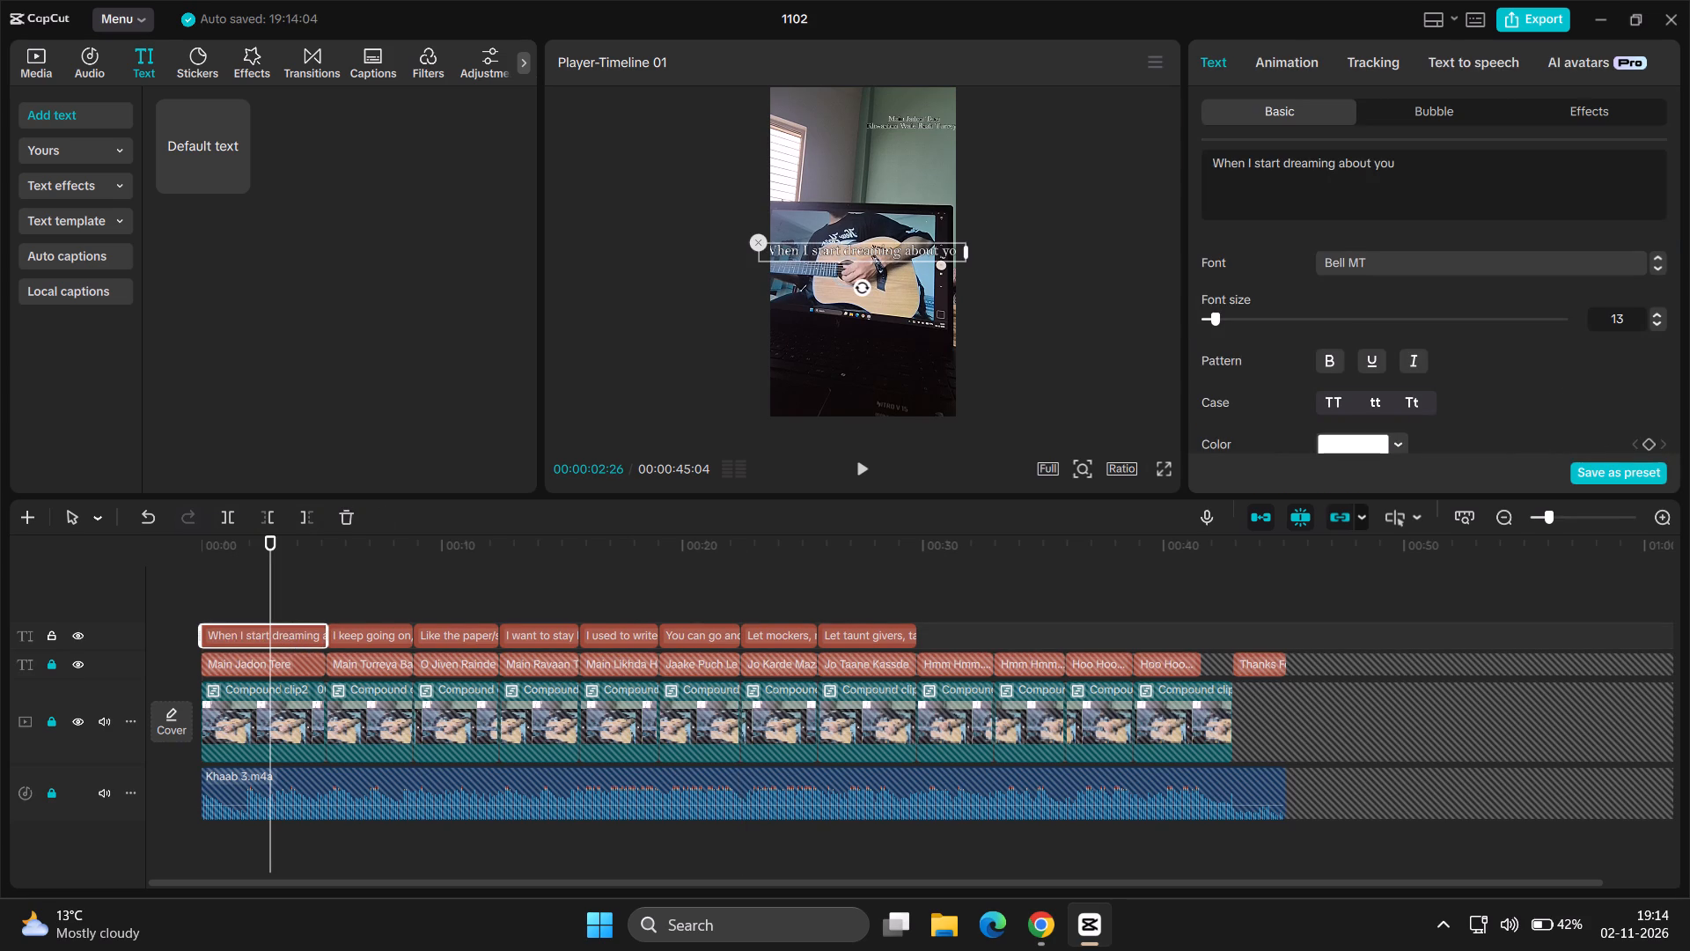
{"action": "left_click", "coordinate": [1282, 165]}
{"action": "key", "text": "Return"}
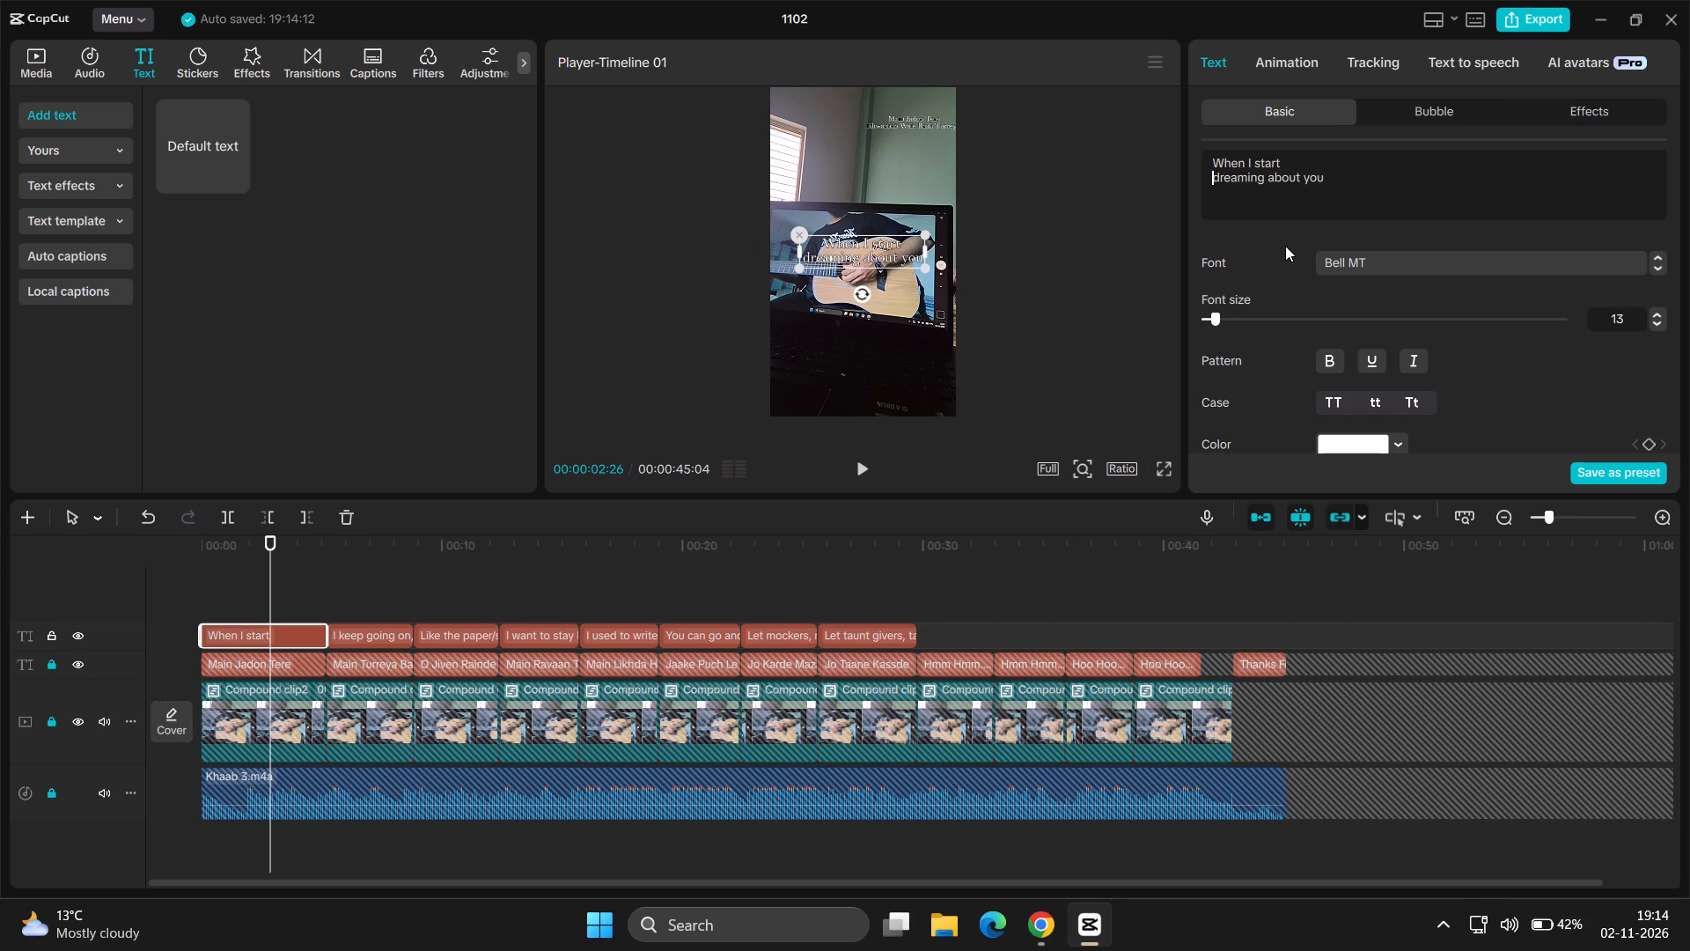
Break the "I keep going on, I can't stop, no matter how hard I try" translation into two lines before "no matter".
{"action": "left_click", "coordinate": [382, 629]}
{"action": "left_click", "coordinate": [1371, 163]}
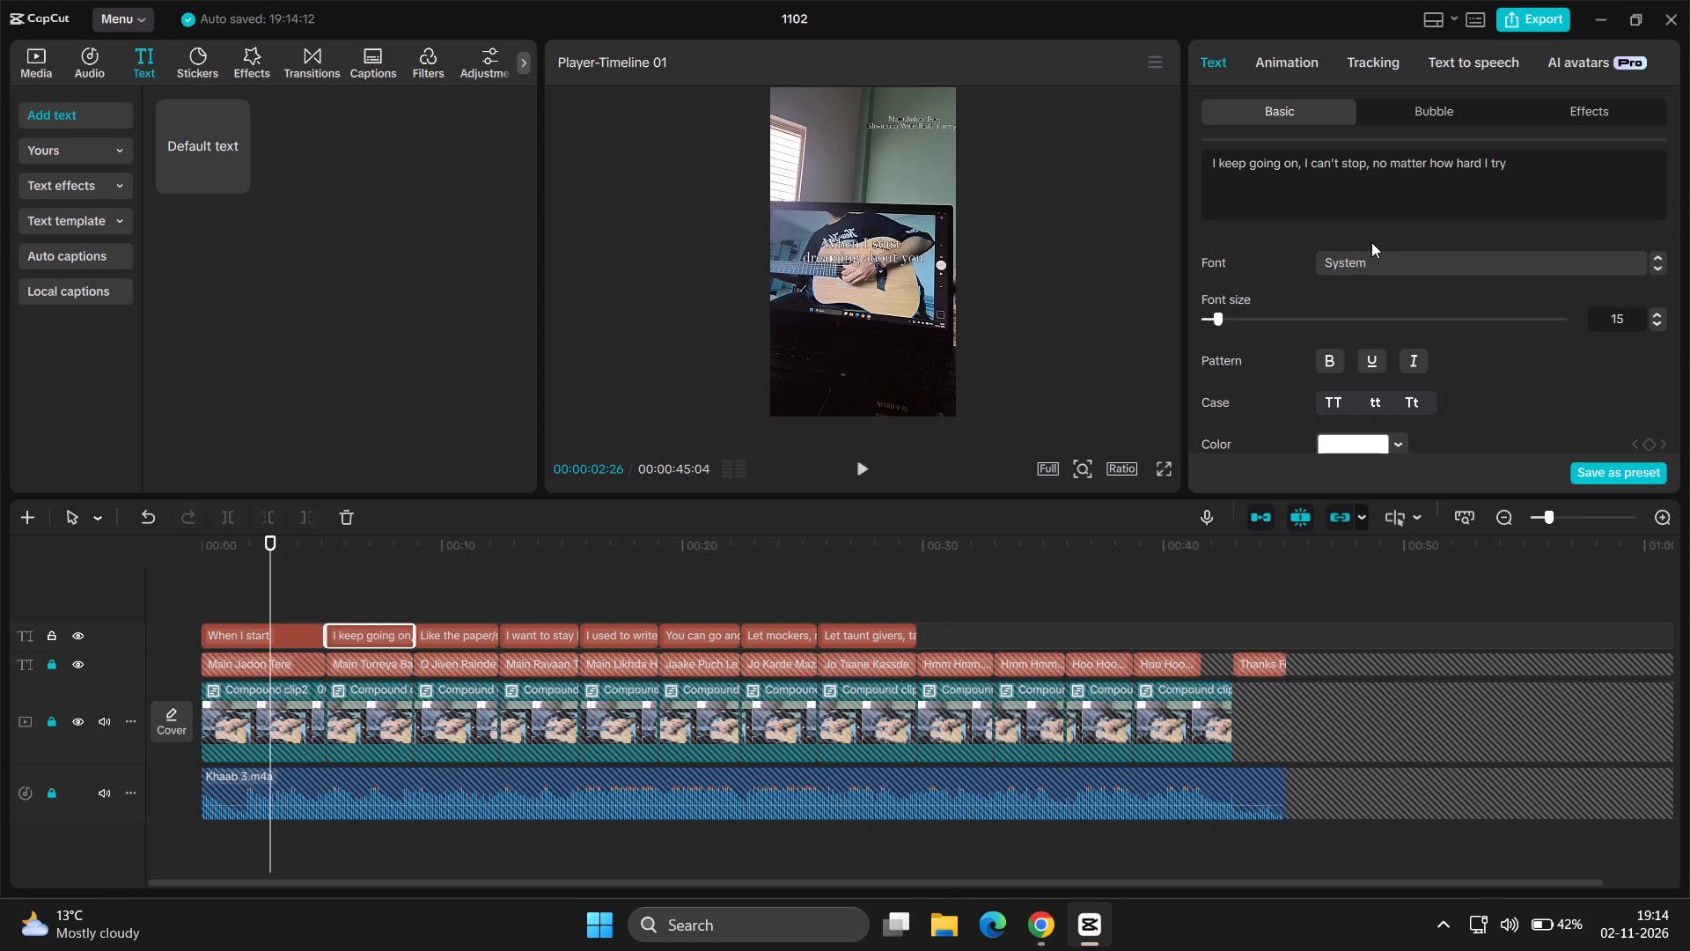
{"action": "key", "text": "Return"}
Break the "Like the paper/sheets are joined in a book" translation into two lines before "are joined".
{"action": "left_click", "coordinate": [474, 629]}
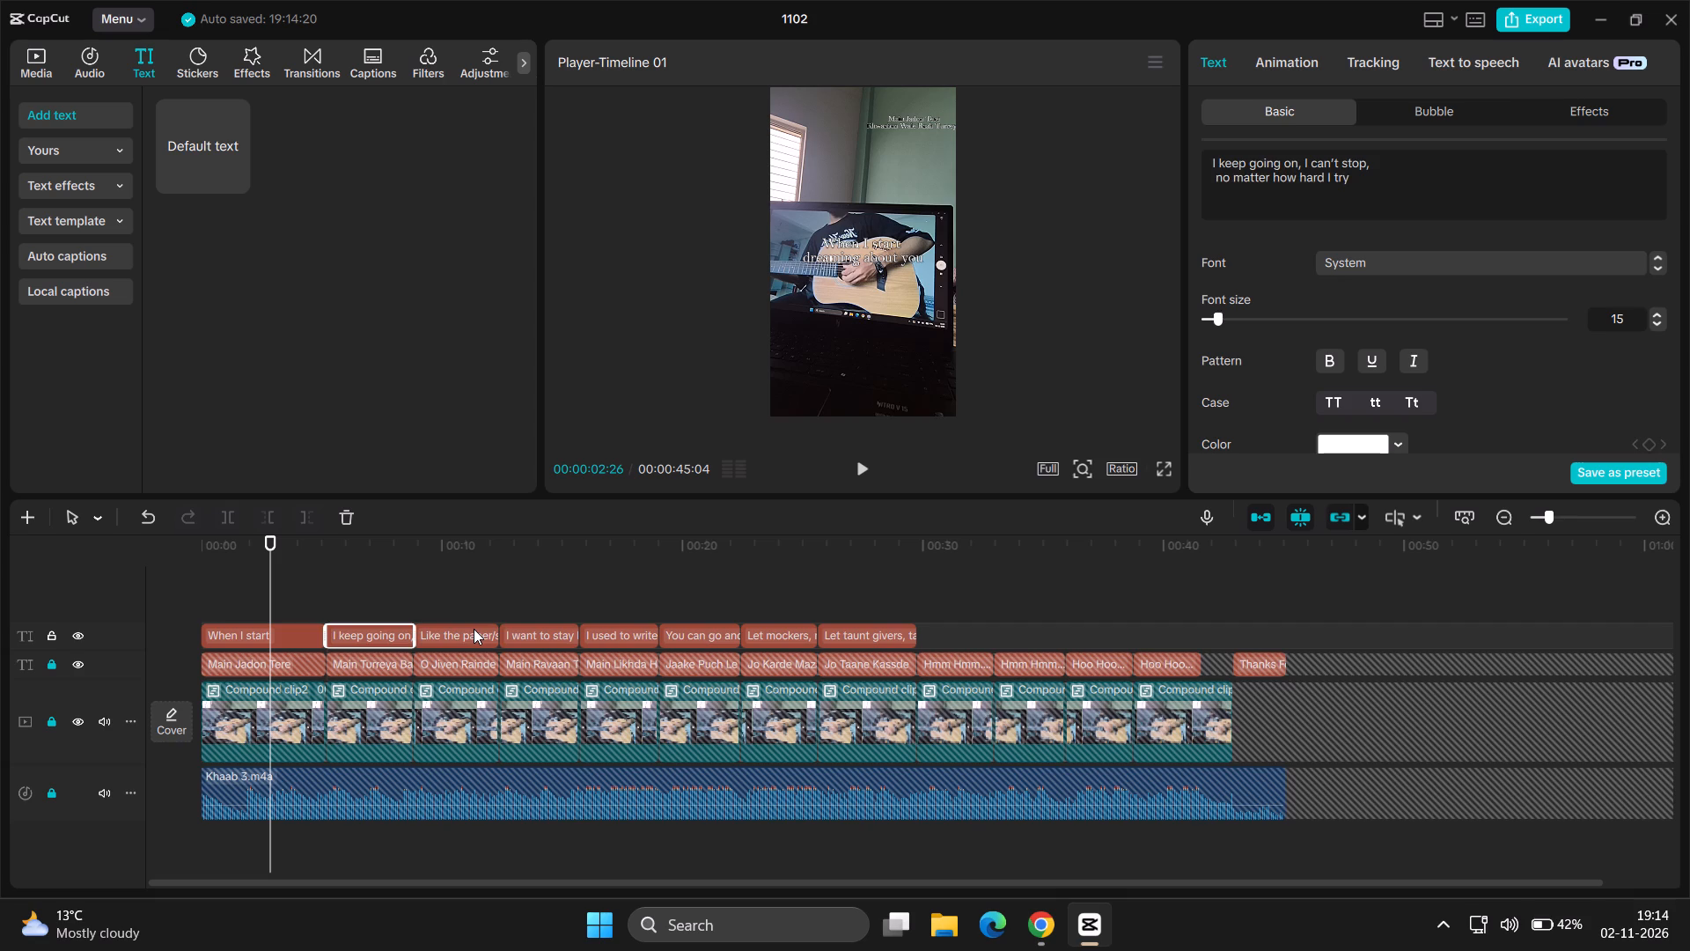
{"action": "left_click", "coordinate": [1335, 163]}
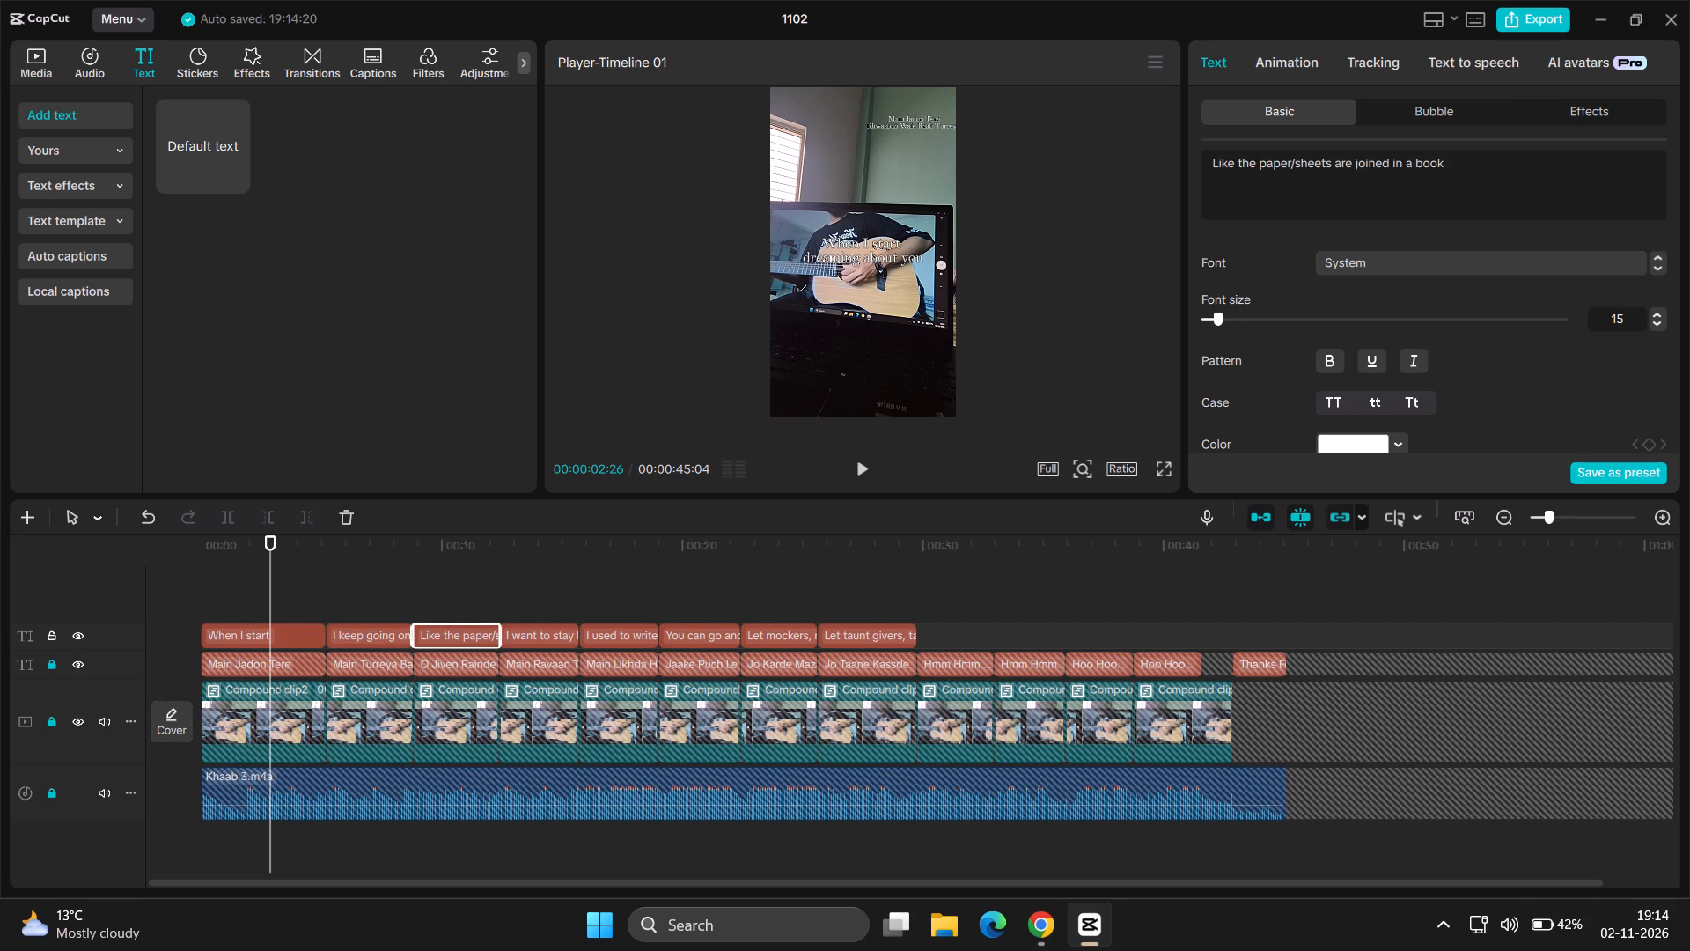
{"action": "key", "text": "Return"}
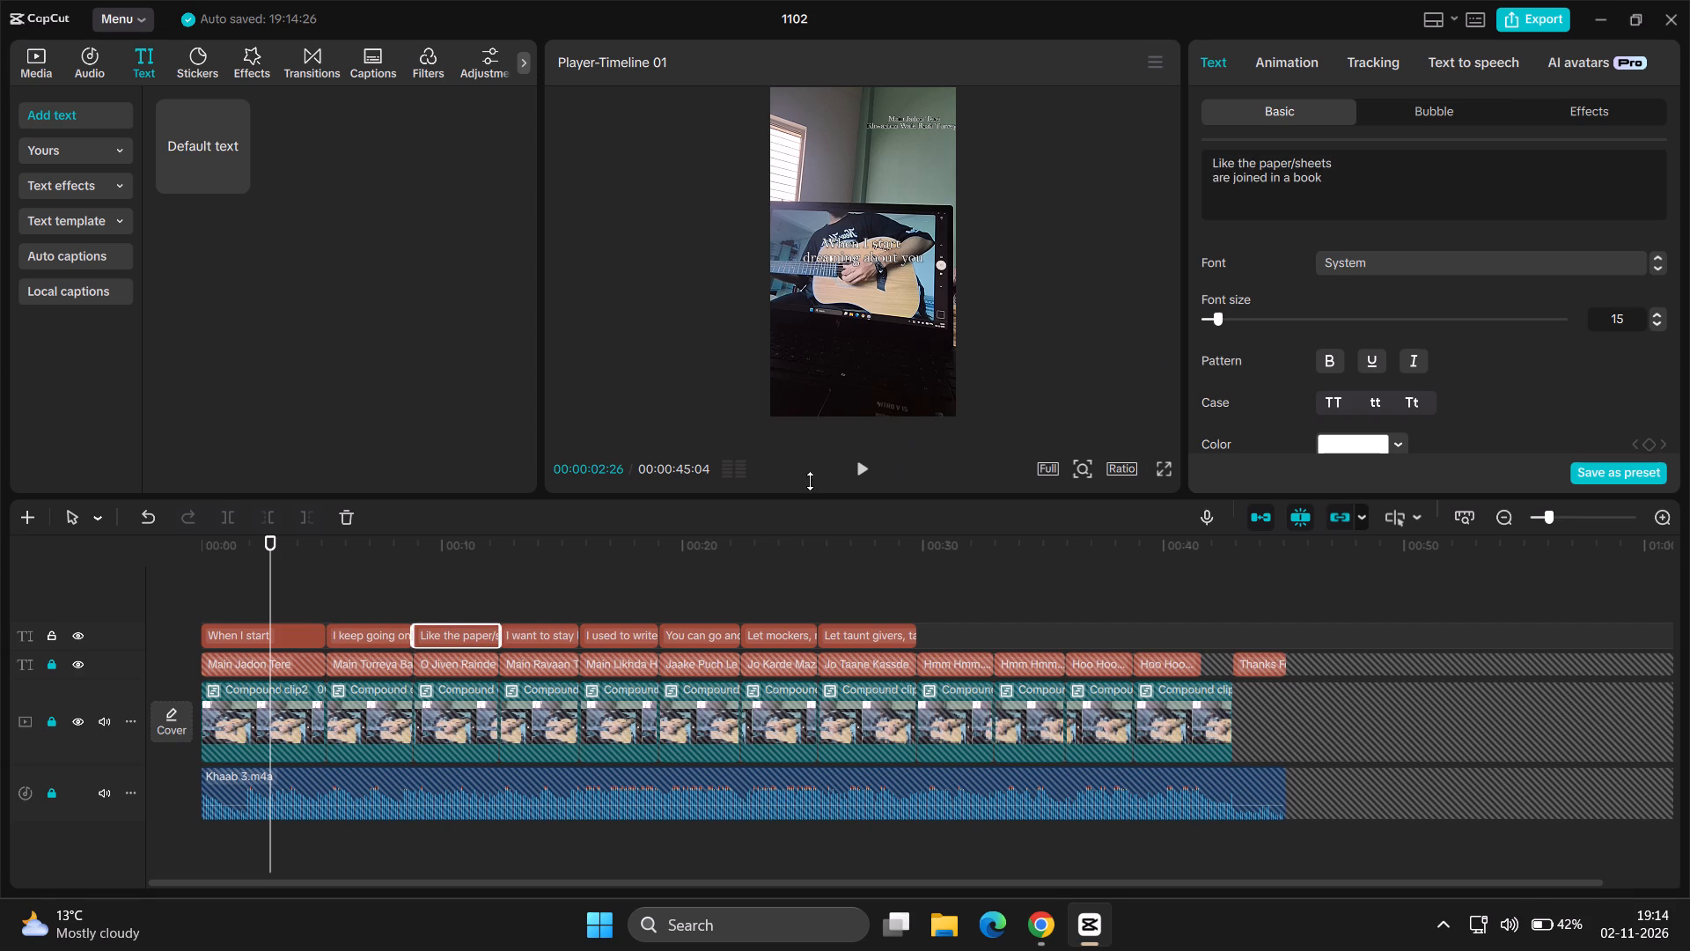
Break the "I want to stay like that with you" translation into two lines after "stay".
{"action": "left_click", "coordinate": [547, 628]}
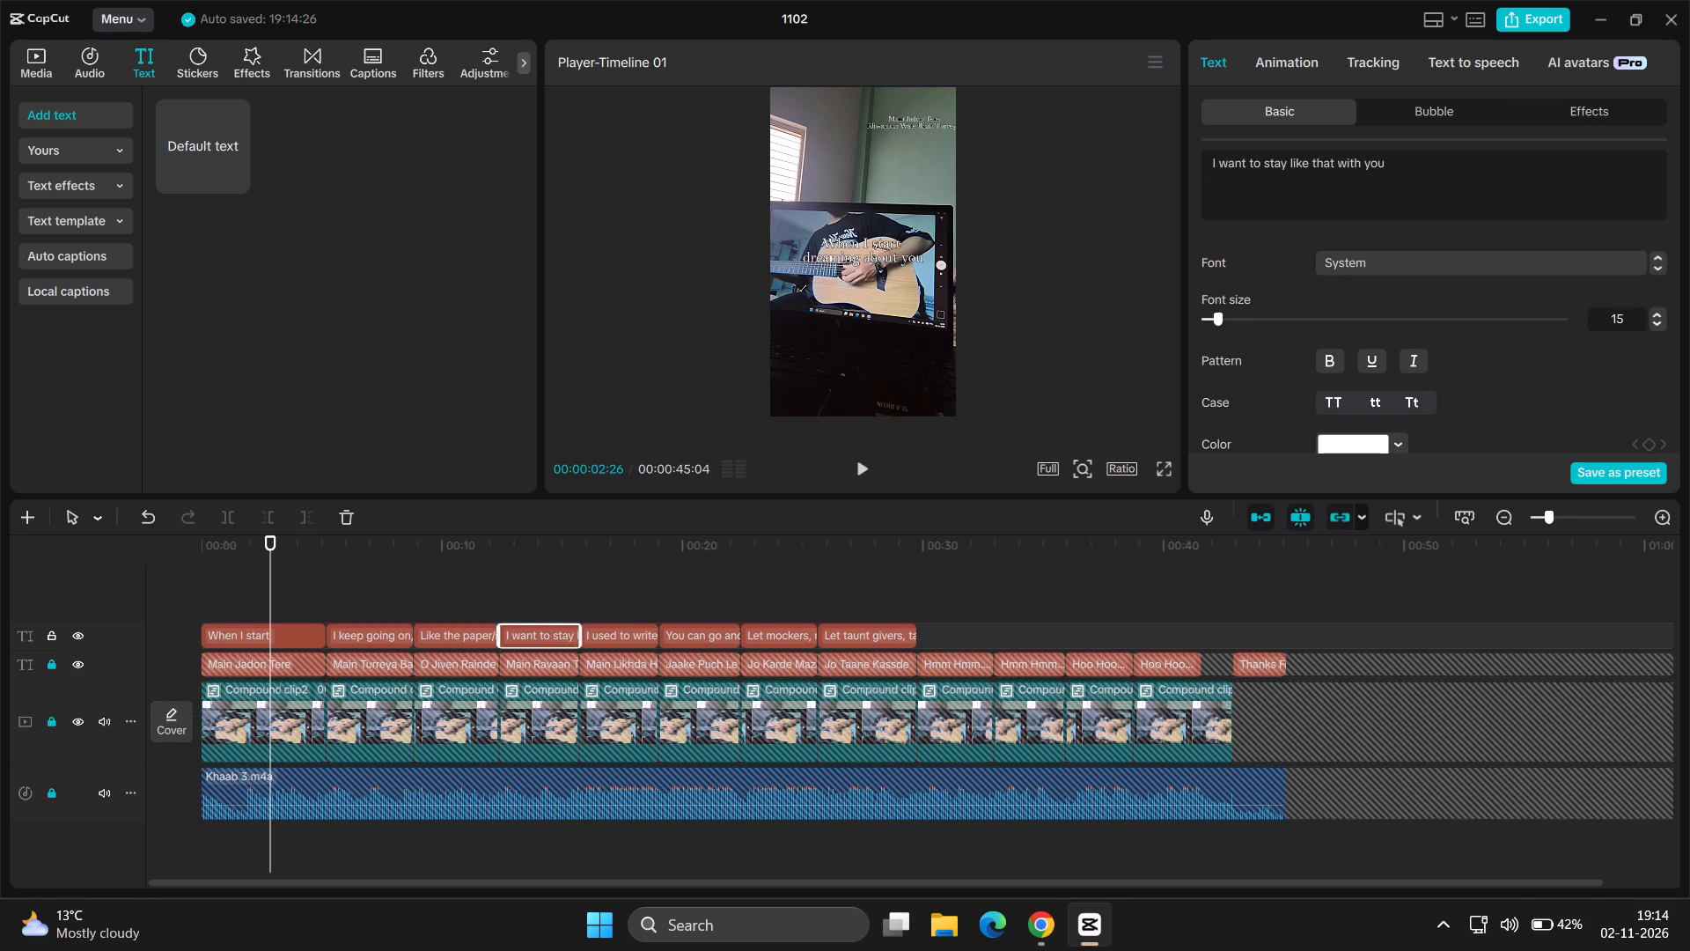
{"action": "left_click_drag", "start_coordinate": [1288, 162], "coordinate": [1267, 371]}
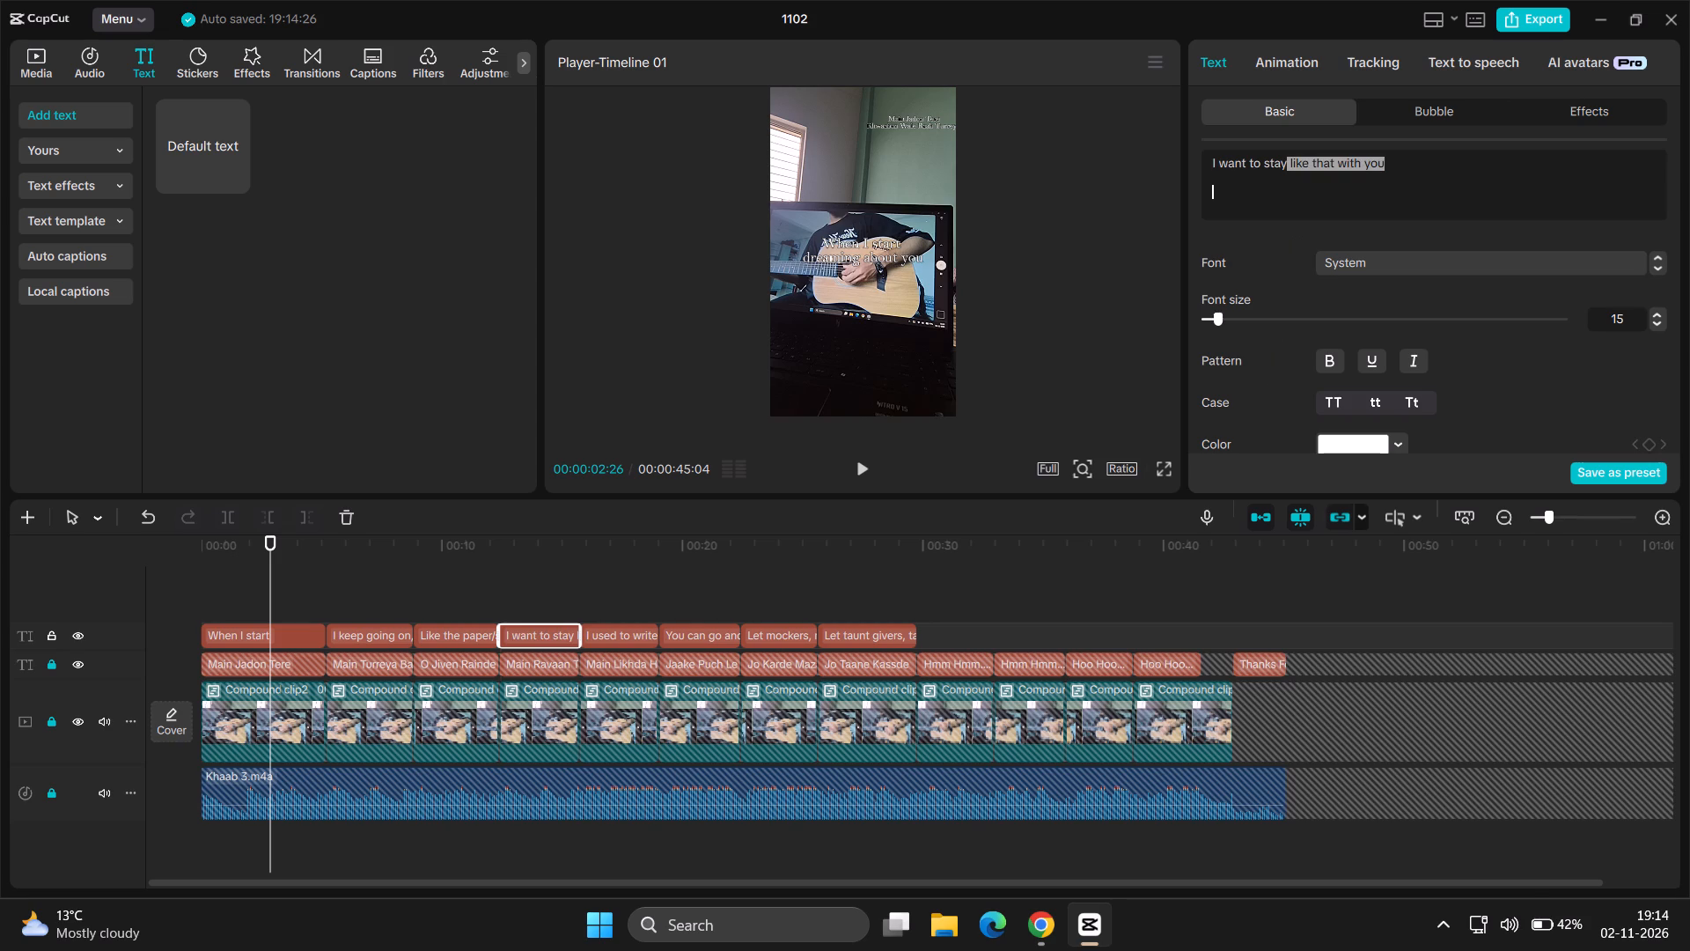
{"action": "left_click", "coordinate": [1296, 173]}
{"action": "left_click", "coordinate": [1287, 165]}
{"action": "key", "text": "Return"}
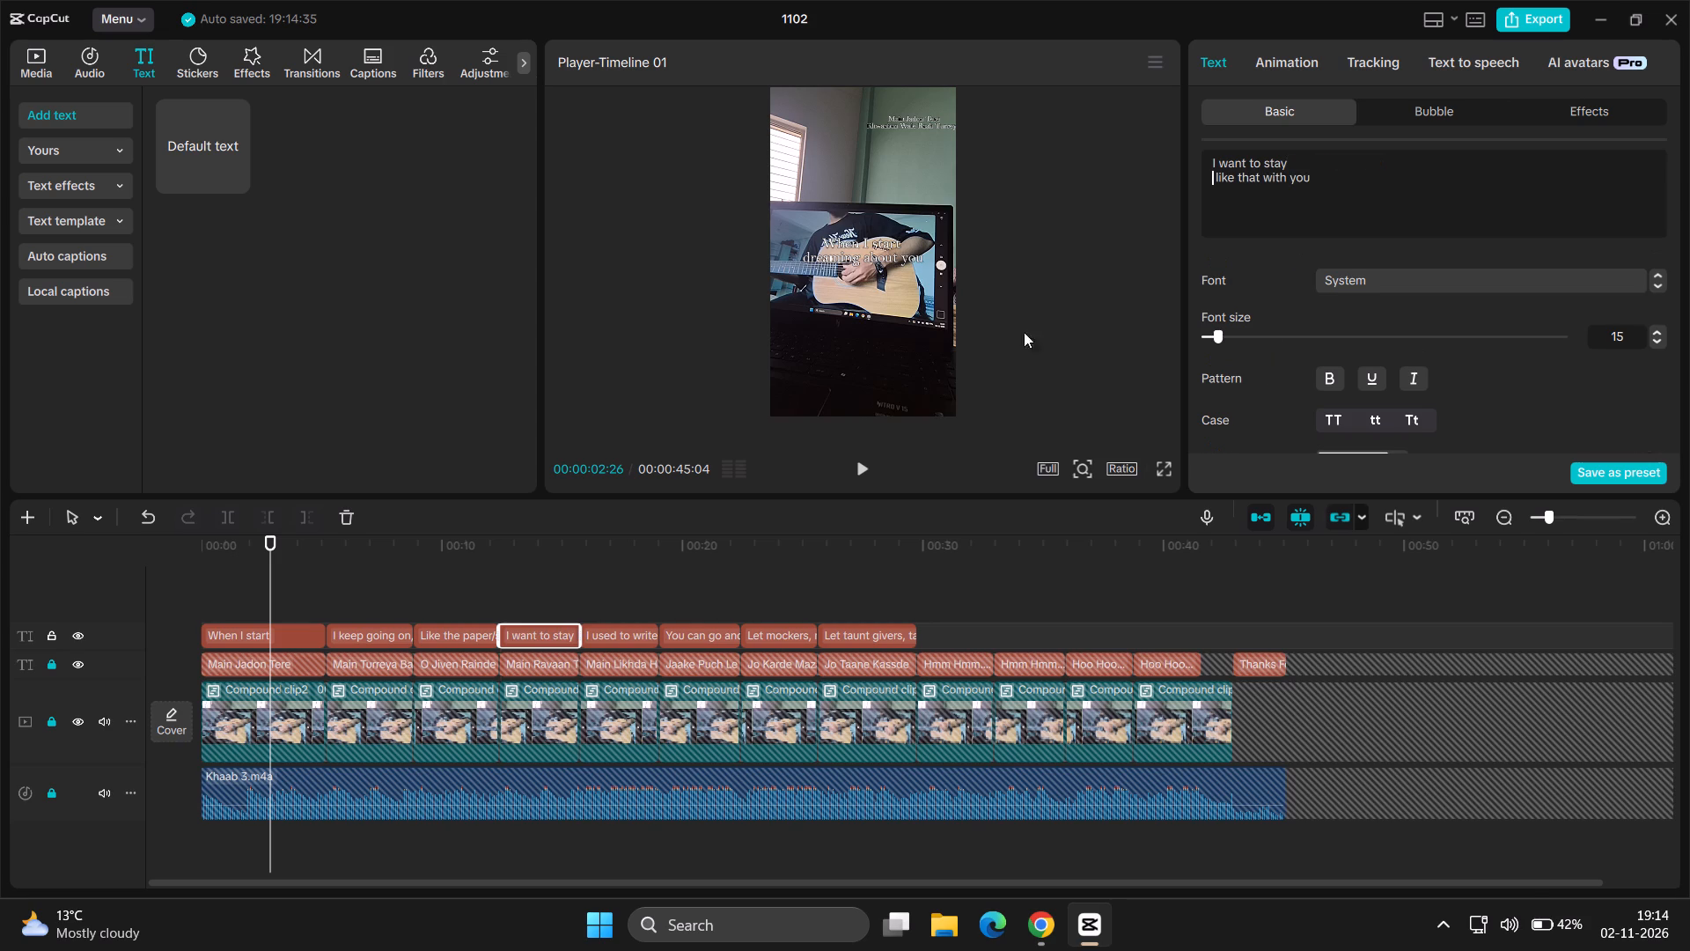
Break the "I used to write about you, girl" translation into two lines before "about".
{"action": "left_click", "coordinate": [622, 637]}
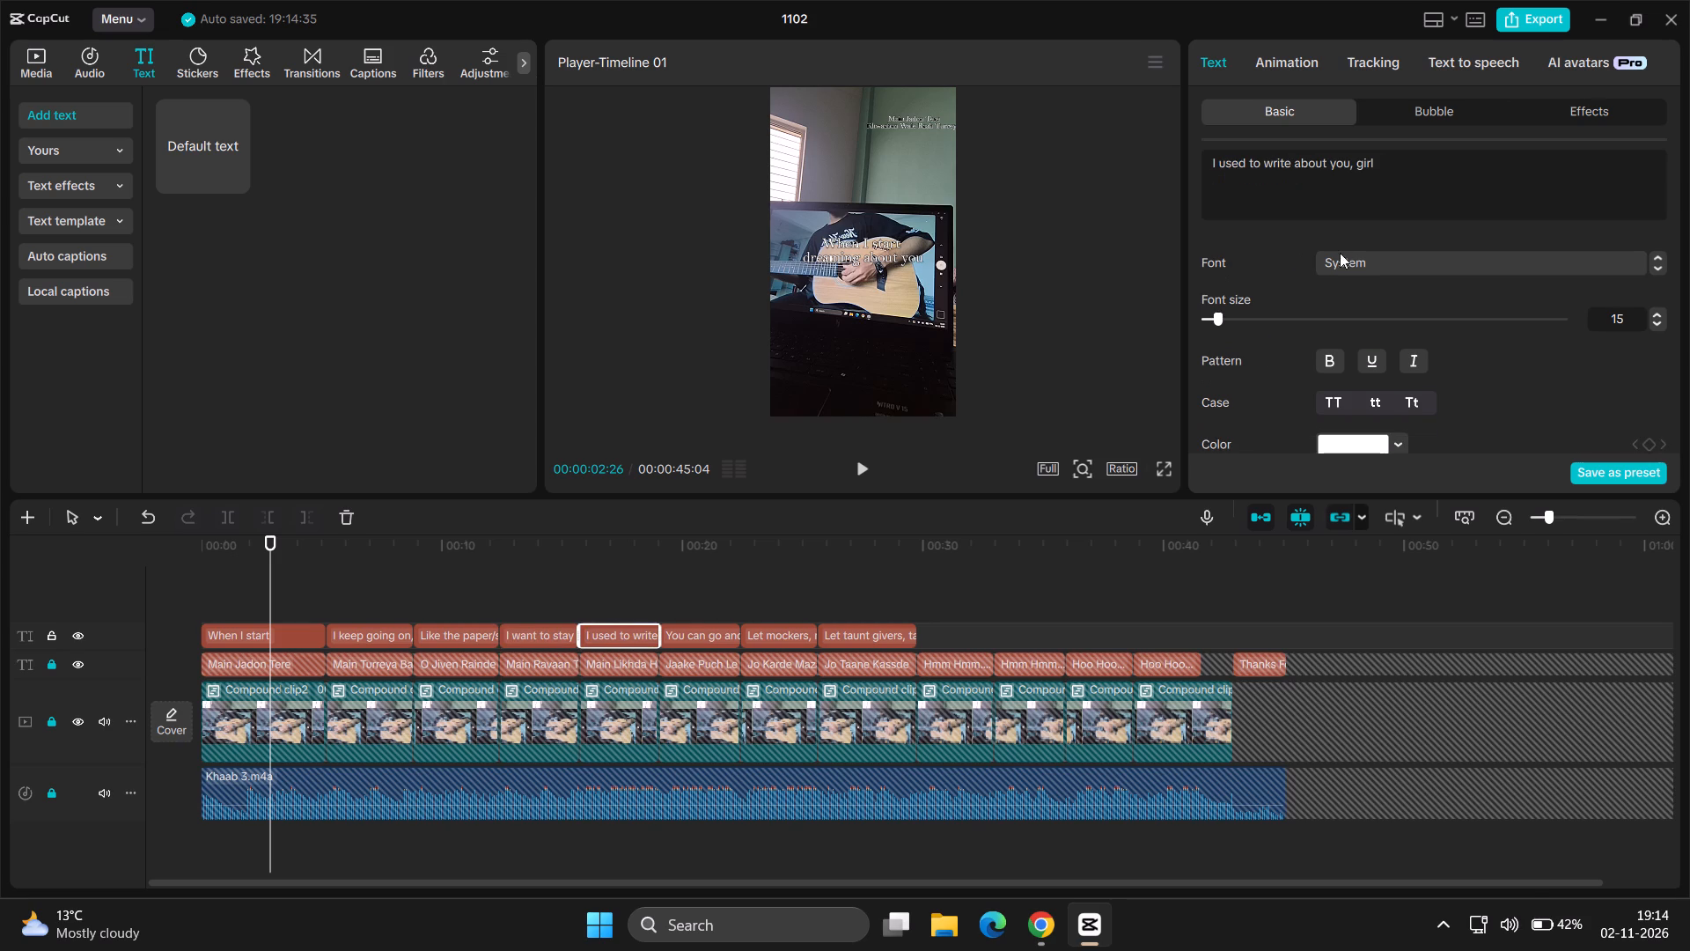
{"action": "left_click", "coordinate": [1293, 162]}
{"action": "key", "text": "Return"}
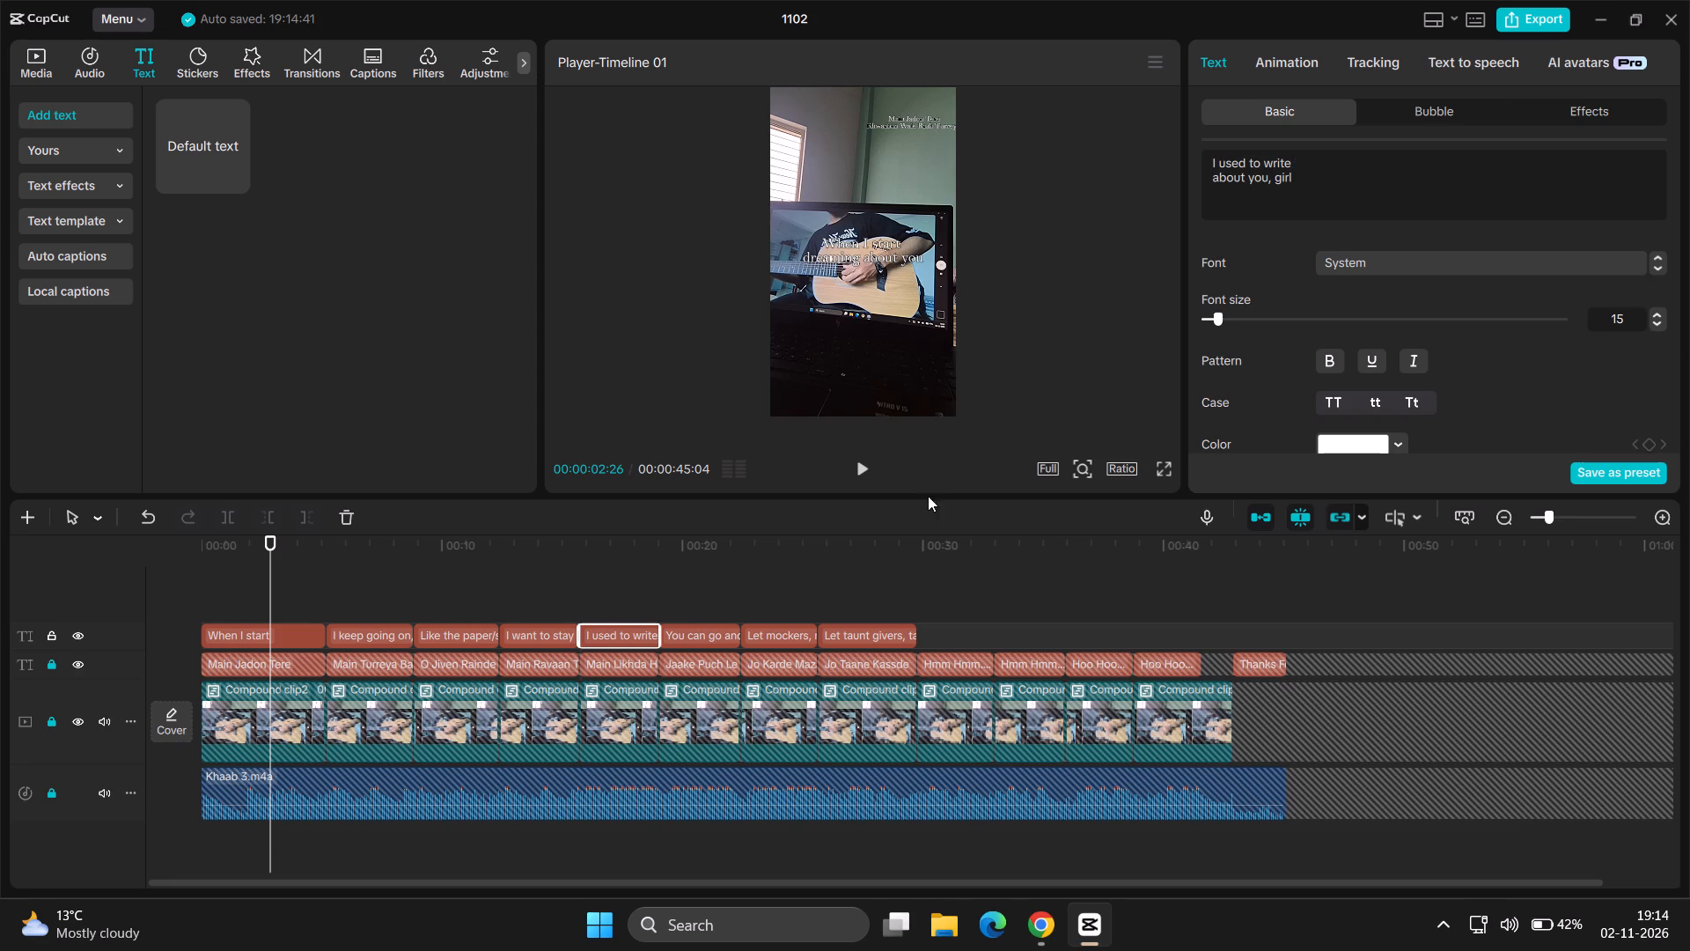
Break the "You can go and ask the stars, they are my witness, girl" translation into two lines after "stars,".
{"action": "left_click", "coordinate": [720, 626]}
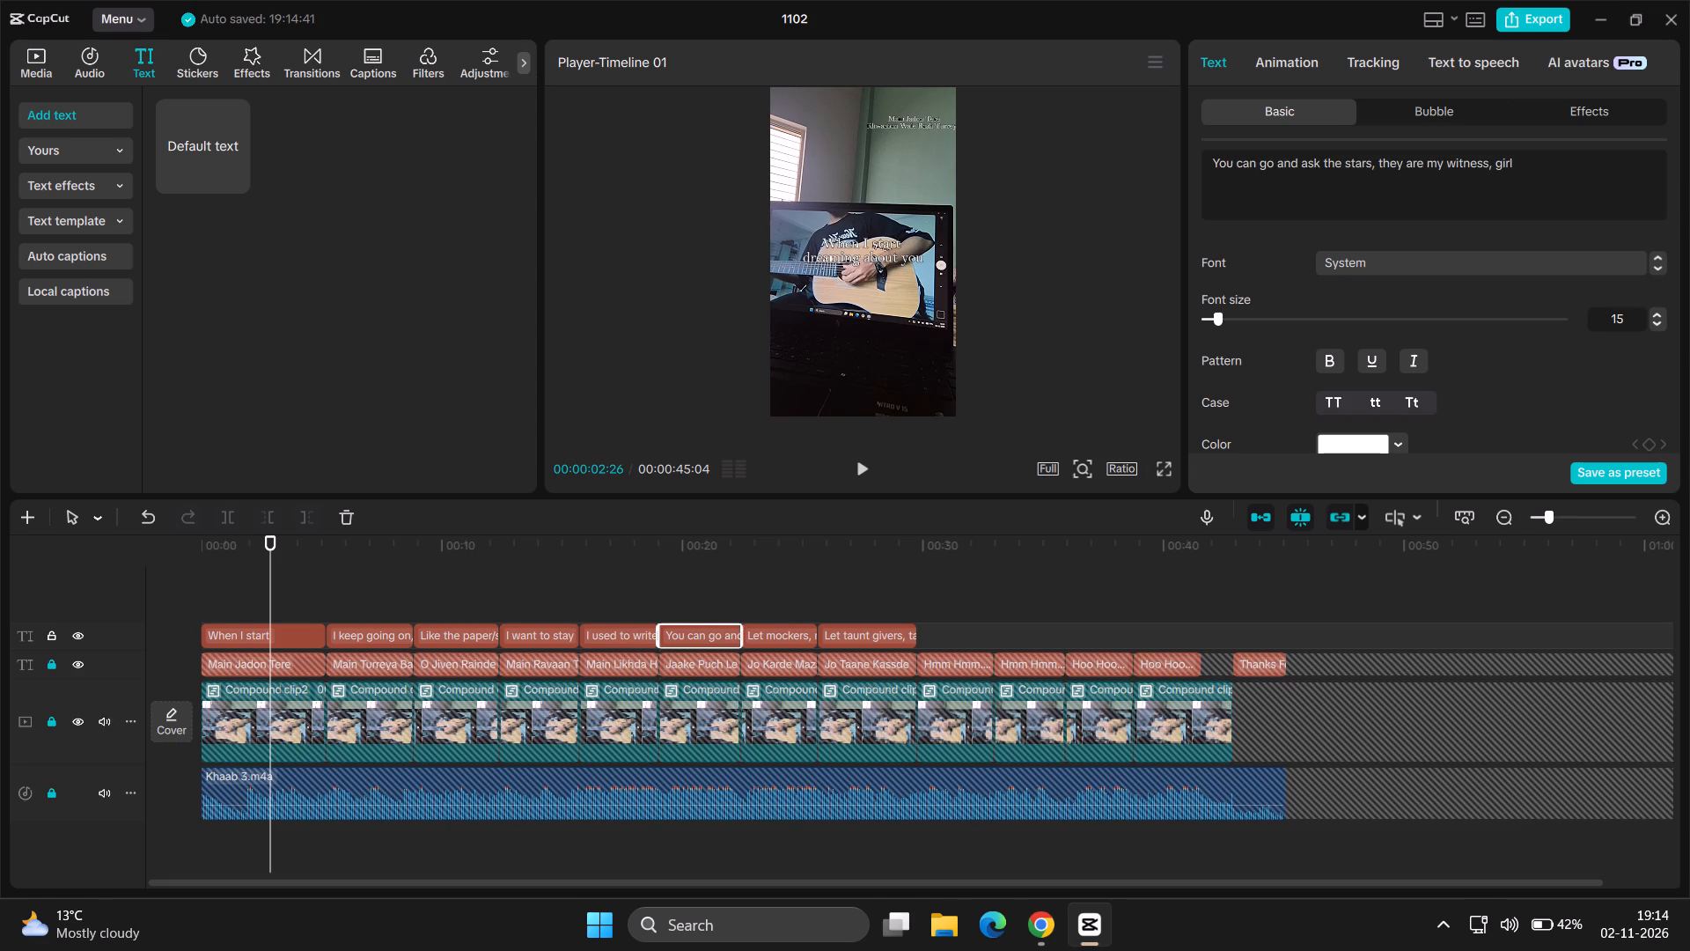
{"action": "left_click", "coordinate": [1374, 163]}
{"action": "key", "text": "Return"}
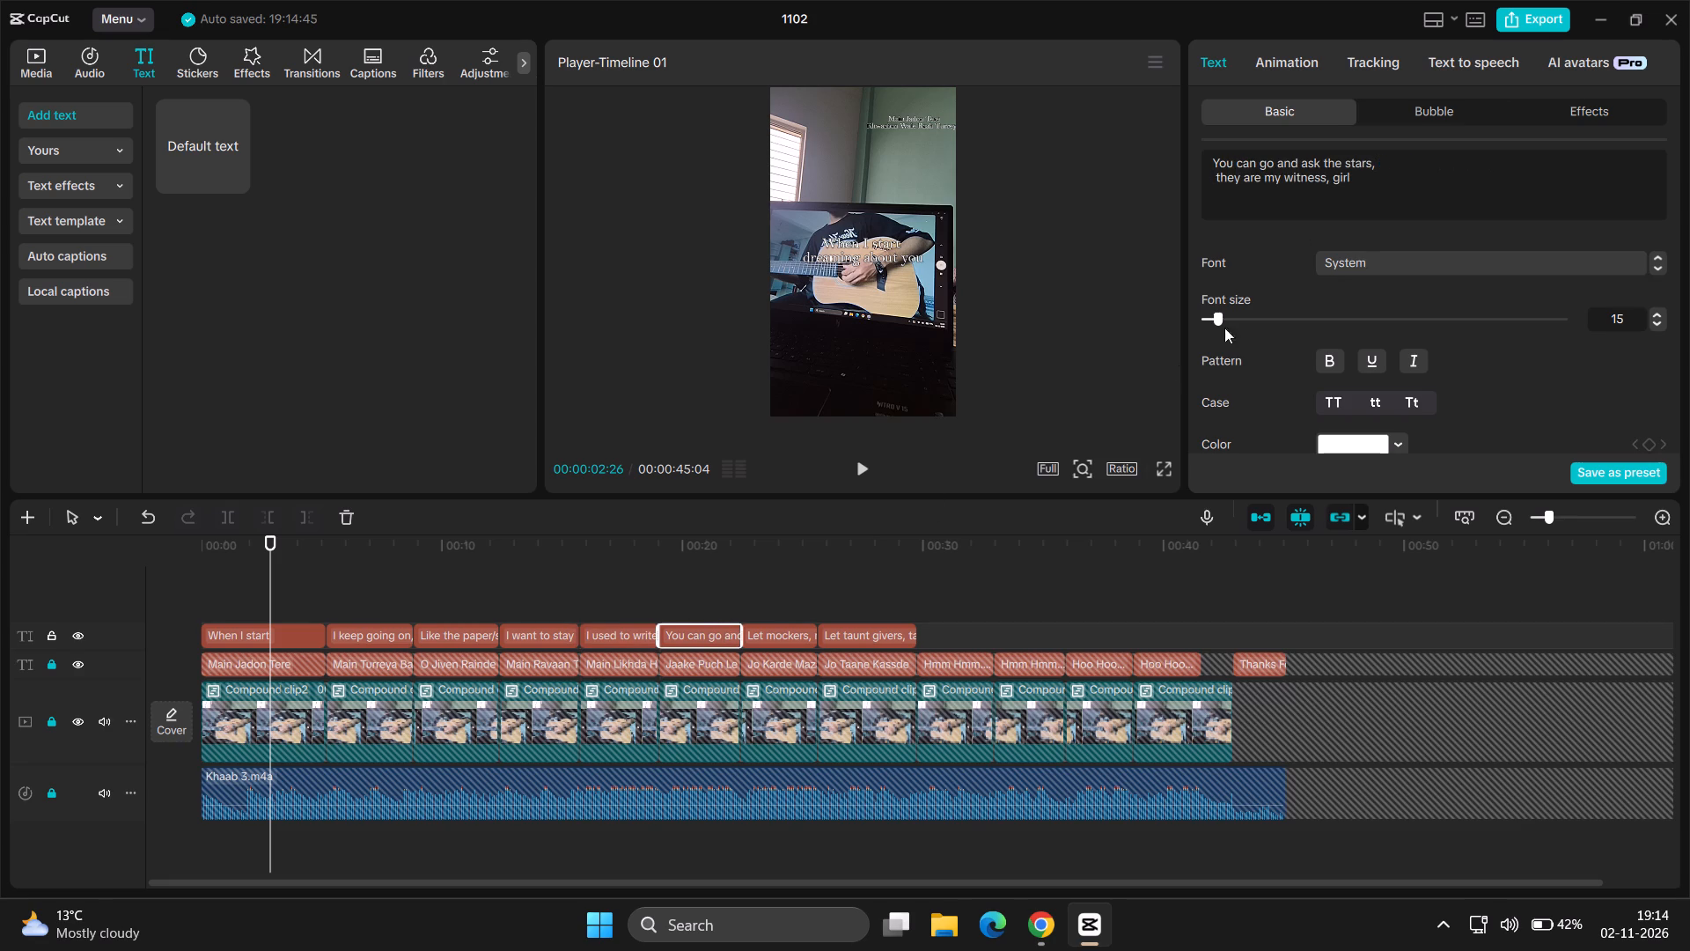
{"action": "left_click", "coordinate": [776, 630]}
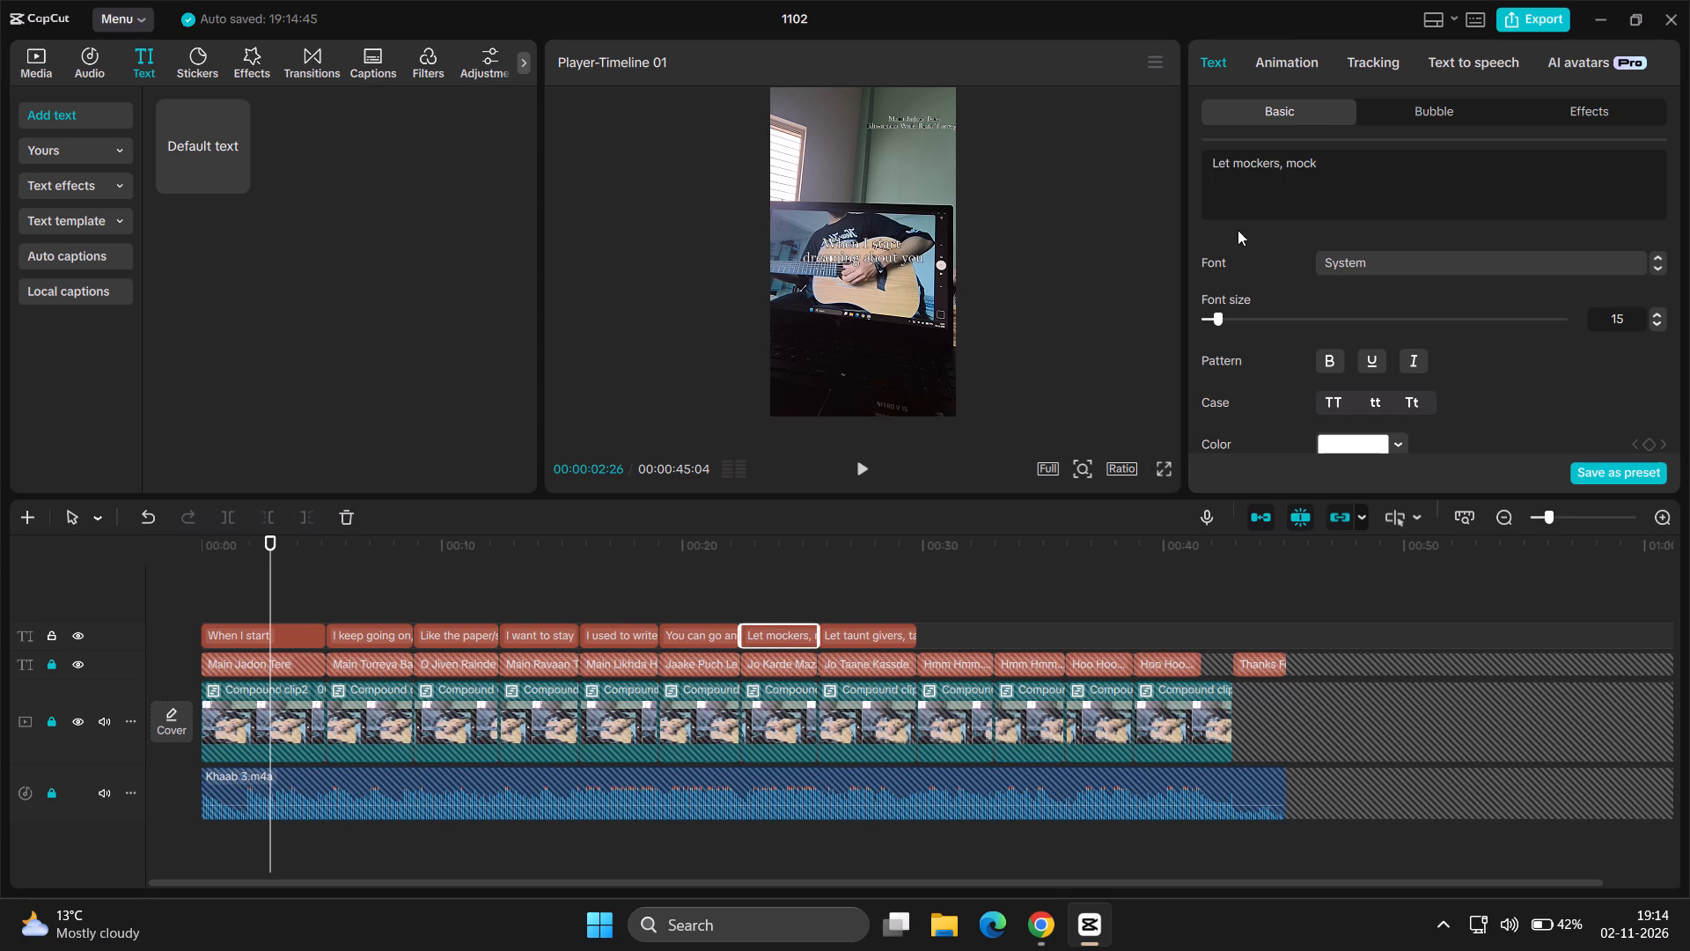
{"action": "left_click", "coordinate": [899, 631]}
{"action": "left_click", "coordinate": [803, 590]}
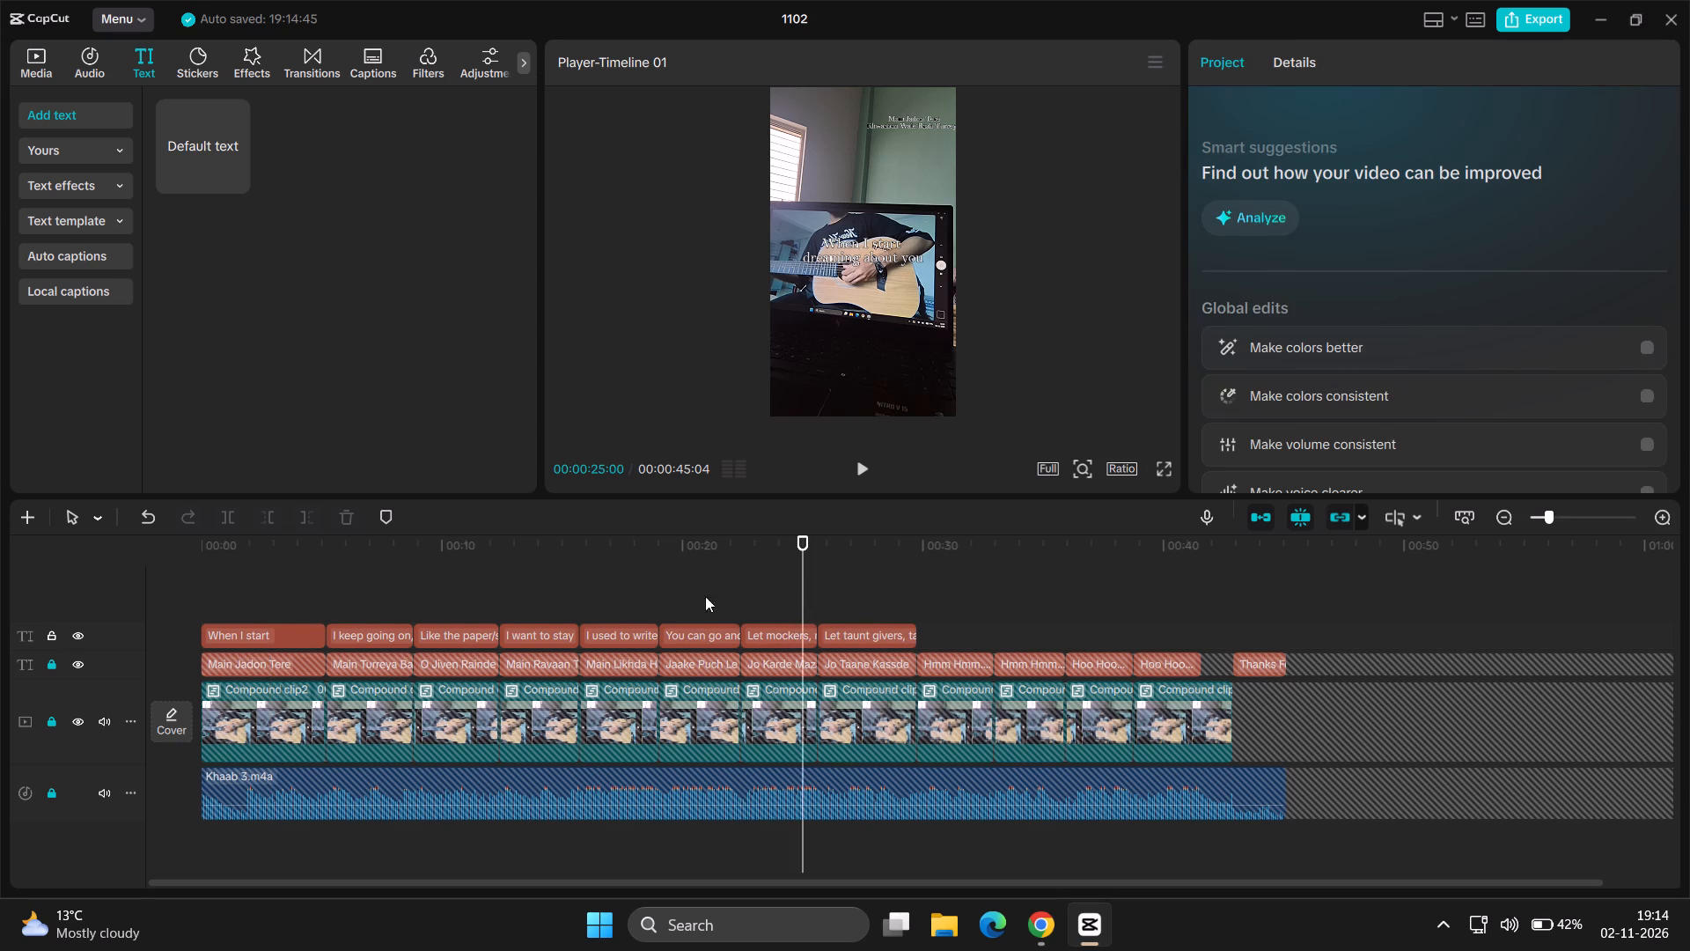
Compare the scale and position of the "When I start" translation with the "Main Jadon Tere" lyric, briefly unlocking the lyrics track and relocking it.
{"action": "left_click", "coordinate": [289, 630]}
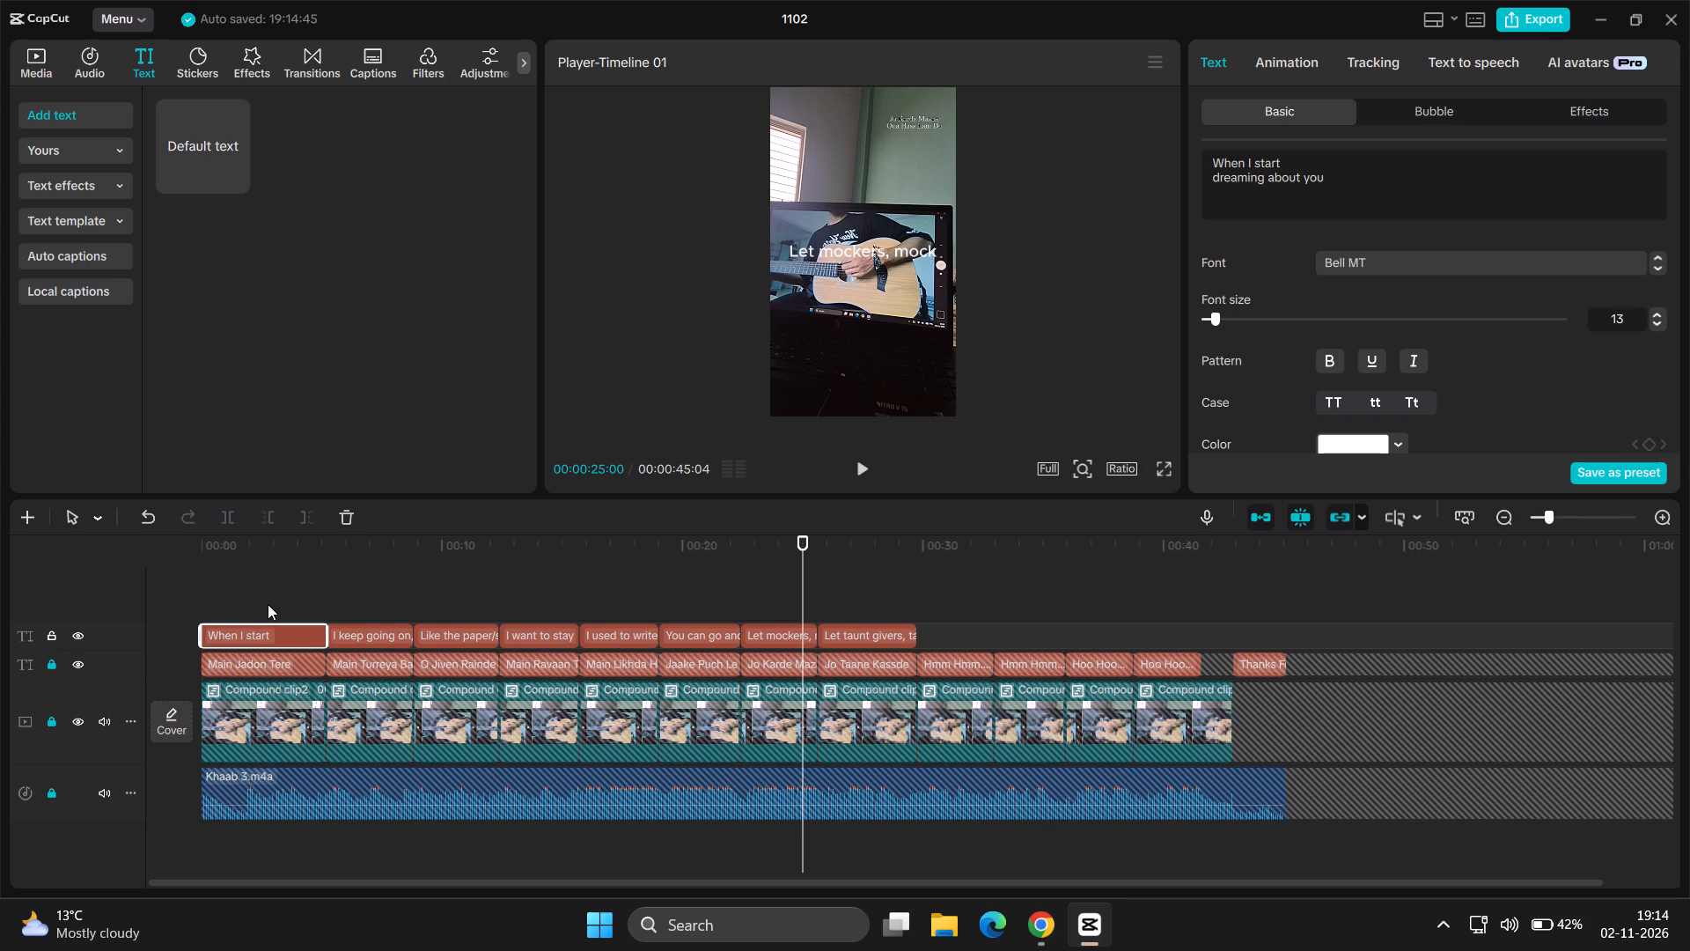
{"action": "left_click", "coordinate": [265, 600]}
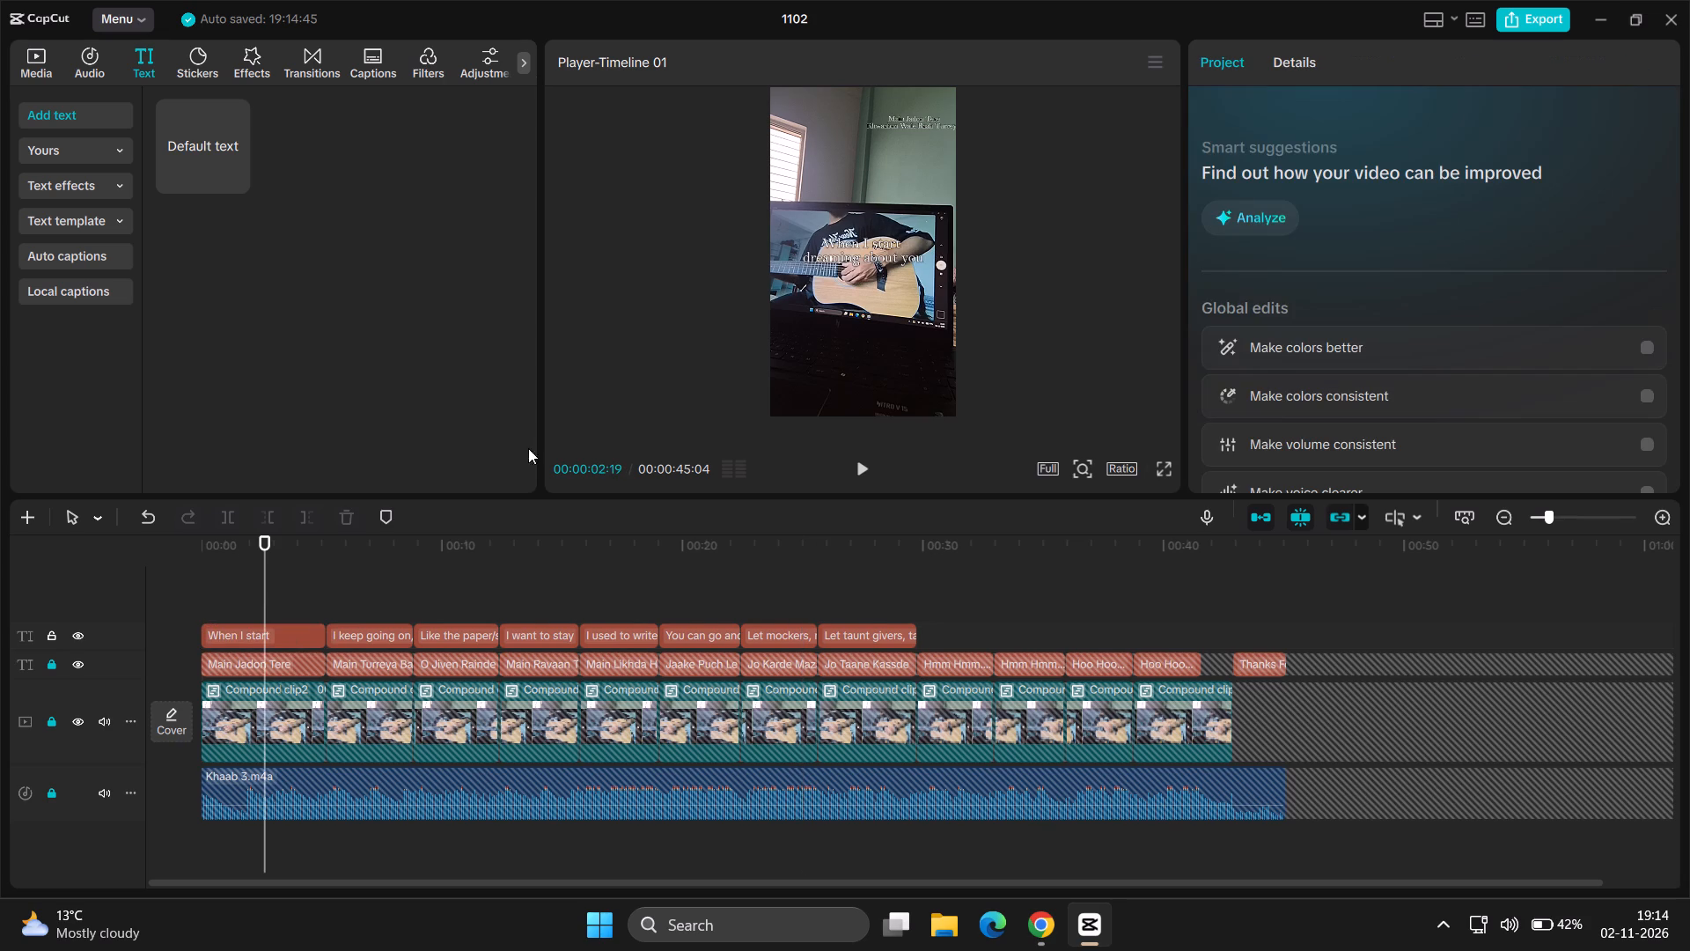
{"action": "left_click", "coordinate": [863, 231]}
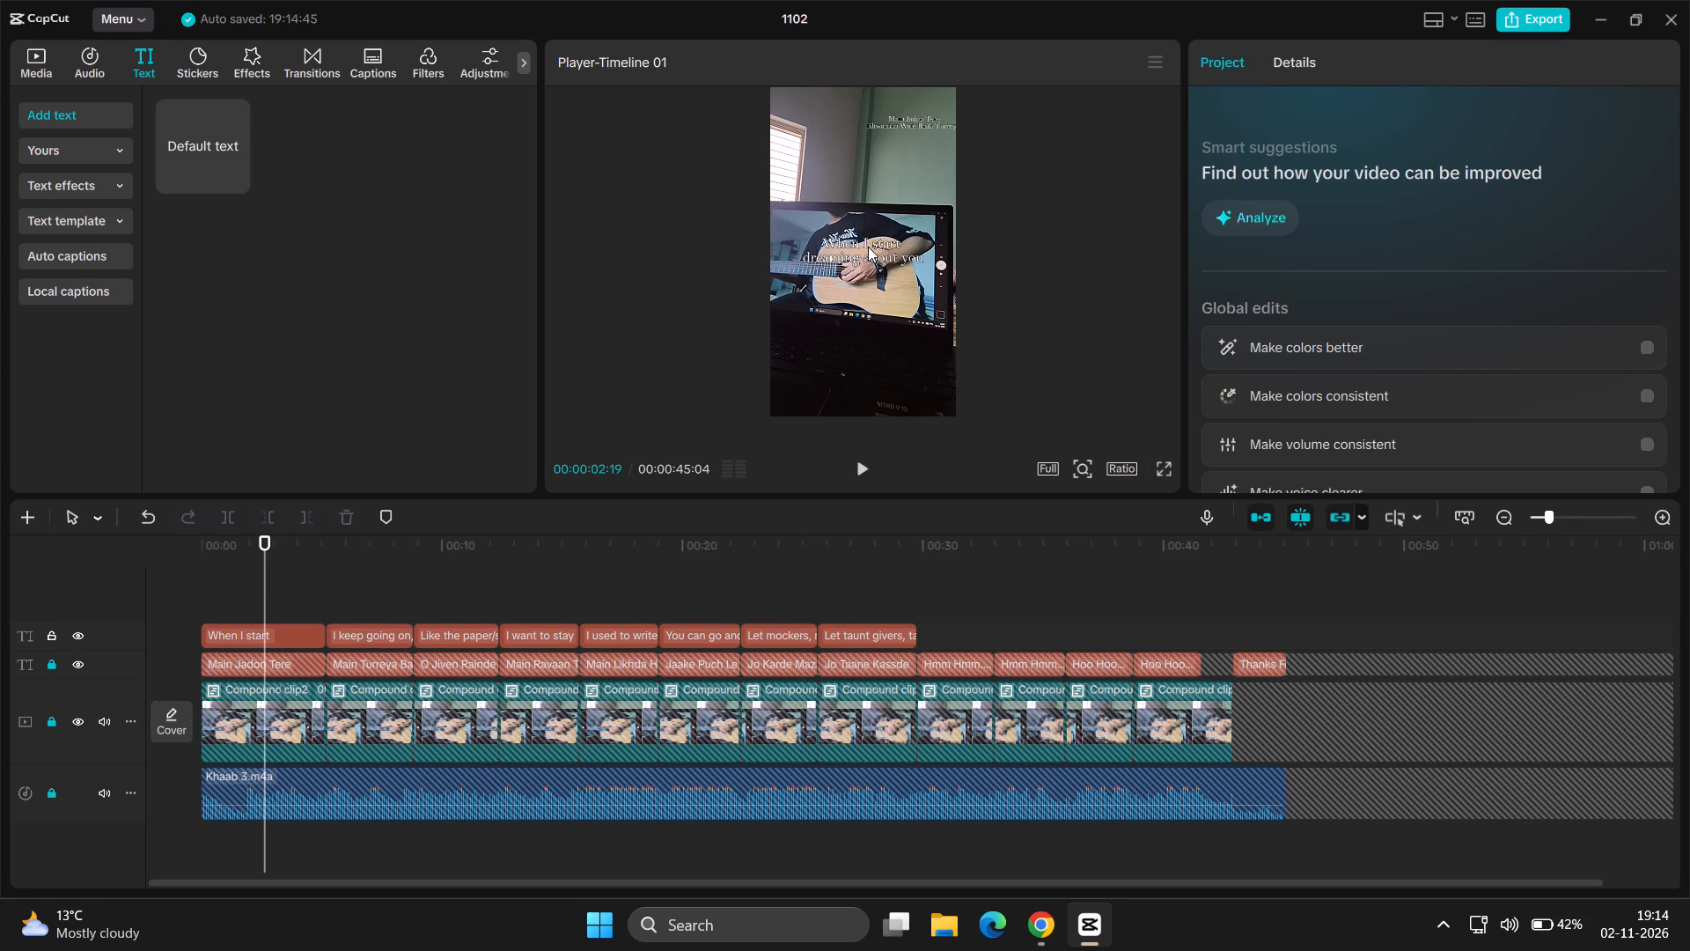
{"action": "left_click", "coordinate": [868, 247]}
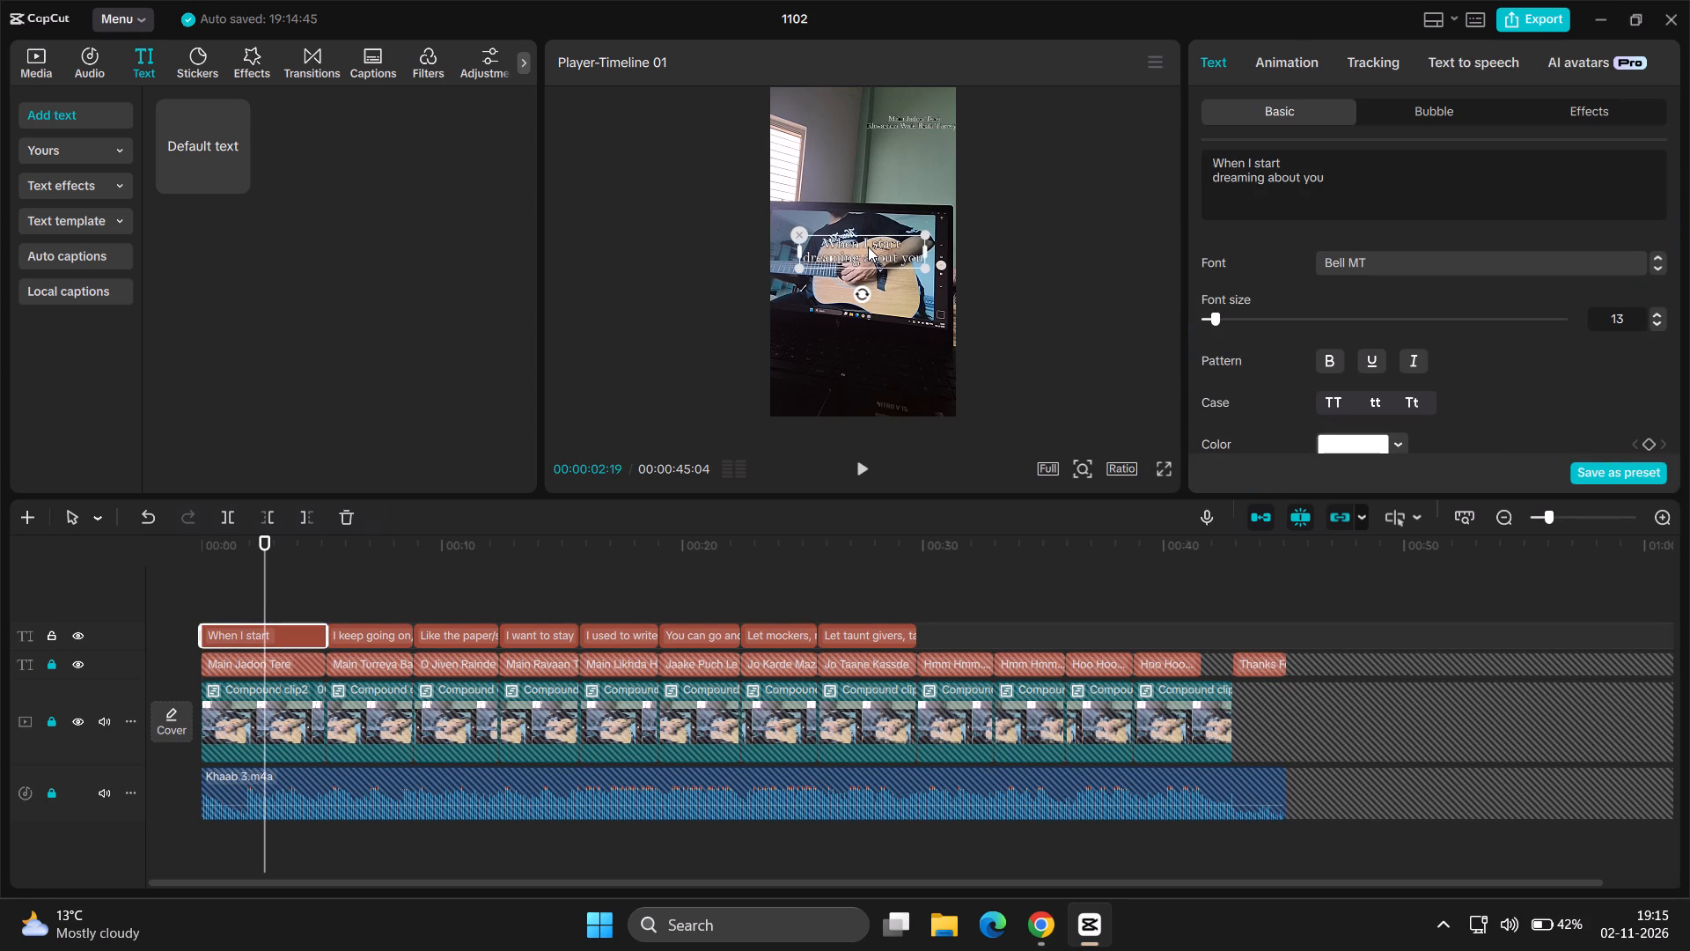
{"action": "scroll", "coordinate": [1218, 367], "scroll_direction": "down", "scroll_amount": 1}
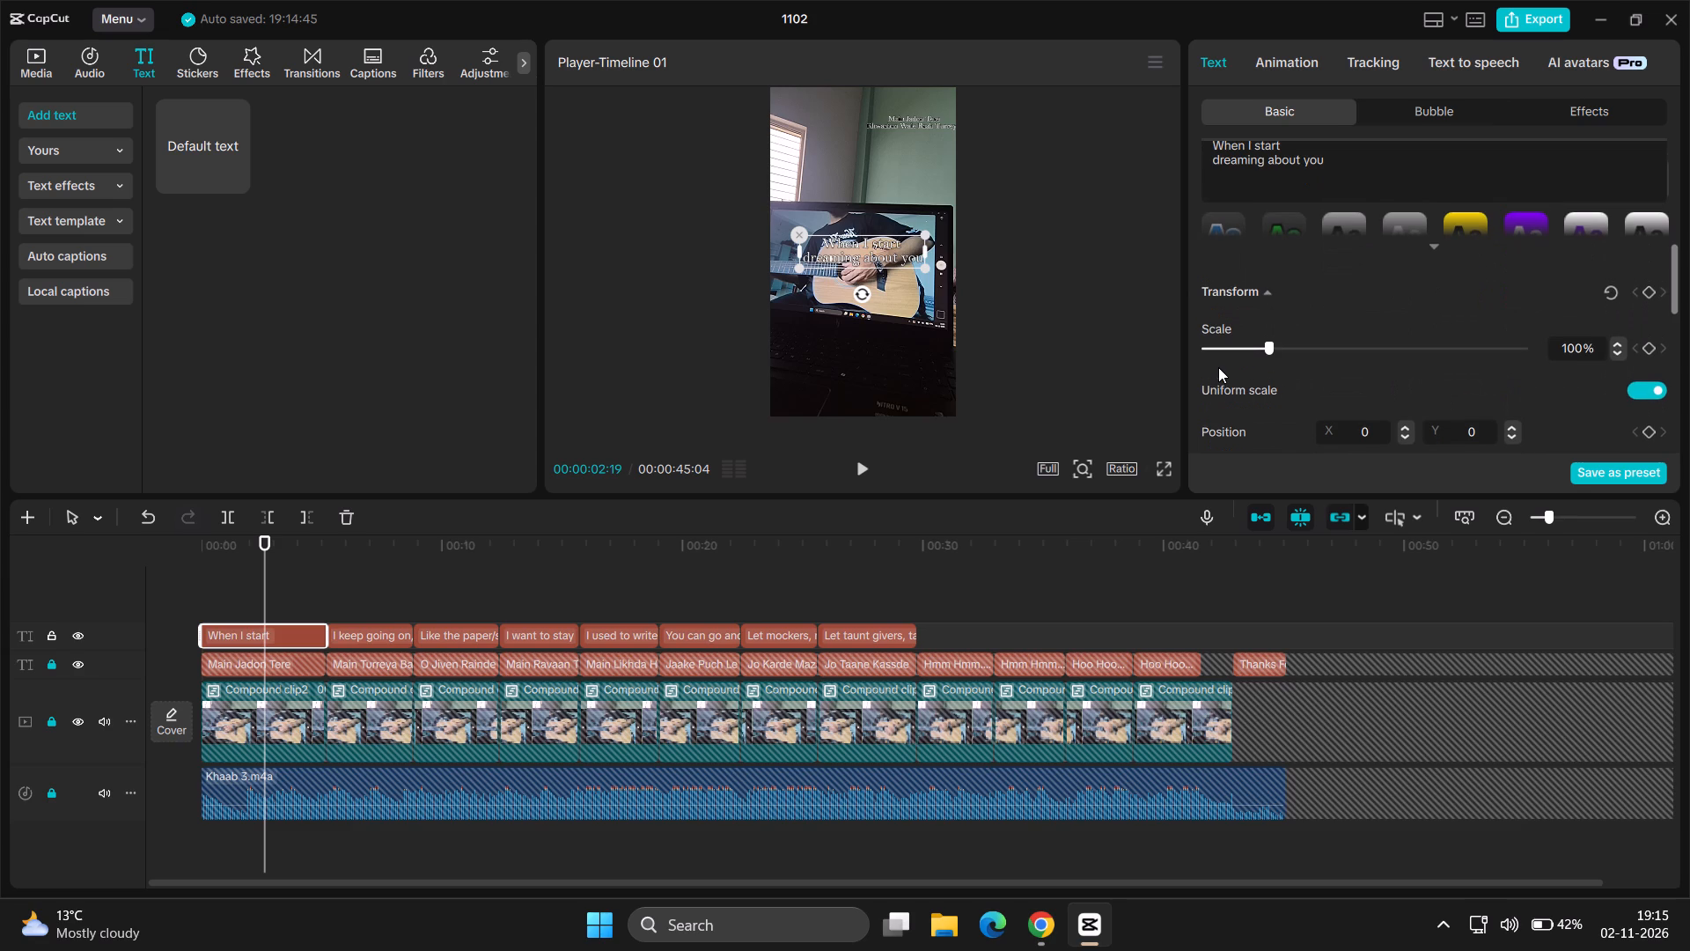
{"action": "scroll", "coordinate": [1218, 367], "scroll_direction": "down", "scroll_amount": 1}
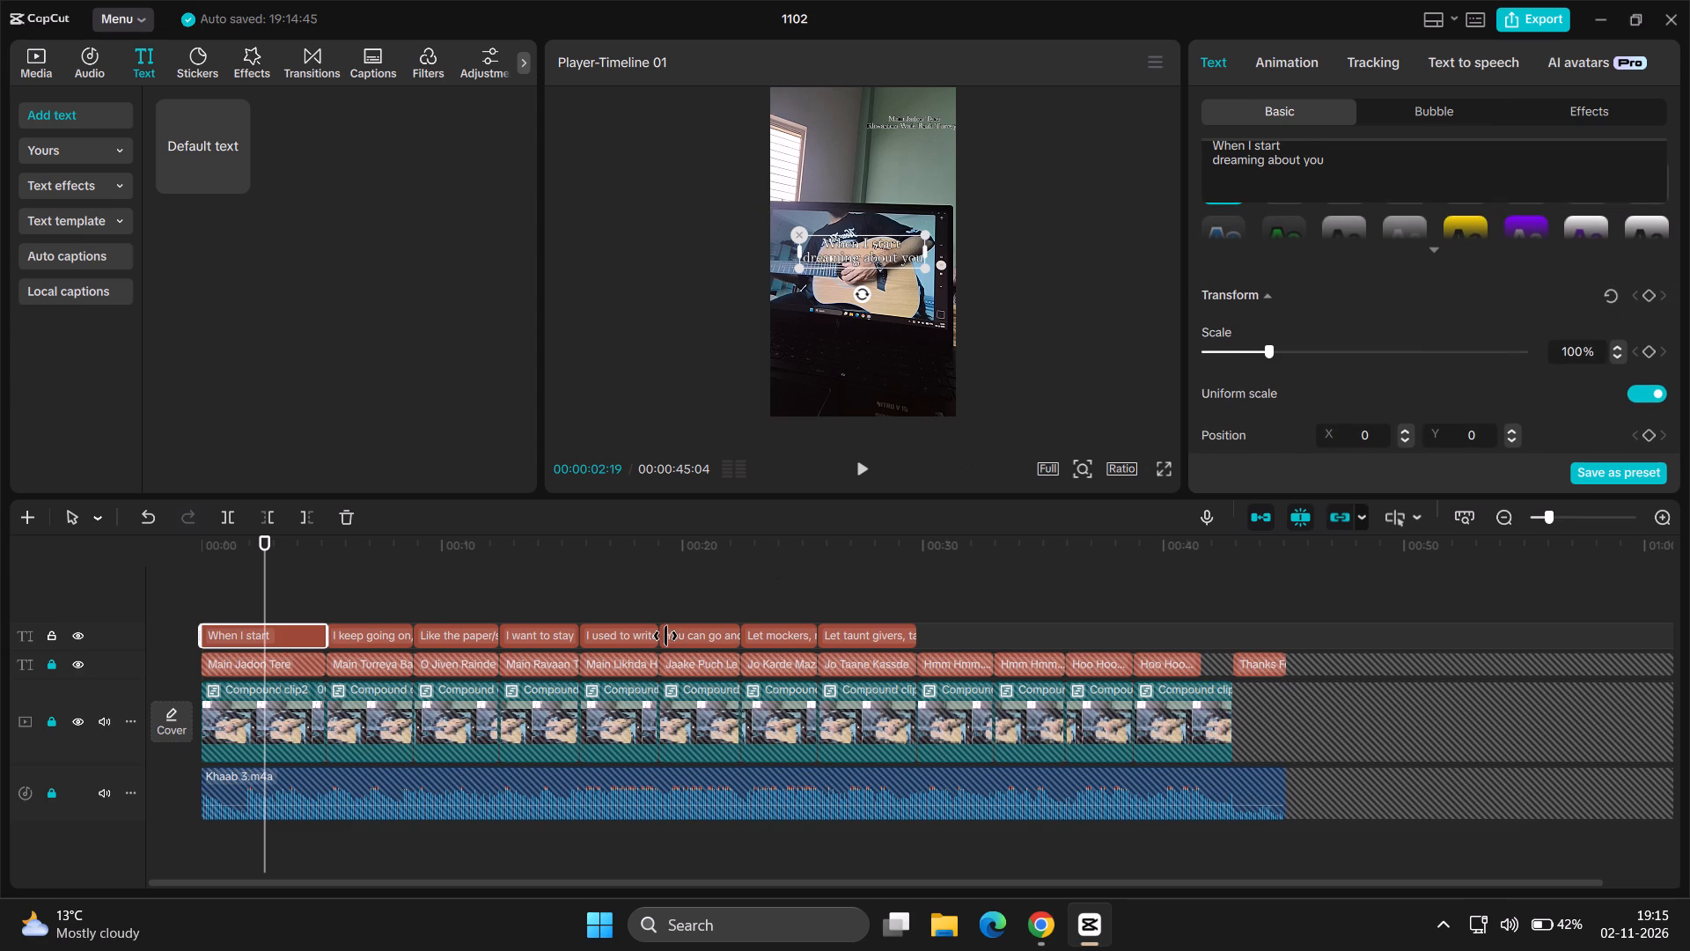
{"action": "left_click", "coordinate": [47, 667]}
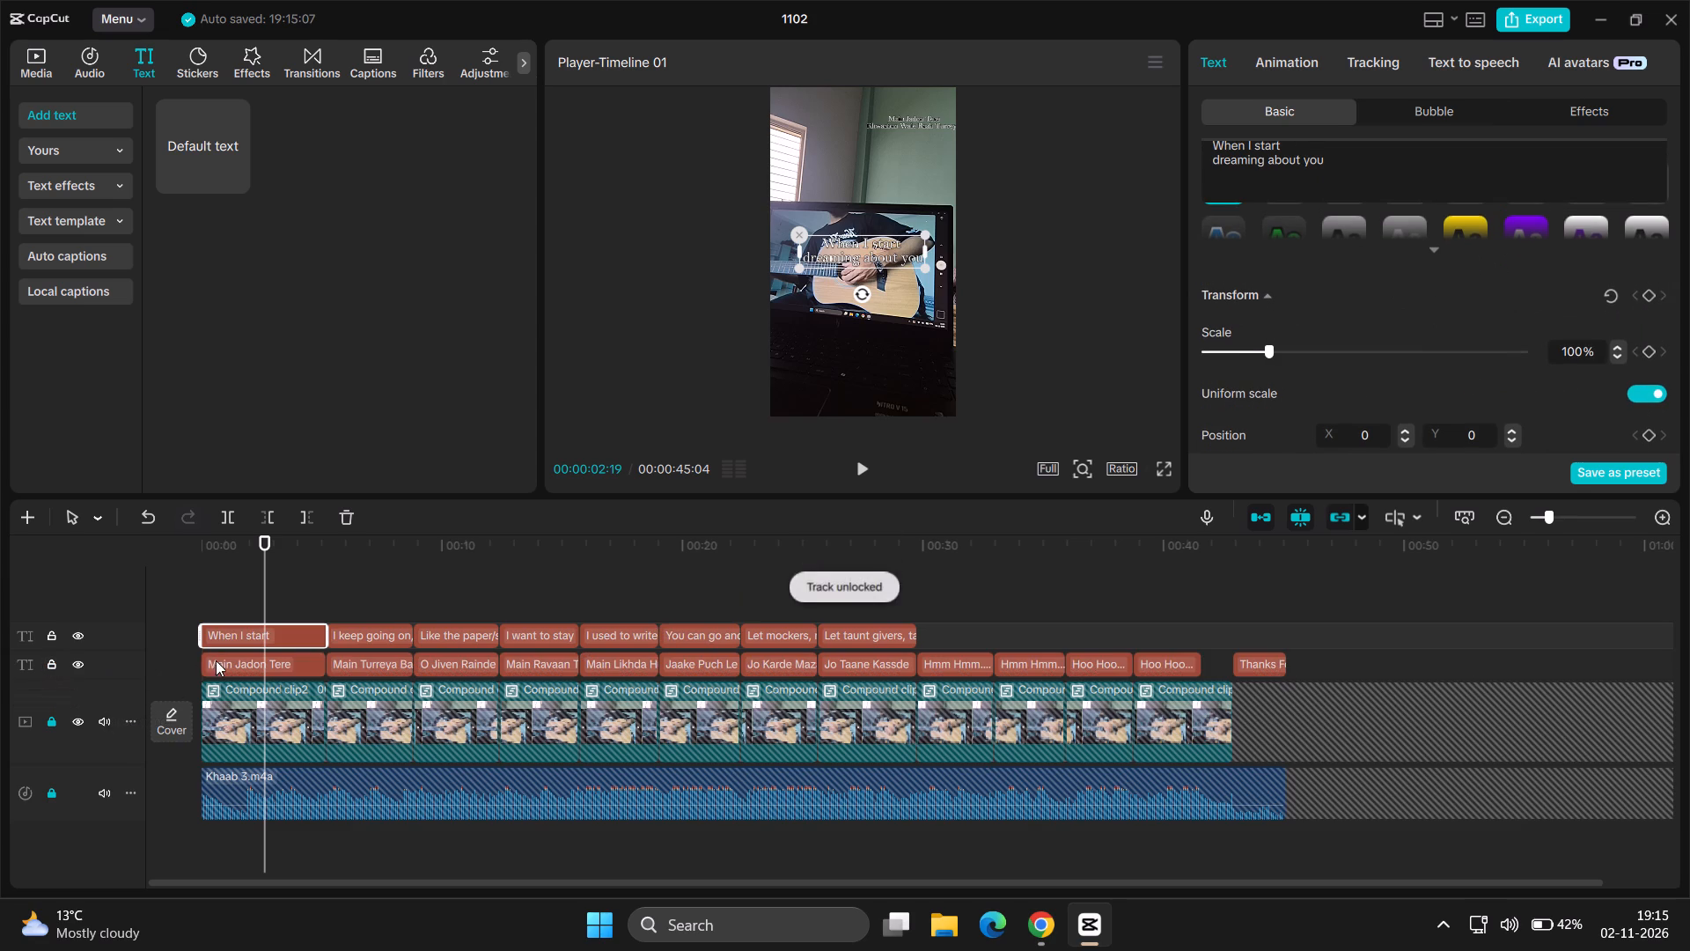
{"action": "left_click", "coordinate": [226, 667]}
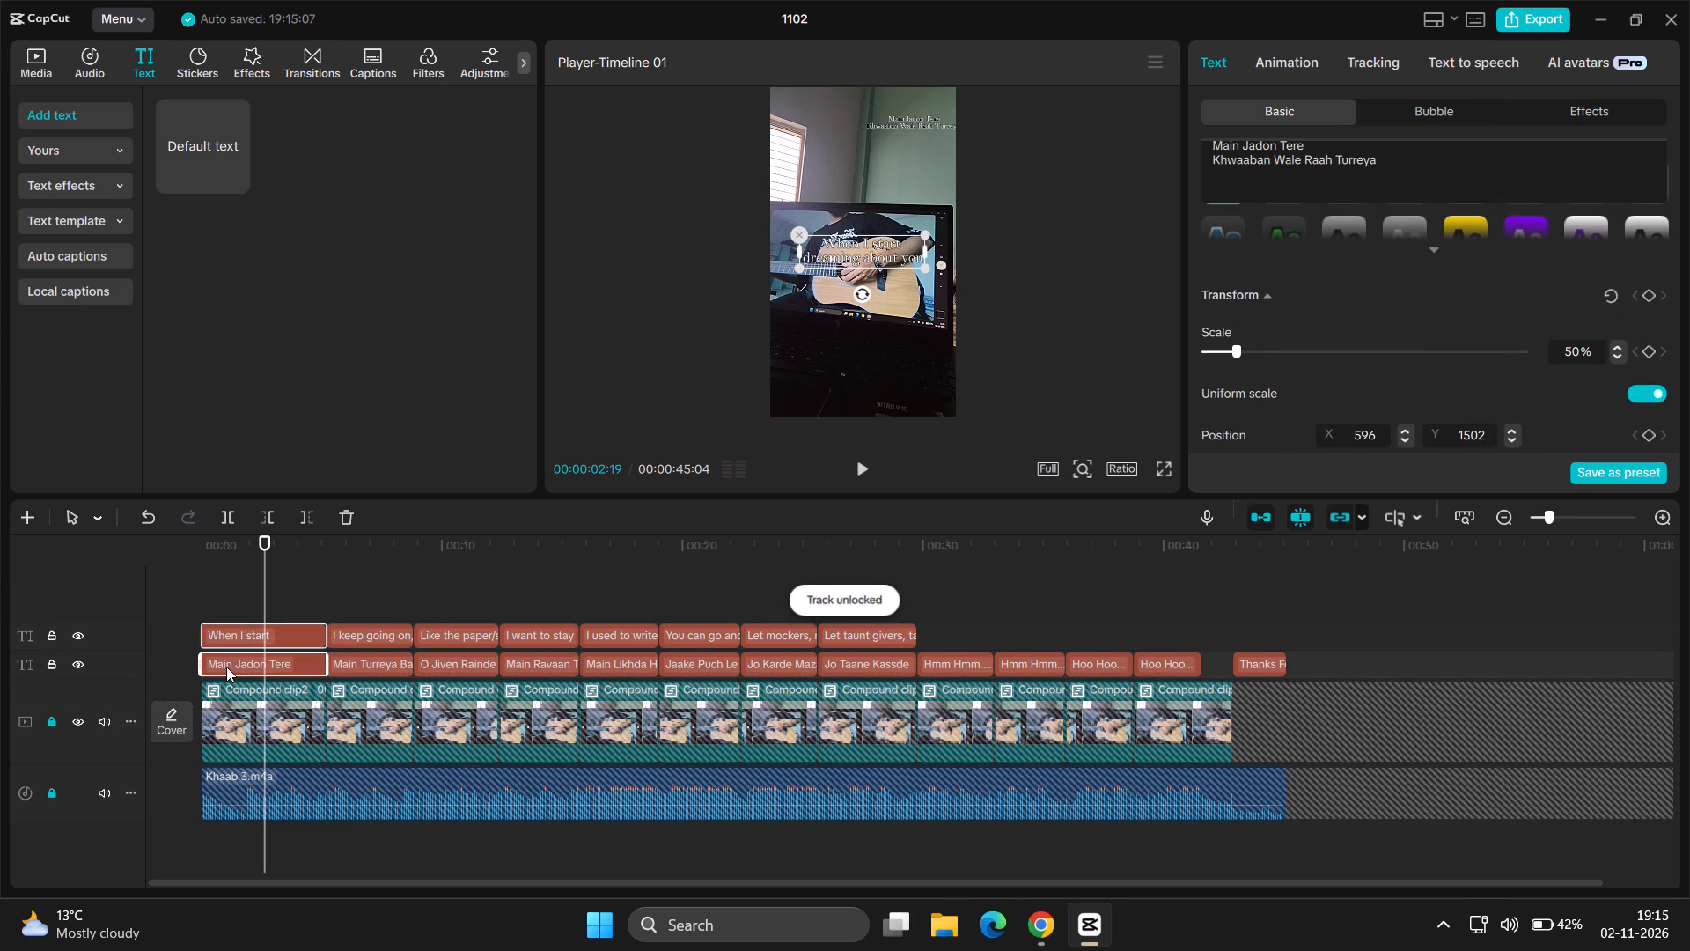
{"action": "left_click", "coordinate": [53, 670]}
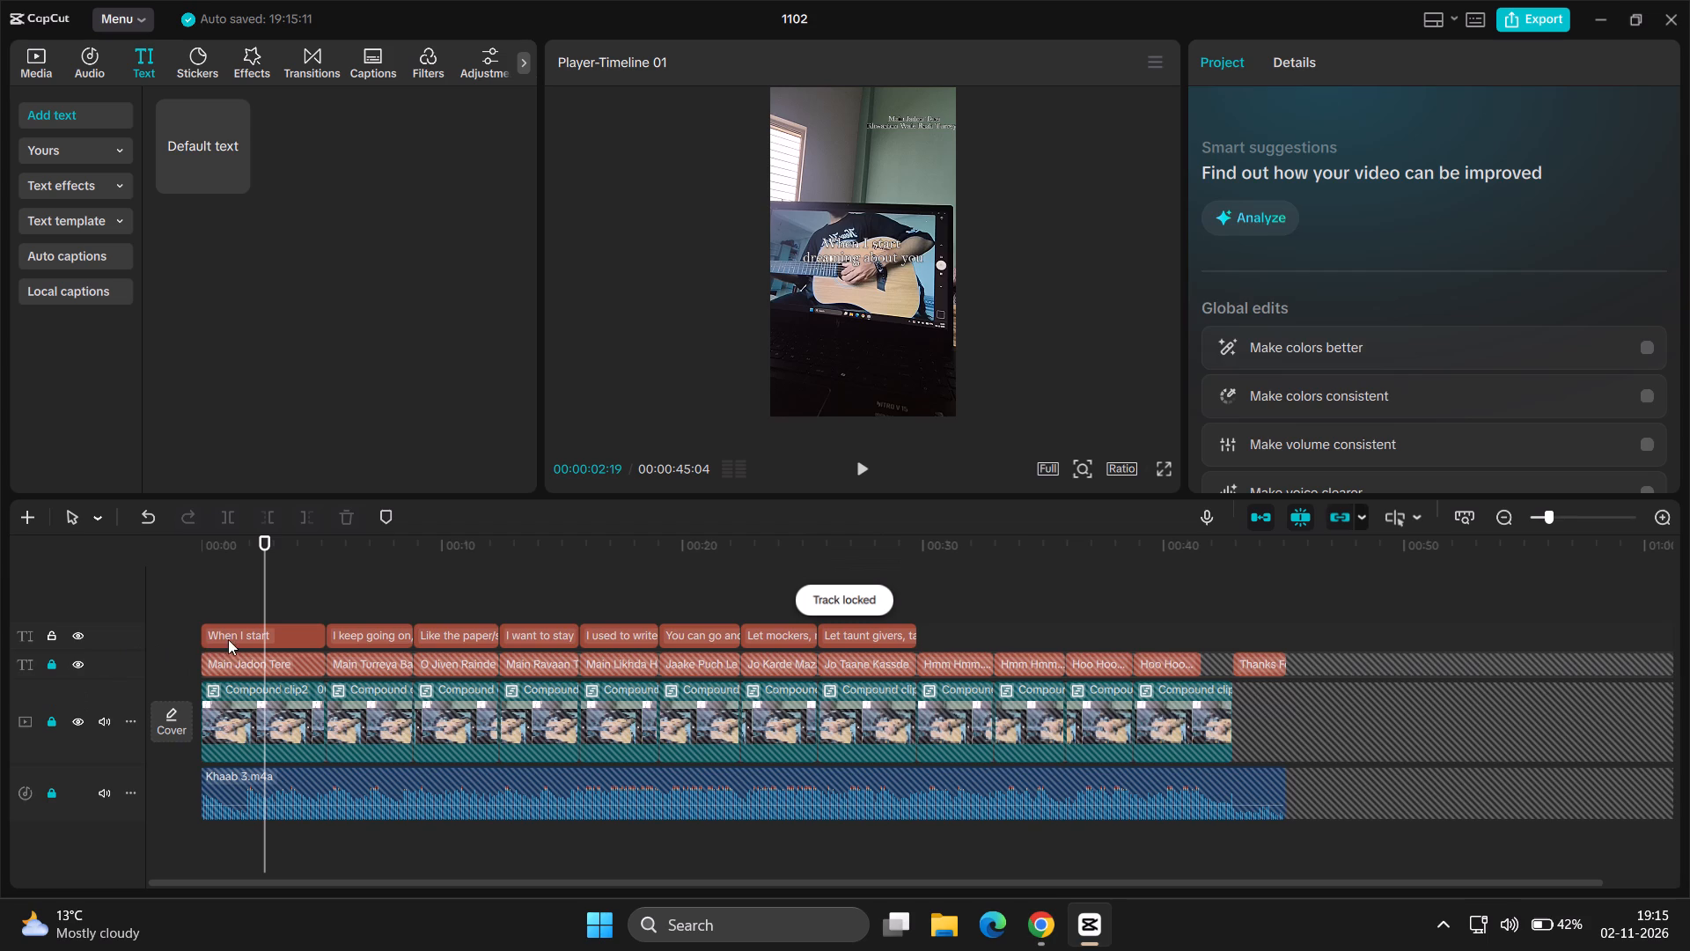
Scale the "When I start dreaming about you" translation down to 50%.
{"action": "left_click", "coordinate": [232, 638]}
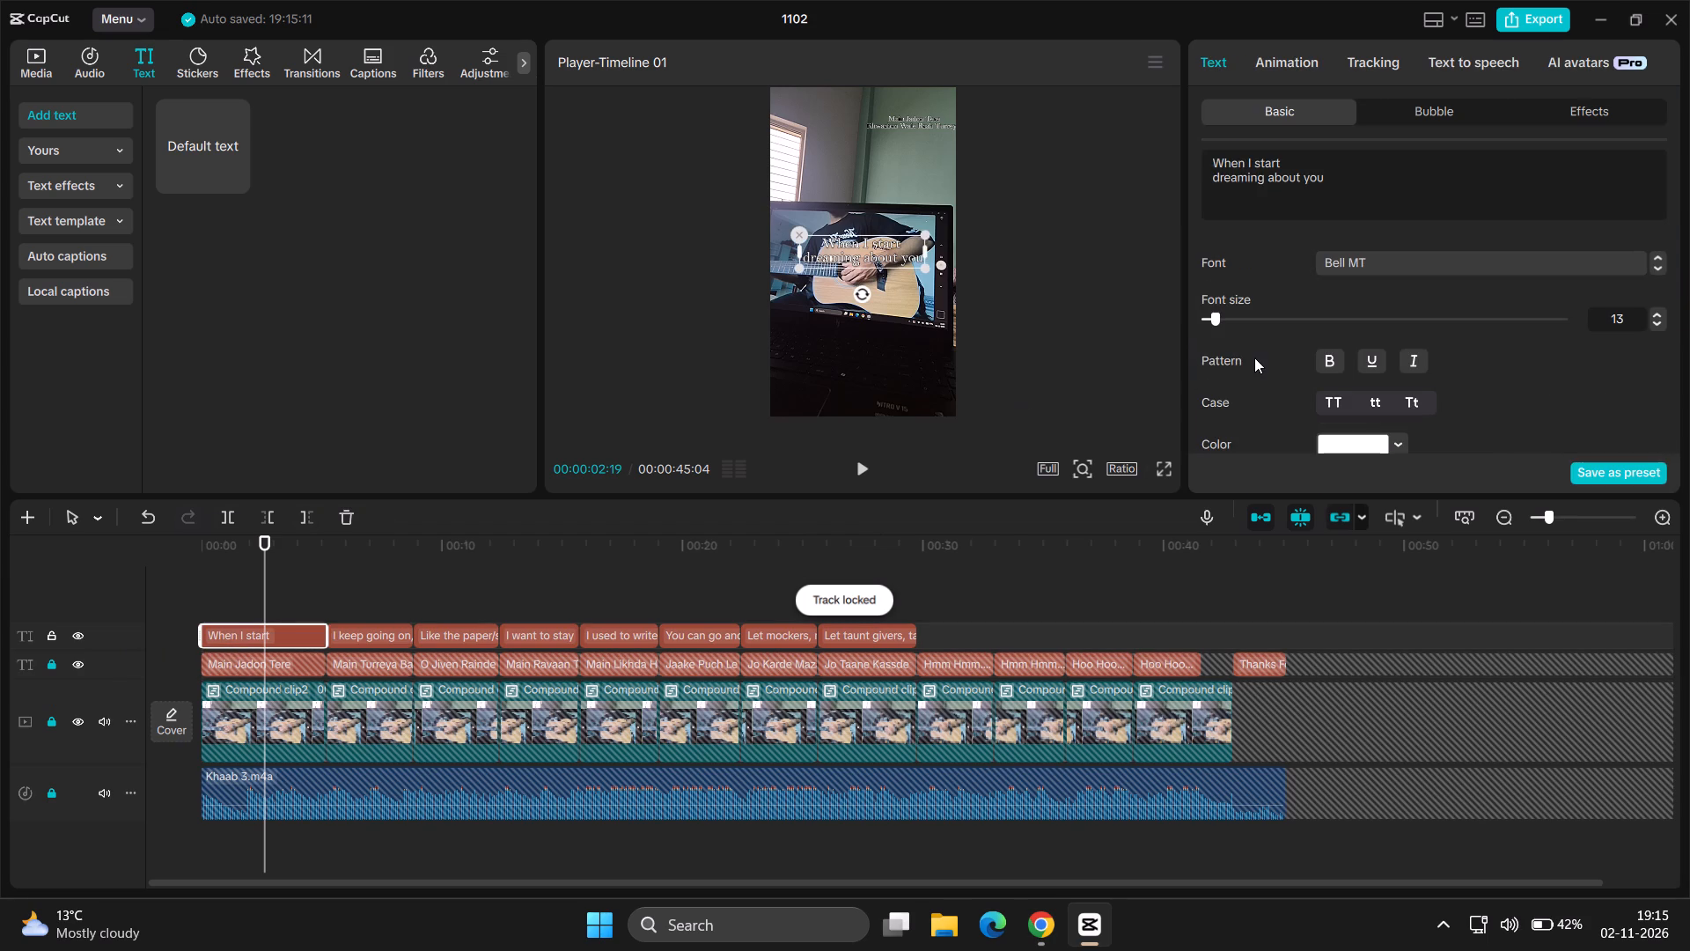
{"action": "scroll", "coordinate": [1254, 358], "scroll_direction": "down", "scroll_amount": 1}
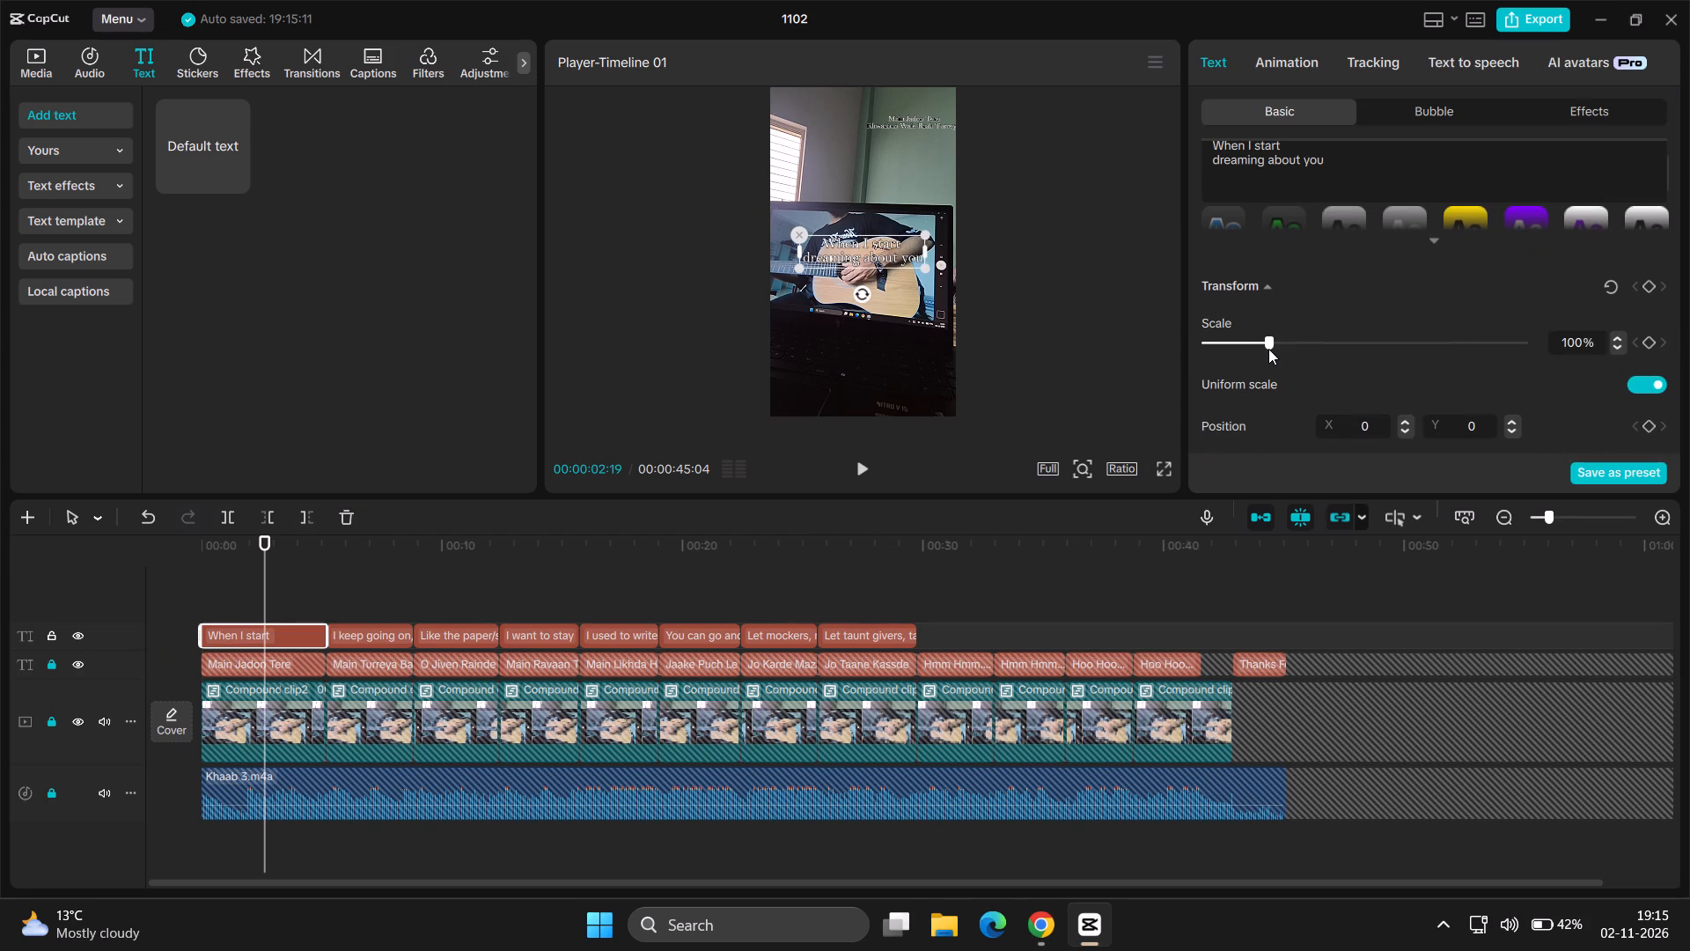
{"action": "left_click_drag", "start_coordinate": [1268, 349], "coordinate": [1233, 350]}
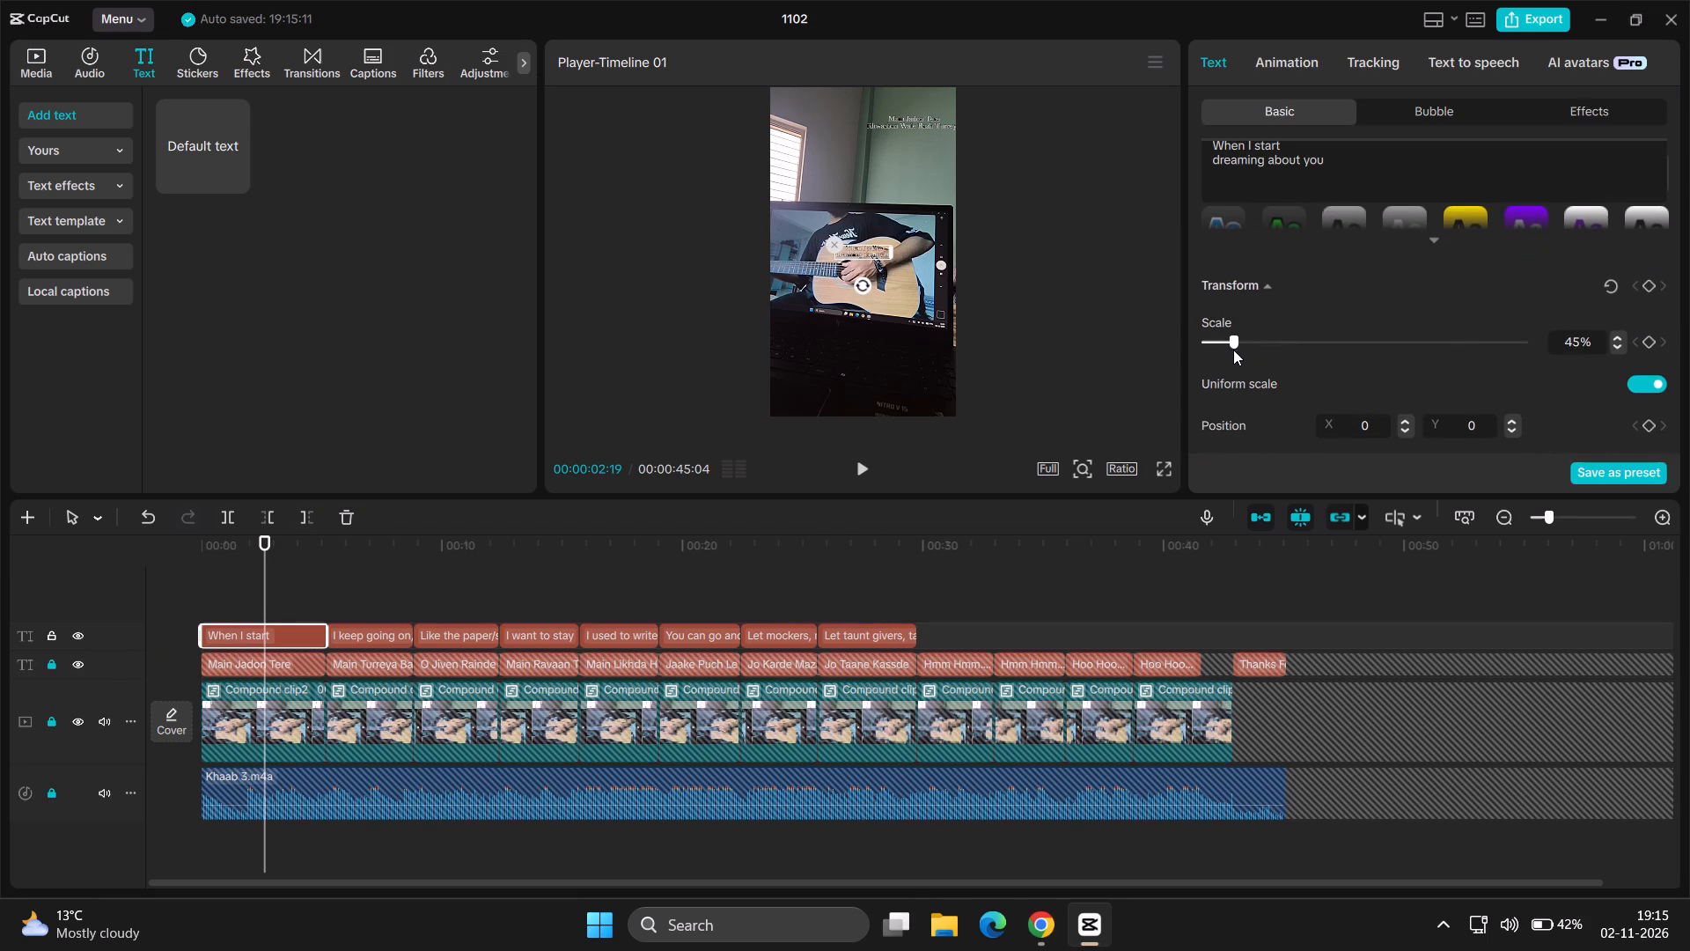
{"action": "left_click_drag", "start_coordinate": [1233, 350], "coordinate": [1236, 349]}
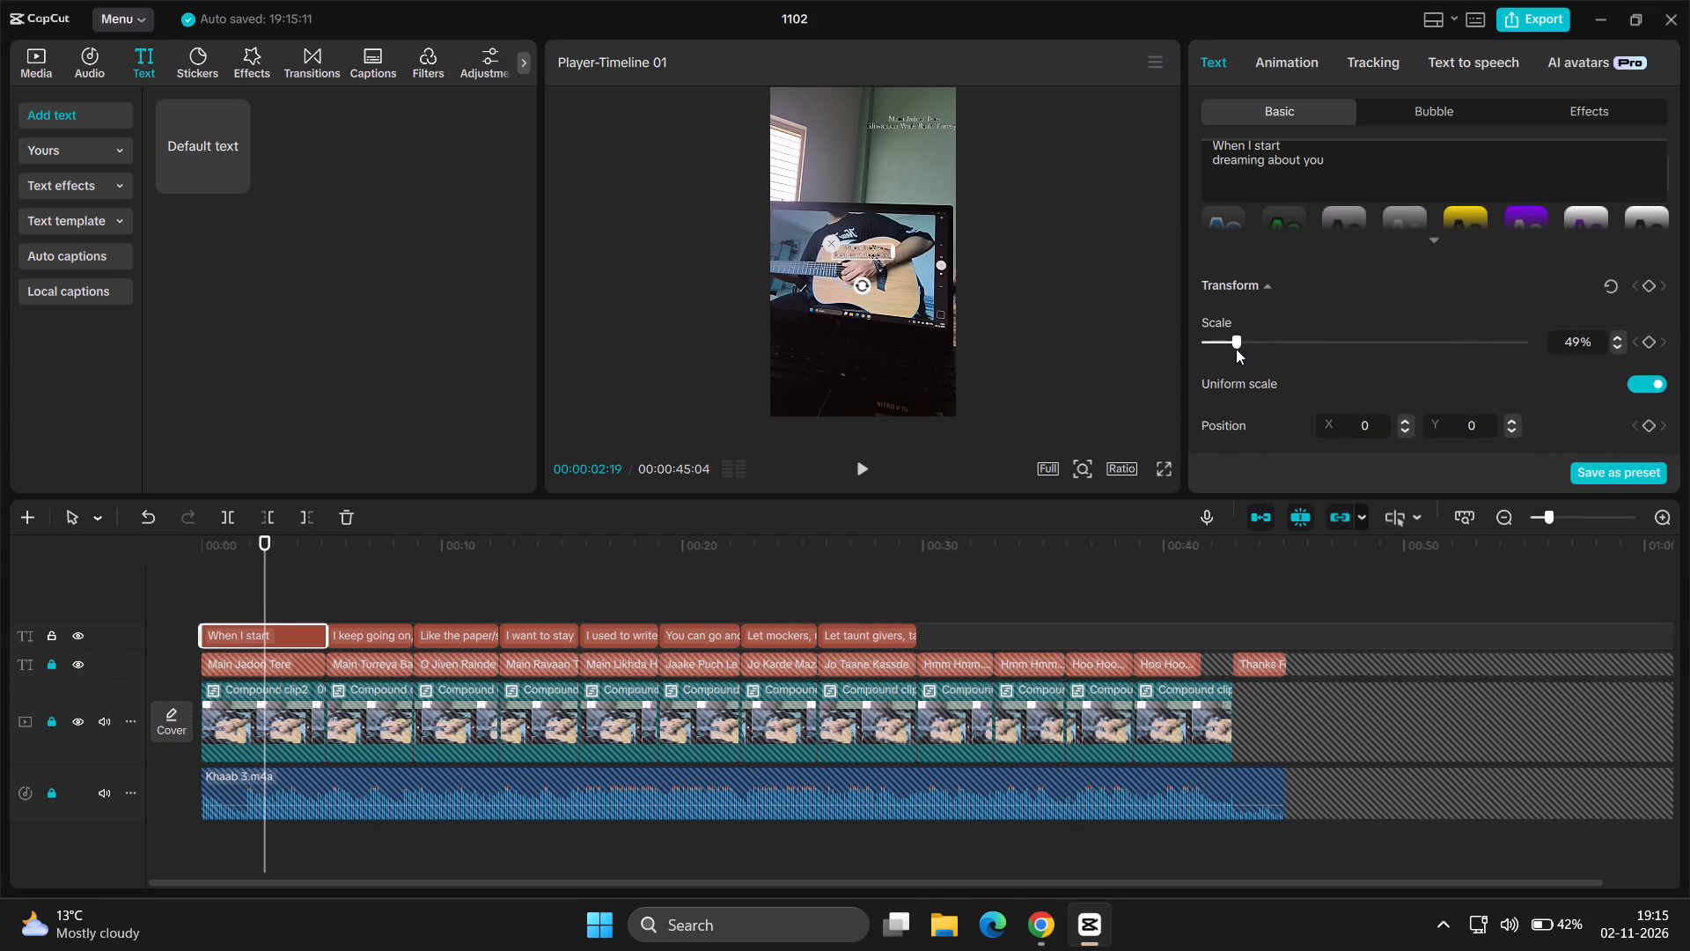
{"action": "left_click_drag", "start_coordinate": [1236, 349], "coordinate": [1237, 349]}
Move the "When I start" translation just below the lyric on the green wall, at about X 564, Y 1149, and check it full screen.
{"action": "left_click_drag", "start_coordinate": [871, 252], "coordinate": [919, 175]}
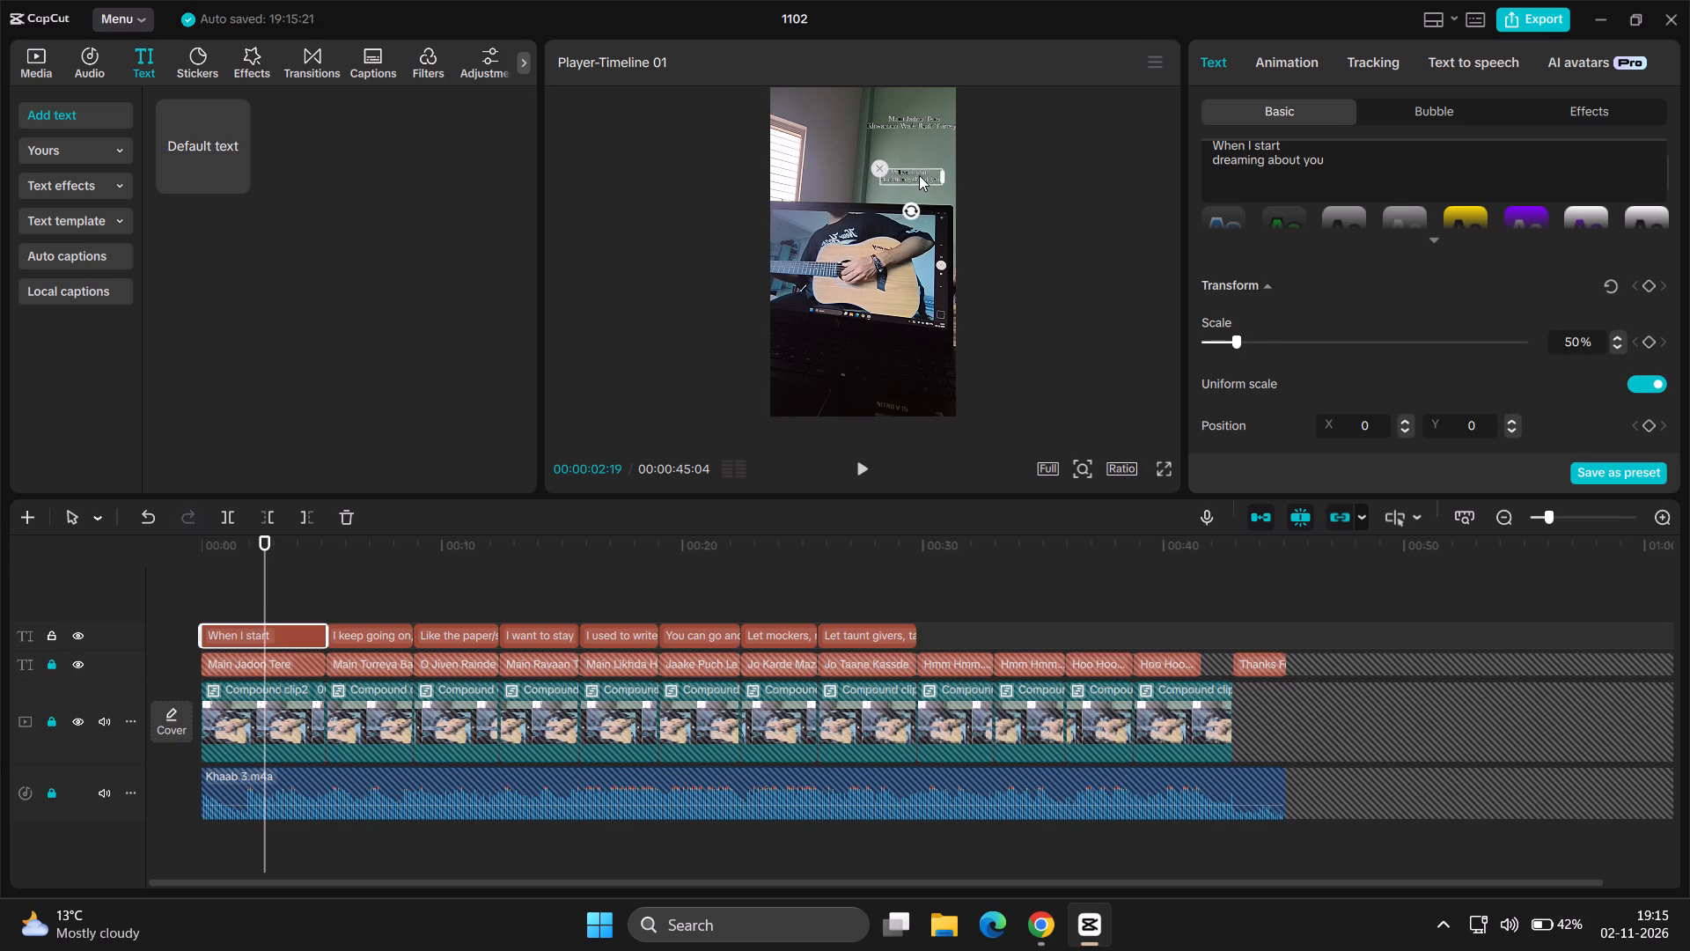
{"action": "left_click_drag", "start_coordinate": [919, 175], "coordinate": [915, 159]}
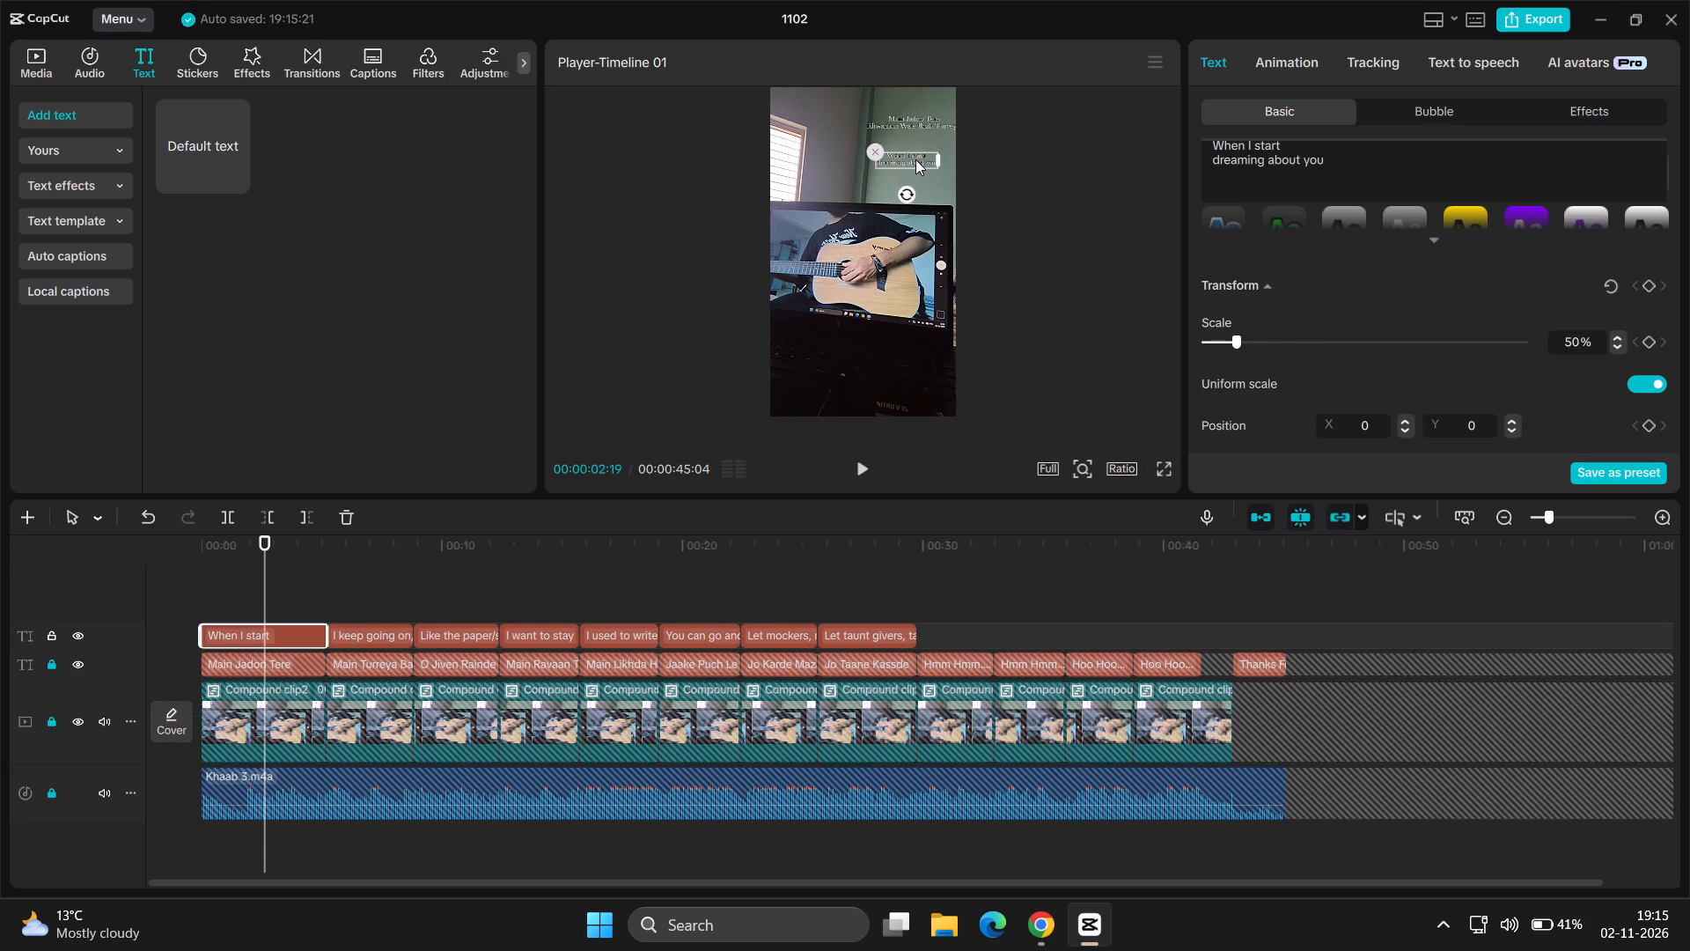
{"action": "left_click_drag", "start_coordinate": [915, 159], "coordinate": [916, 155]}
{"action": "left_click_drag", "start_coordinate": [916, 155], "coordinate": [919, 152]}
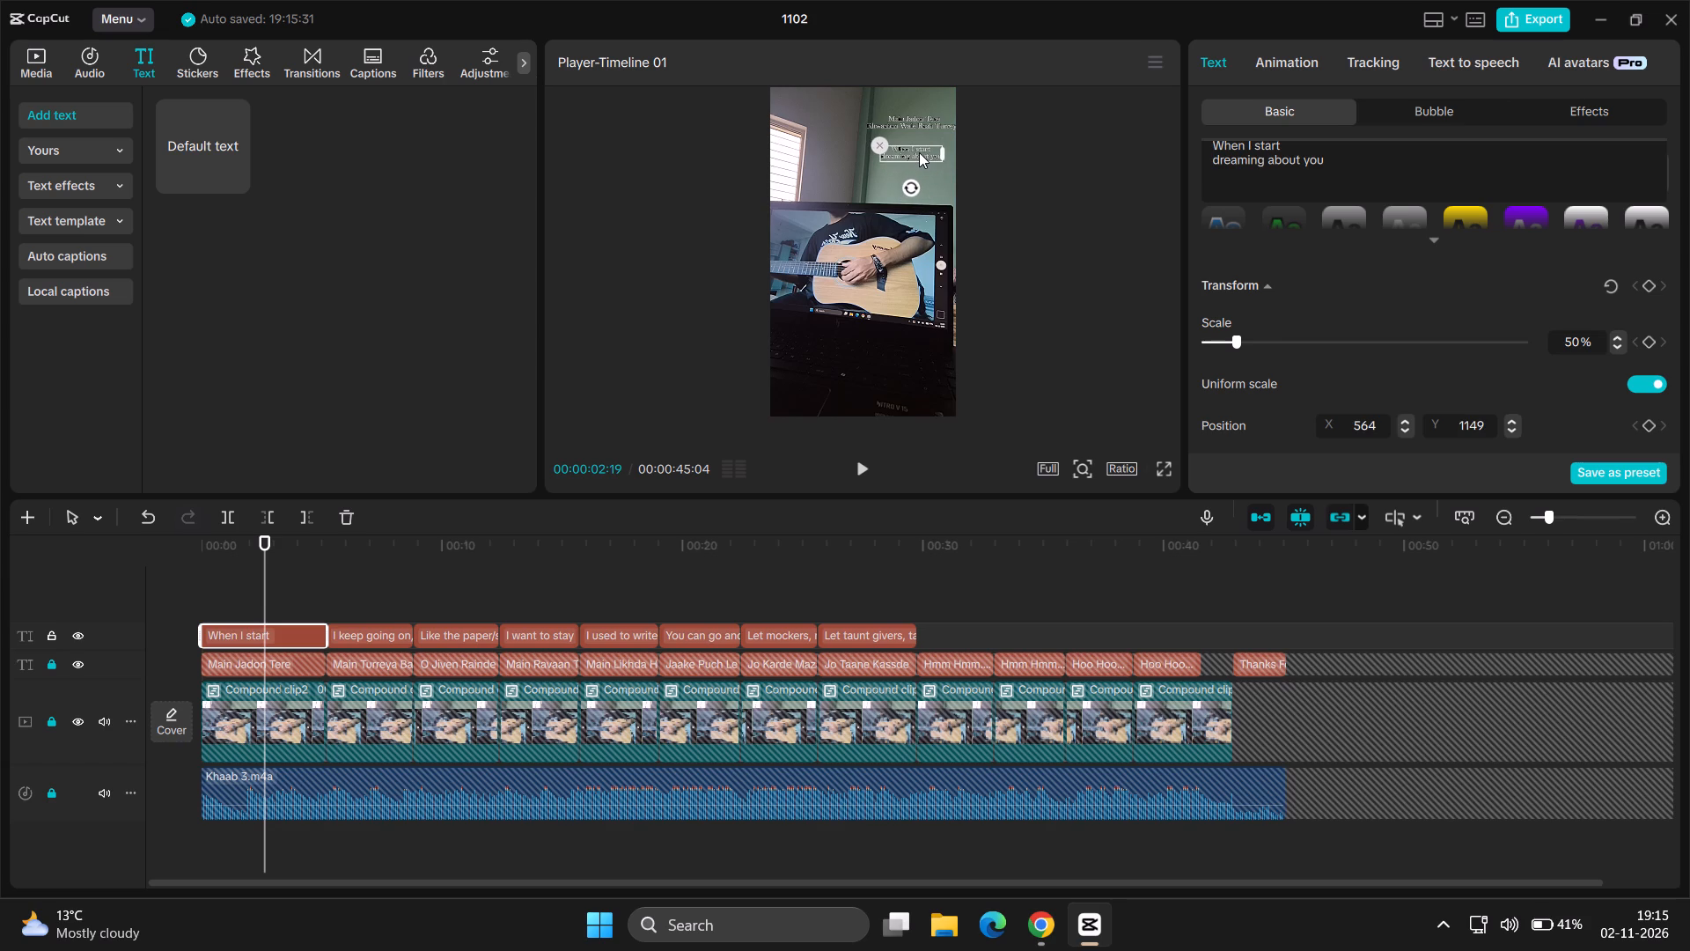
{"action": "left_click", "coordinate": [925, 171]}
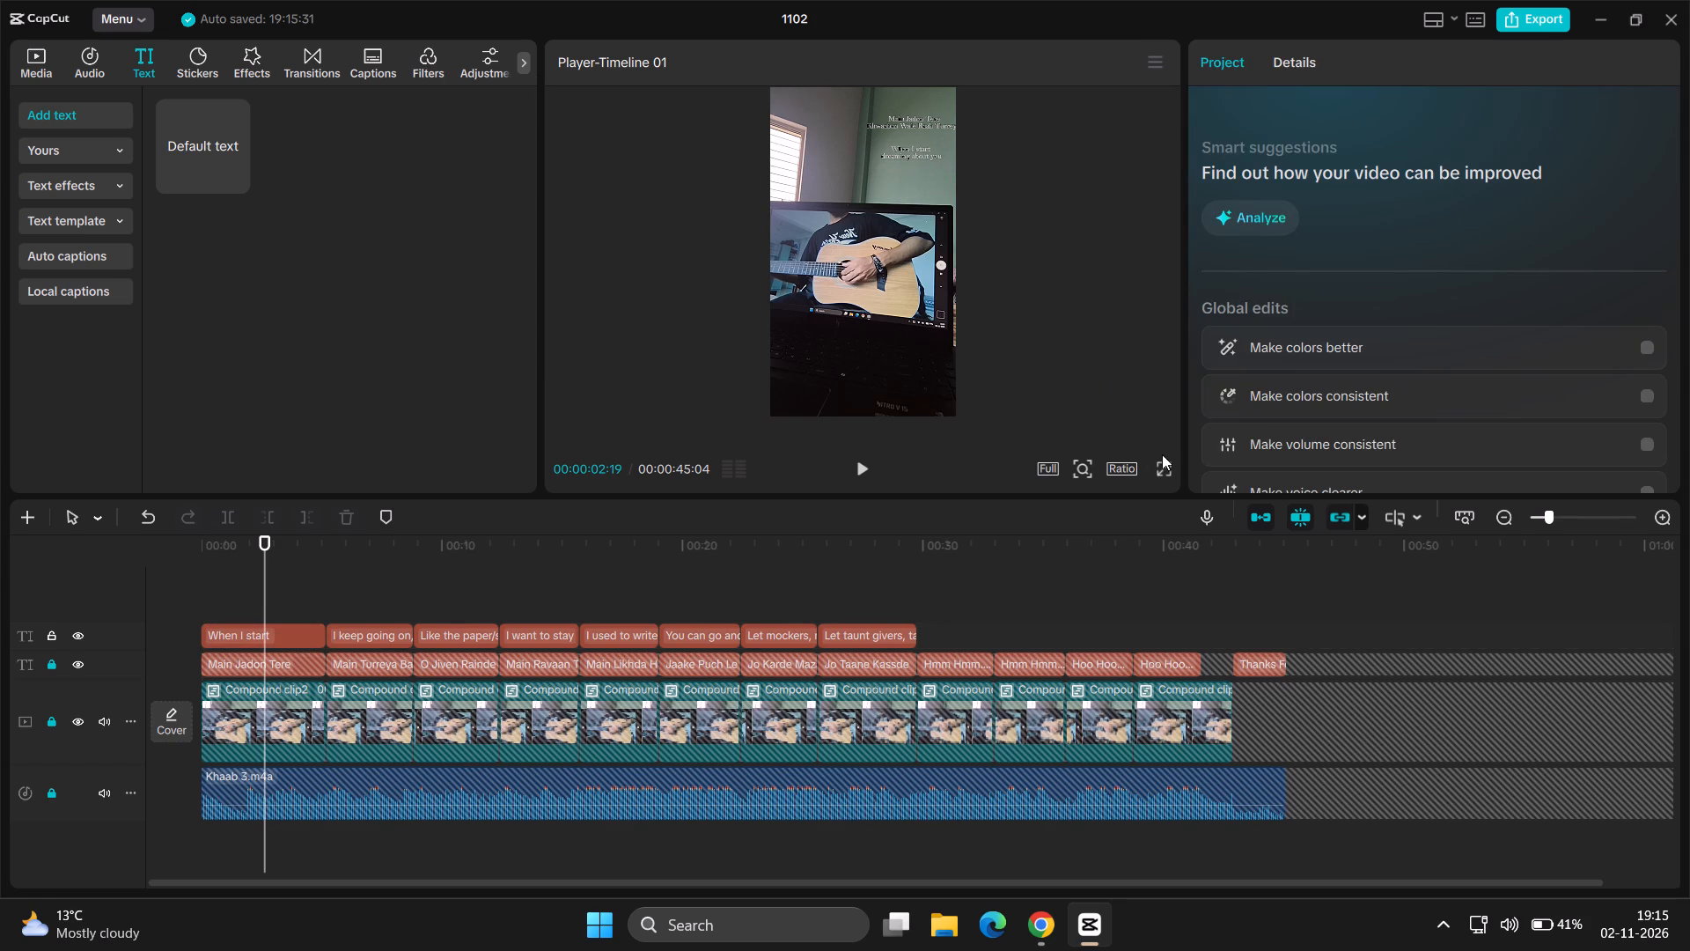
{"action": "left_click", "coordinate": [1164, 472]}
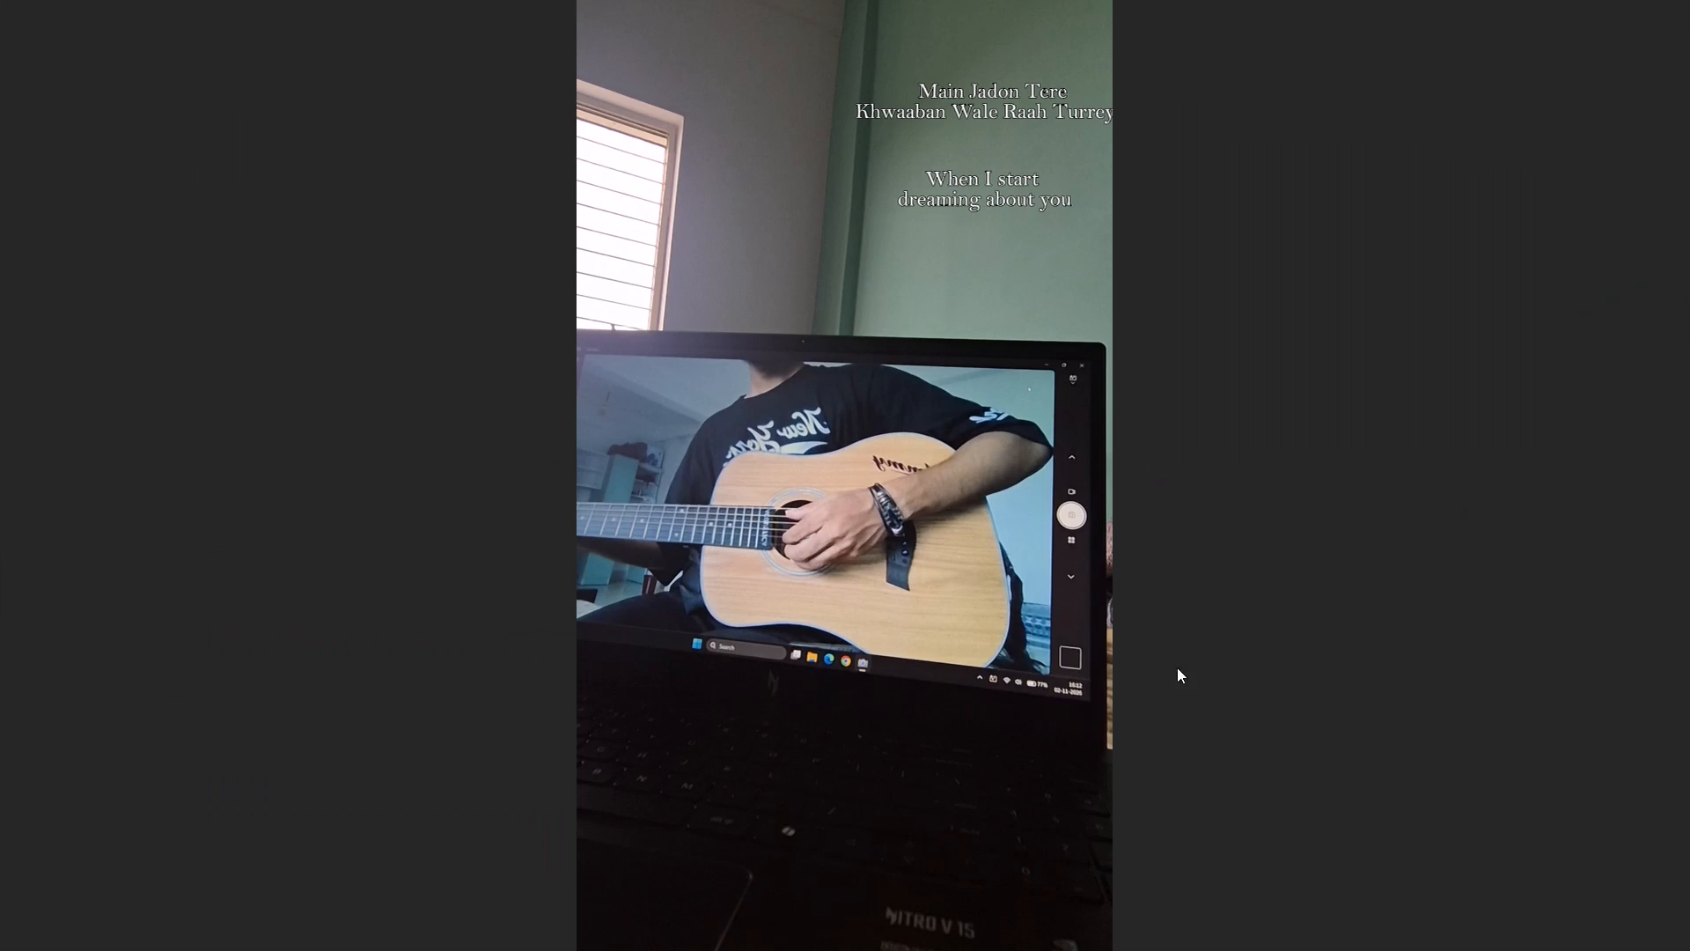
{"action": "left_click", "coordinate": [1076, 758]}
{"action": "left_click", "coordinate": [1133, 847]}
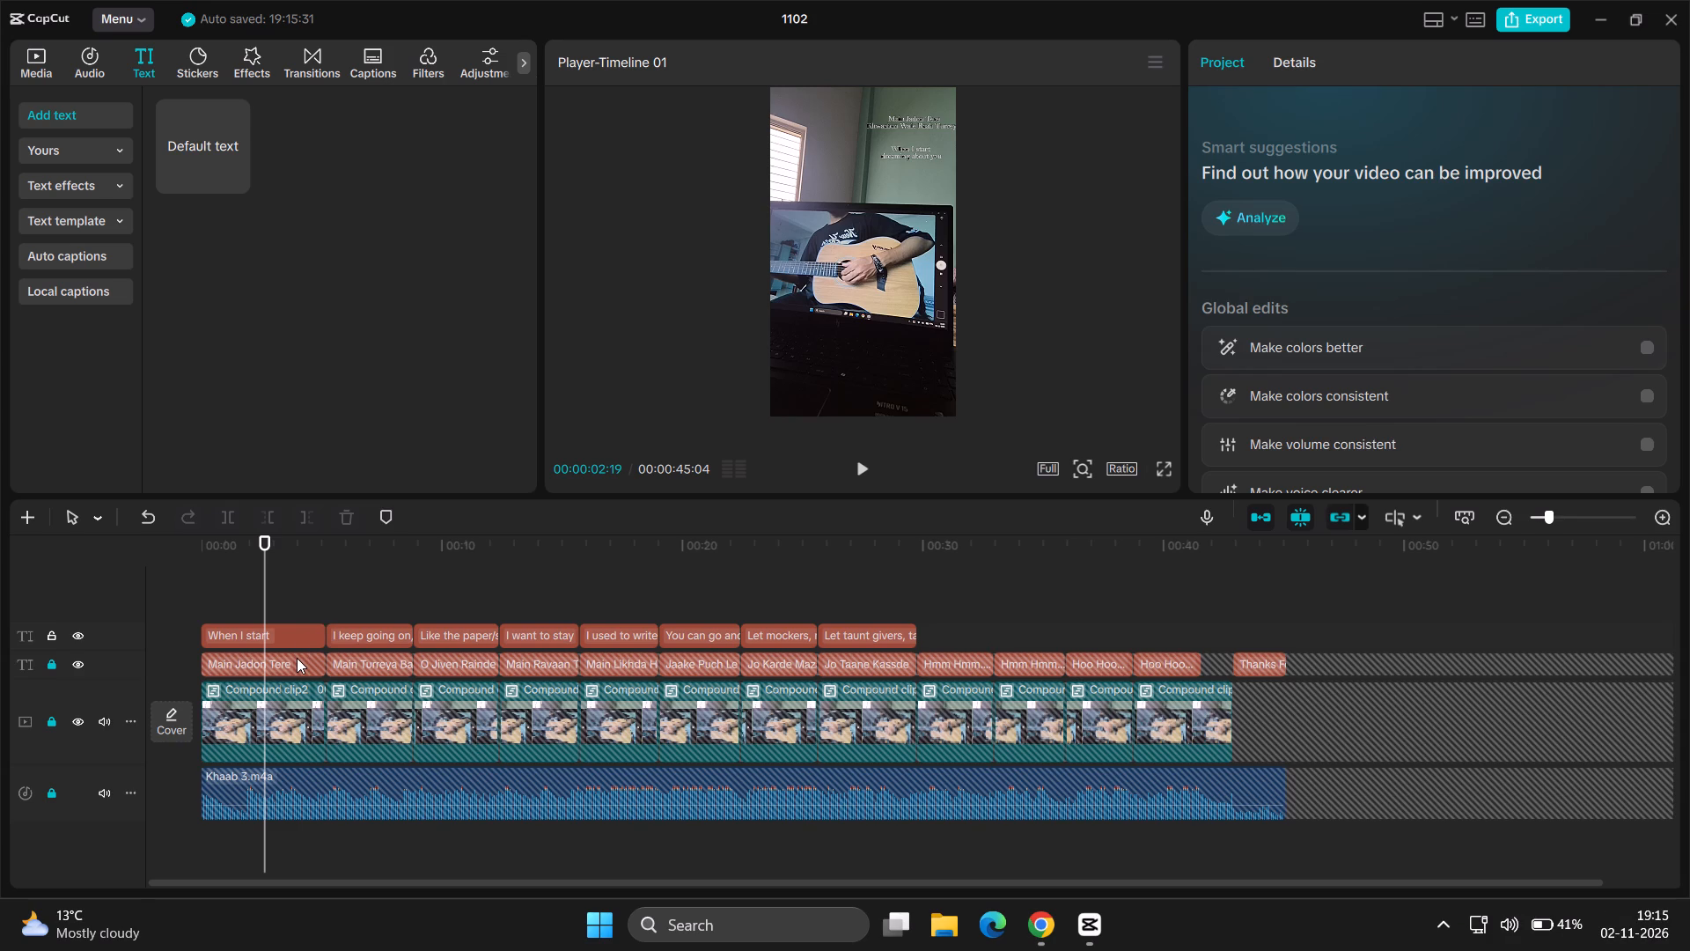
Unlock the lyrics track and move the "Main Jadon Tere" lyric to the frame's horizontal centre, near the top of the video.
{"action": "left_click", "coordinate": [297, 658]}
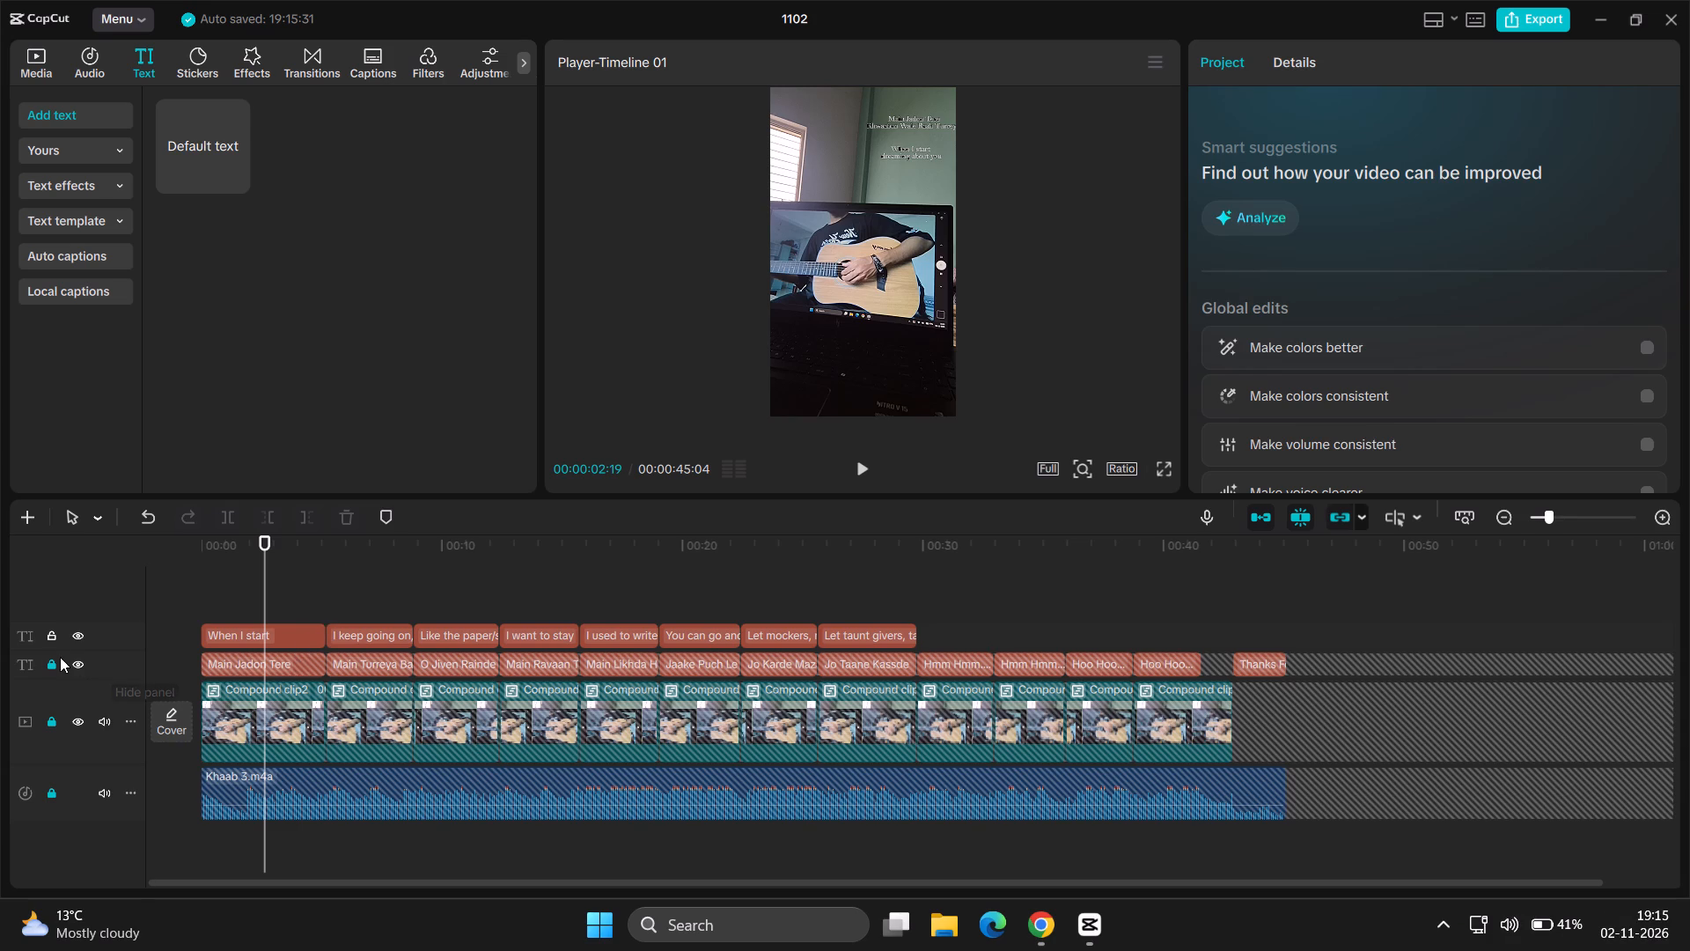
{"action": "left_click", "coordinate": [47, 660]}
{"action": "left_click", "coordinate": [283, 666]}
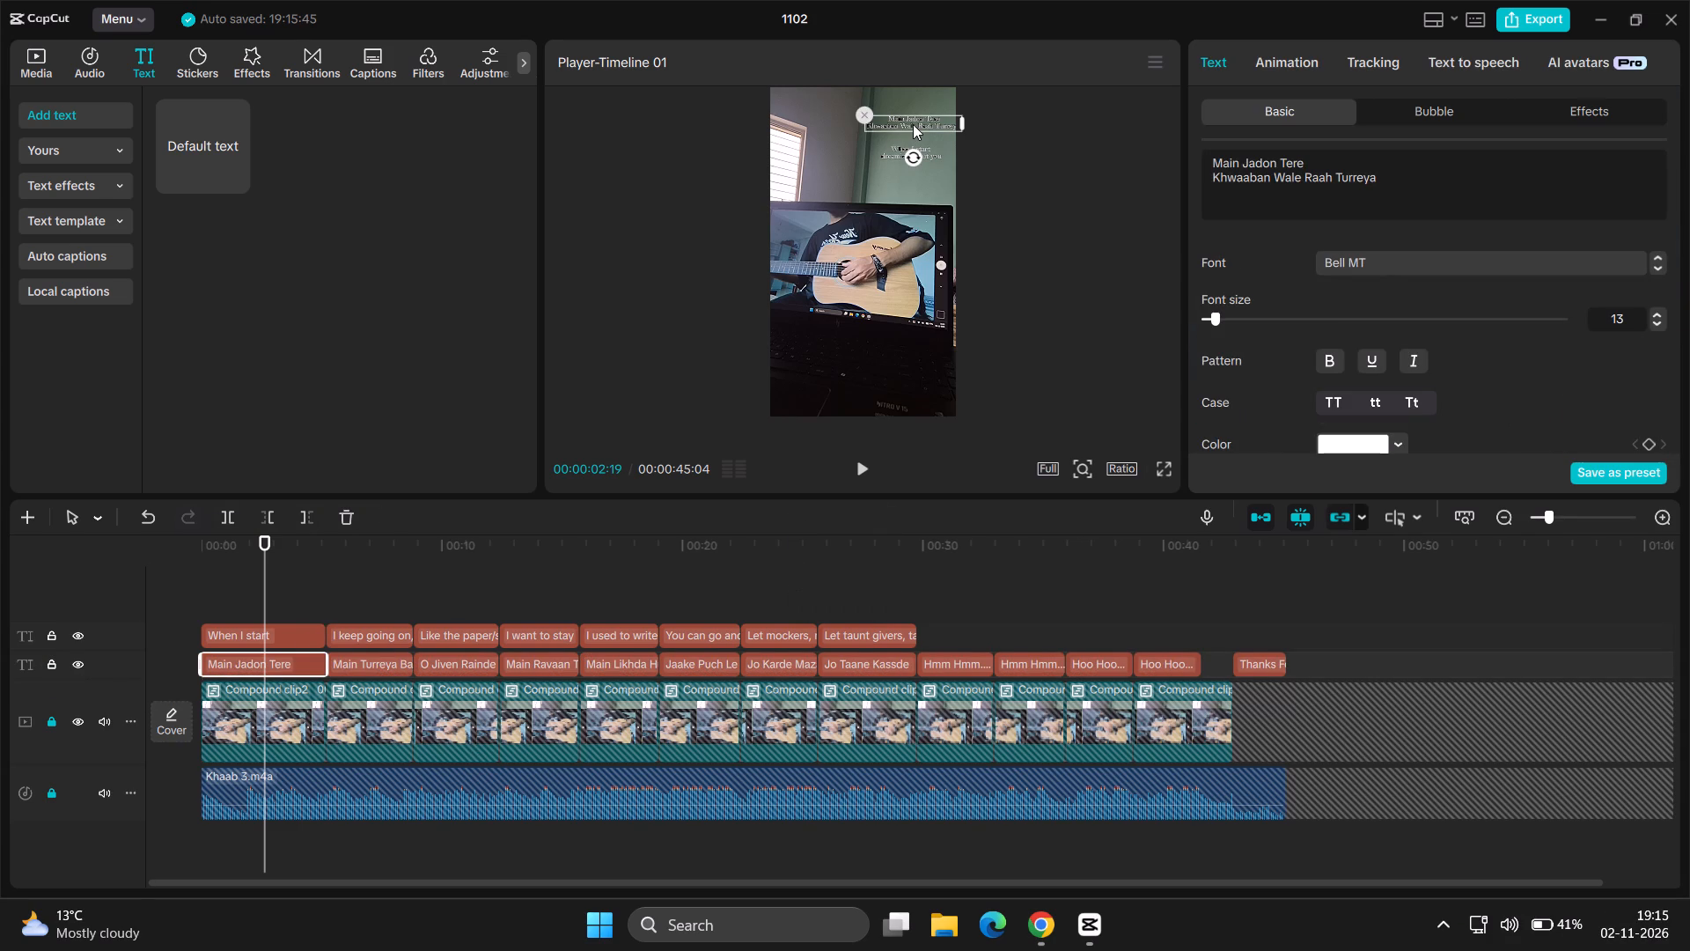
{"action": "left_click_drag", "start_coordinate": [913, 124], "coordinate": [900, 125]}
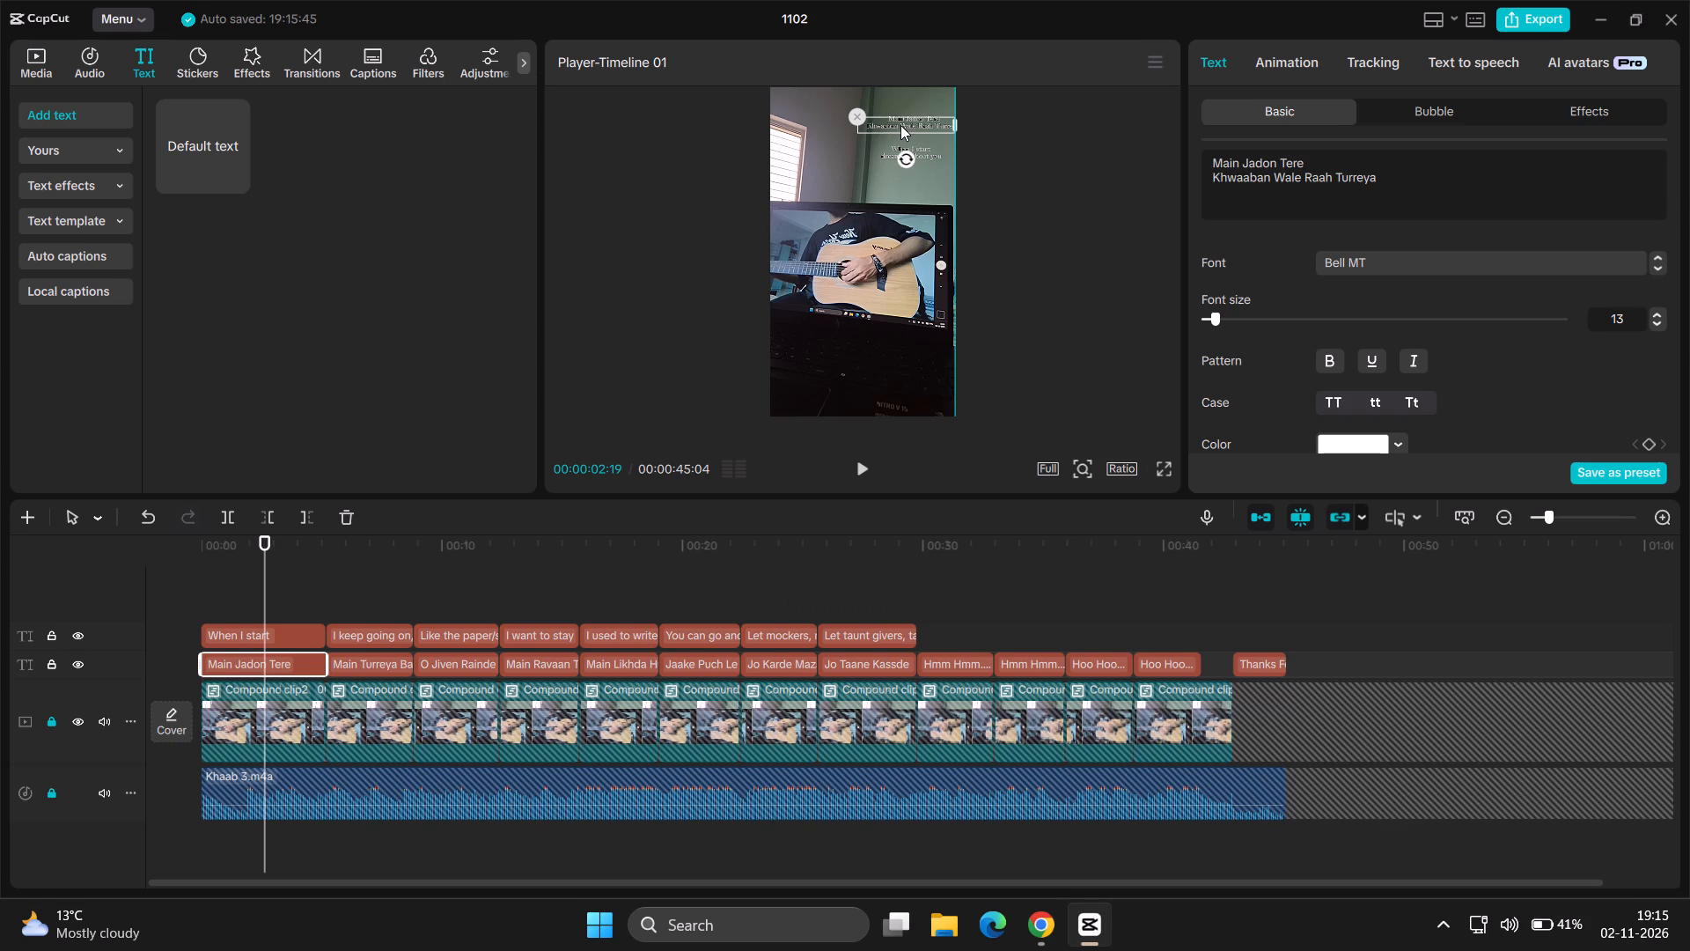
{"action": "left_click_drag", "start_coordinate": [900, 125], "coordinate": [902, 126]}
{"action": "left_click_drag", "start_coordinate": [902, 126], "coordinate": [886, 128]}
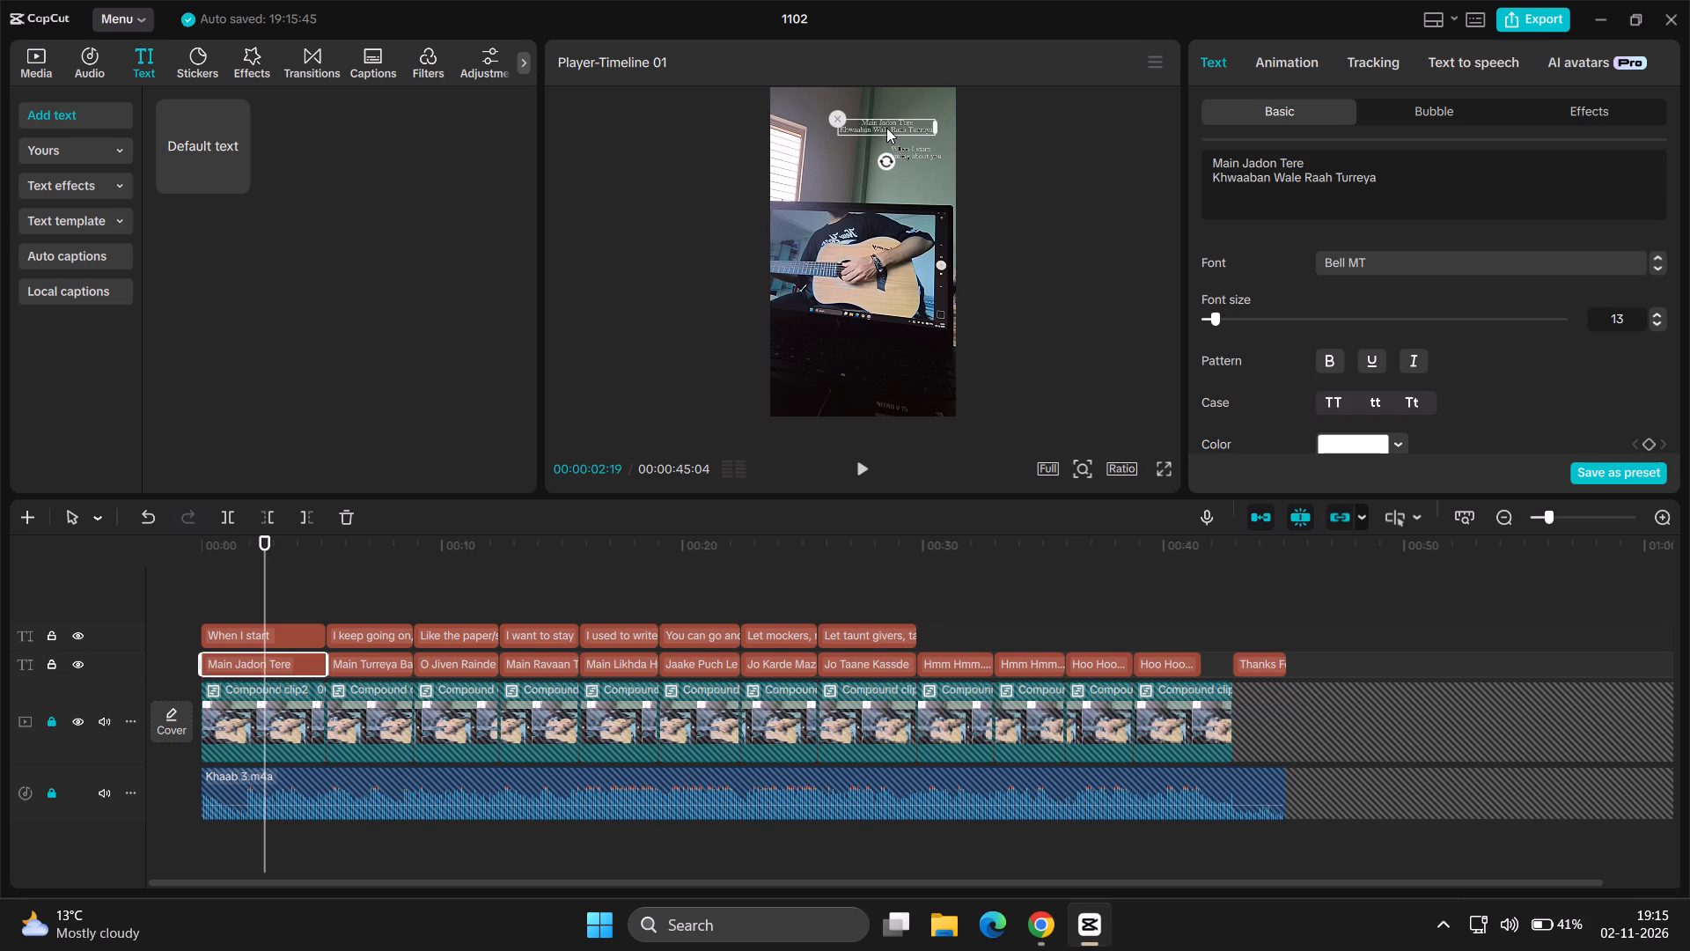
{"action": "left_click_drag", "start_coordinate": [886, 128], "coordinate": [862, 136]}
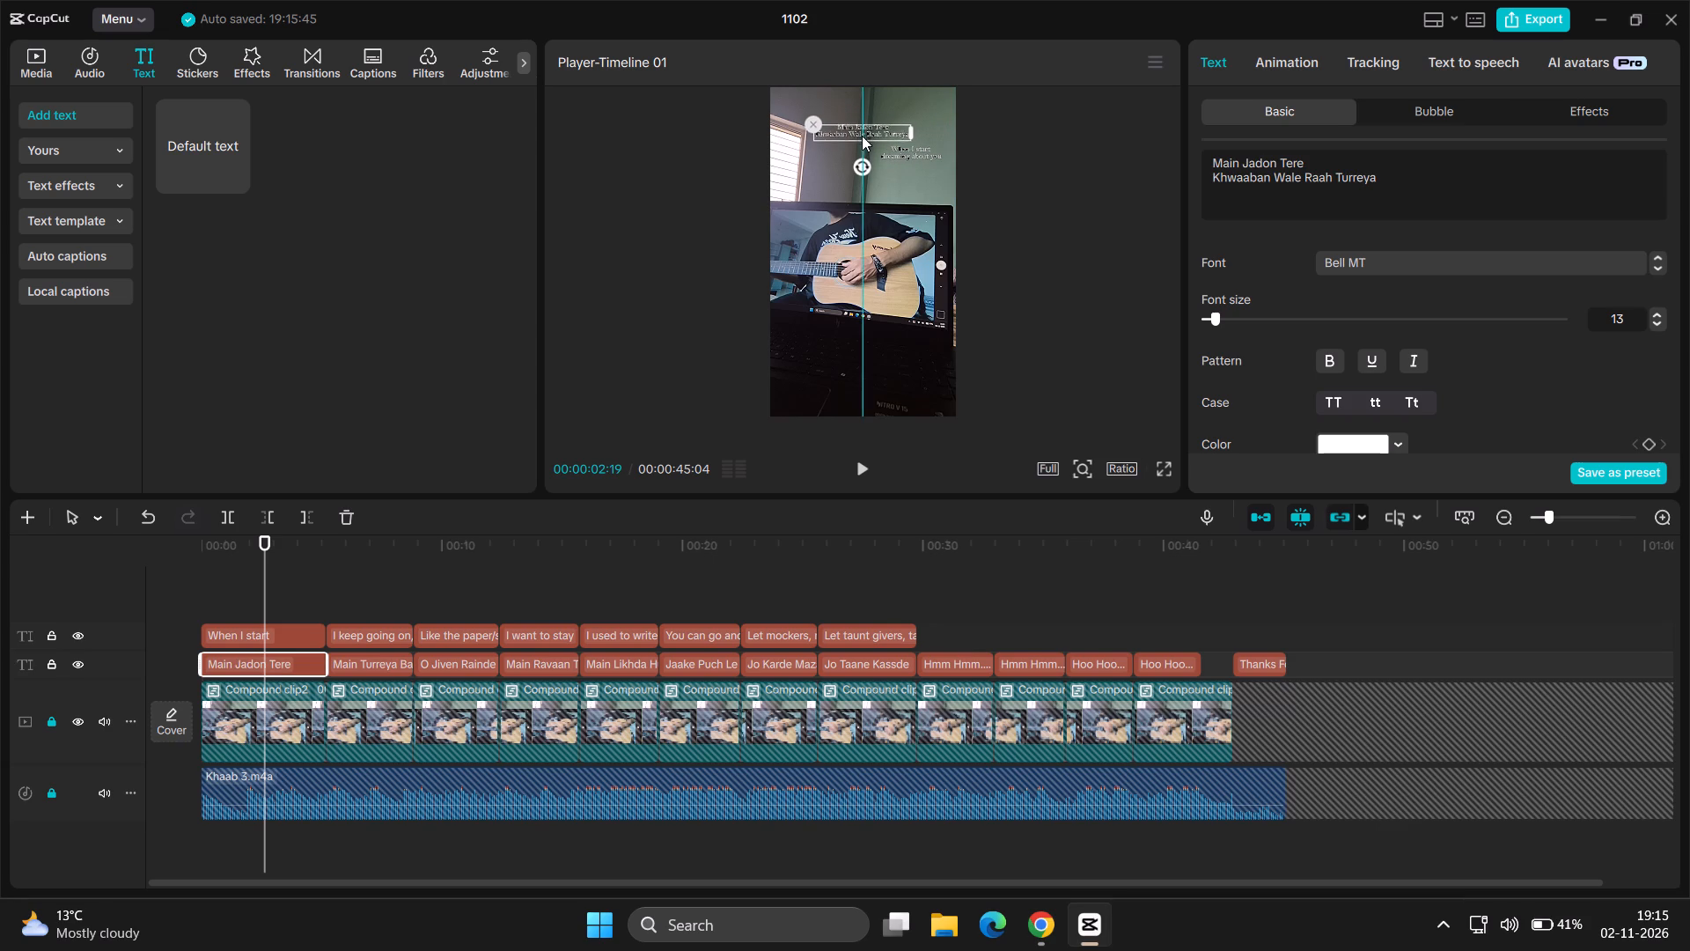
{"action": "left_click_drag", "start_coordinate": [862, 136], "coordinate": [860, 122]}
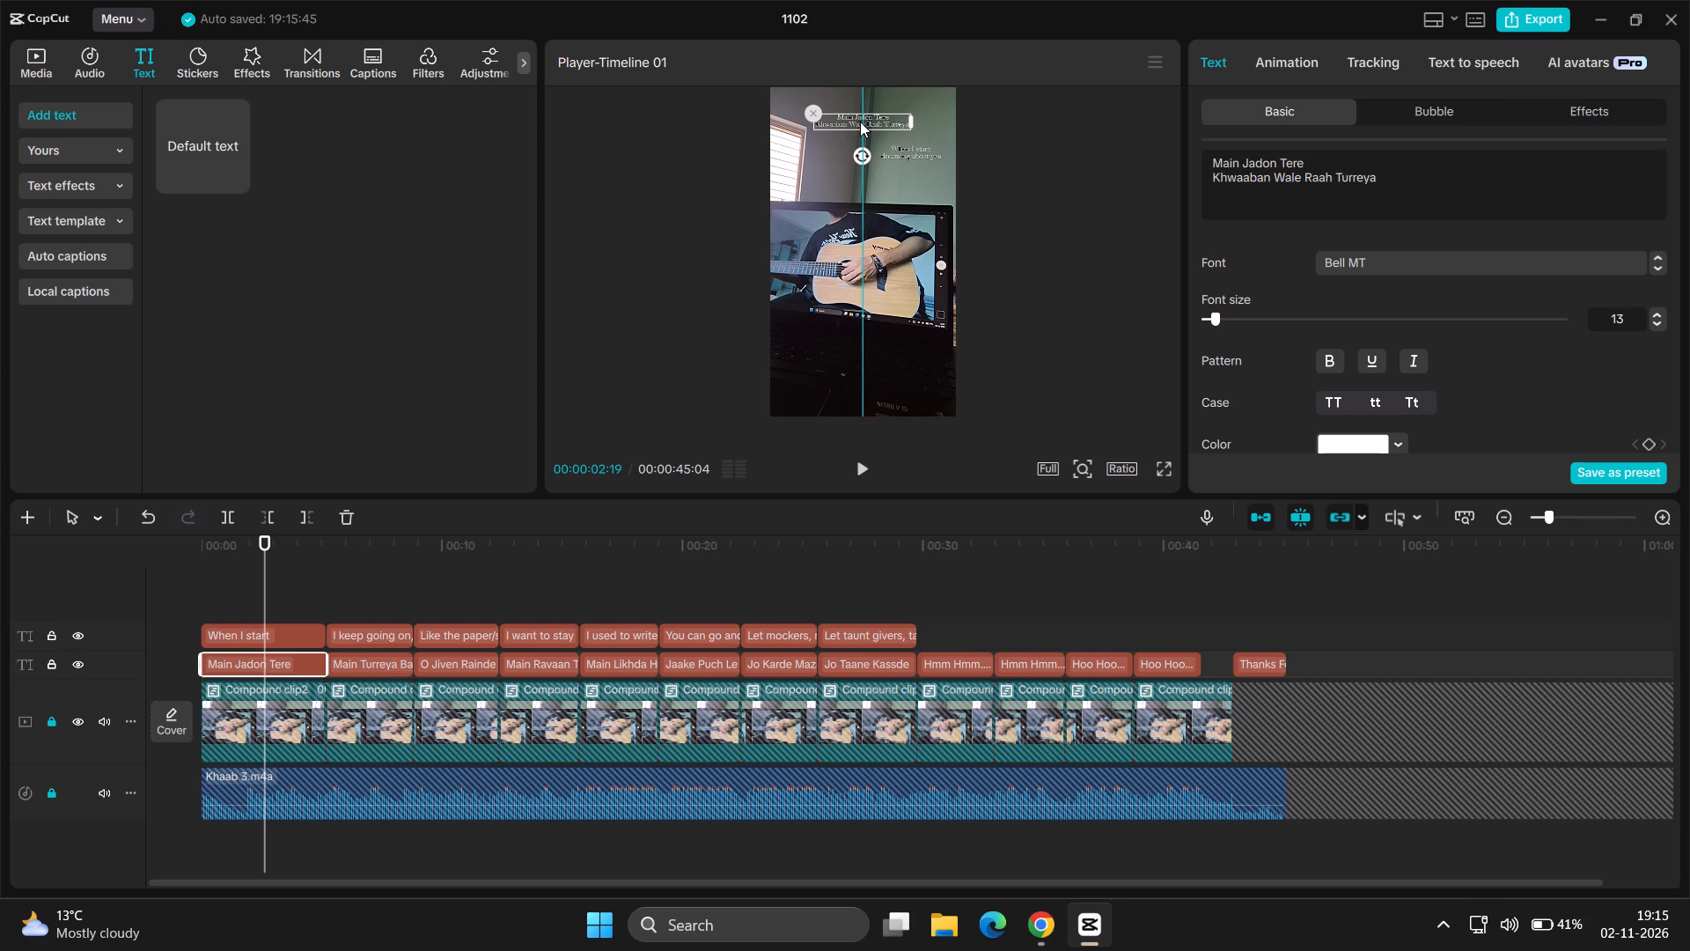
{"action": "left_click_drag", "start_coordinate": [860, 122], "coordinate": [862, 117]}
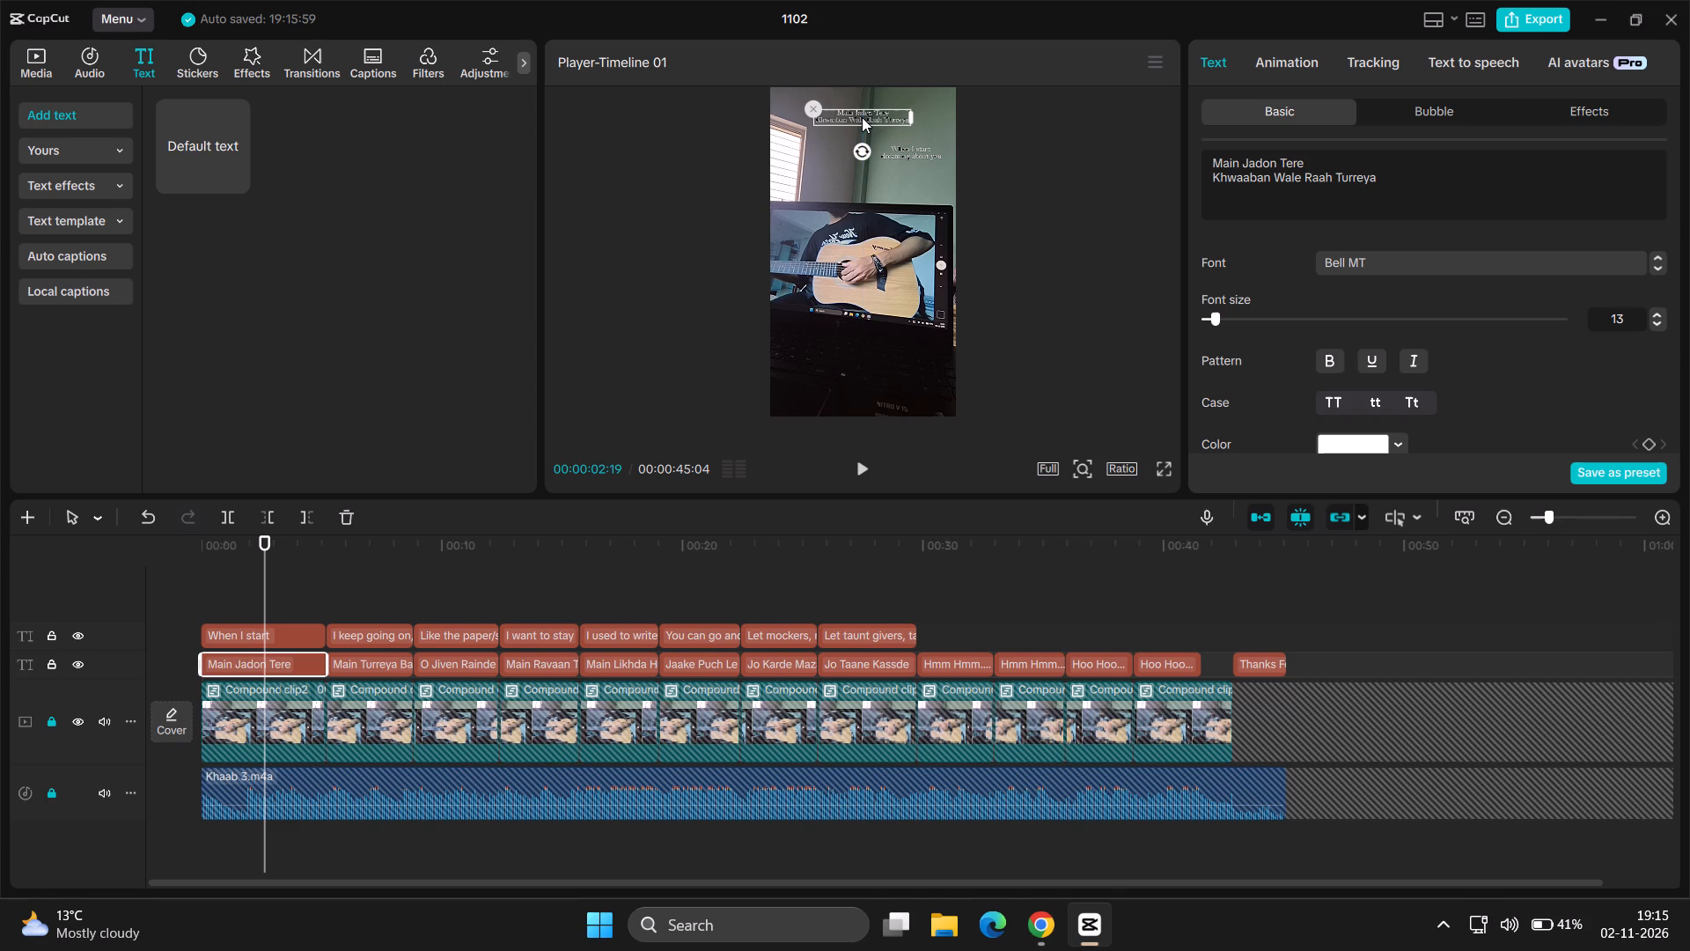
Centre the "When I start" translation horizontally in the frame, placing it just above the laptop in the video.
{"action": "left_click", "coordinate": [911, 154]}
{"action": "left_click_drag", "start_coordinate": [911, 154], "coordinate": [873, 159]}
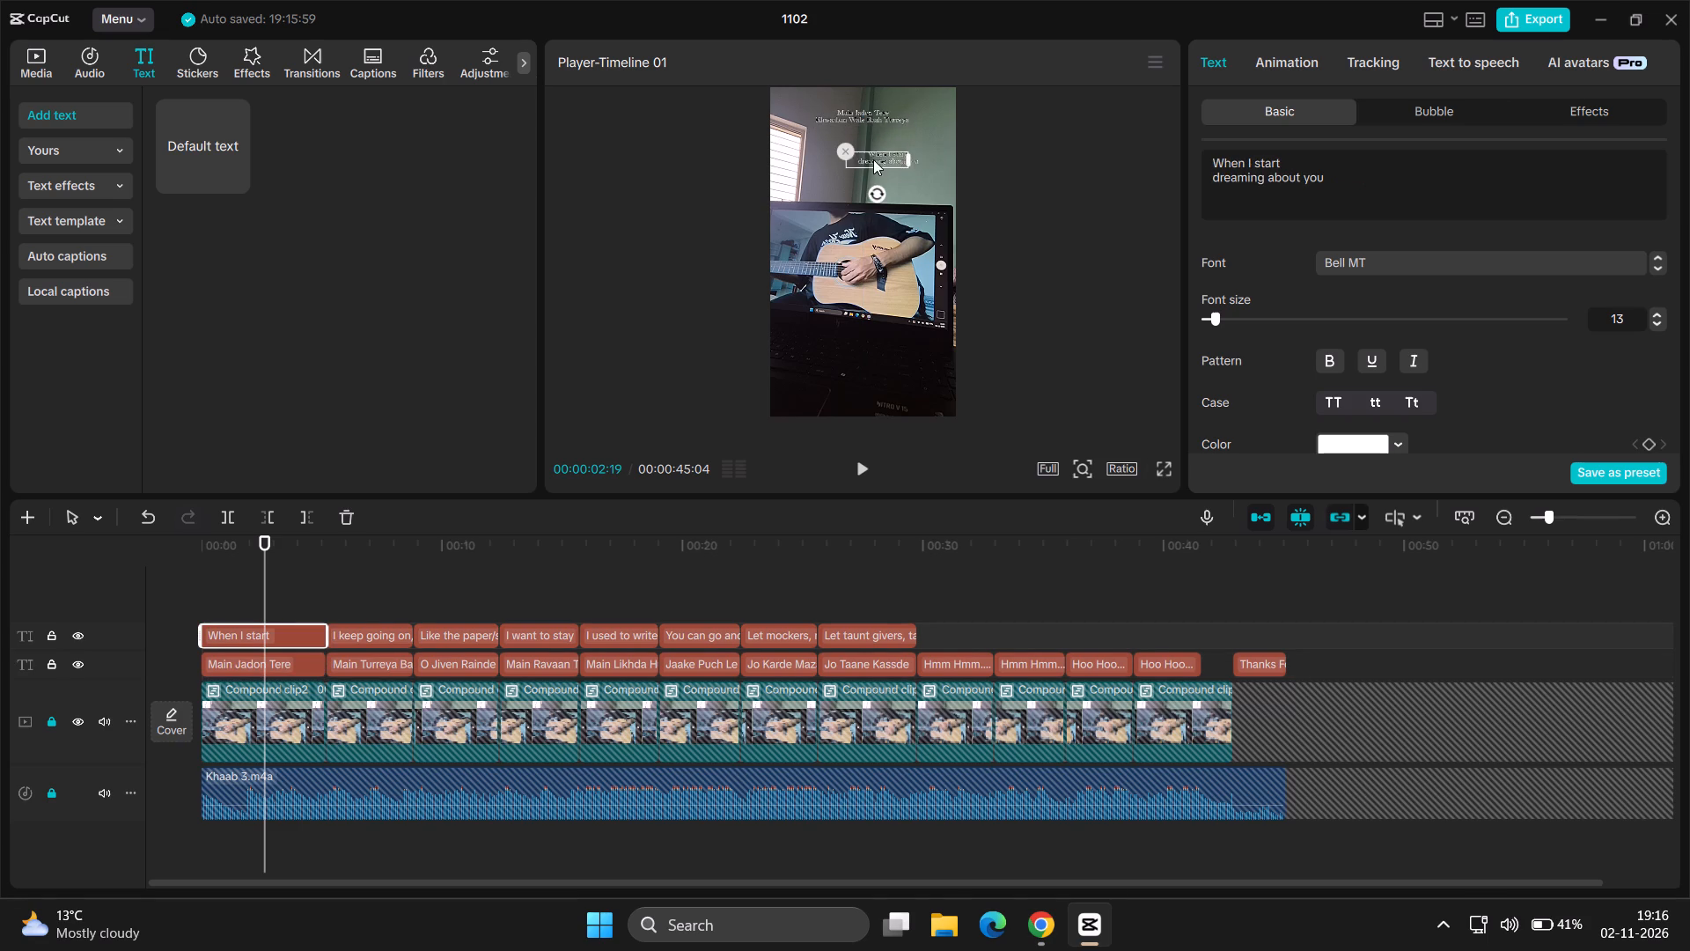
{"action": "left_click_drag", "start_coordinate": [873, 159], "coordinate": [860, 150]}
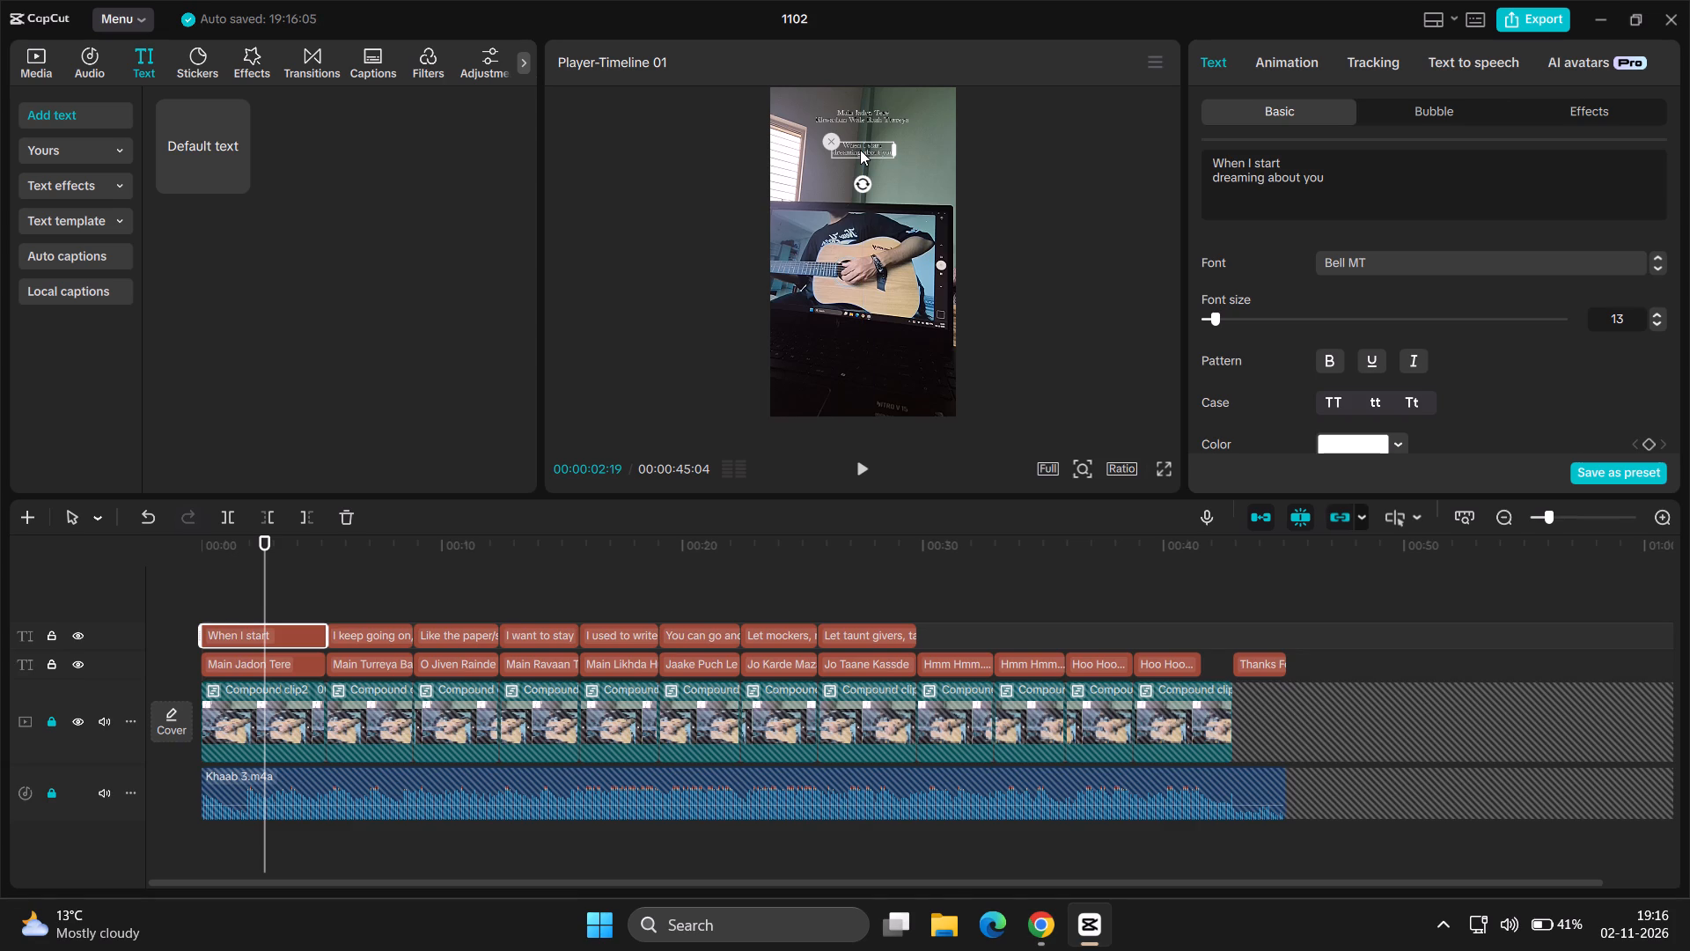
{"action": "left_click_drag", "start_coordinate": [860, 150], "coordinate": [860, 146]}
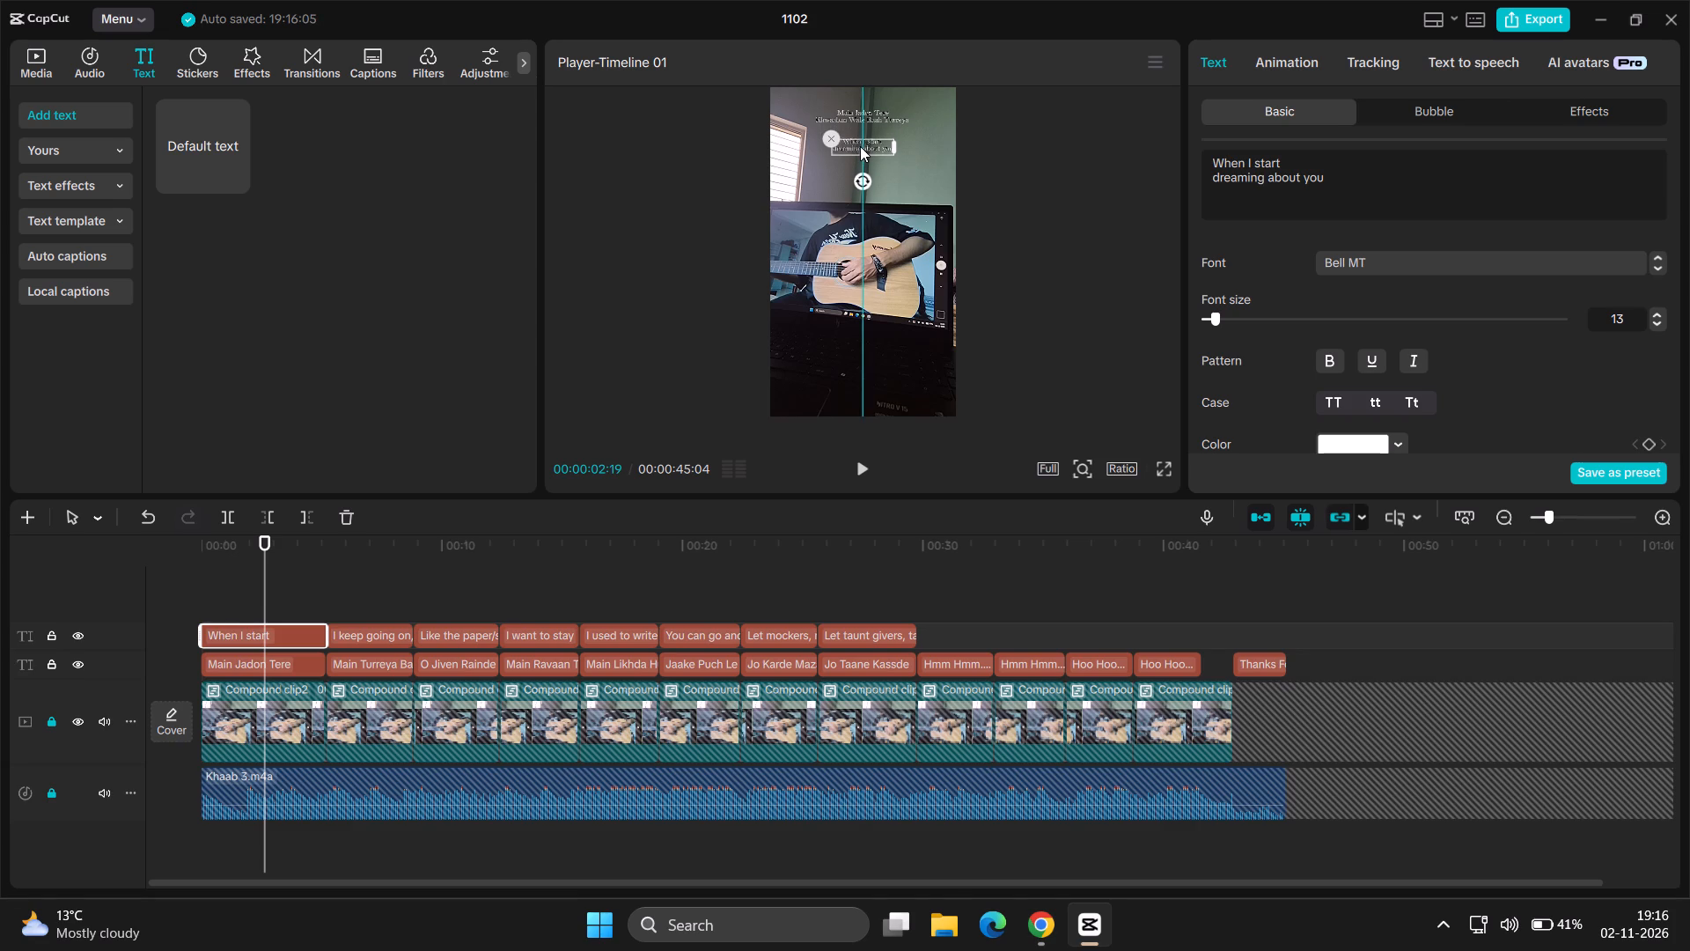
{"action": "left_click_drag", "start_coordinate": [860, 146], "coordinate": [861, 142]}
{"action": "left_click_drag", "start_coordinate": [861, 142], "coordinate": [862, 175]}
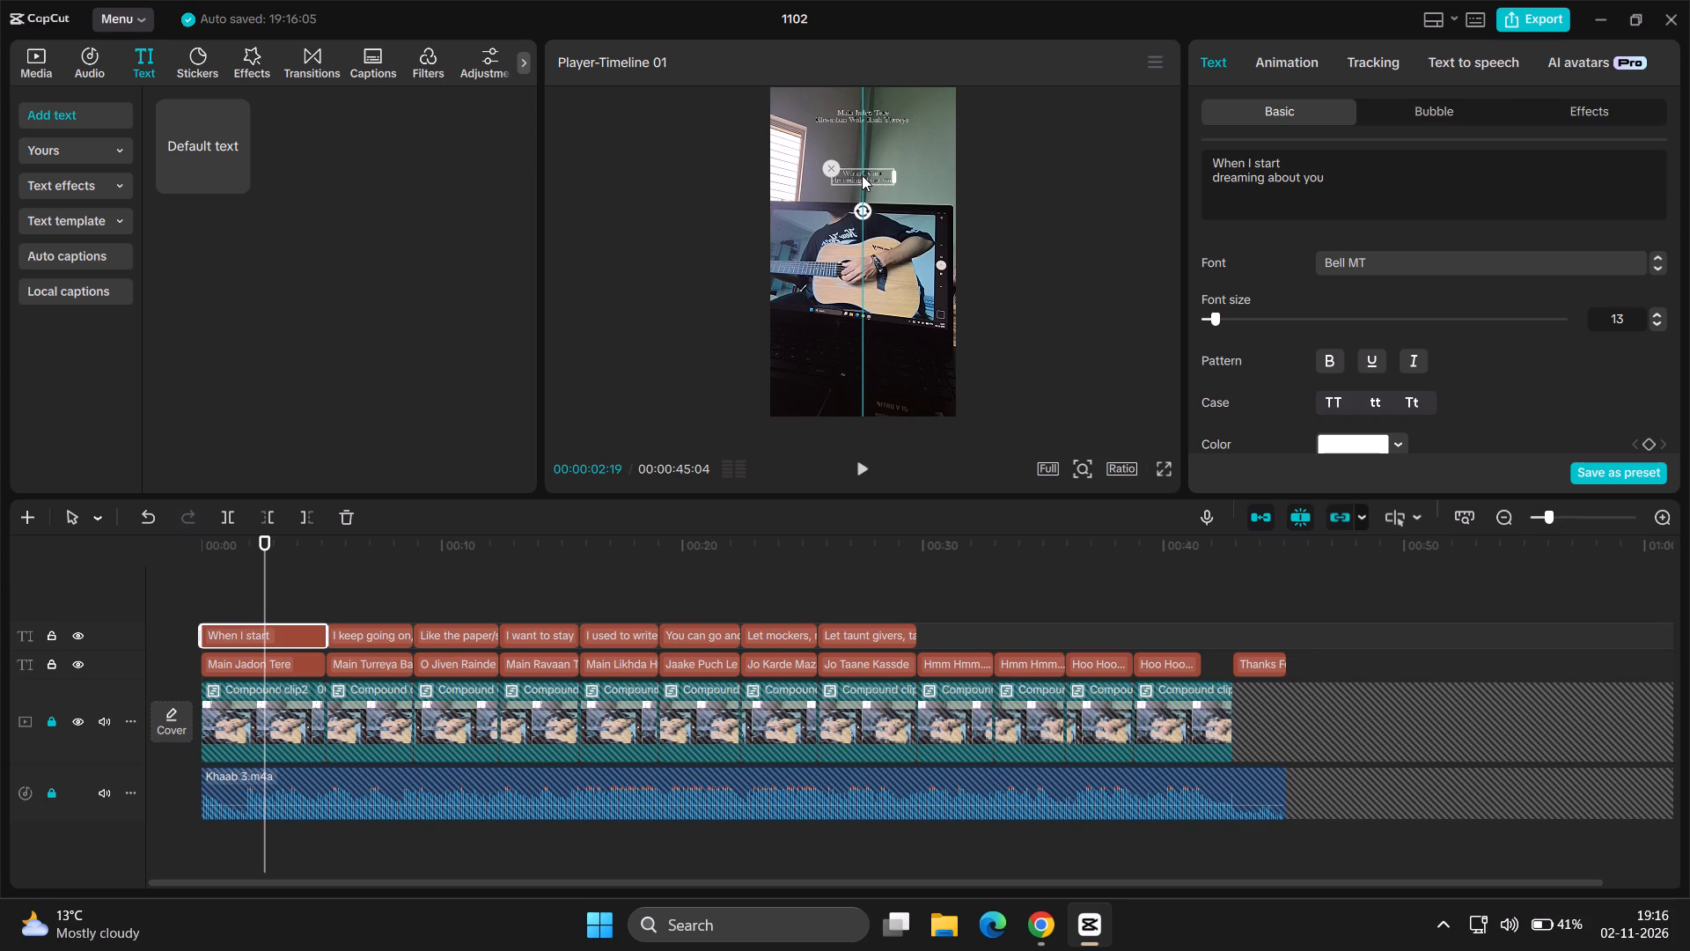
{"action": "left_click_drag", "start_coordinate": [862, 175], "coordinate": [861, 175]}
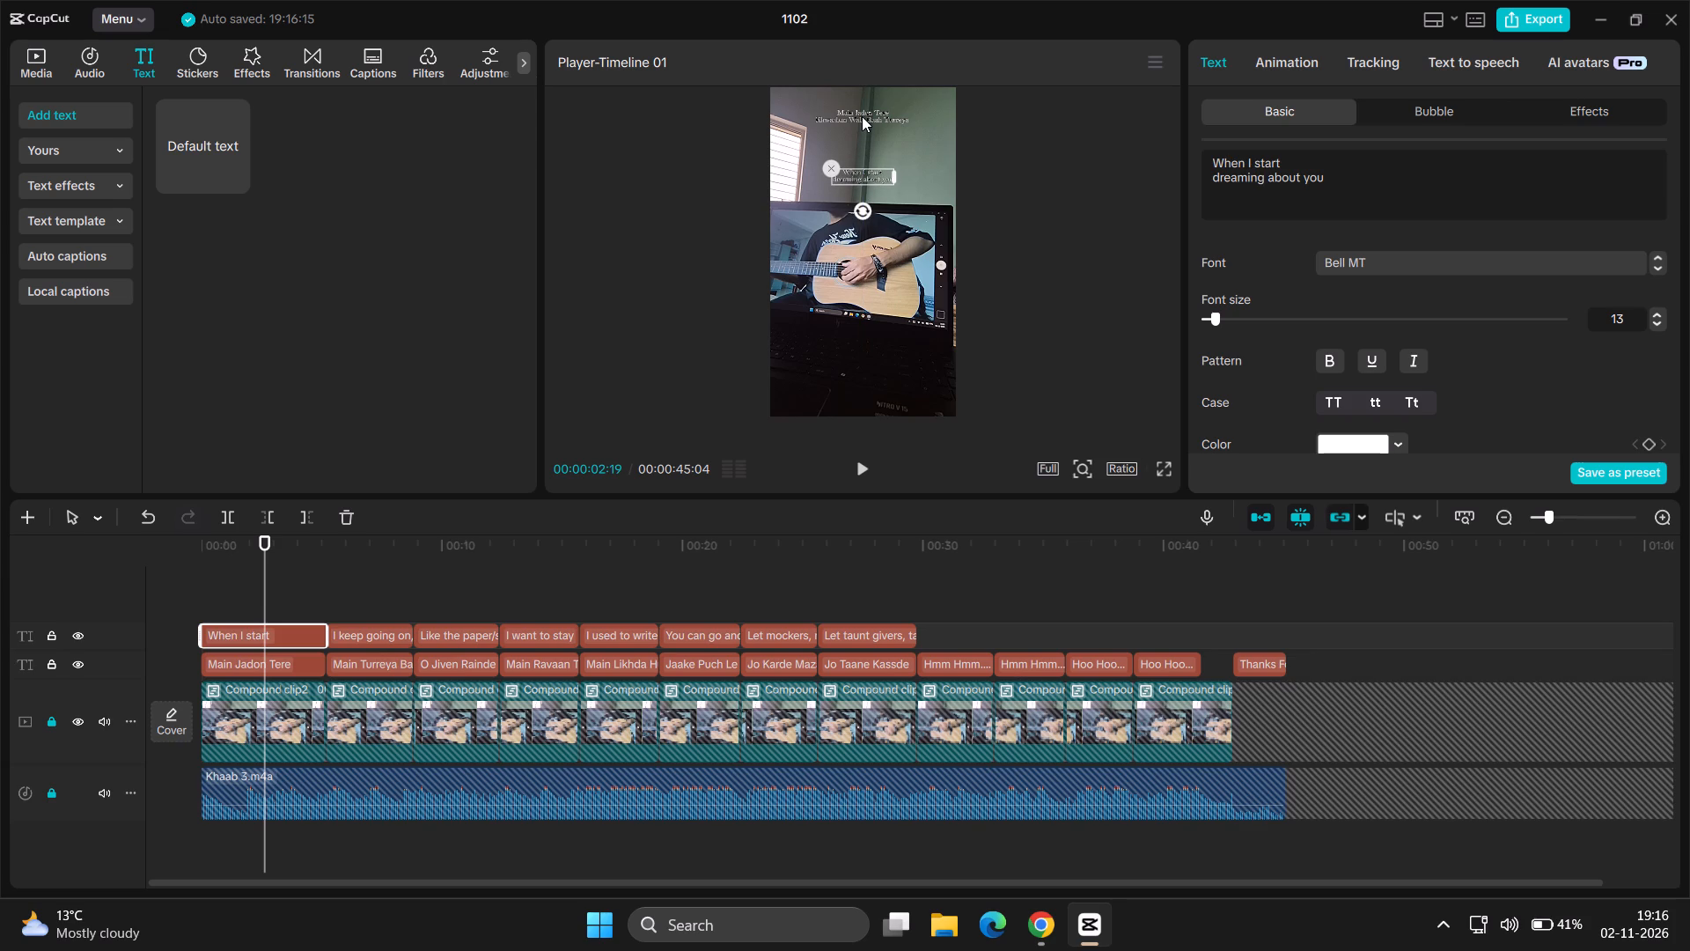
Lower the horizontally centred "Main Jadon Tere" lyric to just above the "When I start" translation and check the pair full screen.
{"action": "left_click", "coordinate": [862, 112]}
{"action": "left_click_drag", "start_coordinate": [862, 112], "coordinate": [862, 136]}
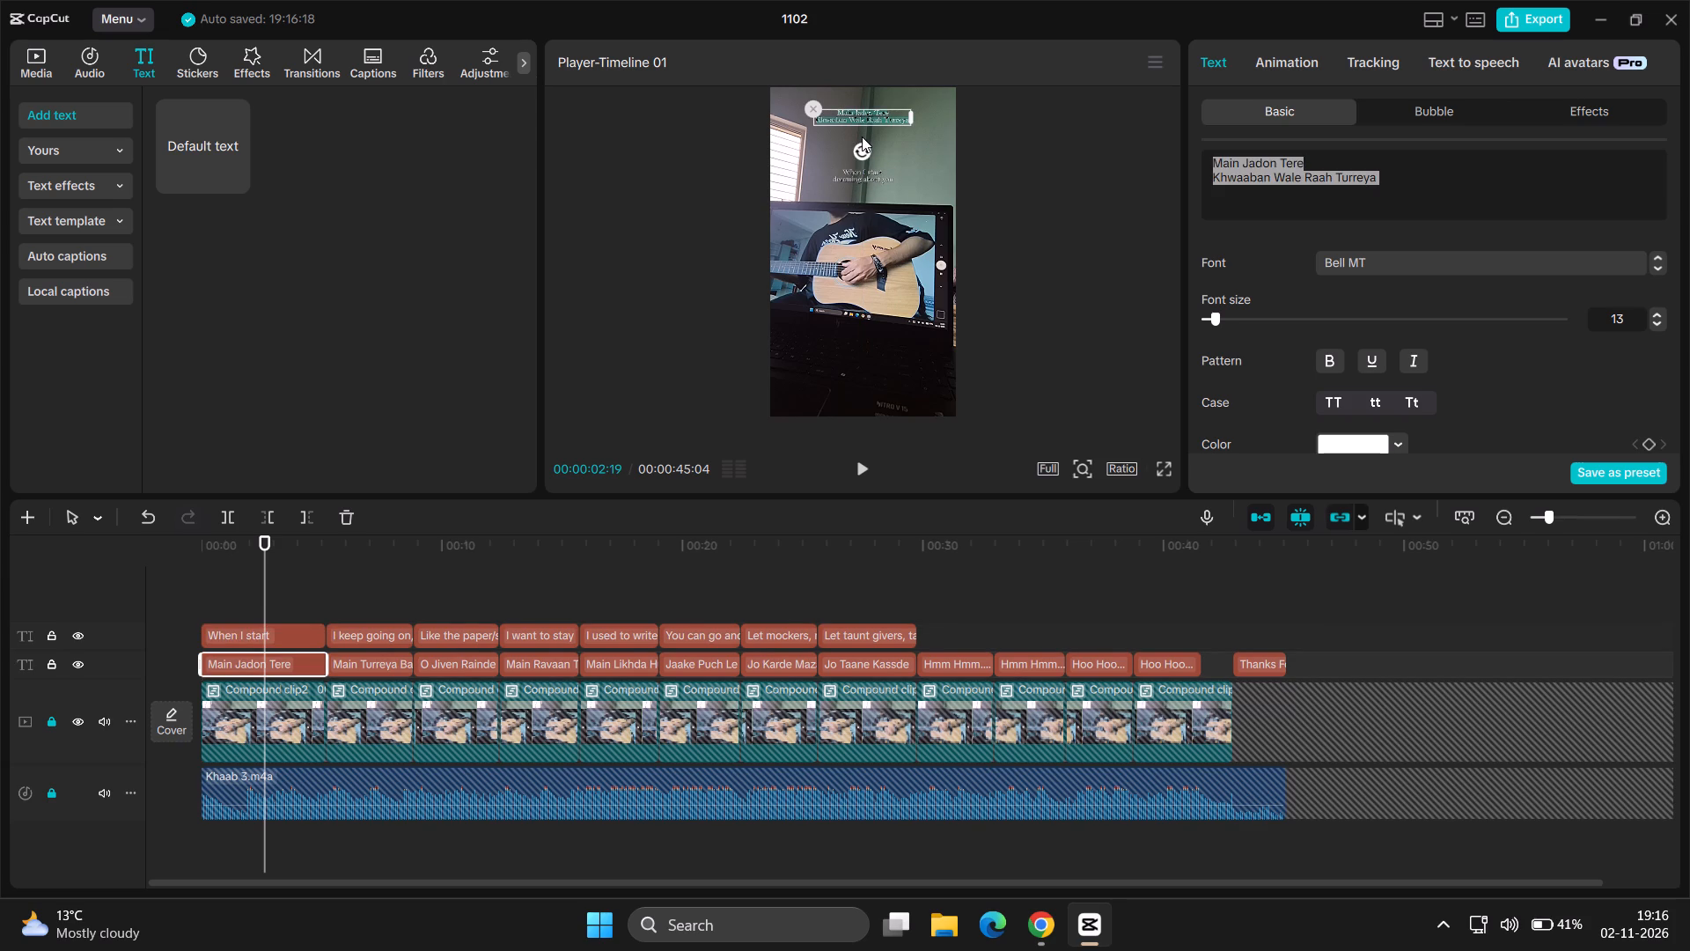
{"action": "left_click", "coordinate": [862, 136]}
{"action": "left_click", "coordinate": [867, 119]}
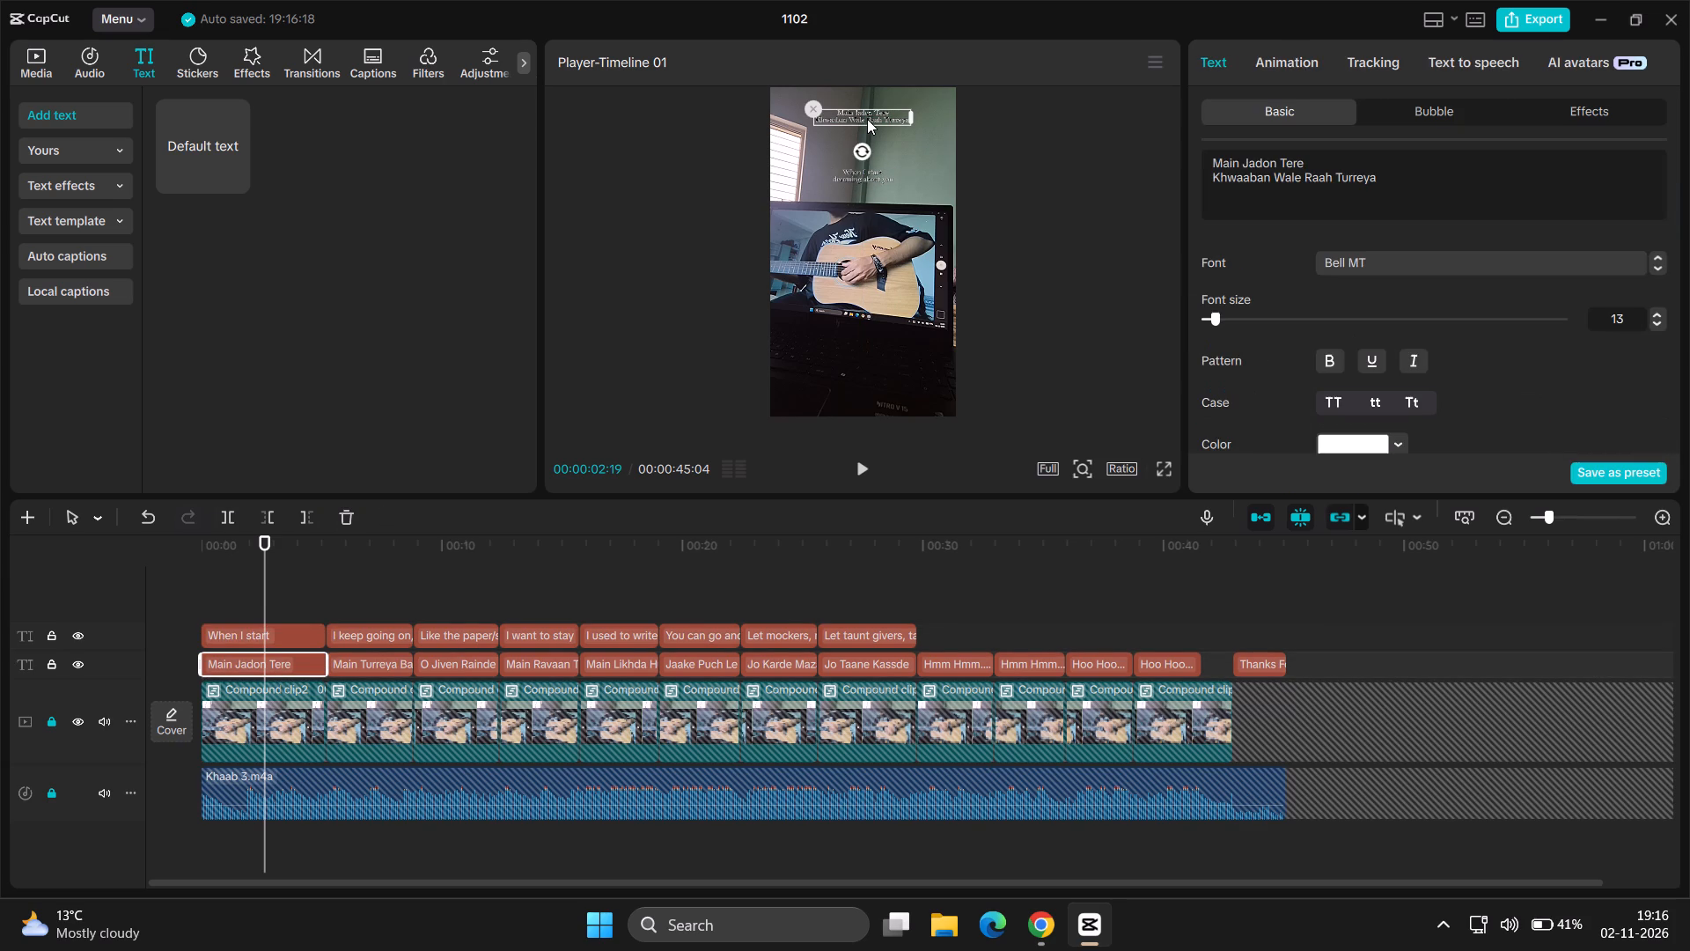
{"action": "left_click_drag", "start_coordinate": [867, 119], "coordinate": [869, 164]}
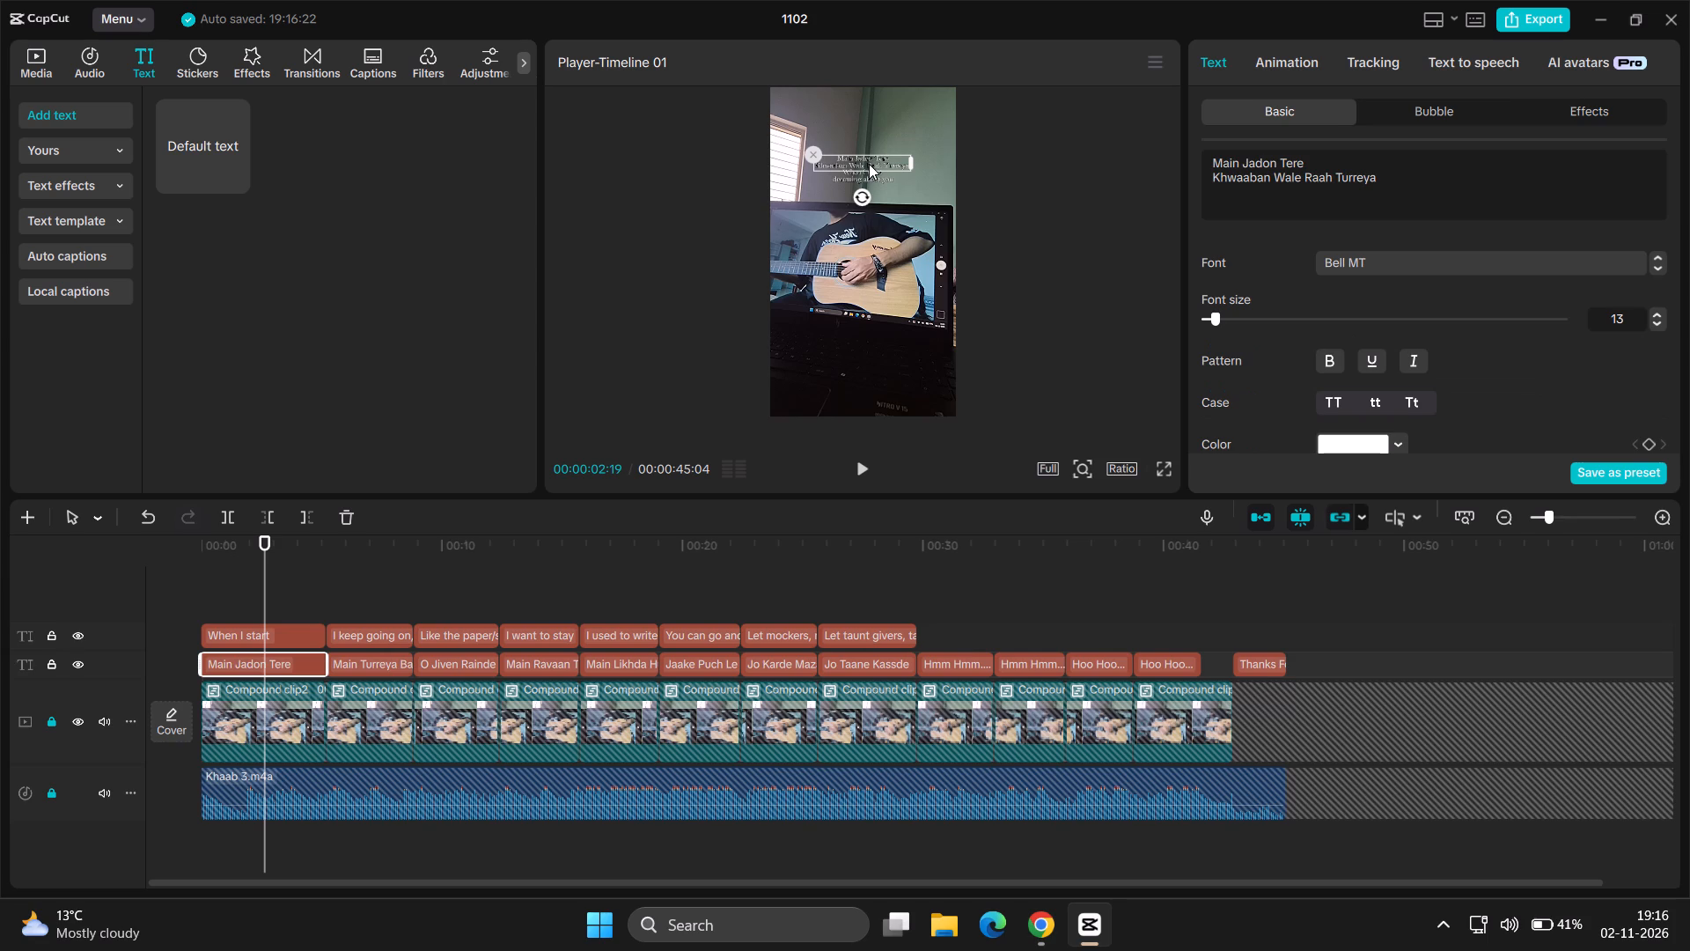
{"action": "left_click_drag", "start_coordinate": [878, 161], "coordinate": [879, 147]}
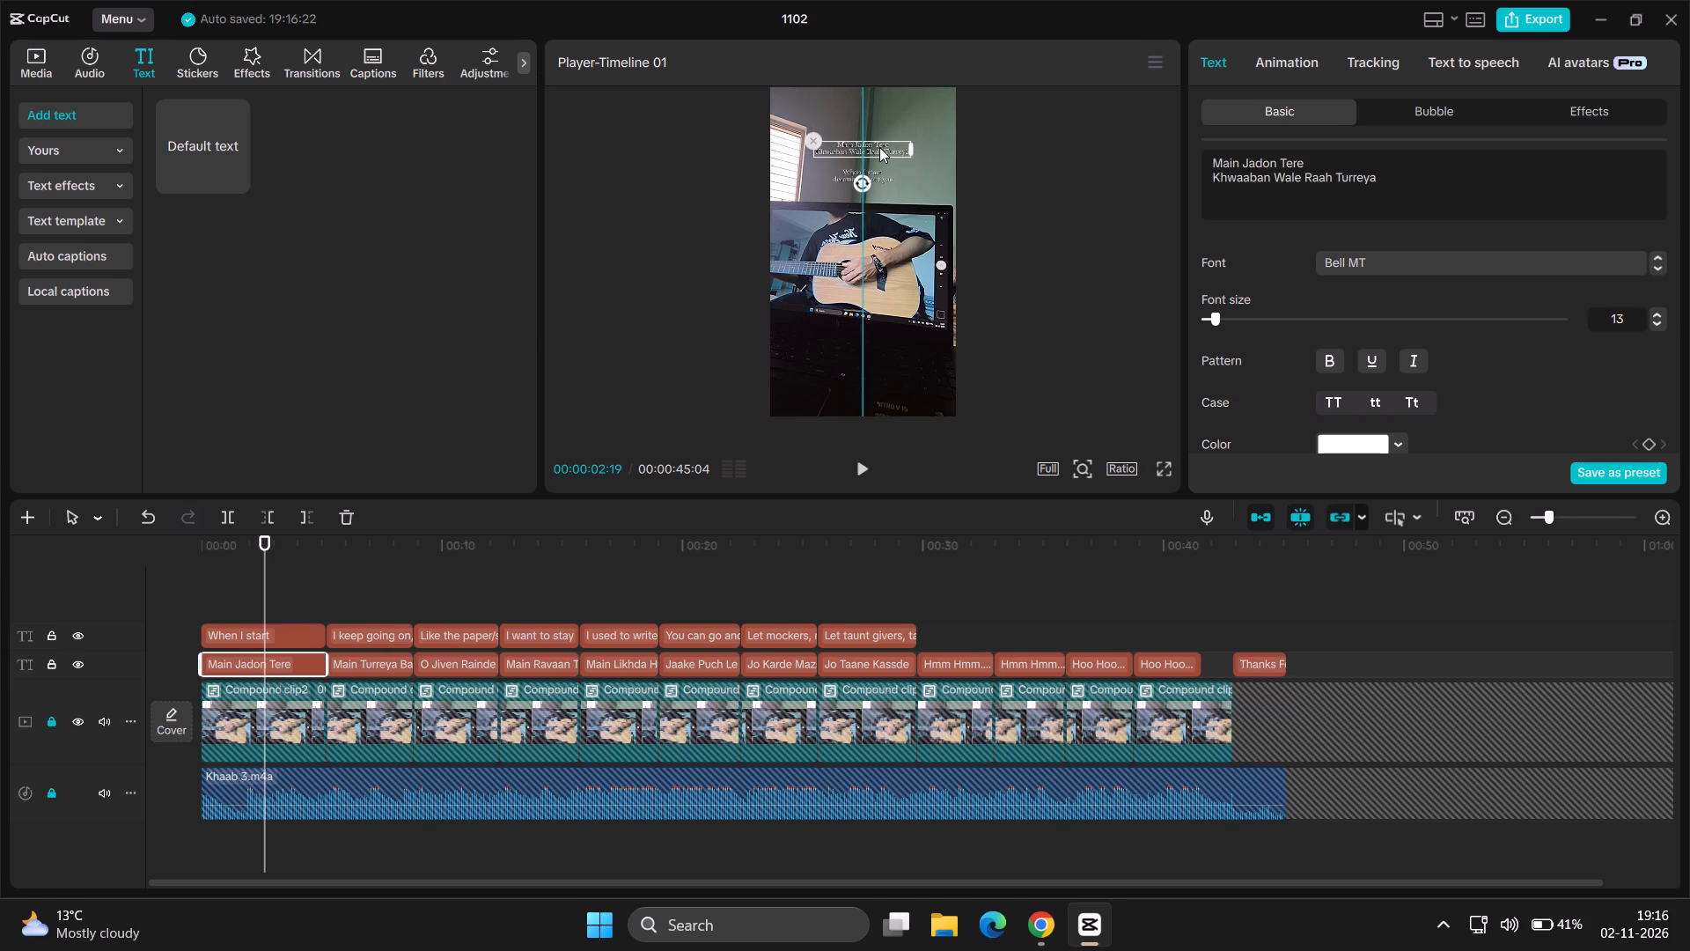
{"action": "left_click_drag", "start_coordinate": [879, 147], "coordinate": [879, 151]}
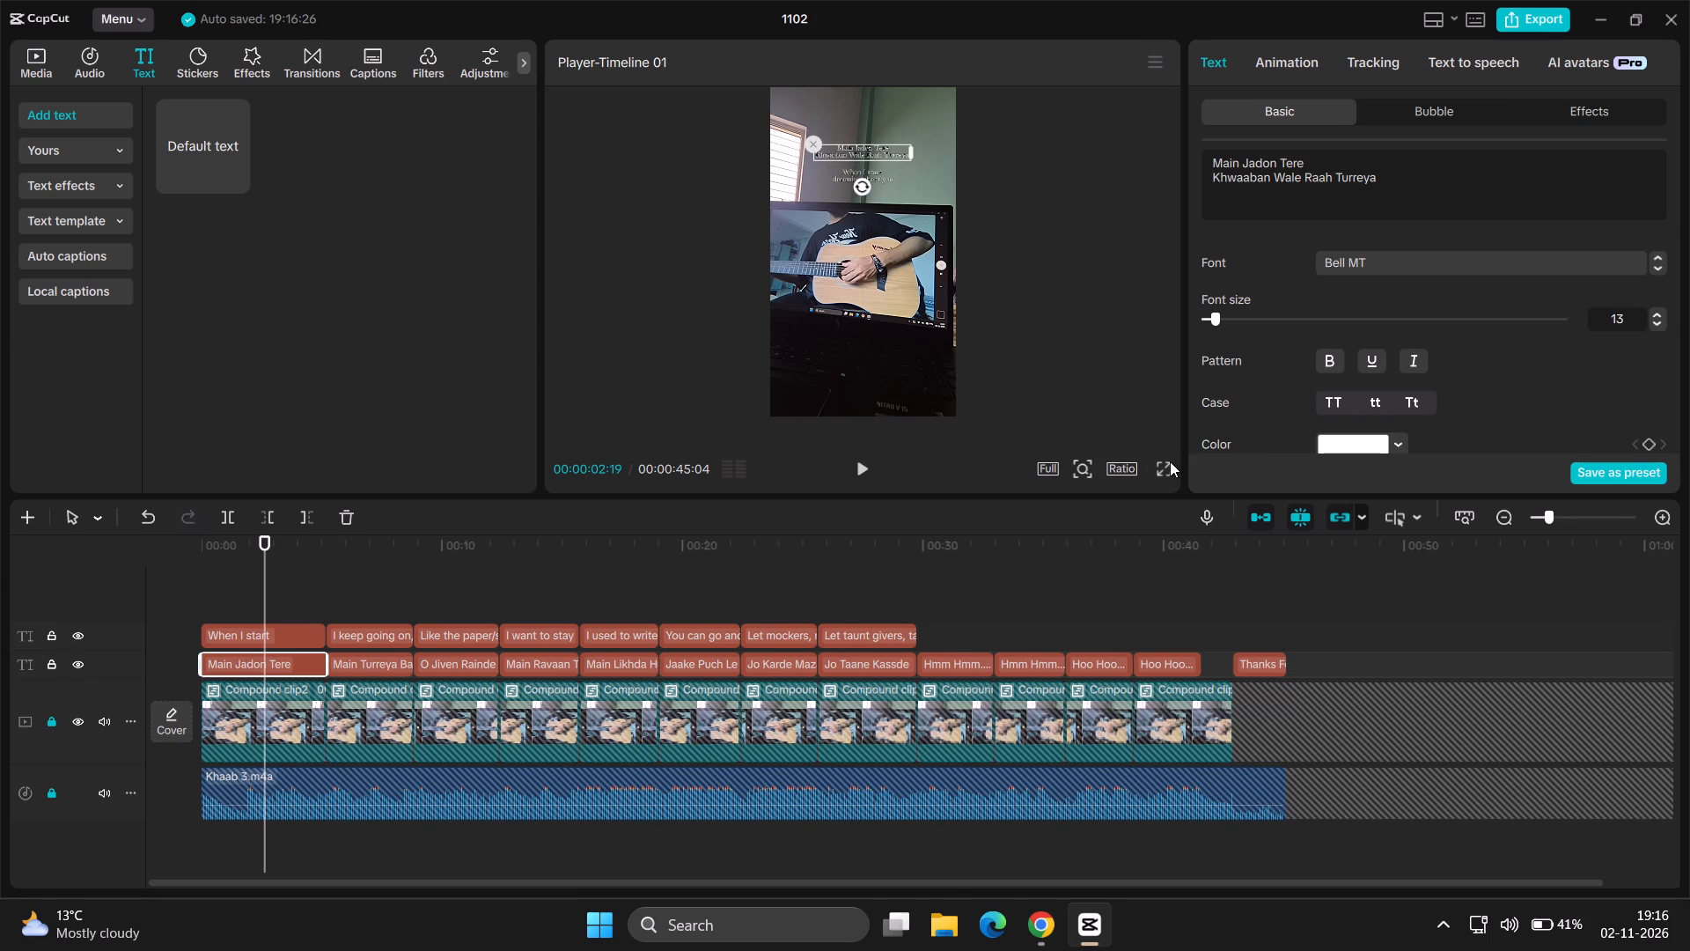
{"action": "left_click", "coordinate": [1170, 461]}
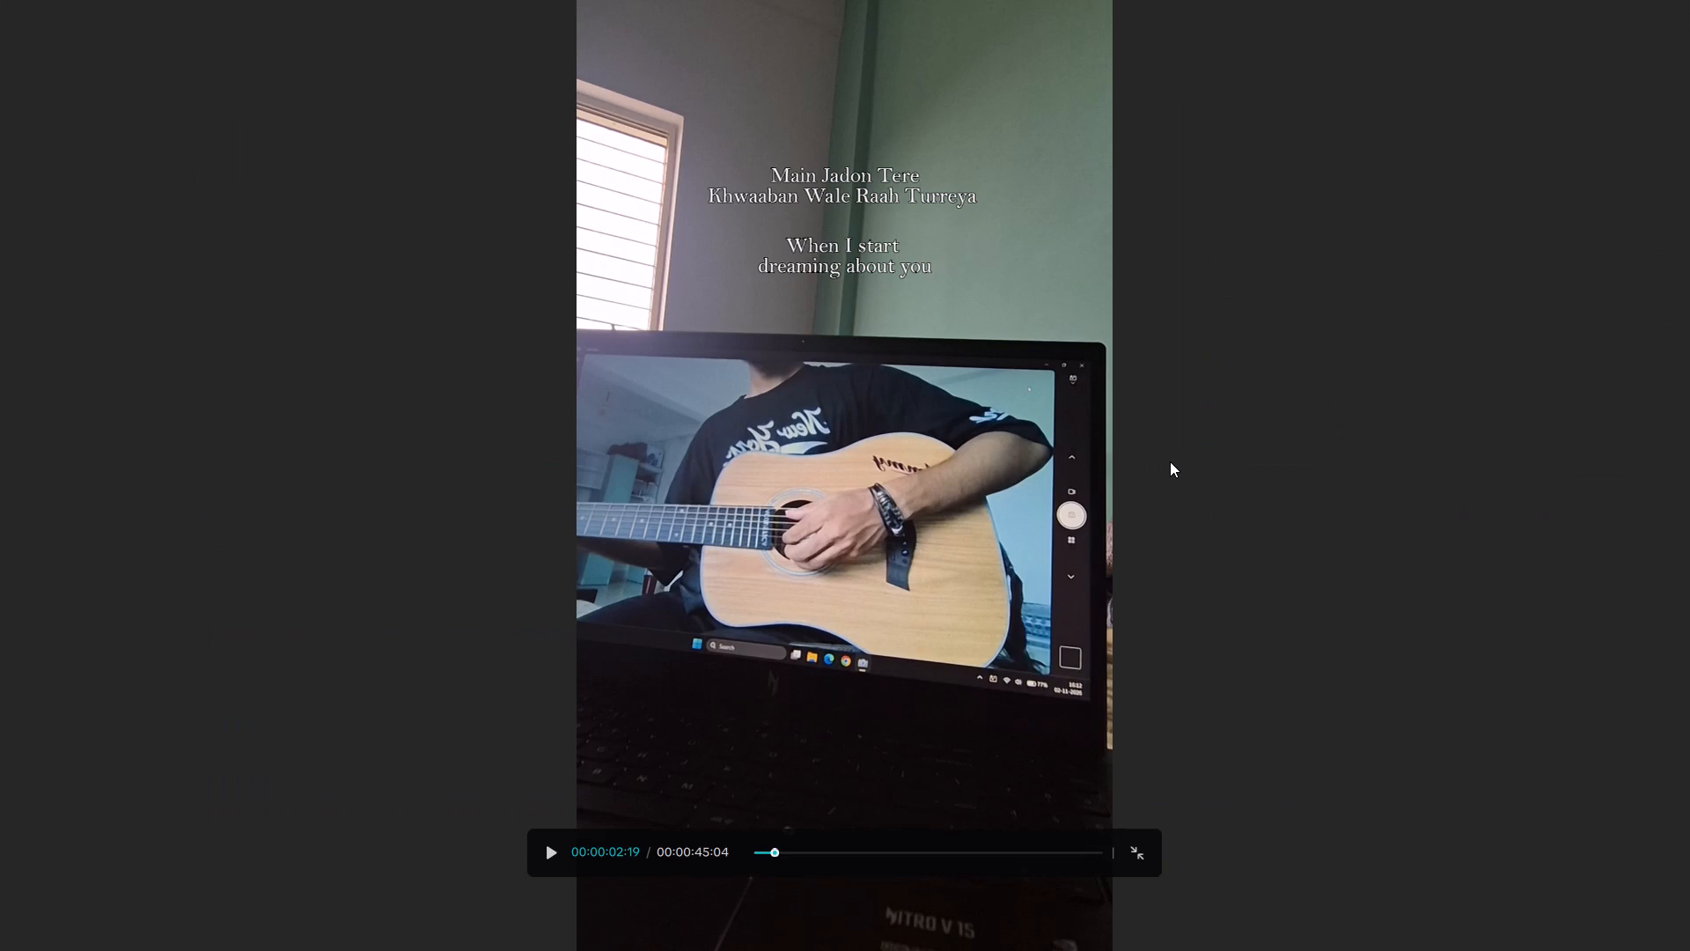
{"action": "left_click", "coordinate": [1138, 844]}
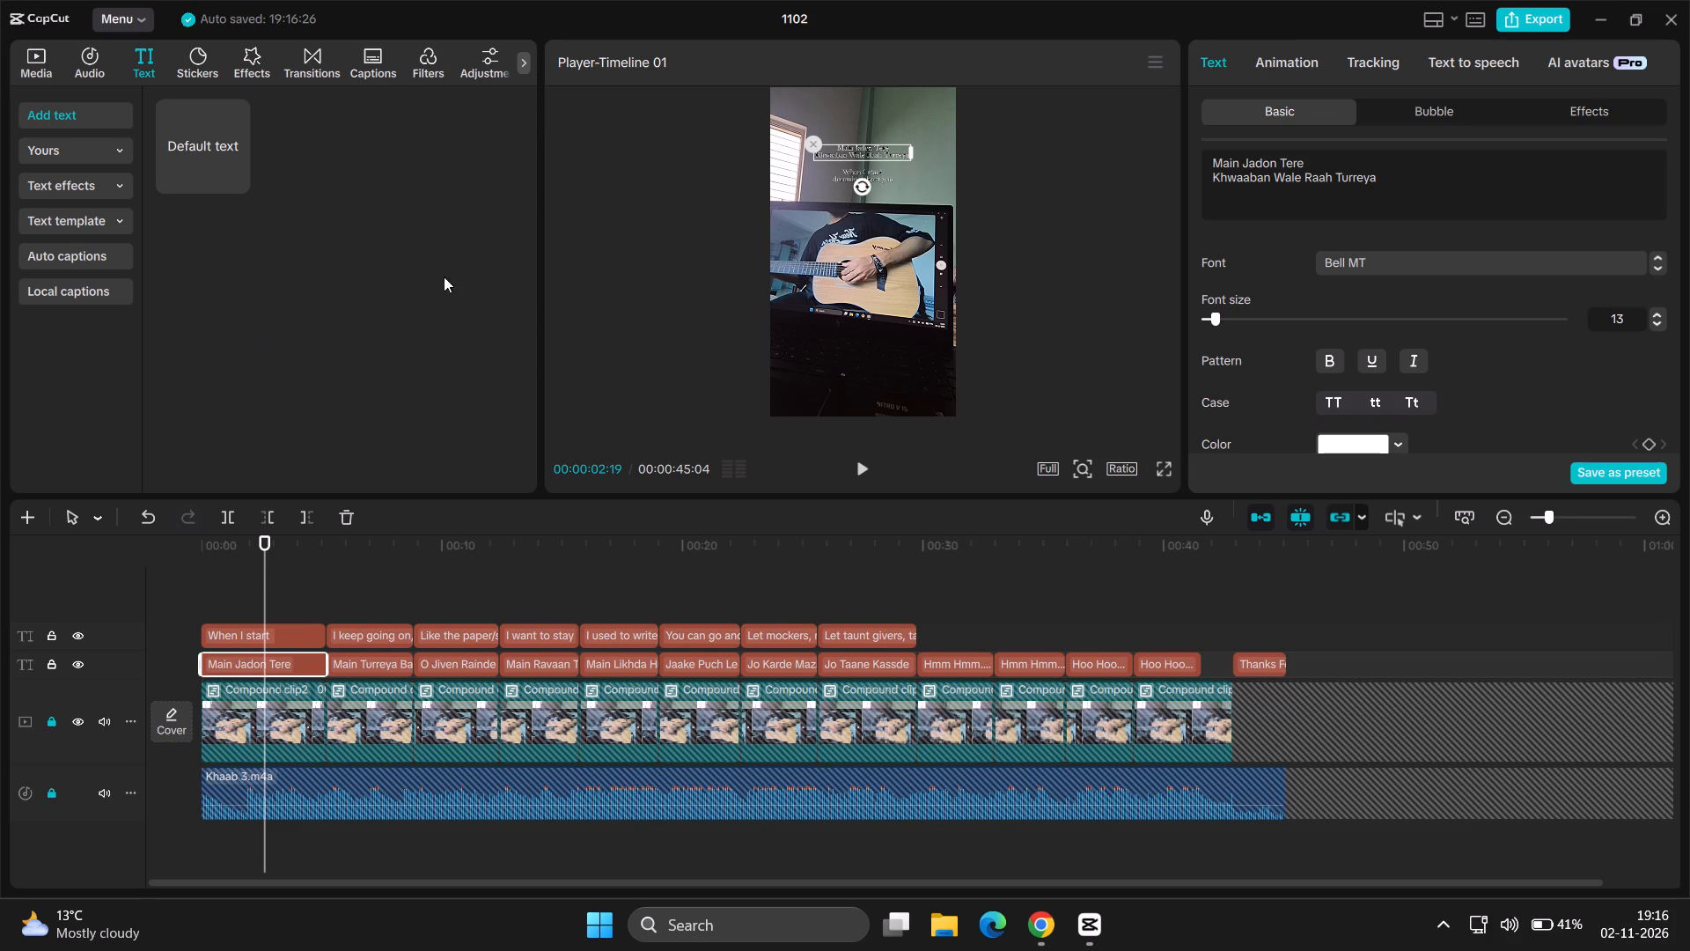
Add a default text on a new track, starting at the video's beginning and extending to the end of the last "Hoo Hoo" lyric.
{"action": "left_click", "coordinate": [238, 184]}
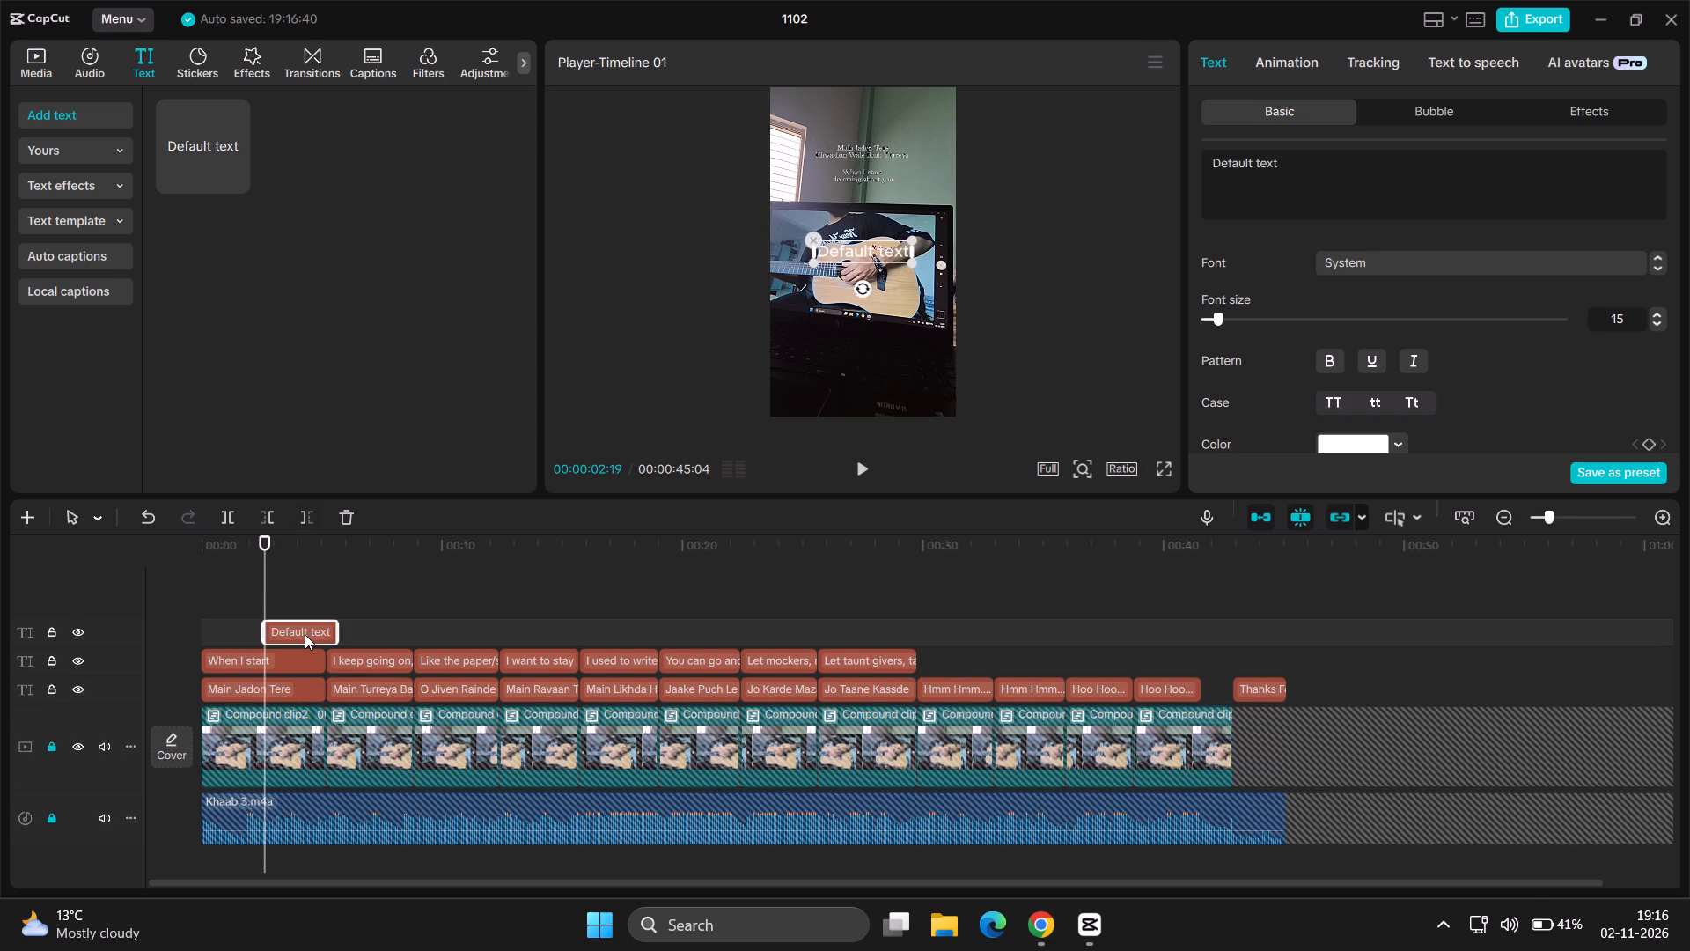
{"action": "left_click_drag", "start_coordinate": [305, 634], "coordinate": [239, 633]}
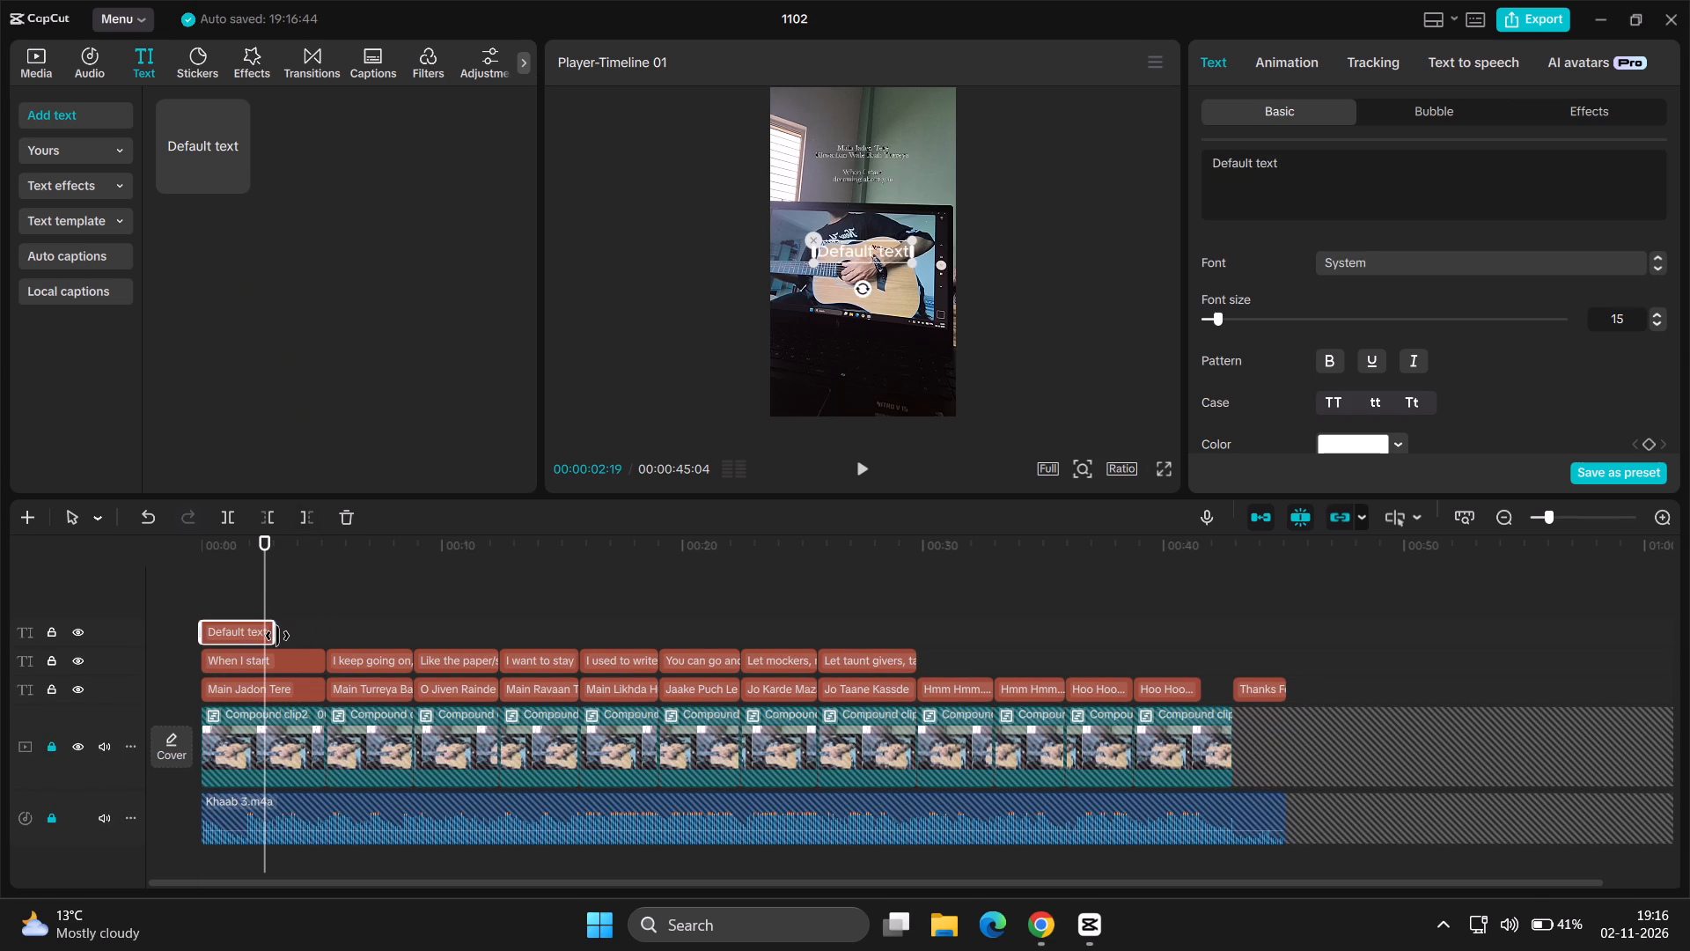
{"action": "left_click_drag", "start_coordinate": [277, 636], "coordinate": [746, 662]}
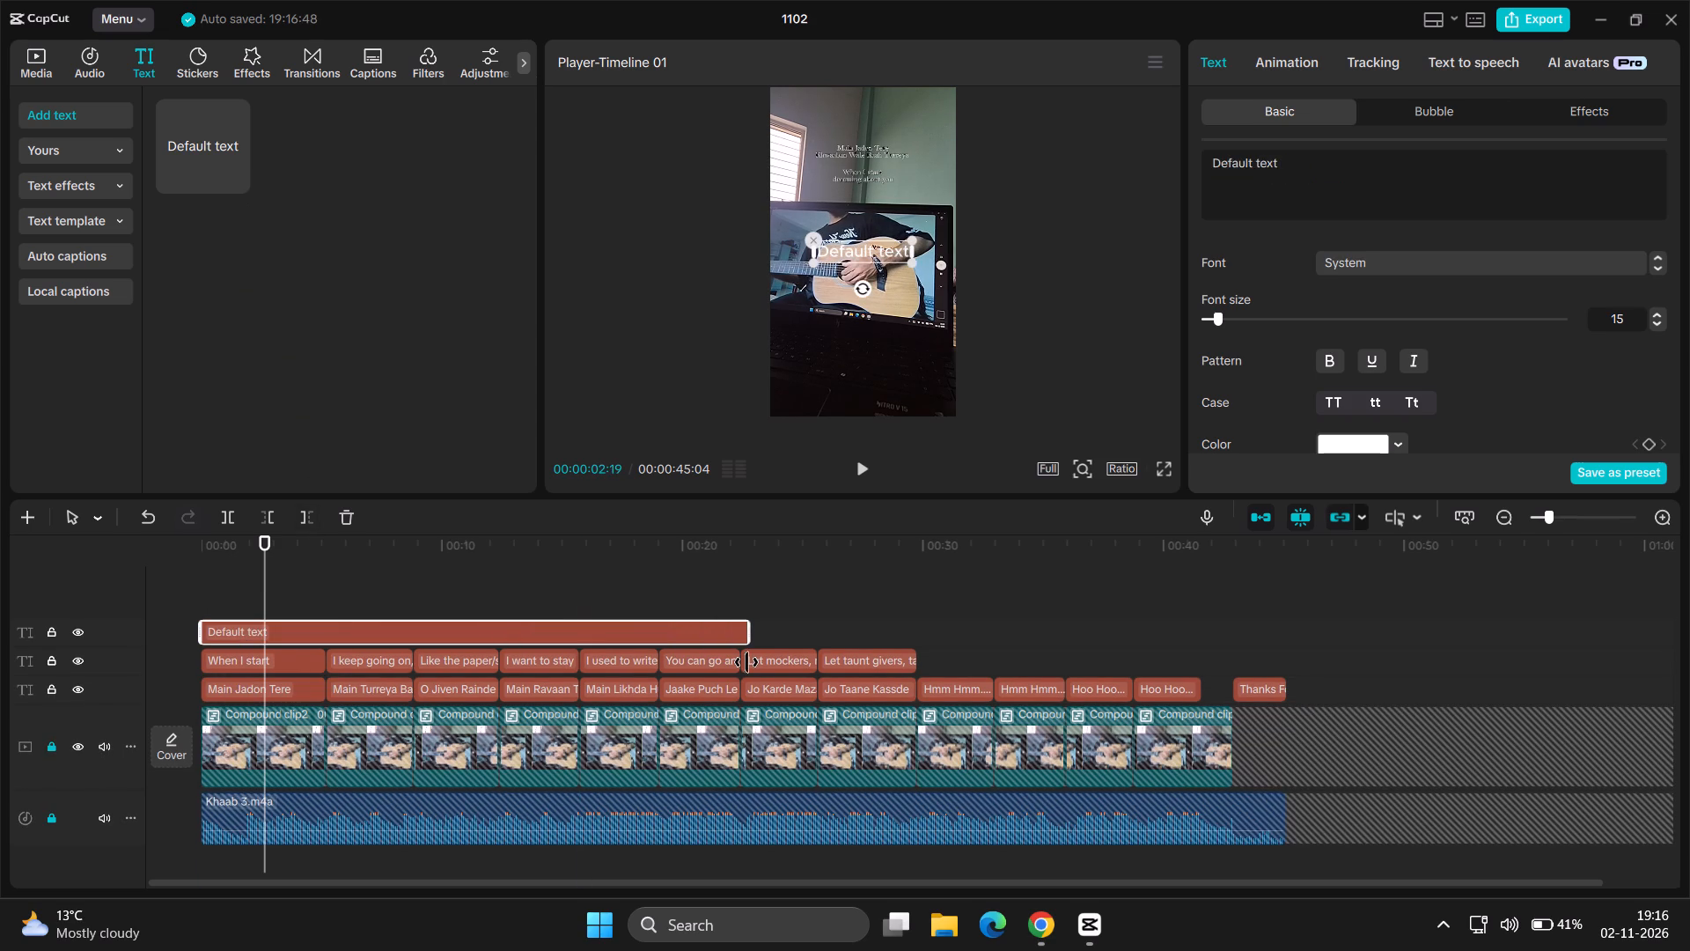
{"action": "left_click_drag", "start_coordinate": [752, 642], "coordinate": [1090, 635]}
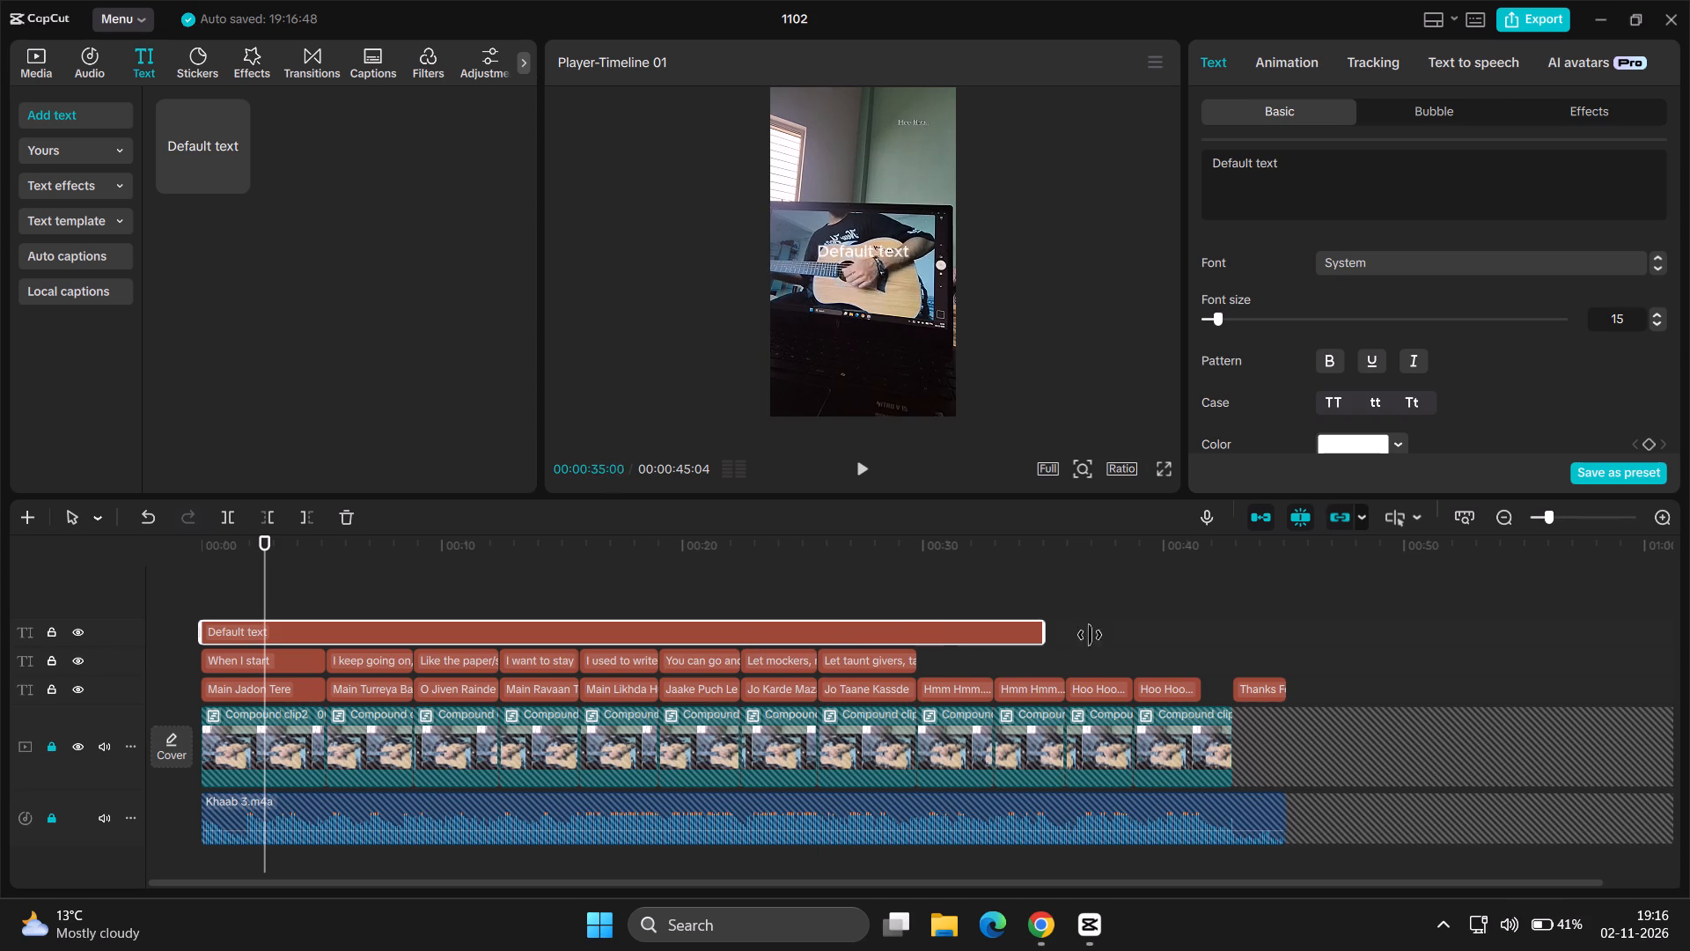
{"action": "left_click_drag", "start_coordinate": [1090, 635], "coordinate": [1201, 641]}
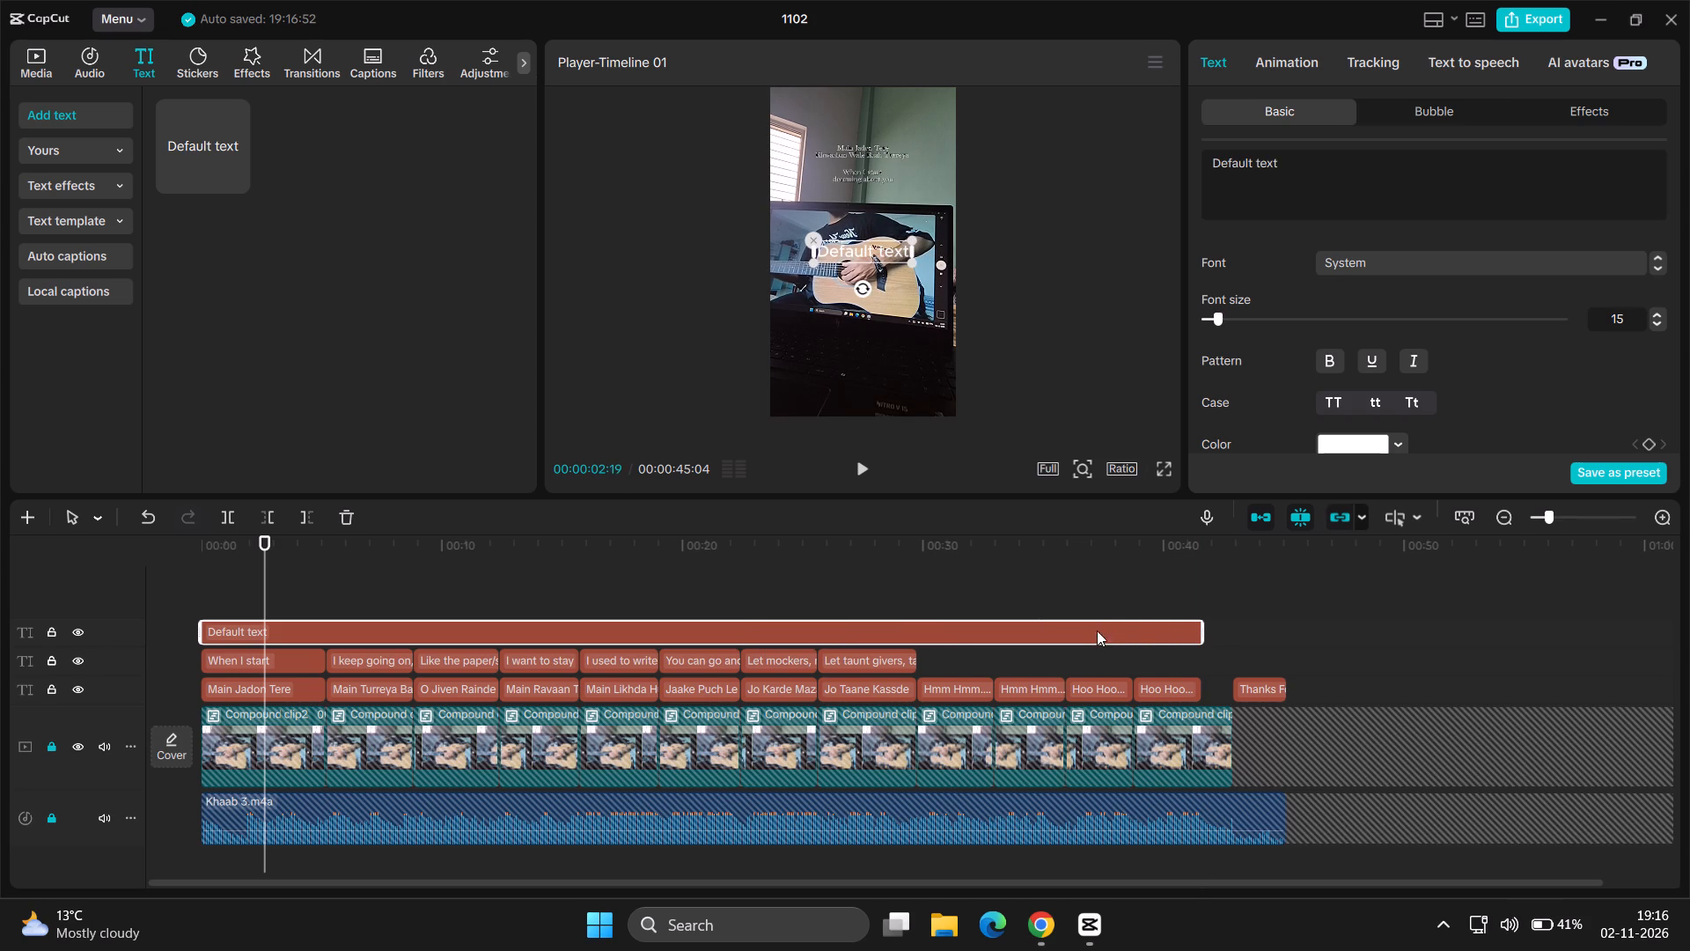
Replace the new overlay's default wording with a single hyphen.
{"action": "left_click", "coordinate": [1351, 173]}
{"action": "key", "text": "ctrl+a"}
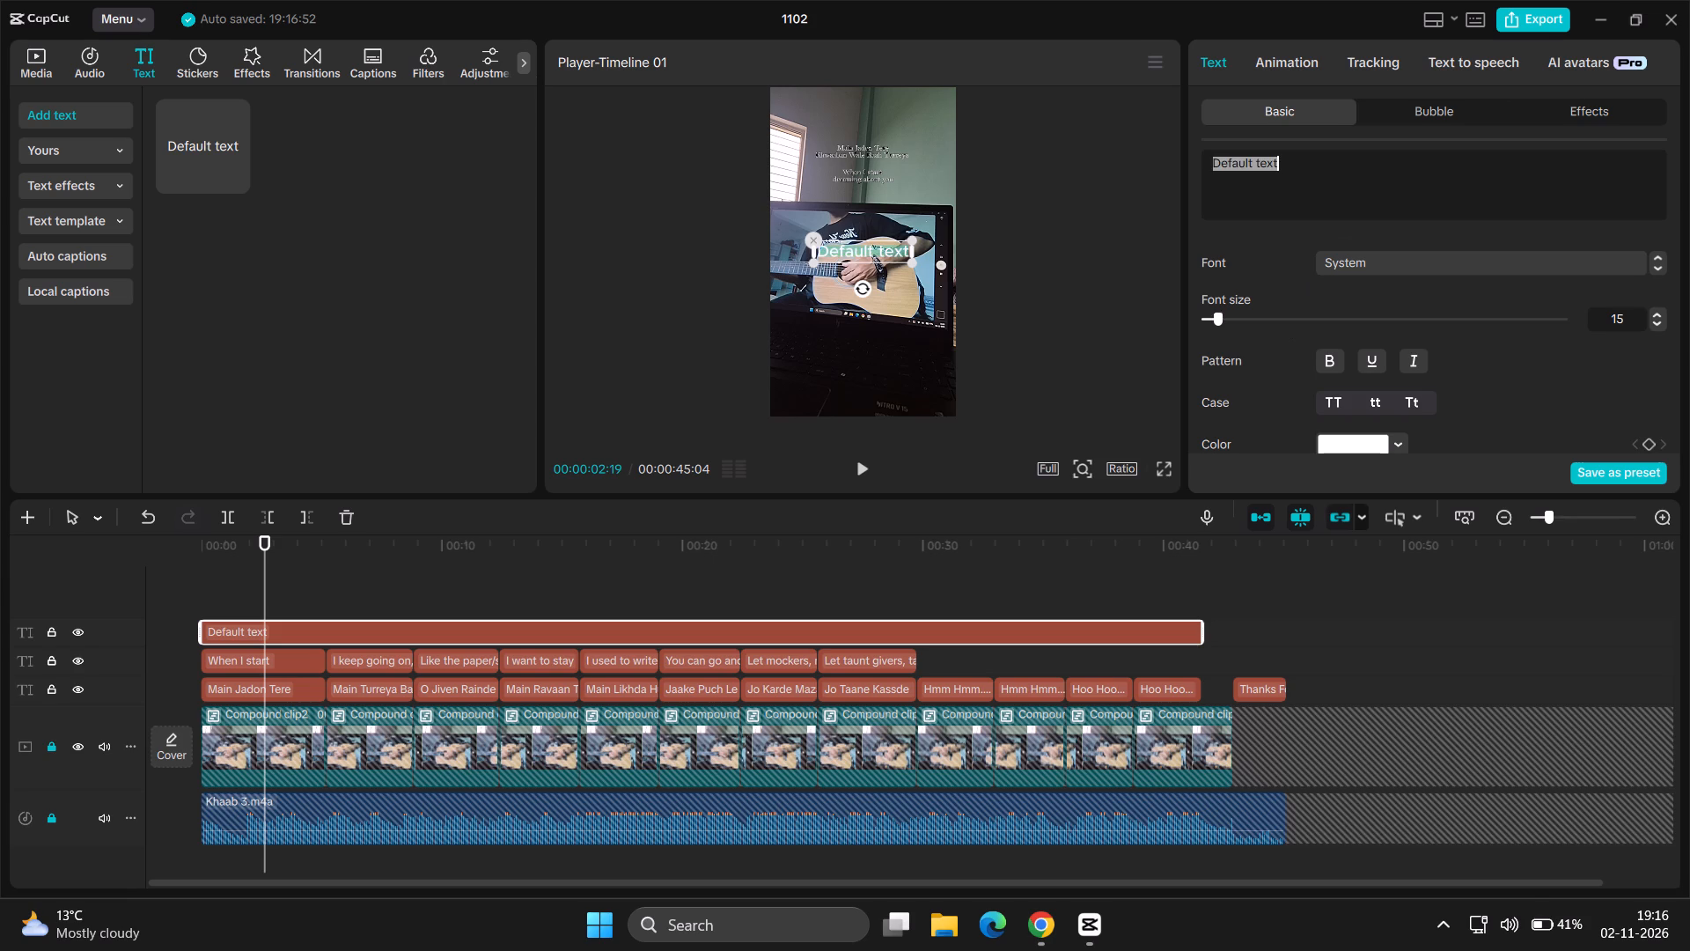
{"action": "type", "text": "--"}
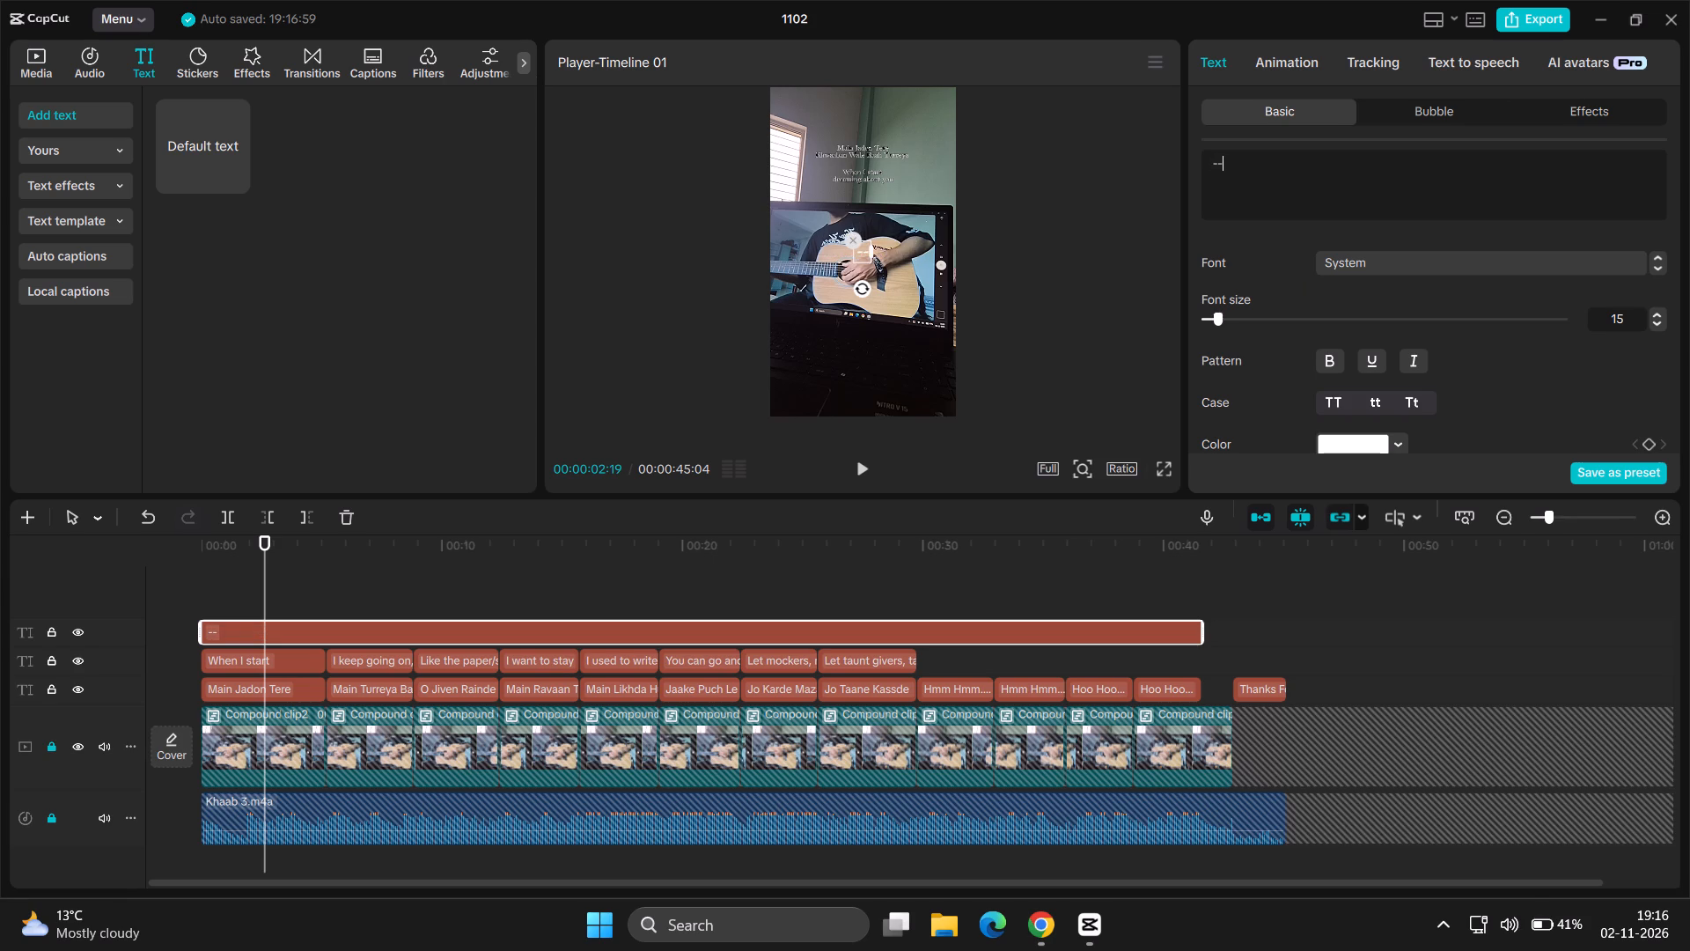
{"action": "key", "text": "minus"}
{"action": "key", "text": "minus"}
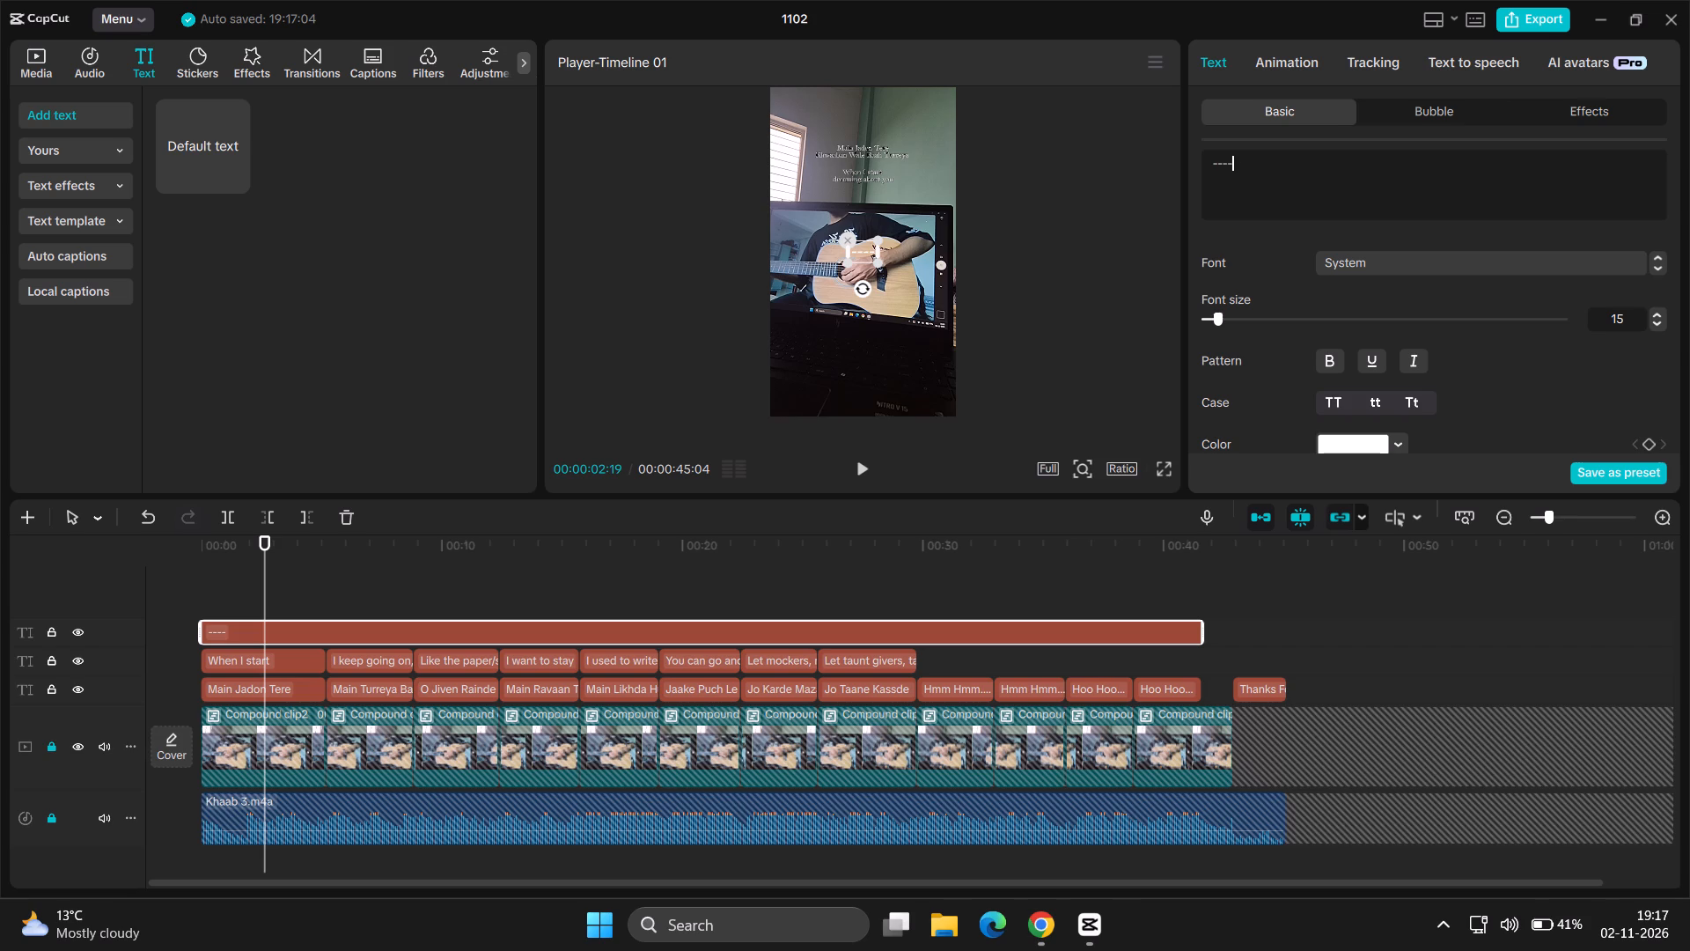
{"action": "key", "text": "BackSpace"}
{"action": "key", "text": "BackSpace"}
{"action": "key", "text": "BackSpace"}
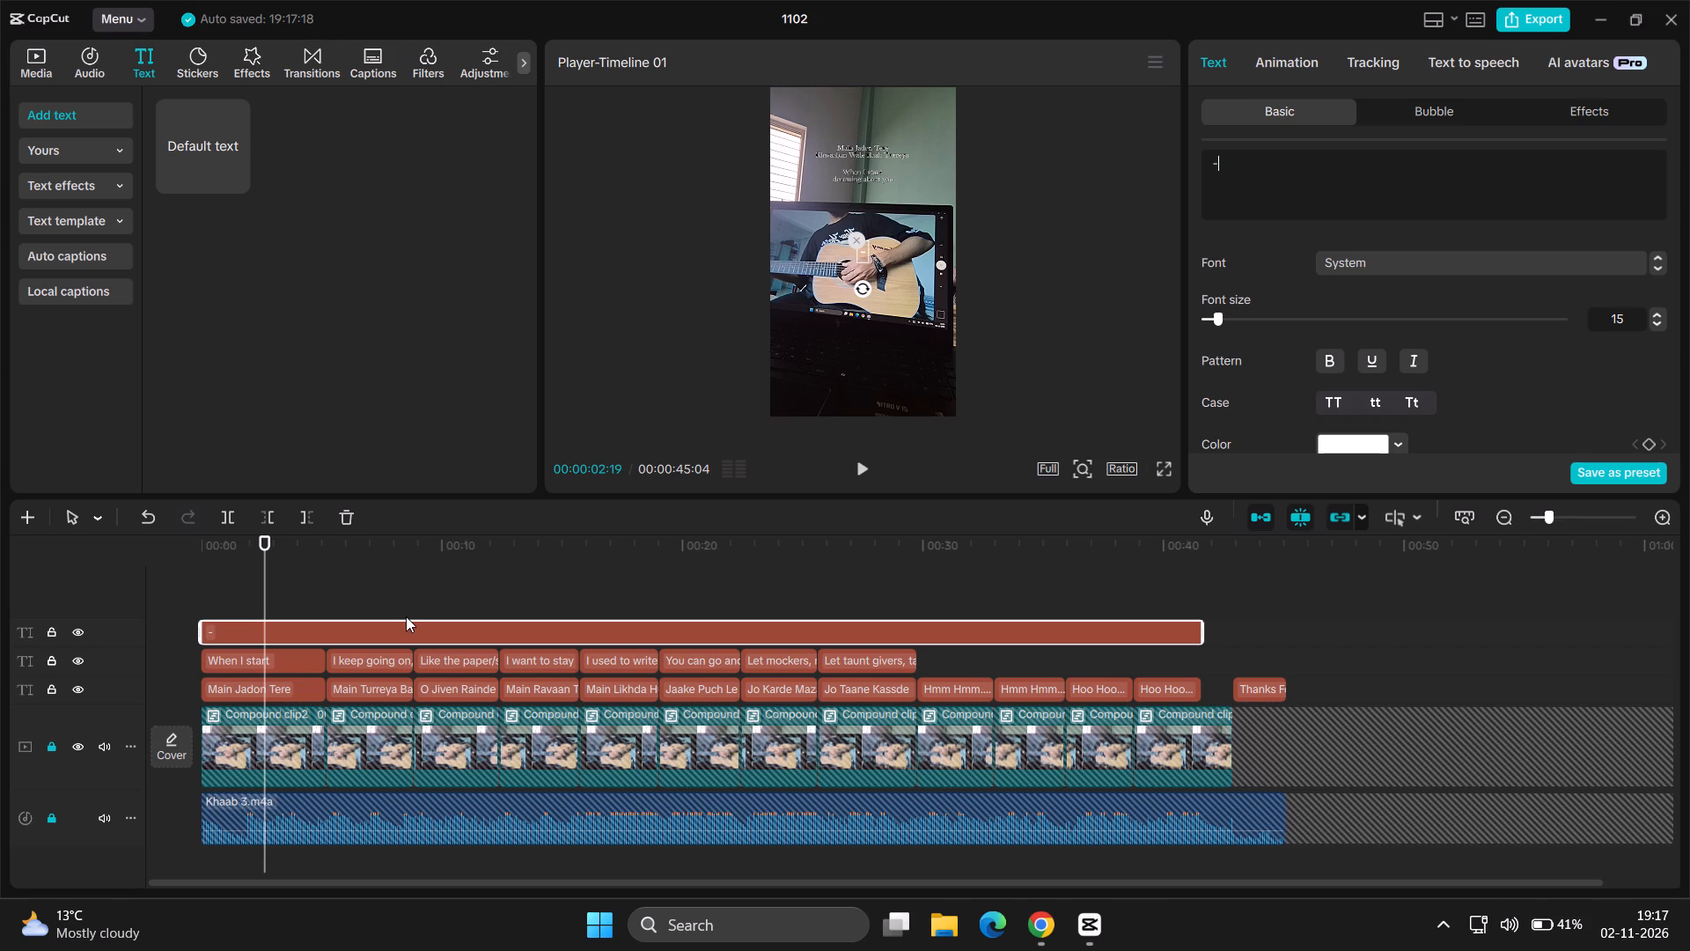
Copy the "When I start" translation's attributes onto the hyphen overlay, leaving out location size.
{"action": "left_click", "coordinate": [295, 662]}
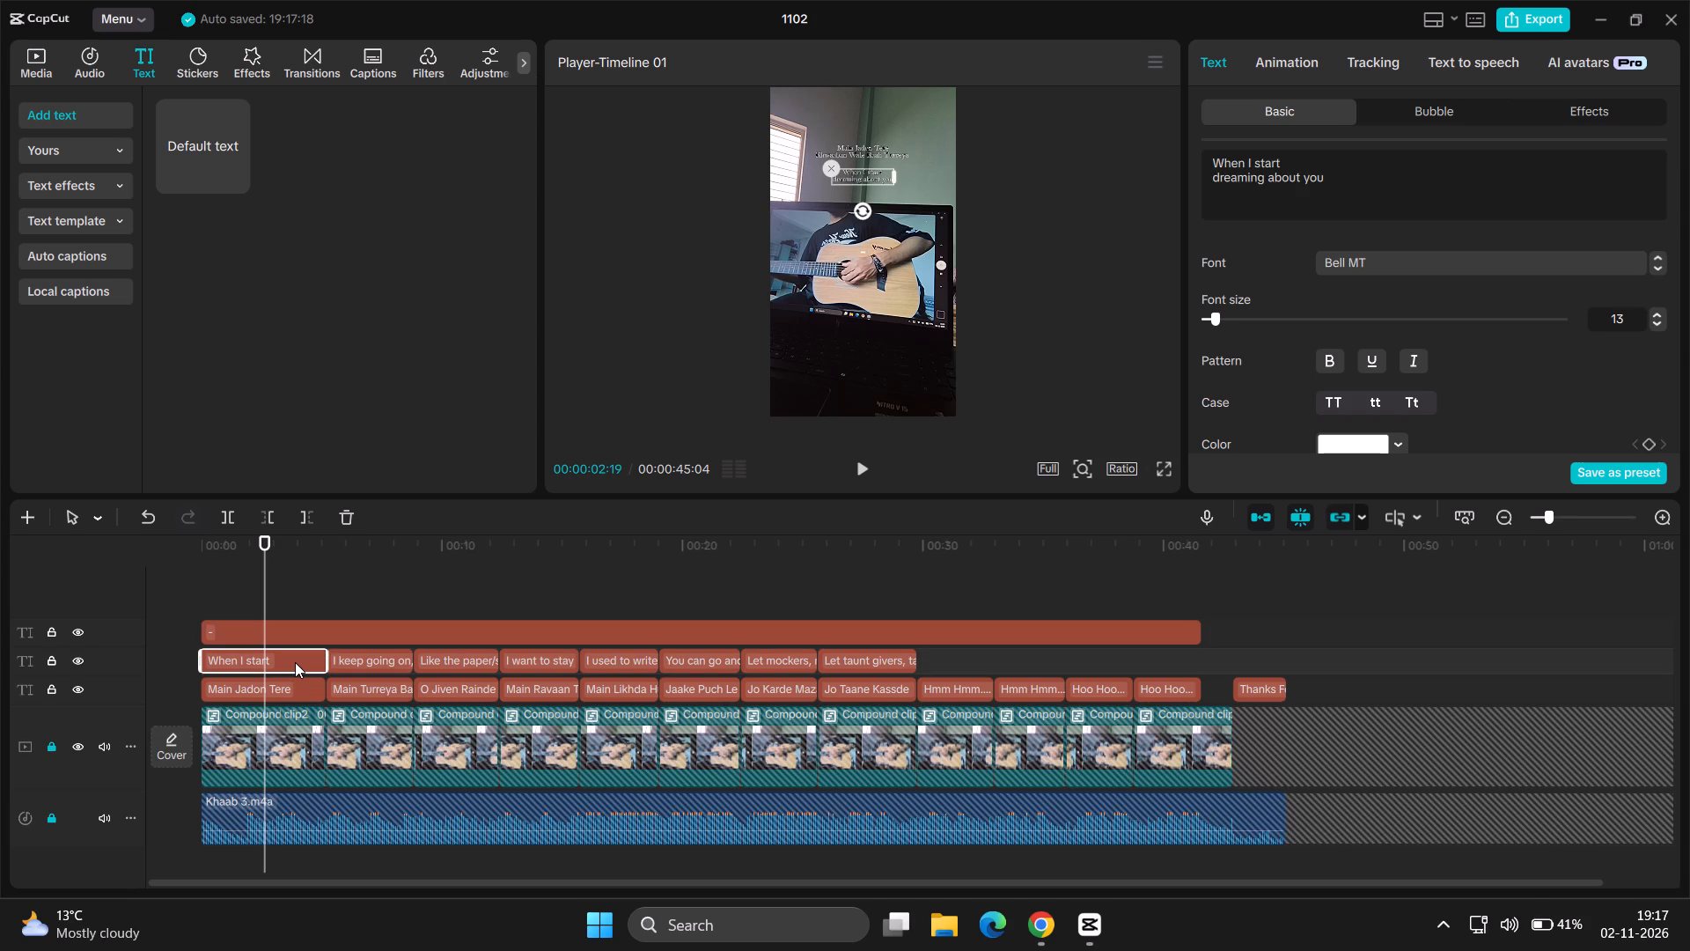
{"action": "right_click", "coordinate": [295, 662]}
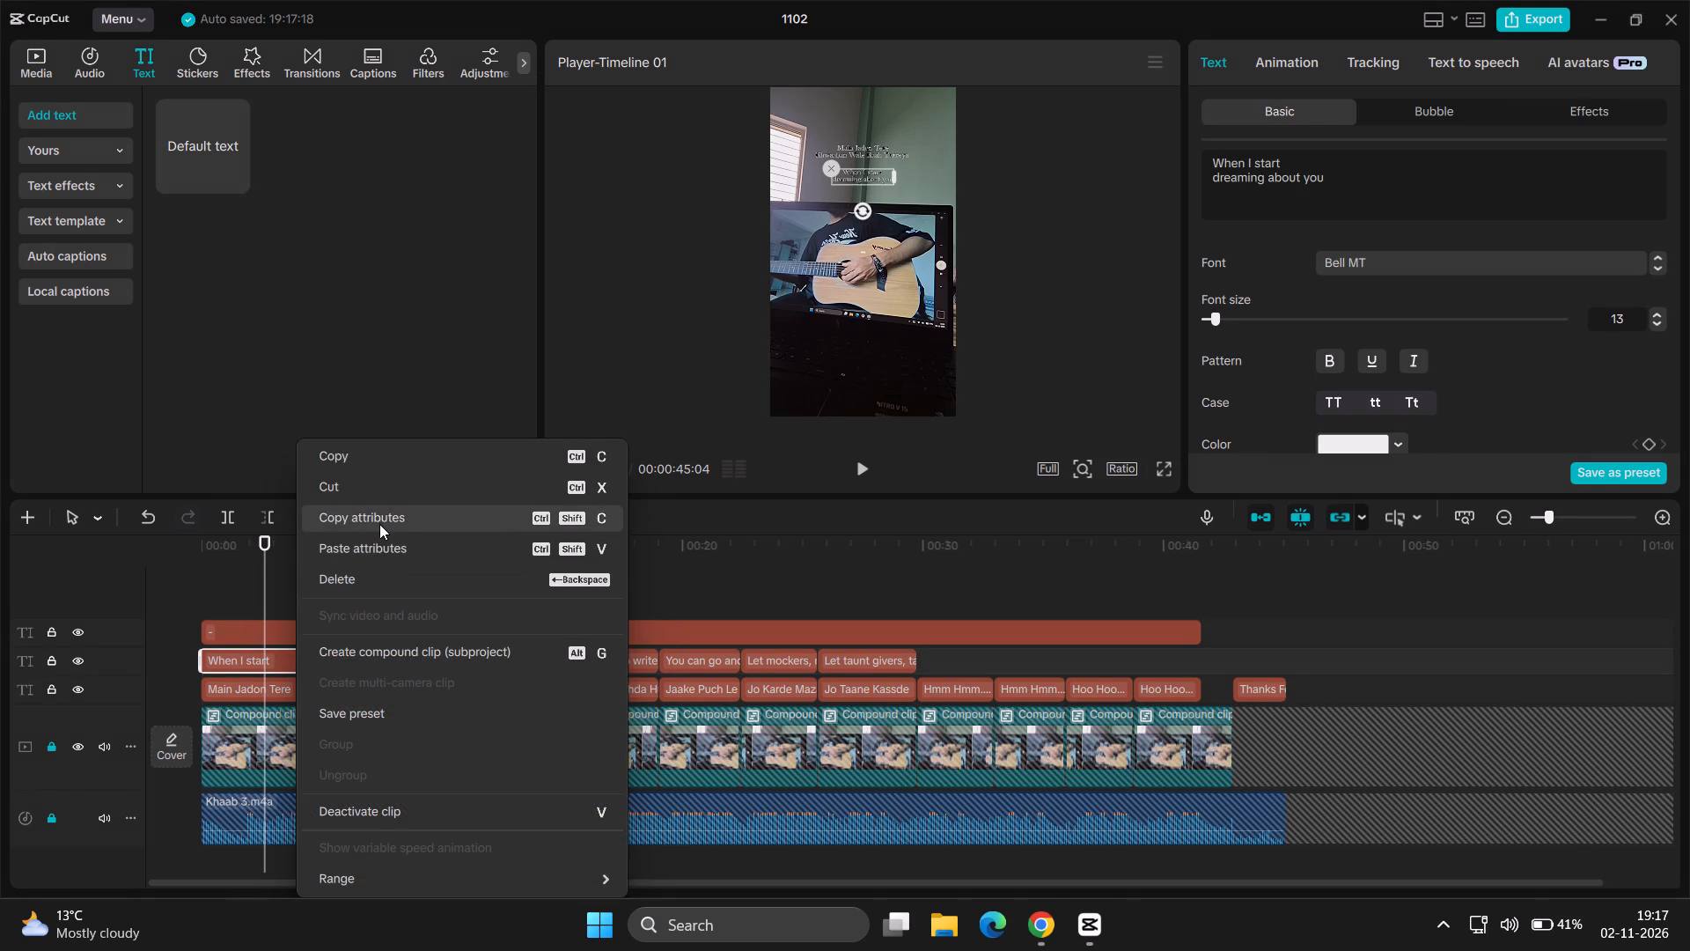
{"action": "left_click", "coordinate": [379, 519]}
{"action": "left_click", "coordinate": [246, 624]}
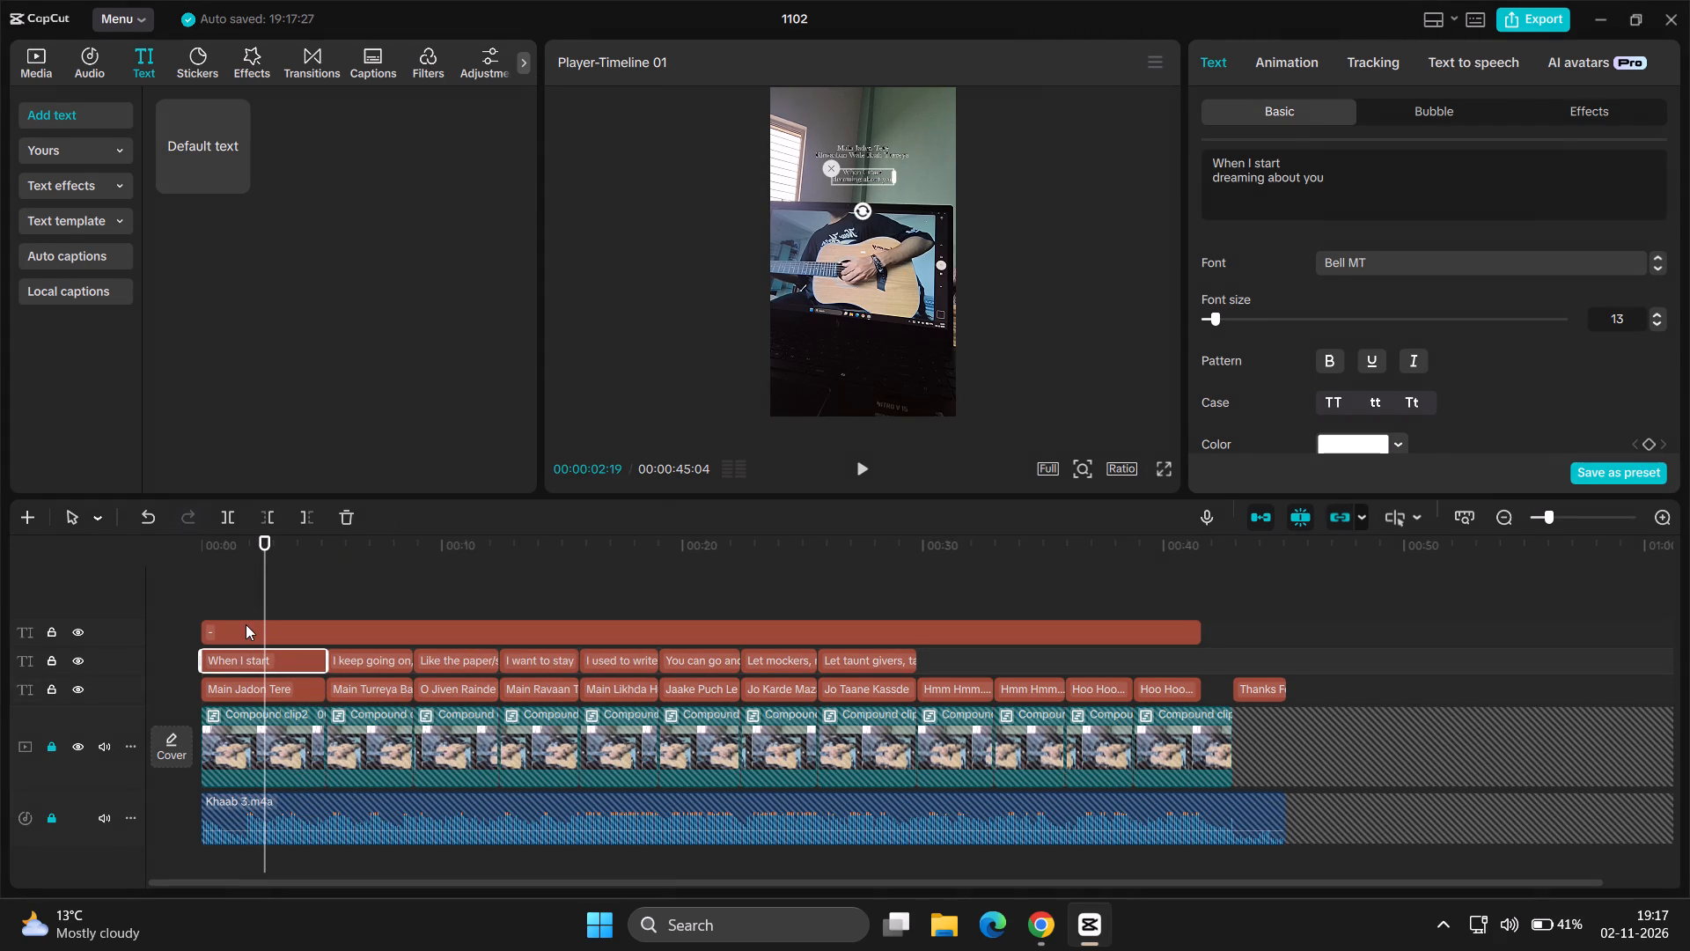
{"action": "right_click", "coordinate": [246, 624]}
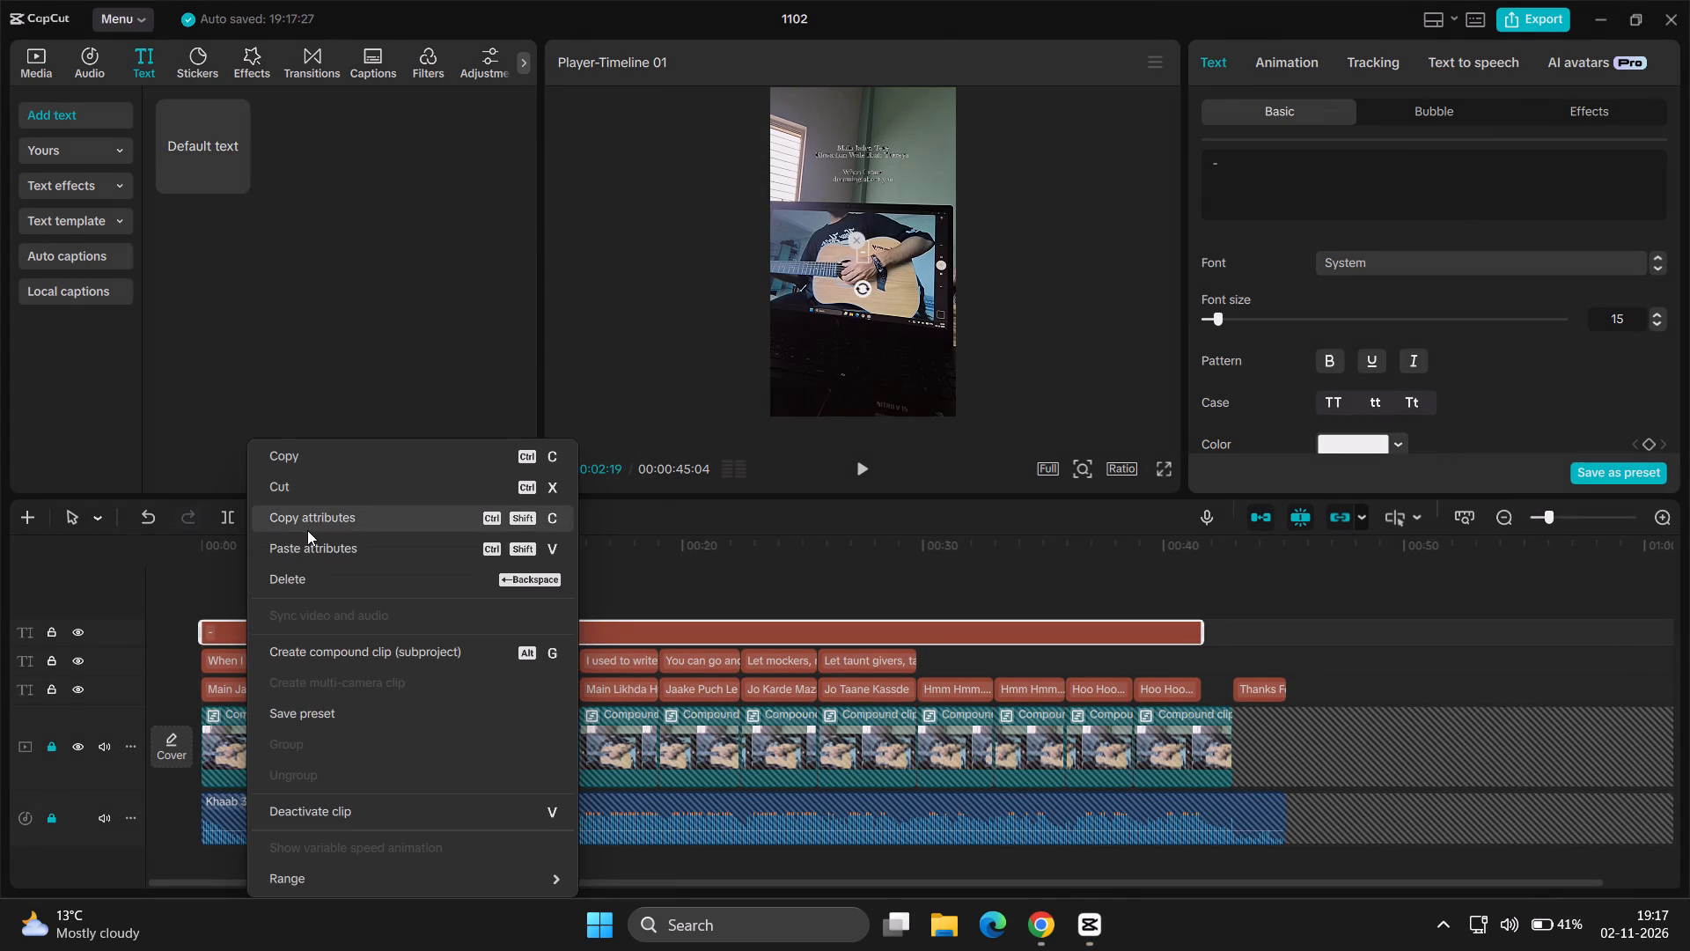
{"action": "left_click", "coordinate": [309, 547]}
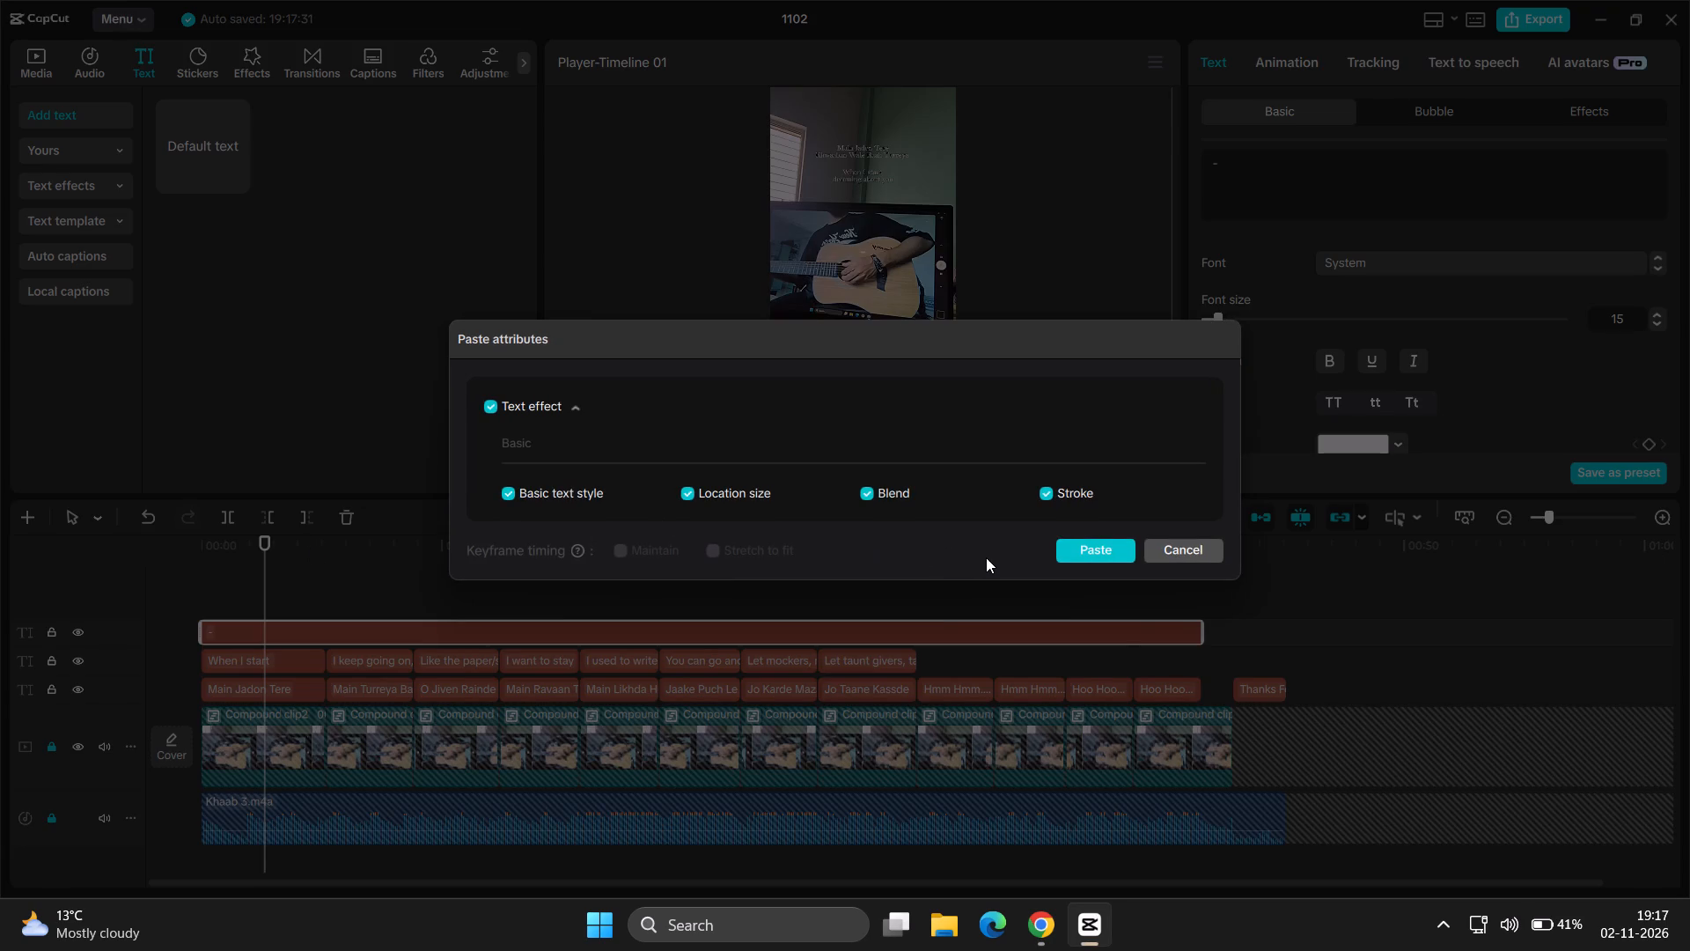
{"action": "left_click", "coordinate": [689, 488]}
{"action": "left_click", "coordinate": [1109, 553]}
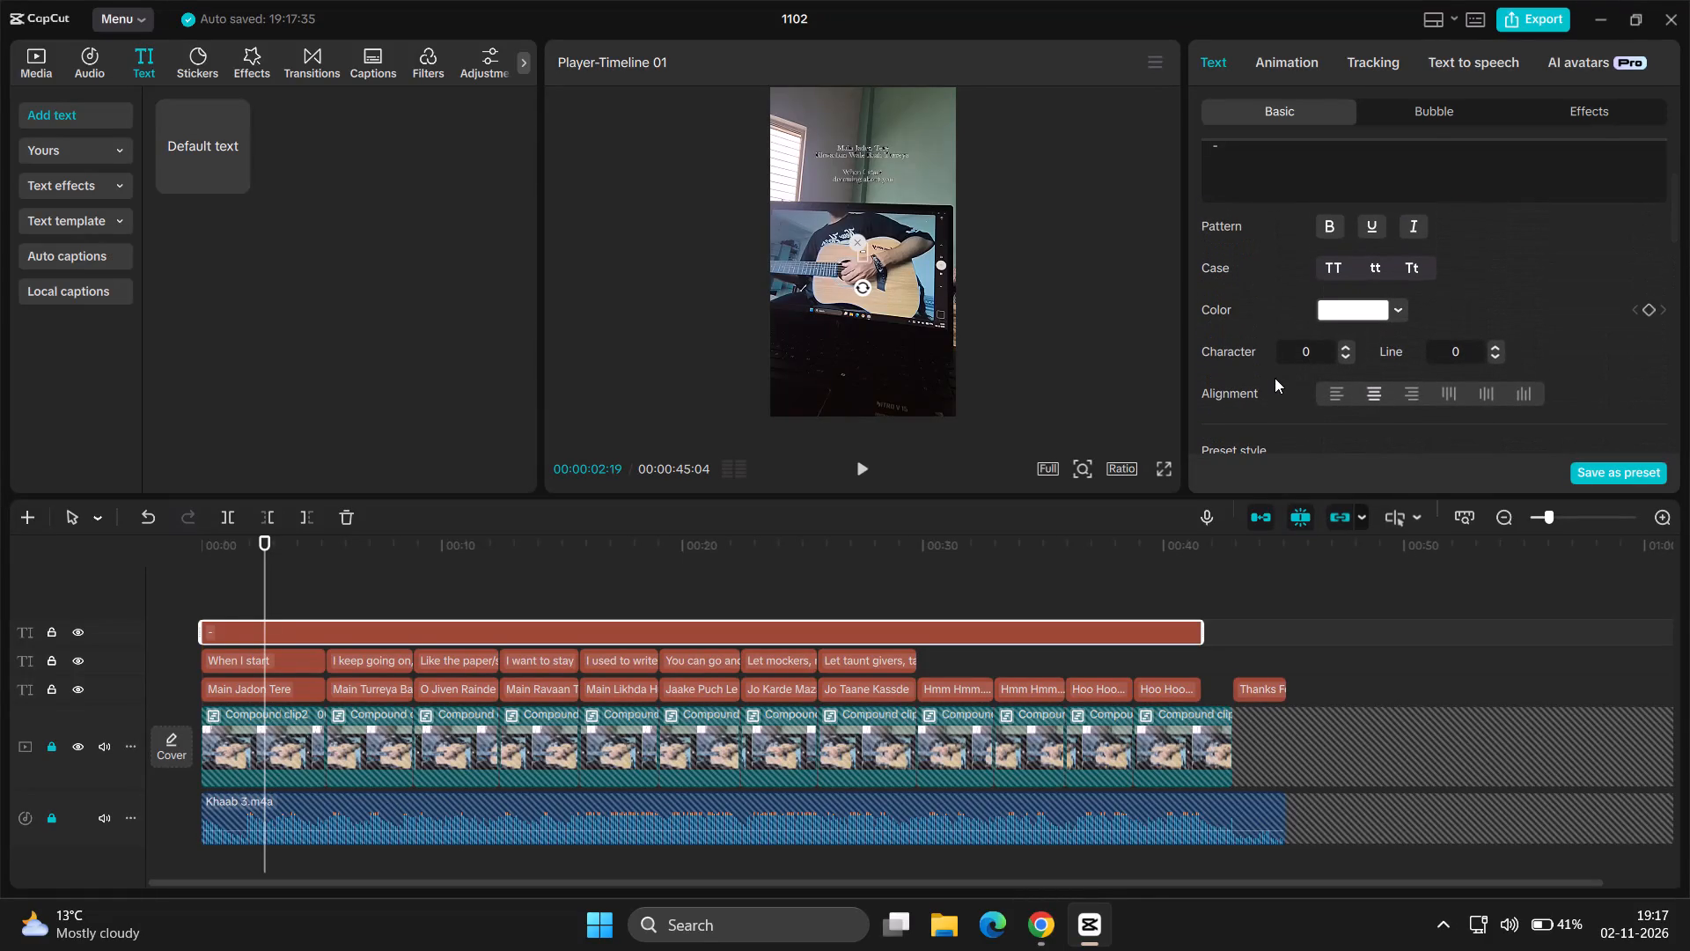
Scale the hyphen overlay down to 80%.
{"action": "scroll", "coordinate": [1275, 378], "scroll_direction": "down", "scroll_amount": 1}
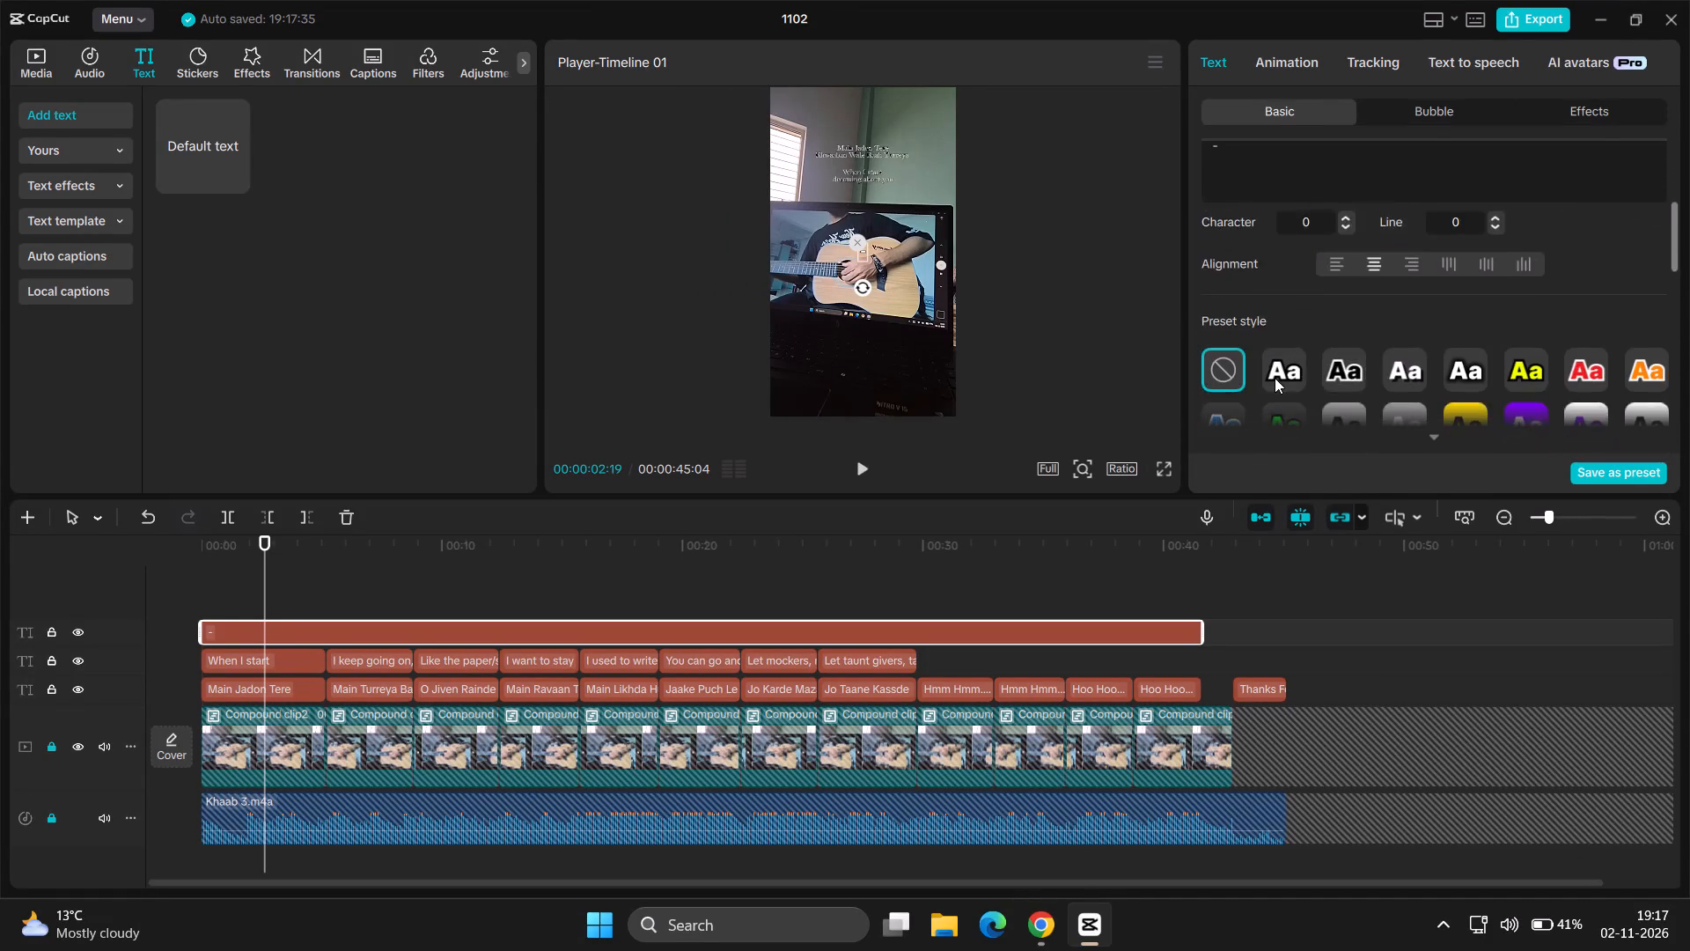
{"action": "scroll", "coordinate": [1275, 378], "scroll_direction": "down", "scroll_amount": 2}
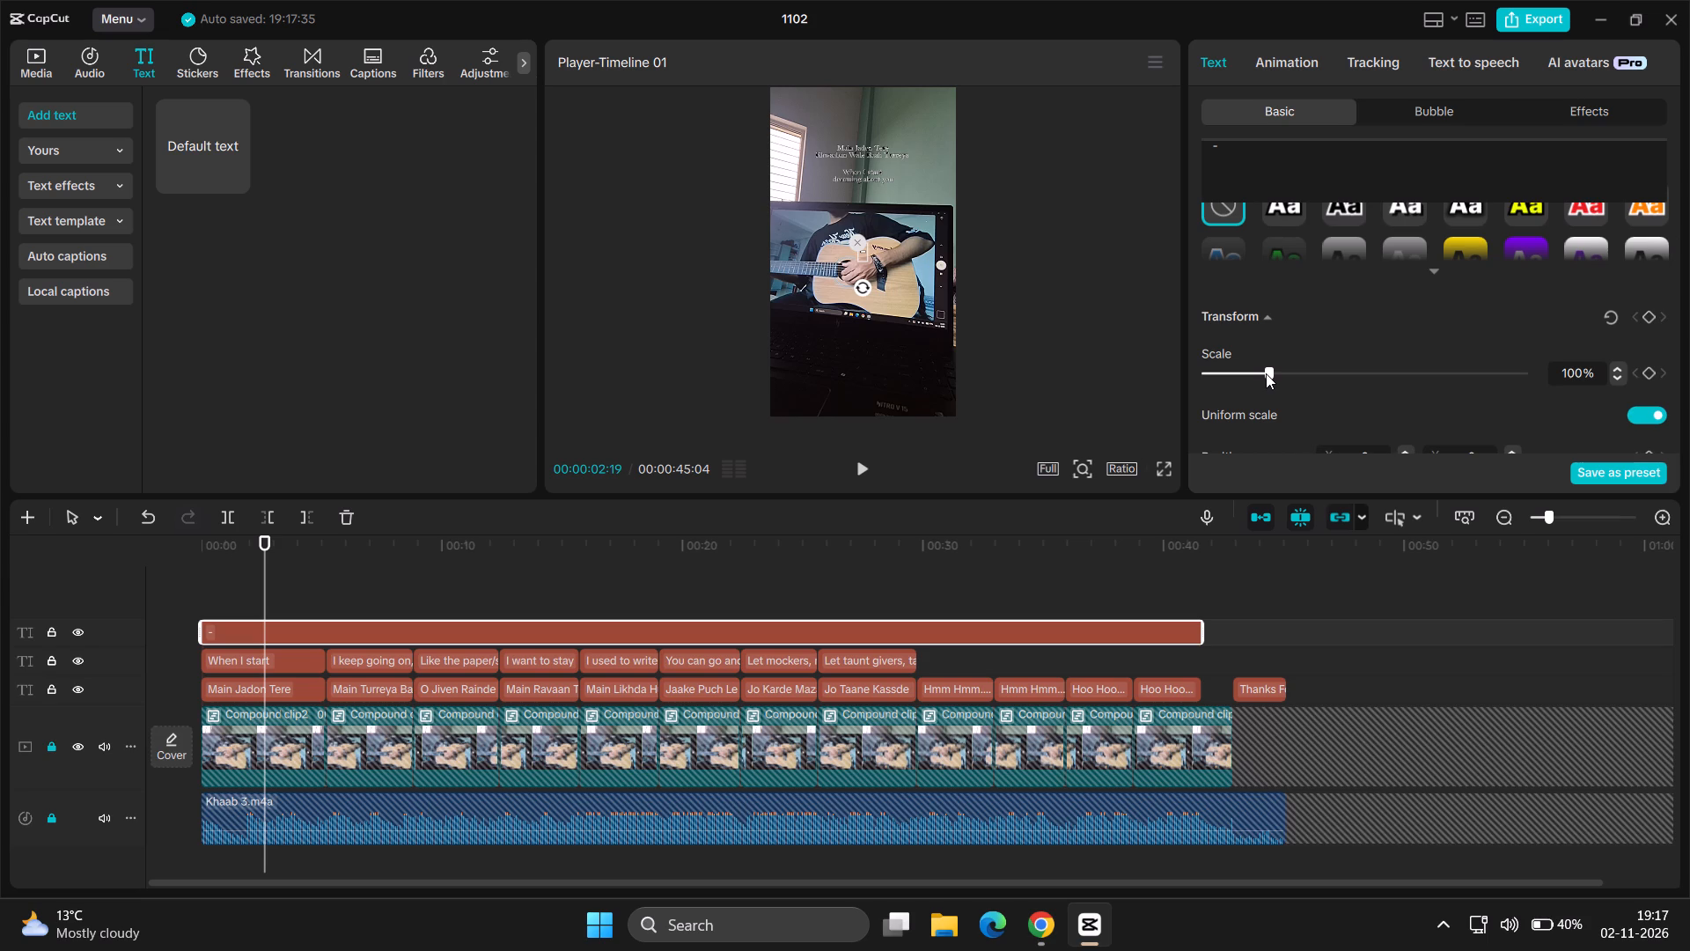
{"action": "left_click_drag", "start_coordinate": [1266, 373], "coordinate": [1235, 376]}
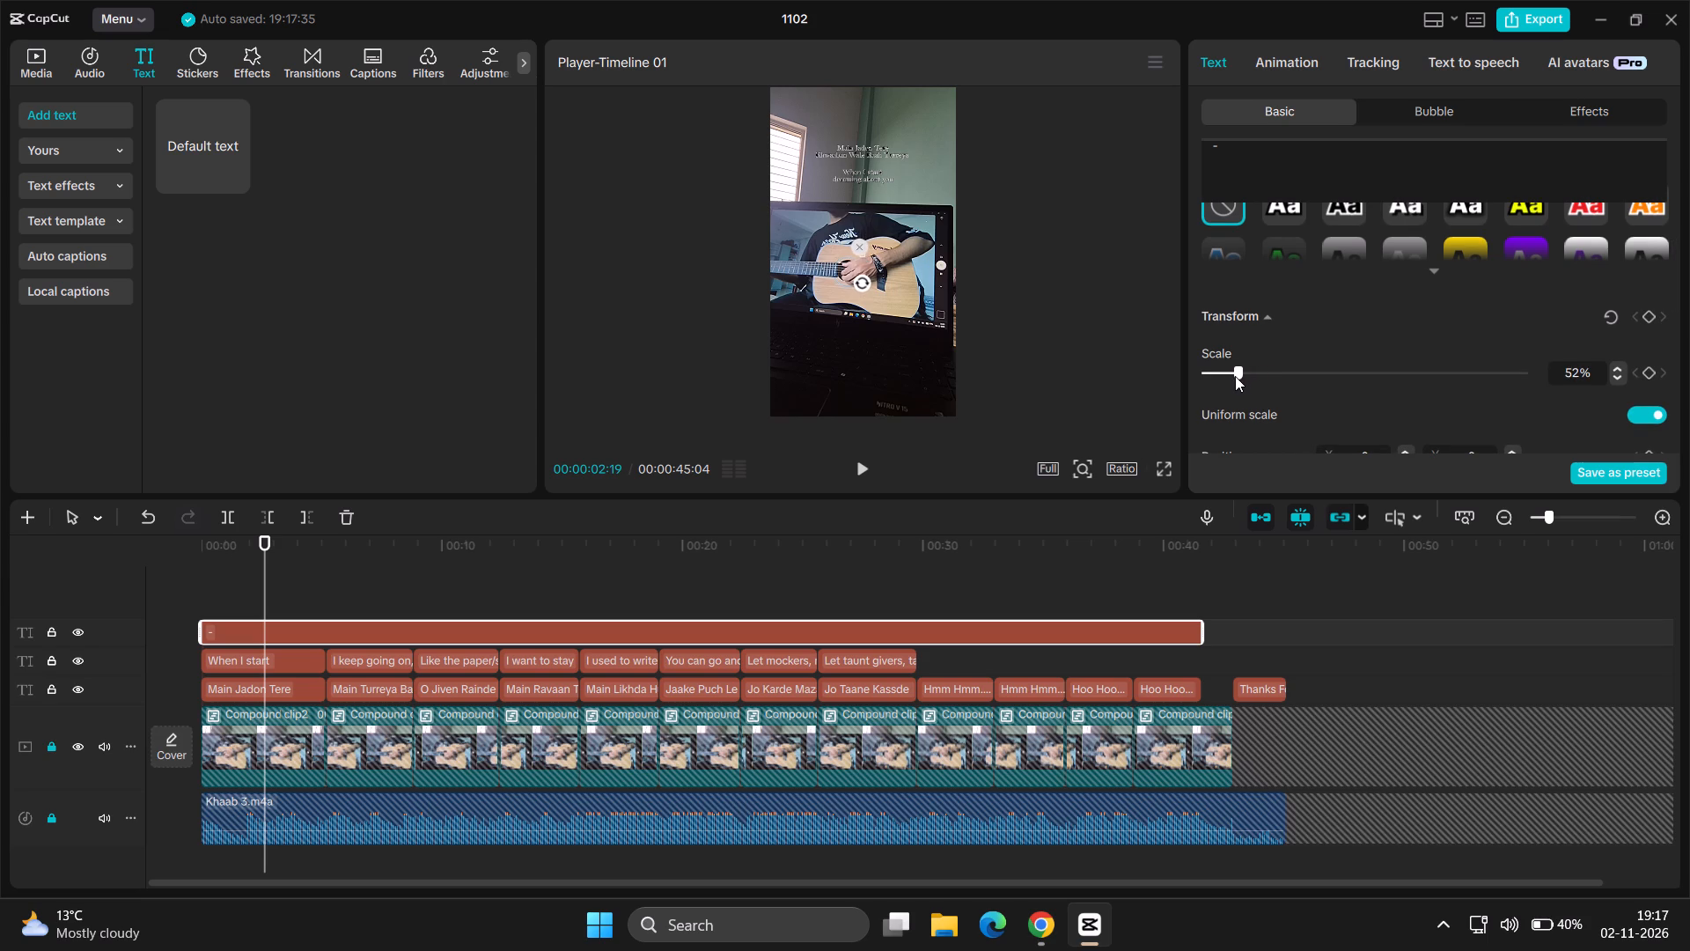
{"action": "left_click_drag", "start_coordinate": [1235, 376], "coordinate": [1255, 376]}
{"action": "left_click_drag", "start_coordinate": [1255, 376], "coordinate": [1253, 378]}
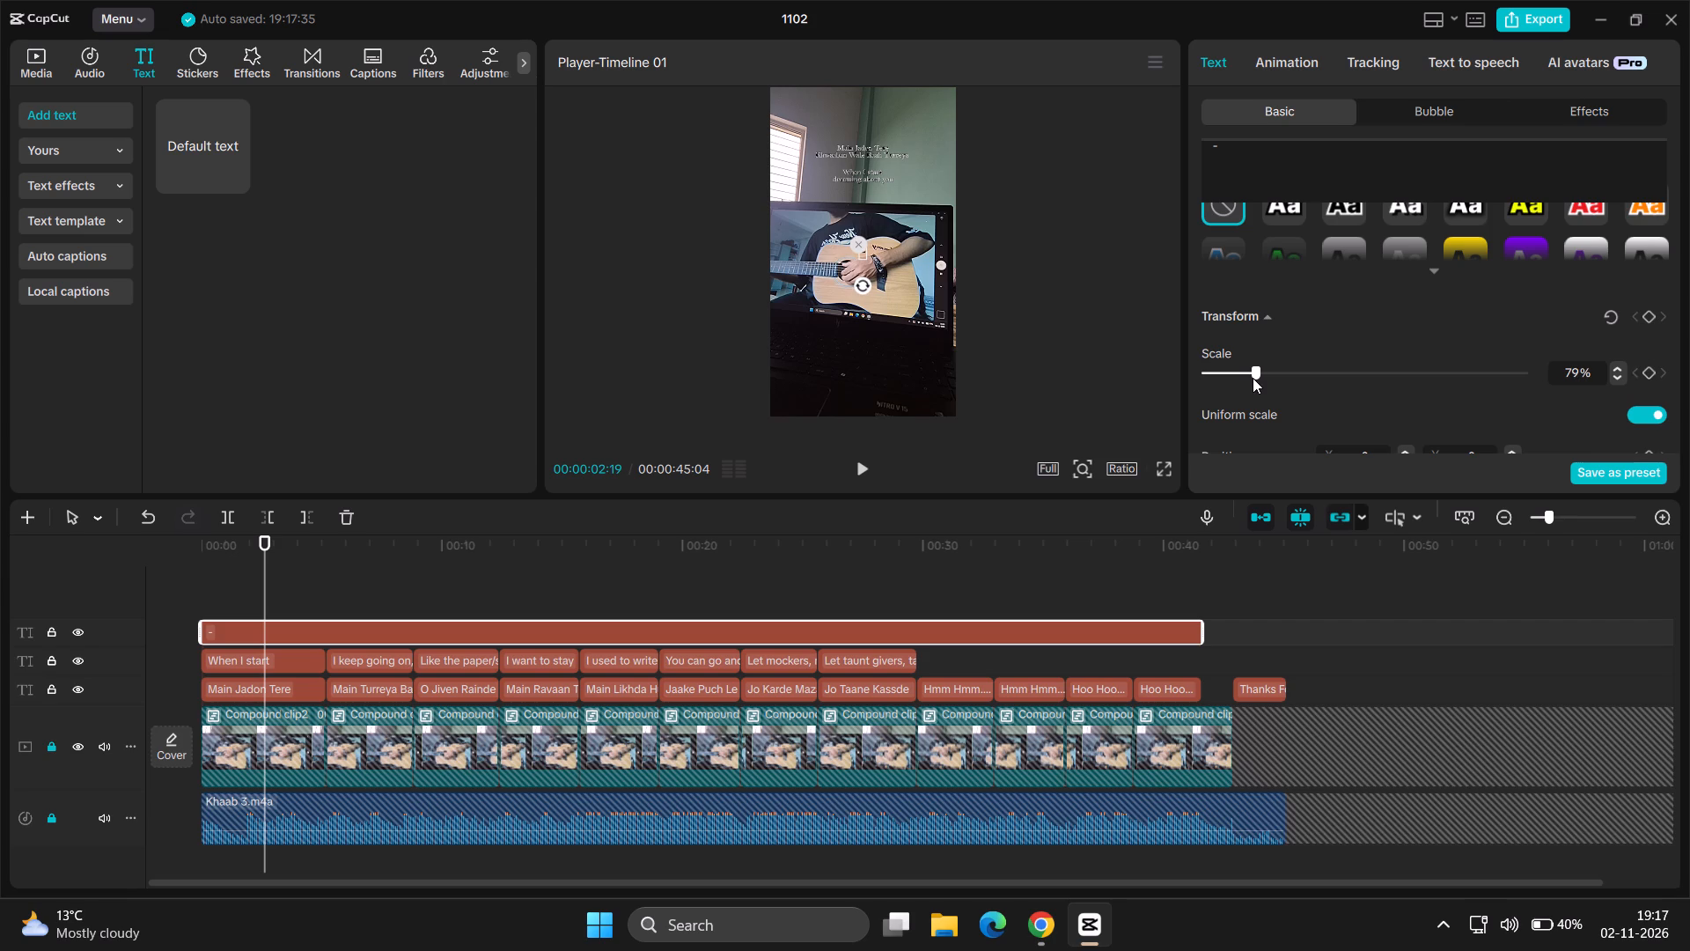
{"action": "left_click_drag", "start_coordinate": [1253, 378], "coordinate": [1253, 377]}
{"action": "left_click", "coordinate": [1620, 367]}
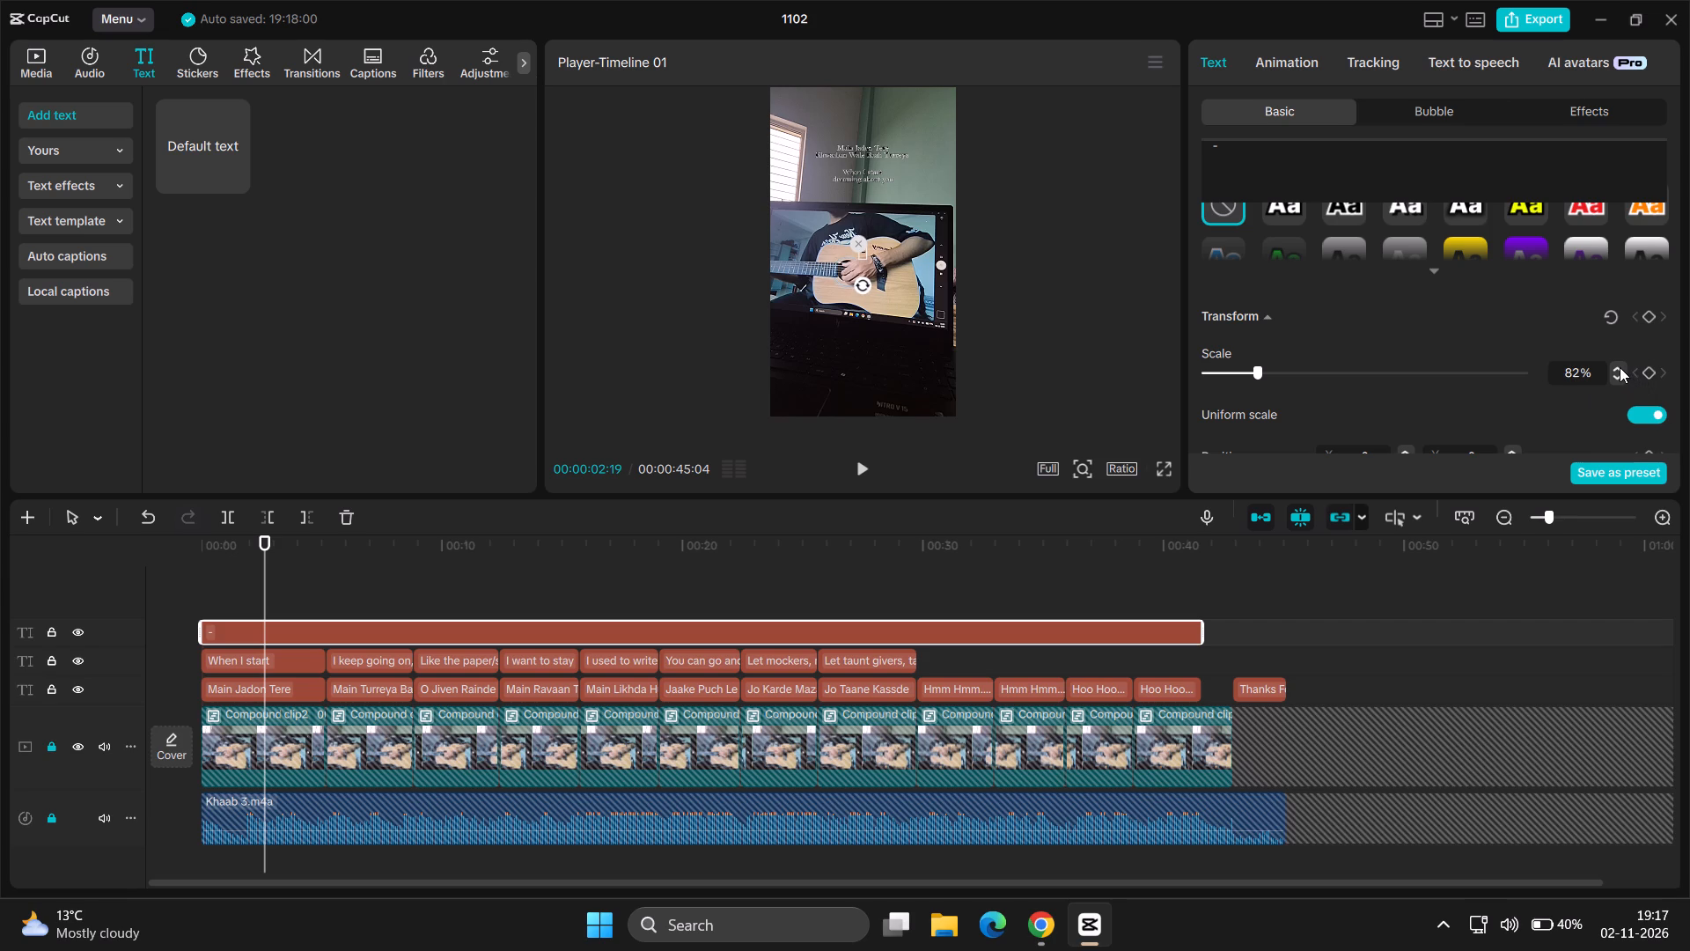
{"action": "double_click", "coordinate": [1616, 380]}
Move the hyphen between the "Main Jadon Tere" lyric and its translation, centred horizontally at X 0 and about Y 924.
{"action": "left_click_drag", "start_coordinate": [862, 255], "coordinate": [865, 246]}
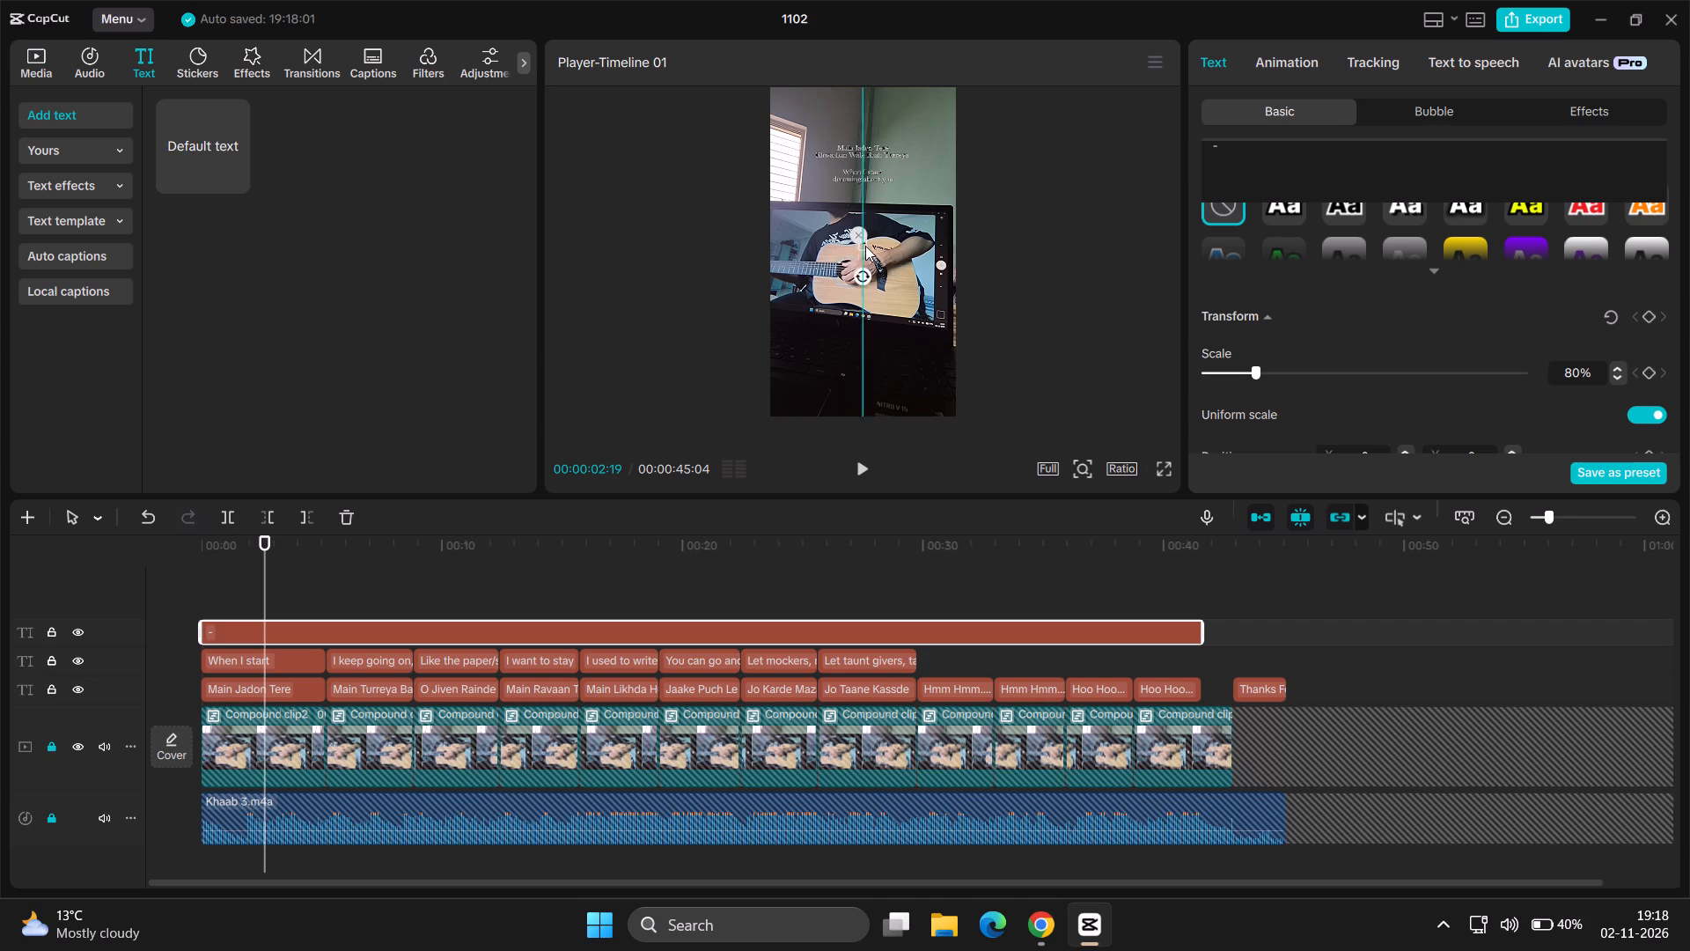
{"action": "left_click_drag", "start_coordinate": [865, 246], "coordinate": [855, 177]}
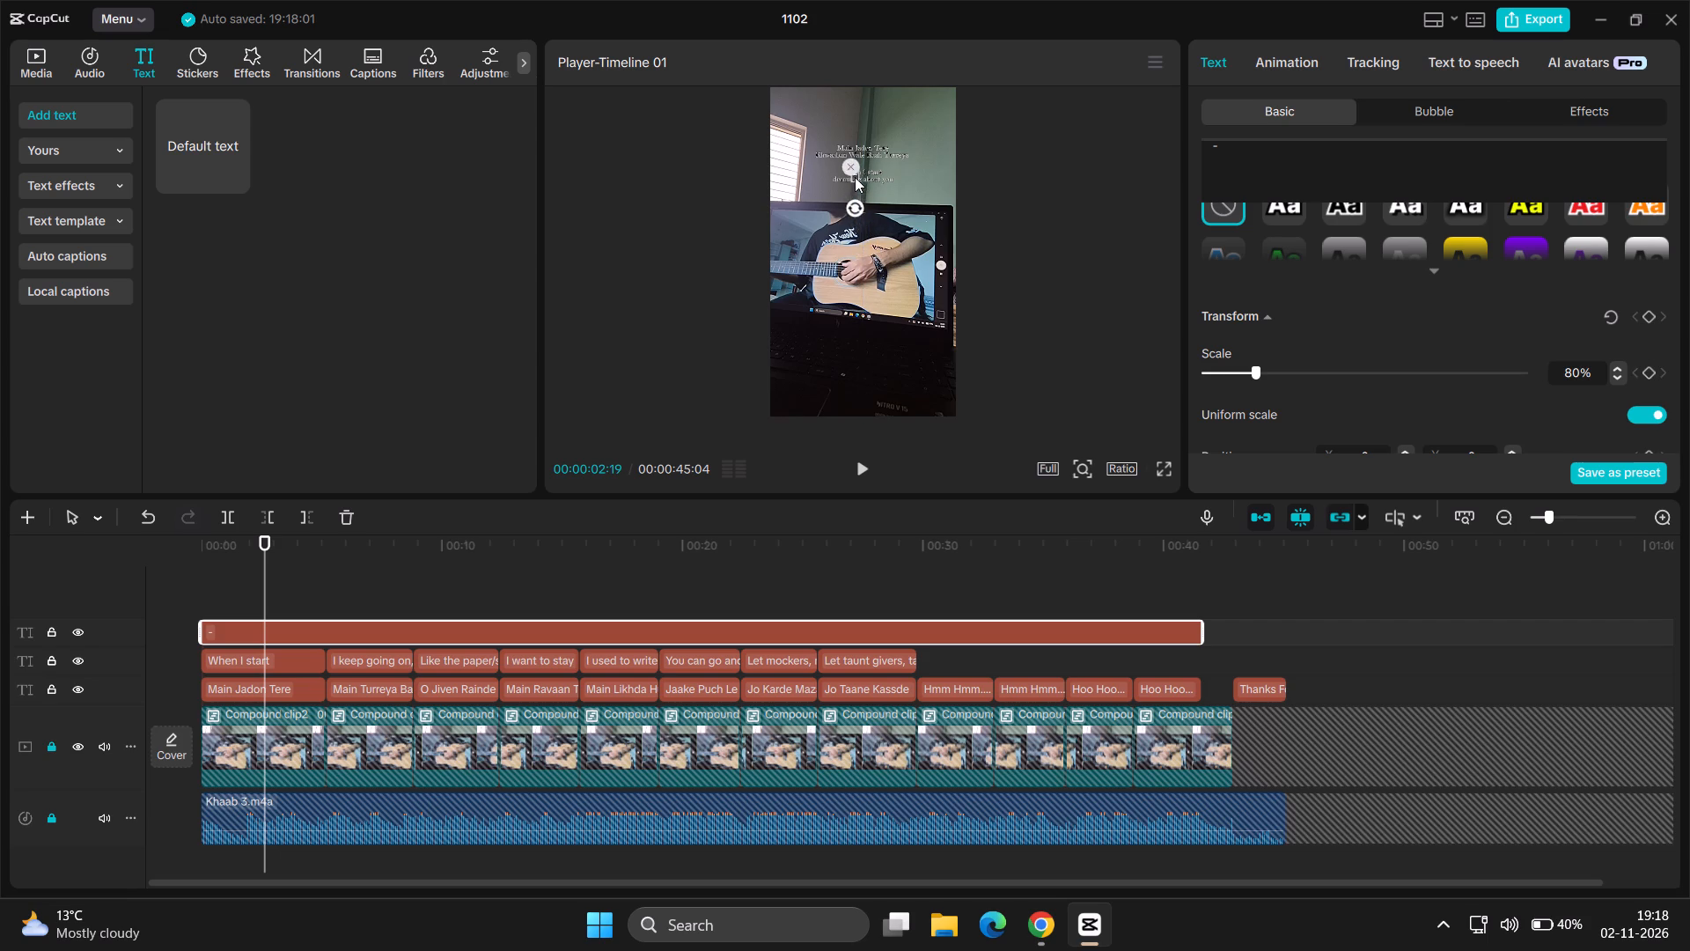
{"action": "left_click_drag", "start_coordinate": [855, 177], "coordinate": [863, 167]}
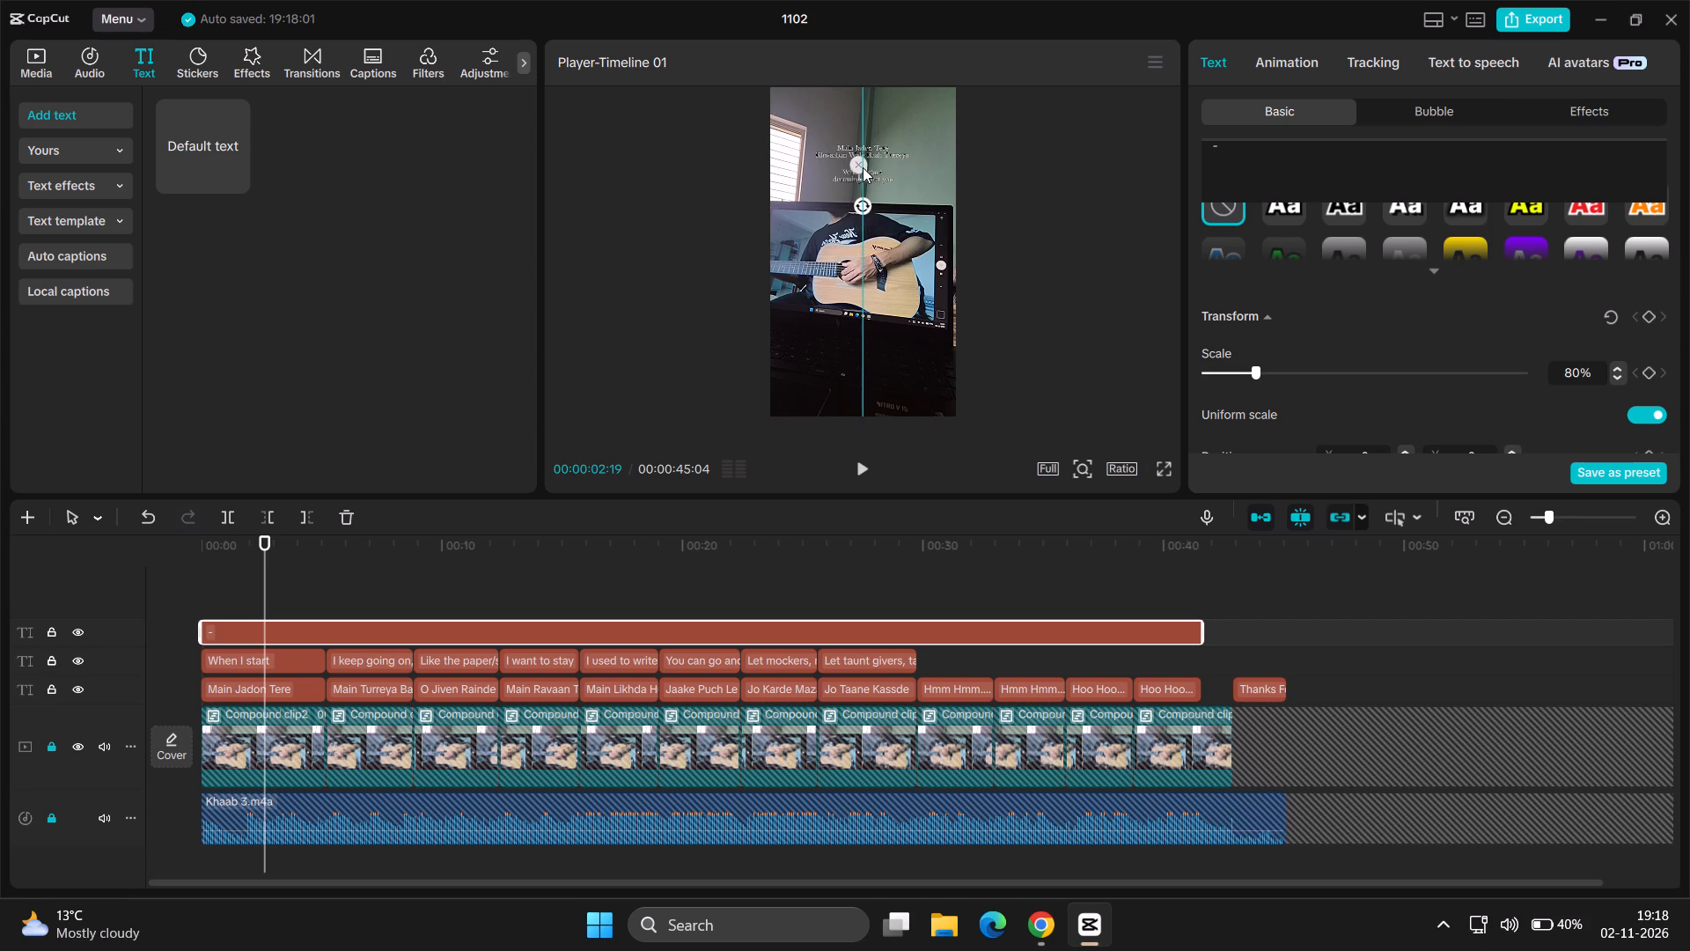
{"action": "left_click_drag", "start_coordinate": [863, 167], "coordinate": [862, 155]}
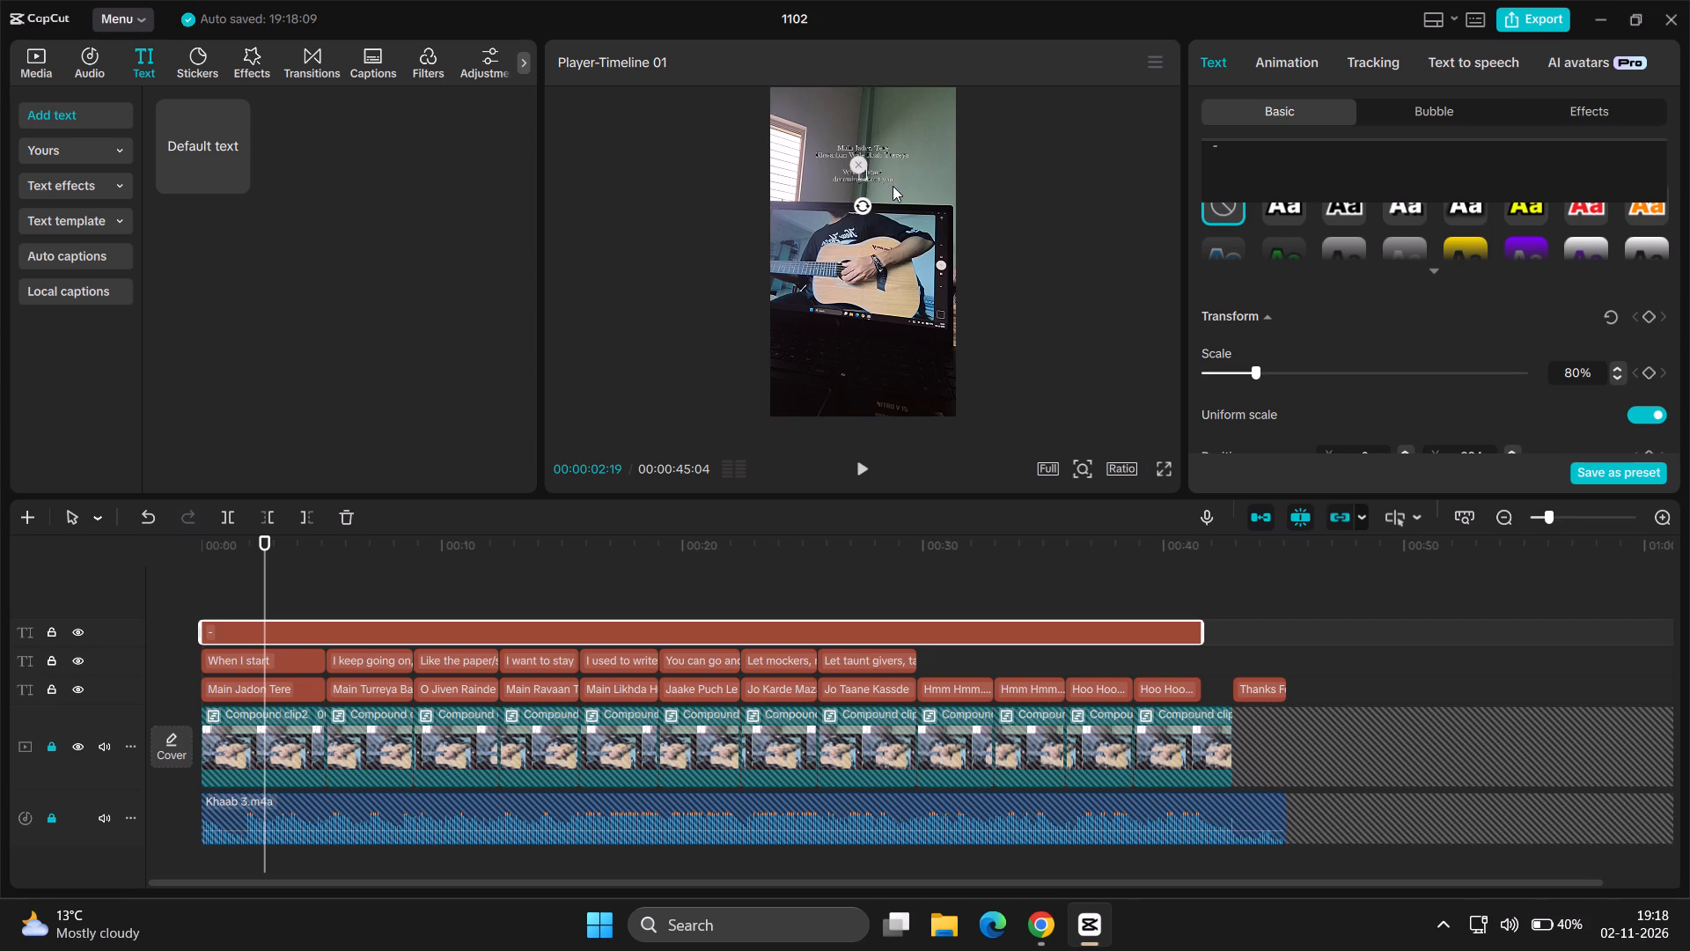
{"action": "left_click", "coordinate": [893, 186]}
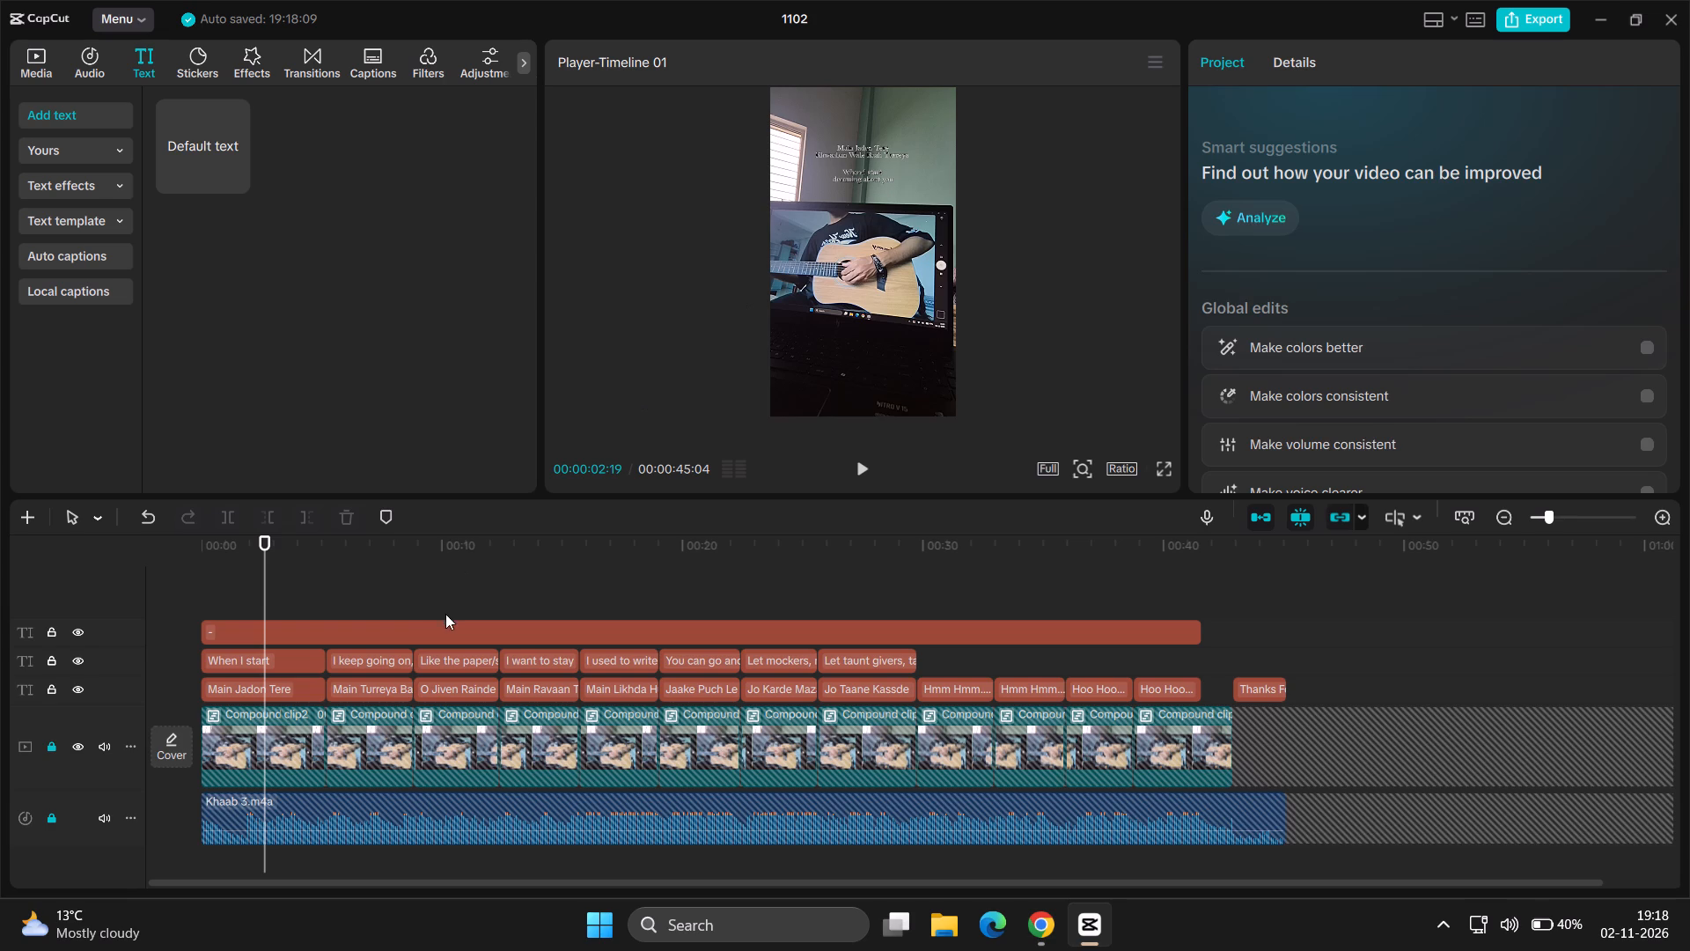
Raise the hyphen overlay to Y 1011 and check its spacing between lyric and translation in the full-screen preview.
{"action": "left_click", "coordinate": [446, 620]}
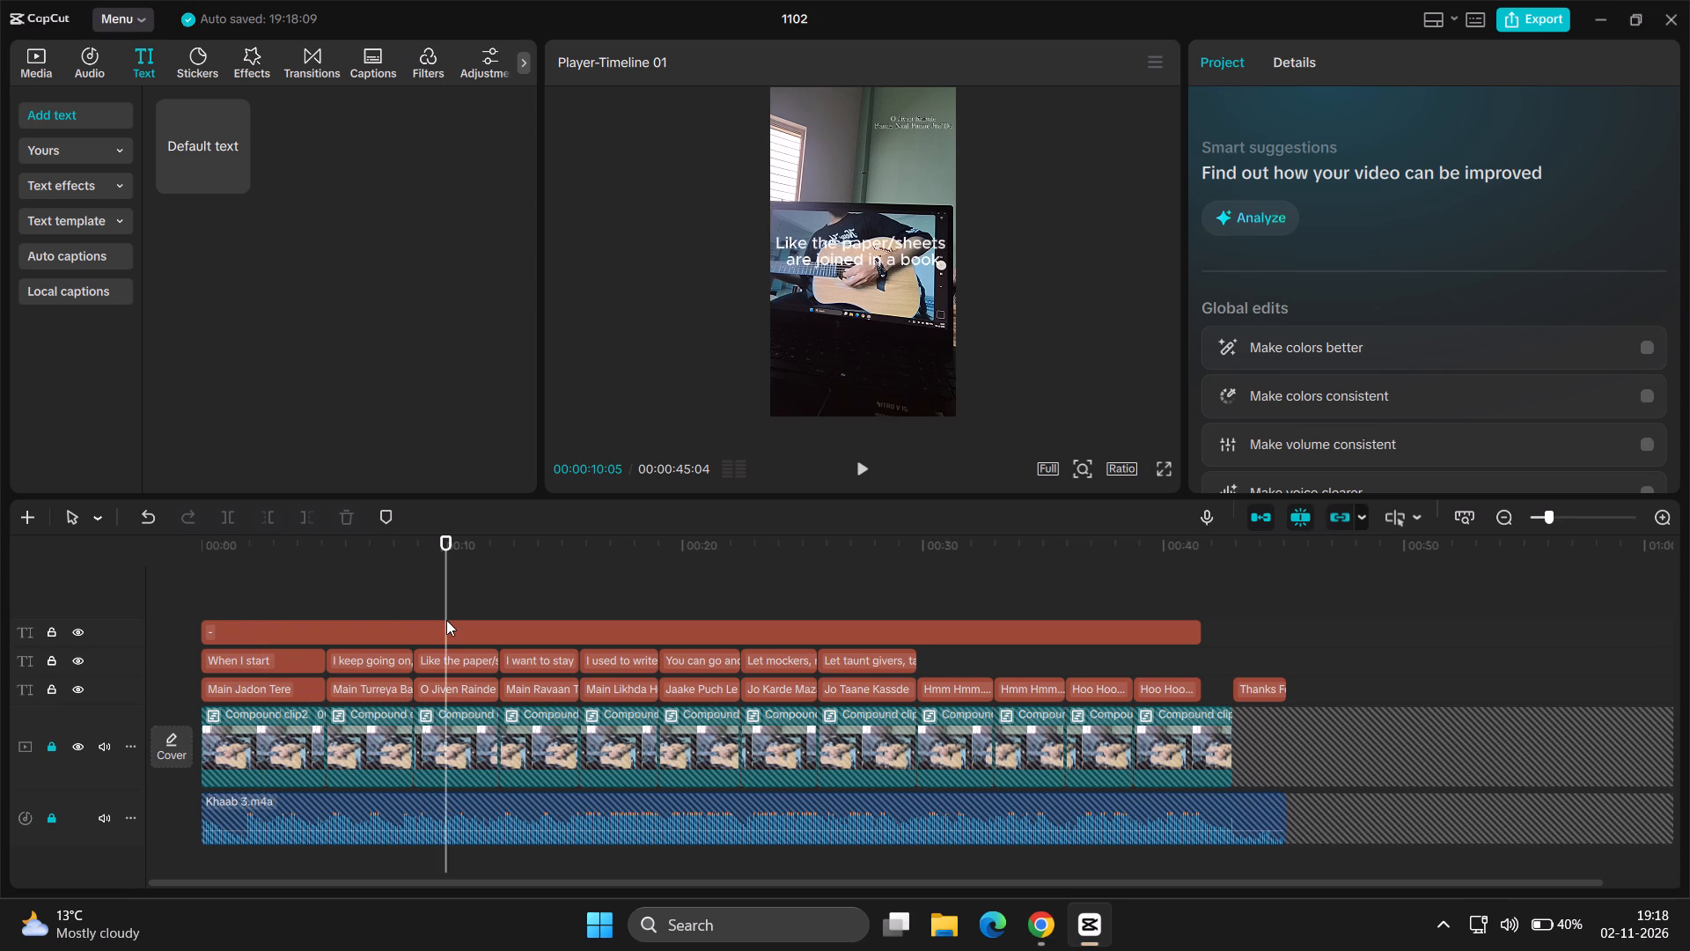
{"action": "left_click", "coordinate": [445, 631]}
{"action": "left_click", "coordinate": [225, 587]}
{"action": "left_click", "coordinate": [245, 635]}
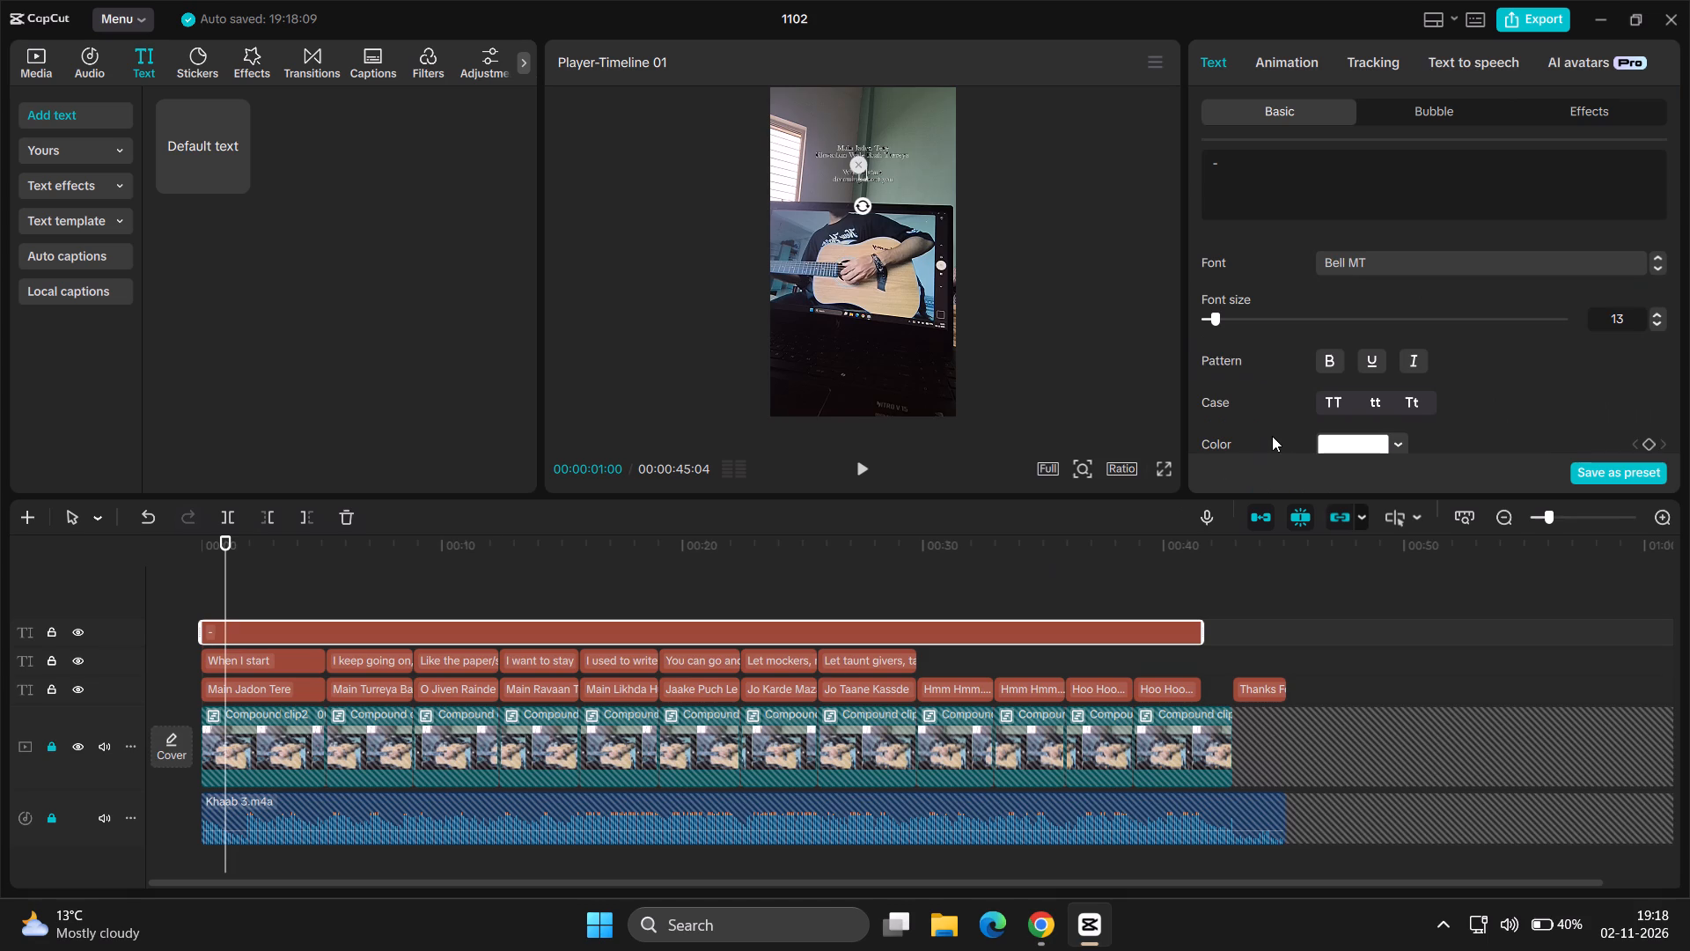
{"action": "scroll", "coordinate": [1283, 430], "scroll_direction": "down", "scroll_amount": 3}
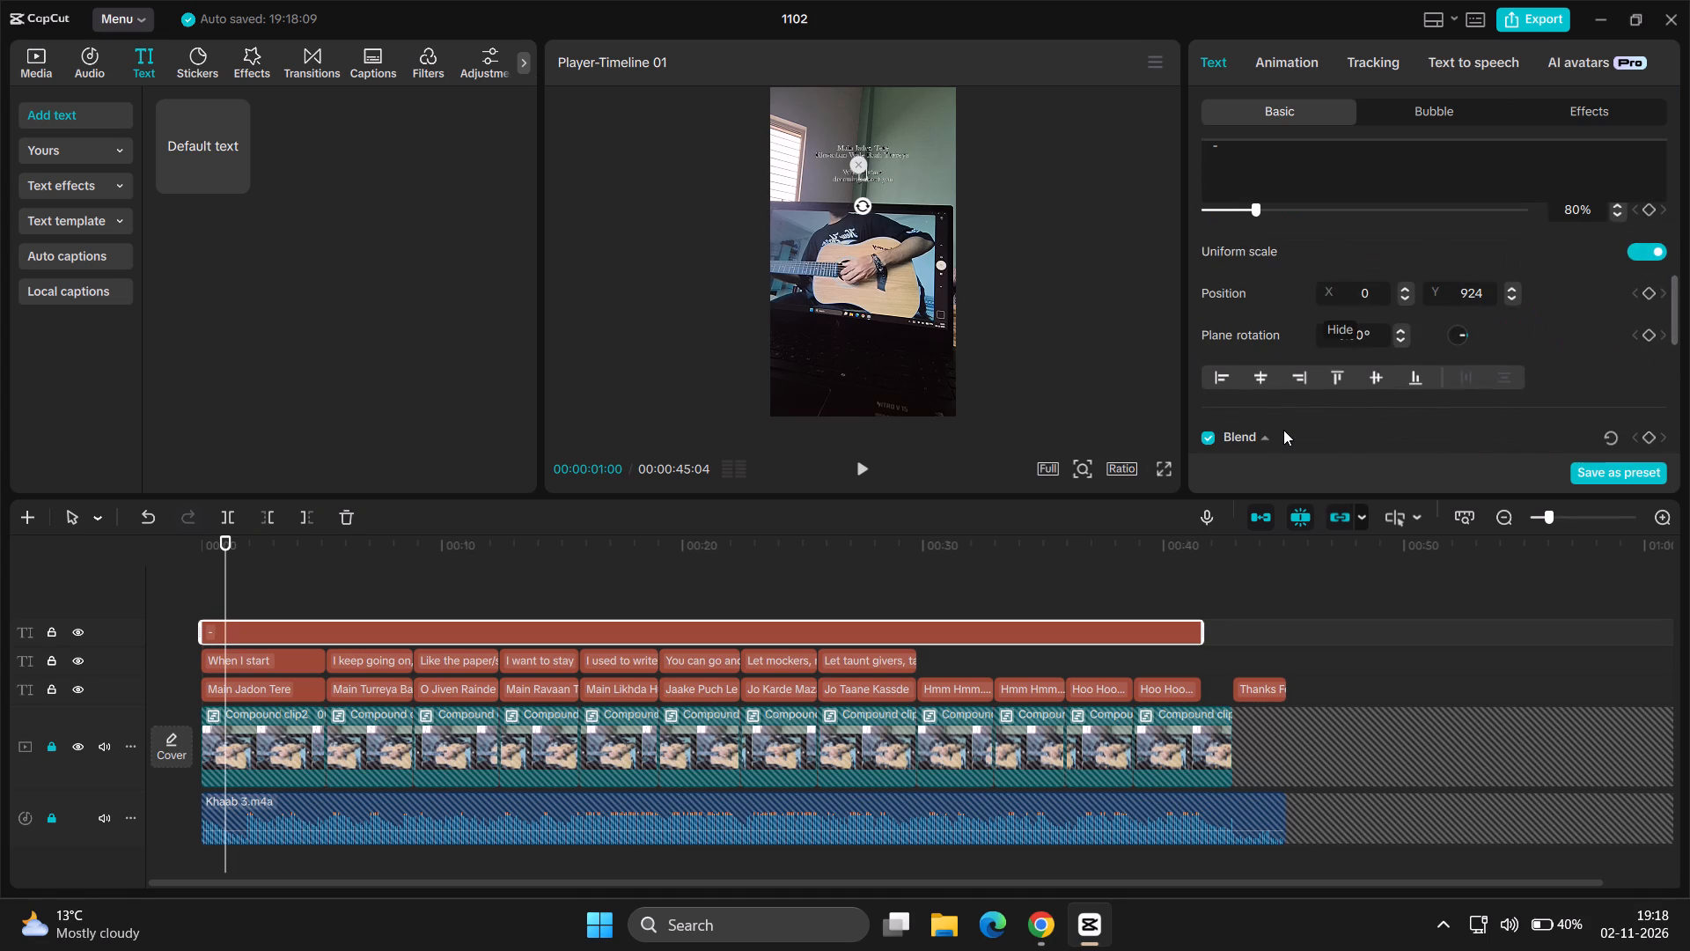
{"action": "scroll", "coordinate": [1283, 430], "scroll_direction": "down", "scroll_amount": 1}
{"action": "triple_click", "coordinate": [1510, 341]}
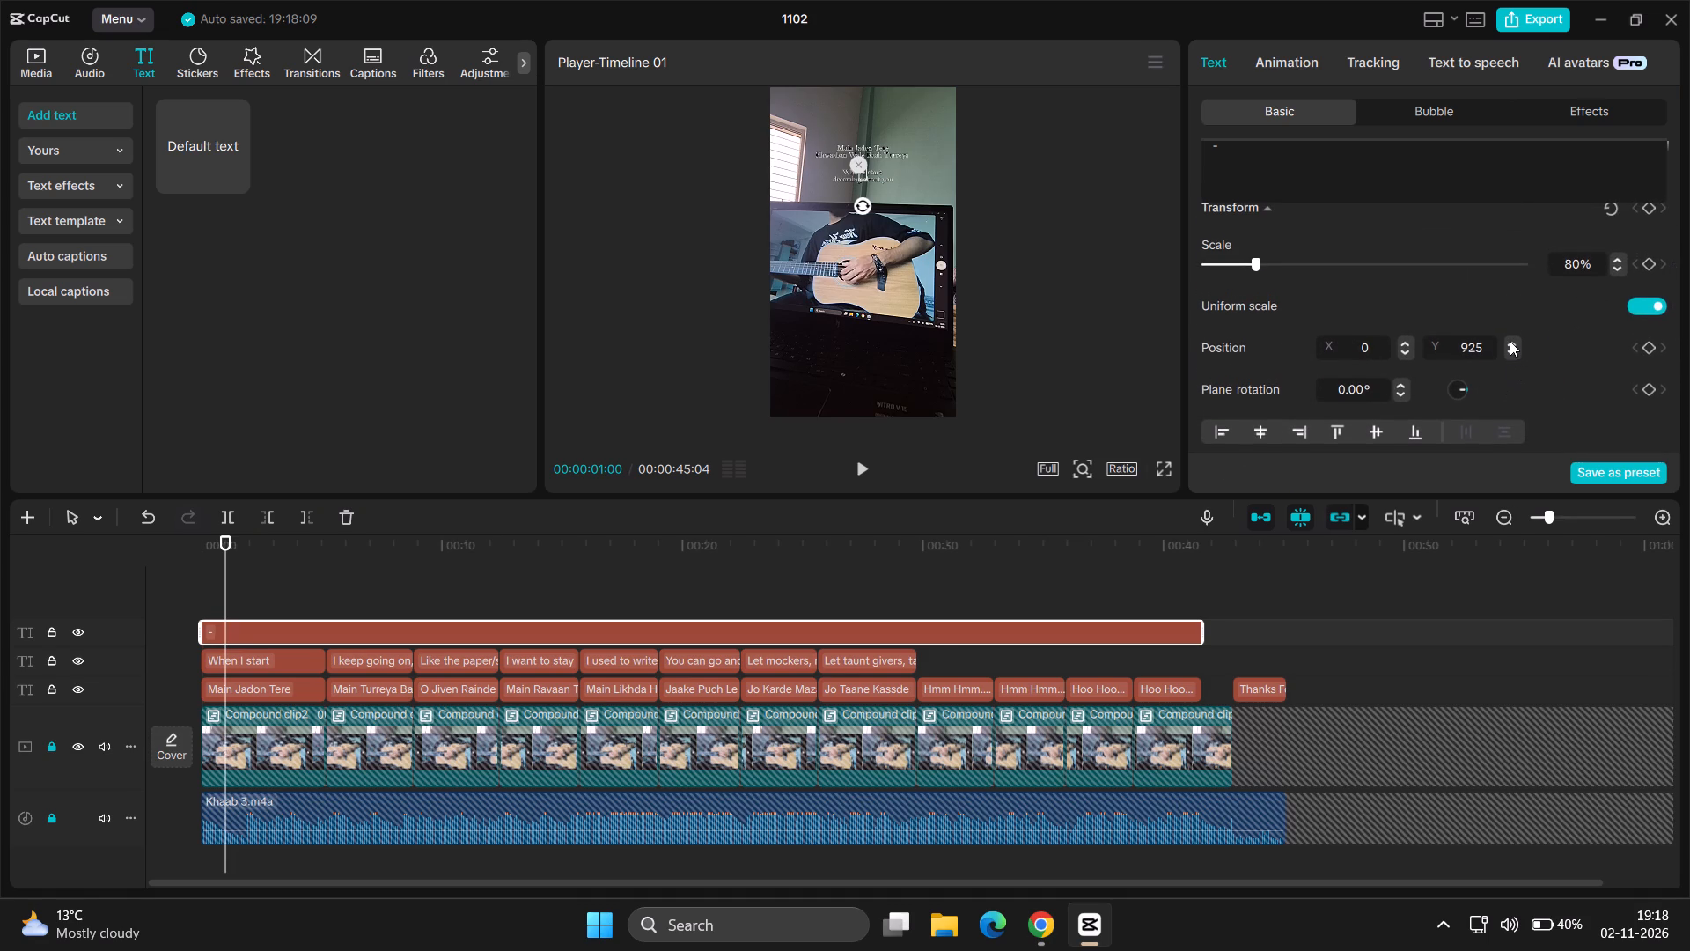
{"action": "triple_click", "coordinate": [1510, 341]}
{"action": "double_click", "coordinate": [1510, 341]}
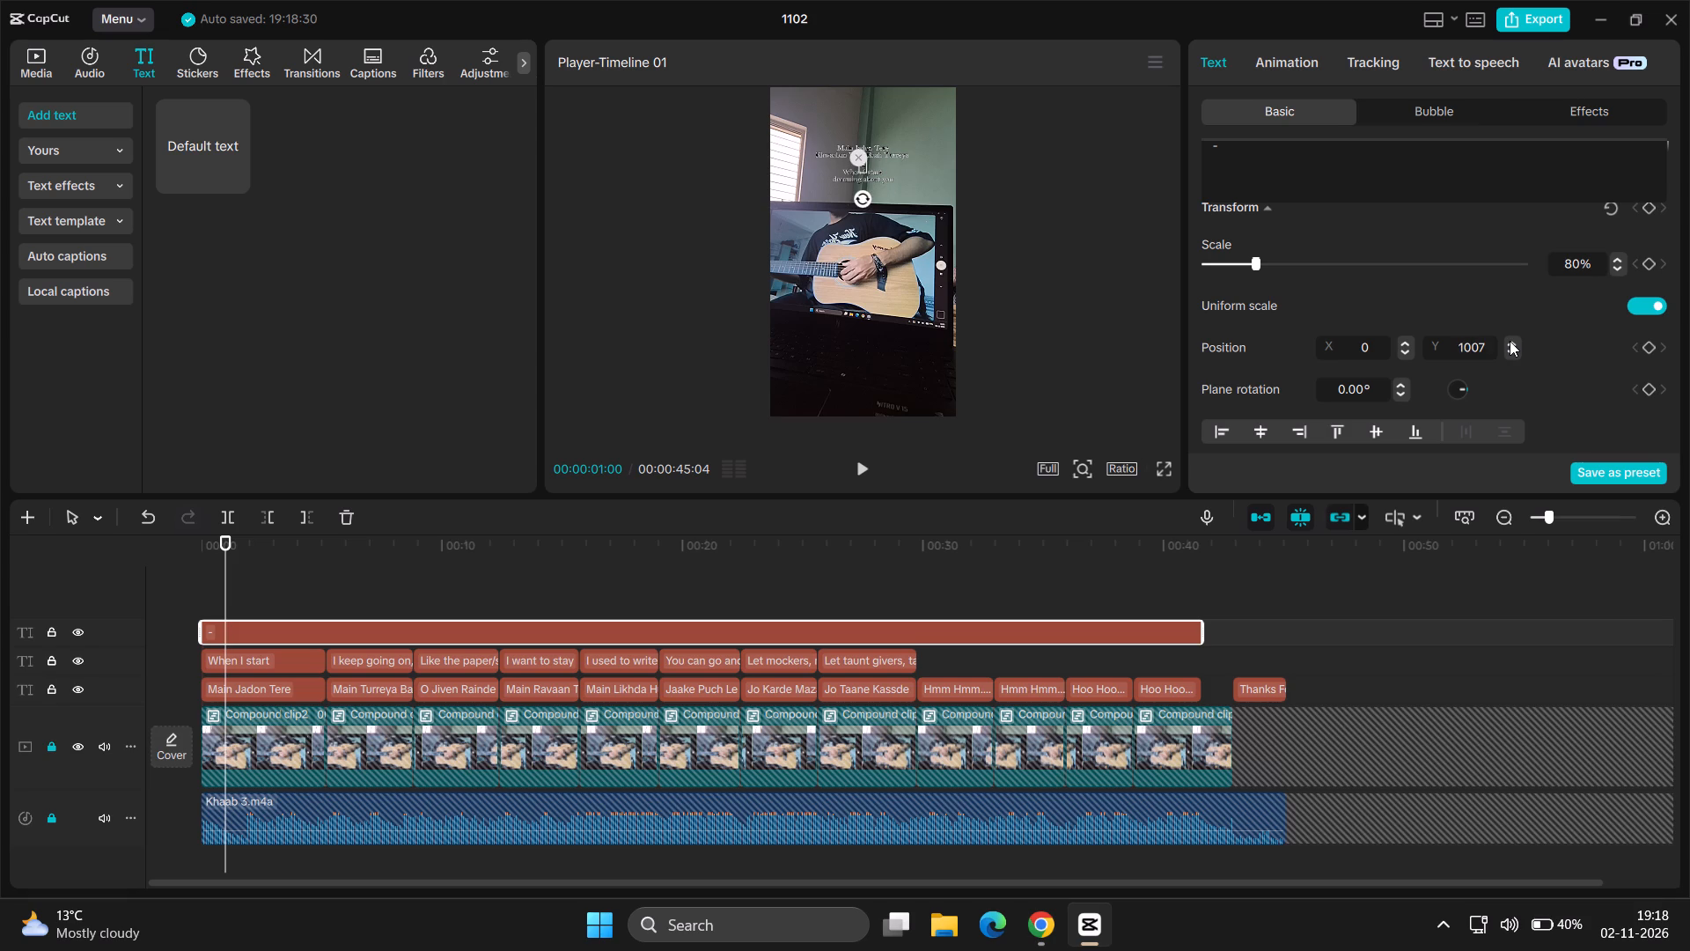
{"action": "triple_click", "coordinate": [1510, 341]}
{"action": "left_click", "coordinate": [1510, 341]}
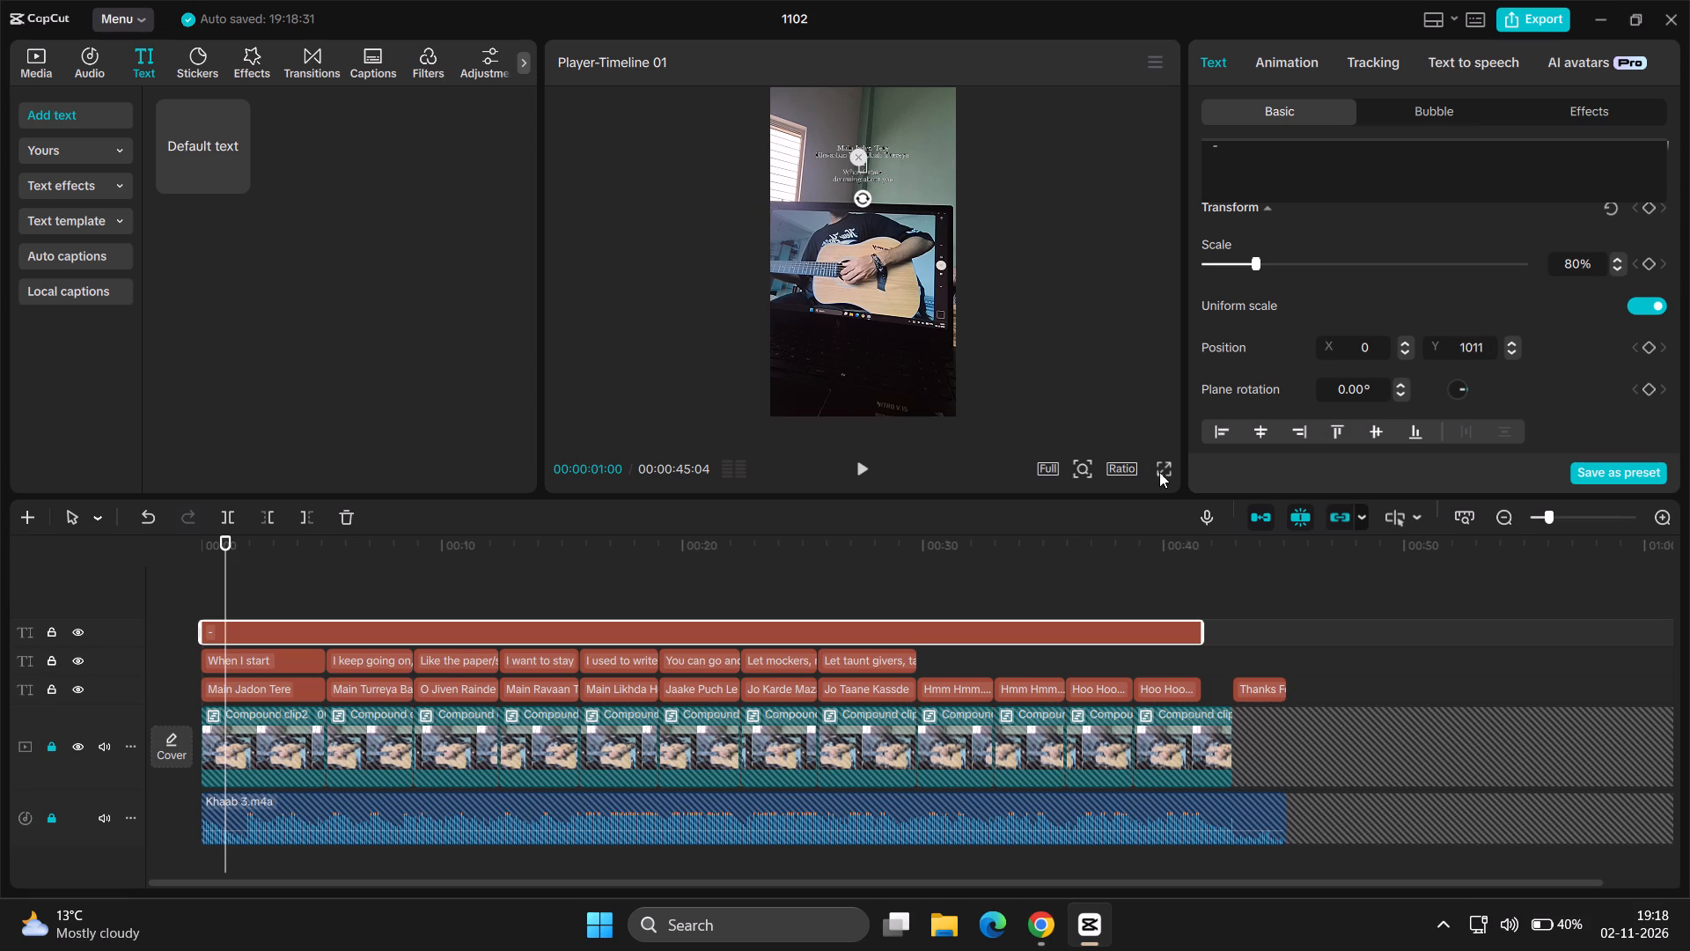
{"action": "left_click", "coordinate": [1159, 472]}
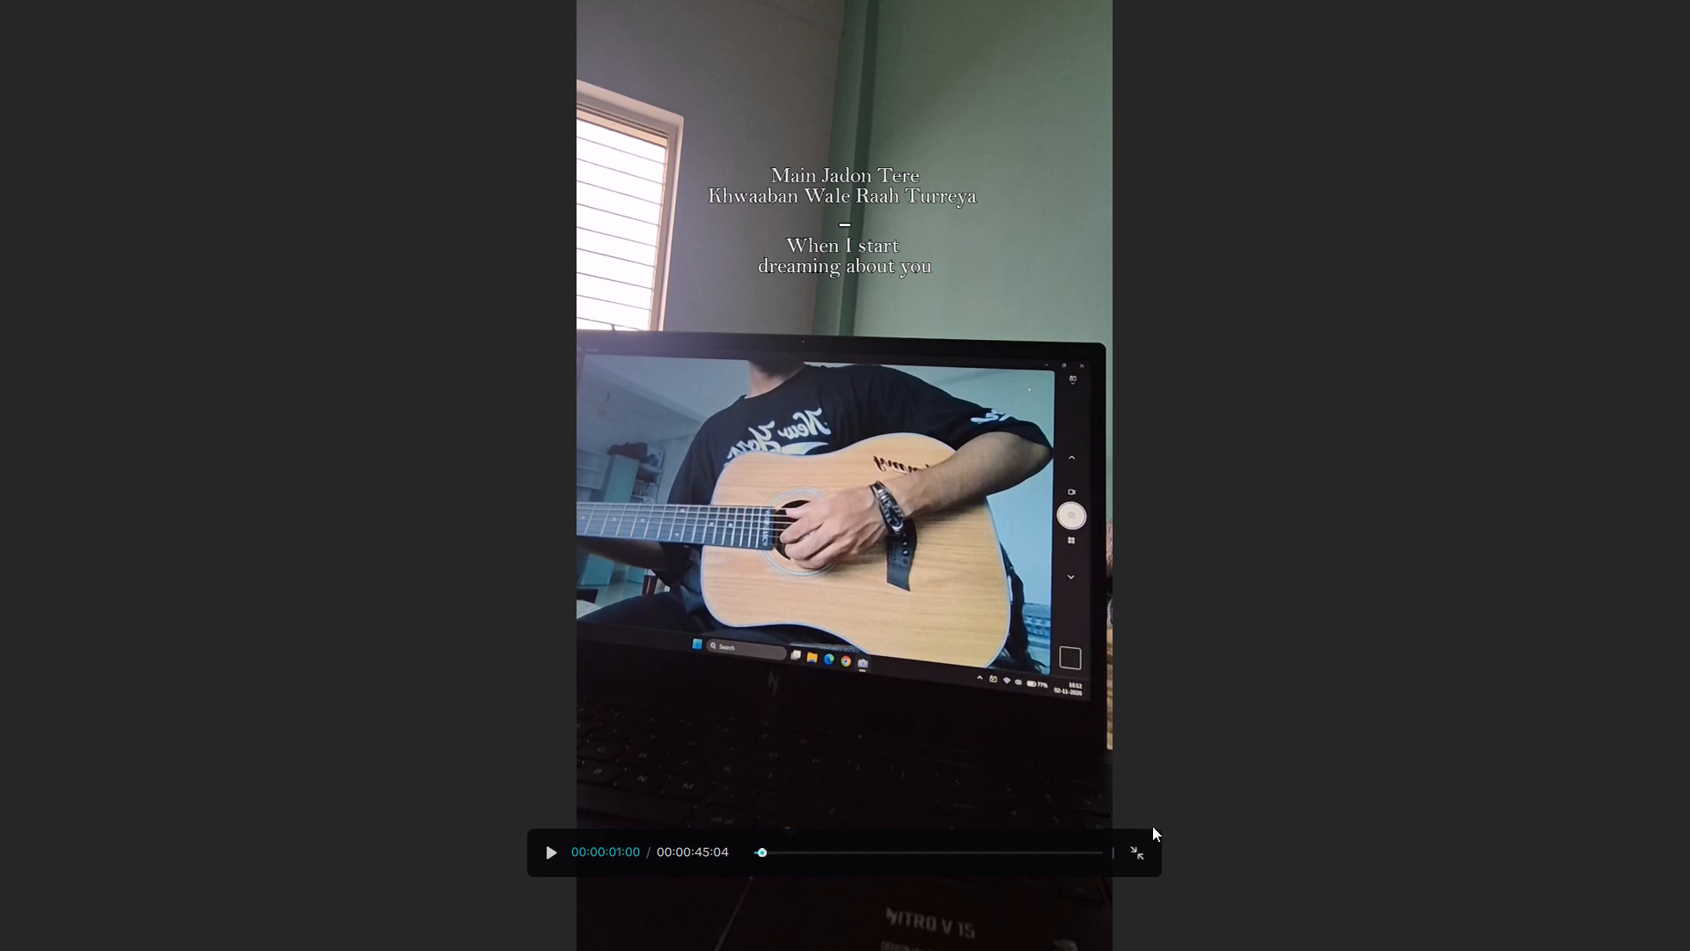
{"action": "left_click", "coordinate": [1137, 849]}
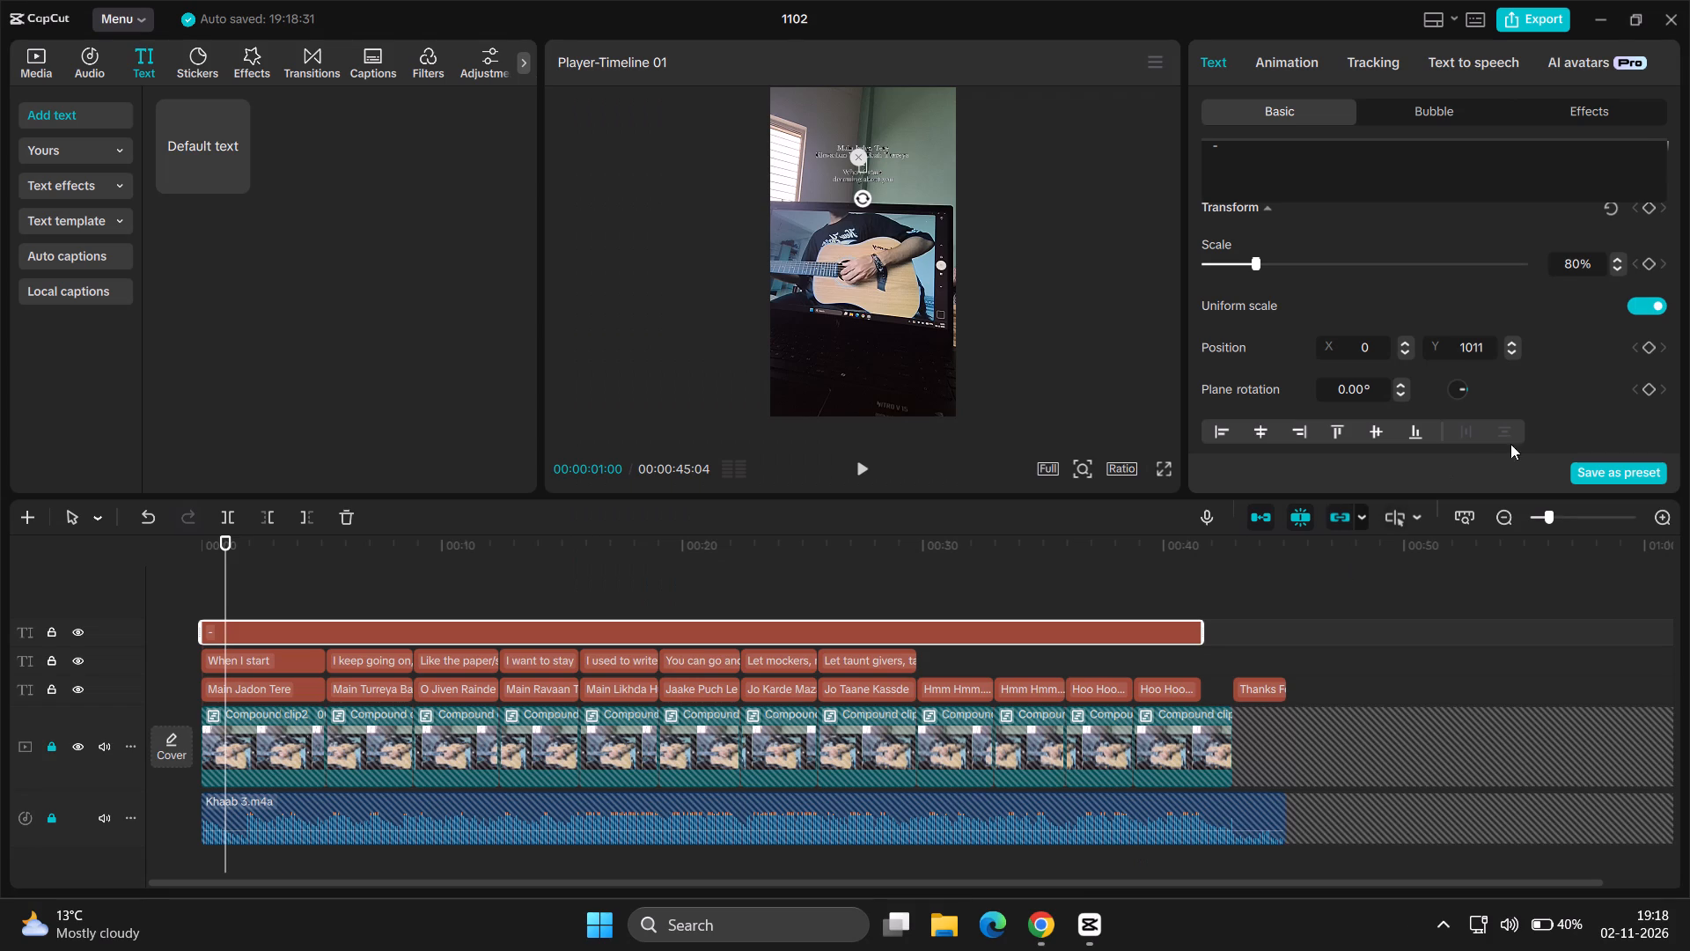
Nudge the hyphen overlay up to Y 1019 and check its placement in the full-screen preview.
{"action": "left_click", "coordinate": [1513, 342]}
{"action": "left_click", "coordinate": [1157, 464]}
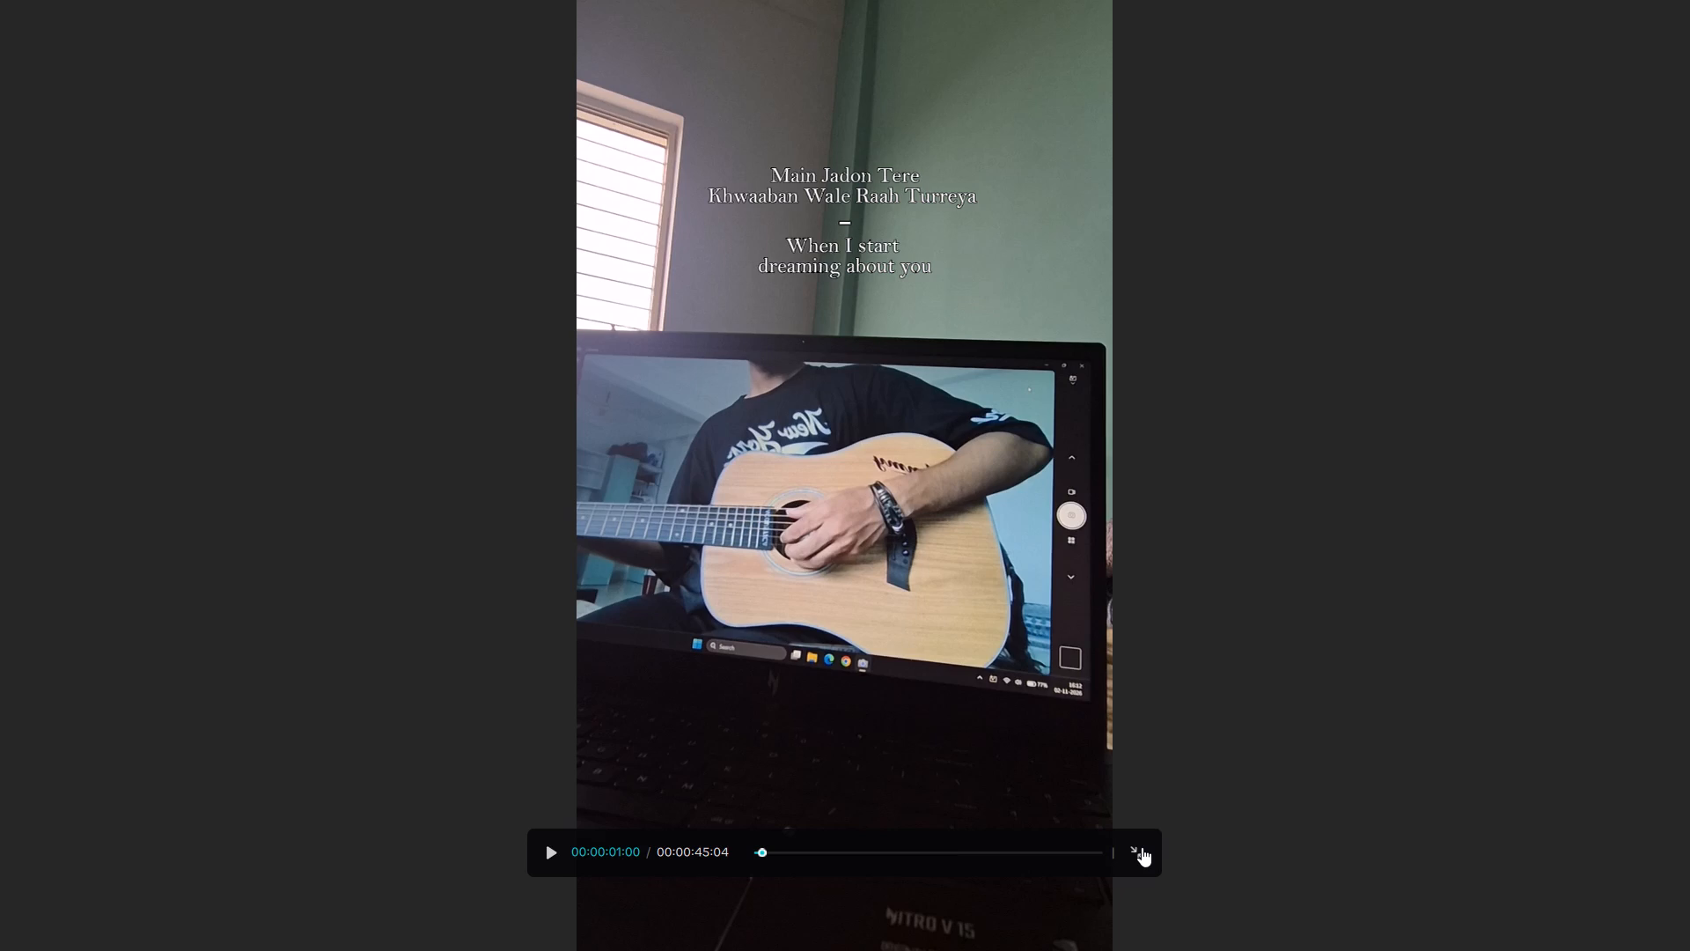
{"action": "left_click", "coordinate": [1142, 847]}
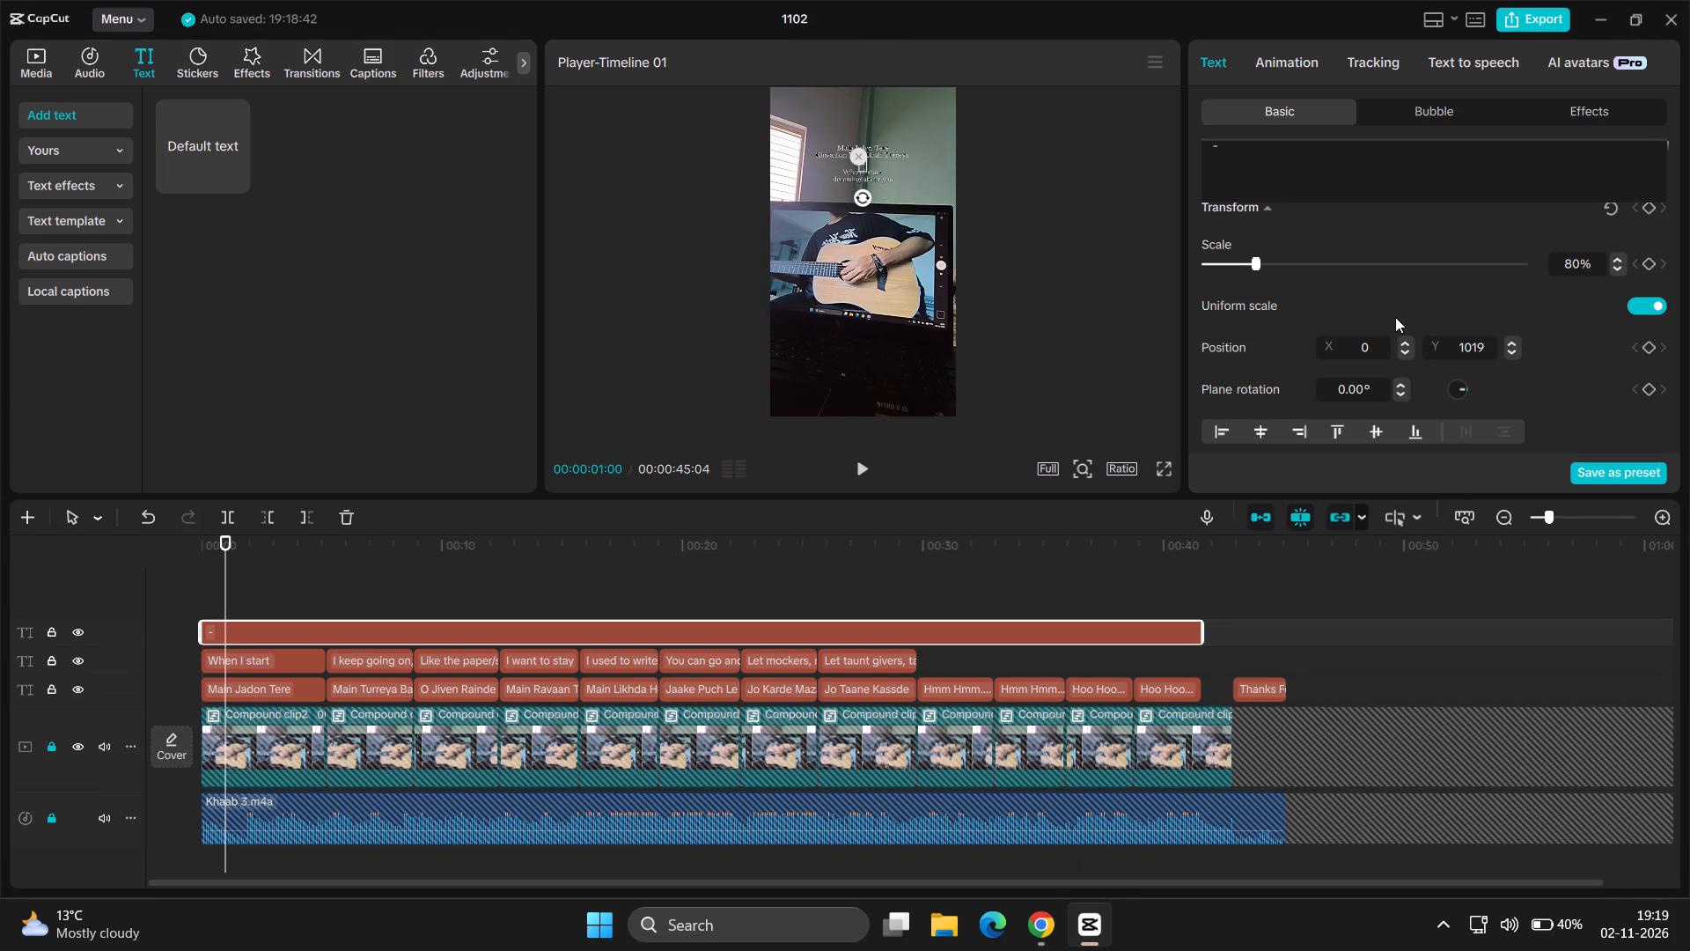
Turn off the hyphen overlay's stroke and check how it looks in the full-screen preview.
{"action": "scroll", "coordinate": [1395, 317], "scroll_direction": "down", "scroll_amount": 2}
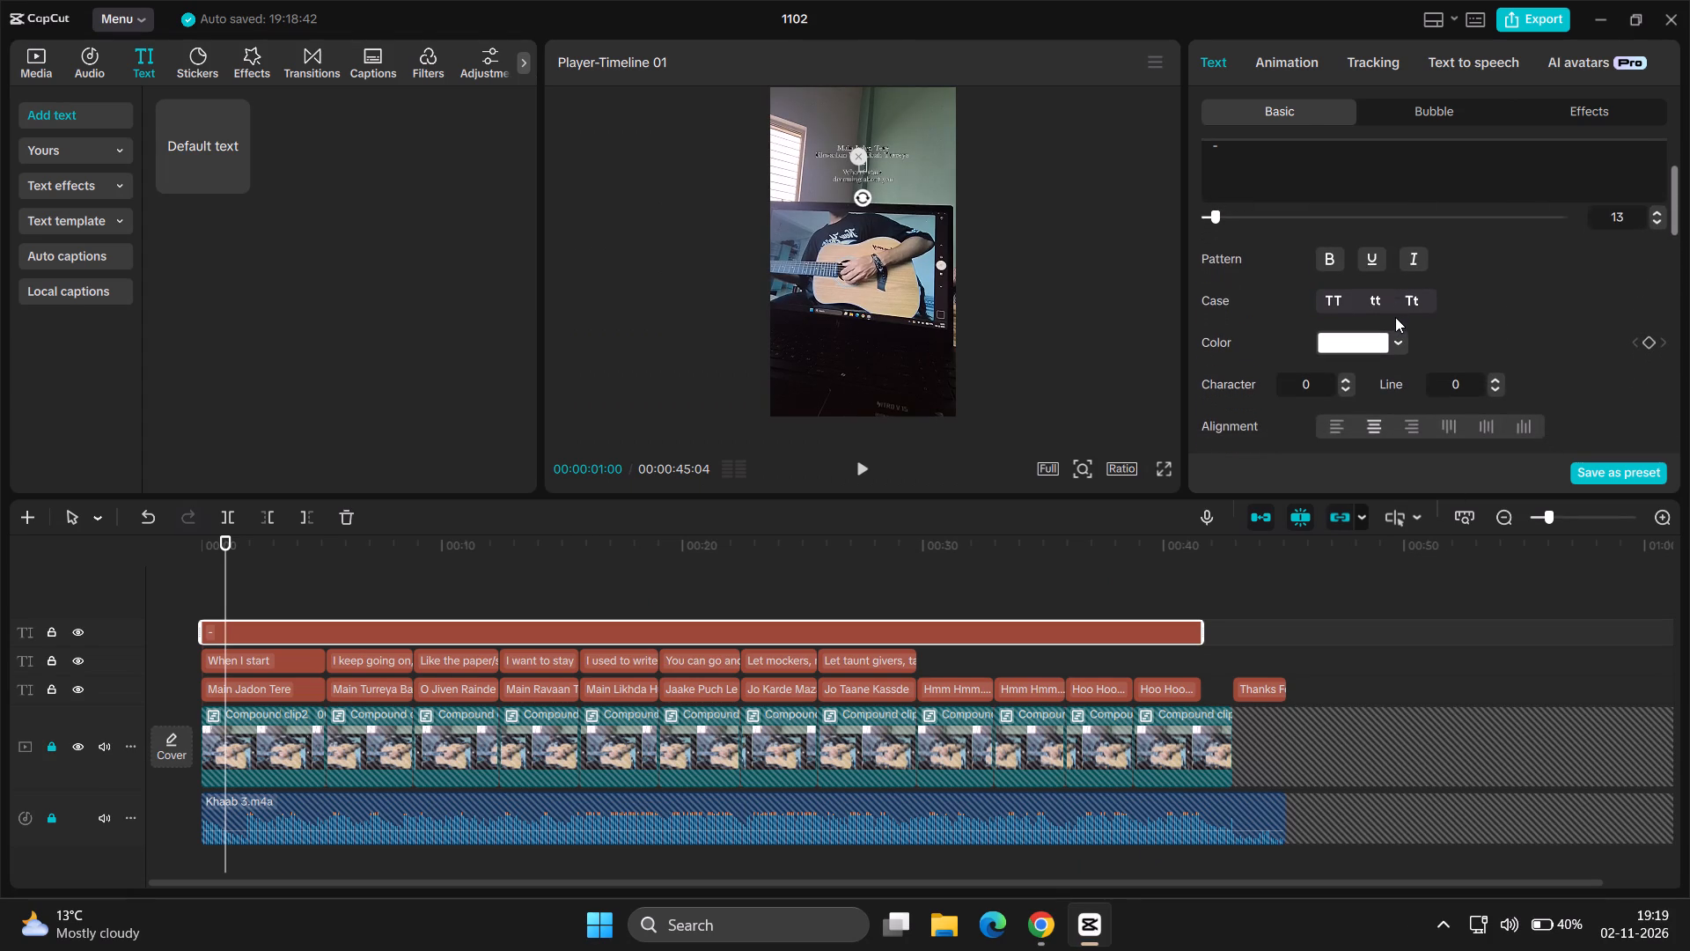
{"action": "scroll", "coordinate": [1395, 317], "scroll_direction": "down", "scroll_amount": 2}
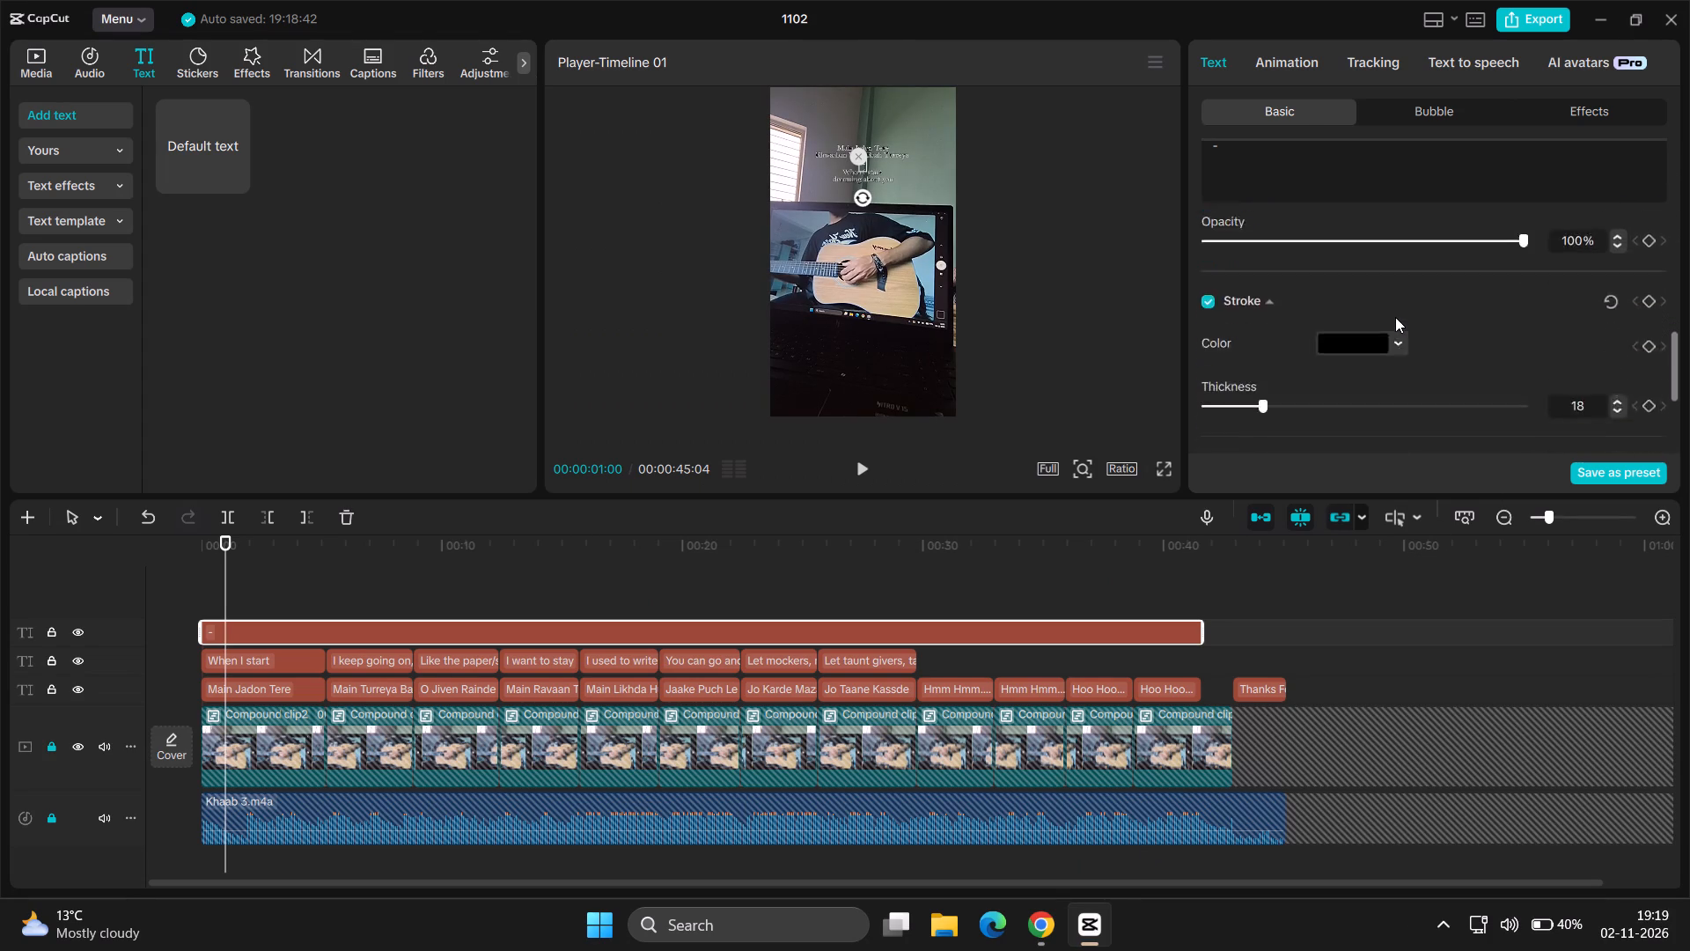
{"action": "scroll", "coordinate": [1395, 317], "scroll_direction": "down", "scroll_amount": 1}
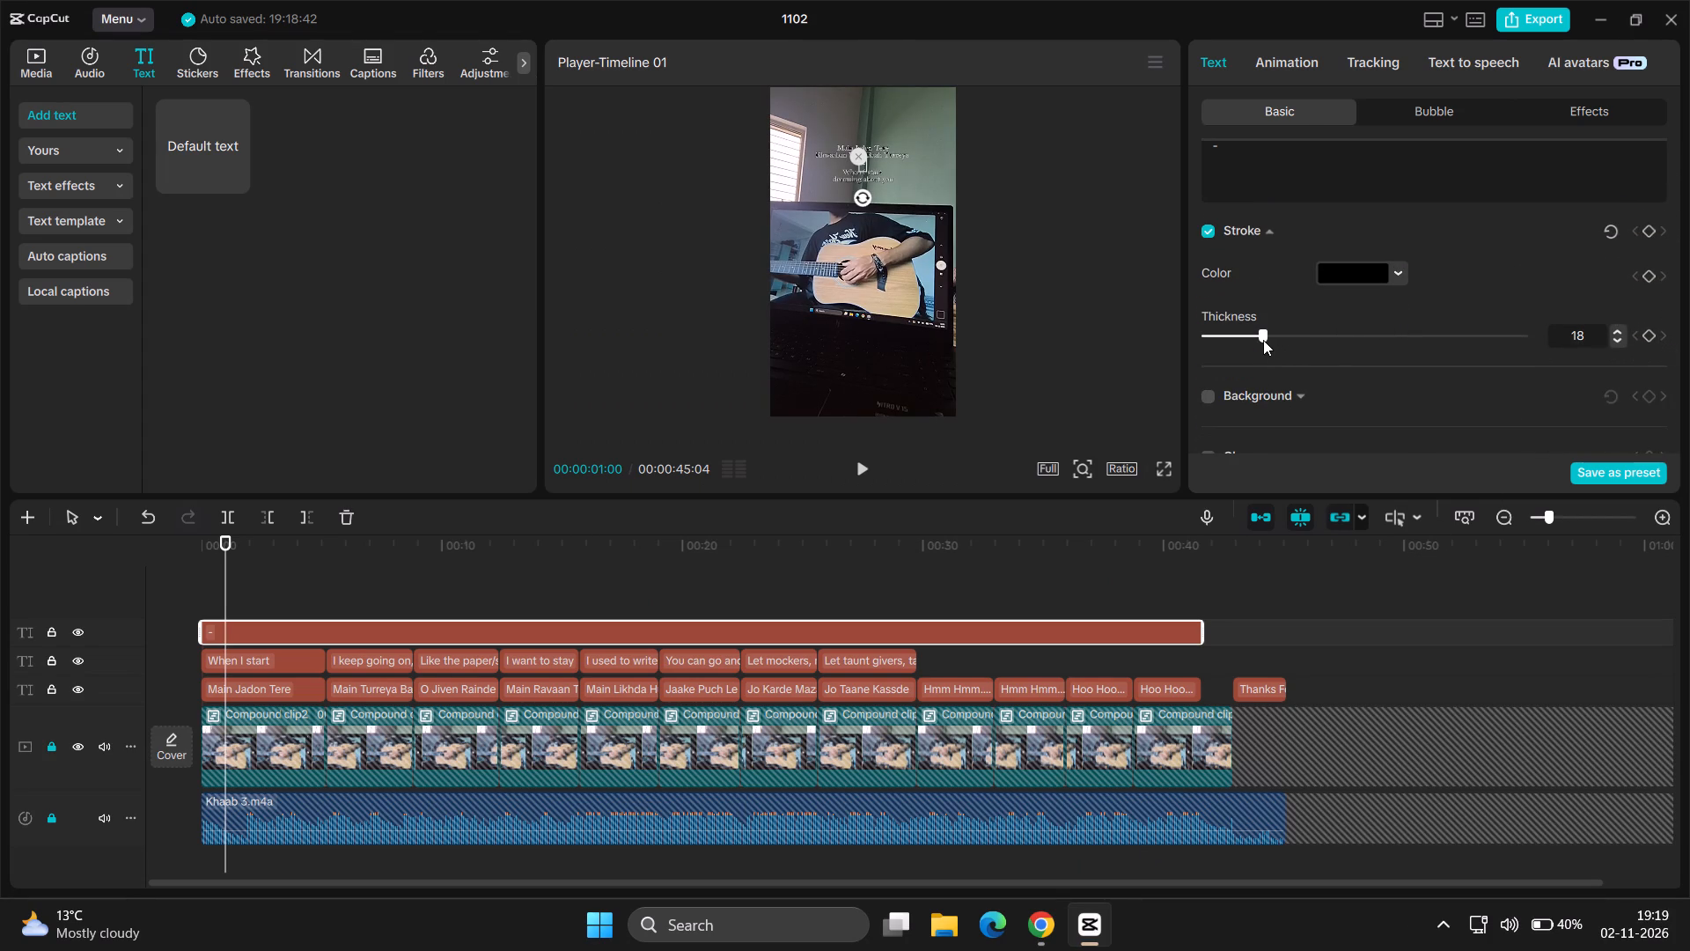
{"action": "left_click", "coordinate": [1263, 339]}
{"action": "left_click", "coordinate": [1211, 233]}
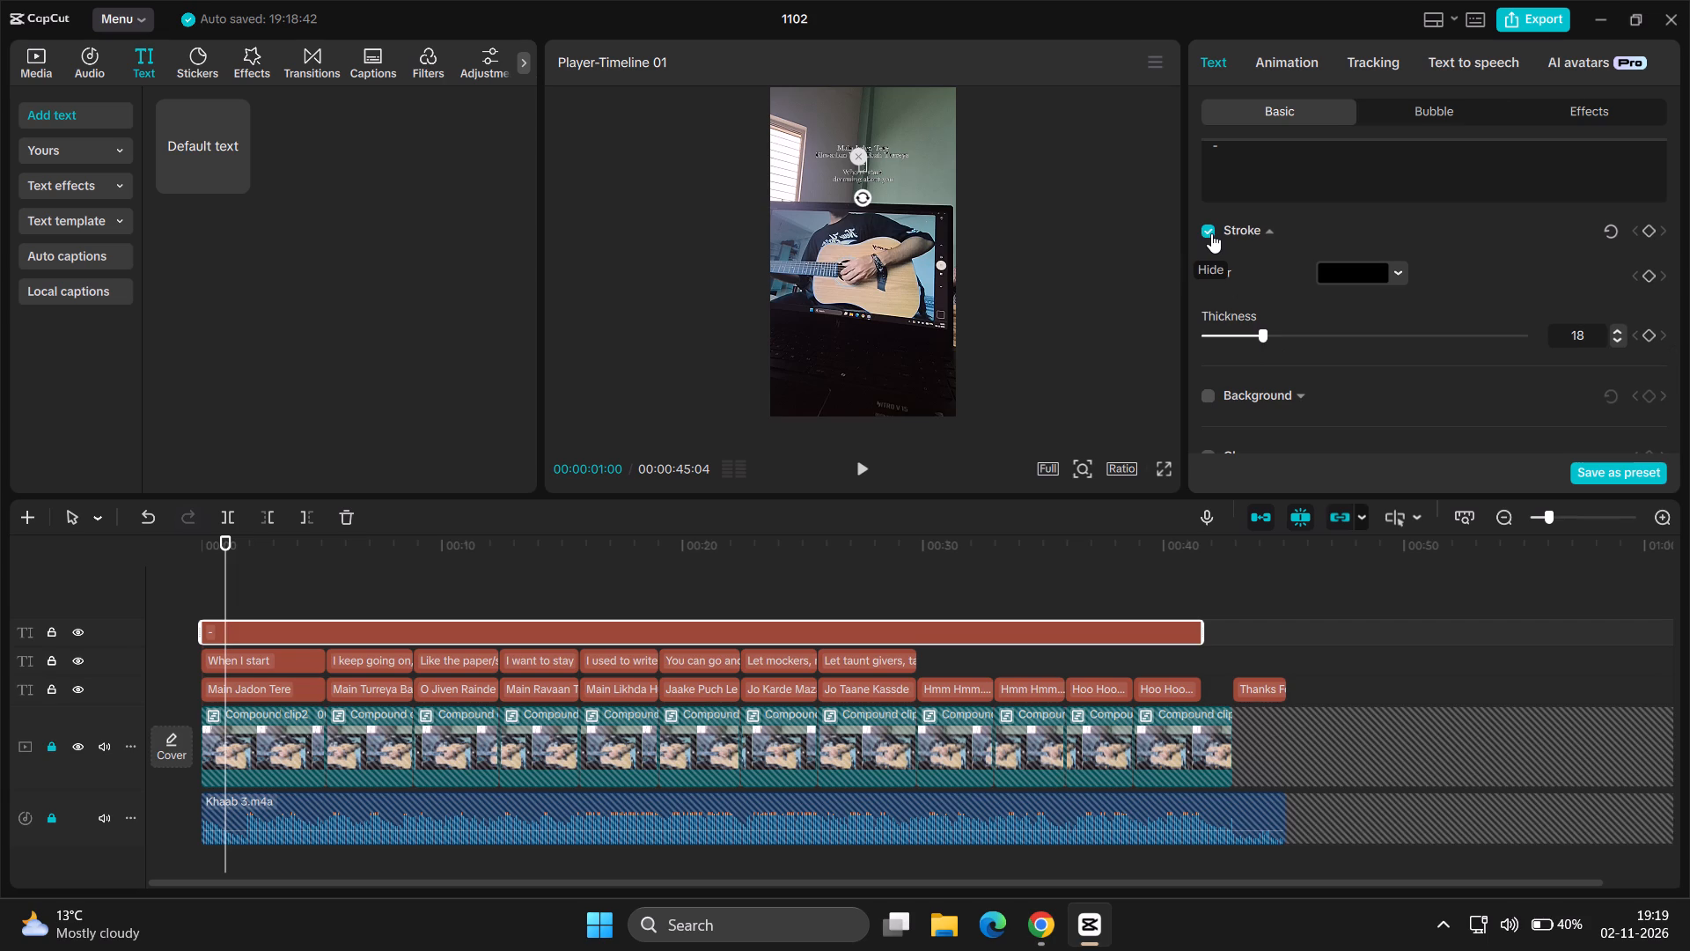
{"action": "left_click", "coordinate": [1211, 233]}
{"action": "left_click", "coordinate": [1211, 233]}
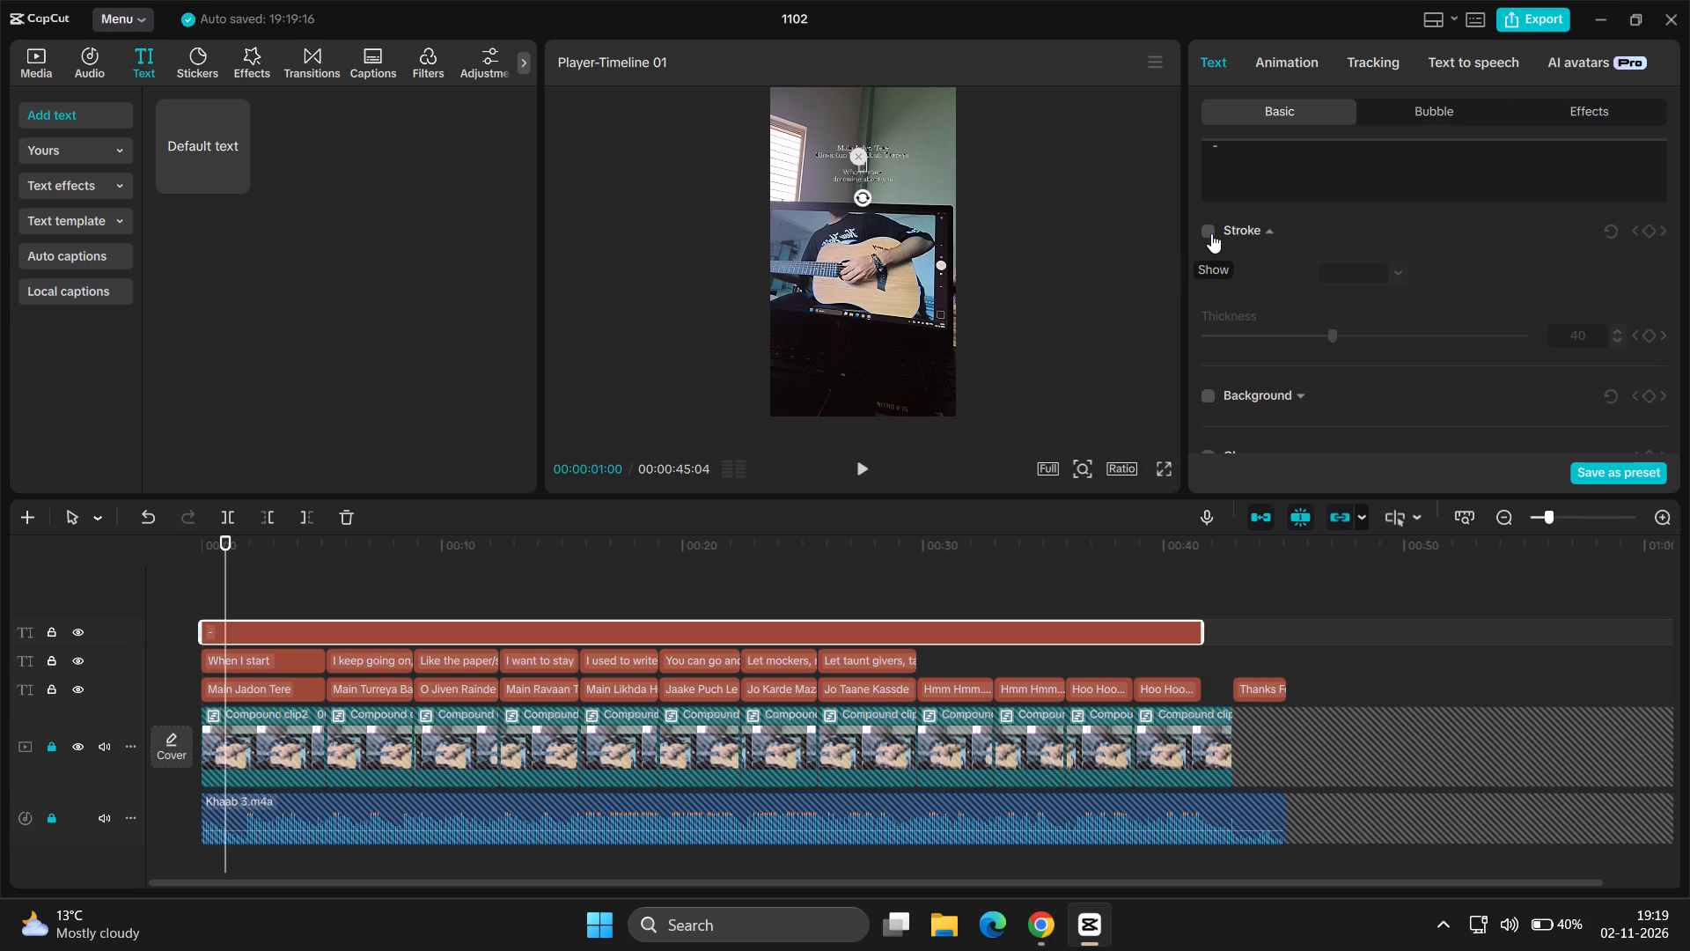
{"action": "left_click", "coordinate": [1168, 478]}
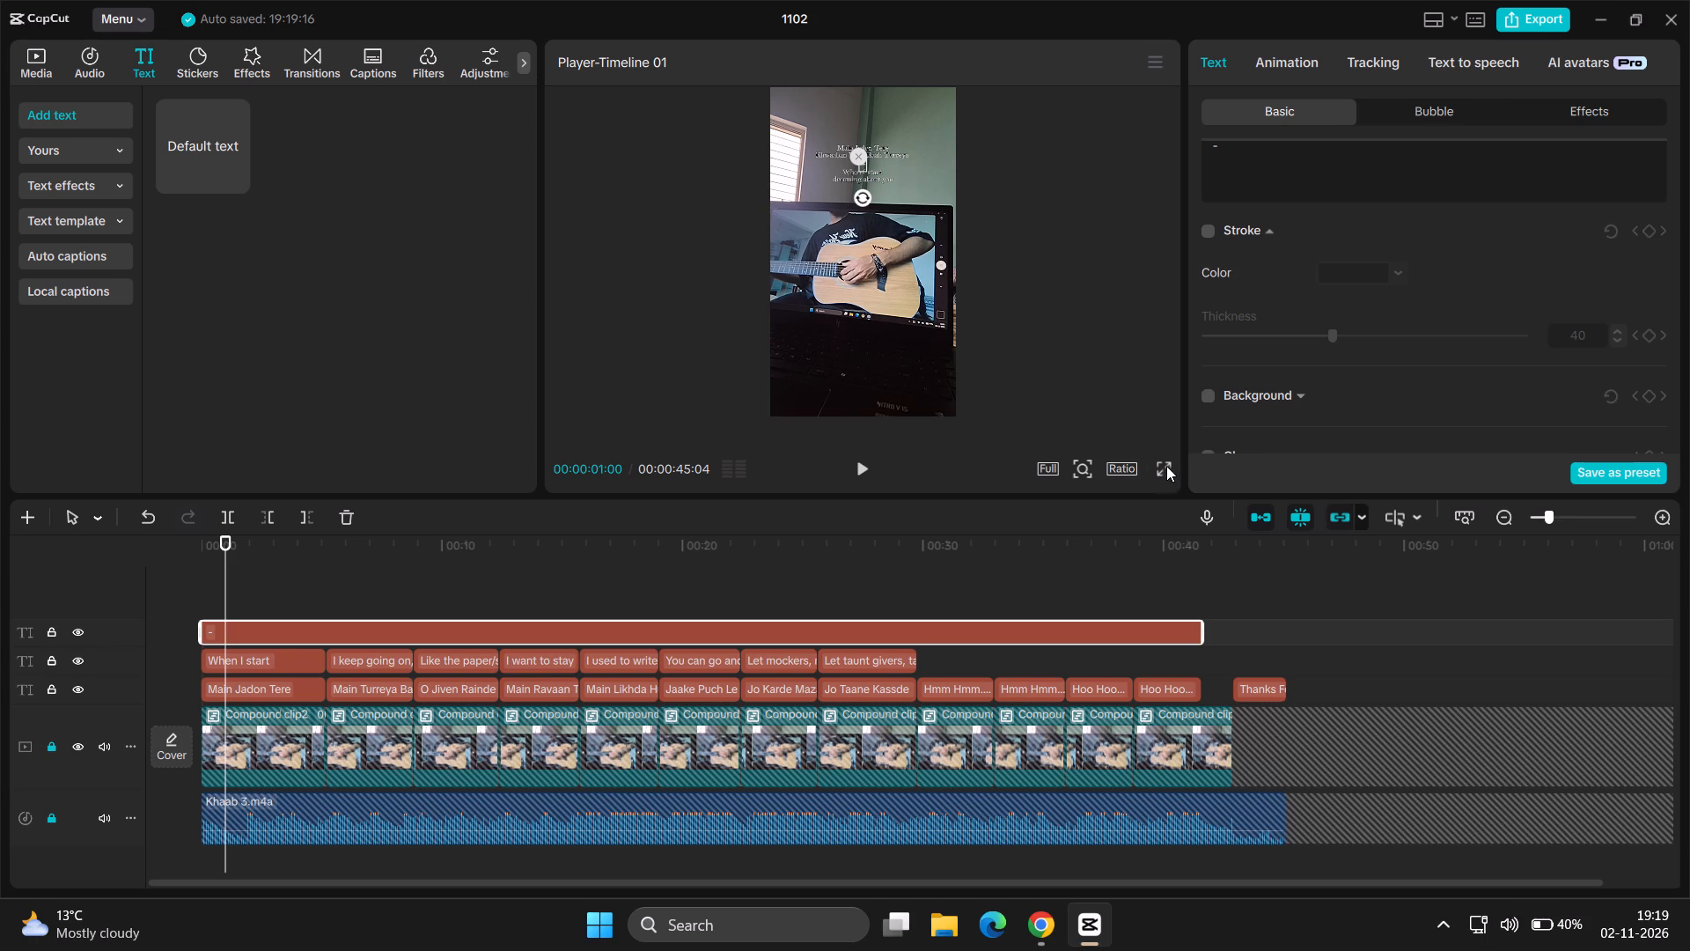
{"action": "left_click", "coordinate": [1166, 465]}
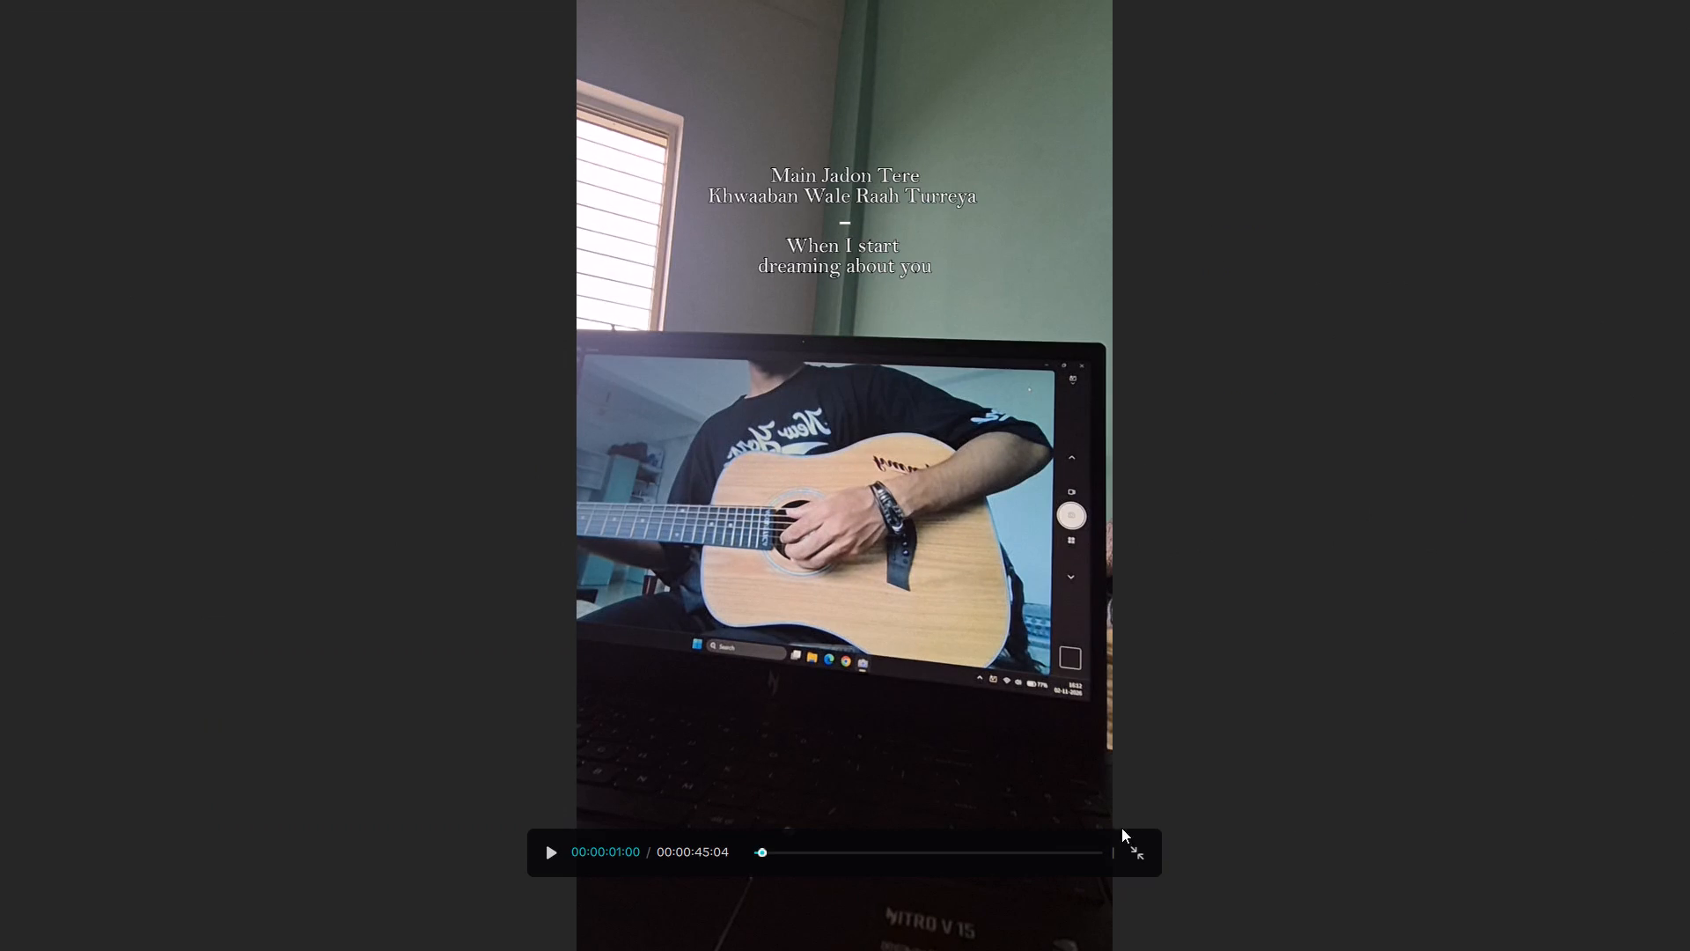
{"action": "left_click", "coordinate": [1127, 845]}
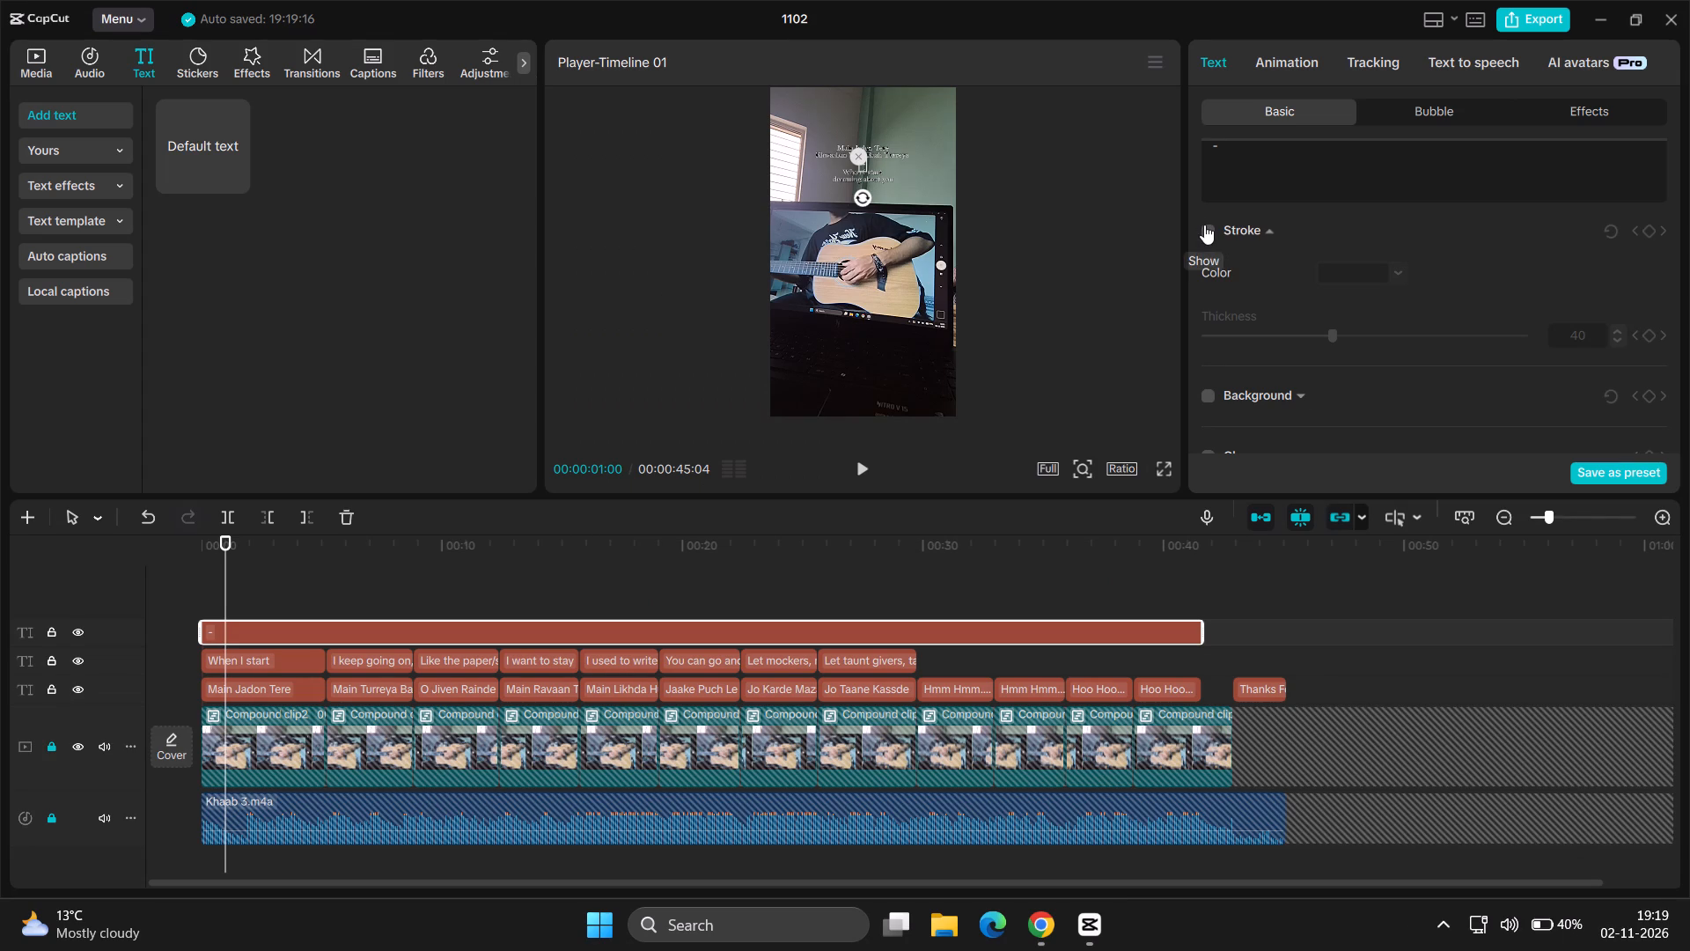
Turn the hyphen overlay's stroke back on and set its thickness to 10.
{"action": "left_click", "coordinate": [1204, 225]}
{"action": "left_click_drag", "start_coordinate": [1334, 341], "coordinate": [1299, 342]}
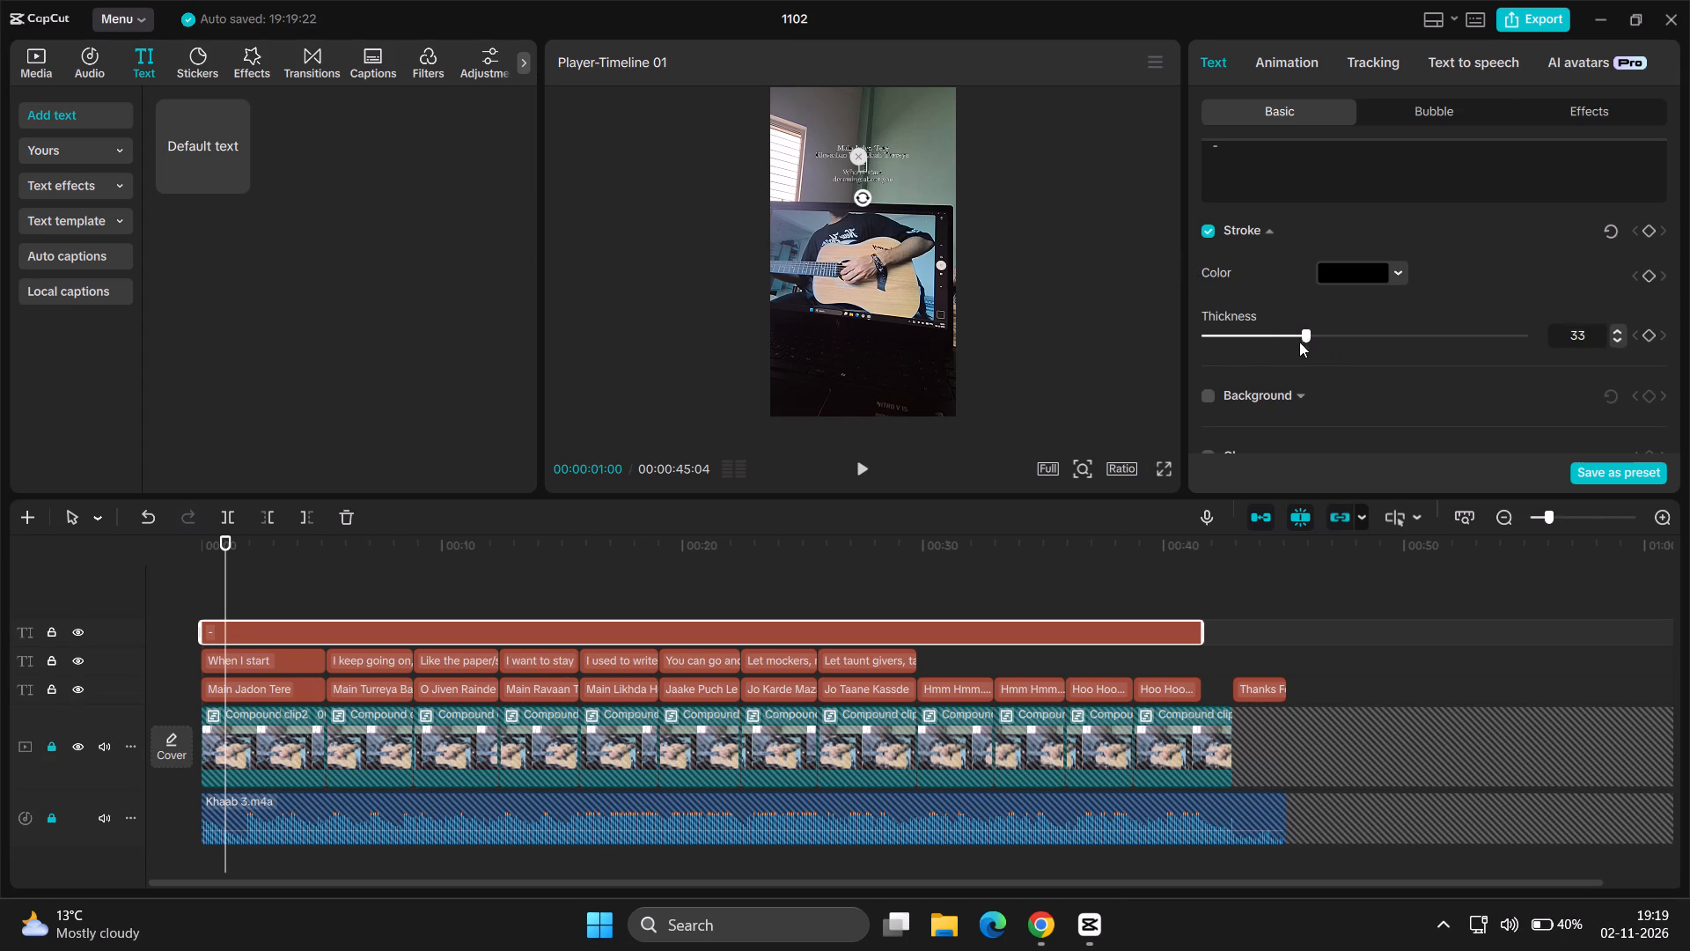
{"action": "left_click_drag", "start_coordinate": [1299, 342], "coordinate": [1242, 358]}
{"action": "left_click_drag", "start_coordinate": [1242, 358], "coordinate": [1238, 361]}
Nudge the hyphen overlay up to Y 1020 and check its placement in the full-screen preview.
{"action": "scroll", "coordinate": [1400, 291], "scroll_direction": "down", "scroll_amount": 1}
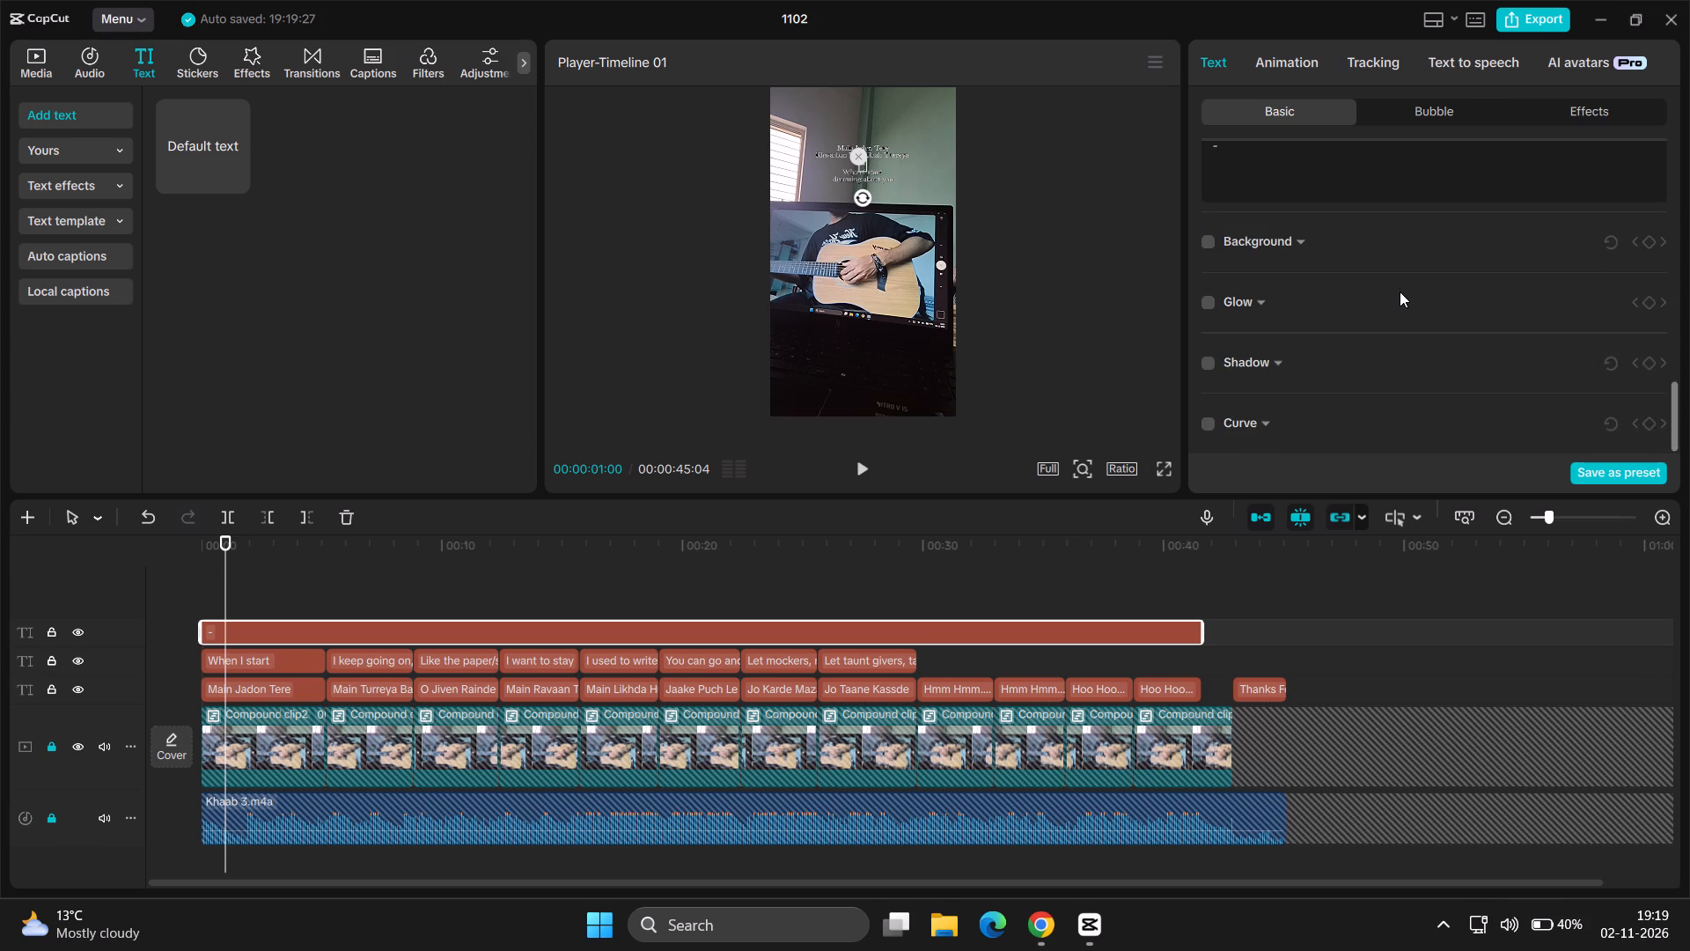
{"action": "scroll", "coordinate": [1400, 291], "scroll_direction": "up", "scroll_amount": 3}
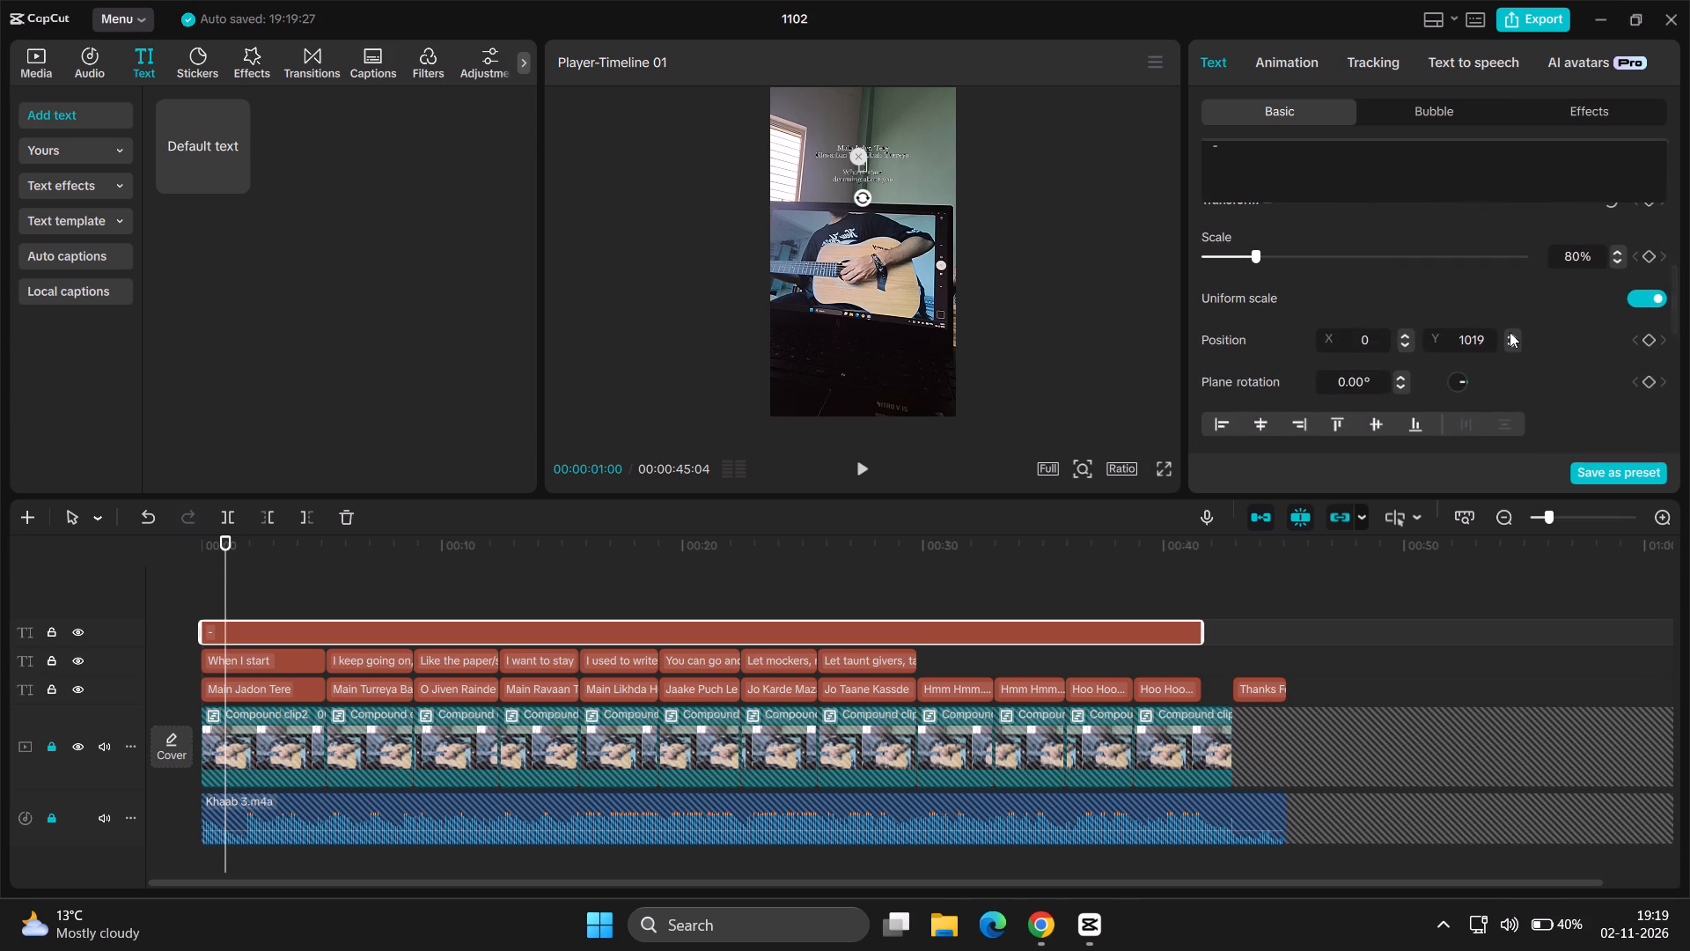
{"action": "left_click", "coordinate": [1510, 332]}
{"action": "left_click", "coordinate": [1168, 470]}
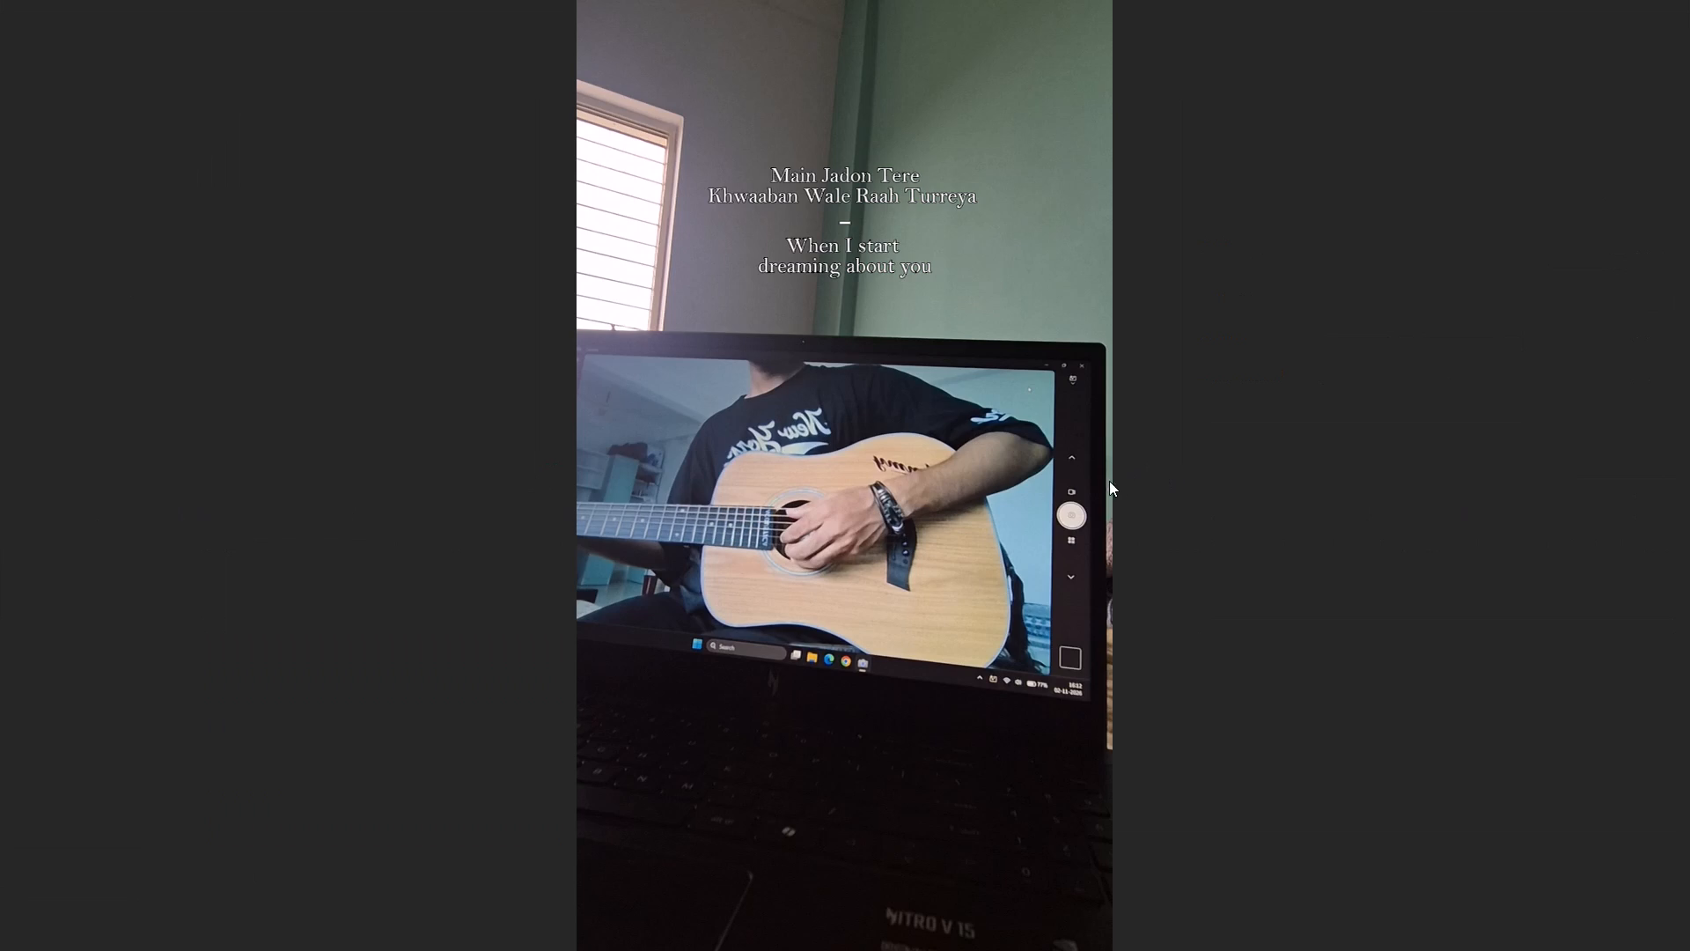
{"action": "left_click", "coordinate": [1135, 841]}
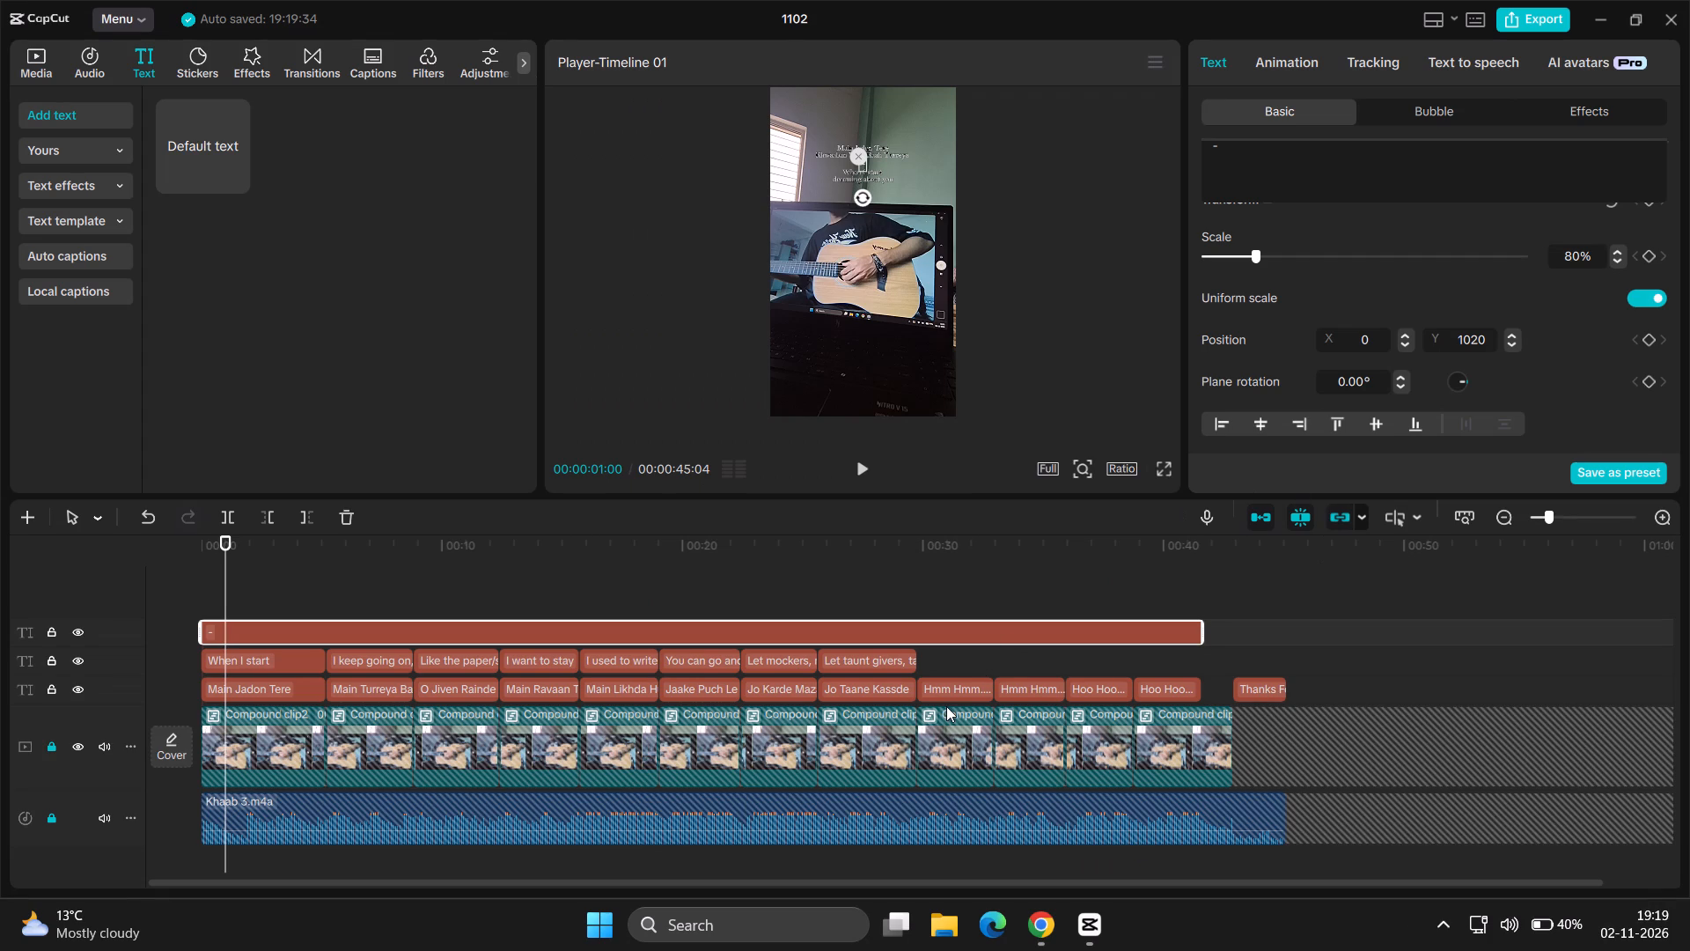
Check the first "Hmm Hmm" lyric's stroke settings and set the hyphen overlay's stroke thickness to a matching 18.
{"action": "left_click", "coordinate": [961, 689]}
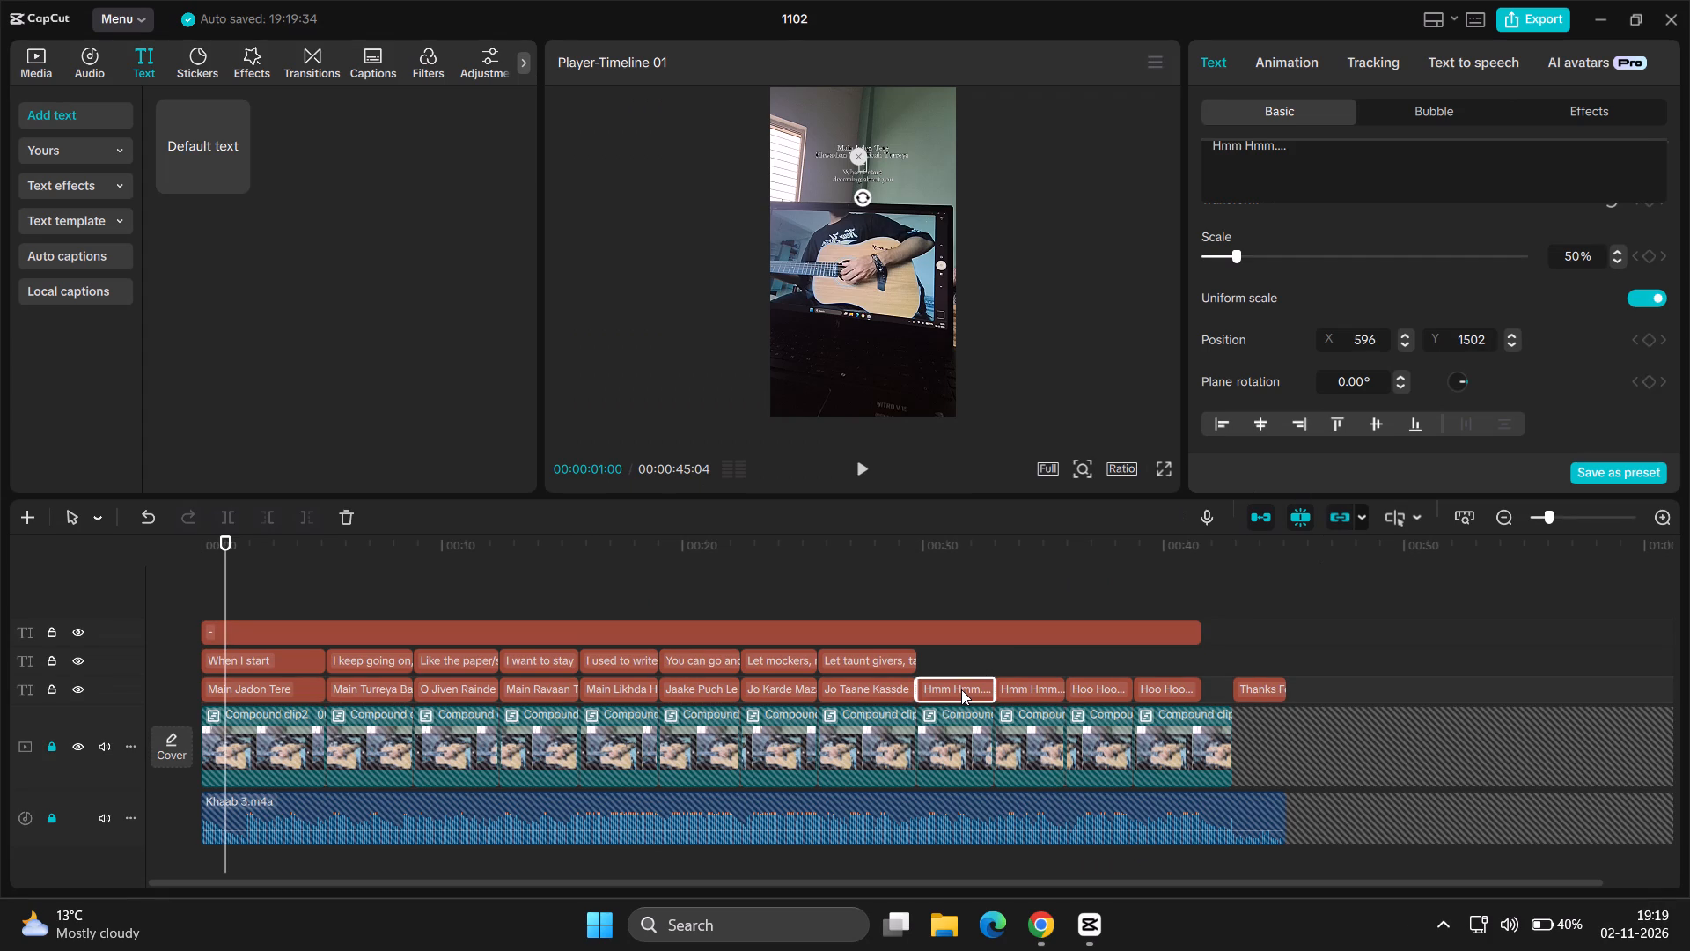
{"action": "scroll", "coordinate": [1352, 315], "scroll_direction": "right", "scroll_amount": 1}
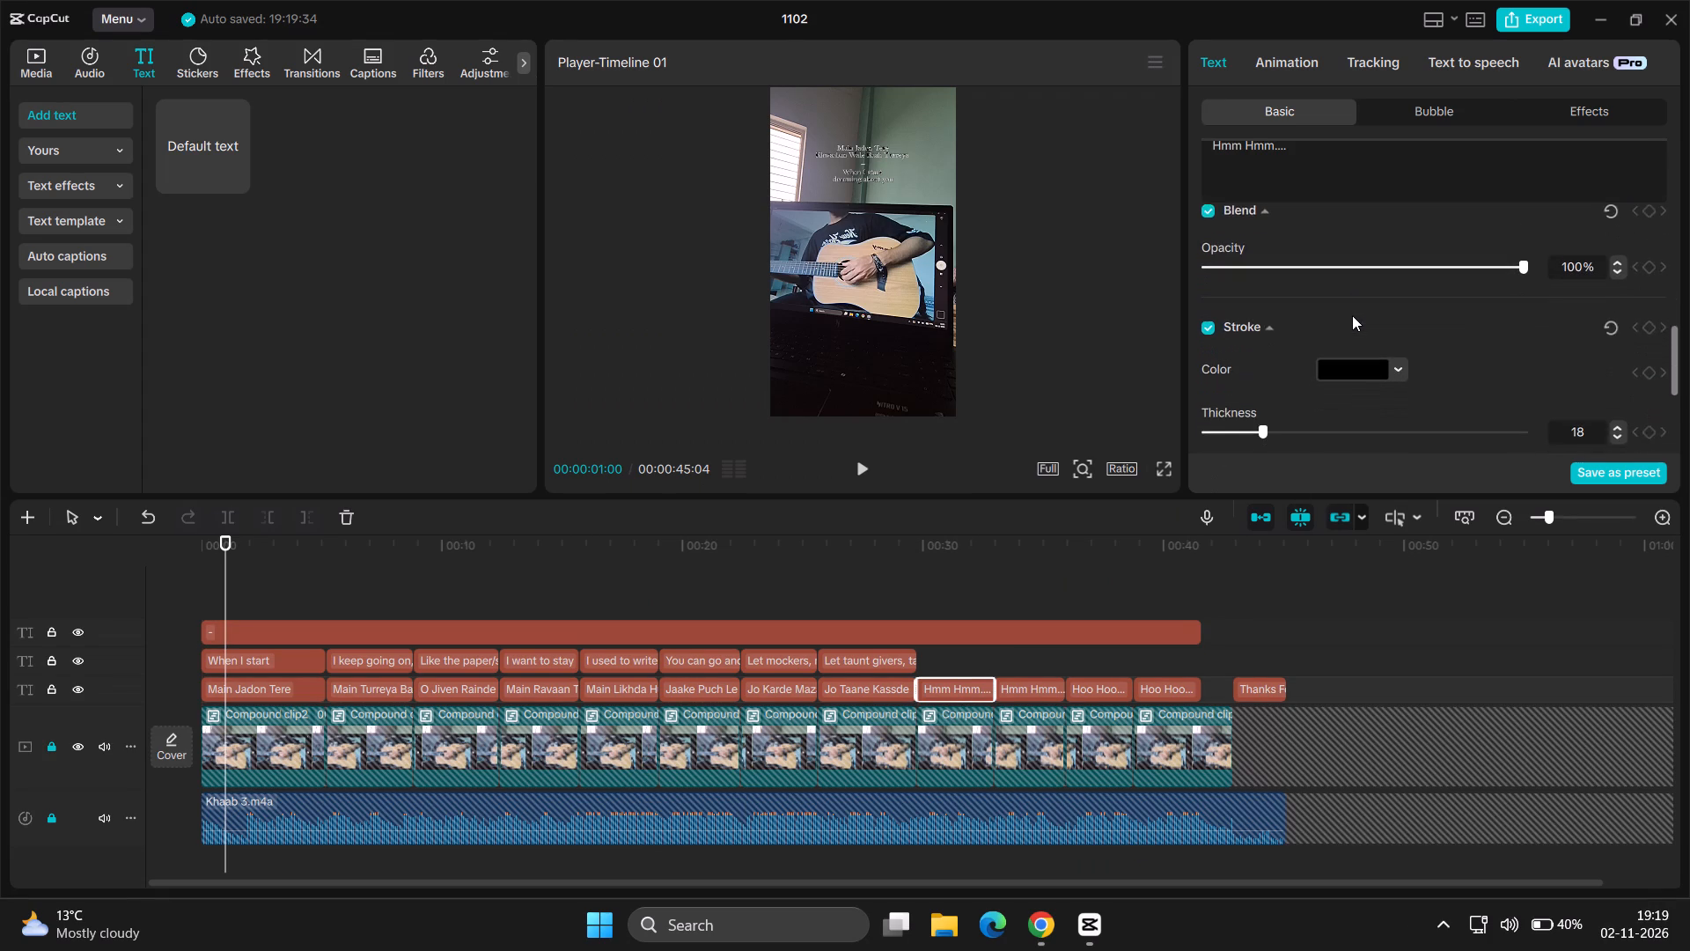
{"action": "scroll", "coordinate": [1352, 315], "scroll_direction": "right", "scroll_amount": 1}
{"action": "left_click", "coordinate": [356, 643]}
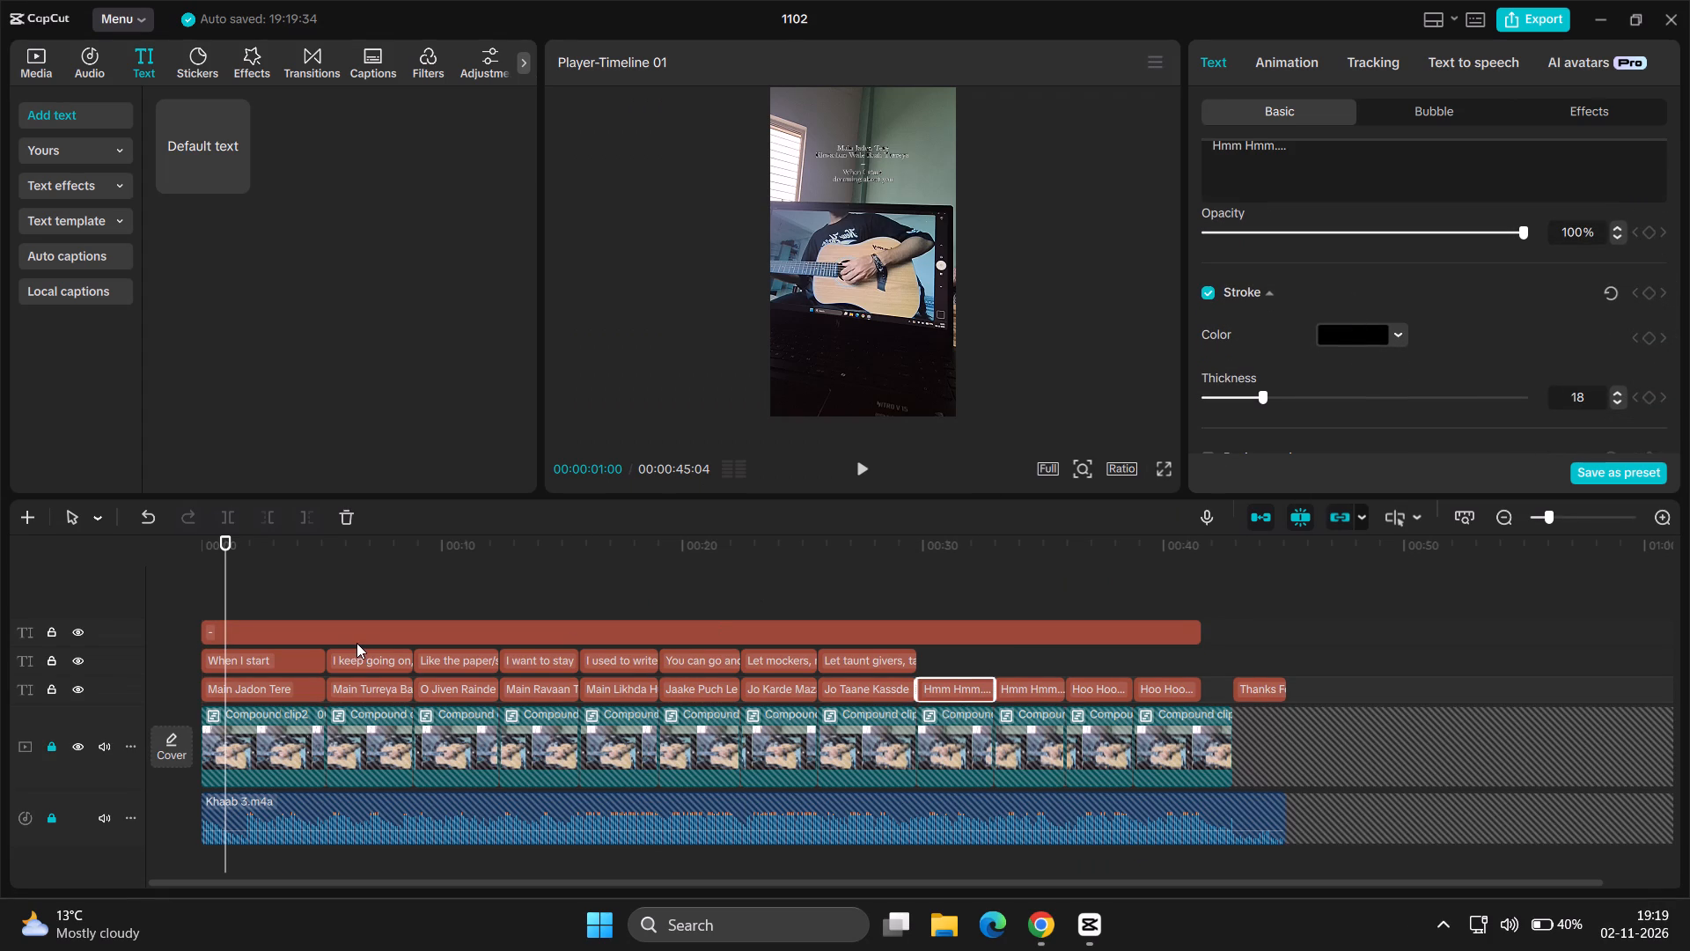
{"action": "left_click_drag", "start_coordinate": [1238, 398], "coordinate": [1265, 398]}
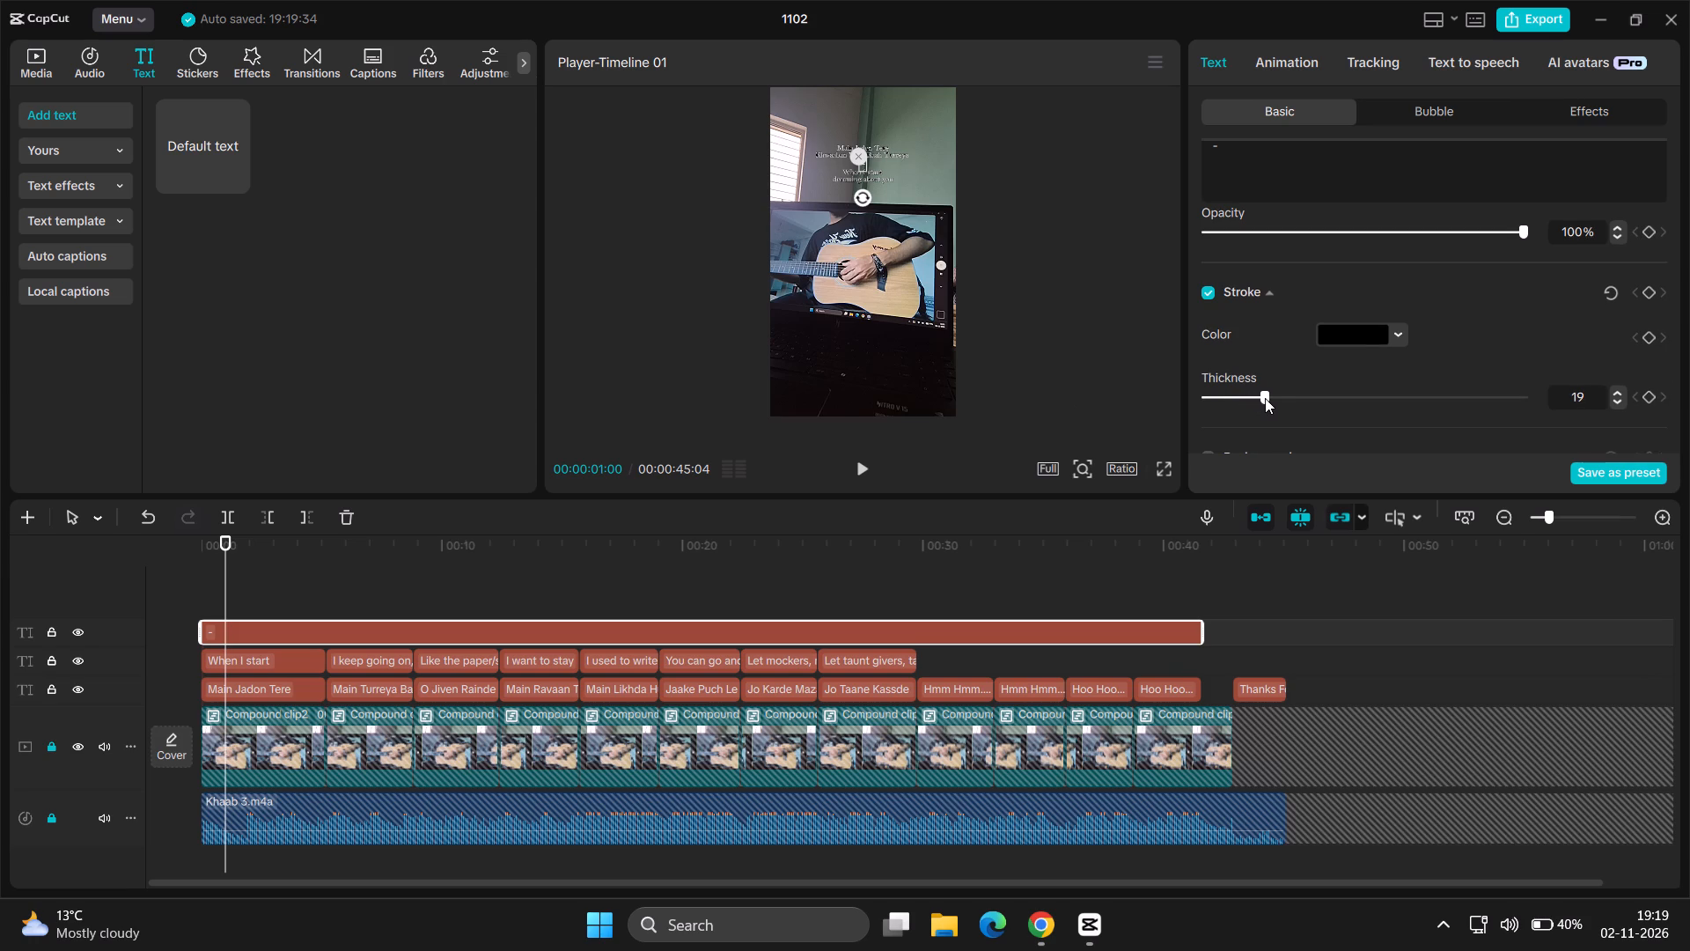
{"action": "left_click_drag", "start_coordinate": [1265, 398], "coordinate": [1262, 398]}
Lock the original-language lyrics track that starts with "Main Jadon Tere".
{"action": "left_click", "coordinate": [51, 689]}
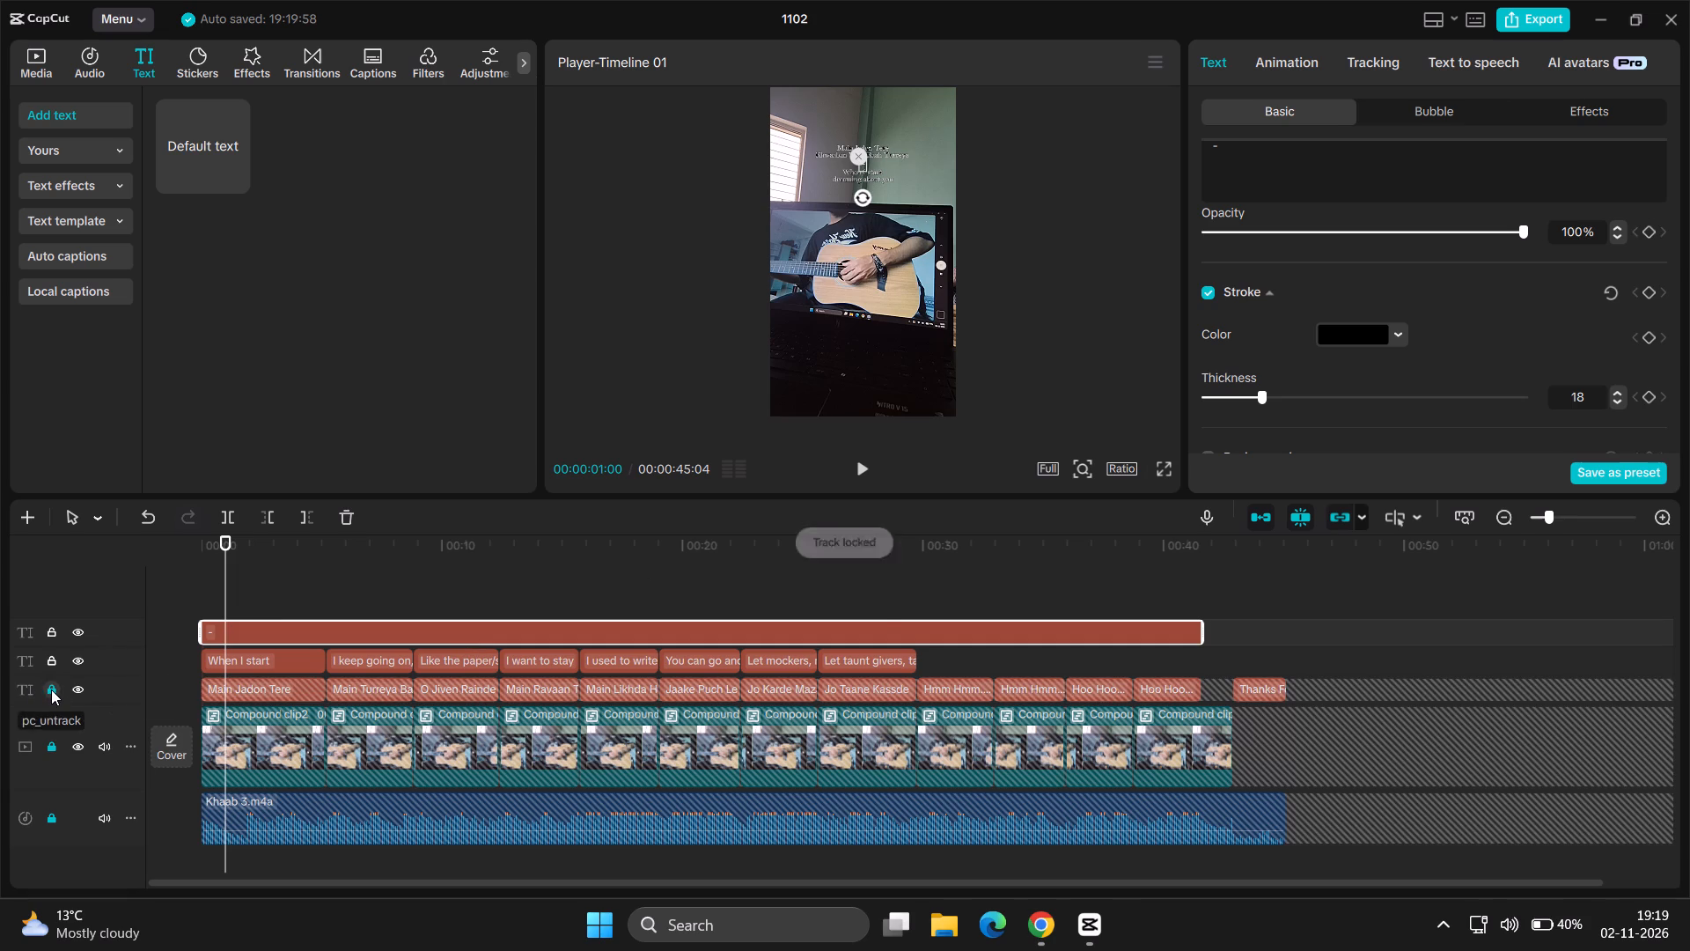
Lock the hyphen overlay's track.
{"action": "left_click", "coordinate": [238, 664]}
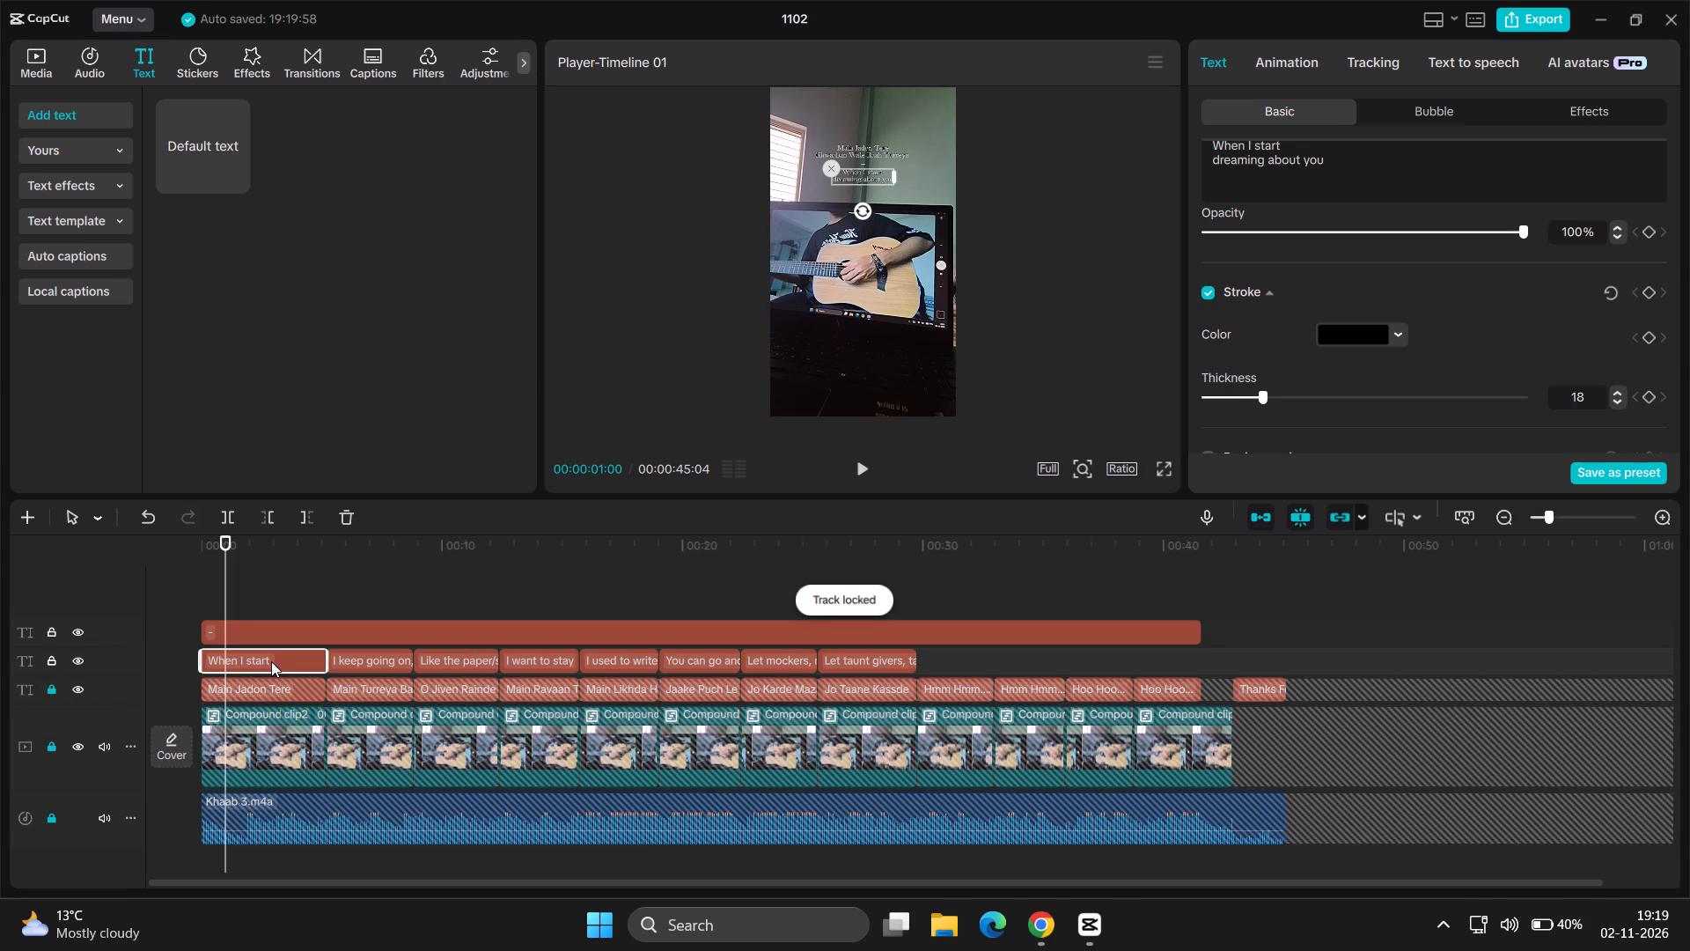
{"action": "left_click", "coordinate": [52, 634]}
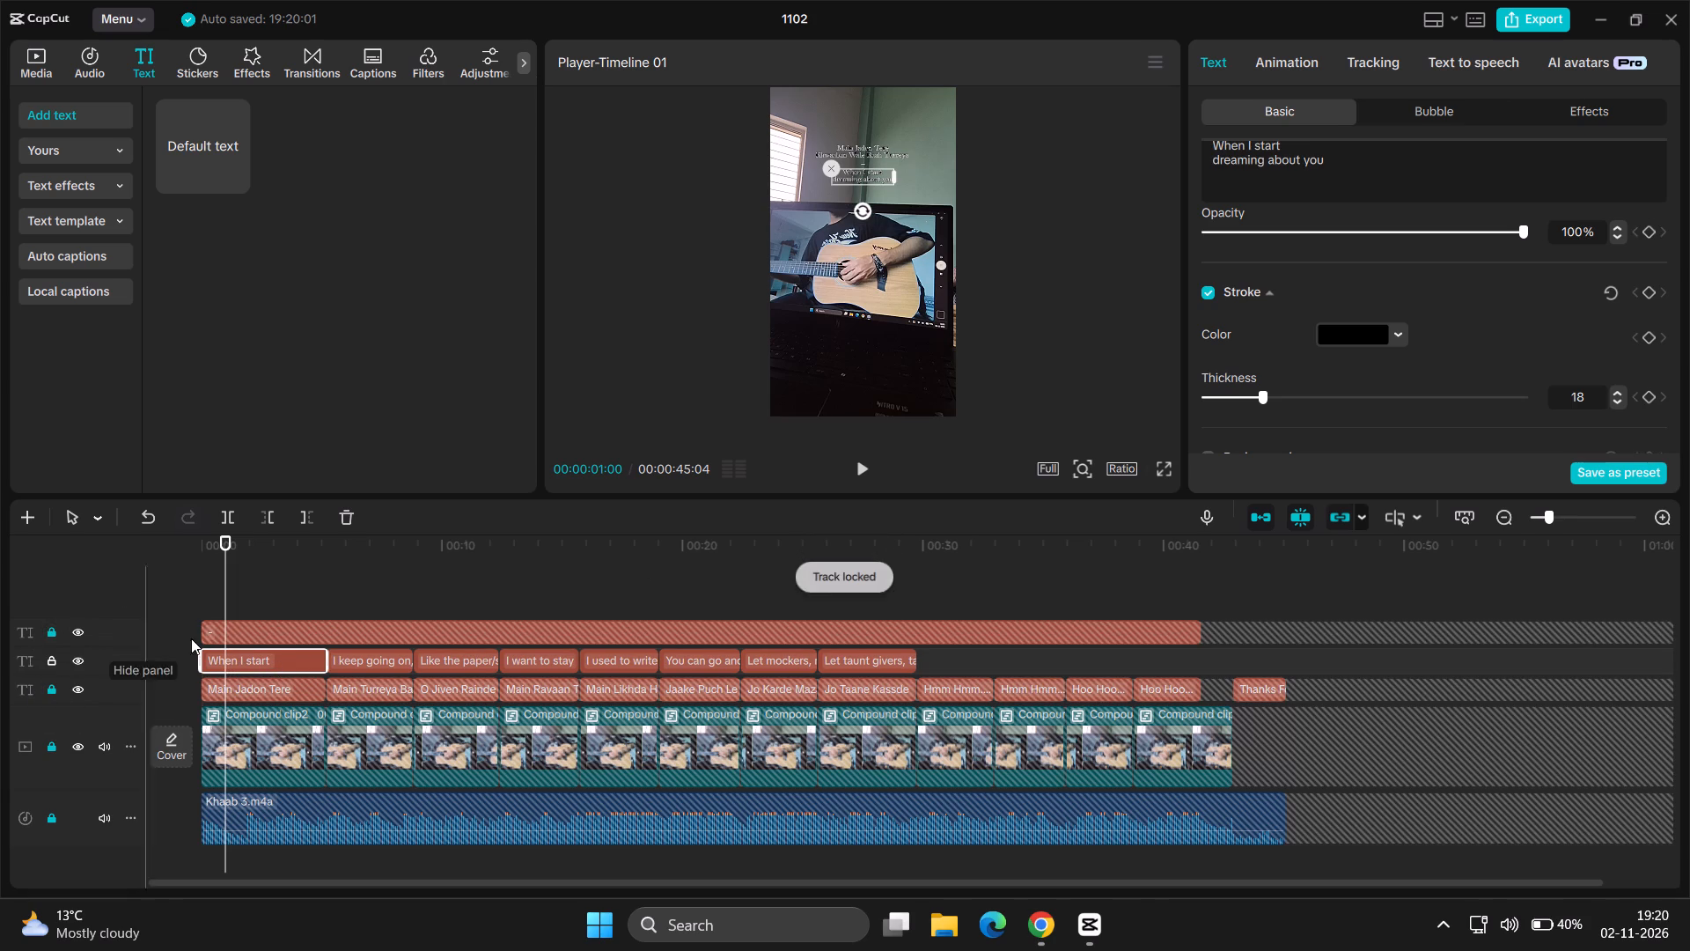
Copy the "When I start" translation's attributes and paste its text style, location size, blend and stroke onto all English translations.
{"action": "right_click", "coordinate": [260, 661]}
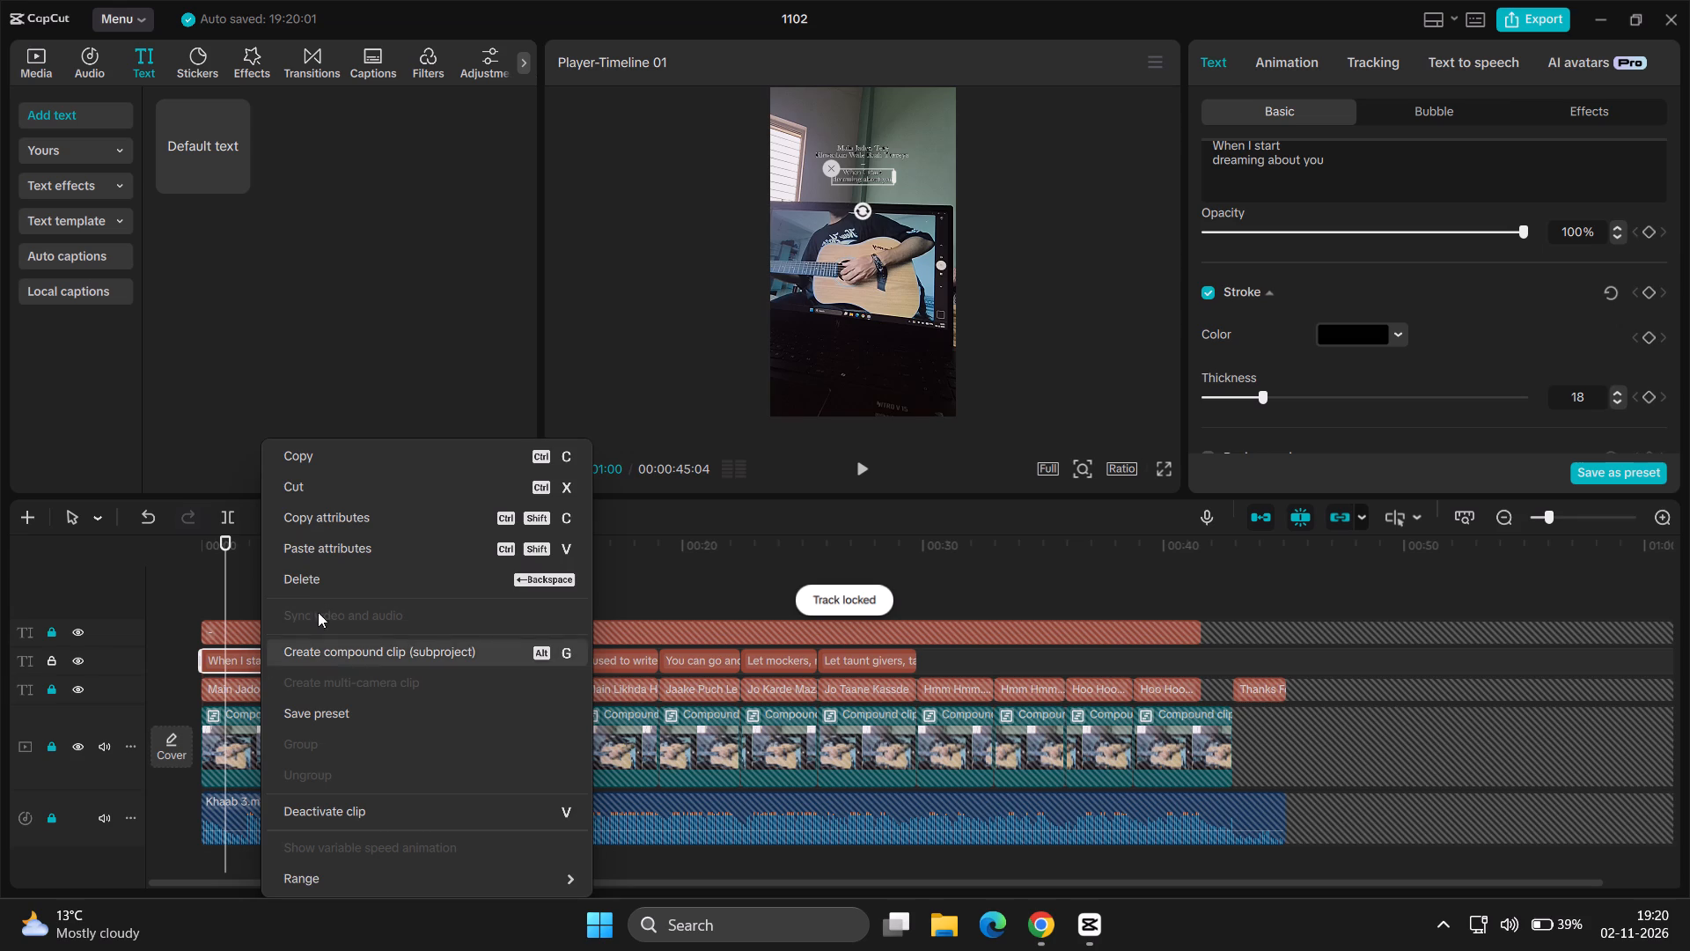
{"action": "left_click", "coordinate": [370, 513]}
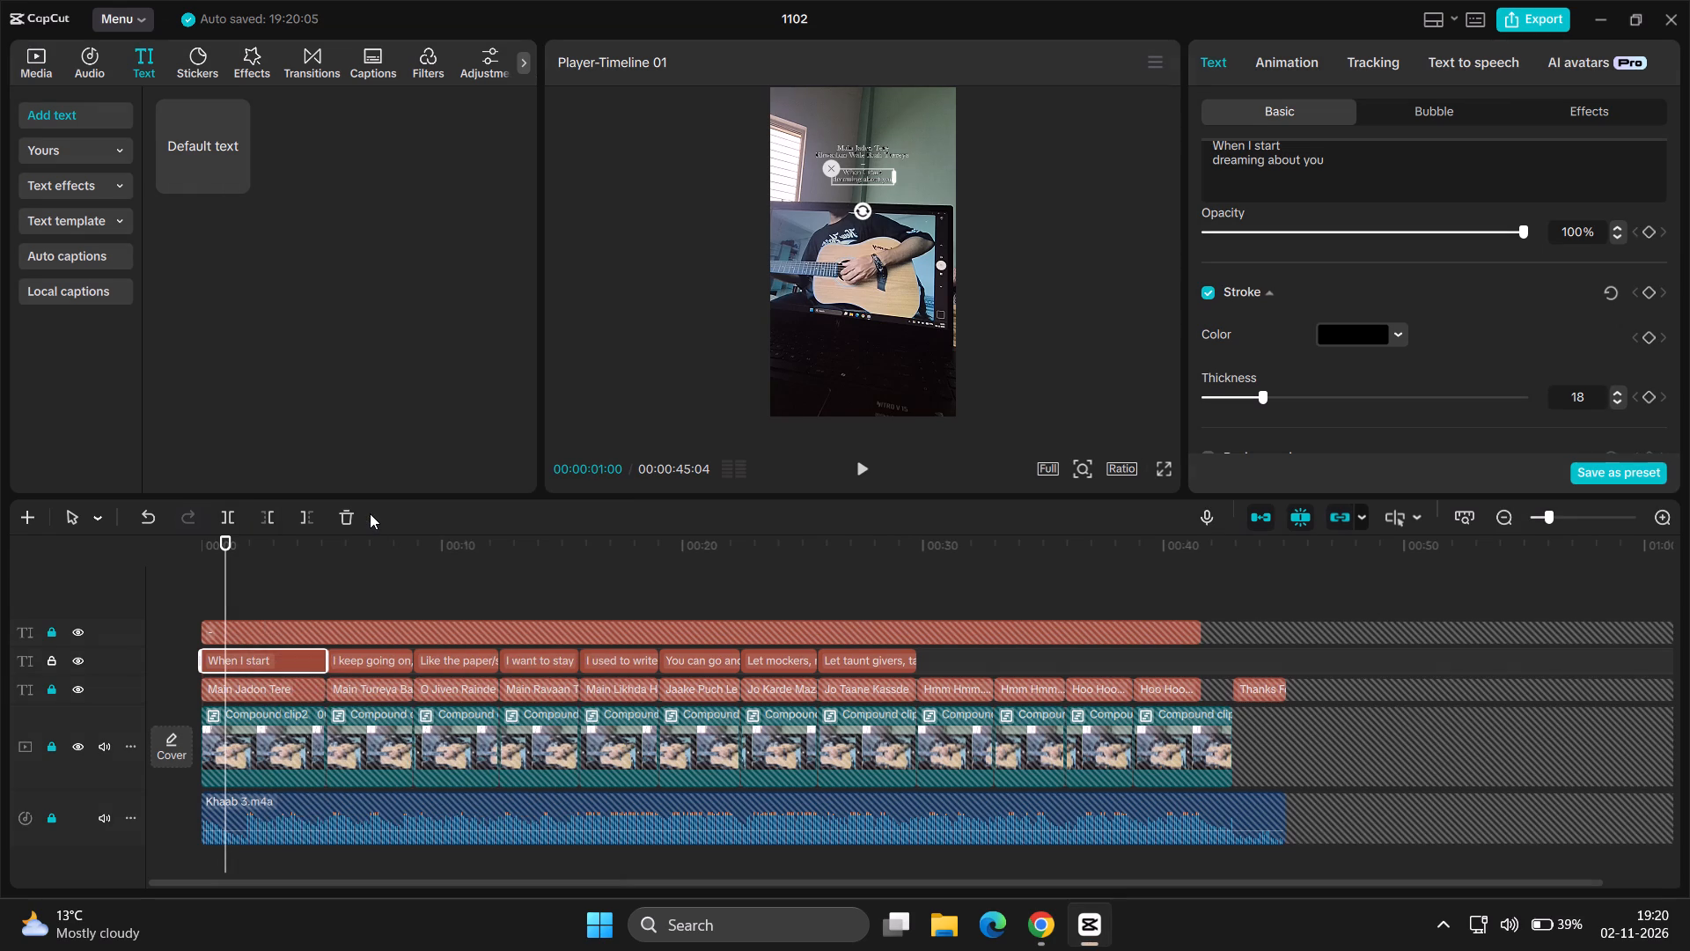
{"action": "key", "text": "ctrl+a"}
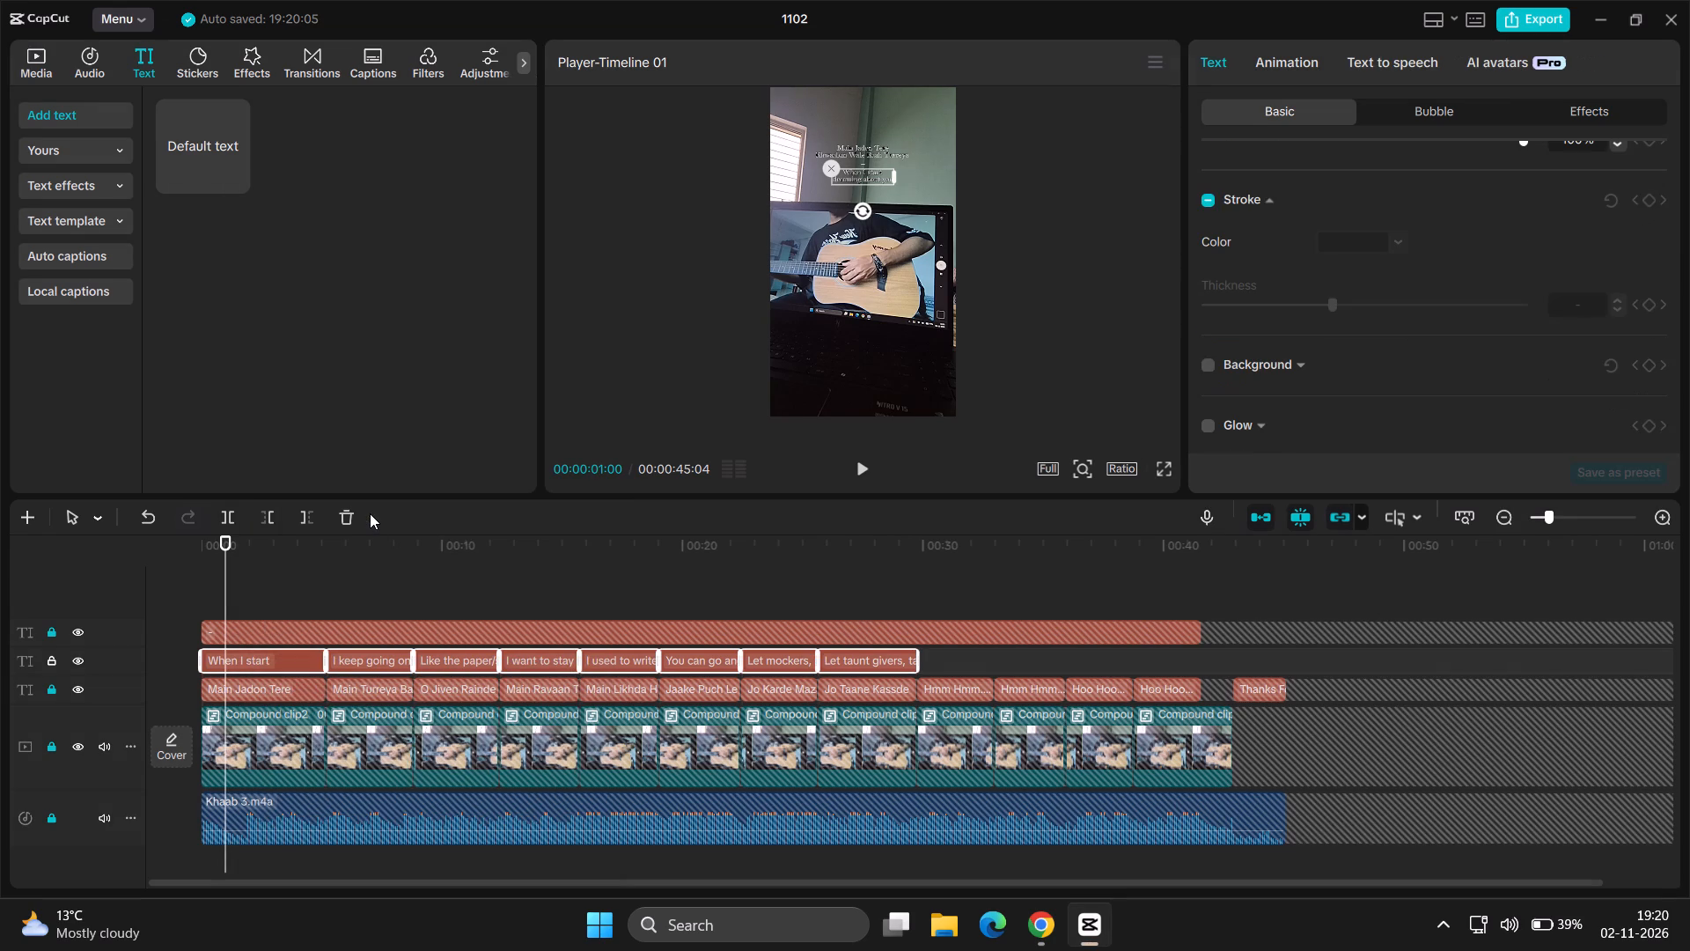
{"action": "key", "text": "ctrl+v"}
{"action": "right_click", "coordinate": [357, 659]}
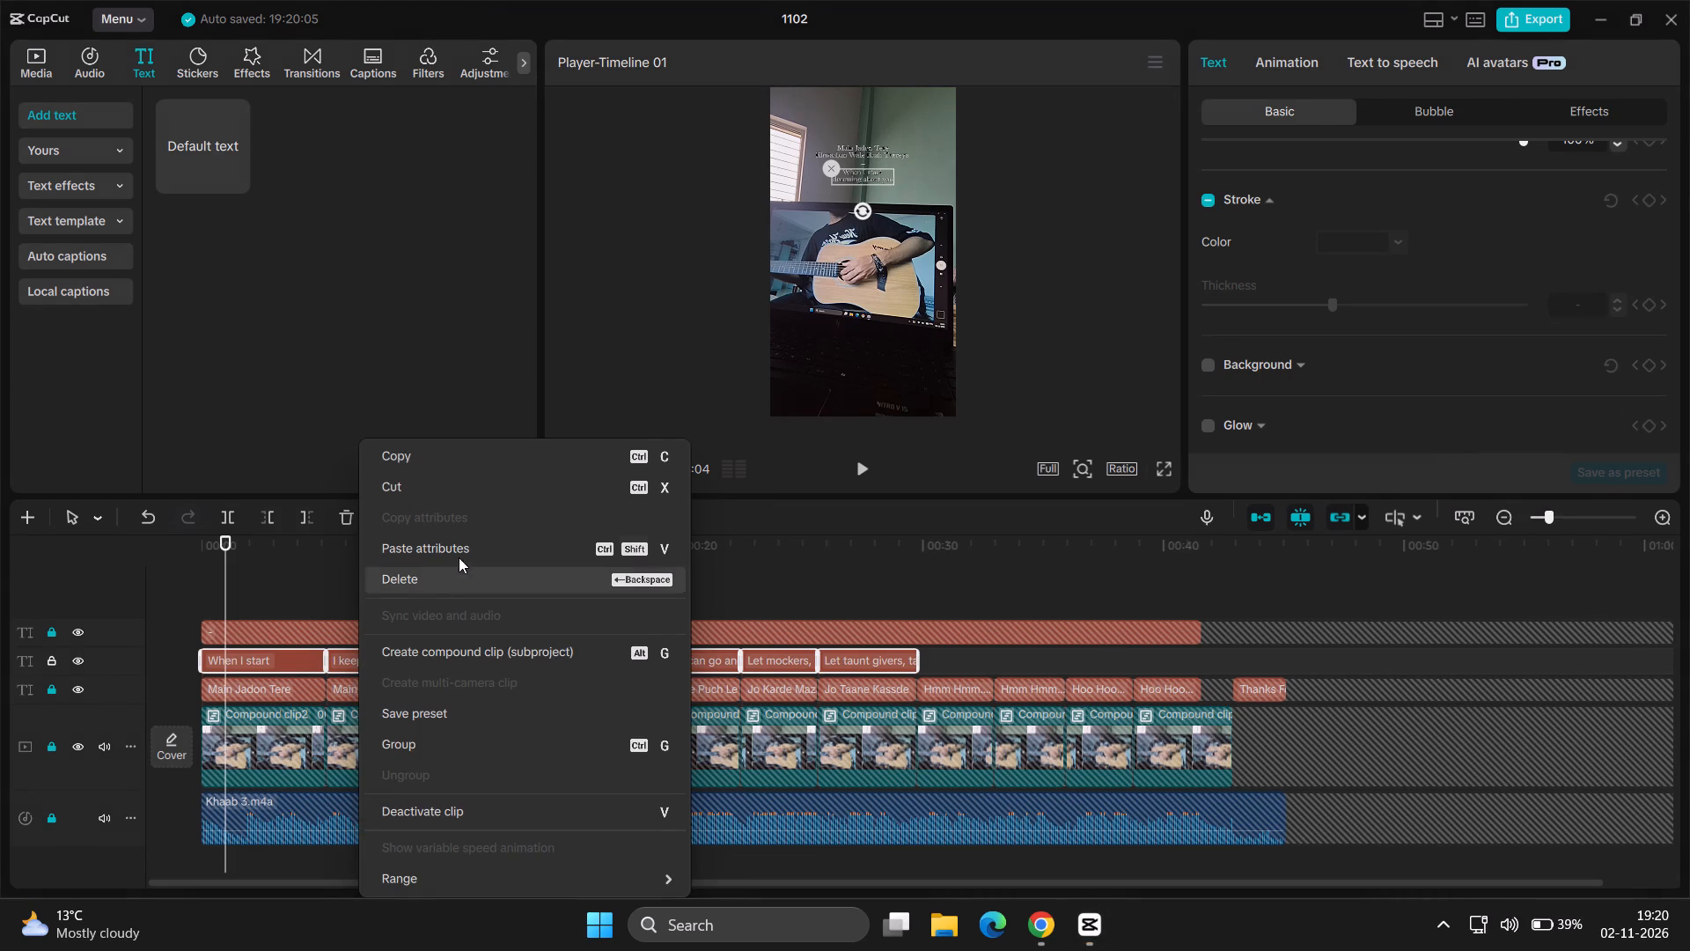
{"action": "left_click", "coordinate": [467, 549]}
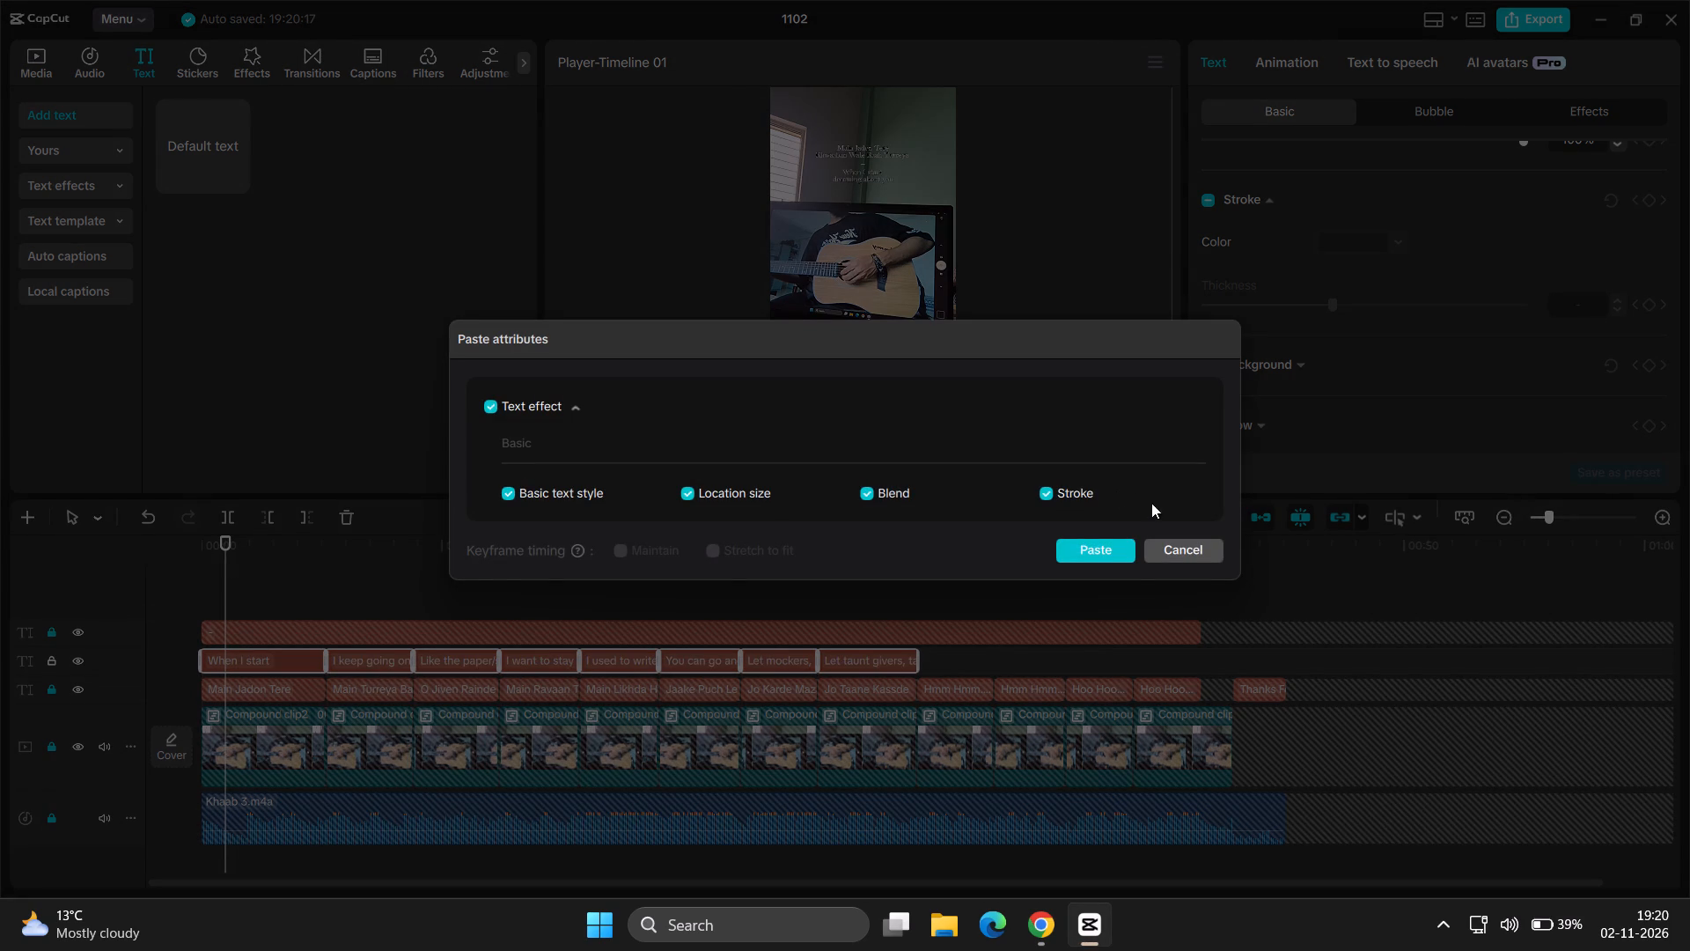
{"action": "left_click", "coordinate": [1116, 548]}
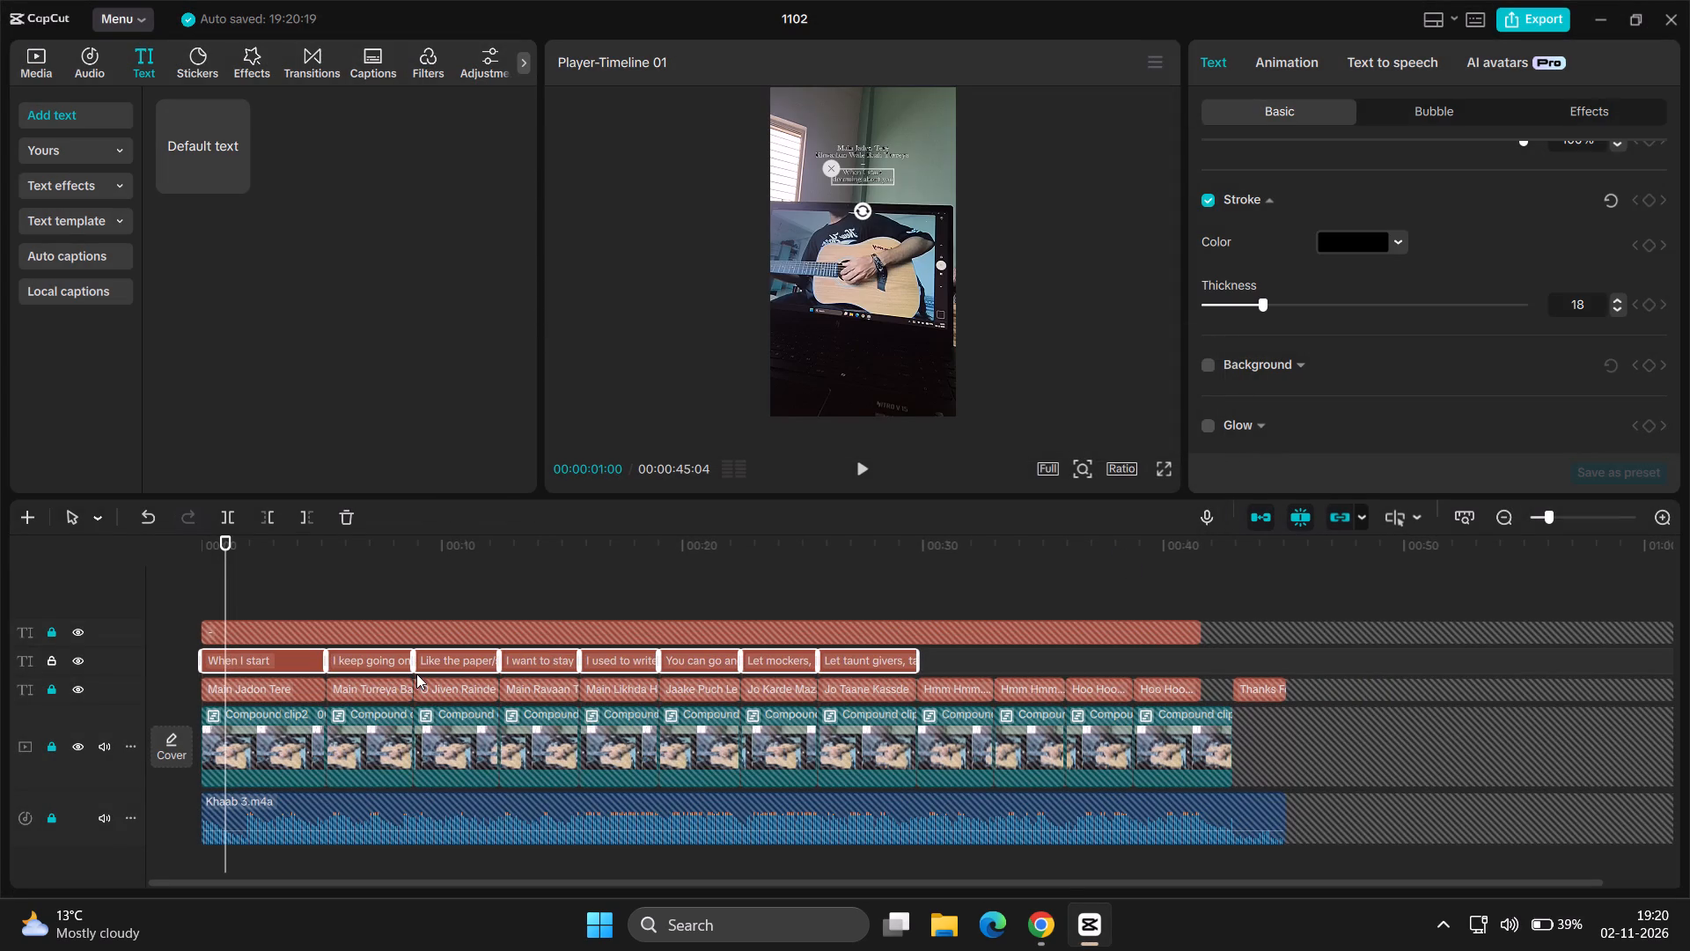
Play the video in full-screen preview and check the placement of the lyrics and translations around the hyphen.
{"action": "left_click", "coordinate": [1170, 470]}
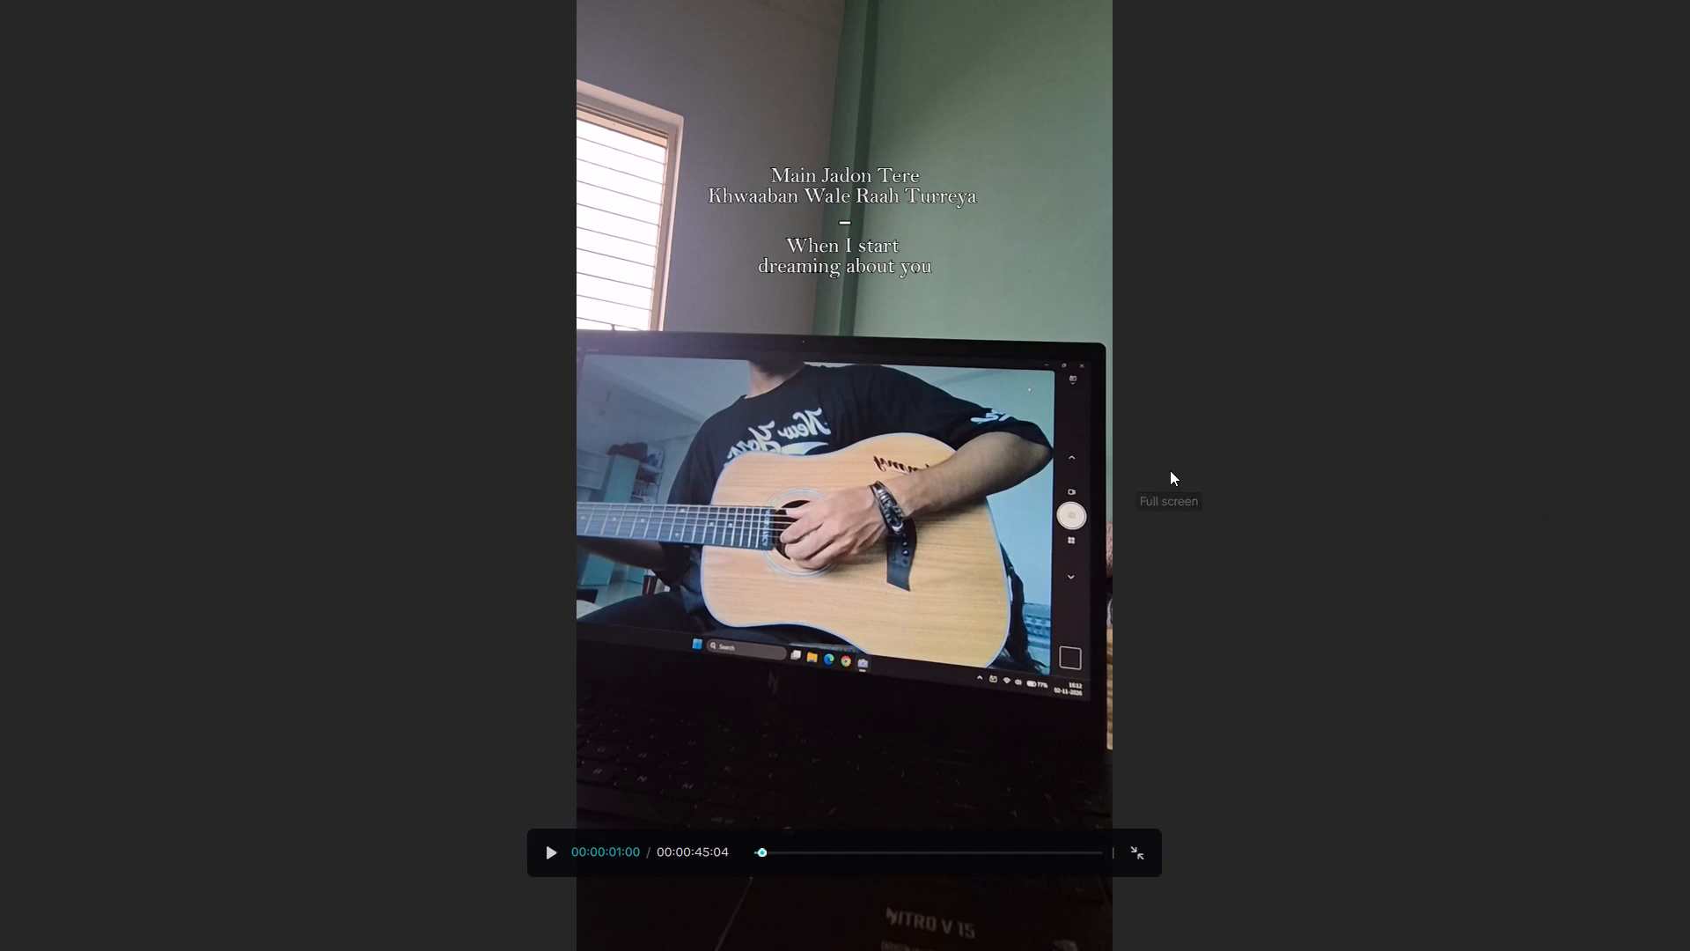
{"action": "key", "text": "space"}
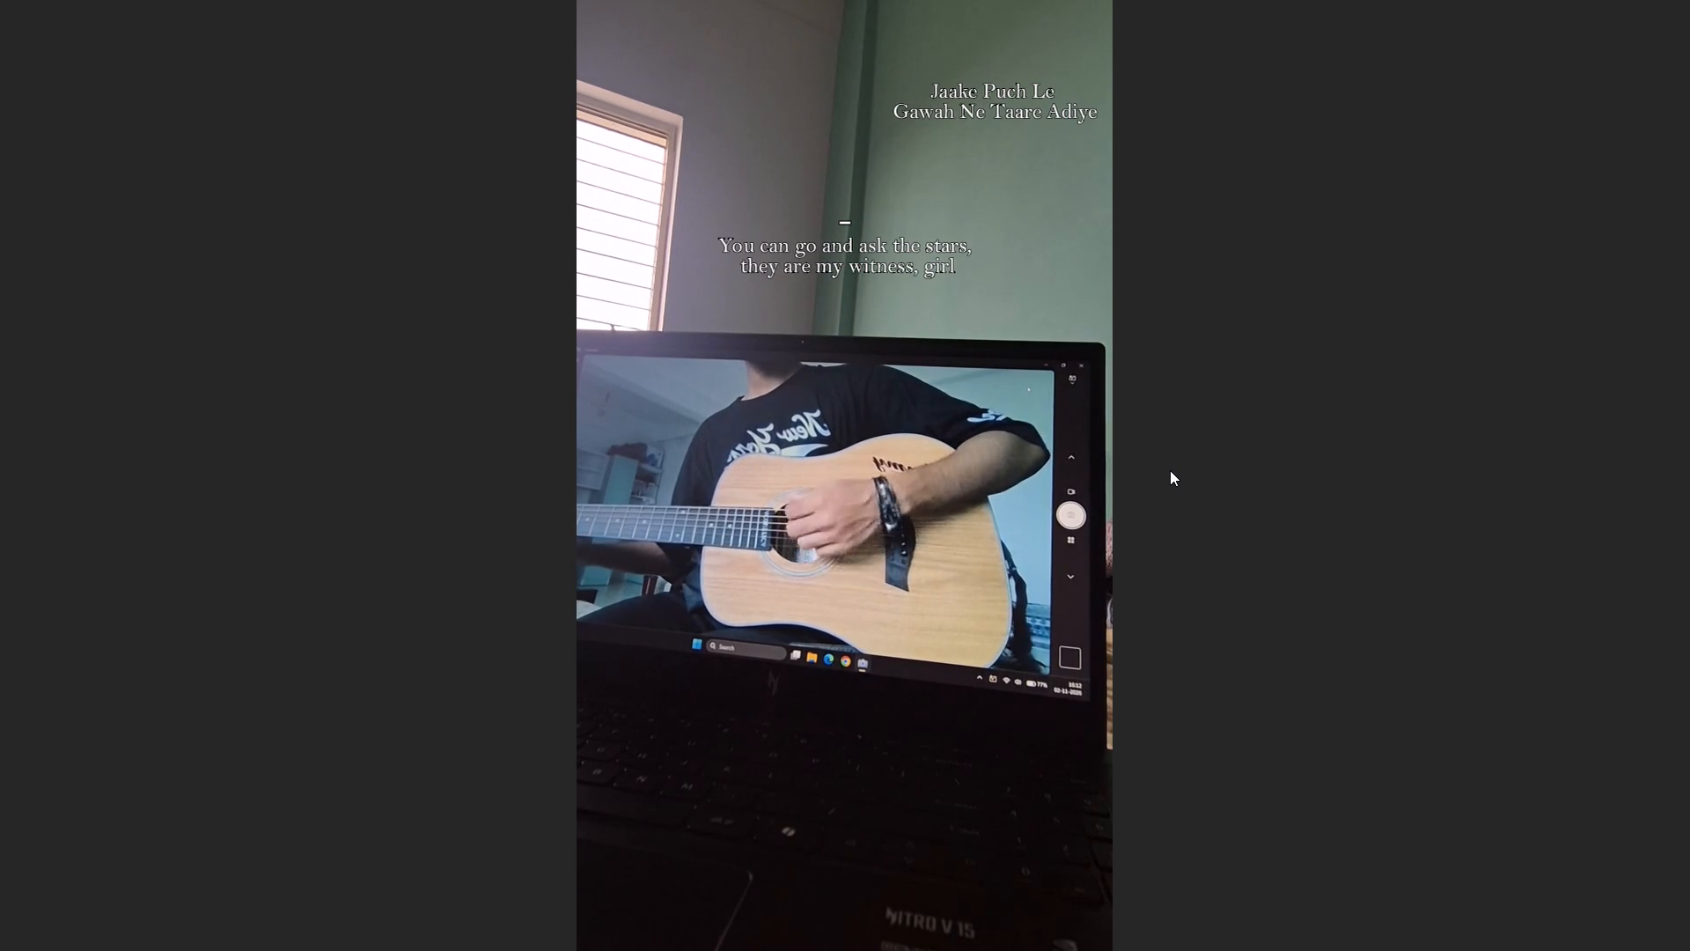
{"action": "left_click", "coordinate": [1094, 549]}
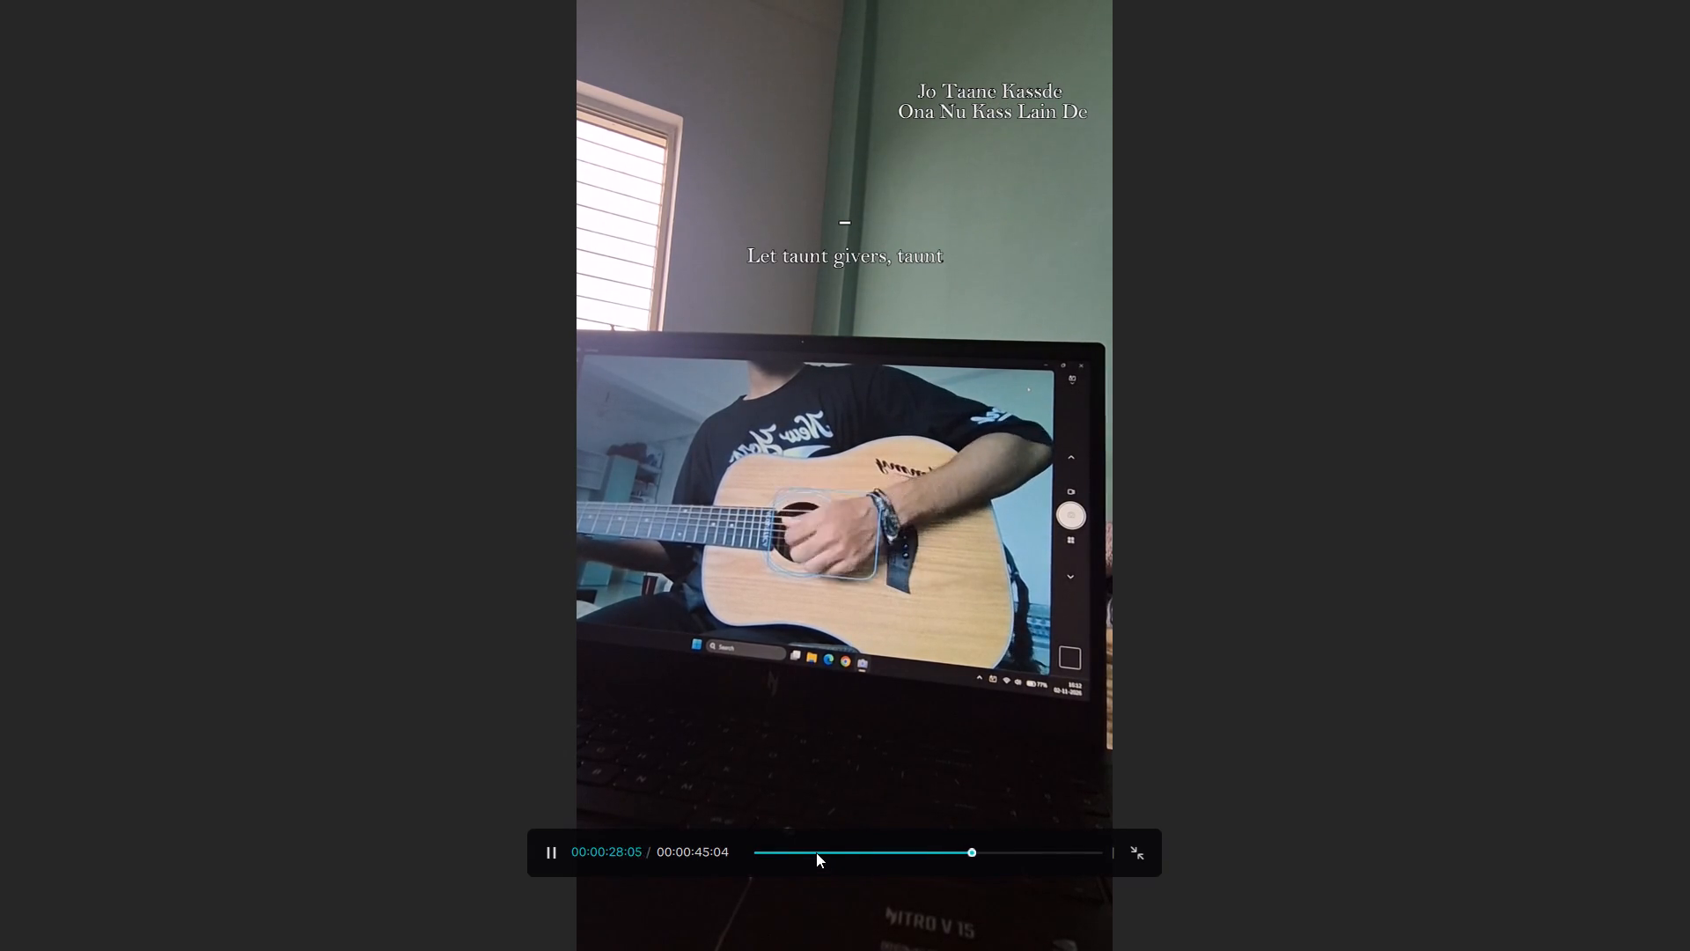
{"action": "left_click", "coordinate": [815, 851]}
{"action": "left_click", "coordinate": [792, 851]}
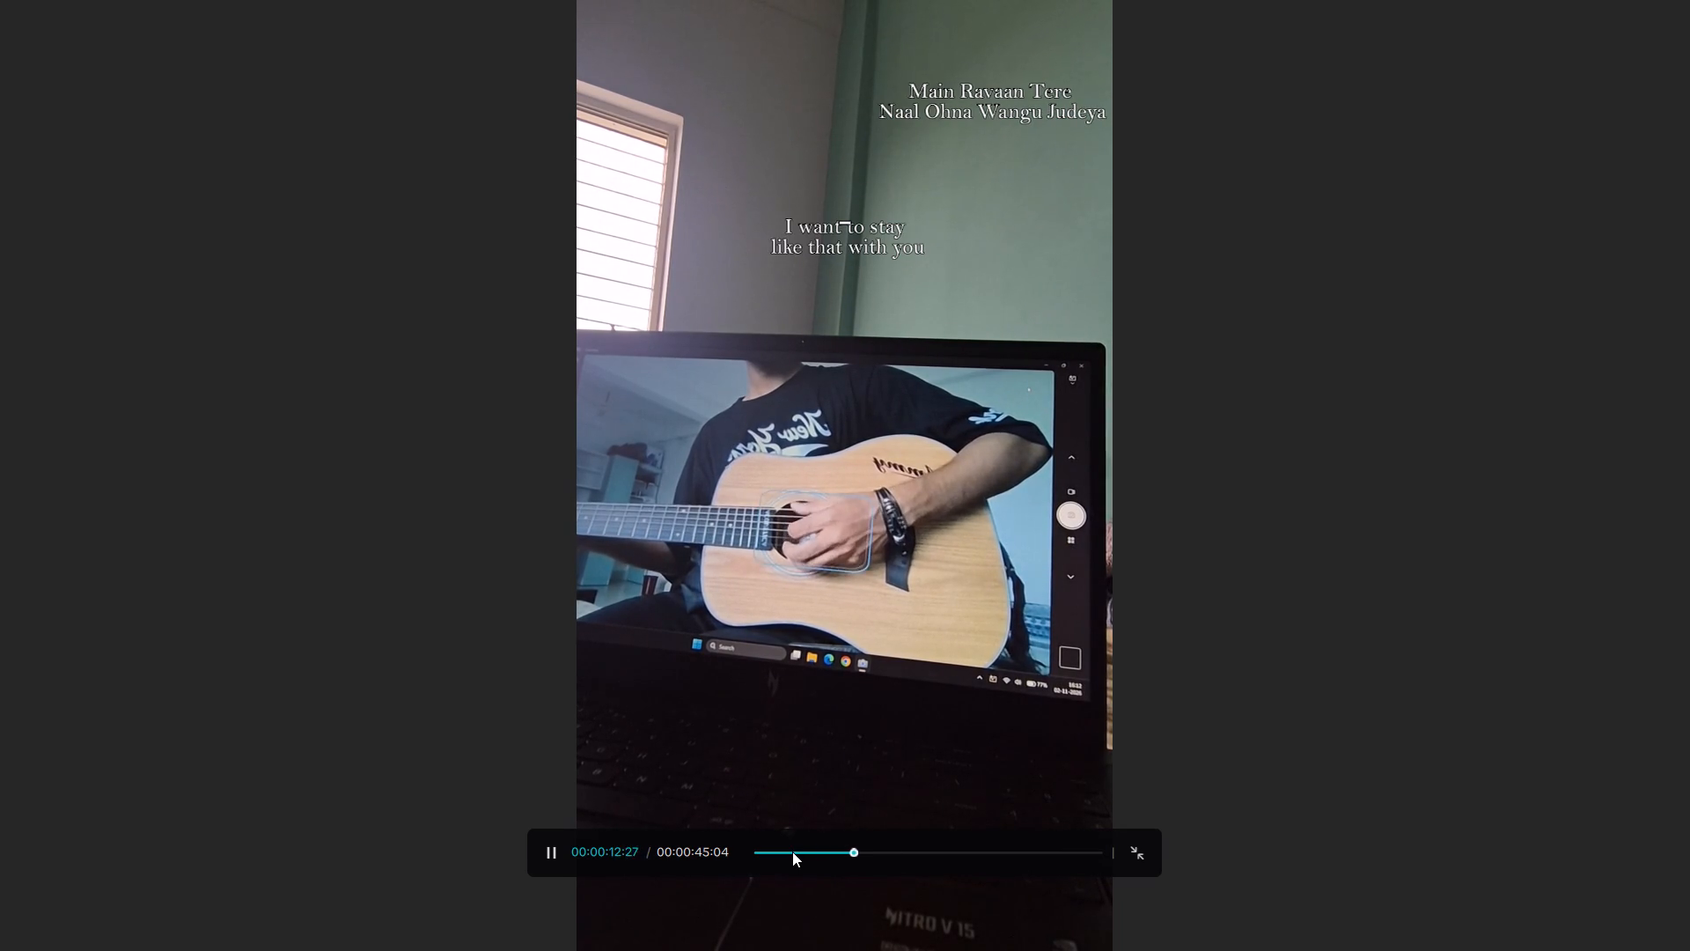
{"action": "left_click", "coordinate": [555, 850]}
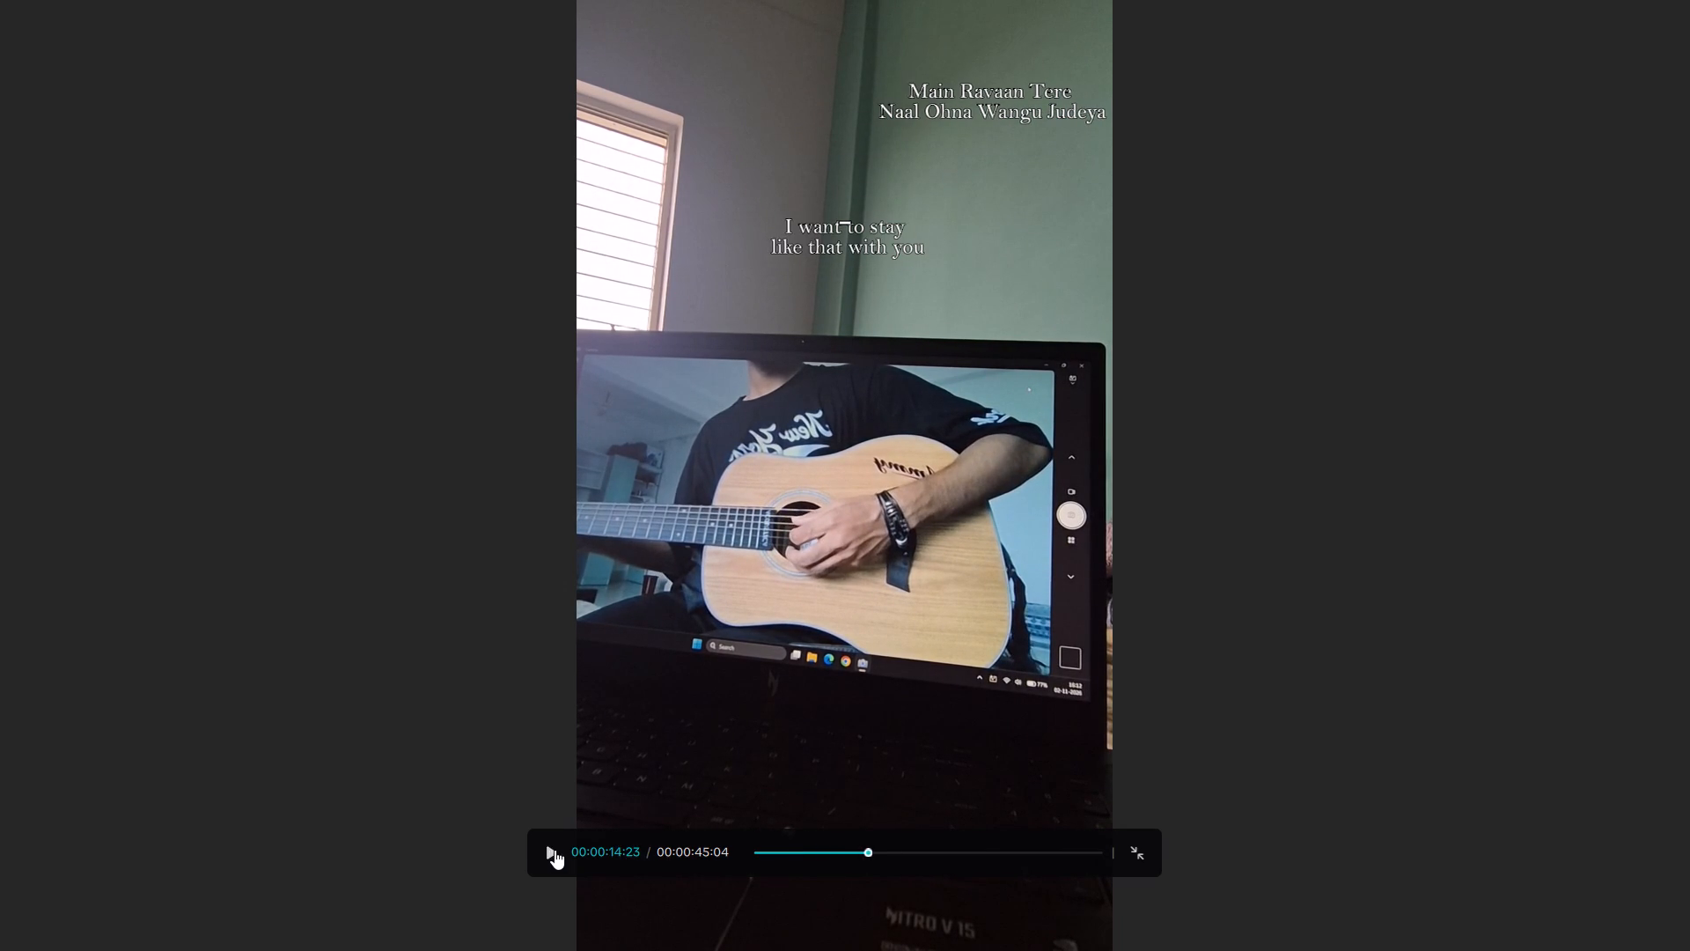
{"action": "left_click", "coordinate": [1128, 852]}
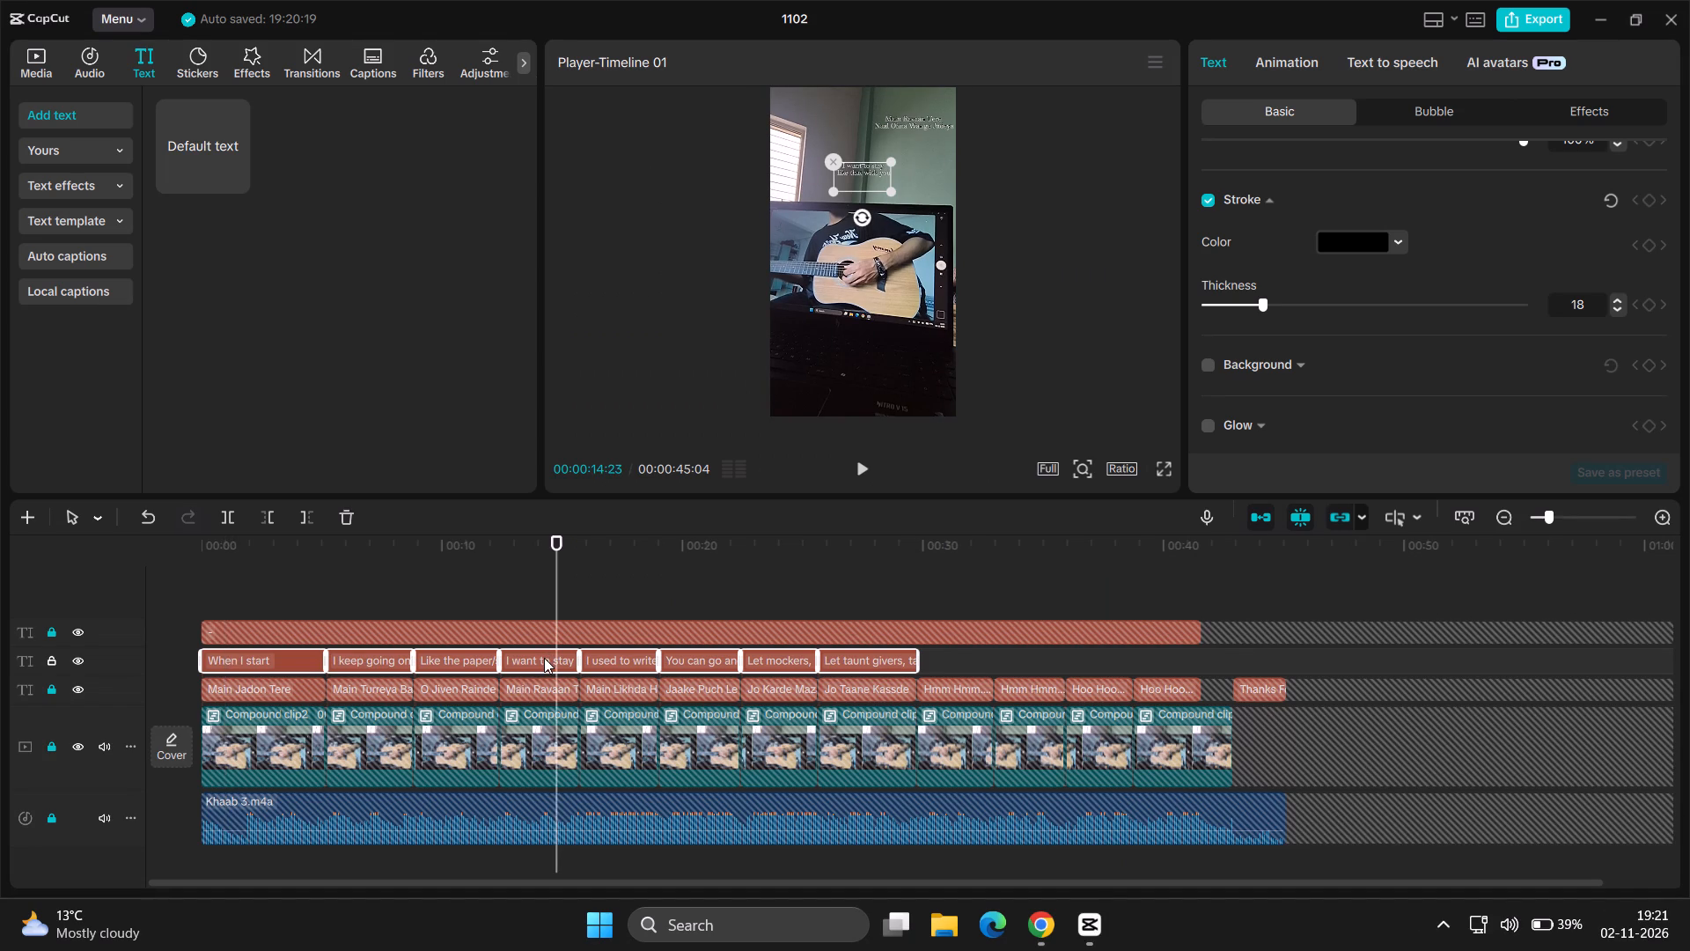
Paste the attributes of "Like the paper/sheets" onto the "I want to stay" translation and check both clips in the preview.
{"action": "left_click", "coordinate": [471, 665]}
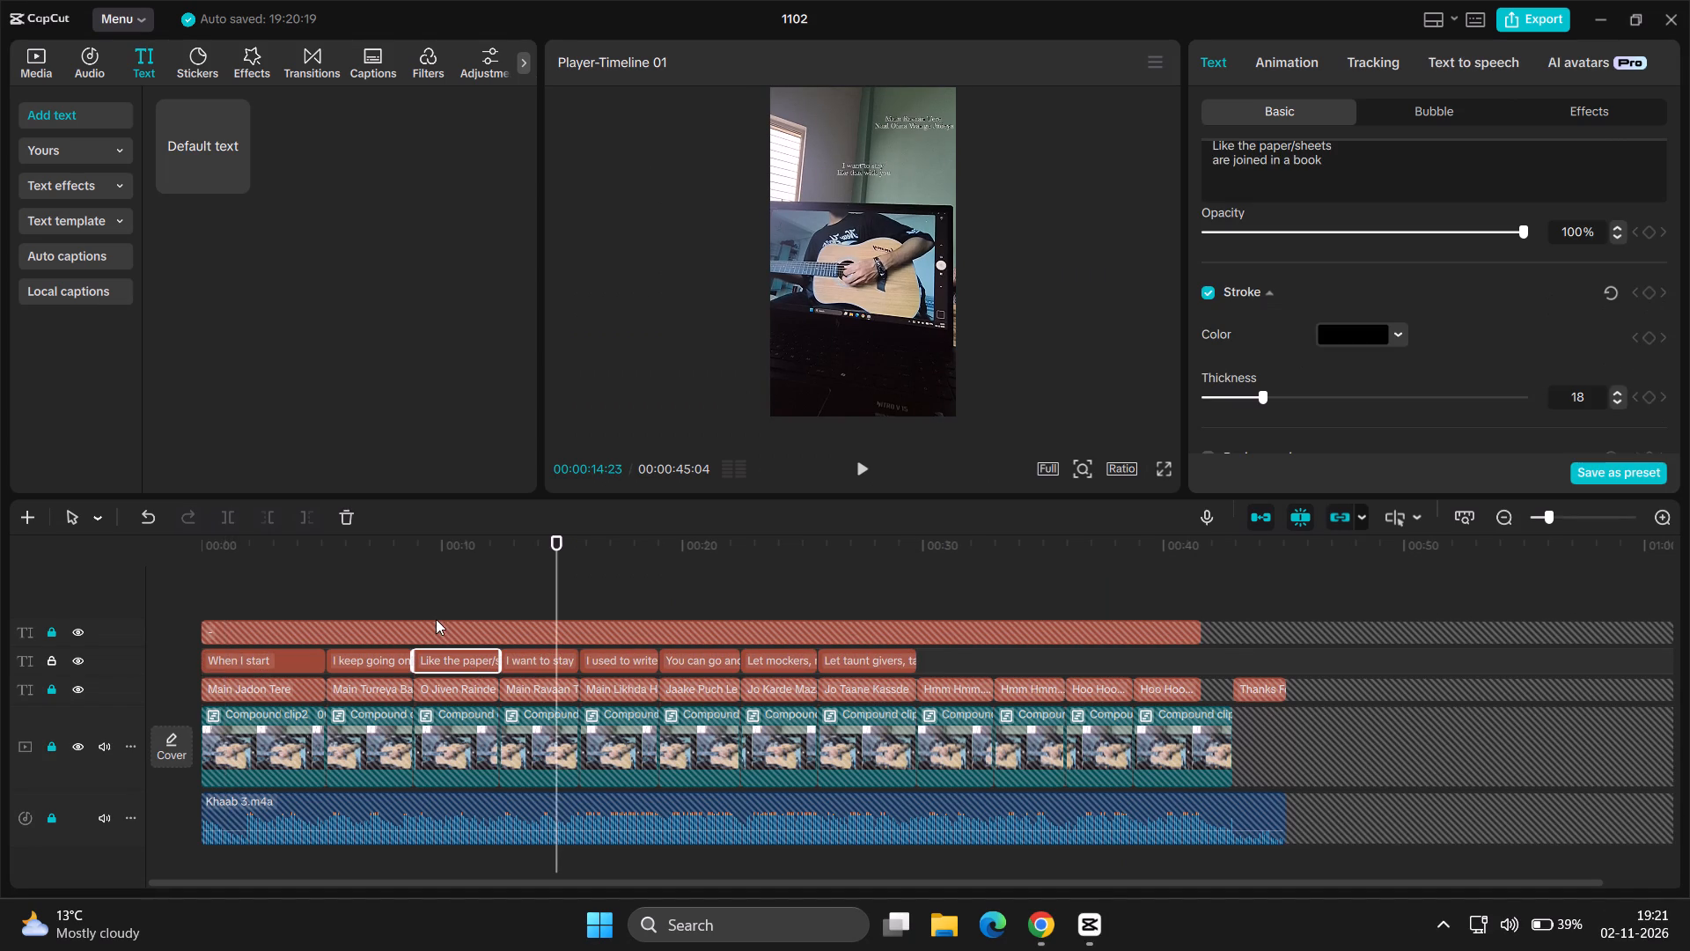
{"action": "left_click", "coordinate": [457, 602]}
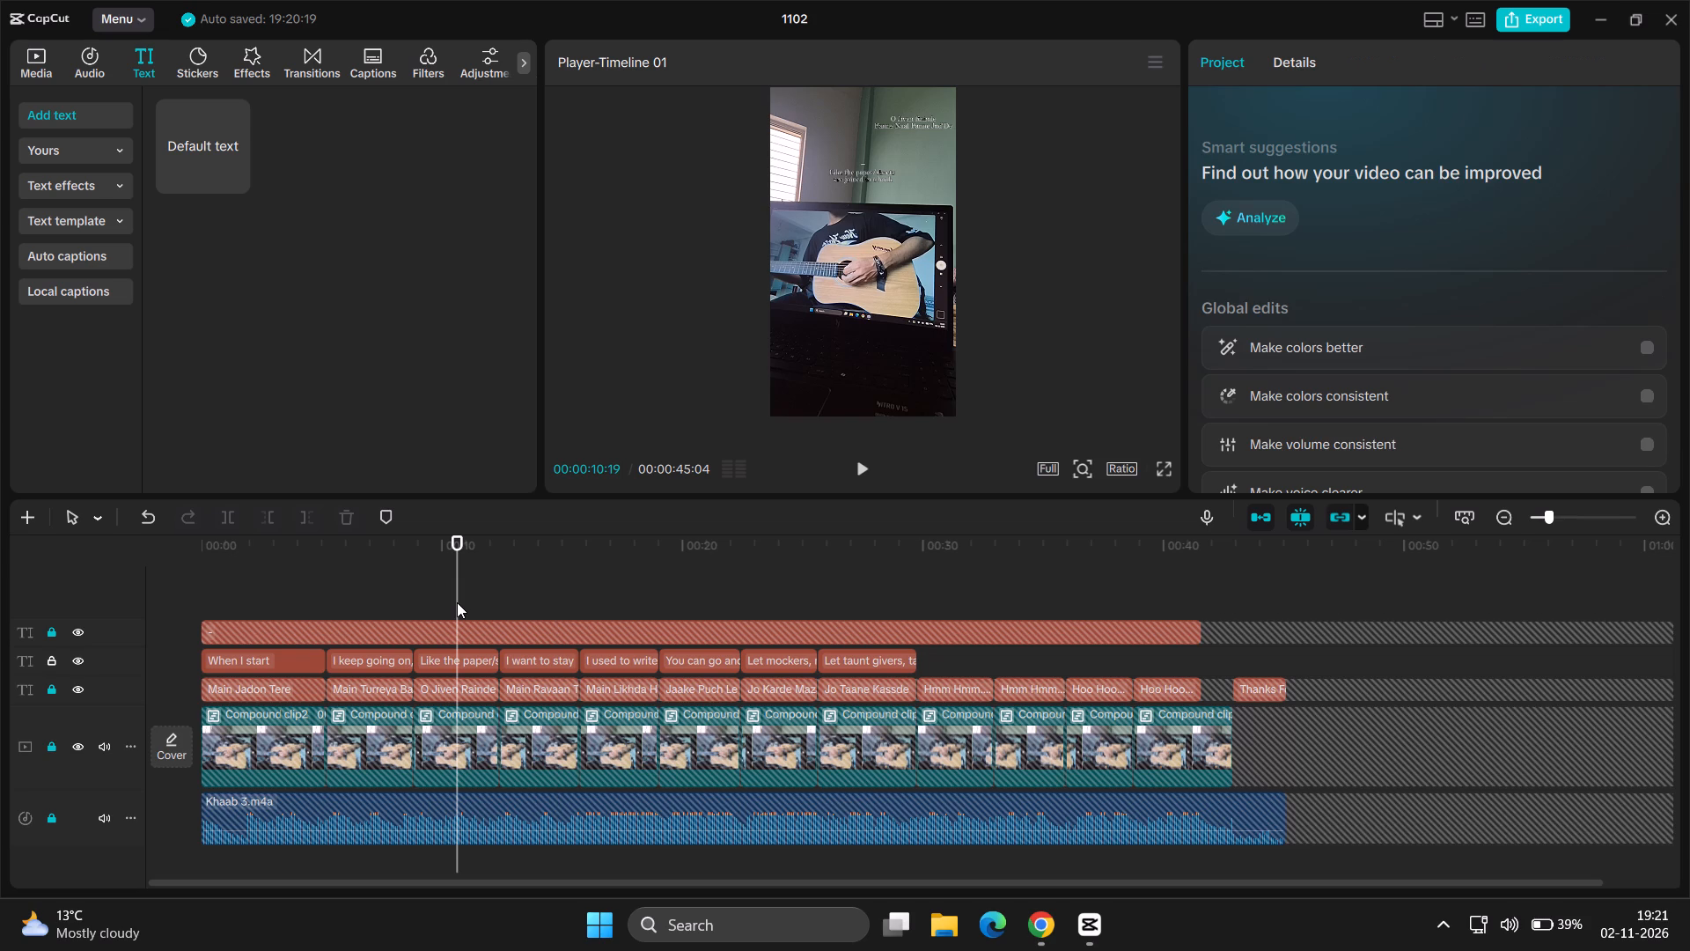
{"action": "right_click", "coordinate": [471, 662]}
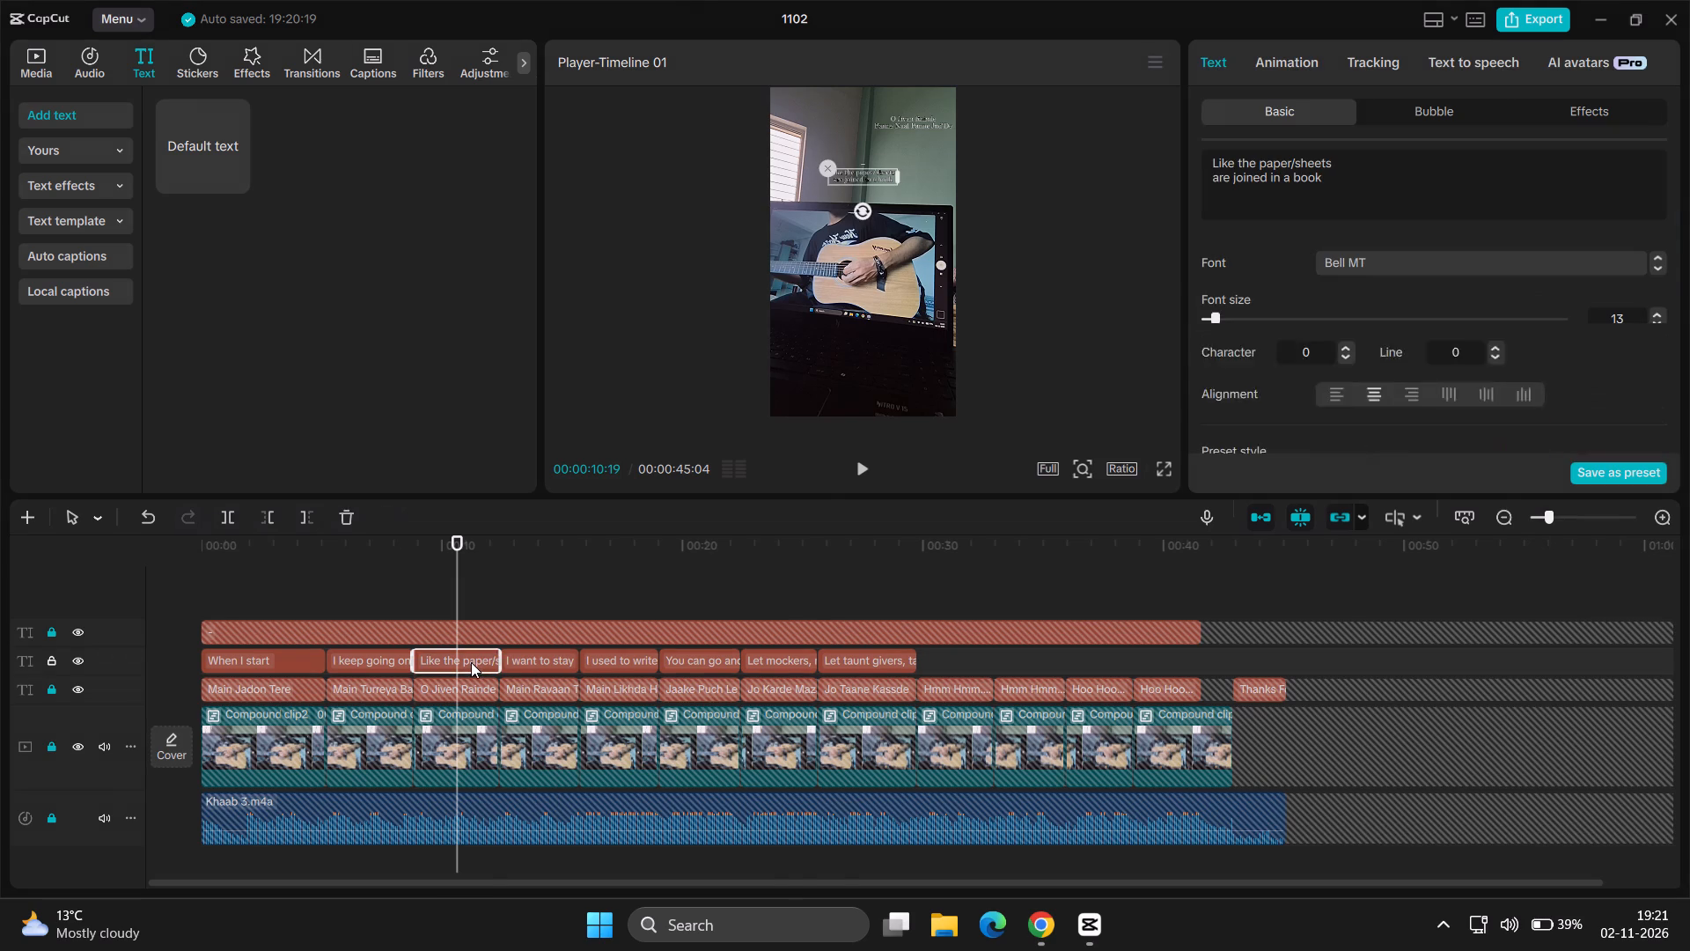
{"action": "left_click", "coordinate": [559, 516]}
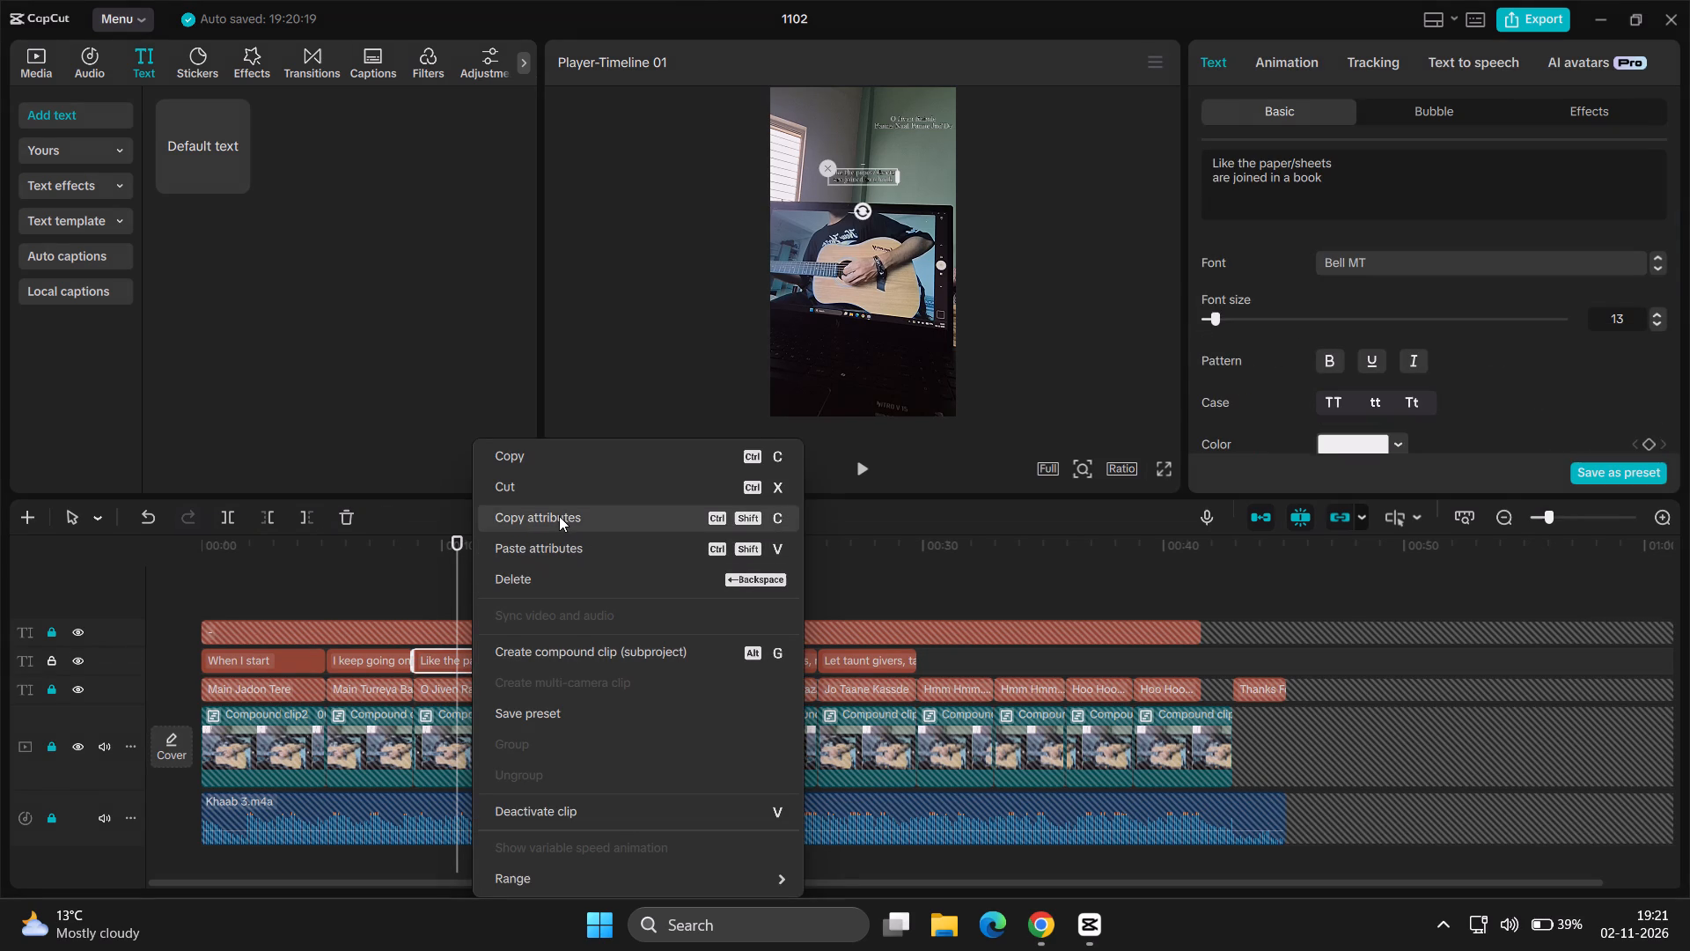
{"action": "left_click", "coordinate": [556, 666]}
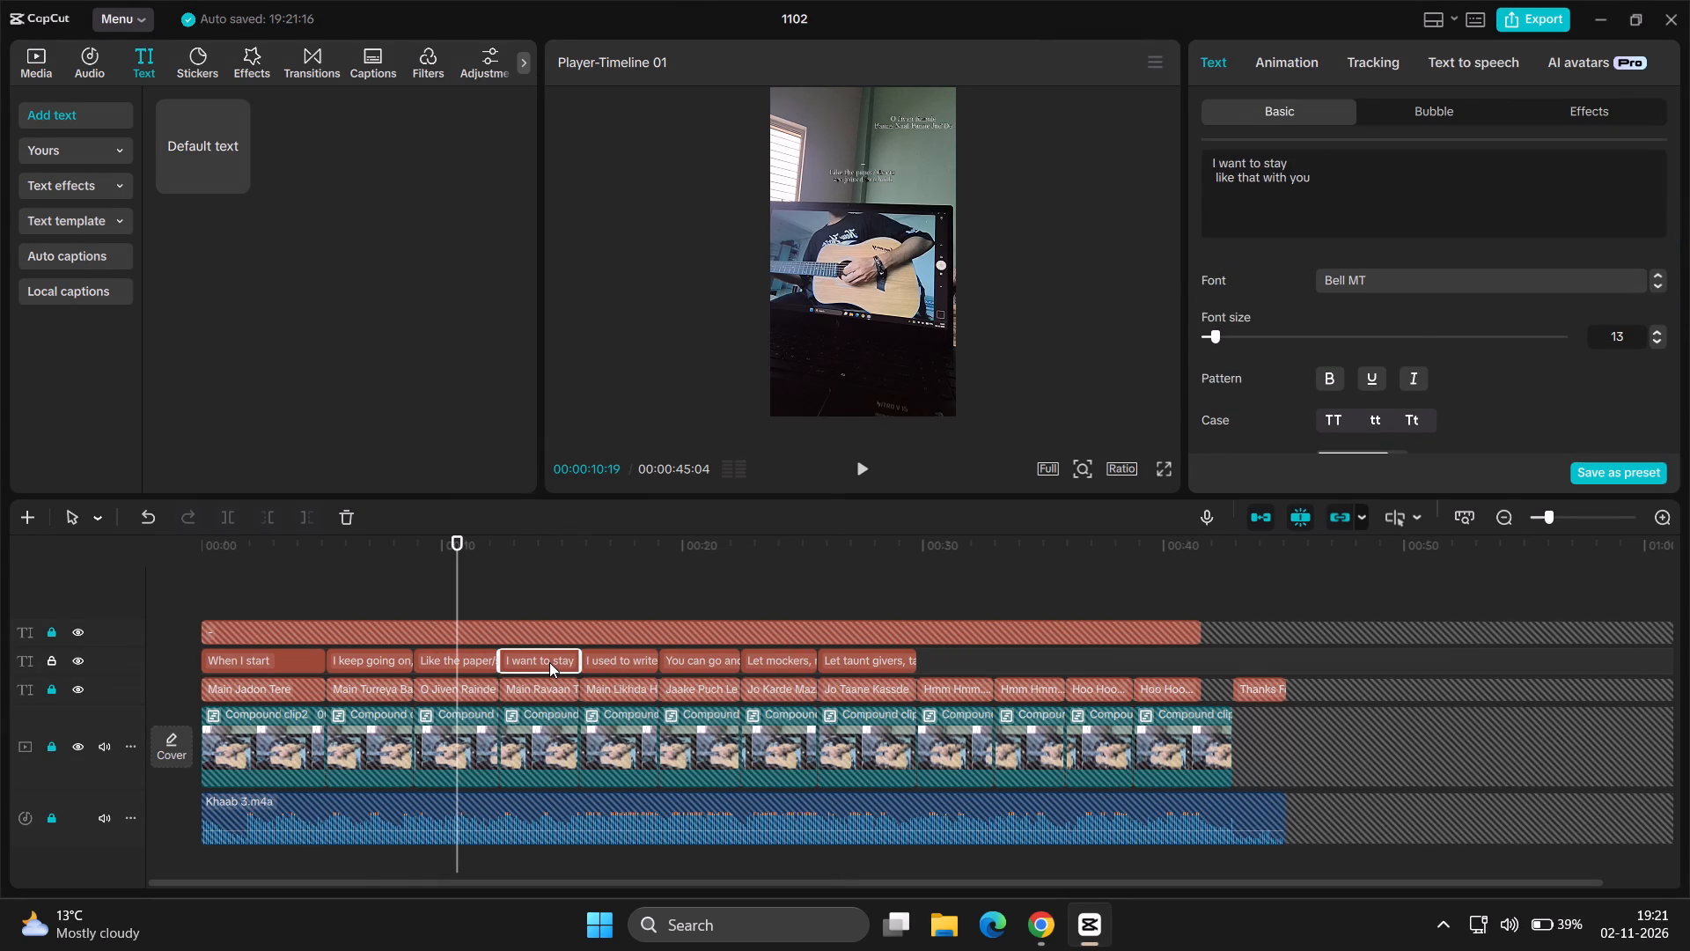
{"action": "right_click", "coordinate": [549, 662]}
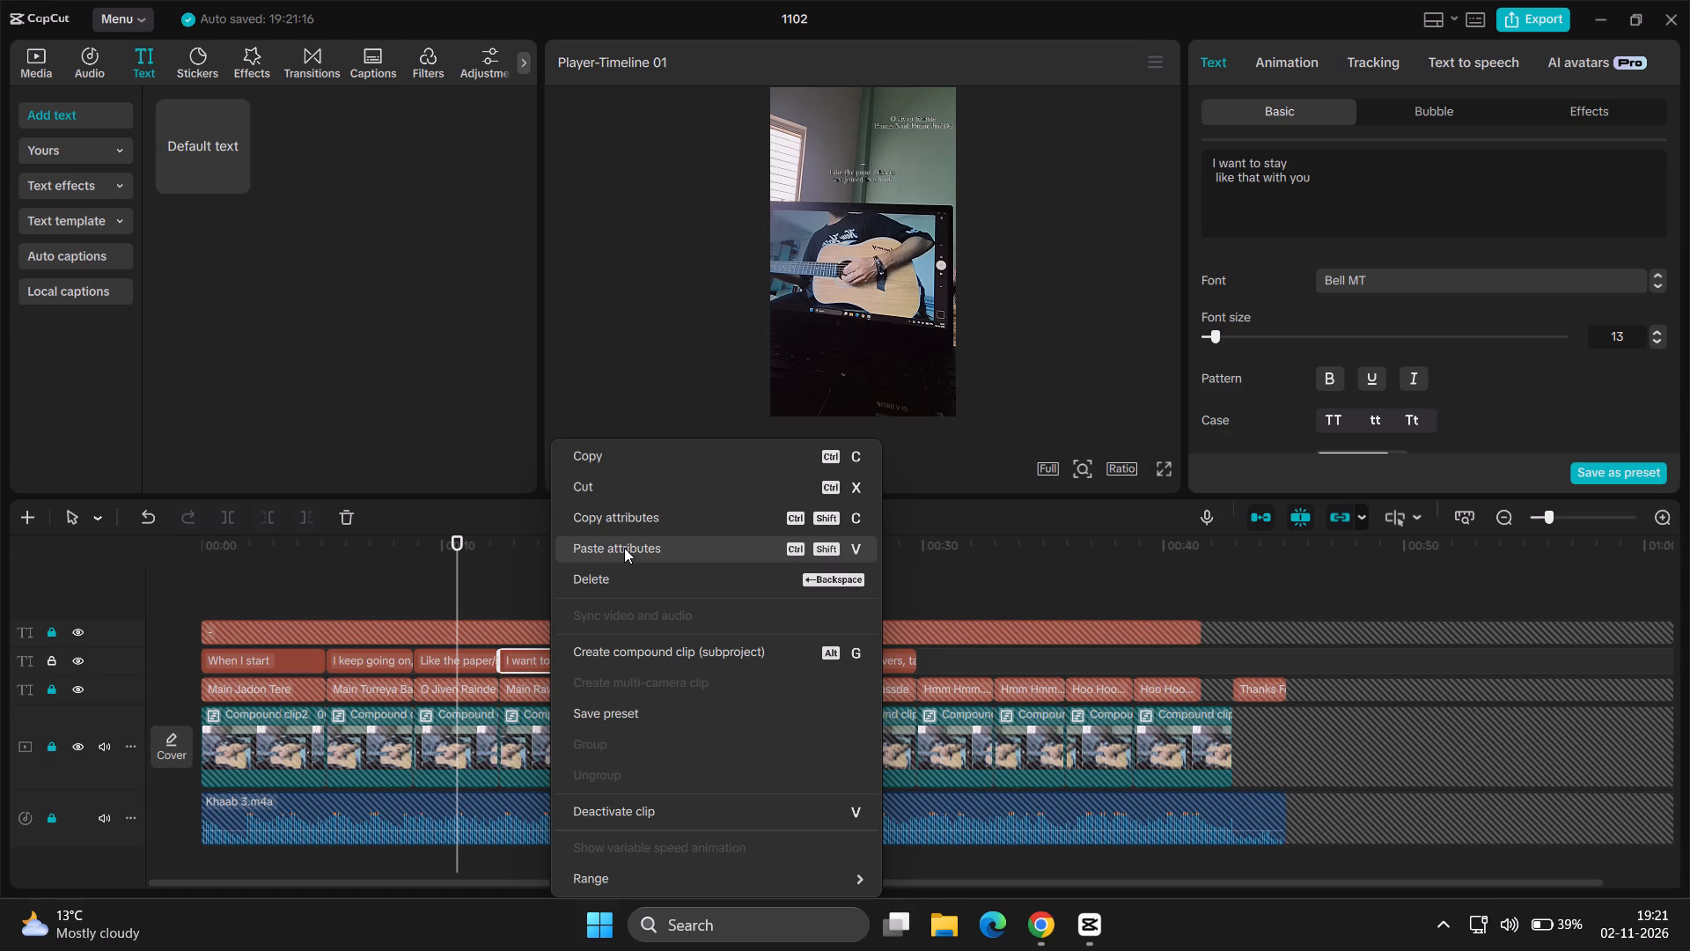
{"action": "left_click", "coordinate": [624, 548]}
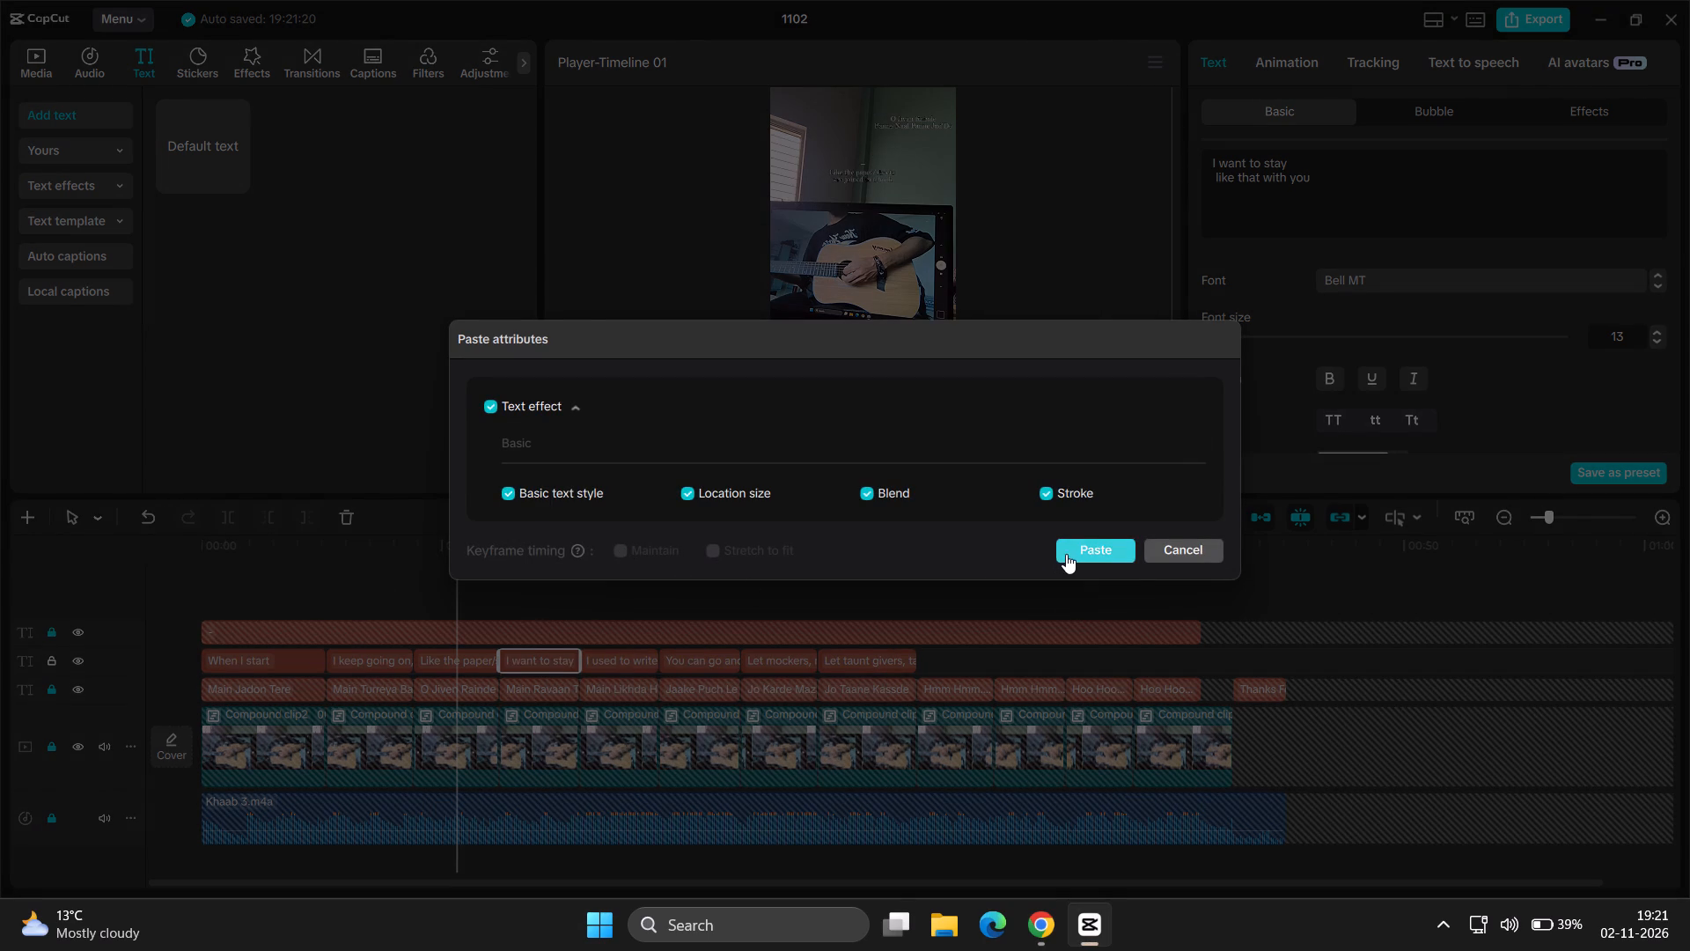
{"action": "left_click", "coordinate": [1066, 554]}
{"action": "left_click", "coordinate": [541, 585]}
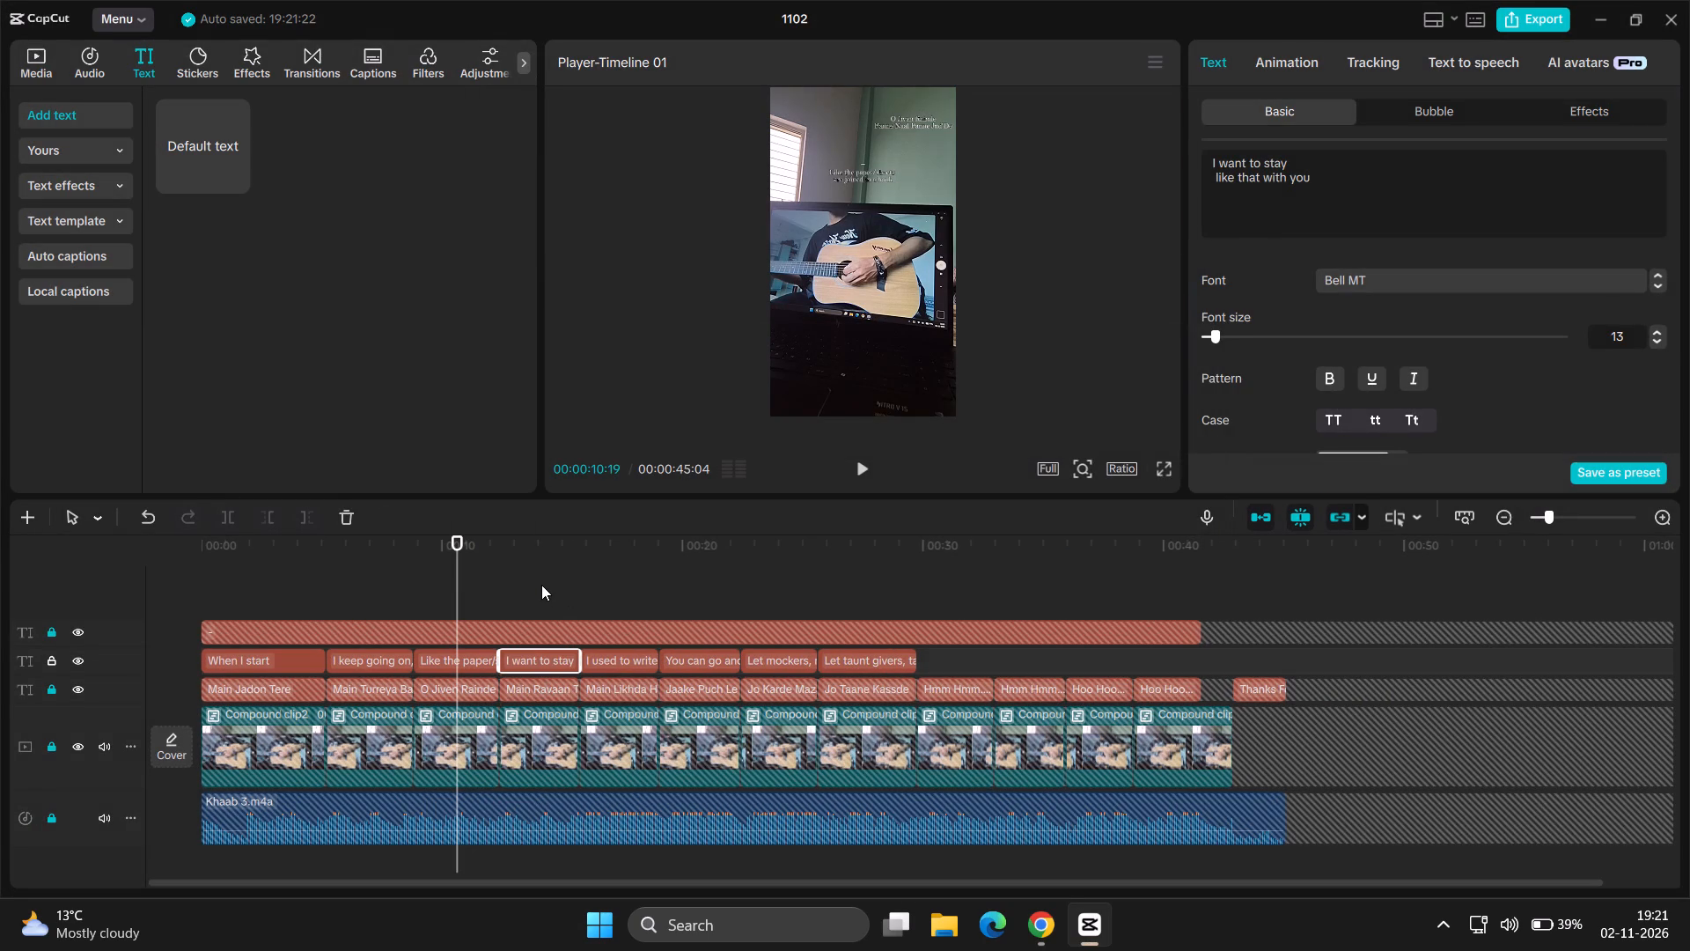
{"action": "left_click", "coordinate": [469, 597]}
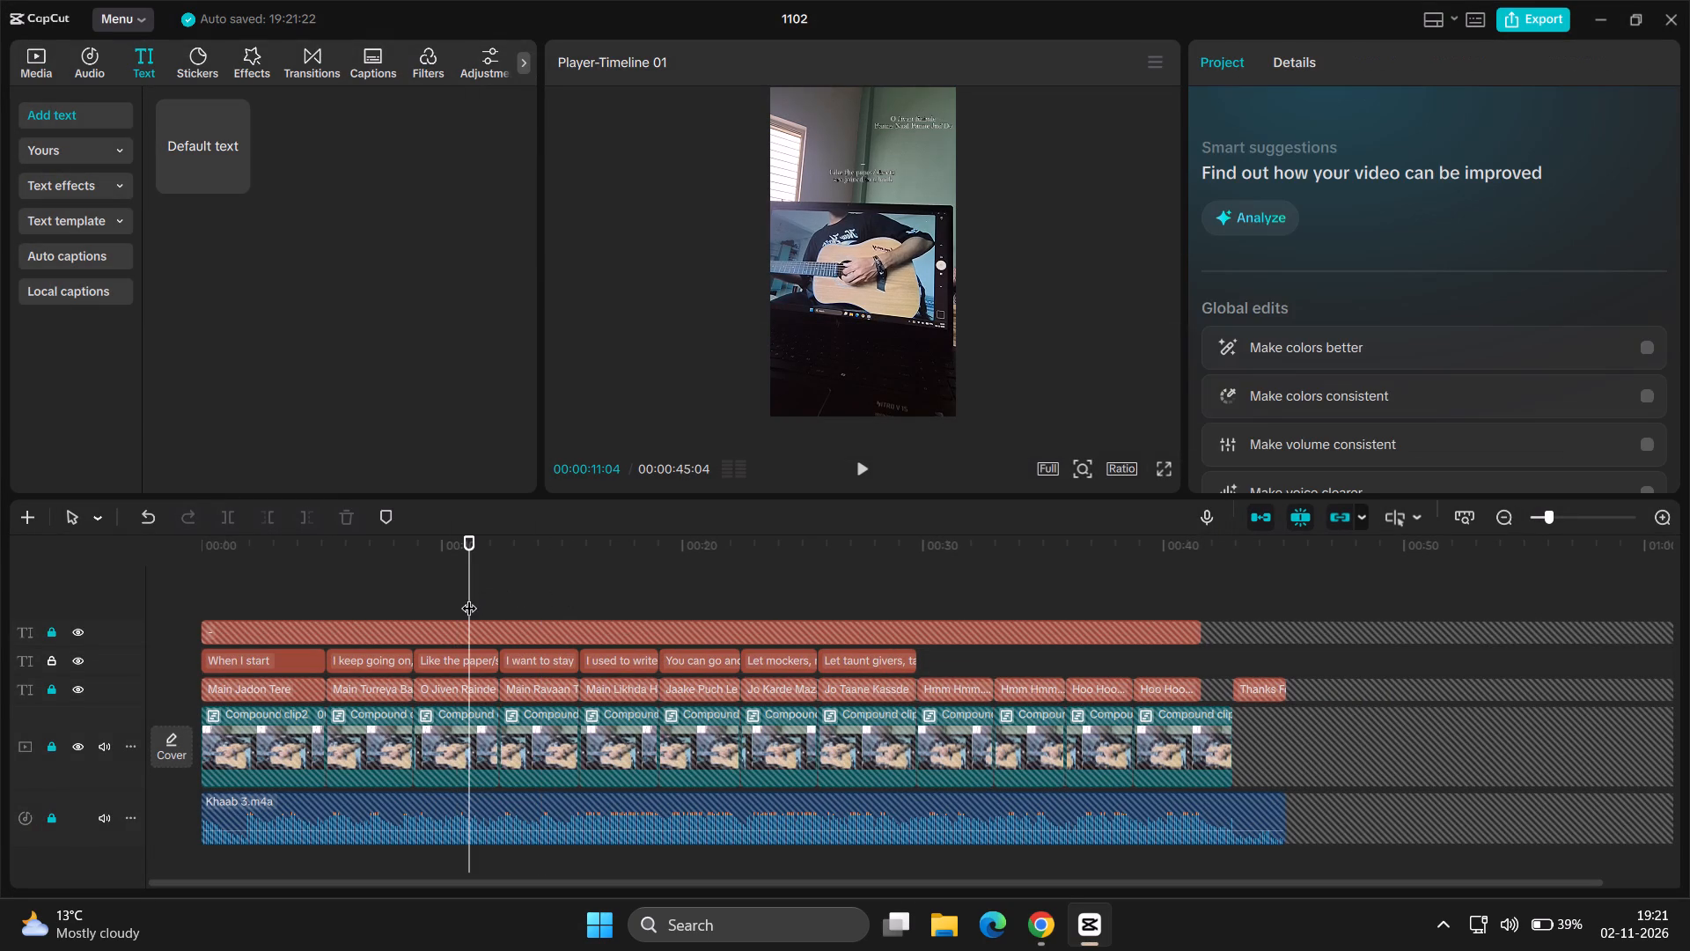
{"action": "left_click", "coordinate": [530, 597]}
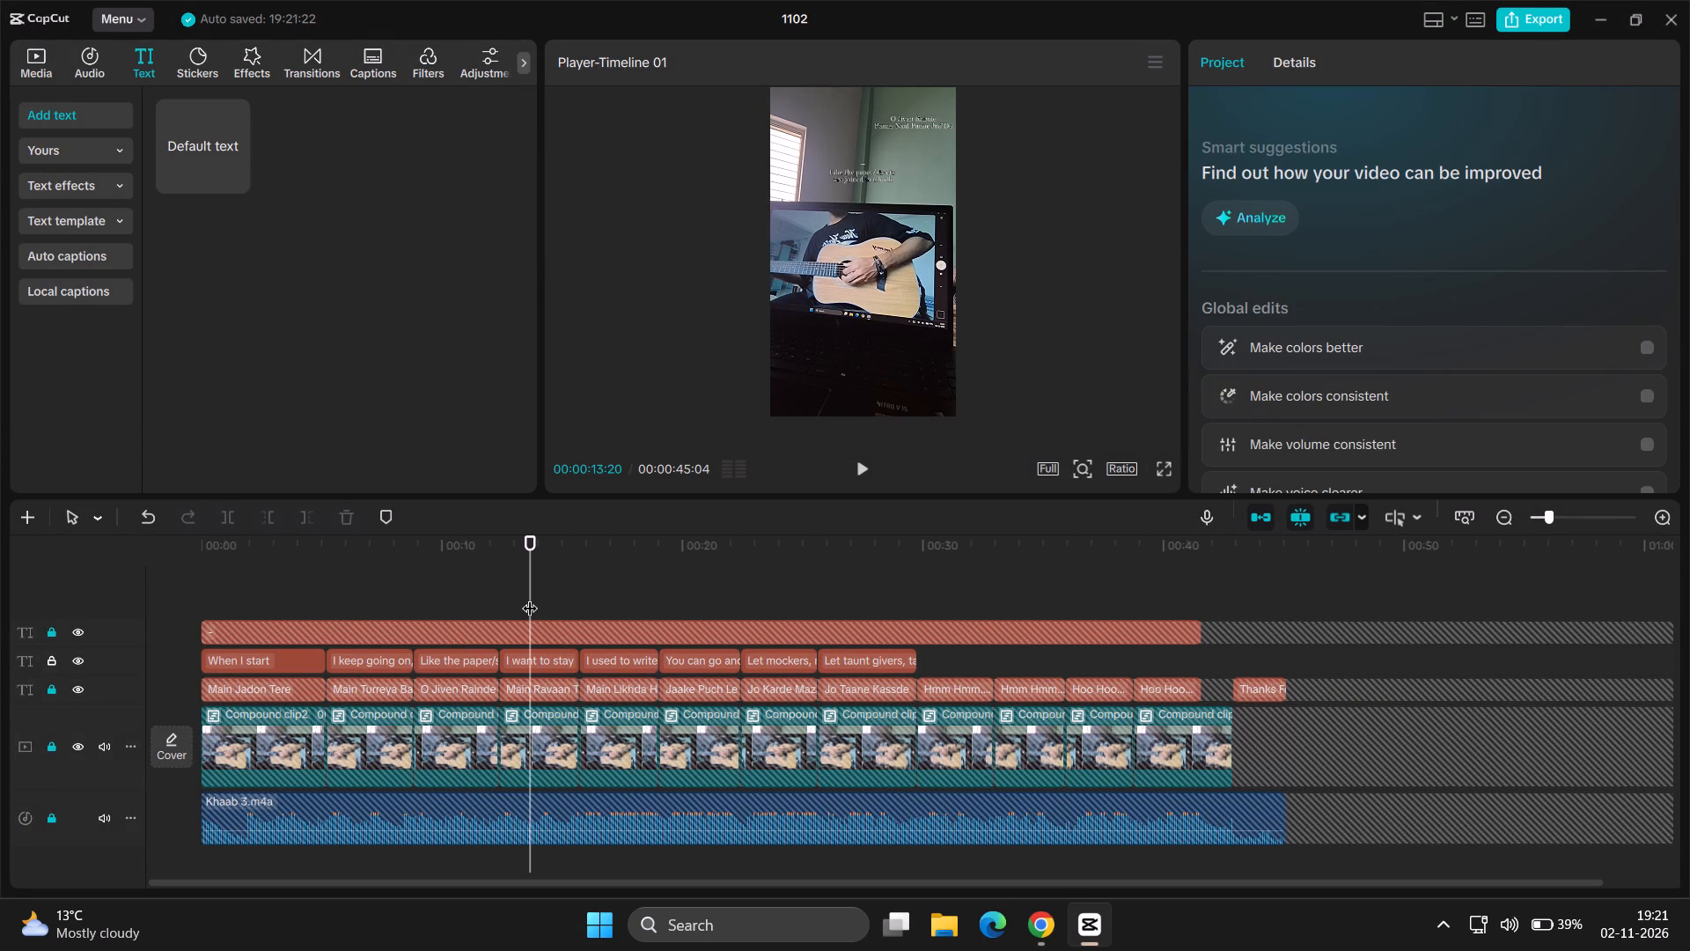
Lock the English translations track and unlock the original-language lyrics track.
{"action": "left_click", "coordinate": [298, 662]}
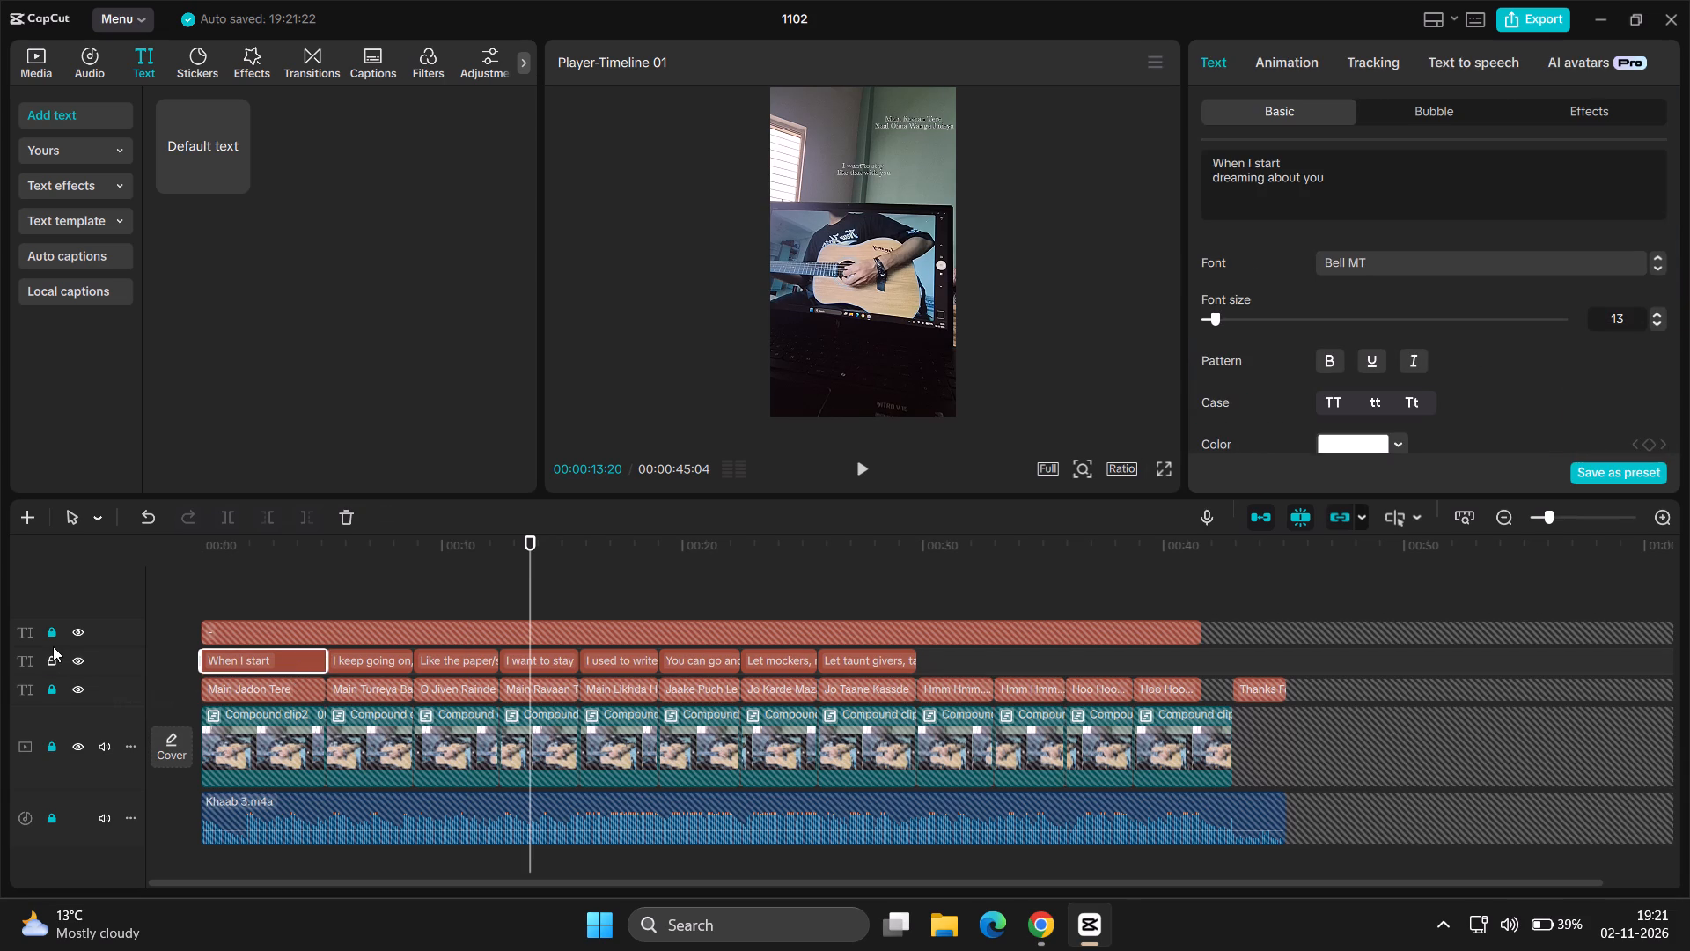
{"action": "left_click", "coordinate": [53, 657]}
{"action": "left_click", "coordinate": [53, 695]}
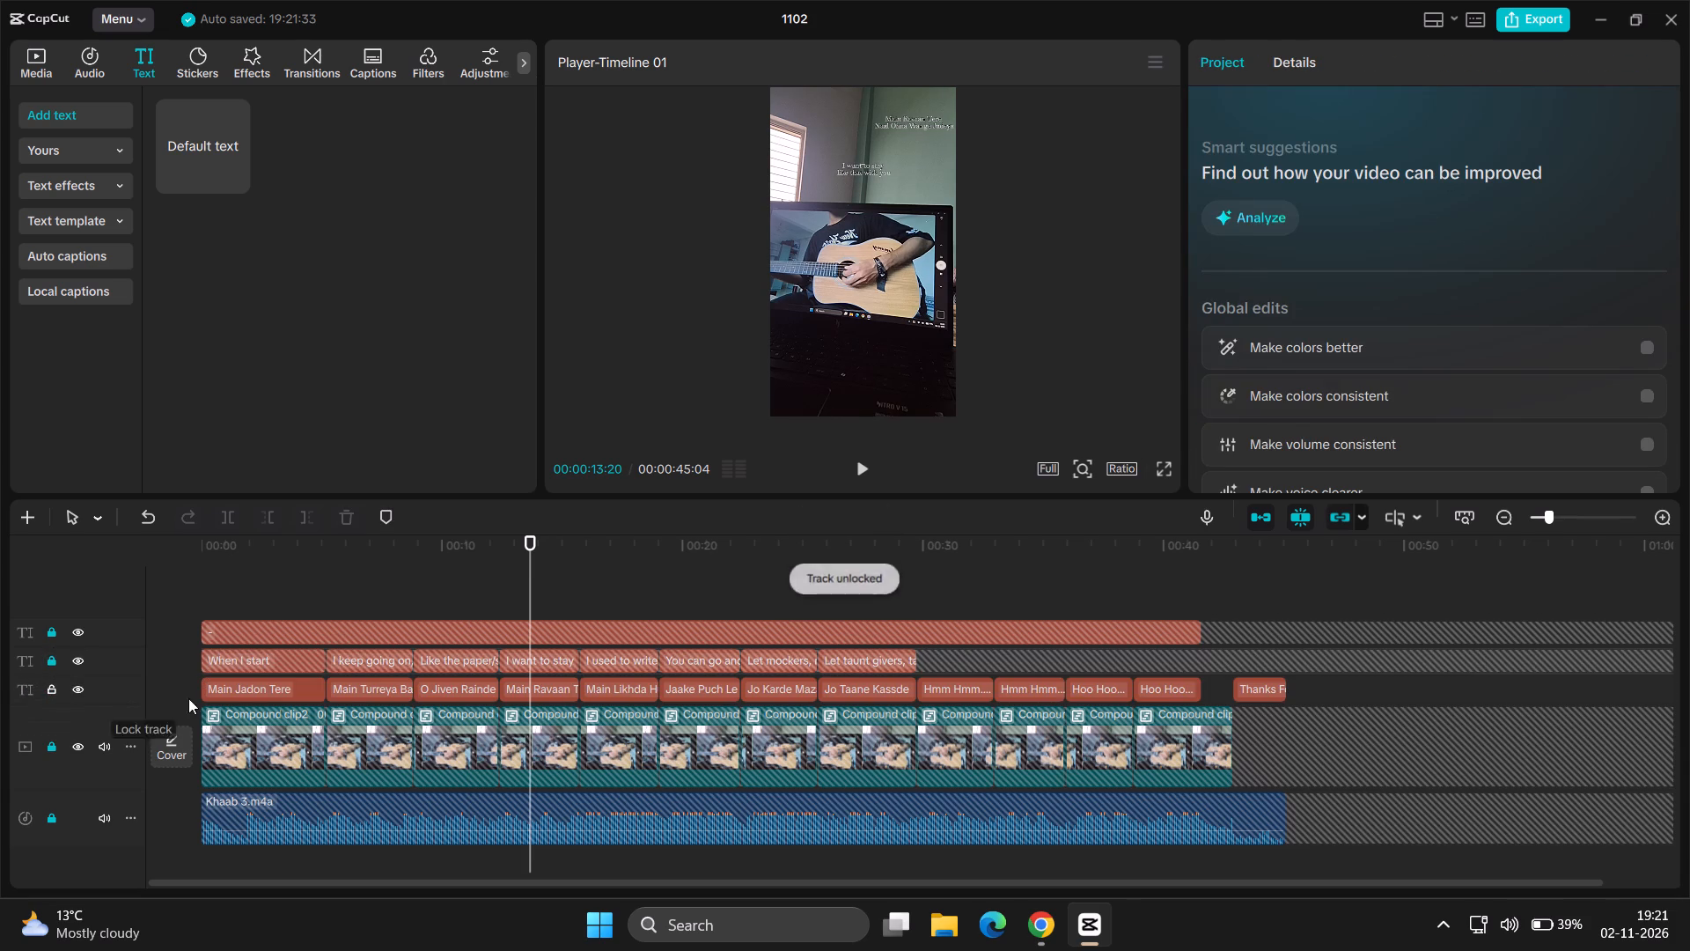
Copy the "Main Jadon Tere" lyric's attributes and paste its text style, location size, blend and stroke onto every clip in its track.
{"action": "left_click", "coordinate": [269, 689]}
{"action": "right_click", "coordinate": [269, 689]}
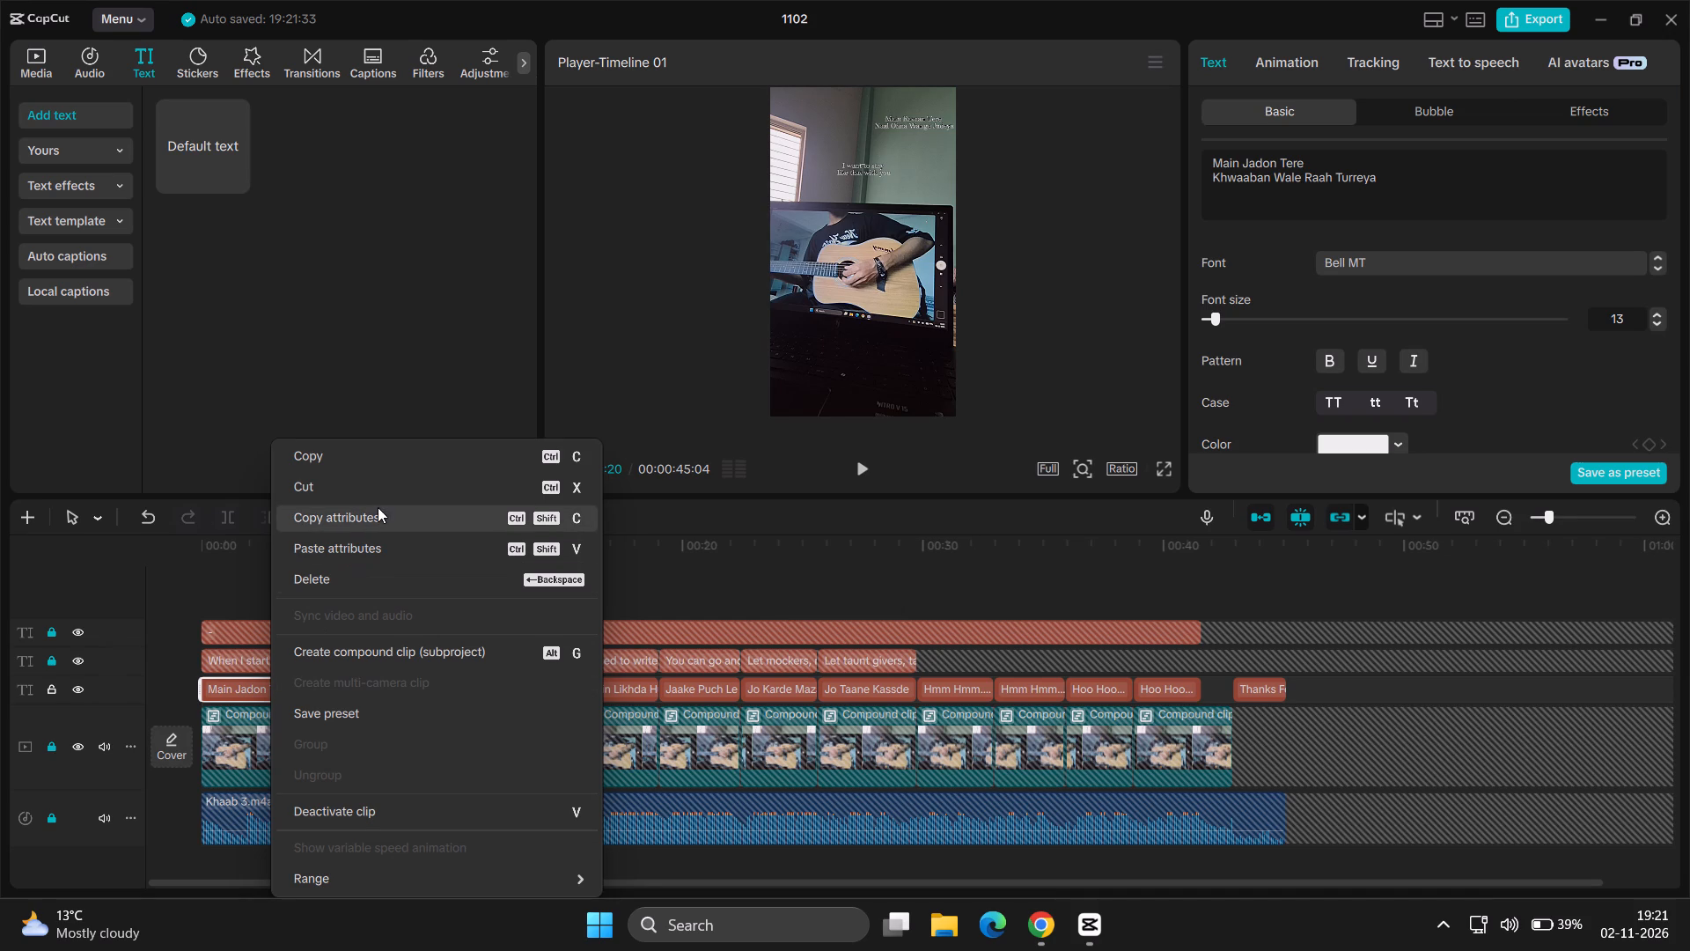
{"action": "left_click", "coordinate": [377, 512]}
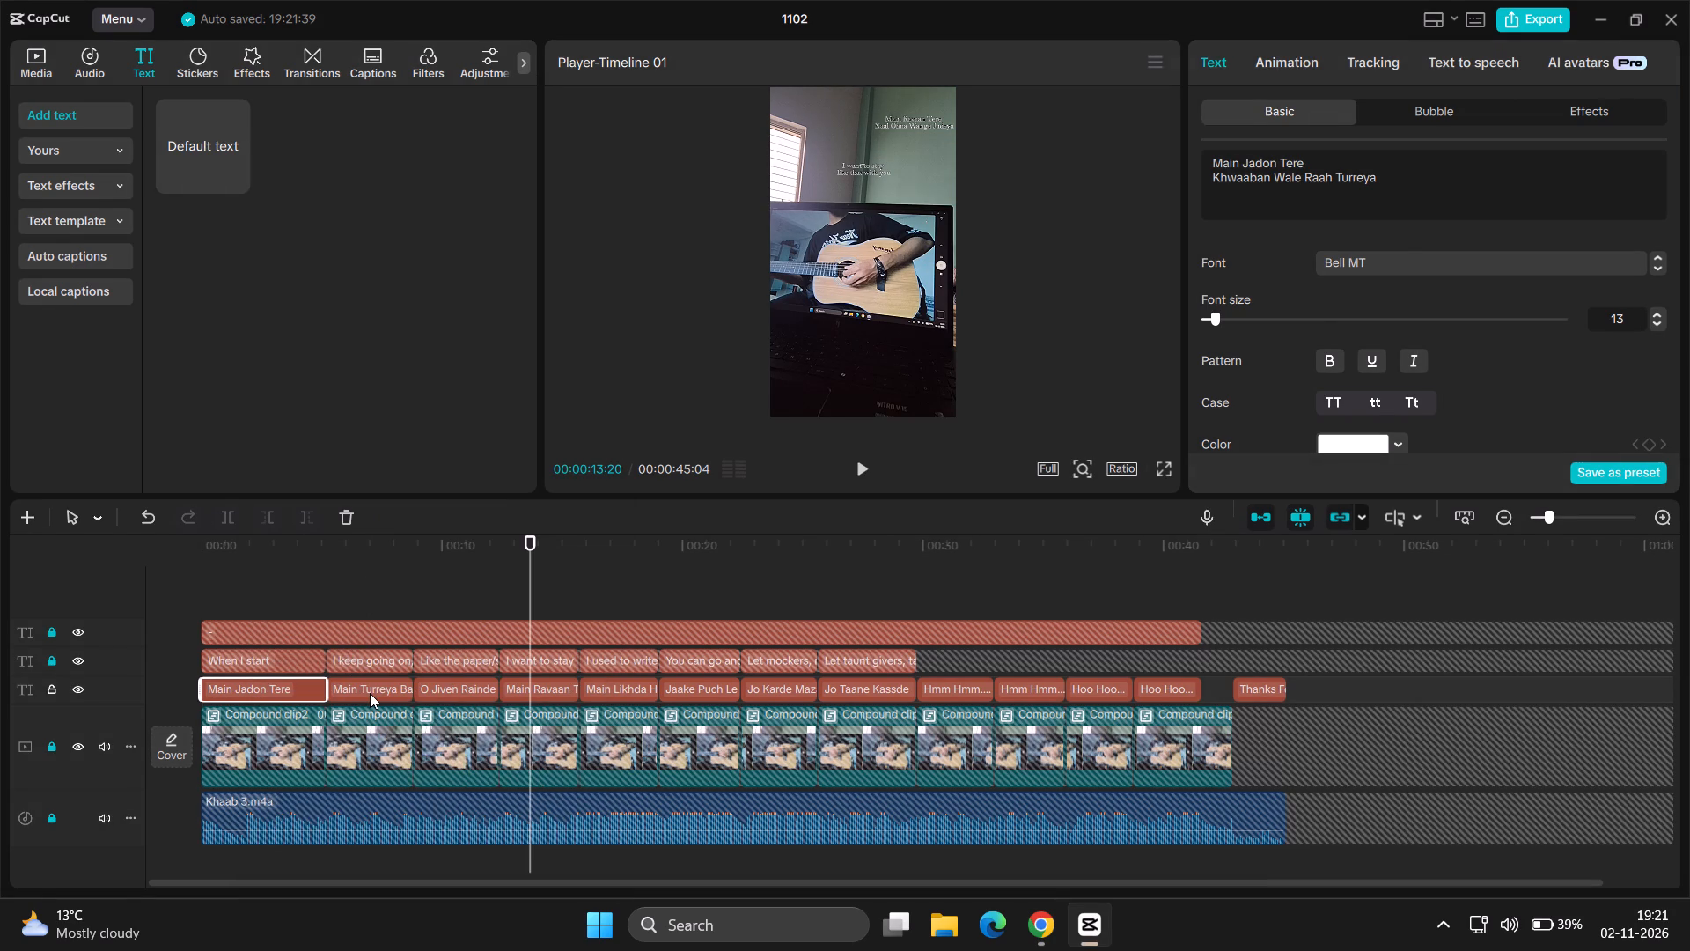
{"action": "key", "text": "ctrl+a"}
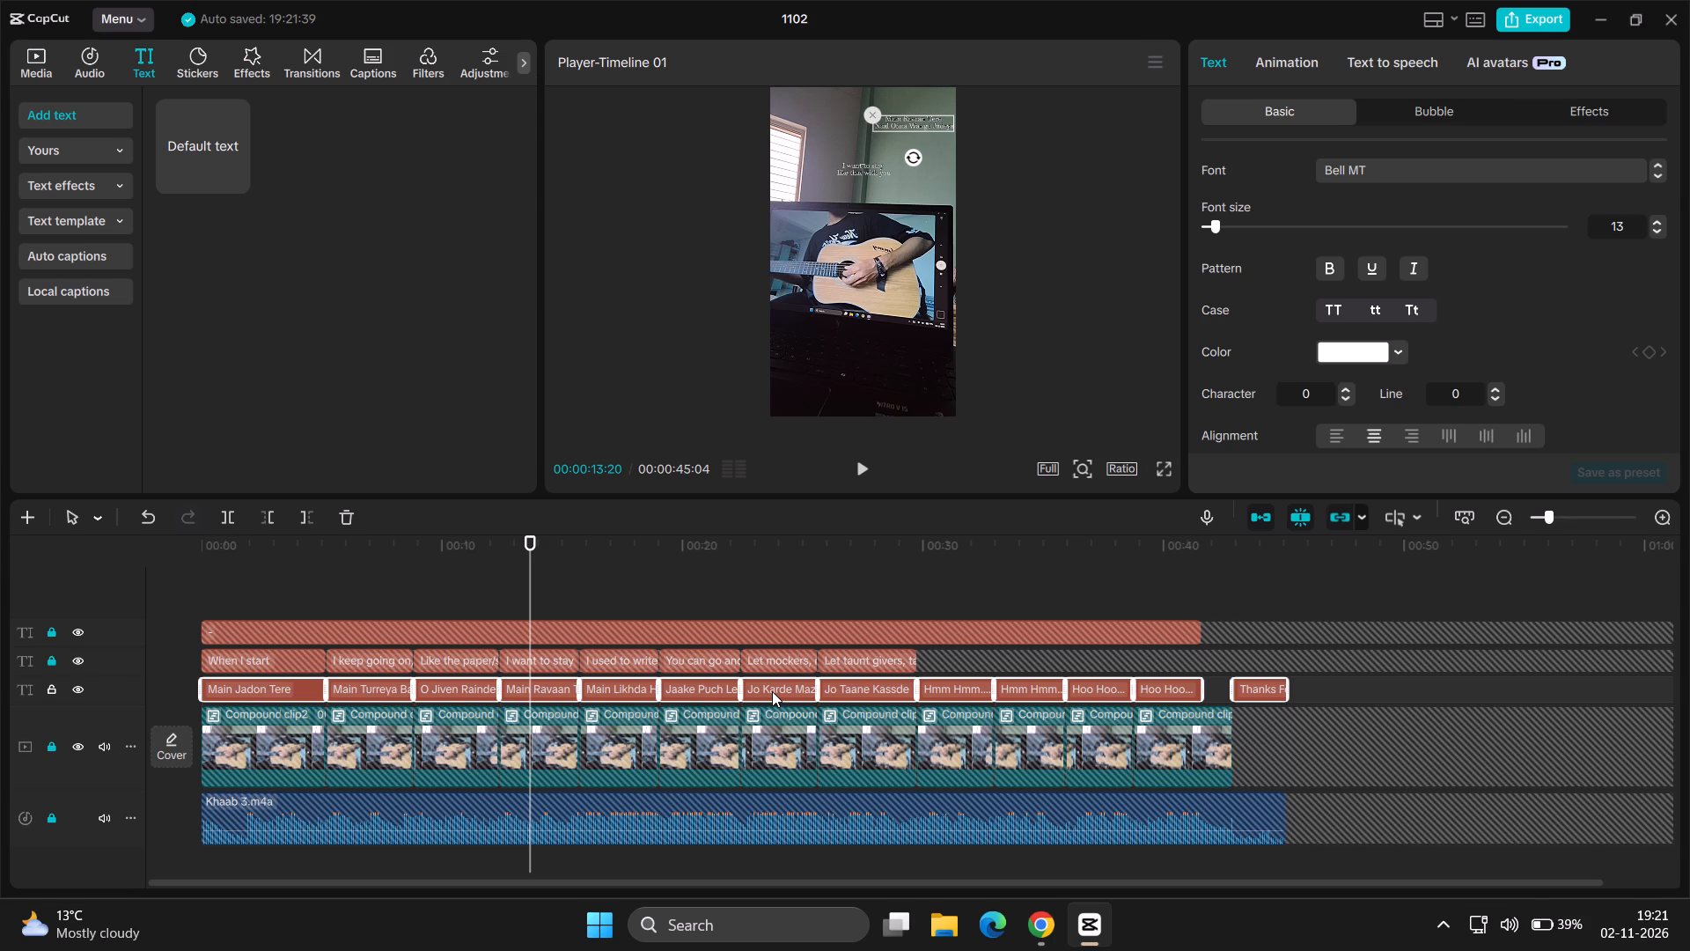
{"action": "right_click", "coordinate": [772, 691]}
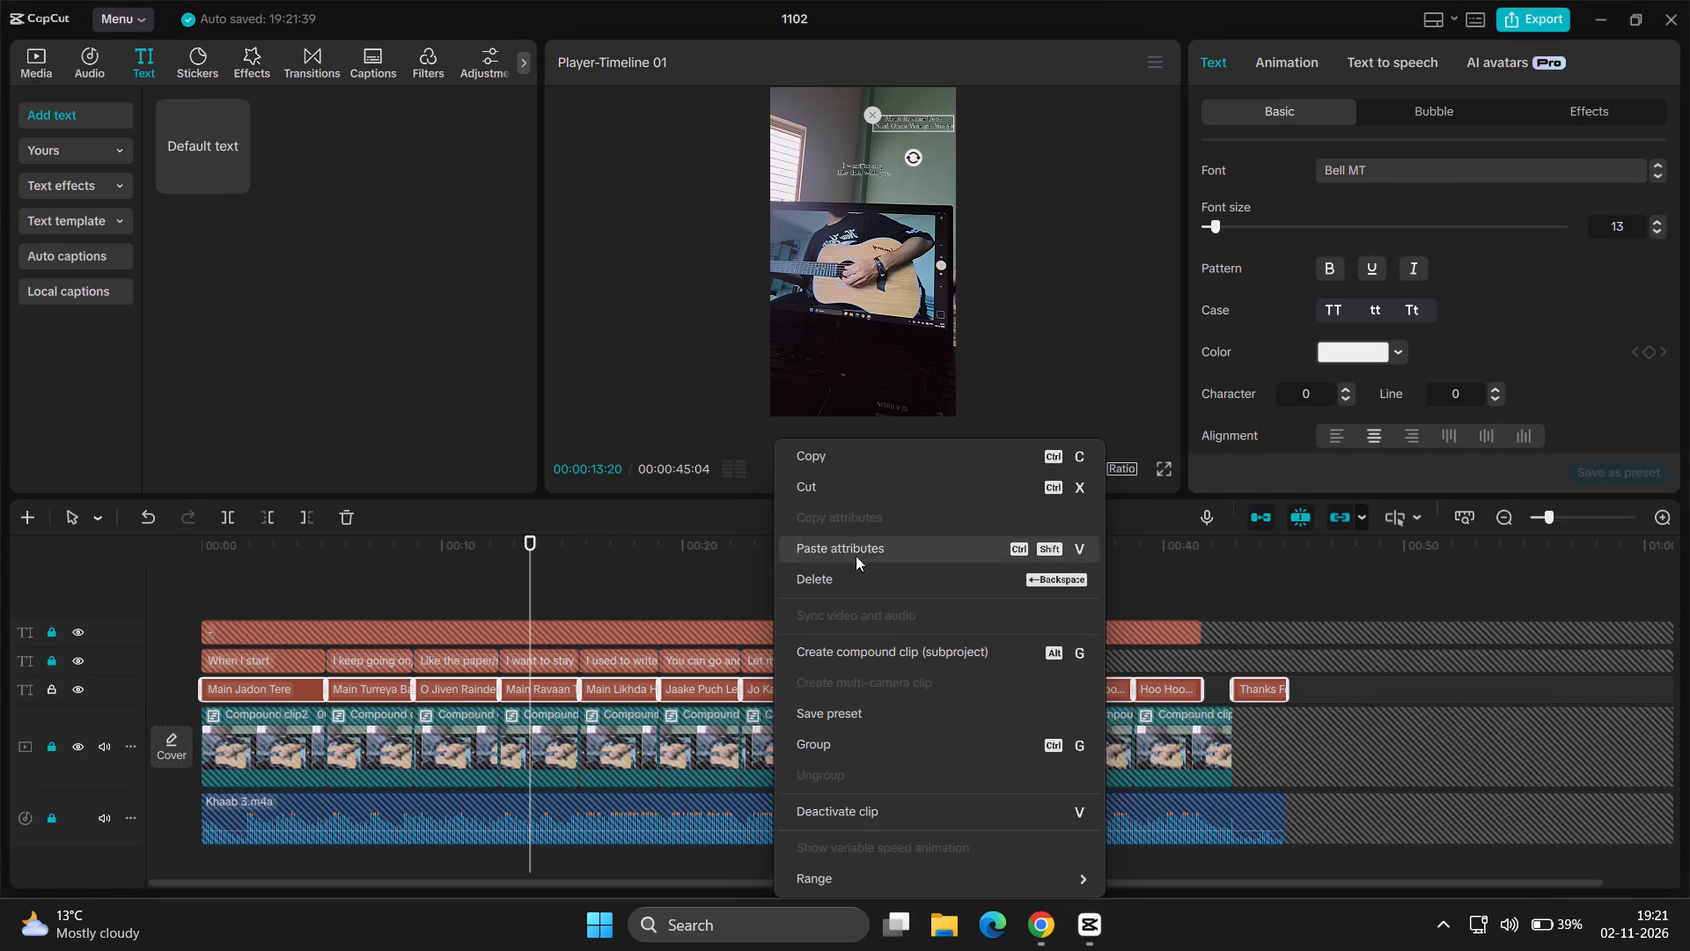
{"action": "left_click", "coordinate": [860, 551]}
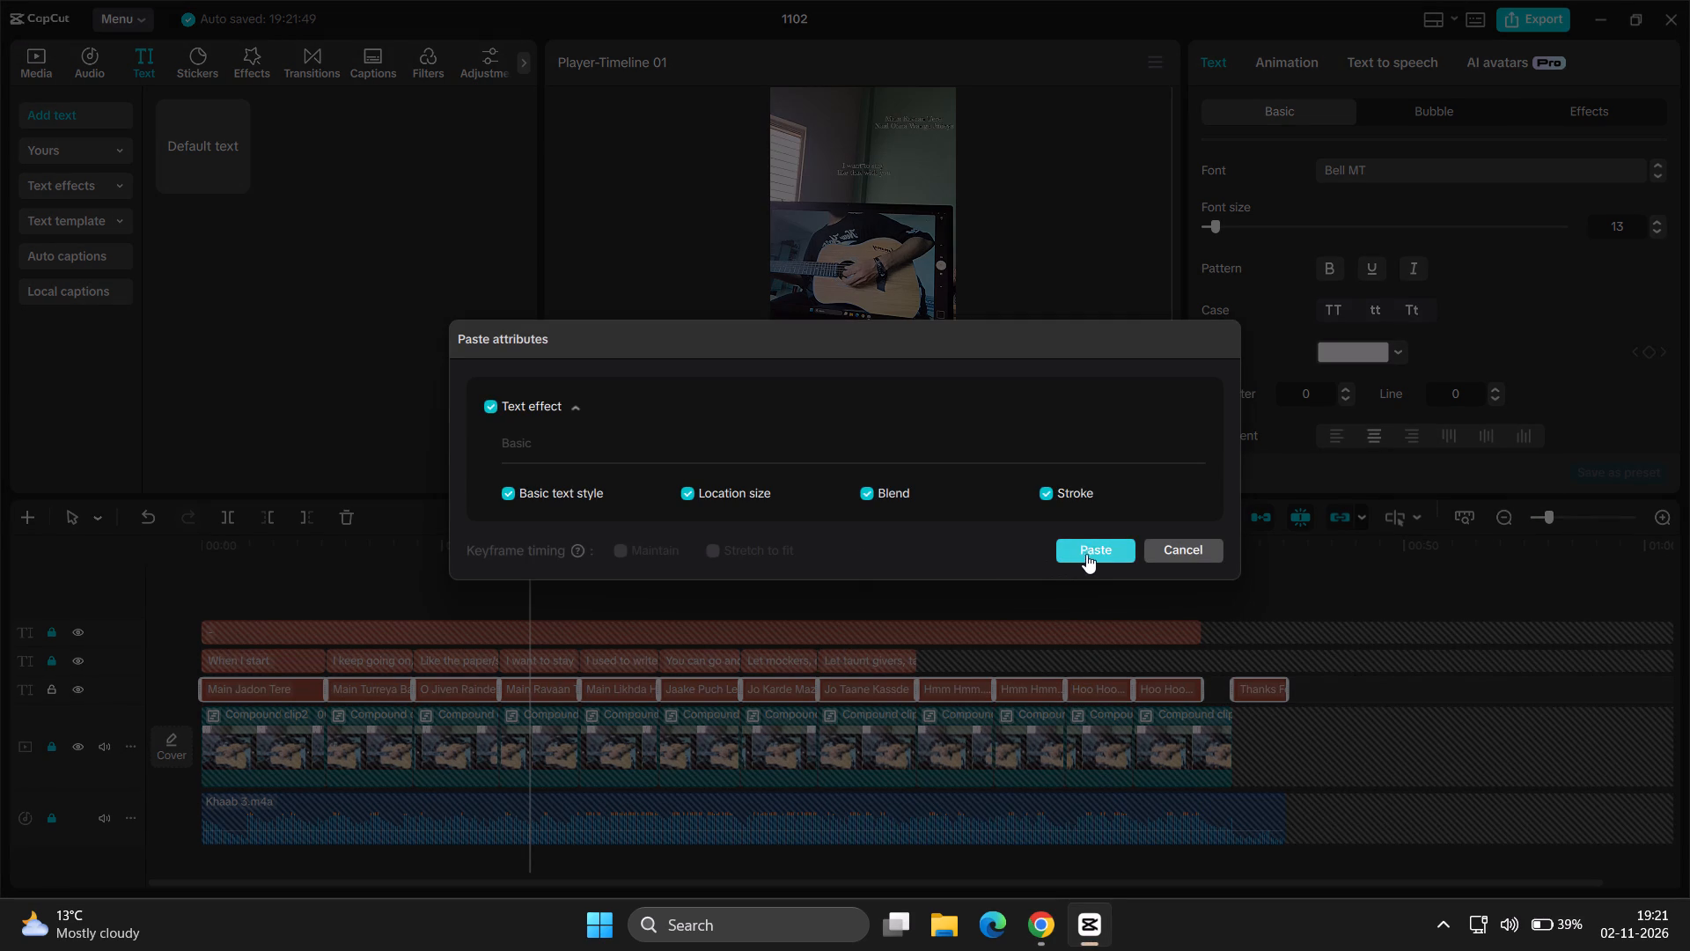
{"action": "left_click", "coordinate": [1090, 554]}
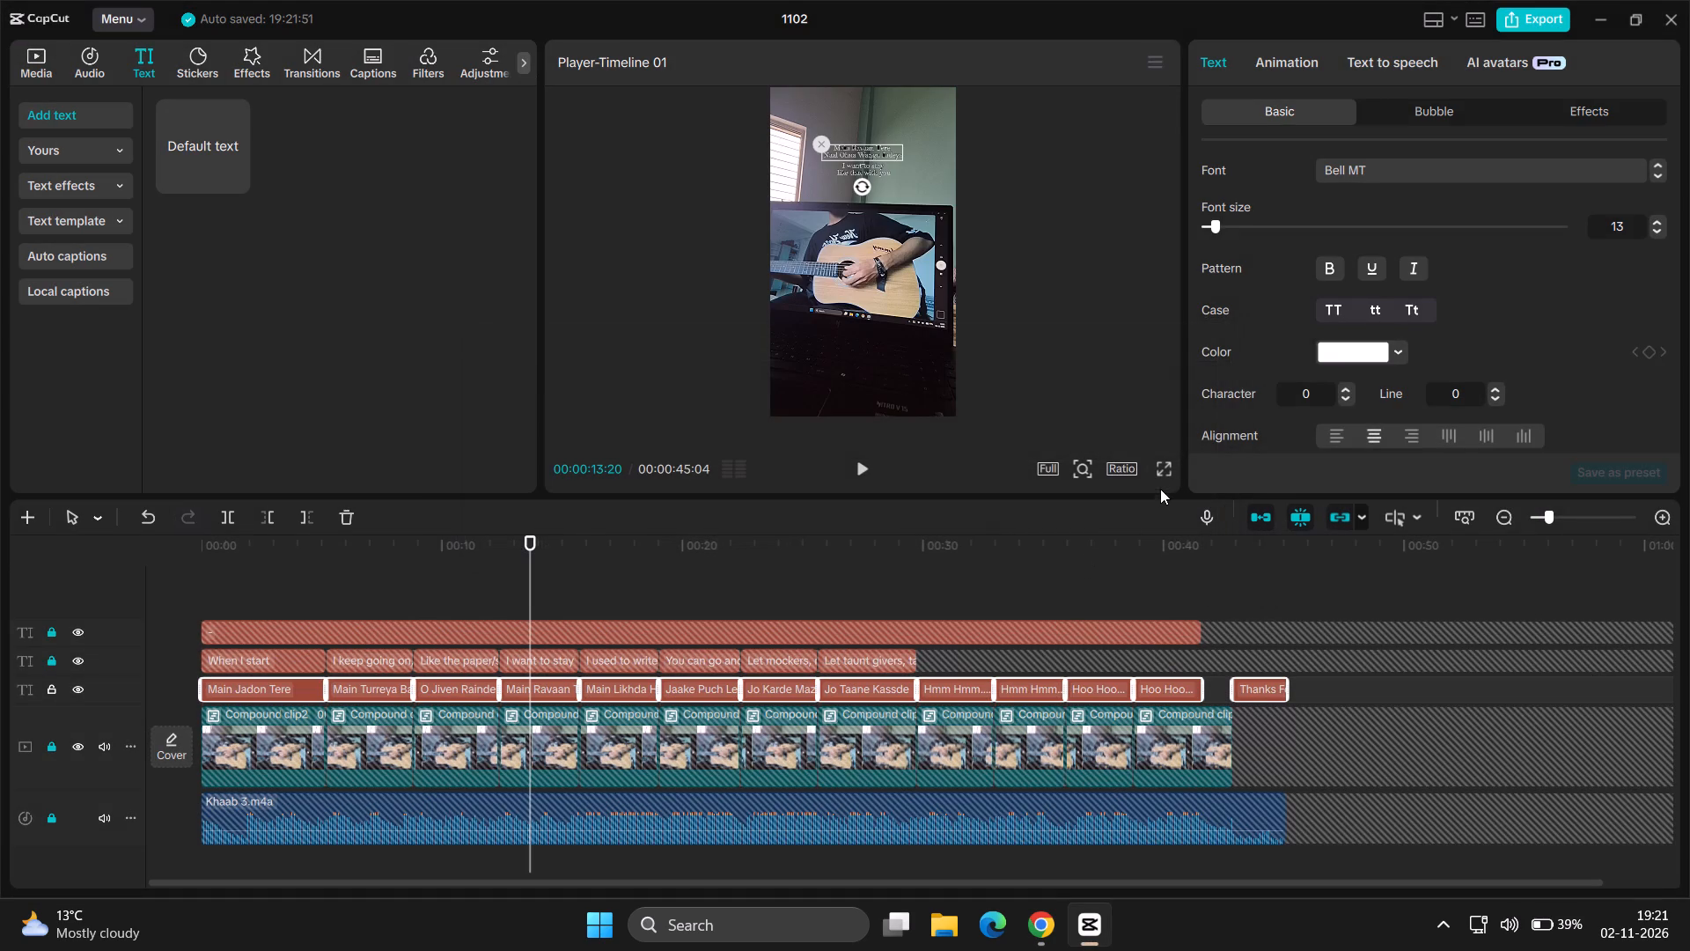
Play the video in full-screen preview to check the alignment of the lyrics, hyphen and translations.
{"action": "left_click", "coordinate": [1167, 474]}
{"action": "key", "text": "space"}
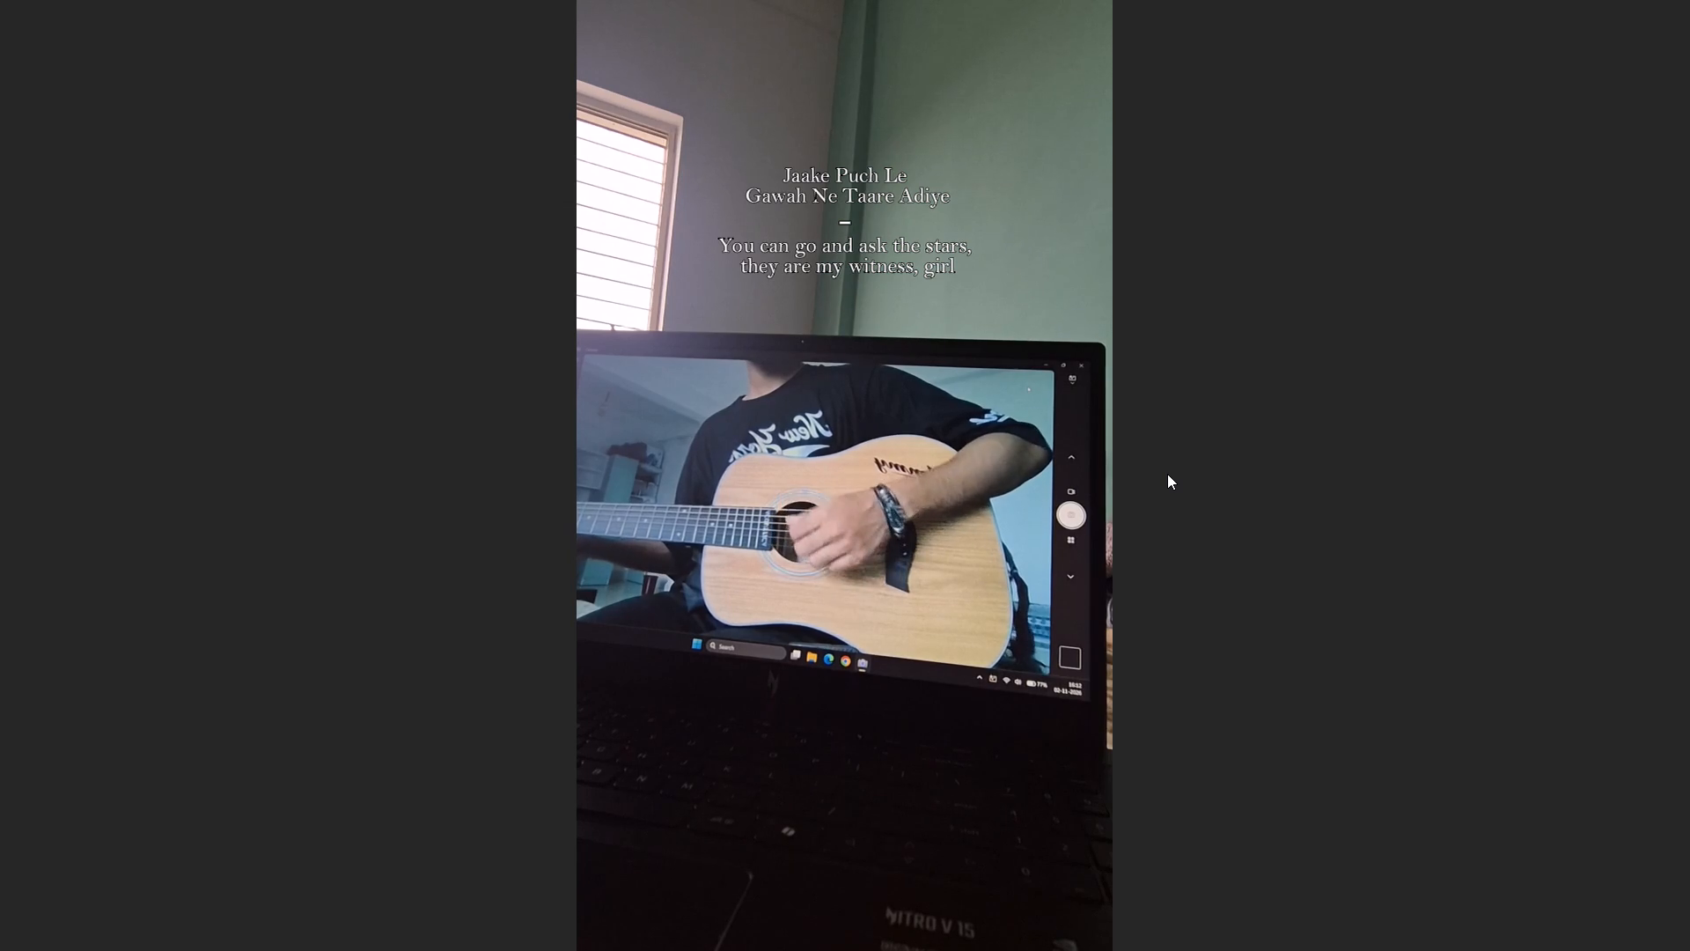
{"action": "key", "text": "space"}
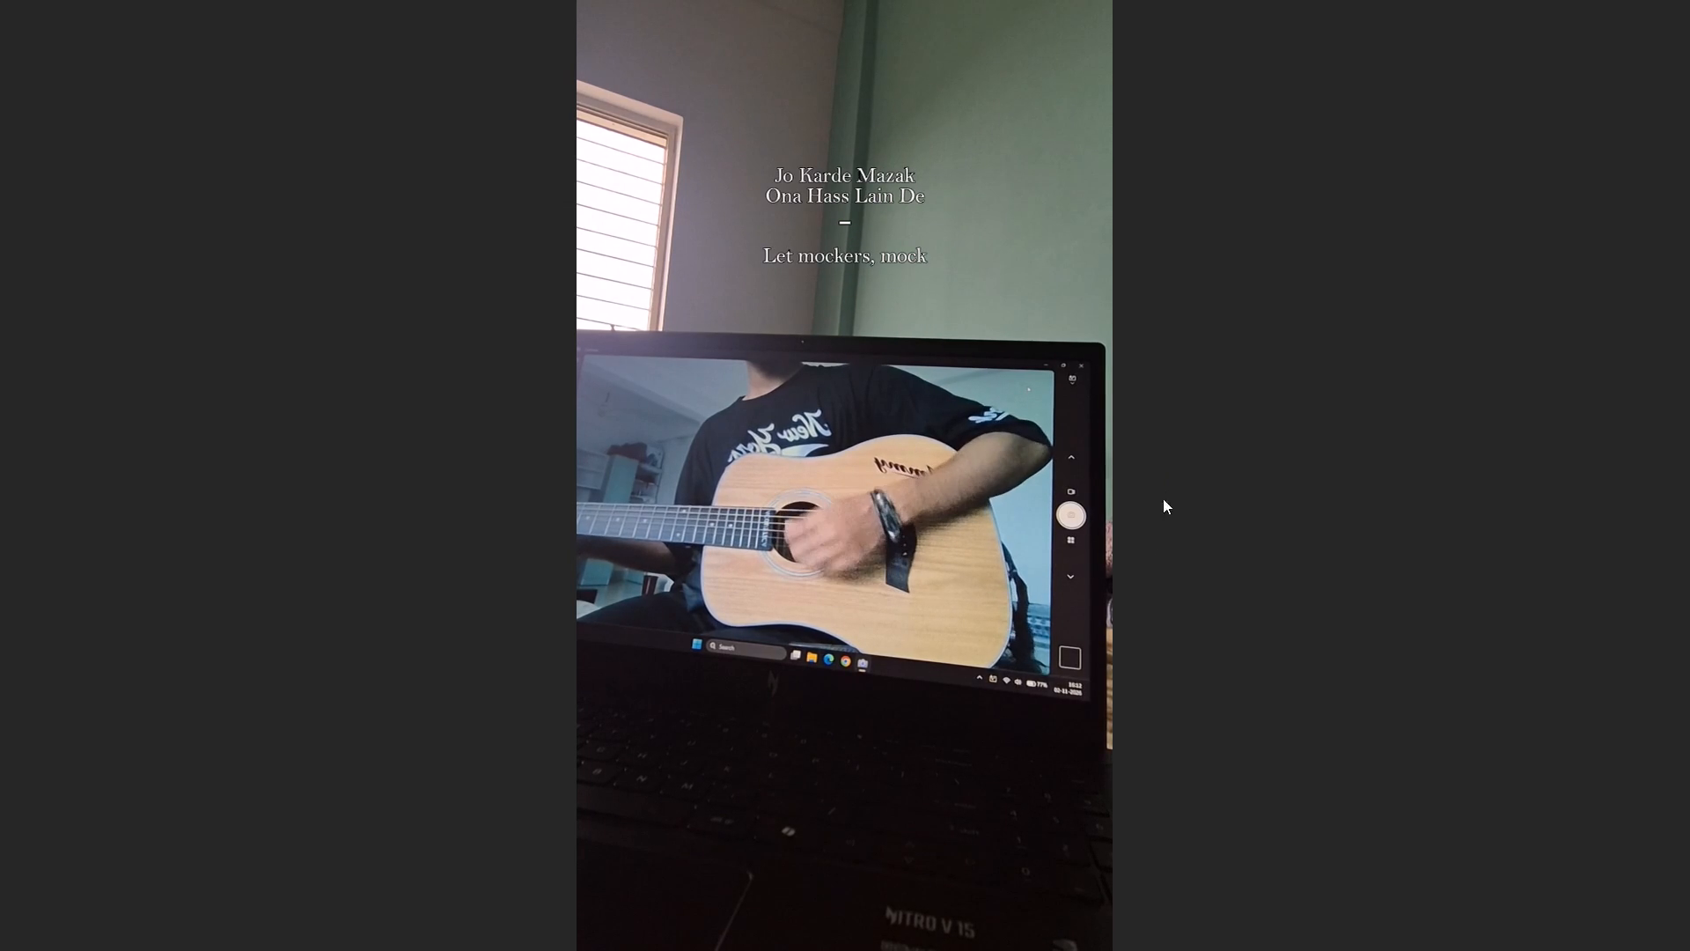
Leave the full-screen preview, lock the original-language lyrics track and unlock the English translations track.
{"action": "left_click", "coordinate": [1042, 727]}
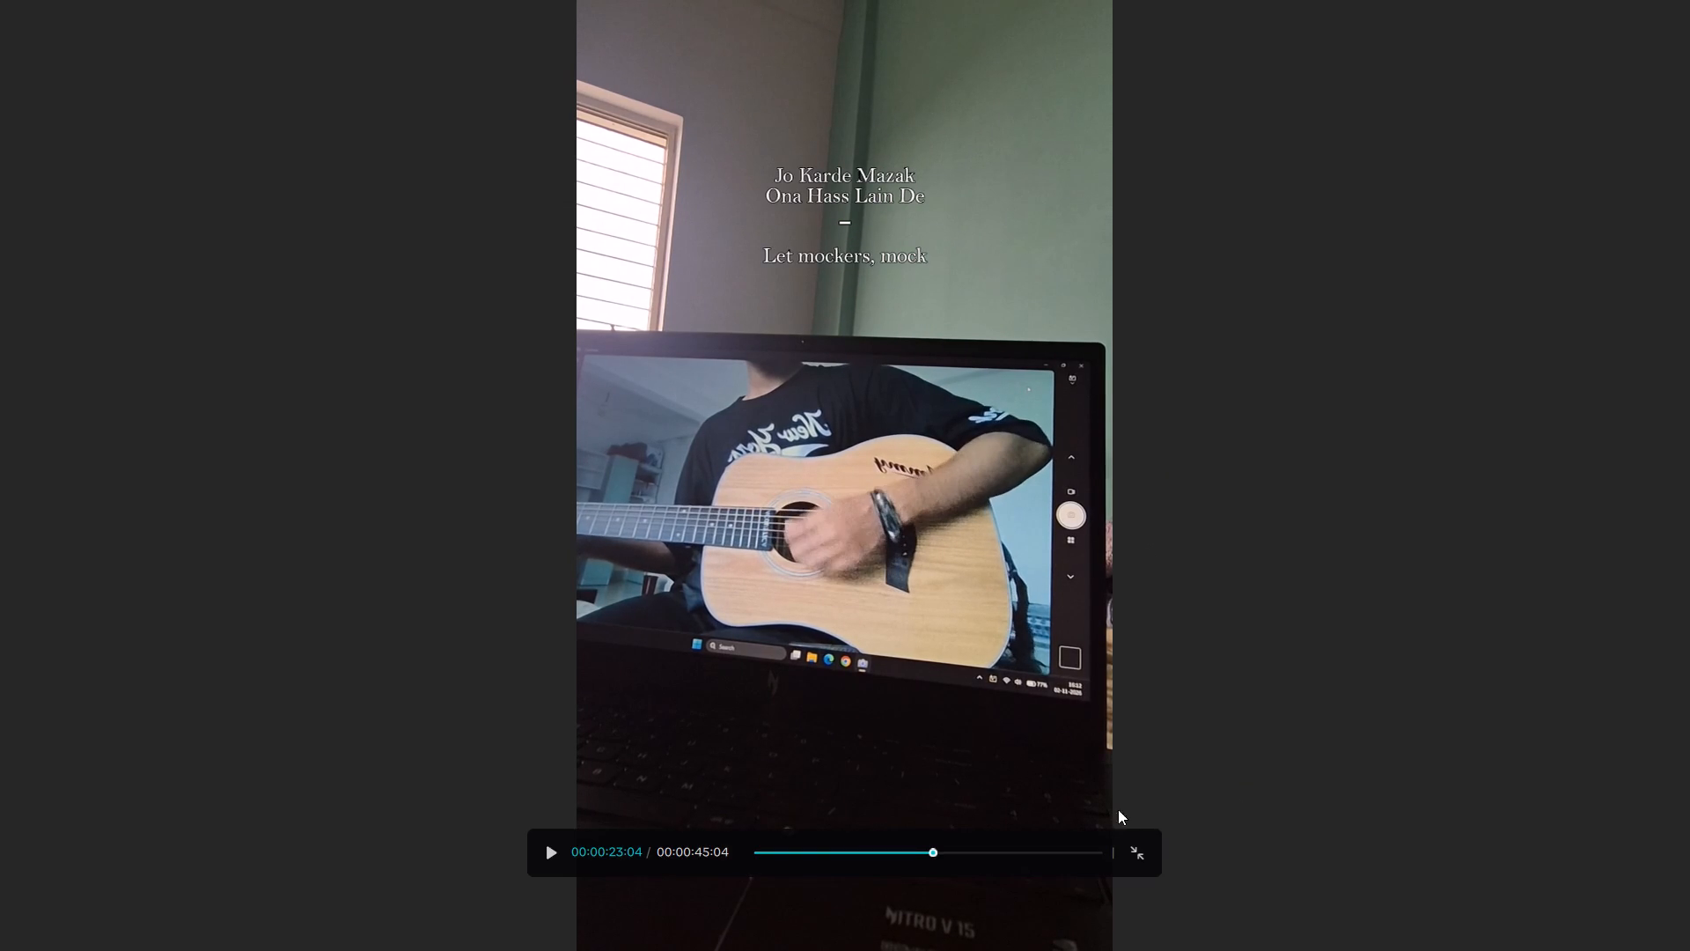
{"action": "left_click", "coordinate": [1142, 855]}
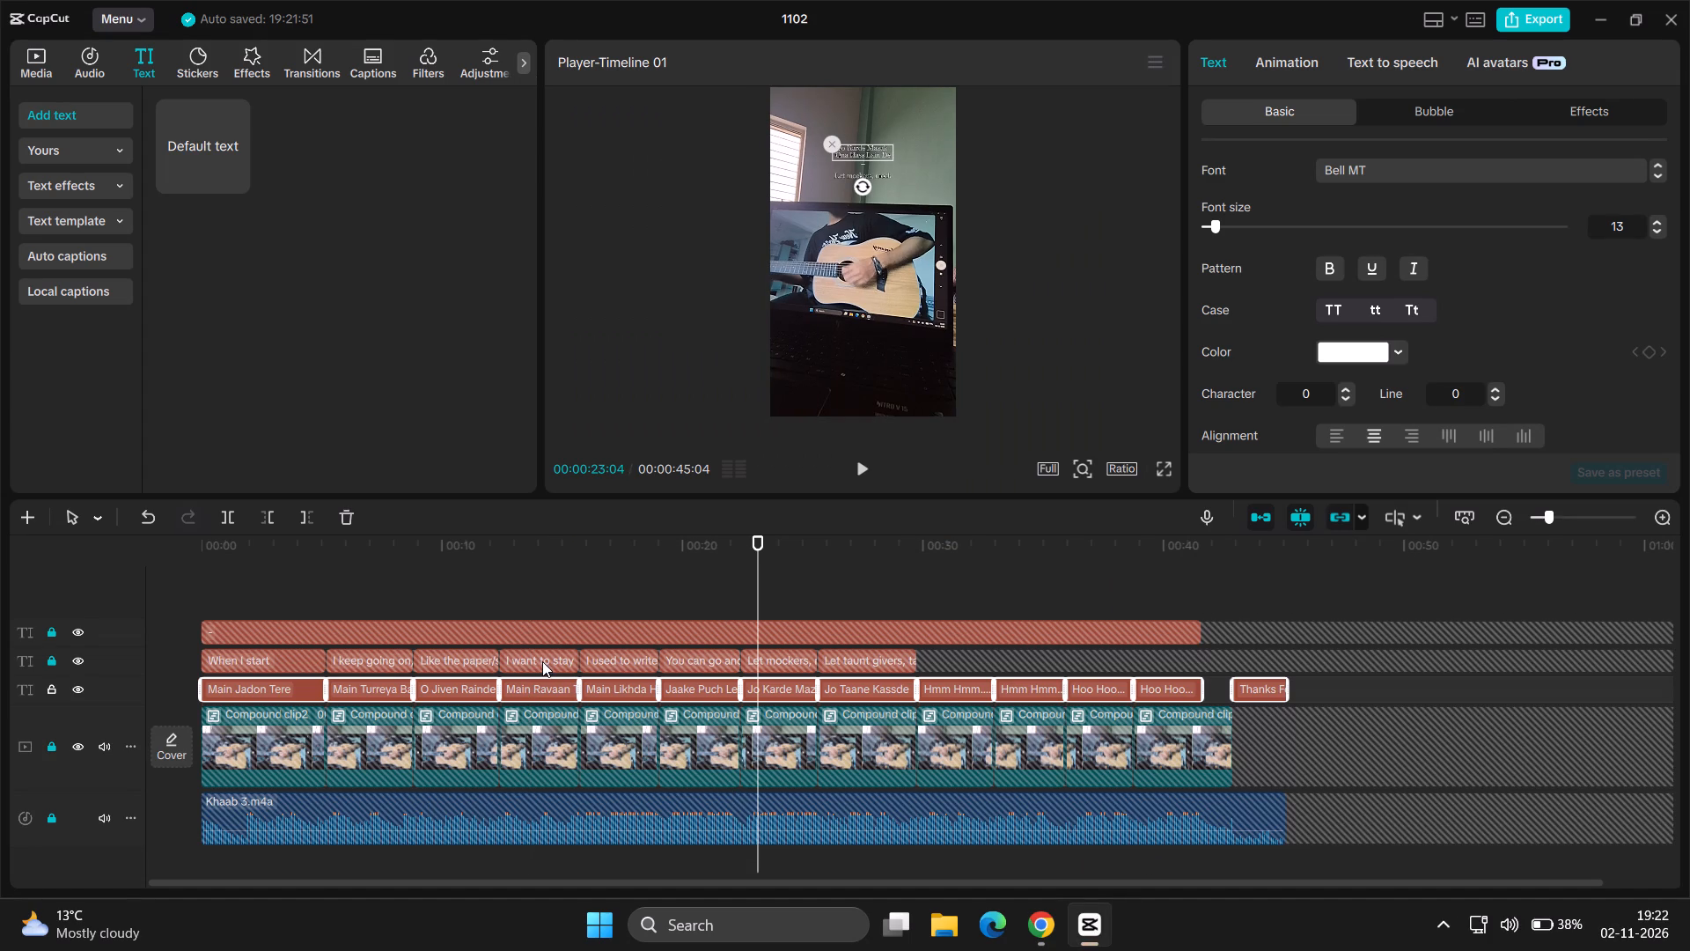
{"action": "left_click", "coordinate": [48, 688]}
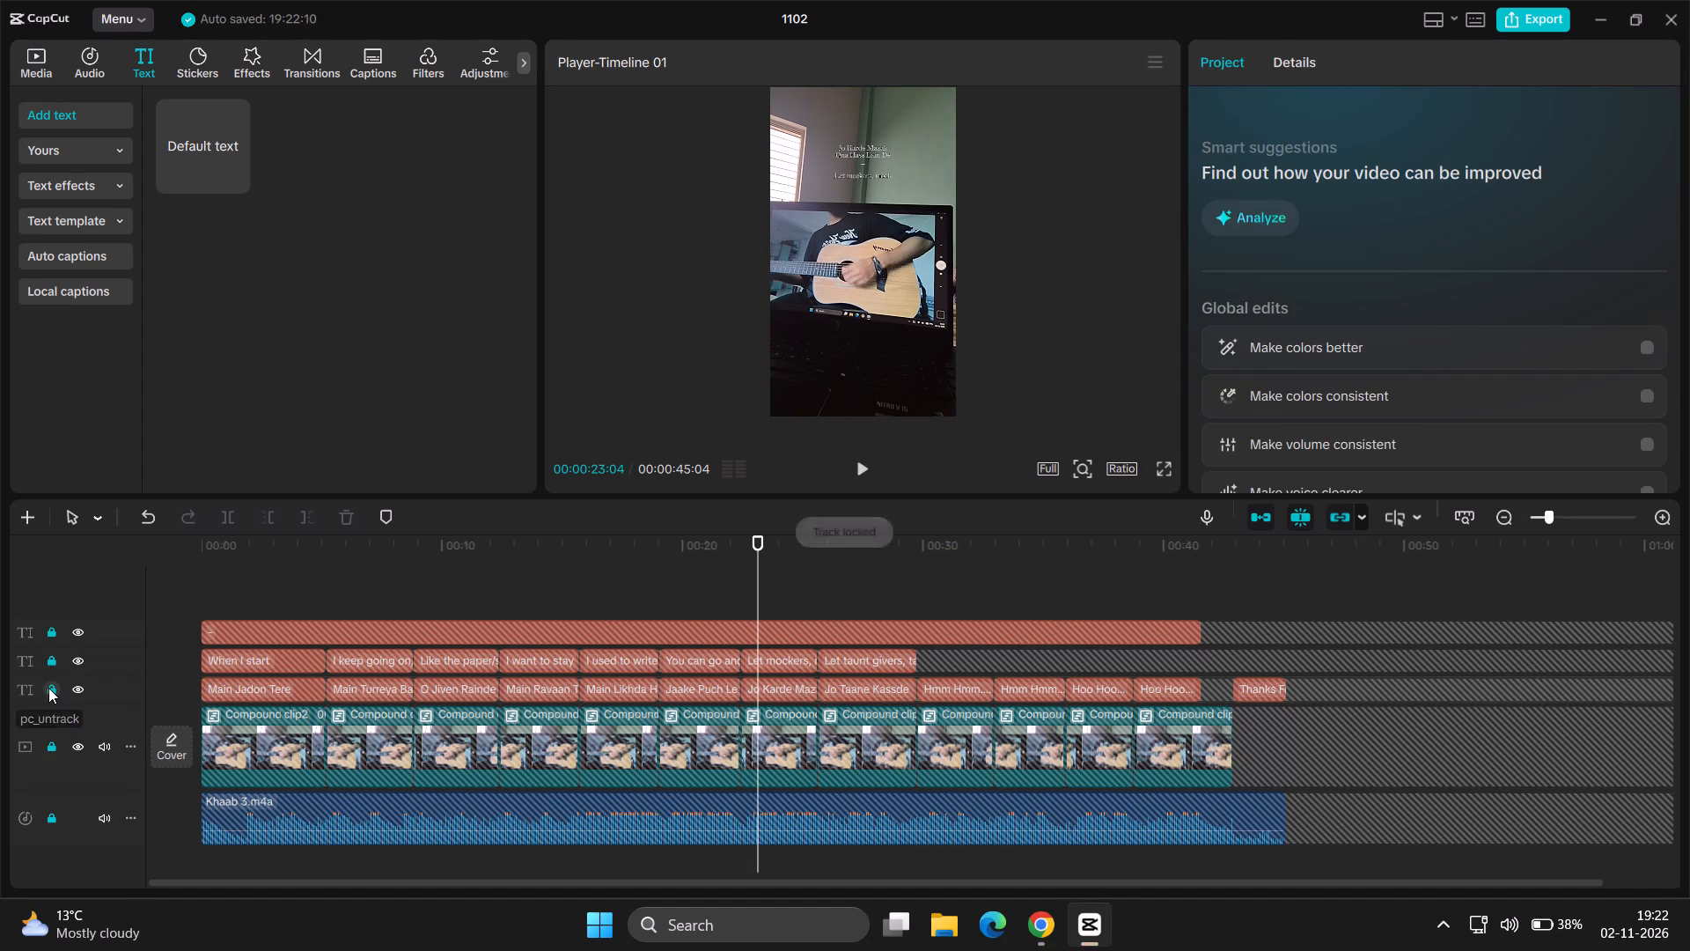
{"action": "left_click", "coordinate": [54, 662]}
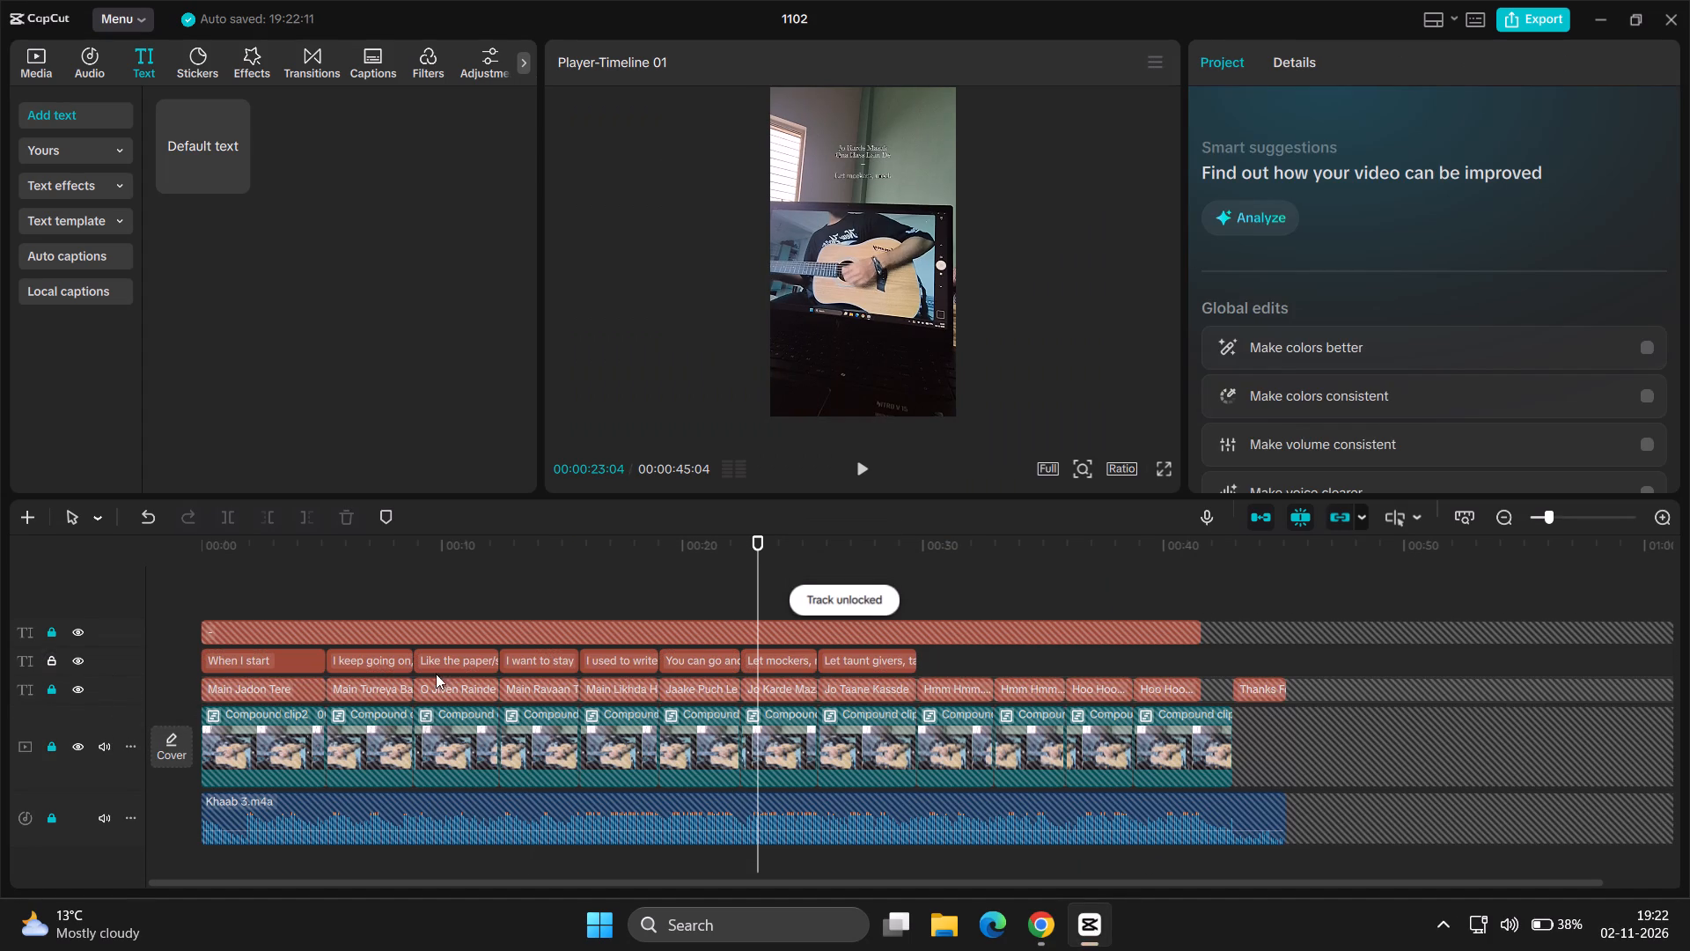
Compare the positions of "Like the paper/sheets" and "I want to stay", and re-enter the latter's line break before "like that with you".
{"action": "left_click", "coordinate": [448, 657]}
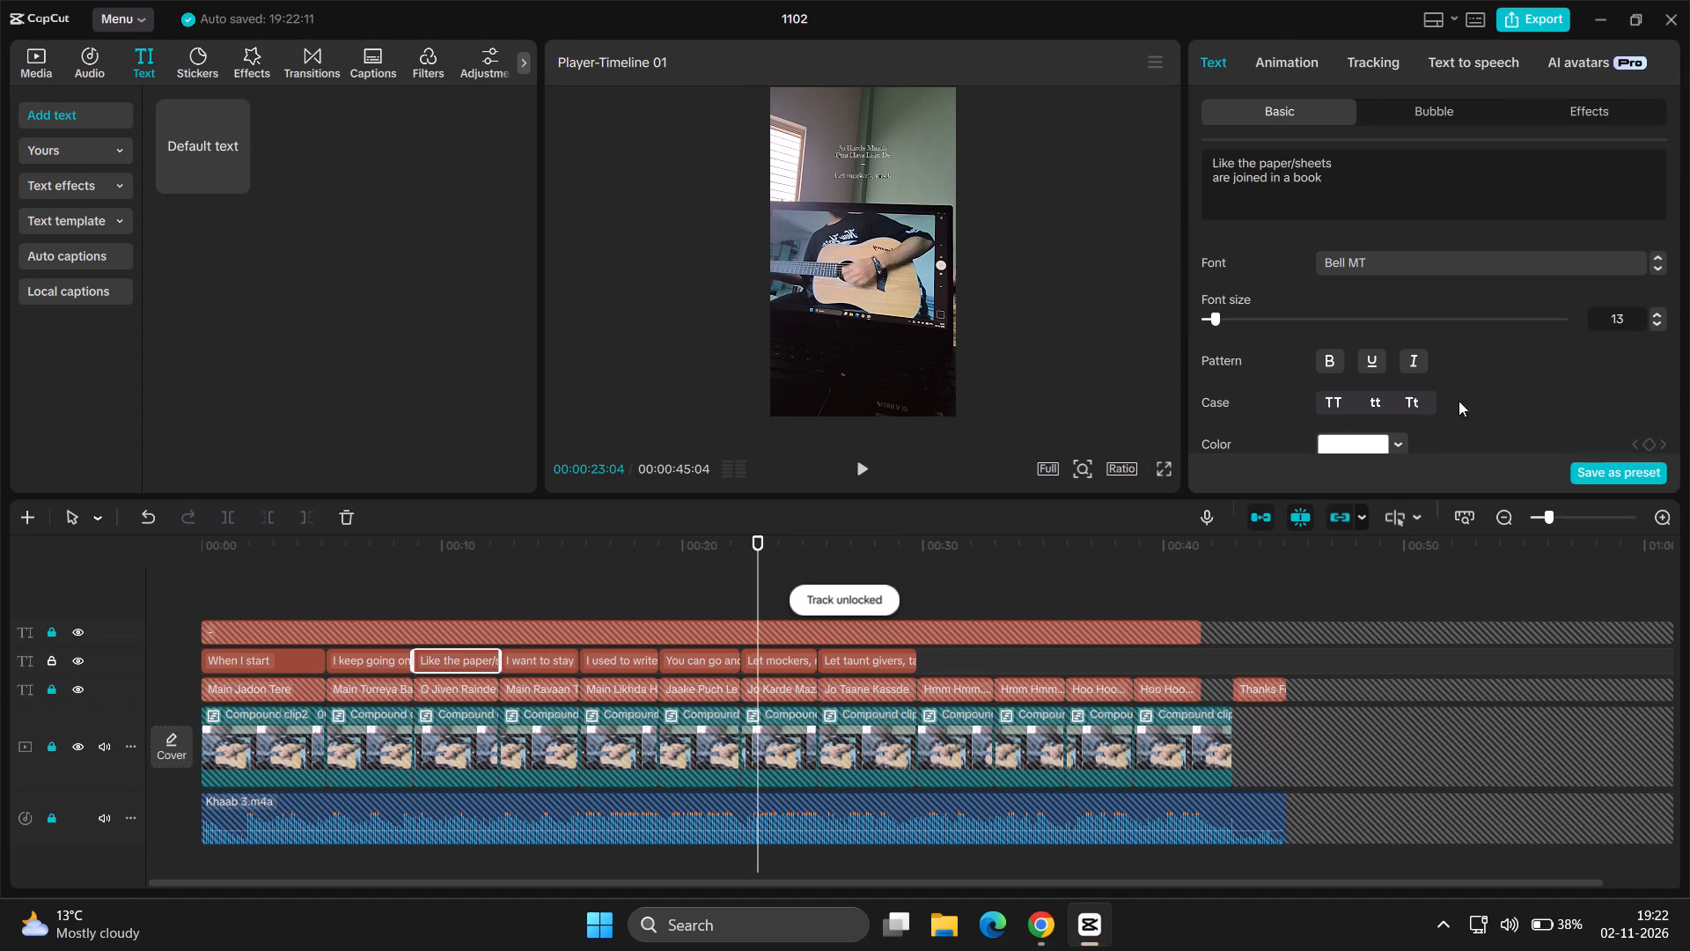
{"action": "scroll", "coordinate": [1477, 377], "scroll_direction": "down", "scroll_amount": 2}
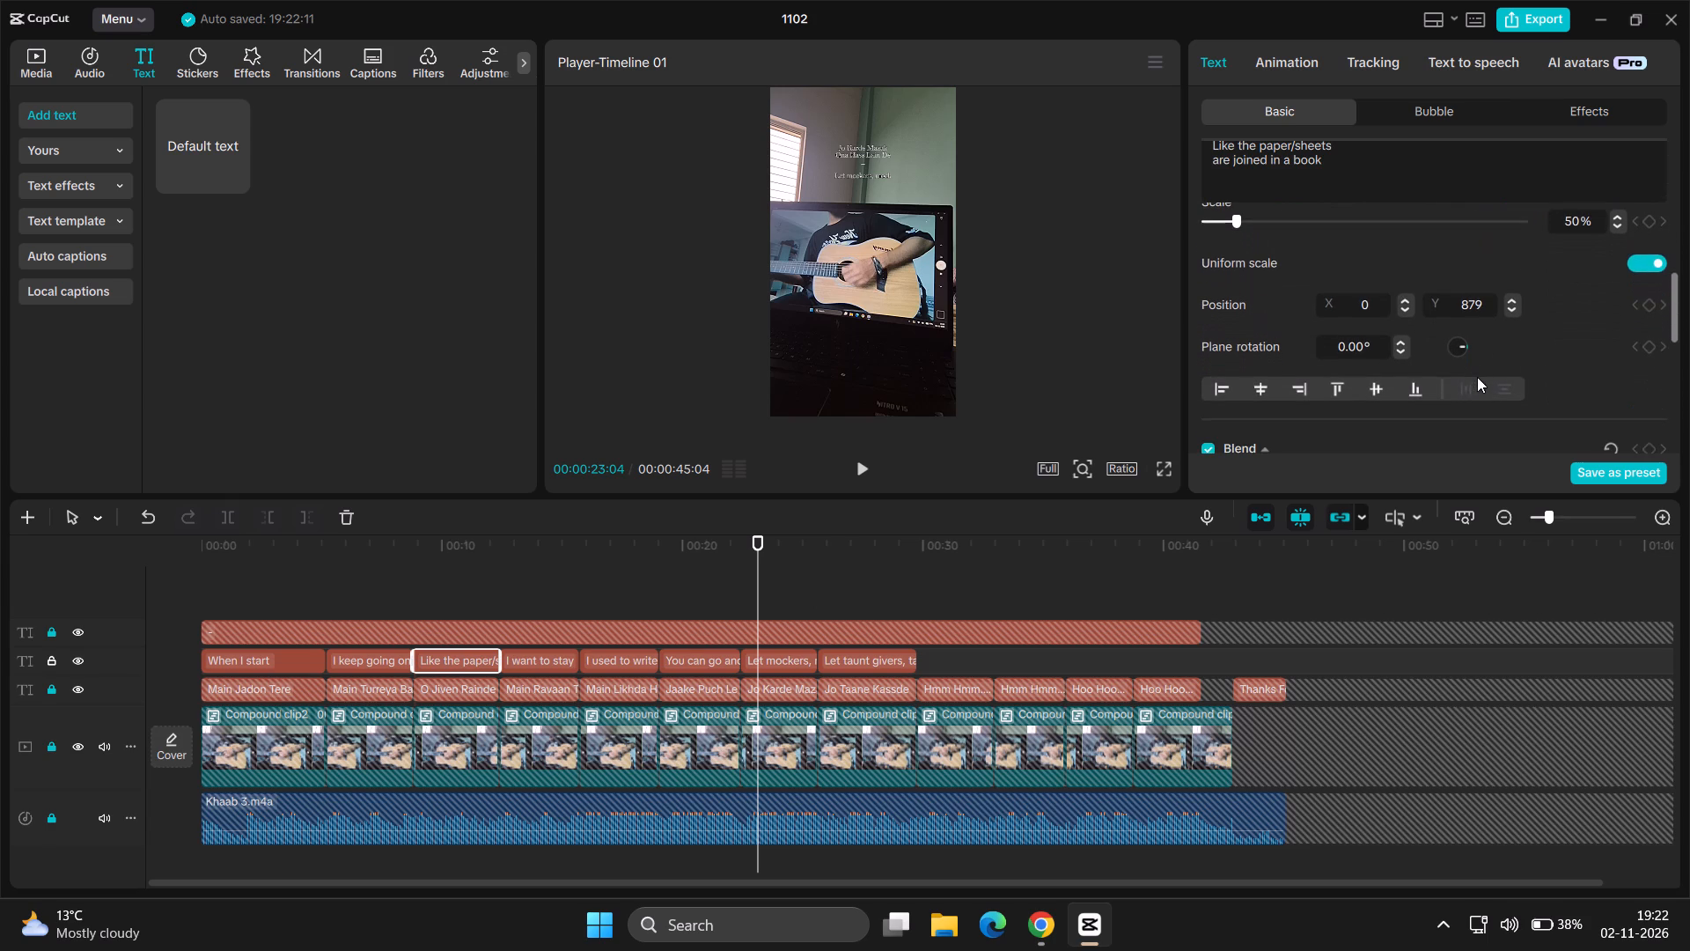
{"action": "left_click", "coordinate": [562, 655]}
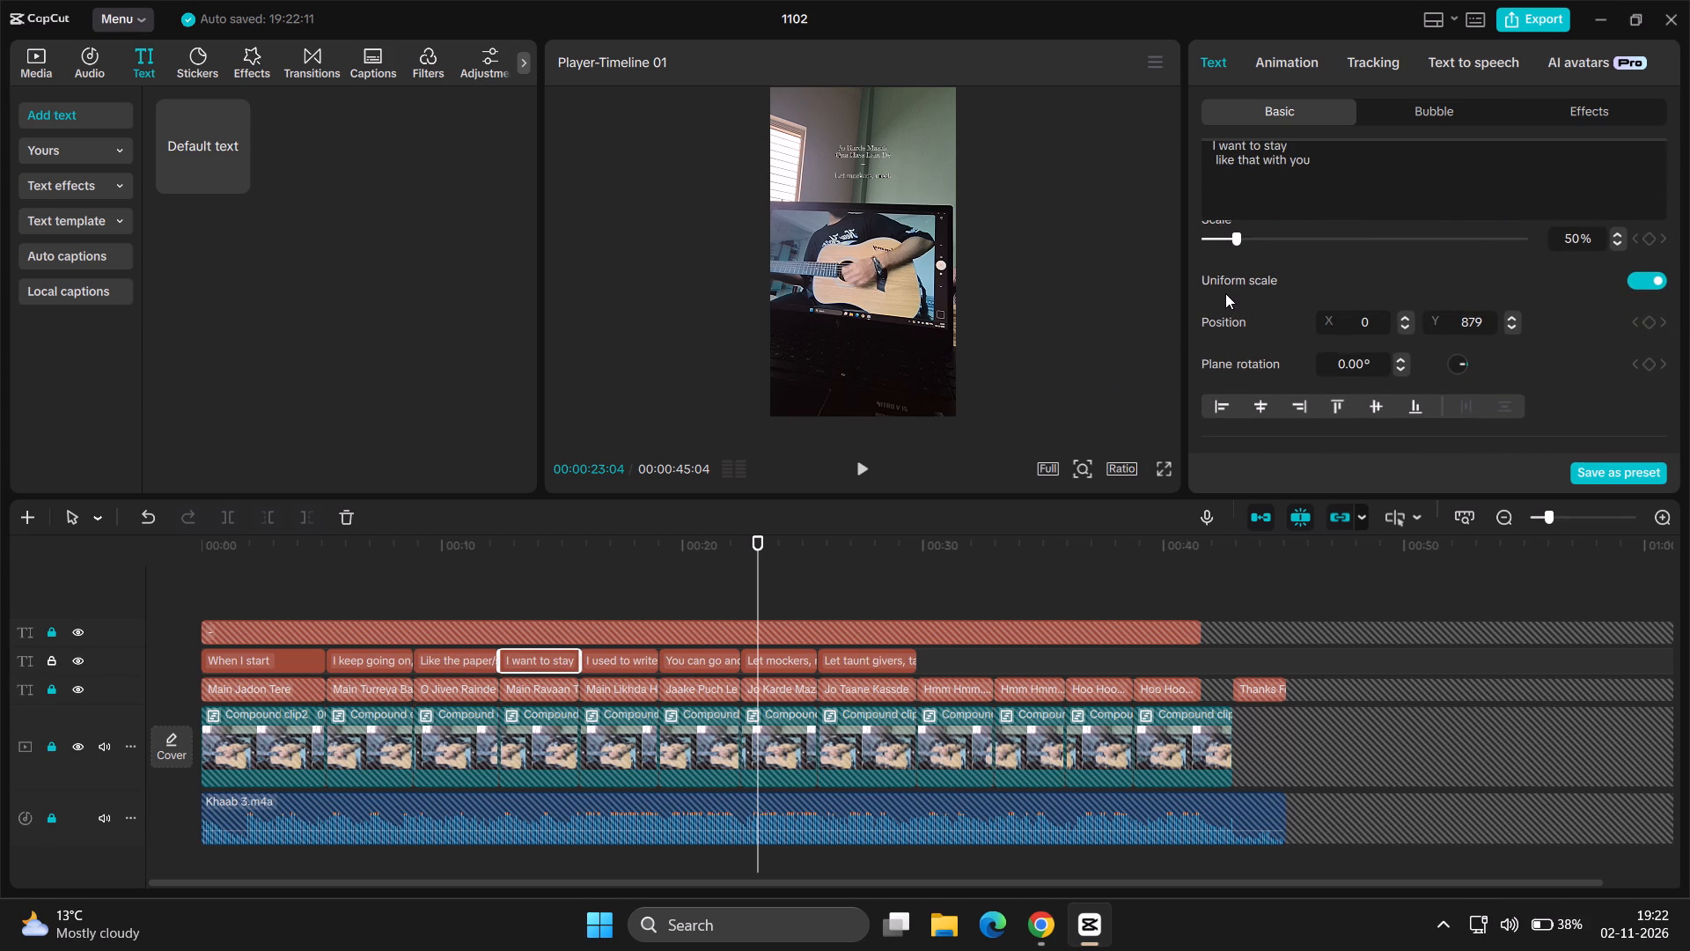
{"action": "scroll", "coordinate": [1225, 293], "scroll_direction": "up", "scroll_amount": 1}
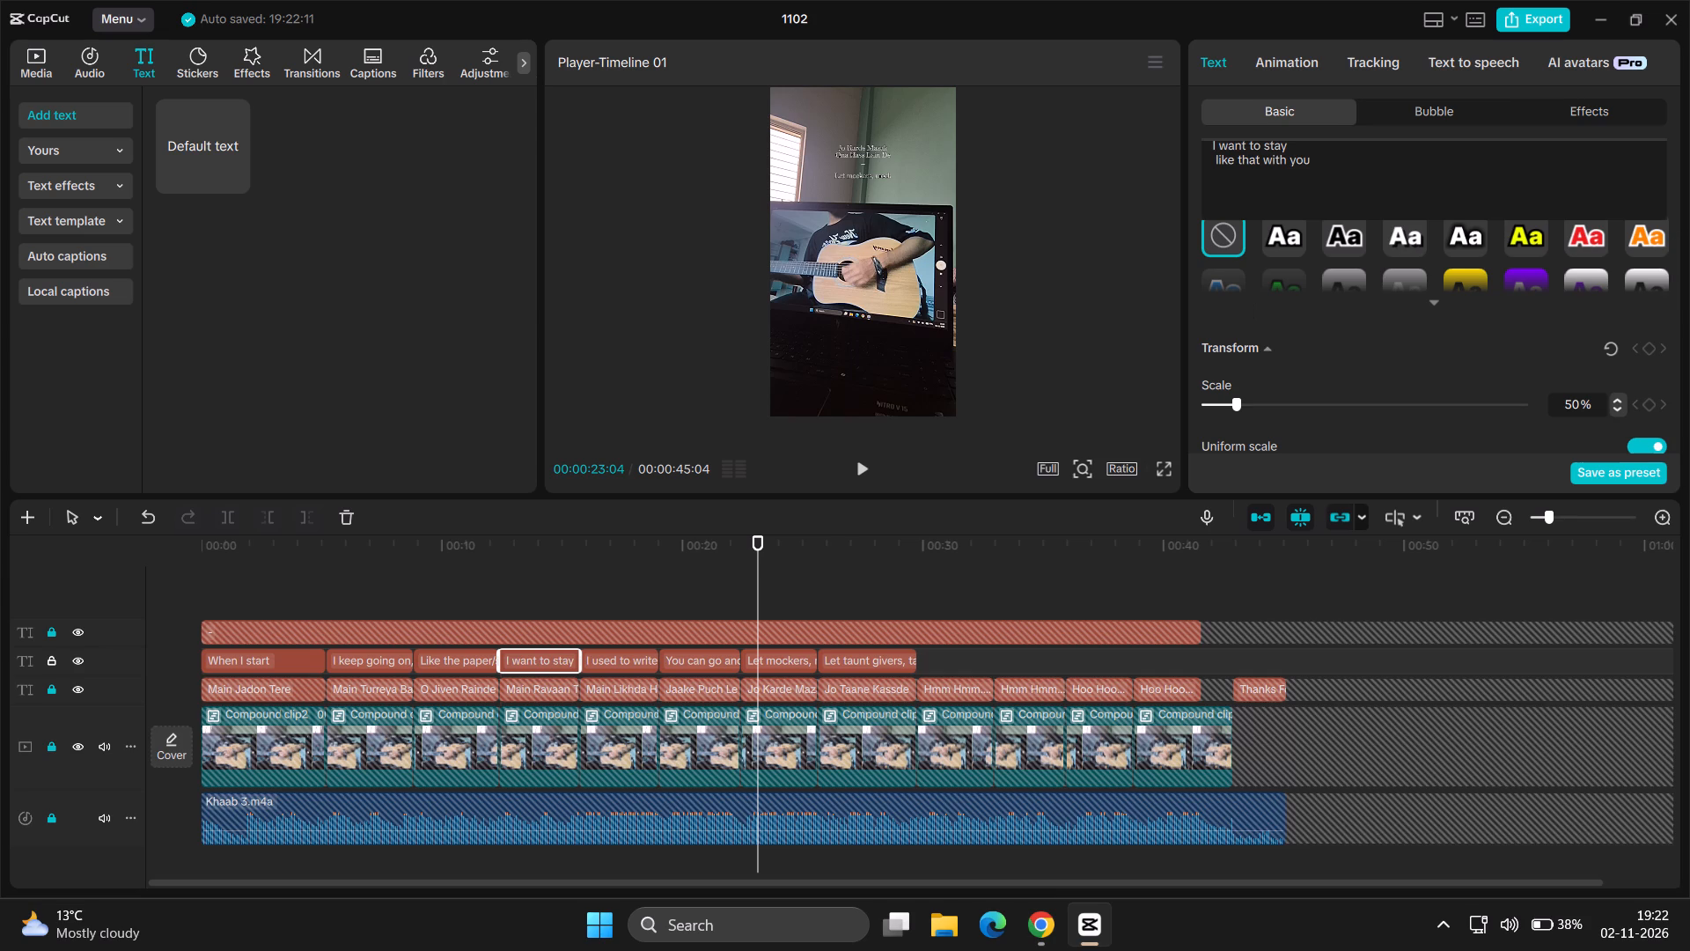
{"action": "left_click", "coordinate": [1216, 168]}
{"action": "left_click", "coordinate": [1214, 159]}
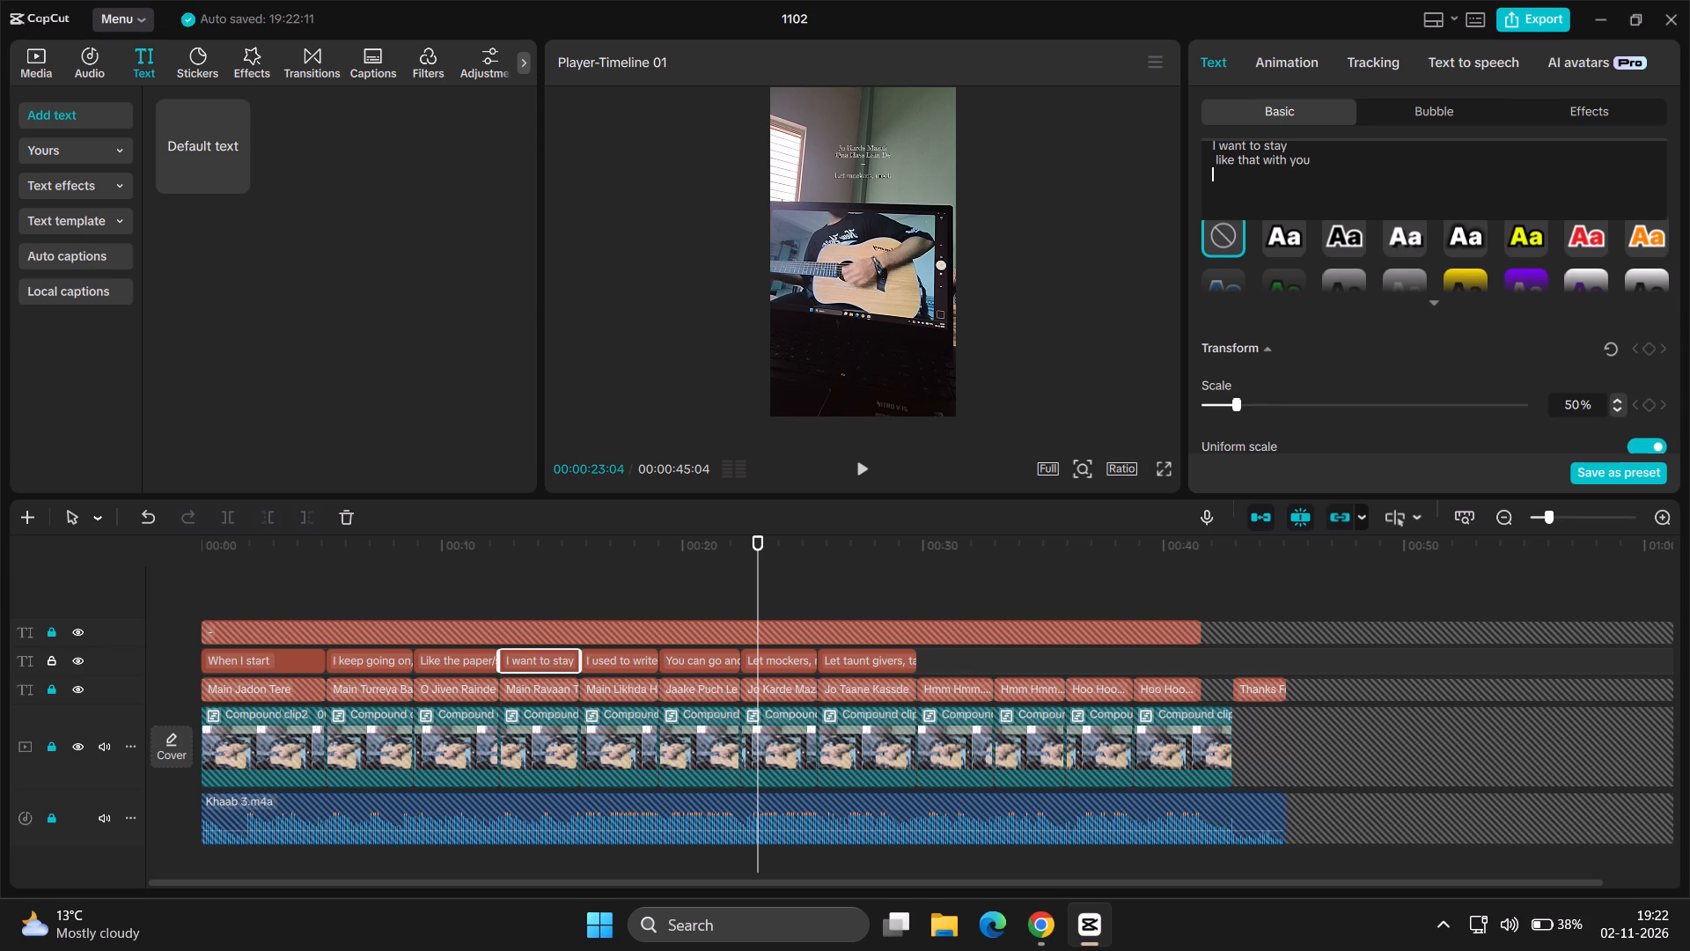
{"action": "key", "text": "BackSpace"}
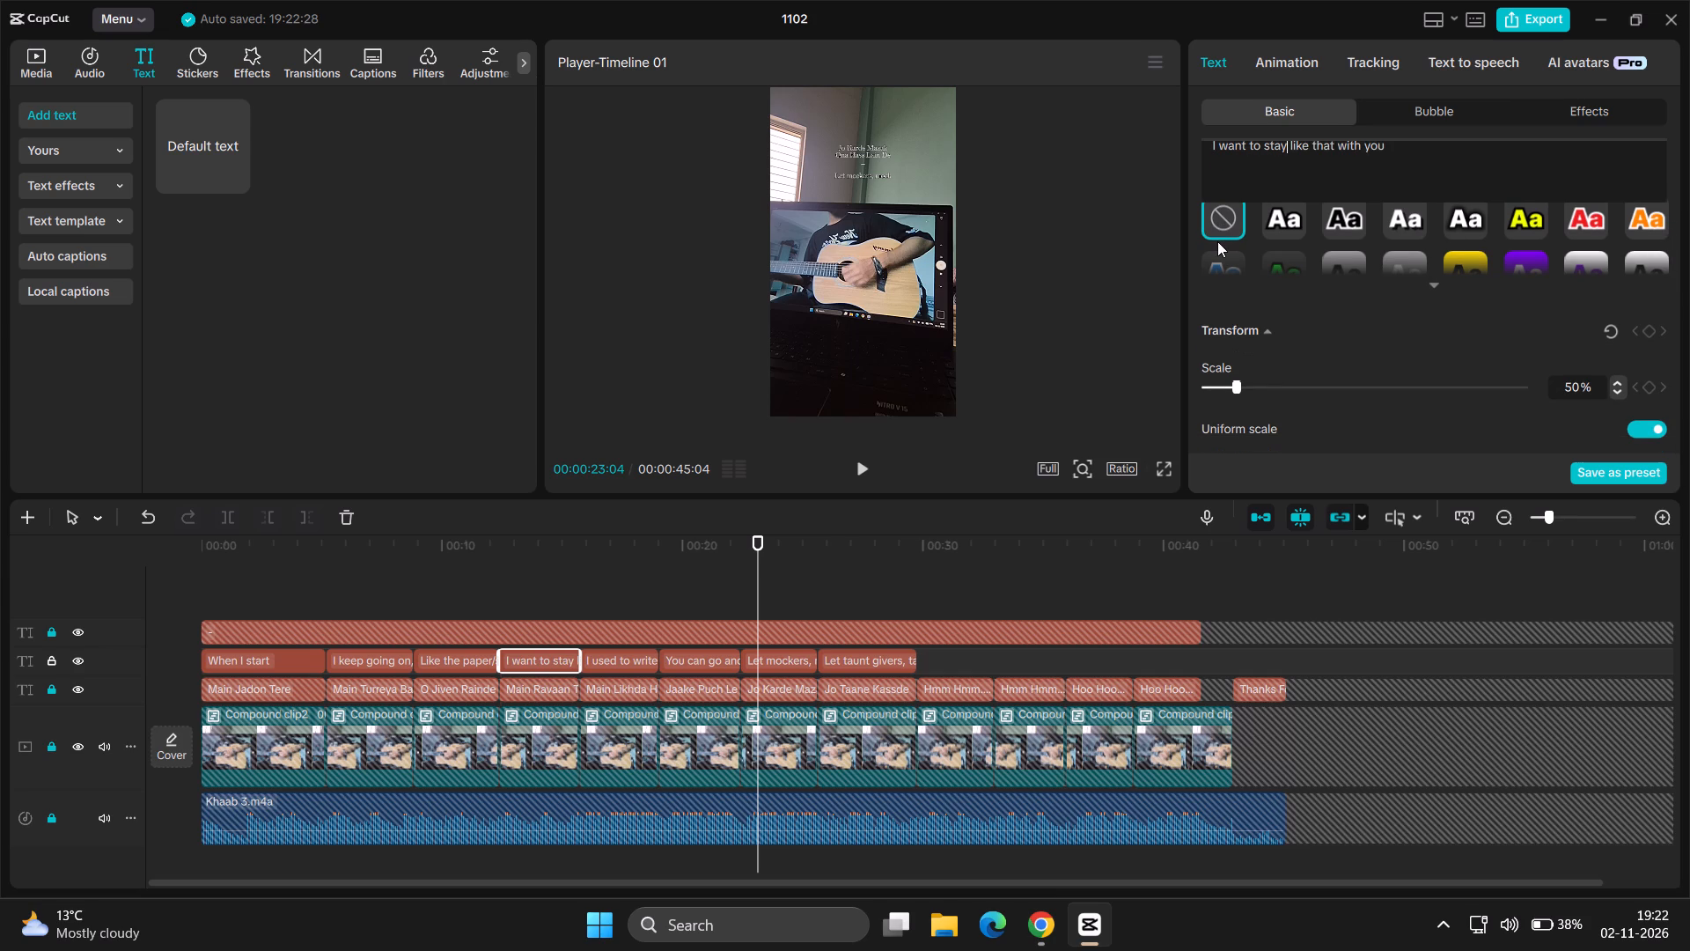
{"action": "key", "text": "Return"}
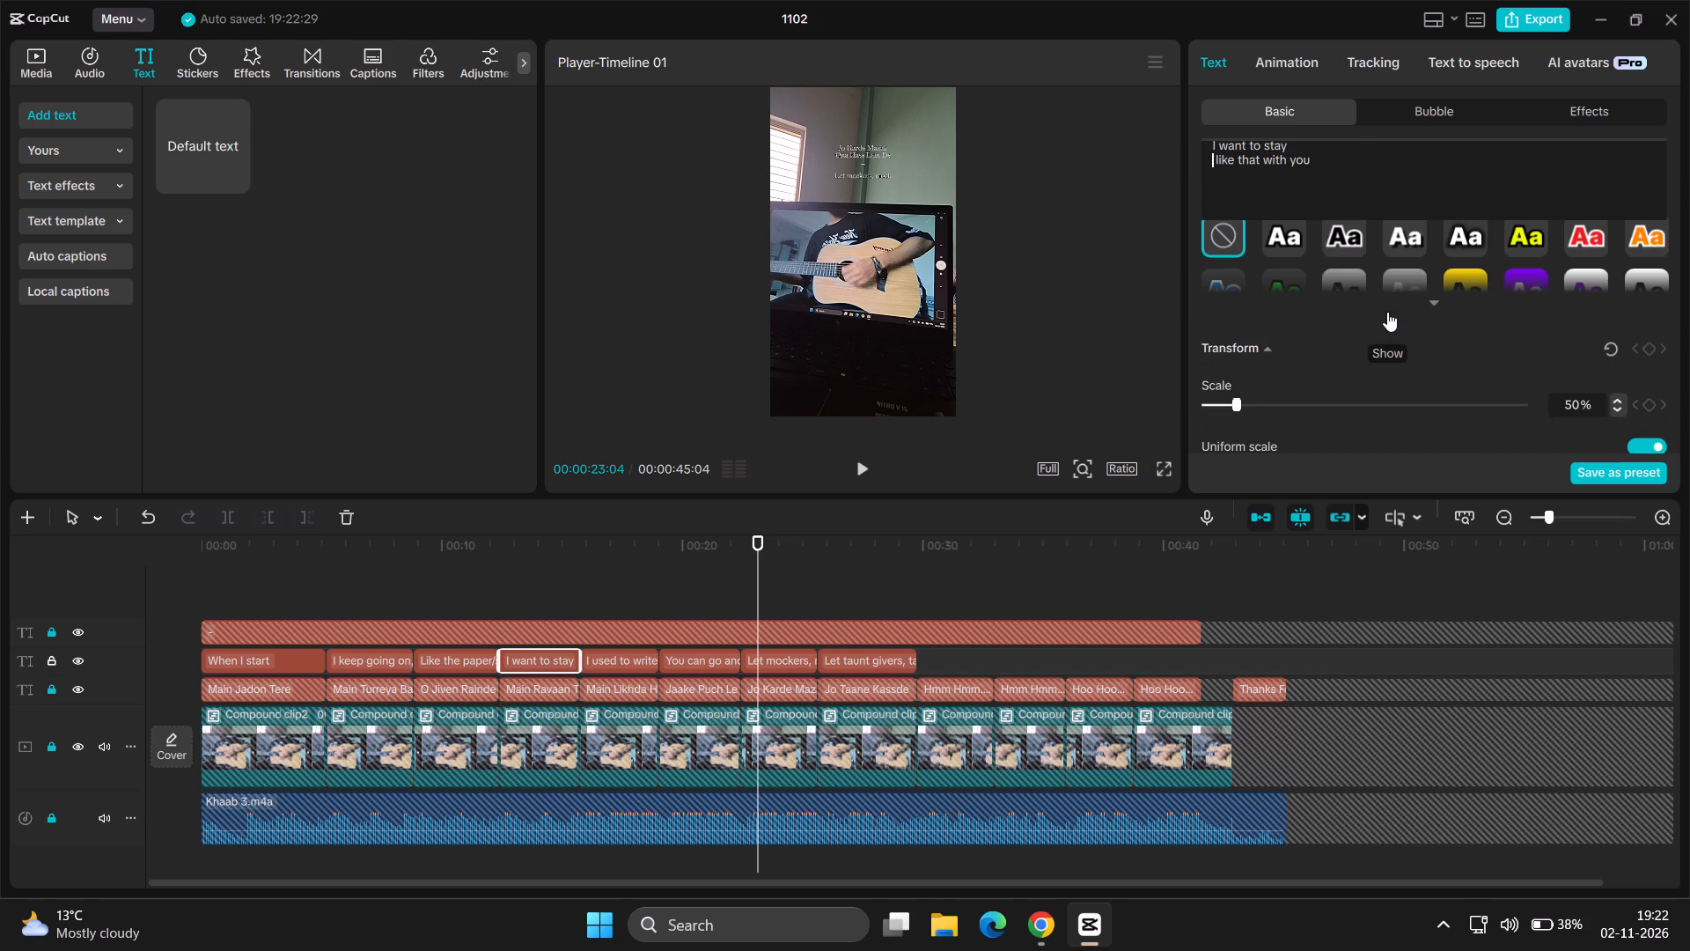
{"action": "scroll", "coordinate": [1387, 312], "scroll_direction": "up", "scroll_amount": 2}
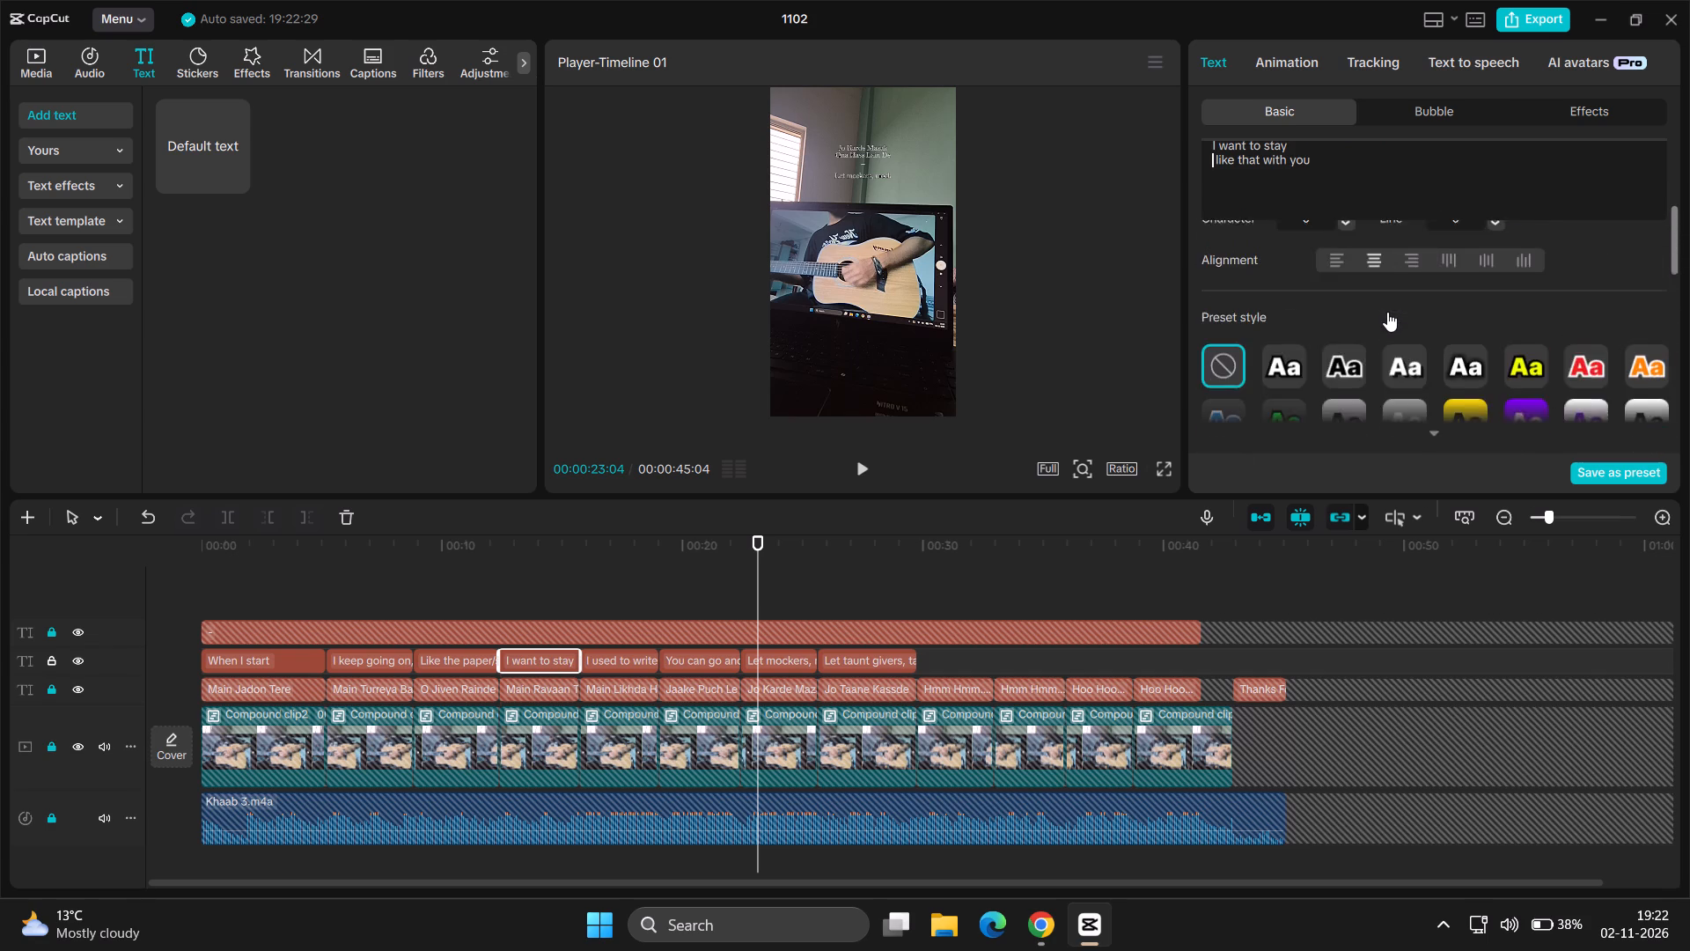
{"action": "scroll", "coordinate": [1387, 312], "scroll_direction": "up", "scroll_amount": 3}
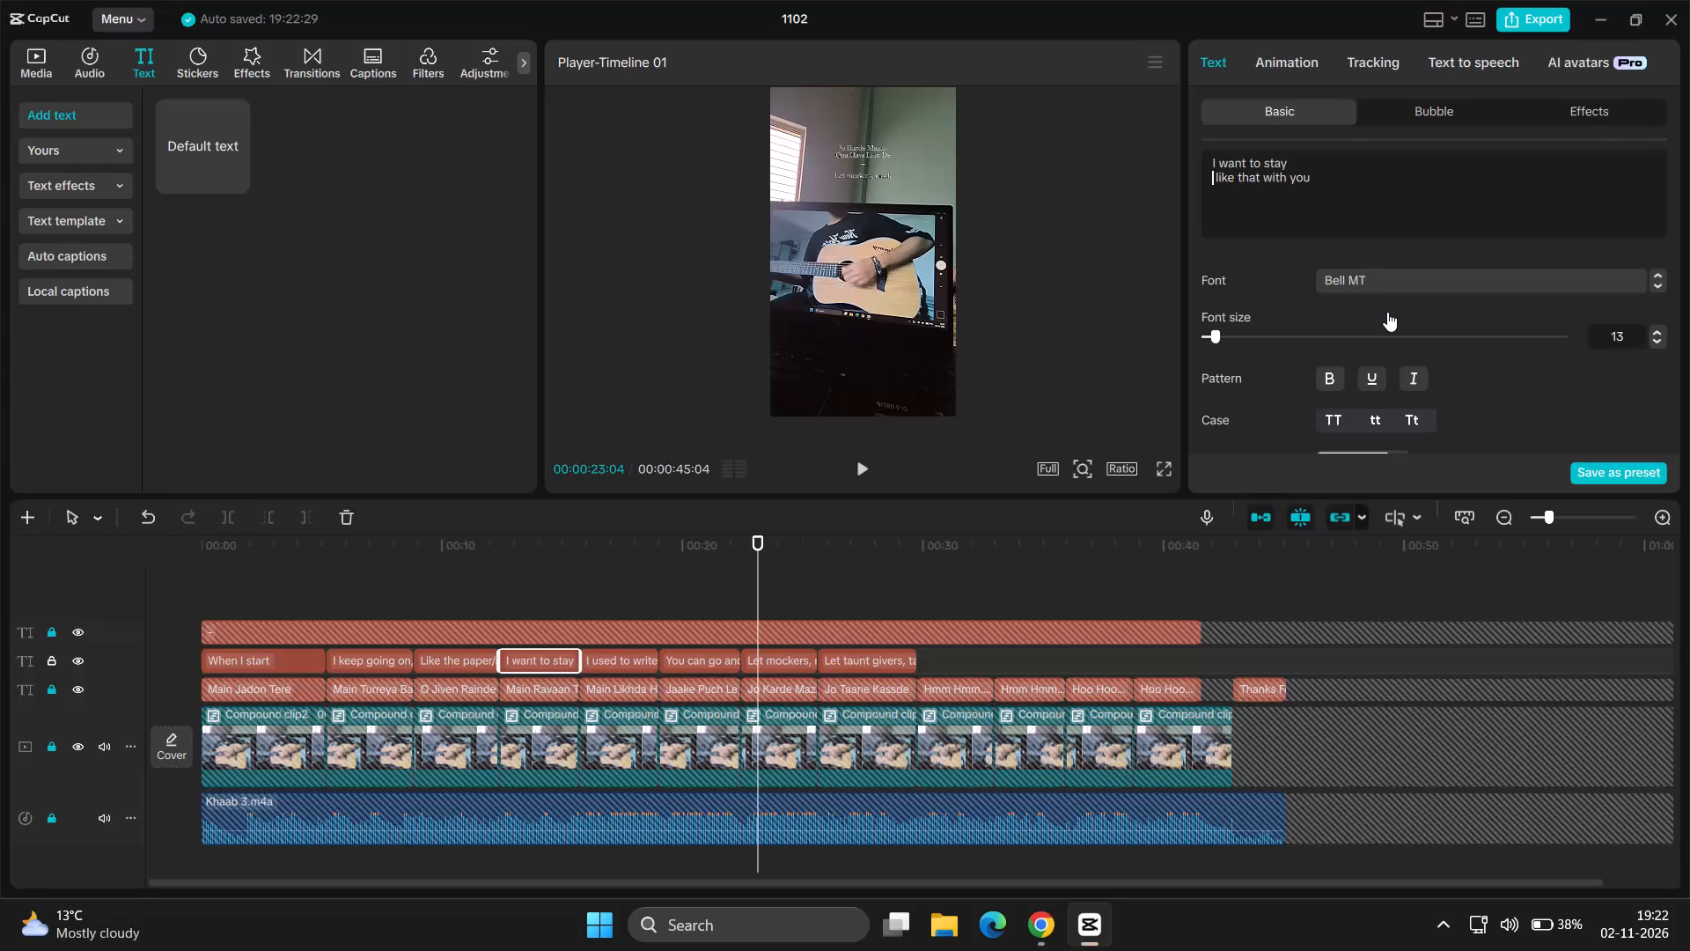
Move the "I want to stay" translation slightly lower beneath the hyphen, keeping it horizontally centred, and check it in full-screen preview.
{"action": "left_click", "coordinate": [757, 595]}
{"action": "left_click", "coordinate": [673, 601]}
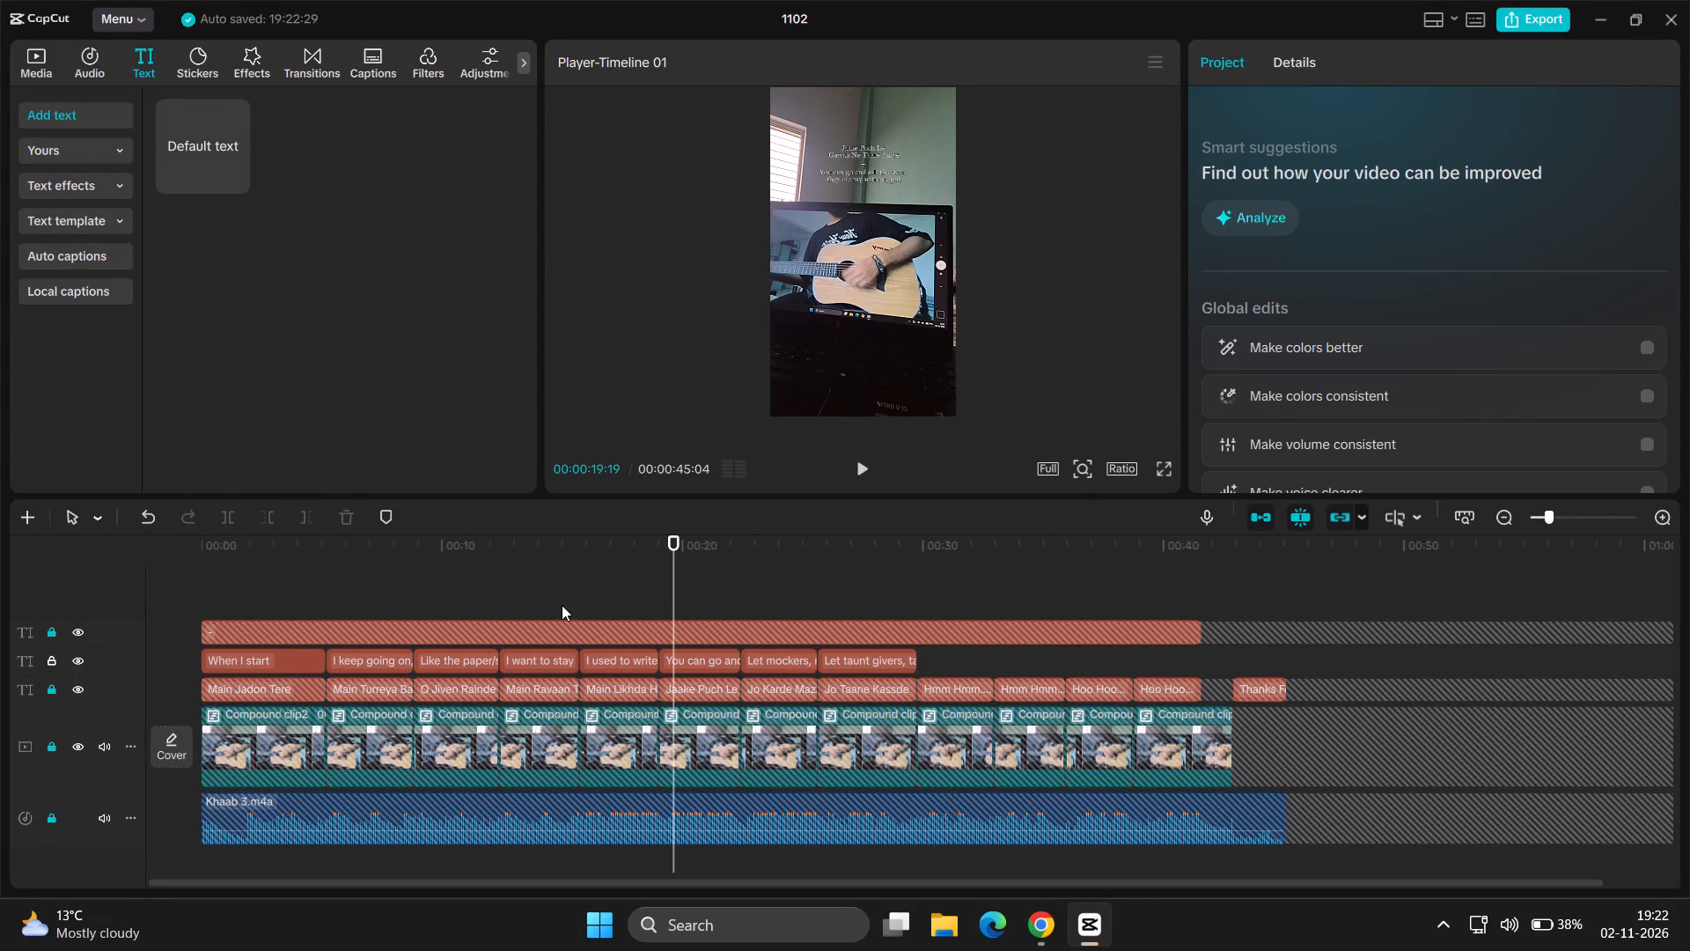
{"action": "left_click", "coordinate": [542, 601]}
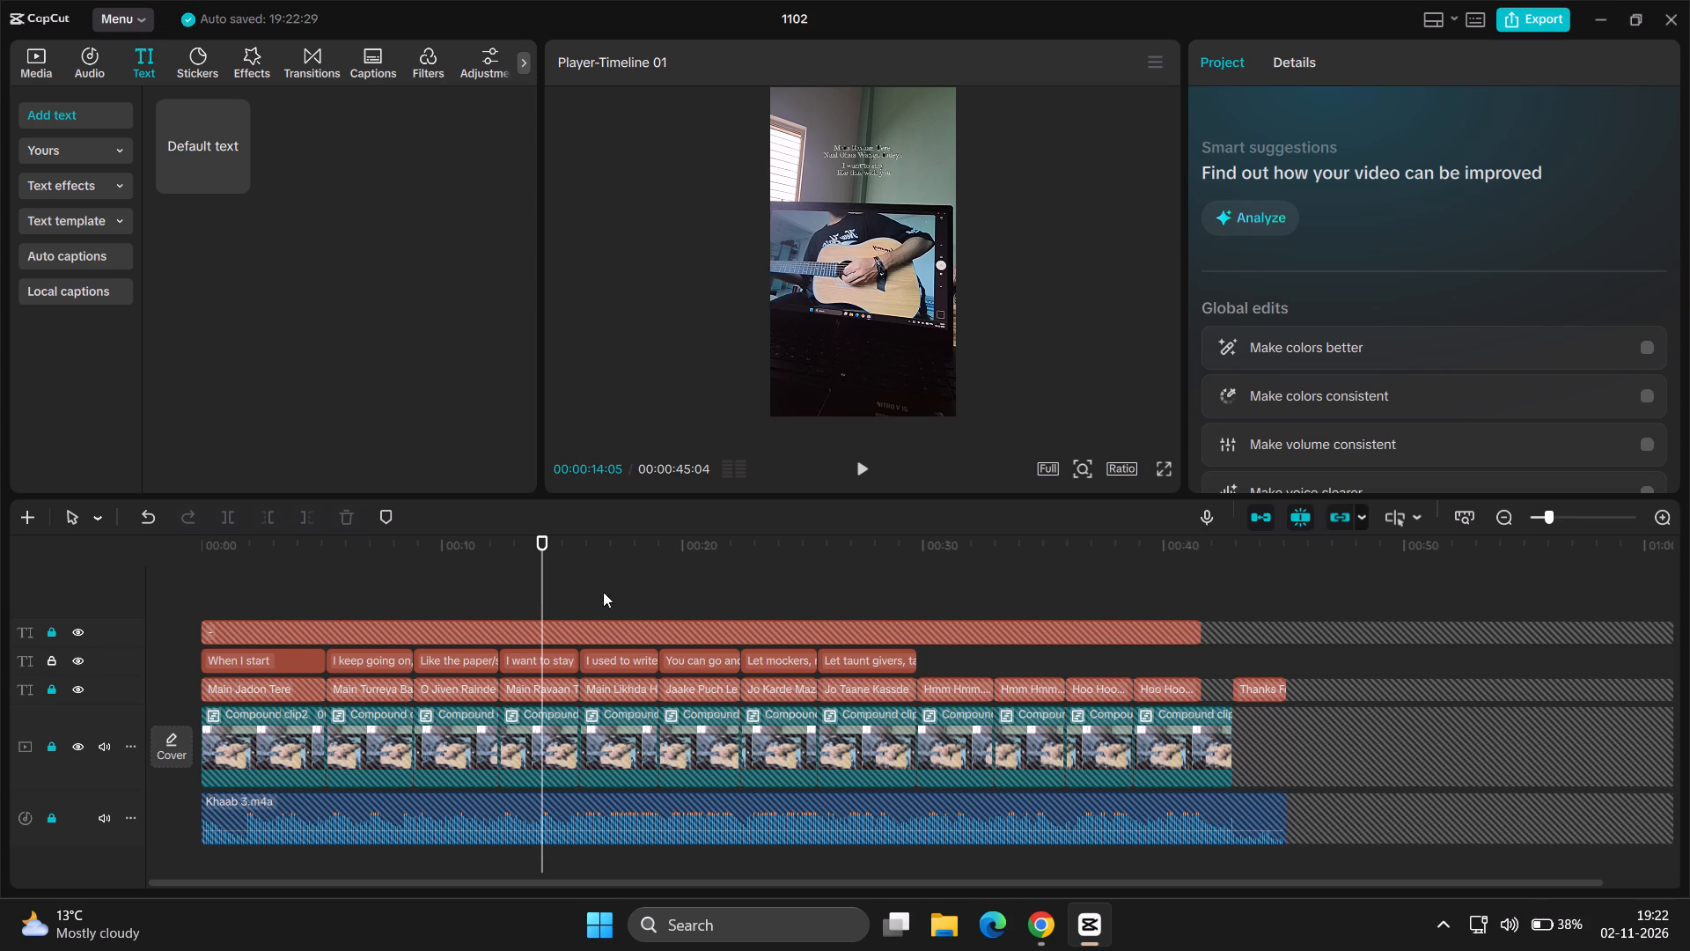
{"action": "left_click", "coordinate": [615, 592]}
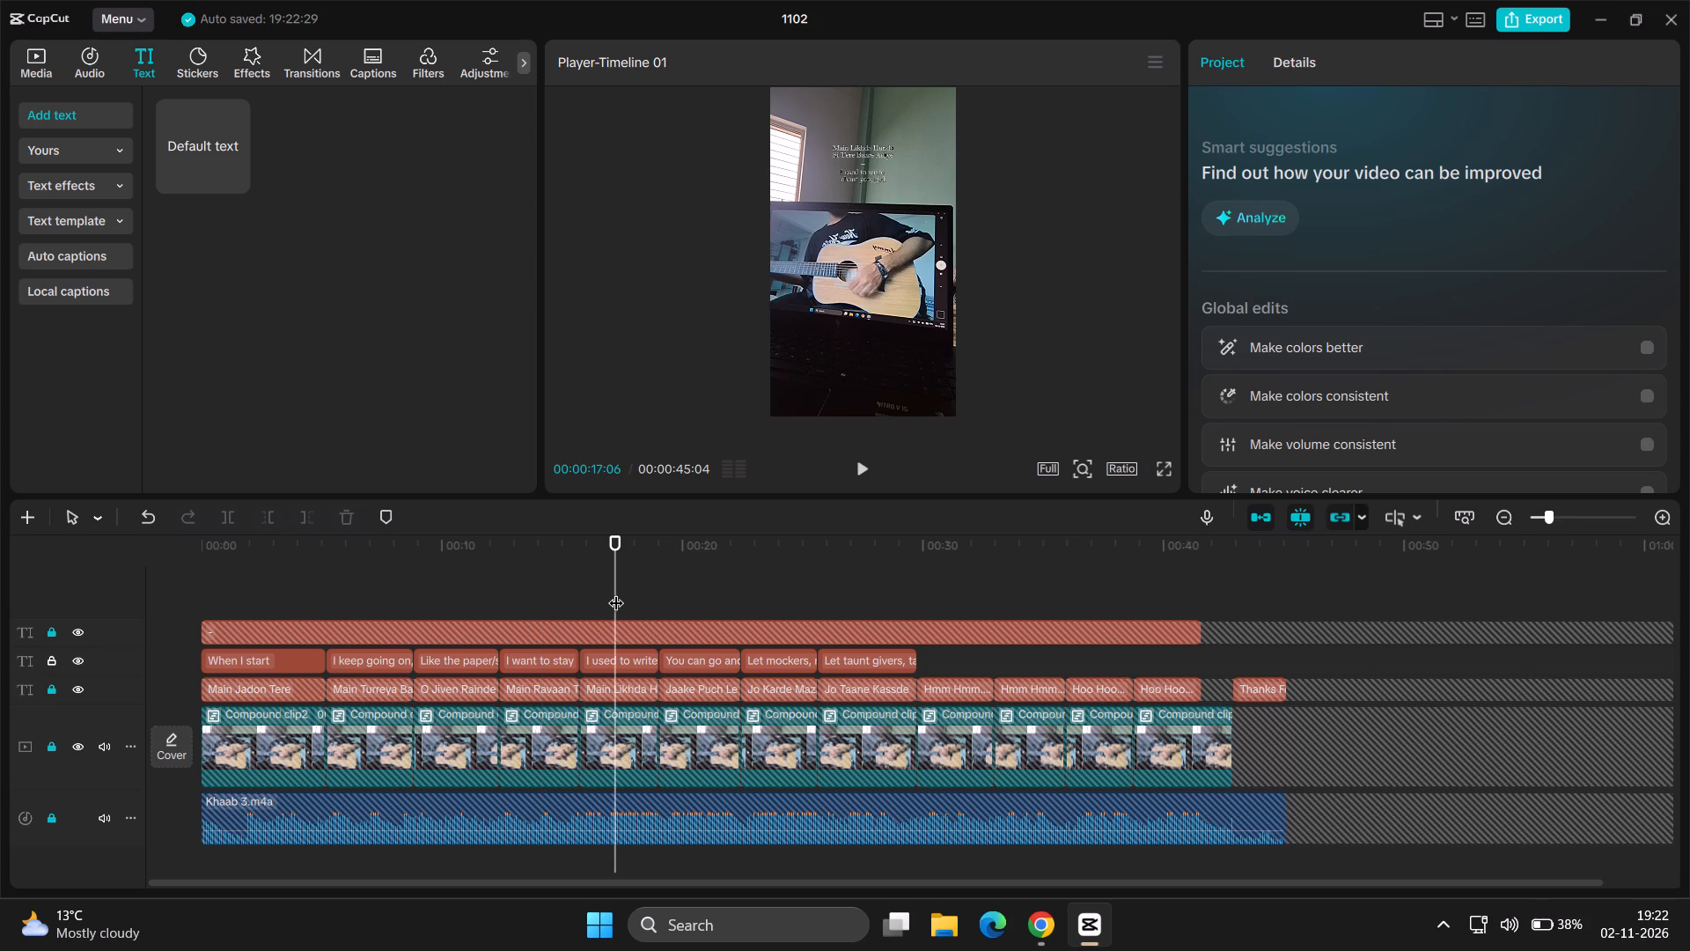
{"action": "left_click", "coordinate": [541, 593]}
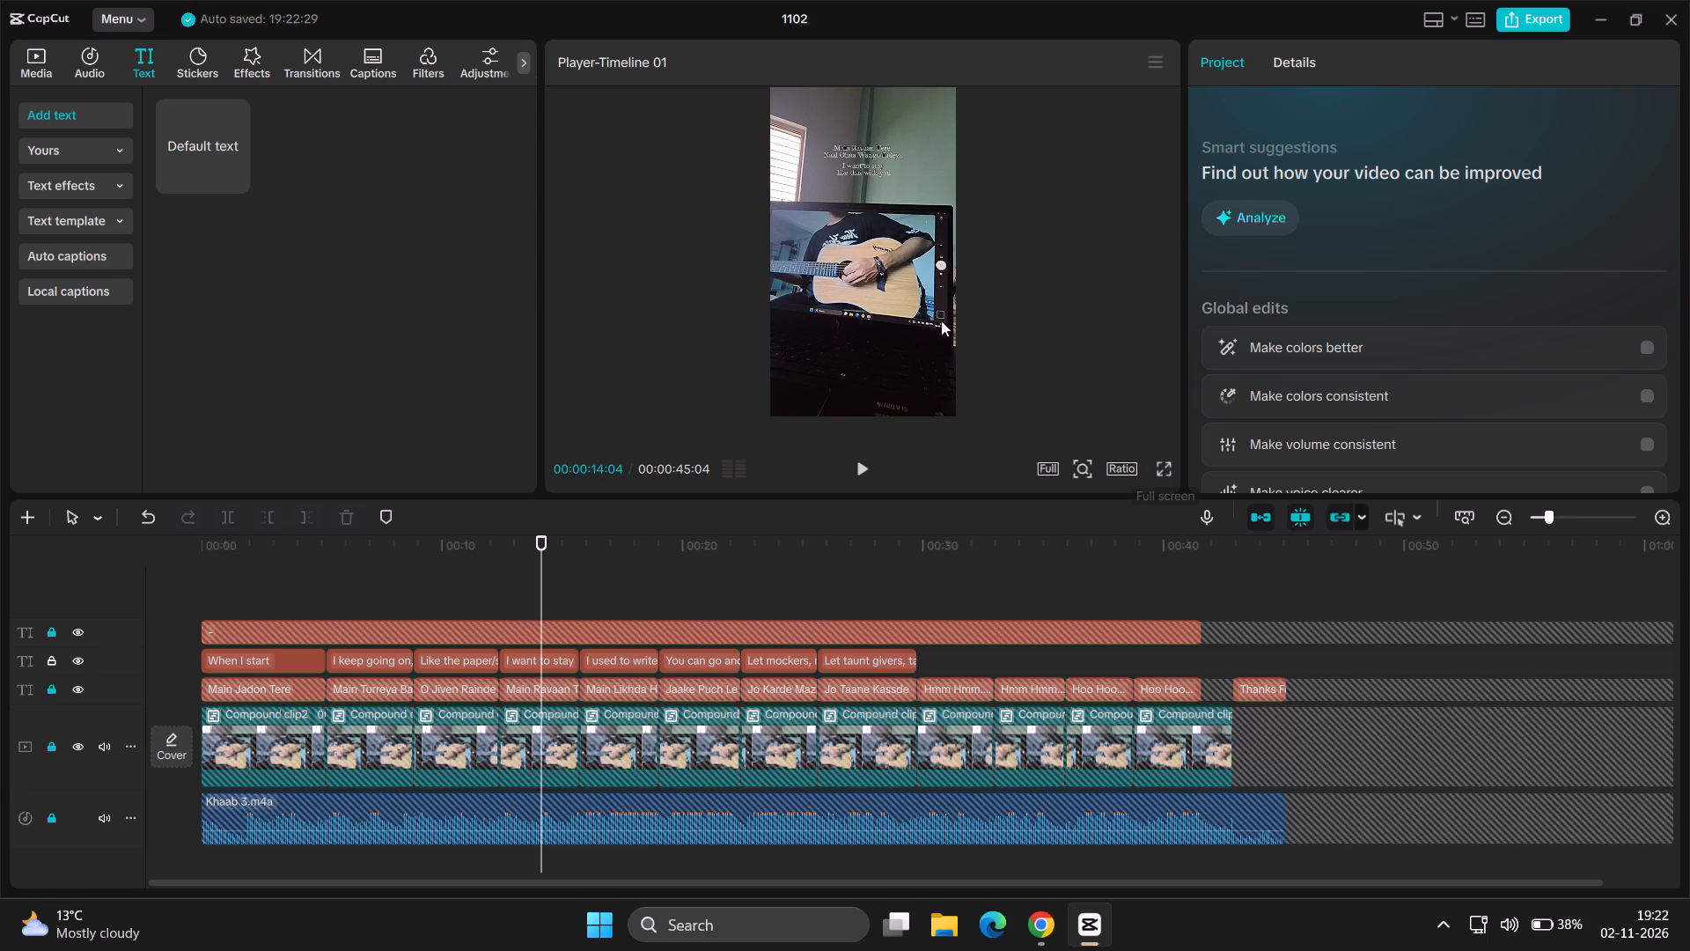
{"action": "left_click", "coordinate": [875, 173]}
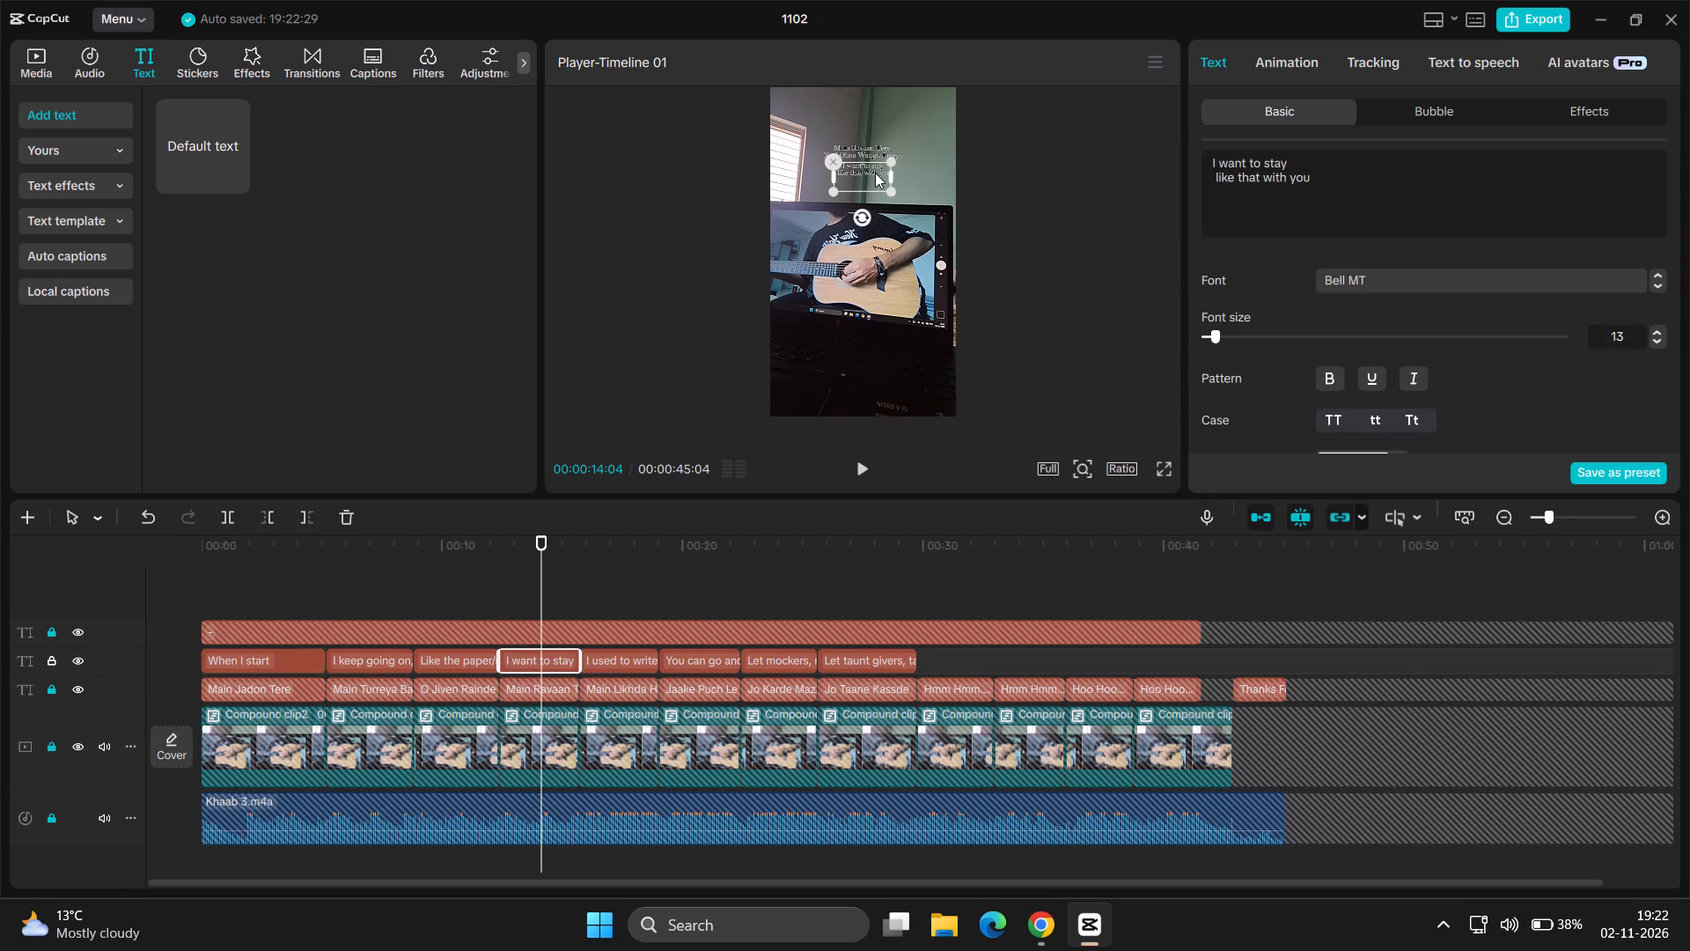
{"action": "left_click", "coordinate": [875, 173]}
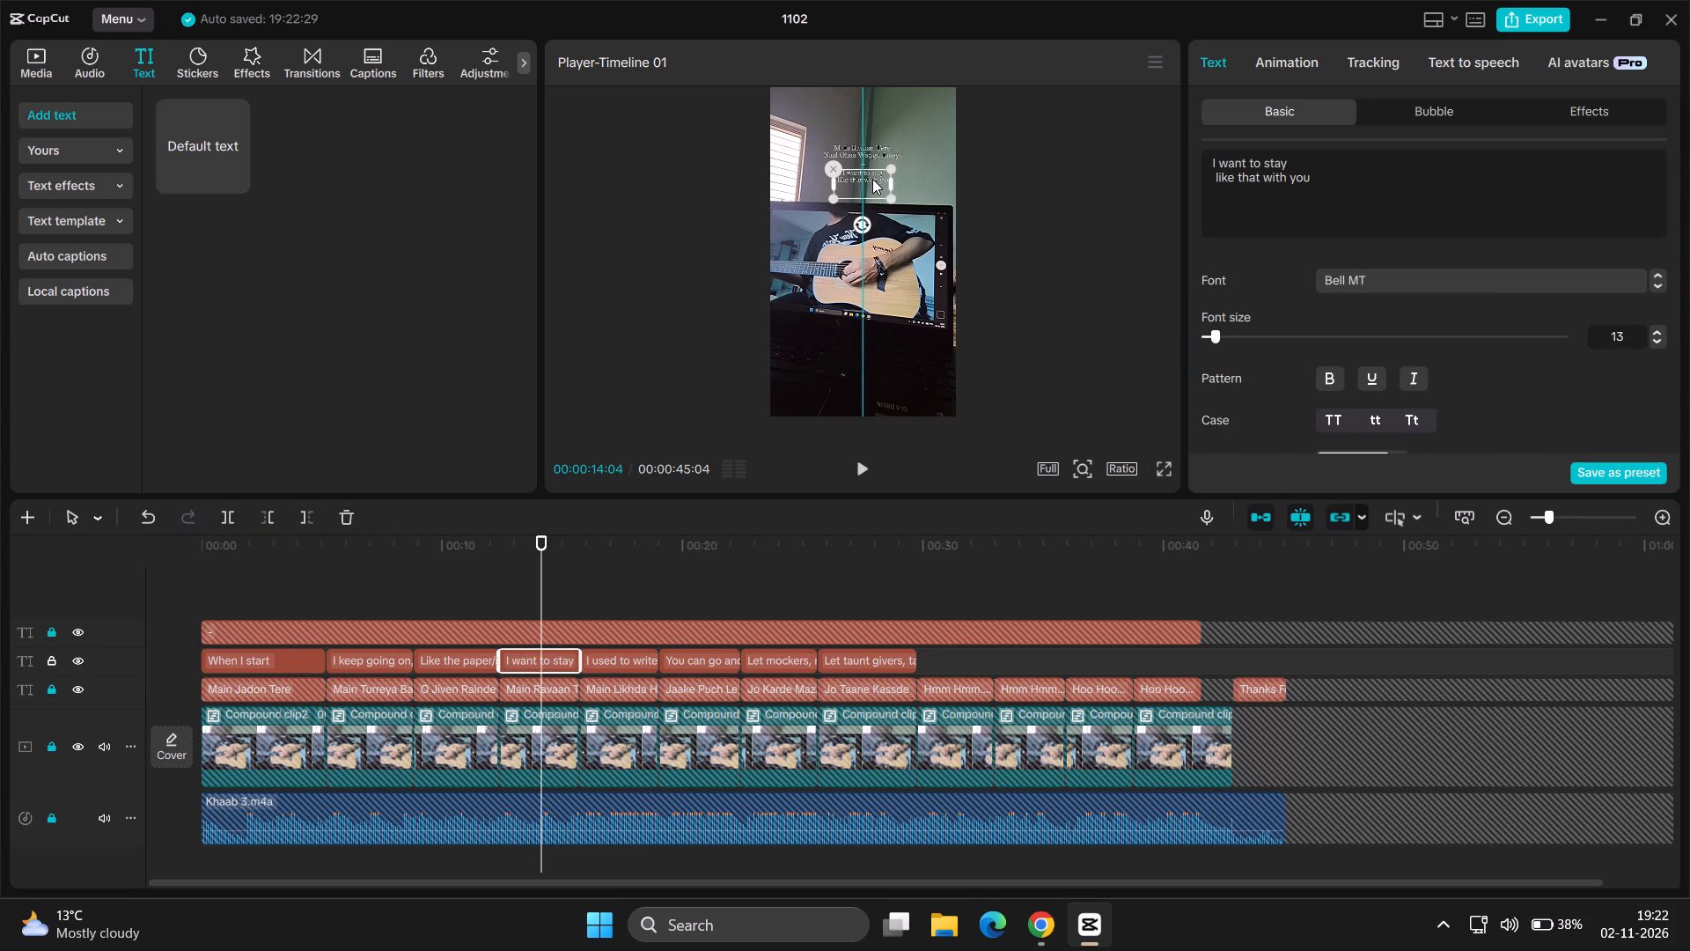
{"action": "left_click", "coordinate": [919, 184]}
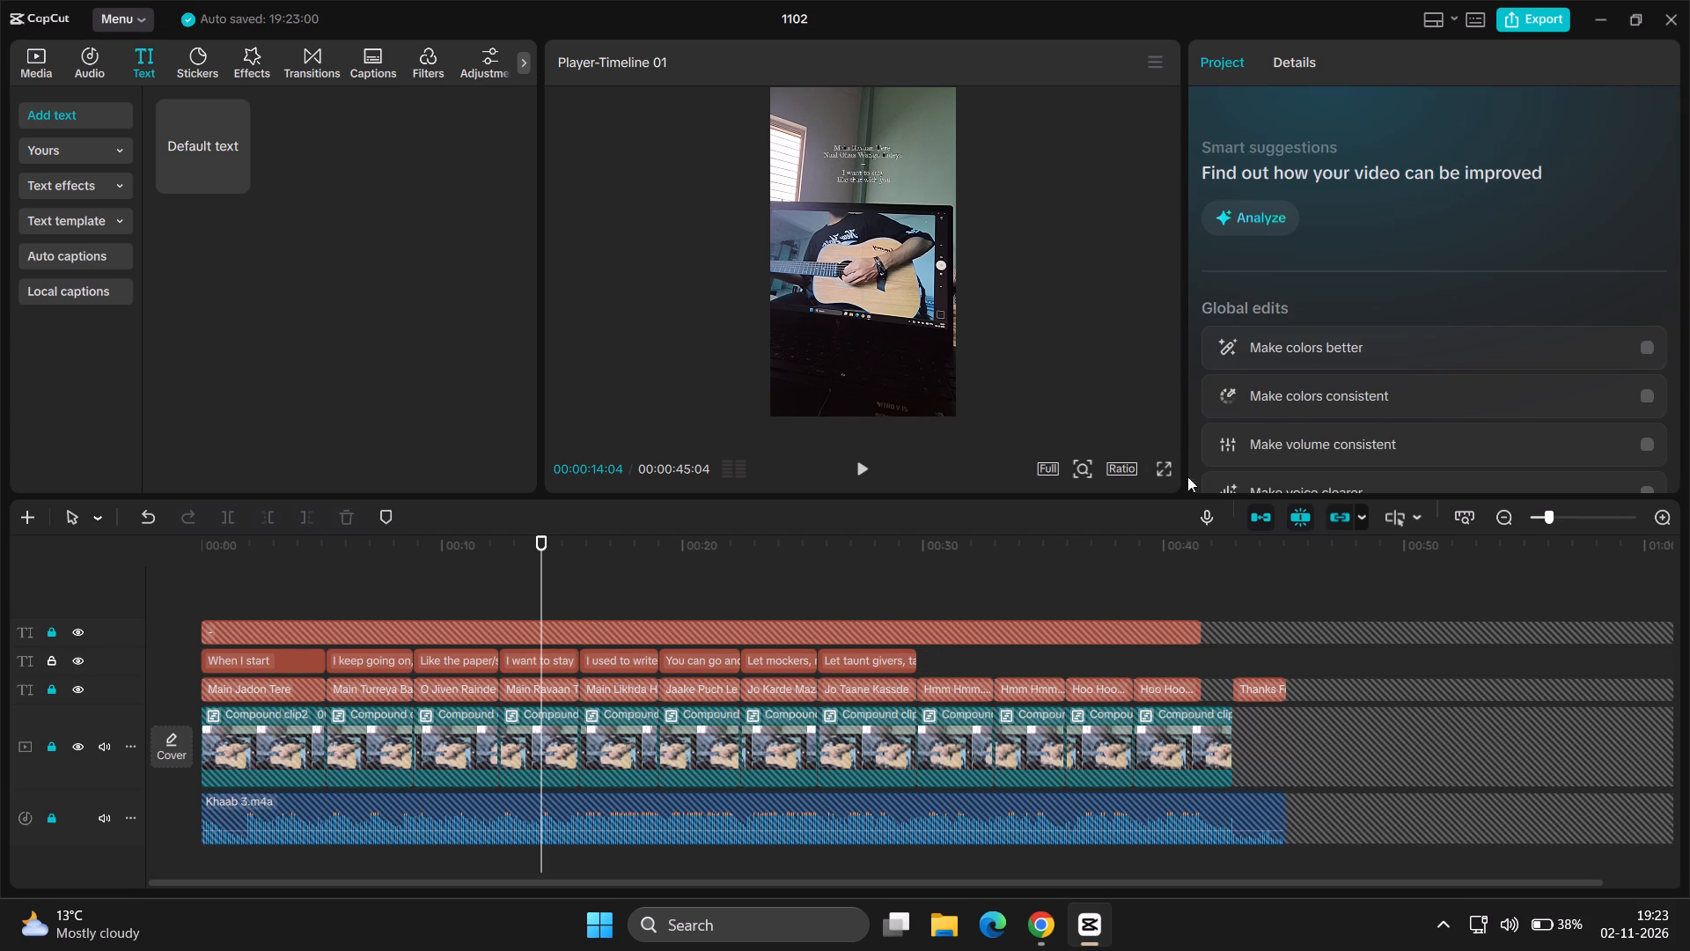
{"action": "left_click", "coordinate": [1172, 467]}
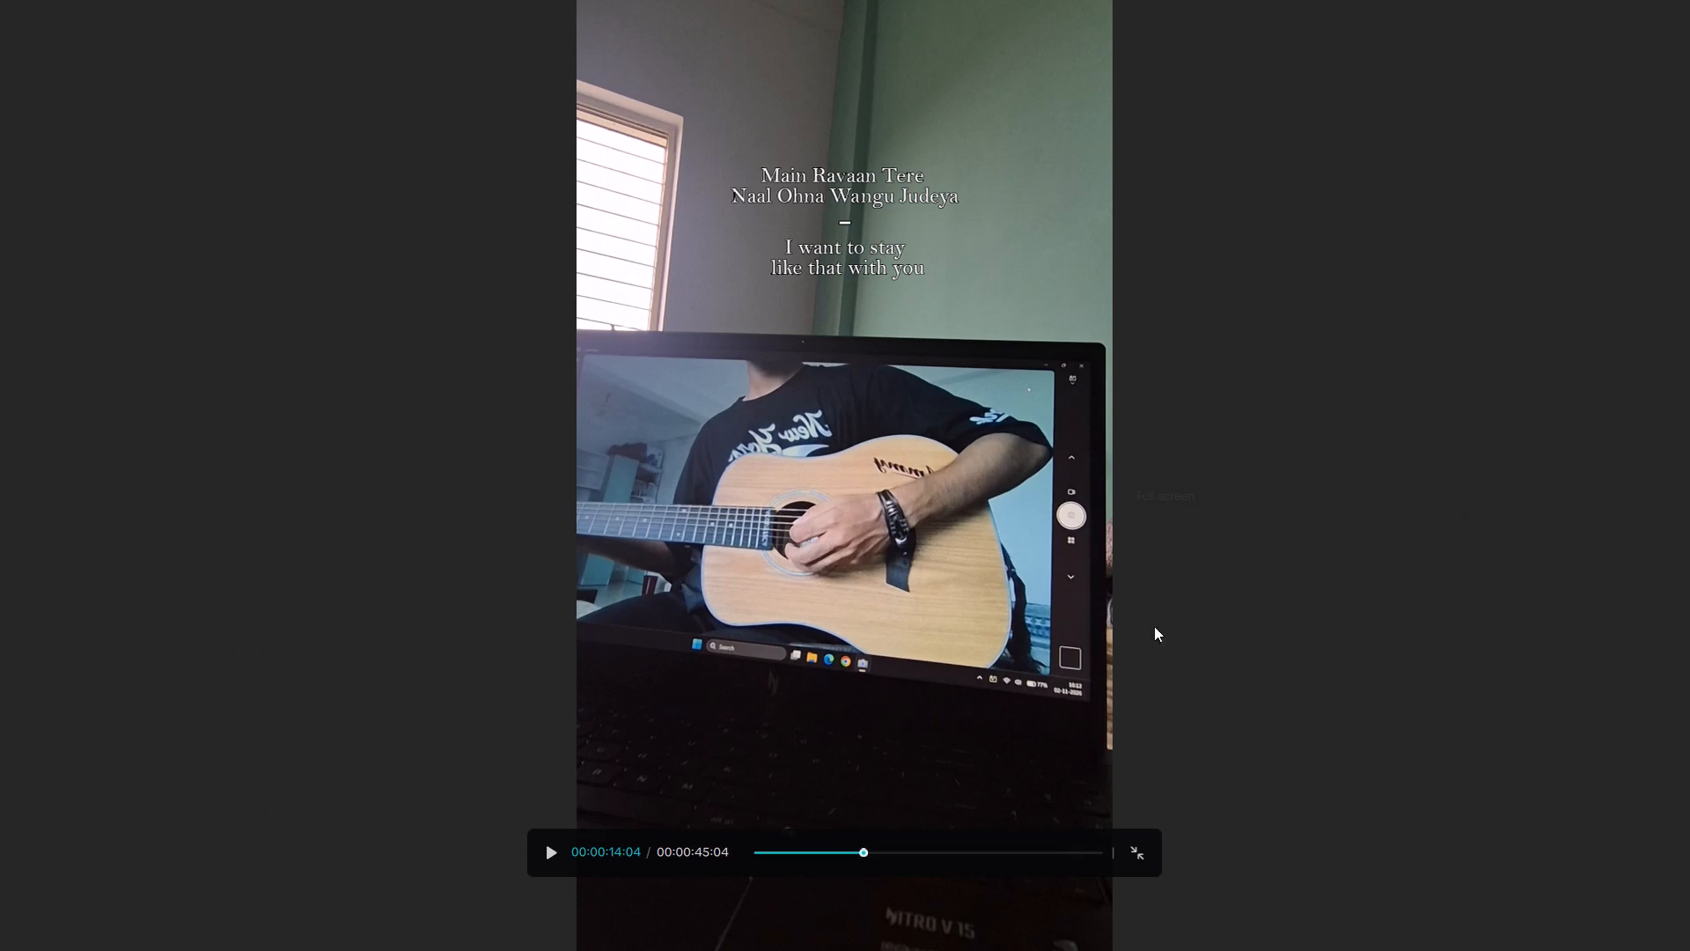
{"action": "left_click", "coordinate": [1145, 850]}
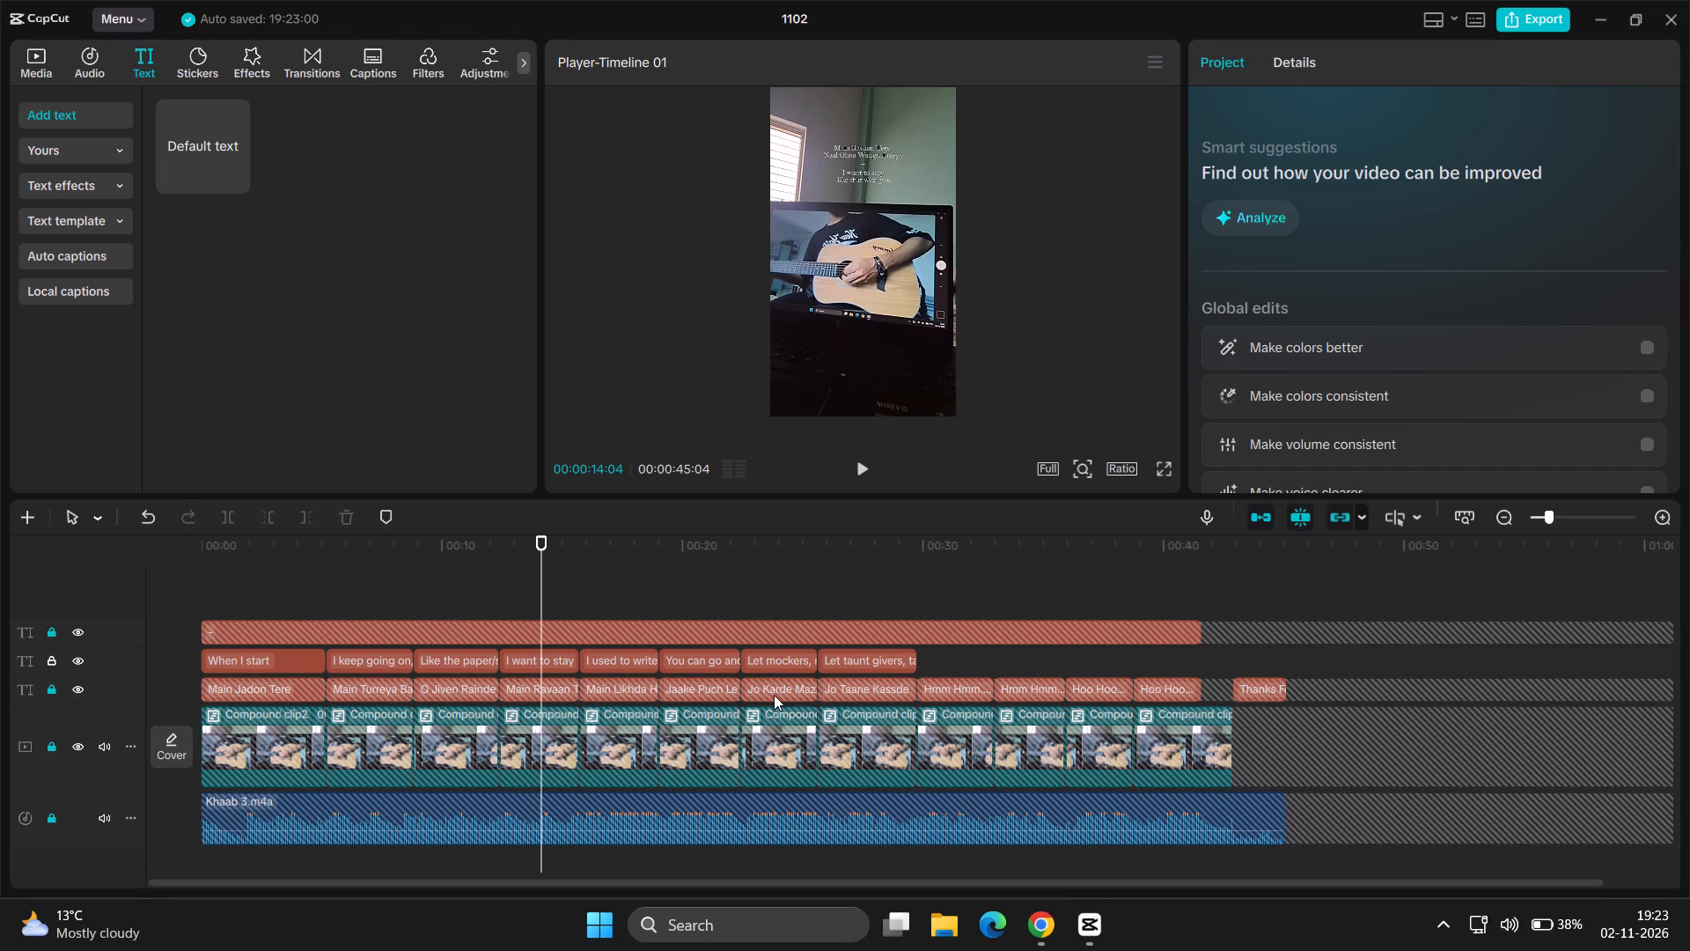
Return the playhead to the first lyric at about 2 seconds and unlock both the English translations and original-language lyrics tracks.
{"action": "left_click", "coordinate": [47, 664]}
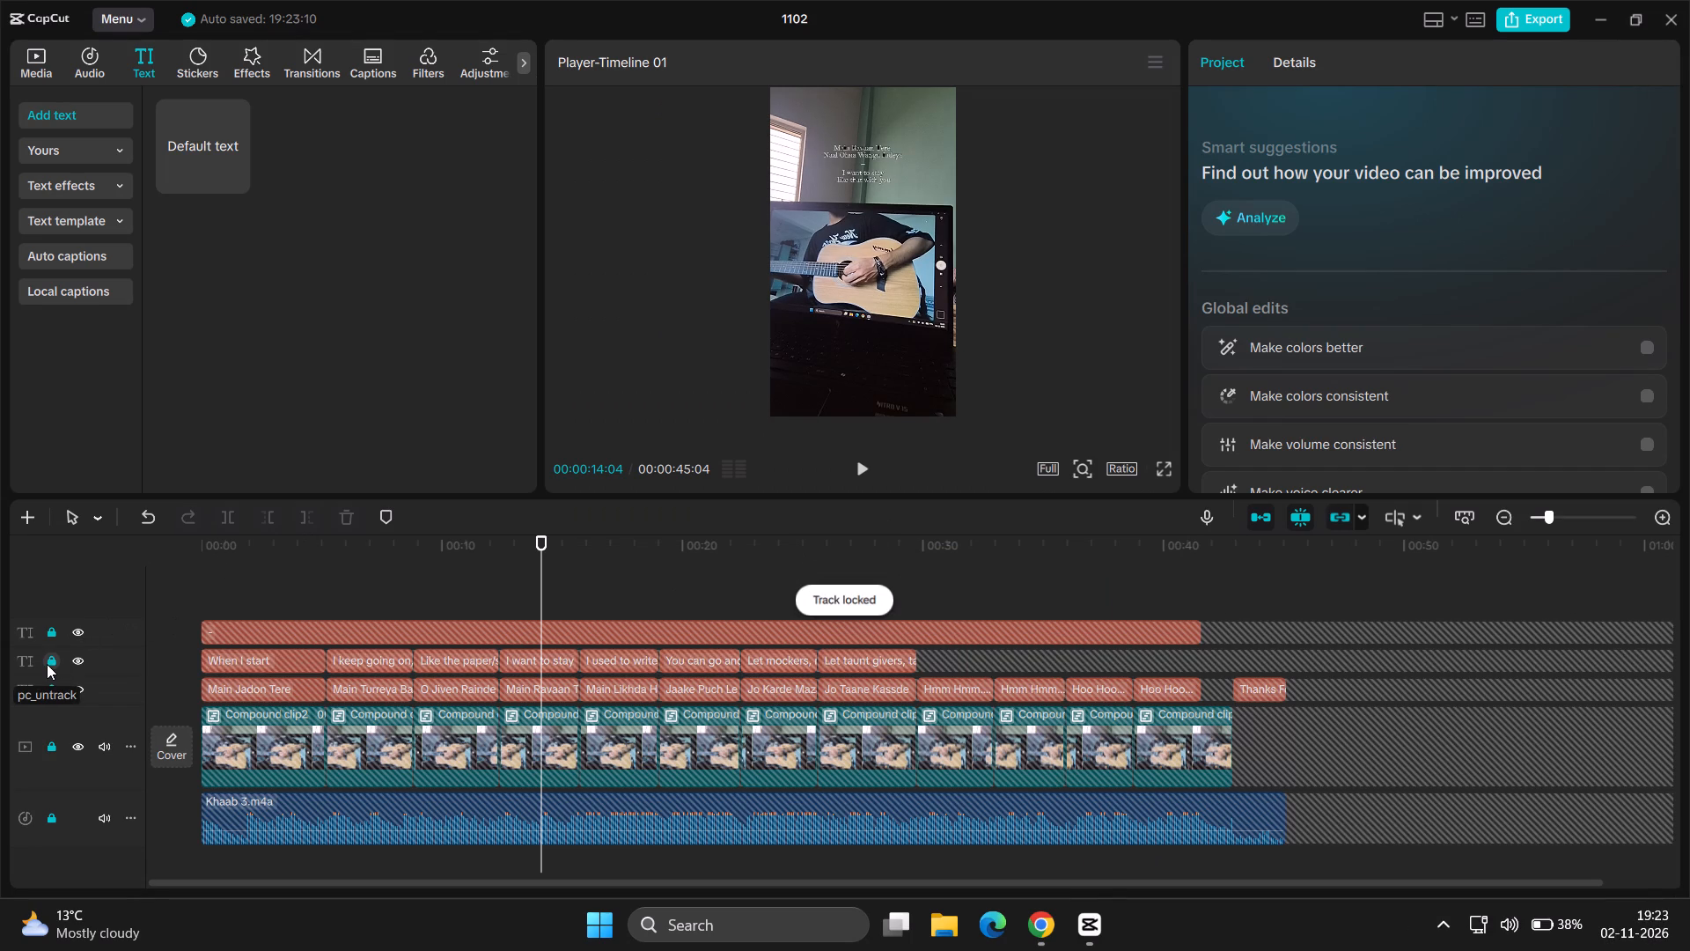
{"action": "left_click", "coordinate": [47, 664]}
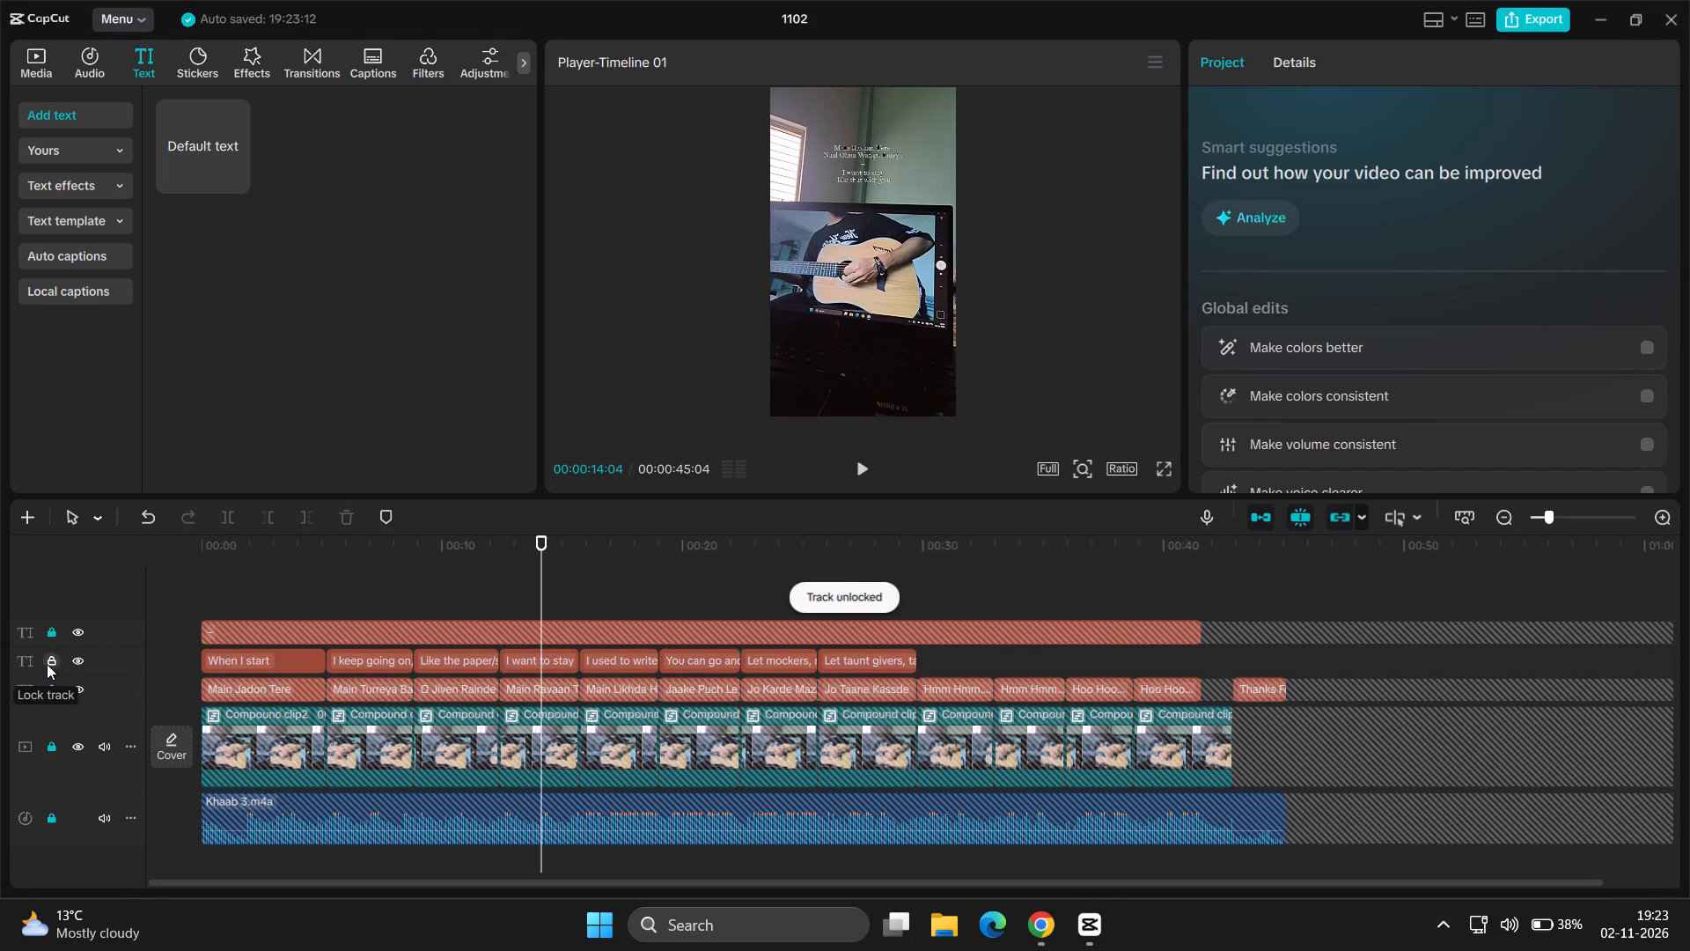
{"action": "left_click", "coordinate": [47, 664]}
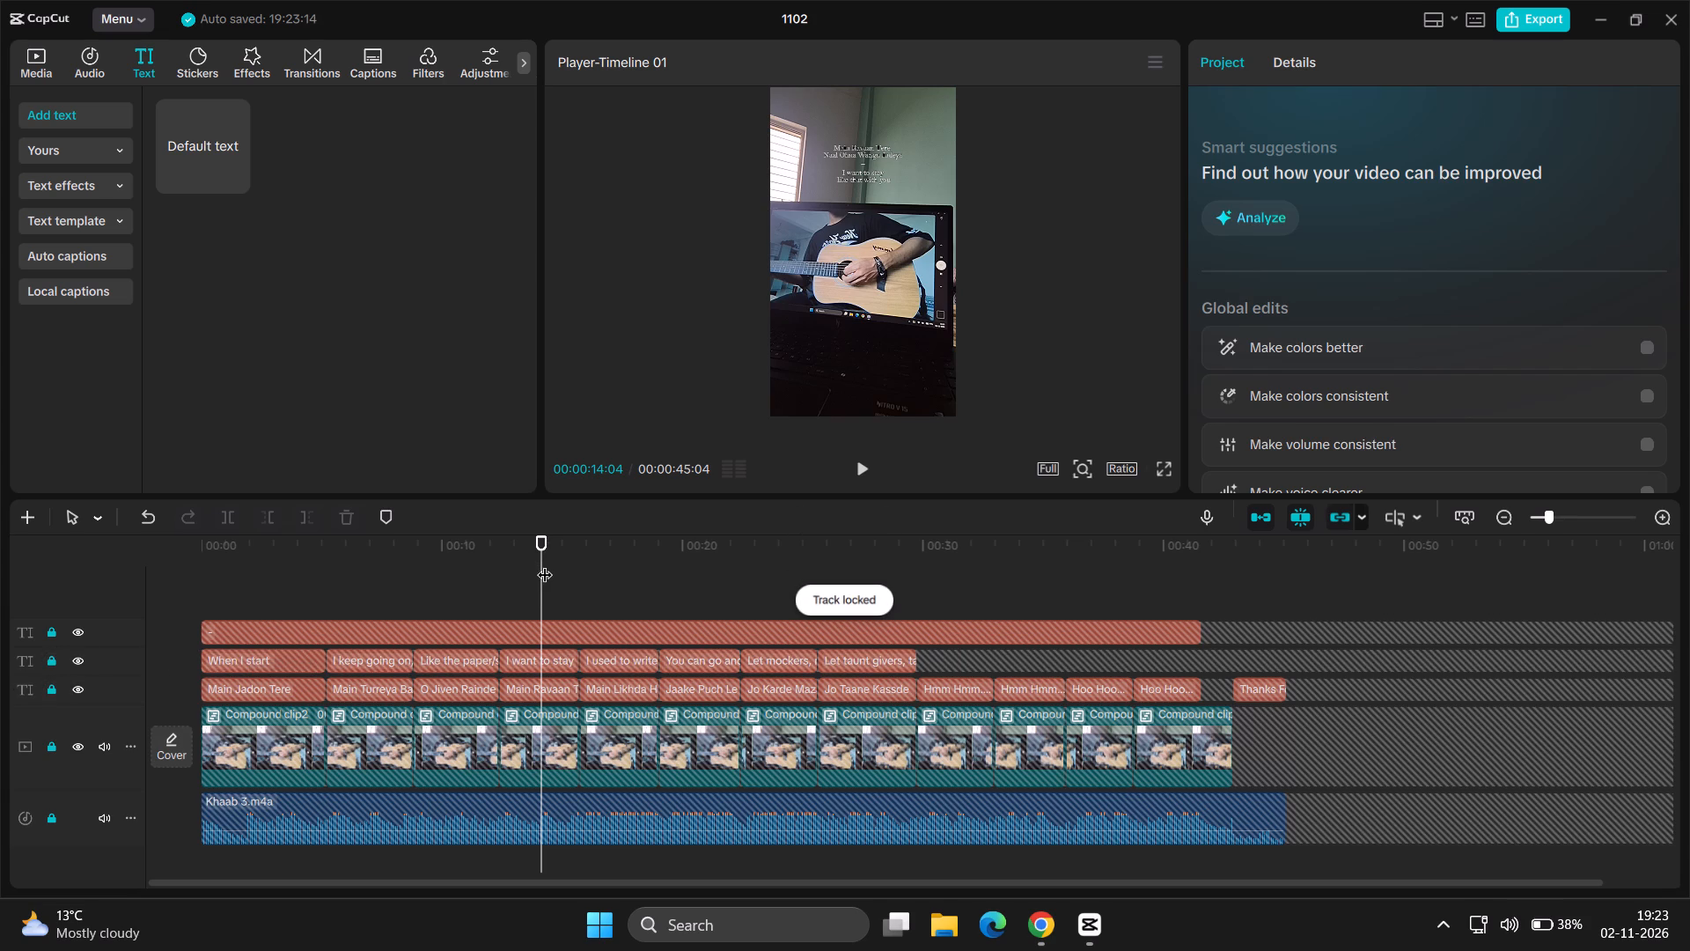
{"action": "left_click_drag", "start_coordinate": [545, 564], "coordinate": [254, 591]}
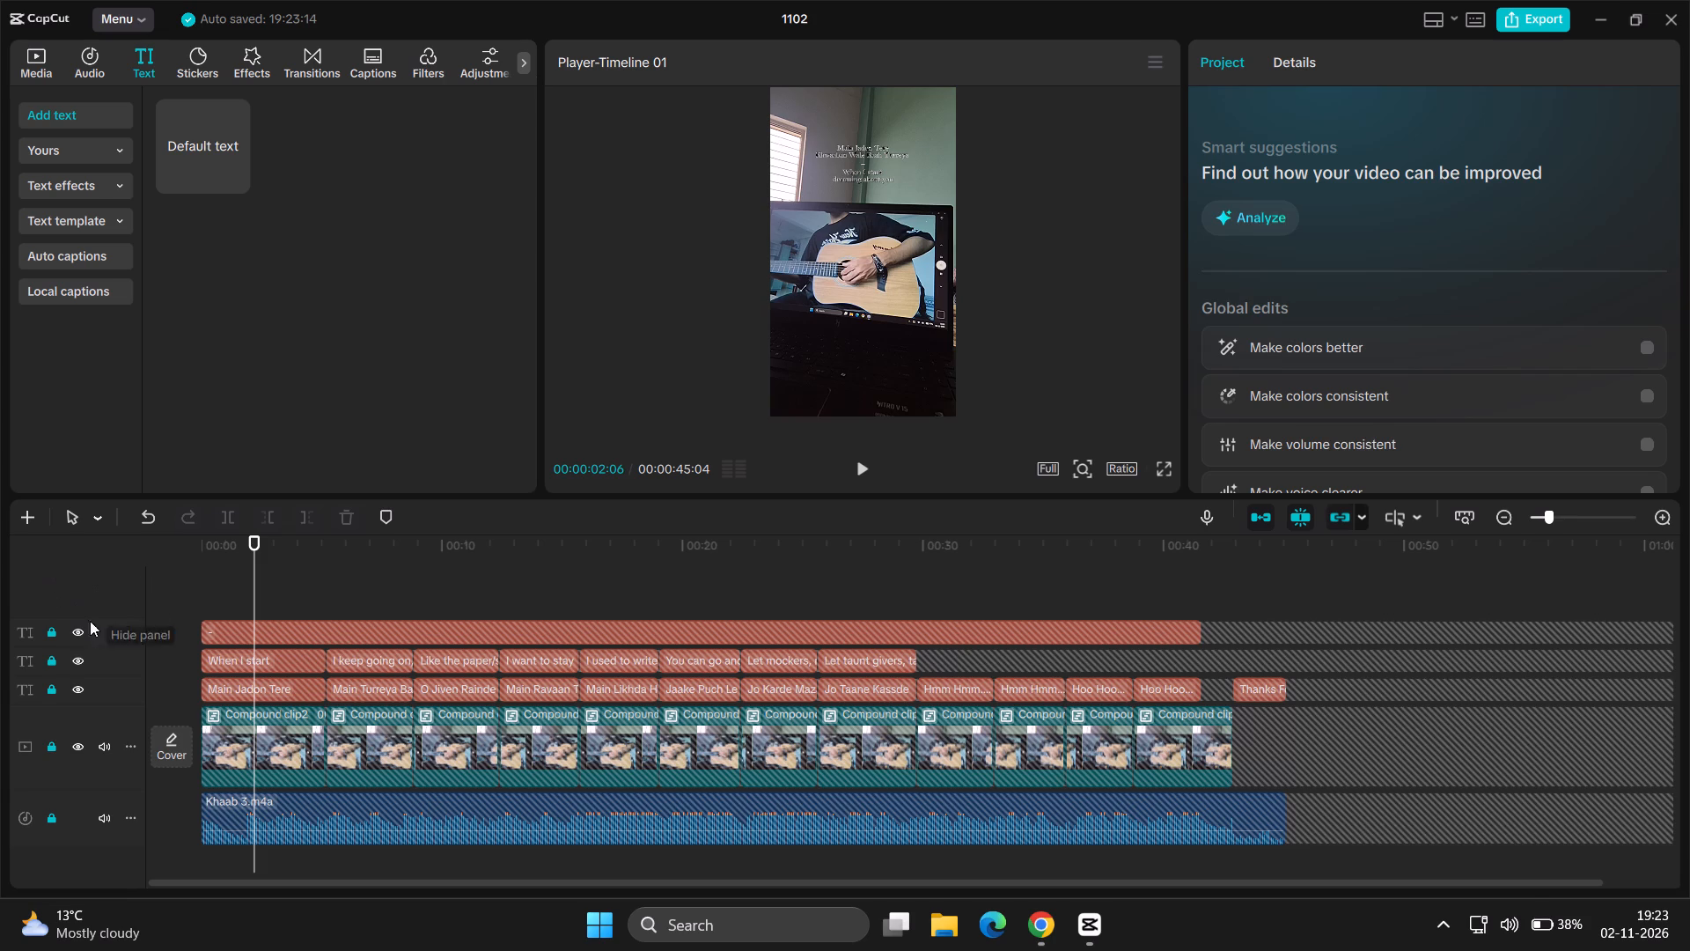
{"action": "left_click", "coordinate": [49, 659]}
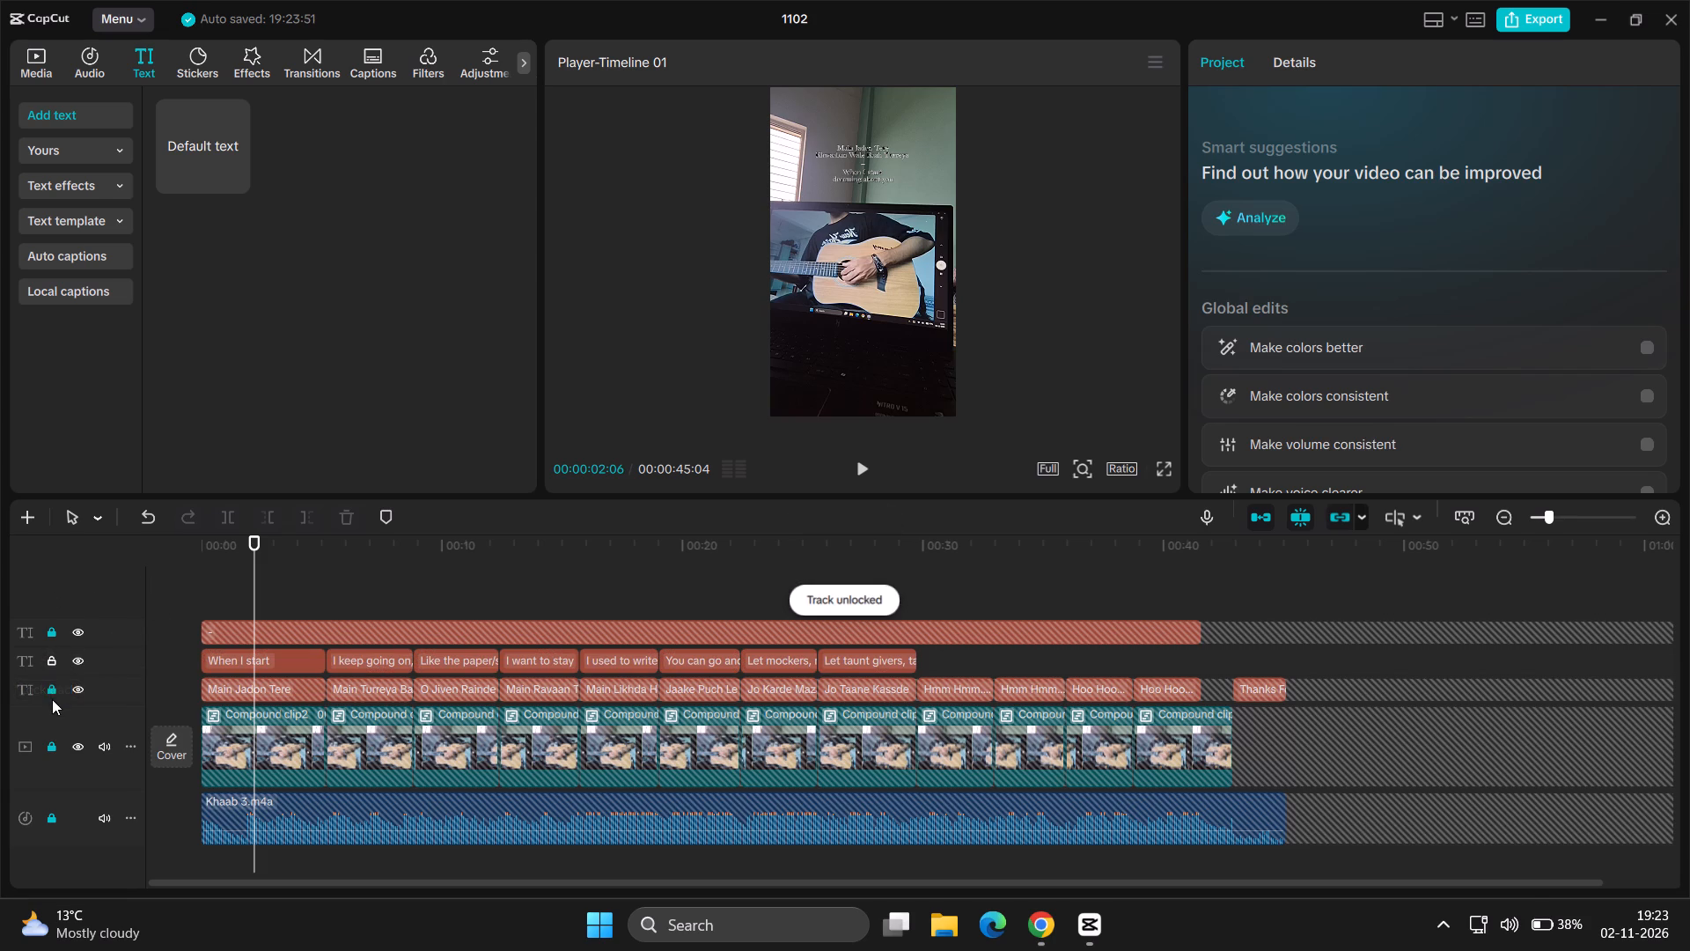
{"action": "left_click", "coordinate": [52, 695]}
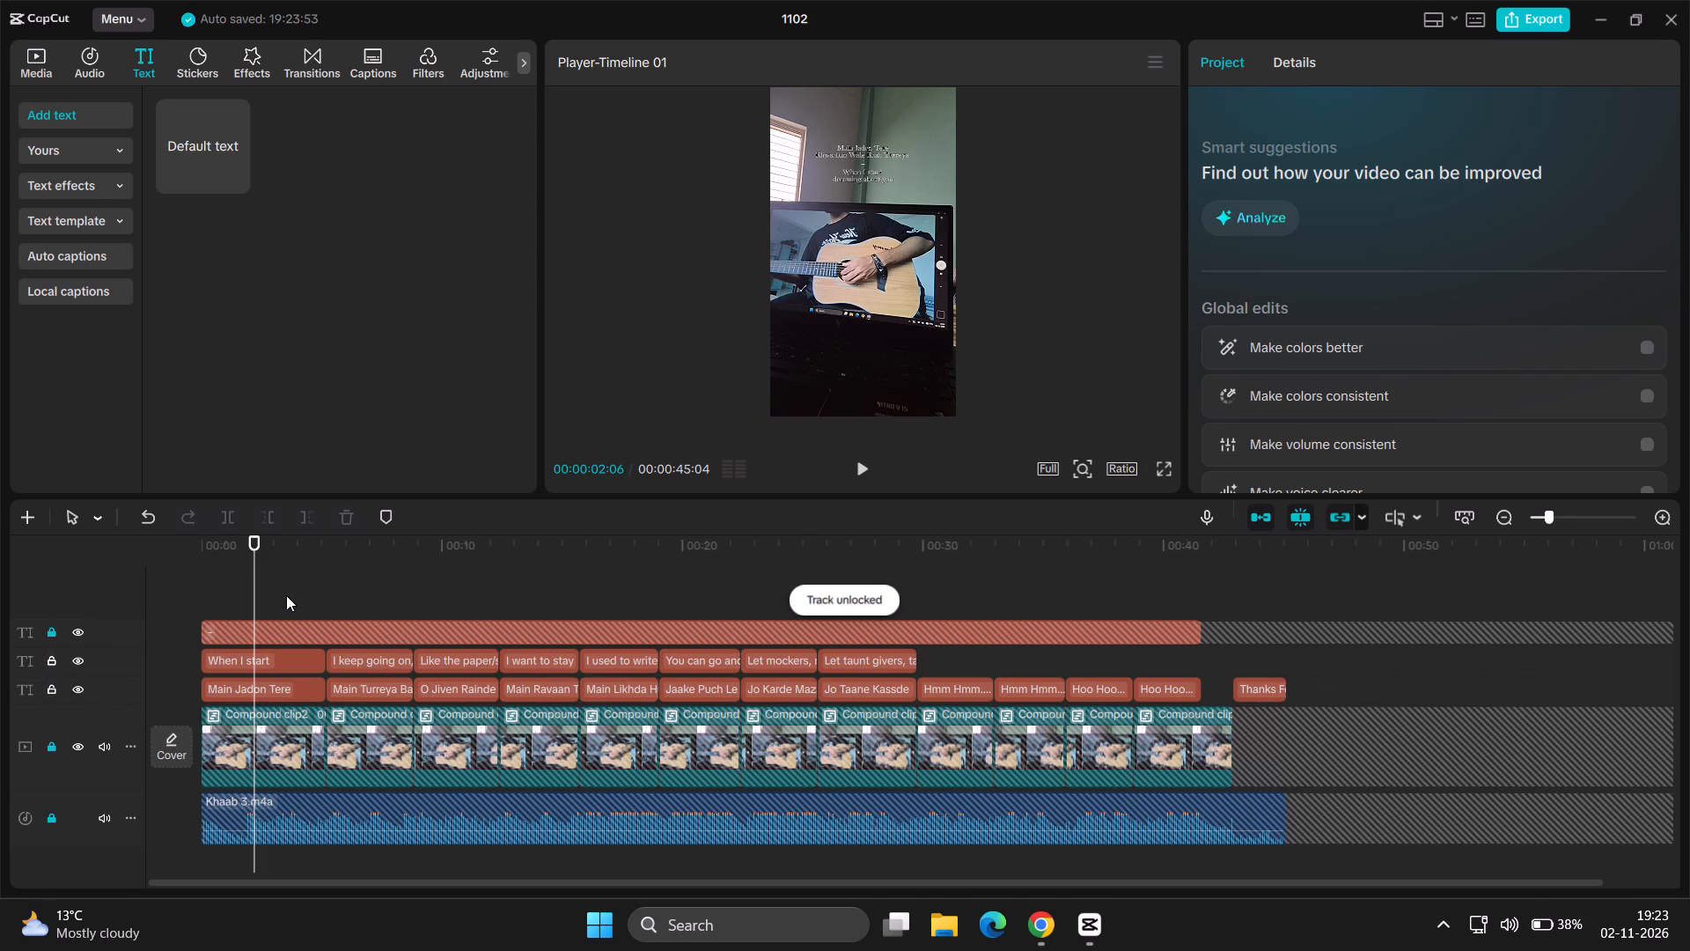
Shift the "Main Jadon Tere" lyric sideways to X position 434 at about 3 seconds.
{"action": "left_click", "coordinate": [285, 597]}
{"action": "left_click", "coordinate": [293, 660]}
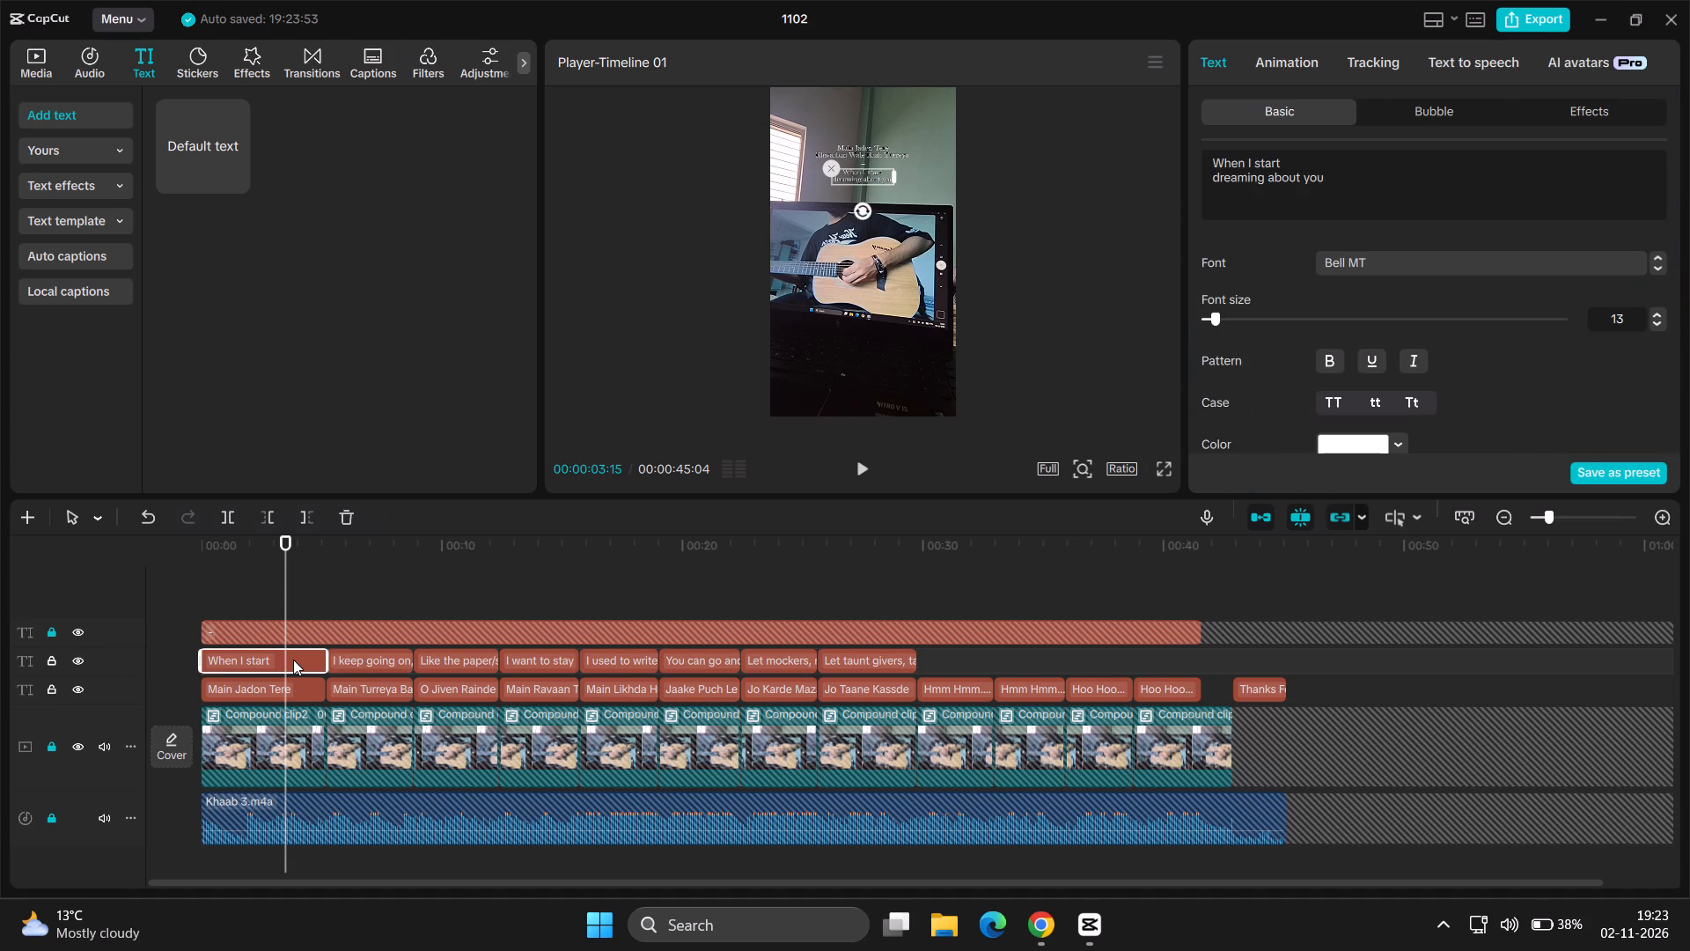
{"action": "left_click", "coordinate": [297, 684]}
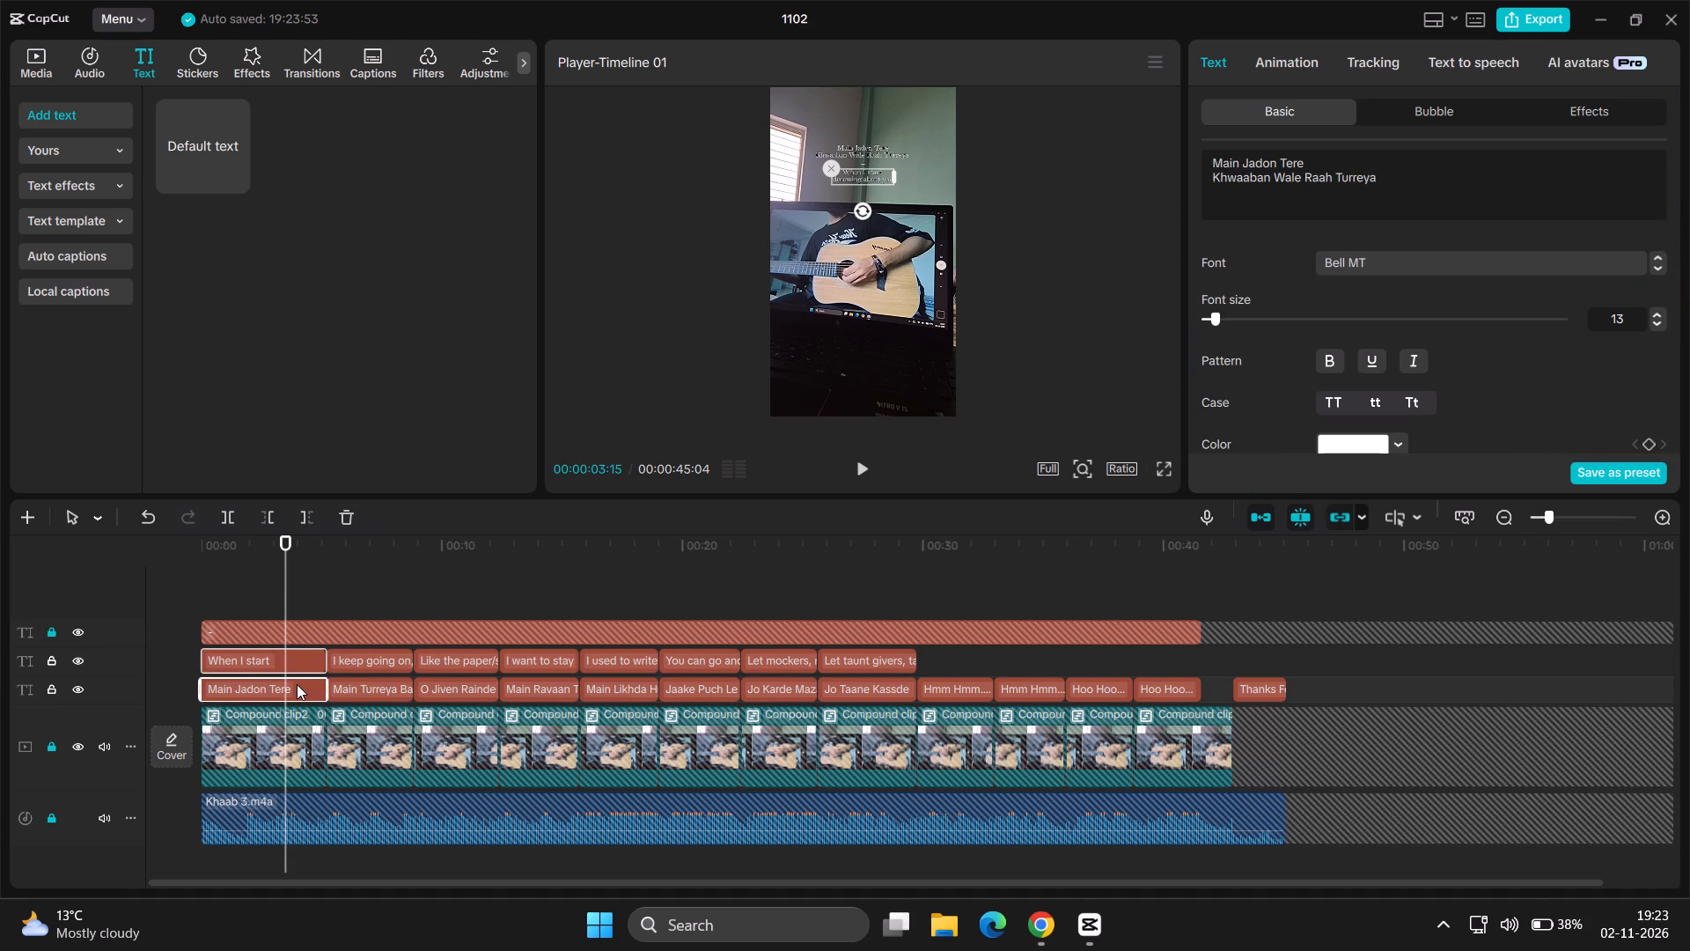
{"action": "scroll", "coordinate": [1443, 280], "scroll_direction": "down", "scroll_amount": 1}
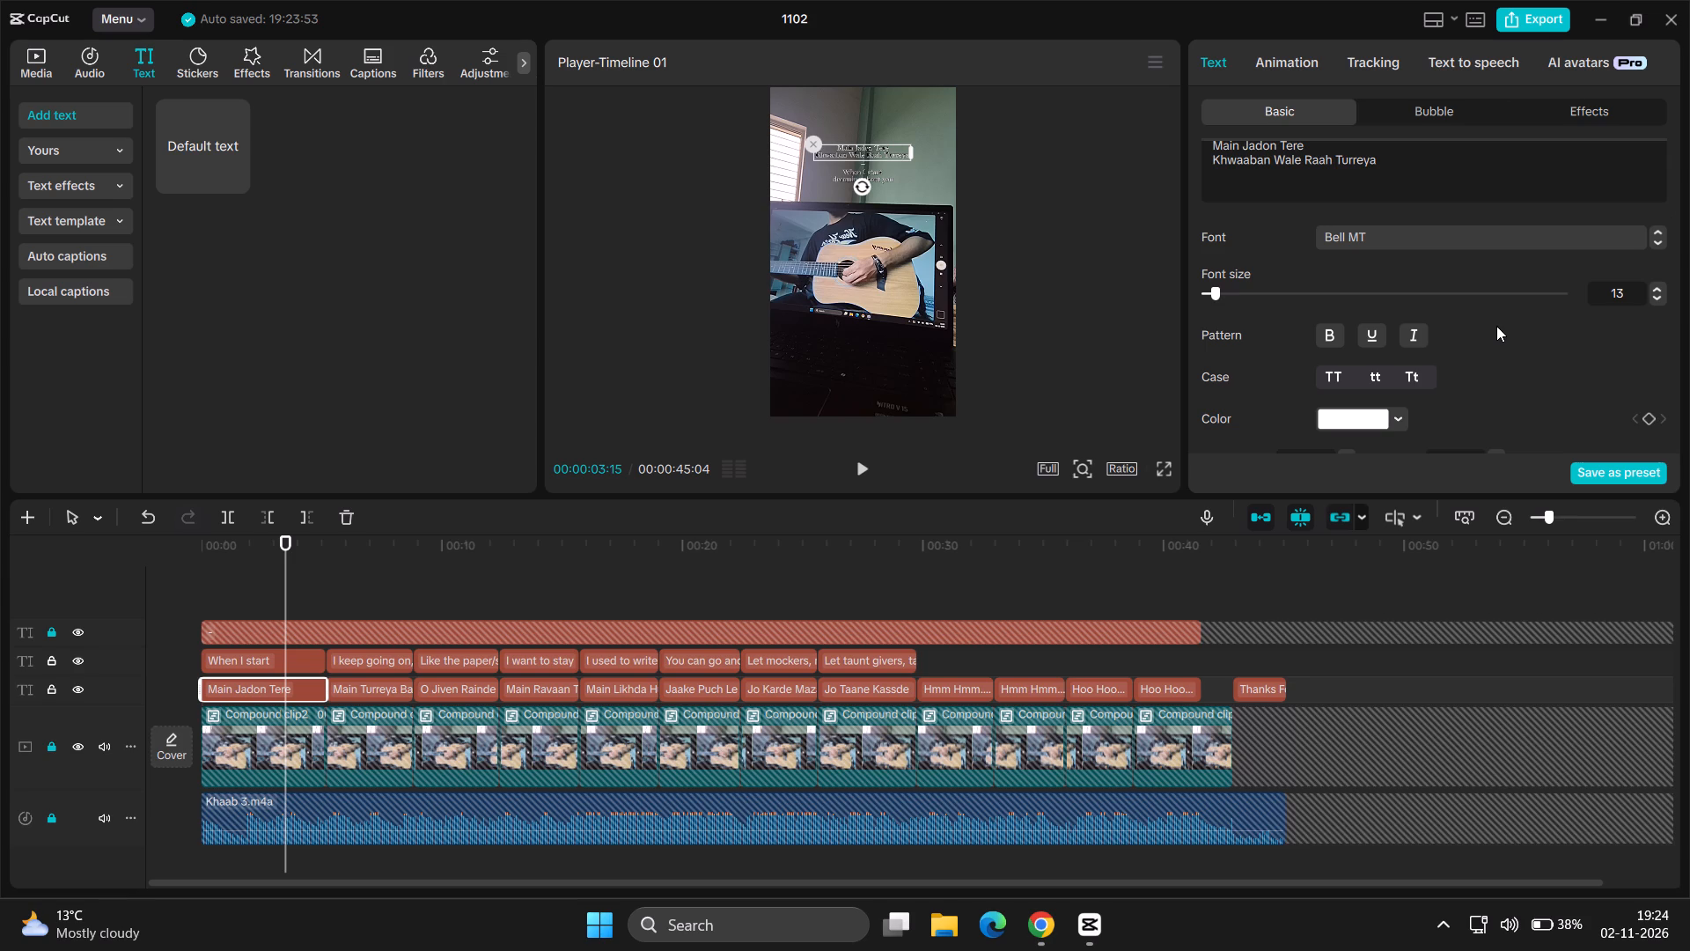
{"action": "scroll", "coordinate": [1496, 326], "scroll_direction": "right", "scroll_amount": 1}
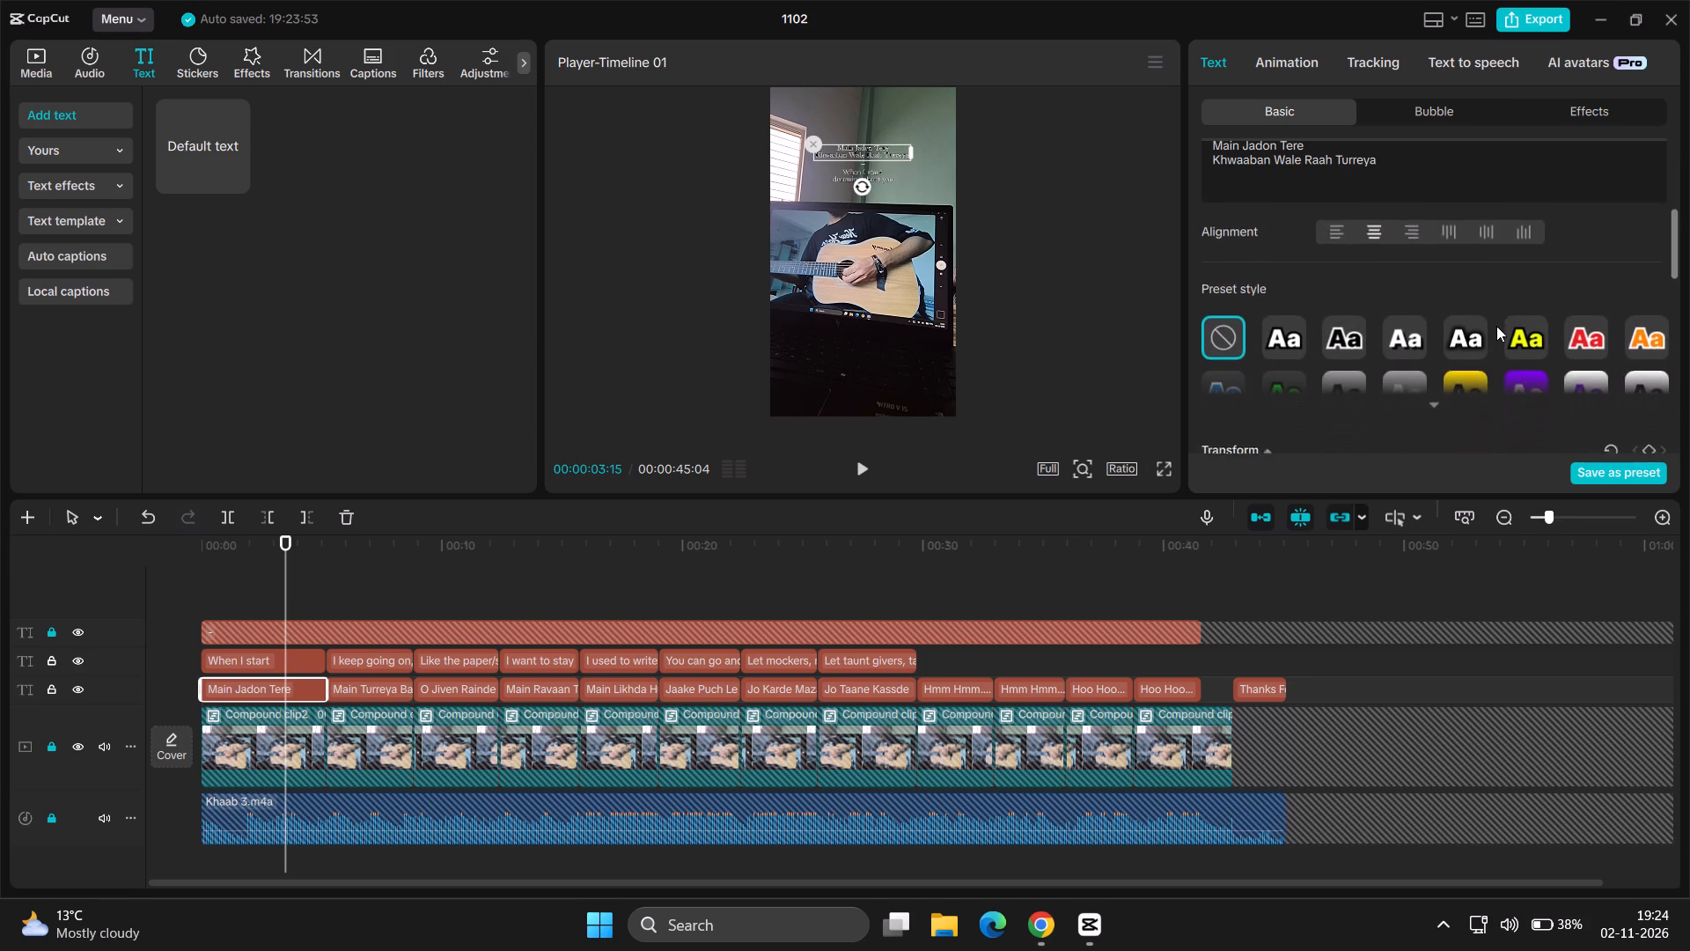
{"action": "scroll", "coordinate": [1496, 326], "scroll_direction": "right", "scroll_amount": 2}
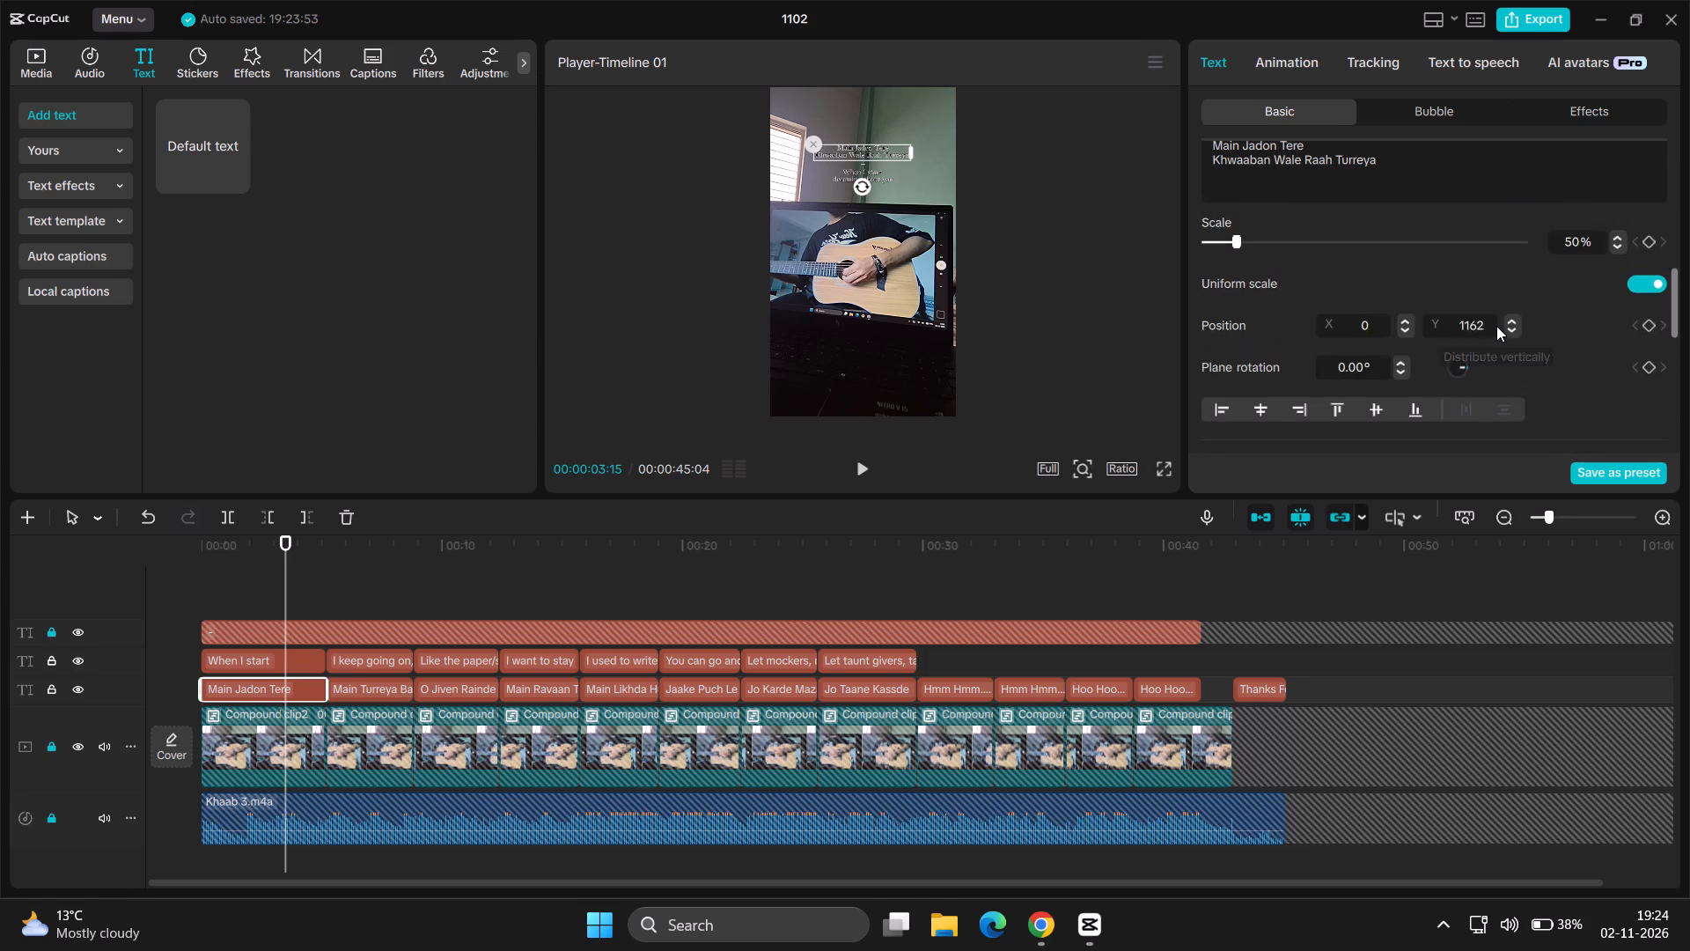
{"action": "scroll", "coordinate": [1496, 326], "scroll_direction": "right", "scroll_amount": 1}
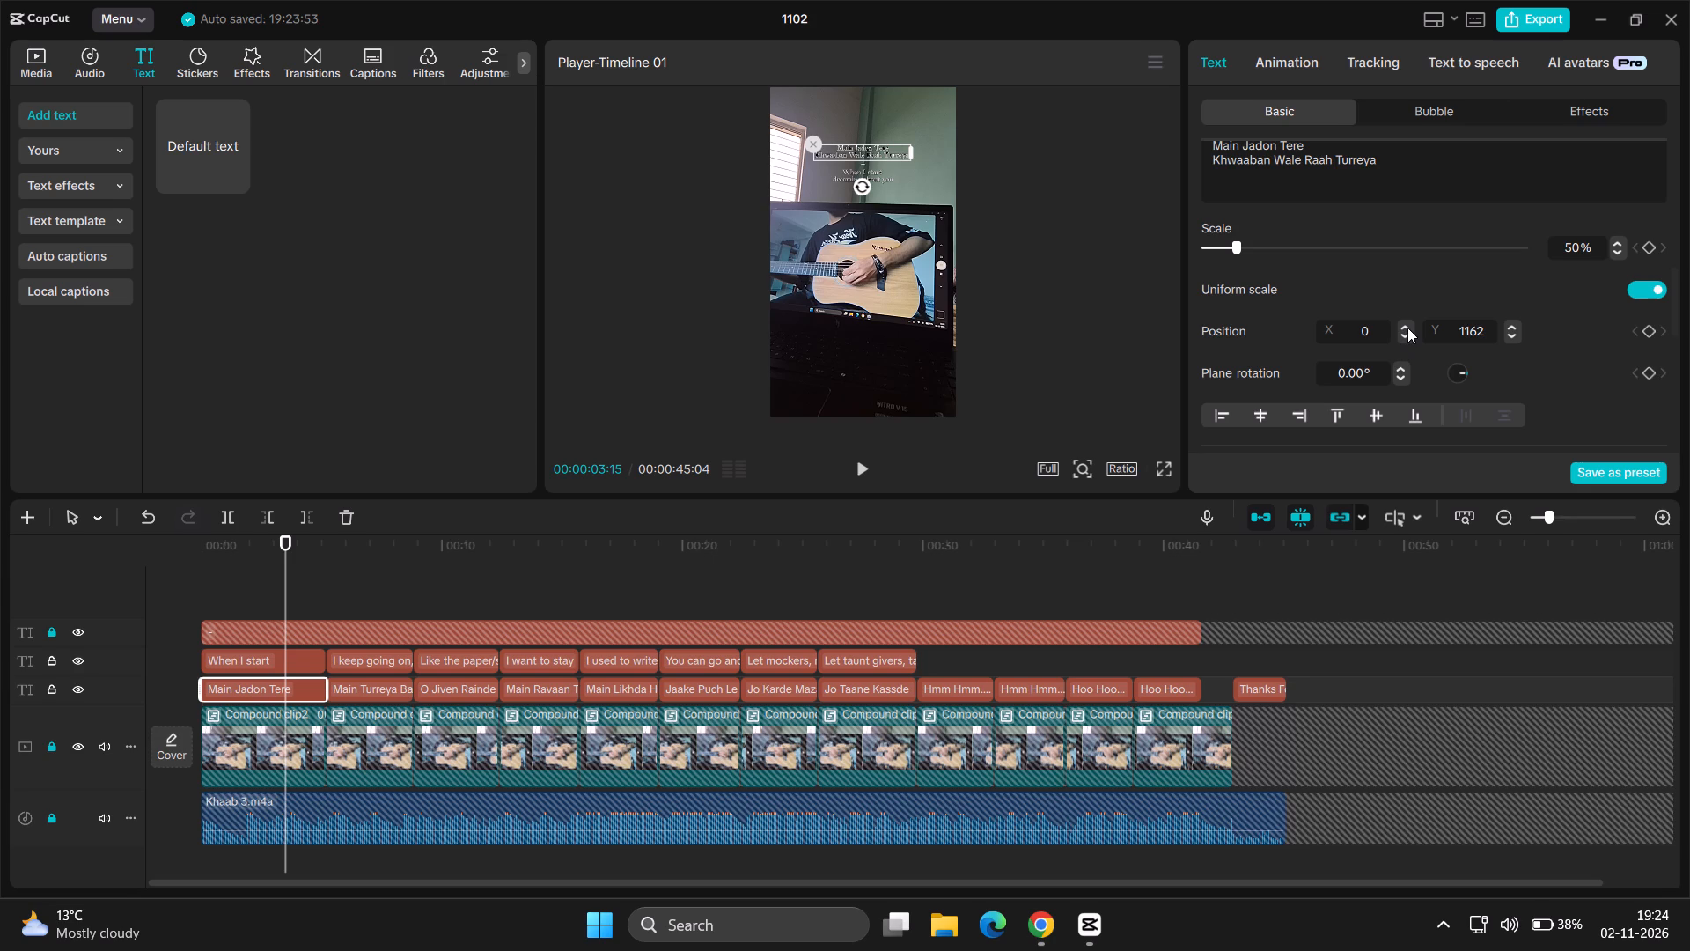
{"action": "left_click", "coordinate": [1407, 328]}
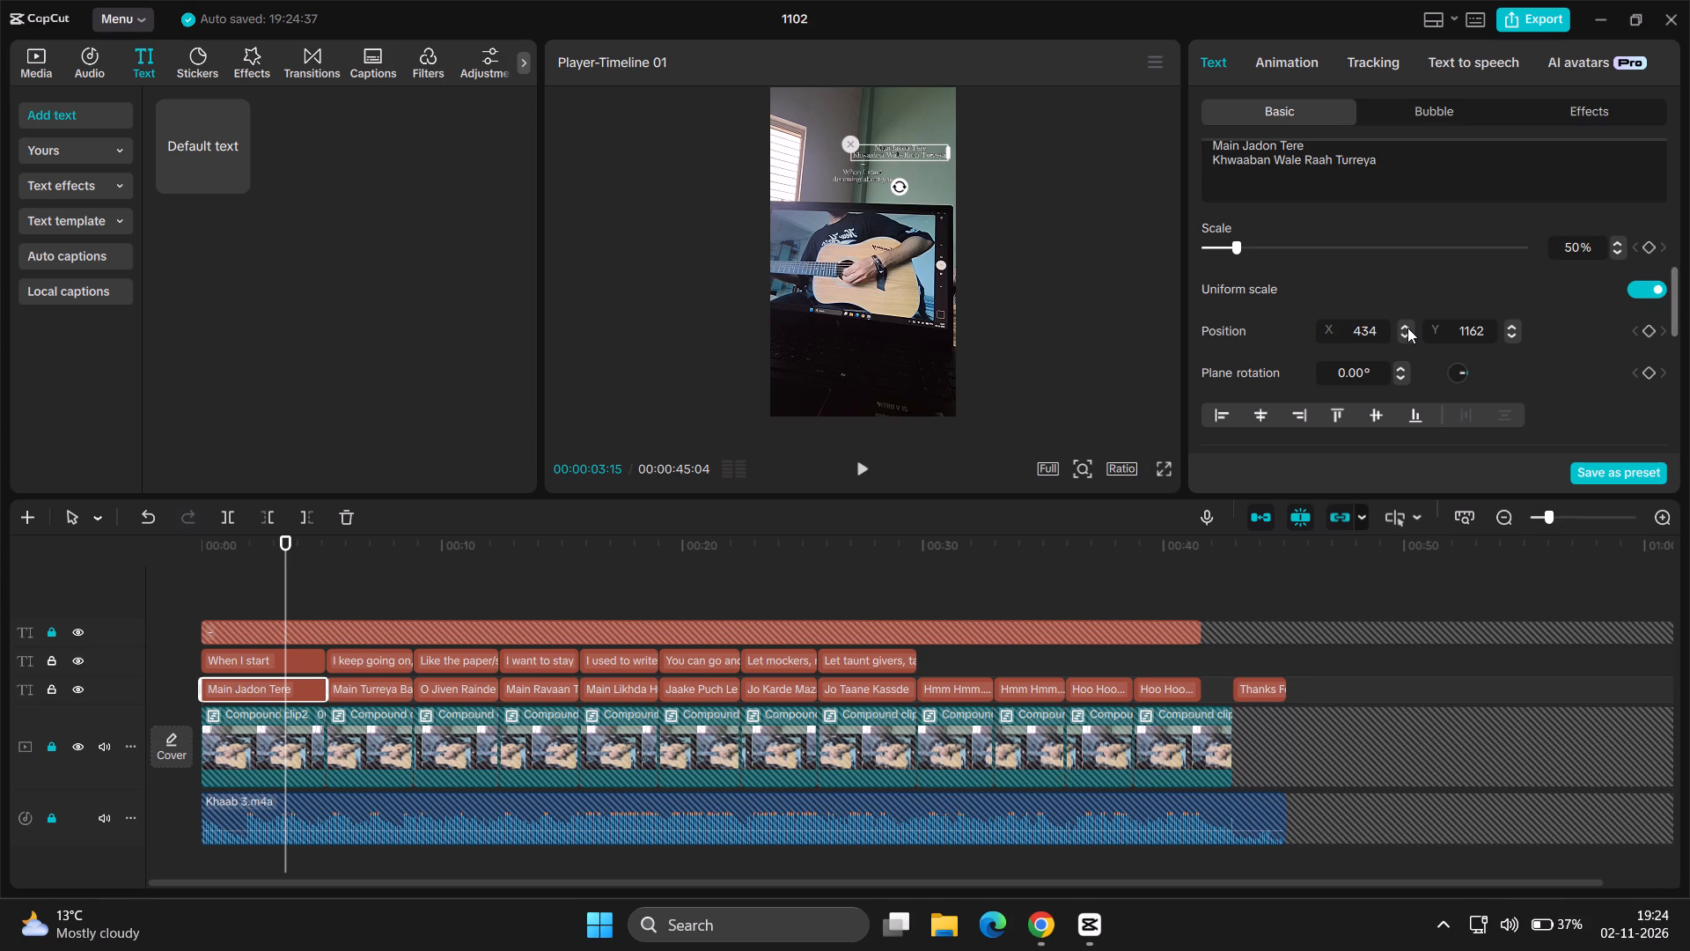
Nudge the "Main Jadon Tere" lyric sideways to X position 435.
{"action": "left_click", "coordinate": [1407, 328]}
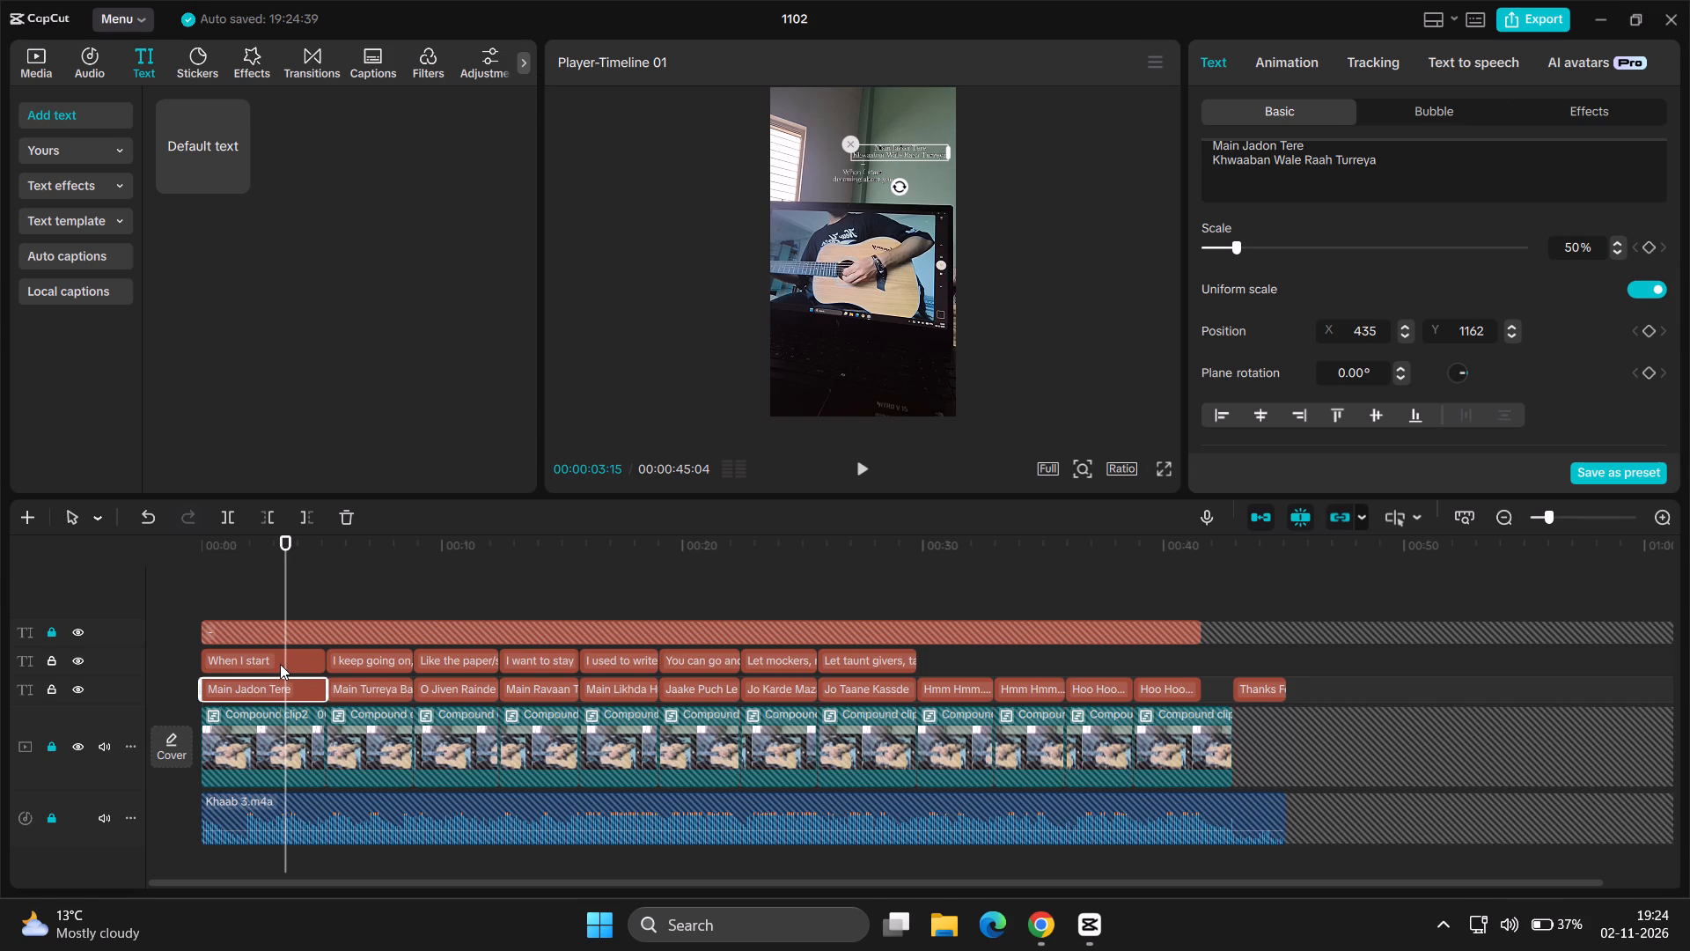
Set the "When I start dreaming about you" translation's X position to 435.
{"action": "left_click", "coordinate": [280, 664]}
{"action": "left_click", "coordinate": [1373, 330]}
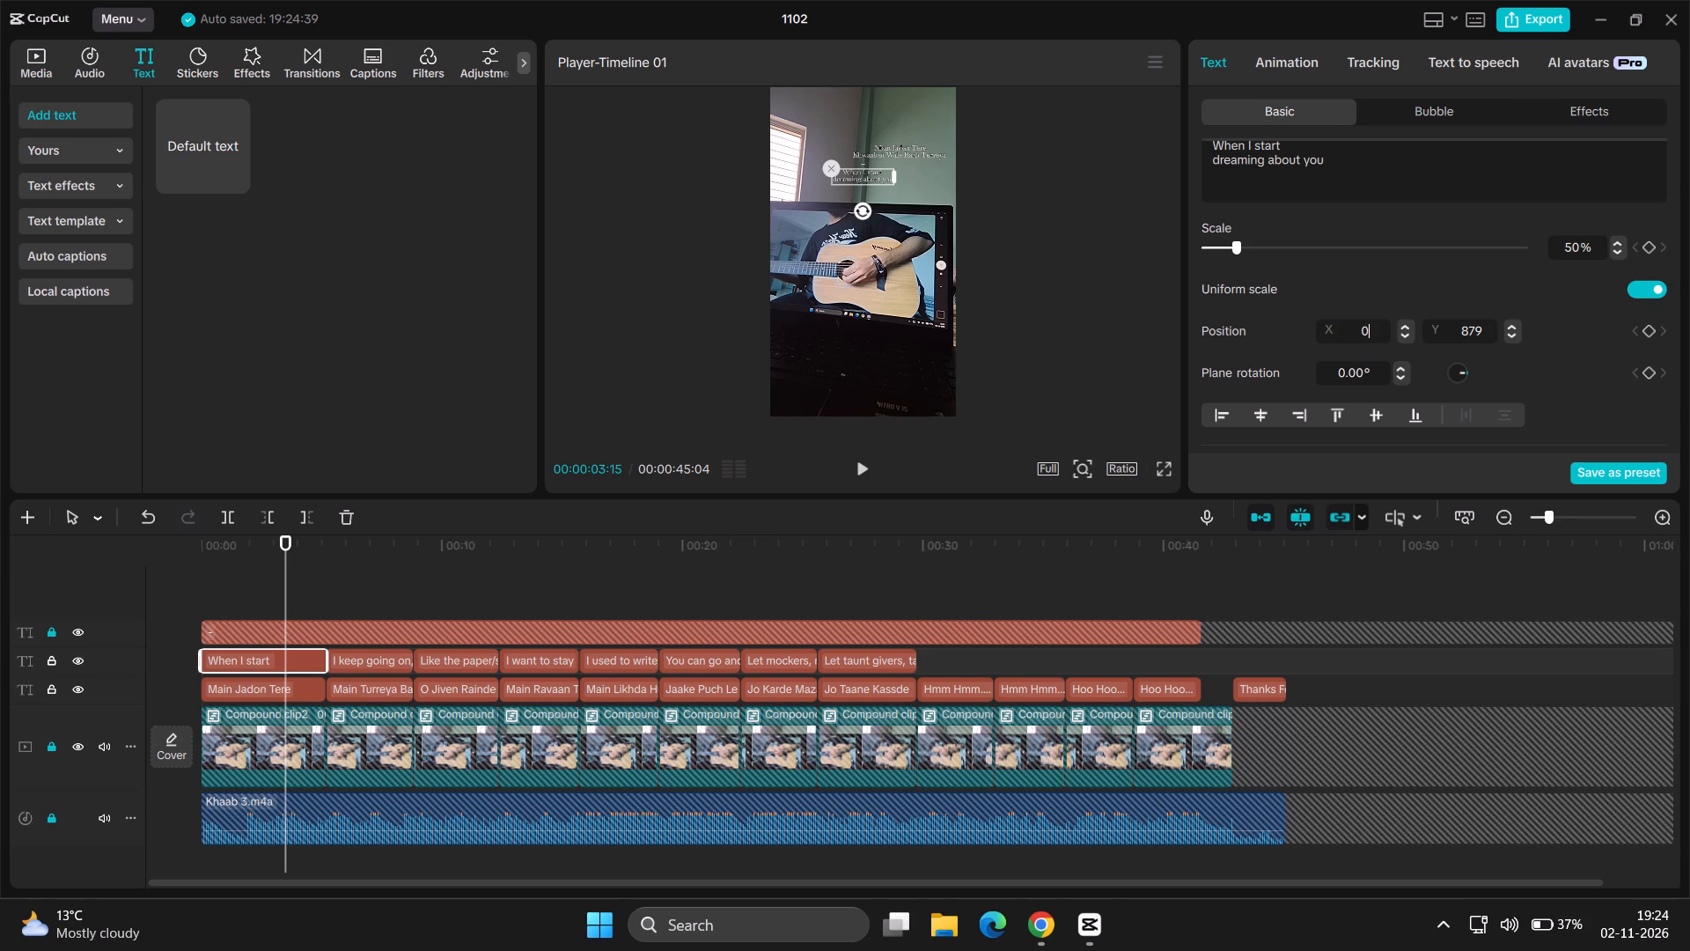
{"action": "type", "text": "435"}
{"action": "key", "text": "Left"}
{"action": "key", "text": "Left"}
{"action": "key", "text": "Left"}
{"action": "key", "text": "BackSpace"}
{"action": "left_click", "coordinate": [318, 594]}
Unlock the hyphen overlay's track and set the hyphen's X position to 435.
{"action": "left_click", "coordinate": [231, 611]}
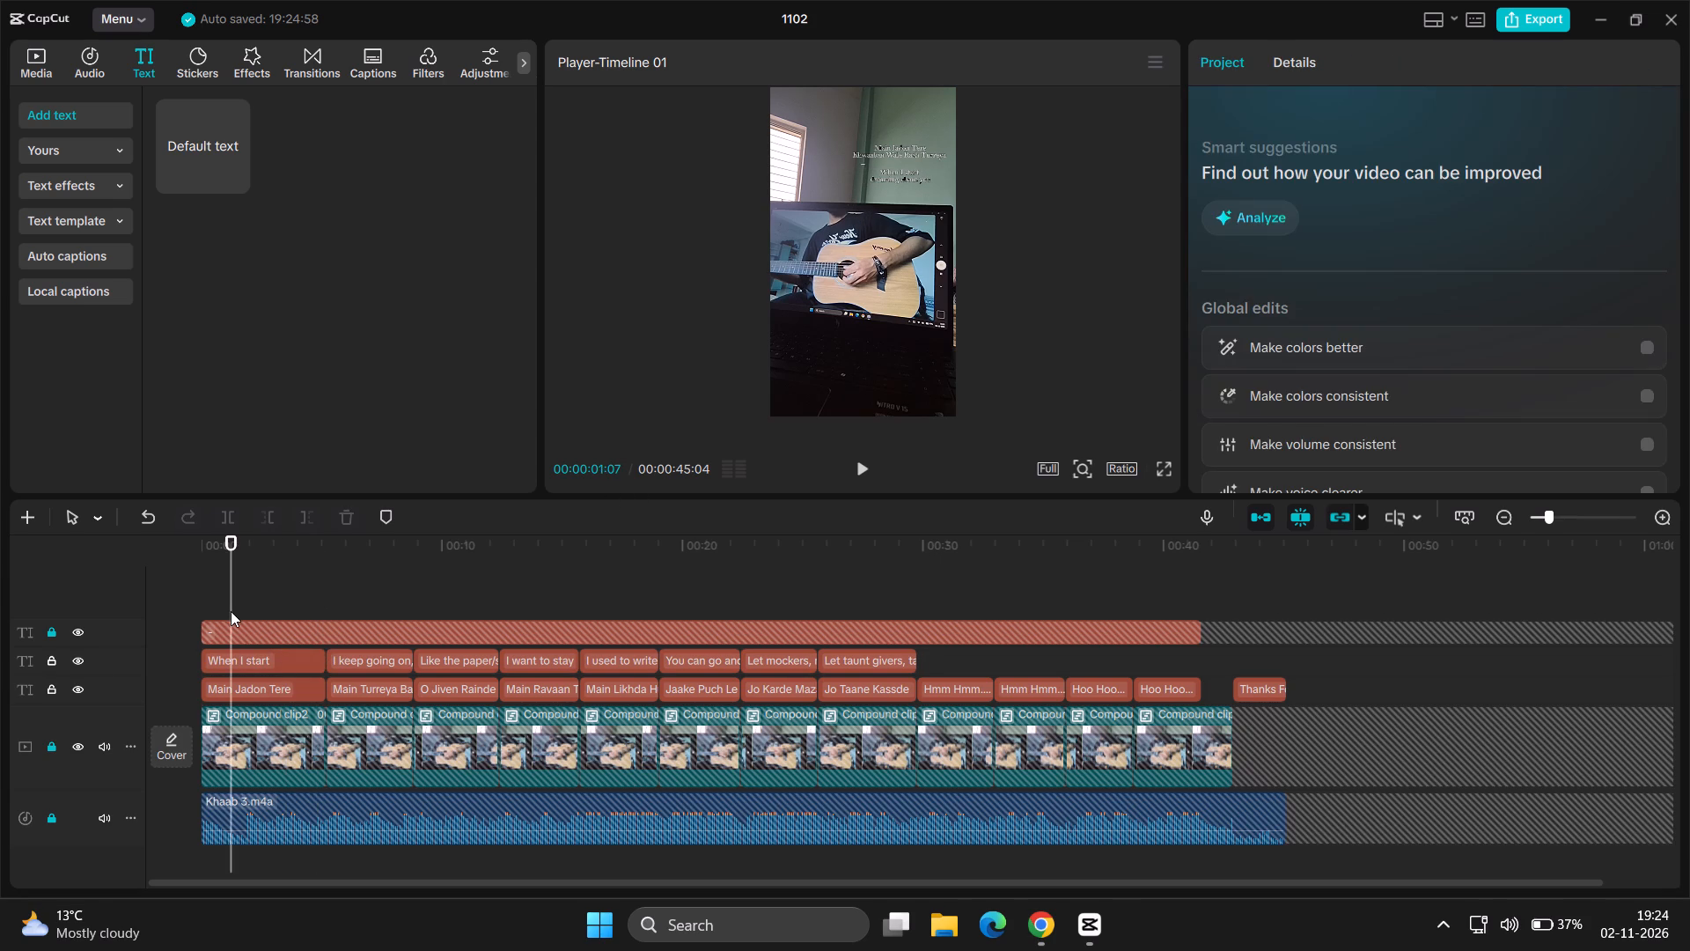
{"action": "left_click", "coordinate": [355, 630]}
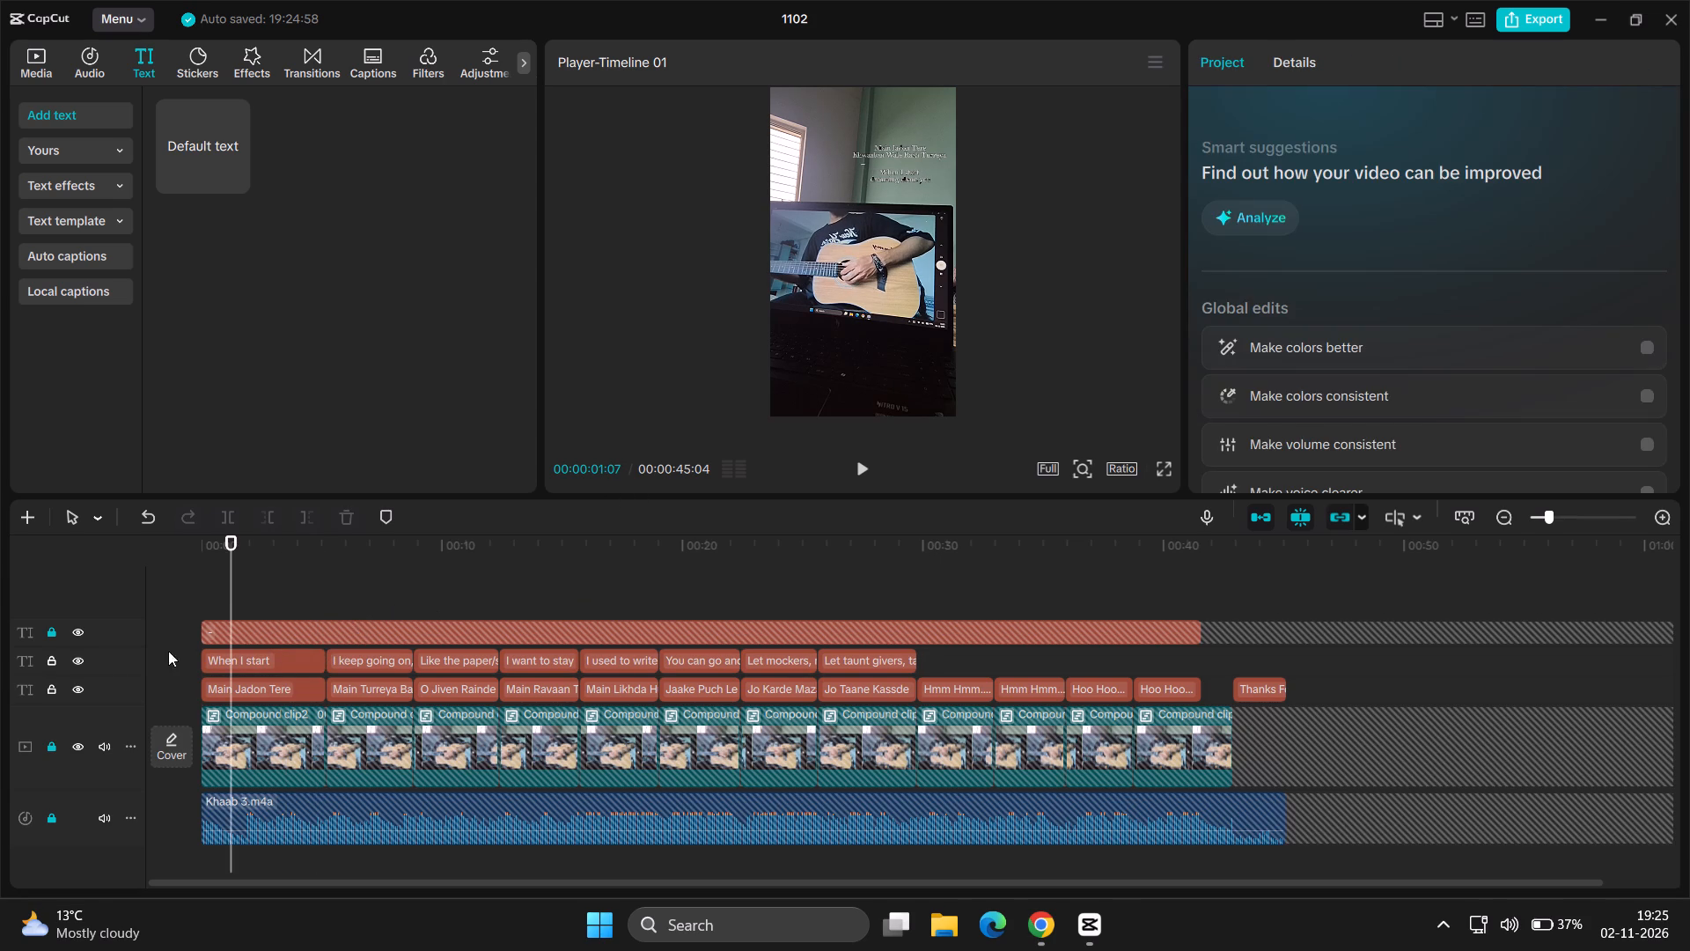
{"action": "left_click", "coordinate": [48, 634]}
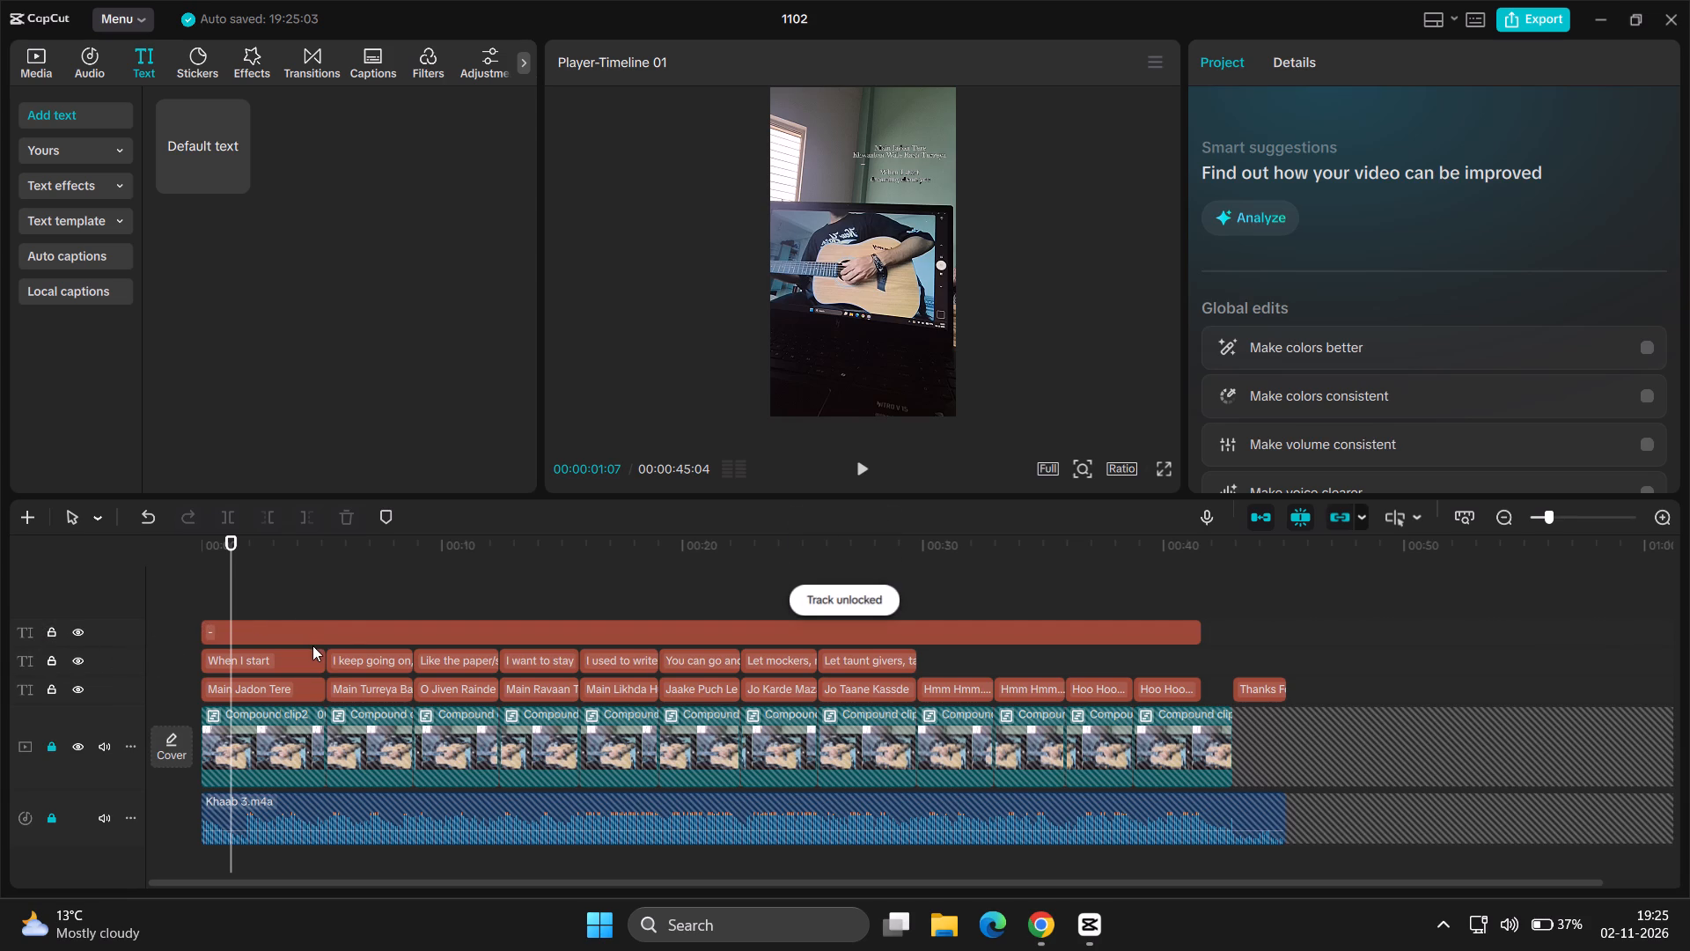
{"action": "left_click", "coordinate": [345, 630]}
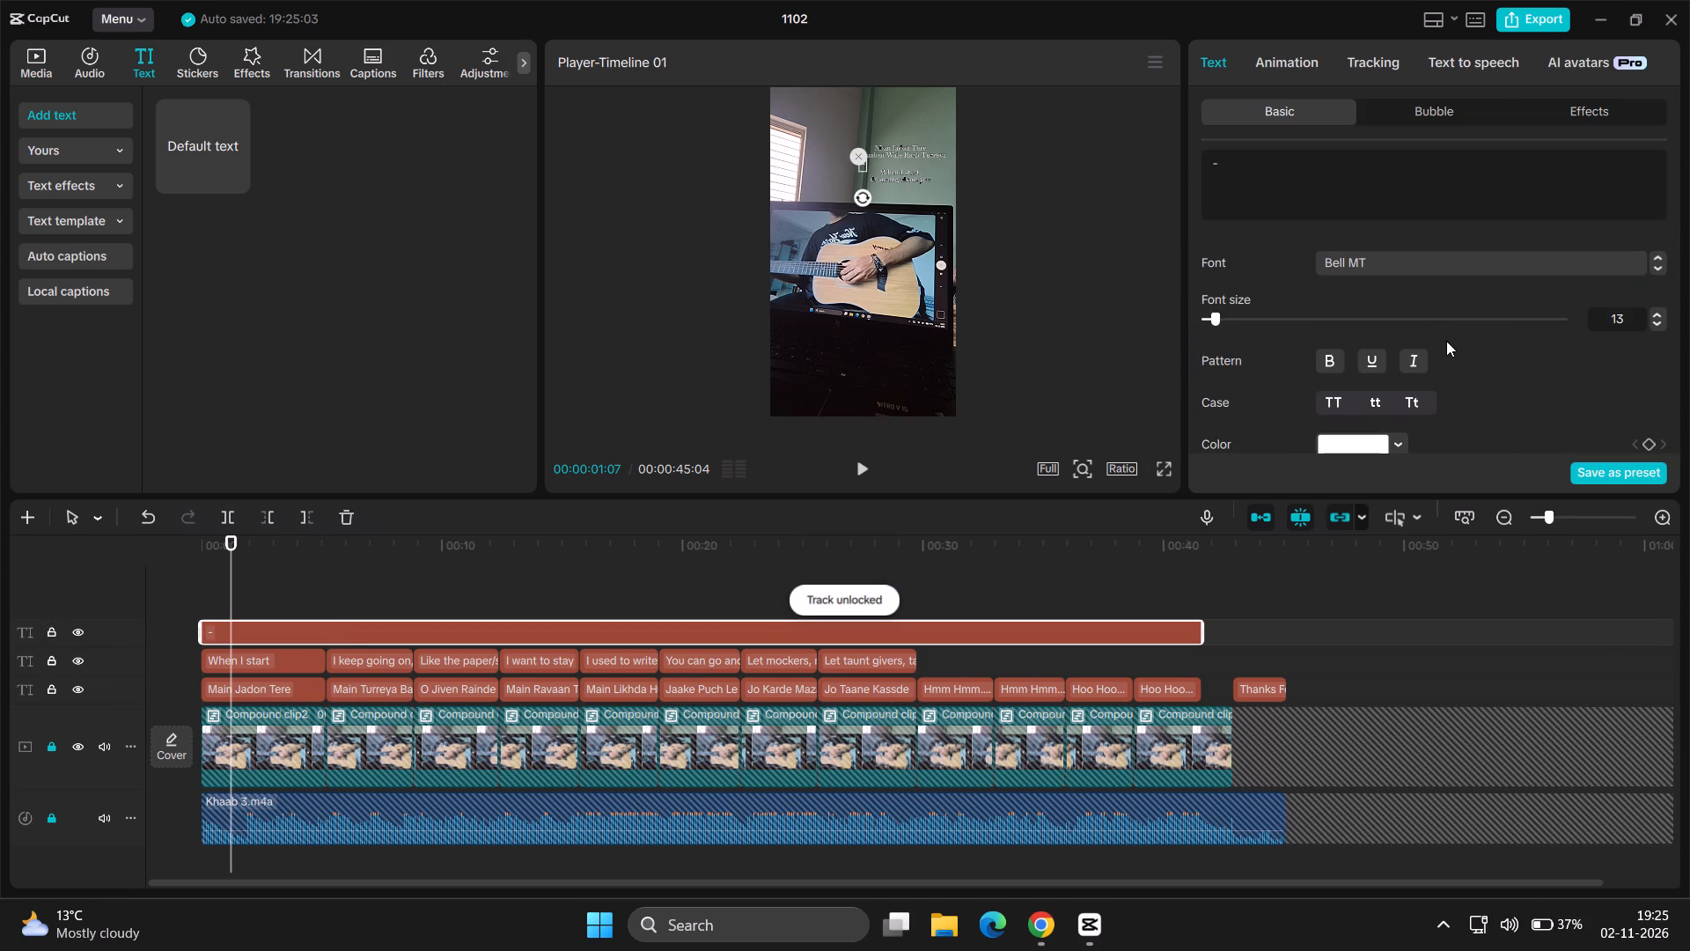
{"action": "scroll", "coordinate": [1446, 341], "scroll_direction": "down", "scroll_amount": 1}
{"action": "left_click", "coordinate": [1368, 347]}
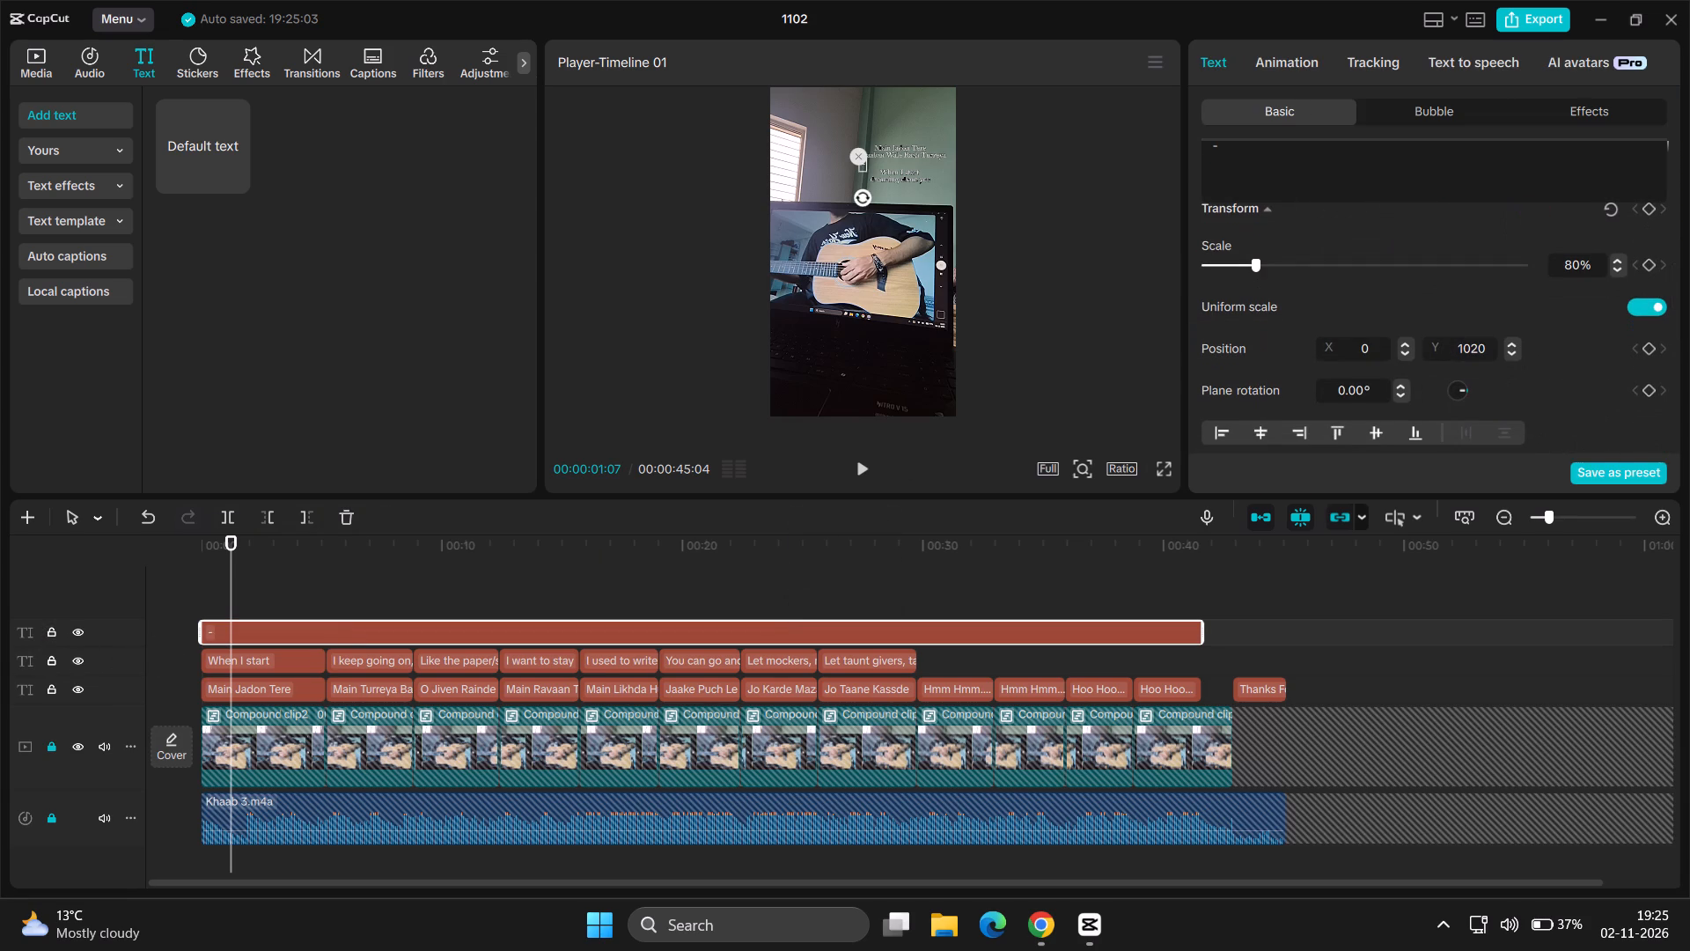
{"action": "key", "text": "BackSpace"}
{"action": "key", "text": "4"}
{"action": "type", "text": "35"}
{"action": "key", "text": "Return"}
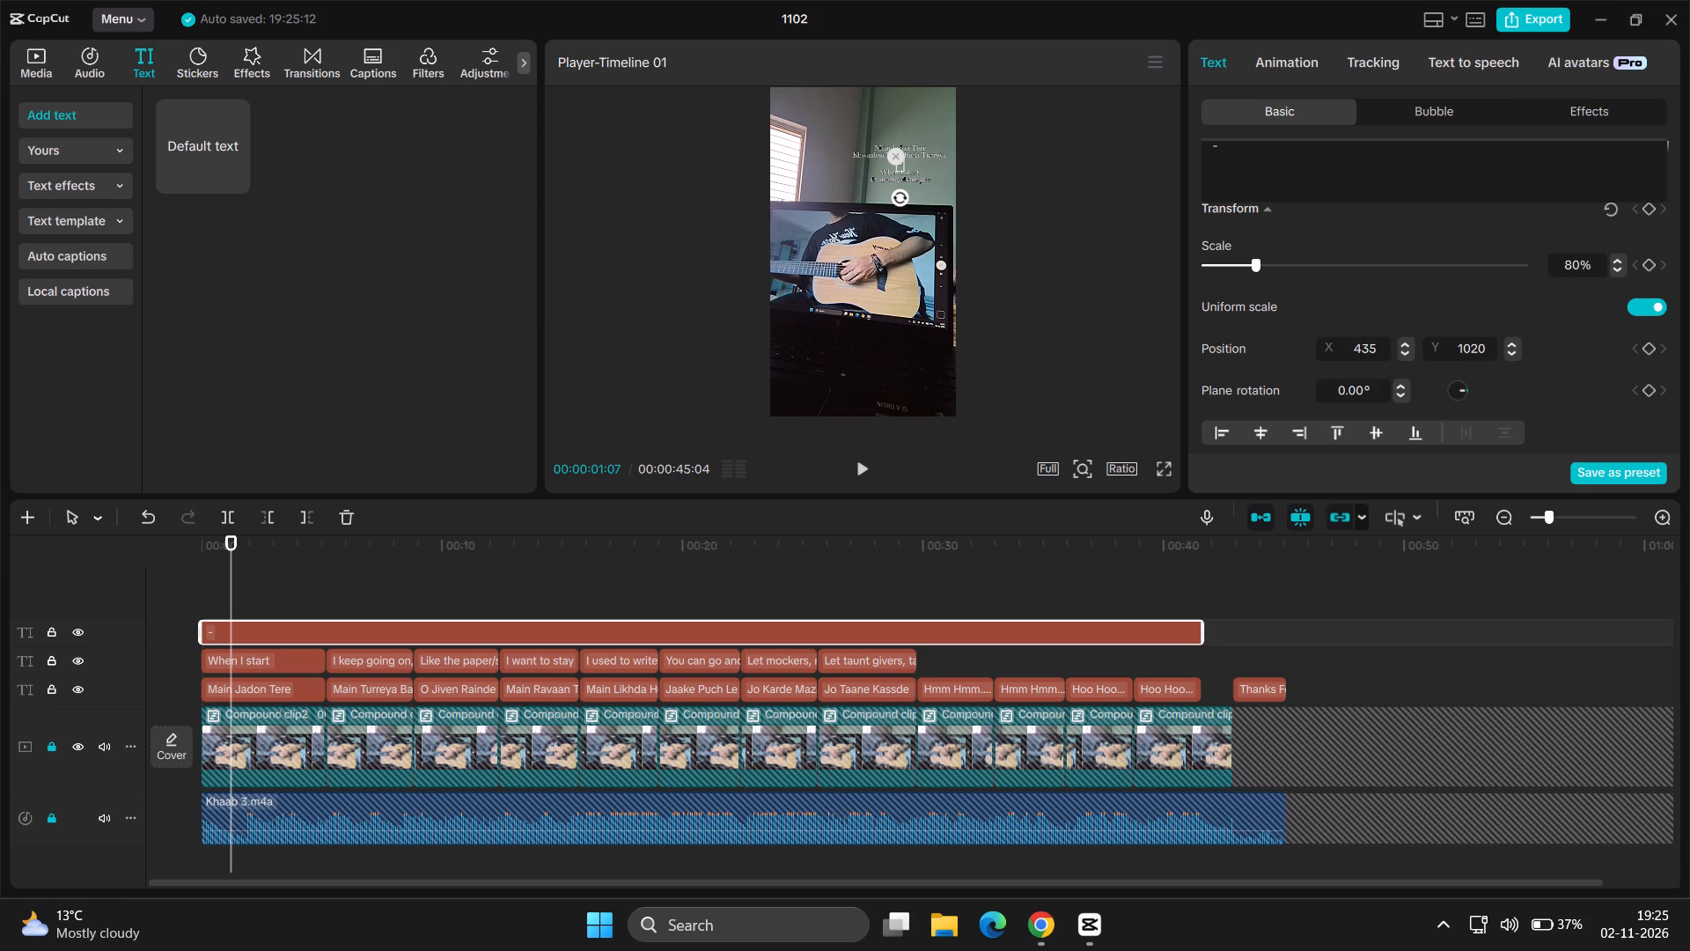
Check the shifted lyric, hyphen and translation in full-screen preview, and lock the hyphen track again.
{"action": "left_click", "coordinate": [1161, 463]}
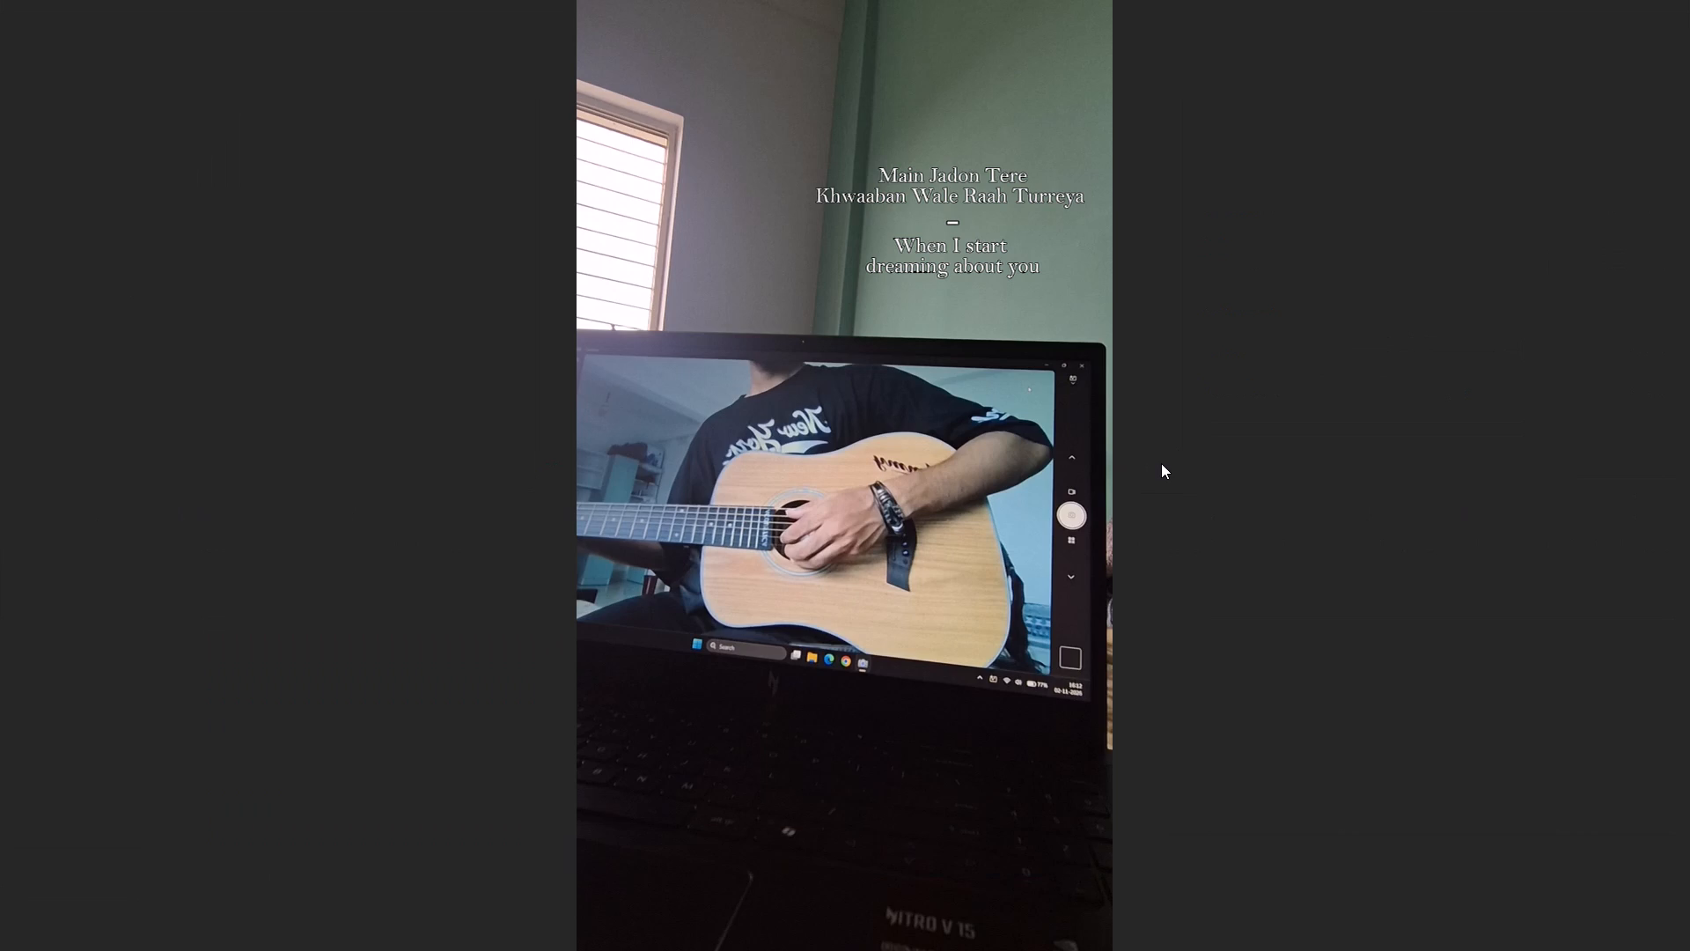
{"action": "left_click", "coordinate": [1095, 680]}
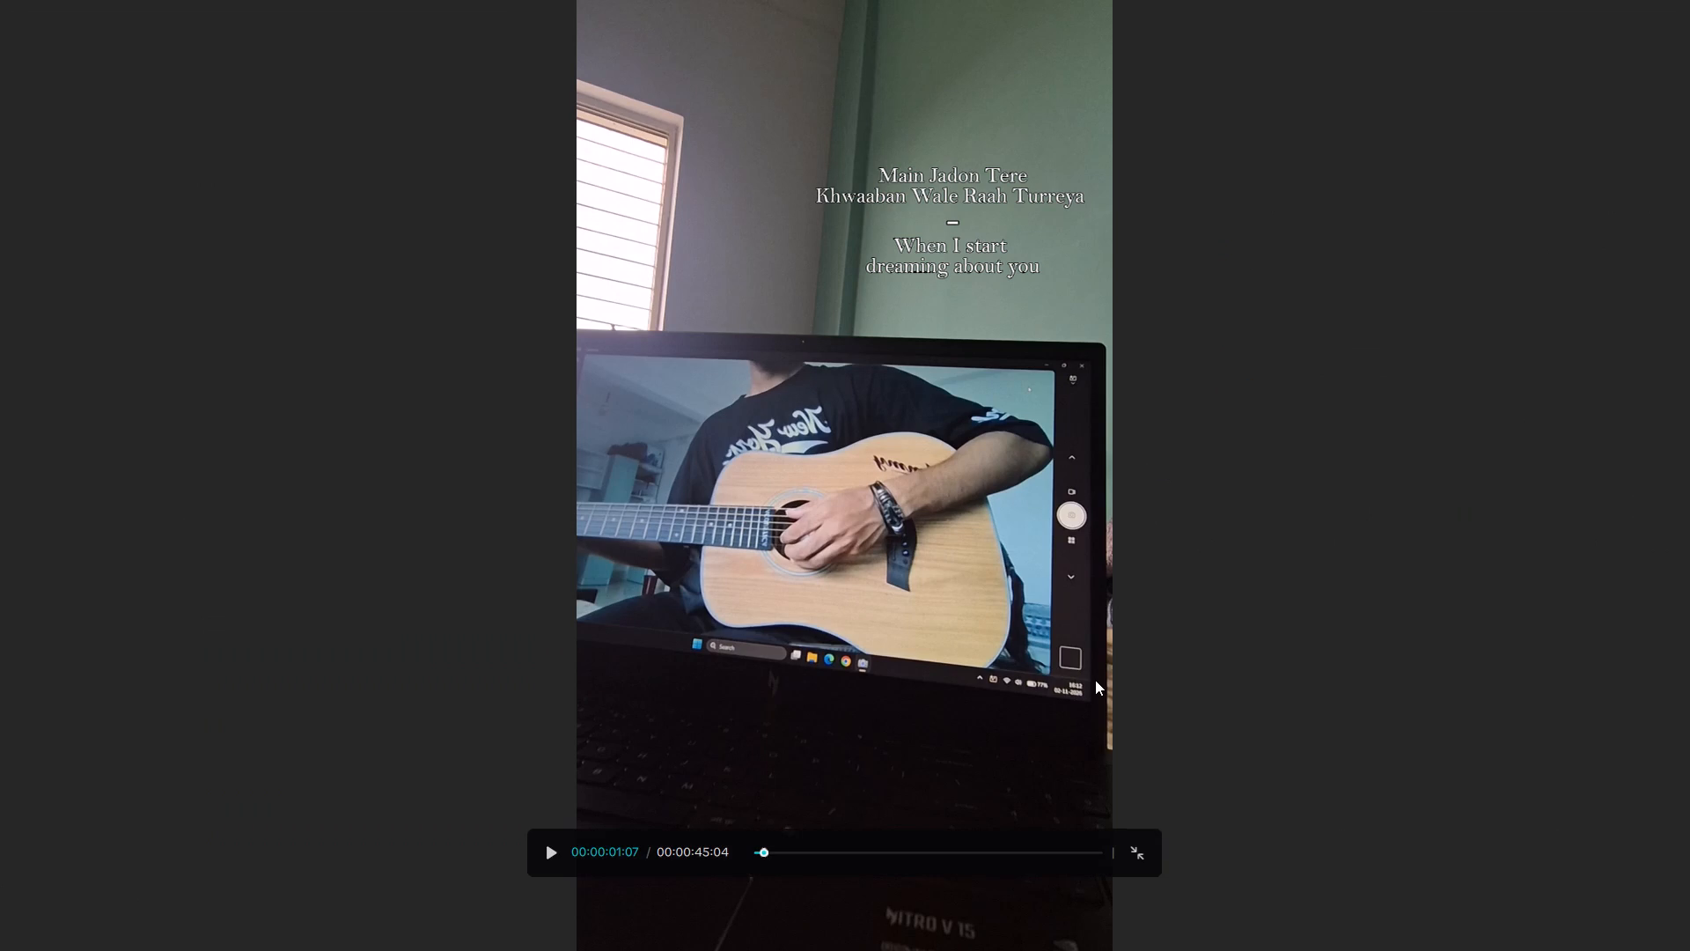
{"action": "left_click", "coordinate": [1151, 855]}
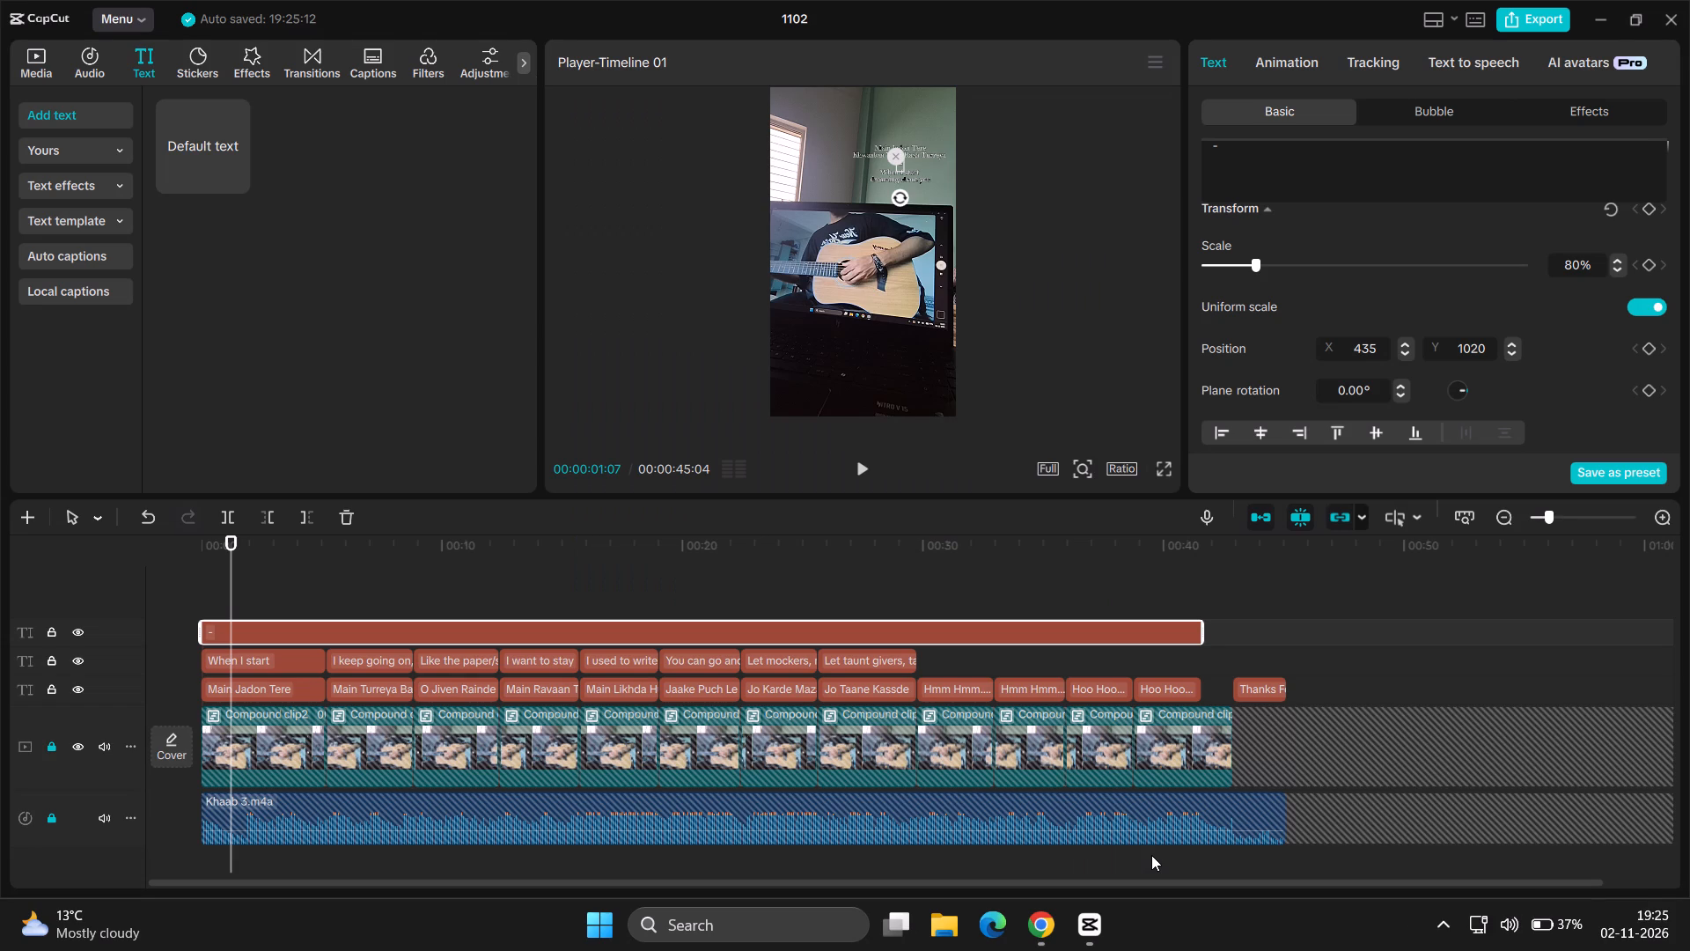
{"action": "left_click", "coordinate": [50, 627]}
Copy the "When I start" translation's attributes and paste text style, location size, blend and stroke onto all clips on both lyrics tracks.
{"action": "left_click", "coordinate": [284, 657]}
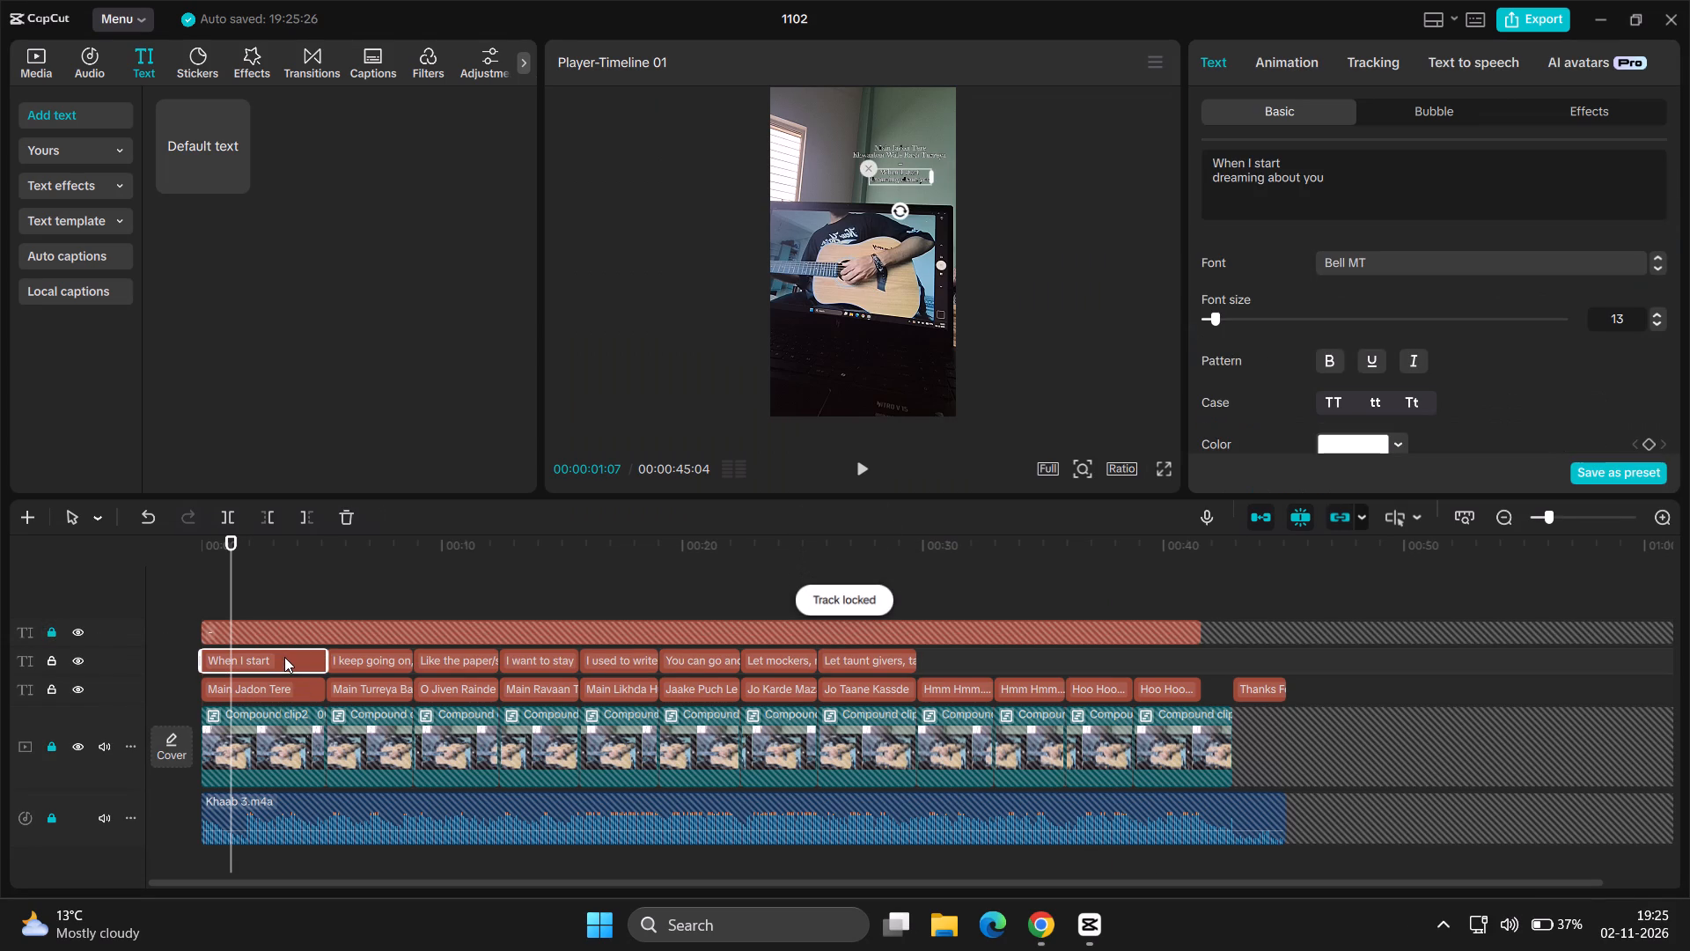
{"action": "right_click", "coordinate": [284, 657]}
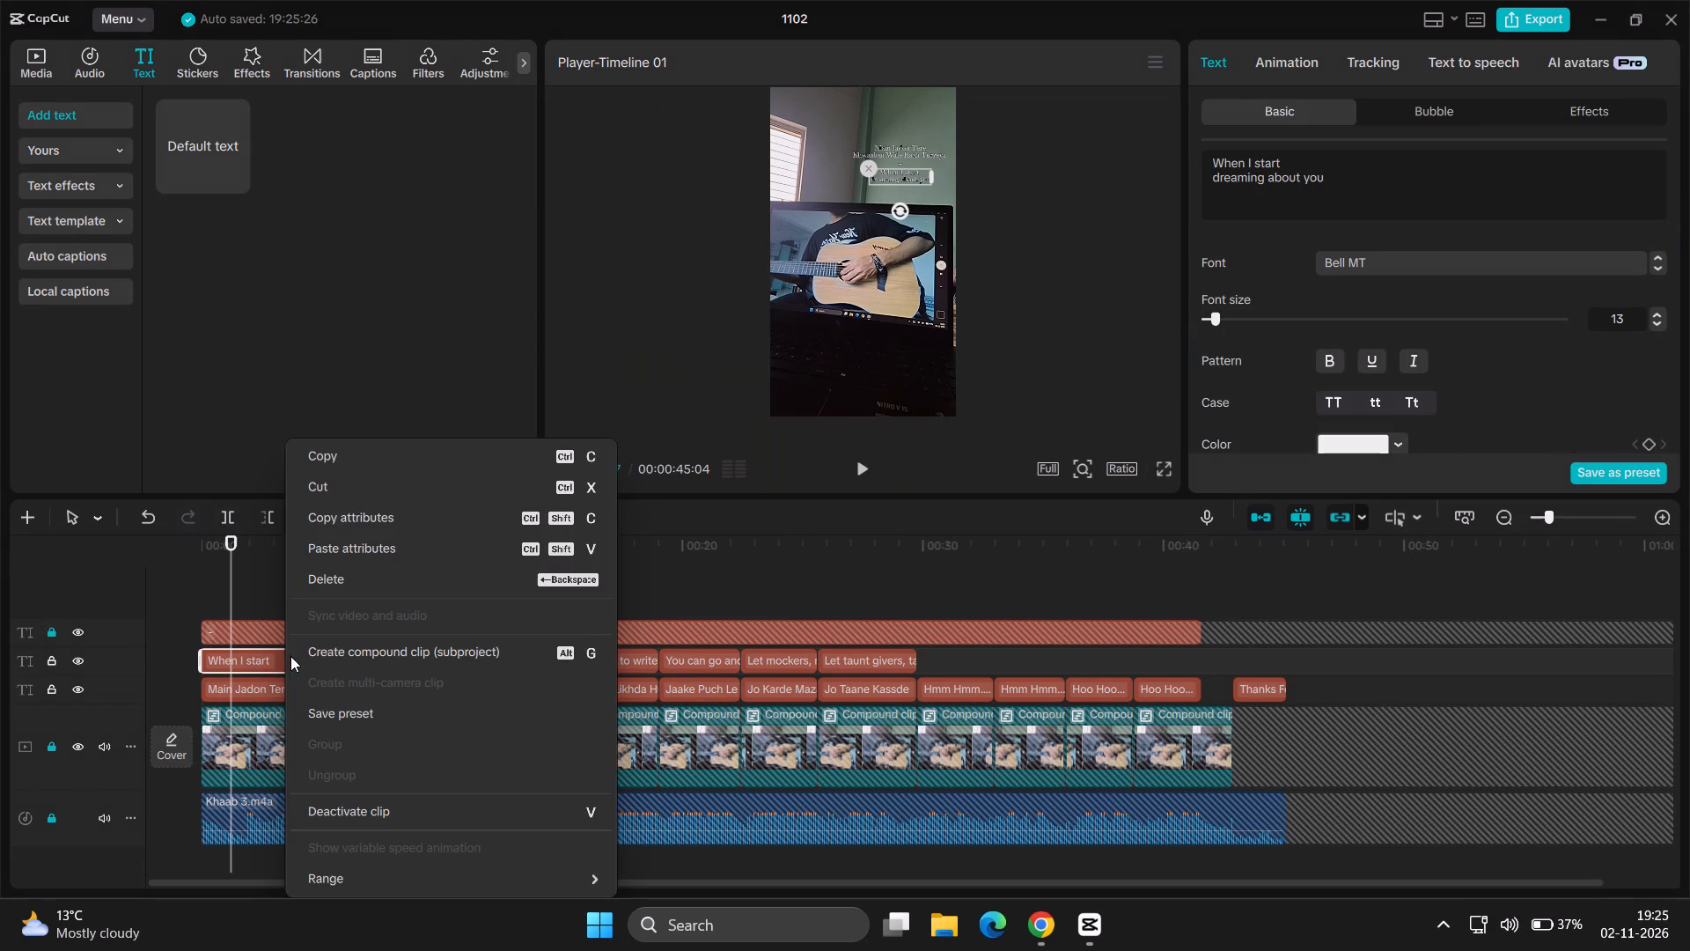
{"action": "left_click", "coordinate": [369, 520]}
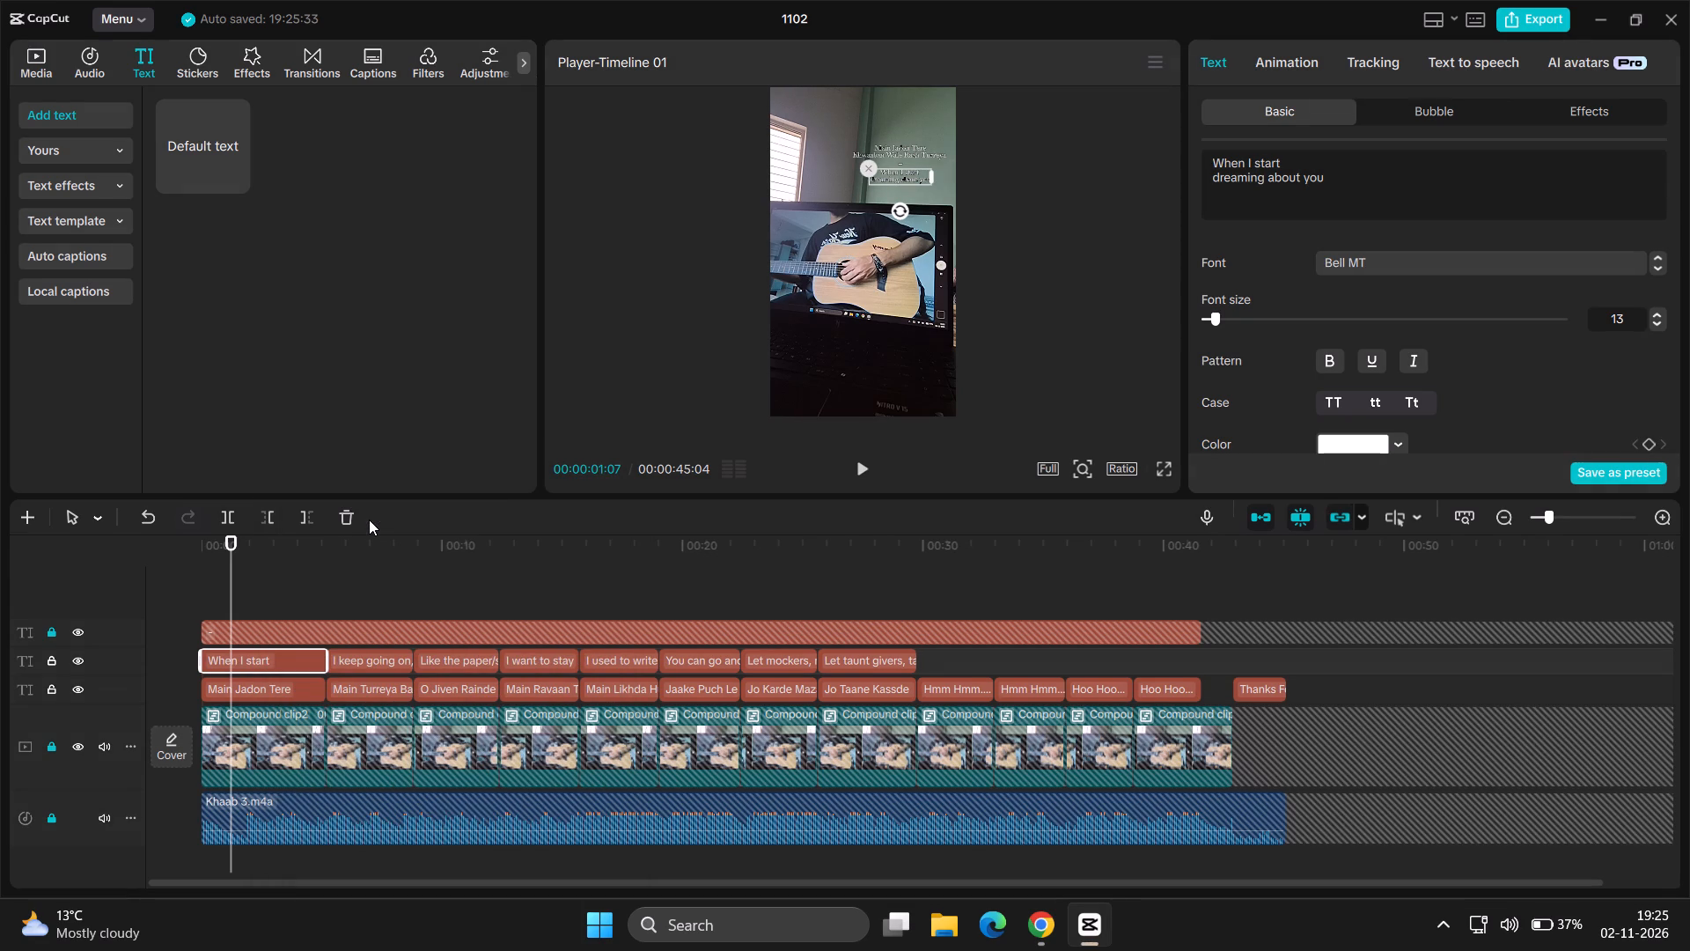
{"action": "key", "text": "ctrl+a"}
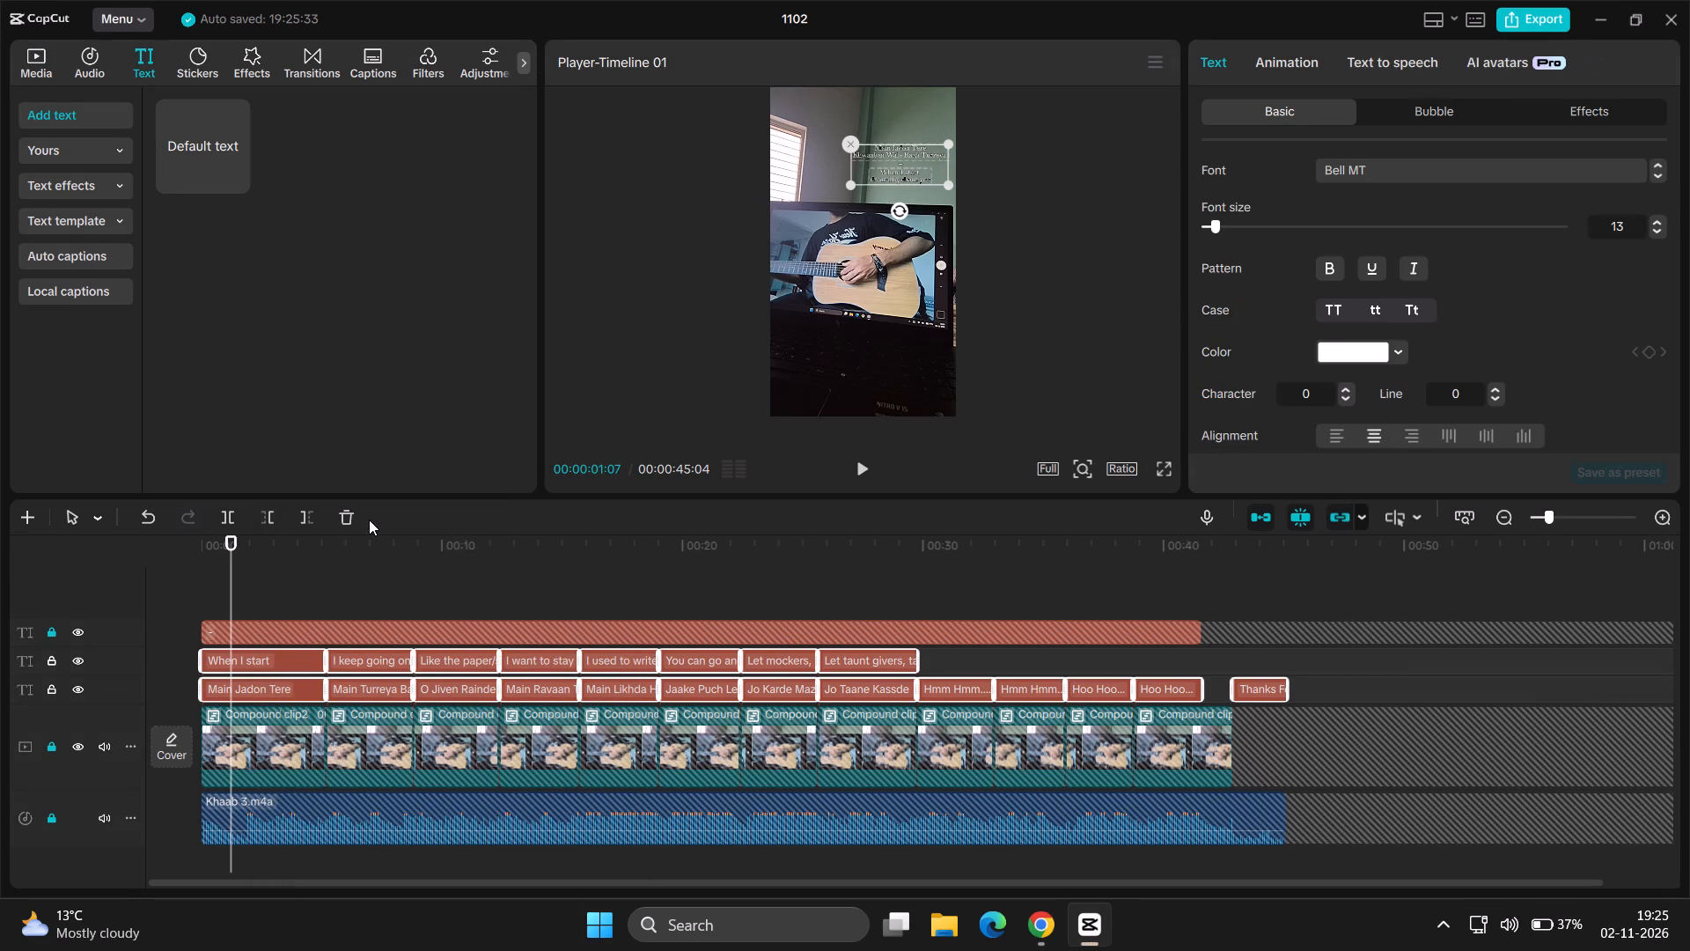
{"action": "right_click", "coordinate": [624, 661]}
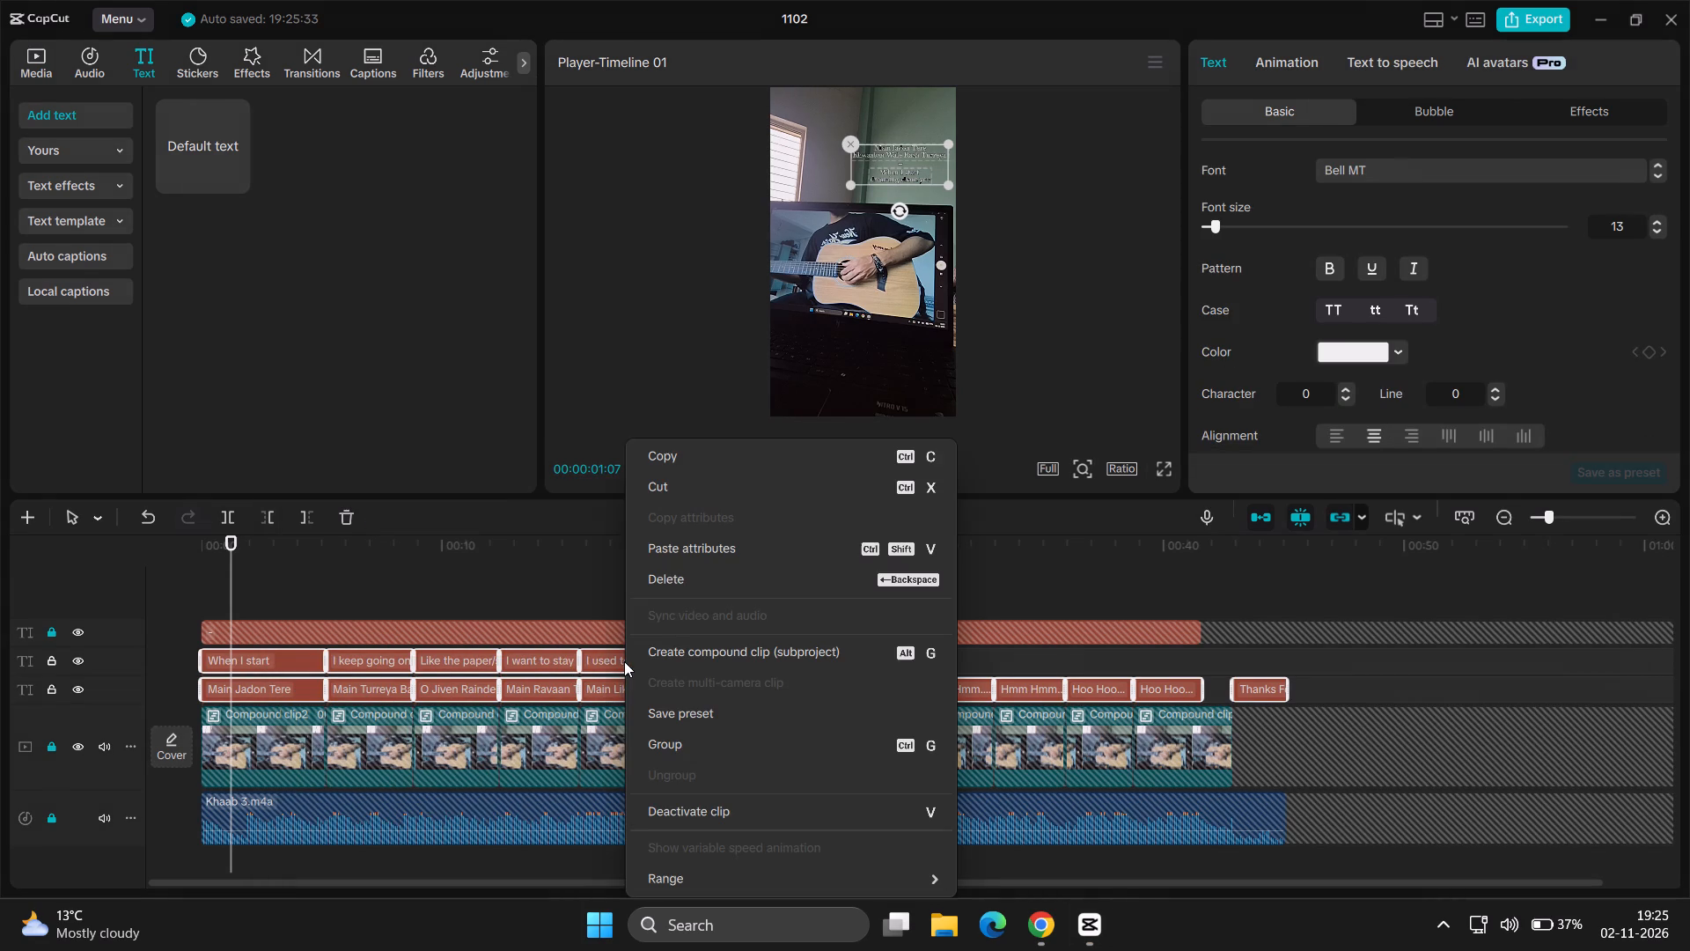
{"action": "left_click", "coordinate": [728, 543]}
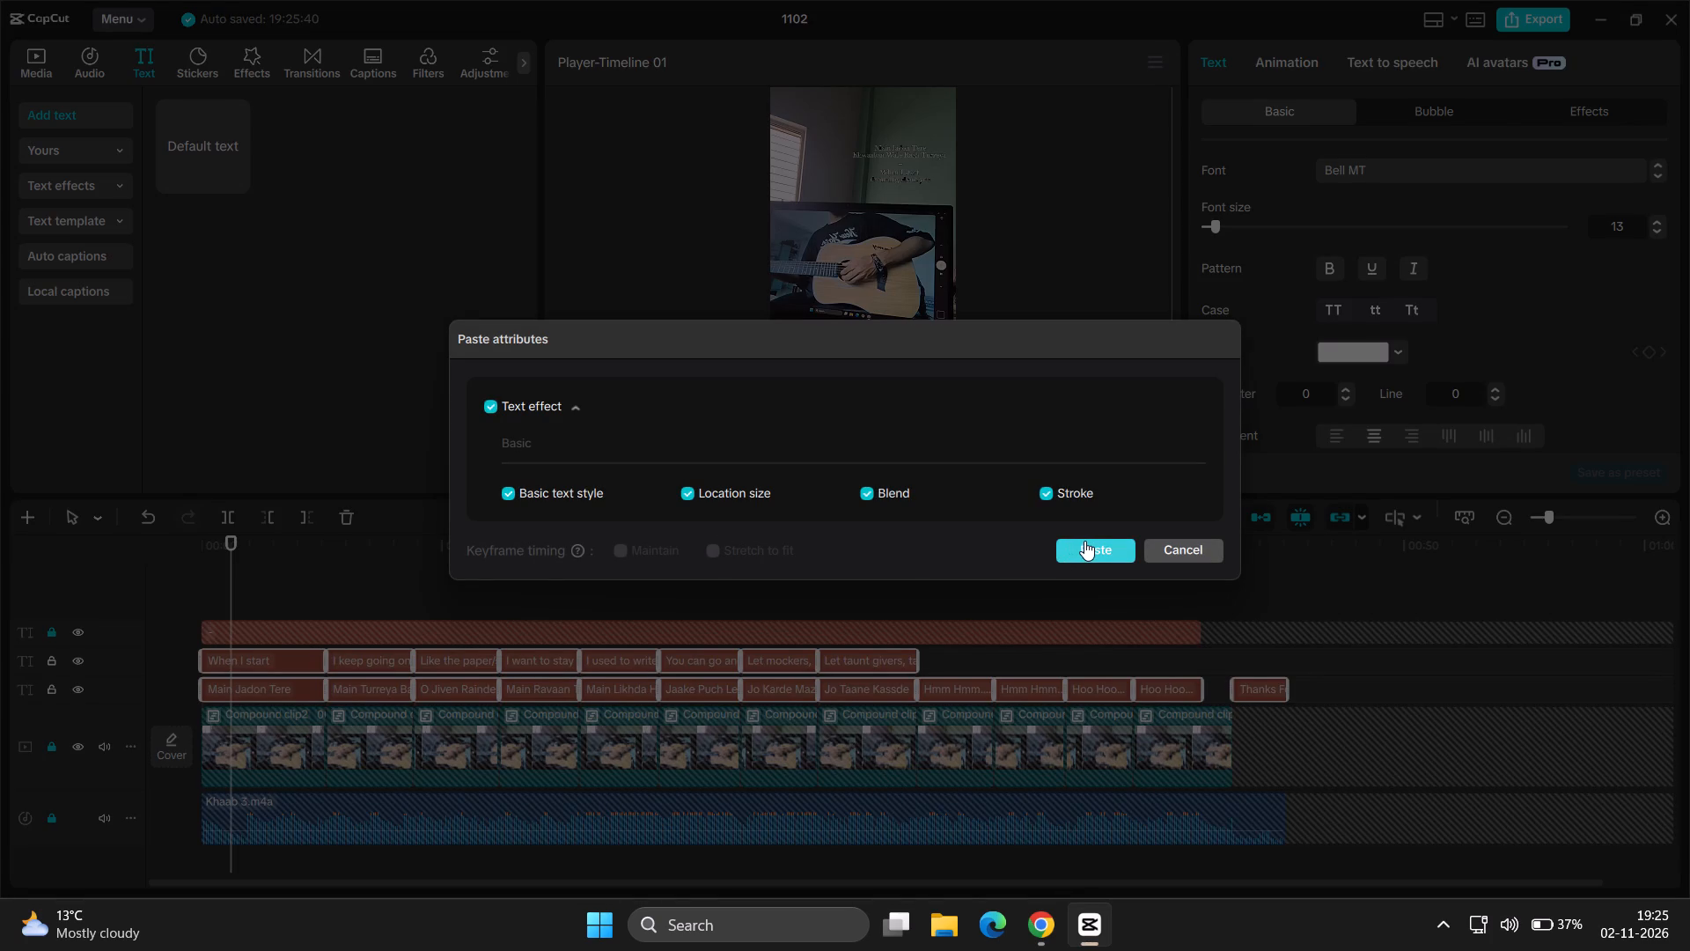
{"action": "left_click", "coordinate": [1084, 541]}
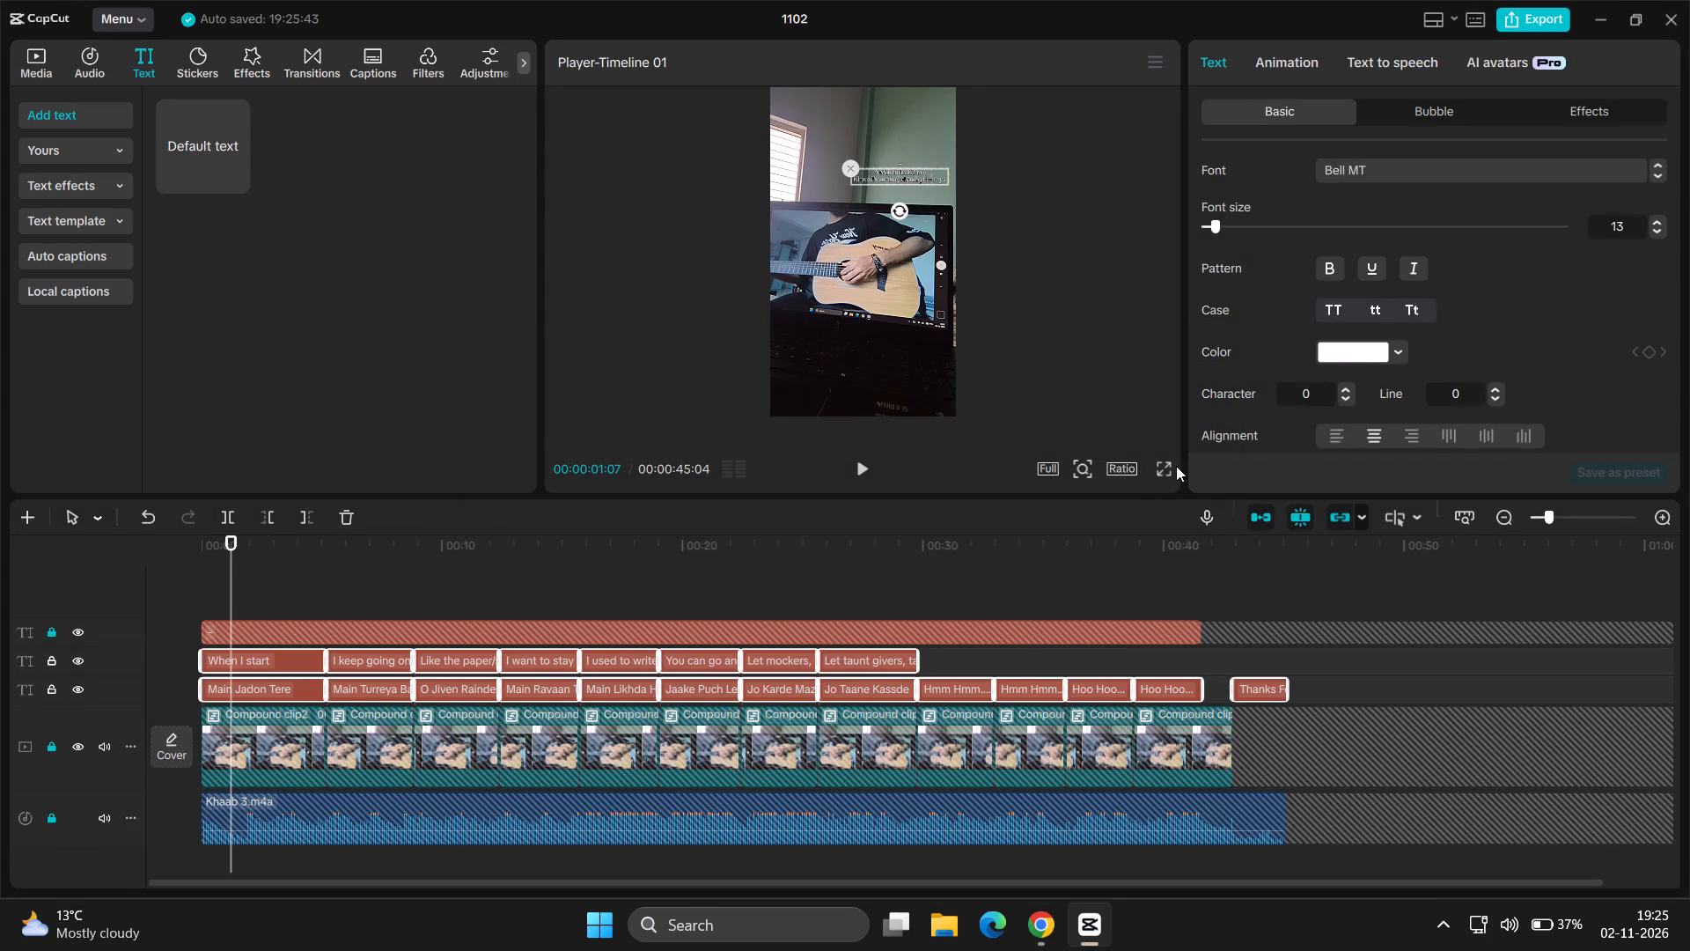
Play the lyrics in full-screen preview from about 1 to 6 seconds to check the text placement.
{"action": "left_click", "coordinate": [1175, 465]}
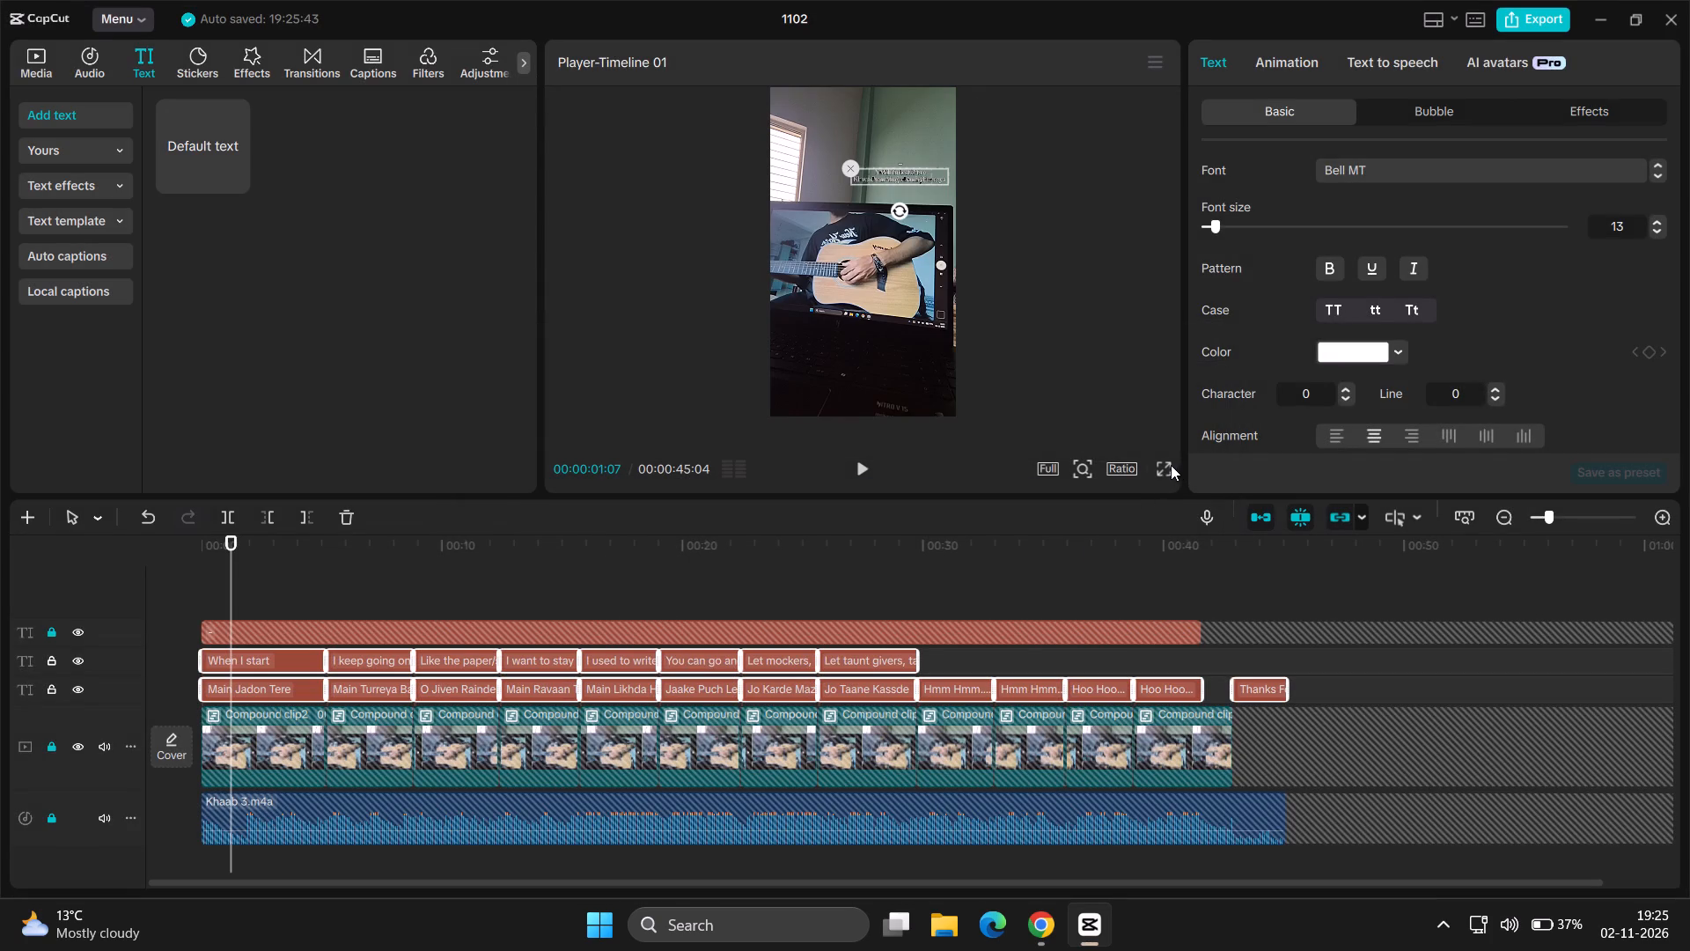
{"action": "left_click", "coordinate": [1164, 466]}
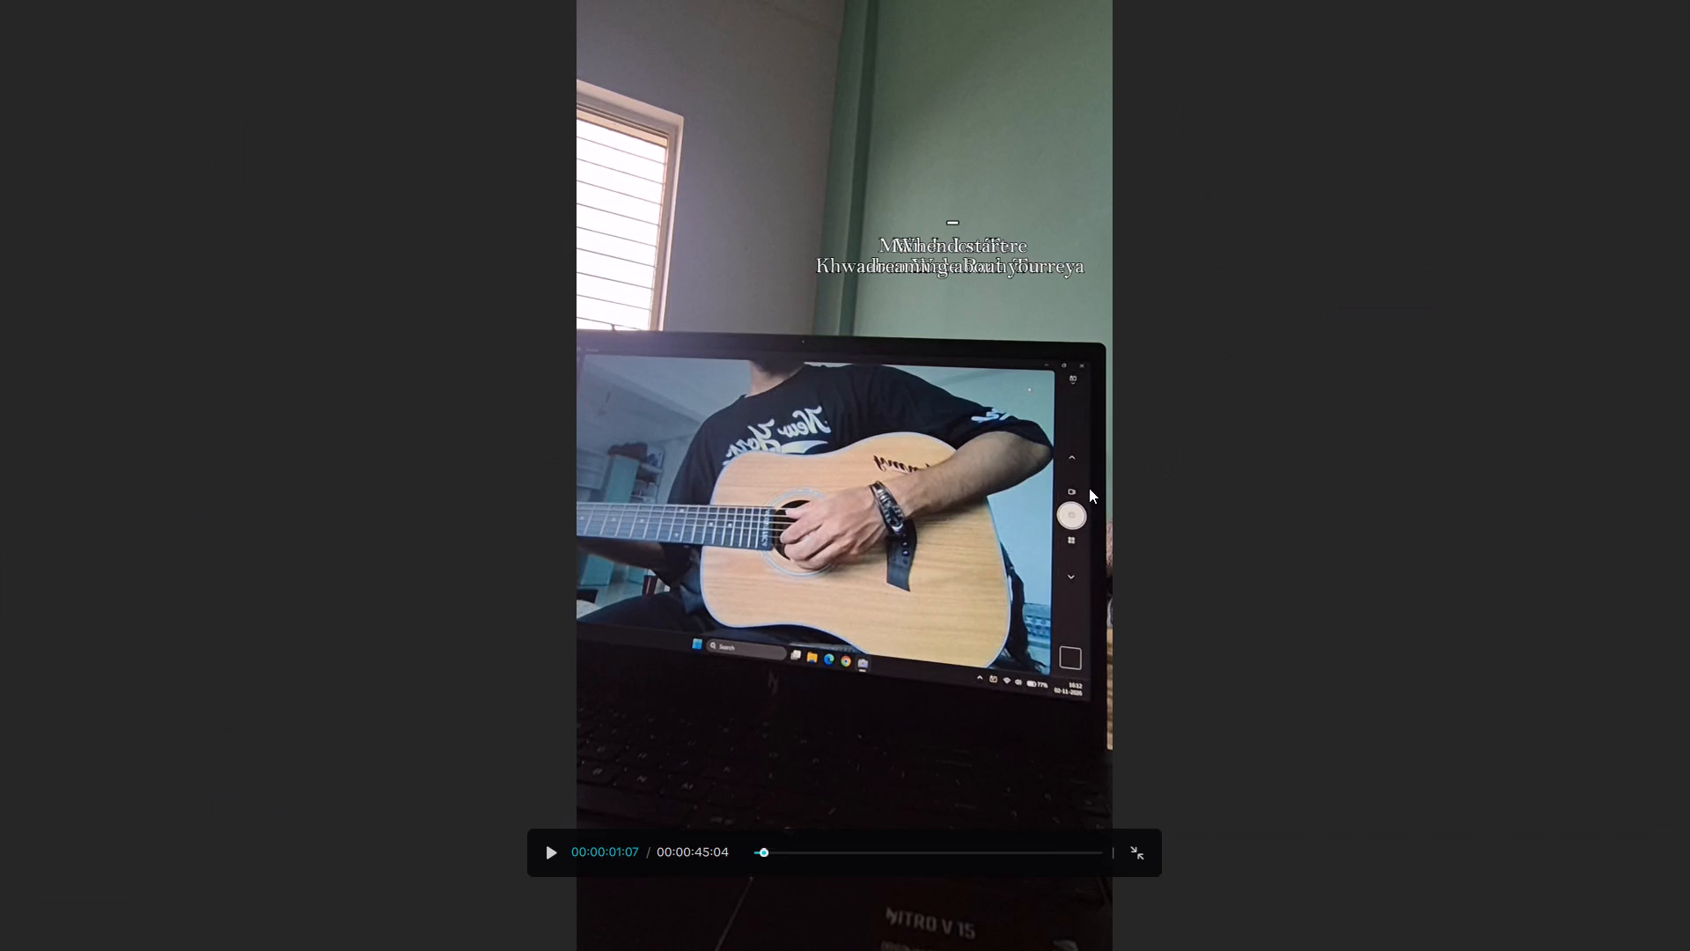
{"action": "key", "text": "space"}
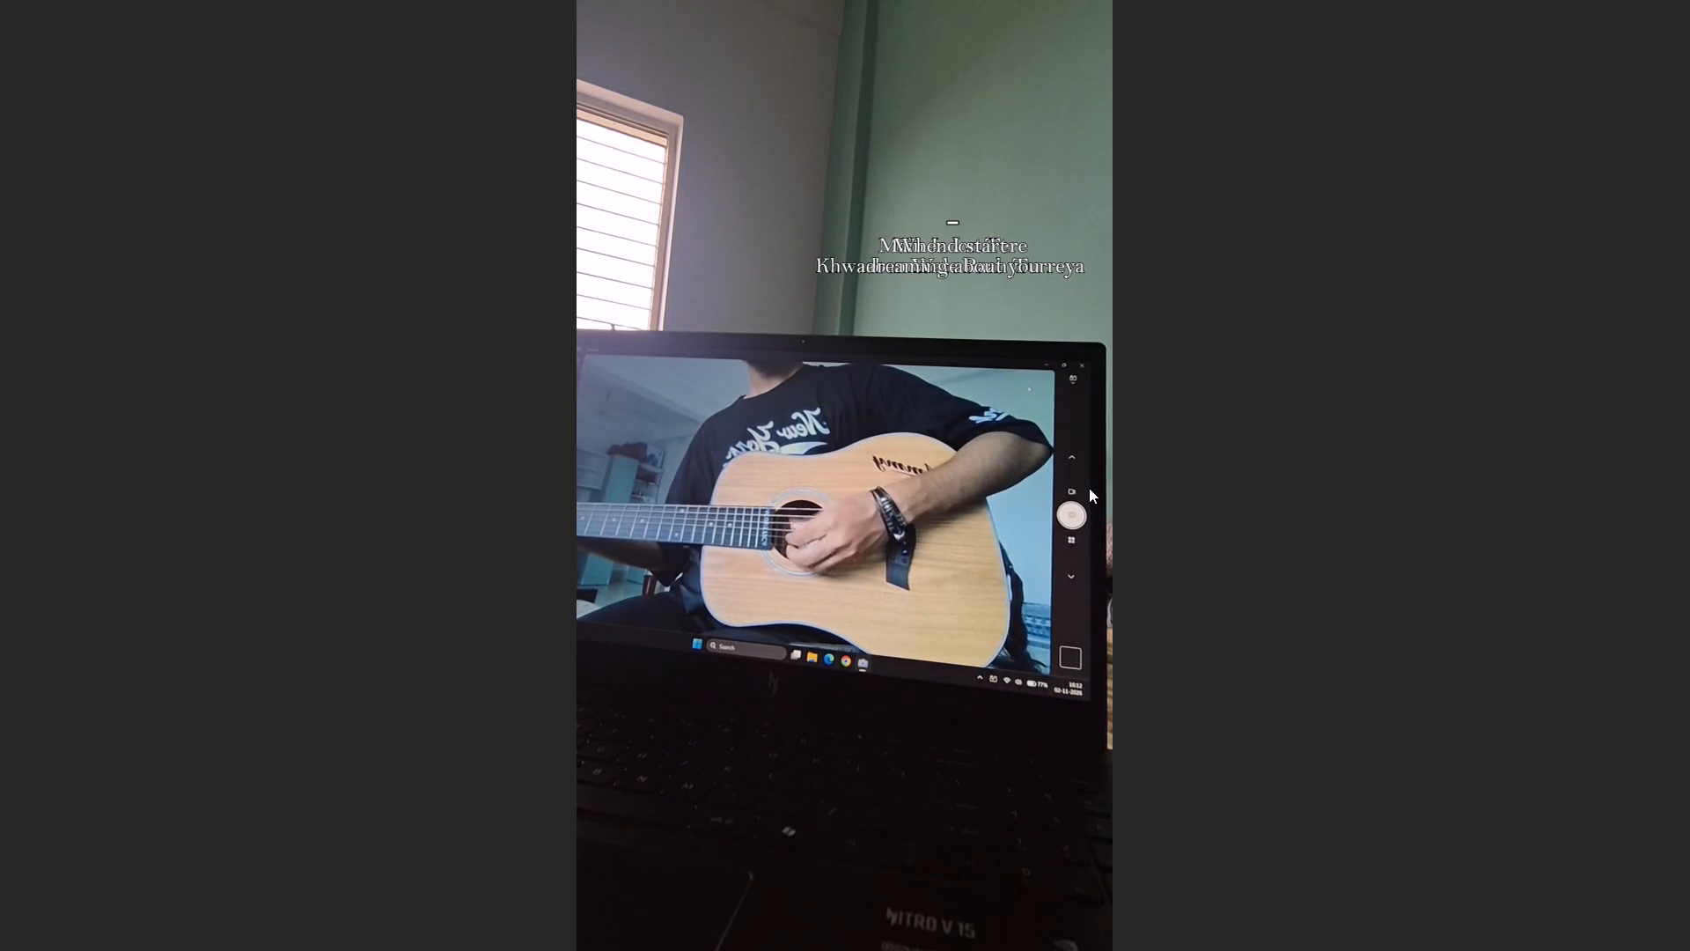
{"action": "left_click", "coordinate": [1222, 703]}
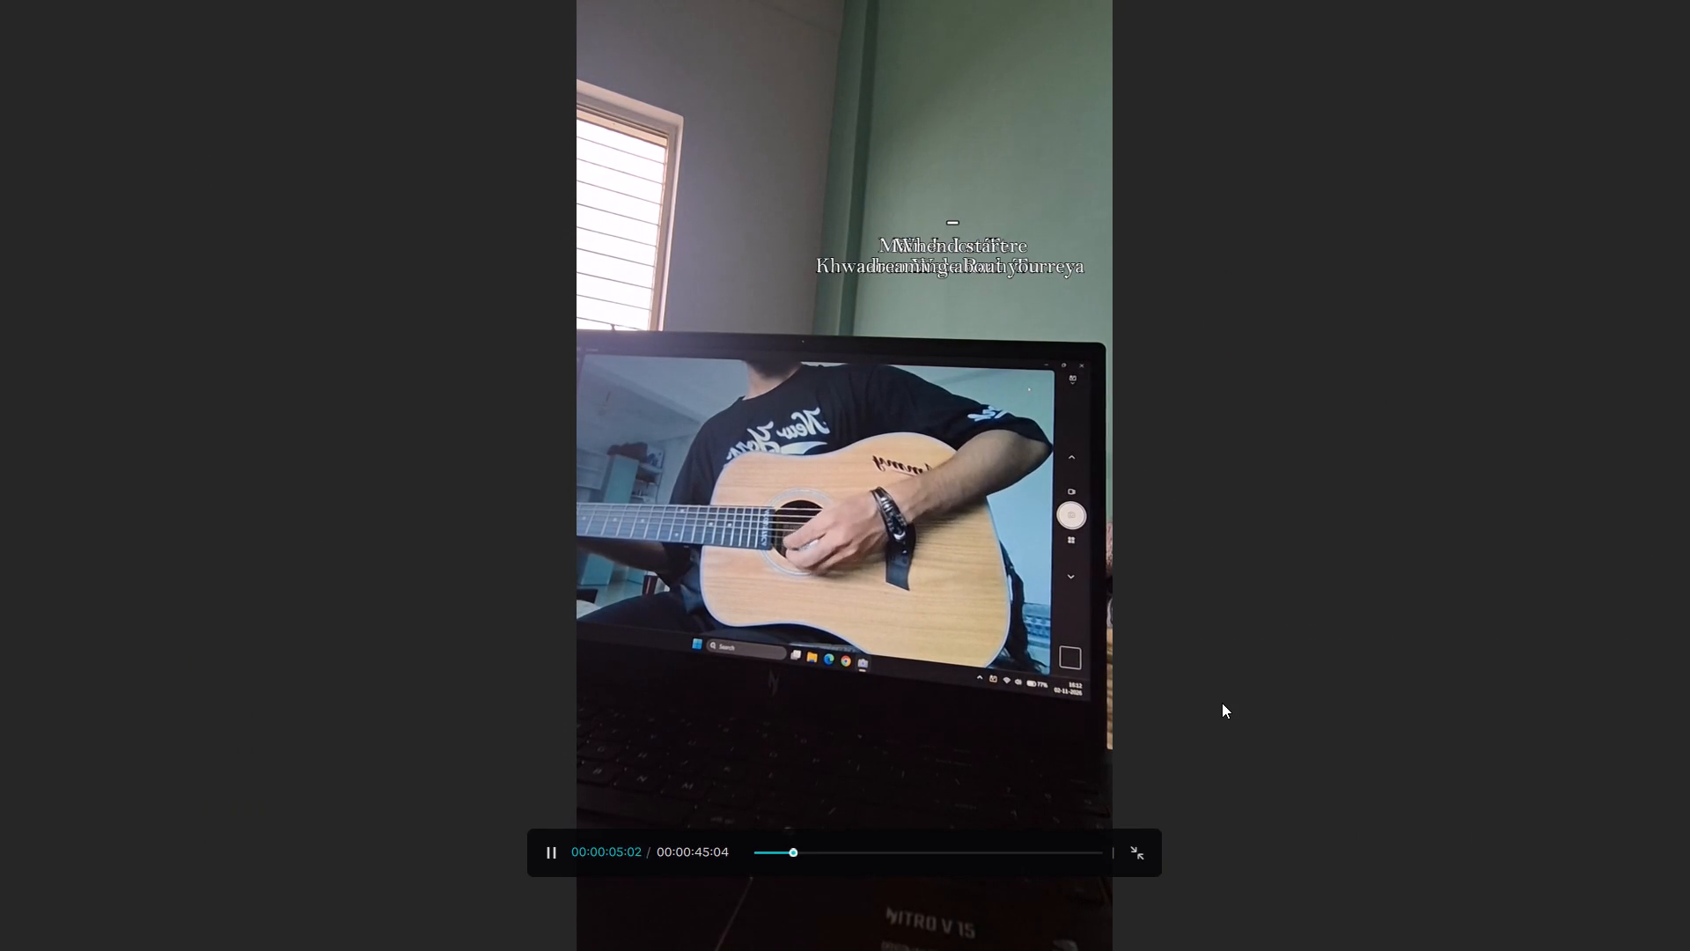
{"action": "key", "text": "space"}
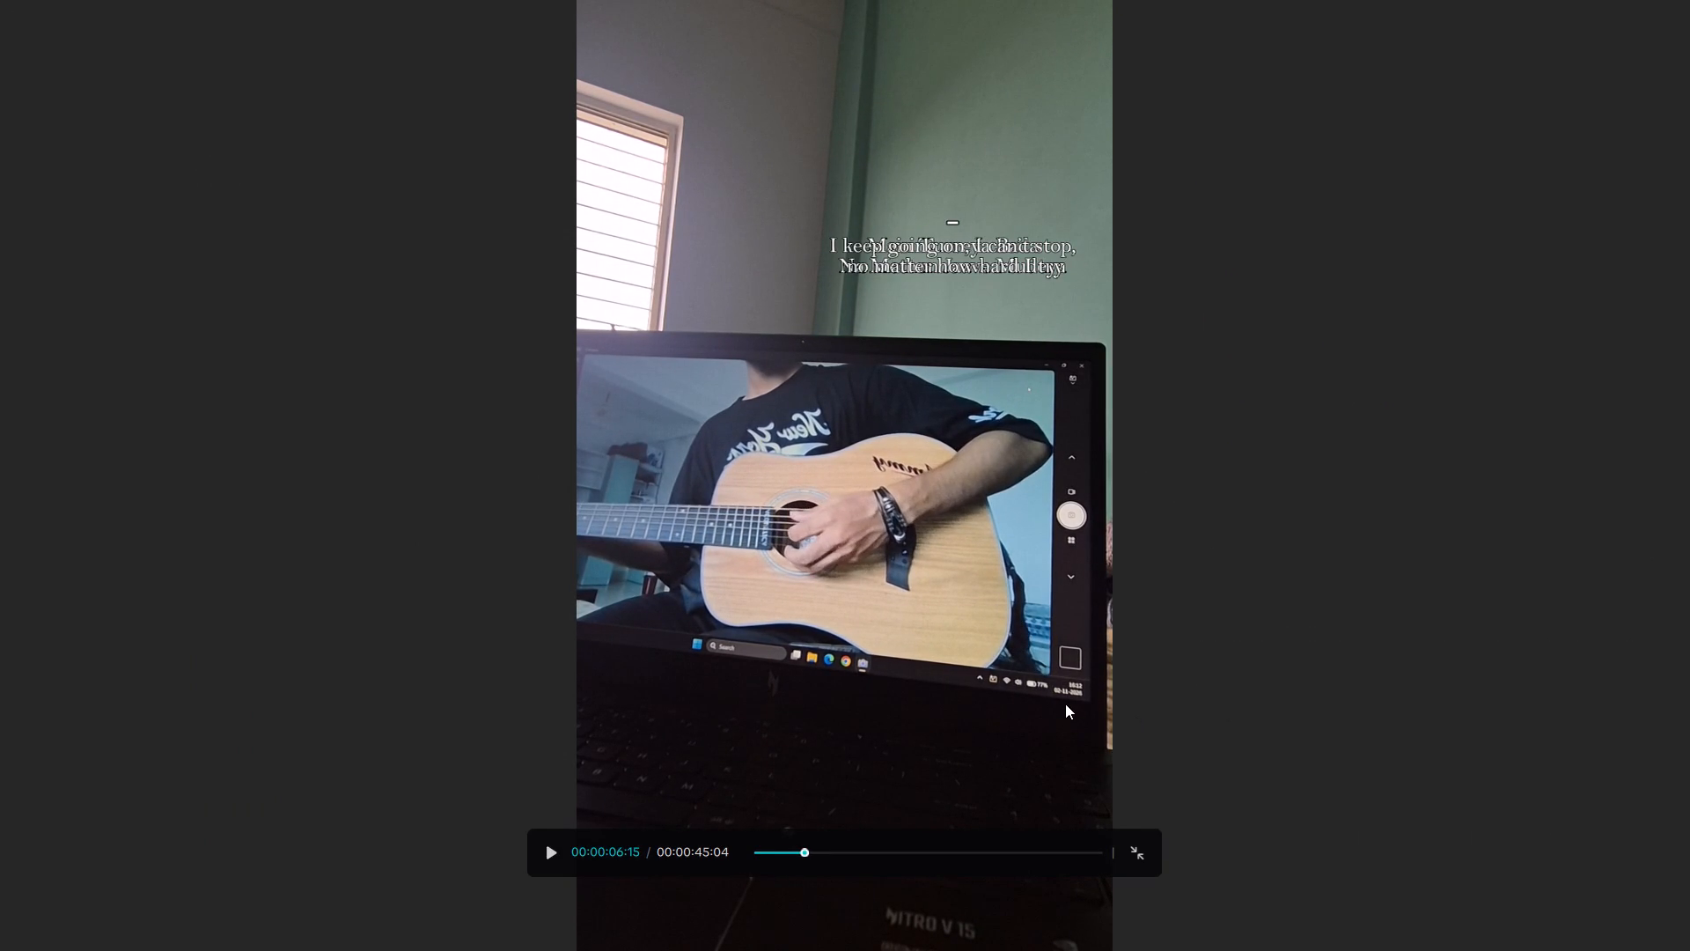
{"action": "left_click", "coordinate": [1064, 851]}
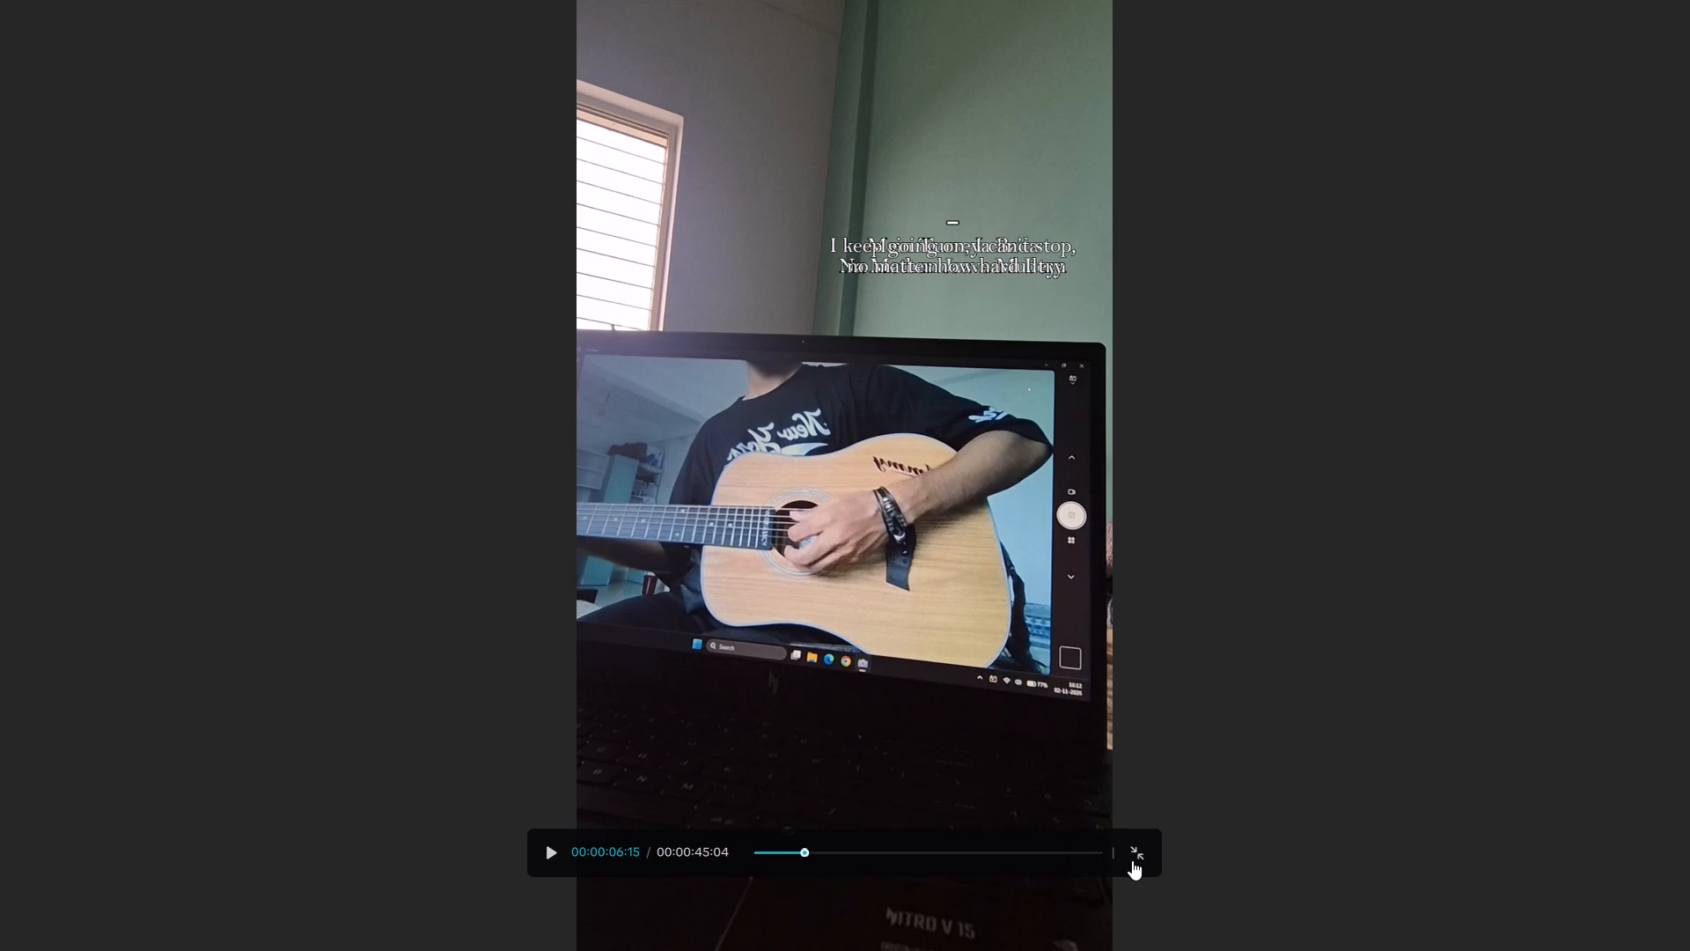
{"action": "left_click", "coordinate": [1132, 860]}
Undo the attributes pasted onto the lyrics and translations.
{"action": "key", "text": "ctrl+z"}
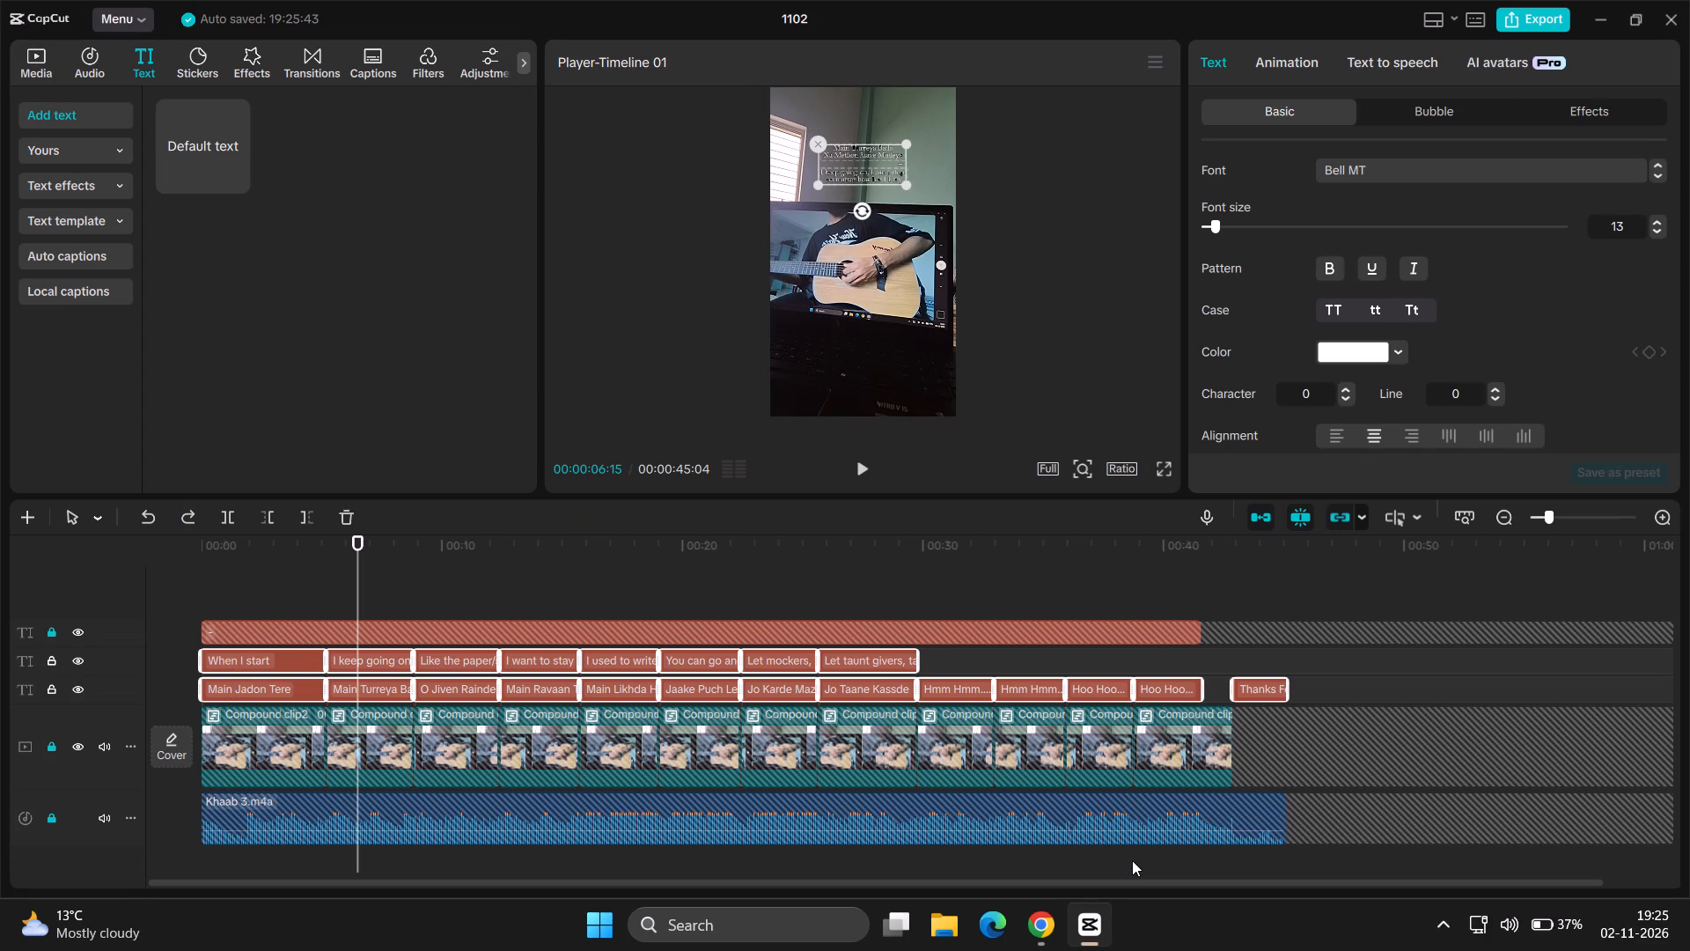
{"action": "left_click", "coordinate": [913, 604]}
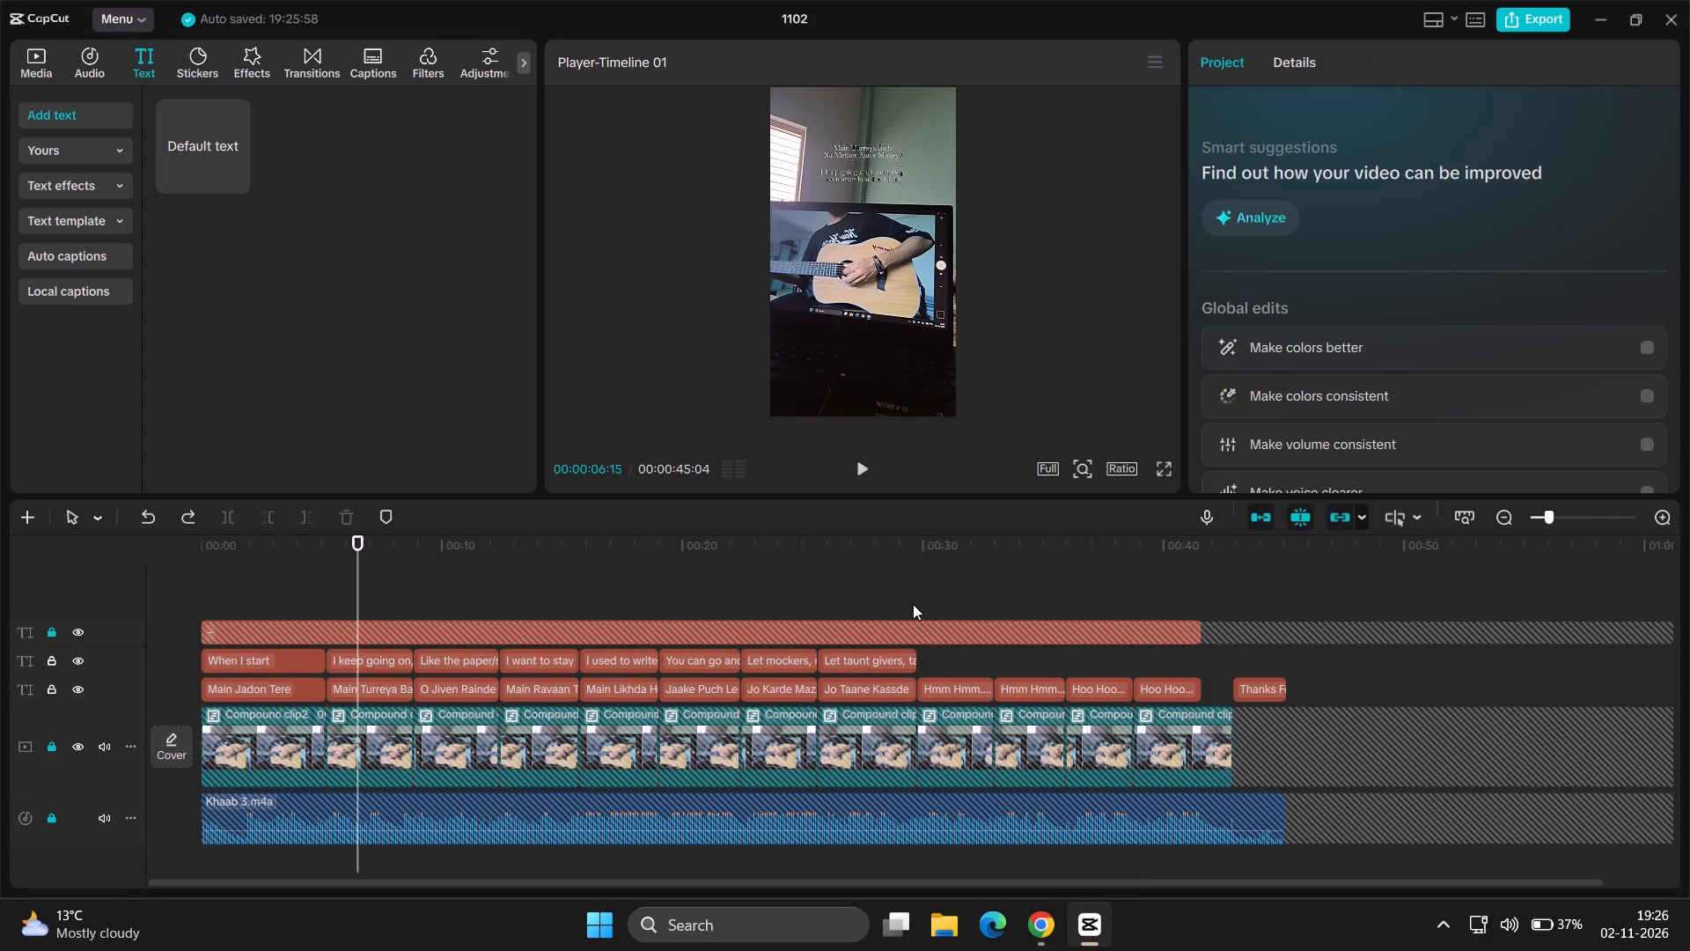
With the translations track locked, paste the "Main Jadon Tere" lyric's text style, location size, blend and stroke onto all lyric clips, then lock their track.
{"action": "left_click", "coordinate": [258, 574]}
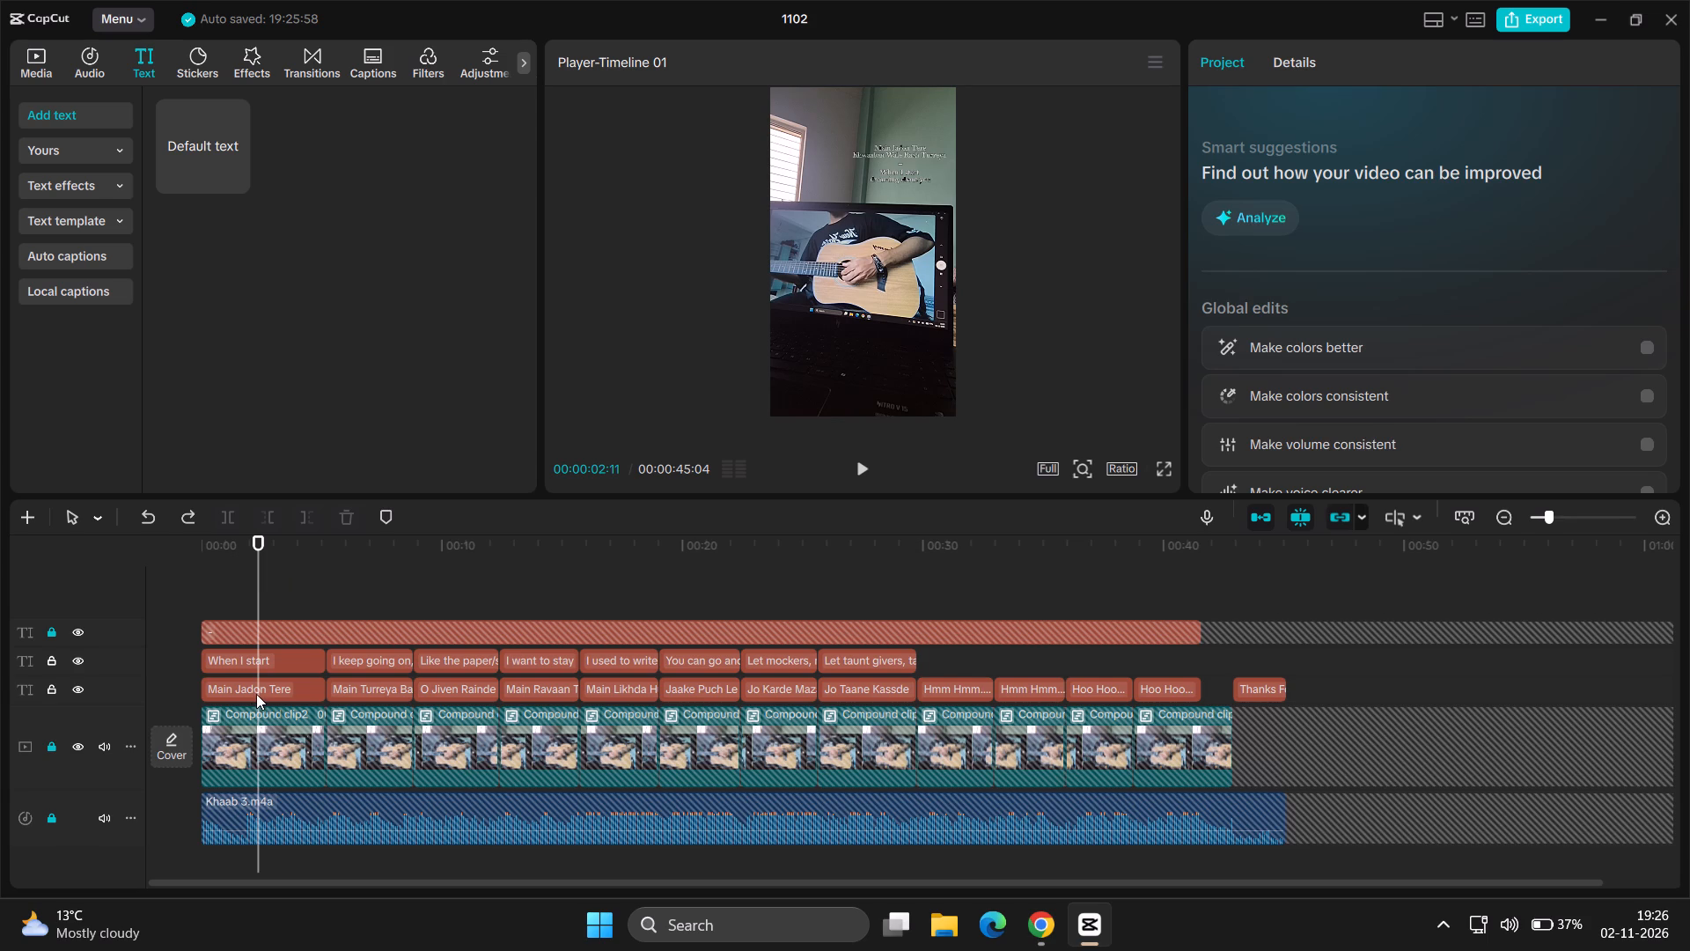
{"action": "left_click", "coordinate": [48, 663]}
{"action": "left_click", "coordinate": [248, 690]}
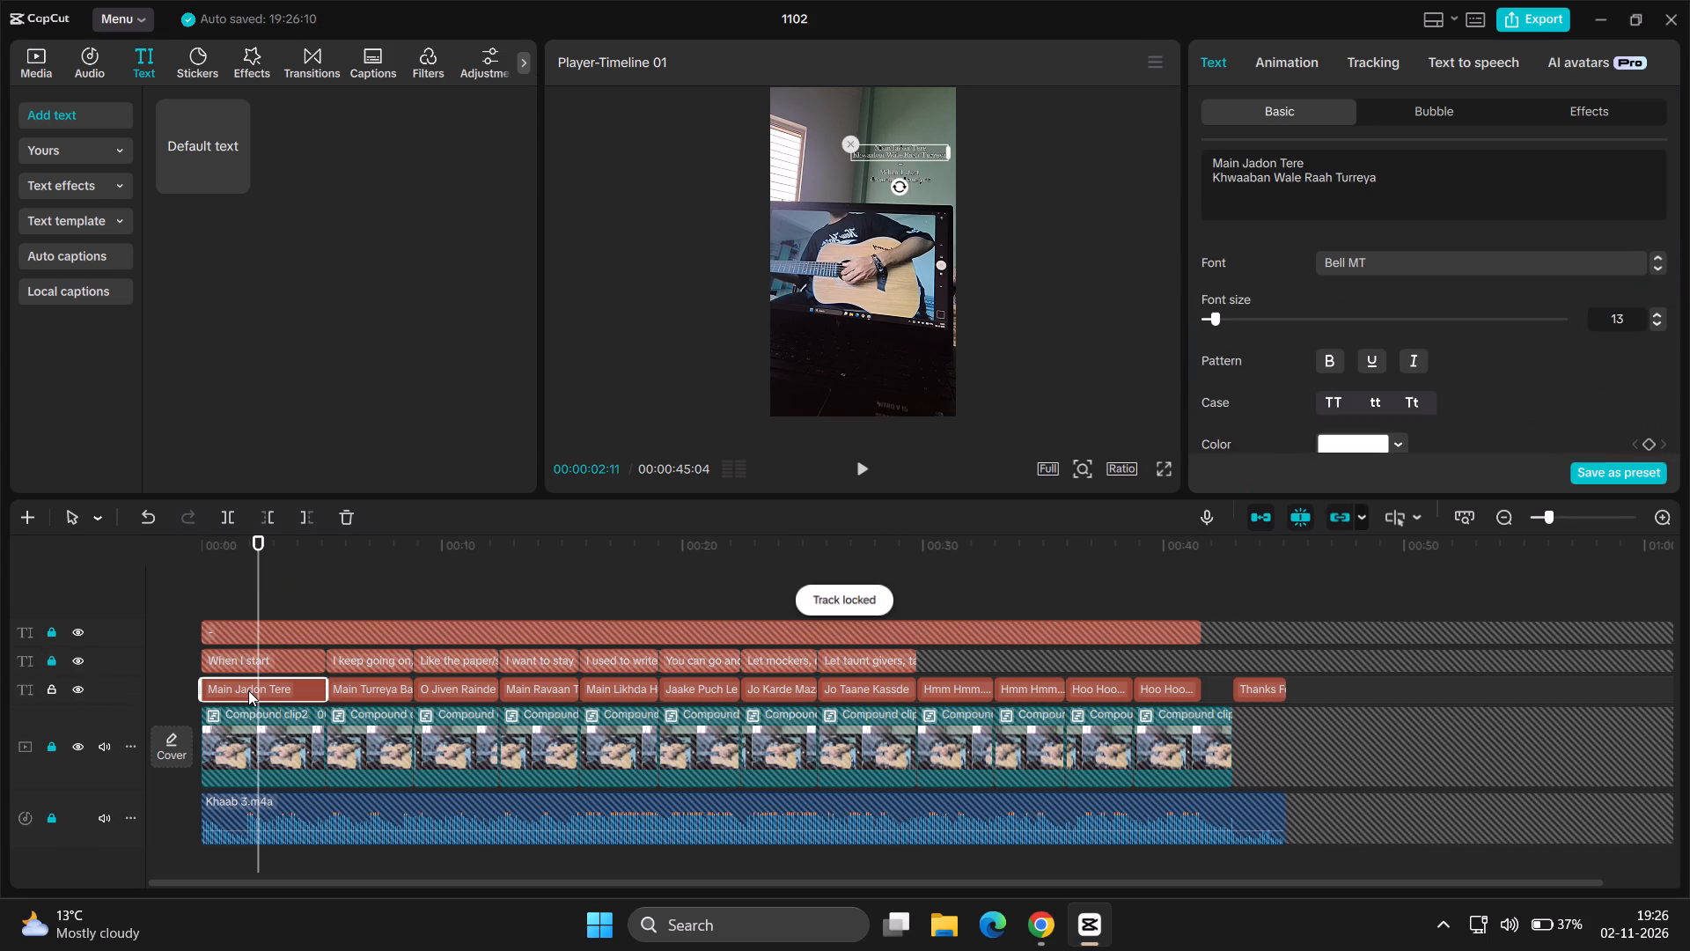
{"action": "right_click", "coordinate": [248, 690]}
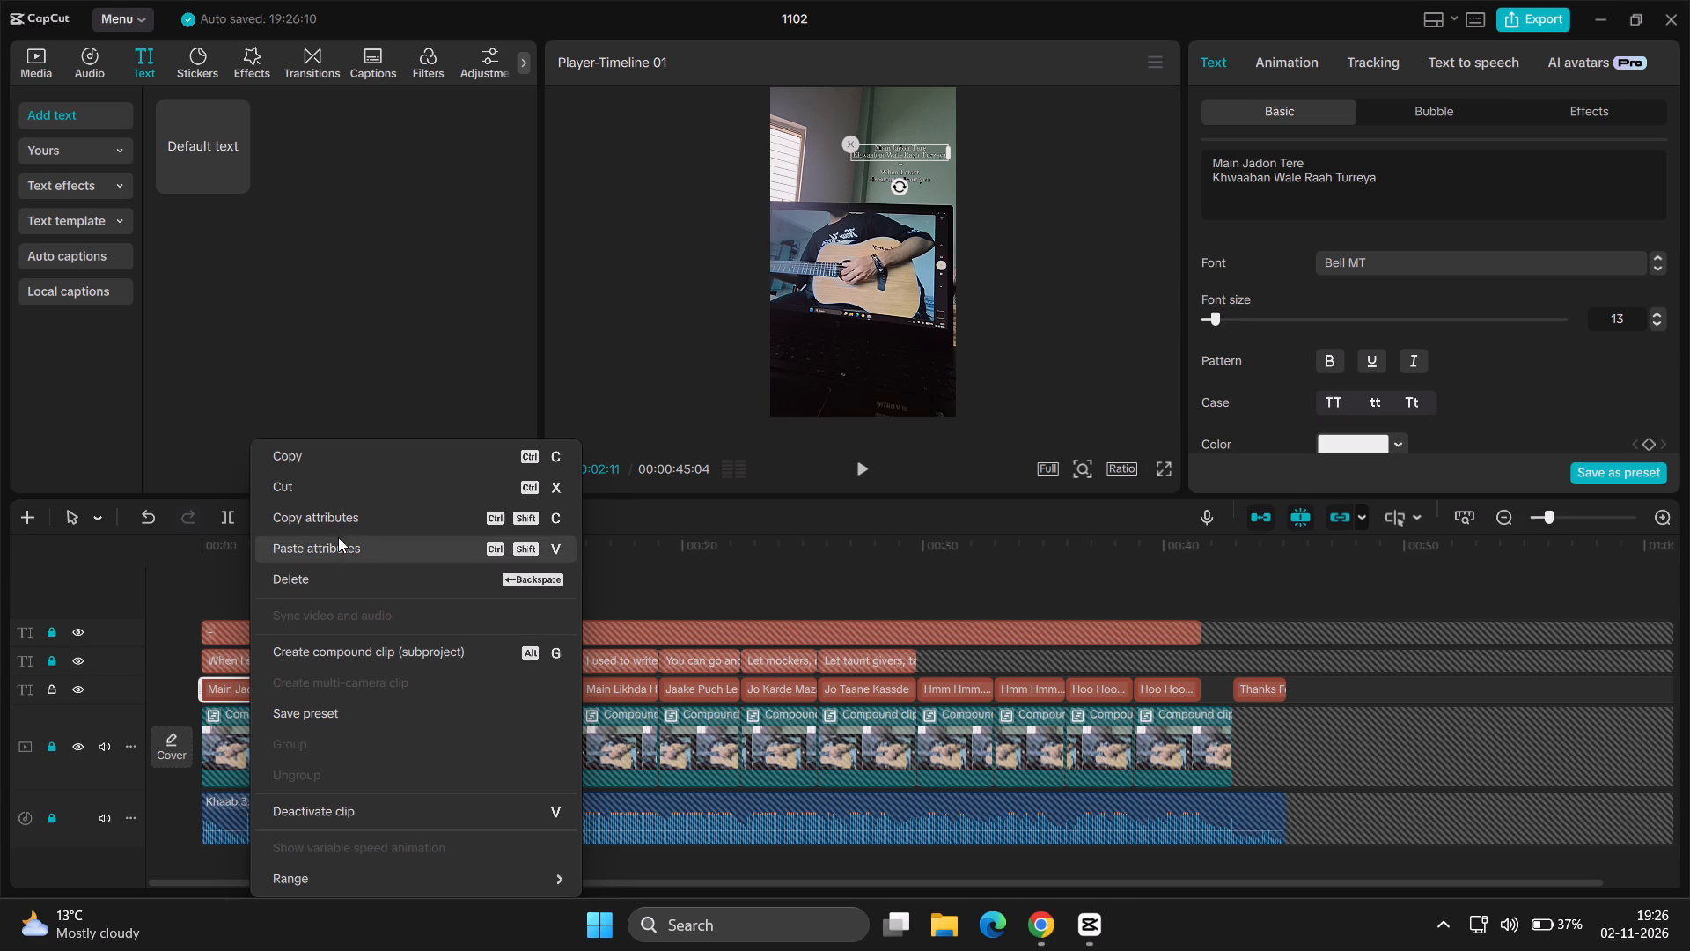
{"action": "left_click", "coordinate": [325, 520]}
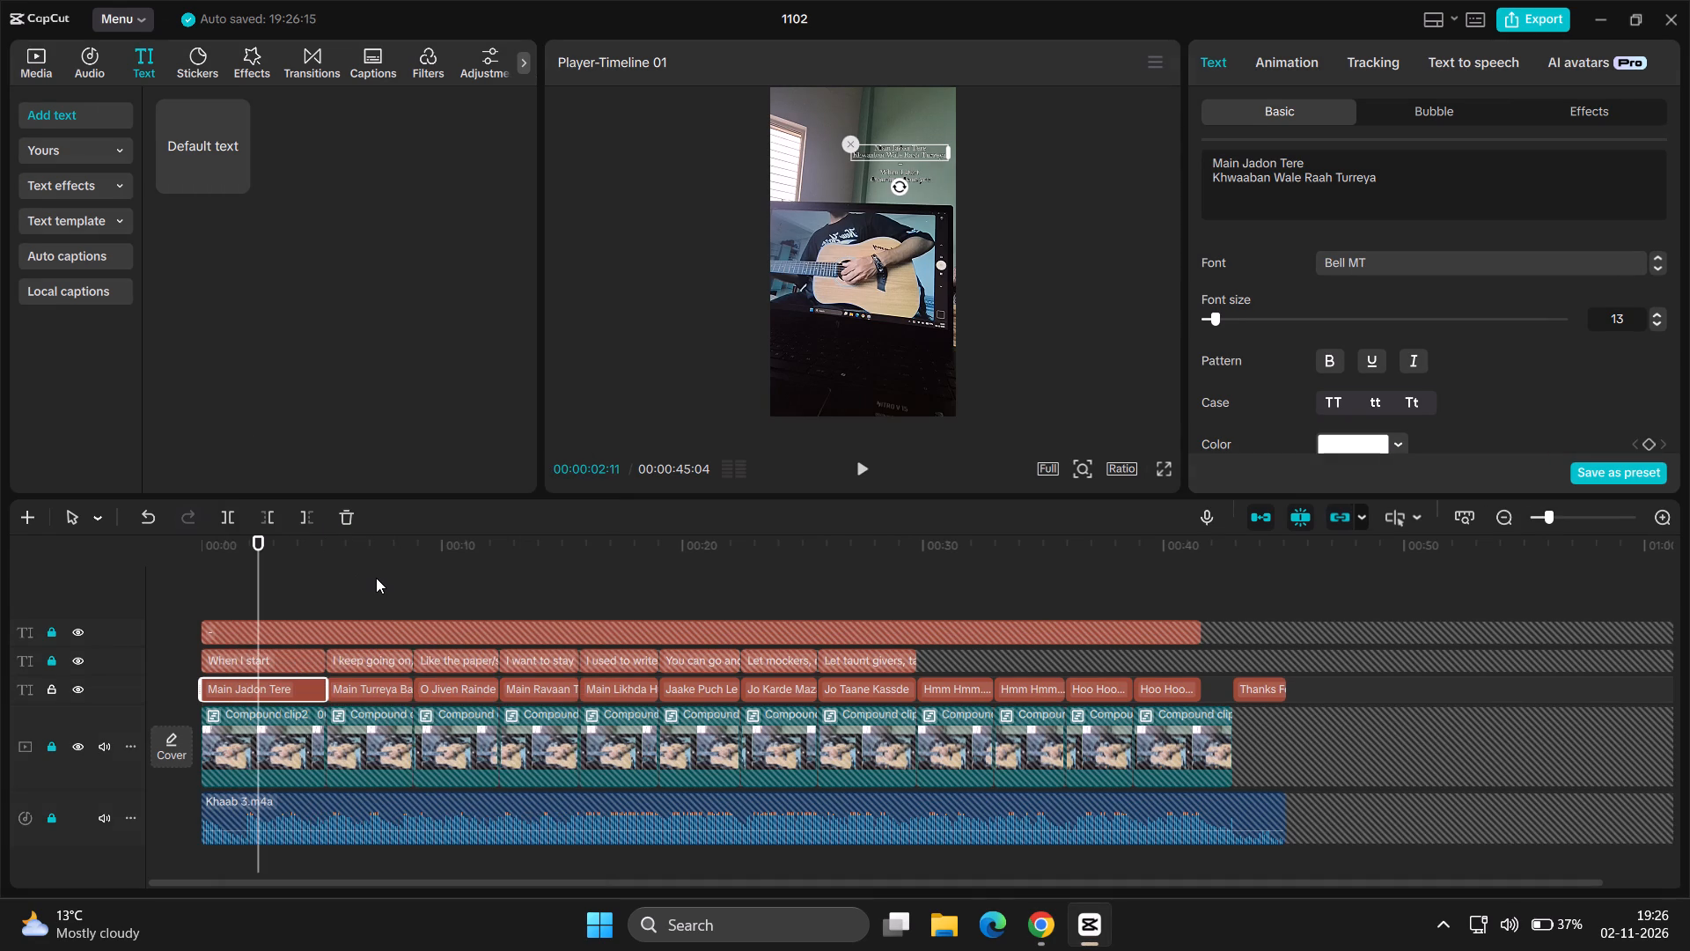
{"action": "key", "text": "ctrl+a"}
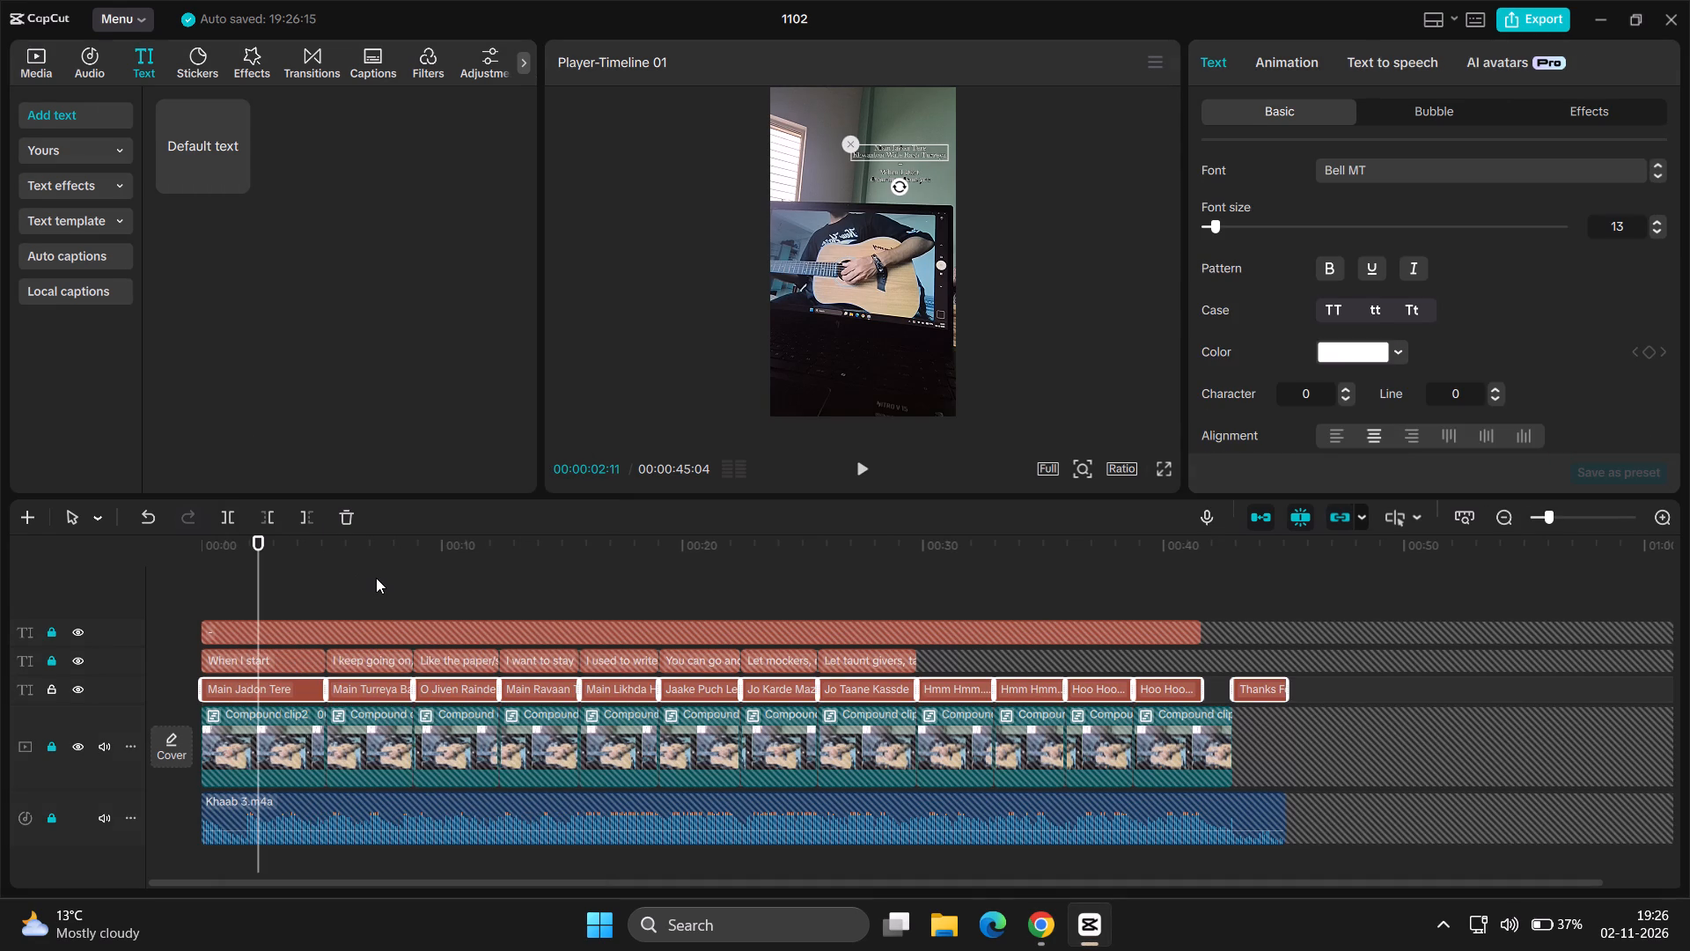
{"action": "right_click", "coordinate": [533, 691]}
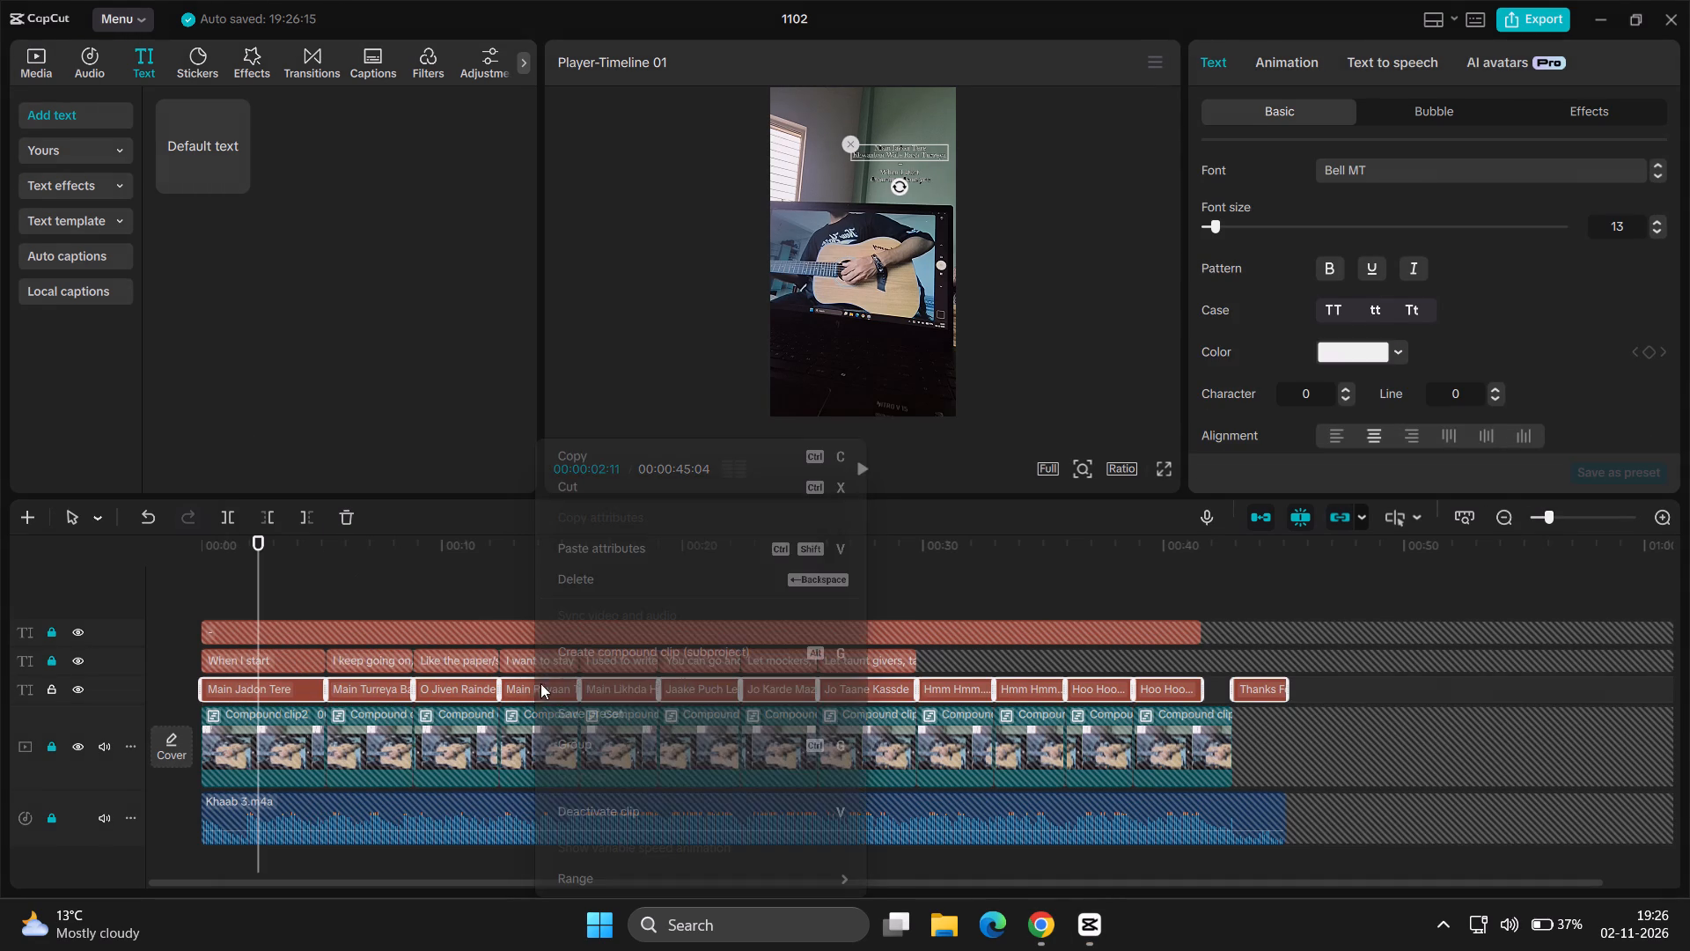
{"action": "left_click", "coordinate": [659, 549]}
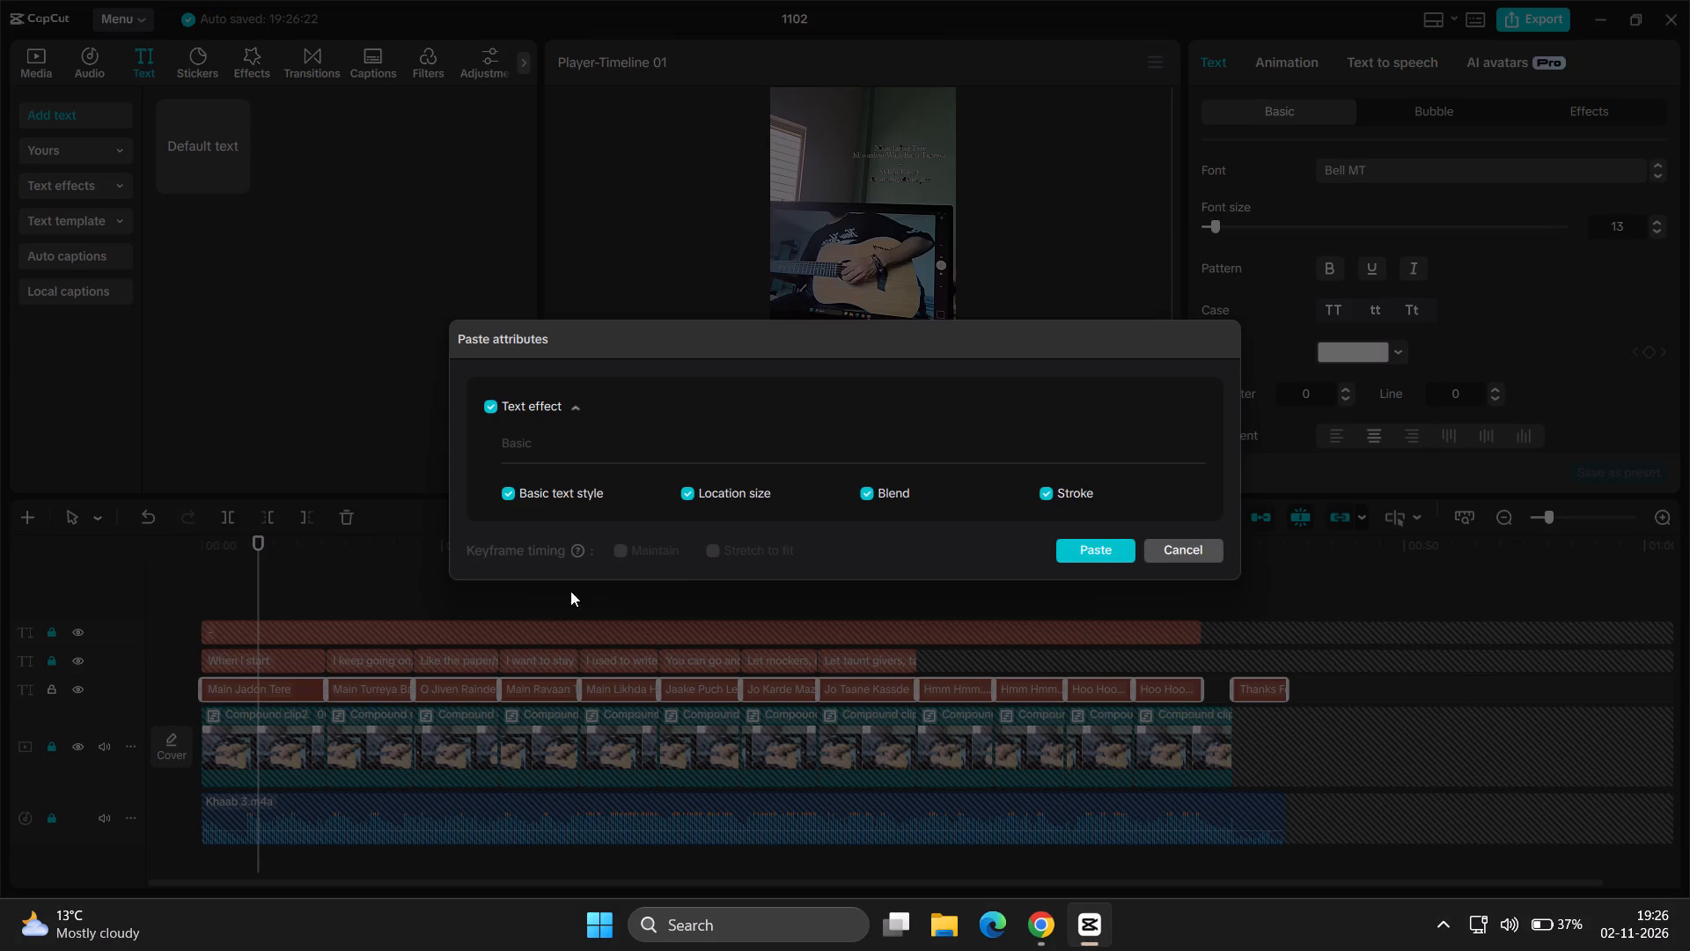
{"action": "left_click", "coordinate": [1092, 552]}
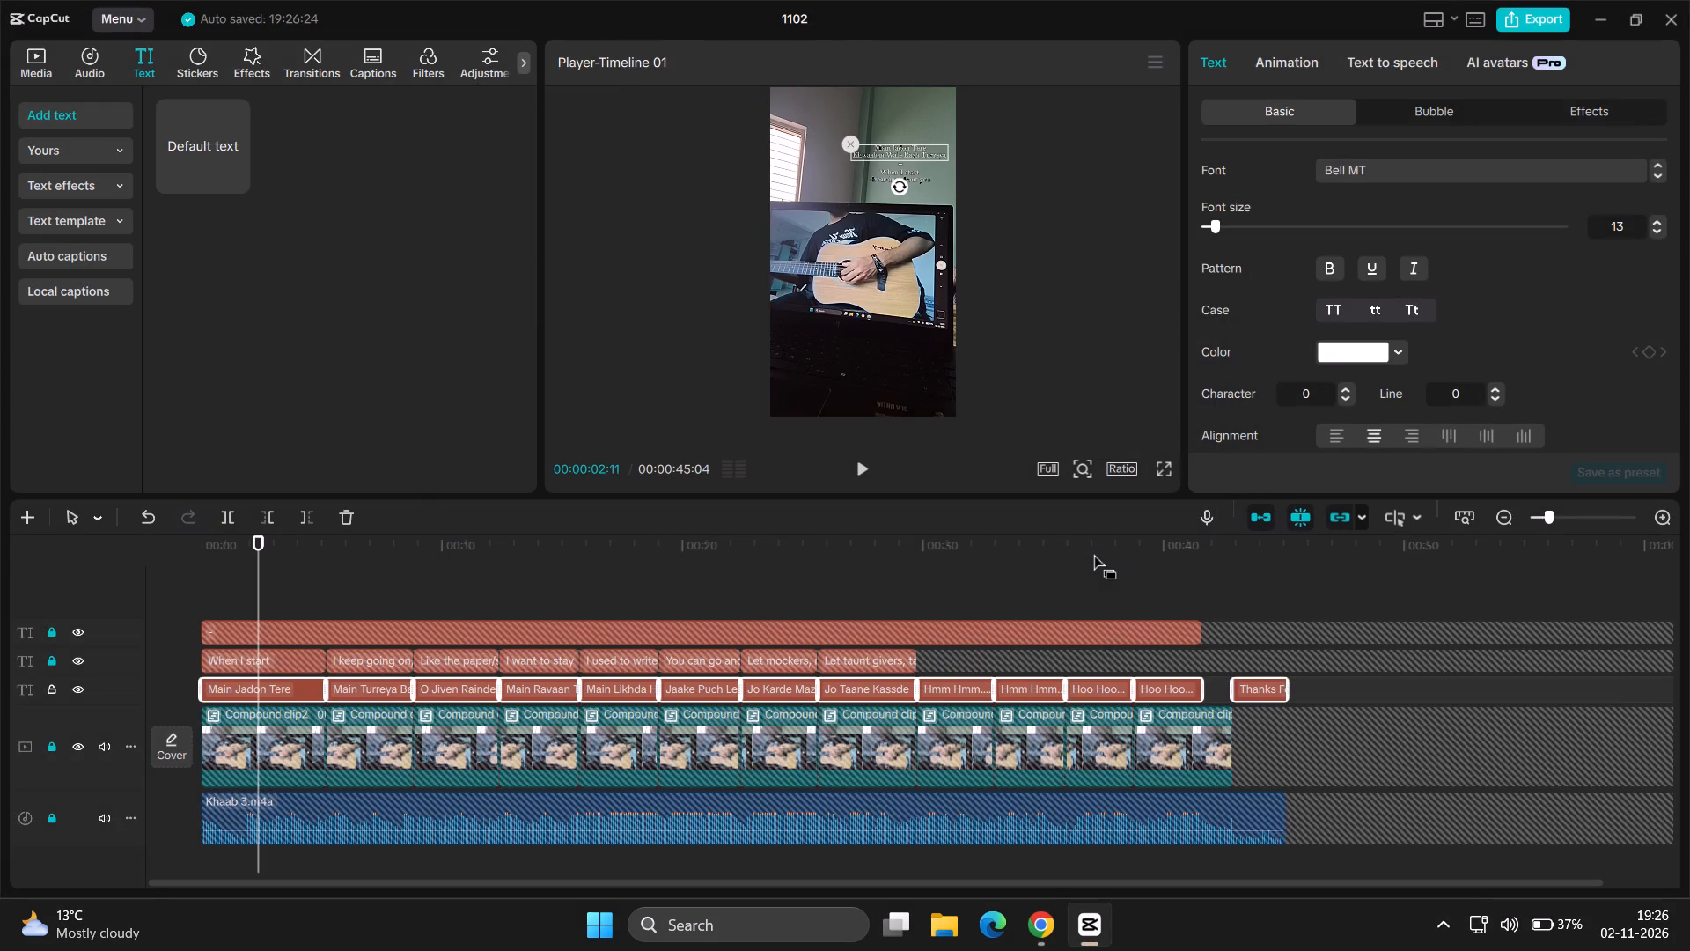
{"action": "left_click", "coordinate": [52, 688]}
Unlock the translations track, paste the "When I start" clip's text style, location size, blend and stroke onto all translations, and relock it.
{"action": "left_click", "coordinate": [52, 663]}
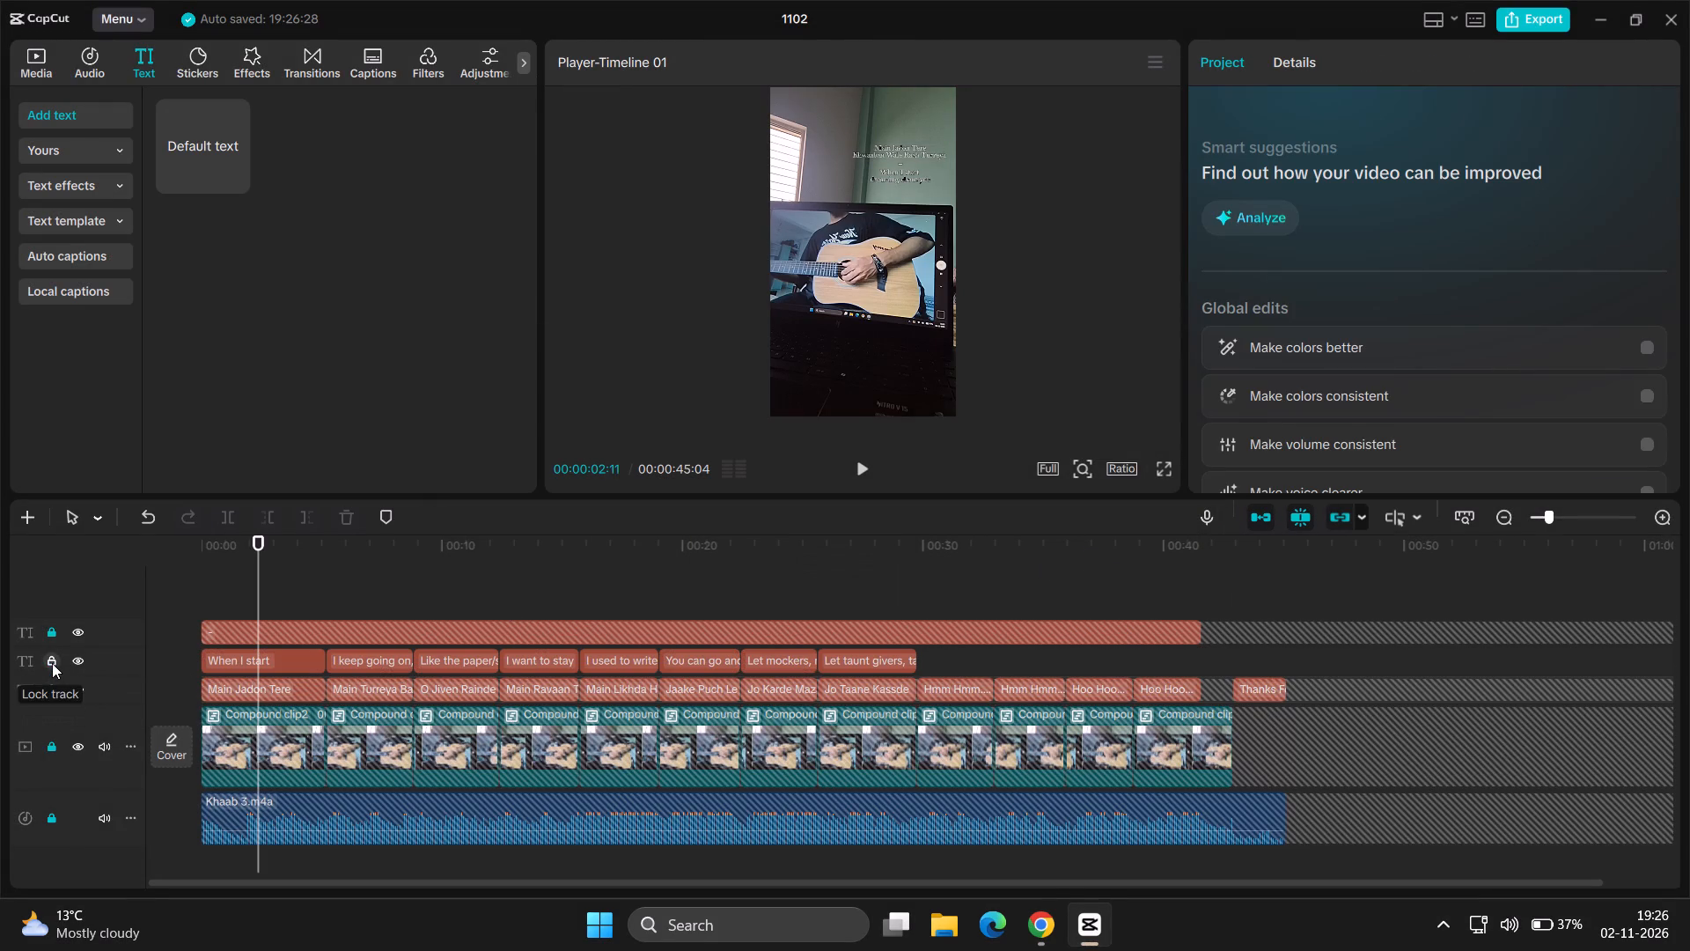
{"action": "left_click", "coordinate": [248, 663]}
{"action": "right_click", "coordinate": [248, 663]}
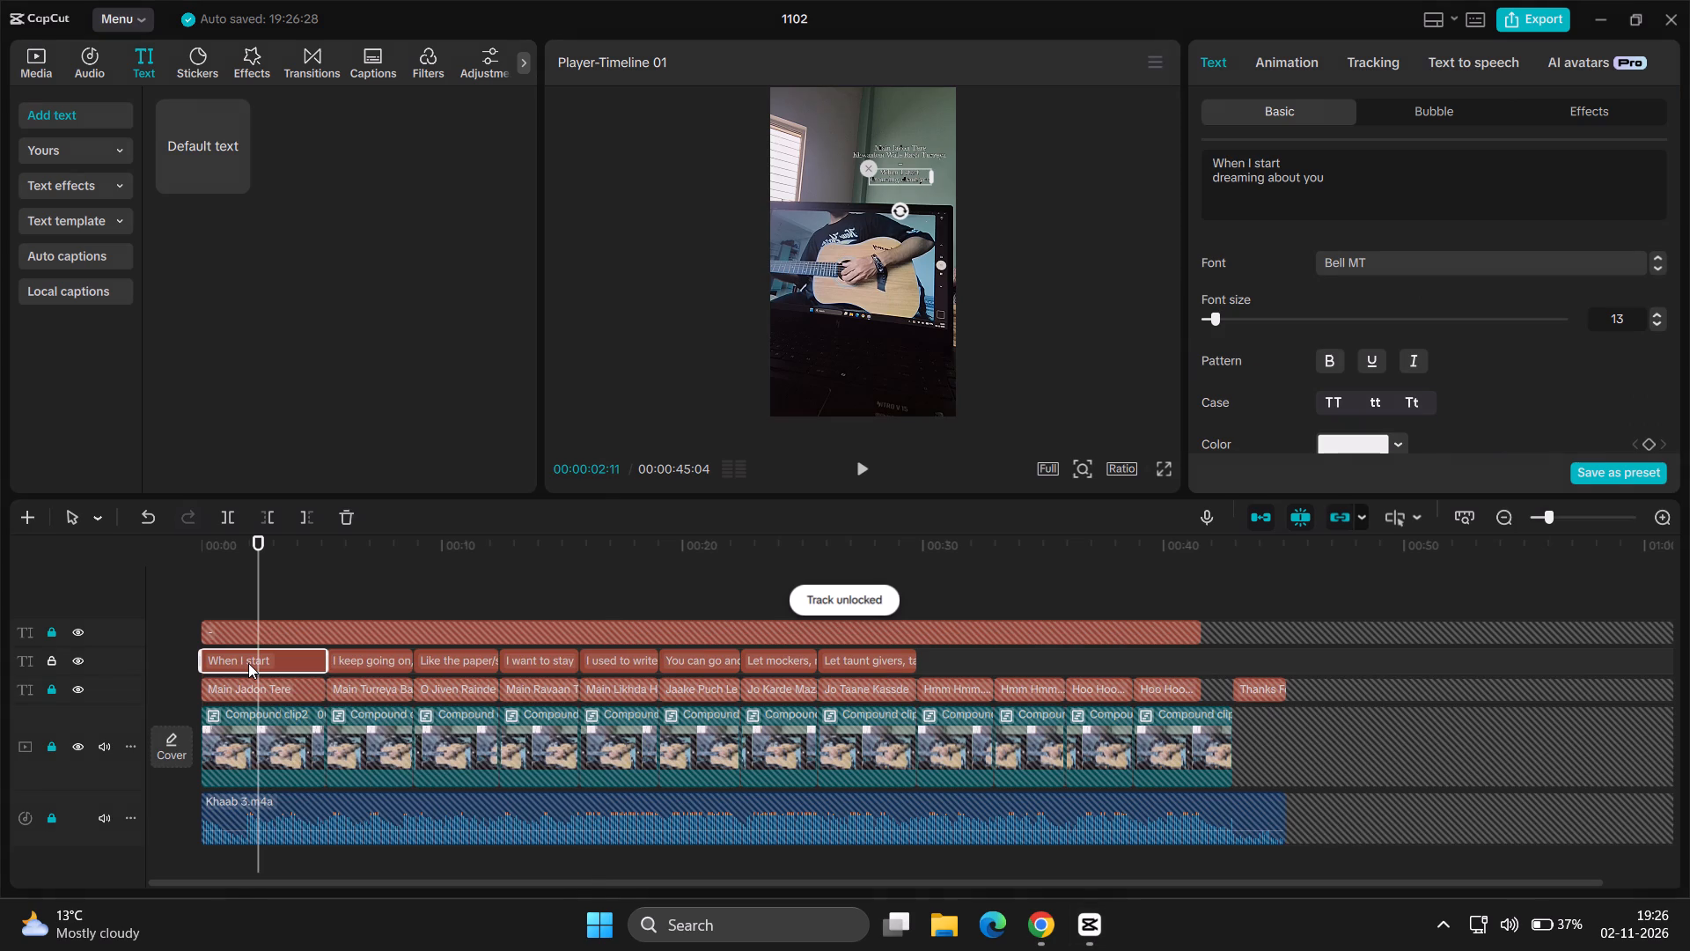
{"action": "left_click", "coordinate": [339, 515]}
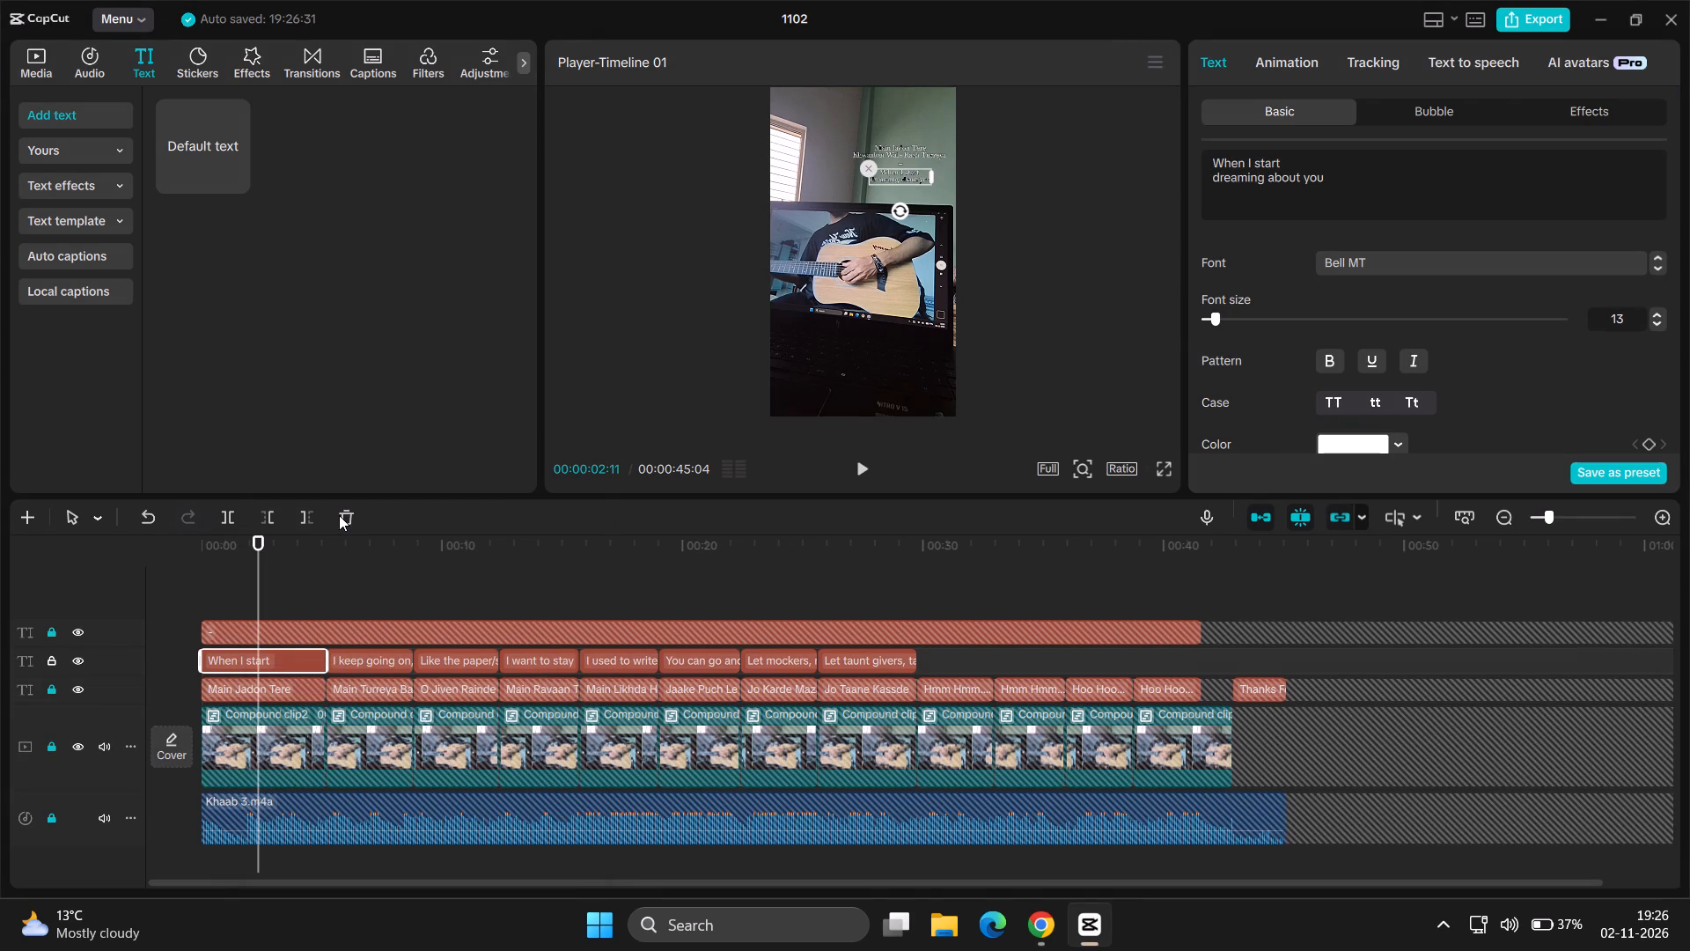
{"action": "key", "text": "ctrl+a"}
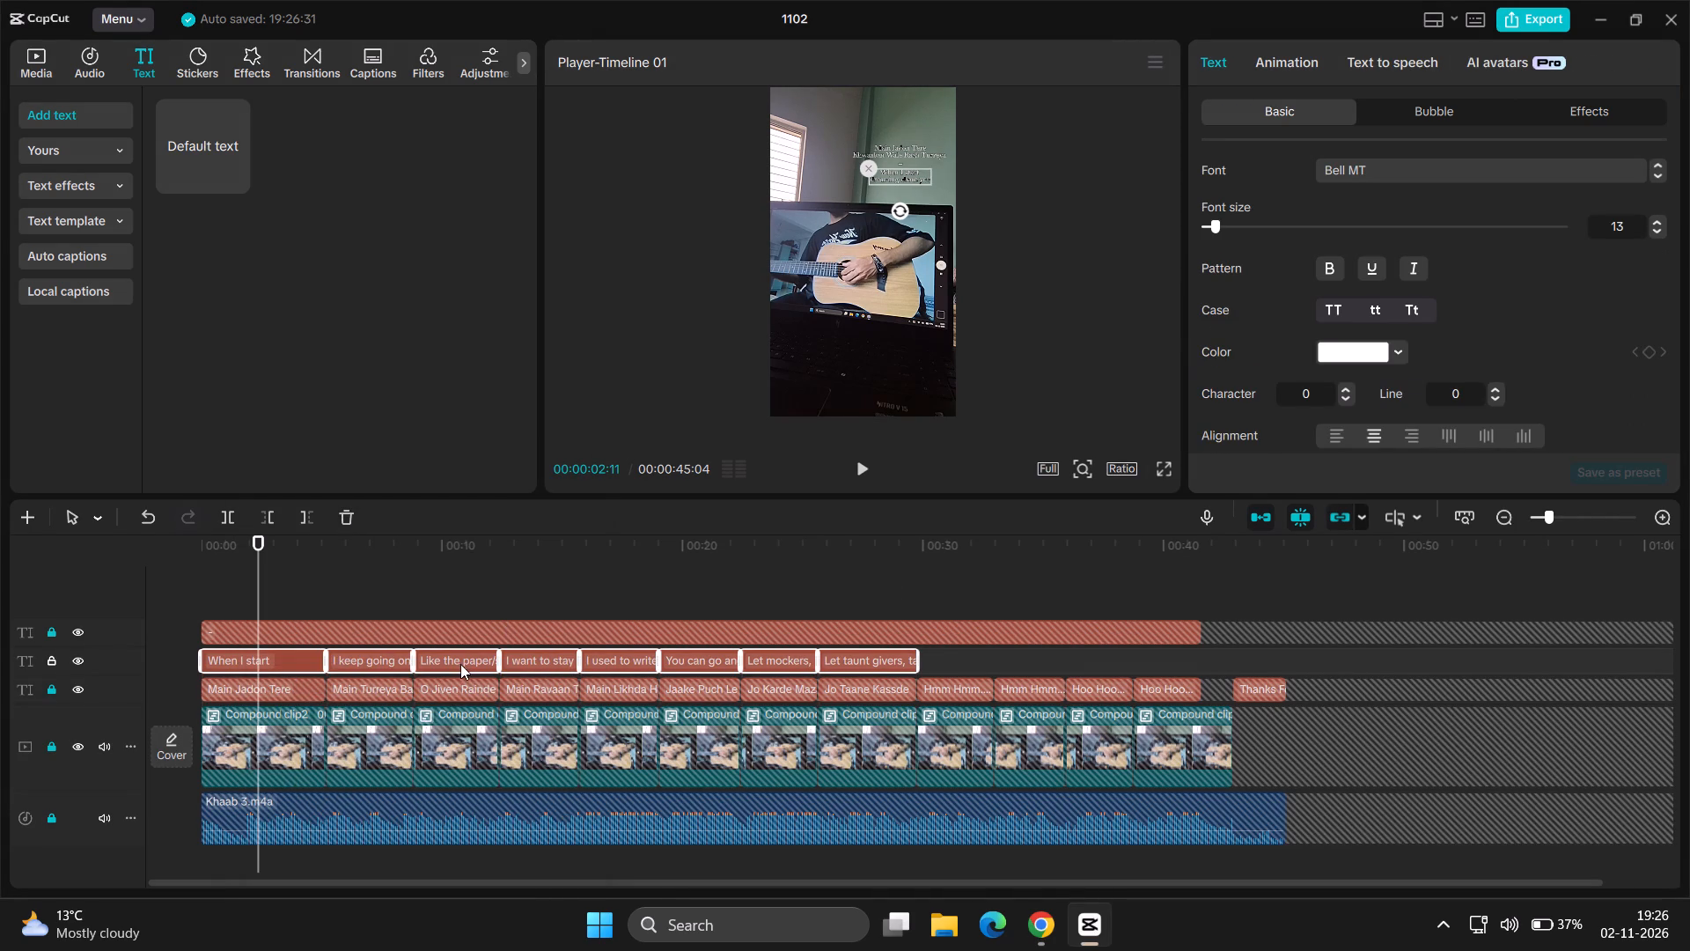
{"action": "right_click", "coordinate": [461, 659]}
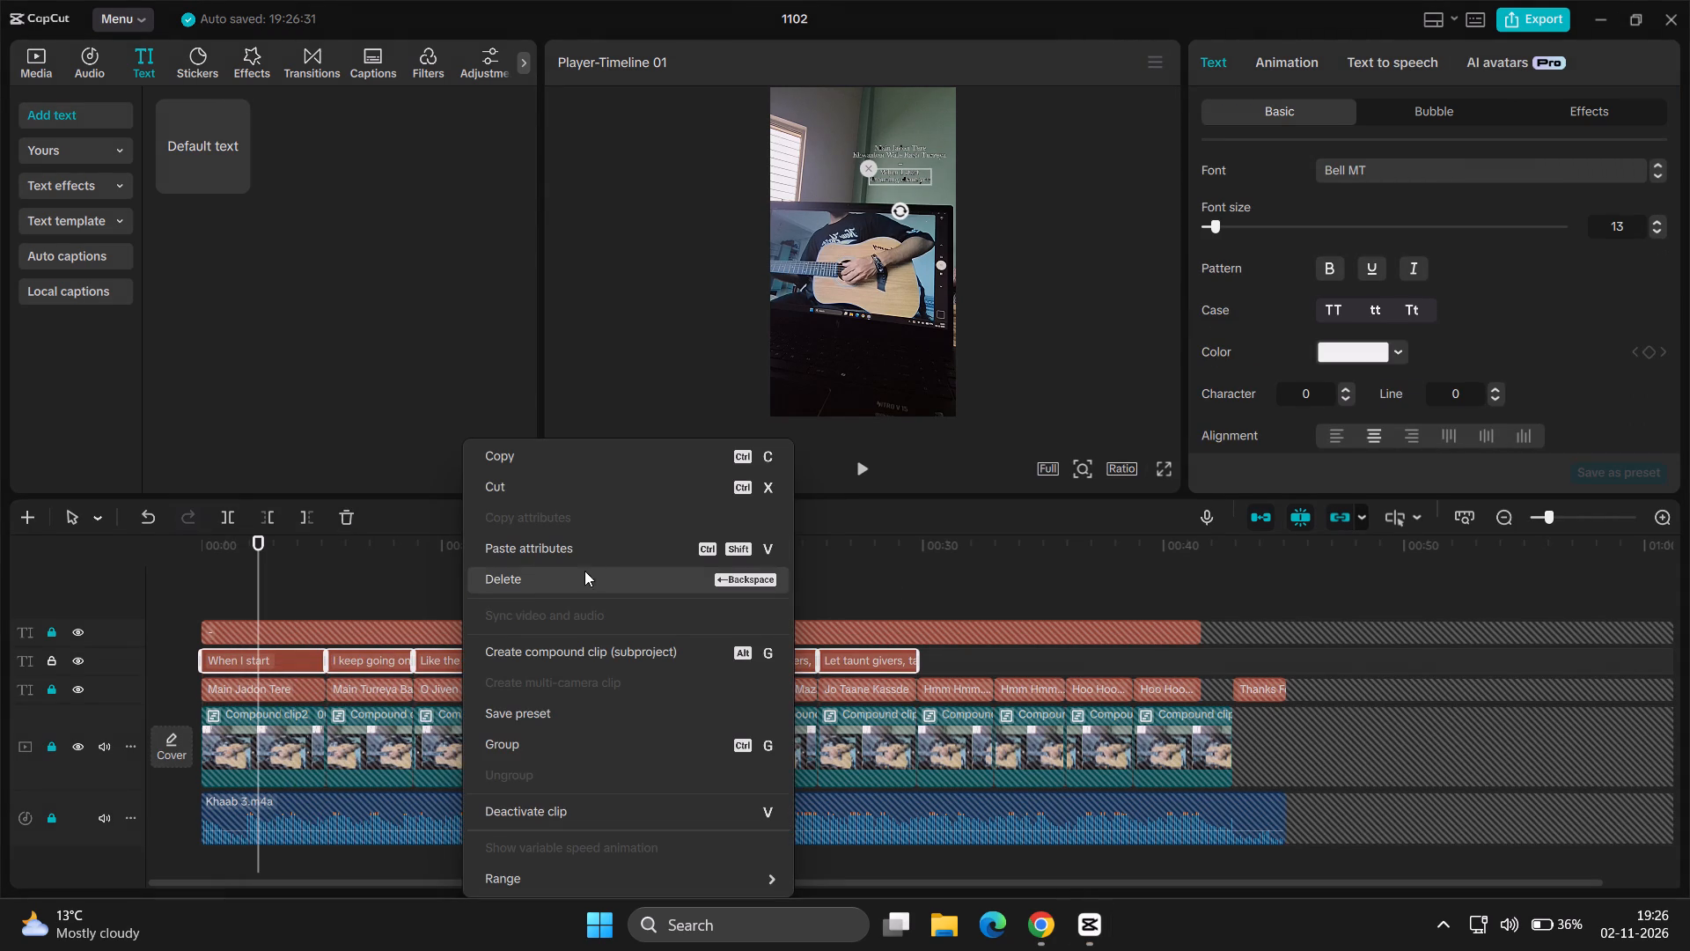
{"action": "left_click", "coordinate": [584, 555]}
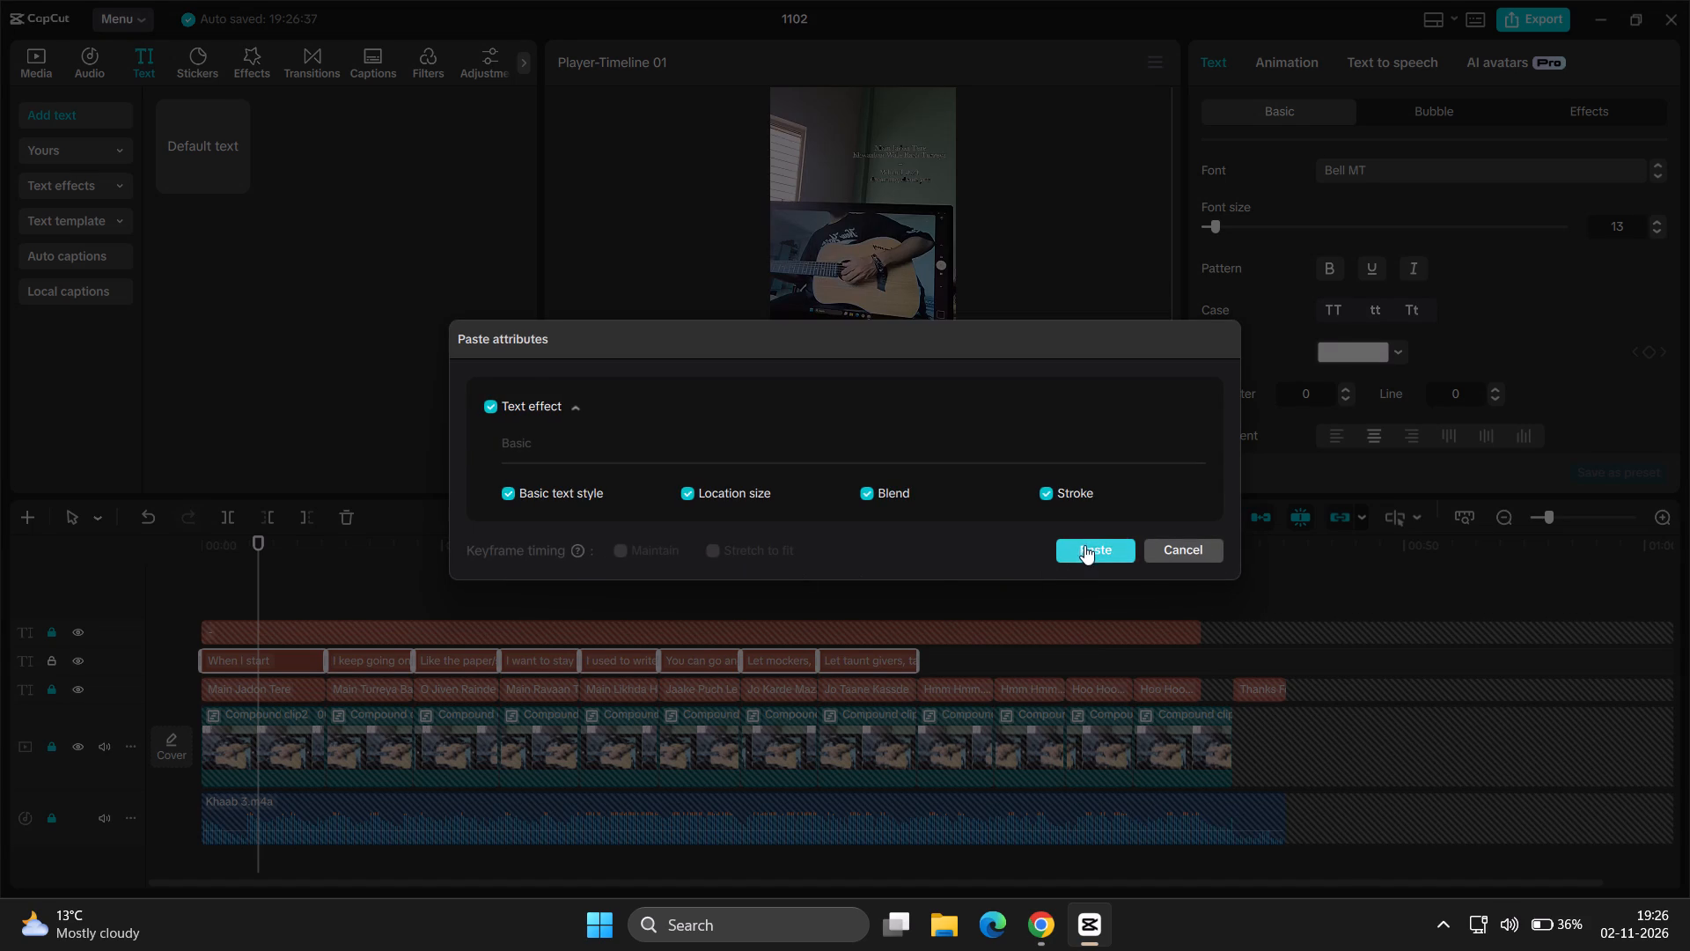
{"action": "left_click", "coordinate": [1085, 543]}
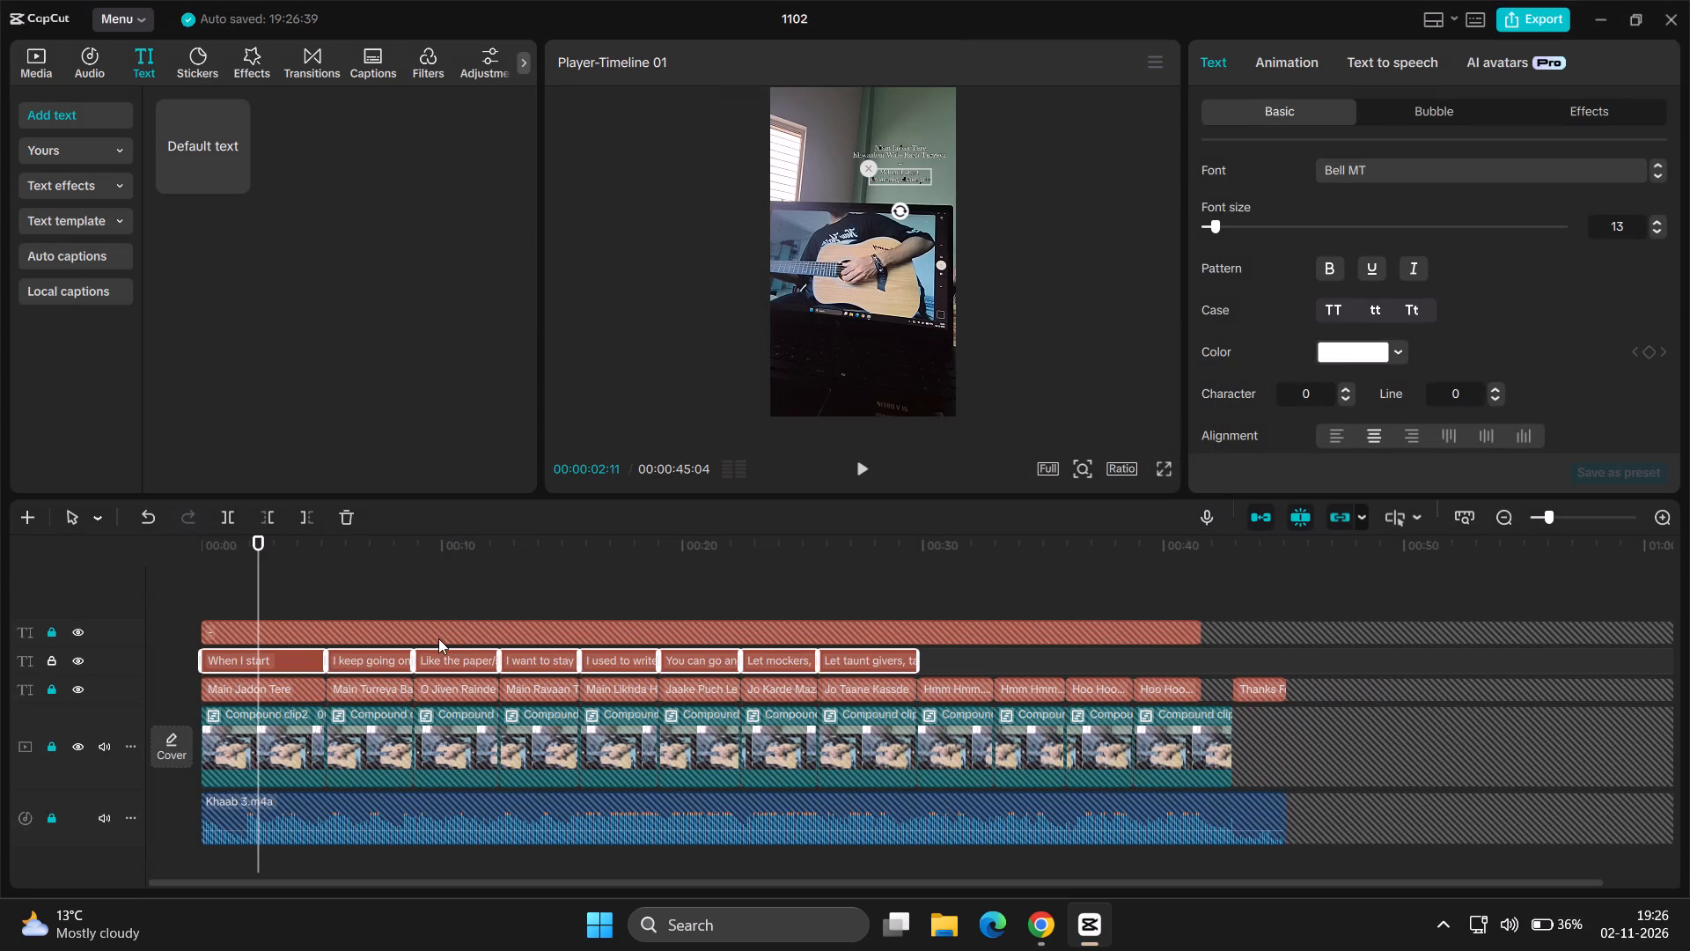
{"action": "left_click", "coordinate": [47, 660]}
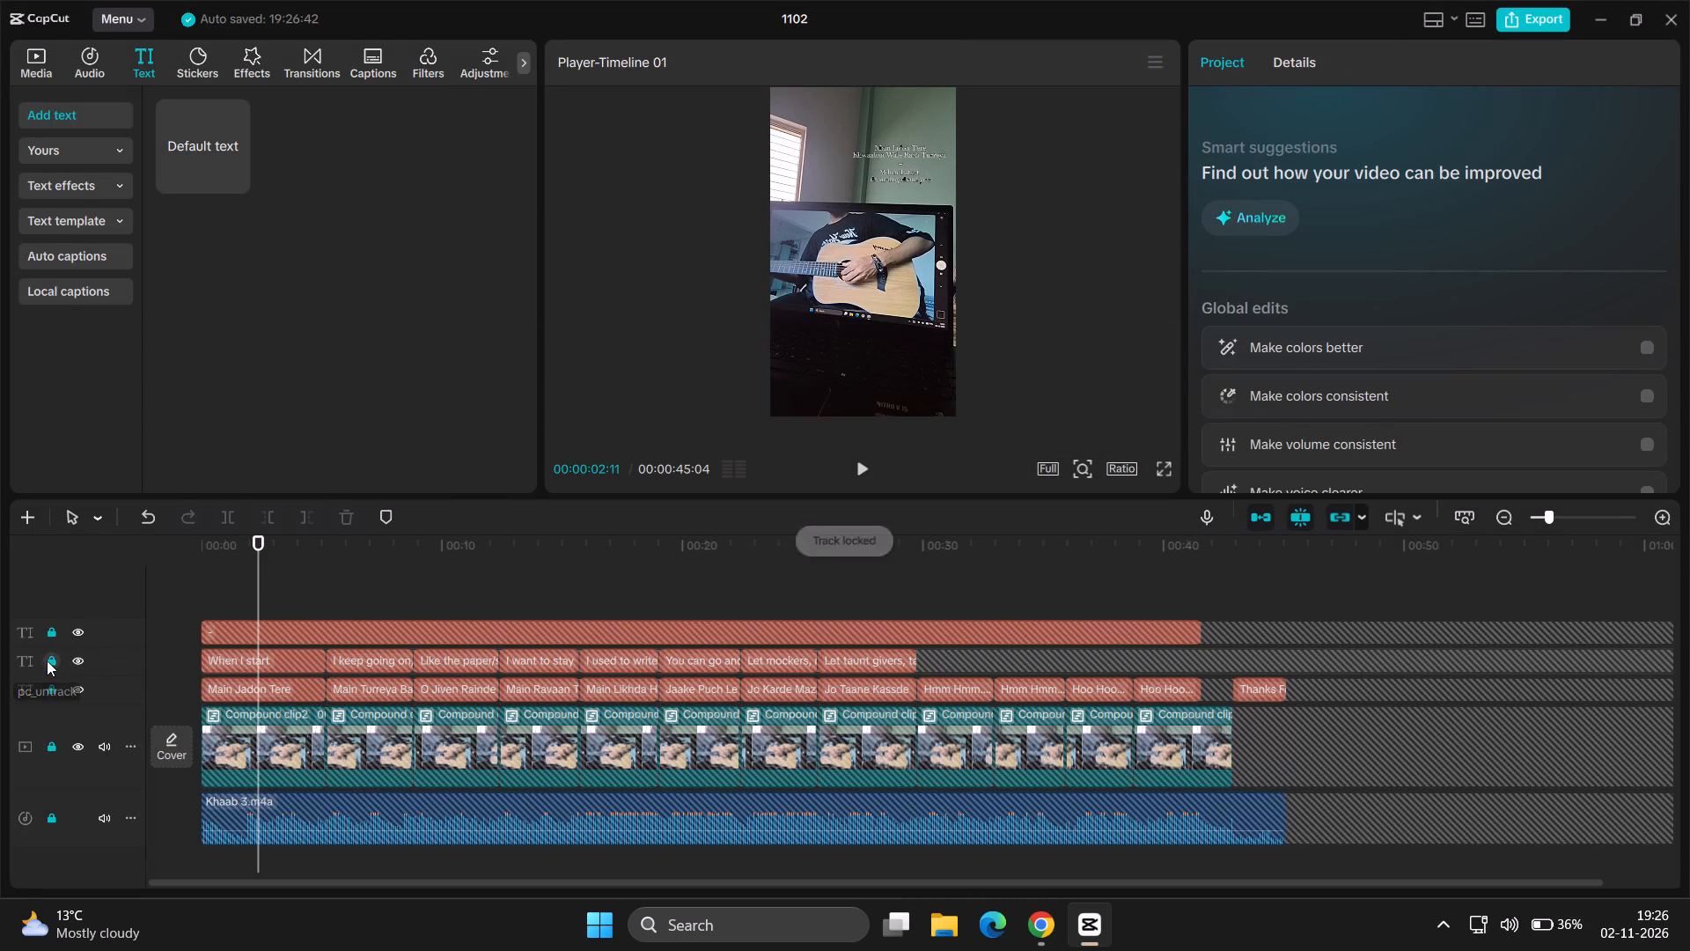
Play the video from about 2 to 27 seconds, mostly in full-screen preview, to check the lyrics and translations.
{"action": "key", "text": "space"}
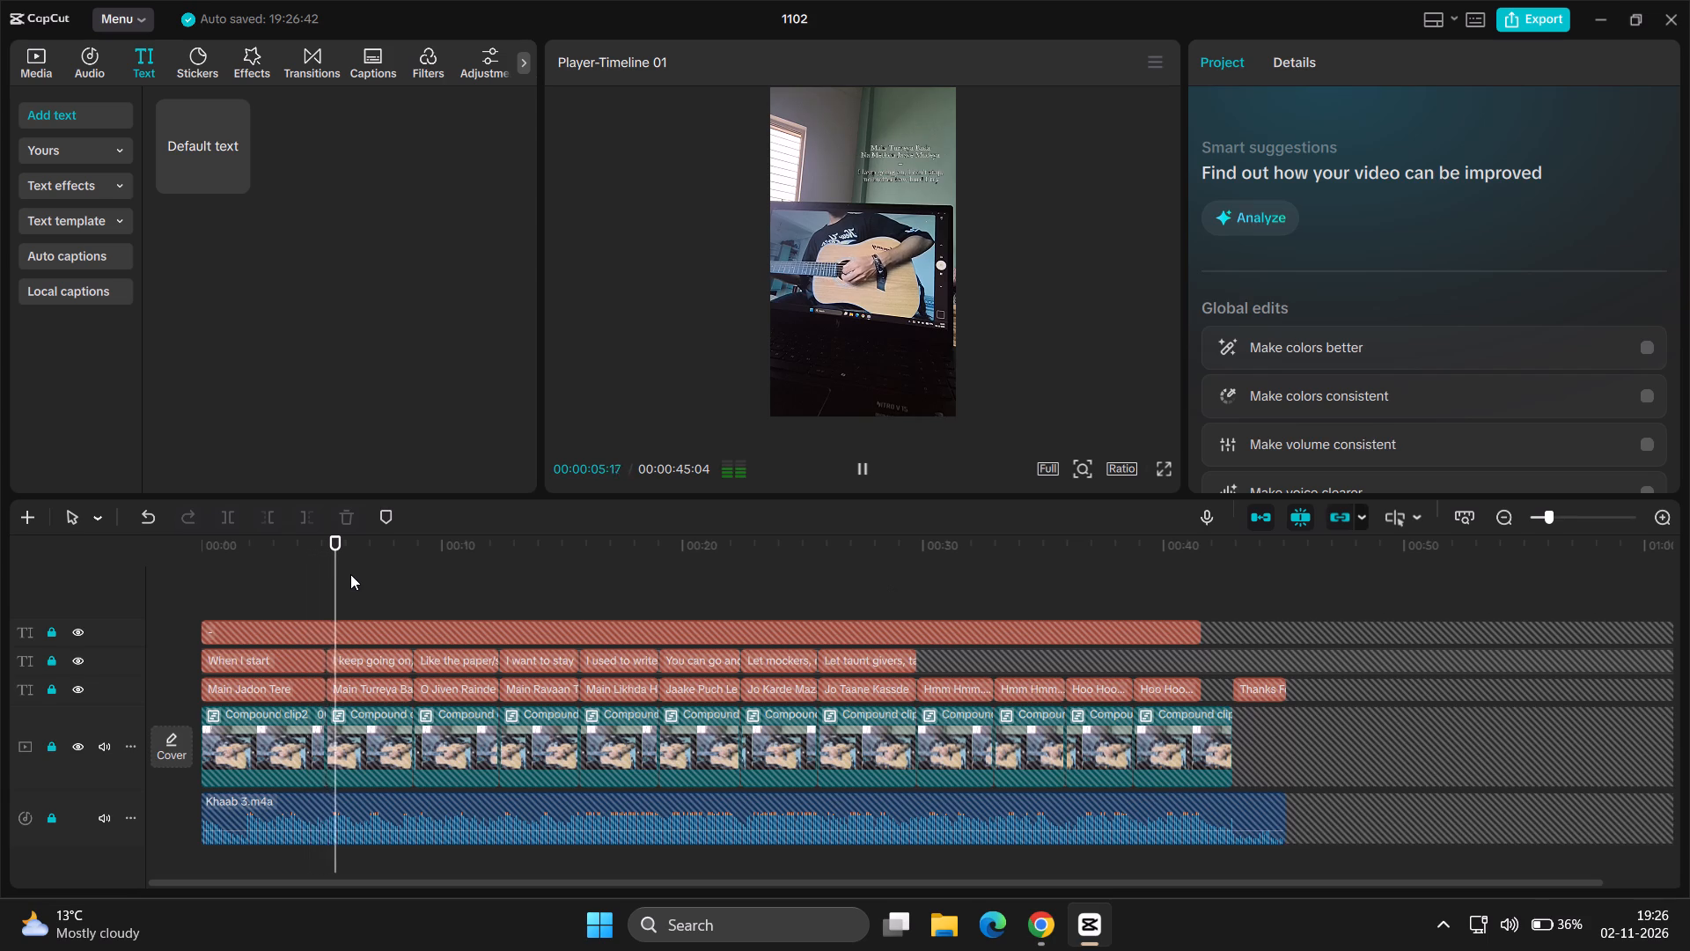
{"action": "left_click", "coordinate": [1164, 474]}
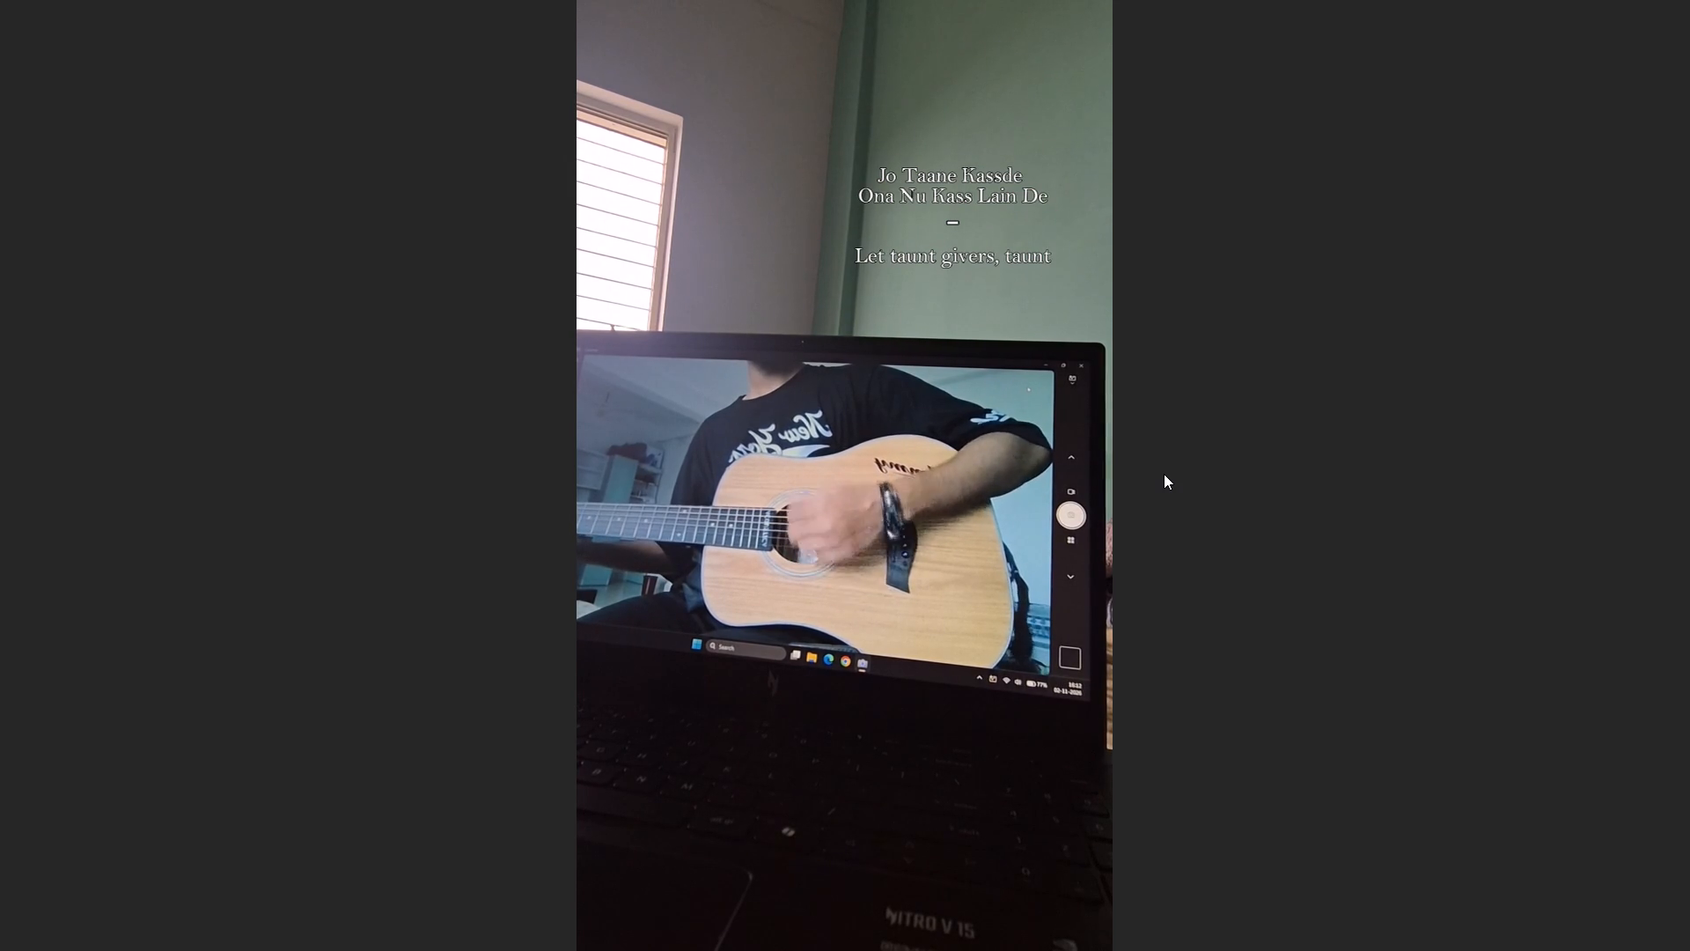
{"action": "key", "text": "space"}
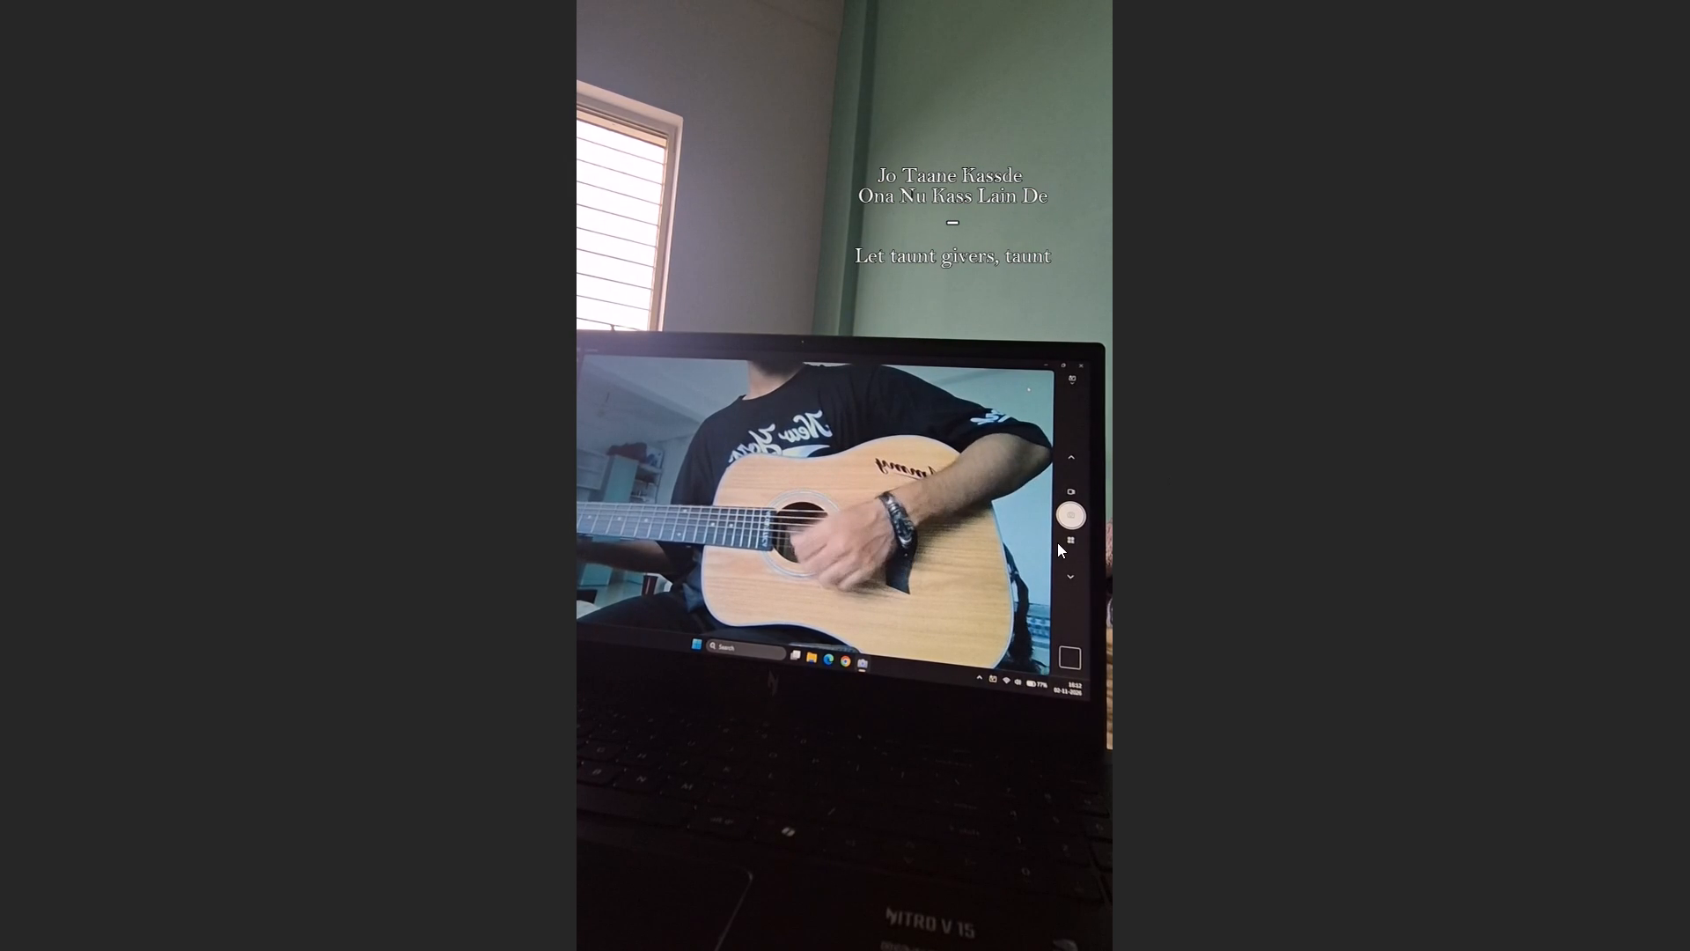
{"action": "double_click", "coordinate": [1127, 830]}
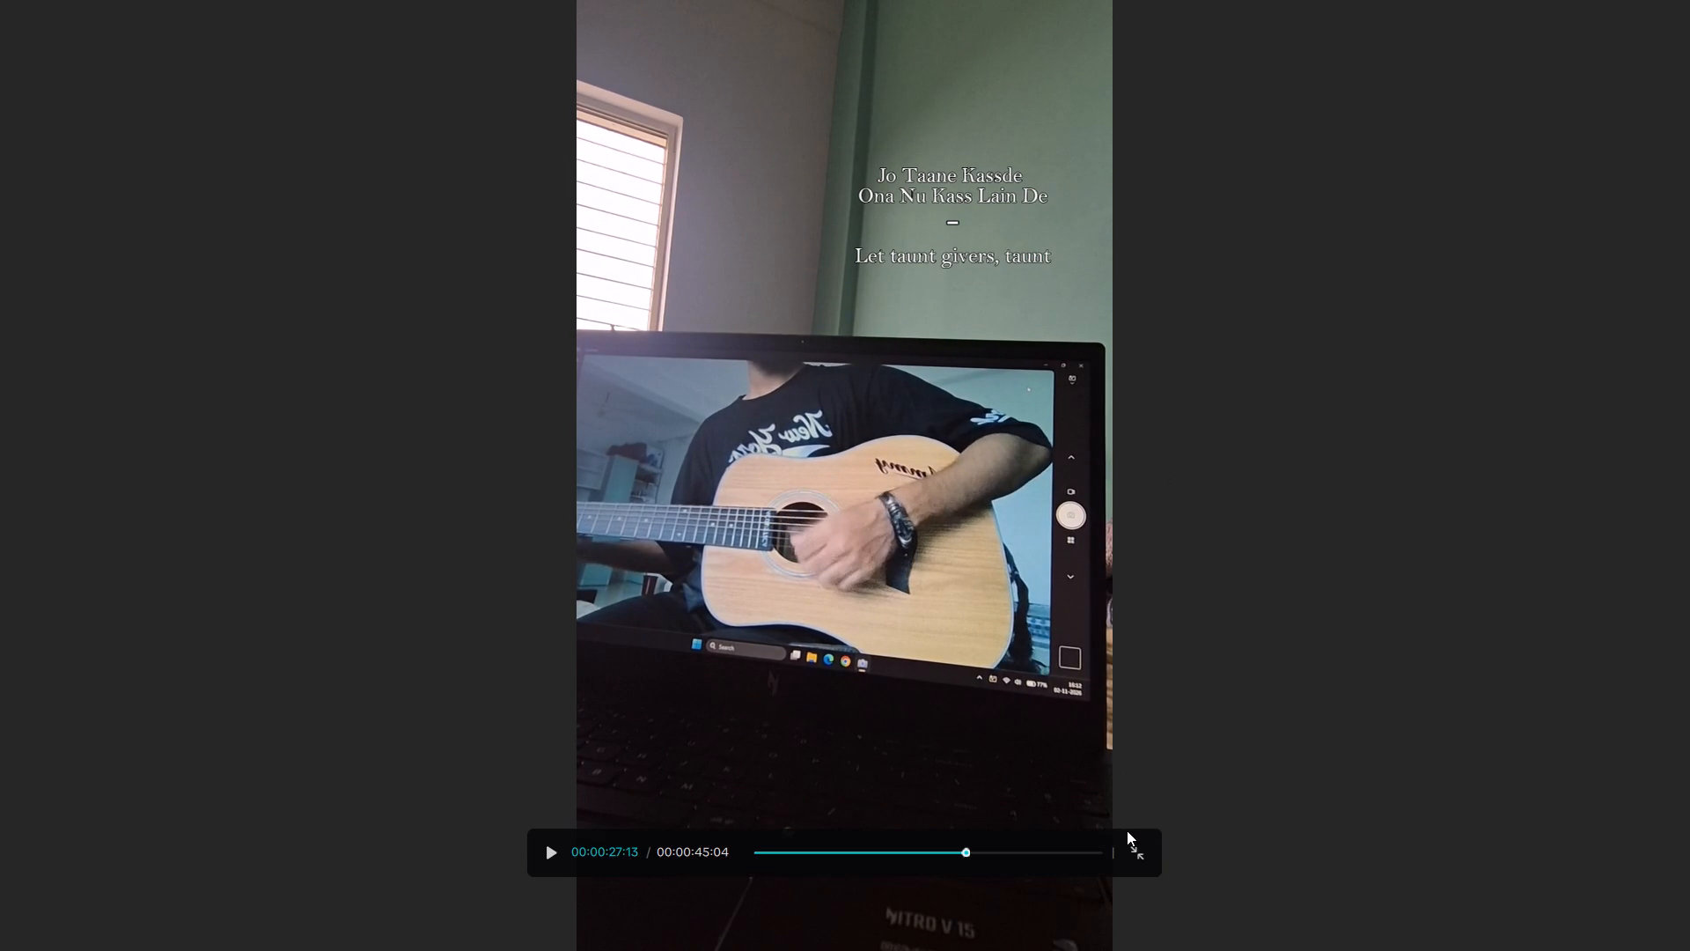
{"action": "left_click", "coordinate": [1141, 859]}
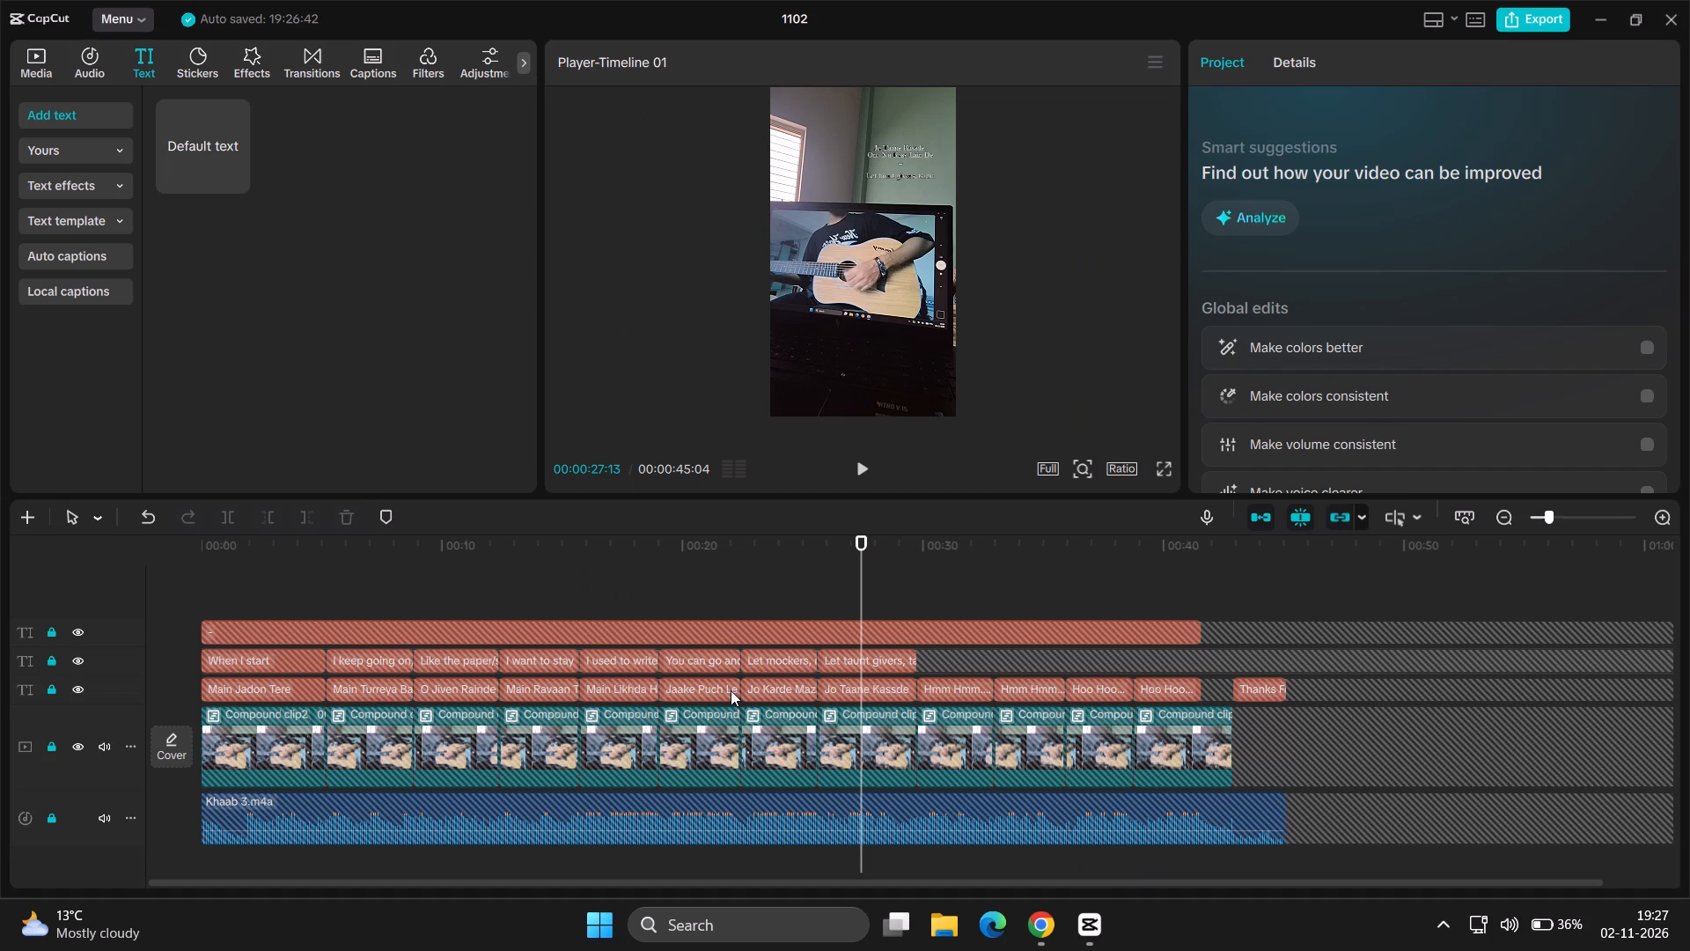
Unlock the translations track and set the "I want to stay like that with you" translation's Y position to 812.
{"action": "left_click", "coordinate": [542, 606]}
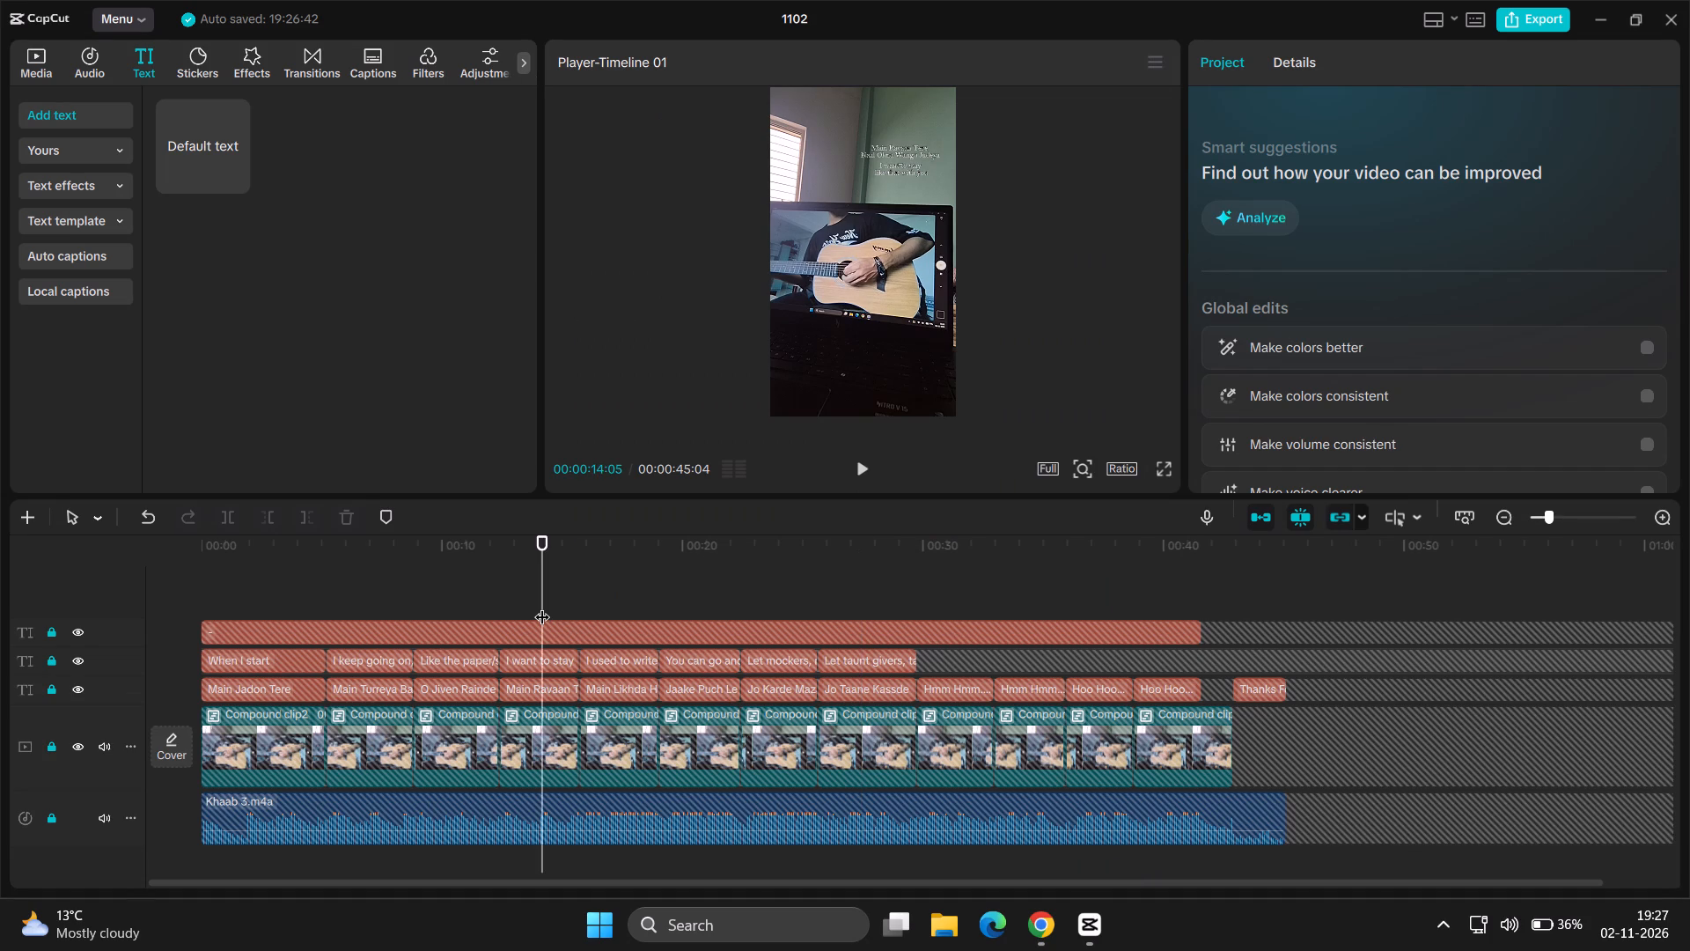
{"action": "left_click", "coordinate": [53, 660]}
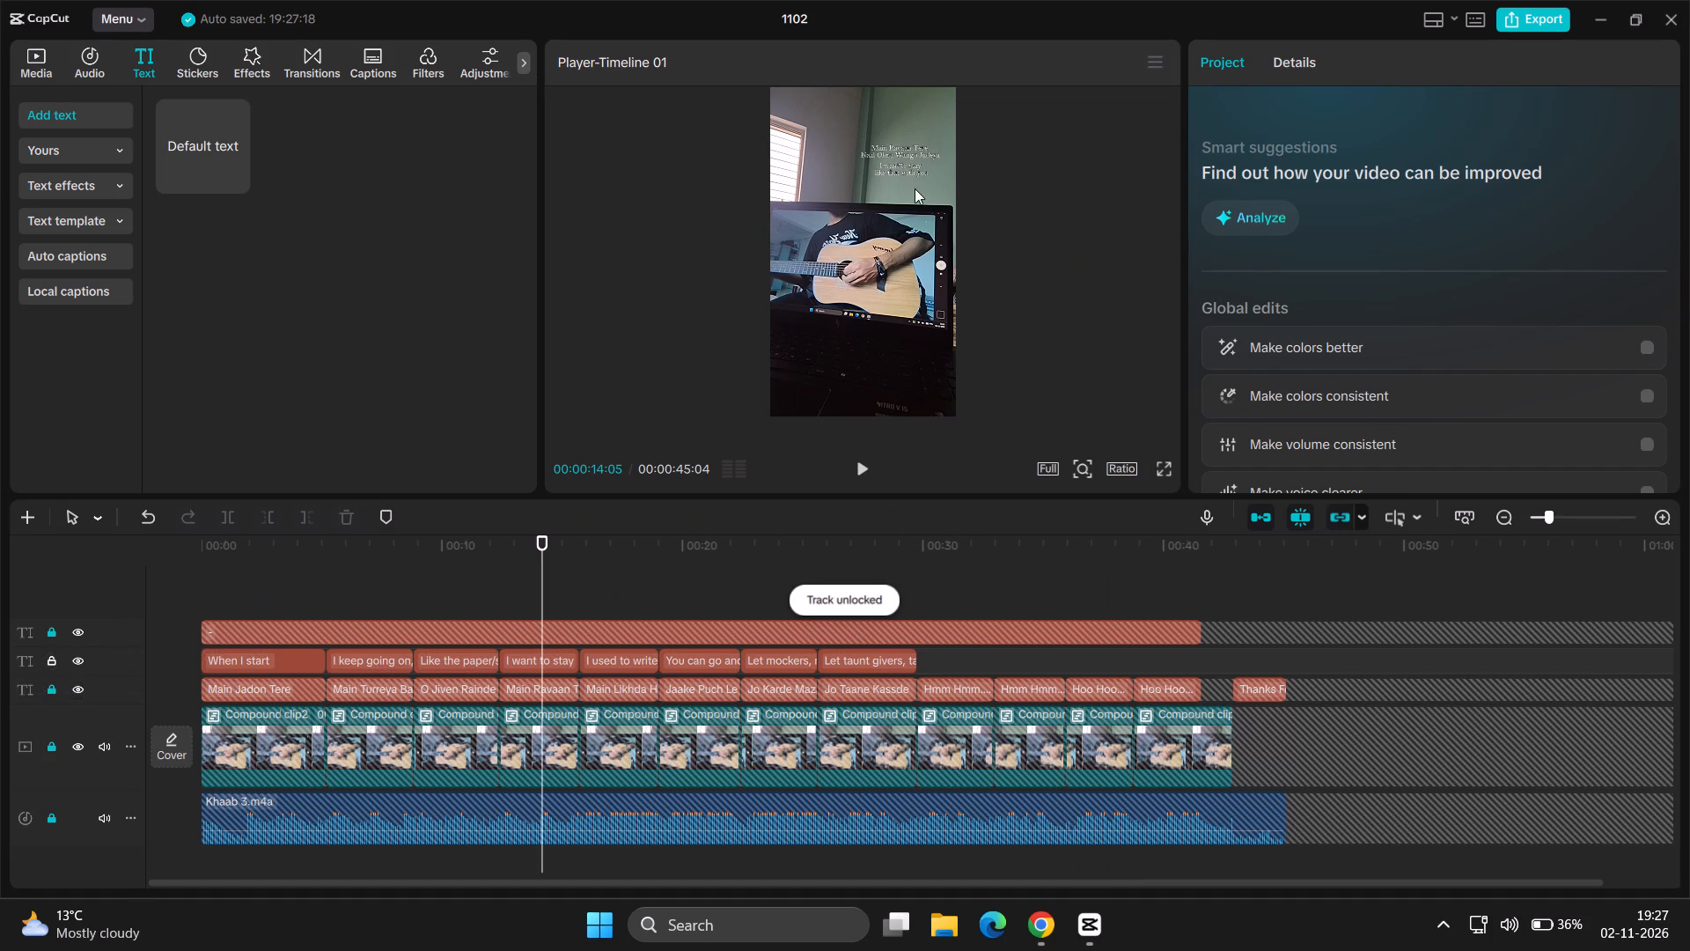
{"action": "left_click", "coordinate": [914, 168]}
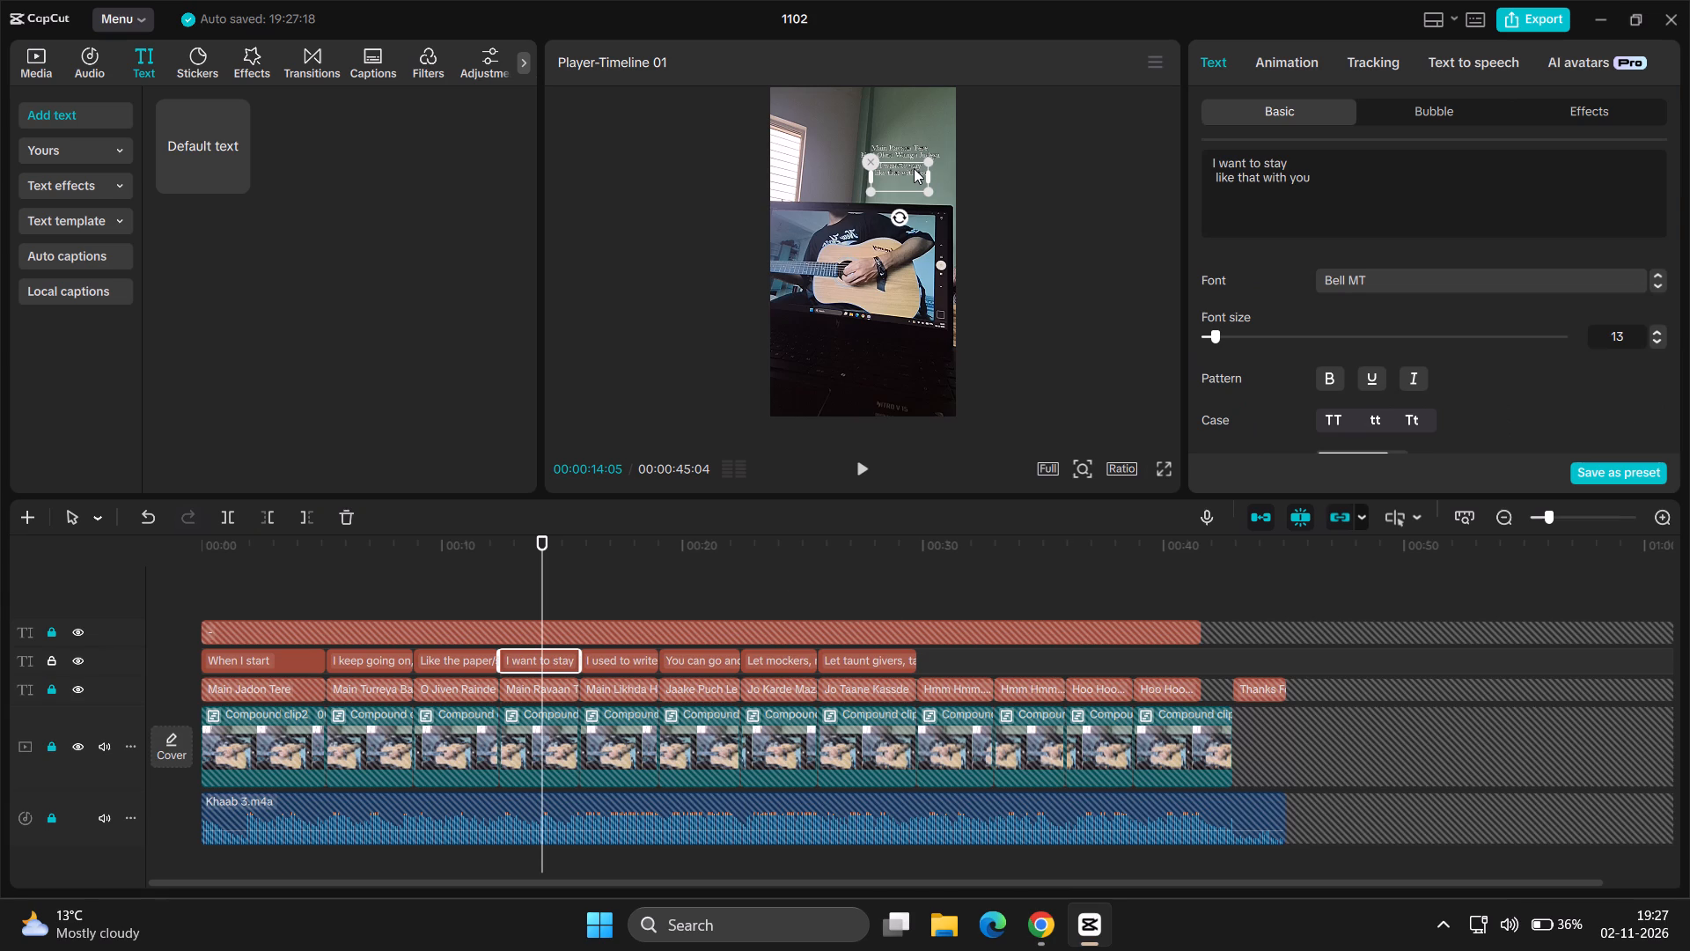
{"action": "left_click", "coordinate": [914, 168]}
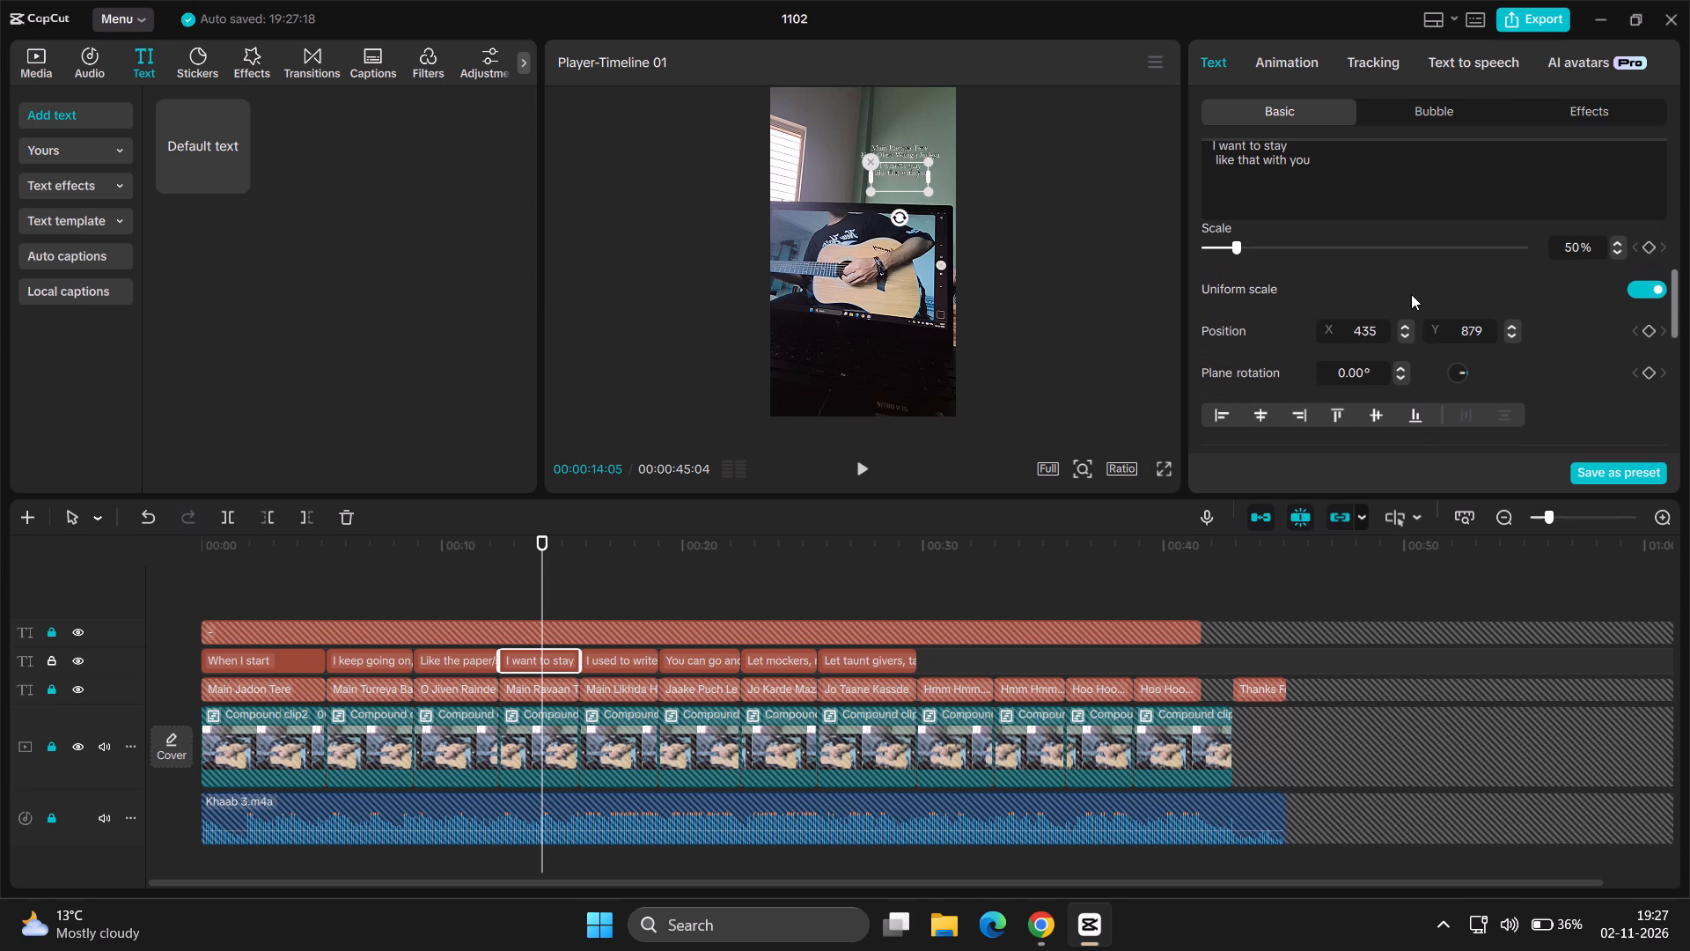
{"action": "triple_click", "coordinate": [1509, 330]}
{"action": "left_click_drag", "start_coordinate": [1509, 330], "coordinate": [1509, 332]}
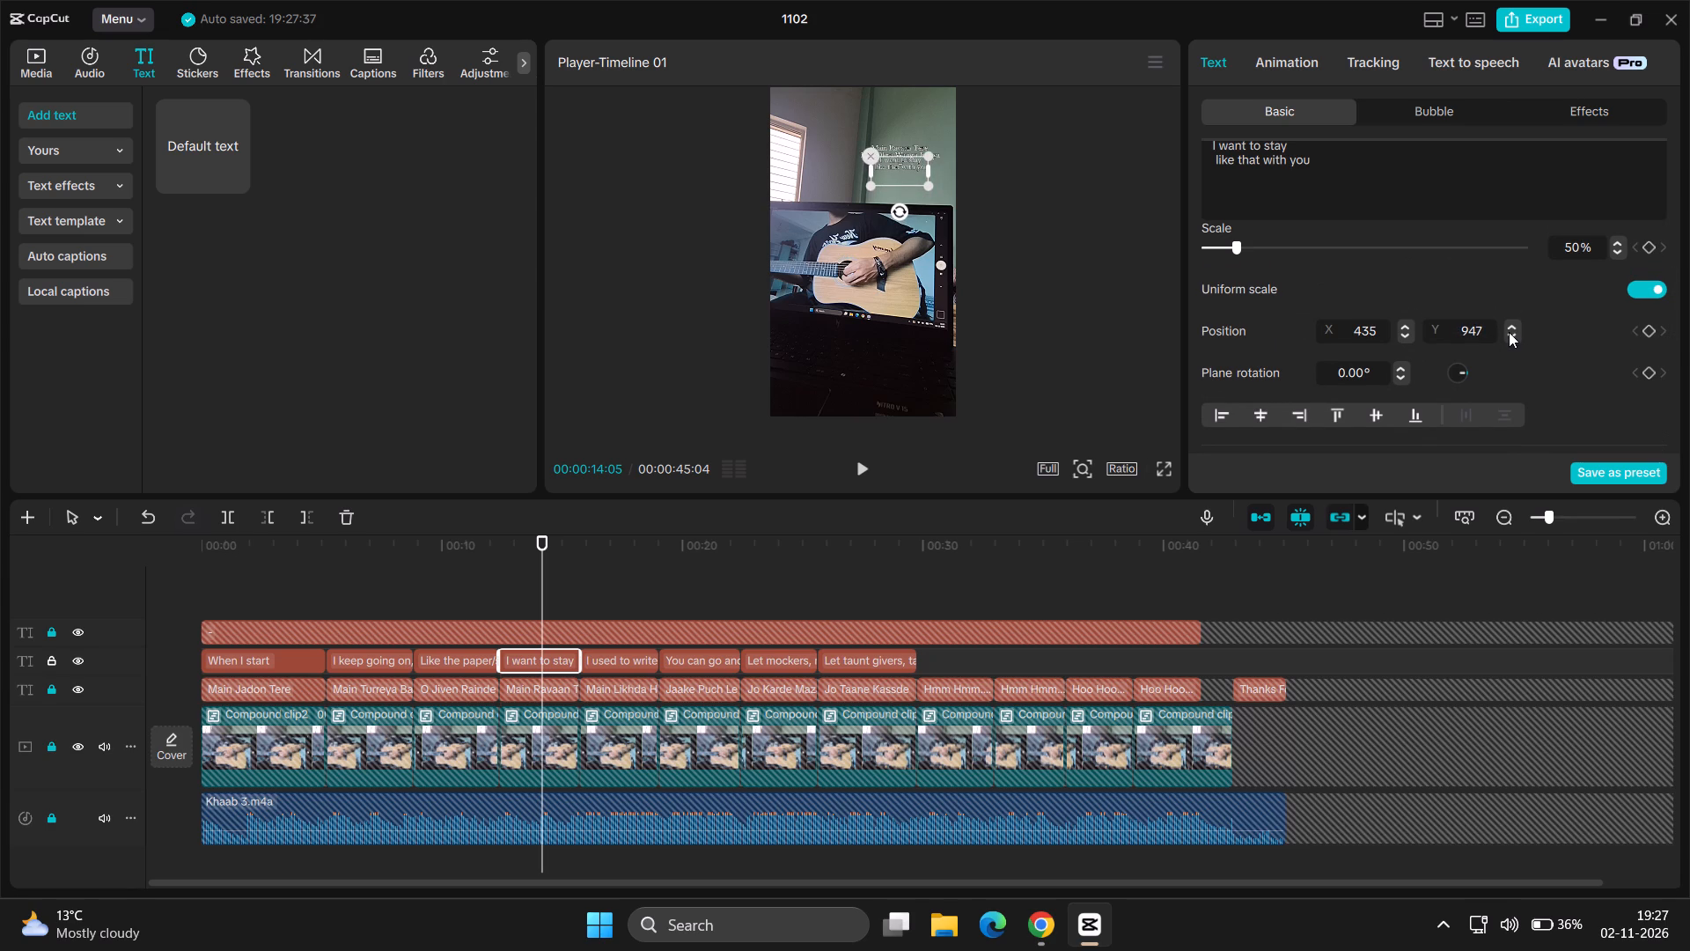
{"action": "left_click_drag", "start_coordinate": [1509, 332], "coordinate": [1512, 339]}
{"action": "left_click", "coordinate": [1512, 339]}
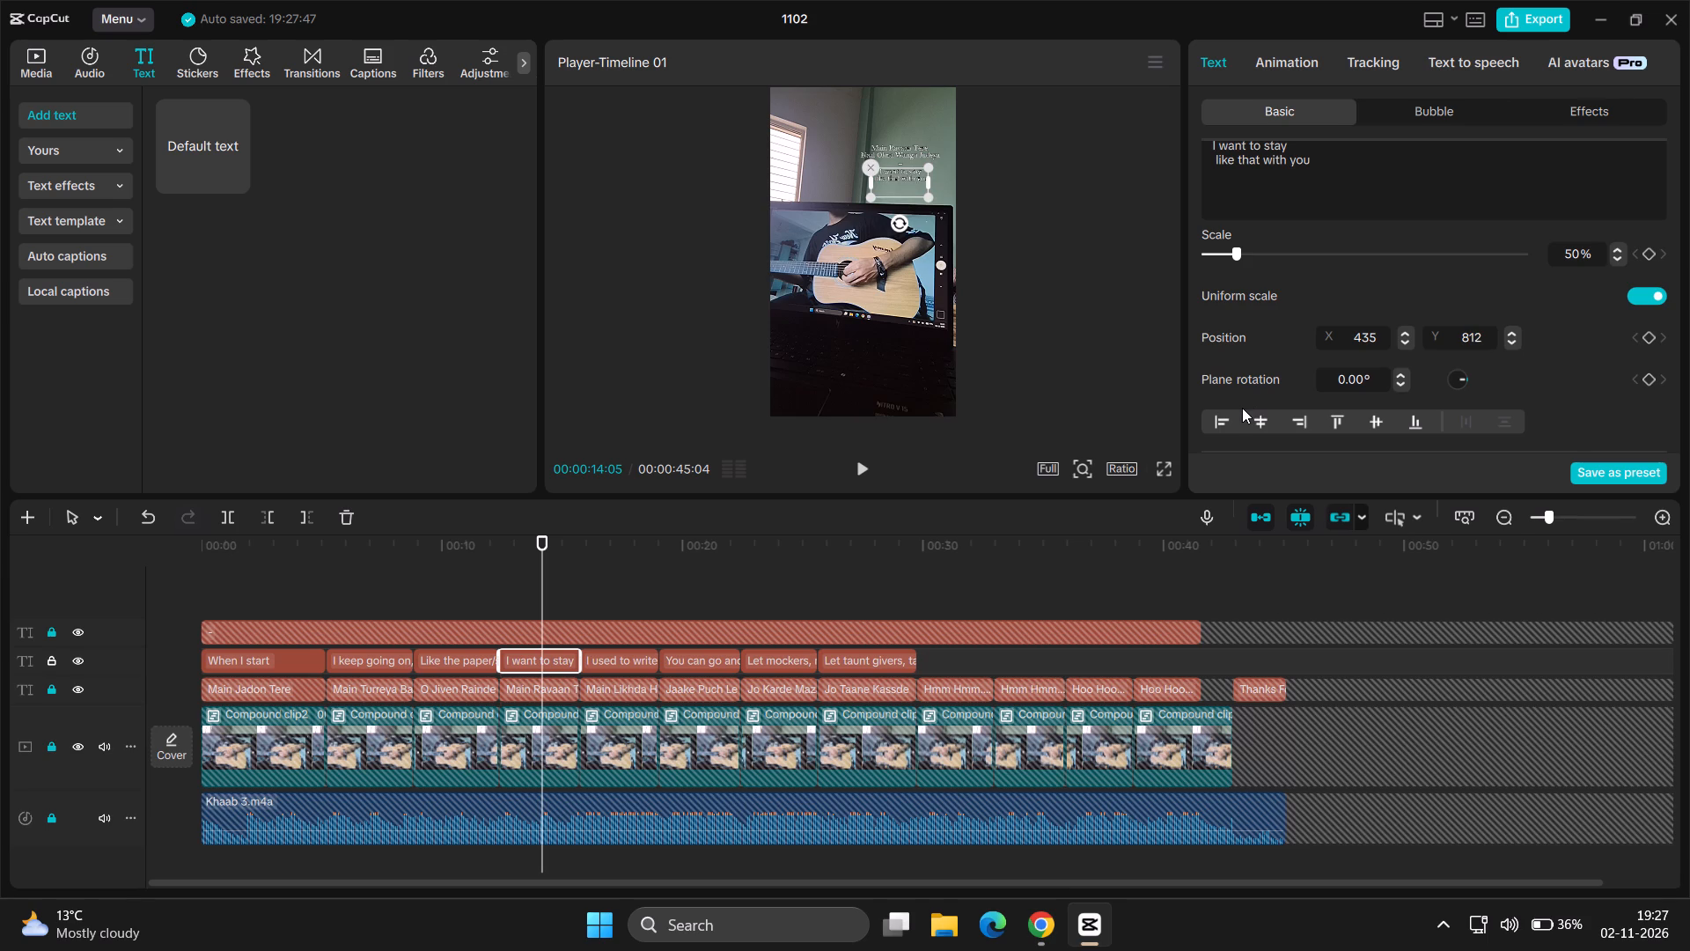
Play the video in full-screen preview from about 14 to 17 seconds to check the translation placement.
{"action": "left_click", "coordinate": [1160, 469]}
{"action": "key", "text": "space"}
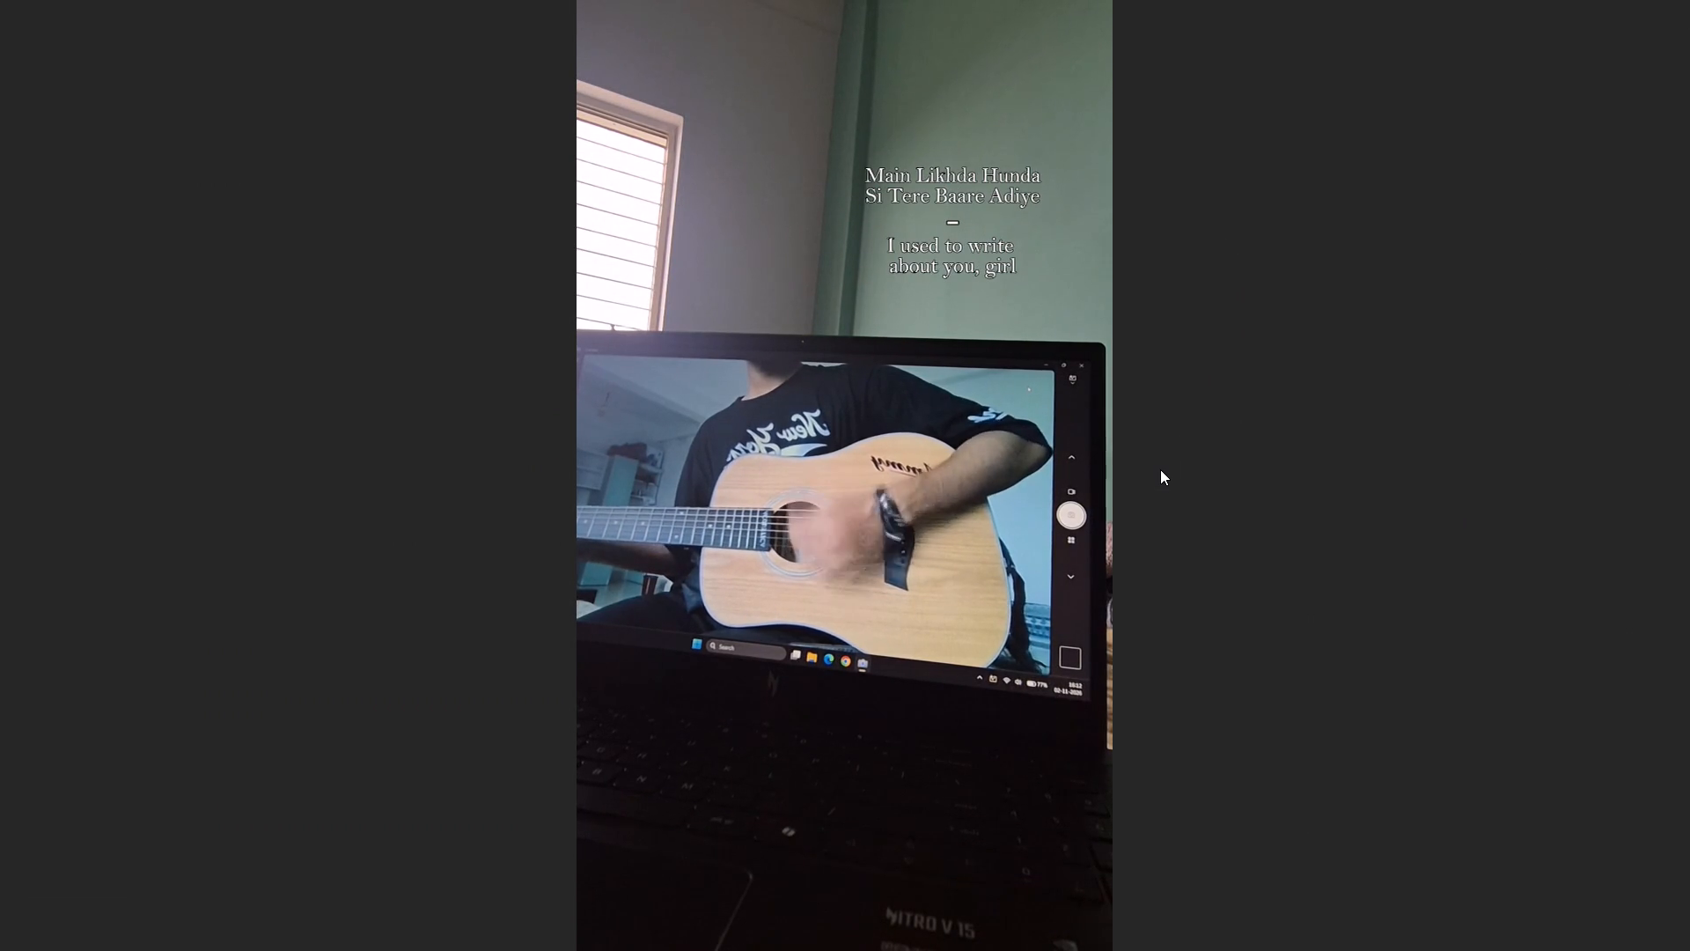
{"action": "key", "text": "space"}
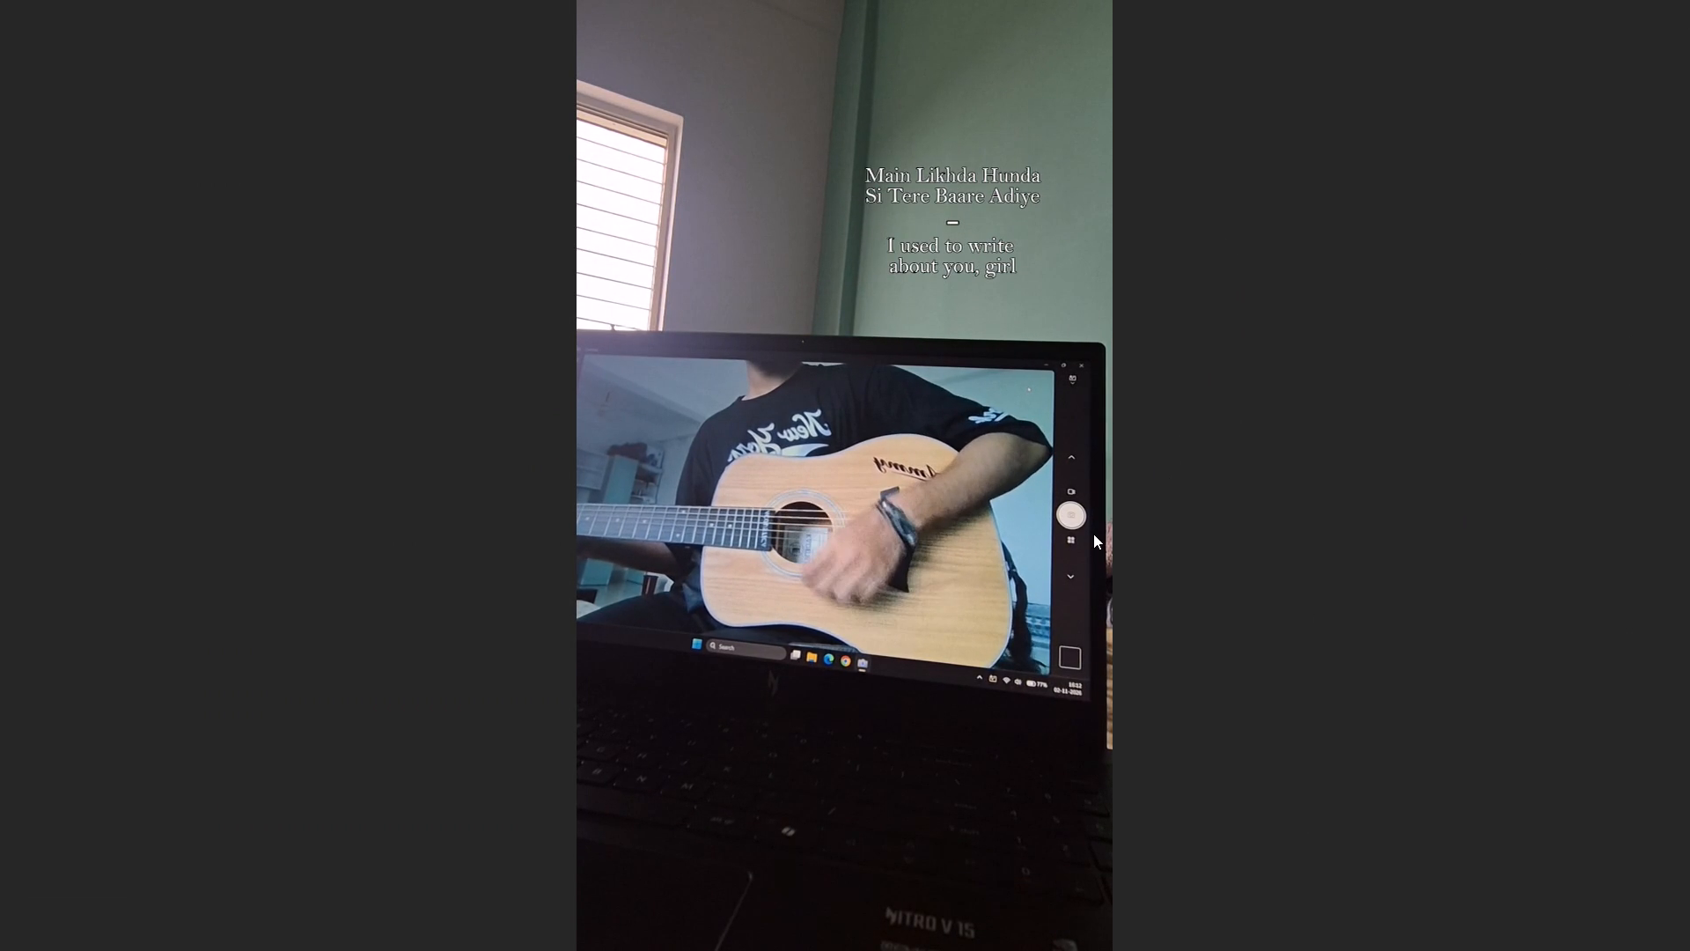
{"action": "double_click", "coordinate": [990, 737]}
{"action": "left_click", "coordinate": [1138, 852]}
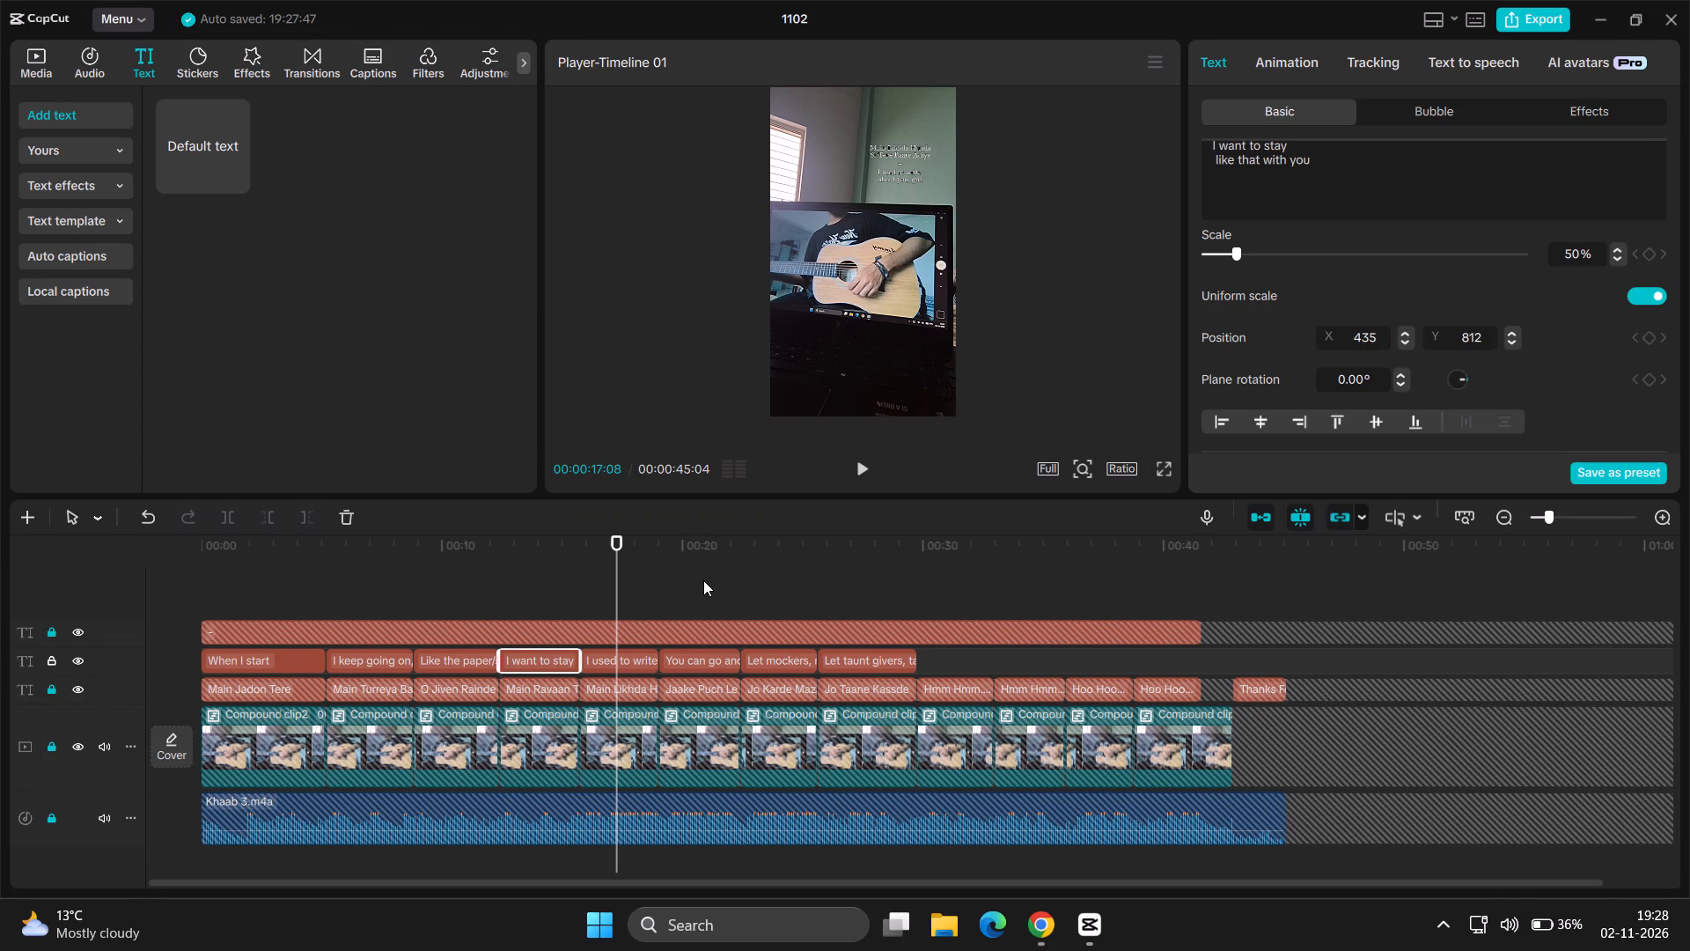
Set the "Let mockers, mock" translation's Y position to 900 and check its placement in full-screen preview at about 24 seconds.
{"action": "left_click", "coordinate": [775, 605]}
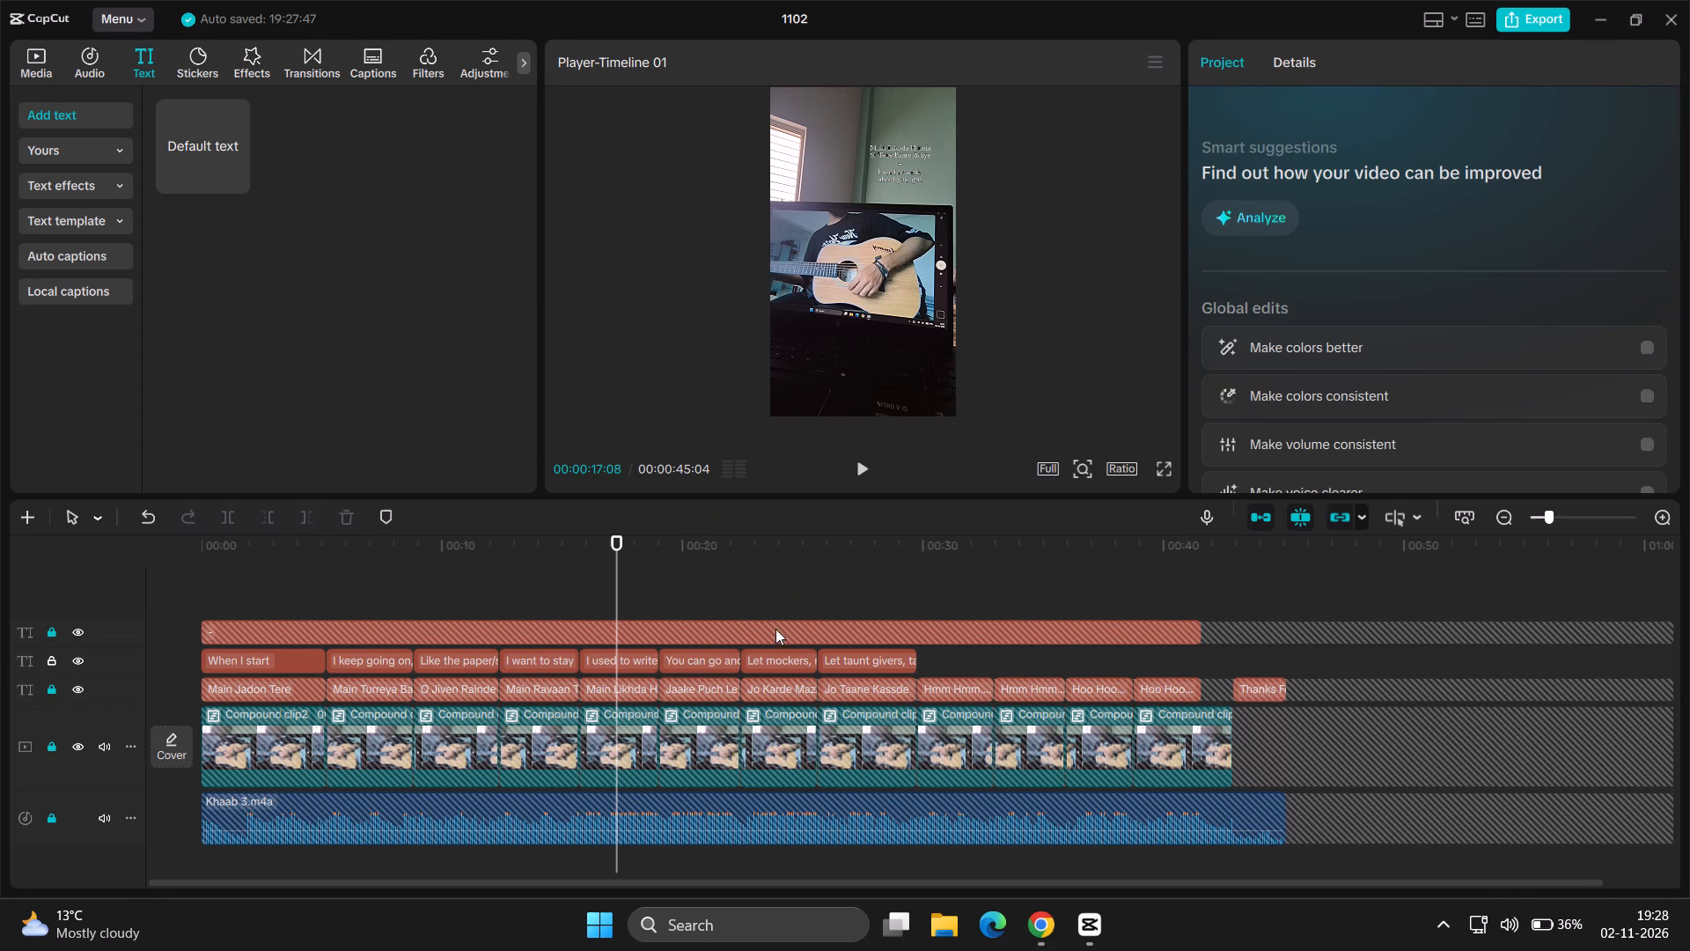
{"action": "left_click", "coordinate": [783, 658]}
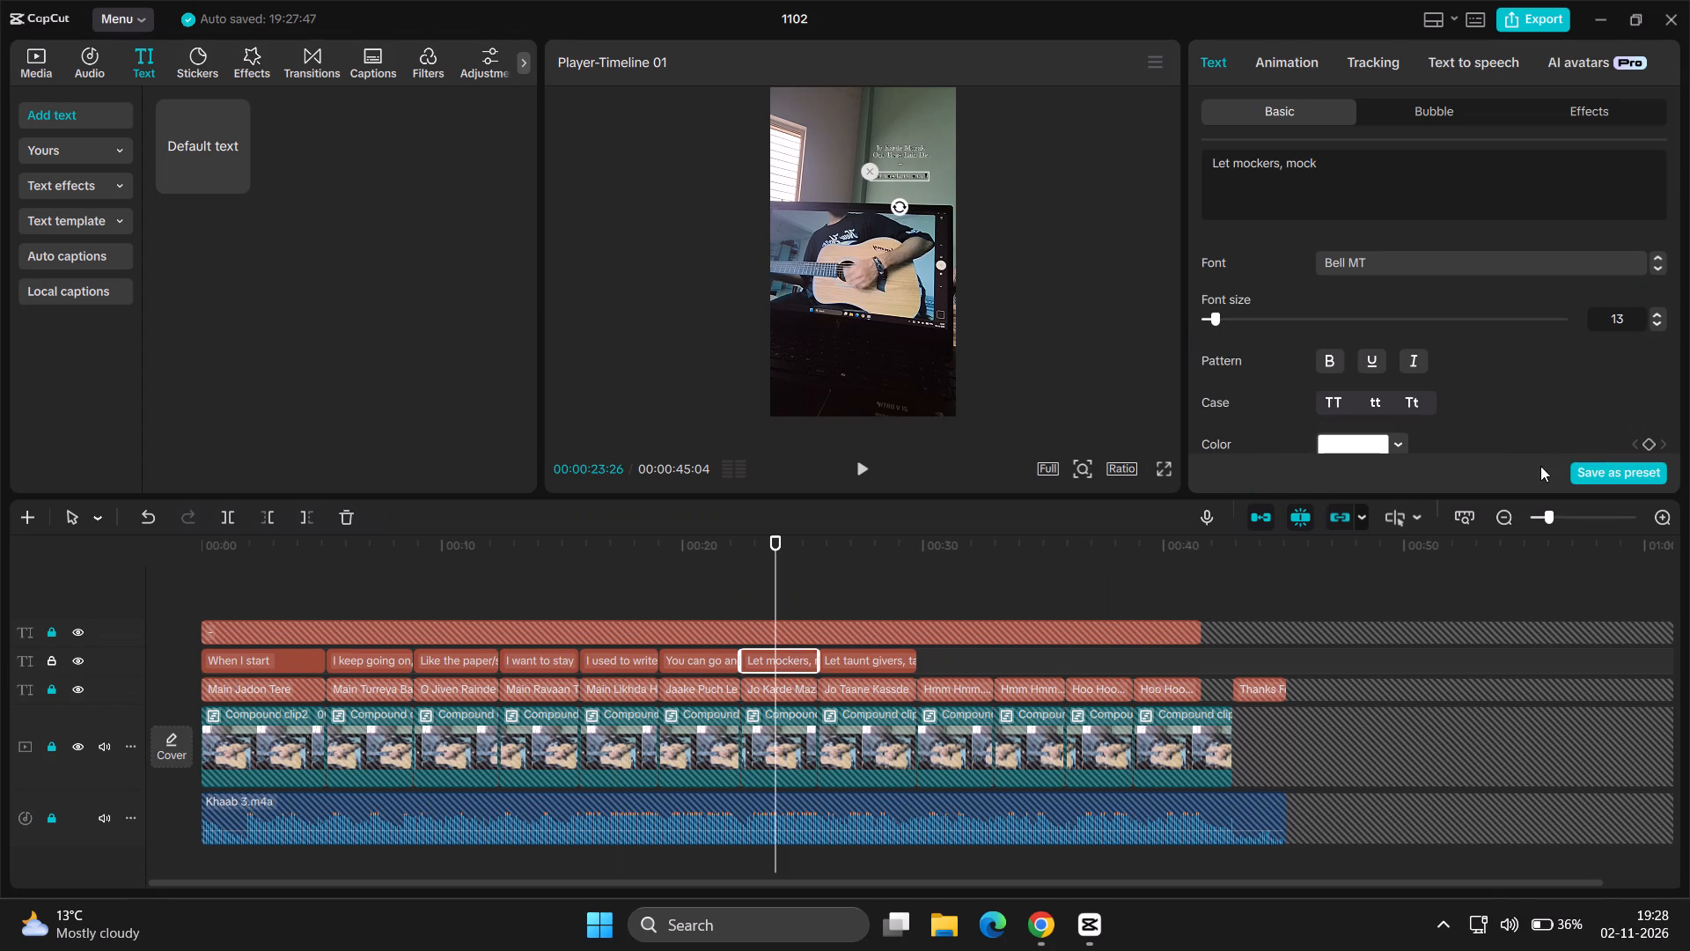
{"action": "scroll", "coordinate": [1610, 373], "scroll_direction": "down", "scroll_amount": 1}
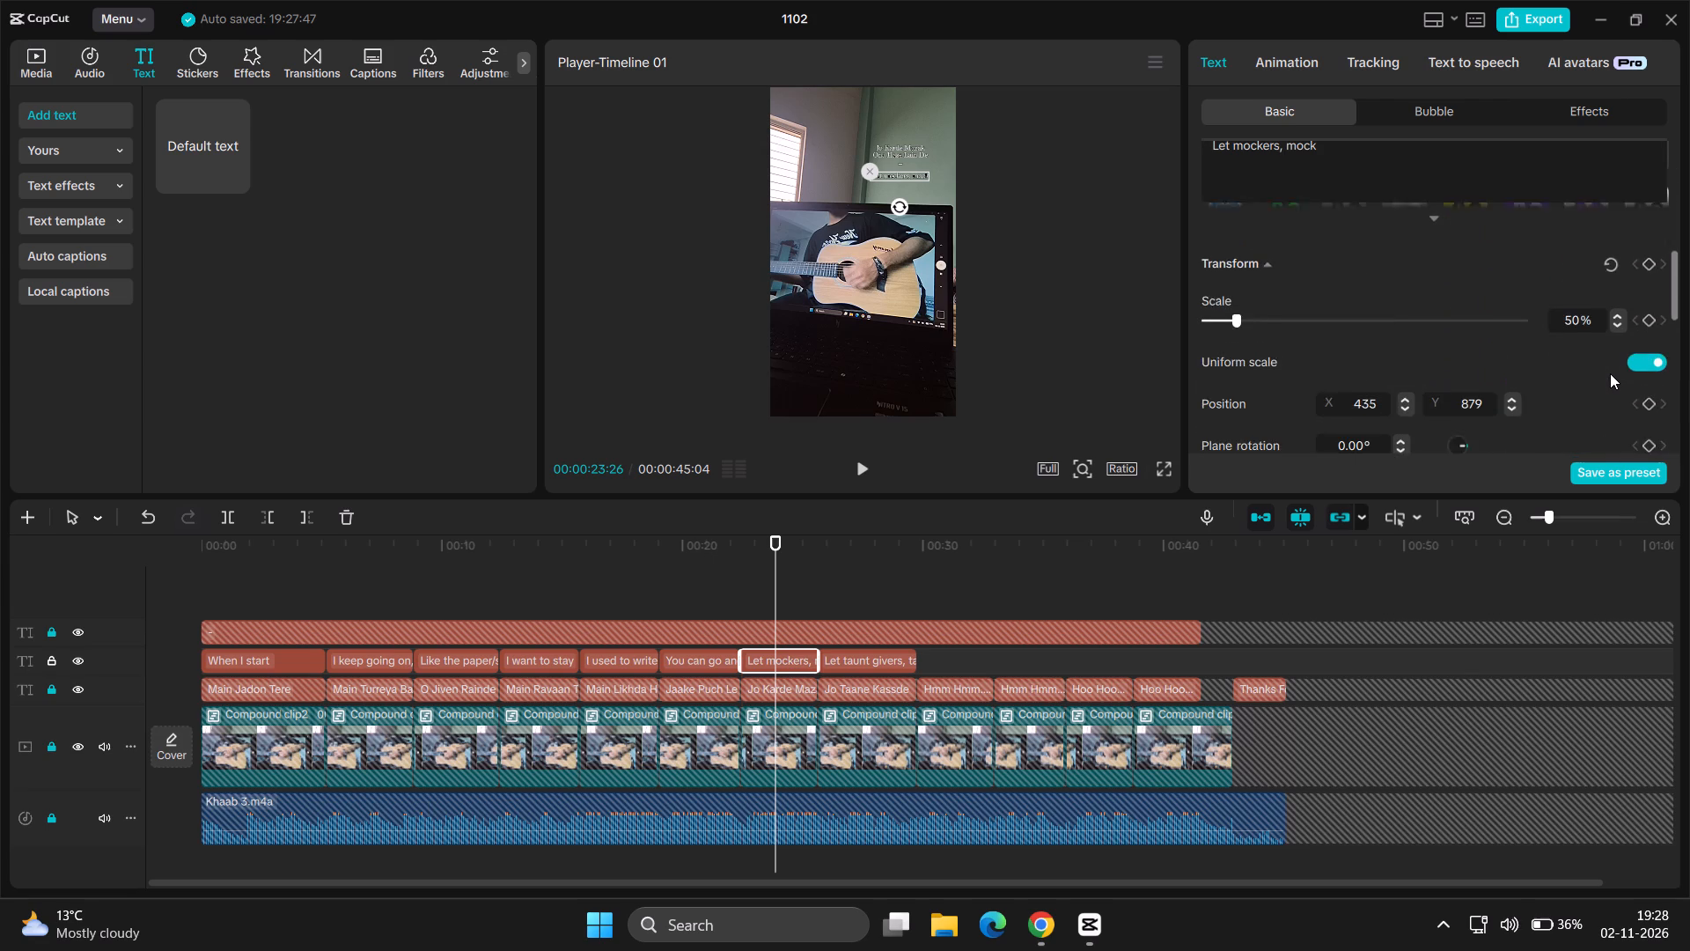
{"action": "scroll", "coordinate": [1610, 373], "scroll_direction": "down", "scroll_amount": 2}
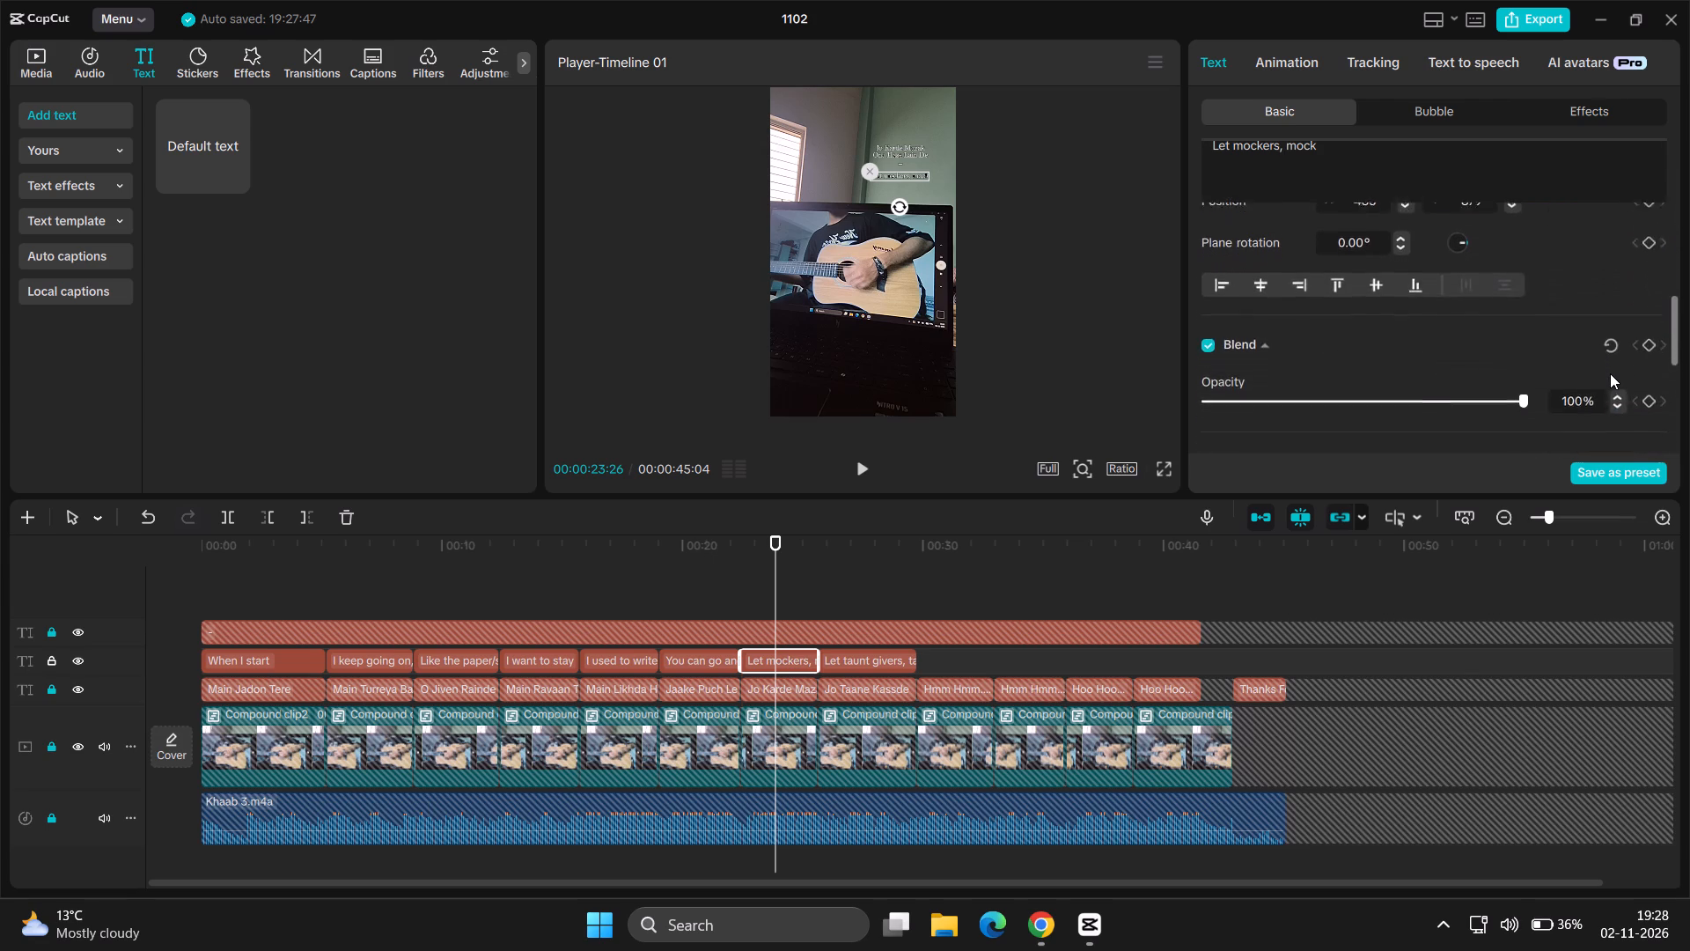
{"action": "scroll", "coordinate": [1610, 373], "scroll_direction": "down", "scroll_amount": 1}
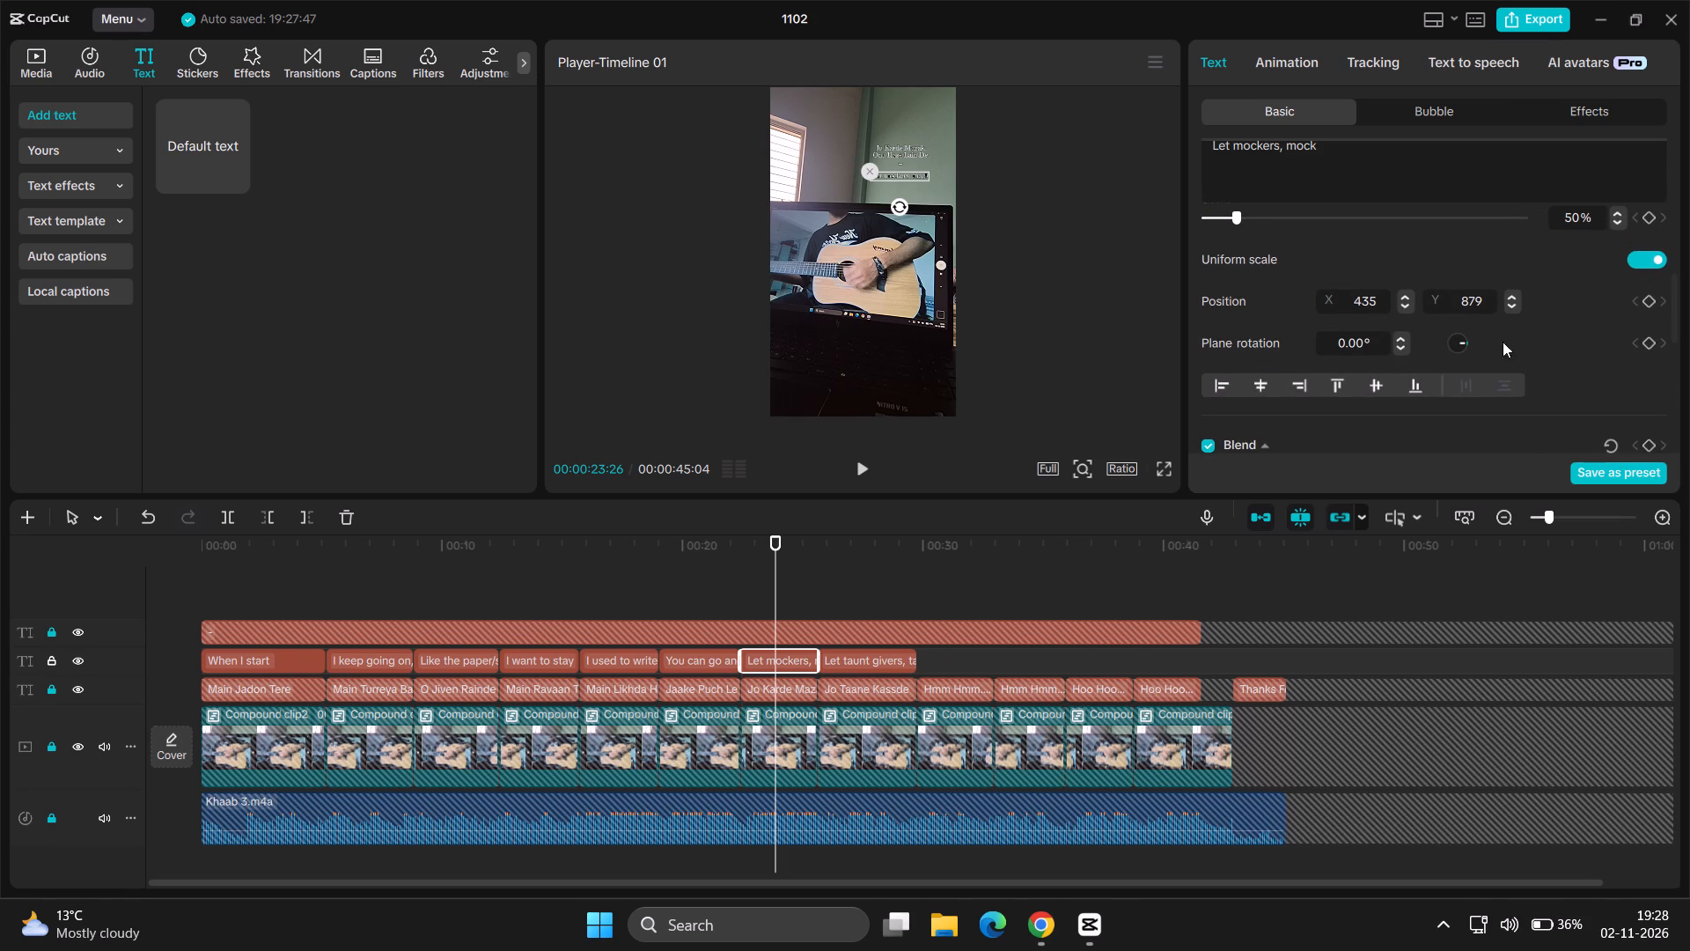
{"action": "left_click", "coordinate": [1514, 295]}
{"action": "triple_click", "coordinate": [1514, 295]}
{"action": "triple_click", "coordinate": [1514, 295]}
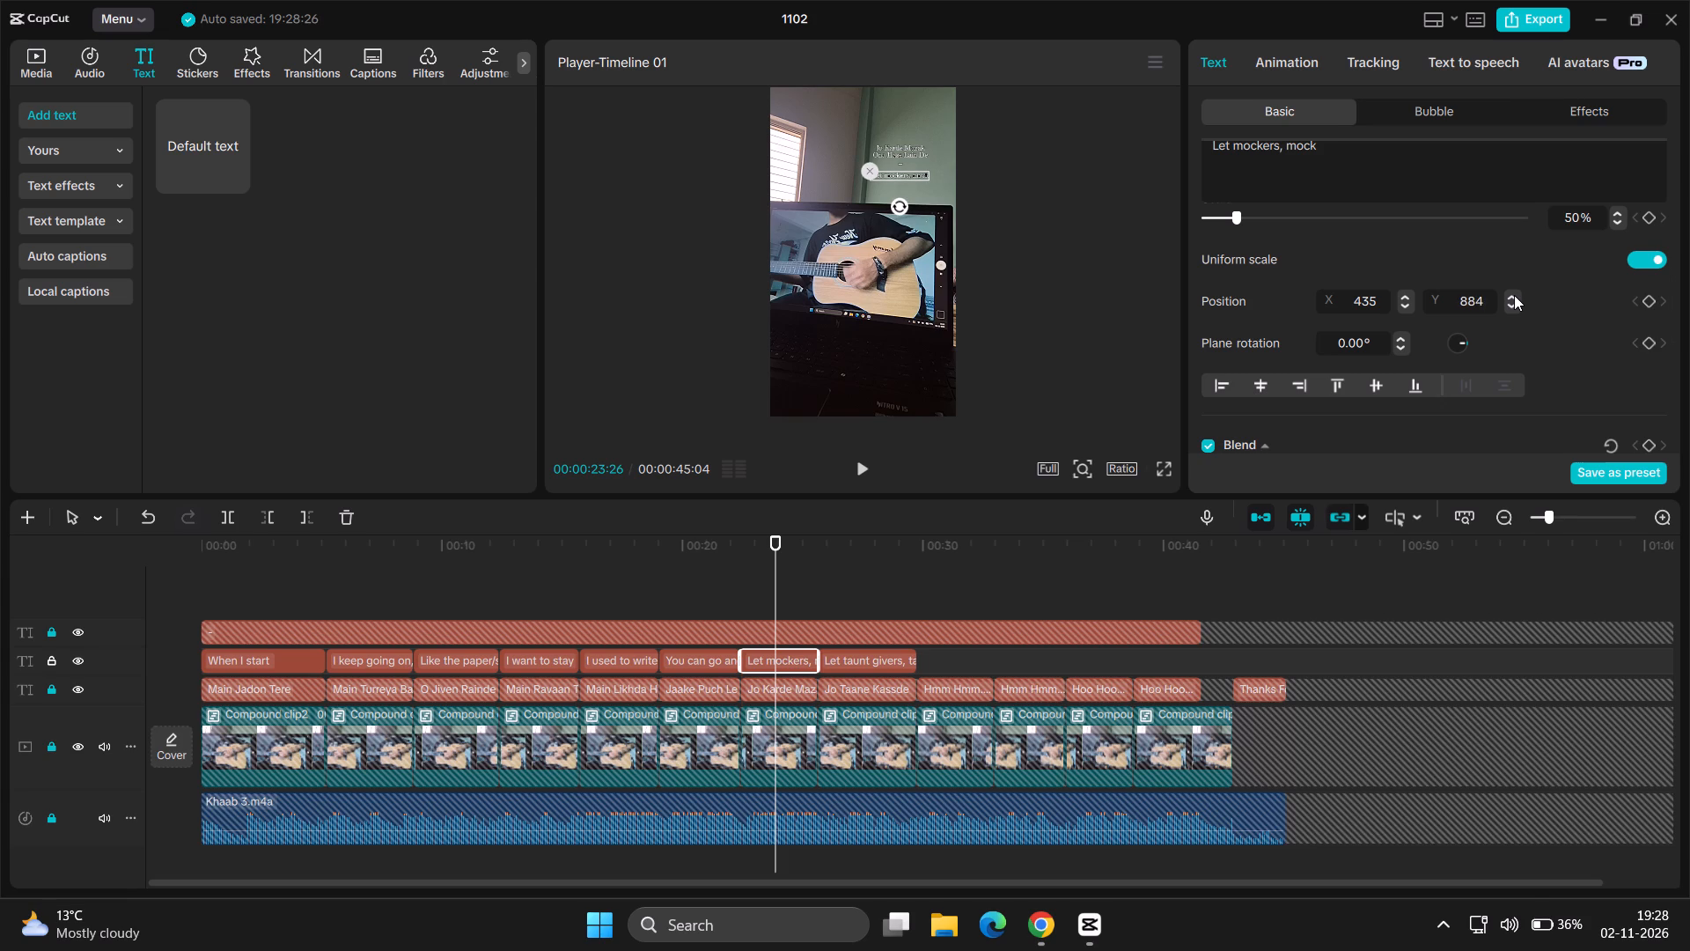
{"action": "triple_click", "coordinate": [1514, 295]}
{"action": "triple_click", "coordinate": [1514, 295]}
{"action": "triple_click", "coordinate": [1514, 295]}
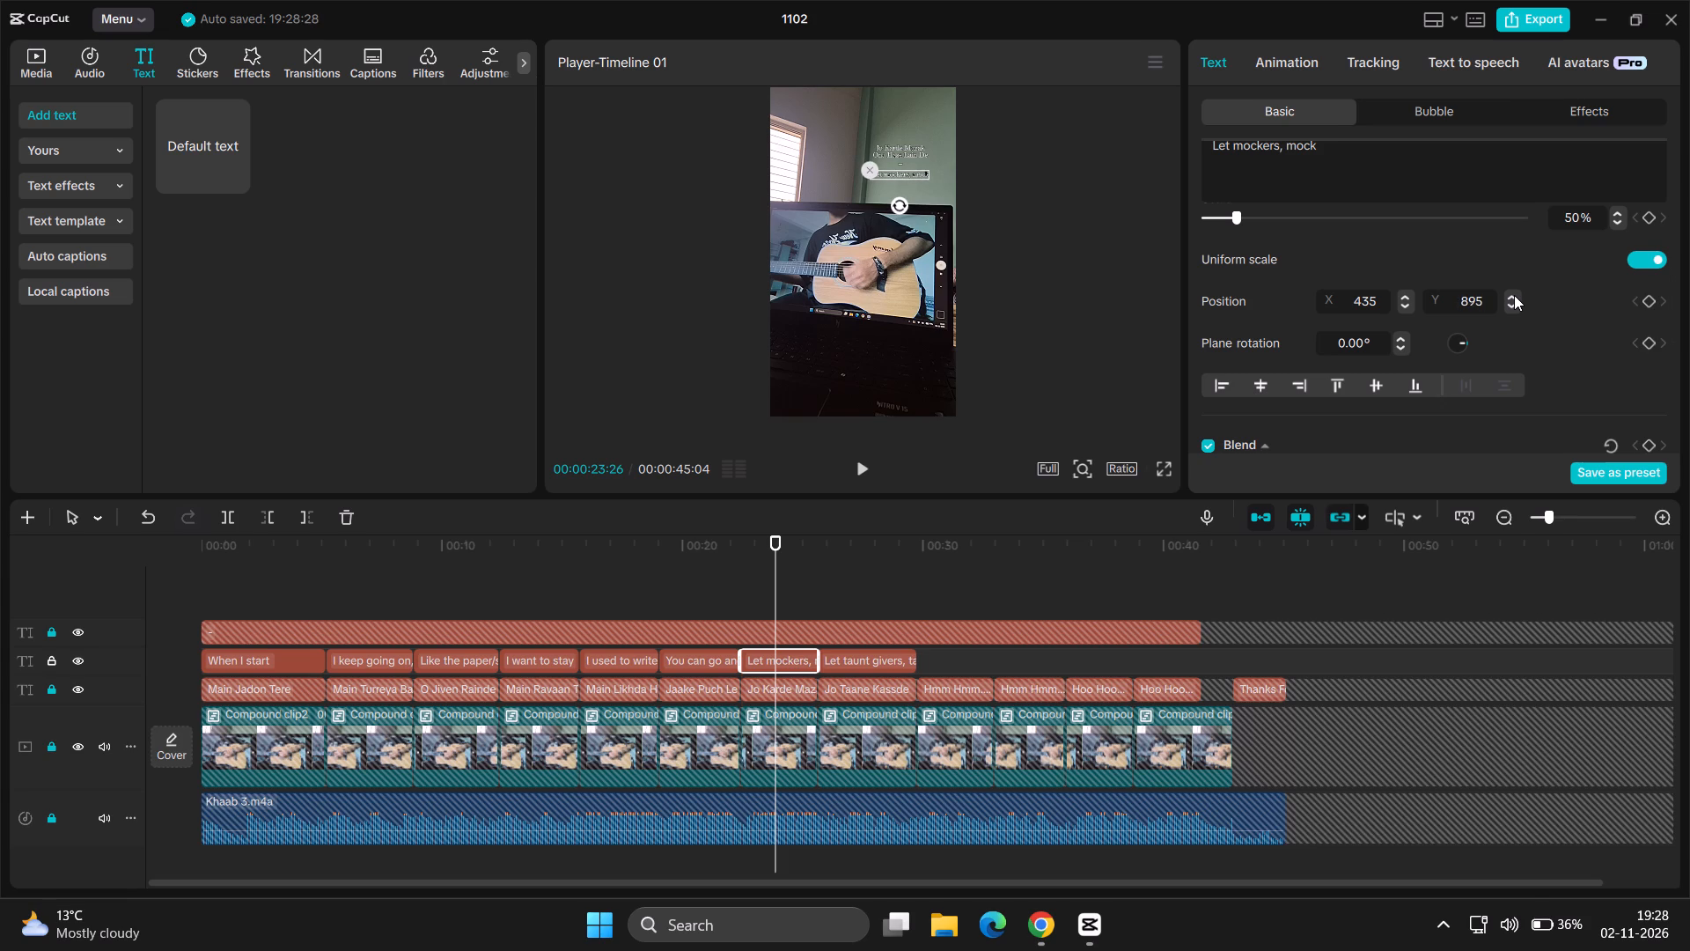
{"action": "triple_click", "coordinate": [1514, 295]}
{"action": "left_click", "coordinate": [1514, 295]}
{"action": "left_click", "coordinate": [1514, 295]}
{"action": "left_click", "coordinate": [1165, 473]}
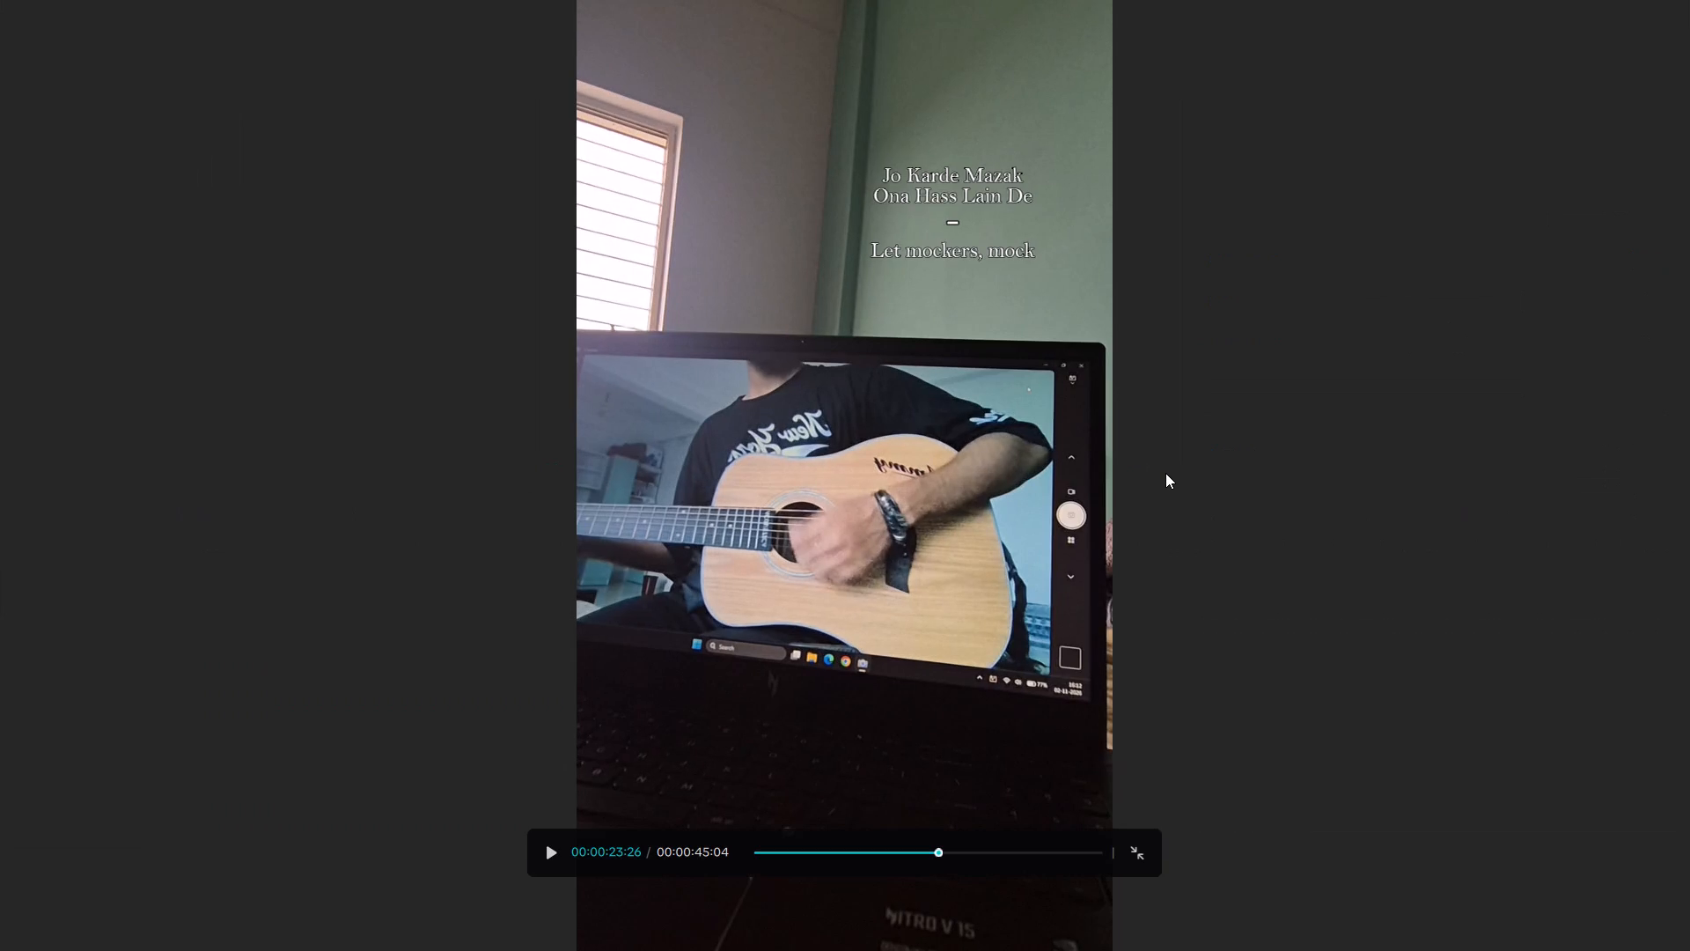
{"action": "left_click", "coordinate": [1144, 852]}
Raise the "Let mockers, mock" translation to Y position 915 and check its spacing in full-screen preview.
{"action": "triple_click", "coordinate": [1509, 296]}
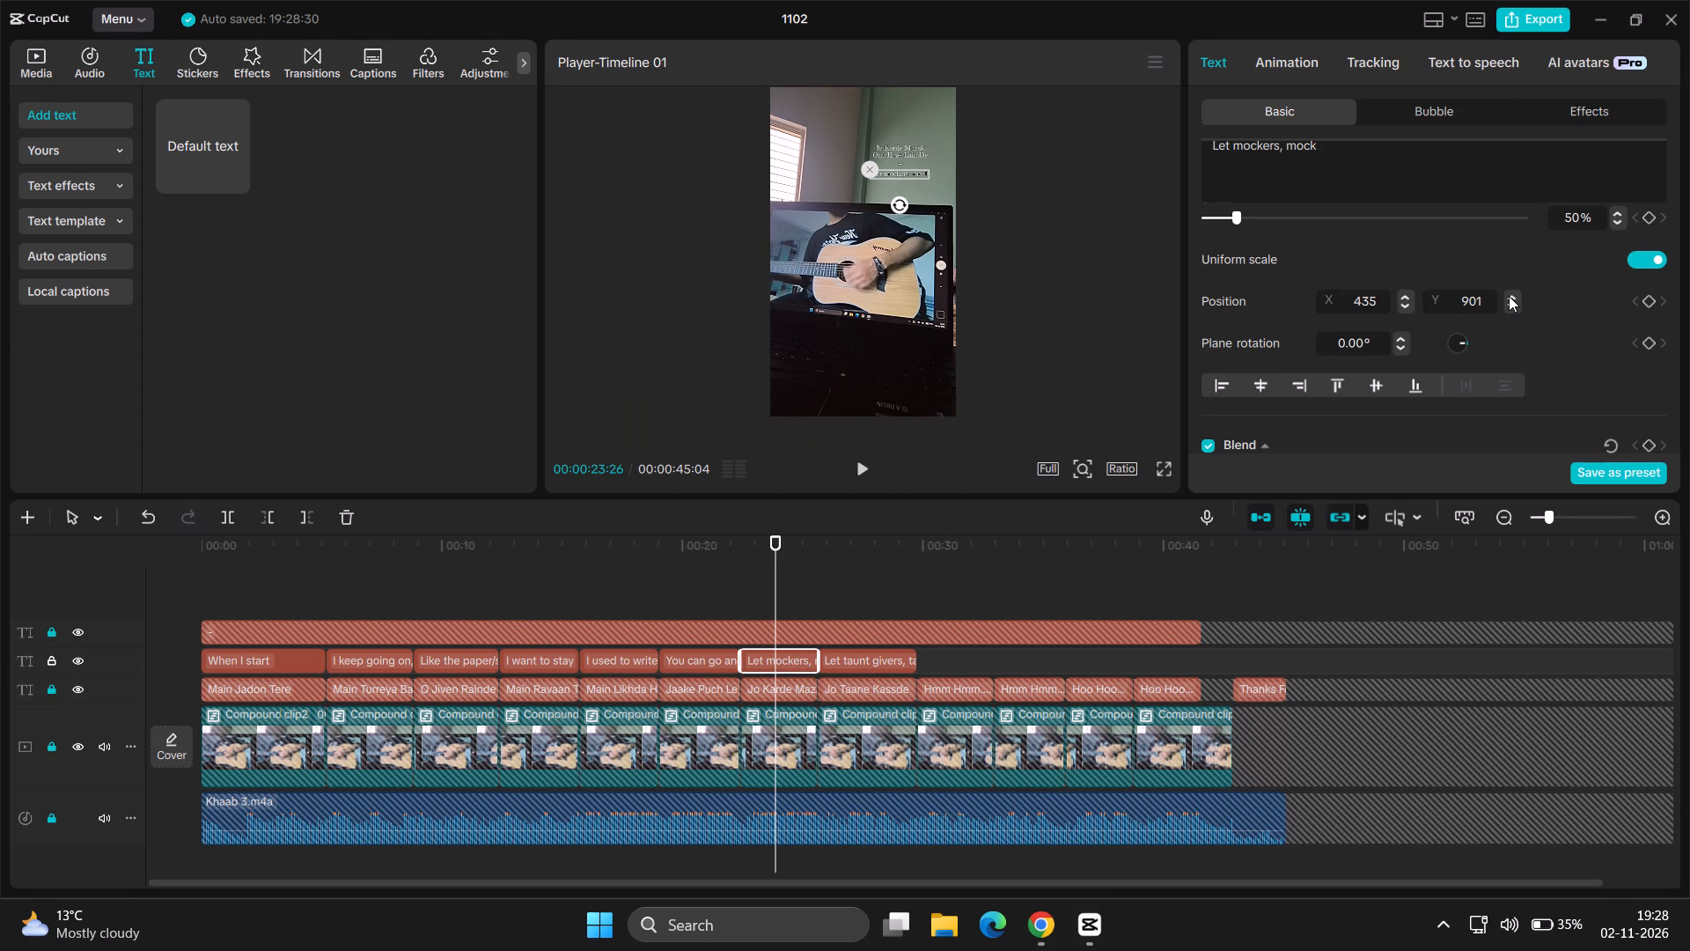
{"action": "triple_click", "coordinate": [1509, 296]}
{"action": "triple_click", "coordinate": [1509, 296]}
{"action": "double_click", "coordinate": [1509, 296]}
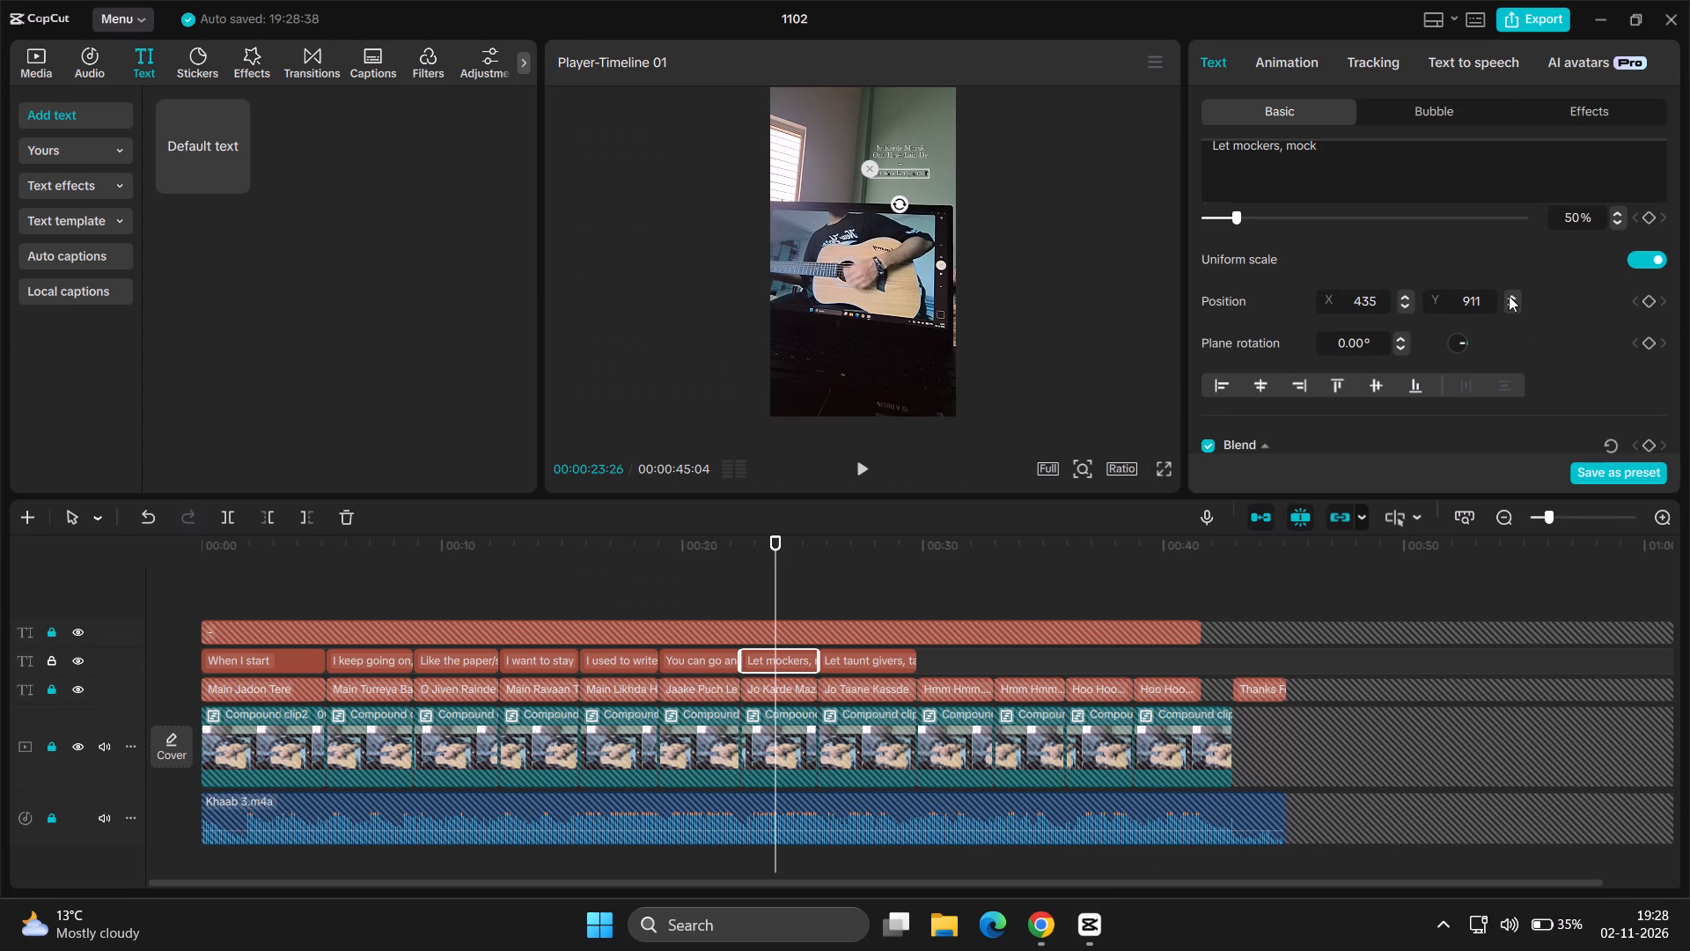
{"action": "triple_click", "coordinate": [1509, 296]}
{"action": "left_click", "coordinate": [1509, 296]}
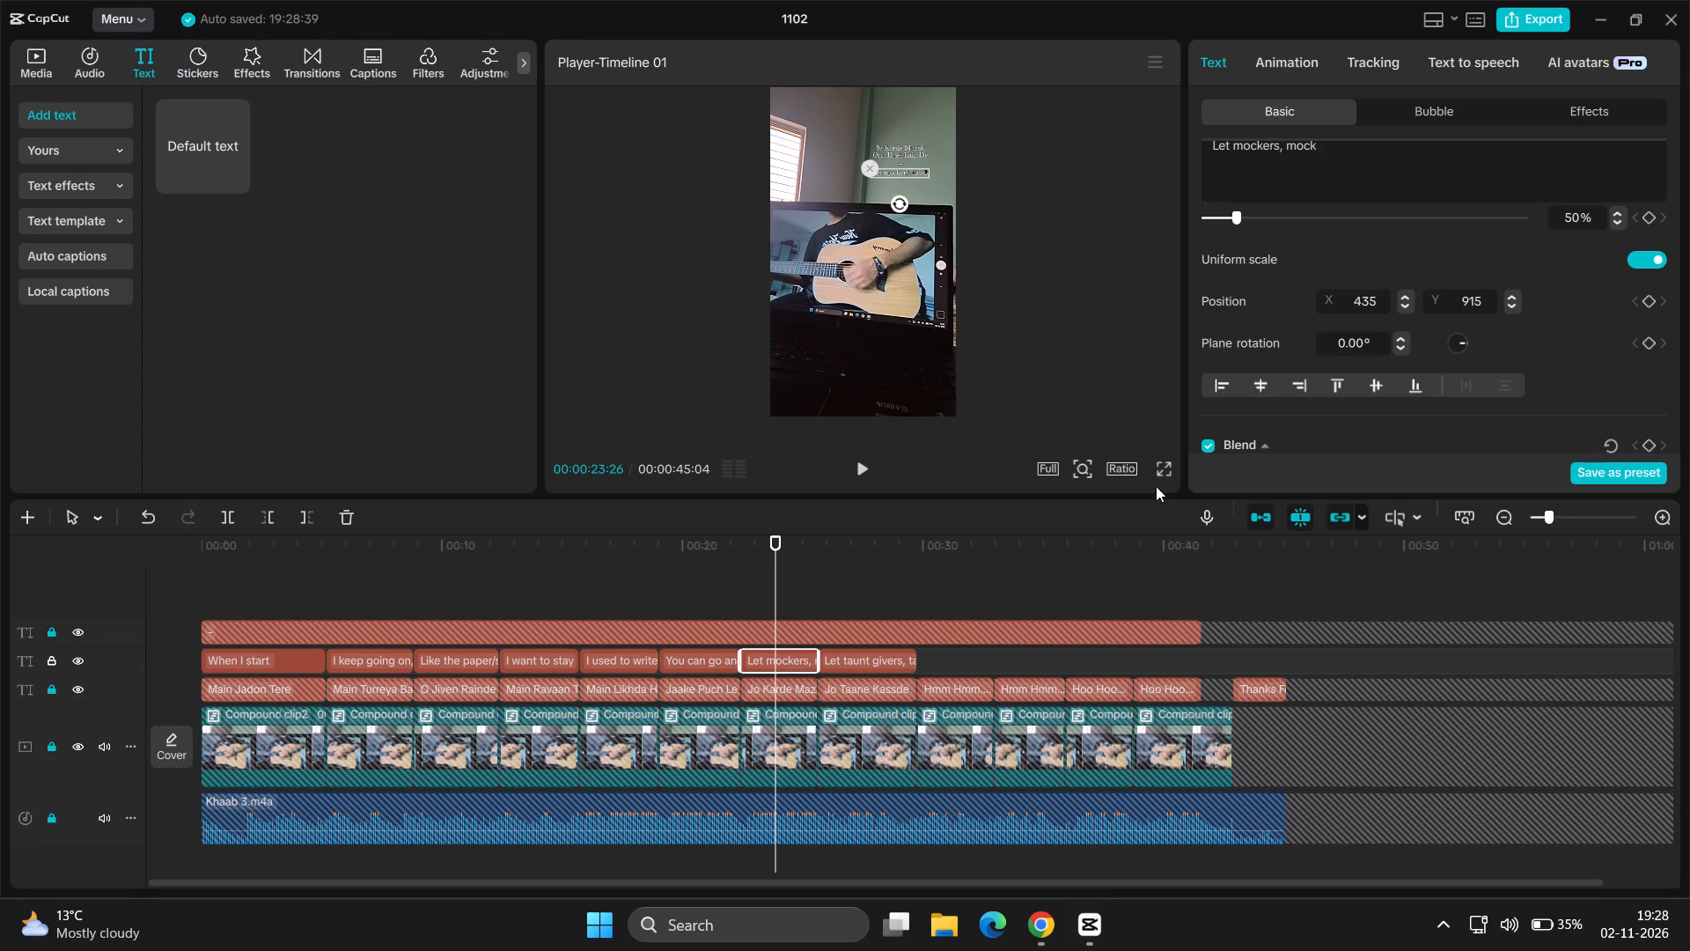
{"action": "left_click", "coordinate": [1164, 473]}
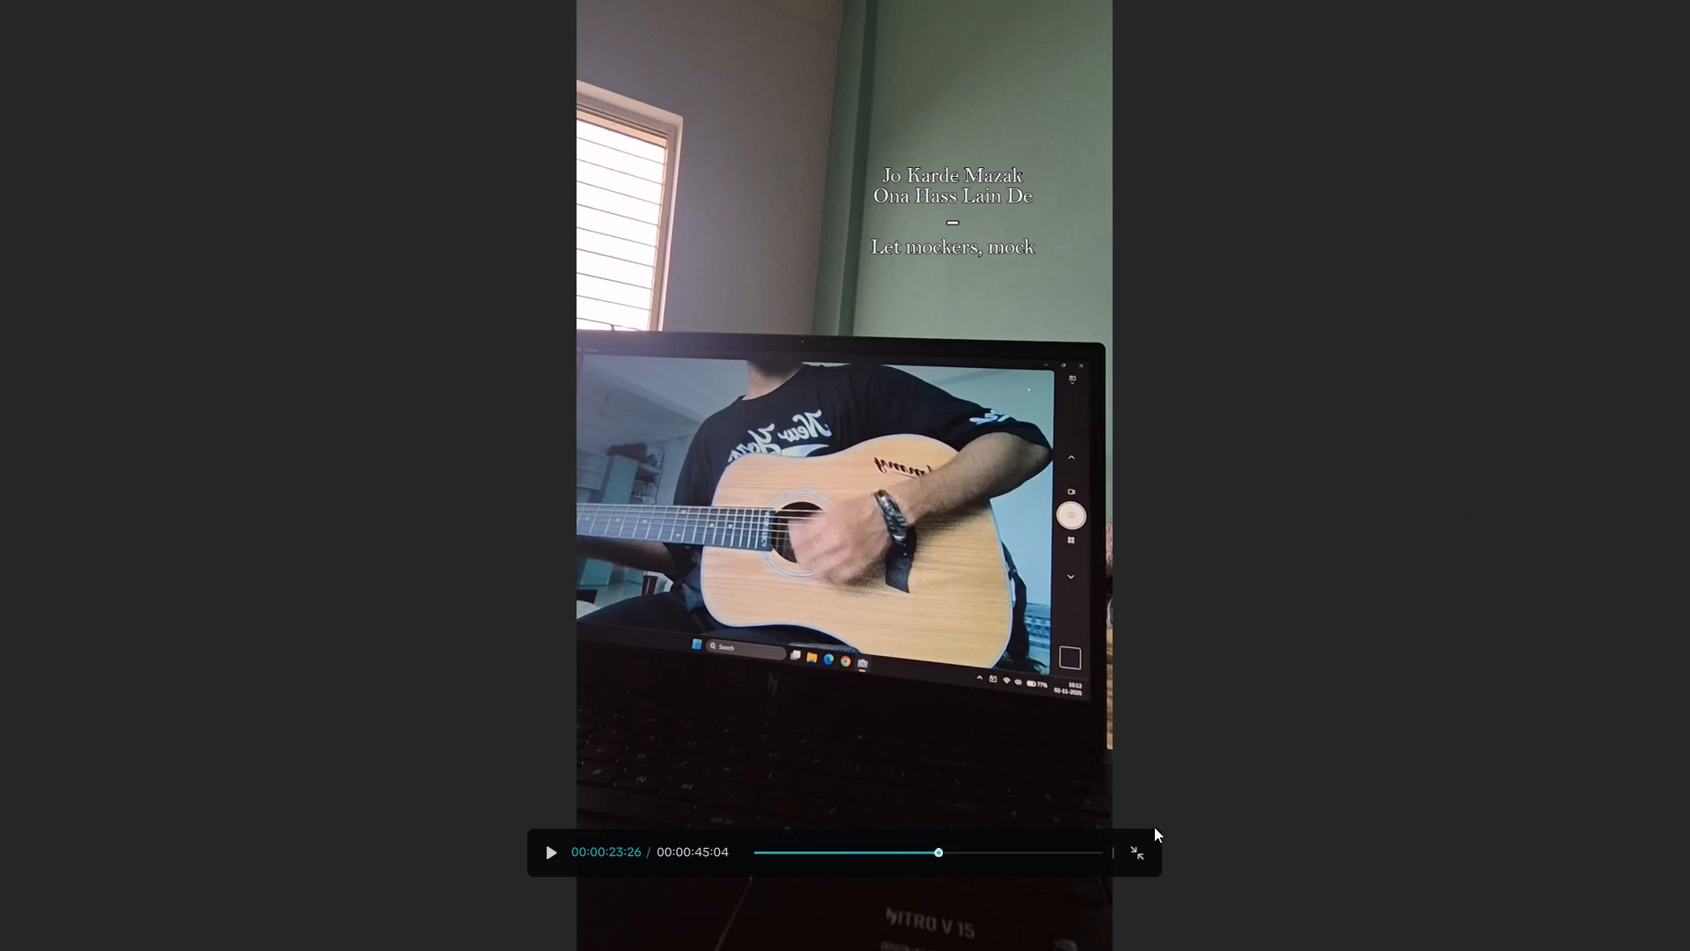
{"action": "left_click", "coordinate": [1145, 855]}
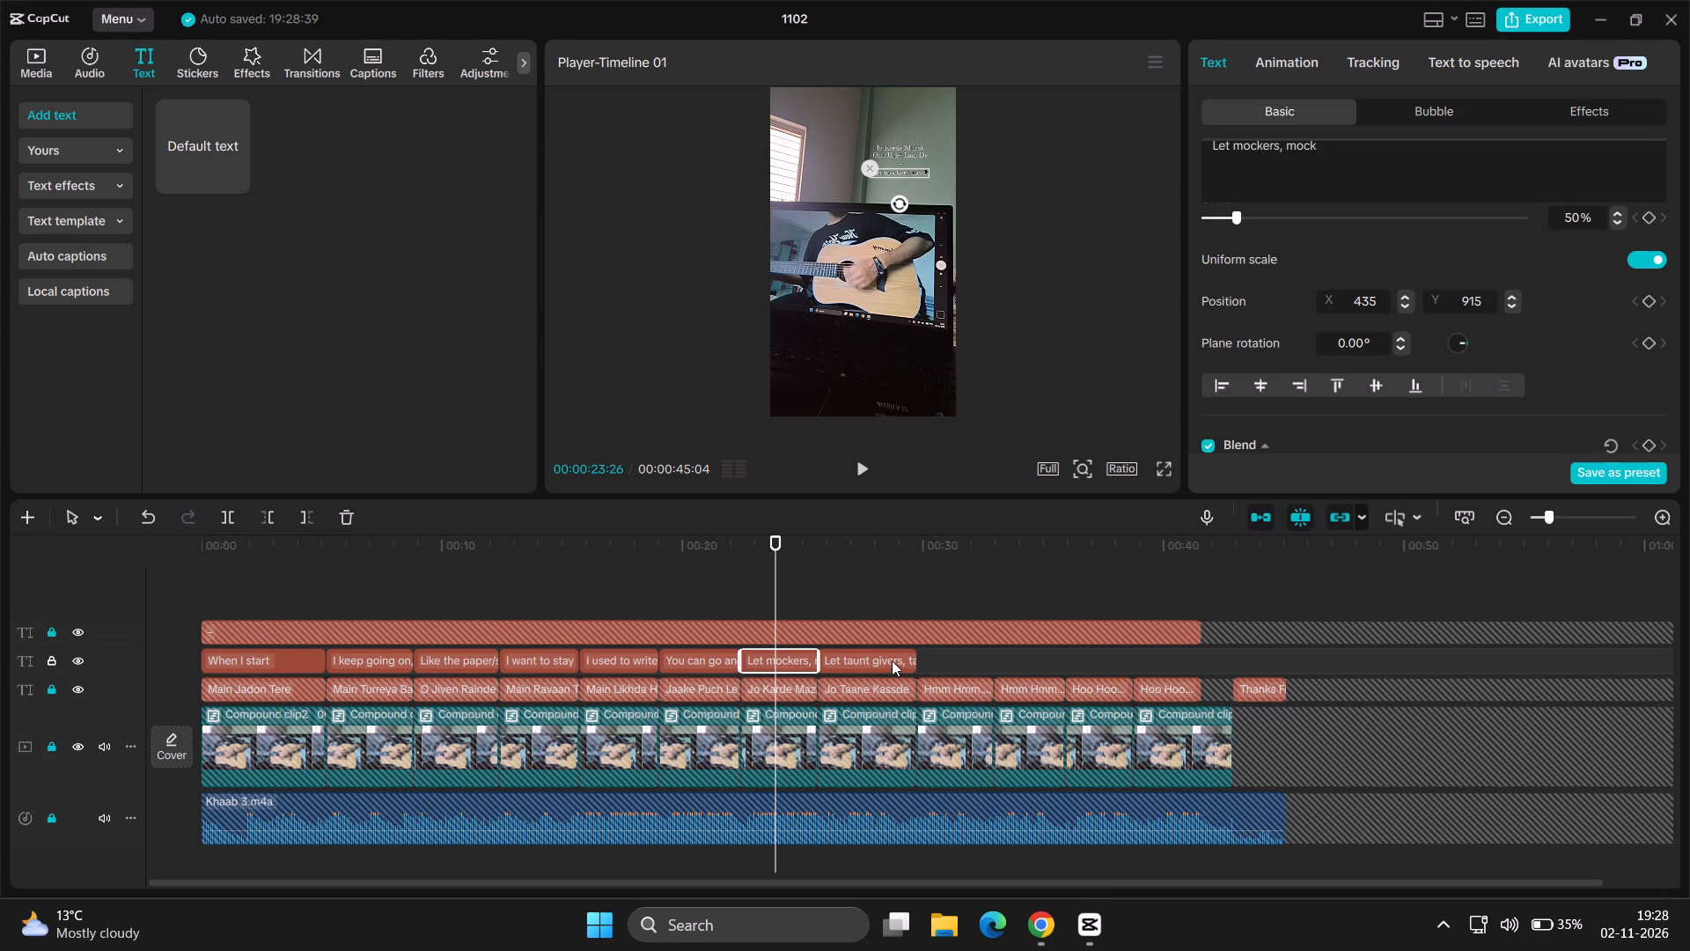
Set the "Let taunt givers, taunt" translation's Y position to 915 and lock the translations track.
{"action": "left_click", "coordinate": [892, 660]}
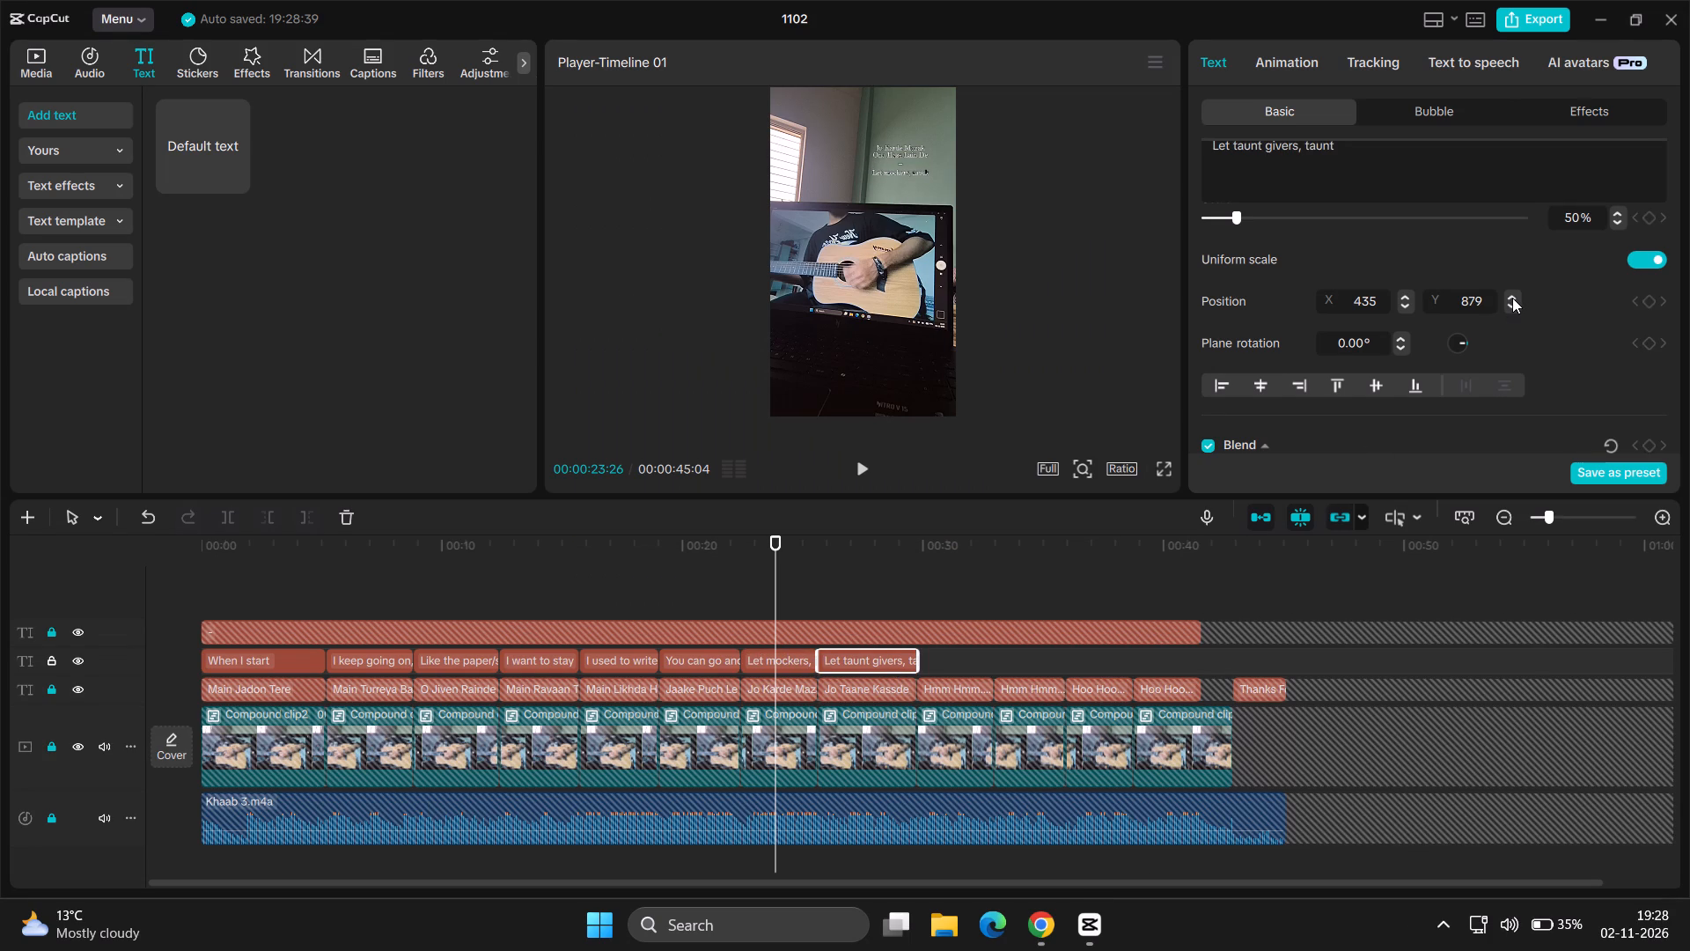
{"action": "left_click", "coordinate": [1512, 298]}
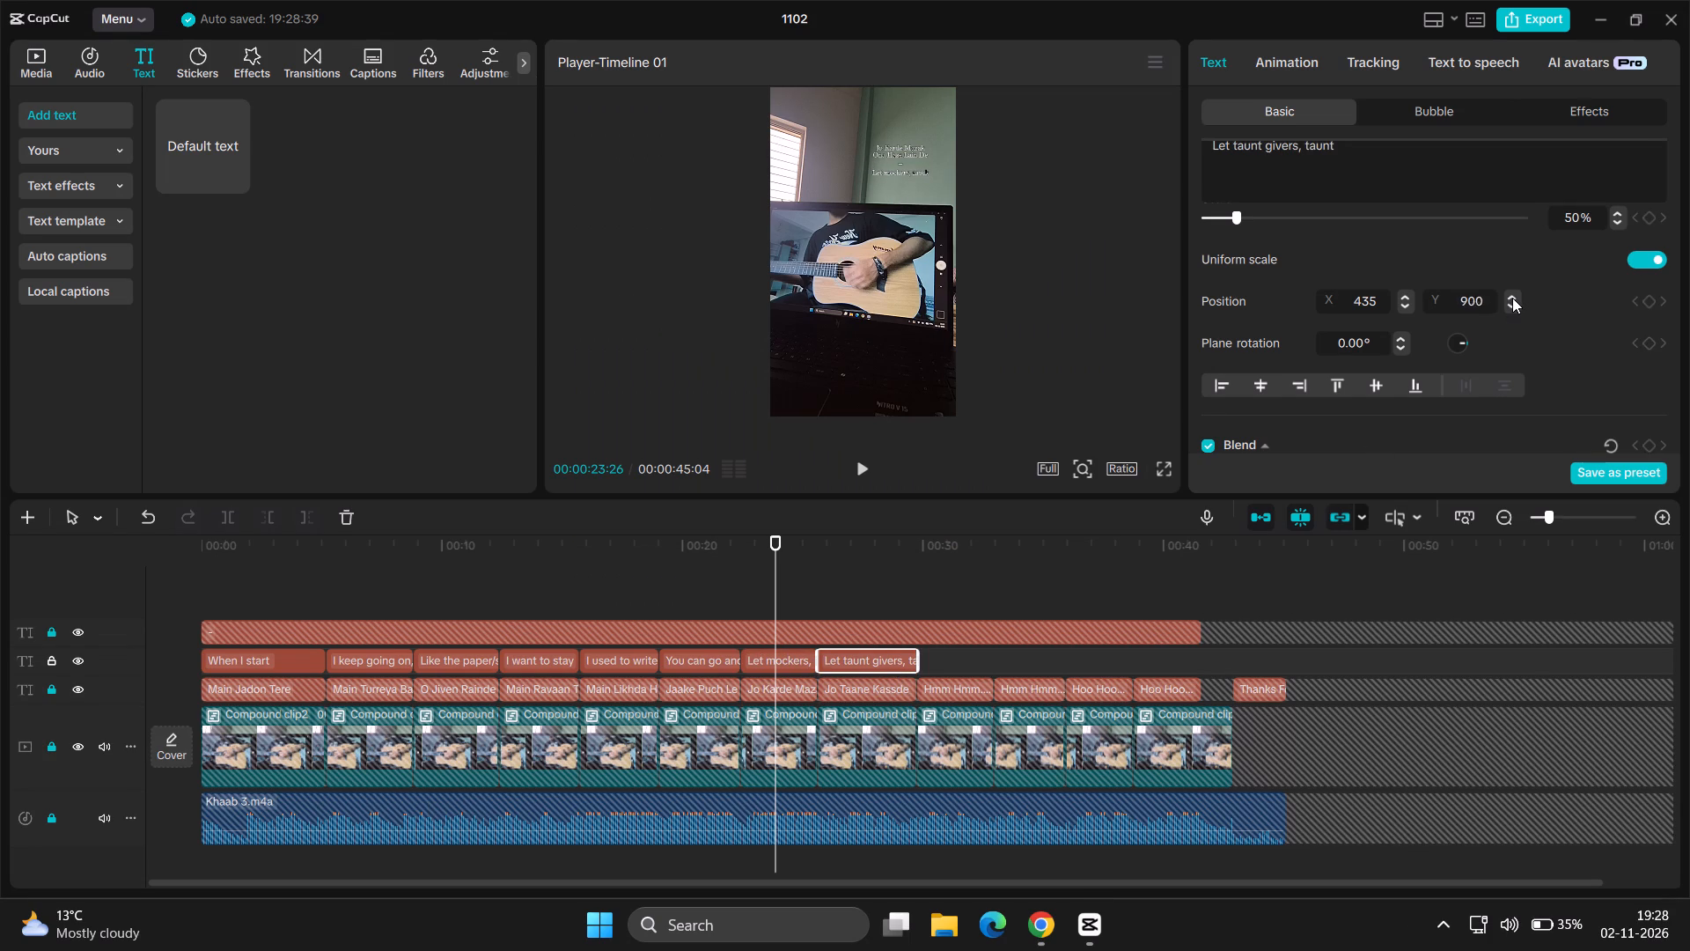
{"action": "triple_click", "coordinate": [1512, 298]}
{"action": "triple_click", "coordinate": [1512, 298]}
{"action": "left_click", "coordinate": [1512, 298]}
{"action": "left_click", "coordinate": [961, 584]}
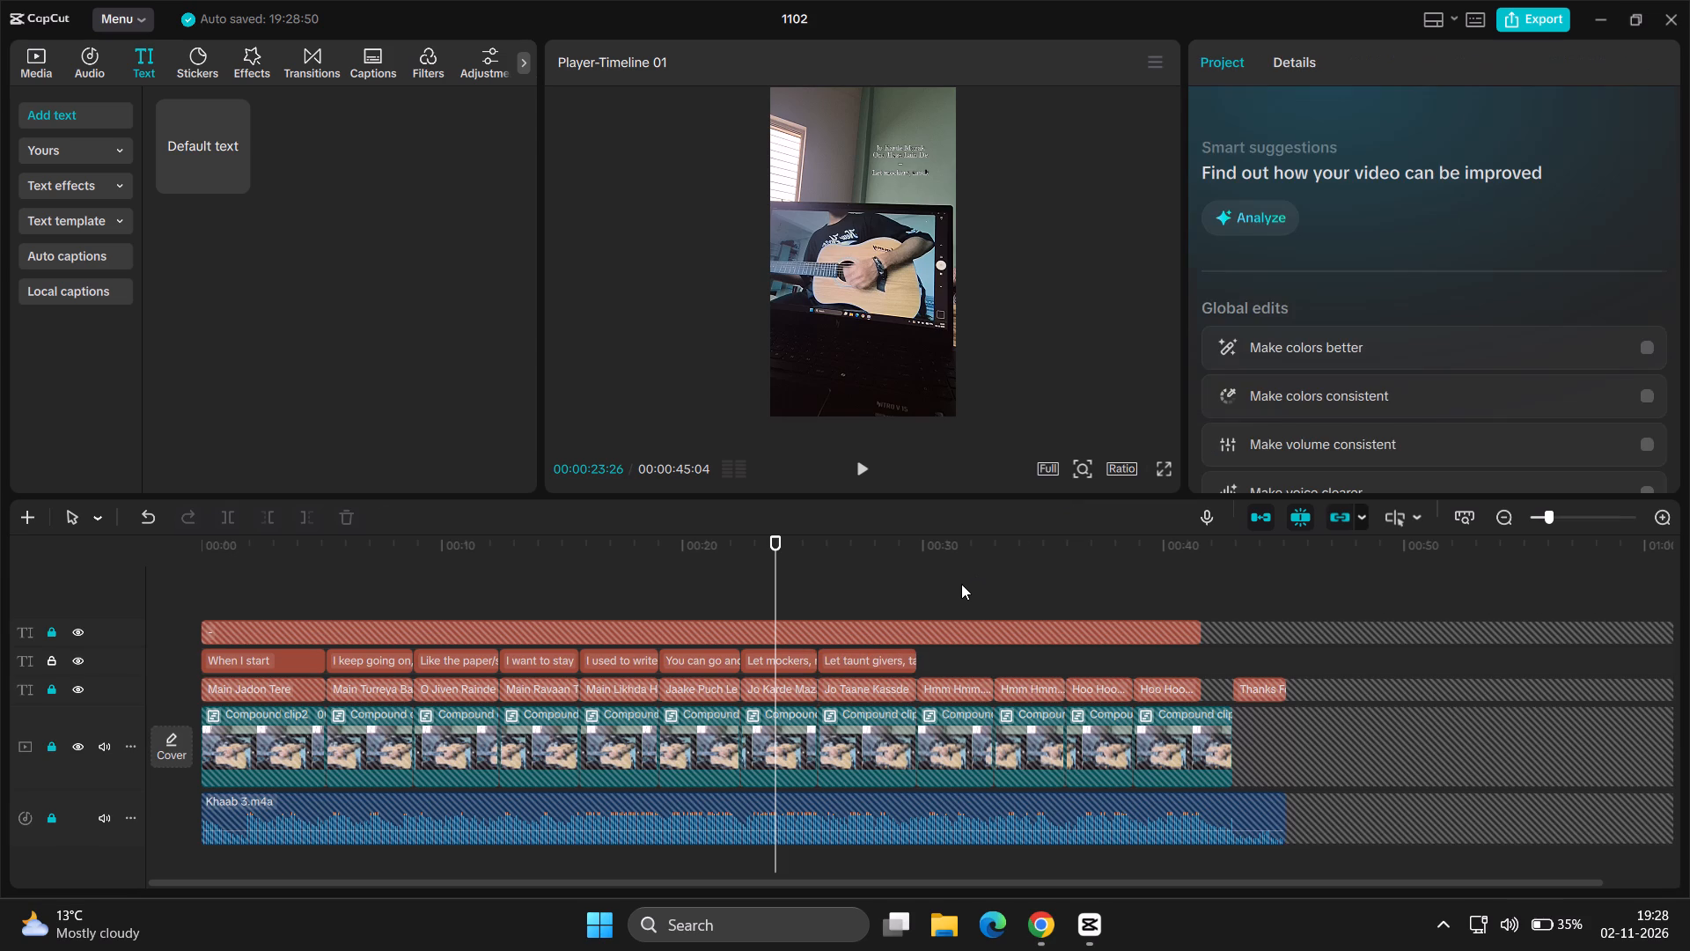
{"action": "left_click", "coordinate": [47, 663]}
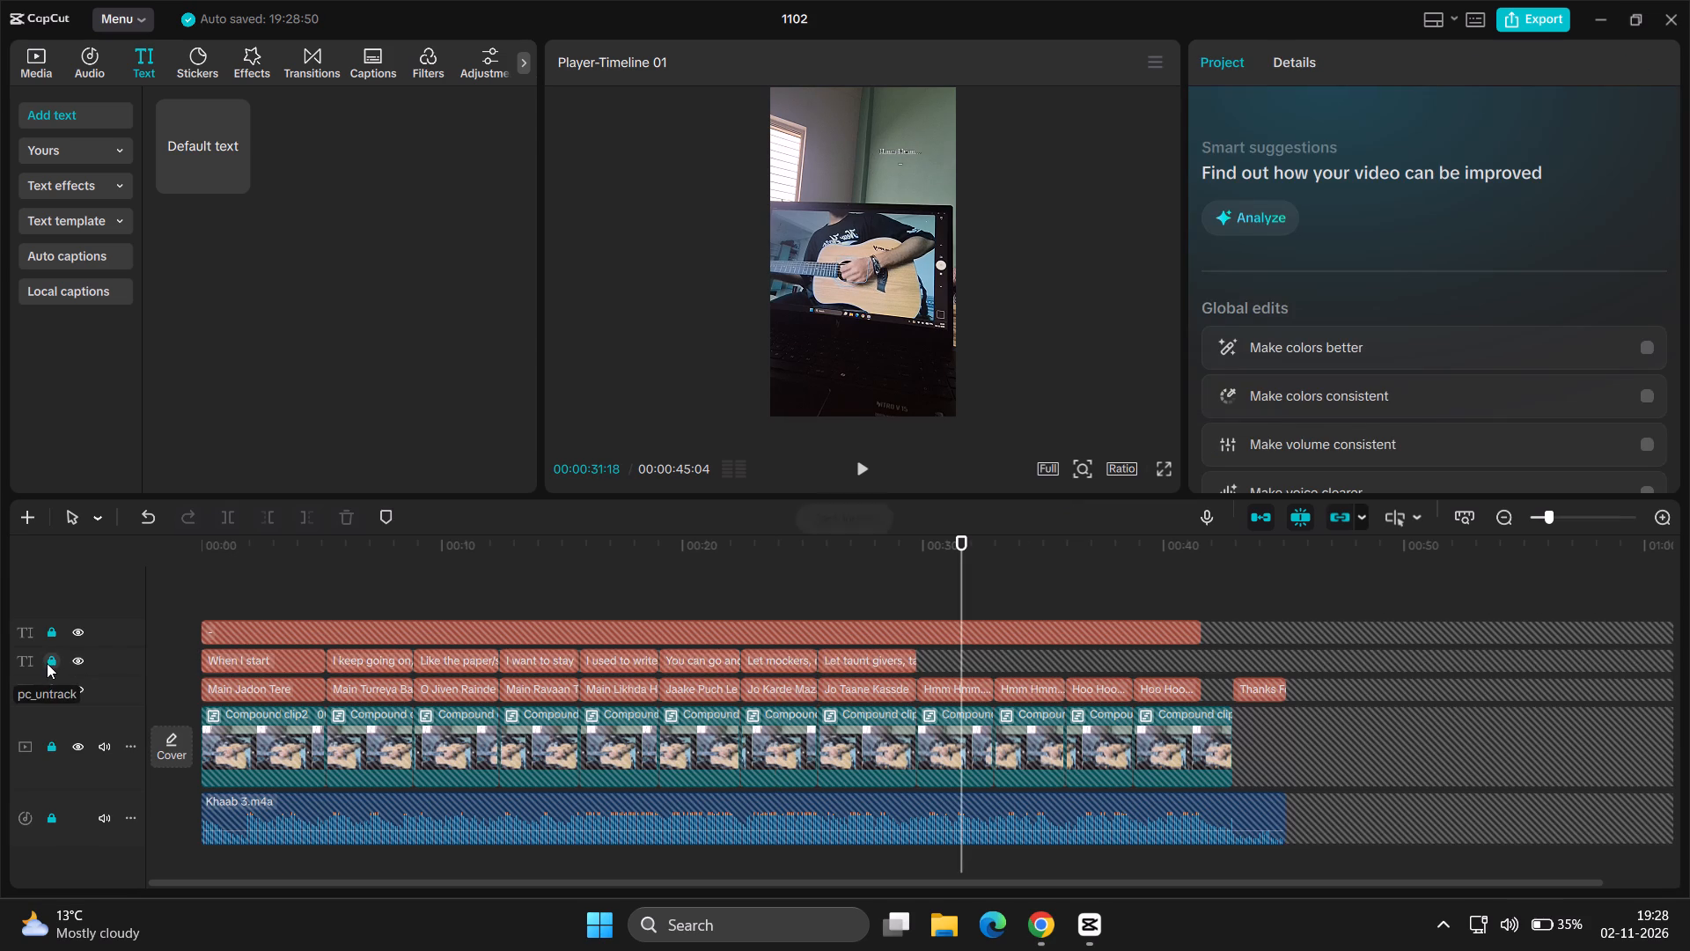
Play the video from the start to about 27 seconds, mostly in full-screen preview, to check the lyric and translation spacing.
{"action": "left_click", "coordinate": [205, 579]}
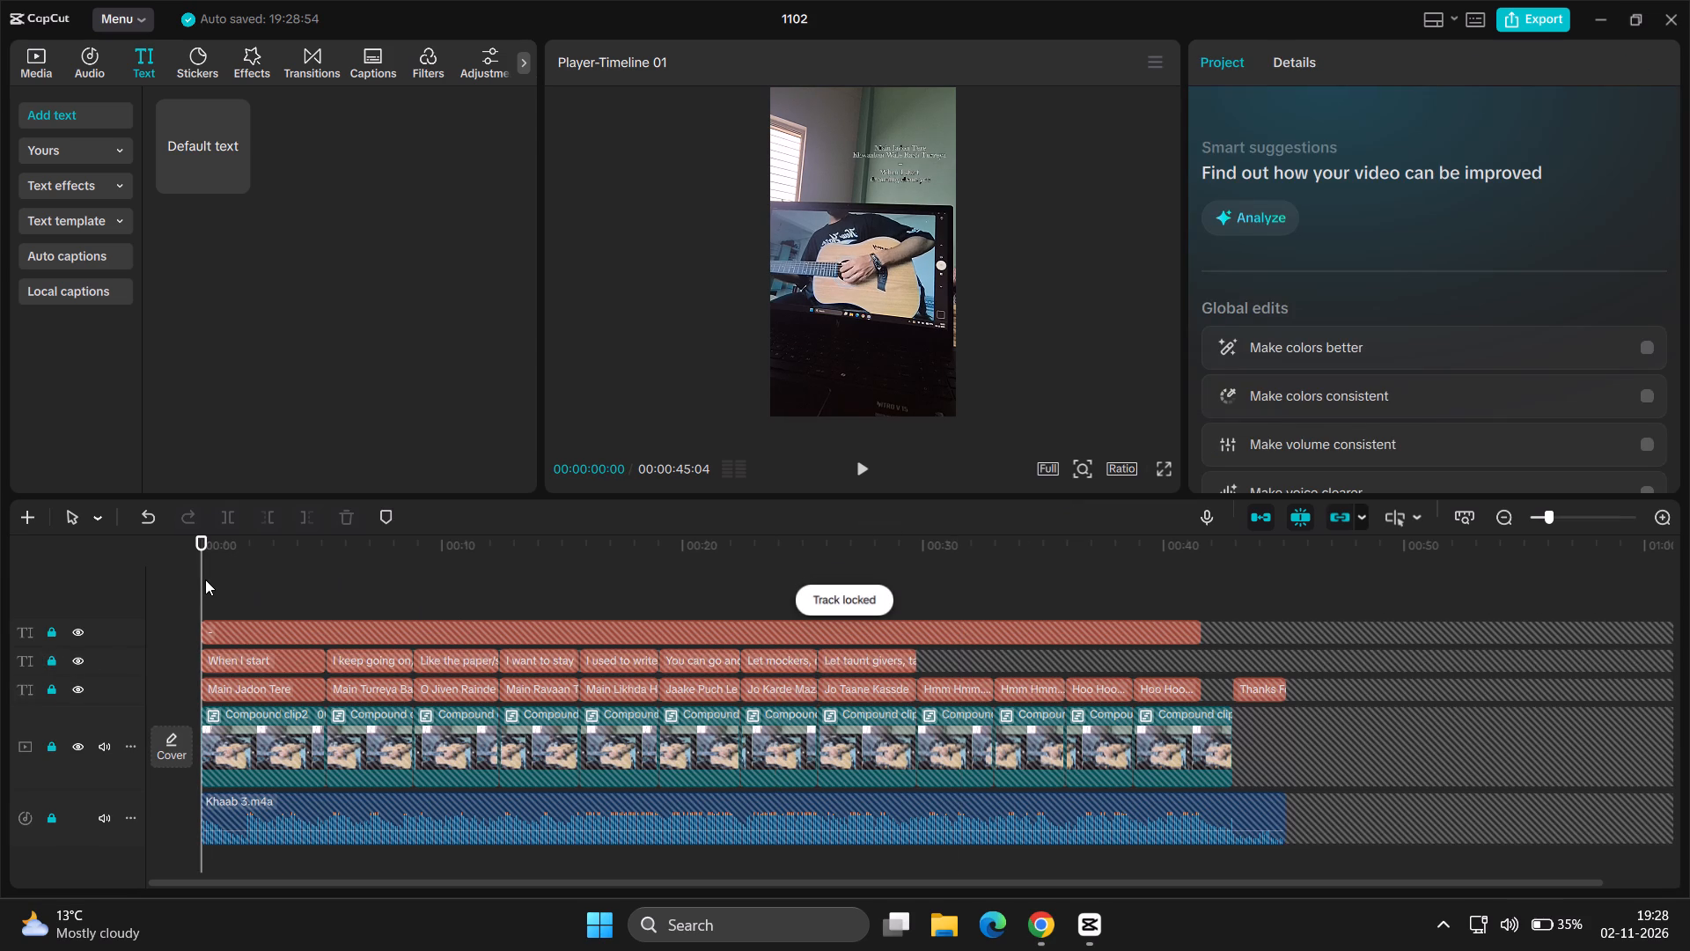
{"action": "key", "text": "space"}
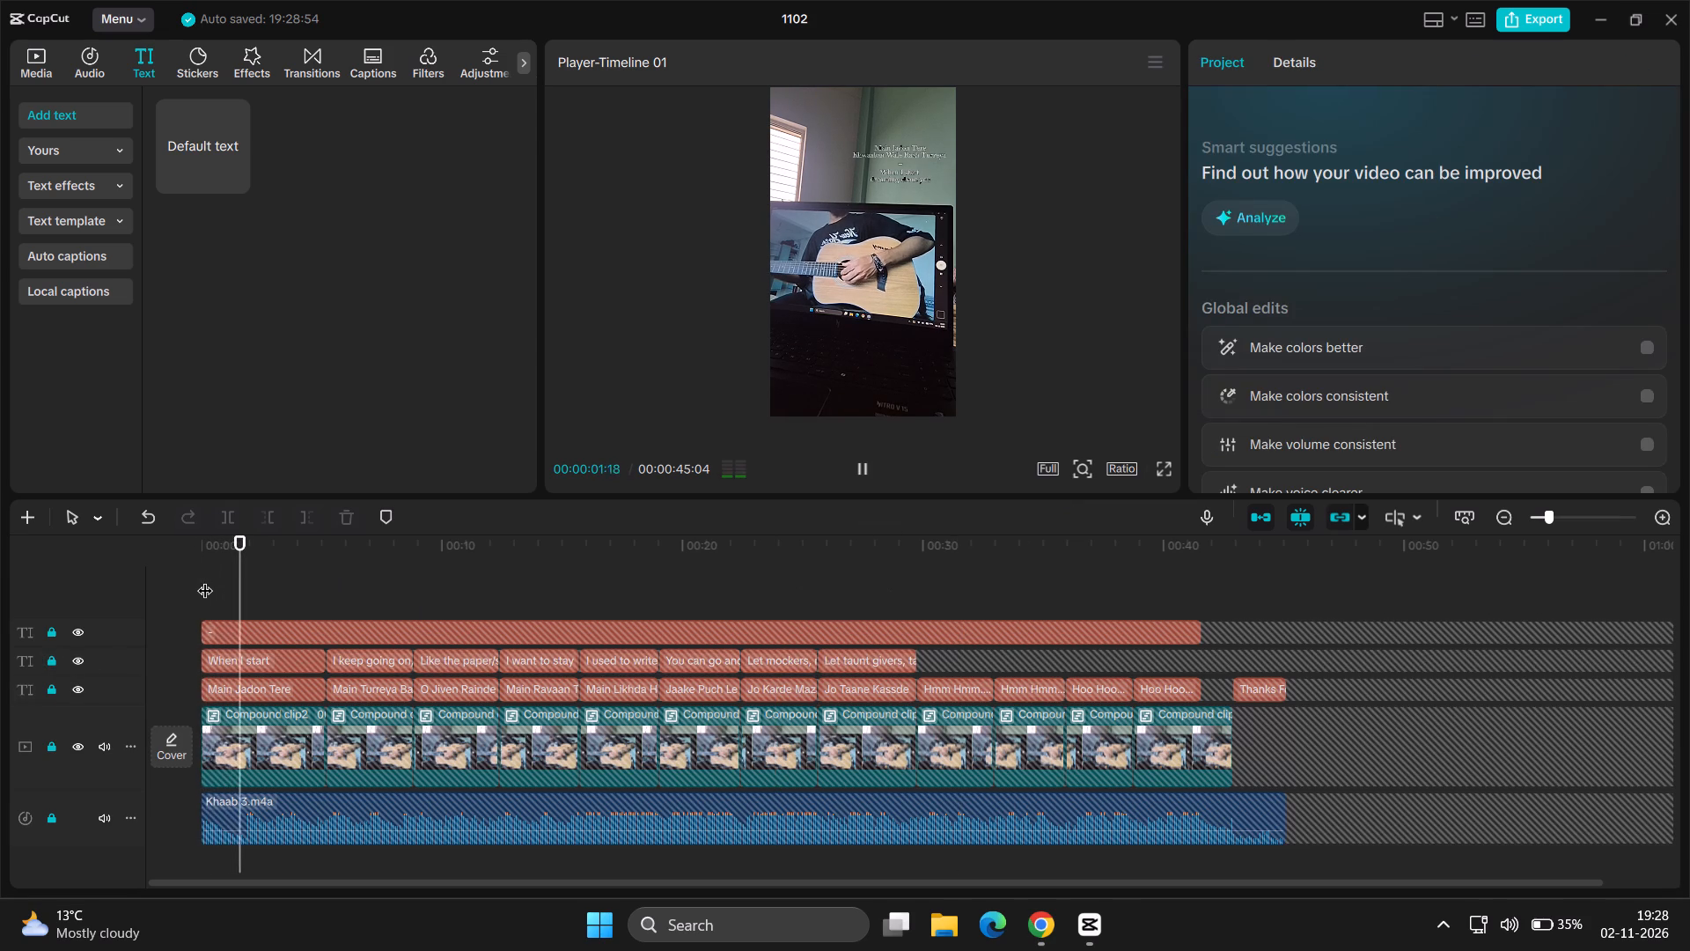
{"action": "left_click", "coordinate": [1165, 463]}
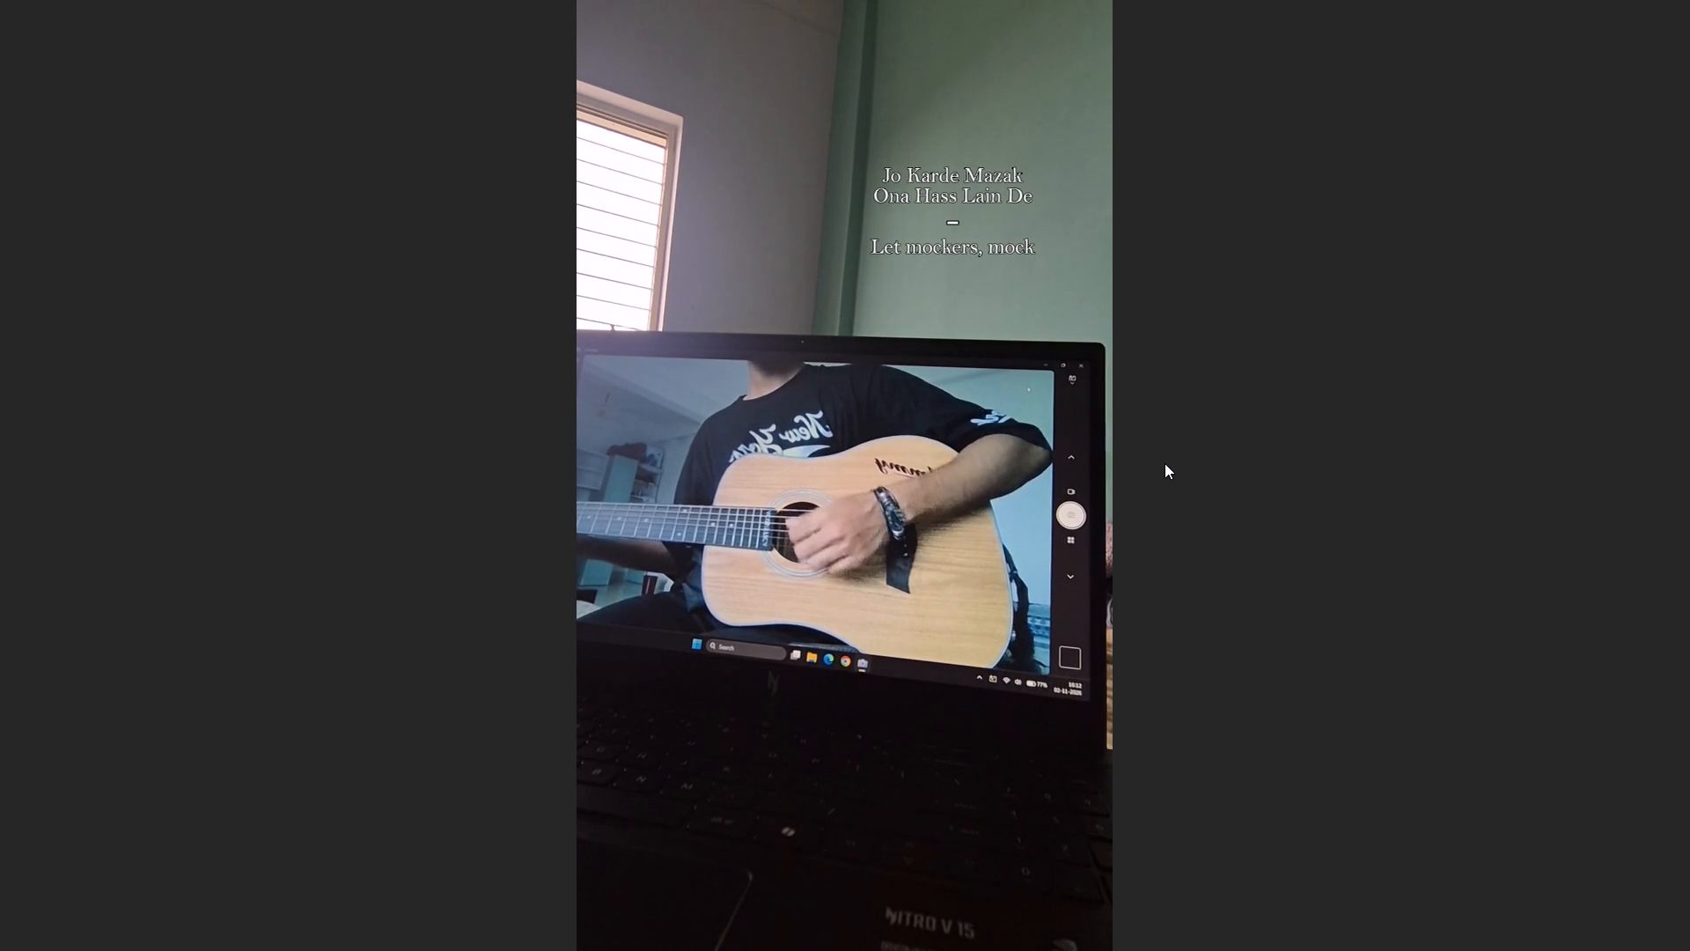
{"action": "key", "text": "space"}
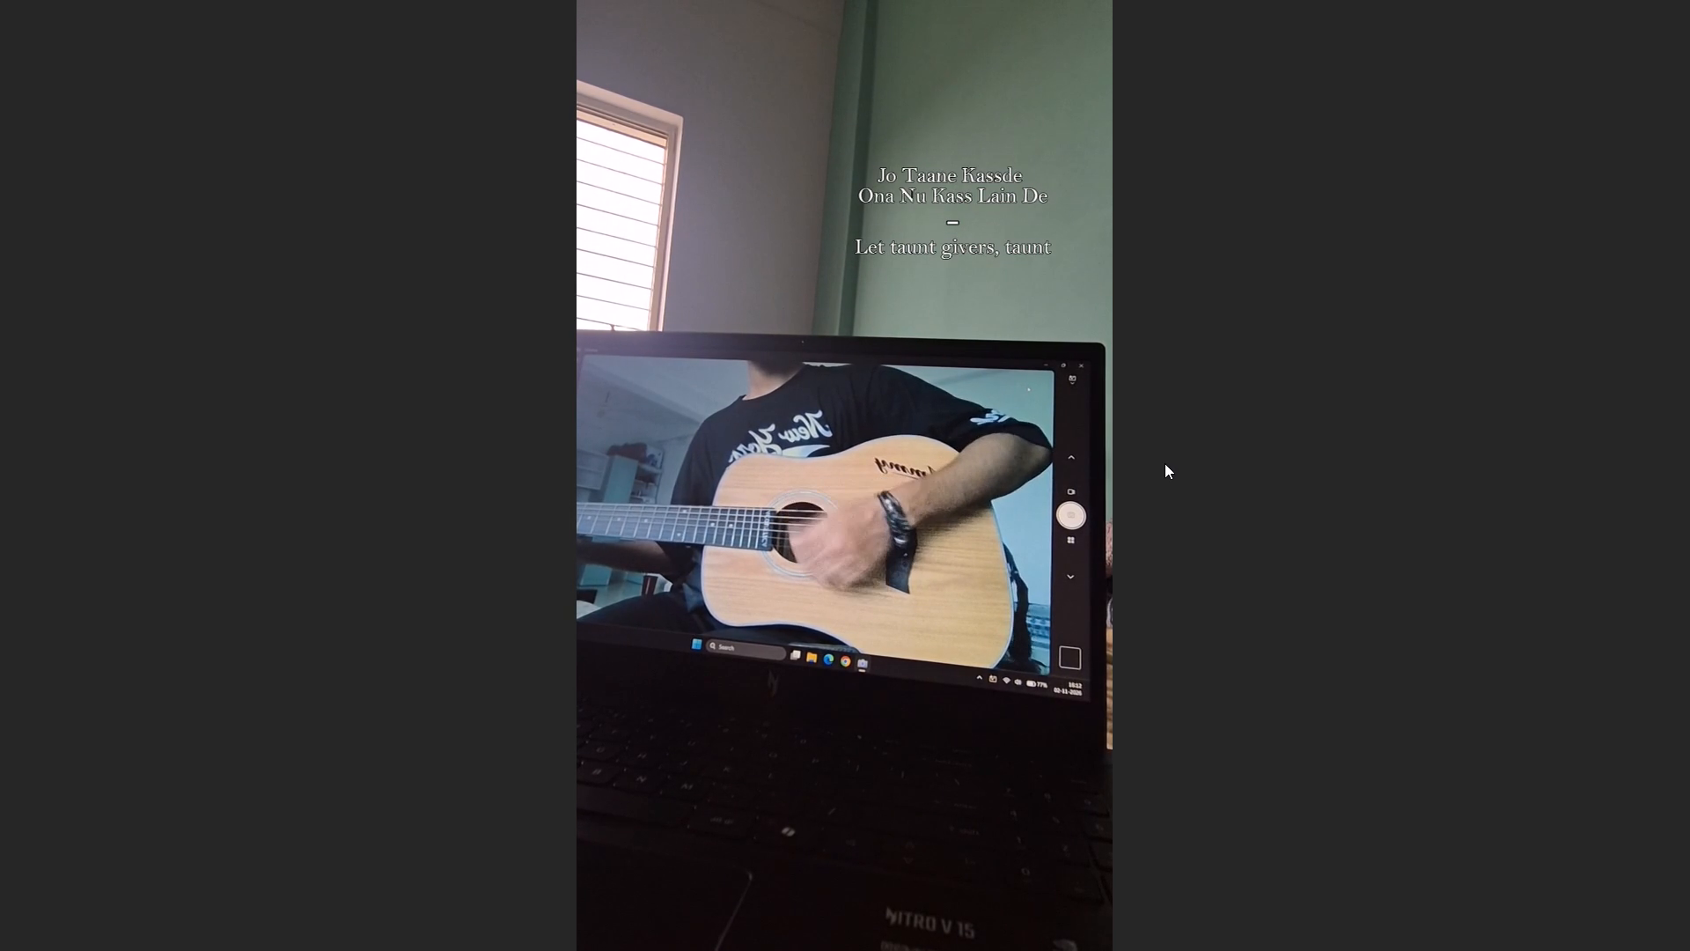
{"action": "double_click", "coordinate": [1091, 867]}
{"action": "left_click", "coordinate": [1143, 851]}
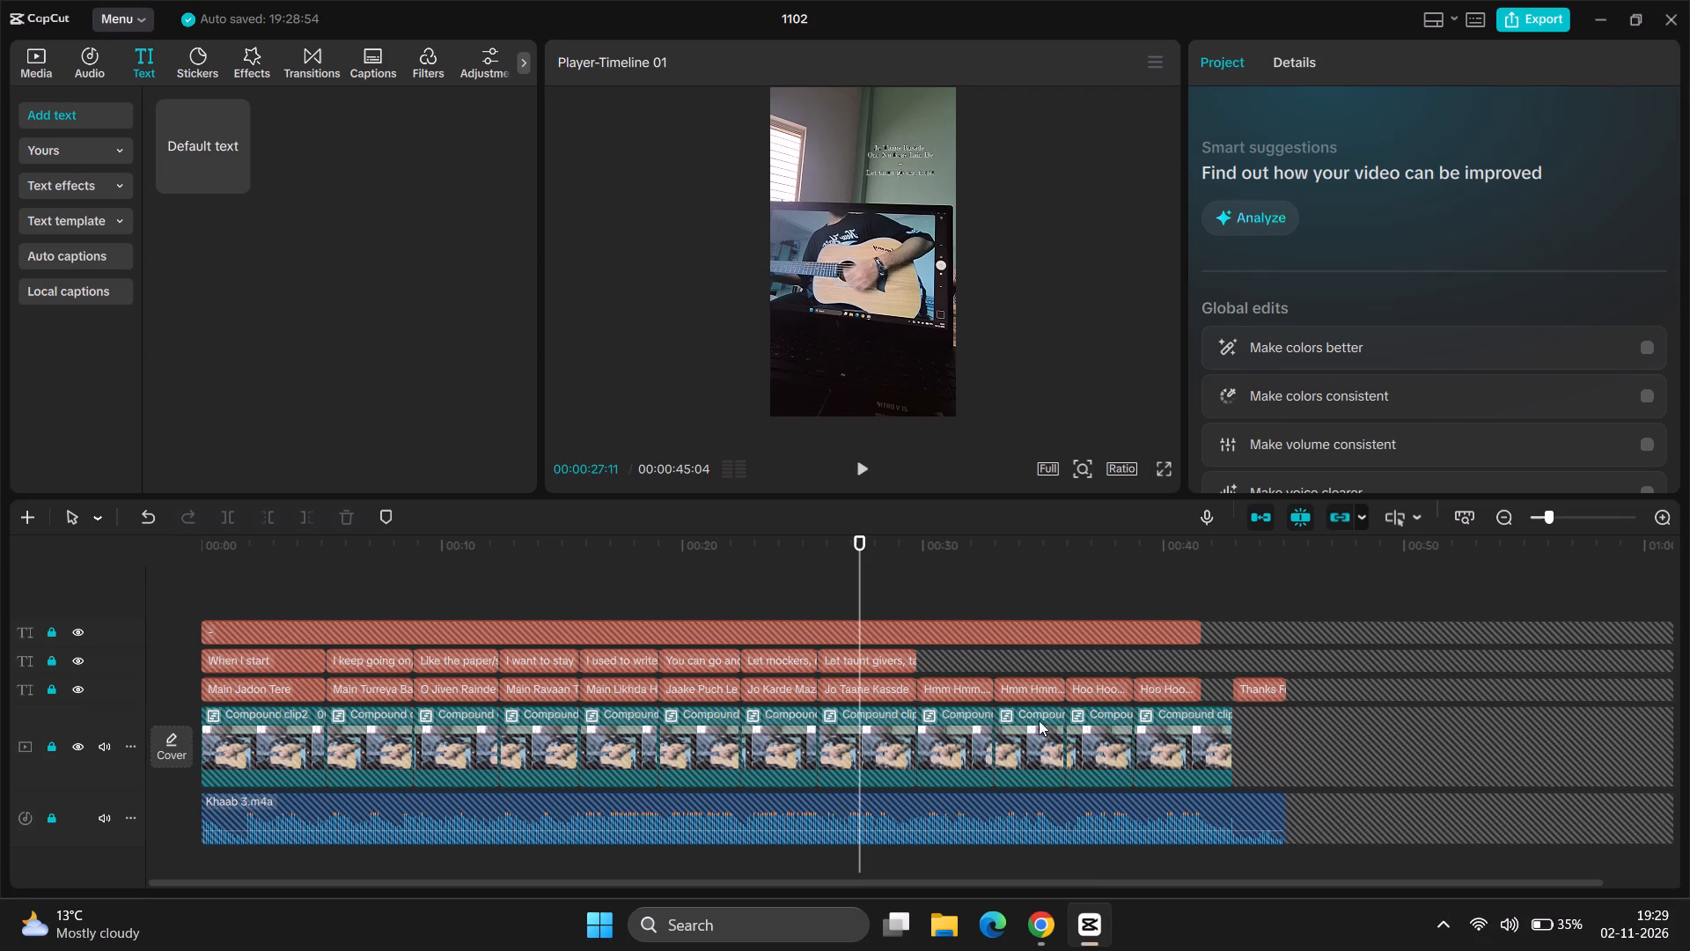
Unlock the translations track and raise the "Let taunt givers, taunt" translation's Y position to about 924.
{"action": "left_click", "coordinate": [43, 660]}
{"action": "left_click", "coordinate": [839, 663]}
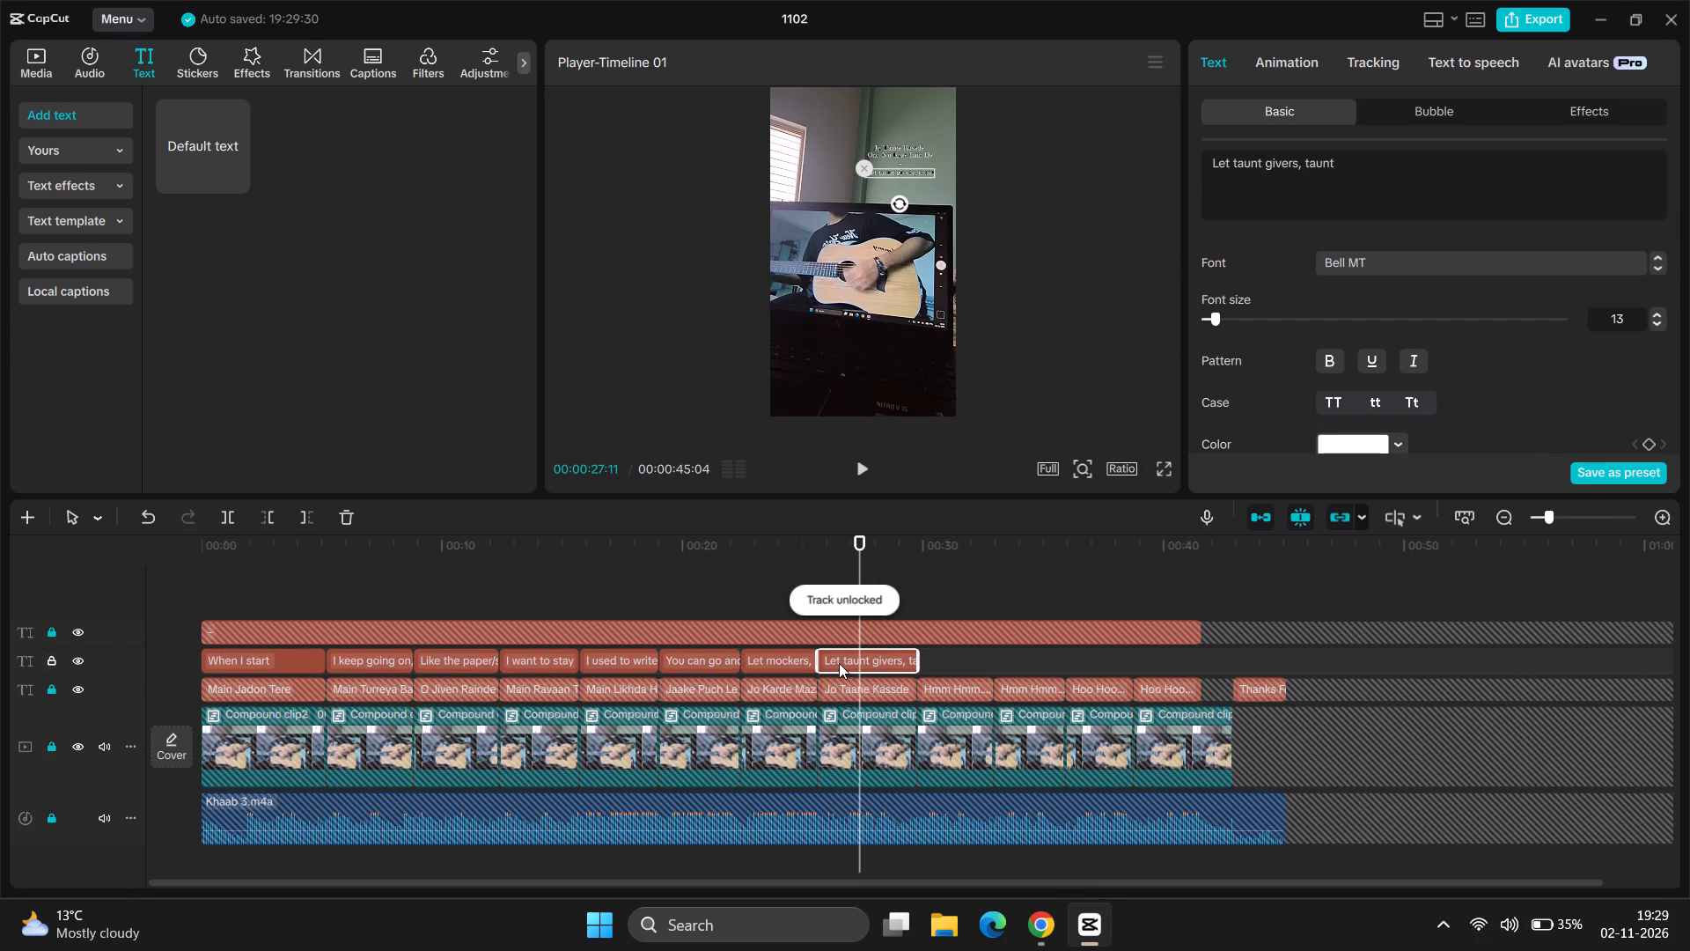
{"action": "scroll", "coordinate": [1532, 449], "scroll_direction": "down", "scroll_amount": 1}
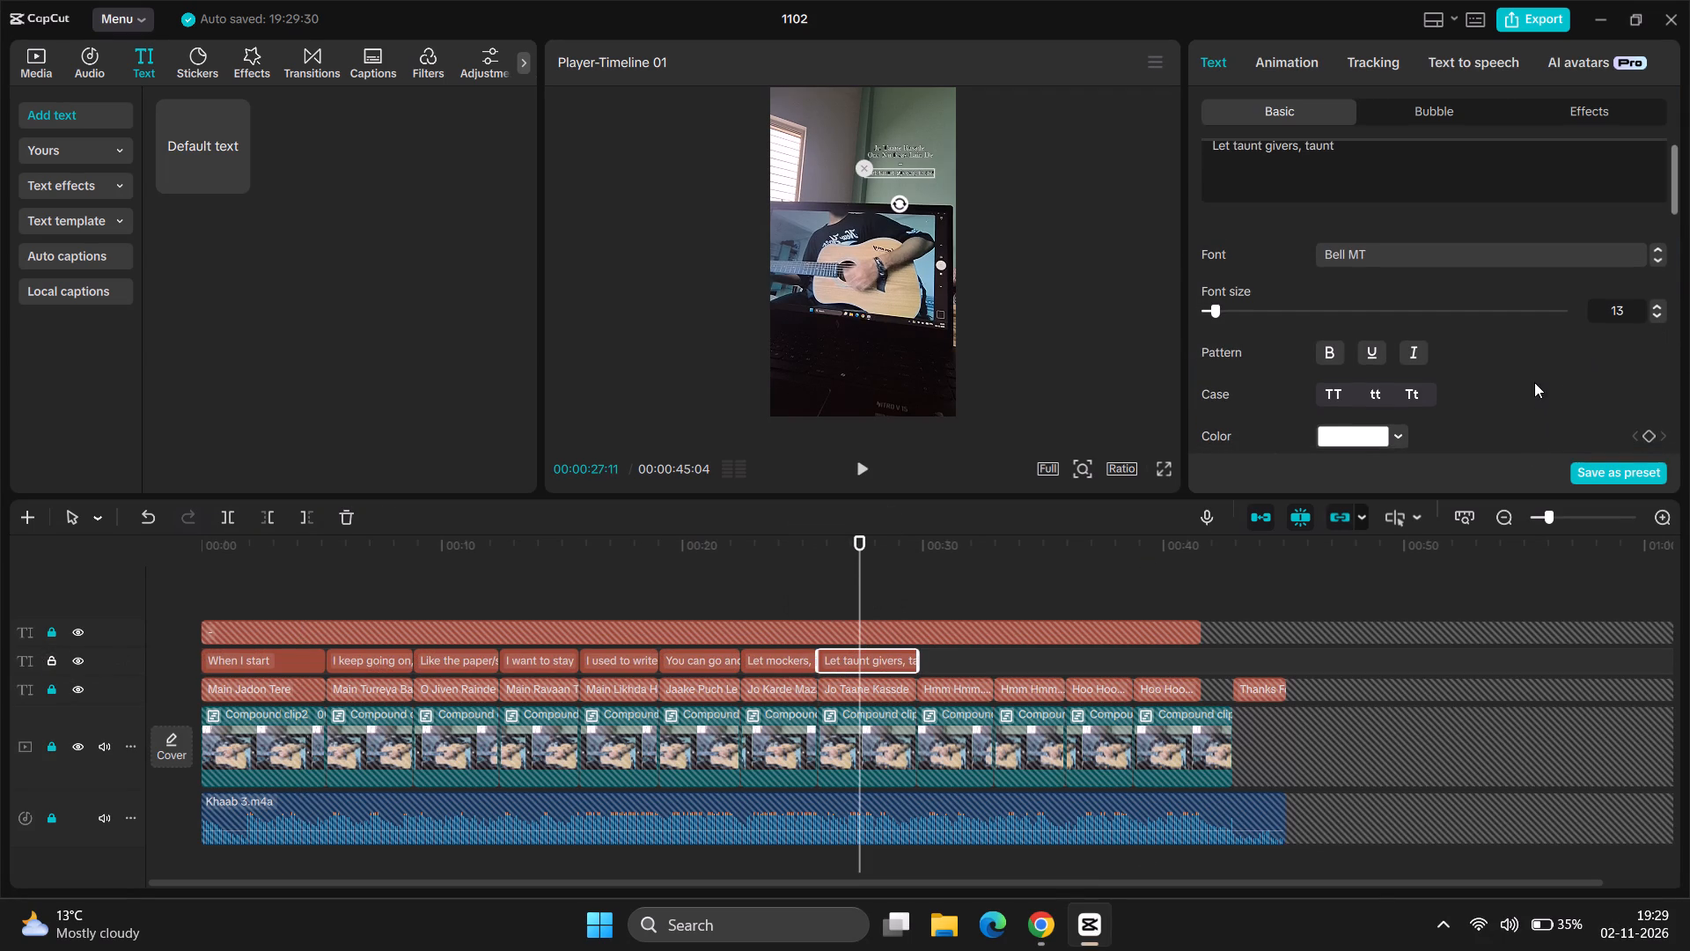
{"action": "scroll", "coordinate": [1534, 380], "scroll_direction": "down", "scroll_amount": 2}
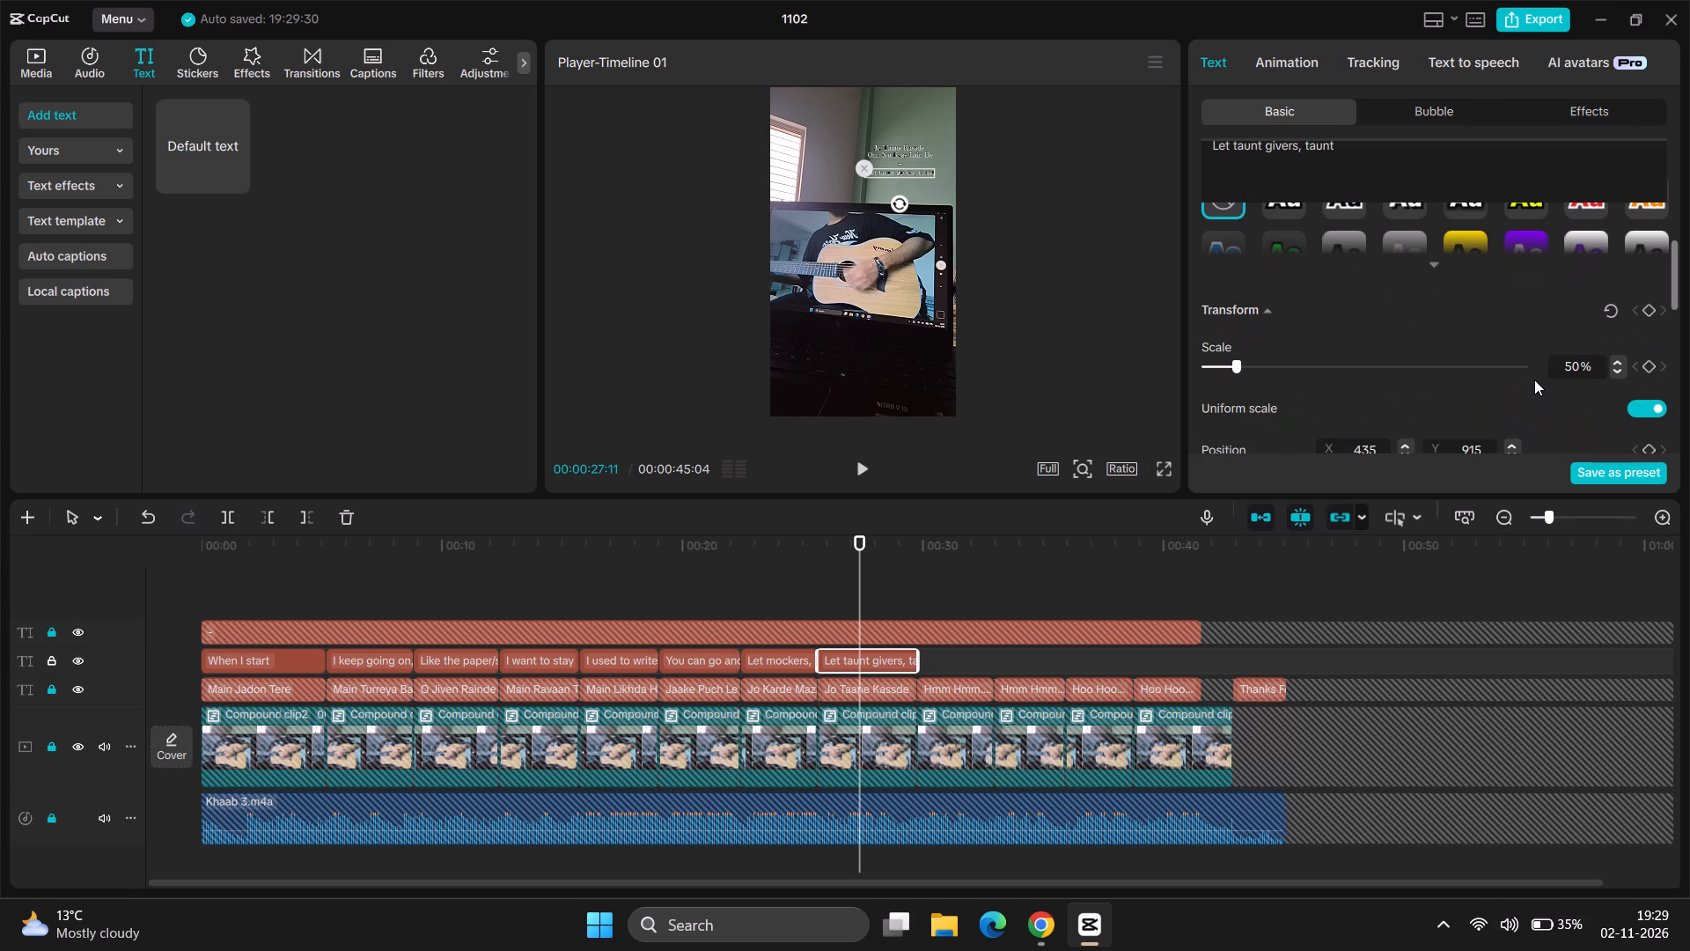
{"action": "scroll", "coordinate": [1534, 380], "scroll_direction": "right", "scroll_amount": 1}
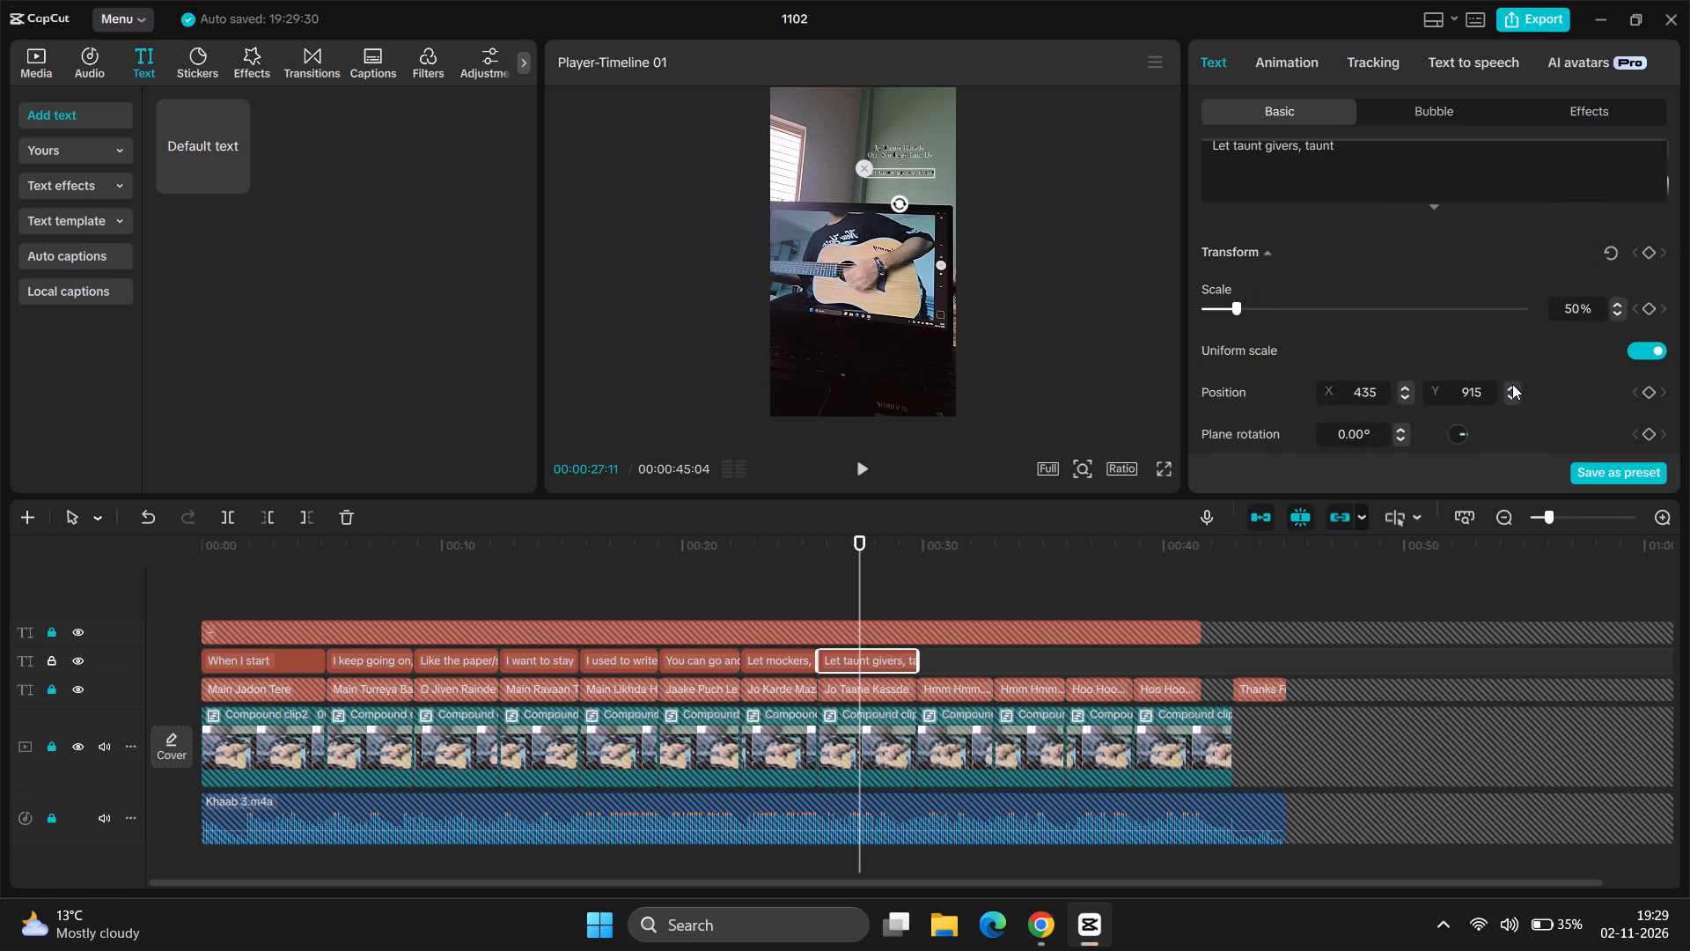
{"action": "left_click", "coordinate": [1512, 384]}
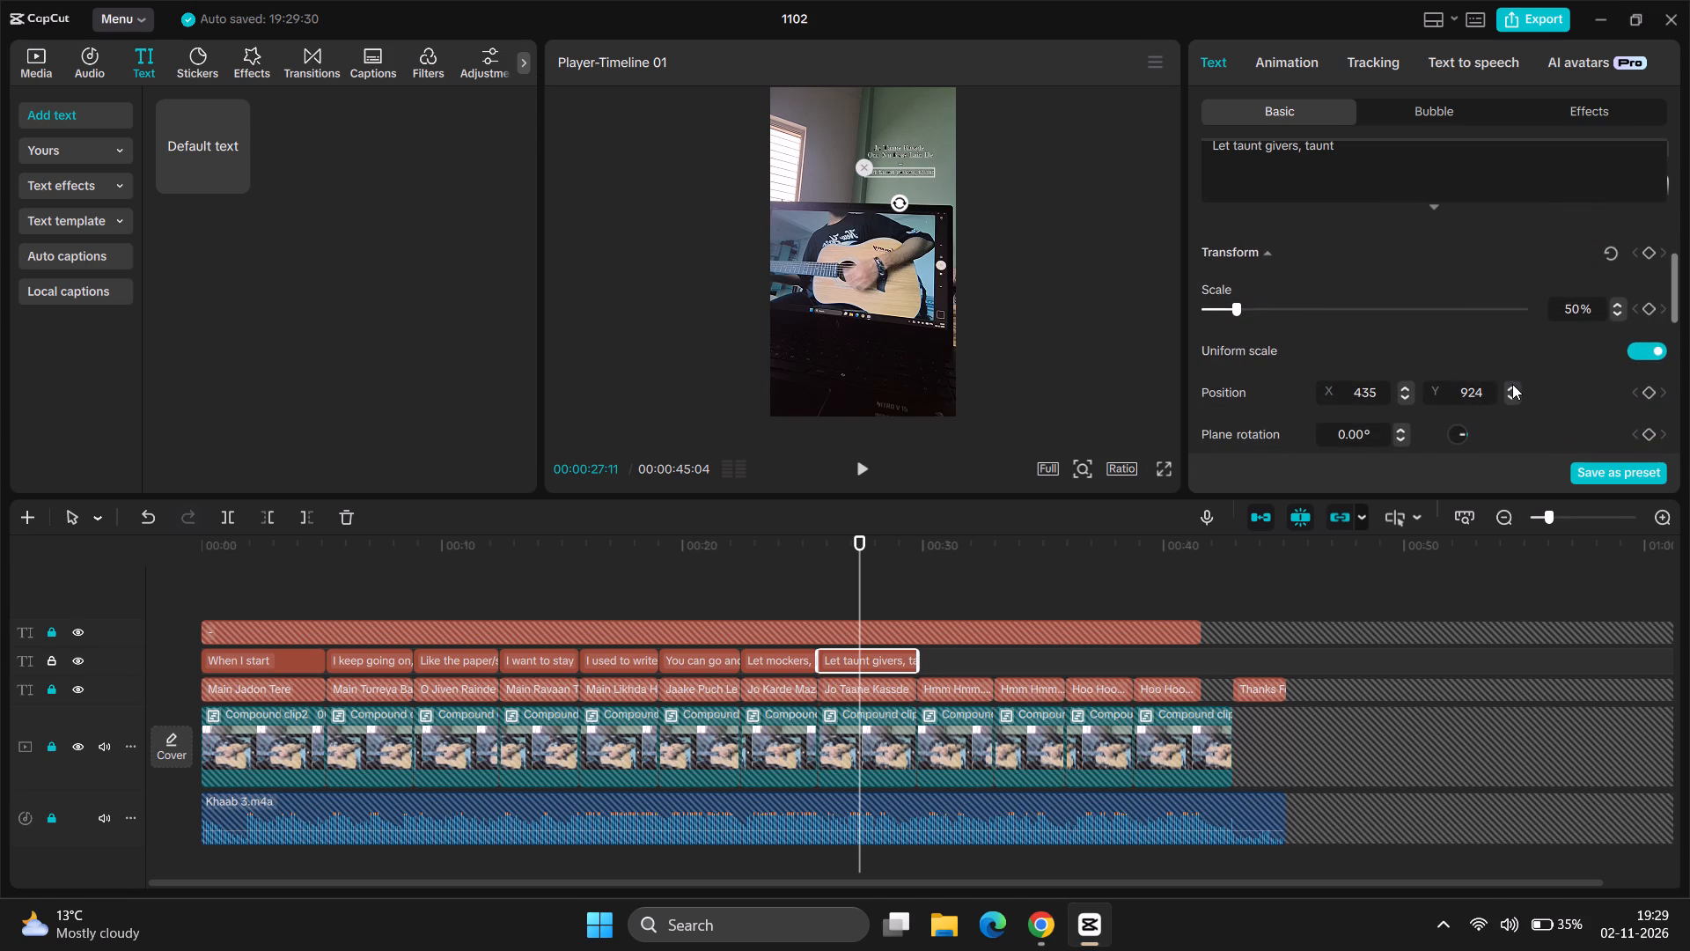
{"action": "left_click", "coordinate": [1512, 384]}
{"action": "left_click", "coordinate": [1512, 384]}
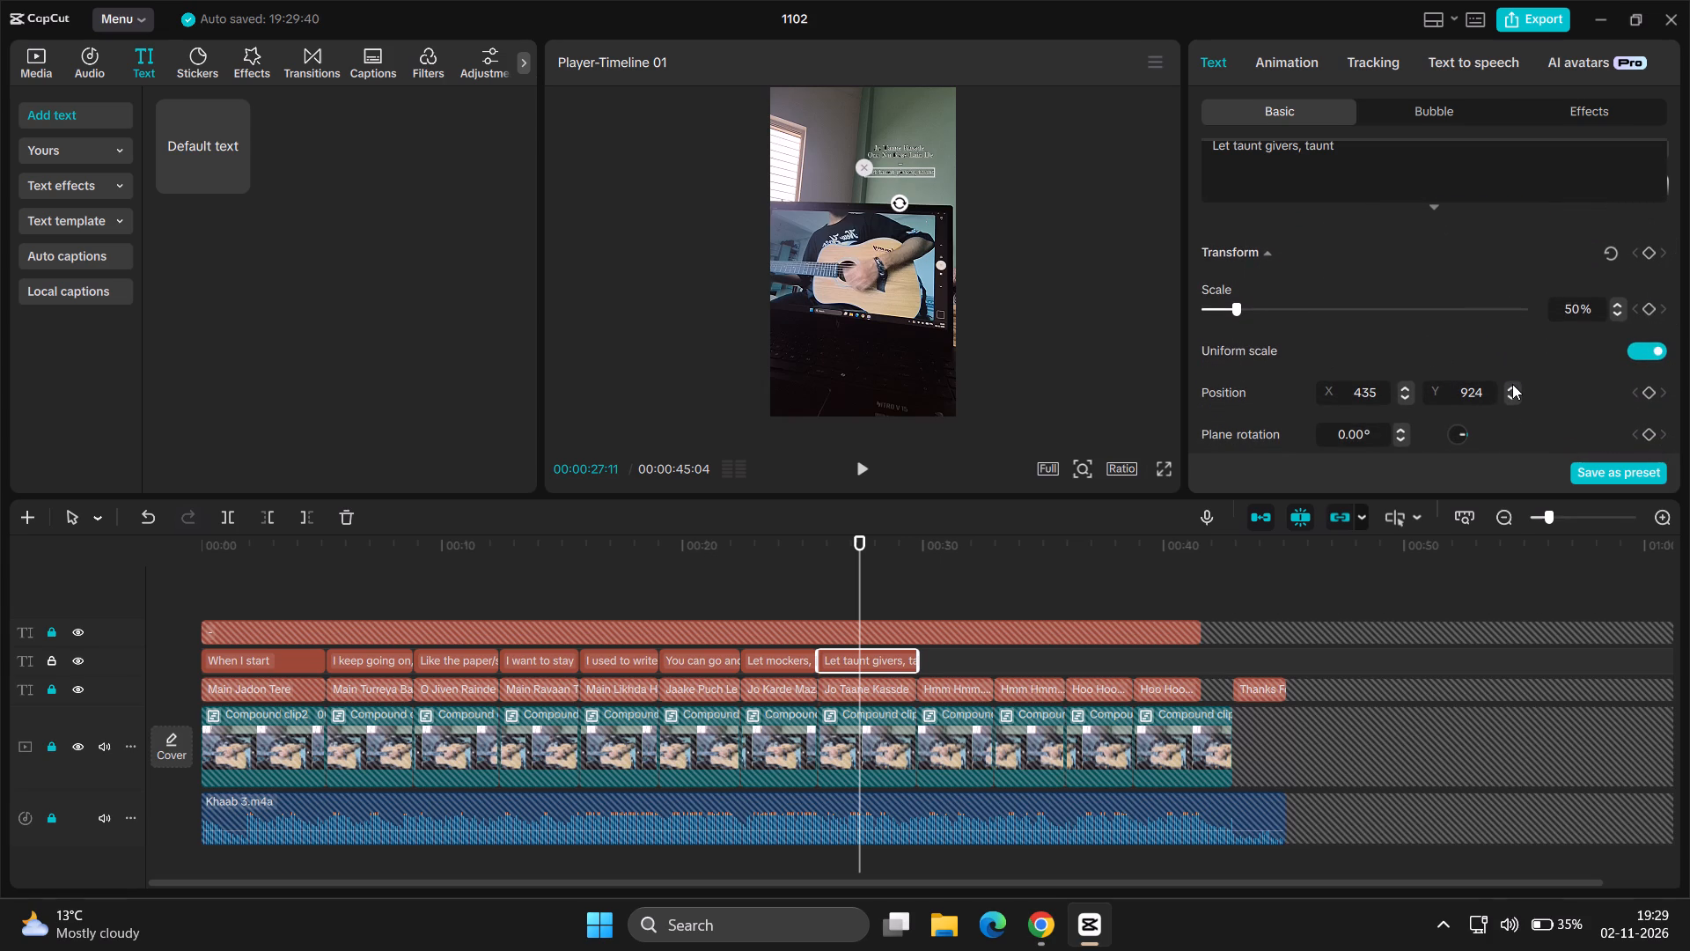
{"action": "left_click", "coordinate": [1512, 384]}
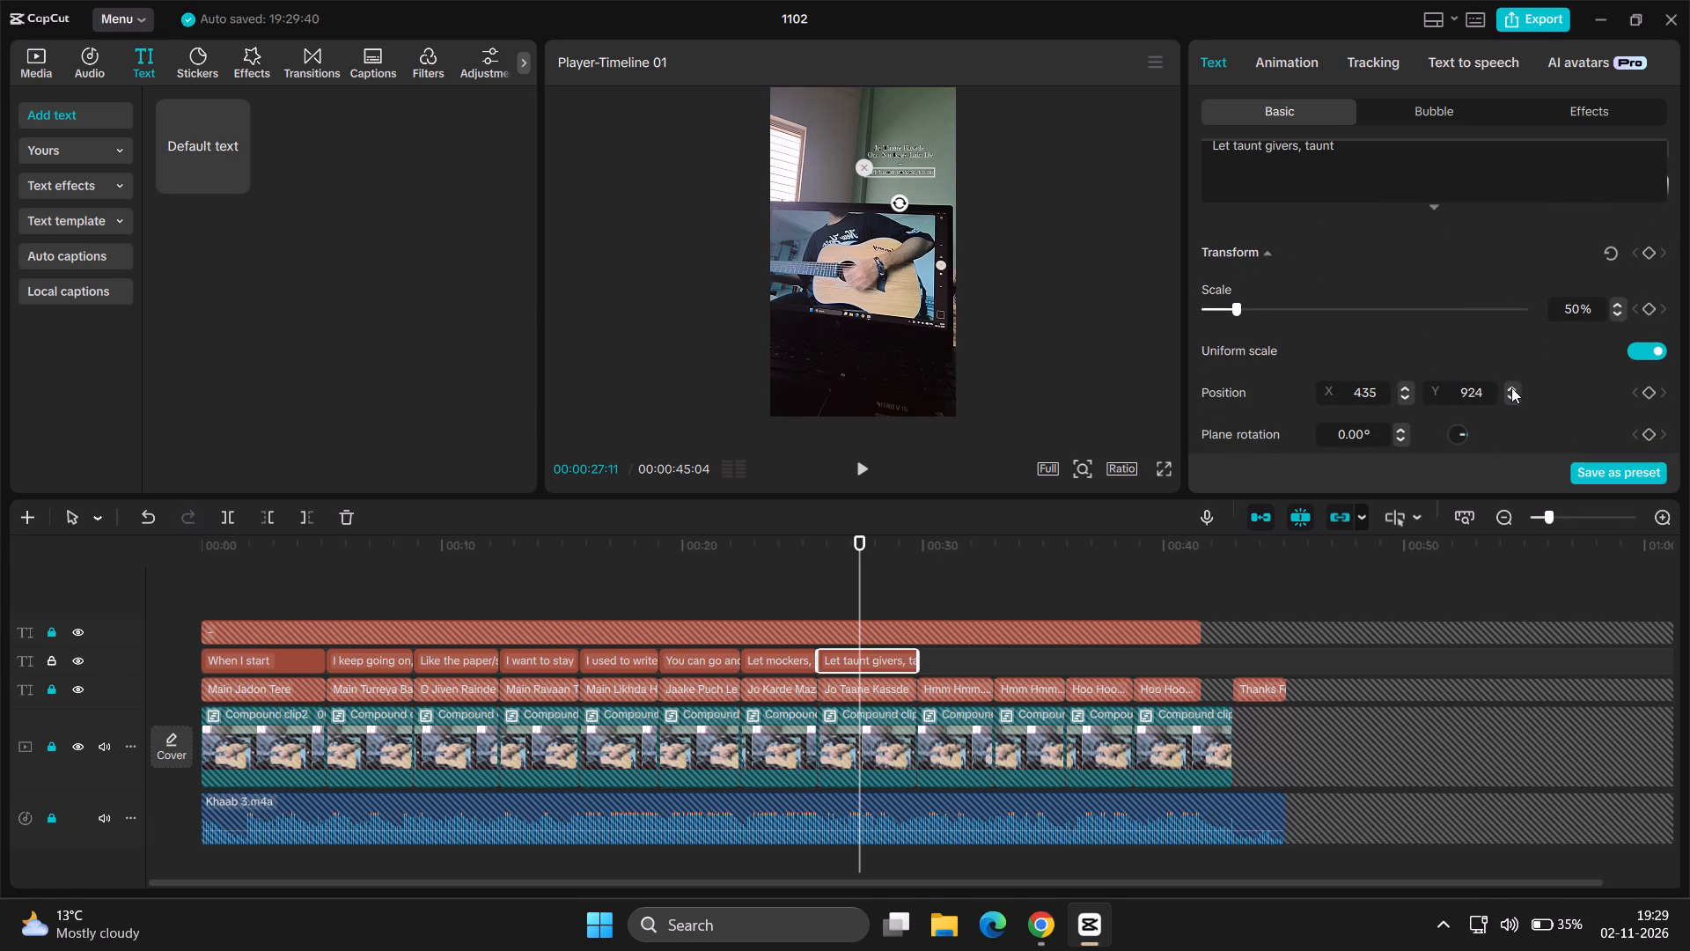
{"action": "left_click", "coordinate": [1511, 387]}
Set the "Let mockers, mock" translation's Y position to 925.
{"action": "left_click", "coordinate": [772, 659]}
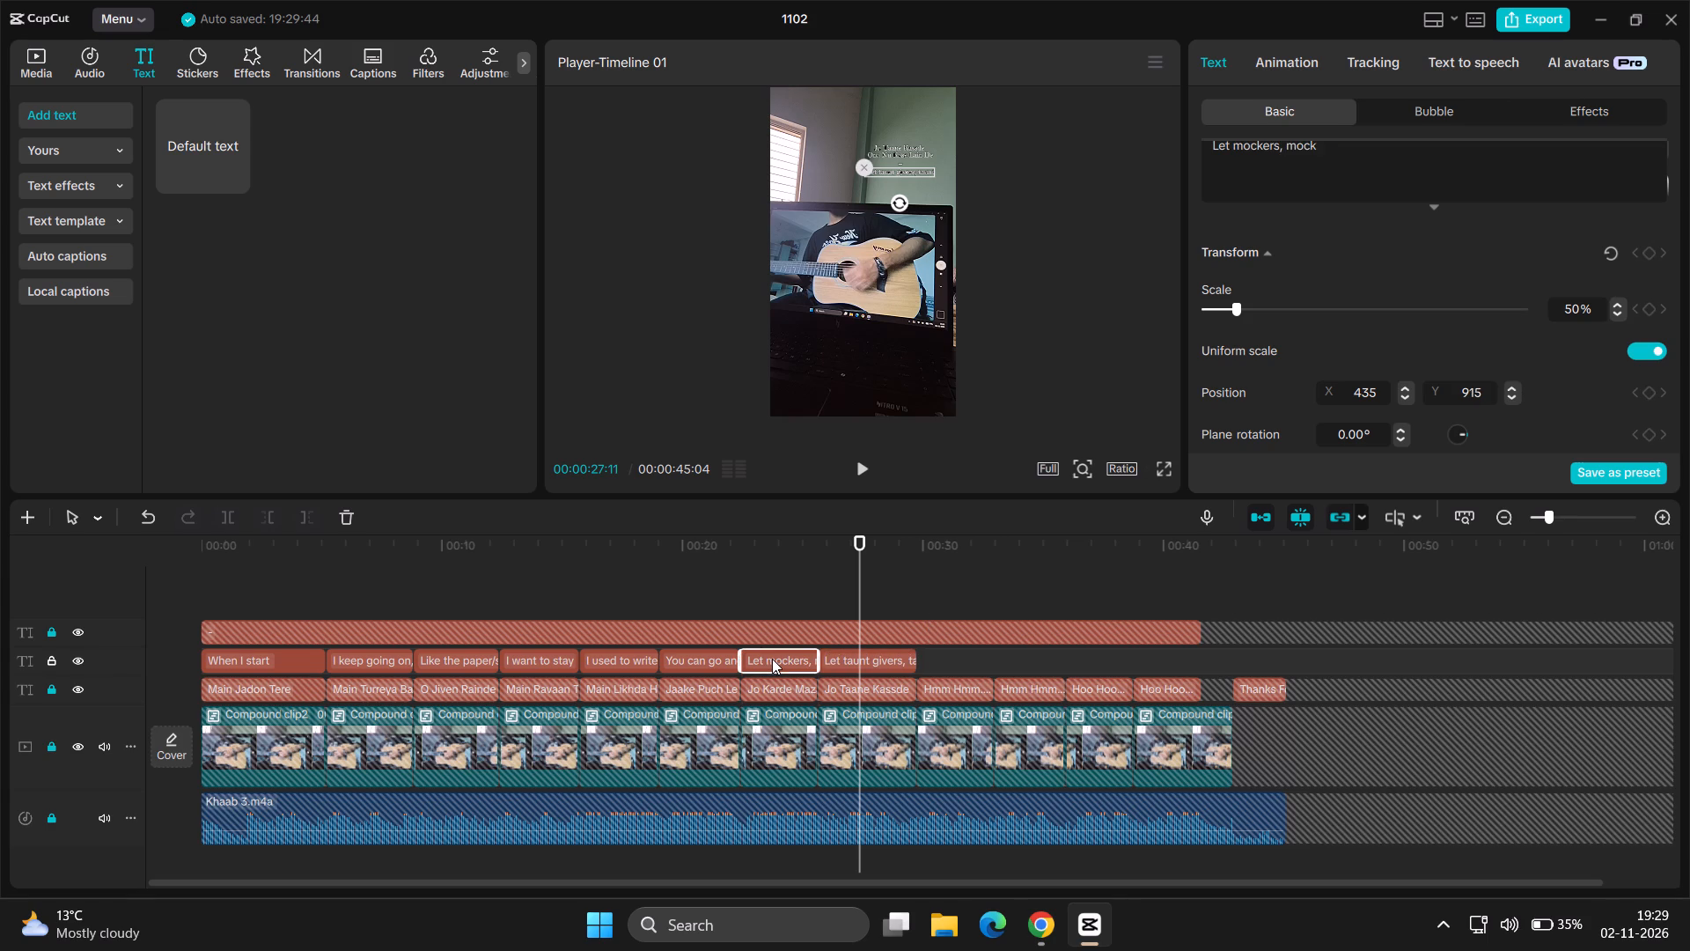
{"action": "triple_click", "coordinate": [1514, 389]}
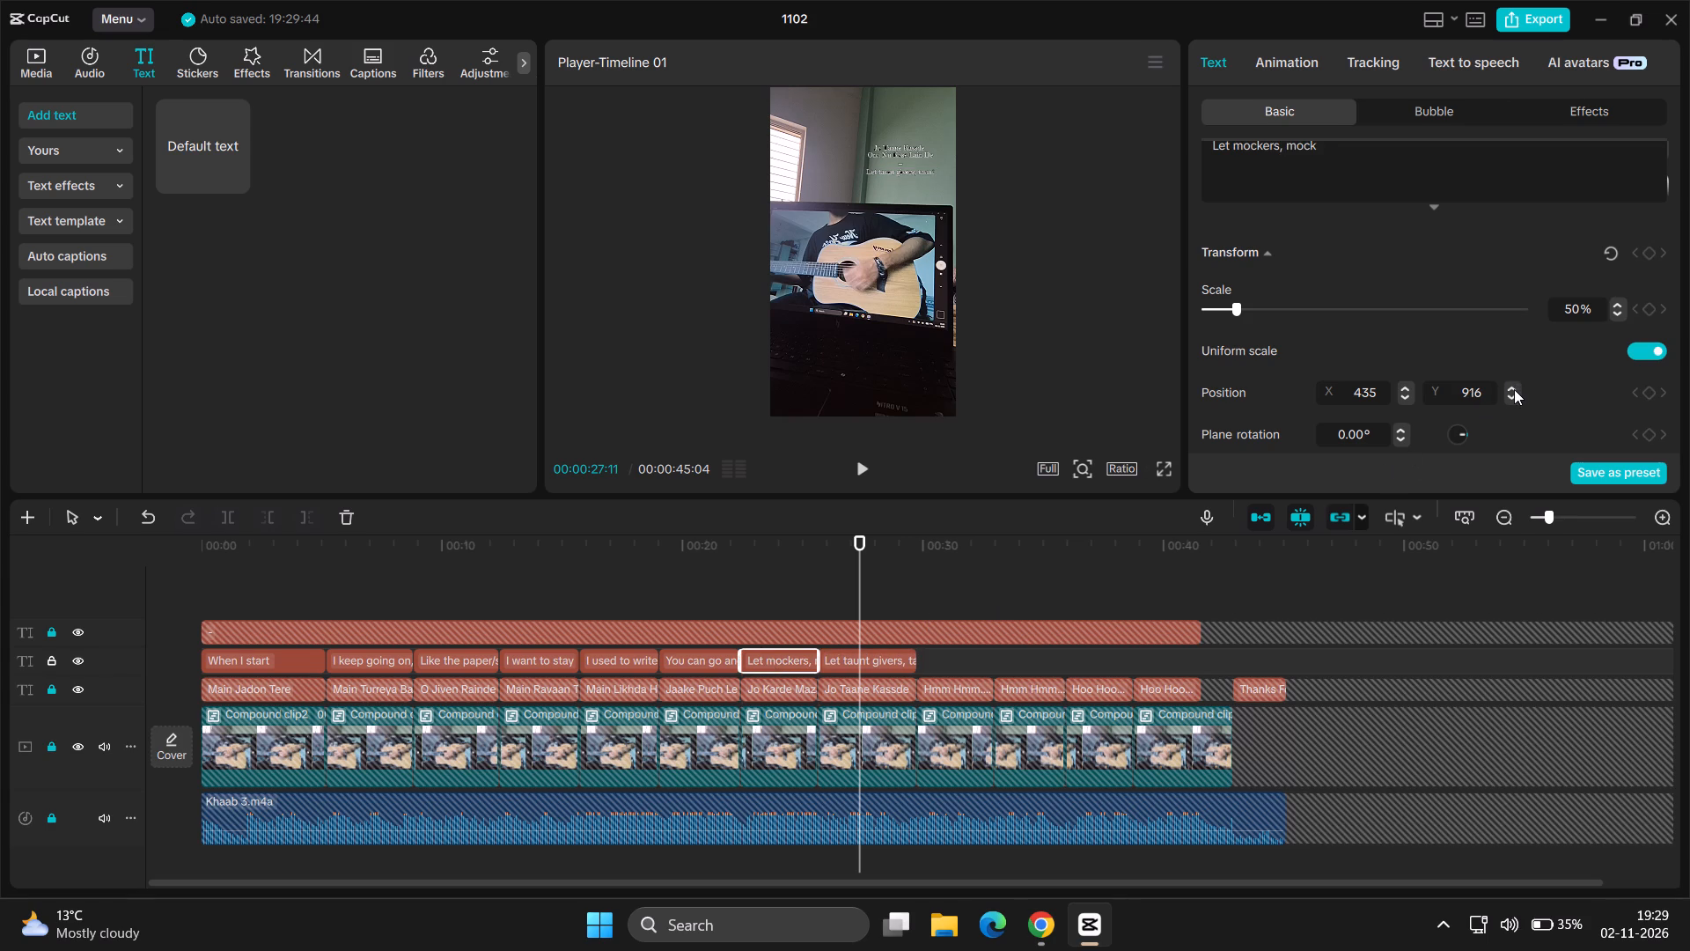
{"action": "triple_click", "coordinate": [1514, 389]}
{"action": "triple_click", "coordinate": [1514, 389]}
{"action": "left_click", "coordinate": [1514, 389]}
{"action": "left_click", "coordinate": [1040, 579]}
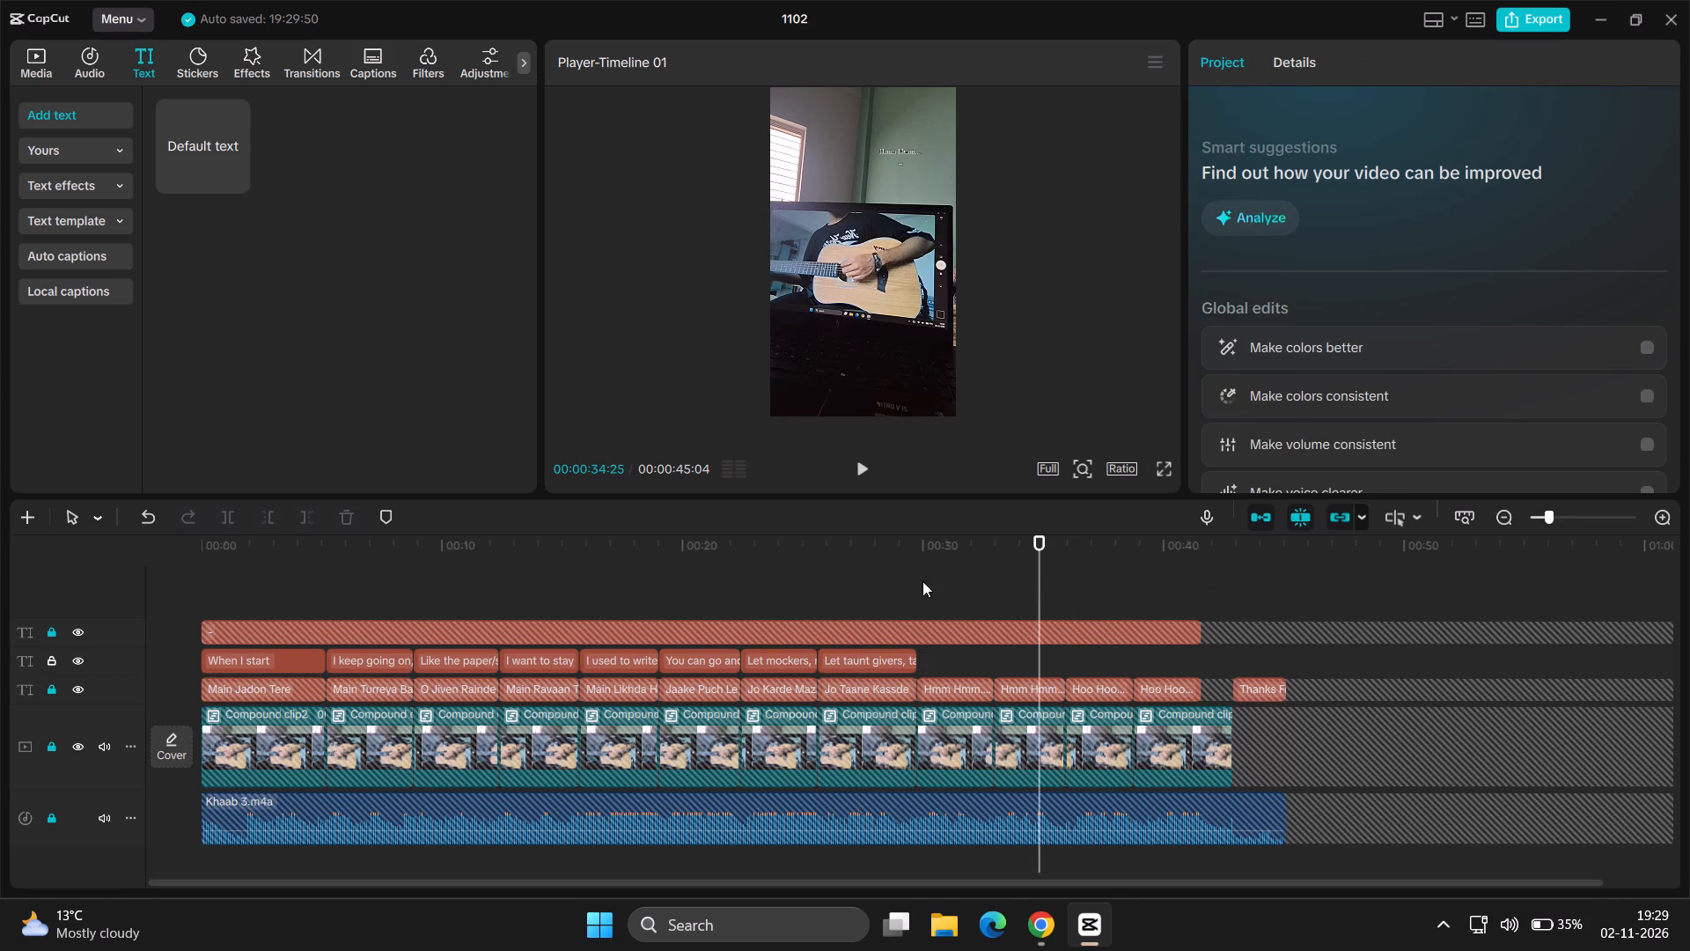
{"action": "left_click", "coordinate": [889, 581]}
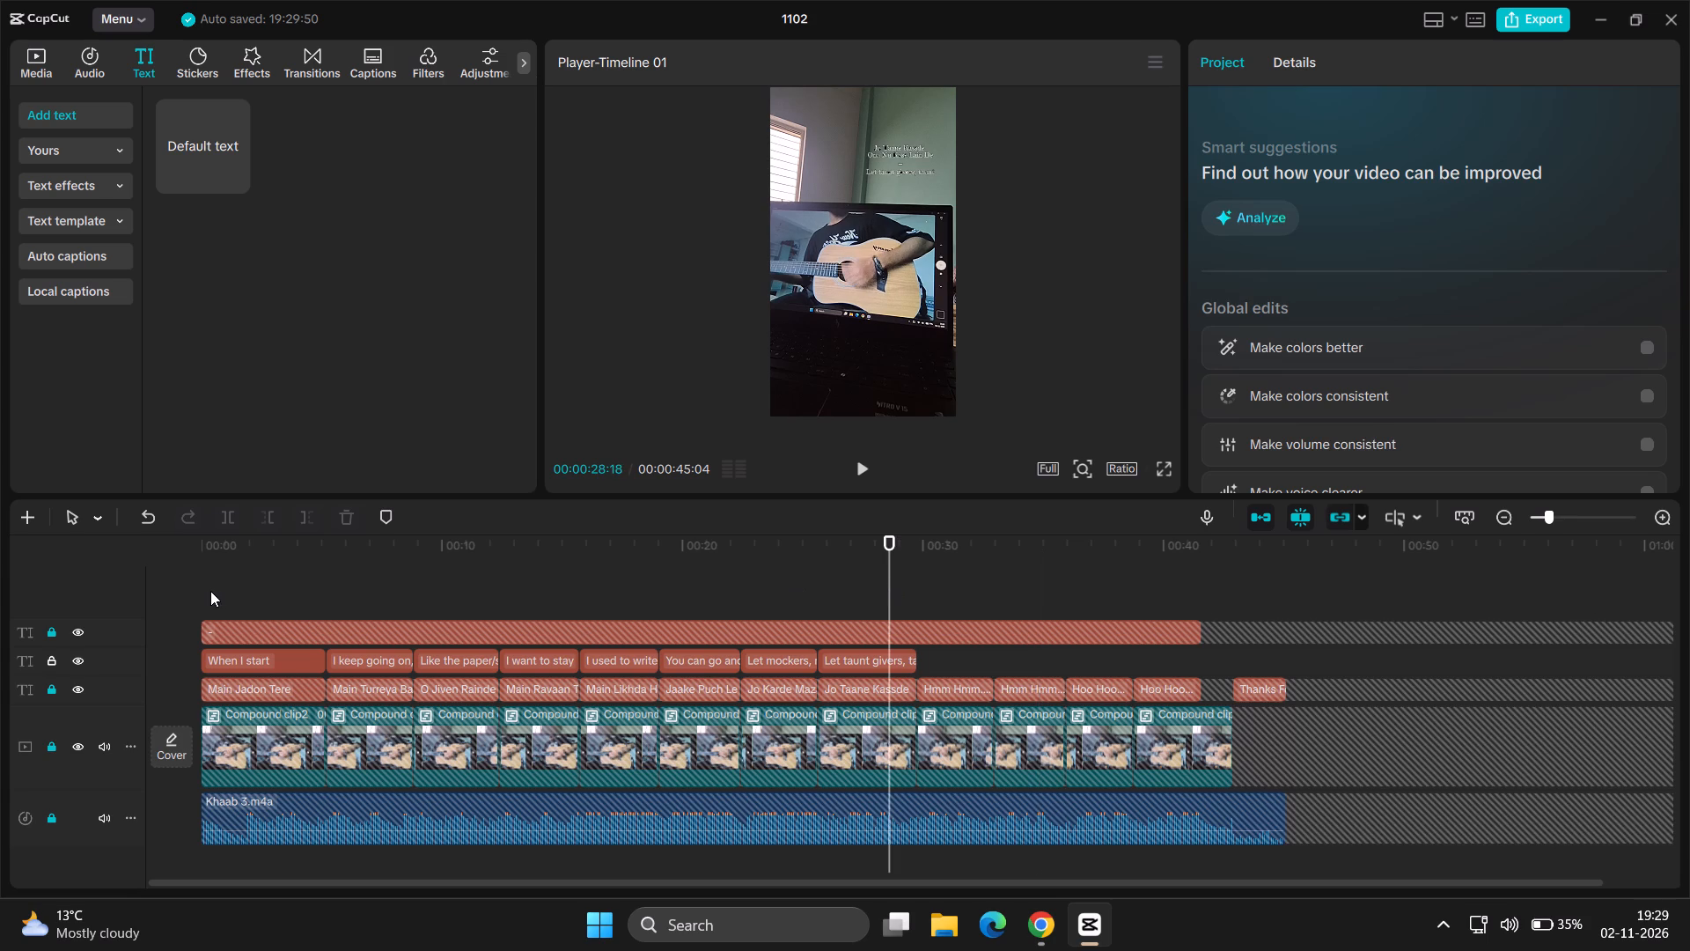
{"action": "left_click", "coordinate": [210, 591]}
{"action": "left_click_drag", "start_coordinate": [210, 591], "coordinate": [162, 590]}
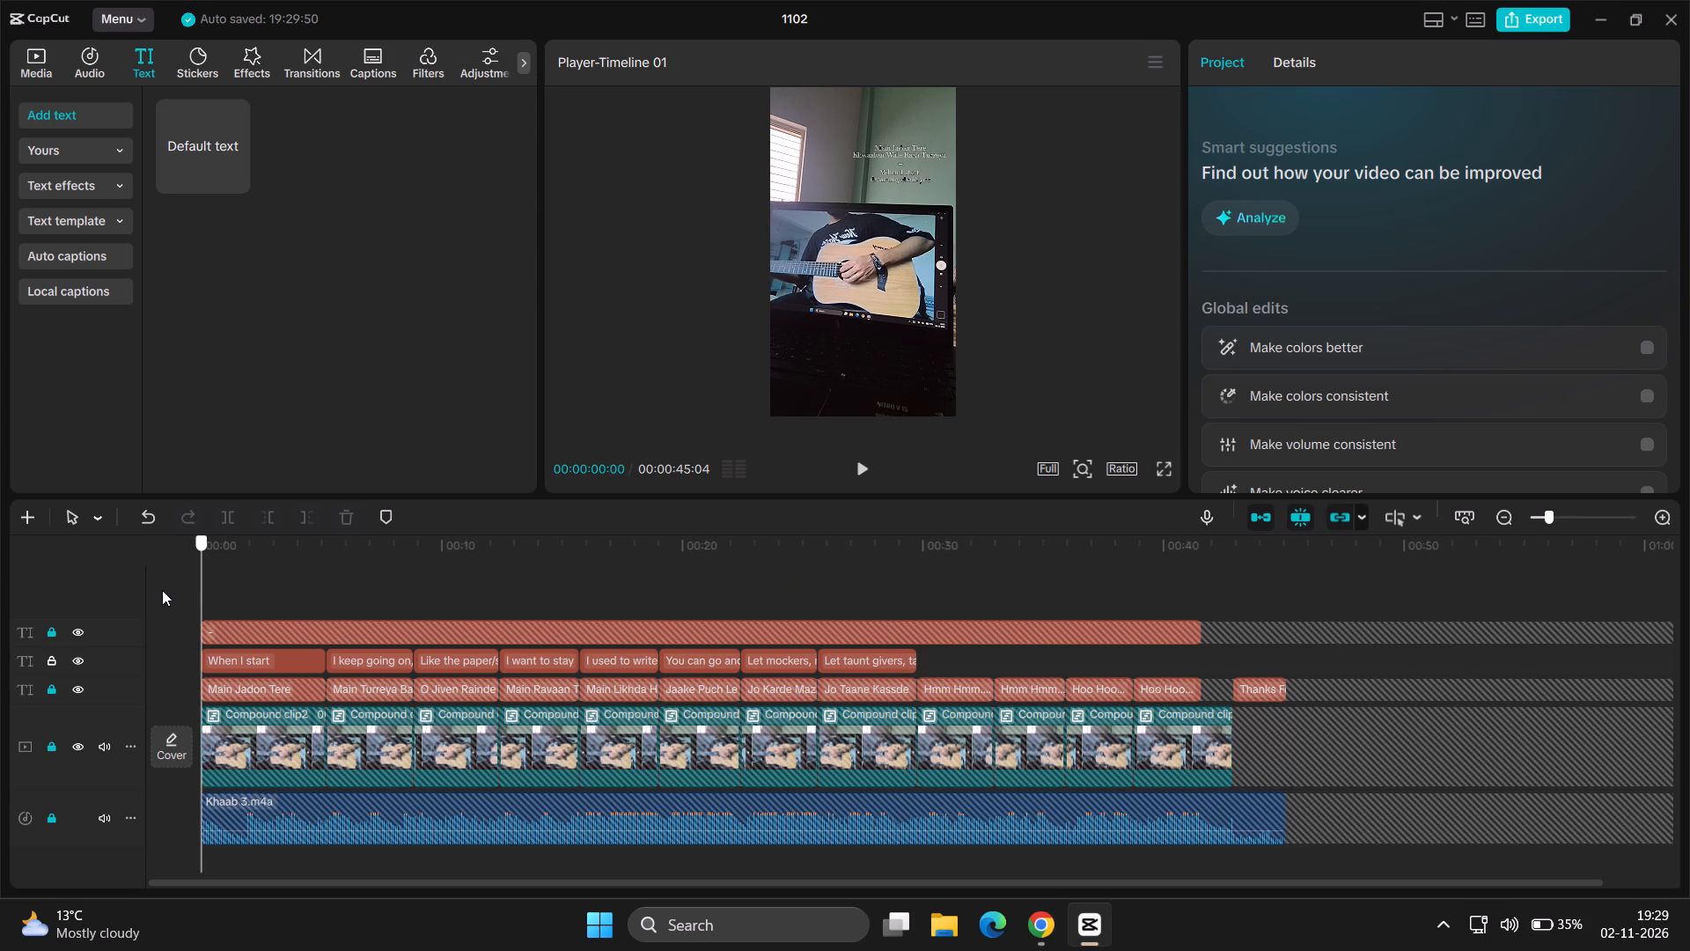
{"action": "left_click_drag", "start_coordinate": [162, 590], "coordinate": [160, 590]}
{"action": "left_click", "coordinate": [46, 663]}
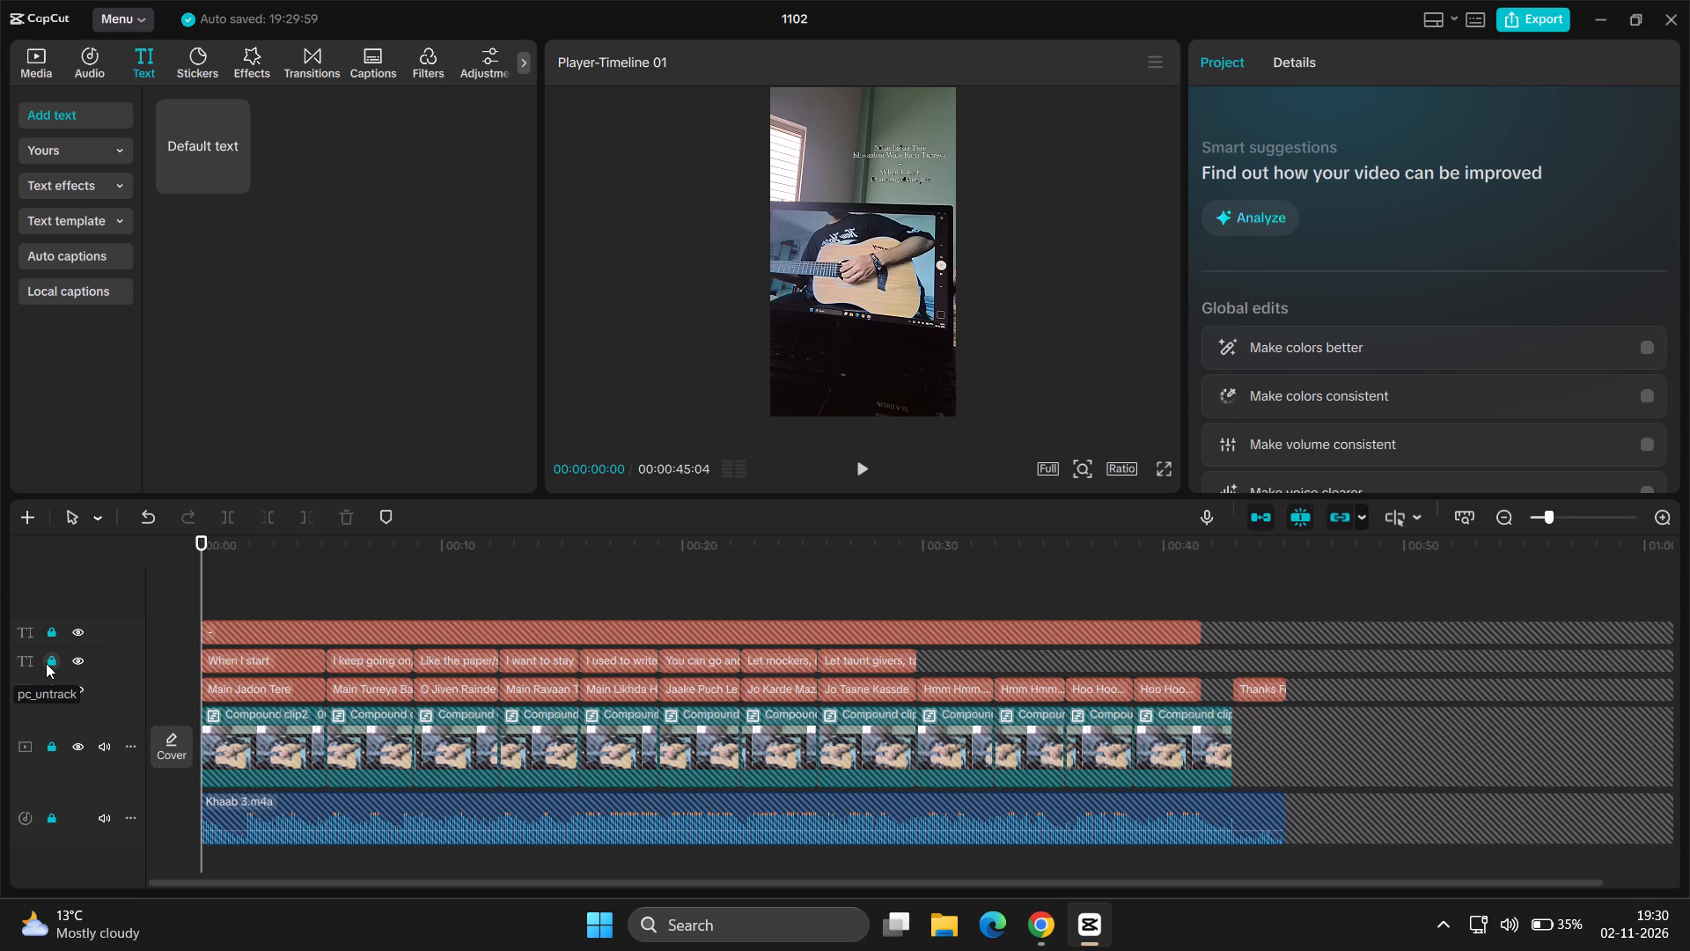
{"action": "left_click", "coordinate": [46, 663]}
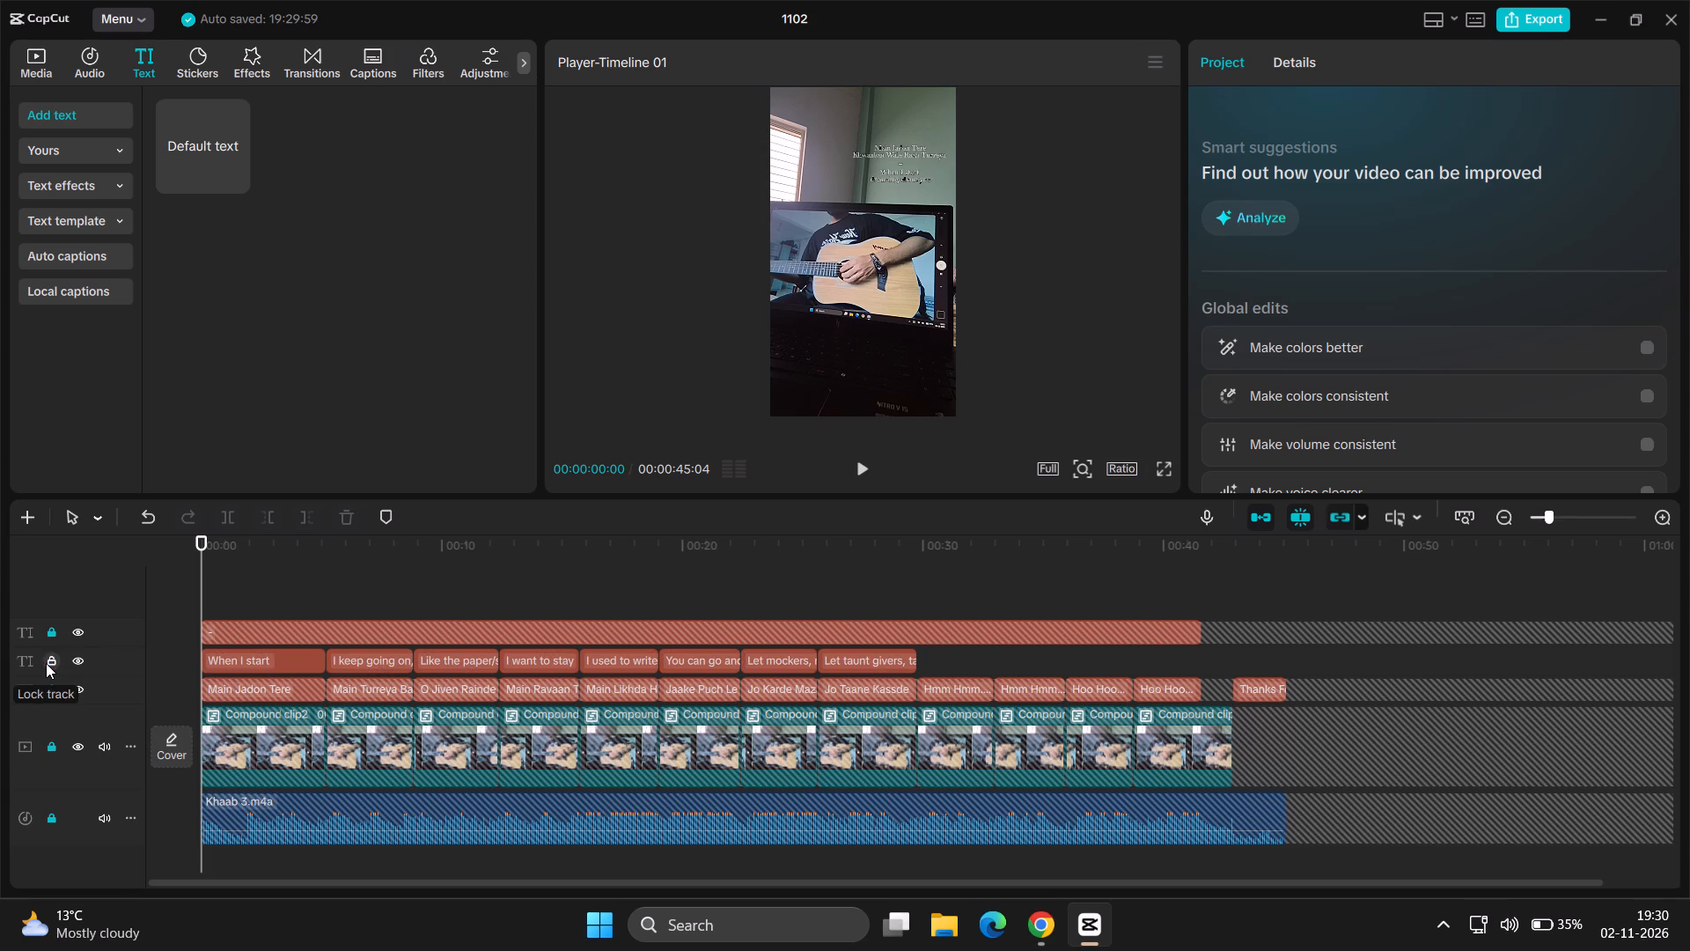
Unlock the hyphen track and shorten the hyphen text to end with the "Let taunt givers, taunt" translation at about 30 seconds.
{"action": "left_click", "coordinate": [51, 638]}
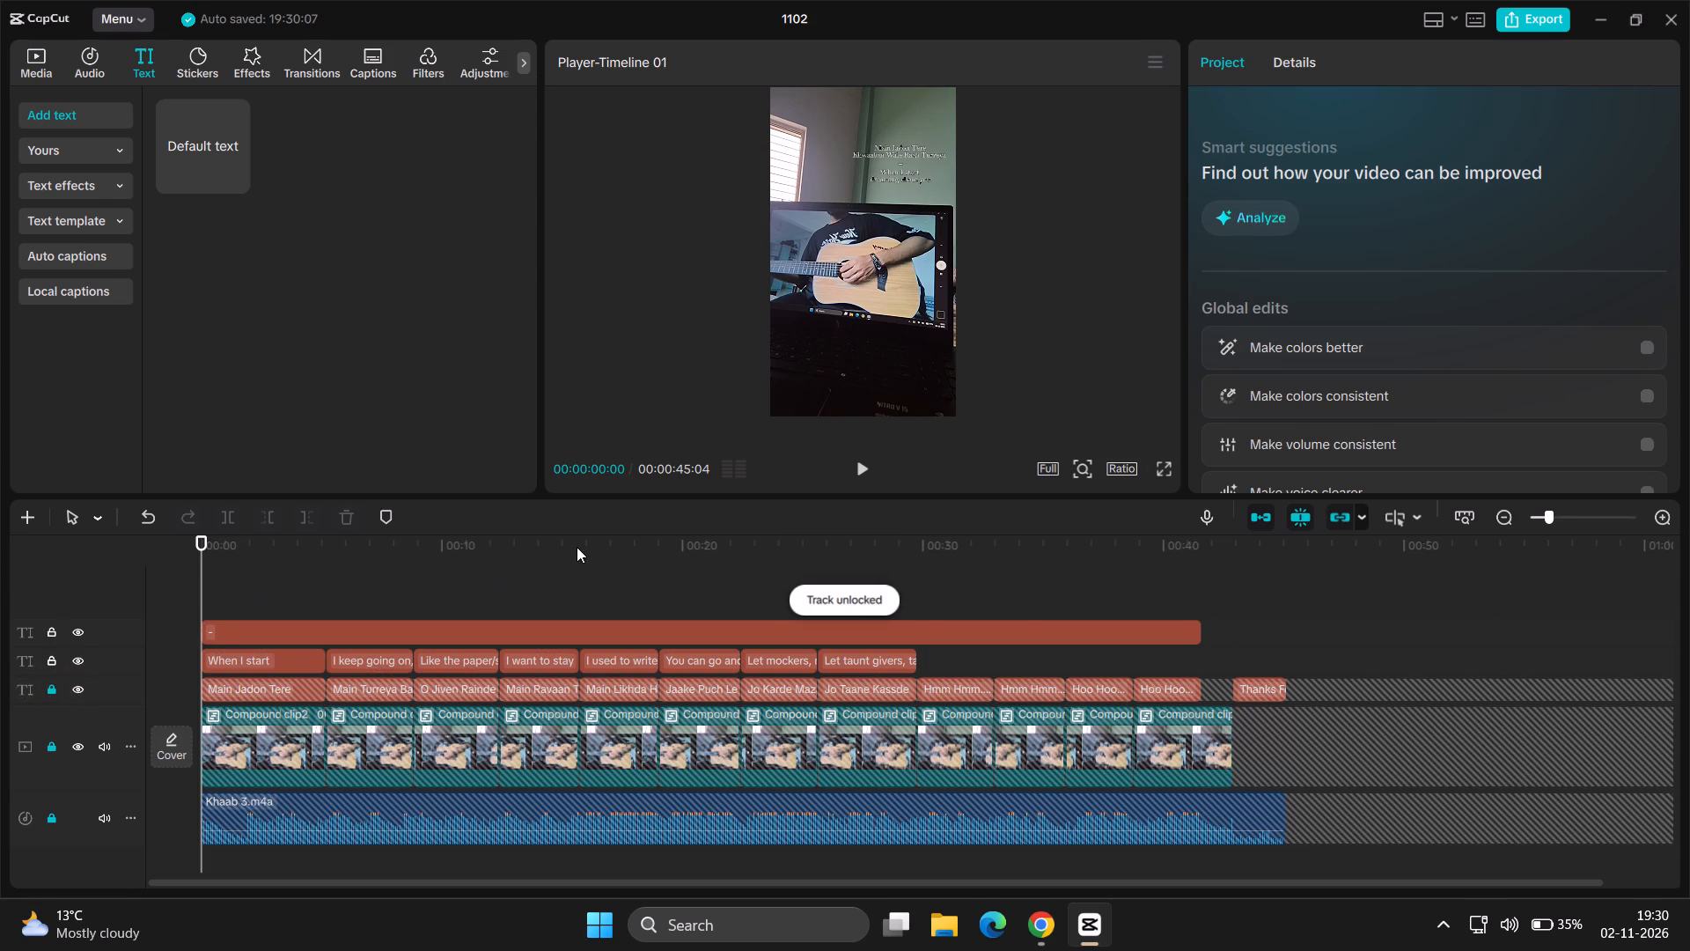
{"action": "left_click", "coordinate": [996, 599]}
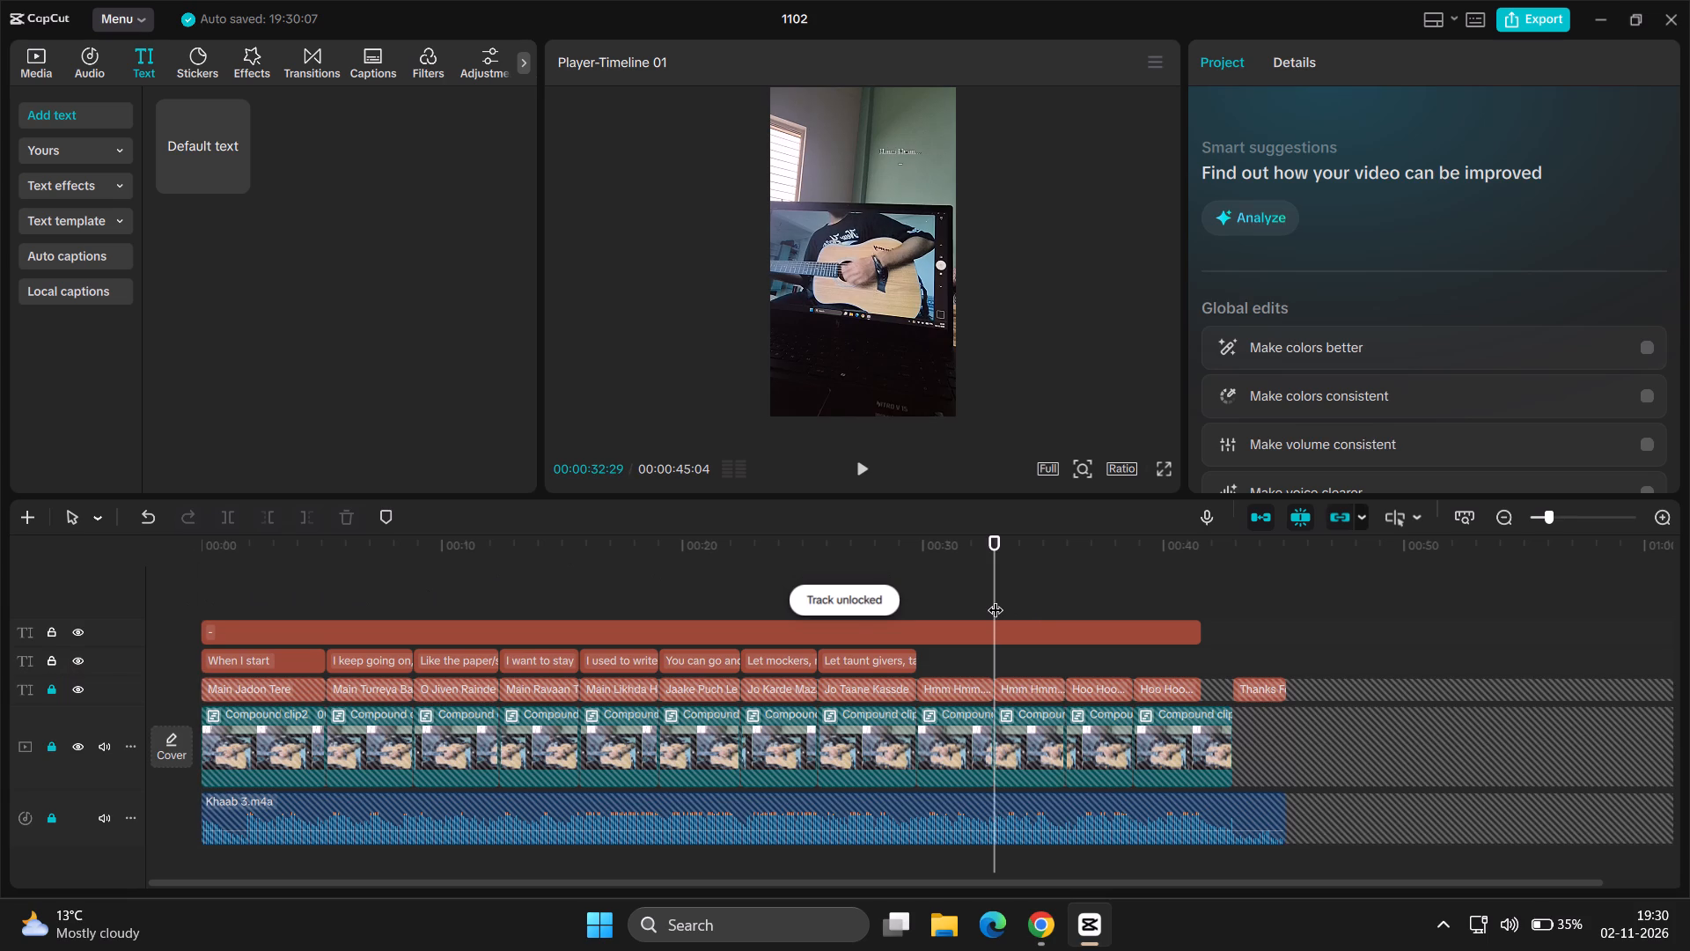
{"action": "key", "text": "space"}
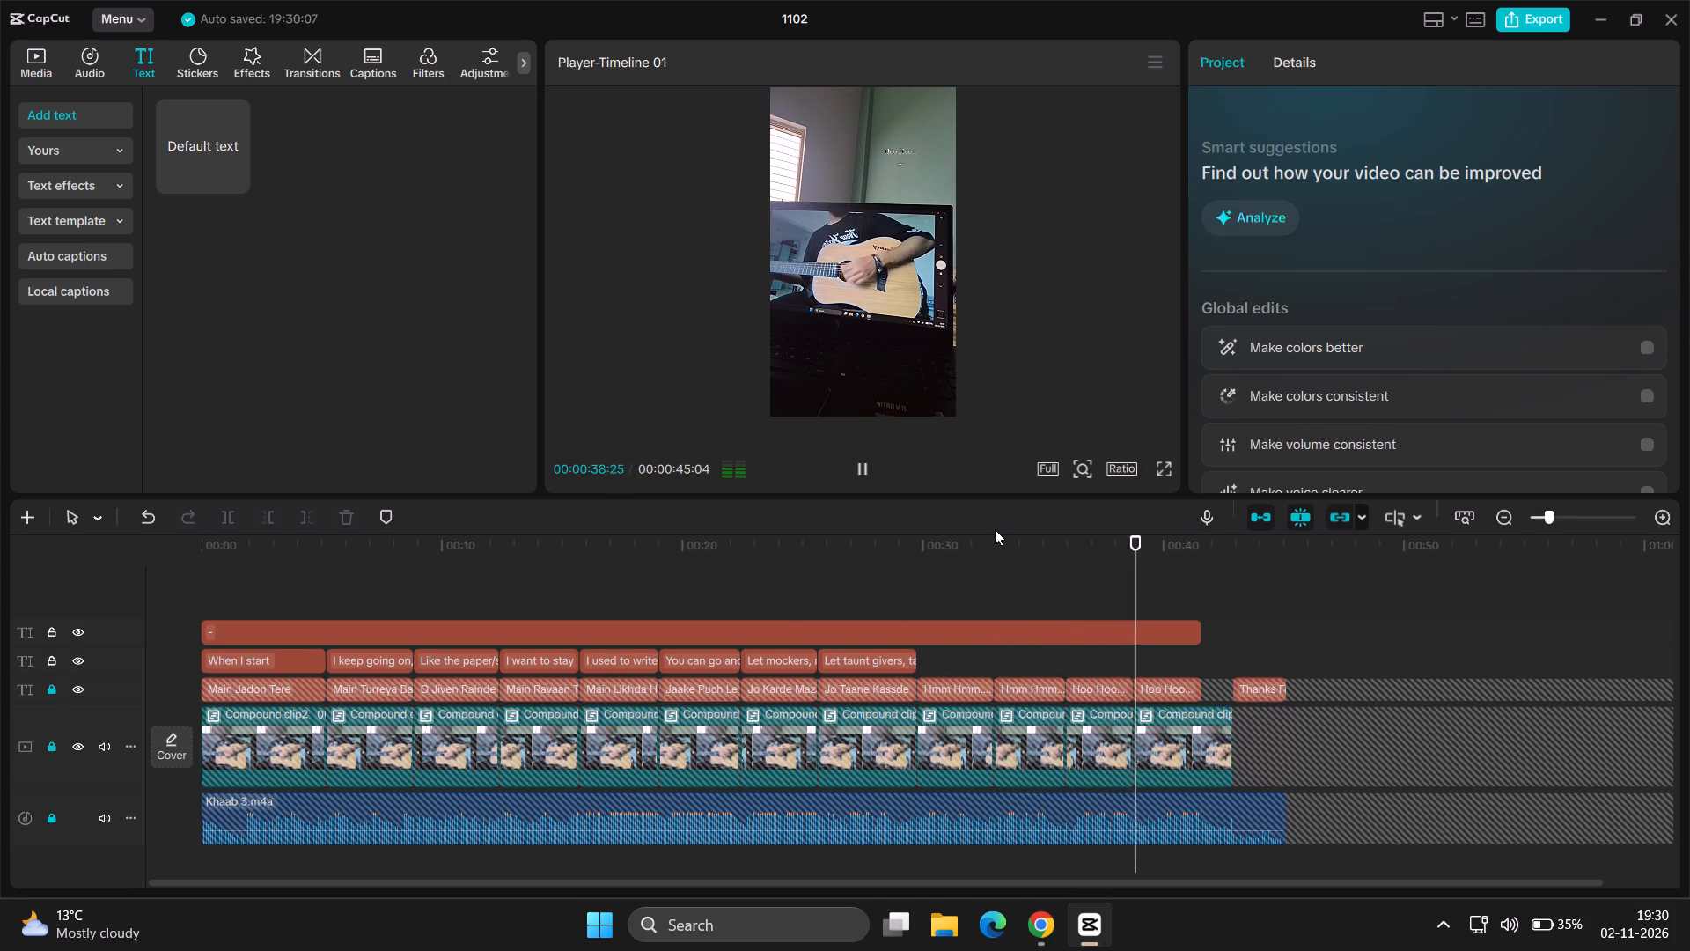
{"action": "key", "text": "space"}
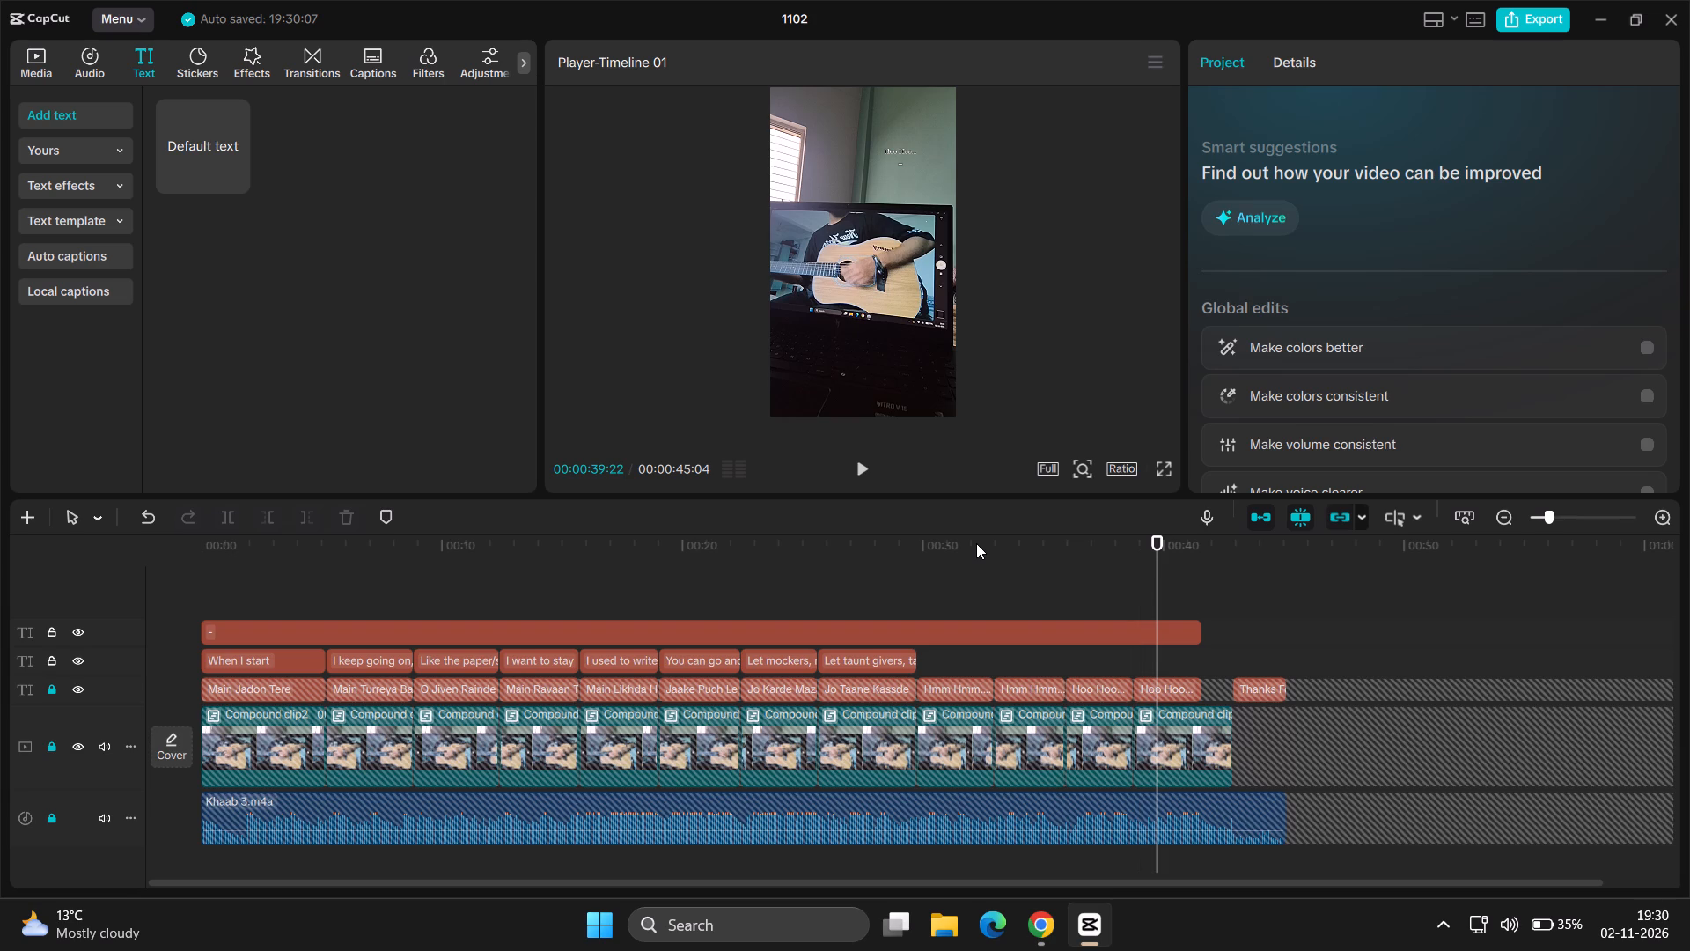
{"action": "left_click", "coordinate": [1065, 631]}
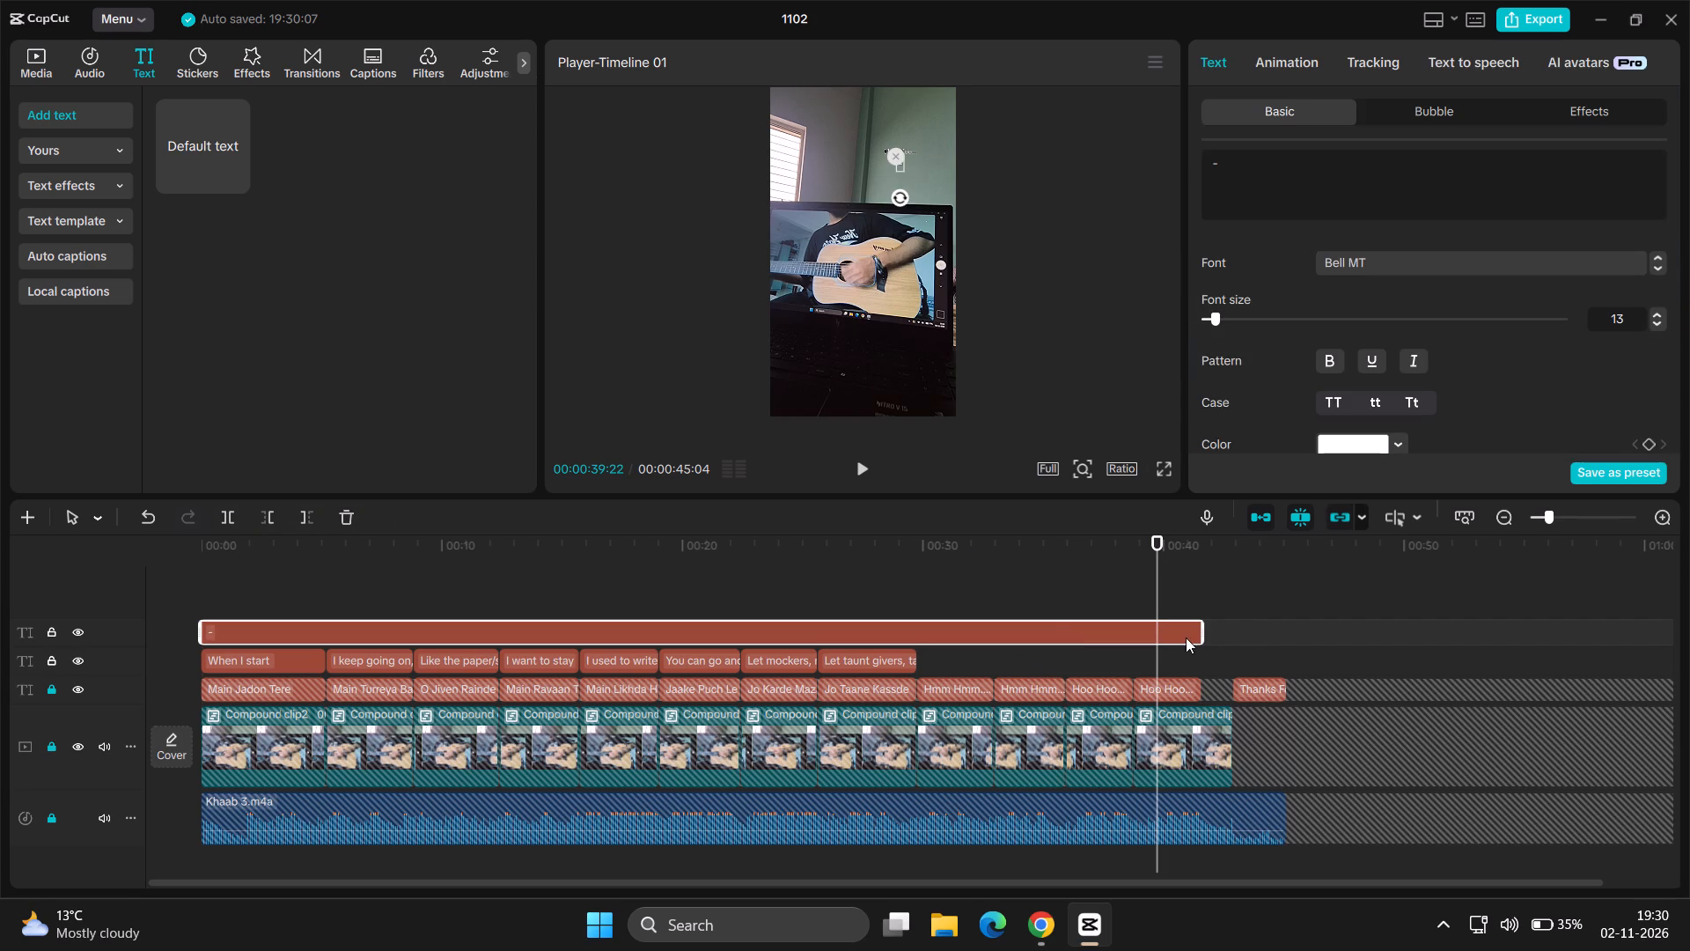
{"action": "left_click_drag", "start_coordinate": [1203, 633], "coordinate": [1065, 654]}
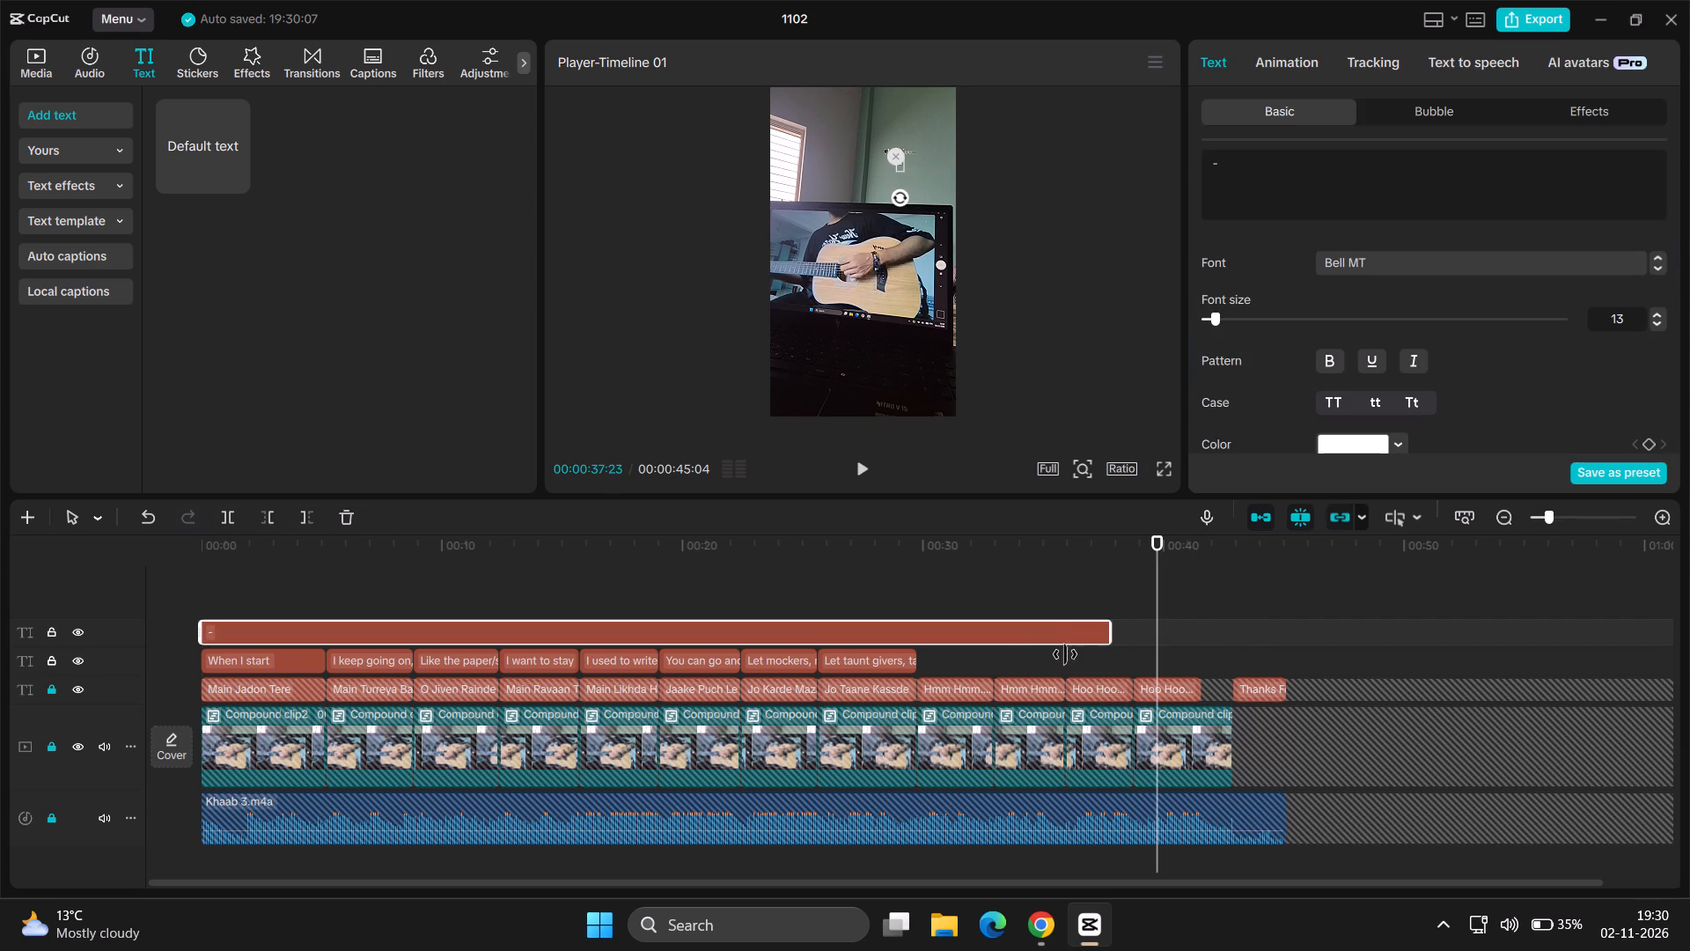
{"action": "left_click_drag", "start_coordinate": [1065, 654], "coordinate": [915, 648]}
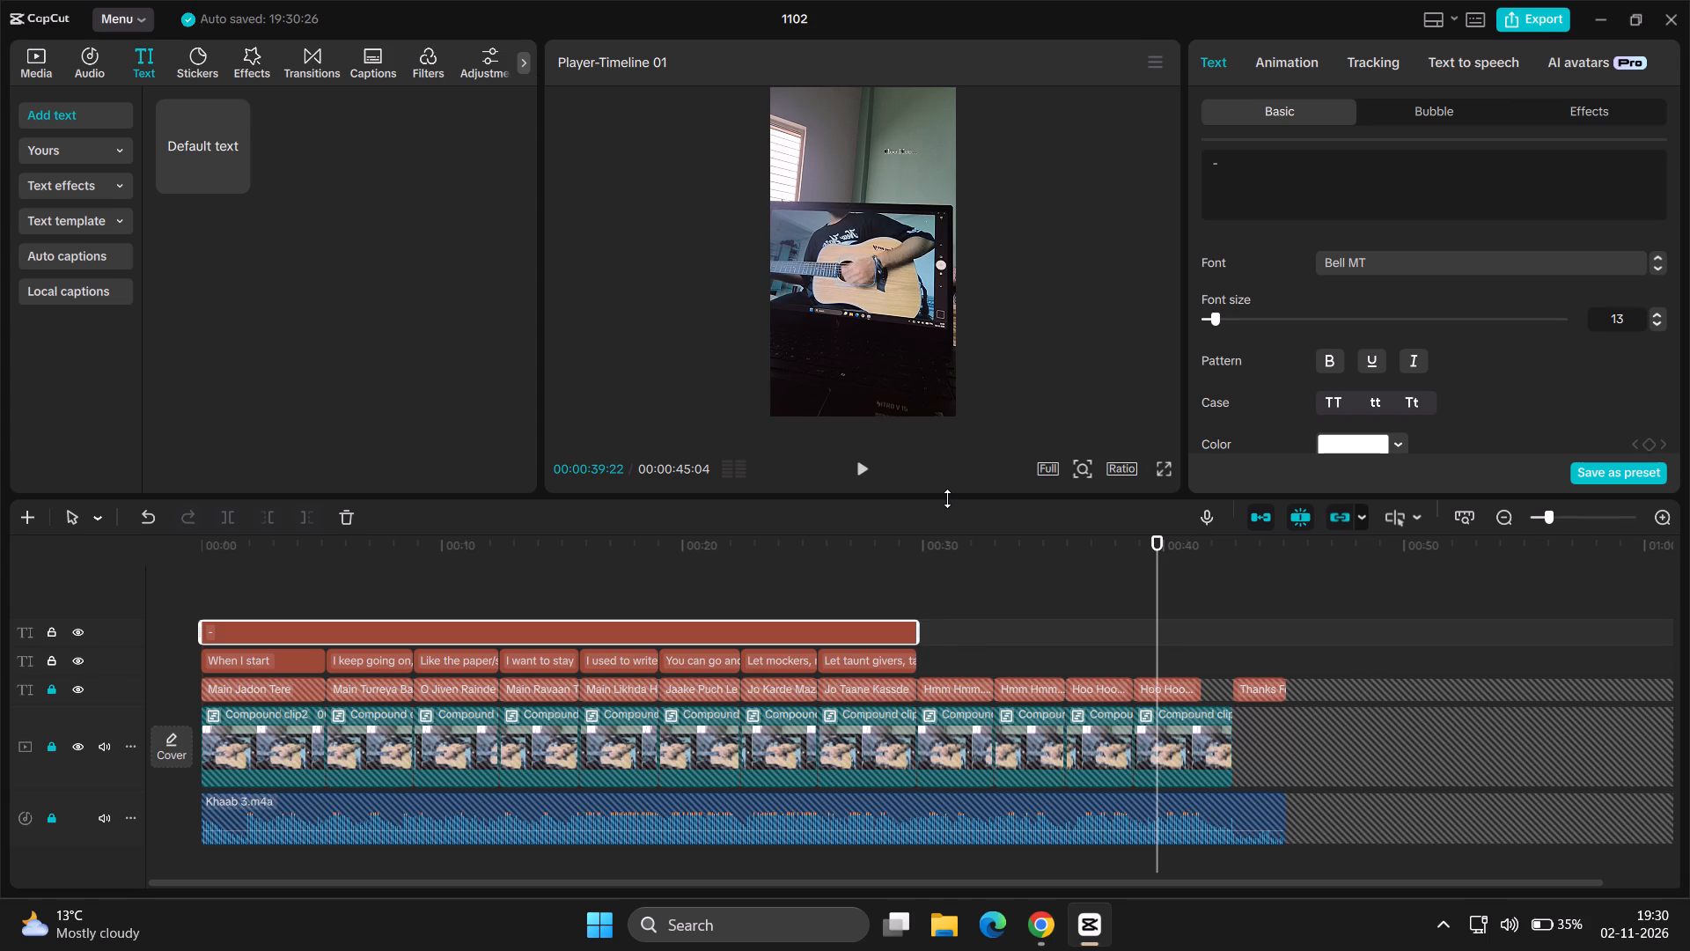
{"action": "key", "text": "space"}
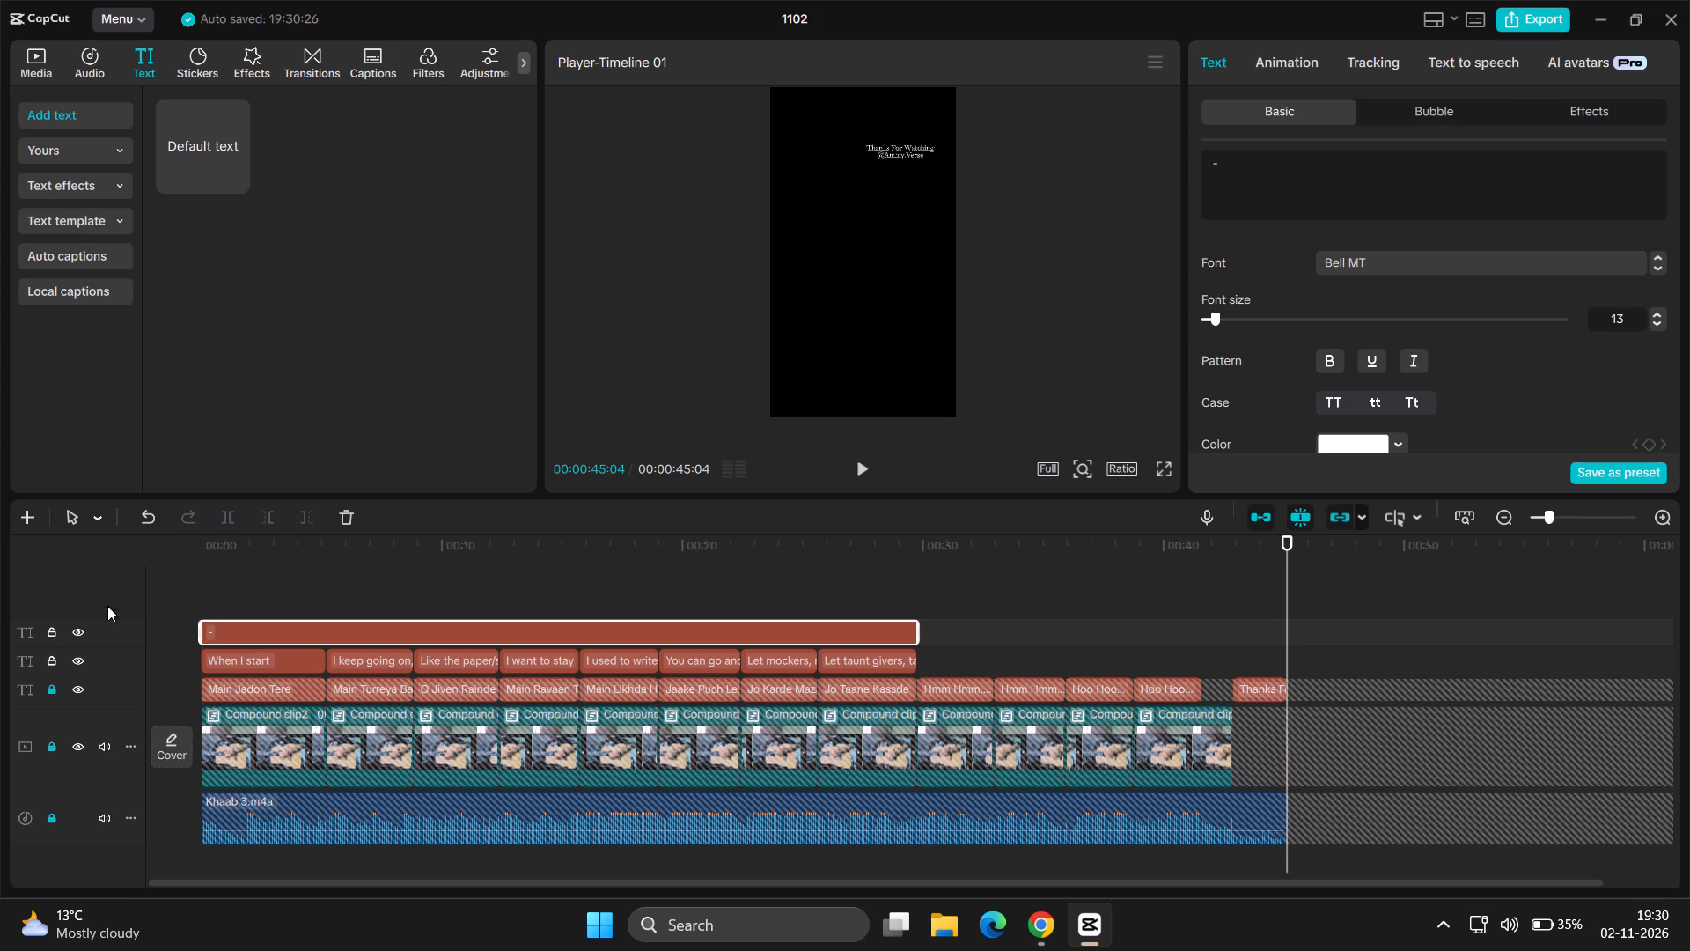
Lock the hyphen and translations tracks.
{"action": "left_click", "coordinate": [55, 628]}
{"action": "left_click", "coordinate": [58, 657]}
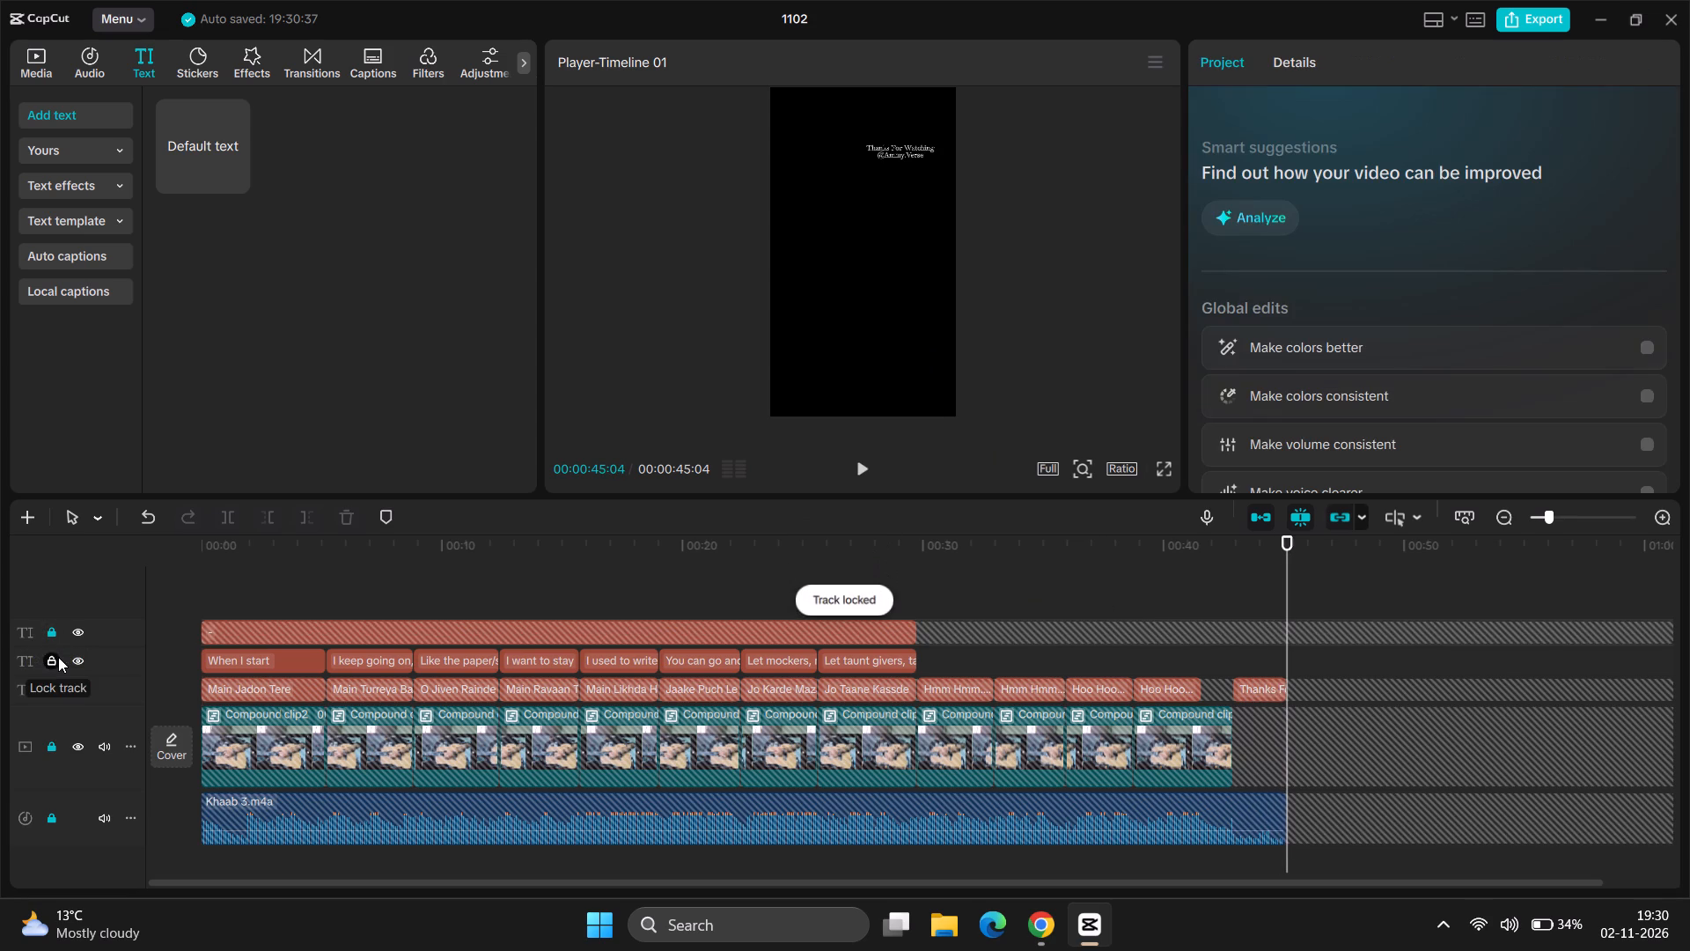
Unlock the lyrics track, extend the last "Hoo Hoo..." lyric slightly to about 42 seconds, and play the ending.
{"action": "left_click", "coordinate": [827, 601]}
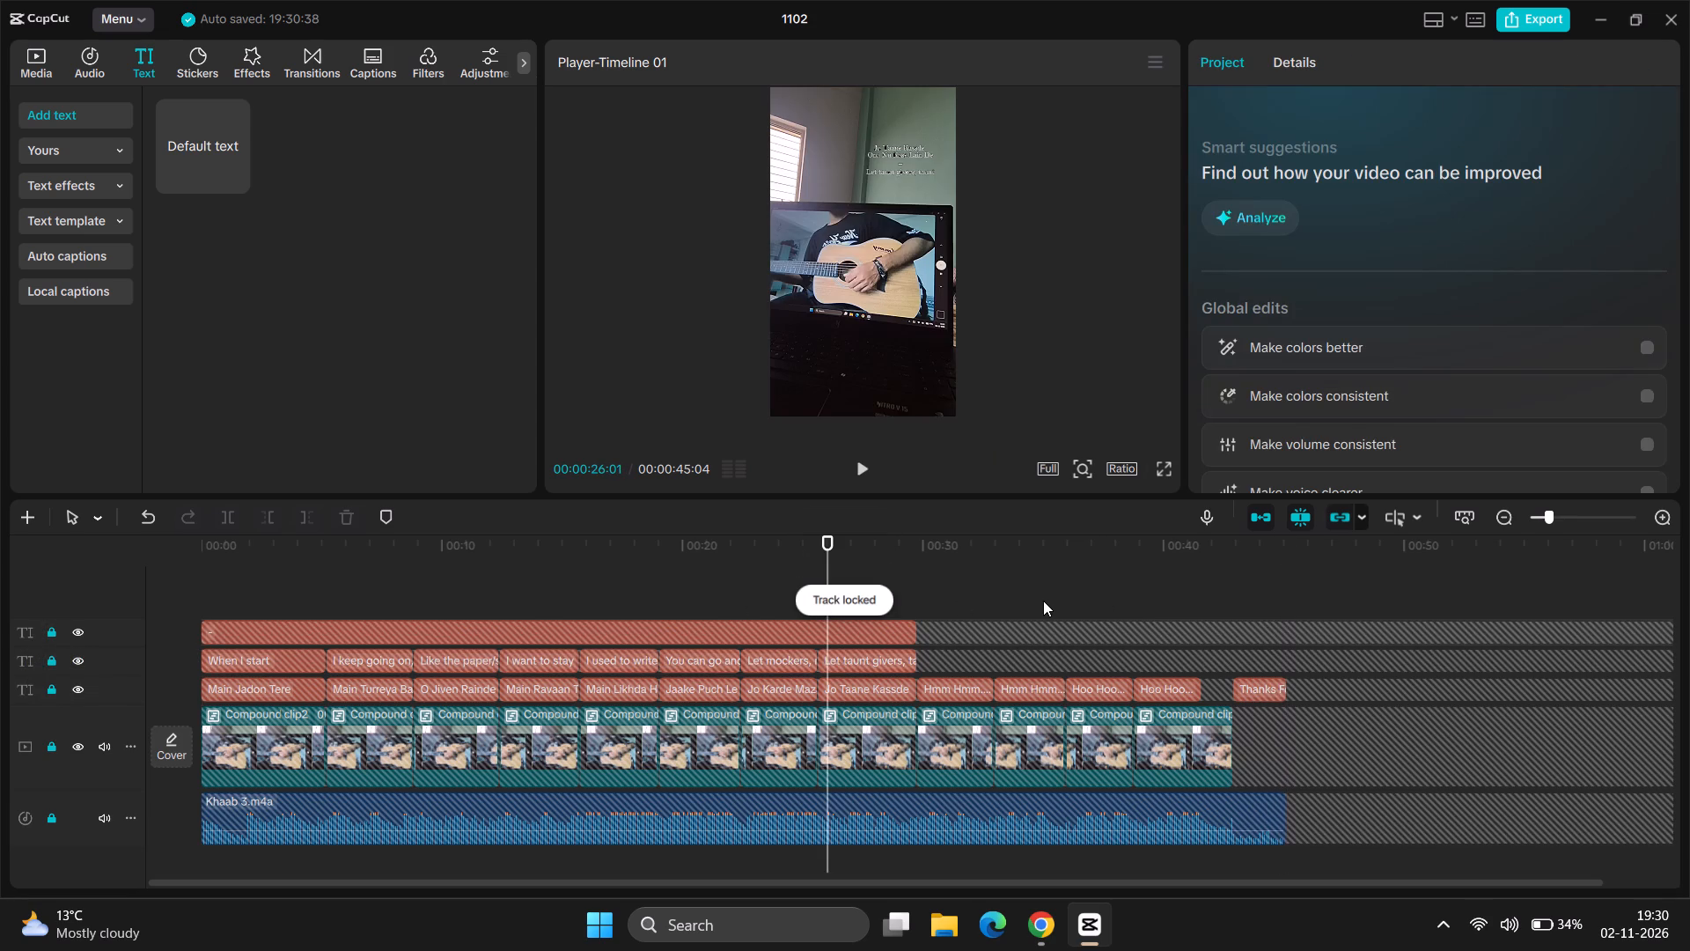
{"action": "left_click", "coordinate": [1043, 601]}
{"action": "key", "text": "space"}
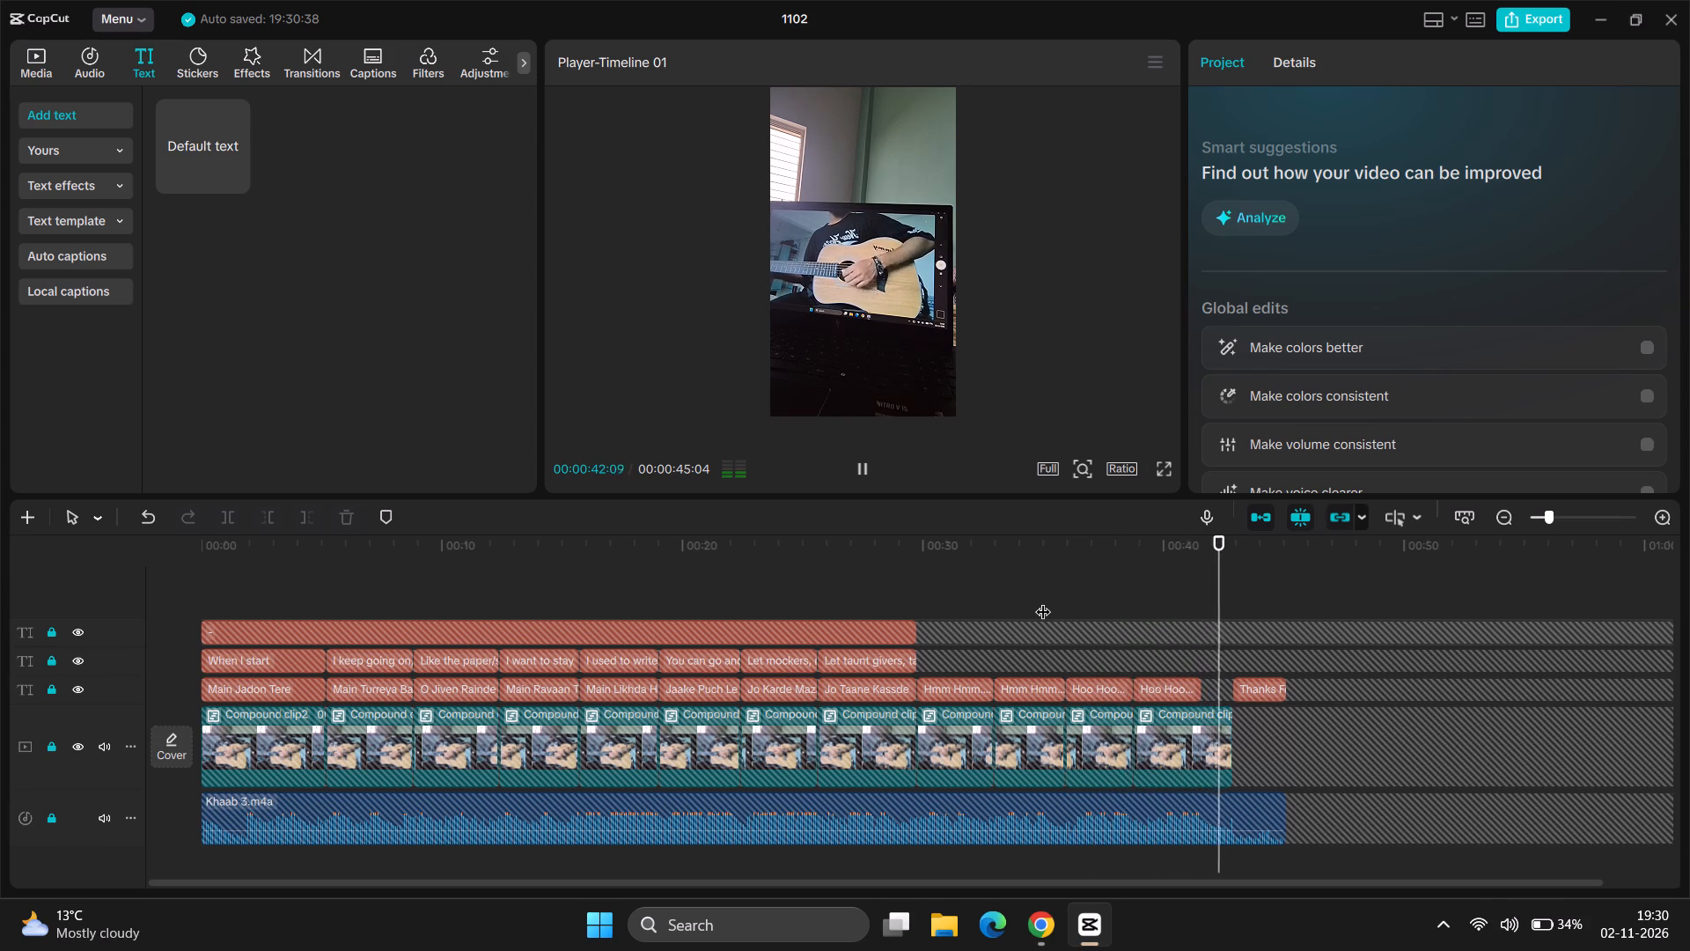
{"action": "key", "text": "space"}
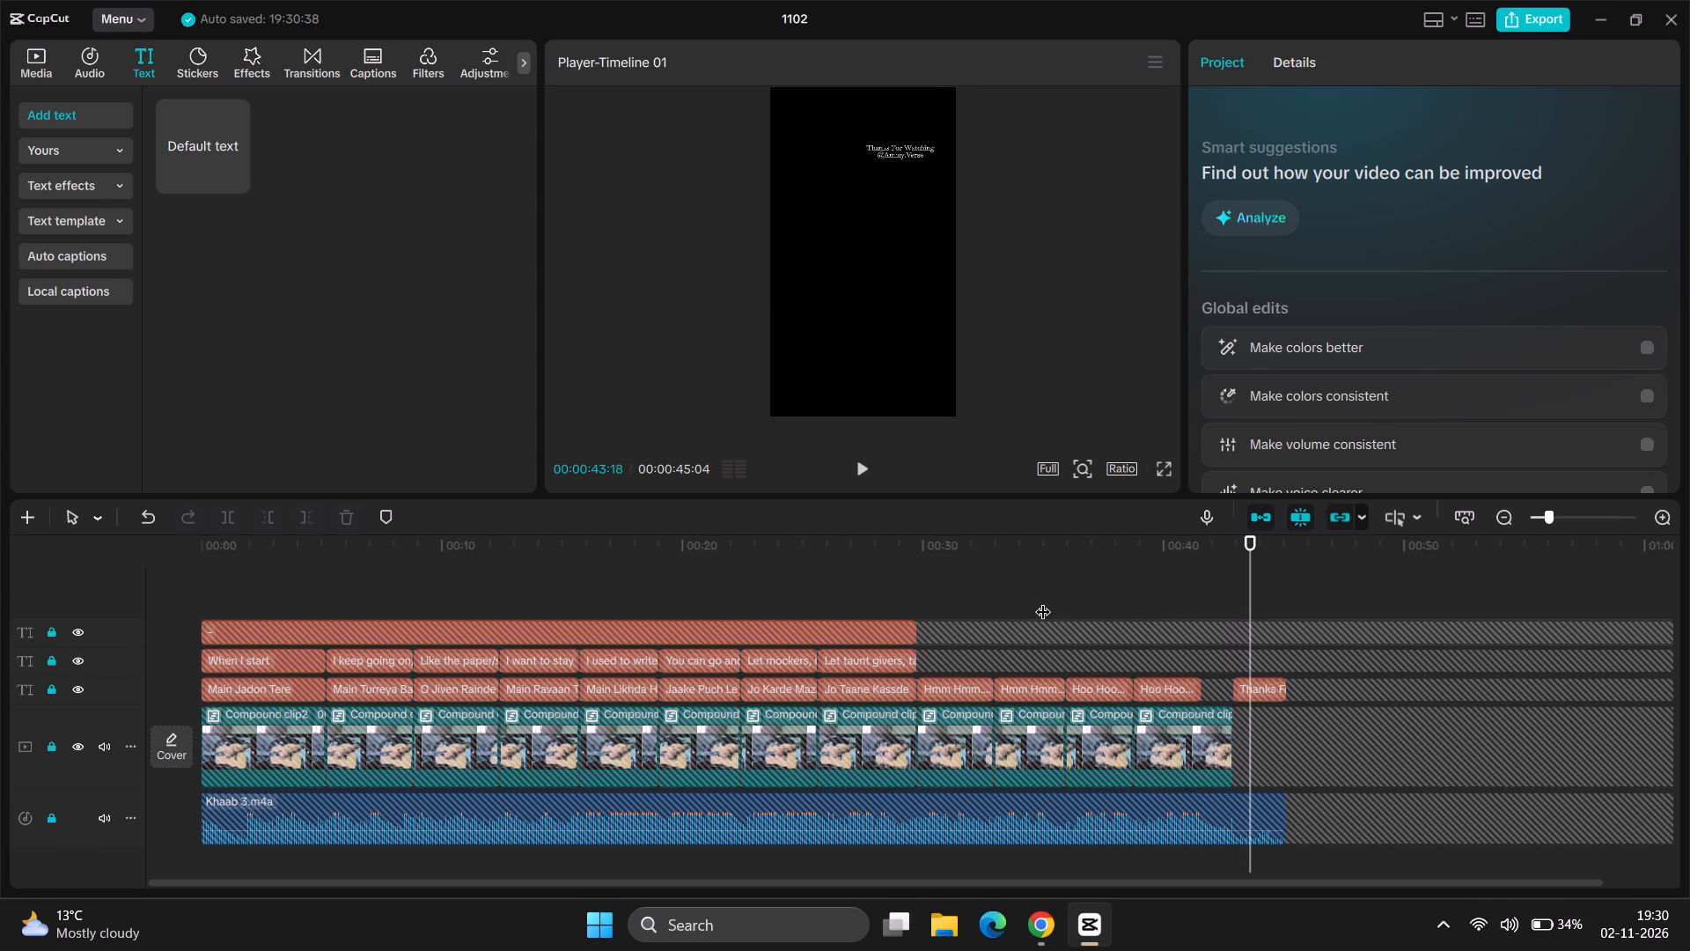
{"action": "left_click", "coordinate": [49, 693]}
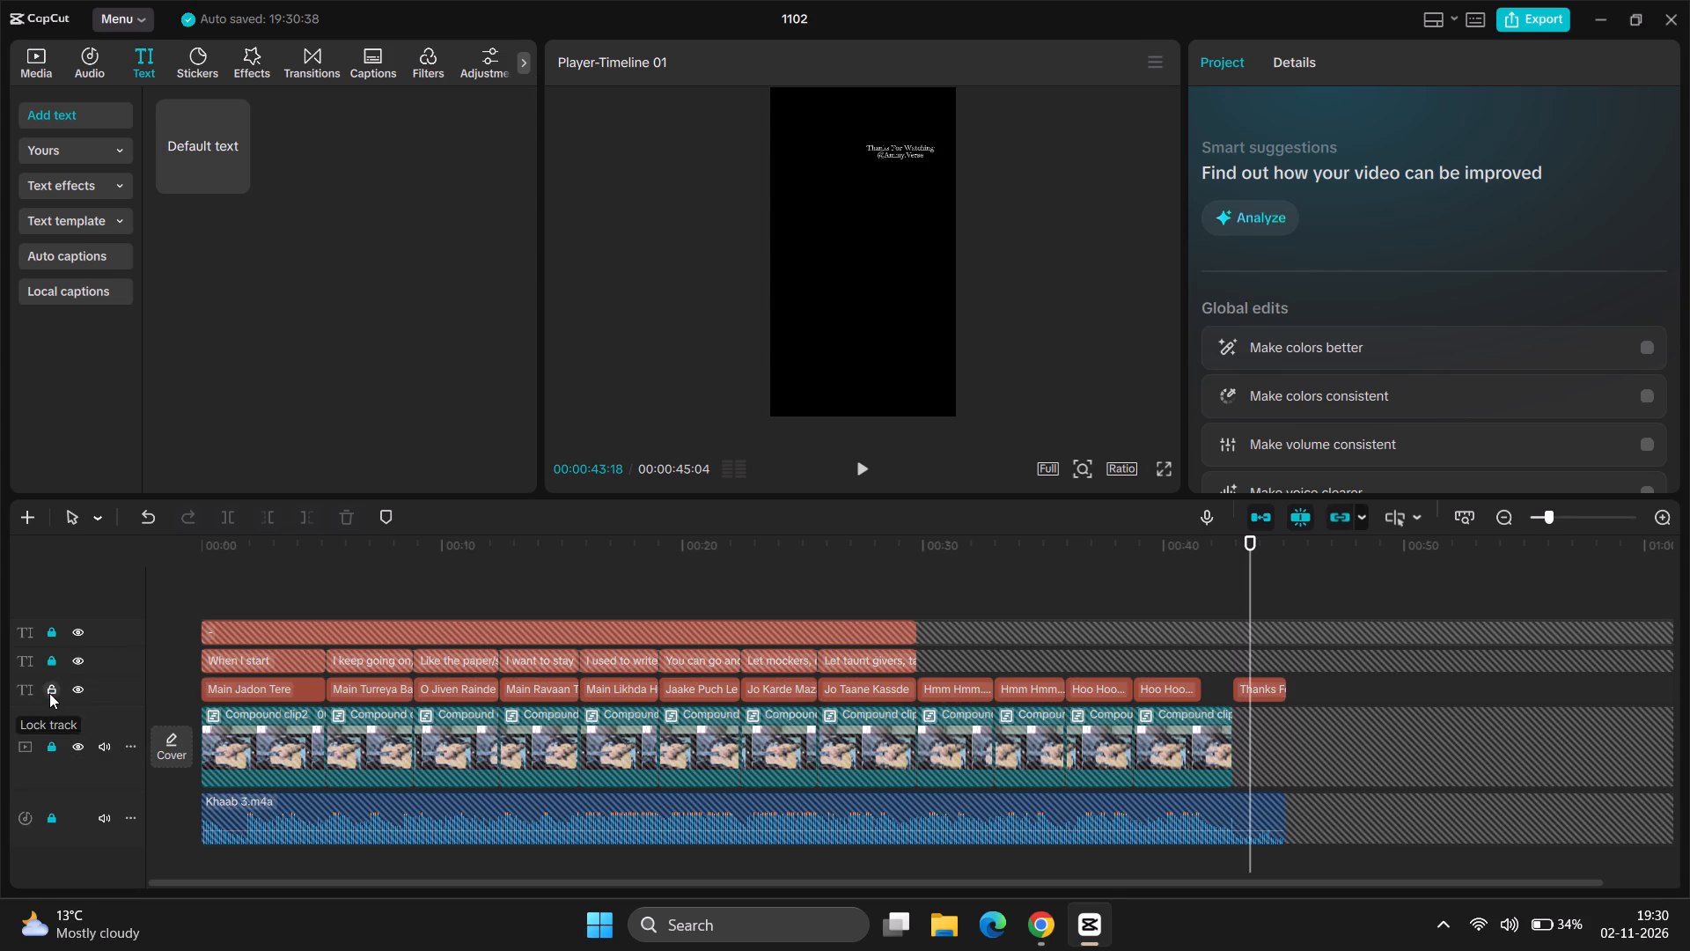
{"action": "left_click", "coordinate": [1147, 601]}
{"action": "key", "text": "space"}
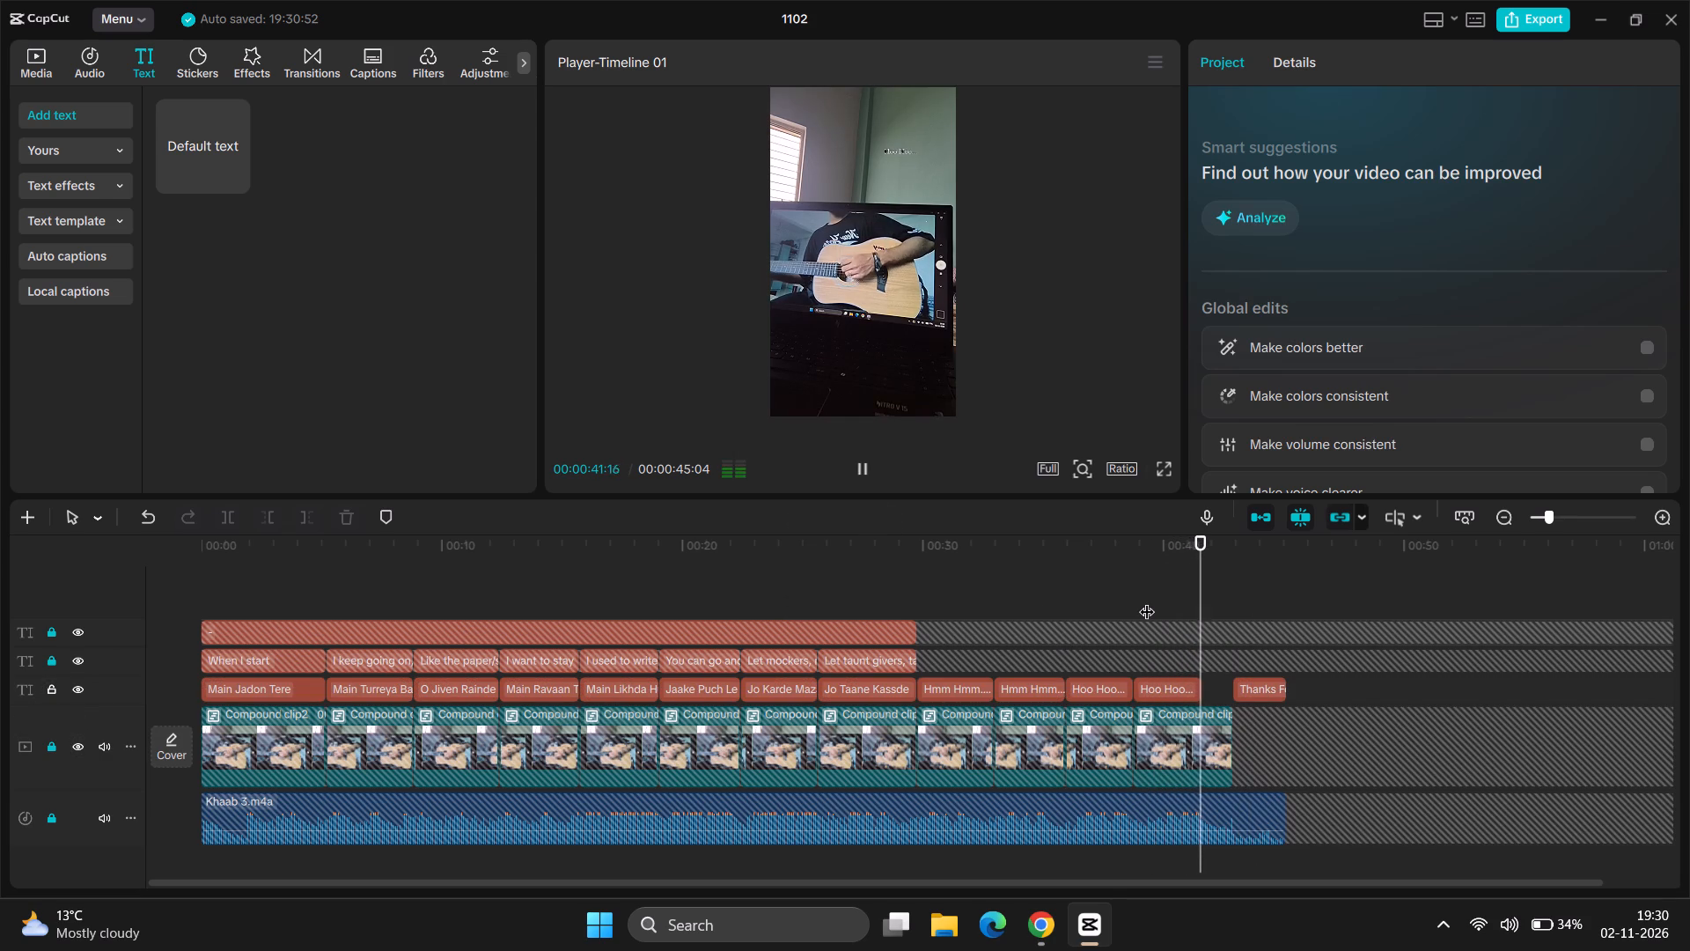
{"action": "key", "text": "space"}
{"action": "left_click", "coordinate": [1187, 695]}
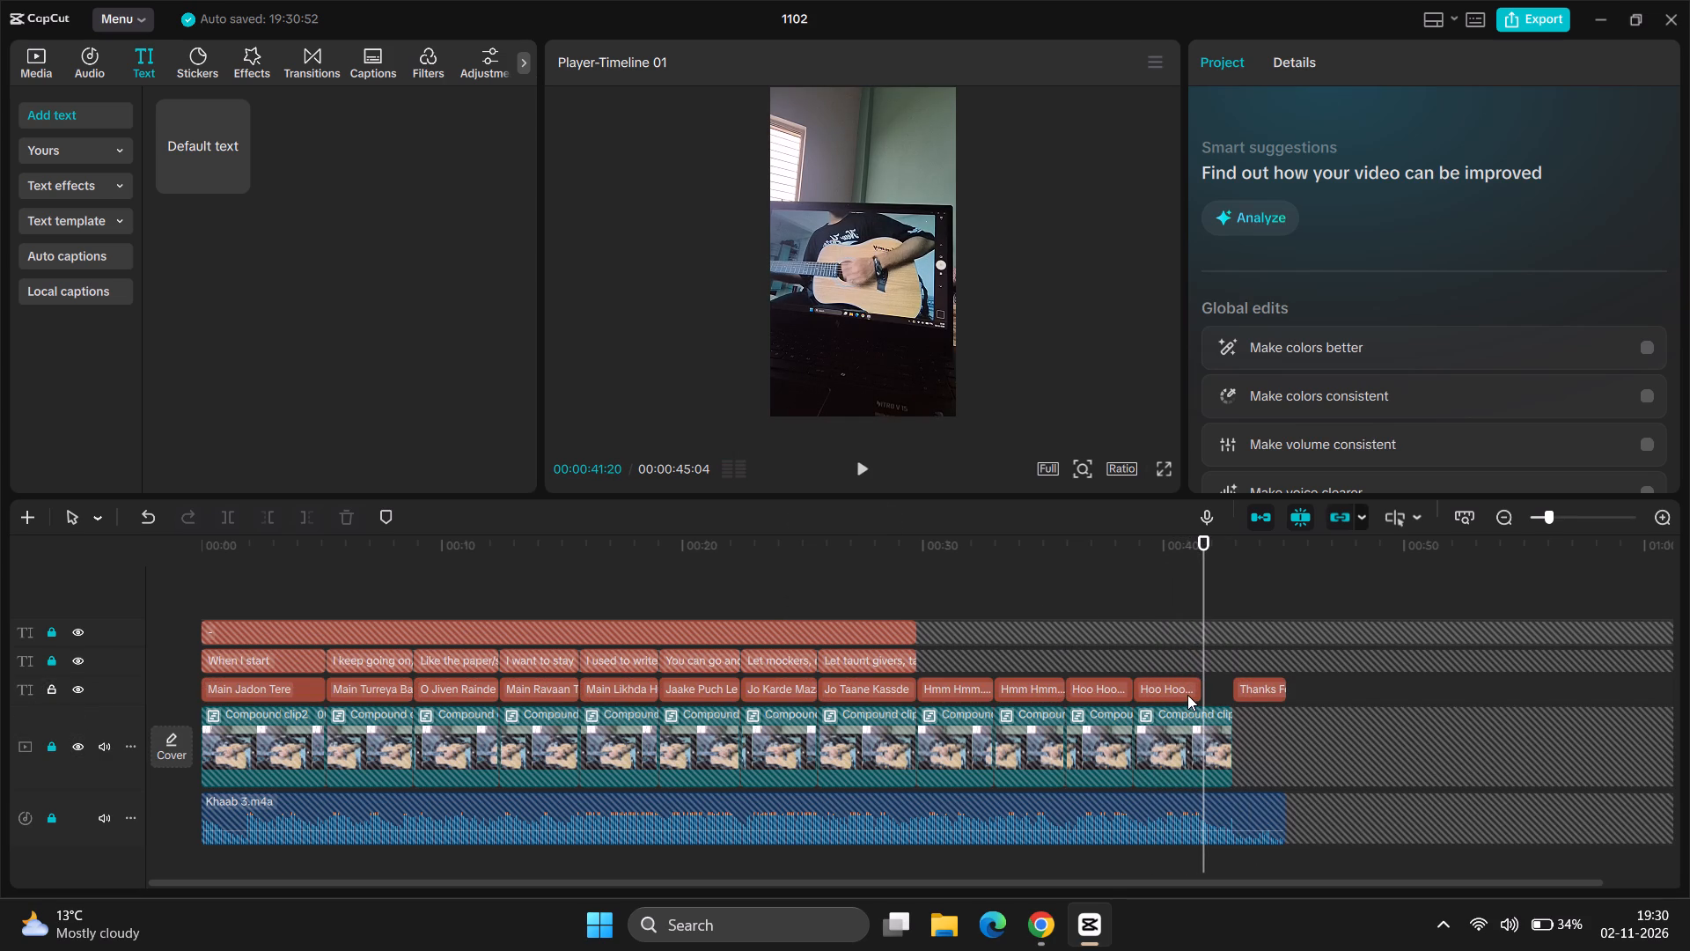
{"action": "left_click", "coordinate": [1203, 695]}
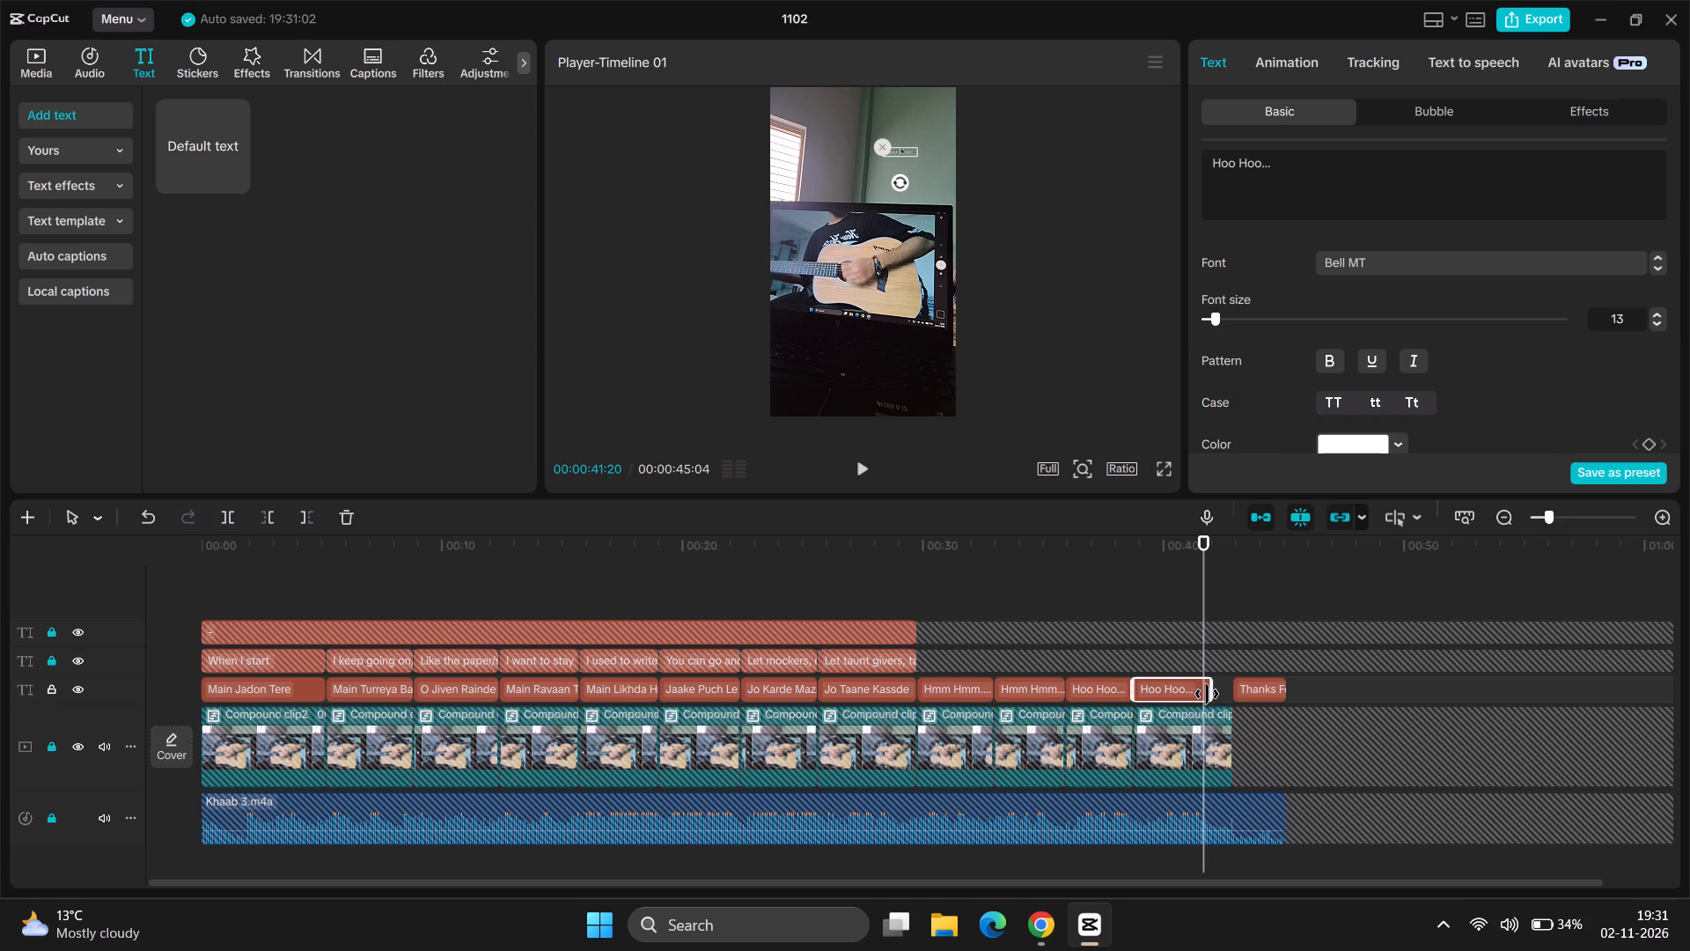
{"action": "left_click", "coordinate": [1157, 608]}
{"action": "key", "text": "space"}
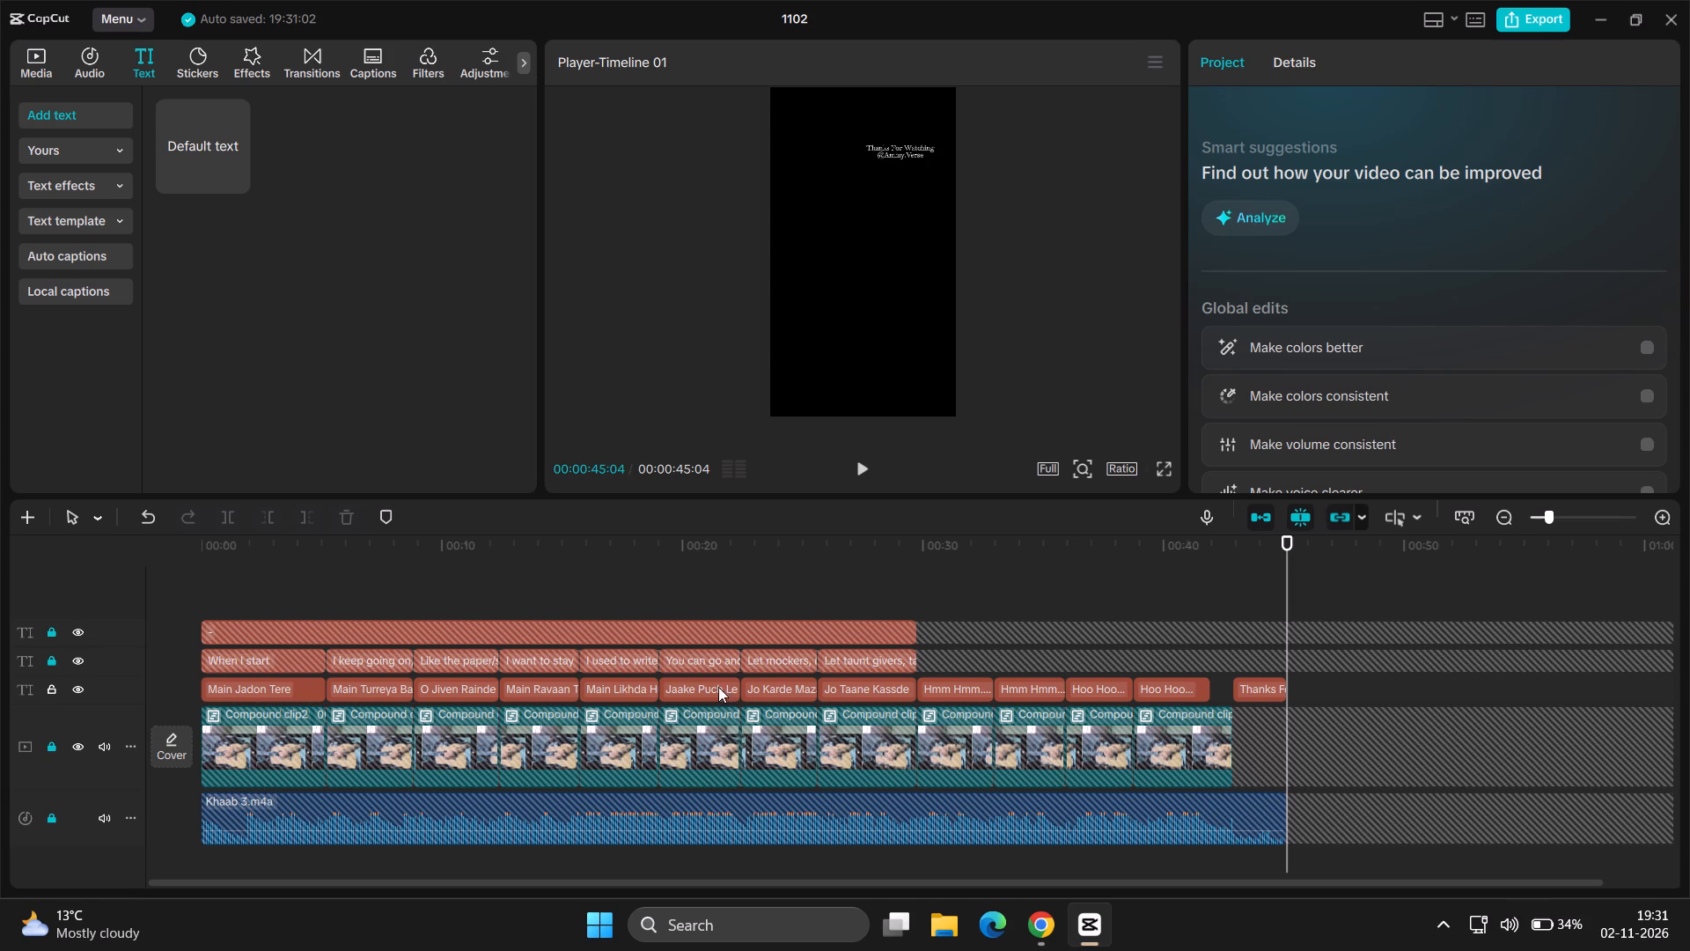
Unlock the main video track and lock the lyrics track.
{"action": "left_click", "coordinate": [45, 750]}
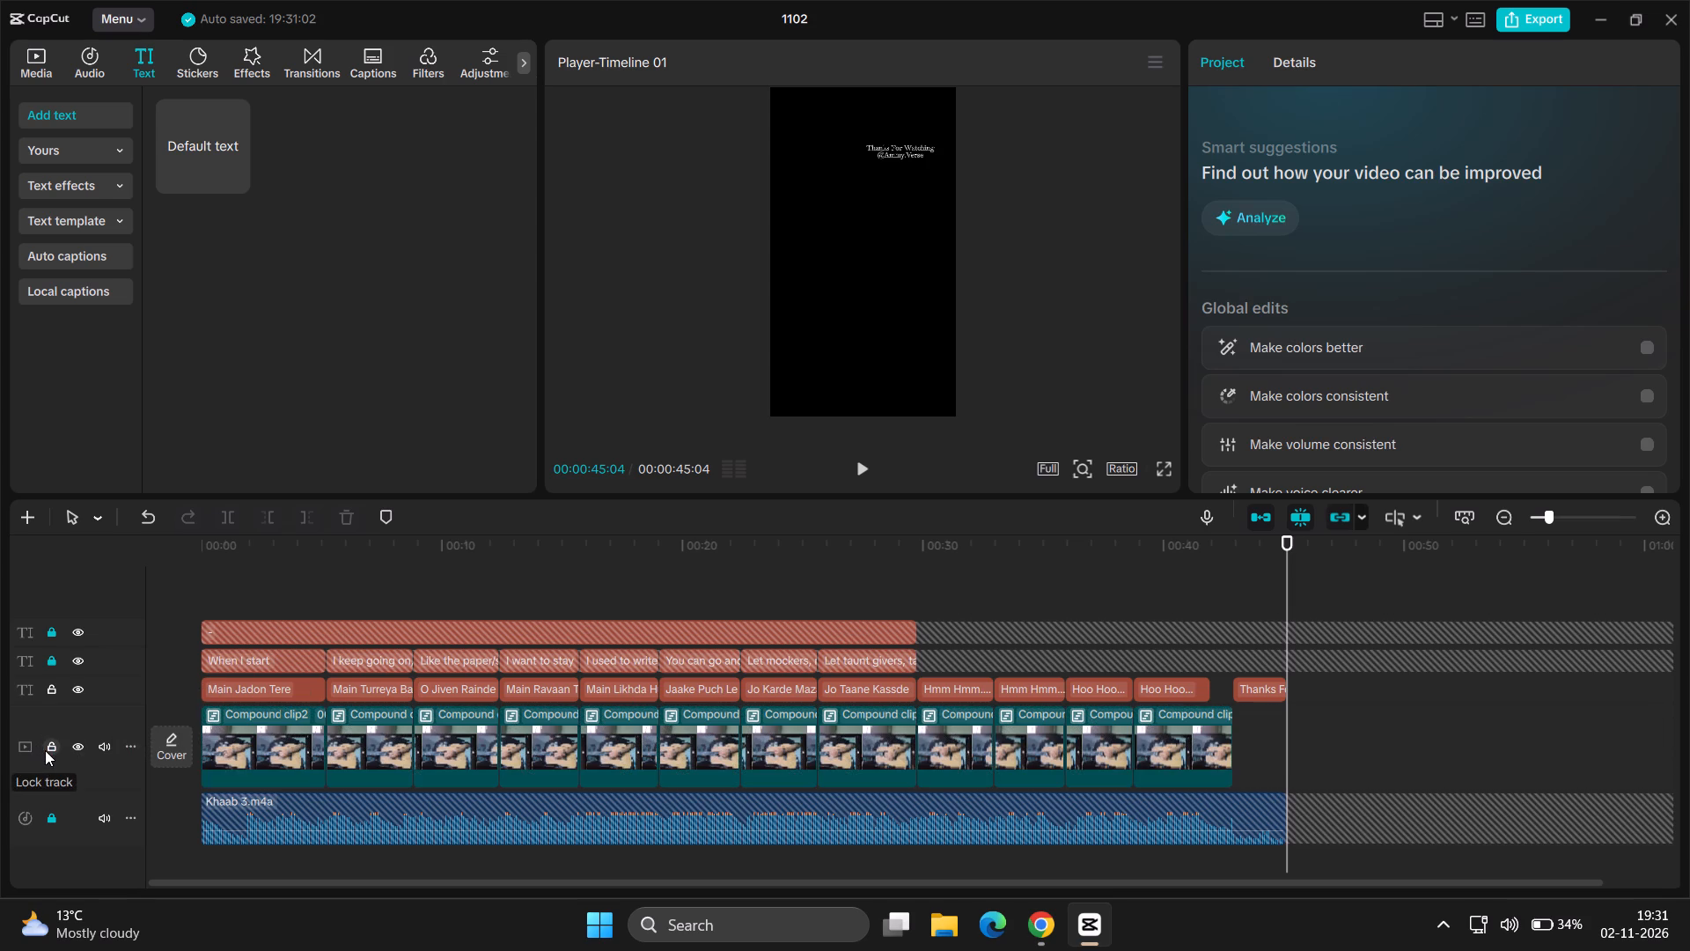
{"action": "left_click", "coordinate": [241, 743]}
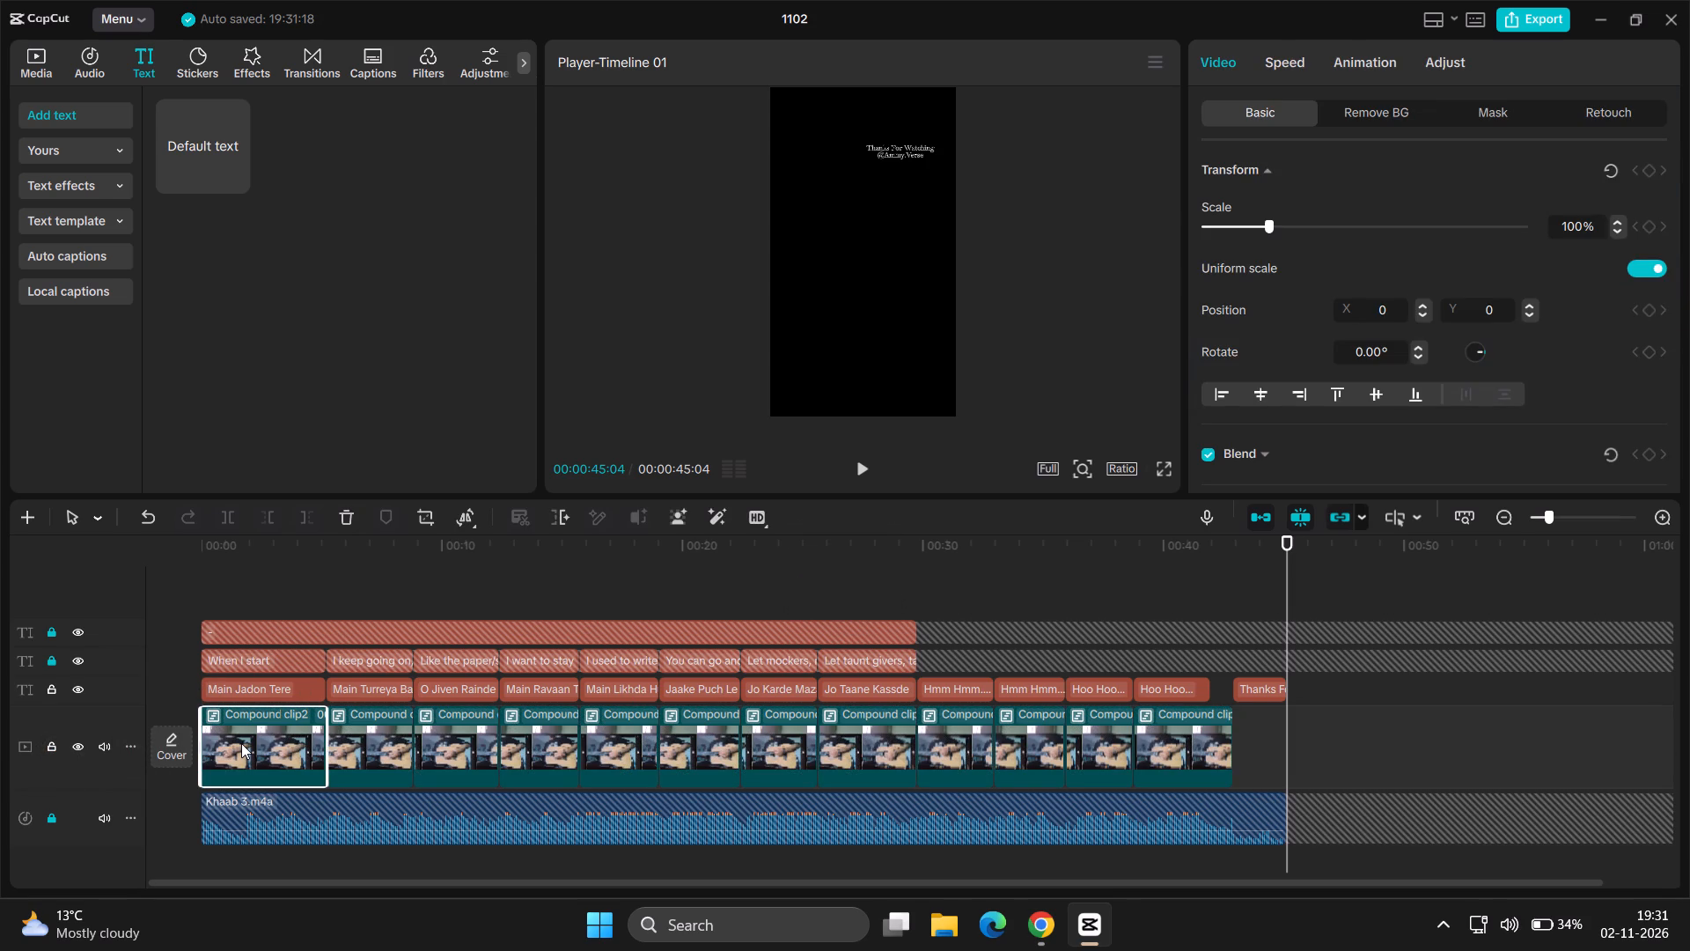
{"action": "left_click", "coordinate": [48, 689]}
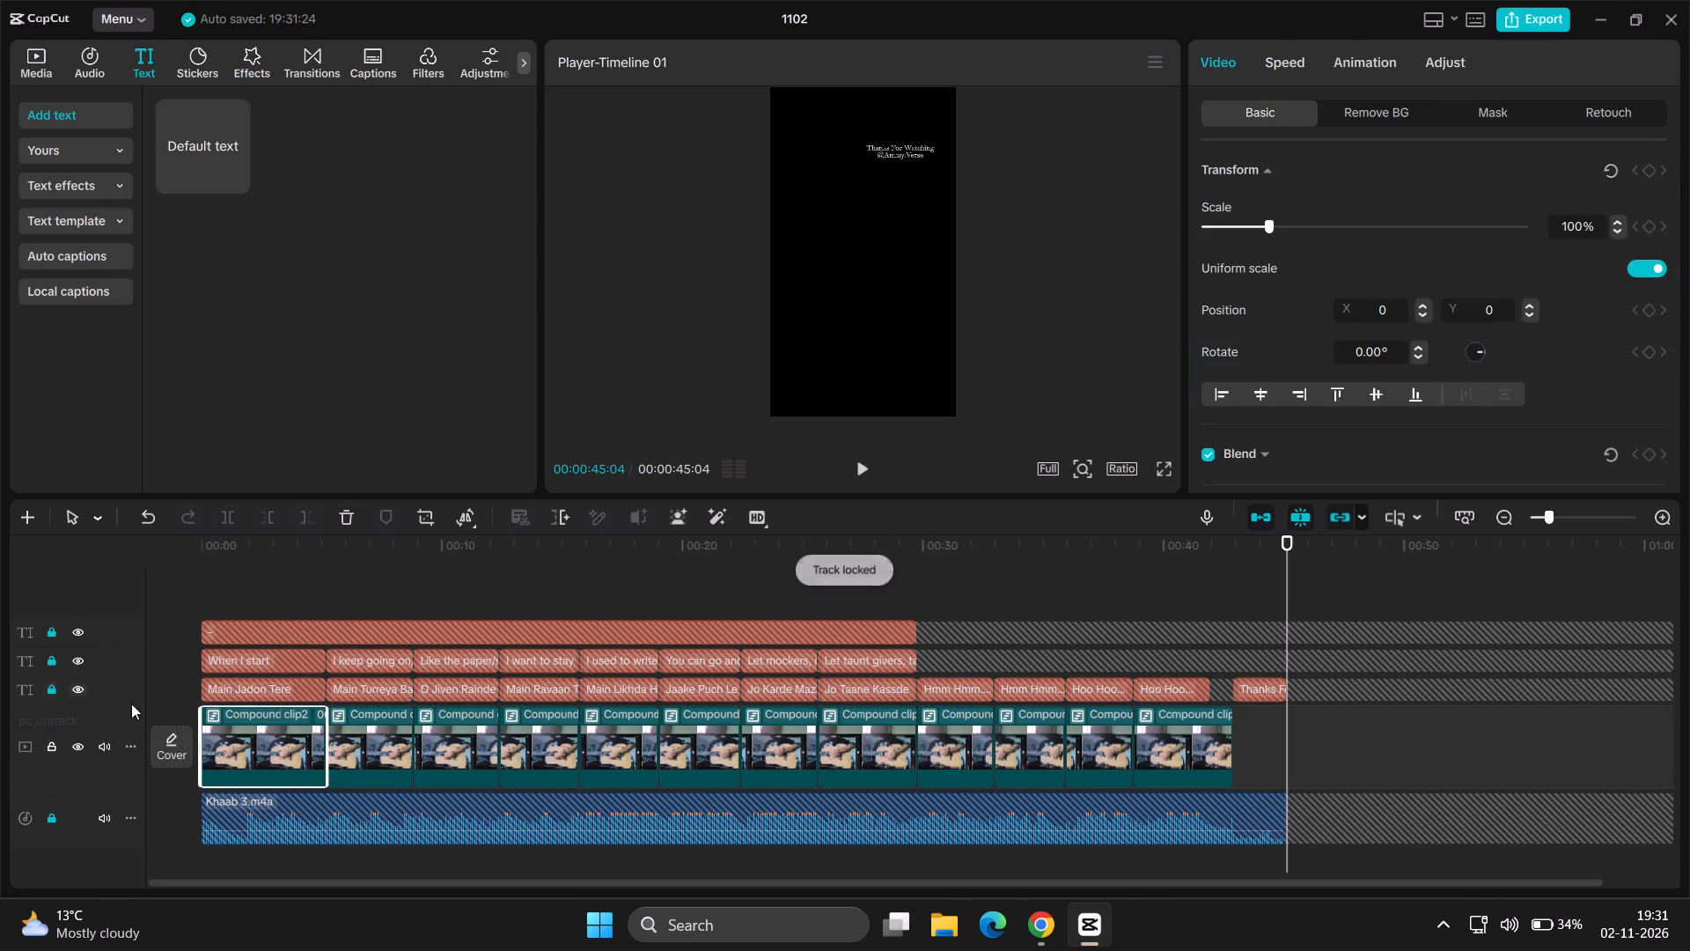
Apply the Fade In entrance animation to the first compound video clip with a duration of 1.4 s.
{"action": "key", "text": "ctrl+a"}
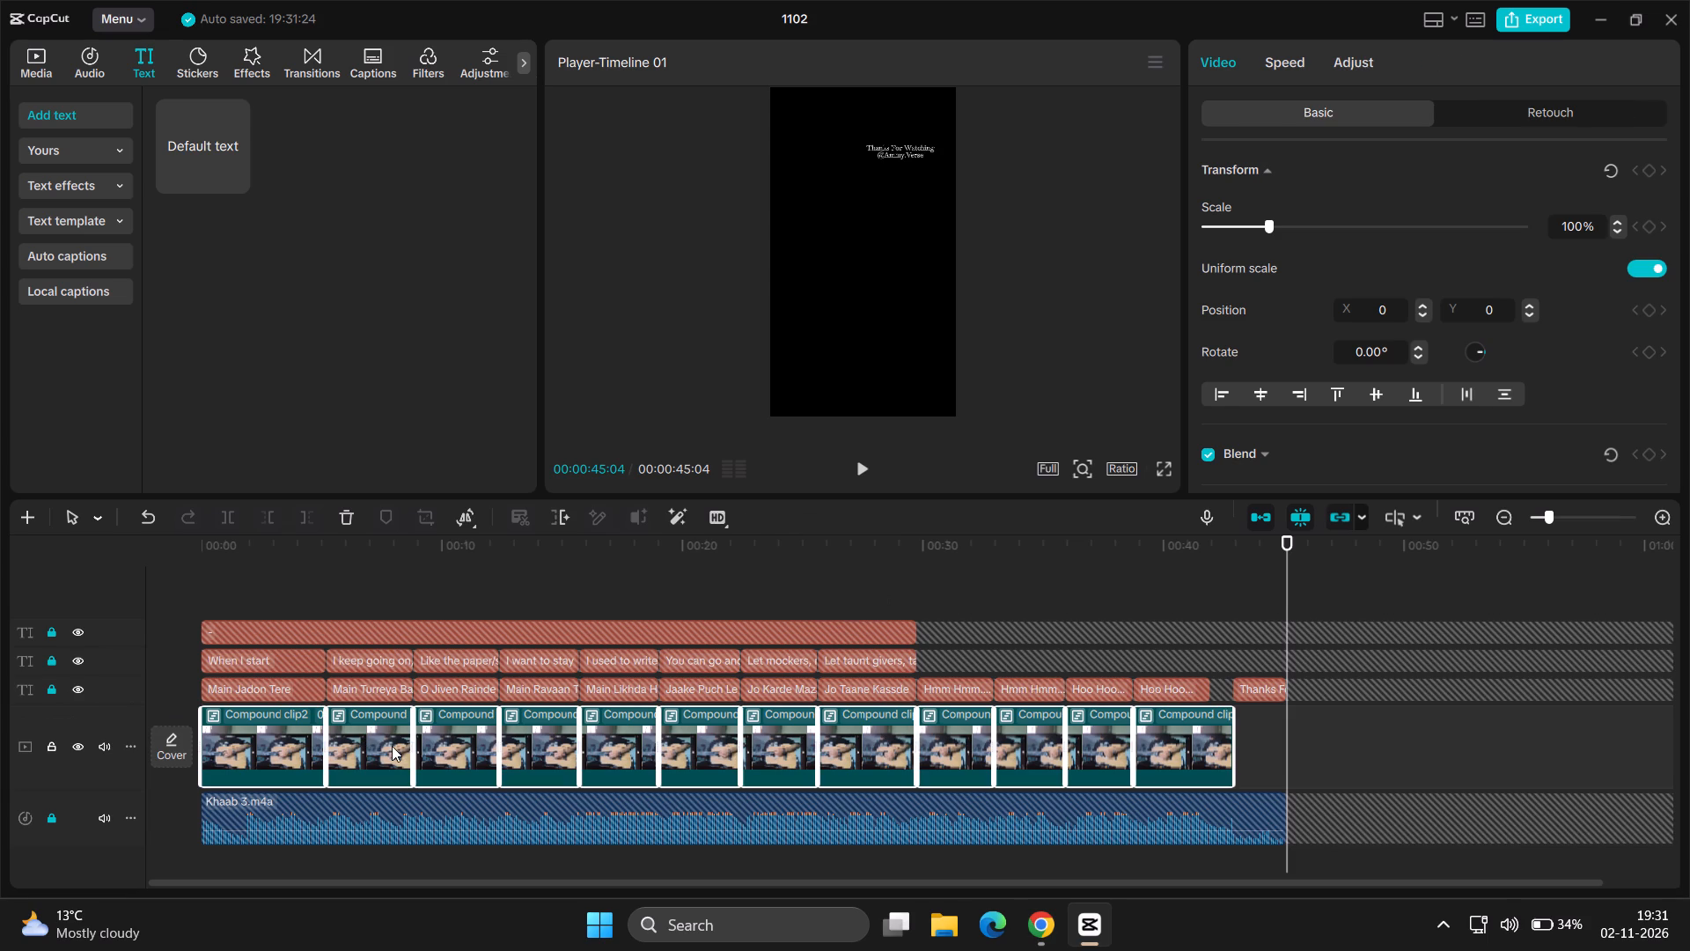
{"action": "left_click", "coordinate": [538, 566]}
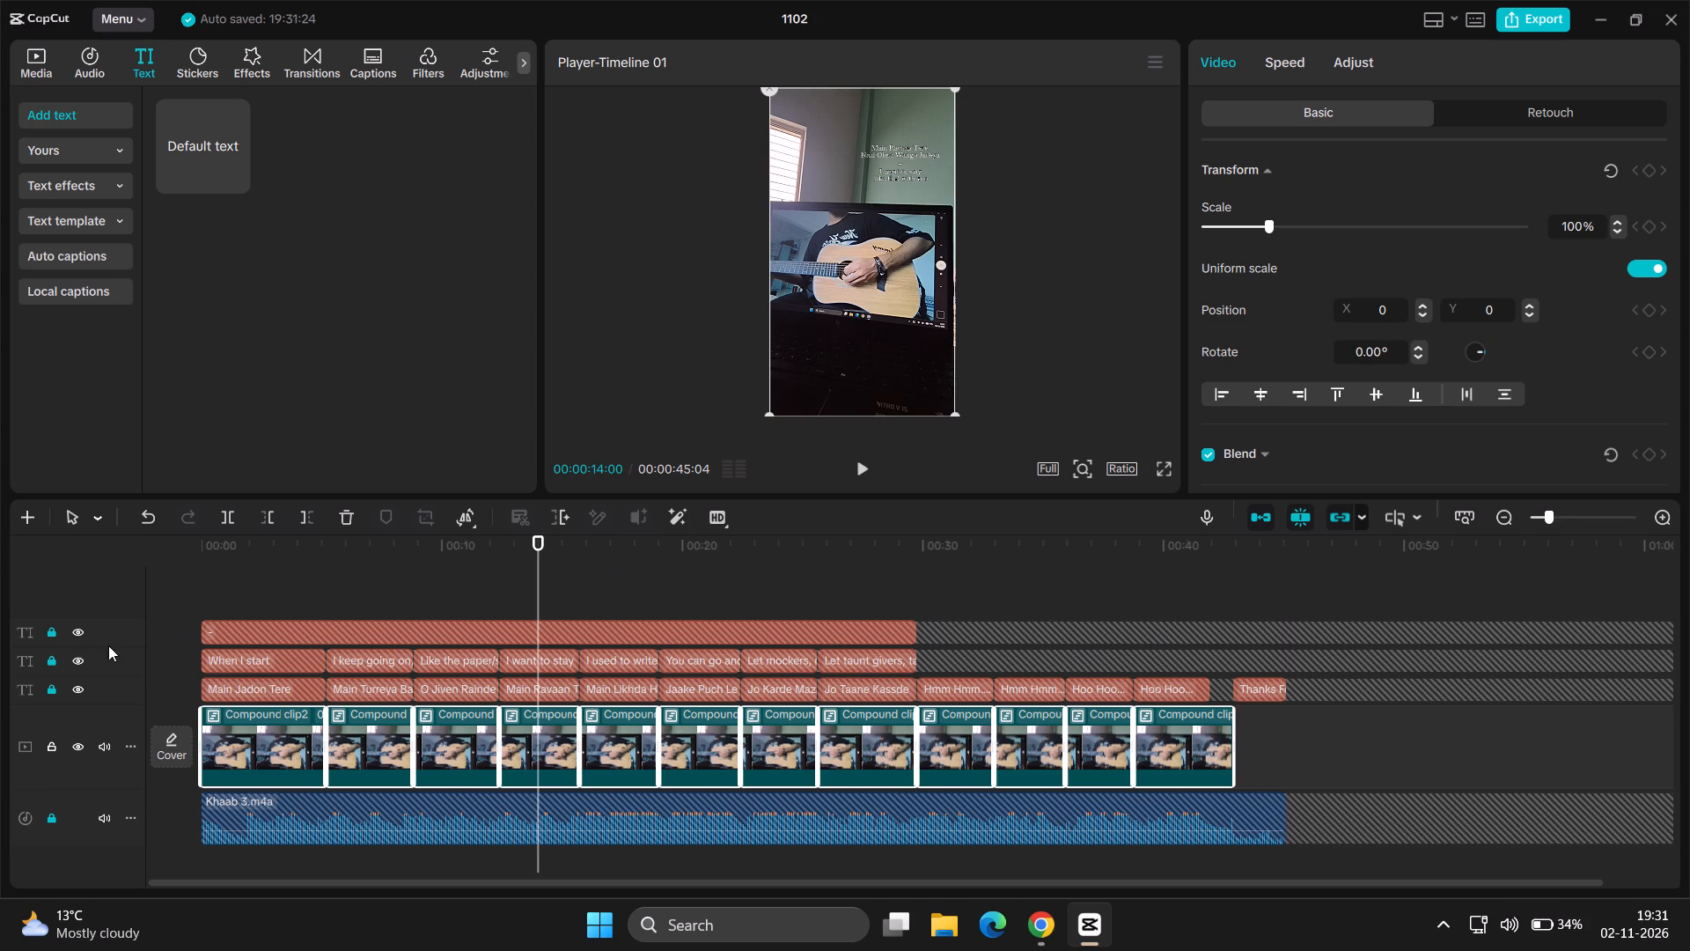
{"action": "left_click", "coordinate": [252, 743]}
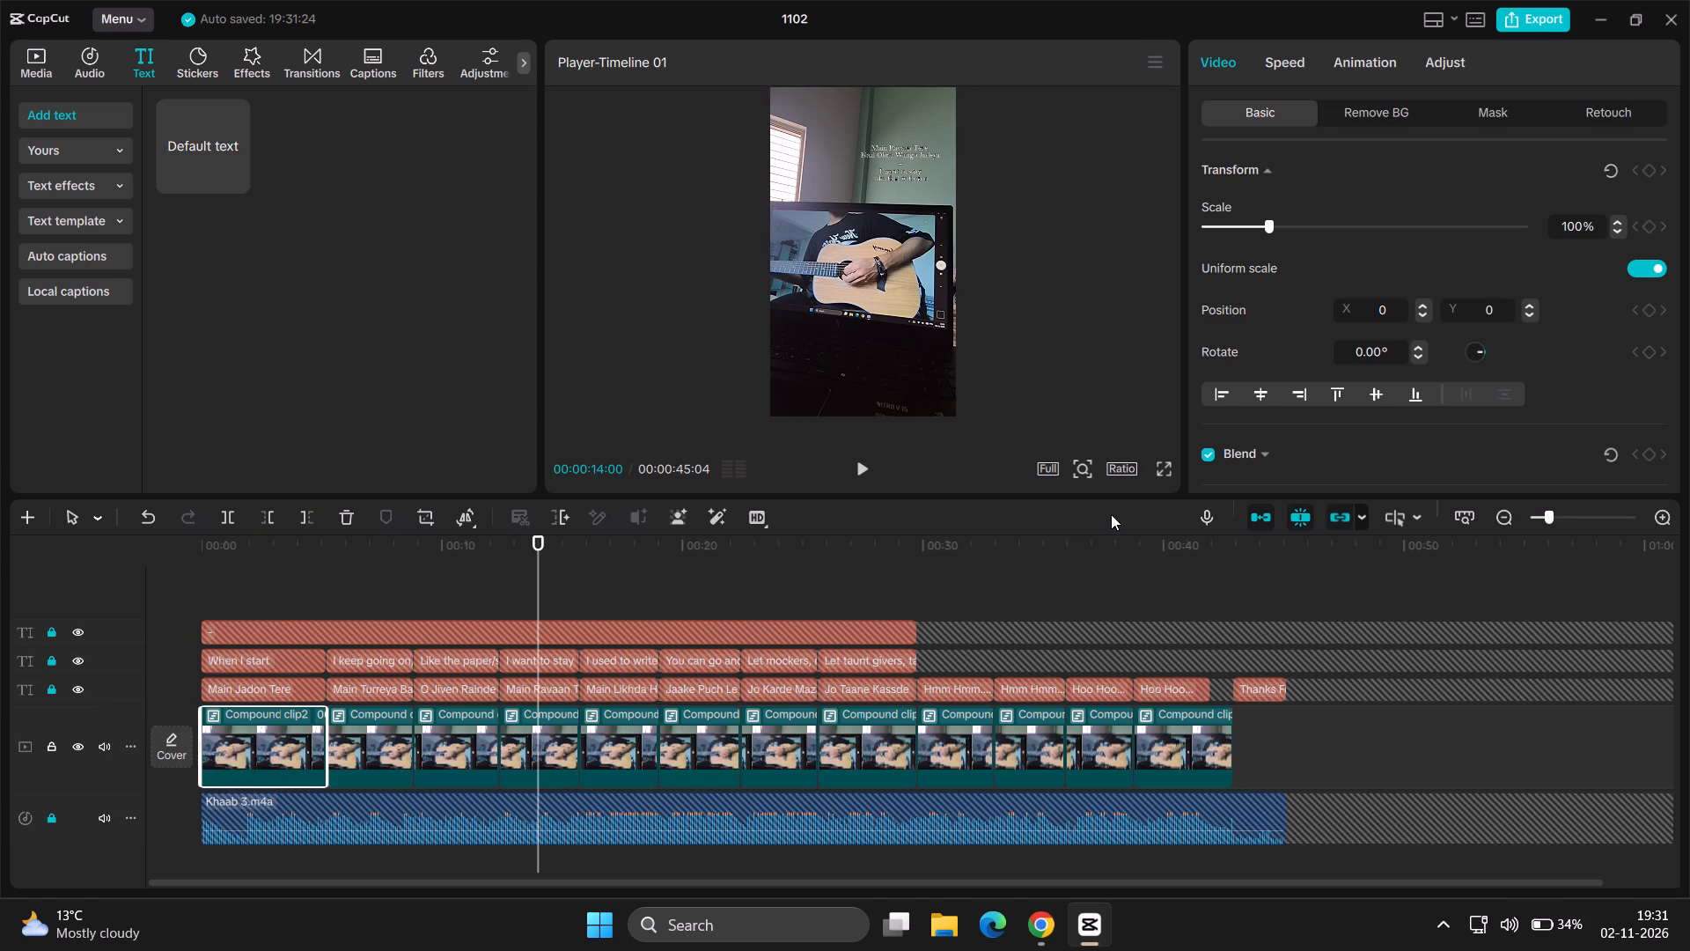
{"action": "left_click", "coordinate": [1354, 64]}
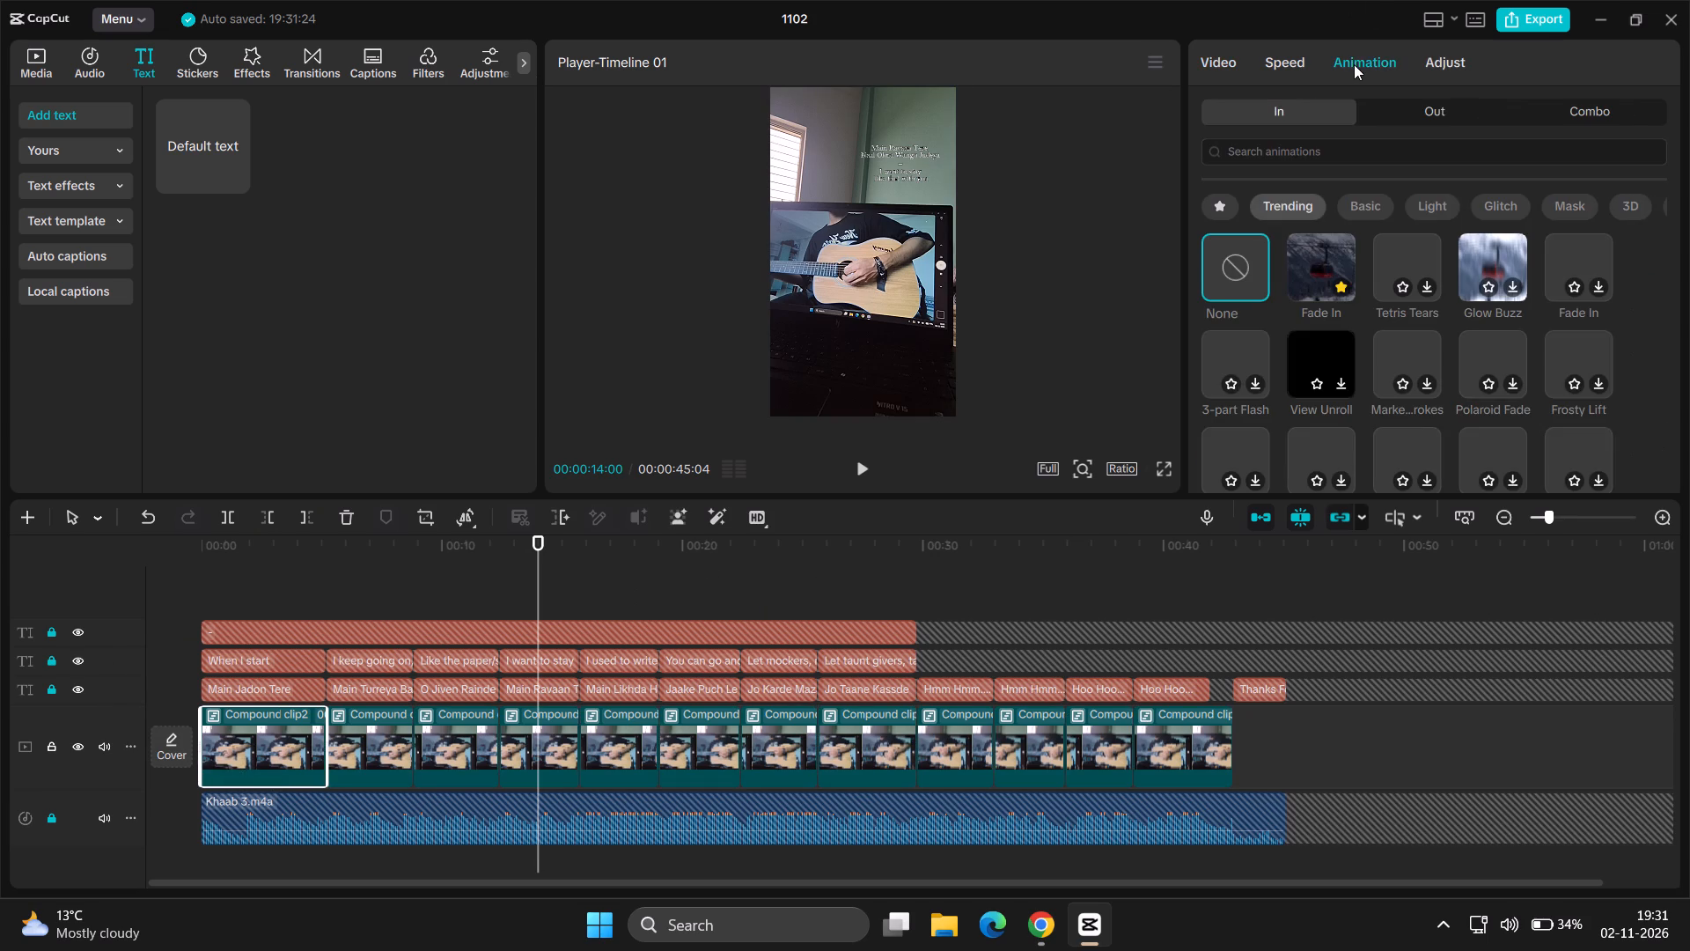
{"action": "left_click", "coordinate": [1333, 268]}
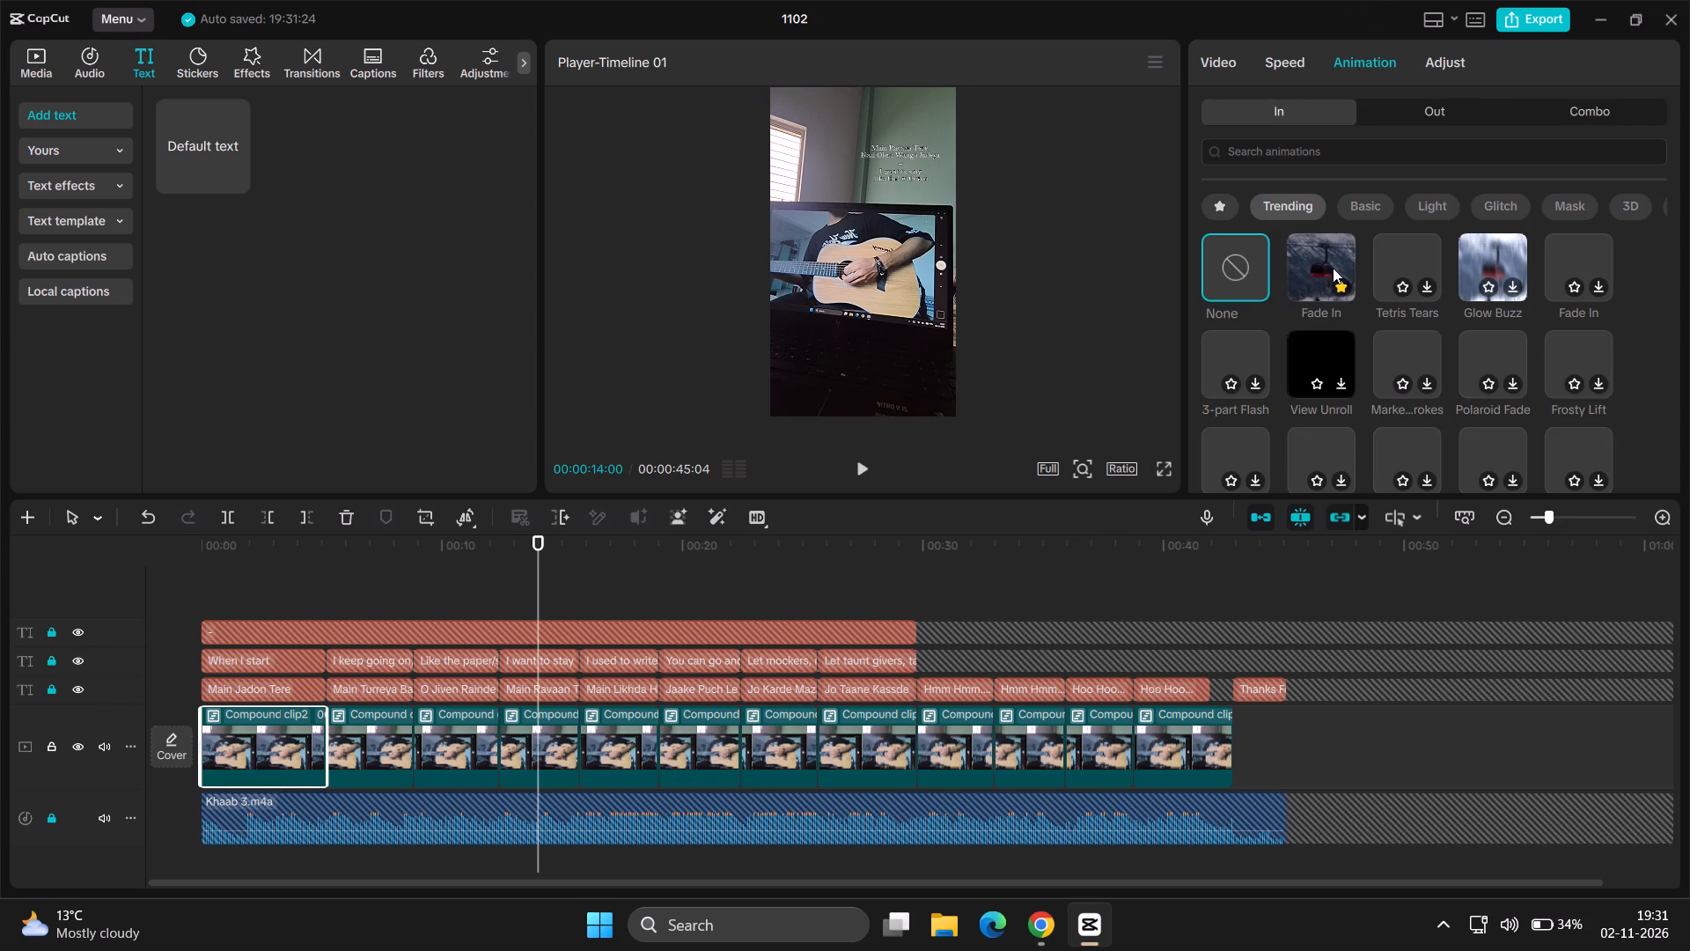
{"action": "double_click", "coordinate": [1333, 268]}
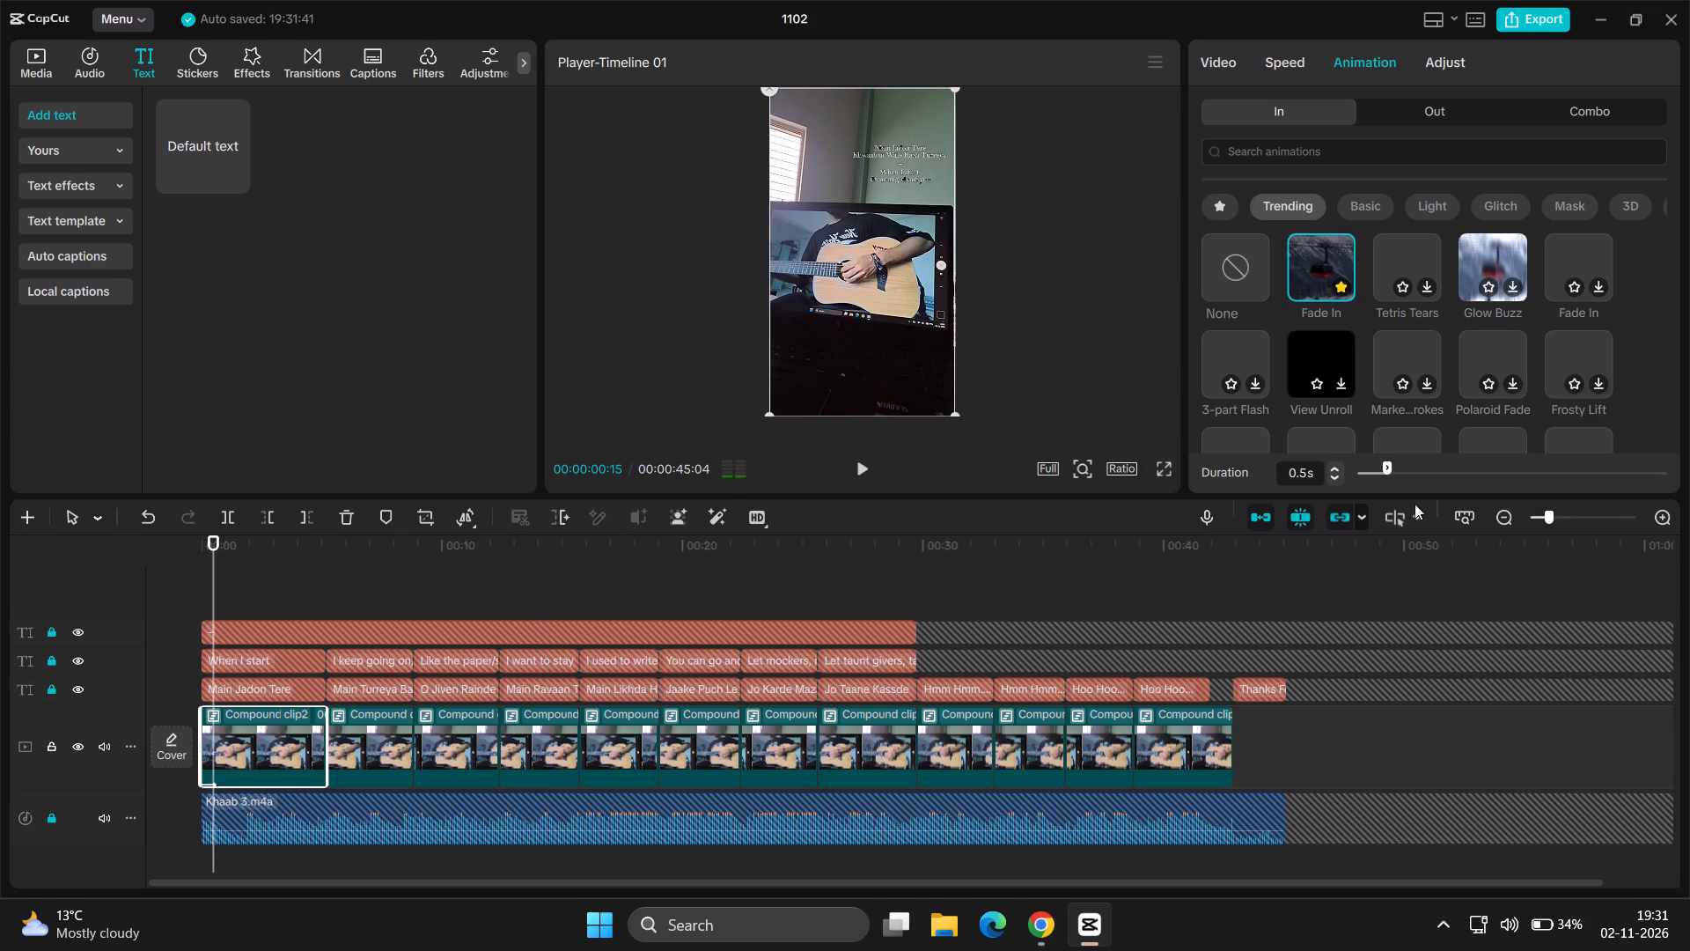
{"action": "left_click_drag", "start_coordinate": [1388, 468], "coordinate": [1440, 472]}
{"action": "left_click_drag", "start_coordinate": [1440, 472], "coordinate": [1442, 472]}
{"action": "left_click_drag", "start_coordinate": [1442, 472], "coordinate": [1444, 471]}
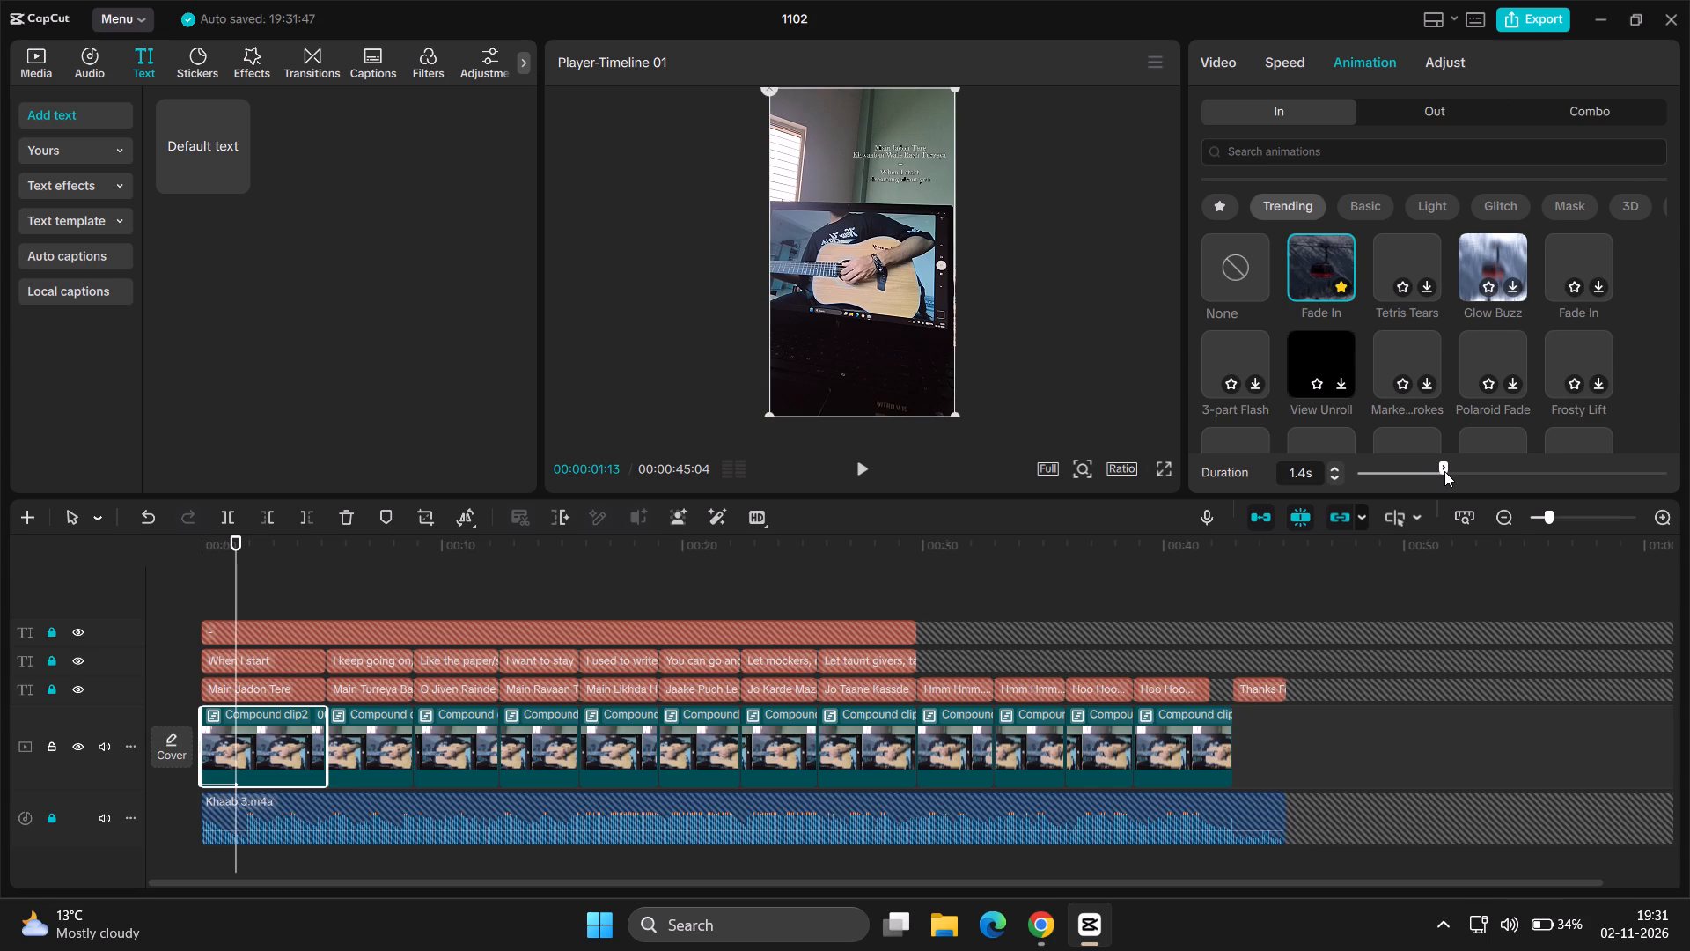
Lengthen the first compound clip's Fade In animation to 2.2 s and preview the opening.
{"action": "left_click_drag", "start_coordinate": [1444, 471], "coordinate": [1488, 469]}
{"action": "left_click_drag", "start_coordinate": [1488, 469], "coordinate": [1491, 472]}
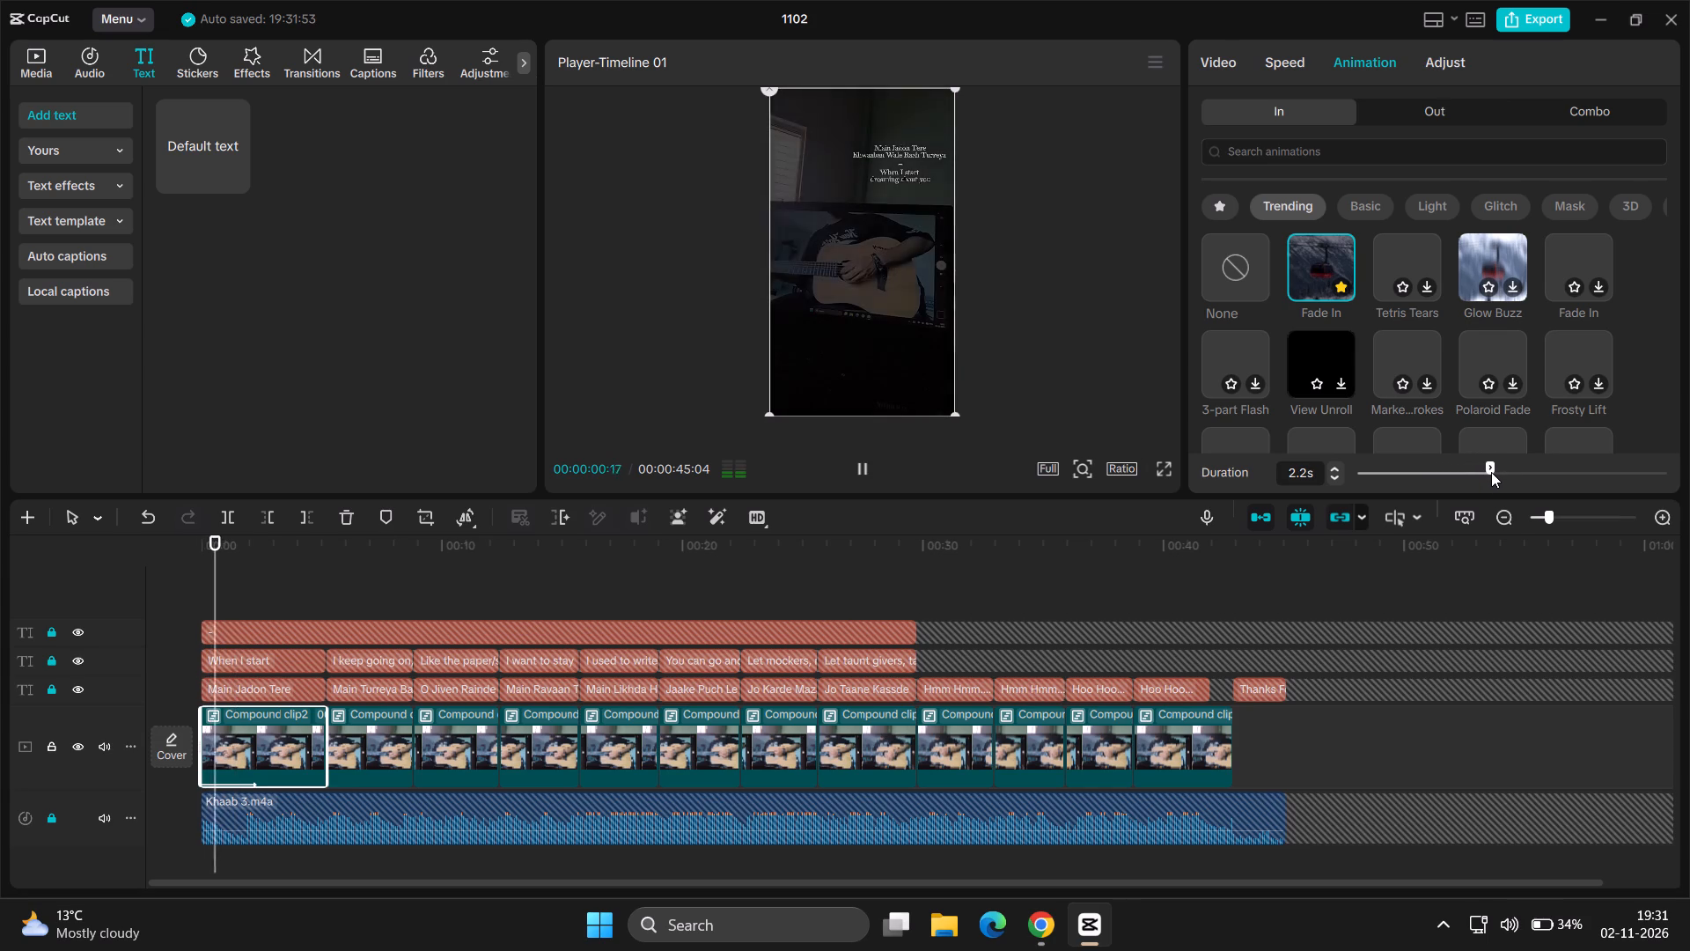
{"action": "left_click", "coordinate": [1491, 472]}
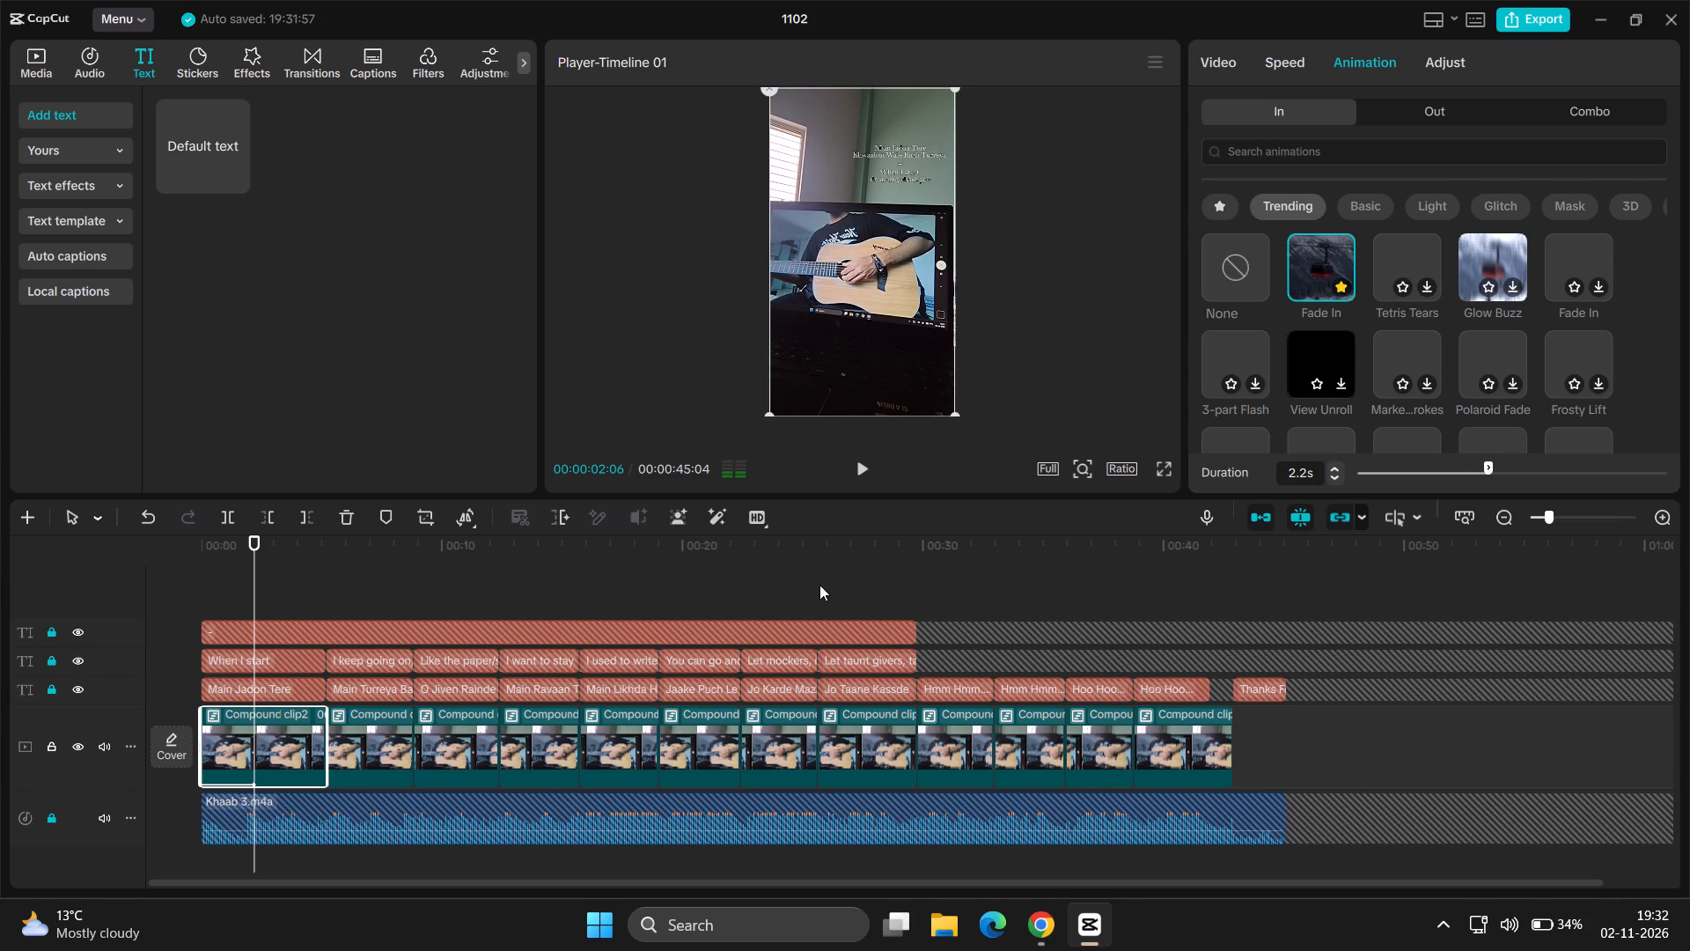
Apply the Fade Out exit animation to the last compound video clip with a duration of 0.9 s.
{"action": "left_click", "coordinate": [1202, 750]}
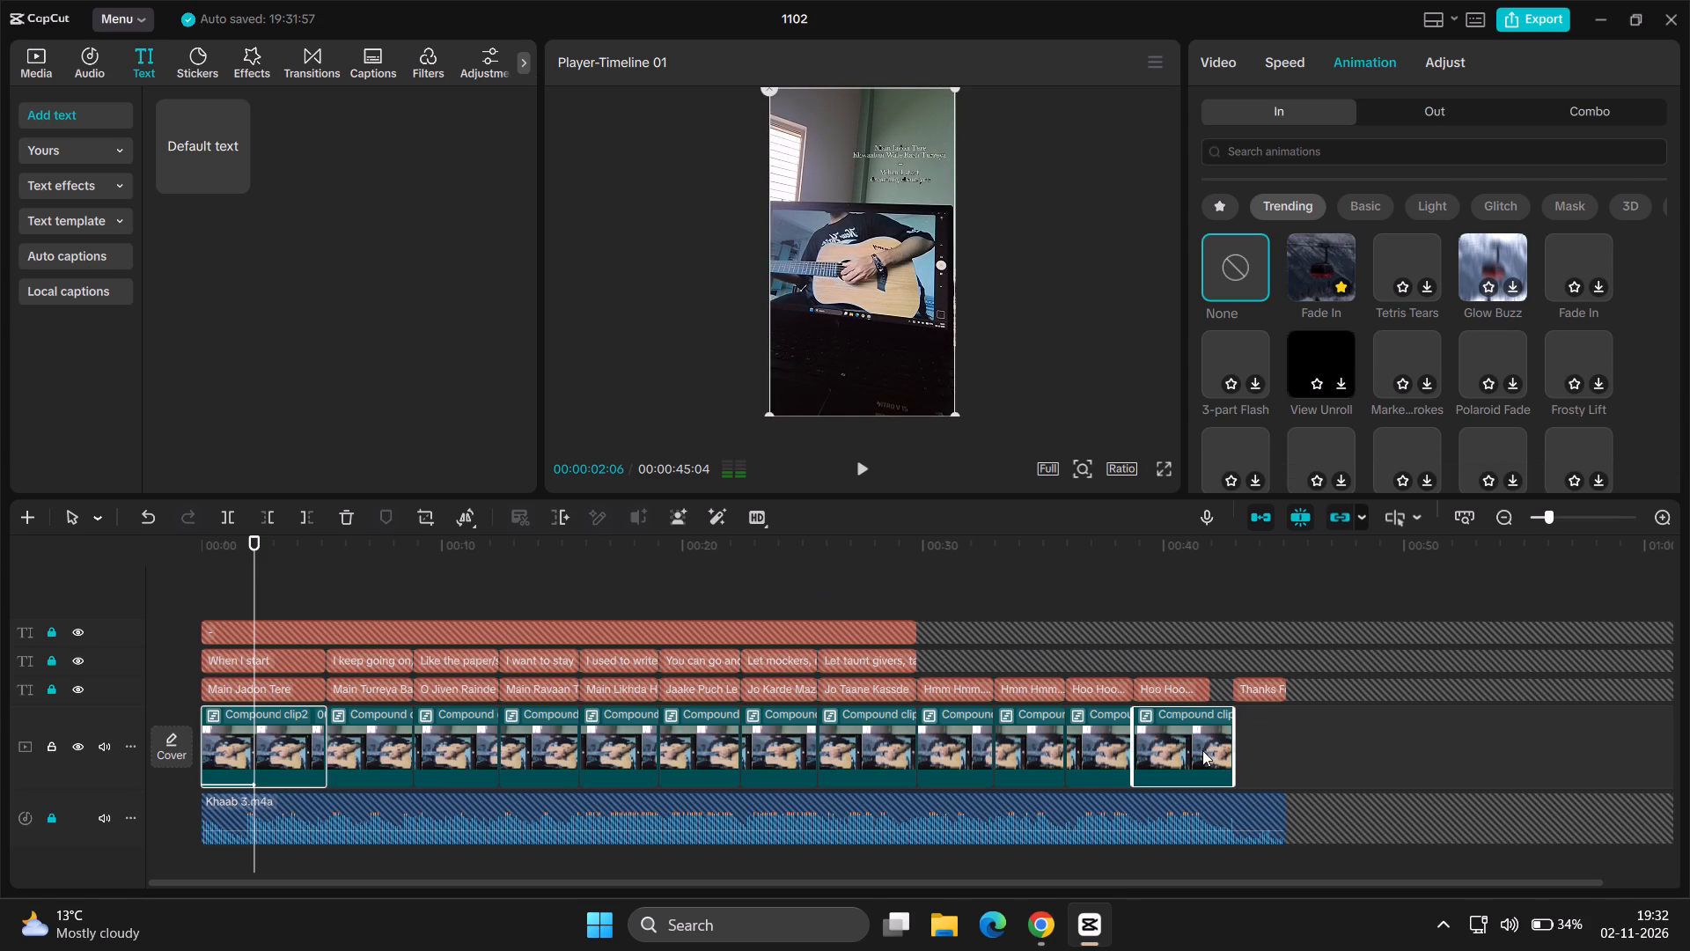
{"action": "left_click", "coordinate": [1453, 117]}
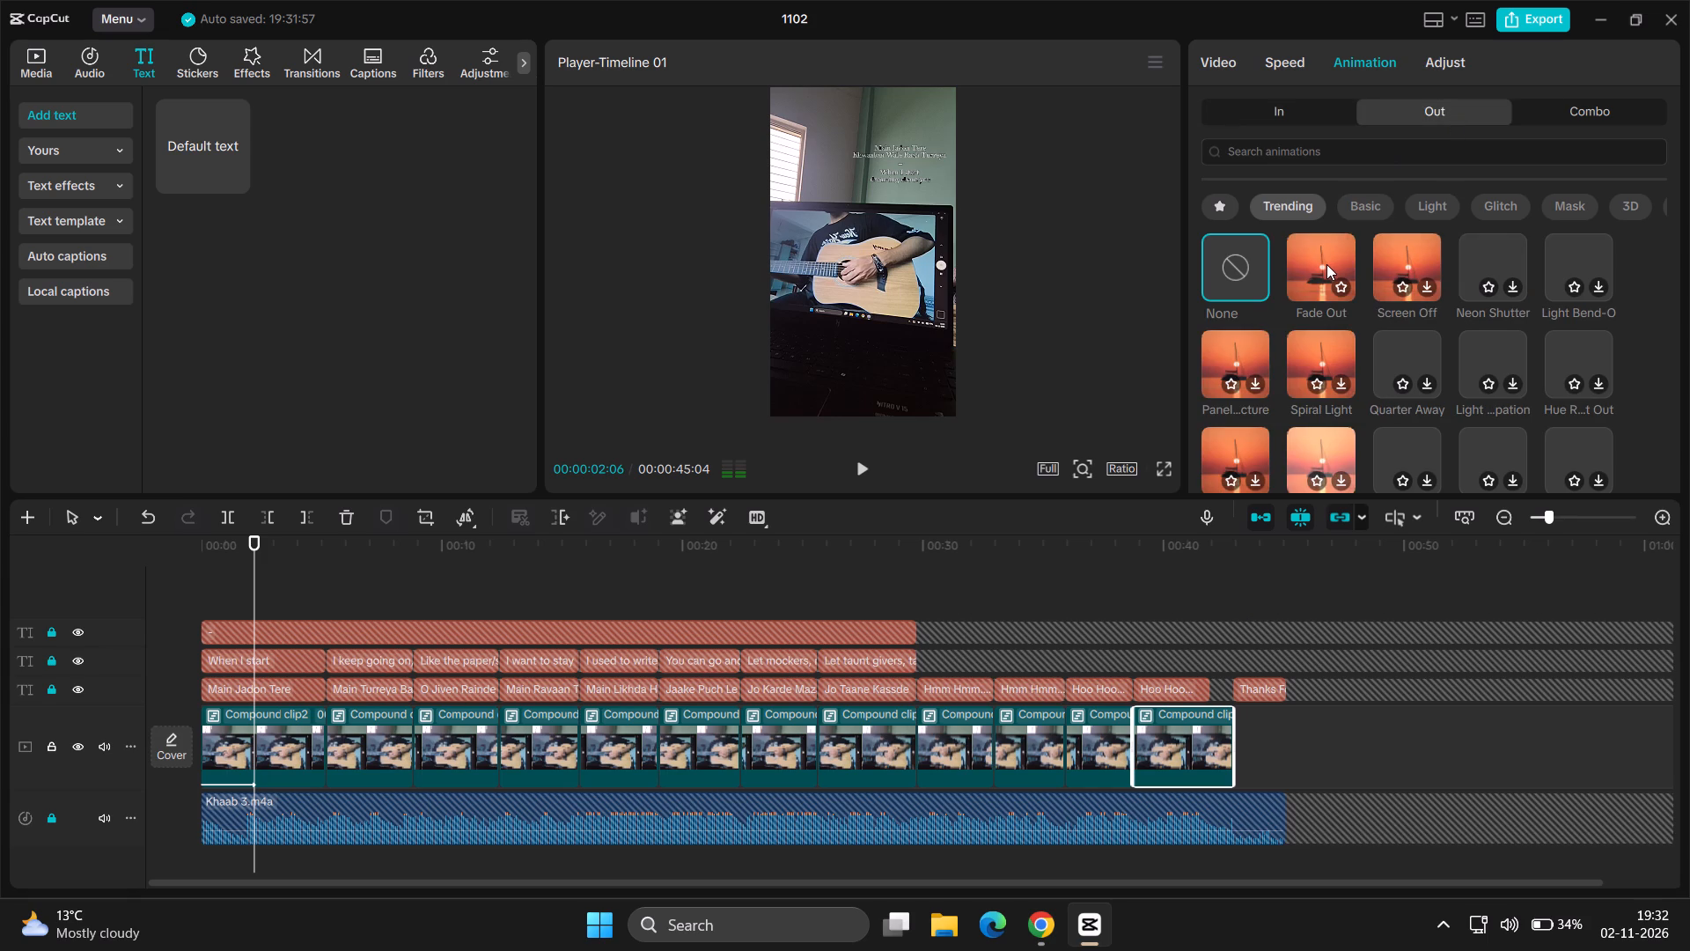
{"action": "left_click", "coordinate": [1326, 264]}
{"action": "double_click", "coordinate": [1326, 264]}
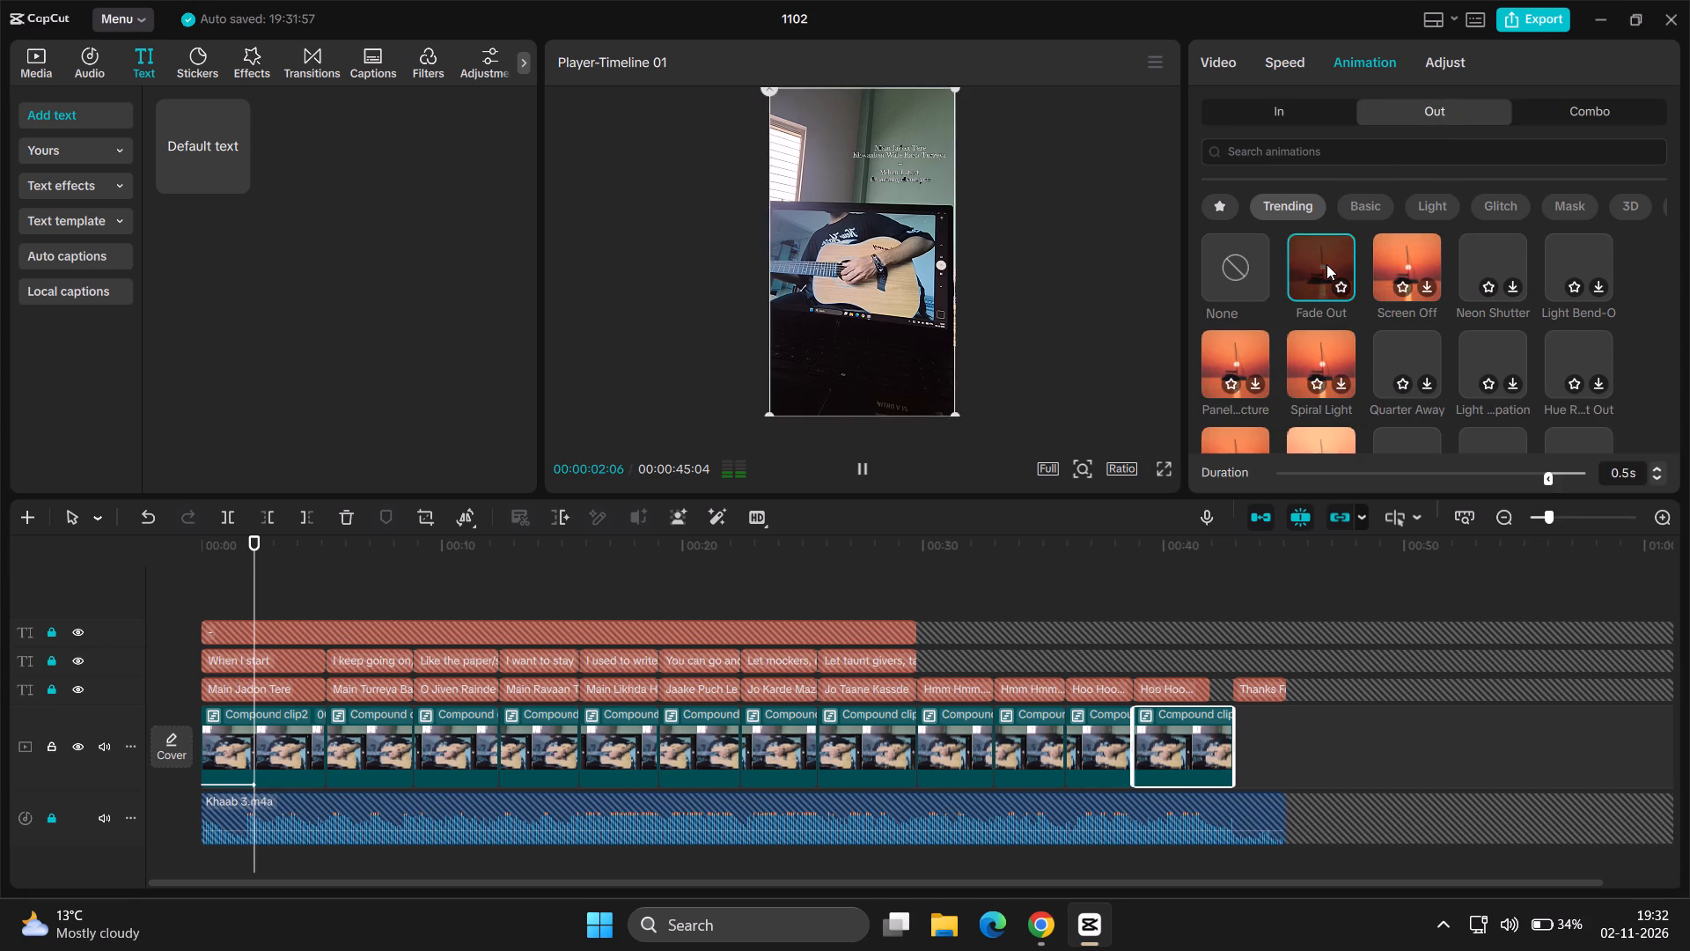
{"action": "left_click", "coordinate": [1548, 482]}
{"action": "left_click", "coordinate": [1548, 482]}
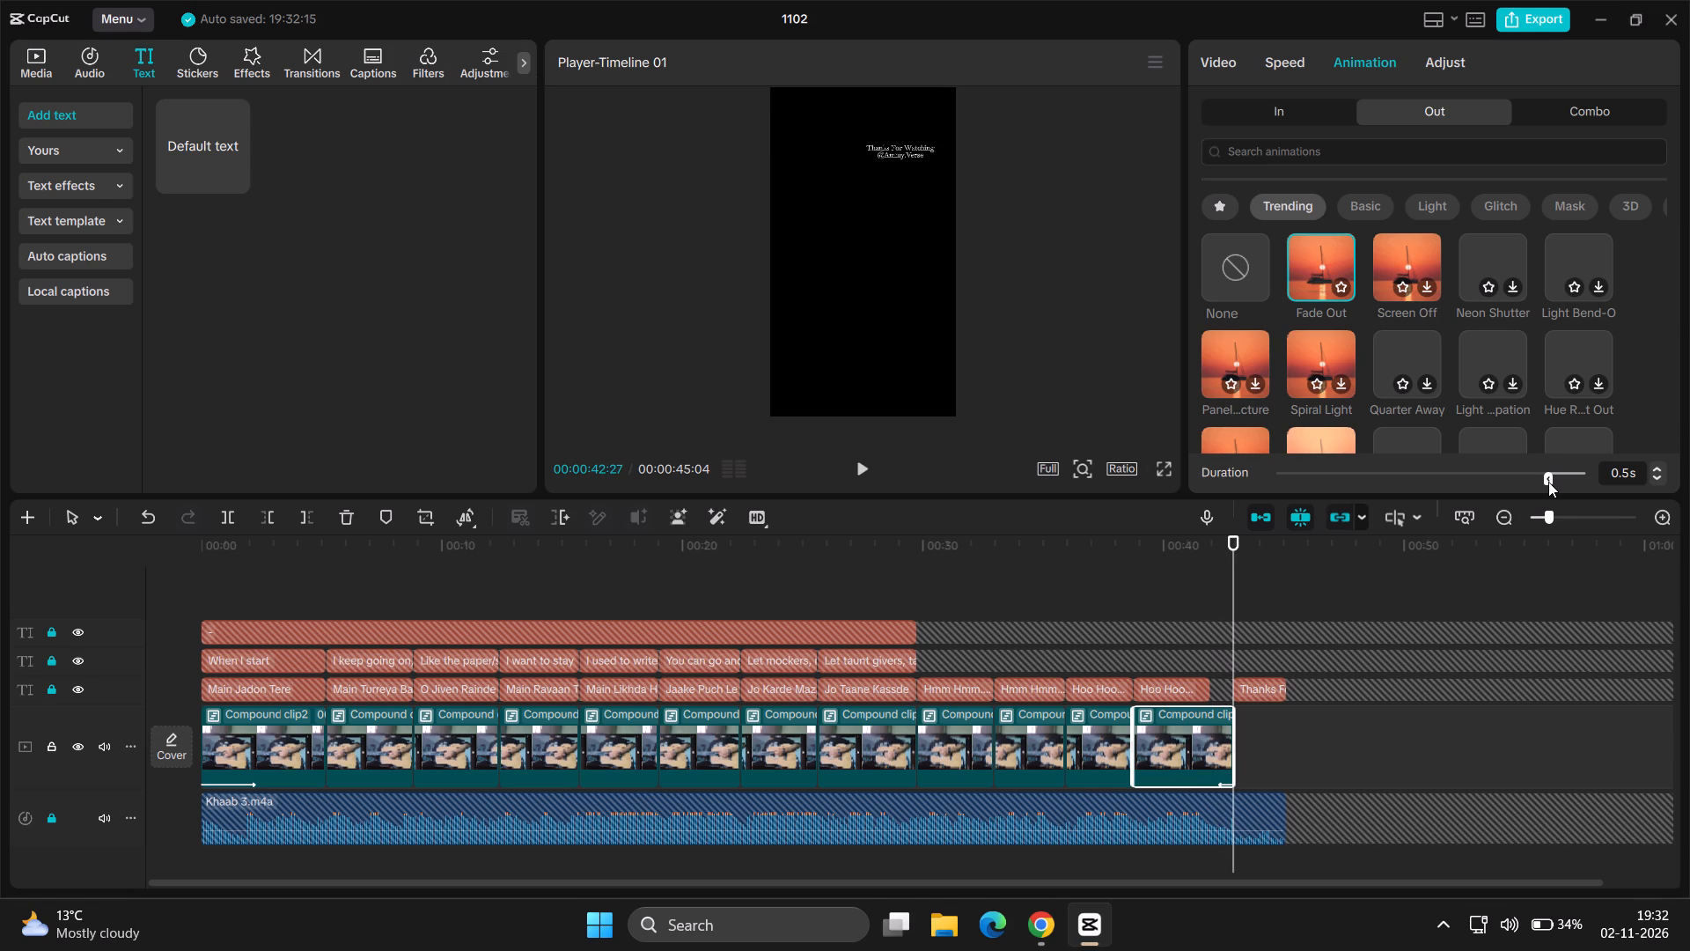
{"action": "left_click_drag", "start_coordinate": [1548, 482], "coordinate": [1532, 482]}
{"action": "left_click_drag", "start_coordinate": [1532, 482], "coordinate": [1520, 484]}
{"action": "left_click", "coordinate": [1334, 592]}
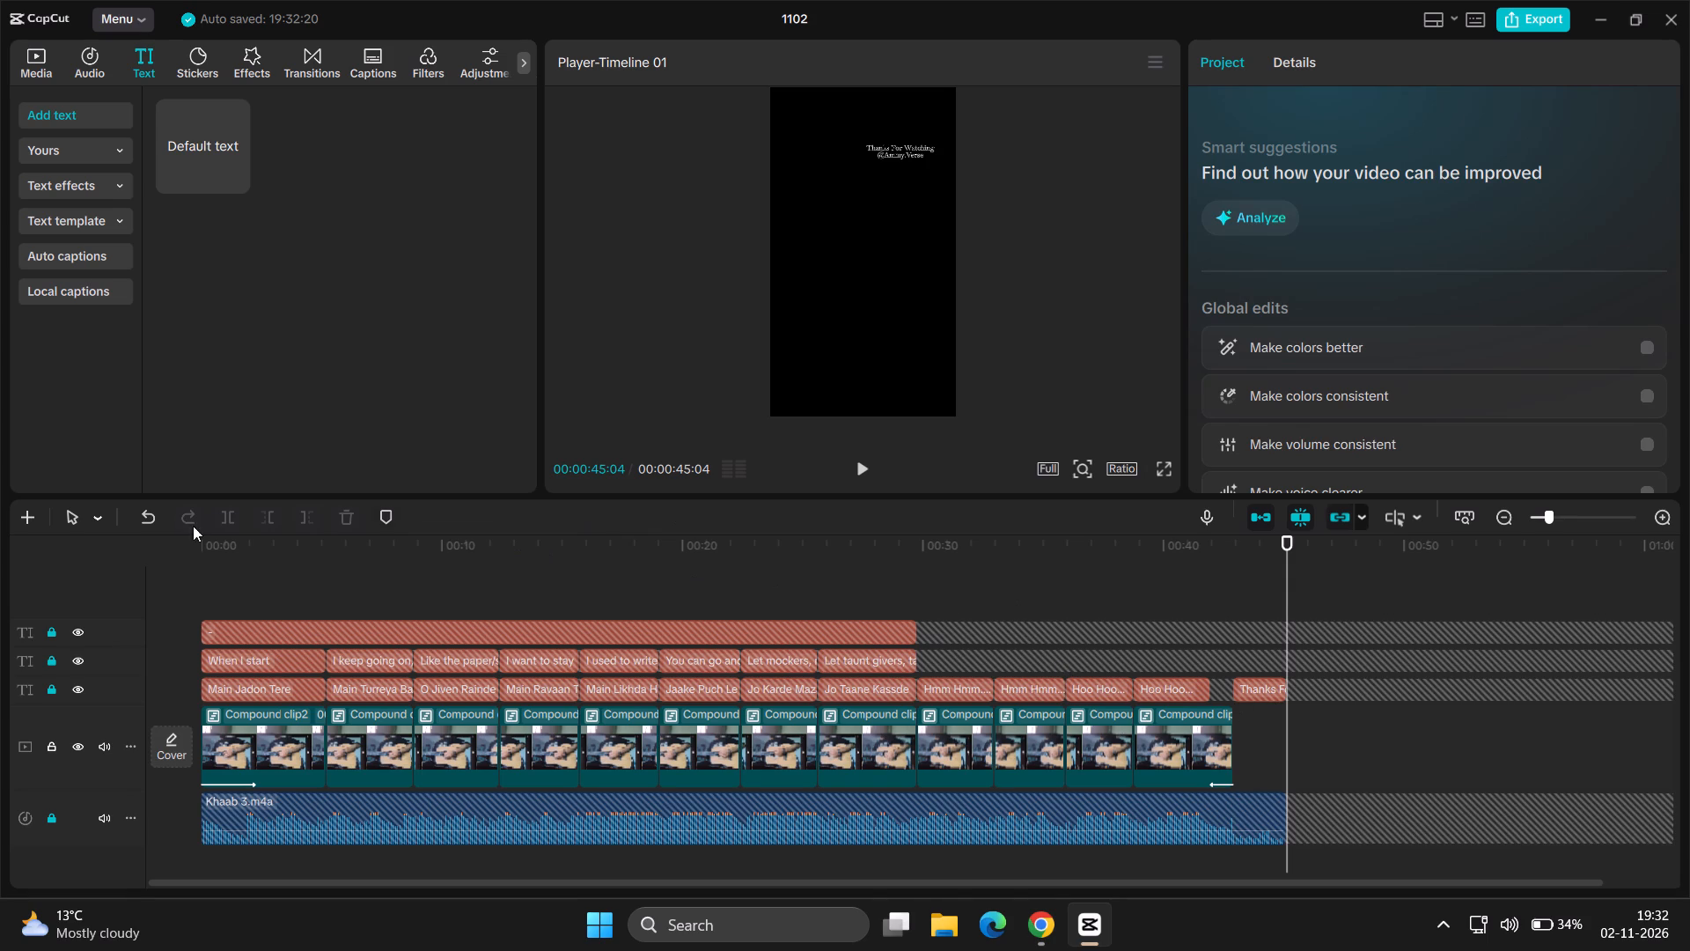
Unlock the lyrics track and move the "Thanks For Watching" text to the centre of the frame.
{"action": "left_click", "coordinate": [46, 696]}
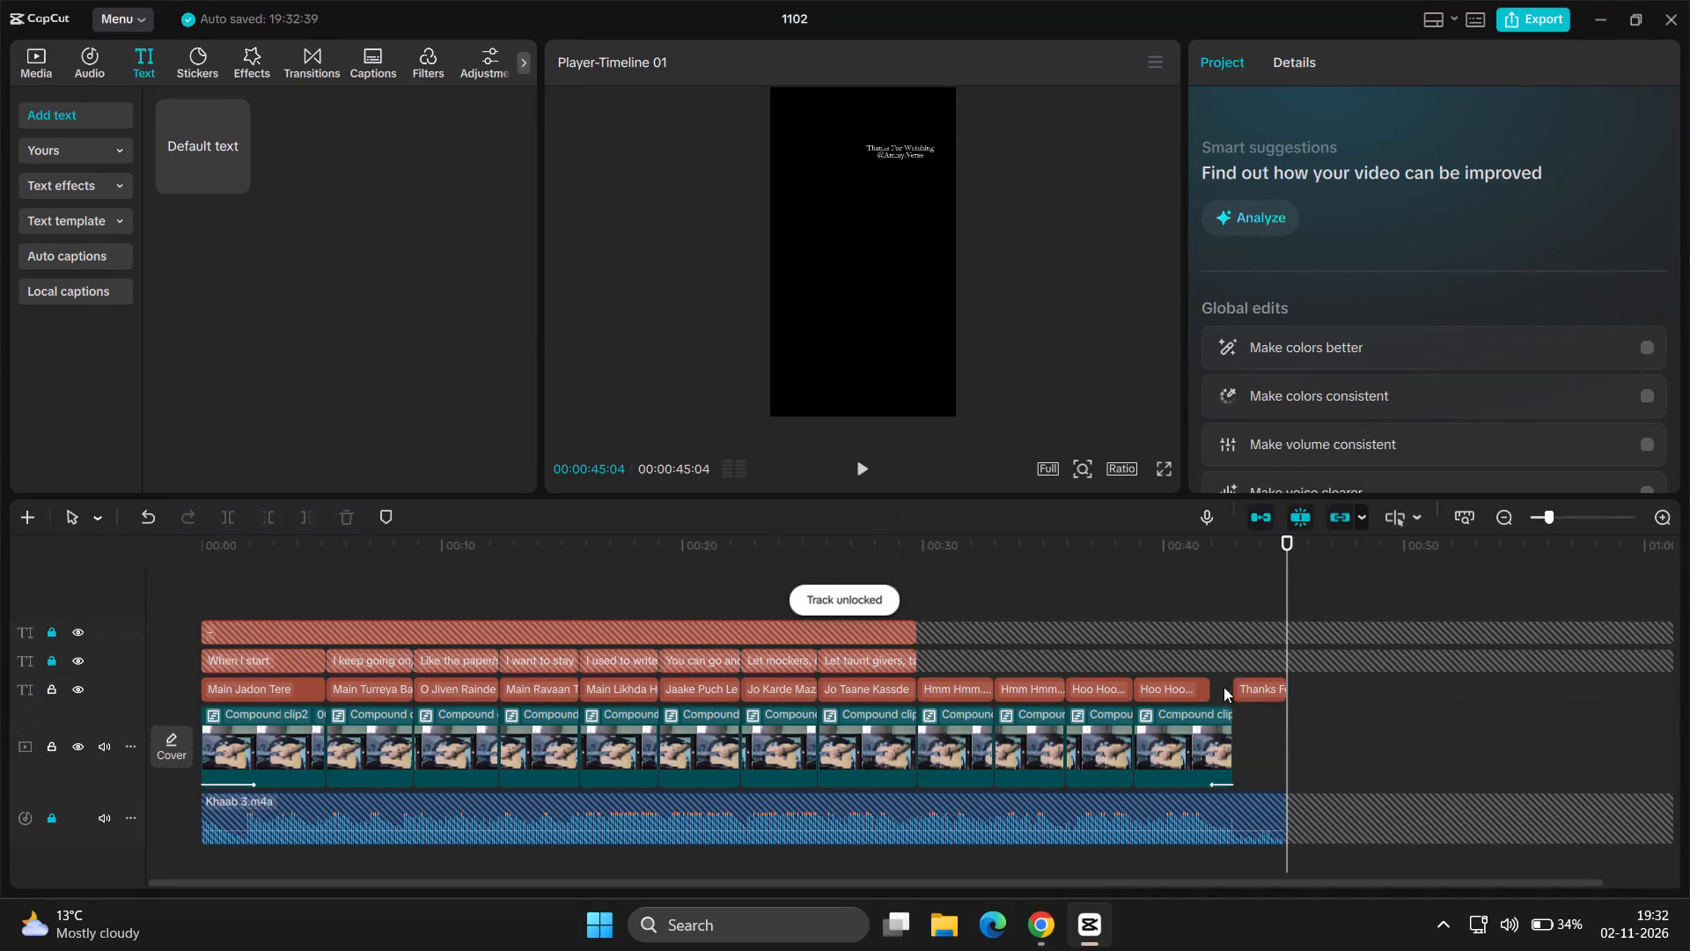
{"action": "left_click", "coordinate": [1270, 692]}
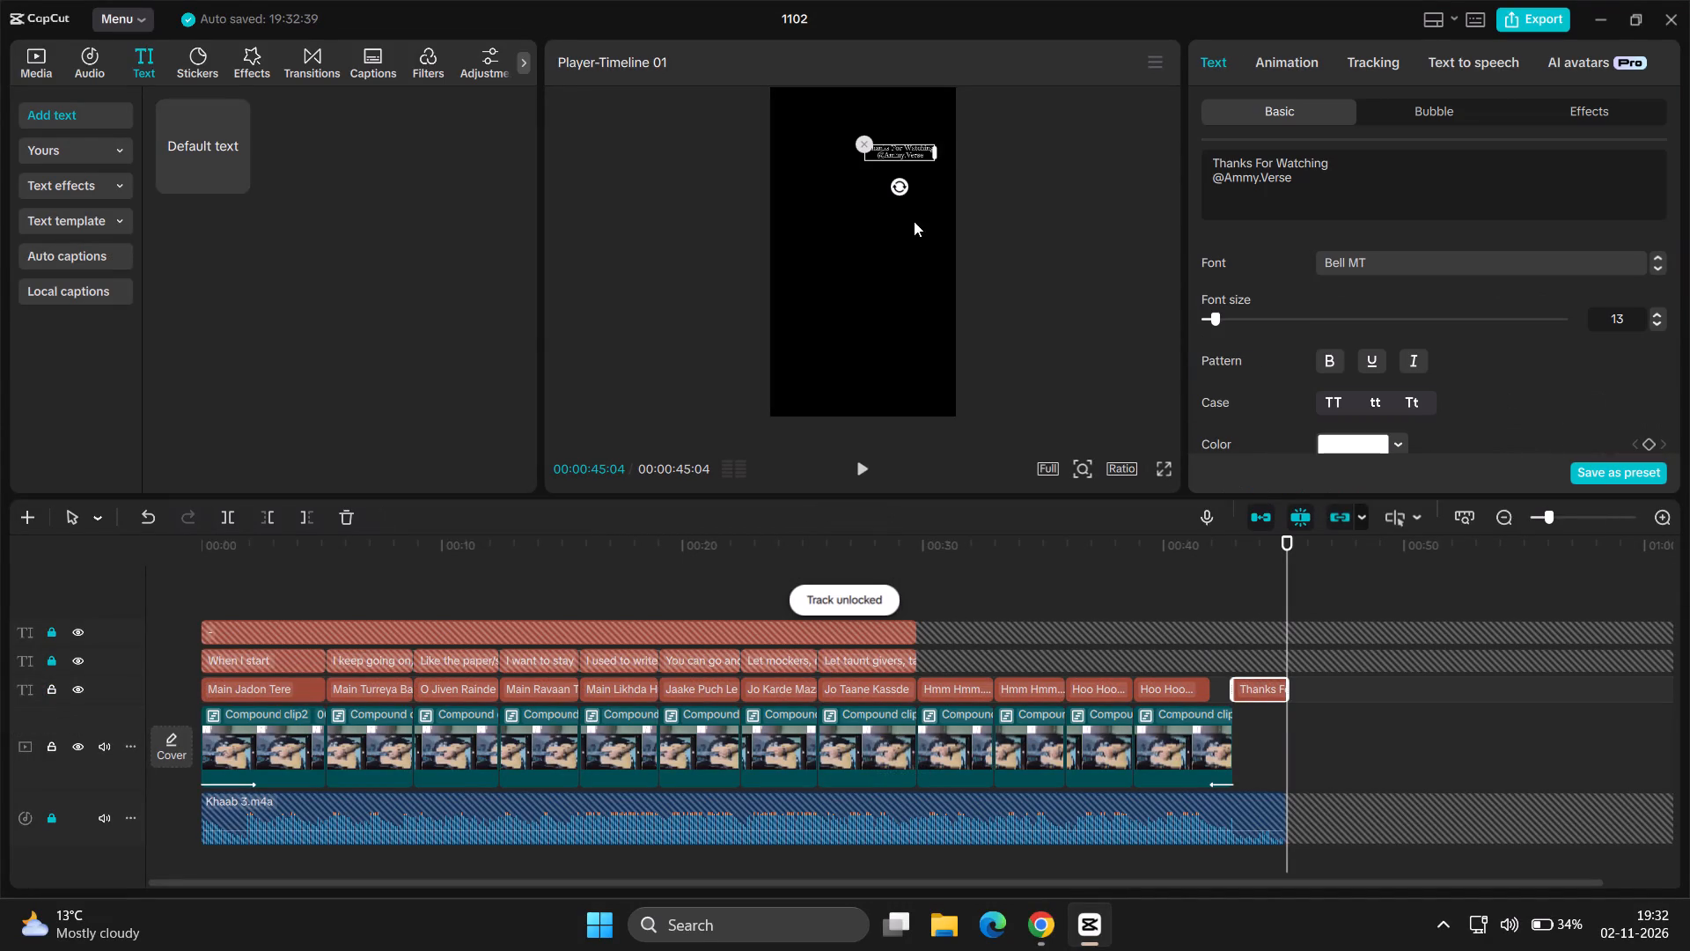
{"action": "left_click_drag", "start_coordinate": [890, 149], "coordinate": [858, 249]}
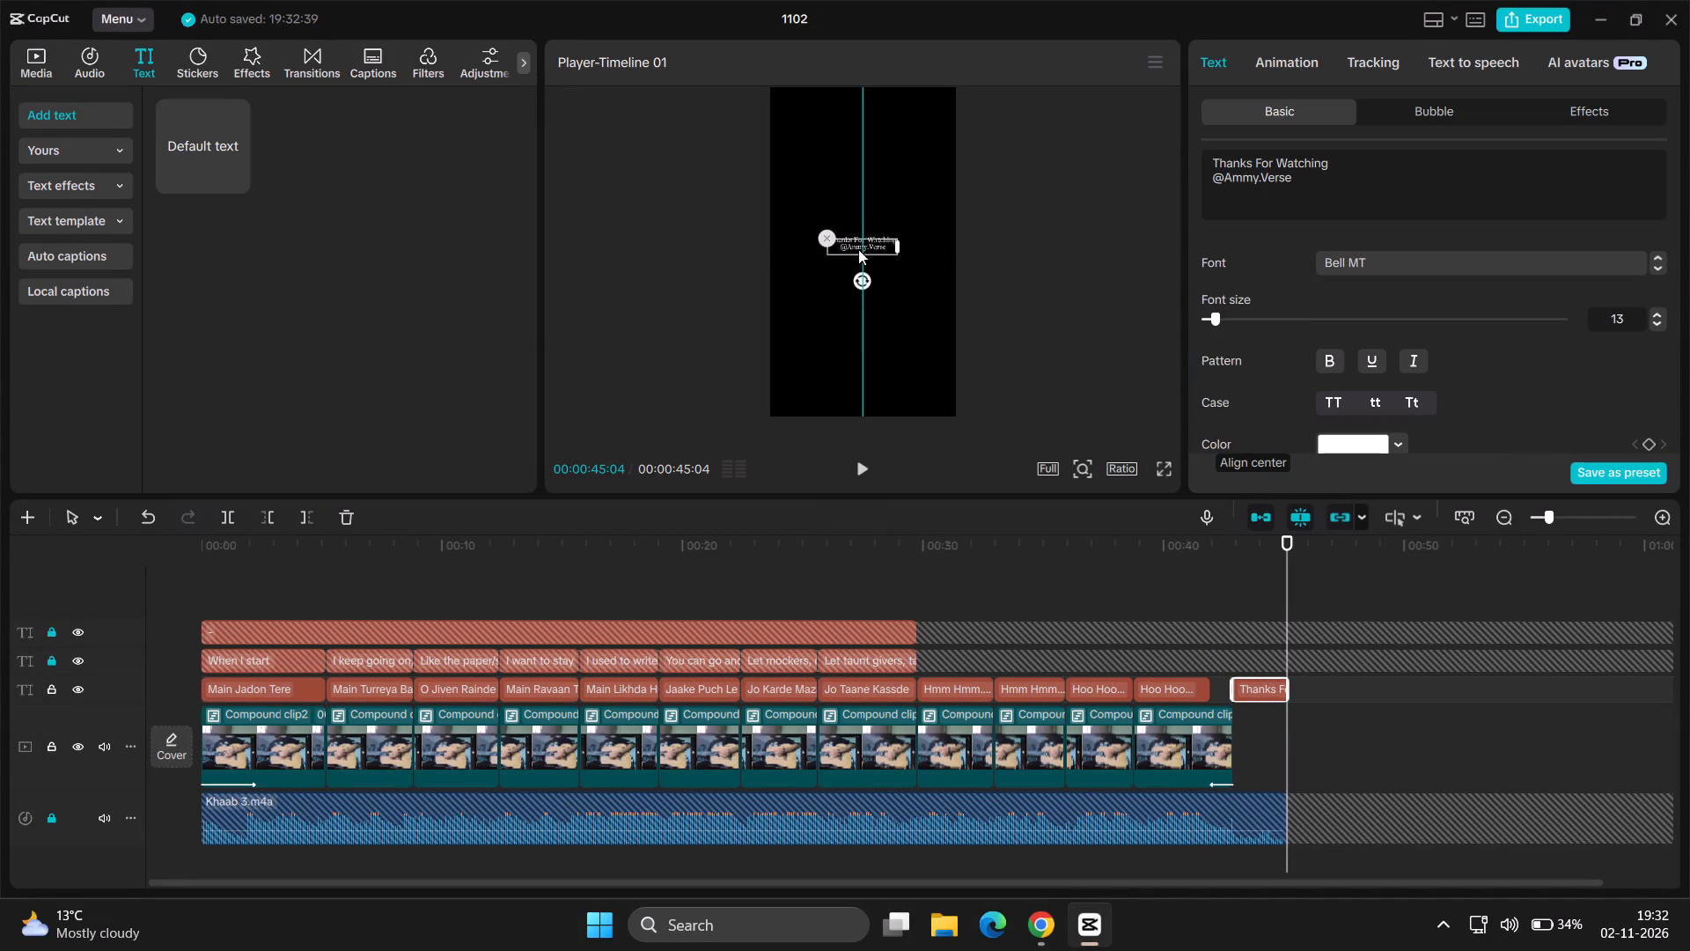
{"action": "left_click_drag", "start_coordinate": [858, 249], "coordinate": [858, 247]}
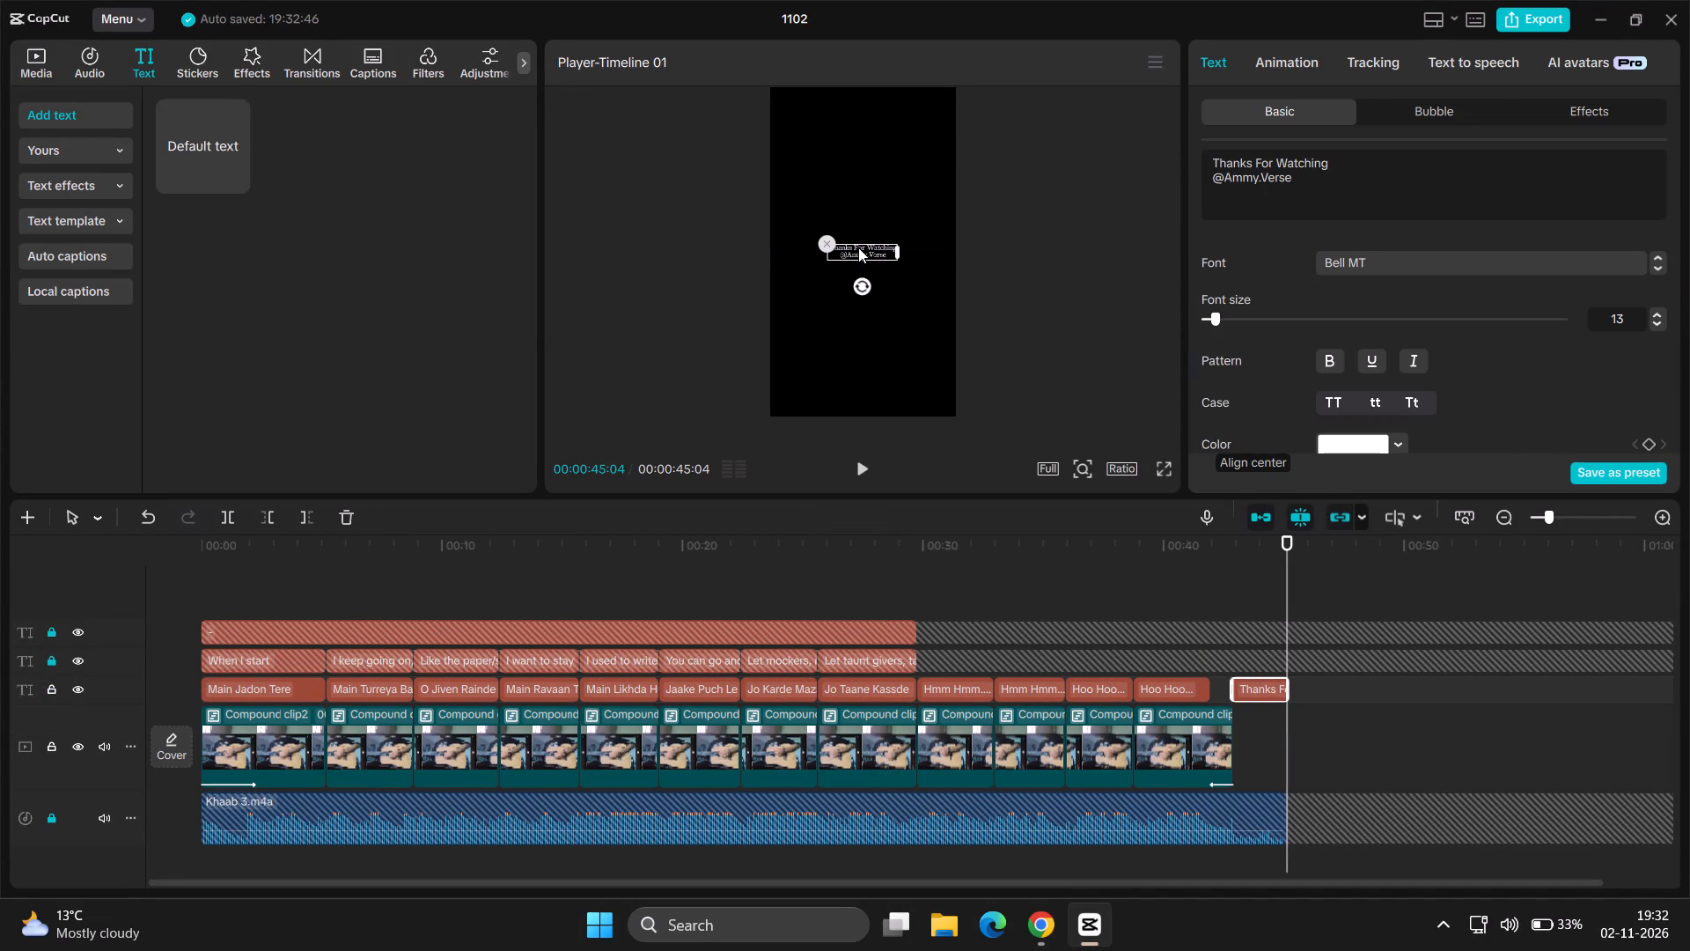
{"action": "left_click", "coordinate": [922, 316]}
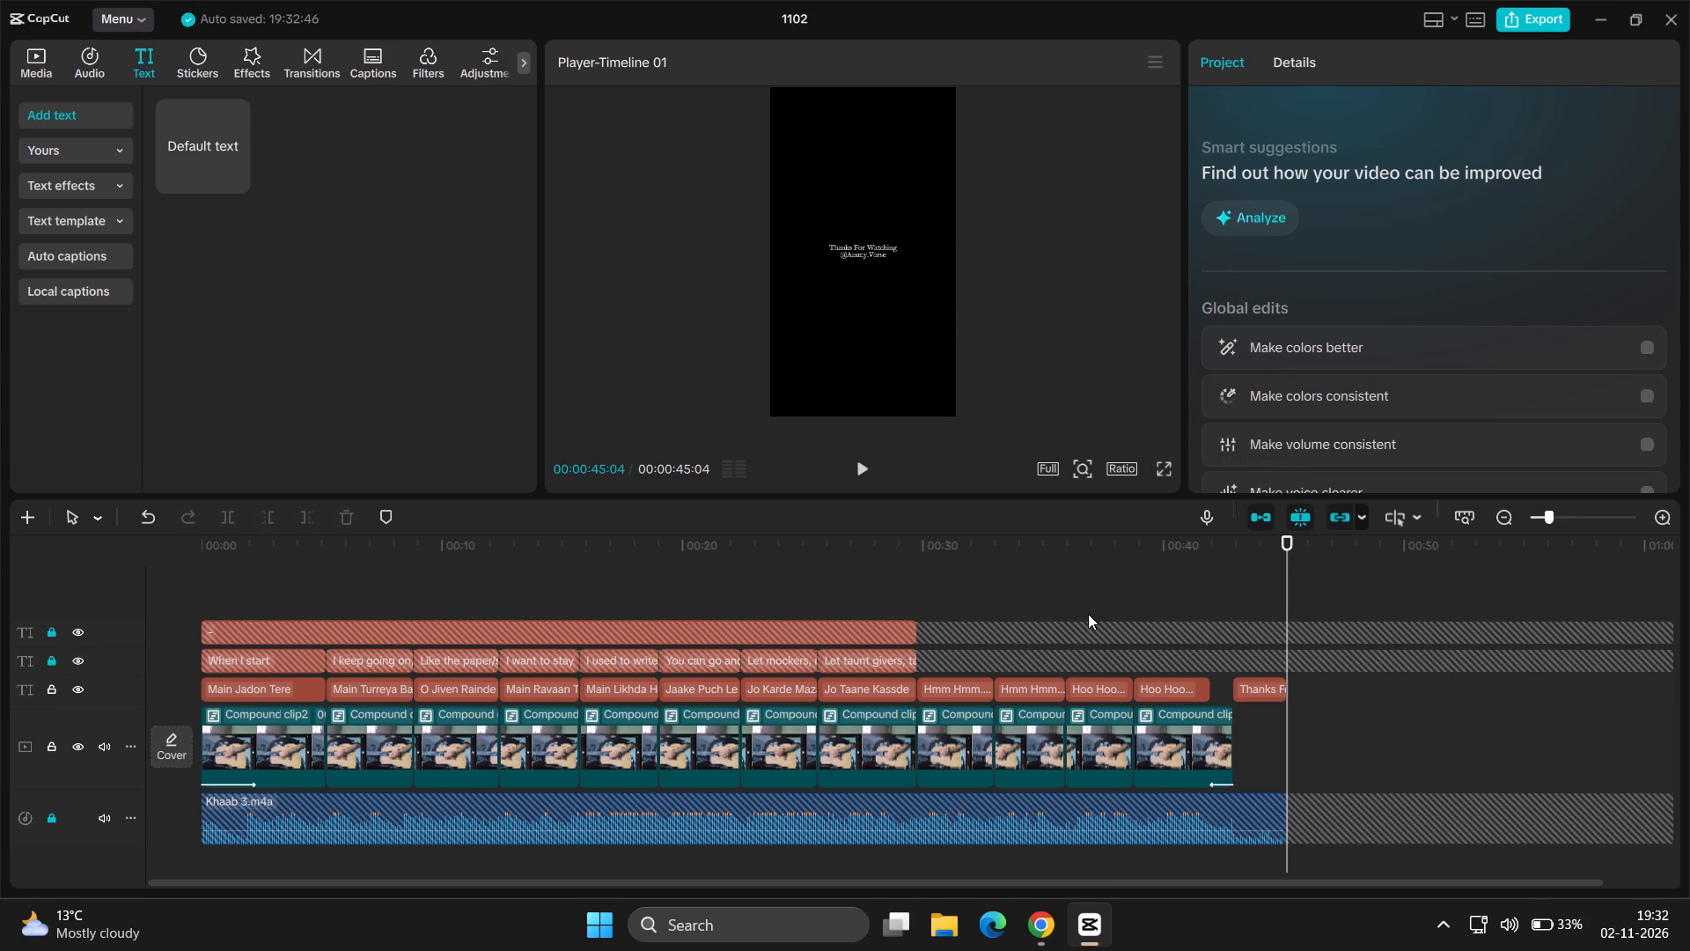
Spot-check earlier lyric frames, and lock the lyrics track and the main video track.
{"action": "left_click", "coordinate": [1147, 614]}
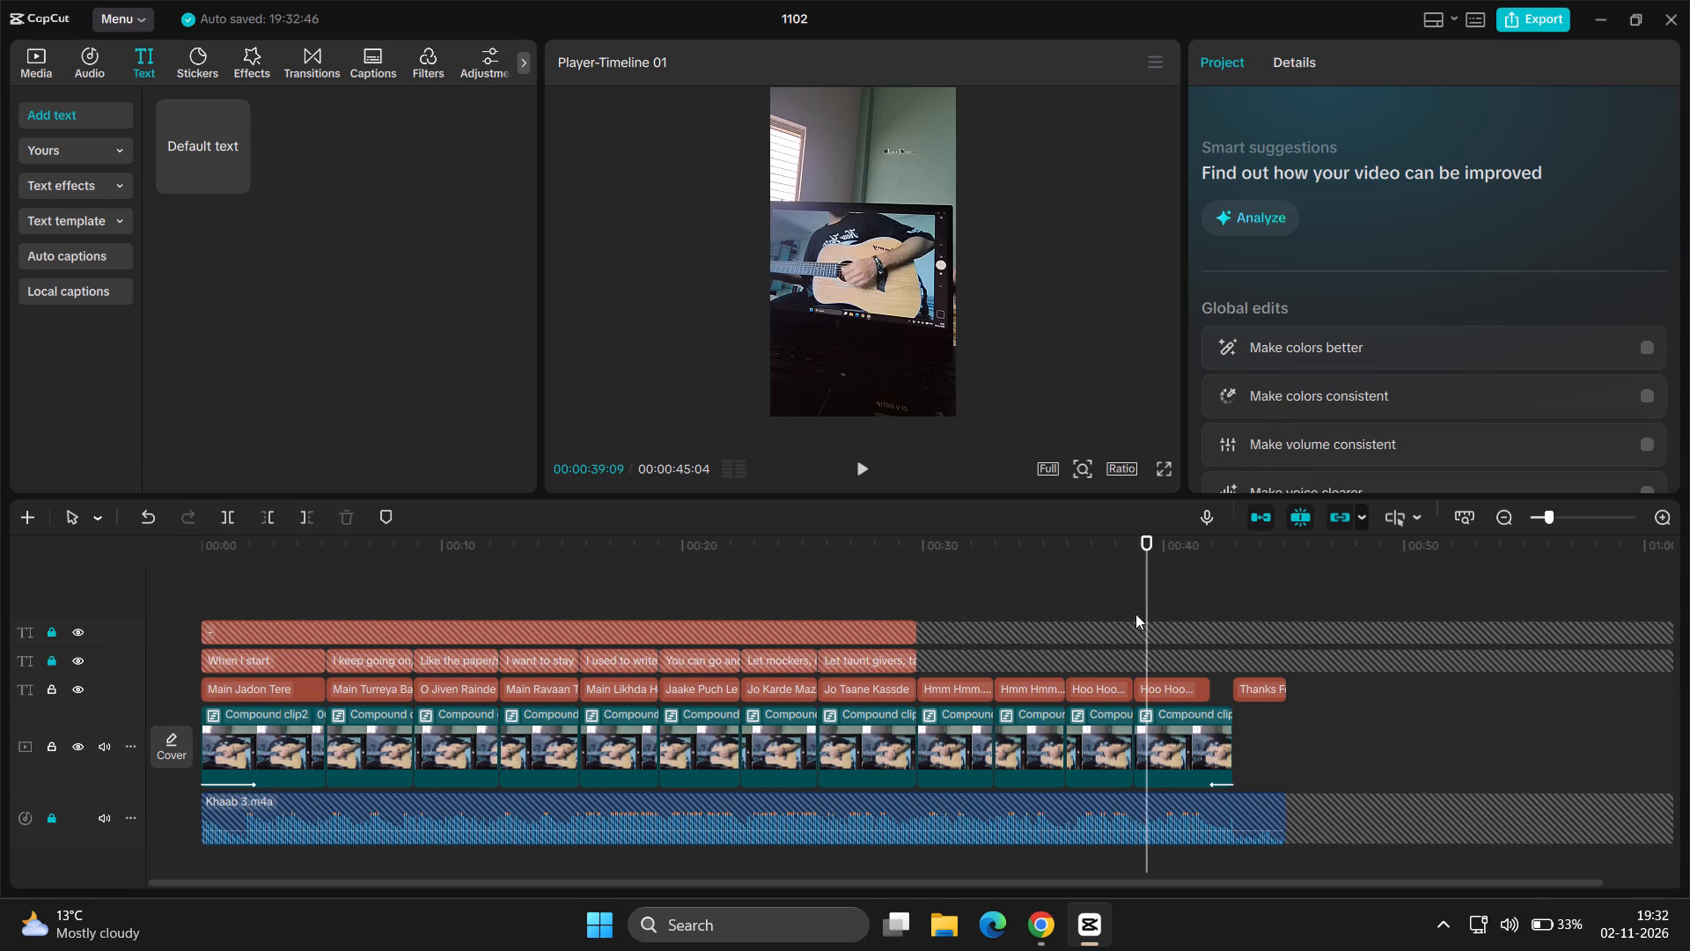
{"action": "left_click", "coordinate": [1058, 616]}
{"action": "left_click", "coordinate": [861, 588]}
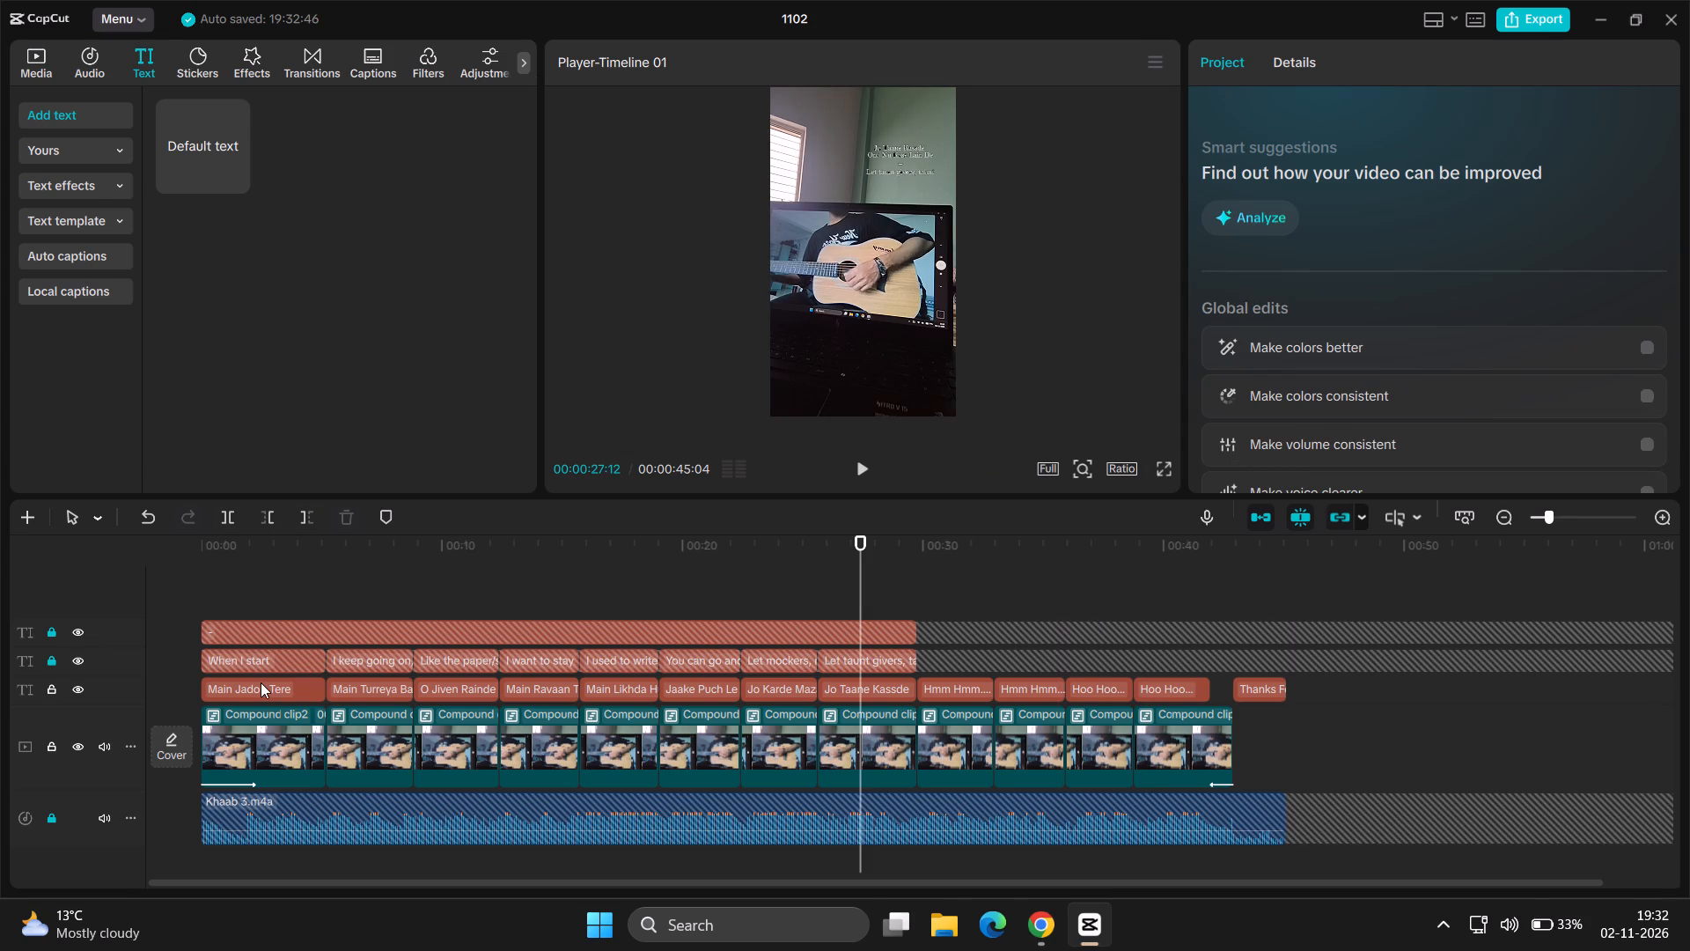
{"action": "left_click", "coordinate": [48, 693]}
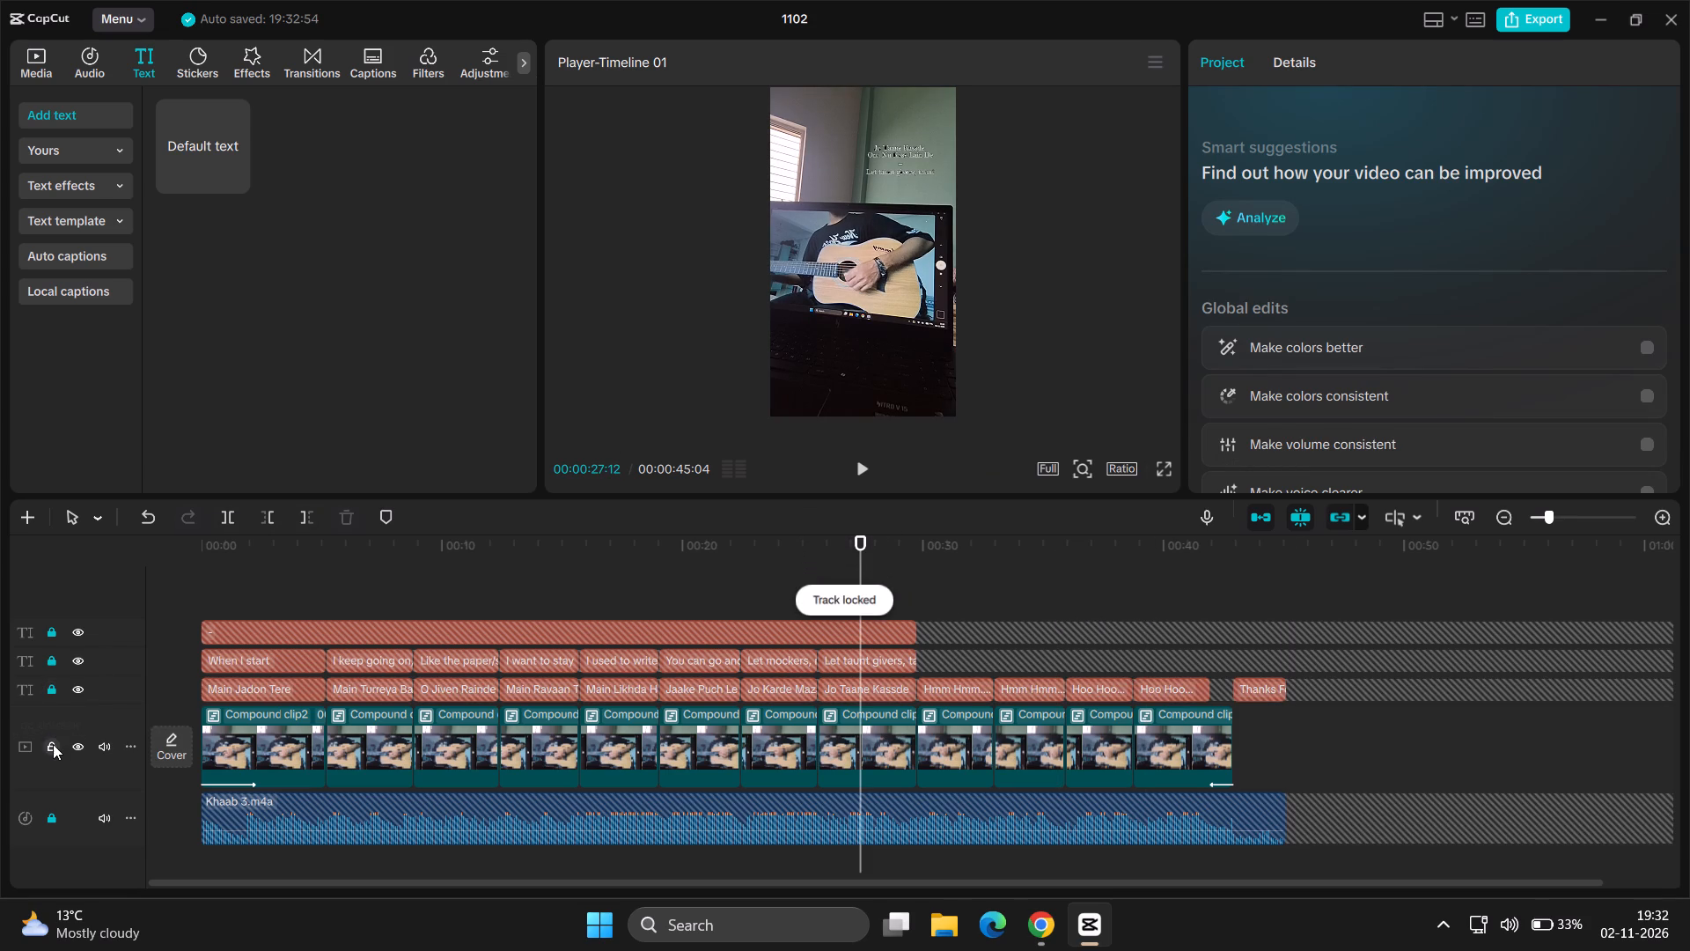
{"action": "left_click", "coordinate": [53, 744]}
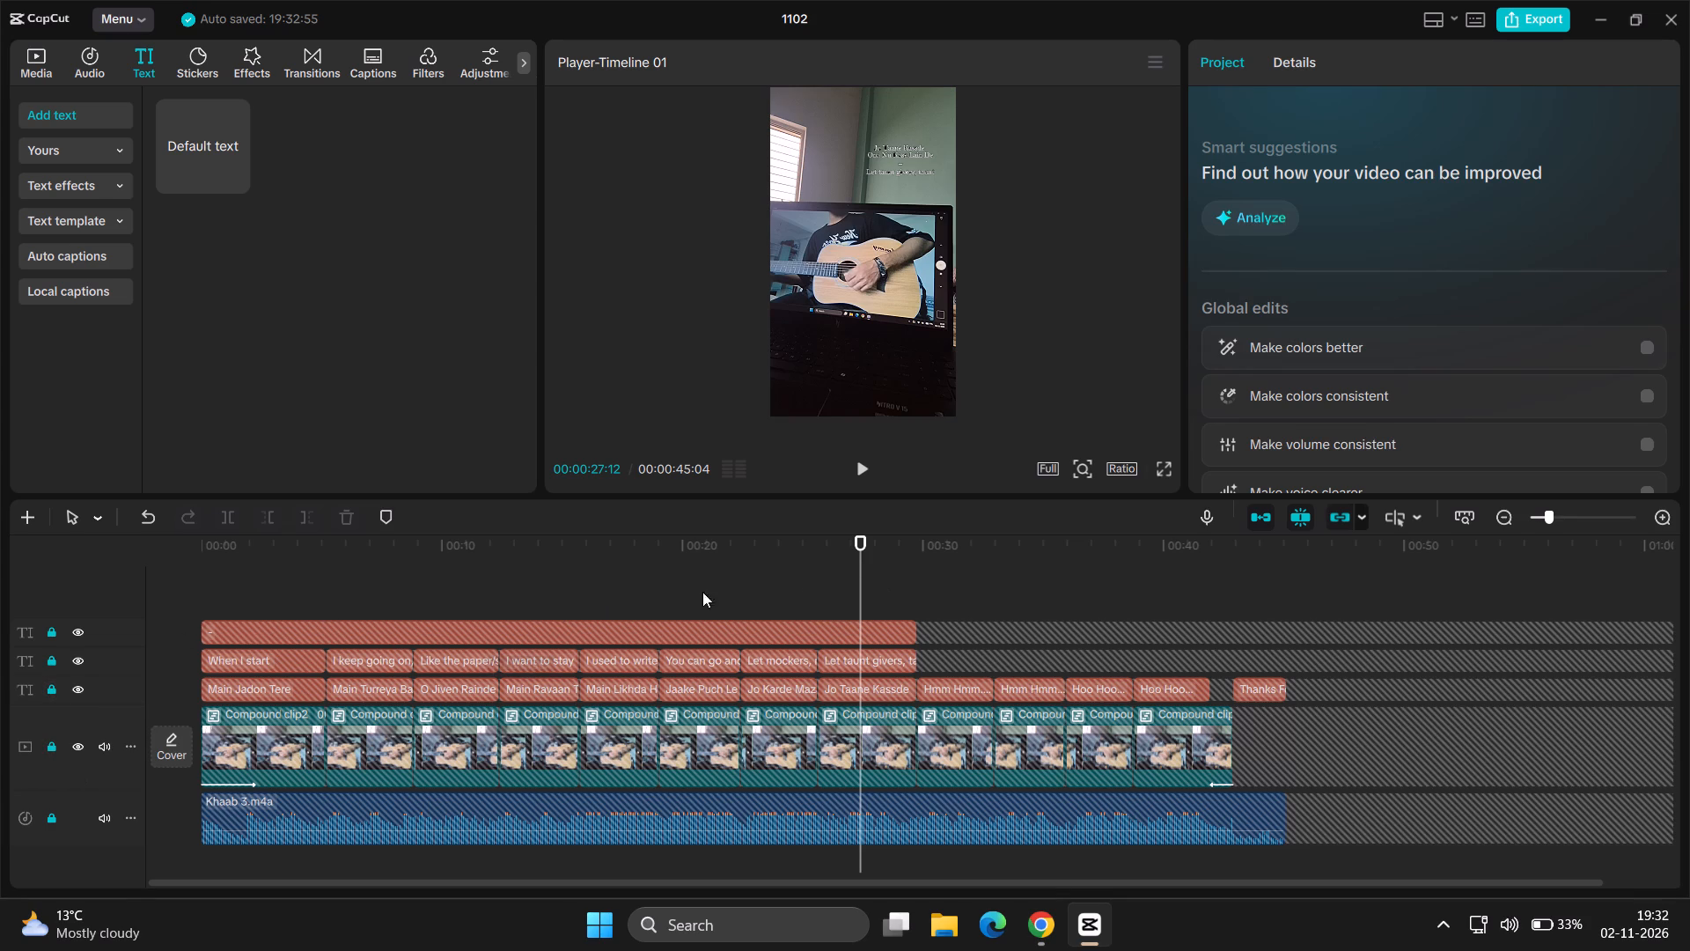
Play the whole video from the beginning in full screen to review it.
{"action": "left_click_drag", "start_coordinate": [863, 574], "coordinate": [142, 656]}
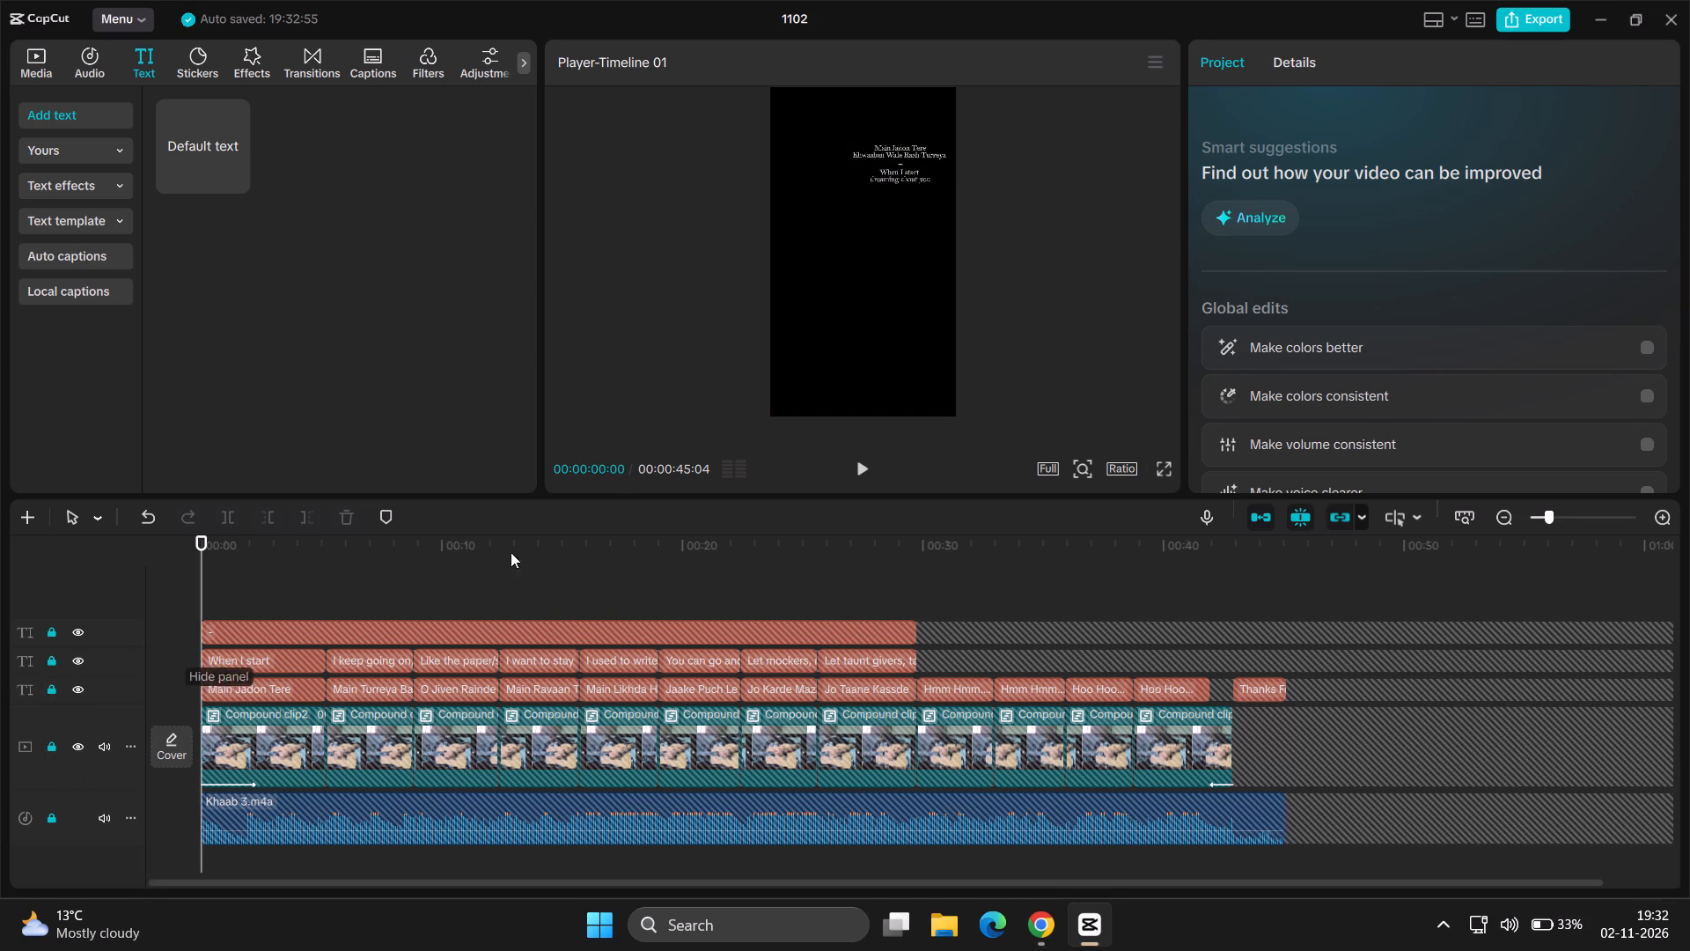
{"action": "left_click", "coordinate": [1166, 464]}
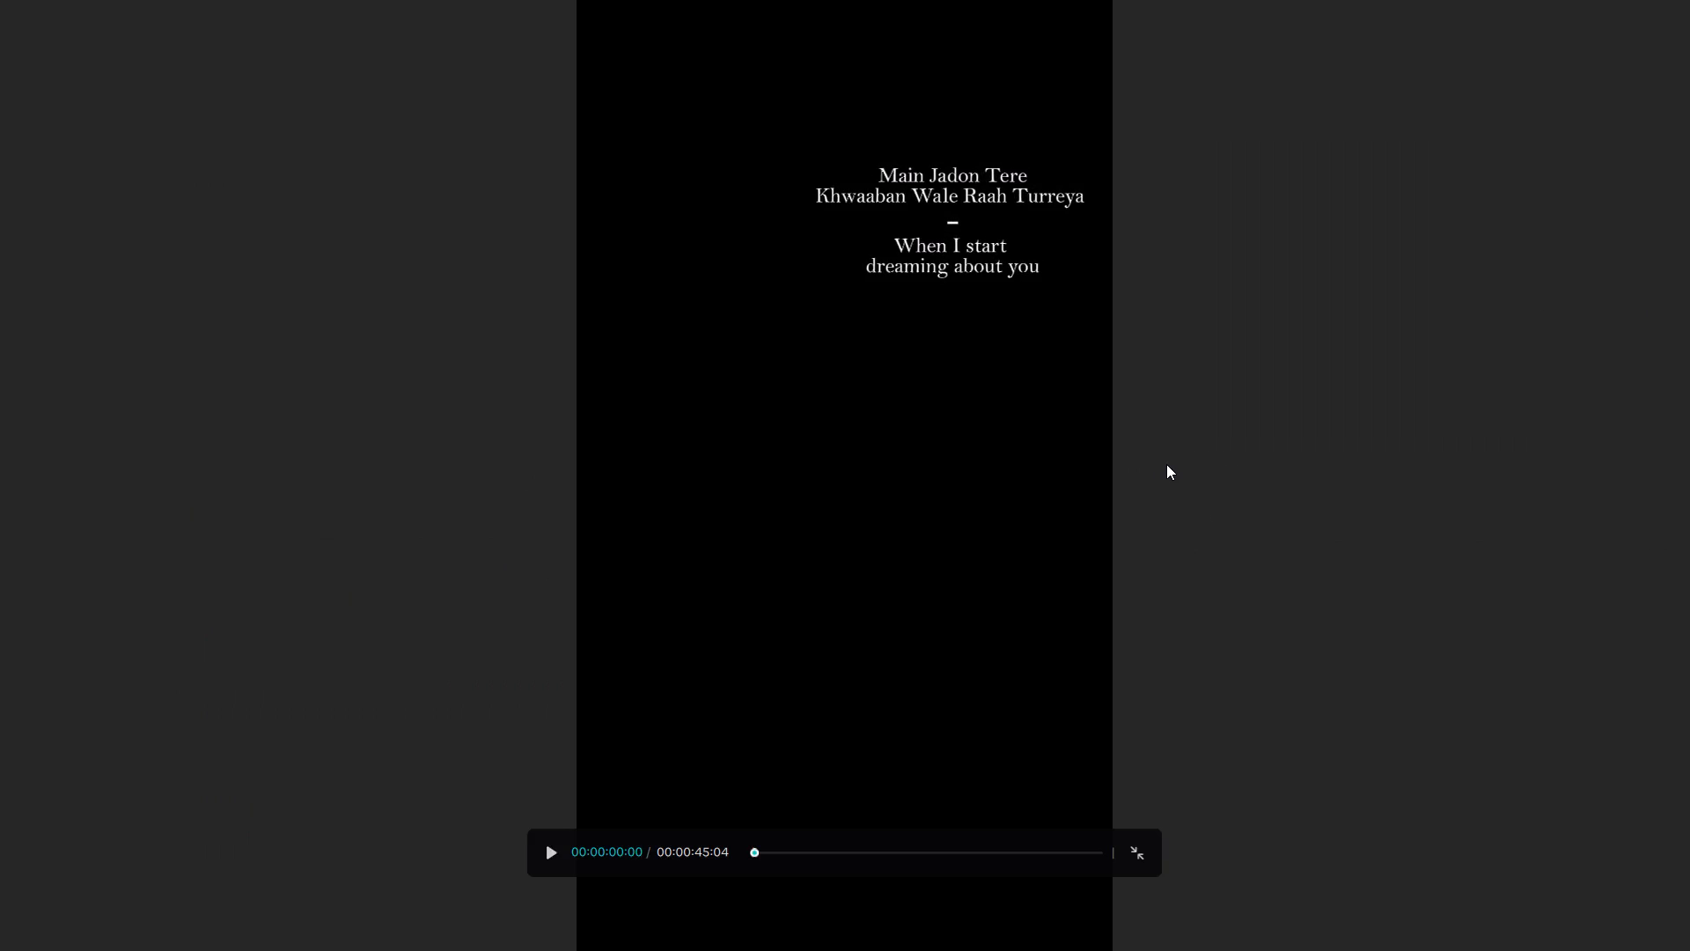
{"action": "key", "text": "space"}
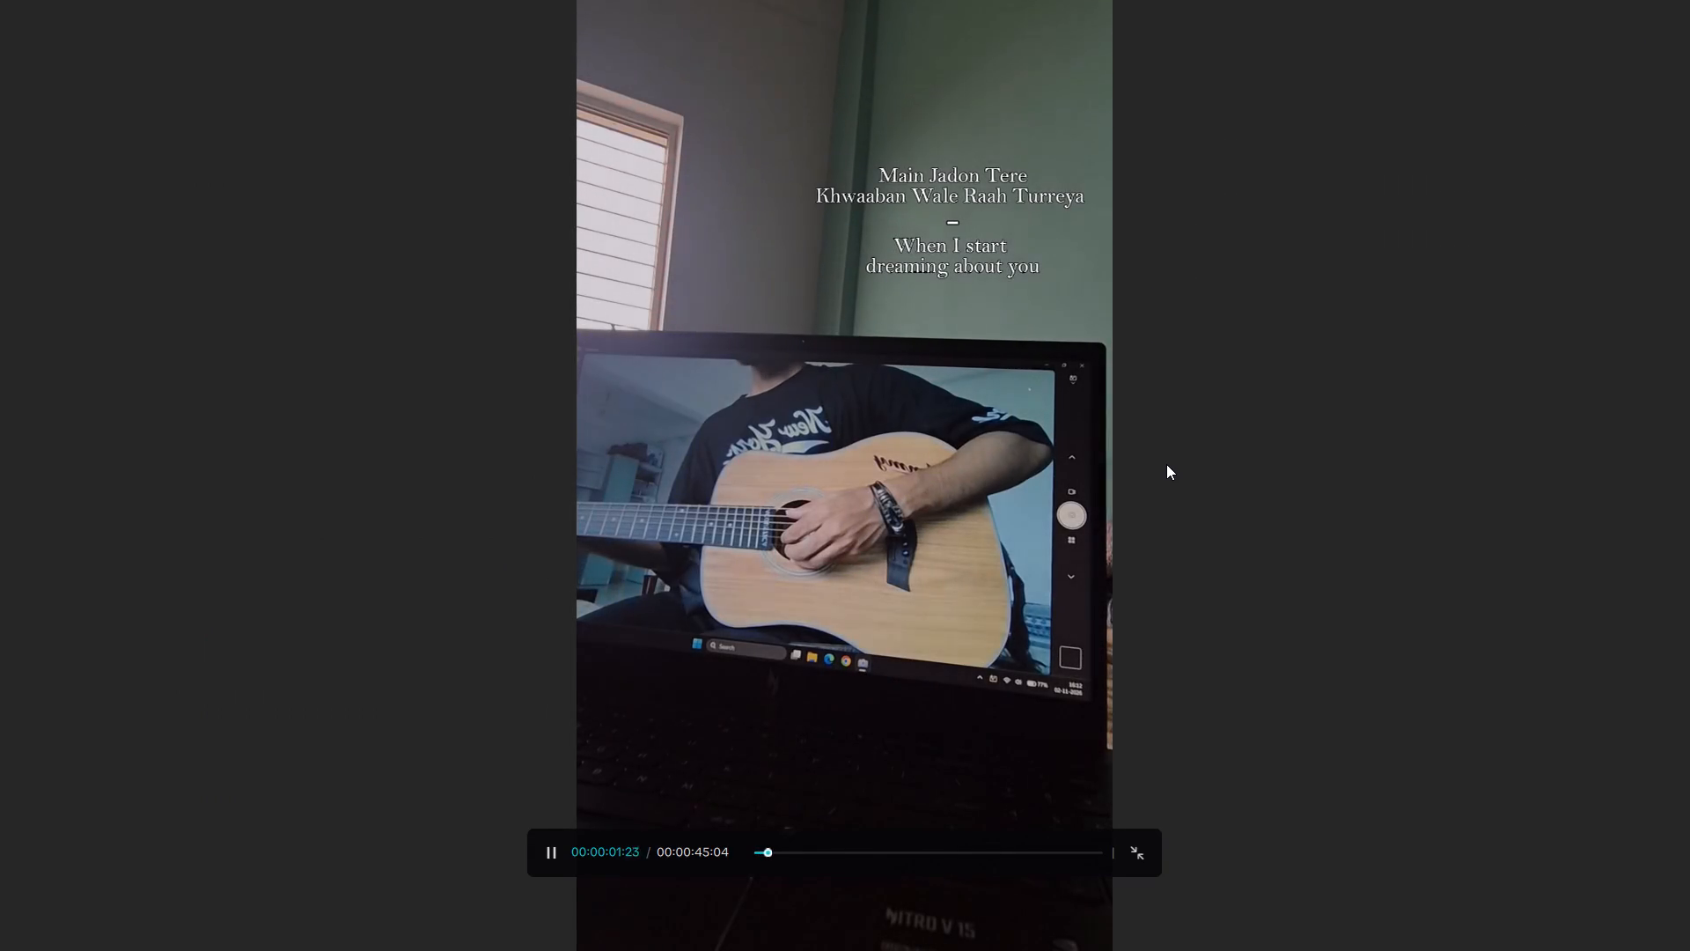
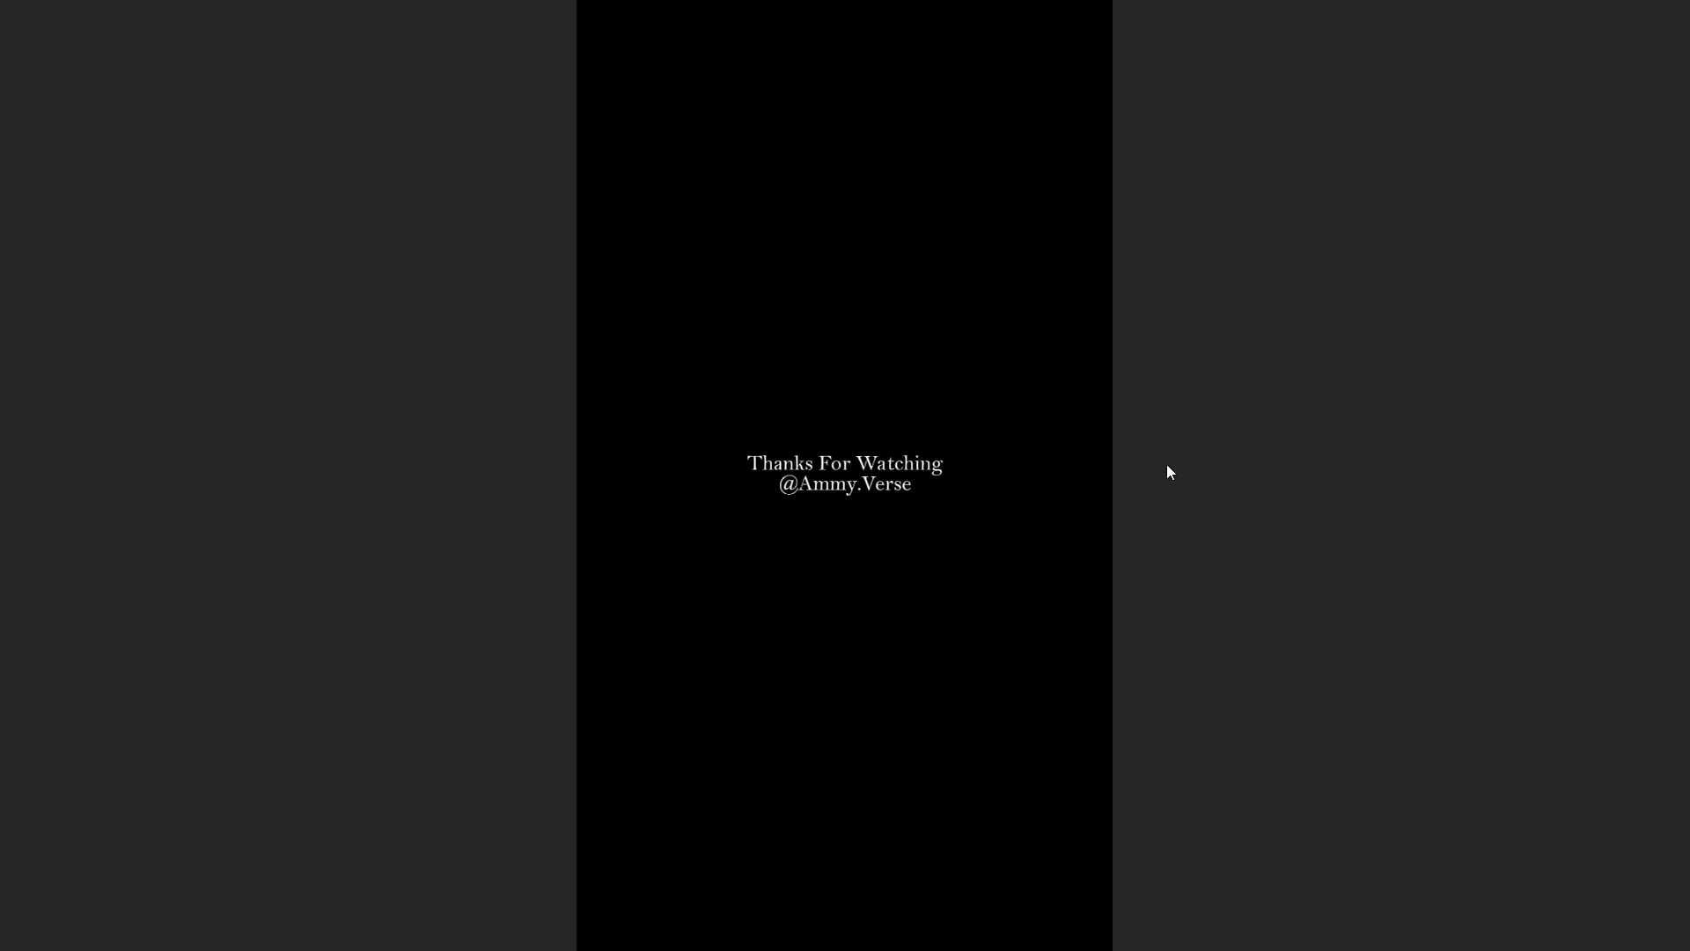
Exit the full-screen preview and return to the editing timeline.
{"action": "double_click", "coordinate": [1191, 616]}
{"action": "left_click", "coordinate": [1141, 864]}
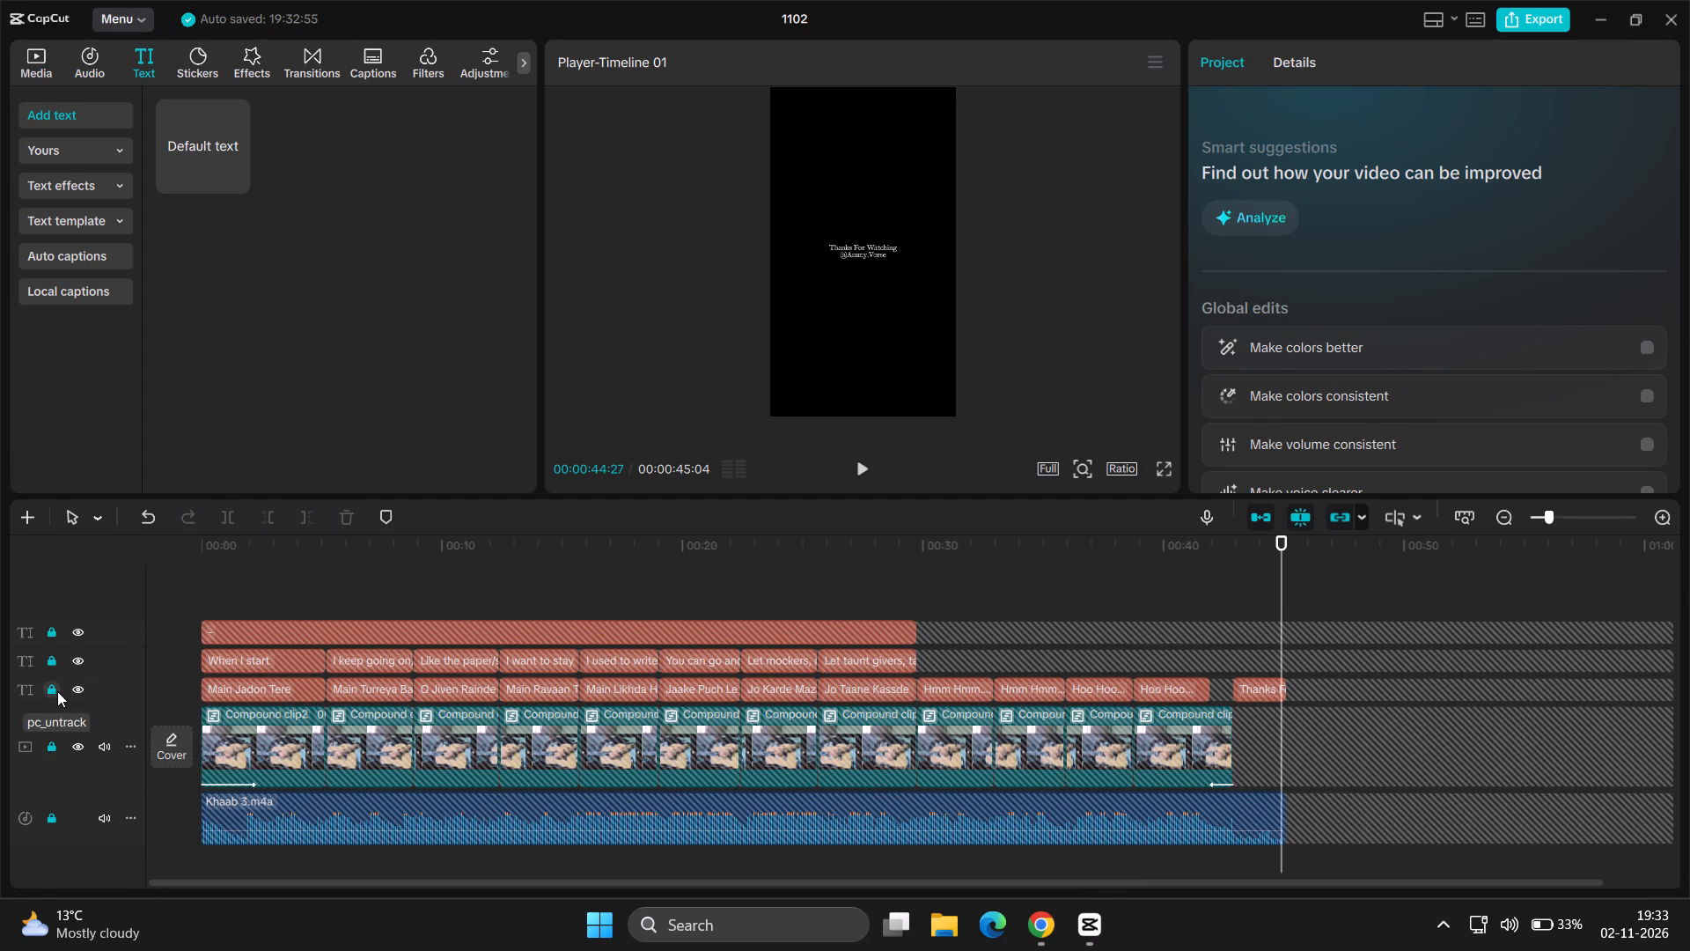
Unlock the English translation text track, check the transform settings of the "Let taunt givers, taunt" clip, and relock the track.
{"action": "left_click", "coordinate": [51, 668]}
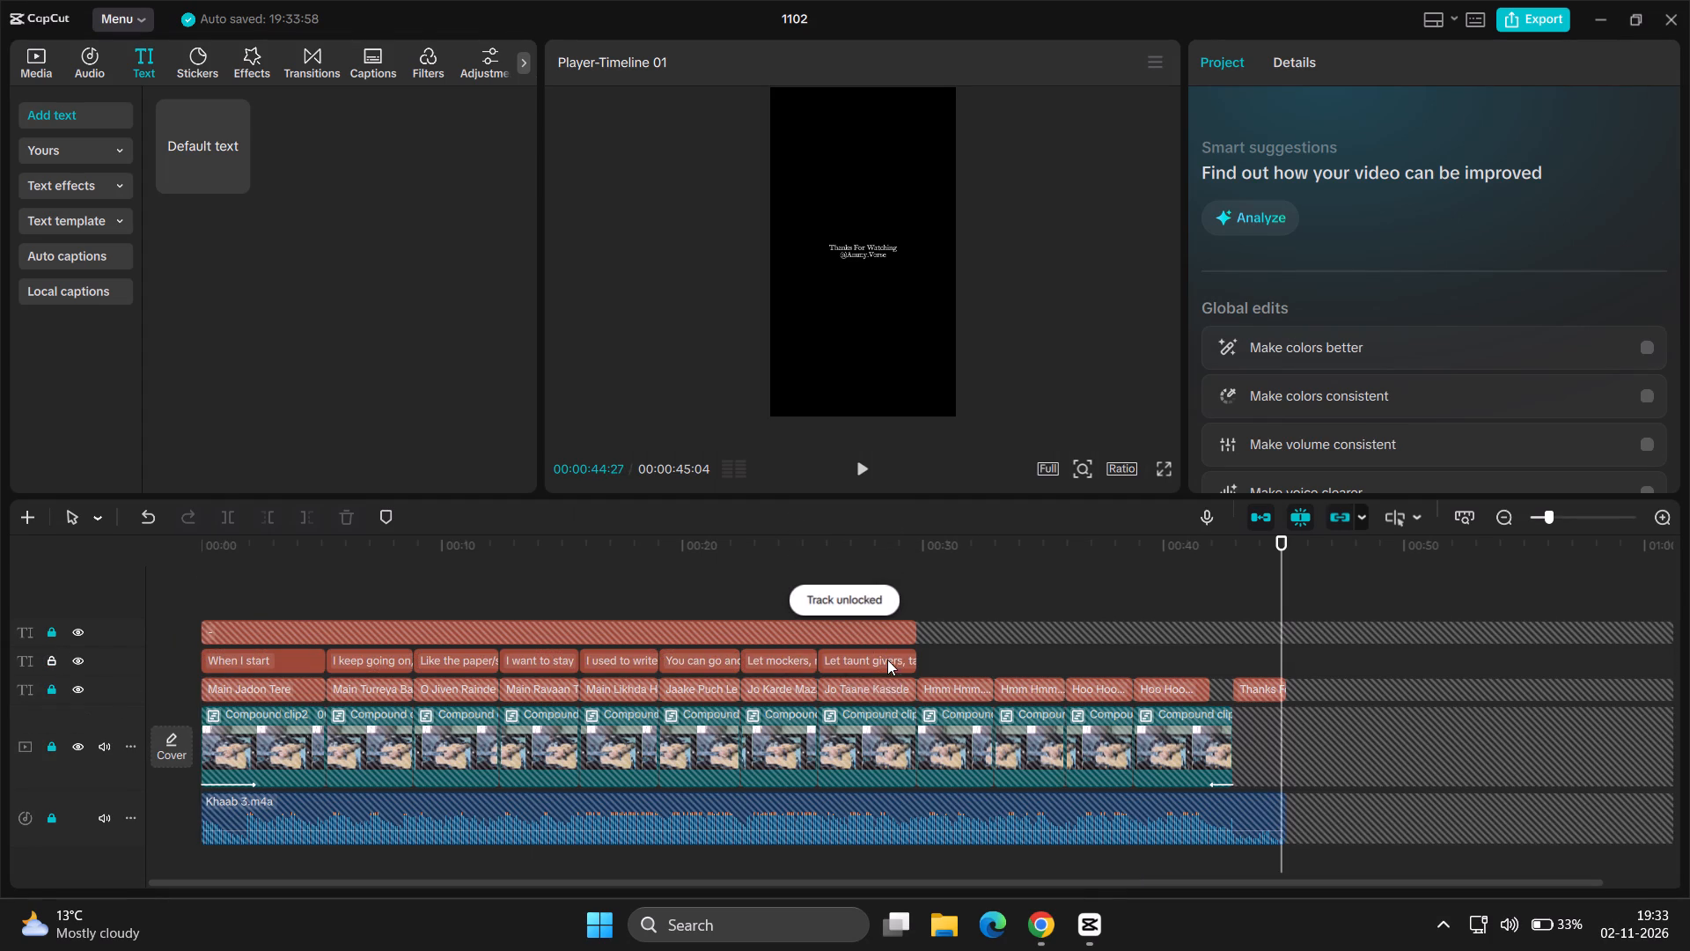
{"action": "left_click", "coordinate": [889, 667]}
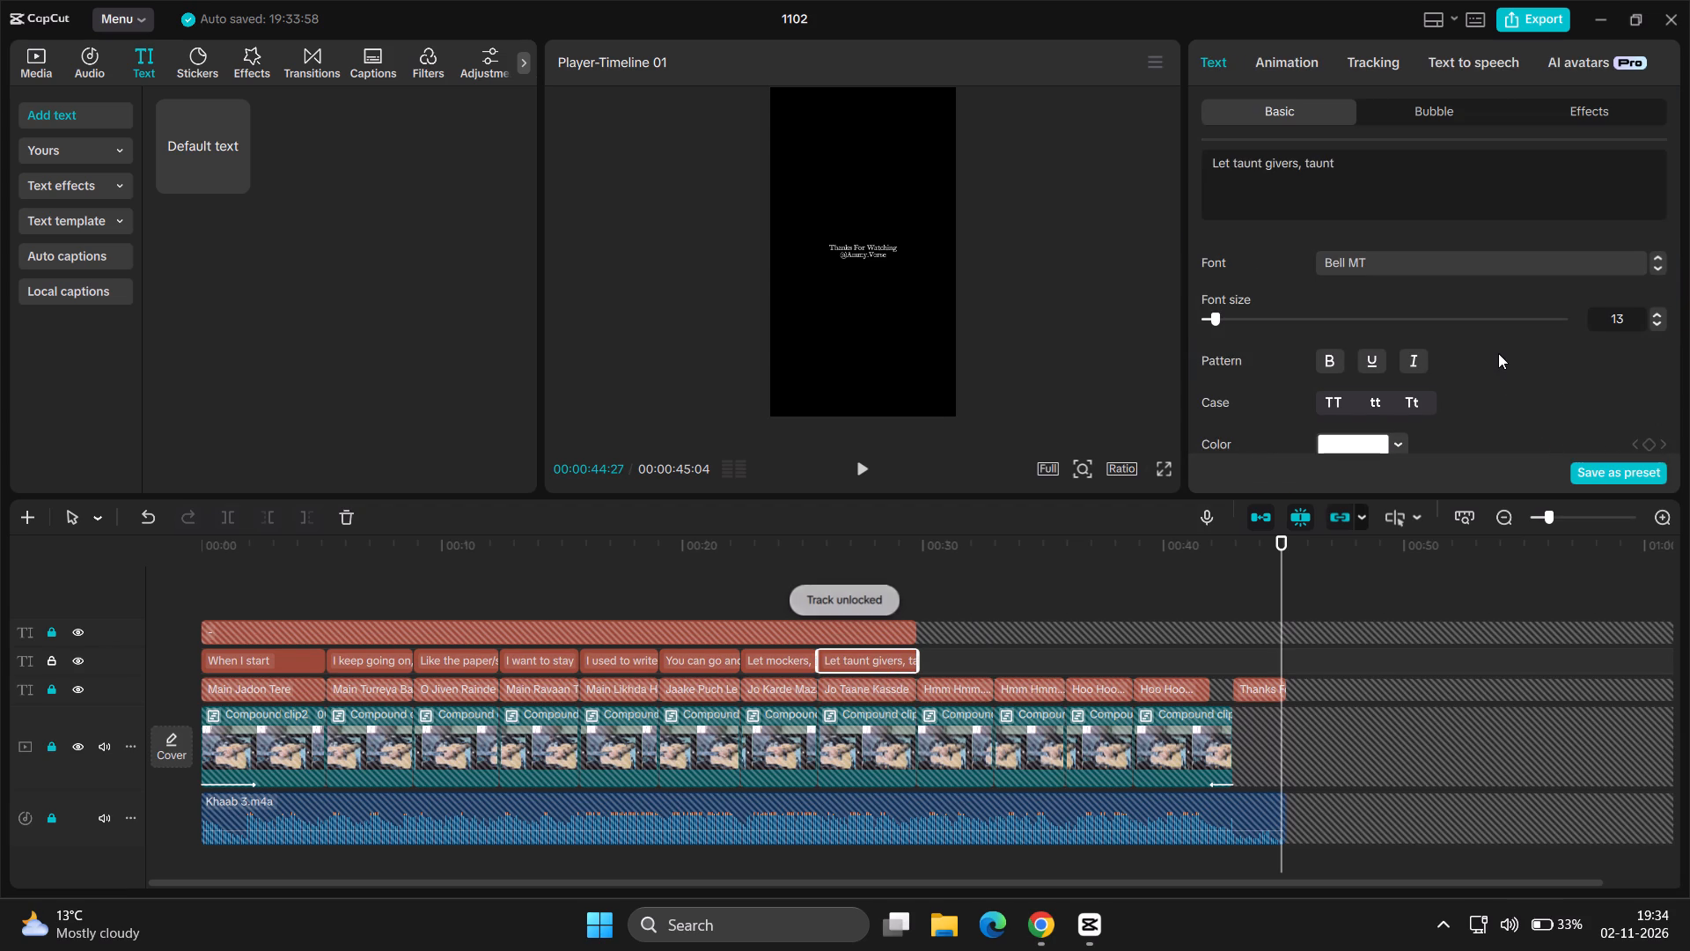
{"action": "scroll", "coordinate": [1498, 353], "scroll_direction": "down", "scroll_amount": 2}
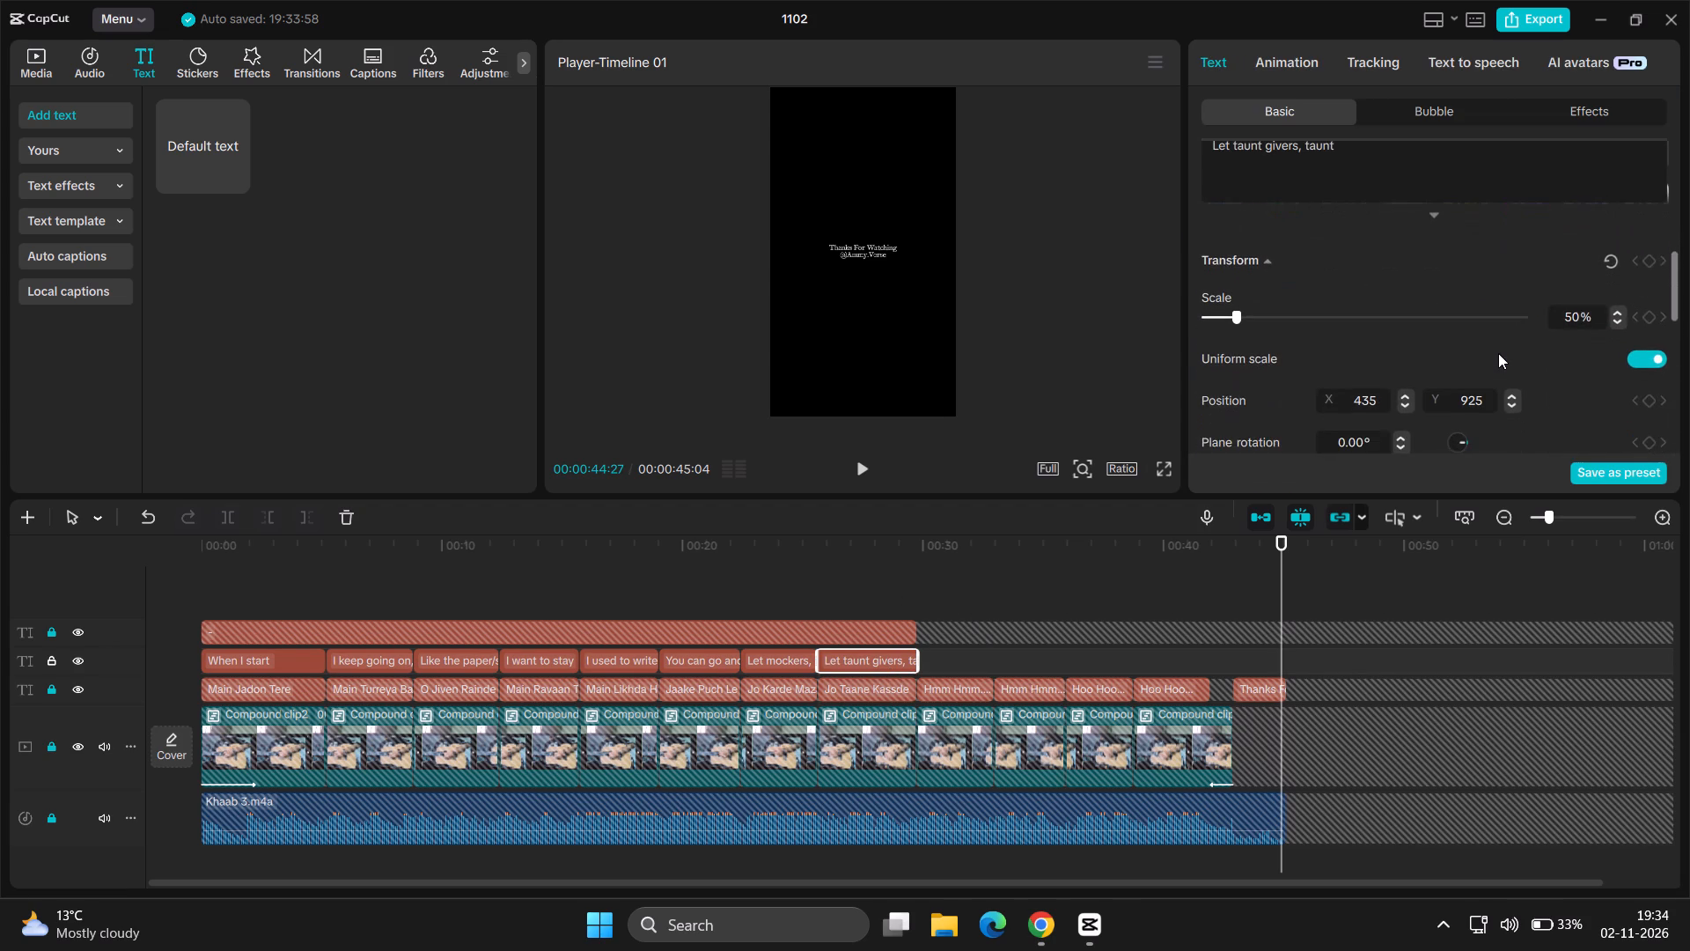
{"action": "scroll", "coordinate": [1498, 353], "scroll_direction": "down", "scroll_amount": 1}
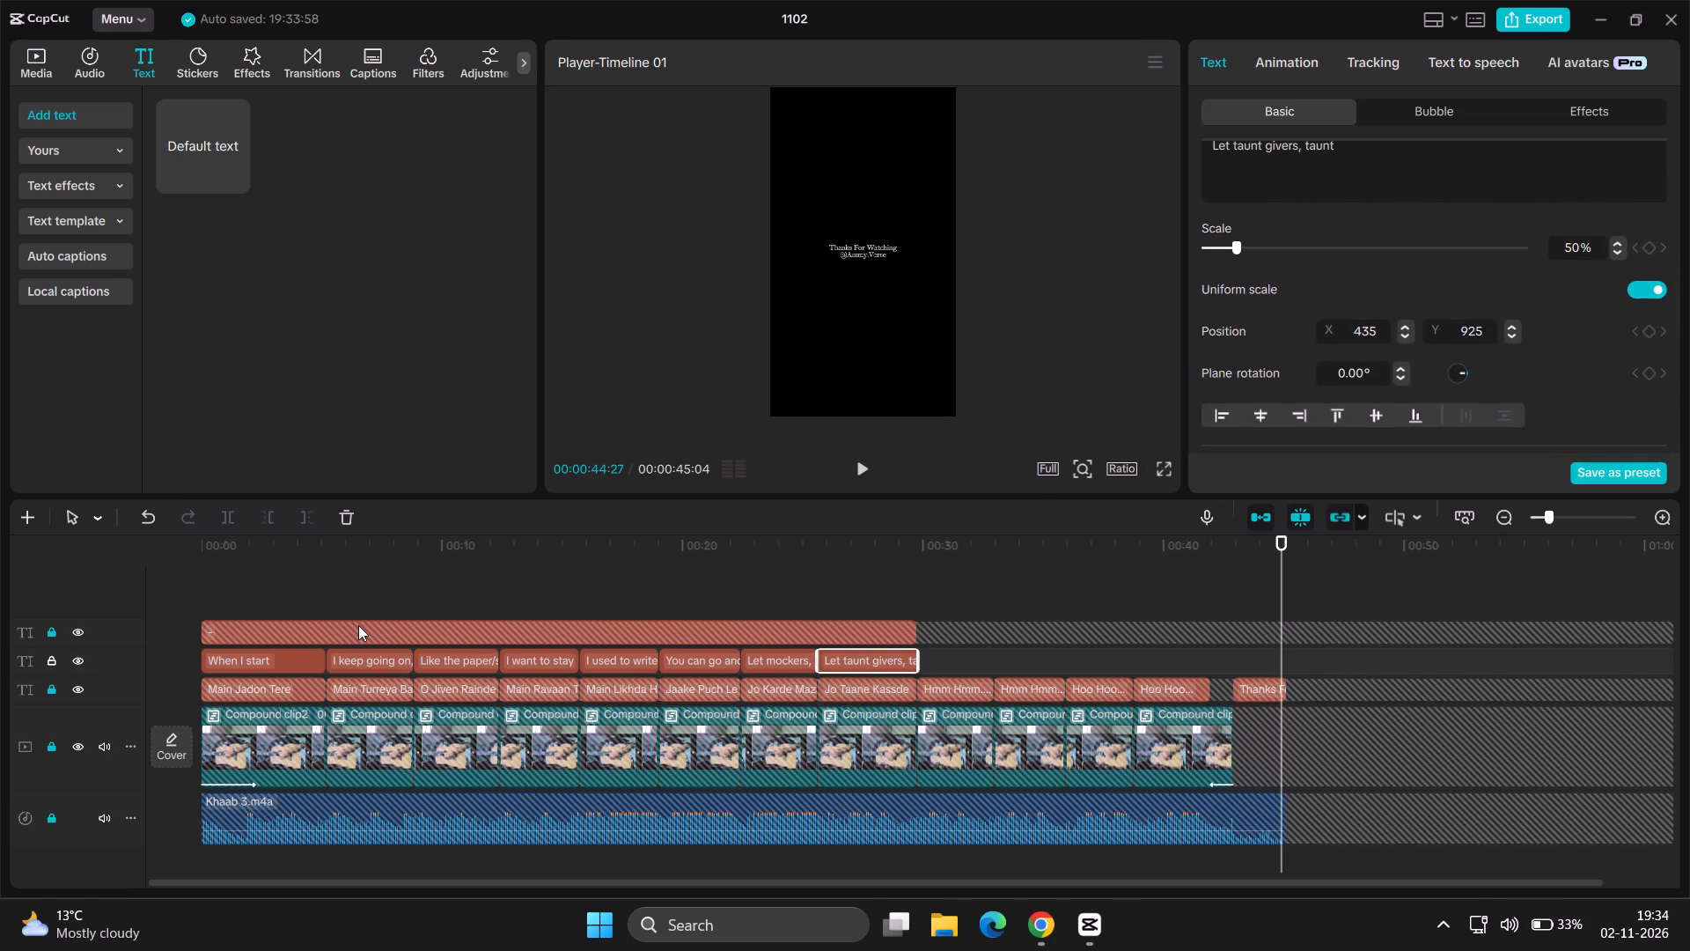
{"action": "left_click", "coordinate": [59, 659]}
Unlock the text track that holds the "Hmm Hmm" and "Hoo Hoo" captions.
{"action": "left_click", "coordinate": [48, 689]}
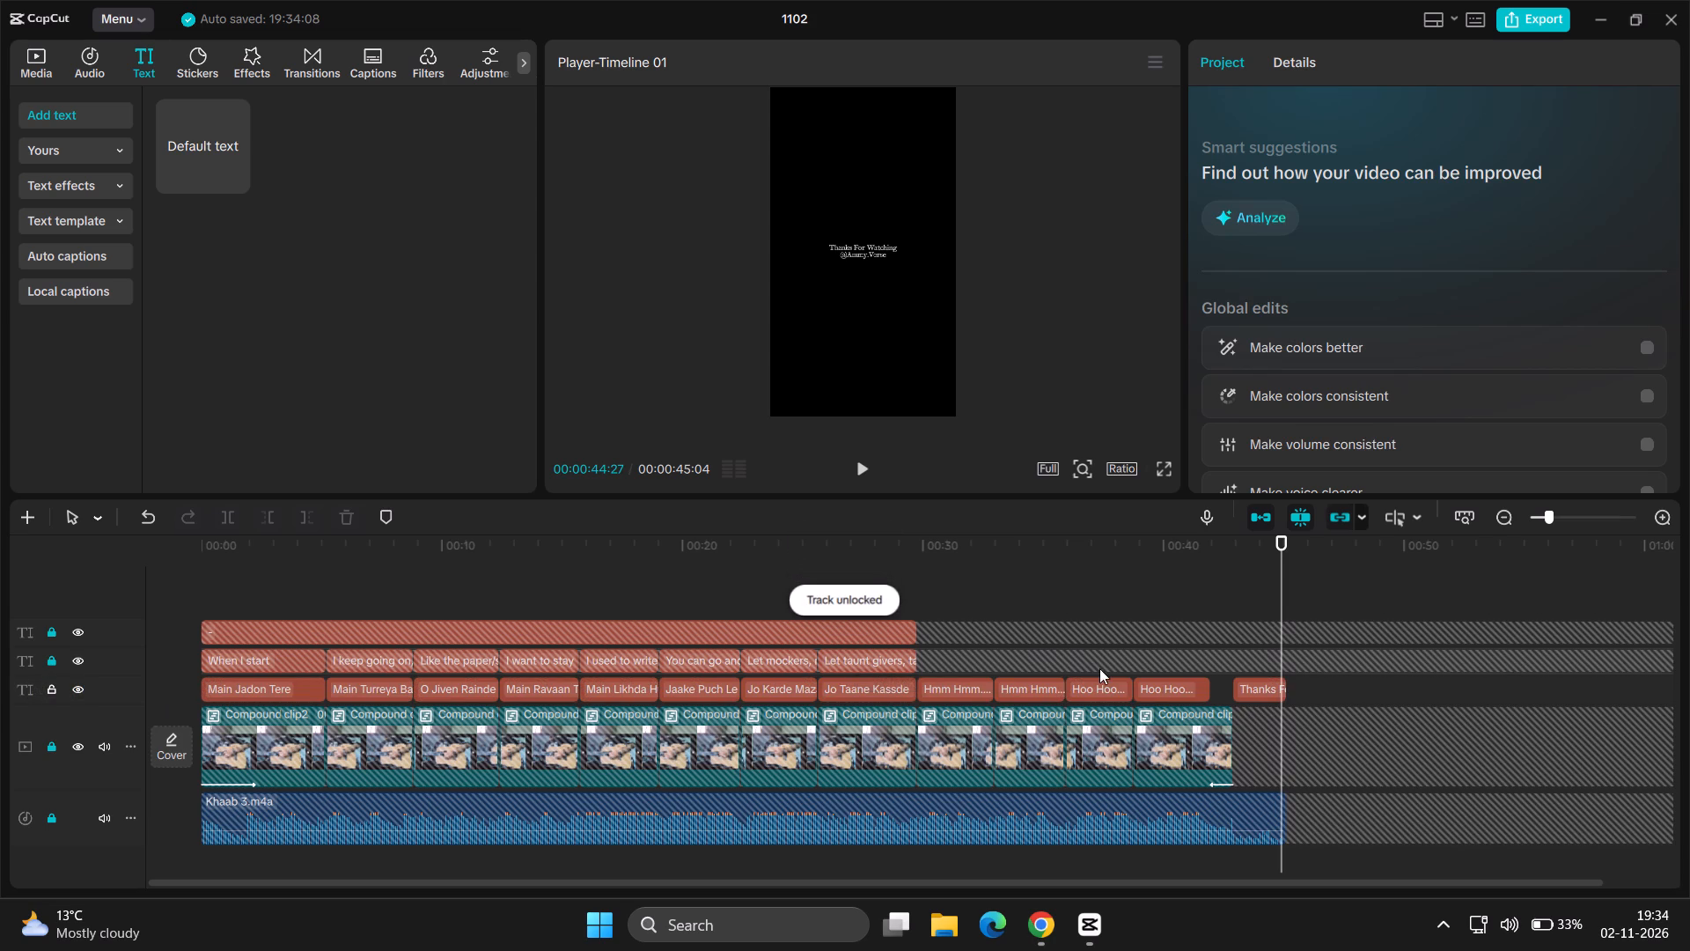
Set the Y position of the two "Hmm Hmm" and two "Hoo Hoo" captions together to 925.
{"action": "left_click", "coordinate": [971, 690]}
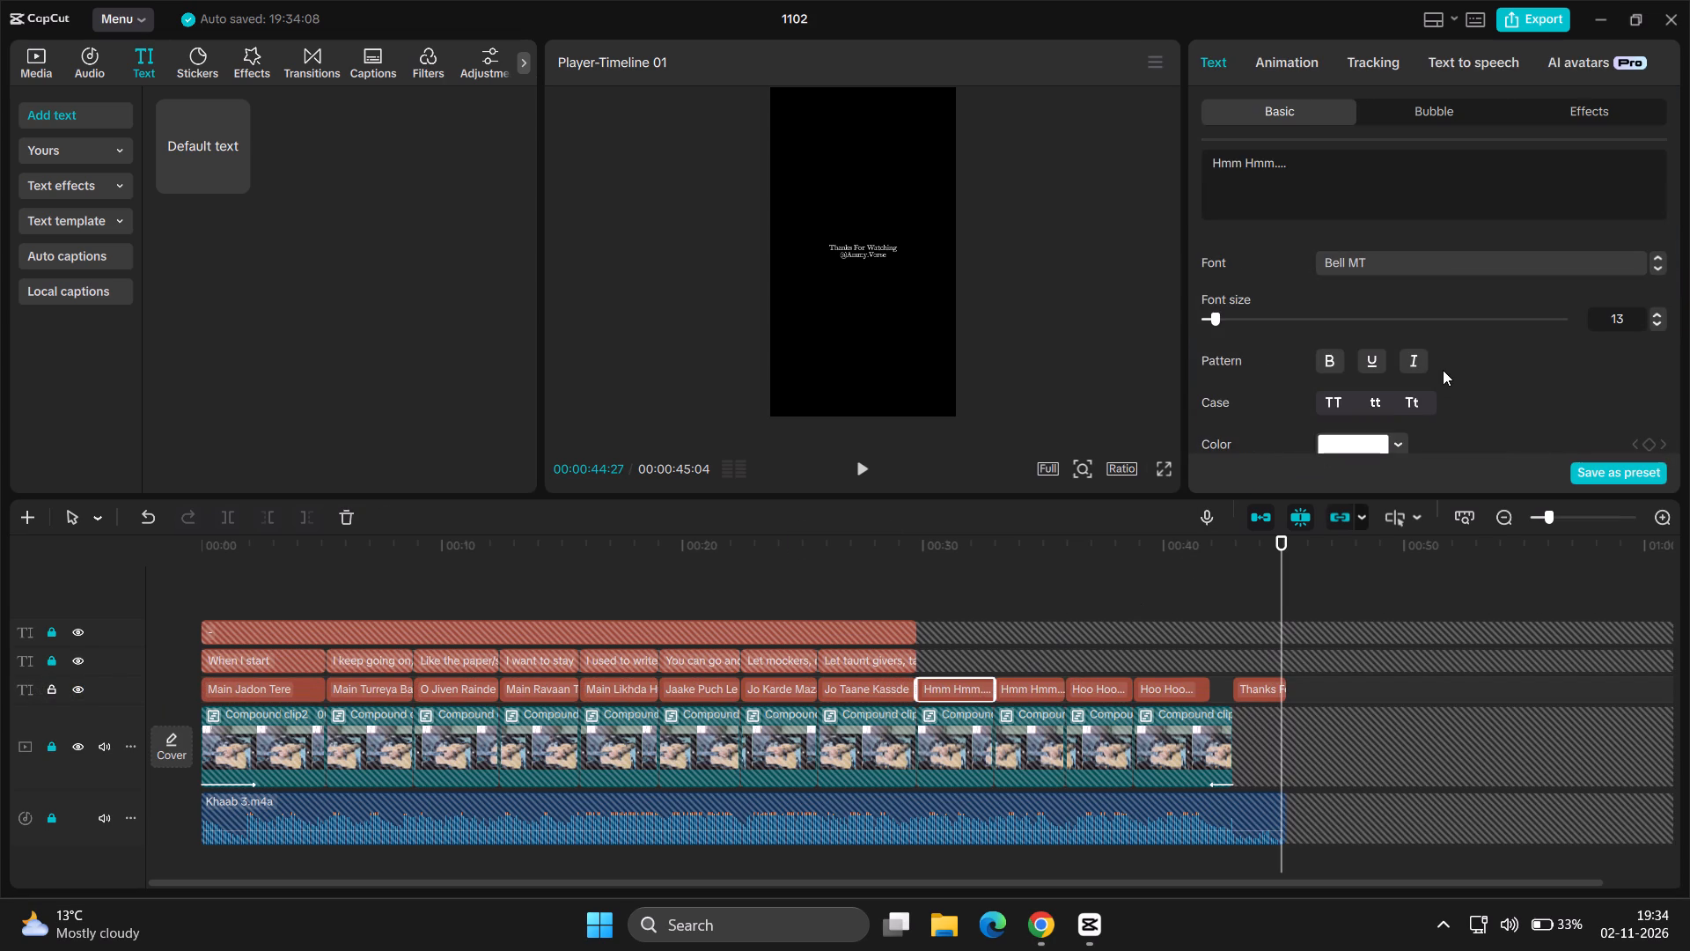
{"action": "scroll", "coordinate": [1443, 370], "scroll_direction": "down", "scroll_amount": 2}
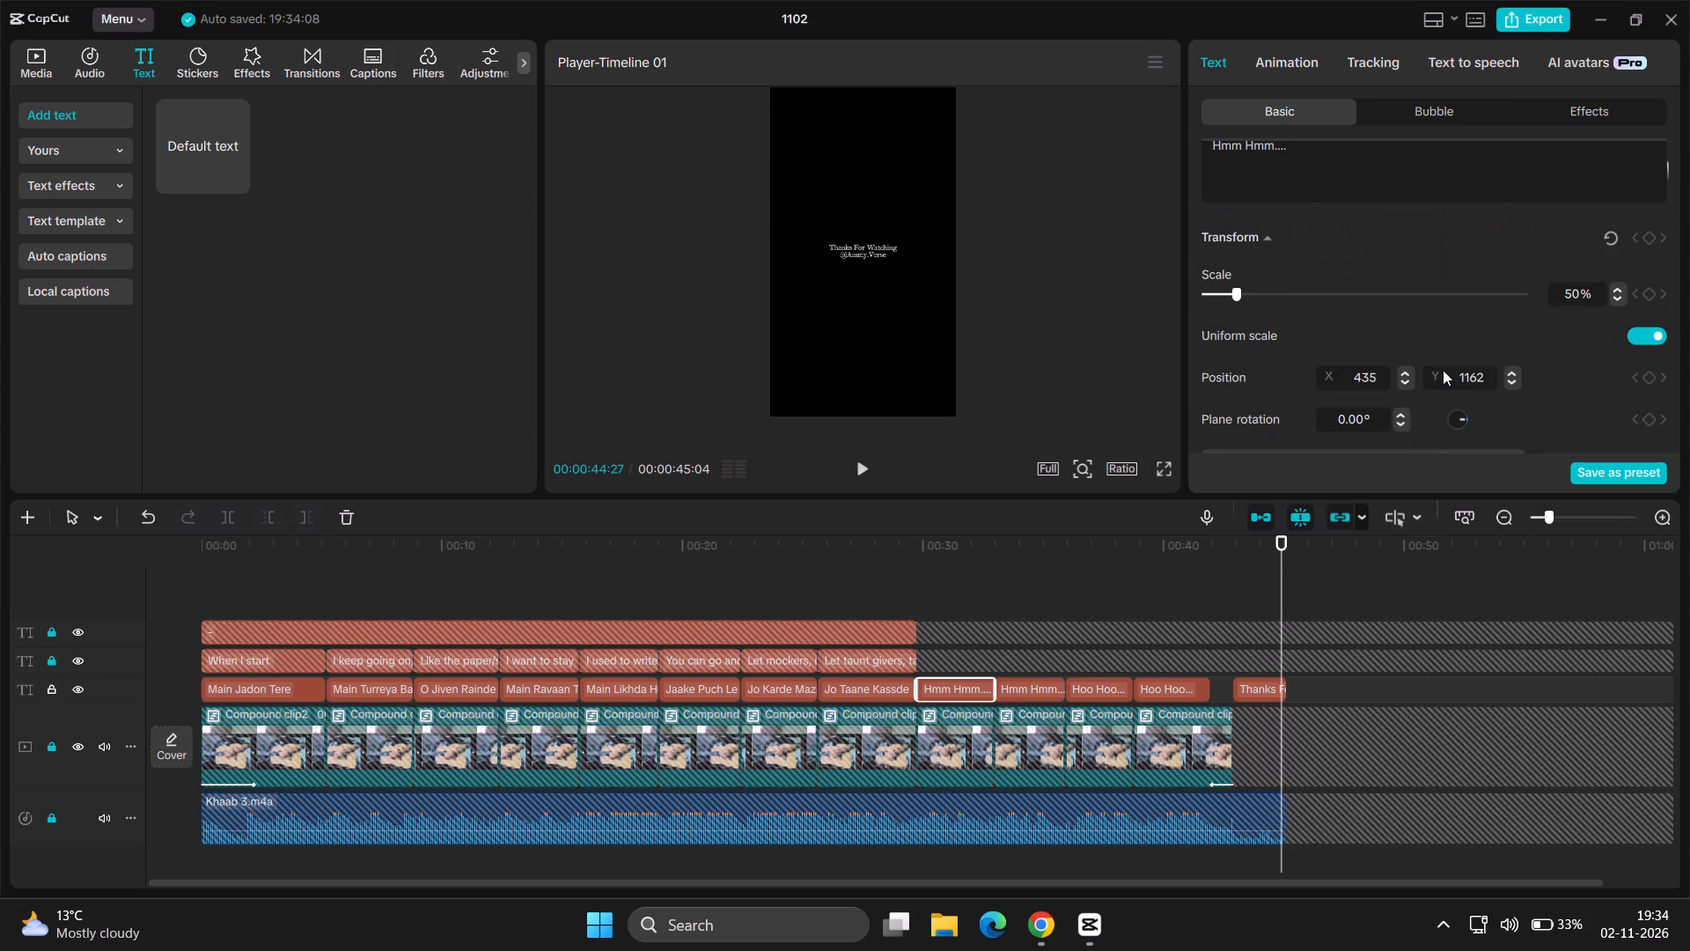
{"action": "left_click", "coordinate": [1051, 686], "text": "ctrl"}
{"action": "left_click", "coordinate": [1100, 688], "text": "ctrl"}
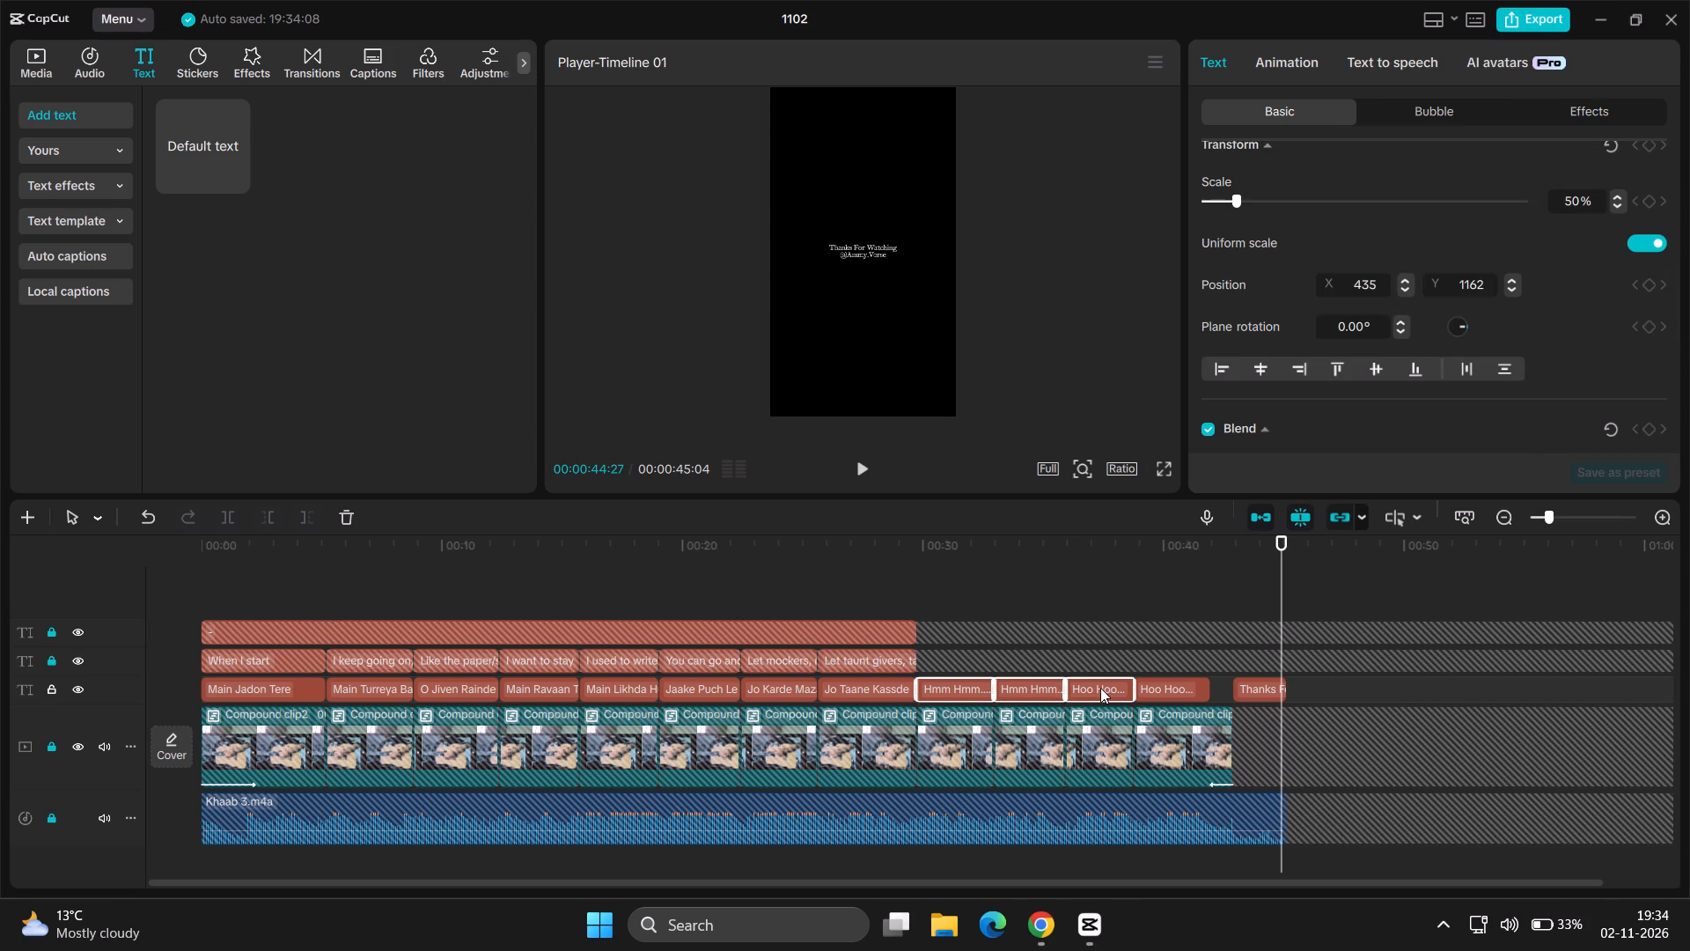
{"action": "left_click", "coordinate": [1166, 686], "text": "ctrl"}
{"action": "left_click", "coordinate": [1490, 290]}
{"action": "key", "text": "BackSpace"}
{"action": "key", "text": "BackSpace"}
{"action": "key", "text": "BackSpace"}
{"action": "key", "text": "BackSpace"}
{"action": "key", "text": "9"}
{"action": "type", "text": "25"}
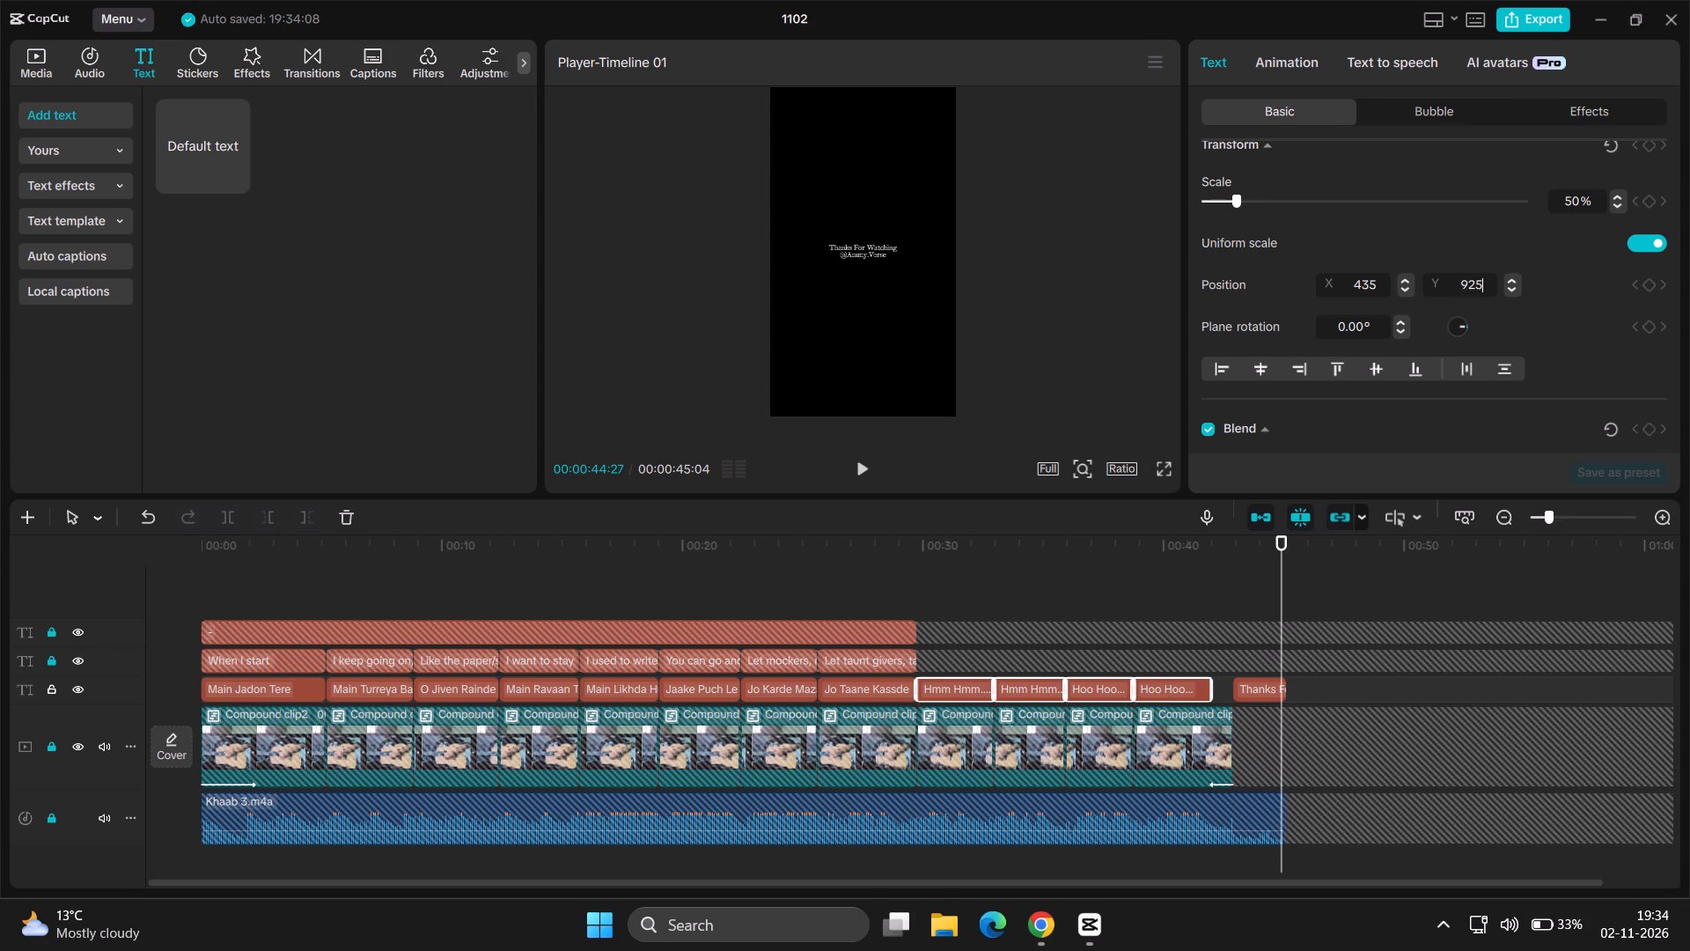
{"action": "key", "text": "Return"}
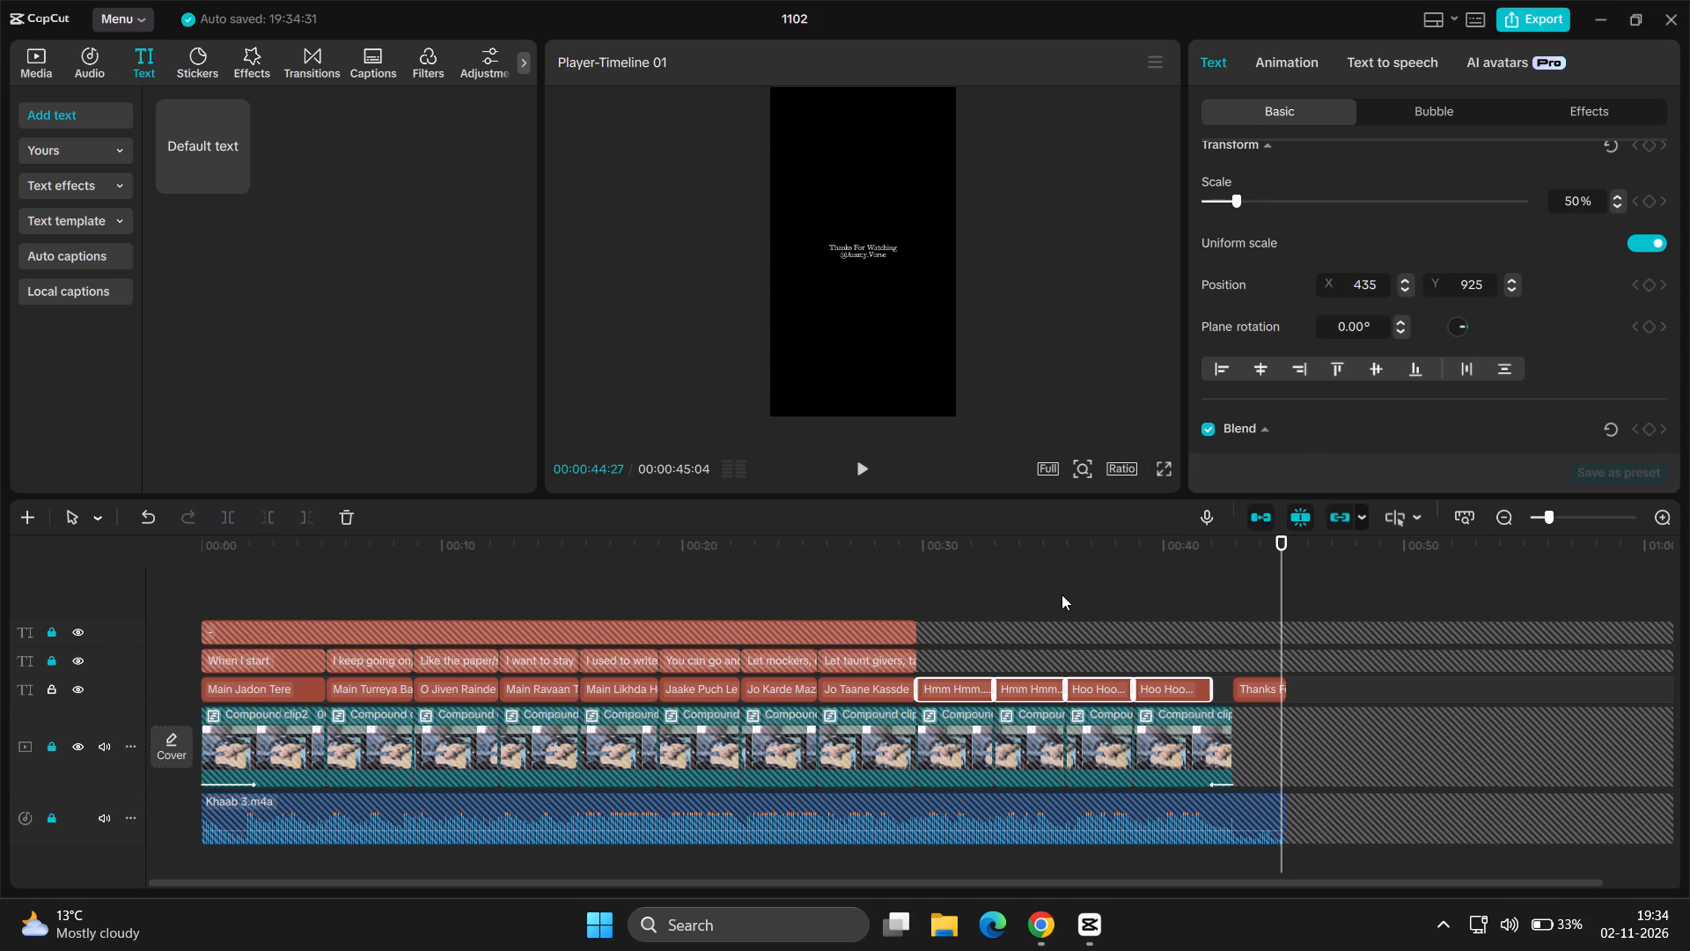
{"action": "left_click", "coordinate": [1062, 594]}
Compare the placement of the "Hmm Hmm" captions with the preceding two-line lyrics in the preview.
{"action": "left_click", "coordinate": [1020, 612]}
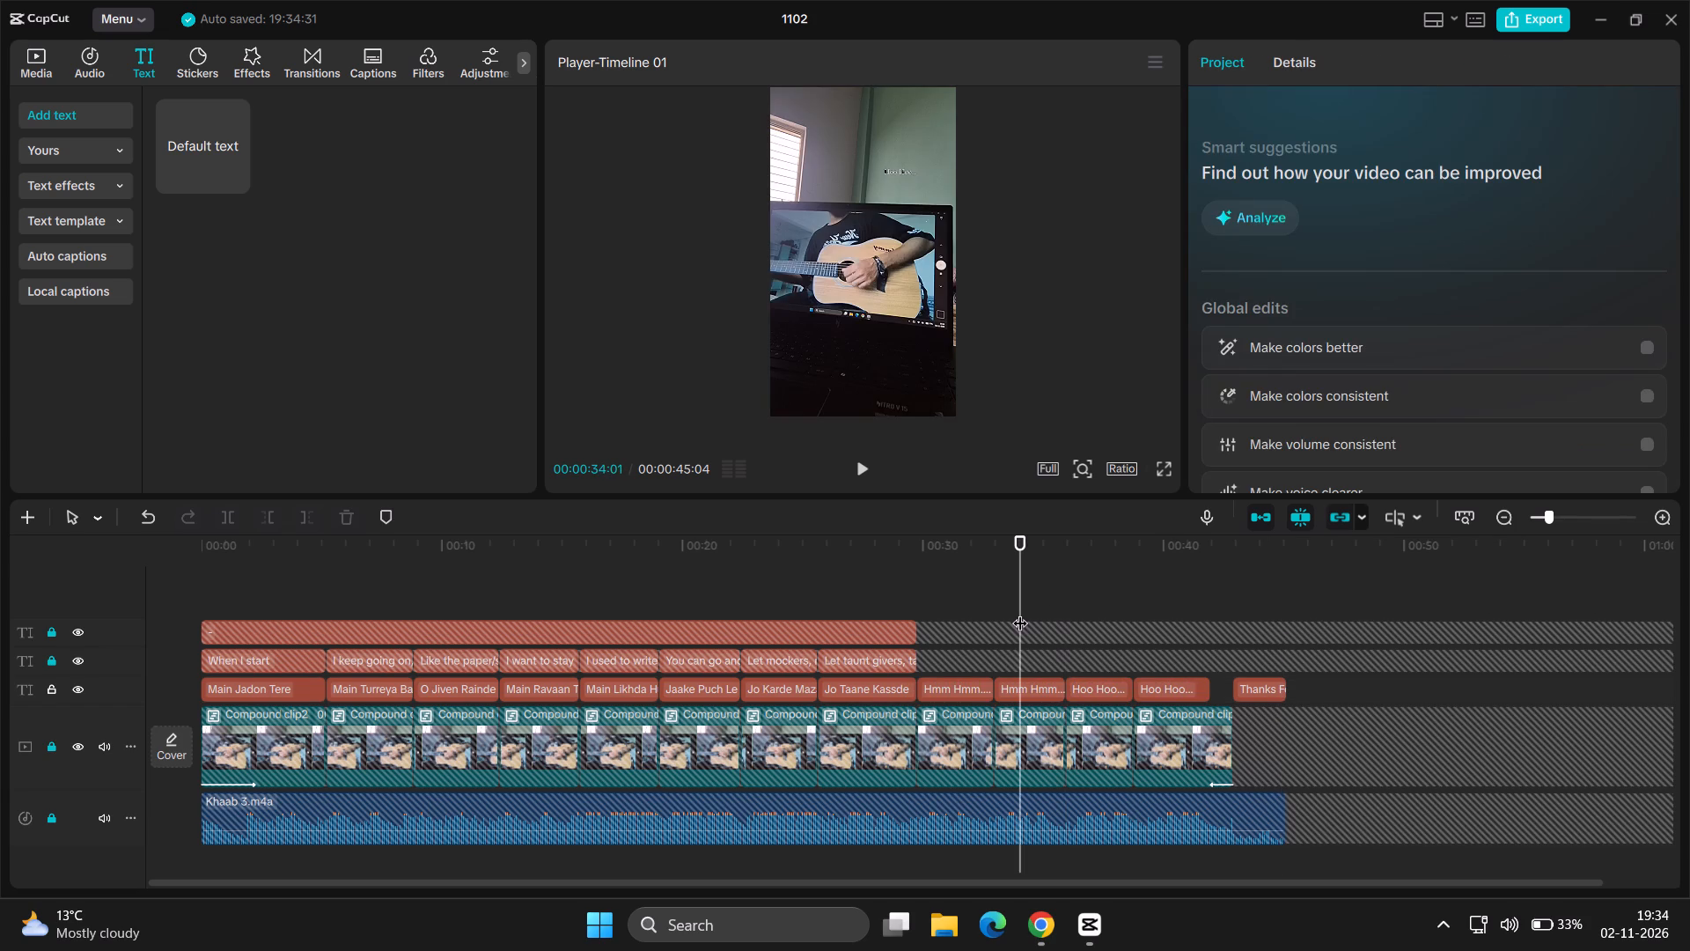
{"action": "left_click", "coordinate": [893, 601]}
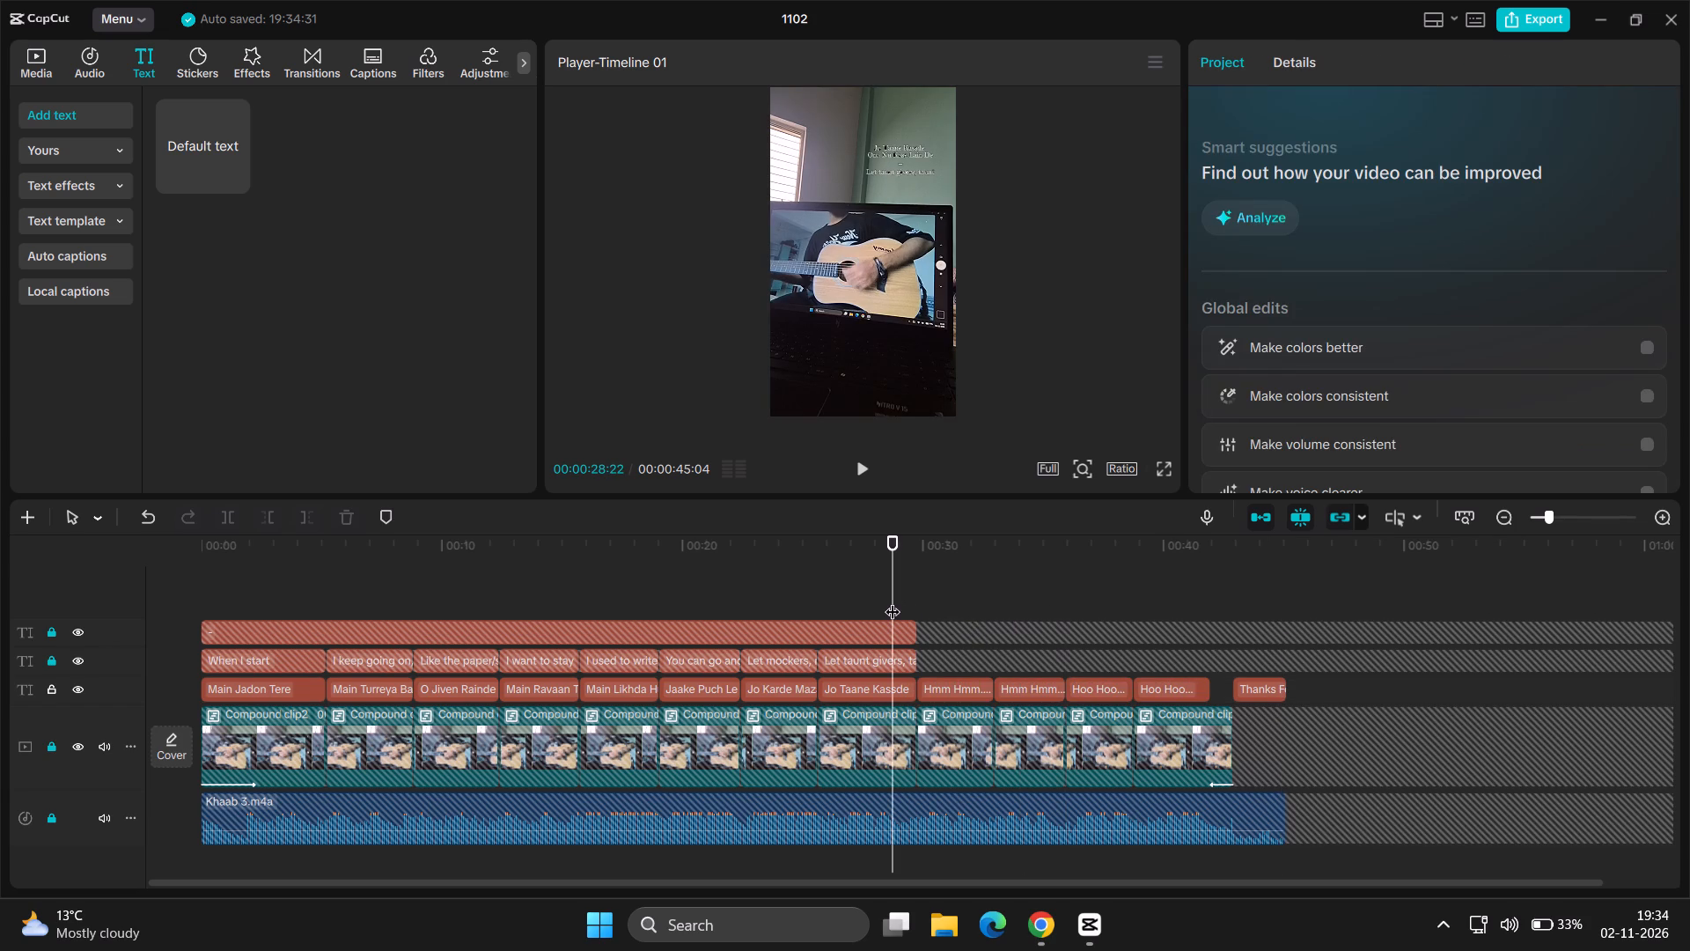
{"action": "left_click", "coordinate": [961, 590]}
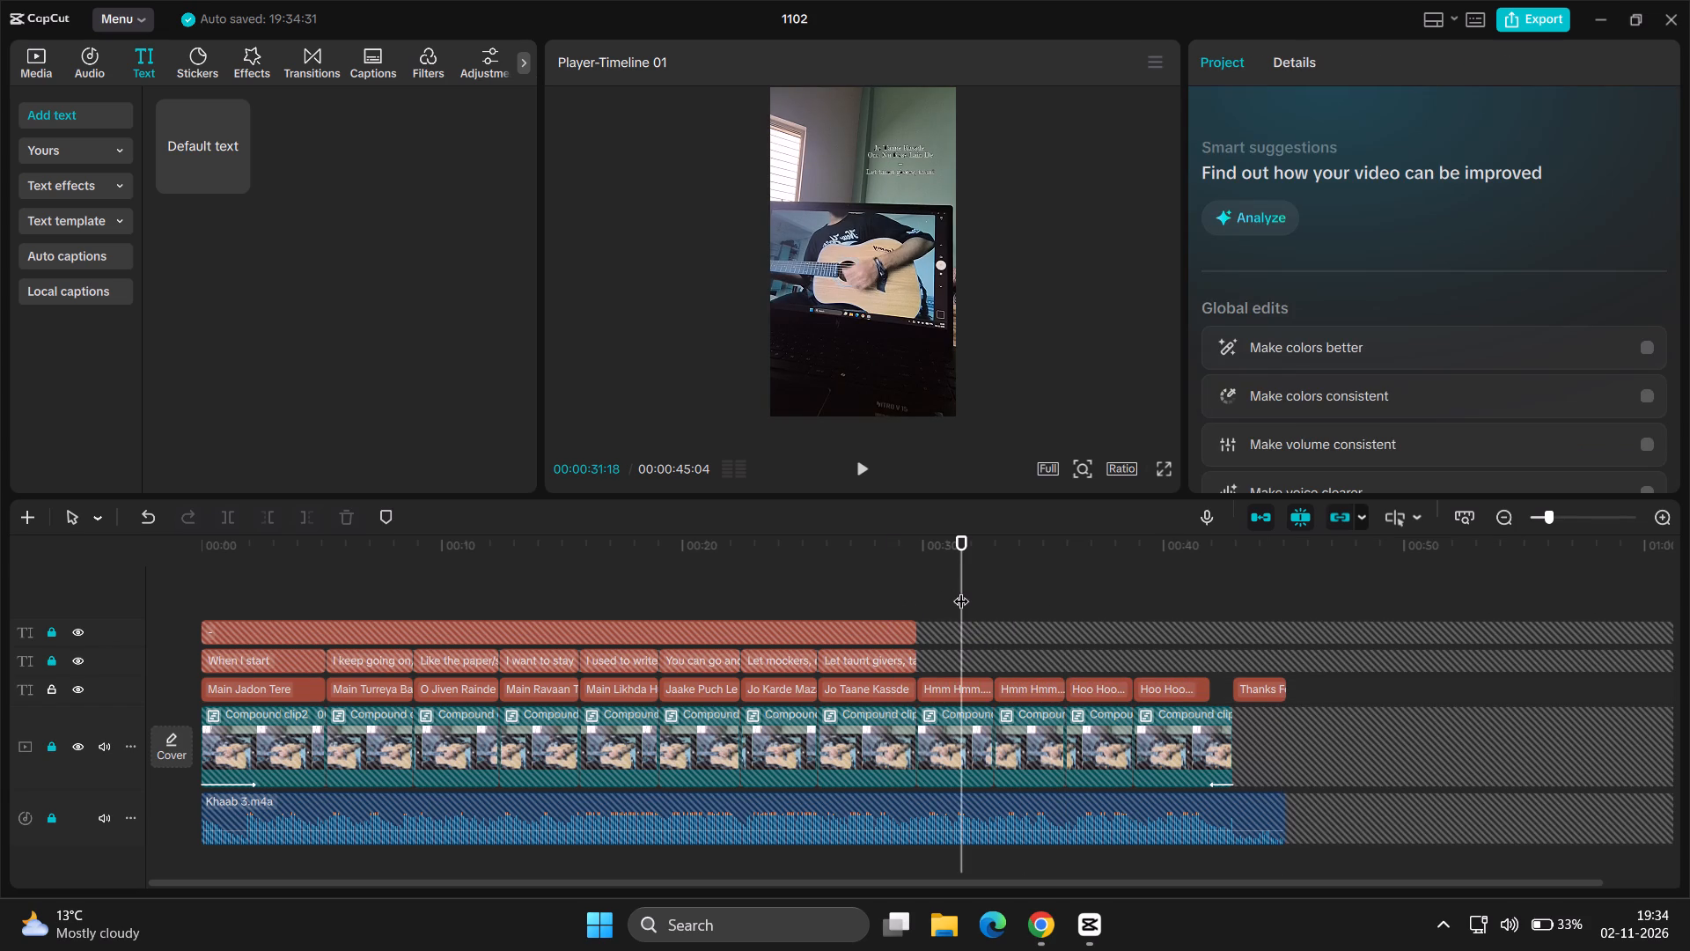
{"action": "left_click", "coordinate": [991, 593]}
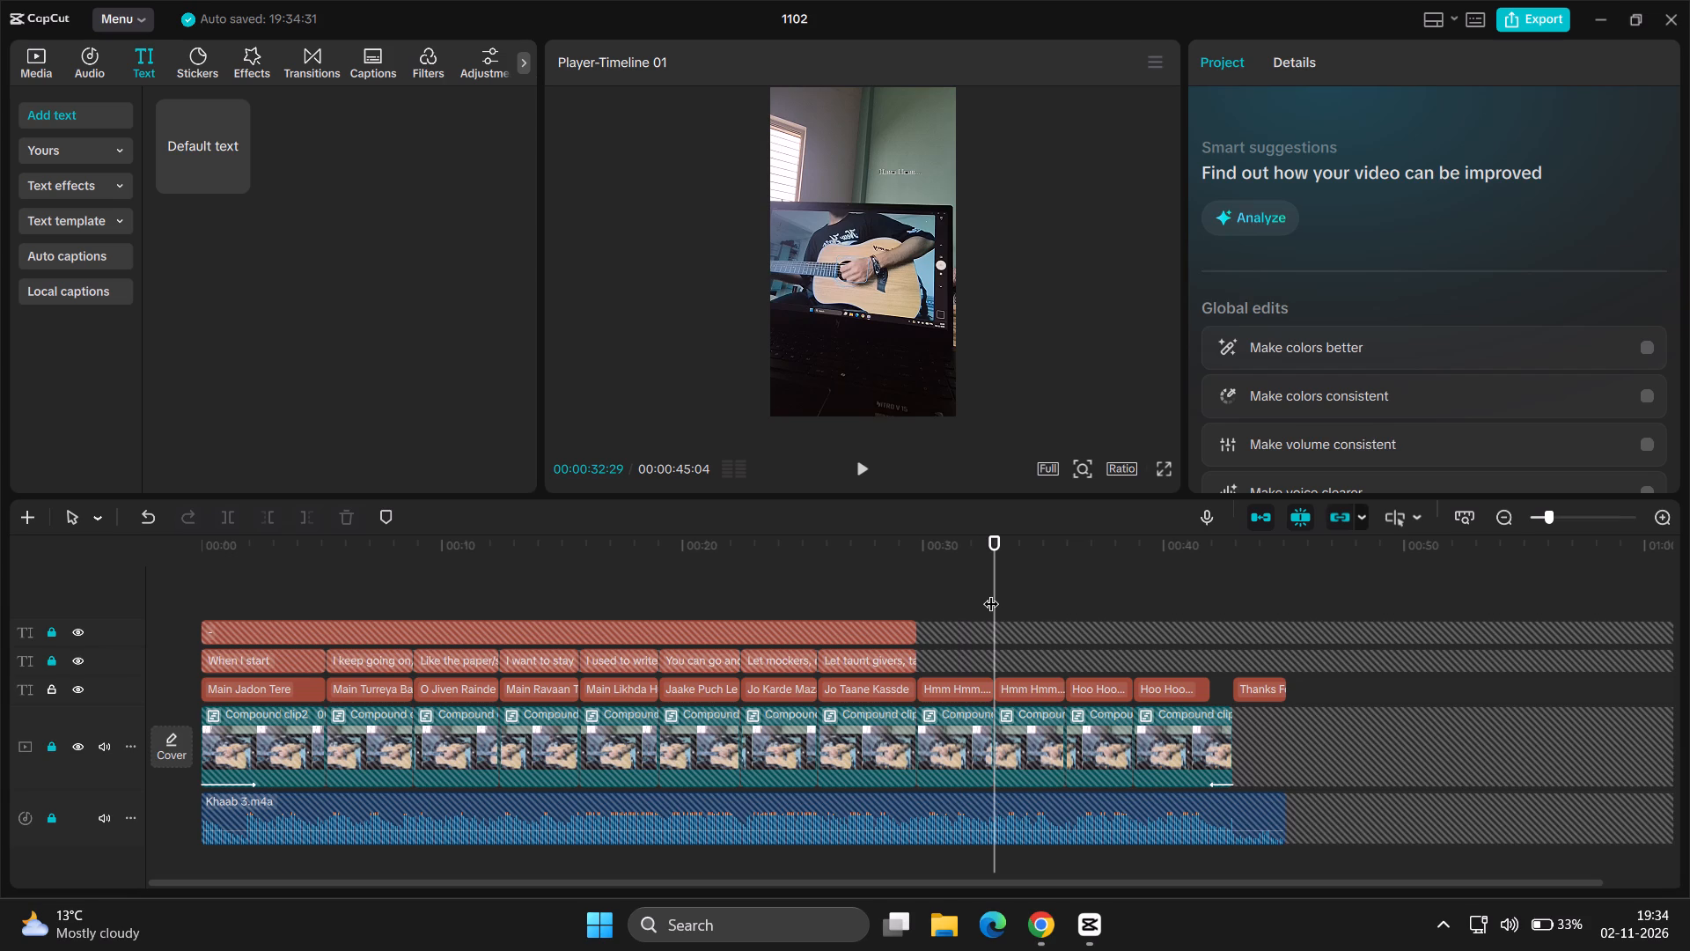
Unlock the topmost text track, check the transform position of its dash separator clip, and relock the track.
{"action": "left_click", "coordinate": [42, 633]}
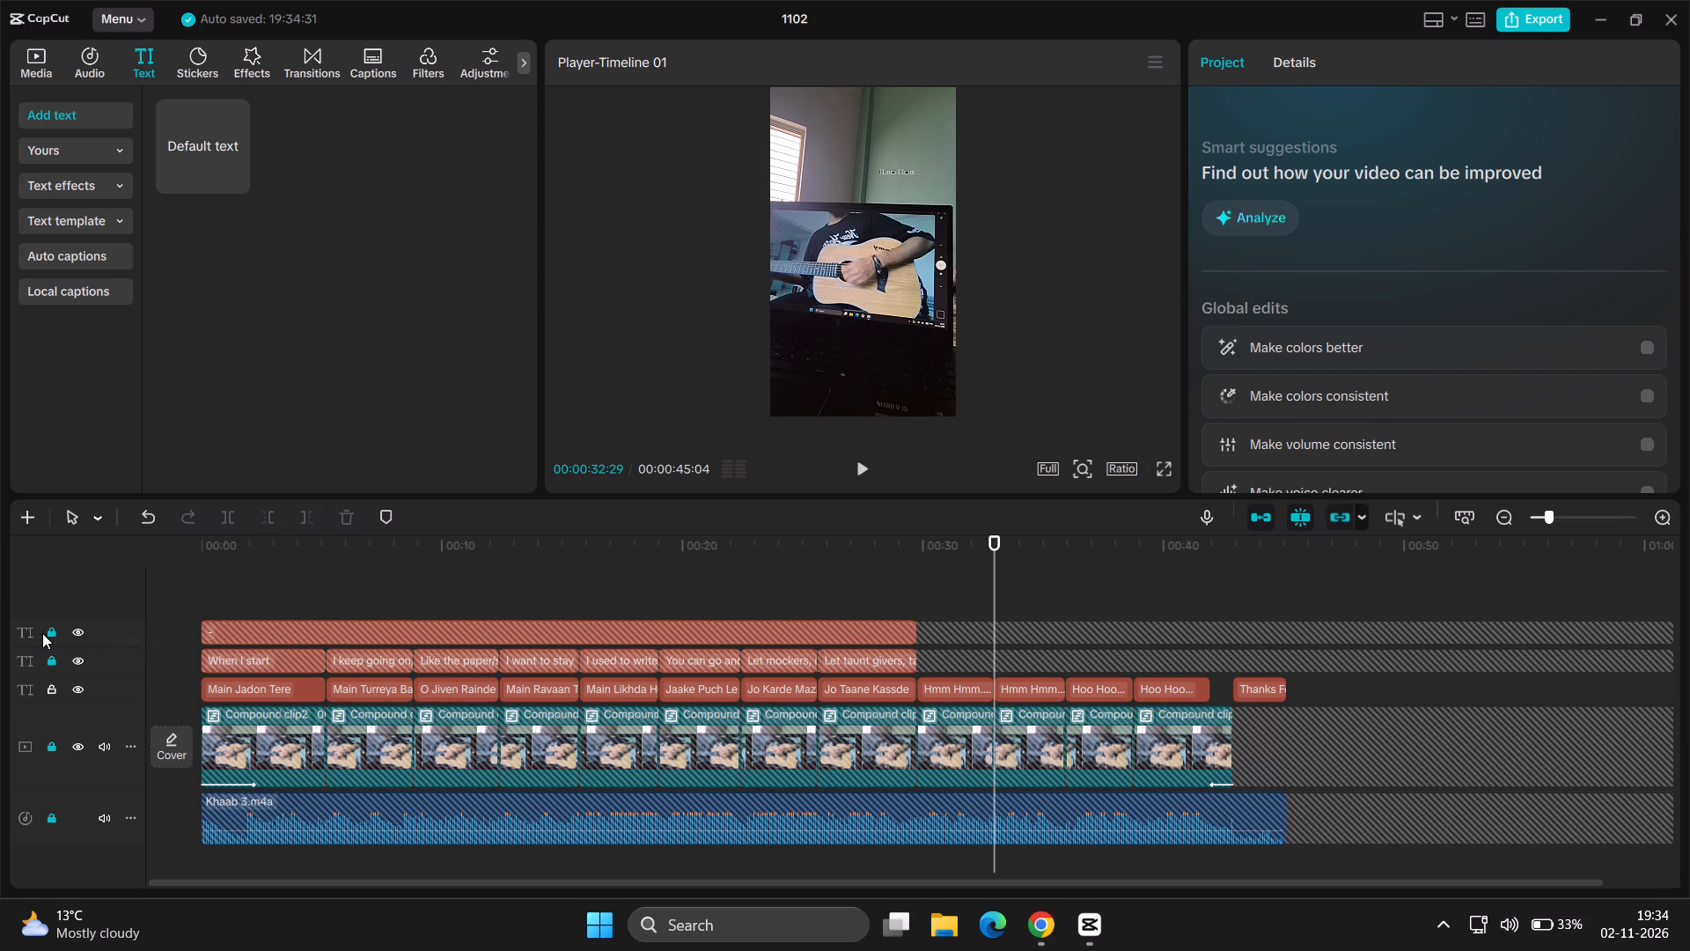
{"action": "left_click", "coordinate": [47, 633]}
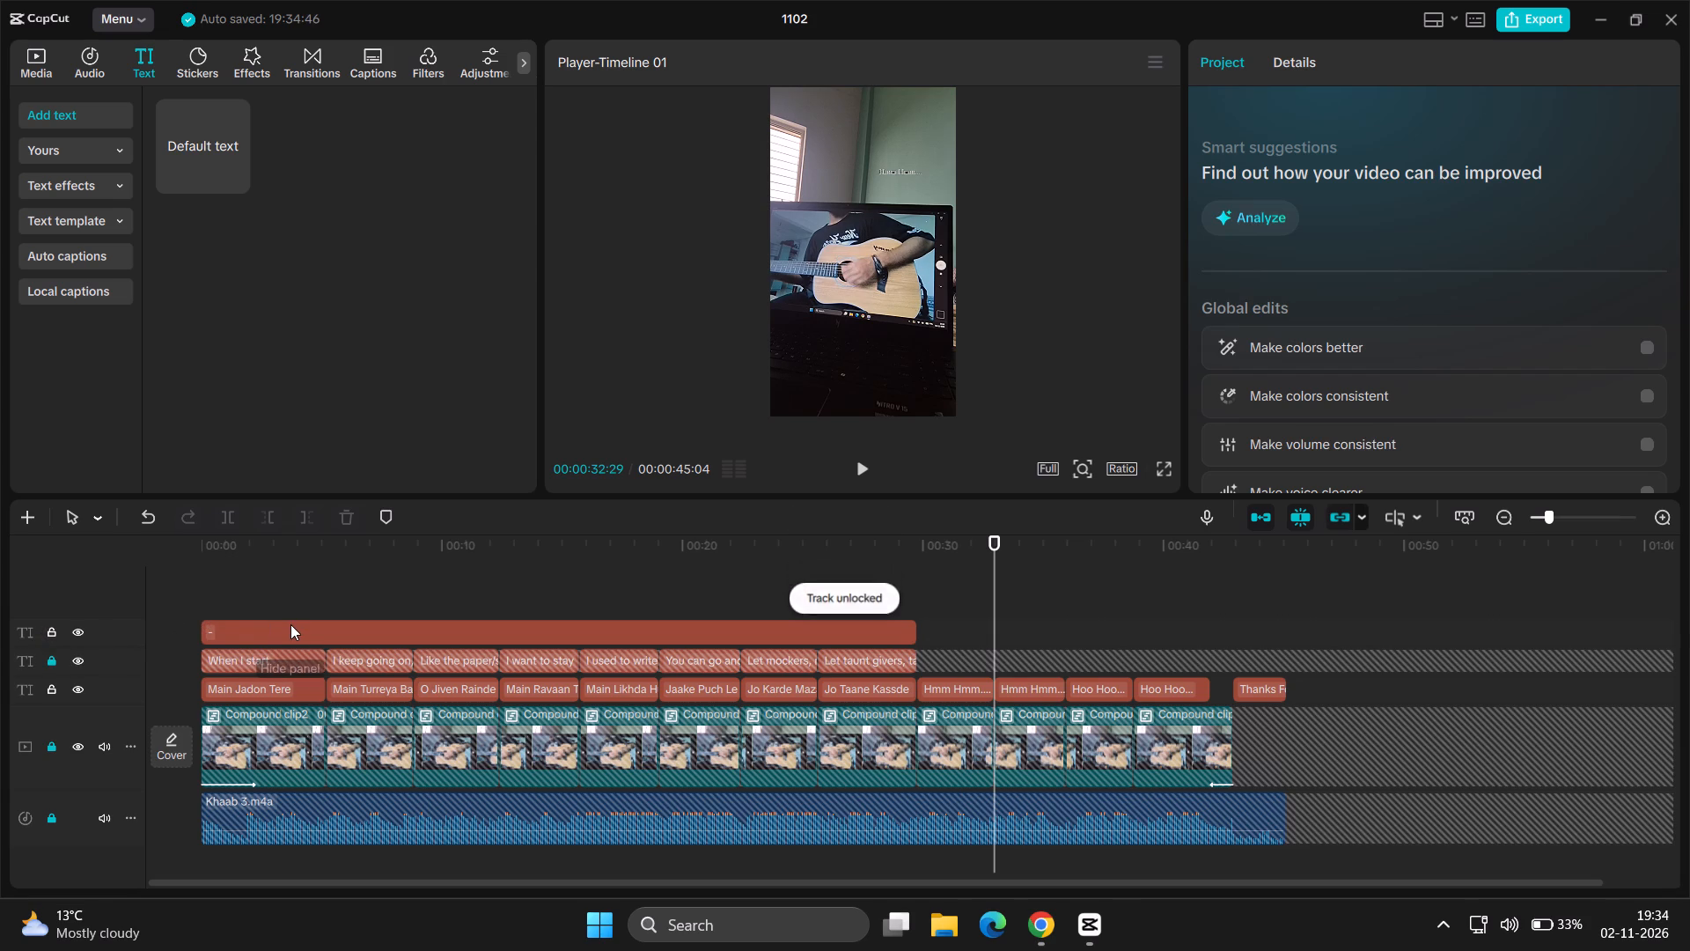
{"action": "left_click", "coordinate": [291, 623]}
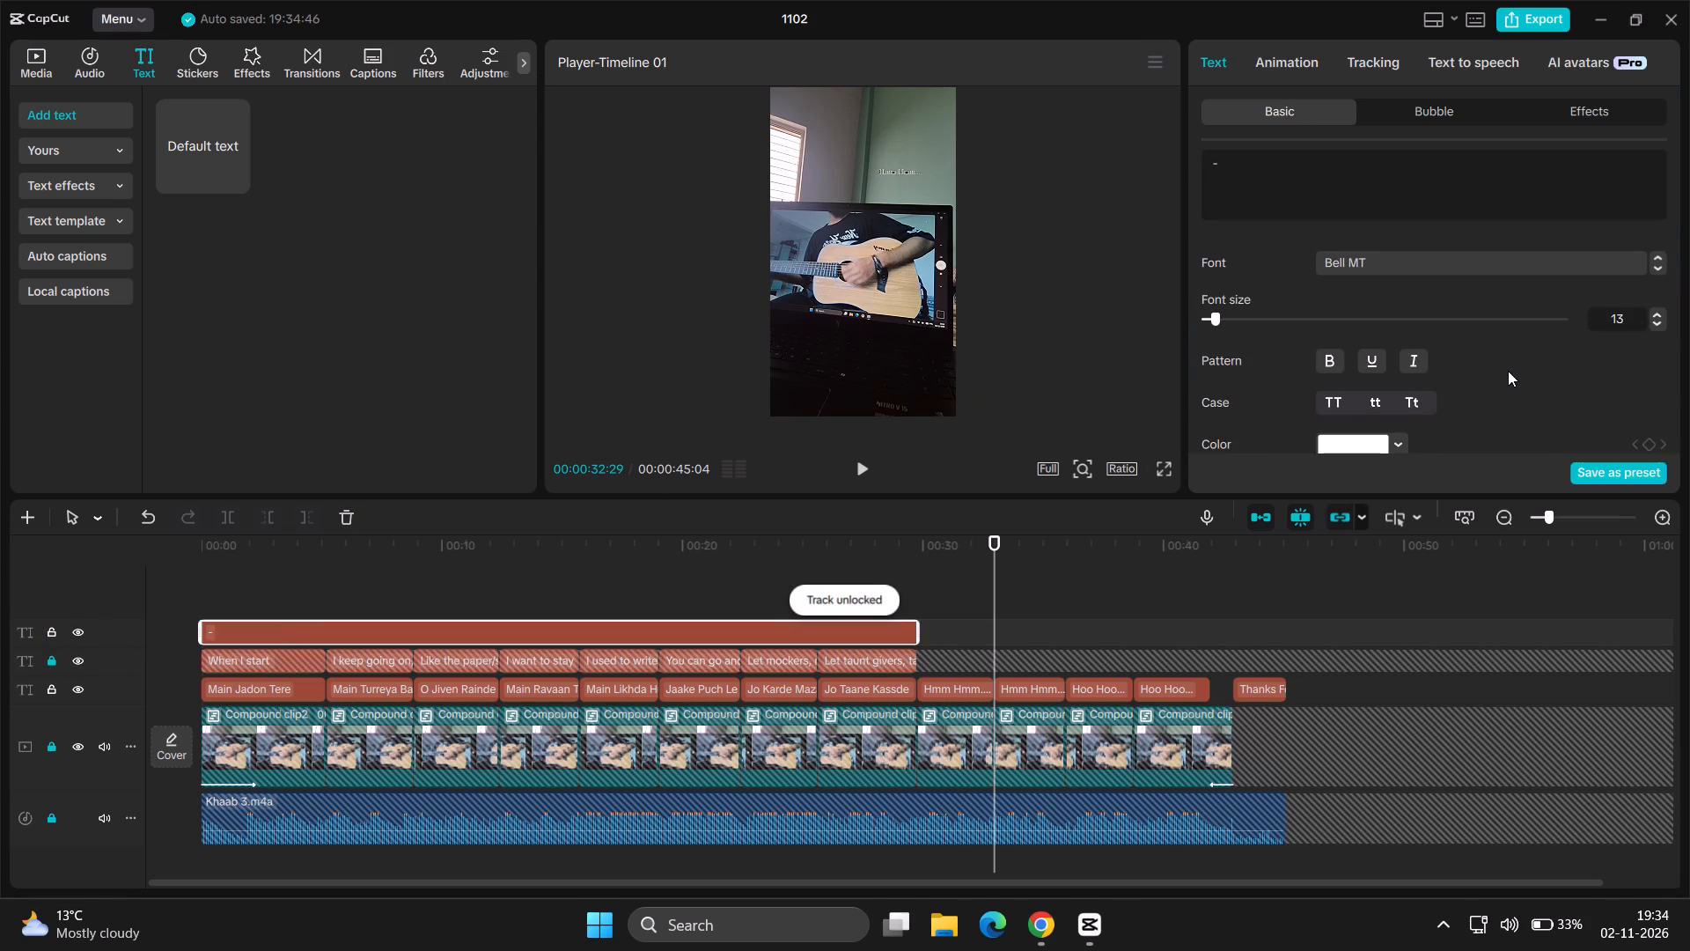
{"action": "scroll", "coordinate": [1508, 371], "scroll_direction": "down", "scroll_amount": 2}
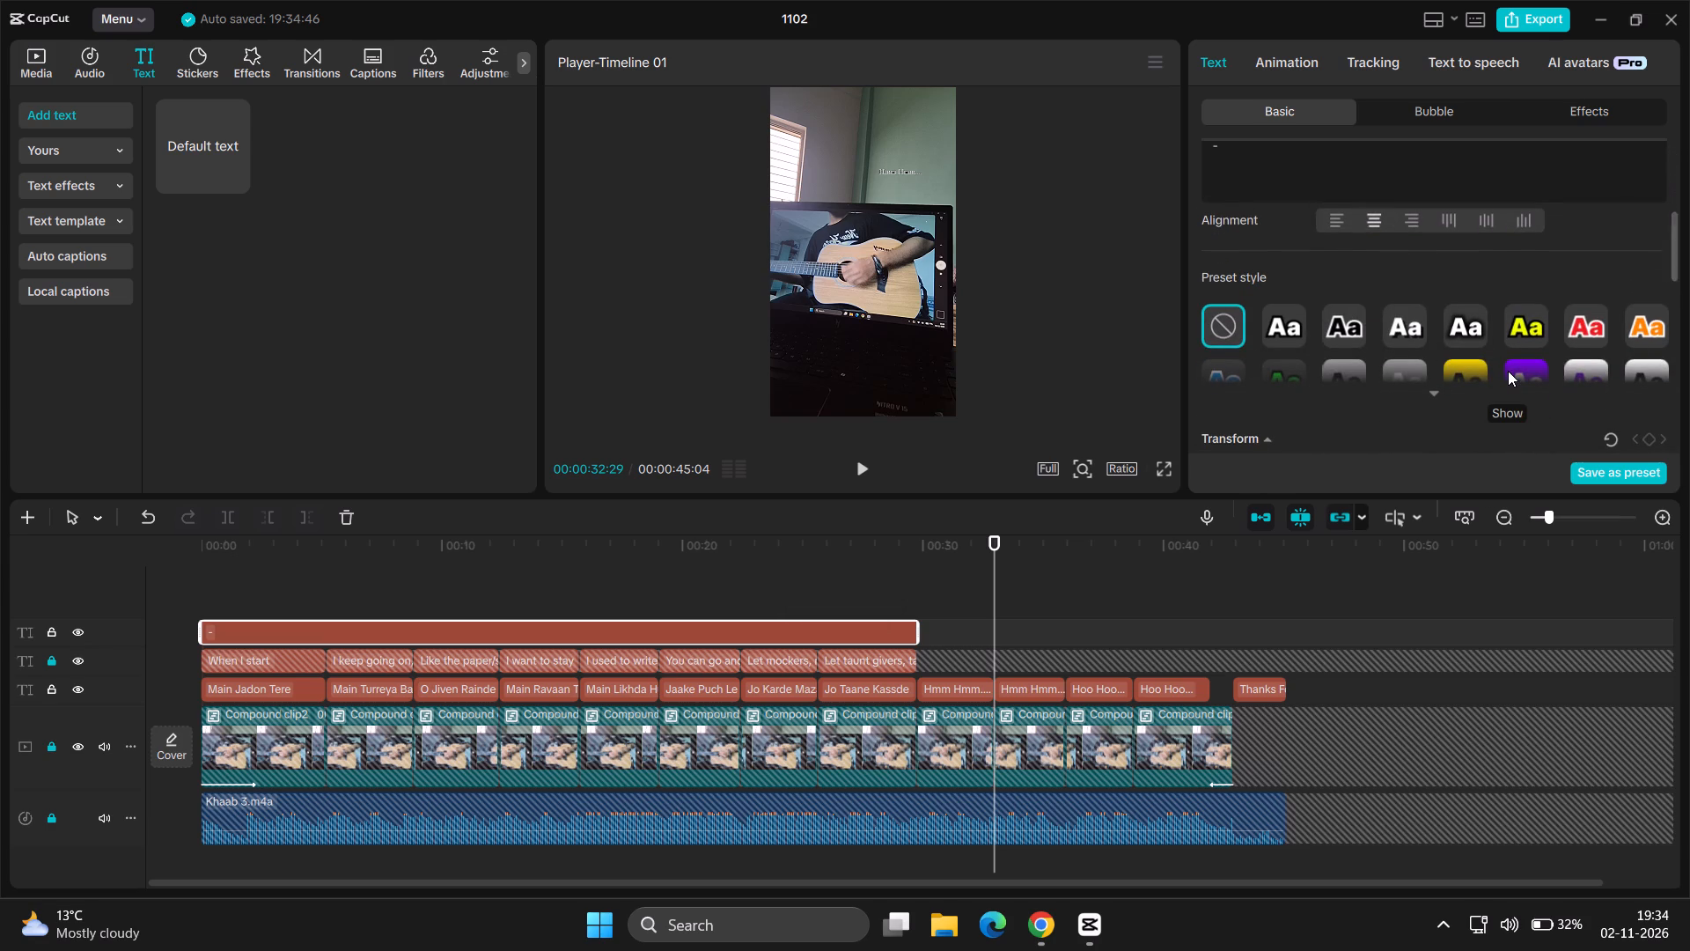
{"action": "scroll", "coordinate": [1508, 371], "scroll_direction": "down", "scroll_amount": 1}
{"action": "scroll", "coordinate": [1508, 371], "scroll_direction": "right", "scroll_amount": 1}
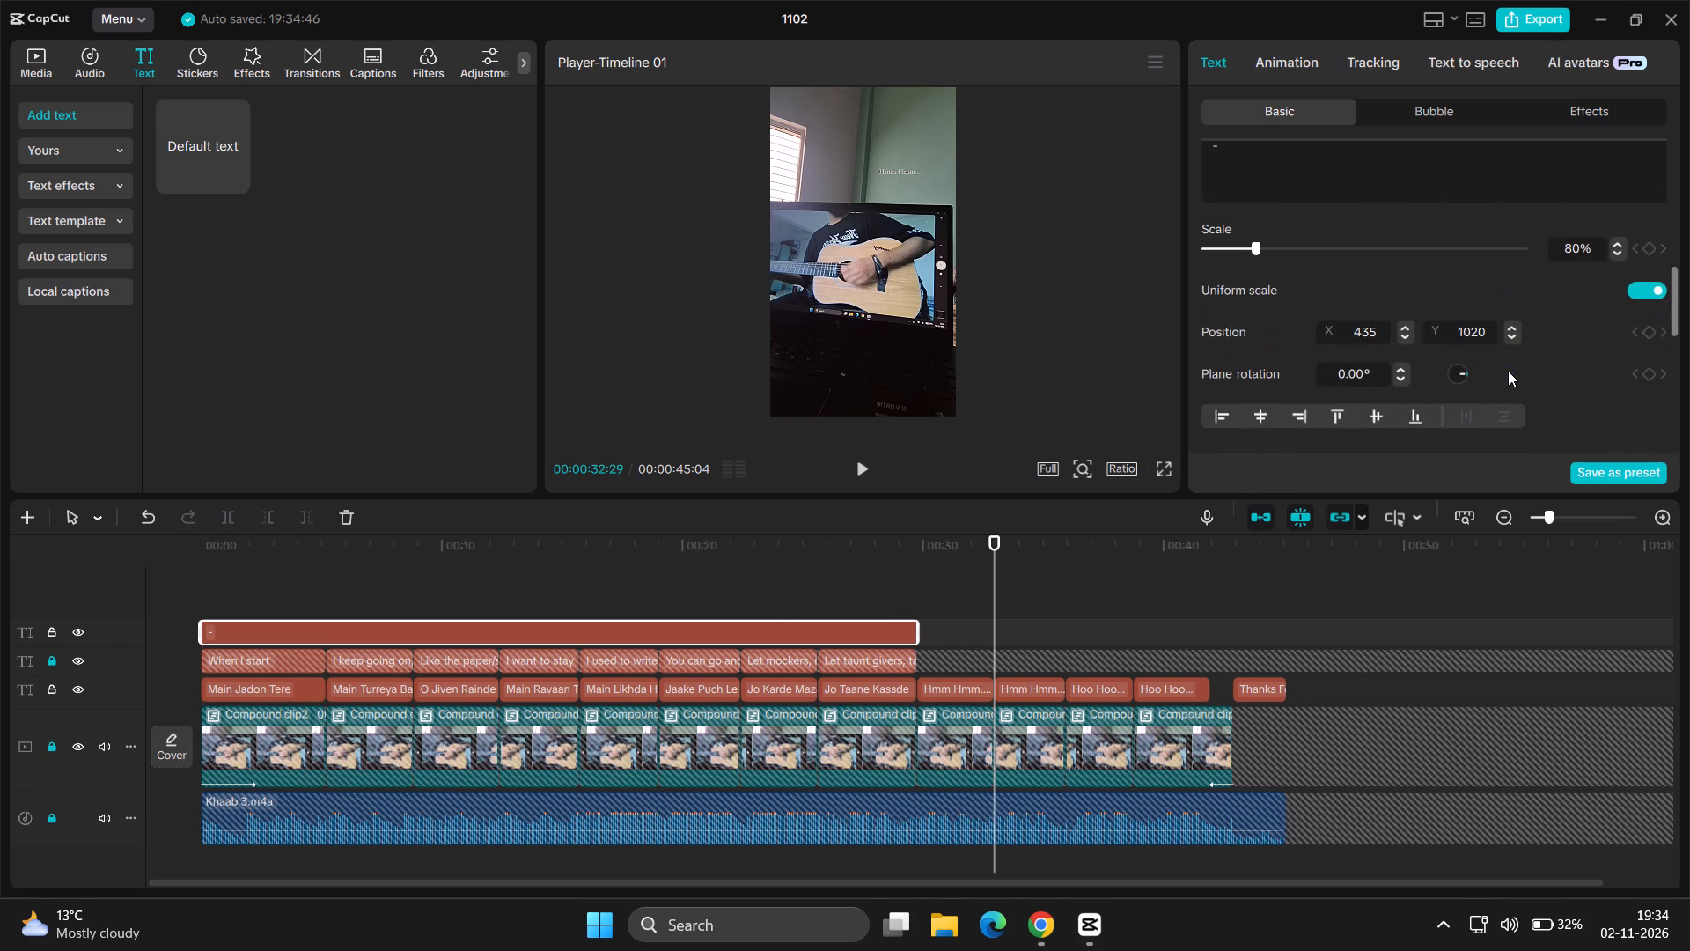
{"action": "left_click", "coordinate": [47, 639]}
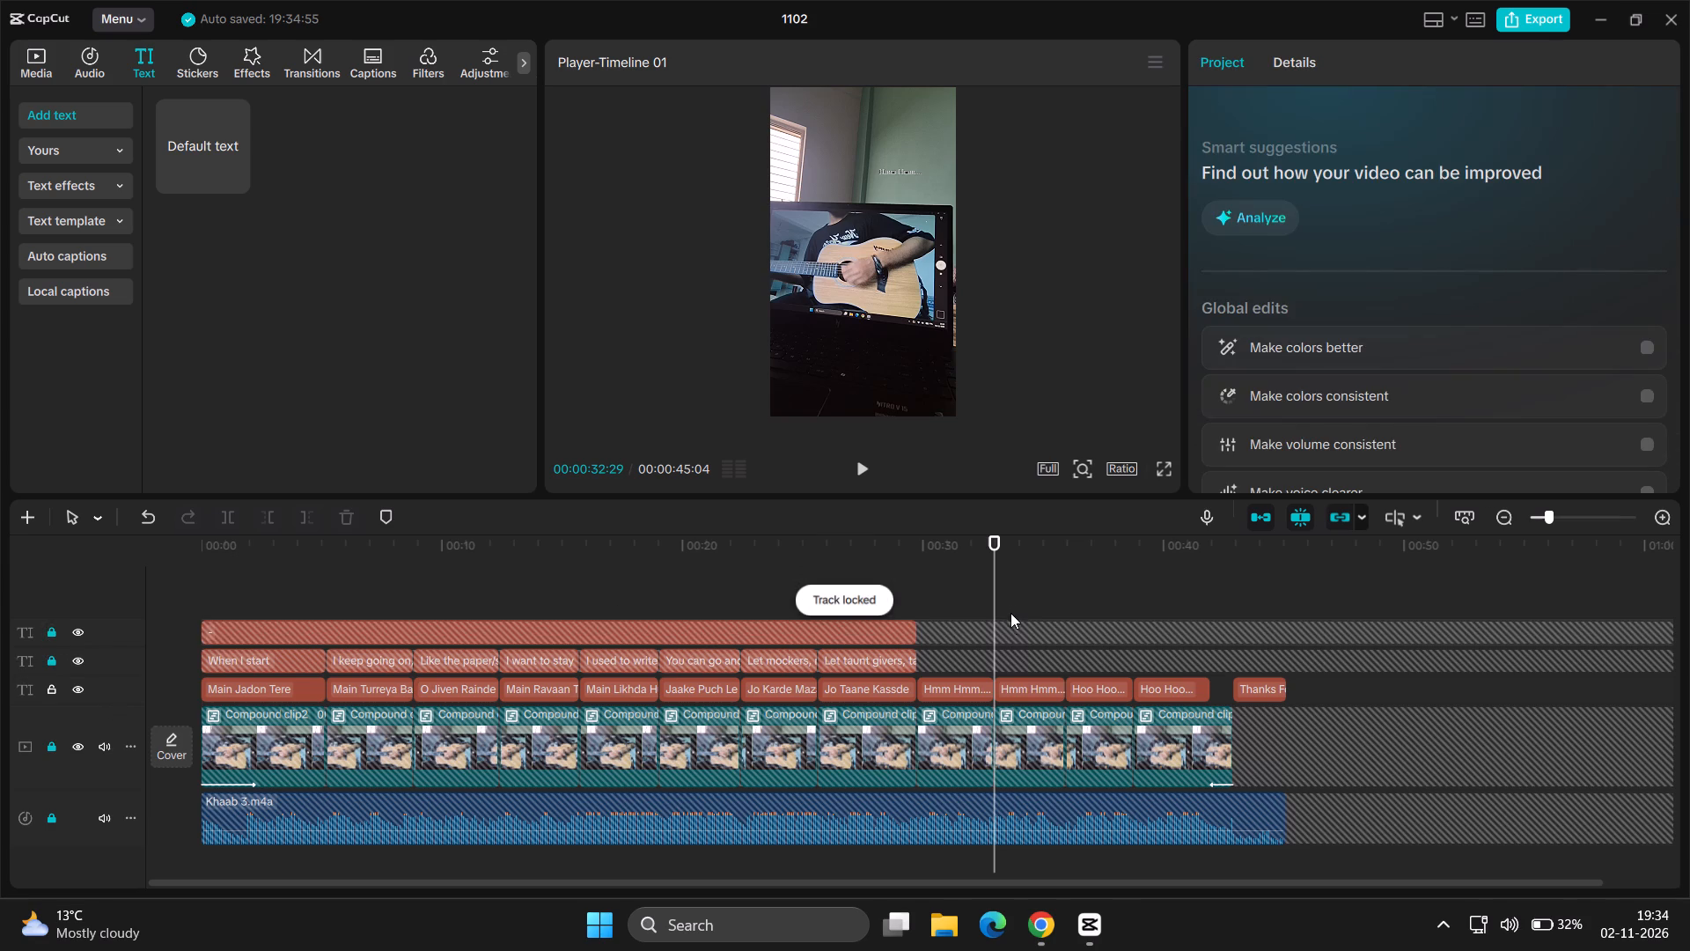
Set the Y position of the two "Hmm Hmm" and two "Hoo Hoo" captions together to 1020.
{"action": "left_click", "coordinate": [1013, 606]}
{"action": "left_click", "coordinate": [972, 584]}
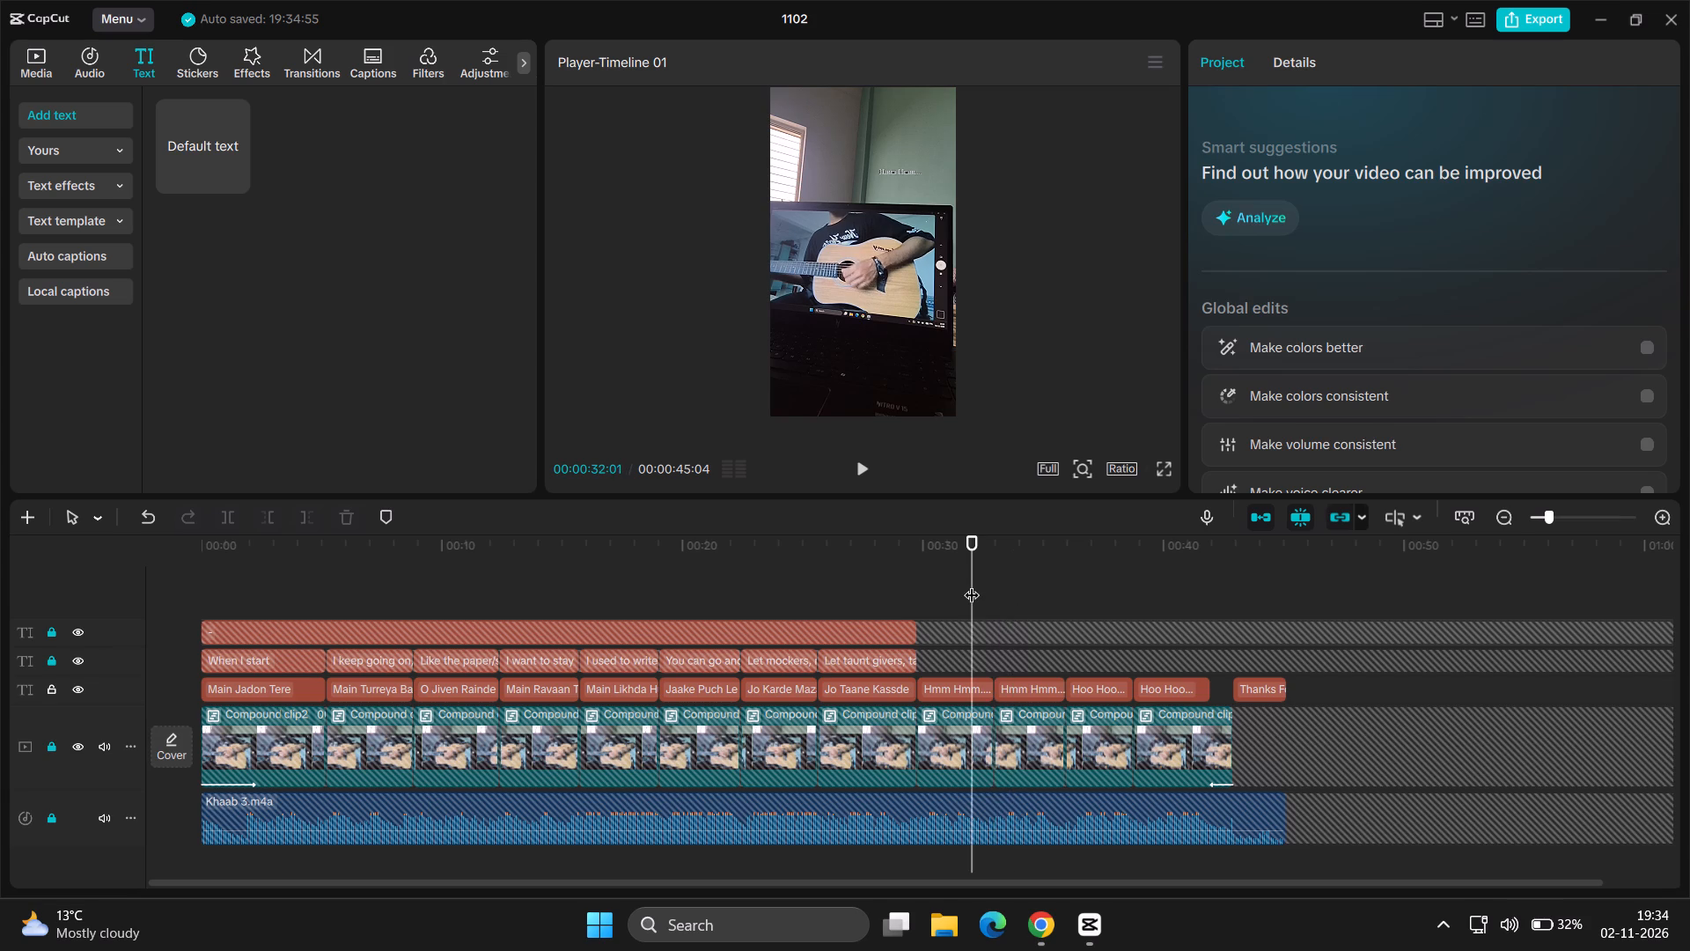
{"action": "left_click", "coordinate": [956, 679], "text": "ctrl"}
{"action": "left_click", "coordinate": [1037, 695], "text": "ctrl"}
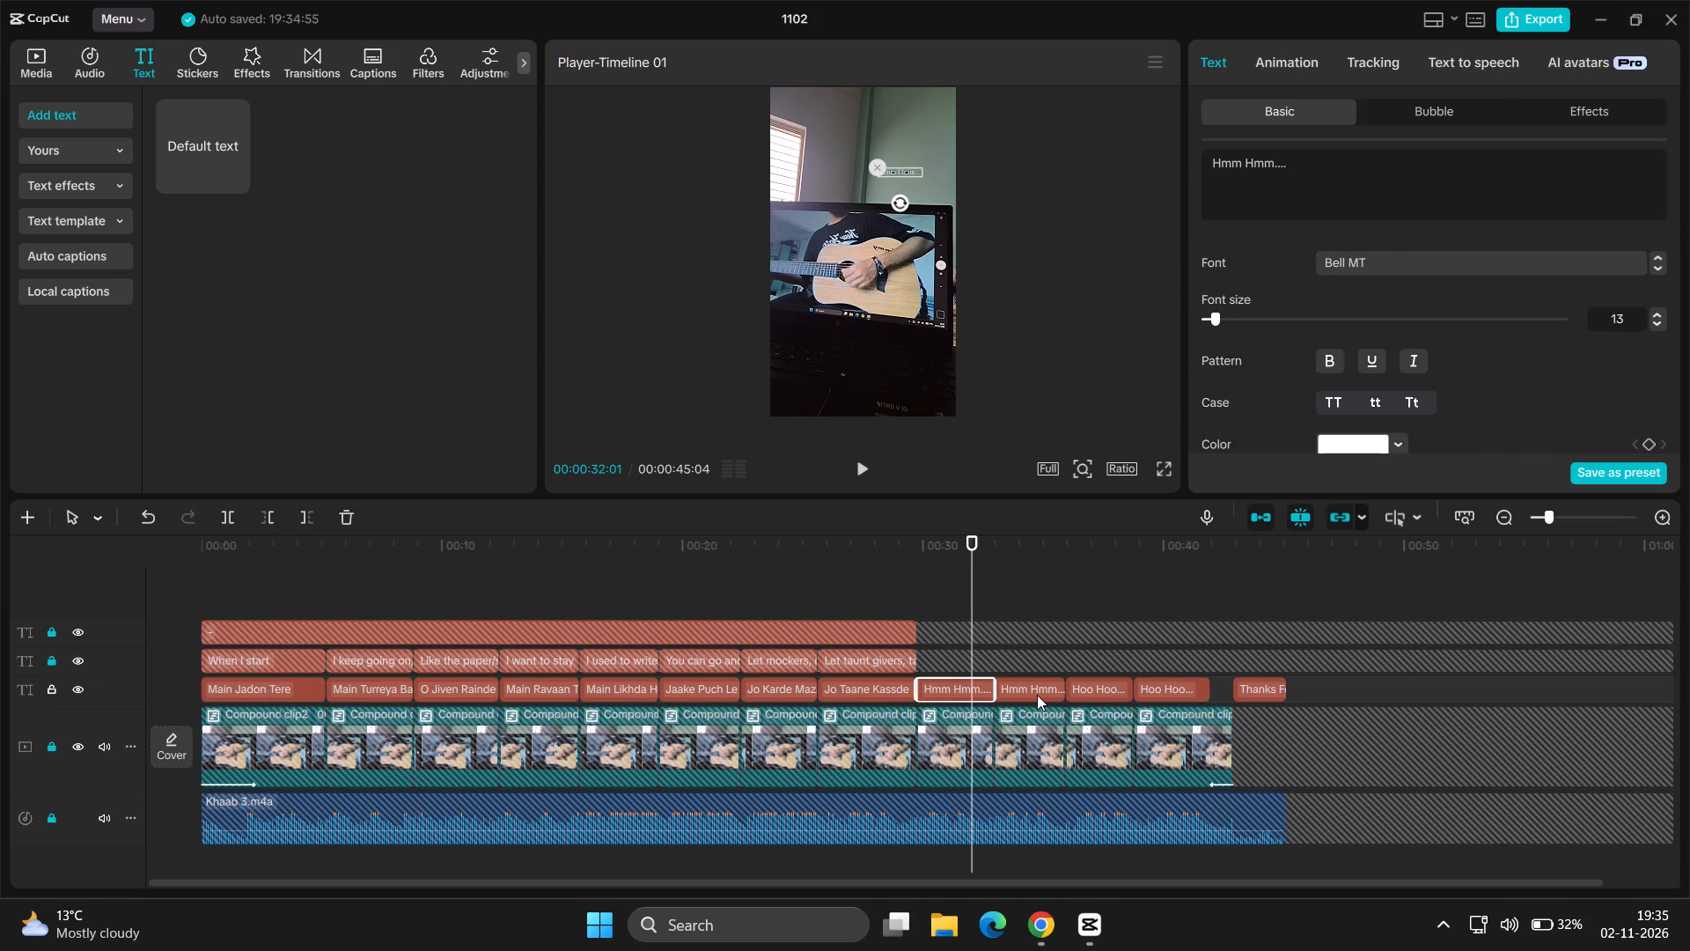
{"action": "left_click", "coordinate": [1096, 693], "text": "ctrl"}
{"action": "left_click", "coordinate": [1178, 688], "text": "ctrl"}
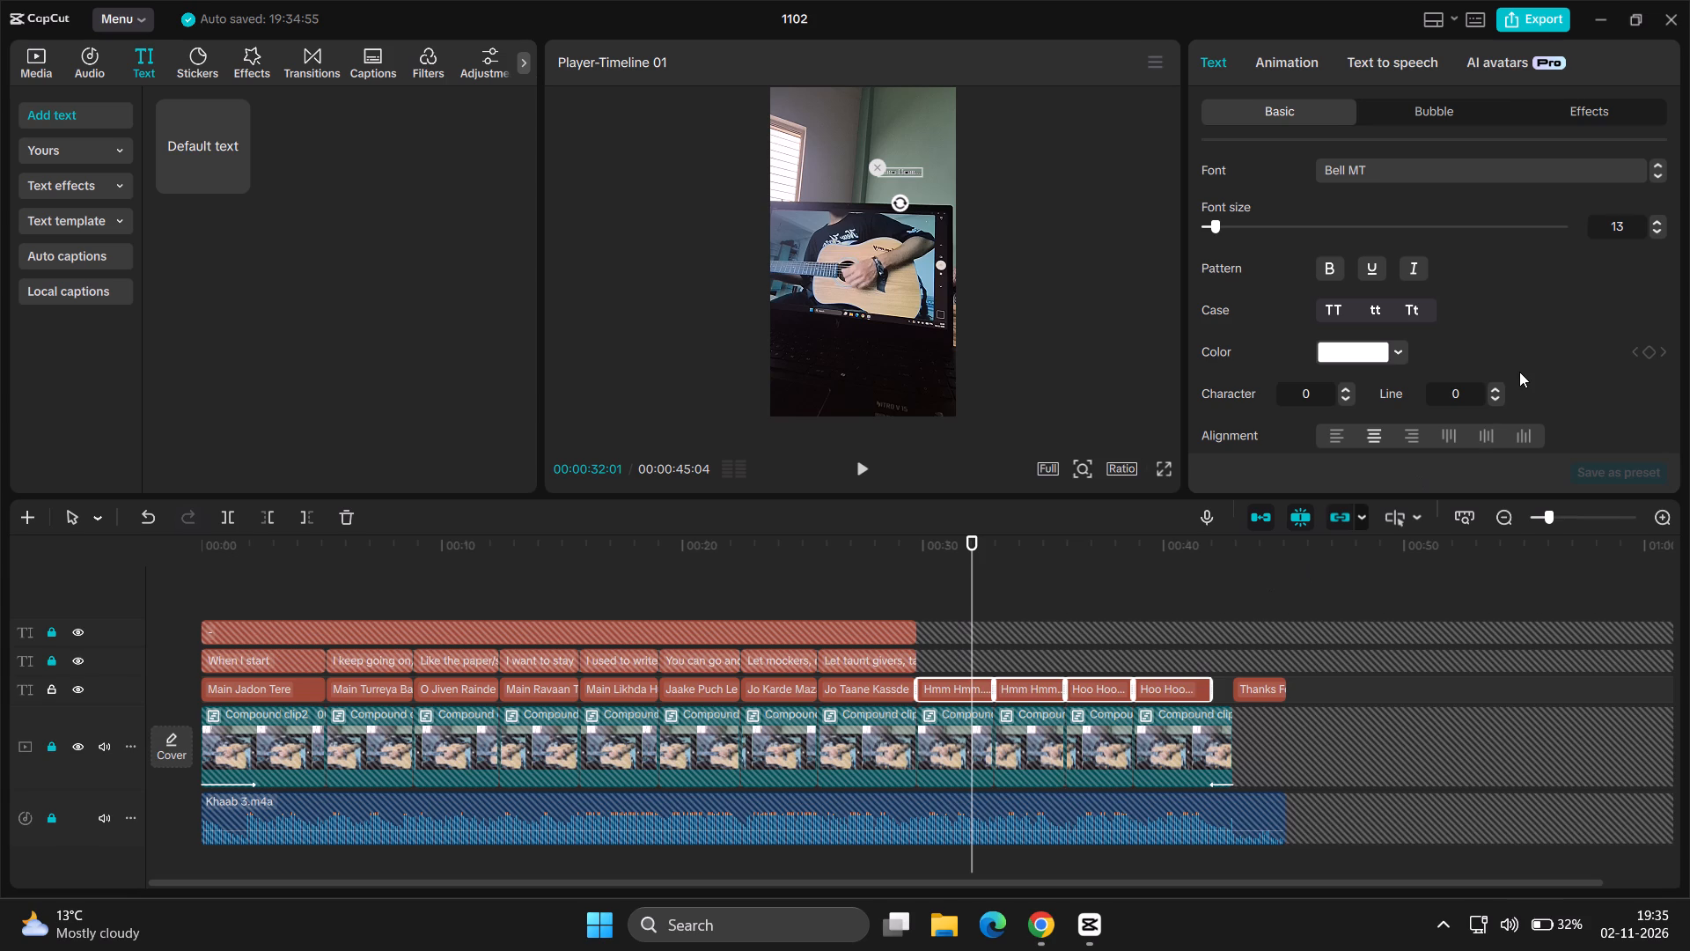
{"action": "scroll", "coordinate": [1519, 372], "scroll_direction": "down", "scroll_amount": 2}
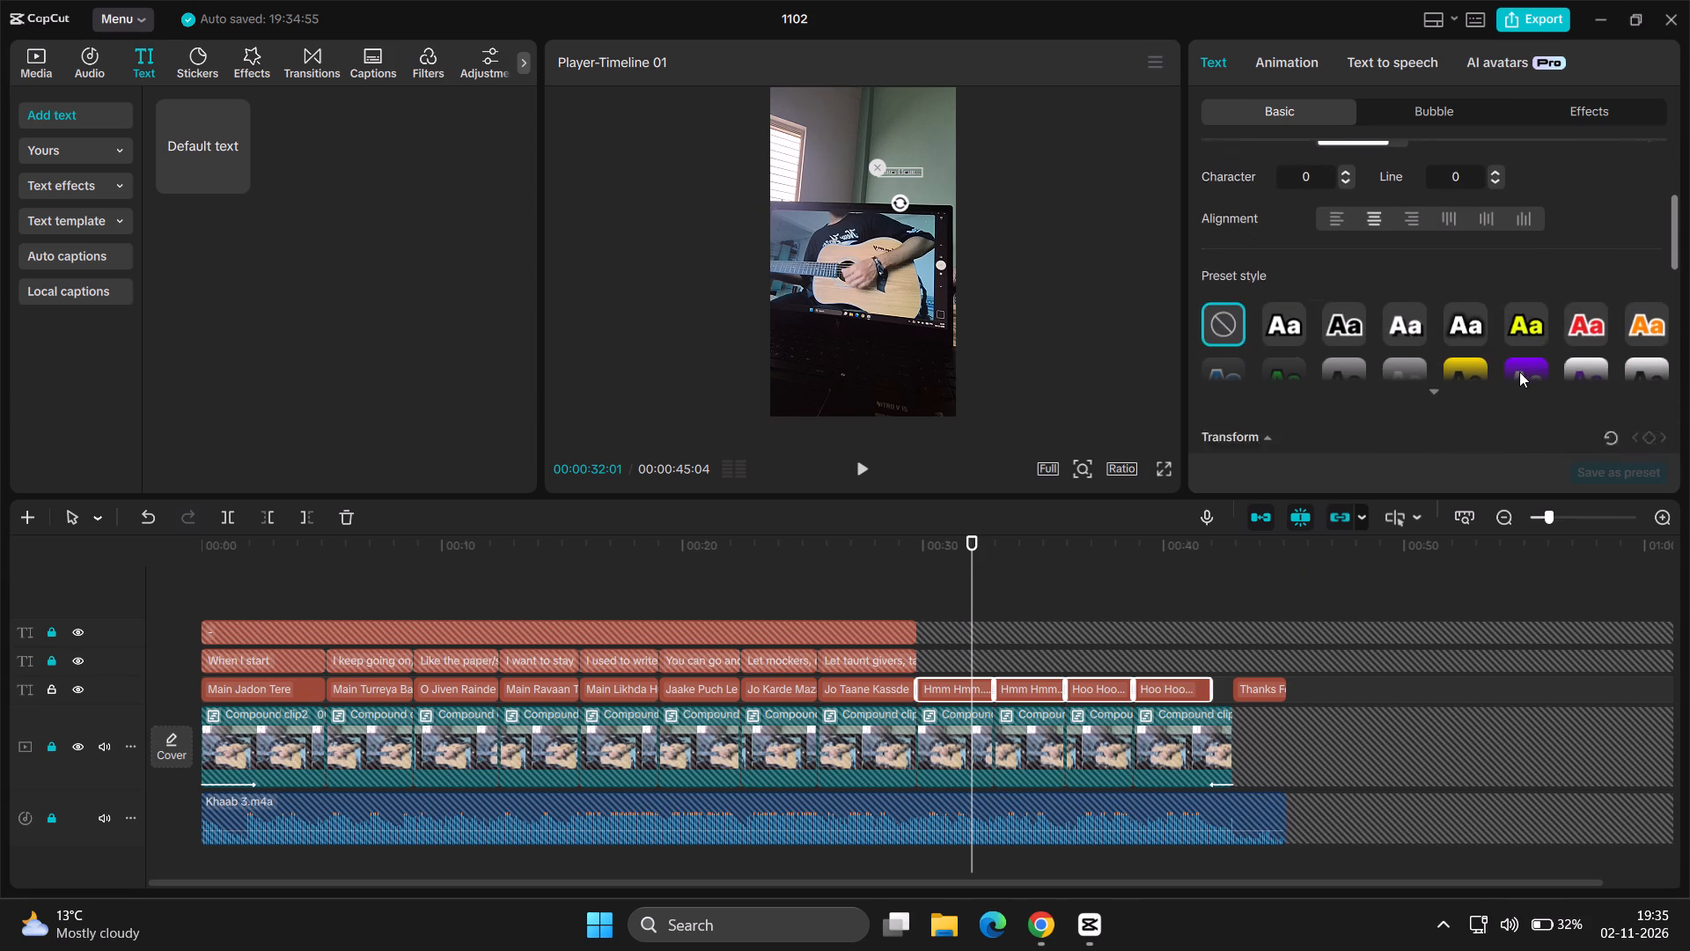
{"action": "scroll", "coordinate": [1519, 372], "scroll_direction": "down", "scroll_amount": 1}
{"action": "left_click", "coordinate": [1489, 326]}
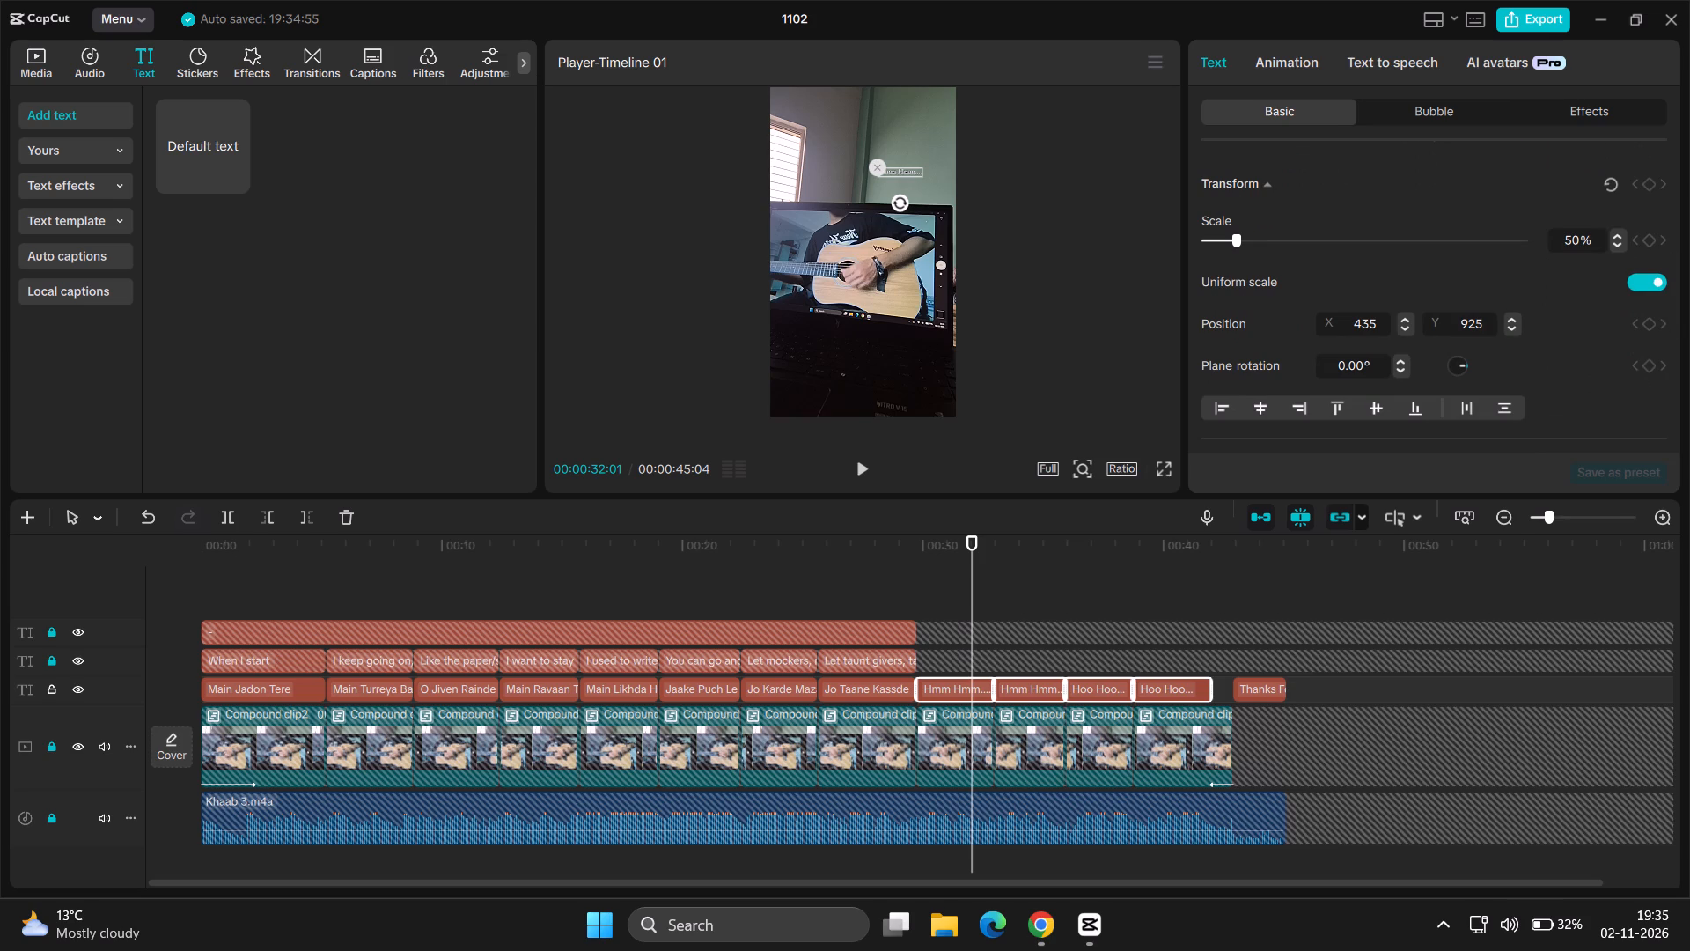
{"action": "key", "text": "BackSpace"}
{"action": "key", "text": "BackSpace"}
{"action": "key", "text": "BackSpace"}
{"action": "key", "text": "BackSpace"}
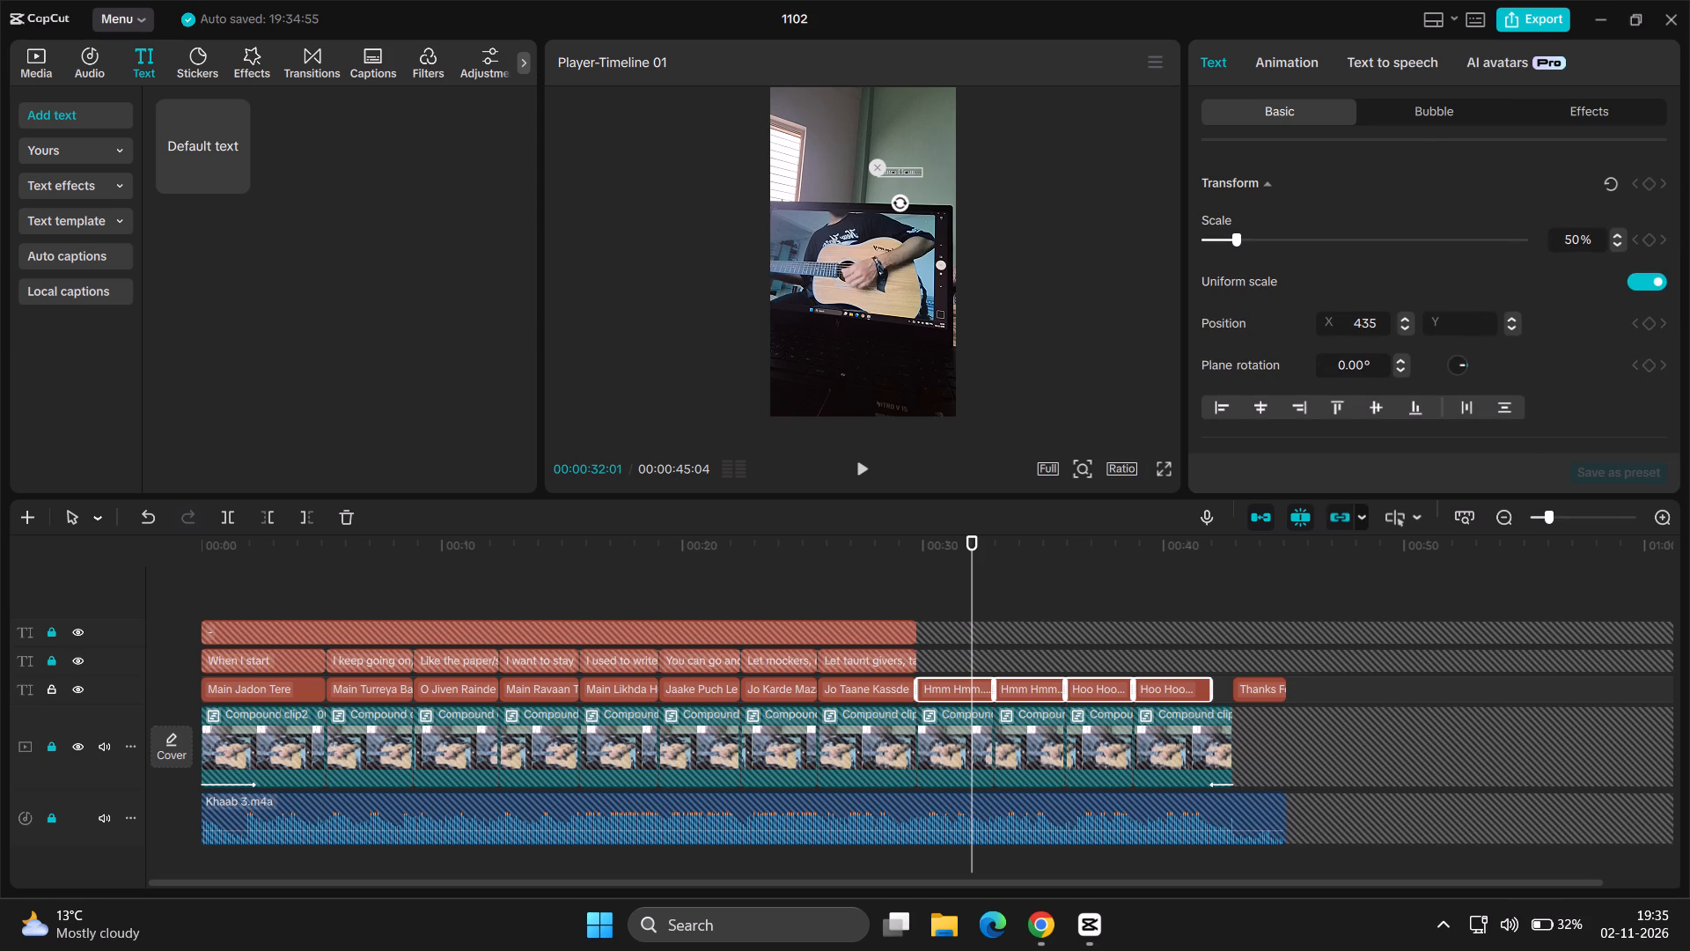
{"action": "type", "text": "1020"}
{"action": "key", "text": "Return"}
Play back the video's ending from the end of the last "Hoo Hoo" caption through the "Thanks For Watching" text.
{"action": "left_click", "coordinate": [934, 600]}
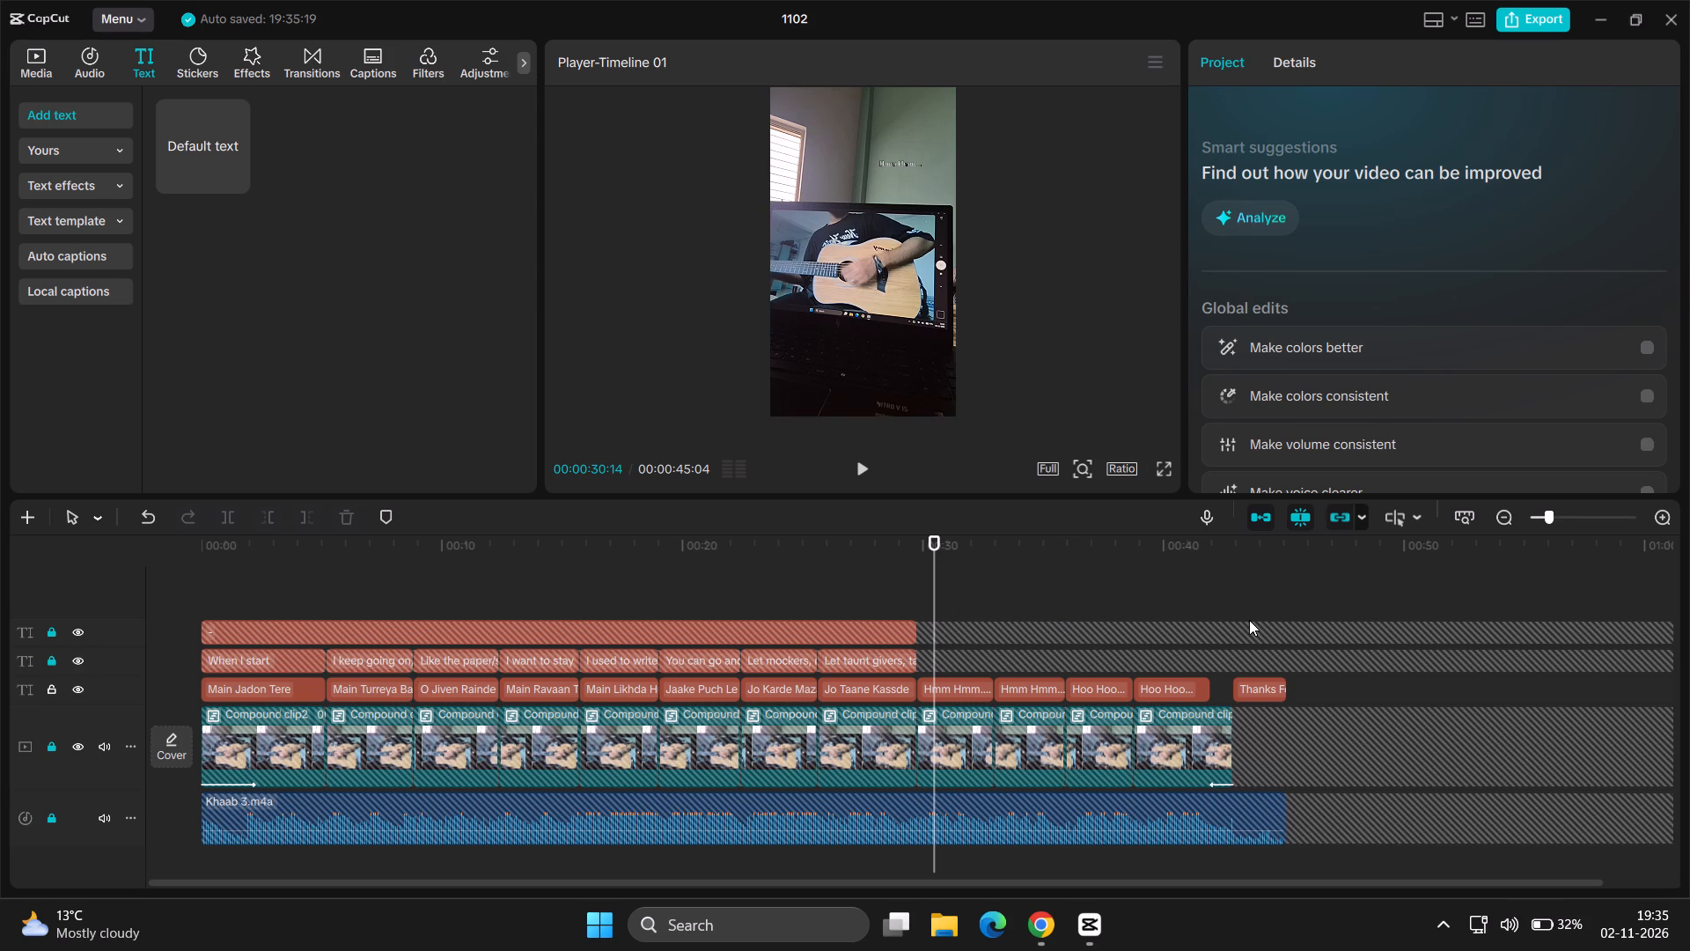
{"action": "left_click", "coordinate": [1213, 616]}
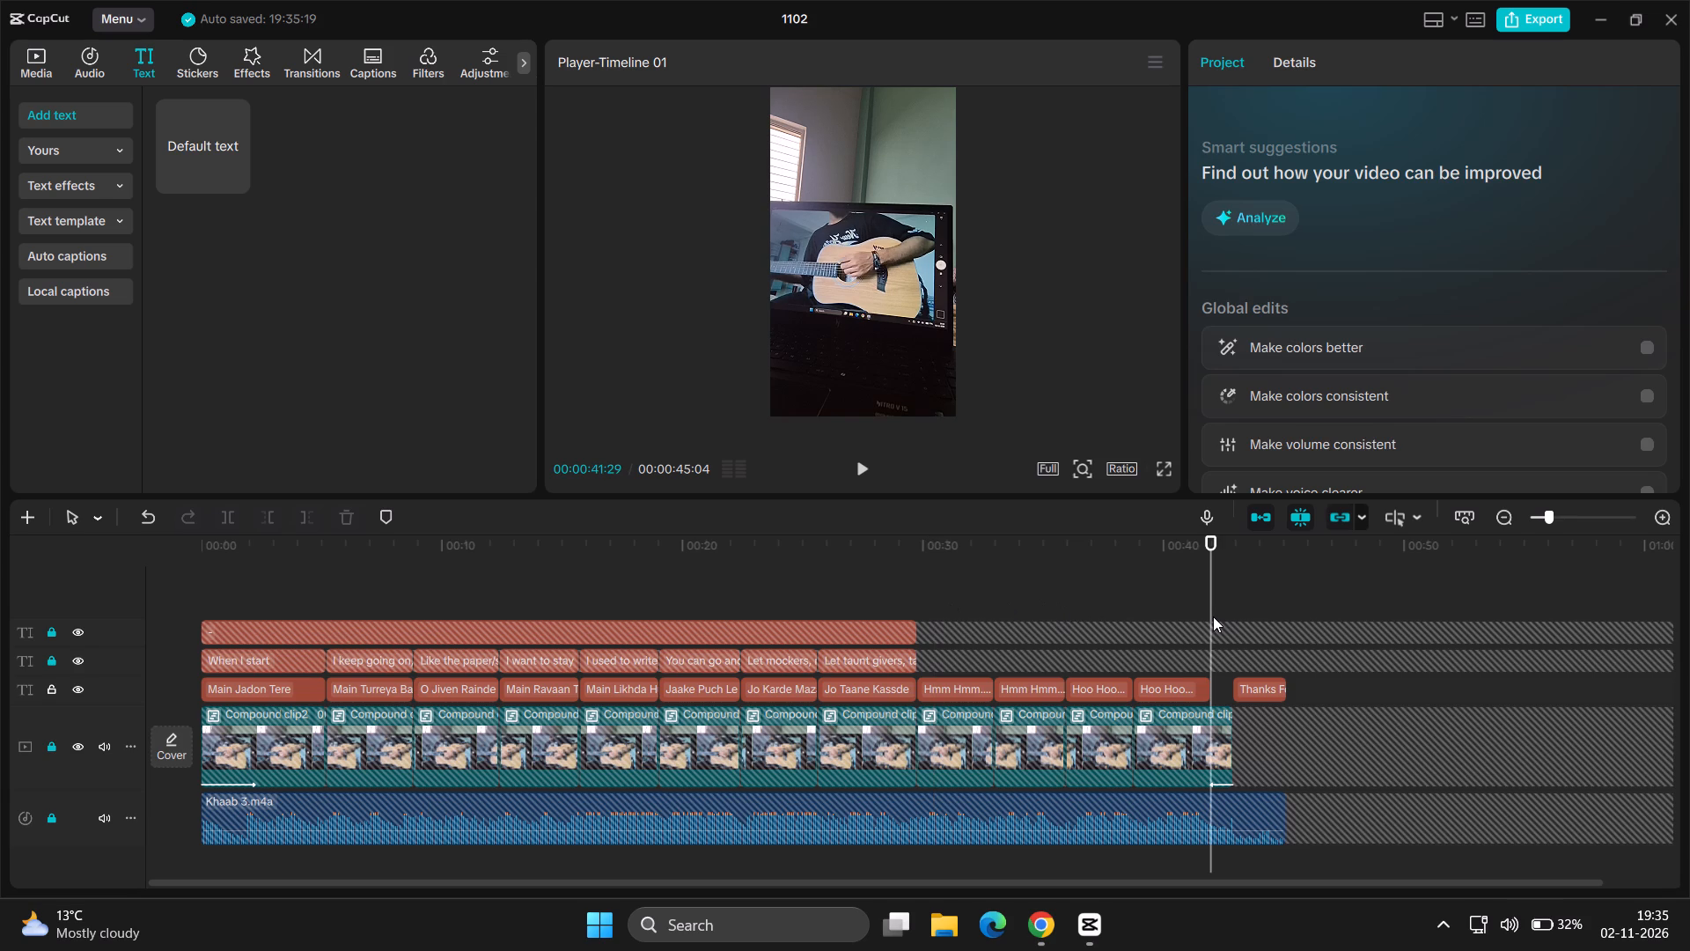
{"action": "key", "text": "space"}
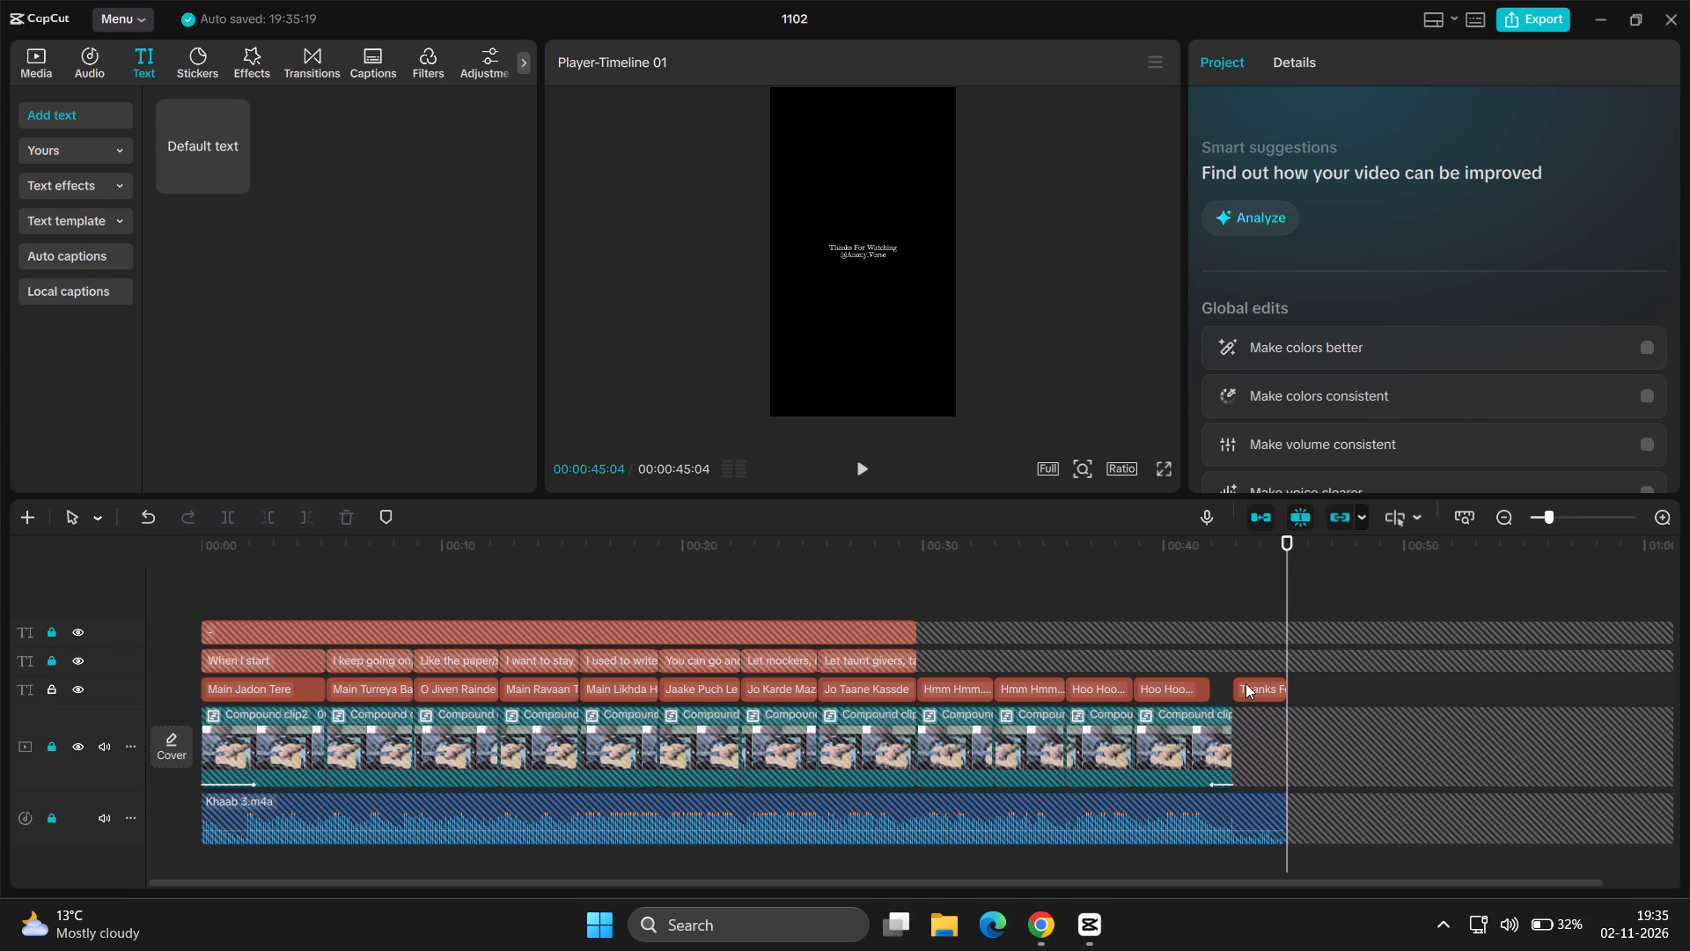
Extend the start of the "Thanks For Watching" text clip back to the end of the last "Hoo Hoo" caption.
{"action": "left_click", "coordinate": [1245, 683]}
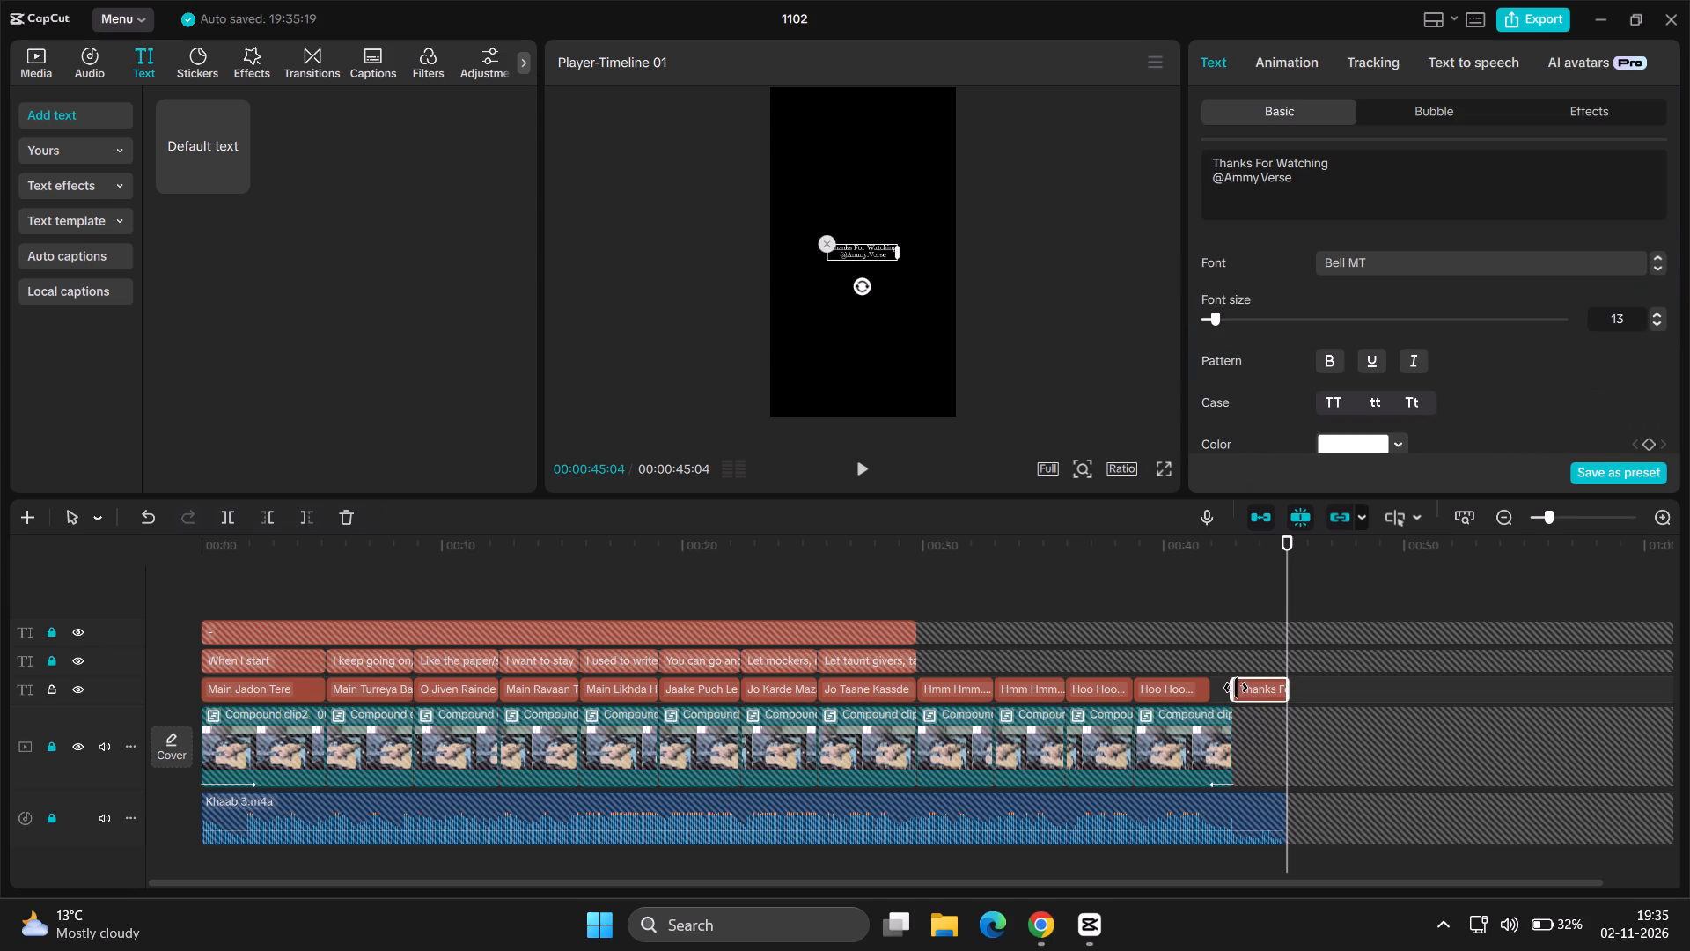
{"action": "left_click_drag", "start_coordinate": [1235, 689], "coordinate": [1216, 691]}
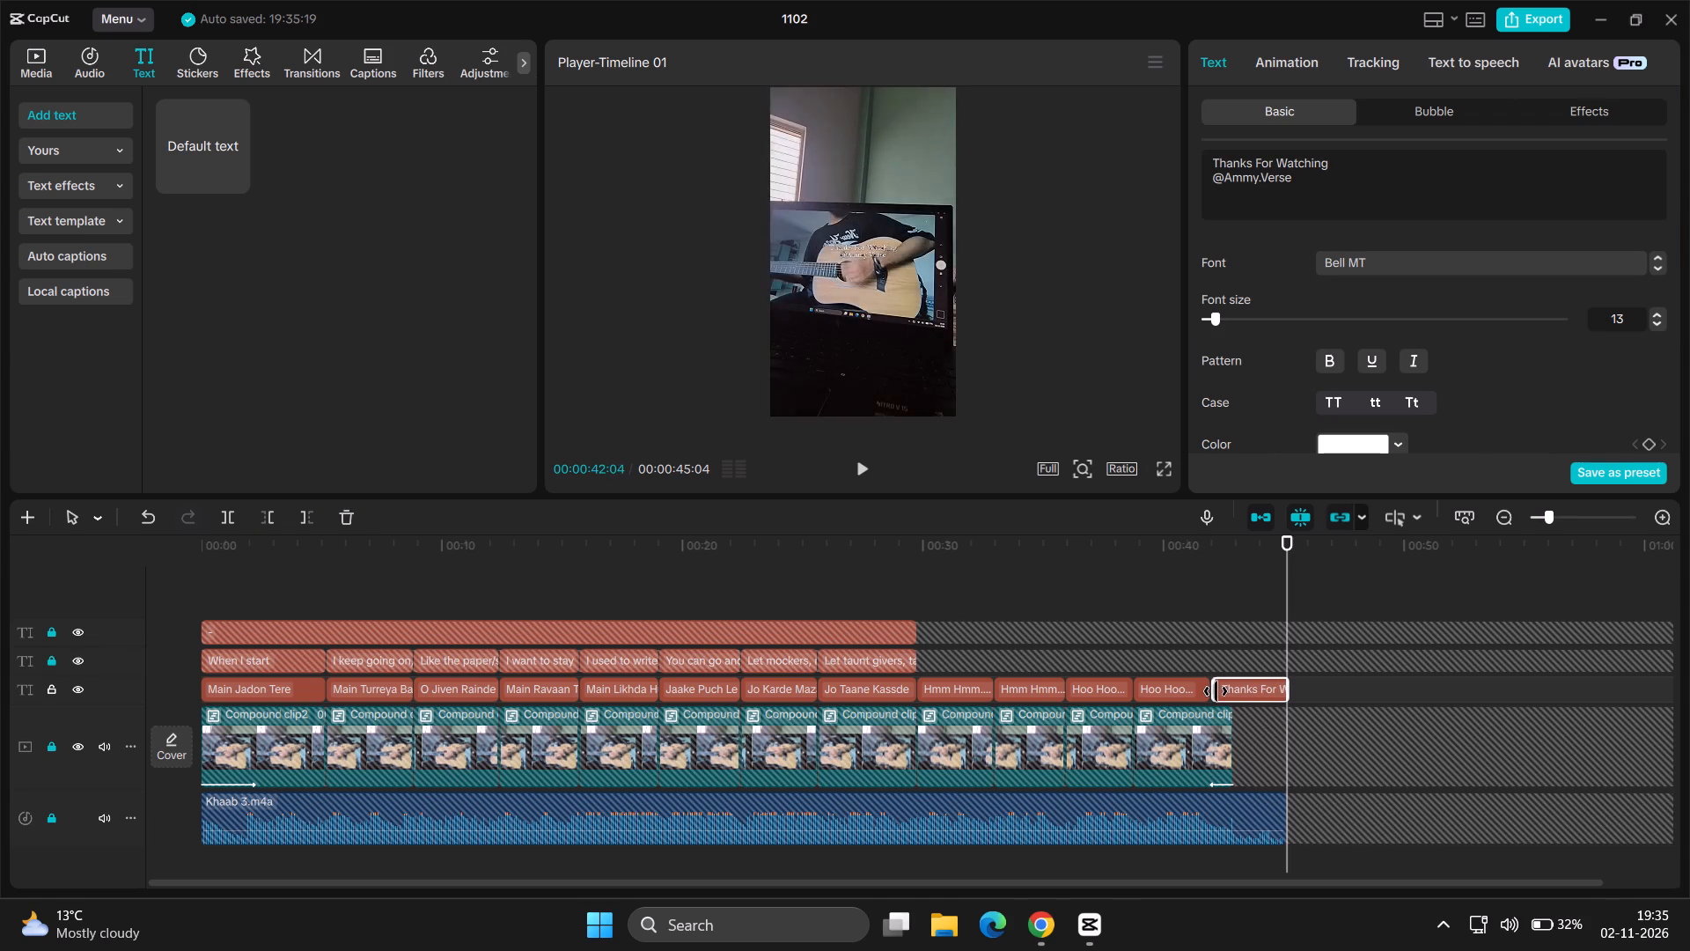
{"action": "left_click_drag", "start_coordinate": [1216, 691], "coordinate": [1208, 693]}
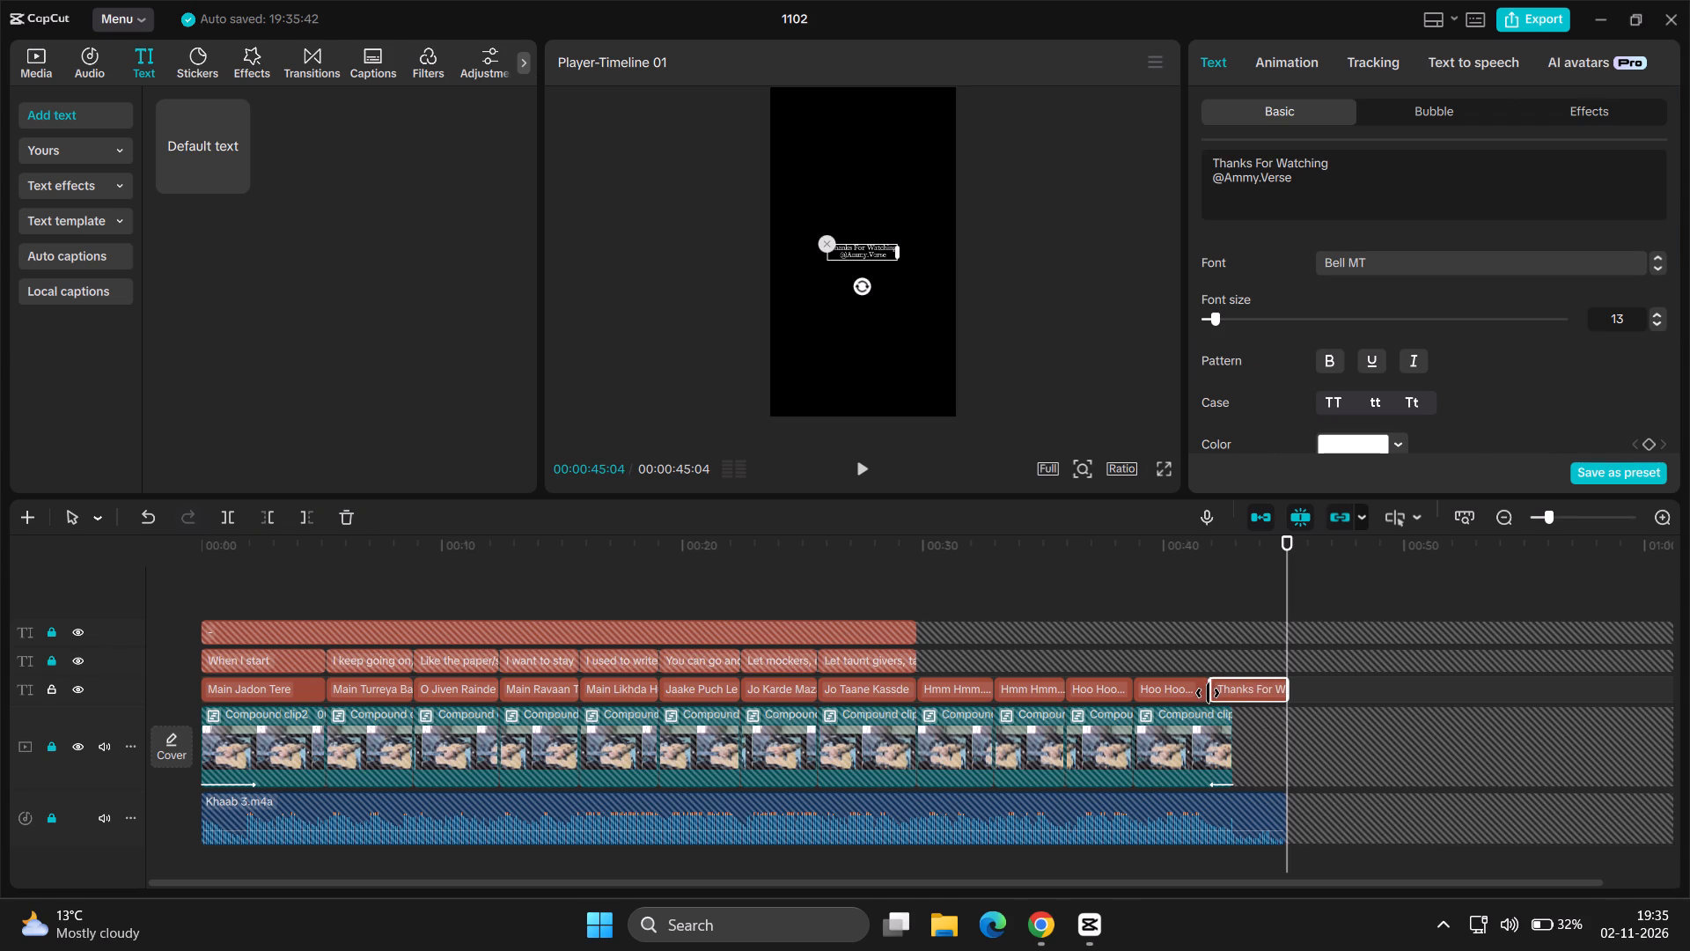
{"action": "left_click", "coordinate": [1177, 593]}
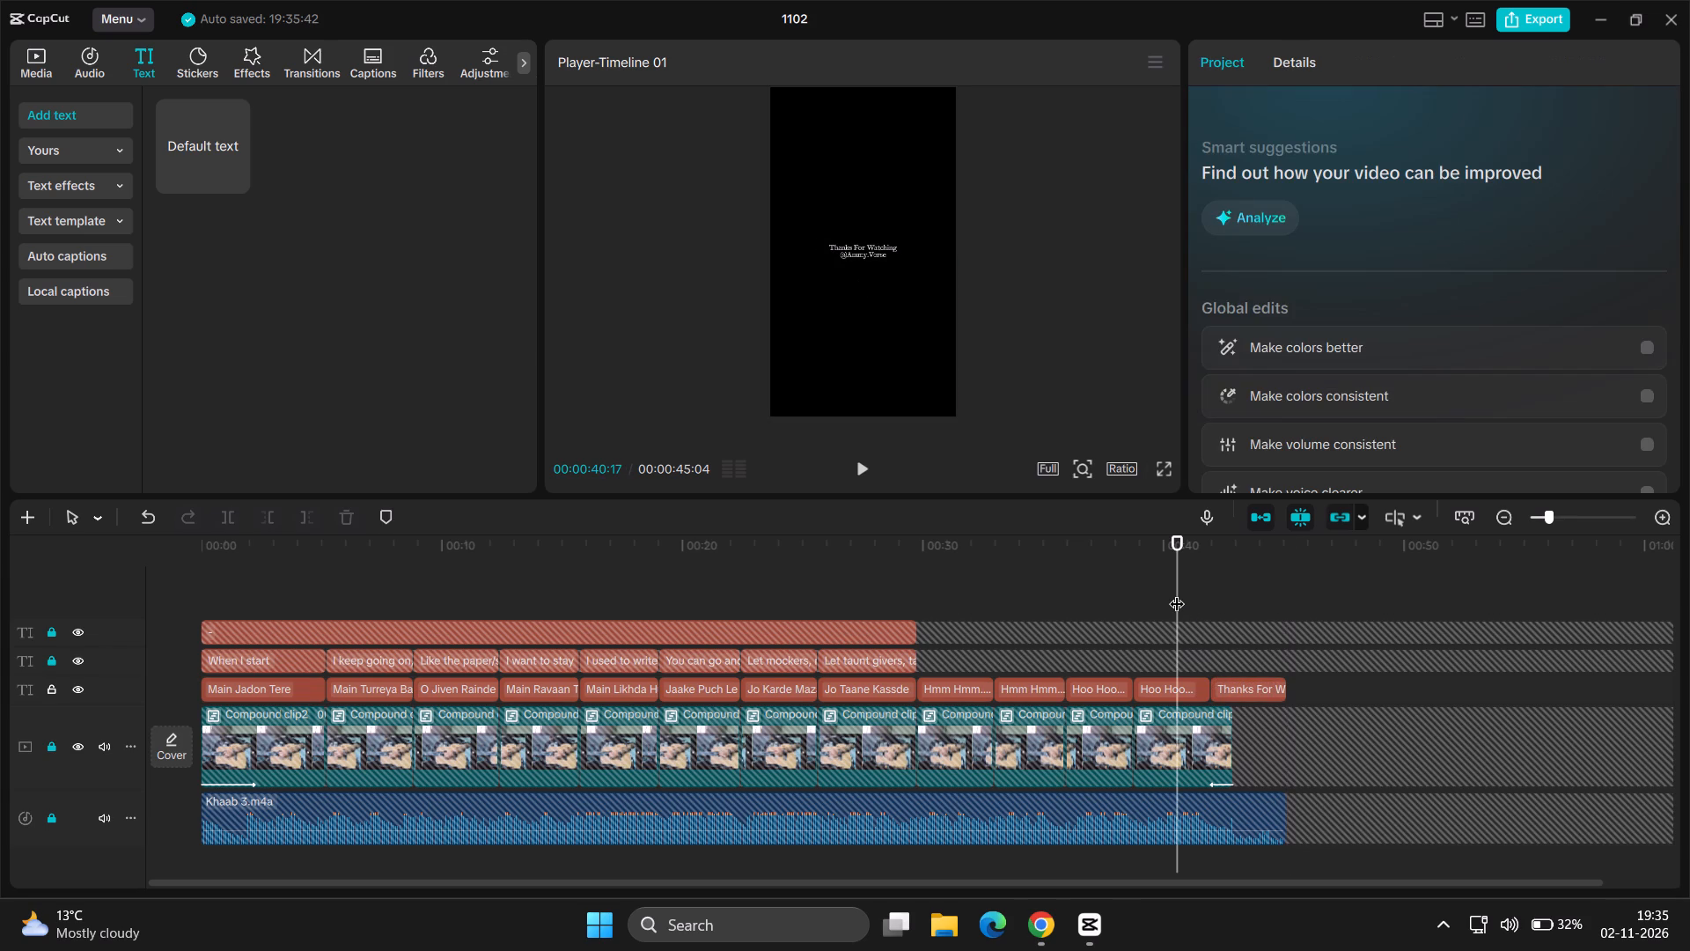
In the "Thanks For Watching" text clip, change the handle's first letter to a lowercase "a".
{"action": "left_click", "coordinate": [1272, 691]}
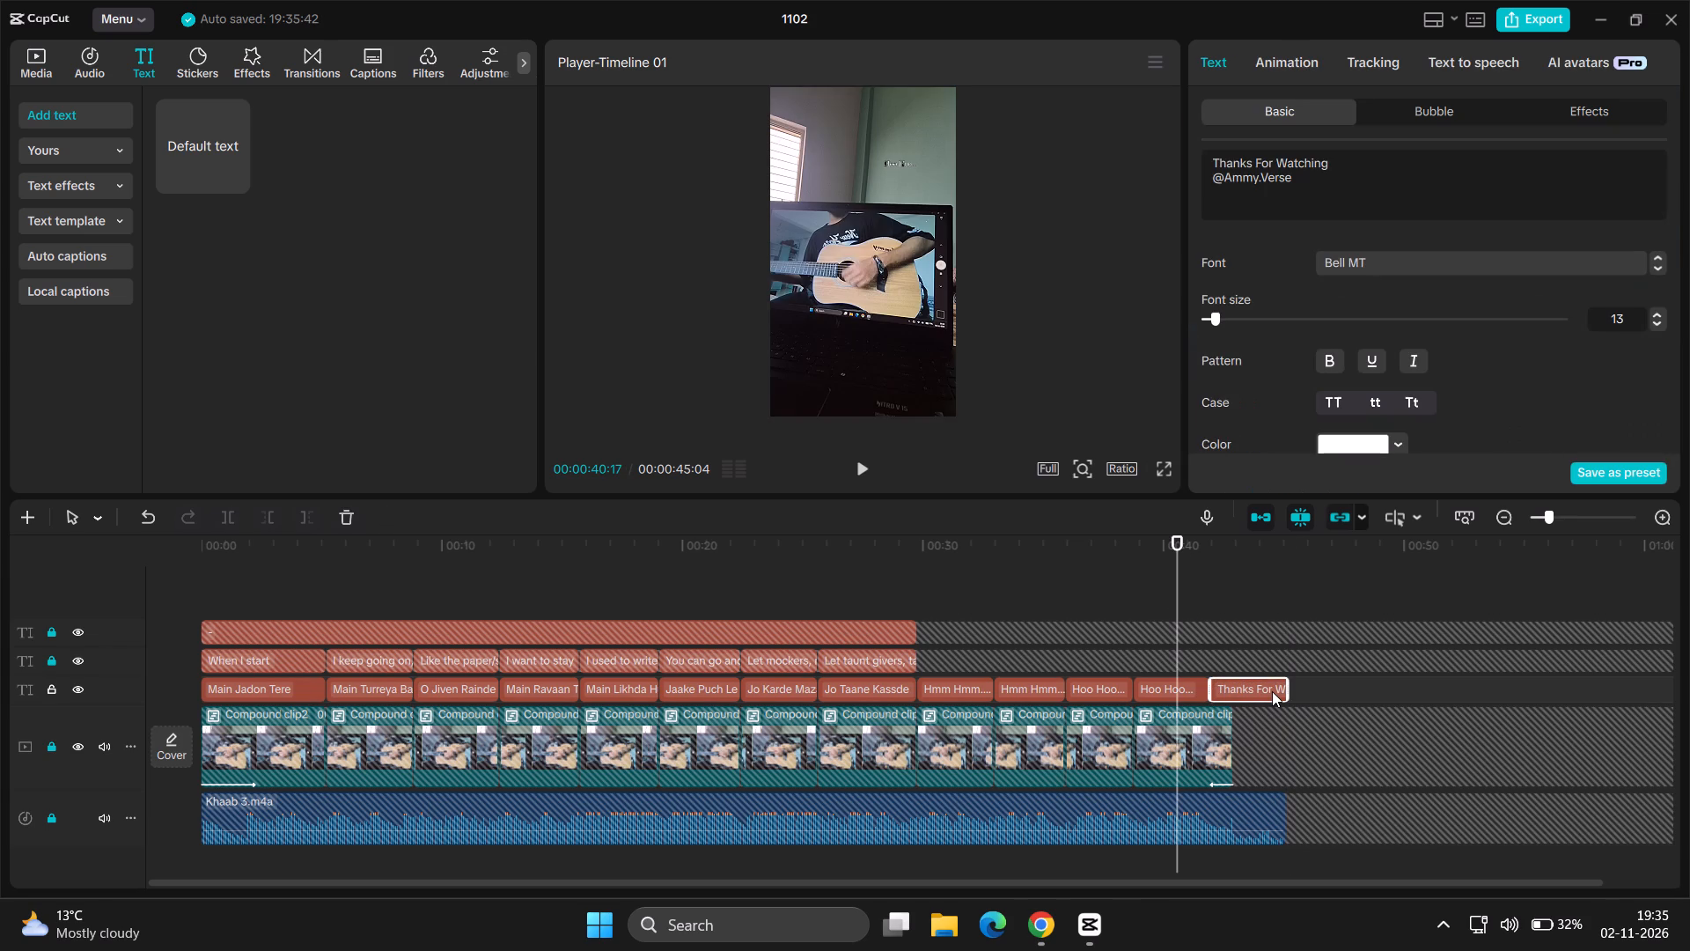
{"action": "left_click", "coordinate": [1233, 176]}
{"action": "key", "text": "BackSpace"}
{"action": "key", "text": "a"}
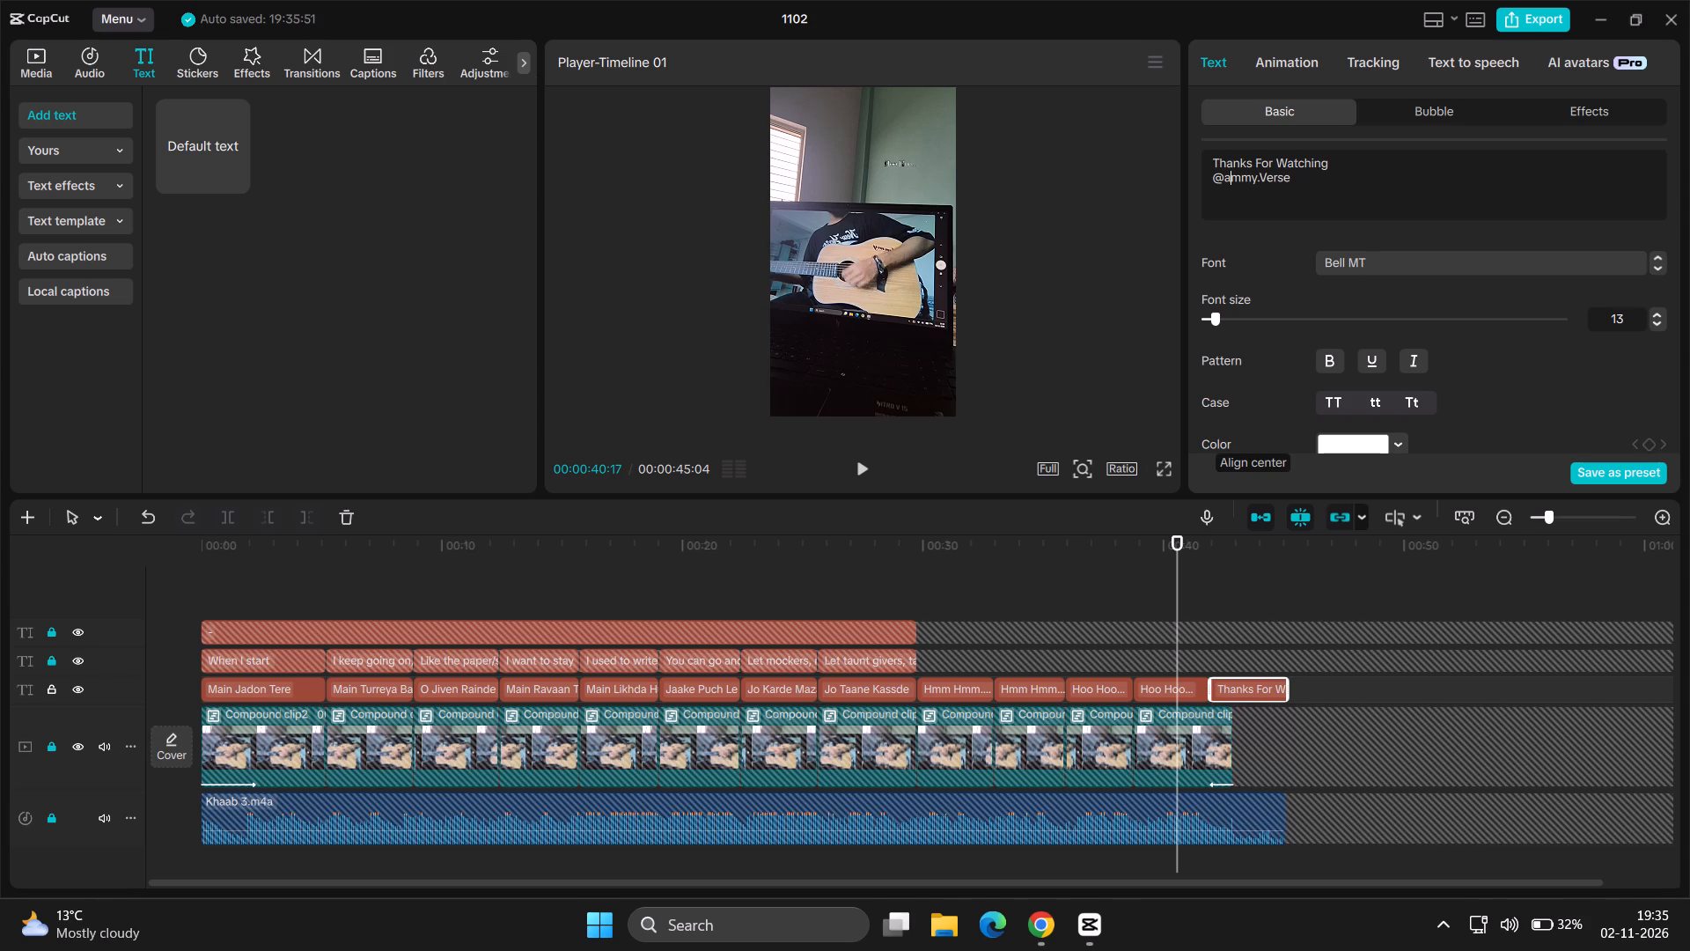
Colour only the handle line of the closing text red (EC1D1D) and check it in the preview.
{"action": "left_click", "coordinate": [1338, 175]}
{"action": "left_click", "coordinate": [1291, 177]}
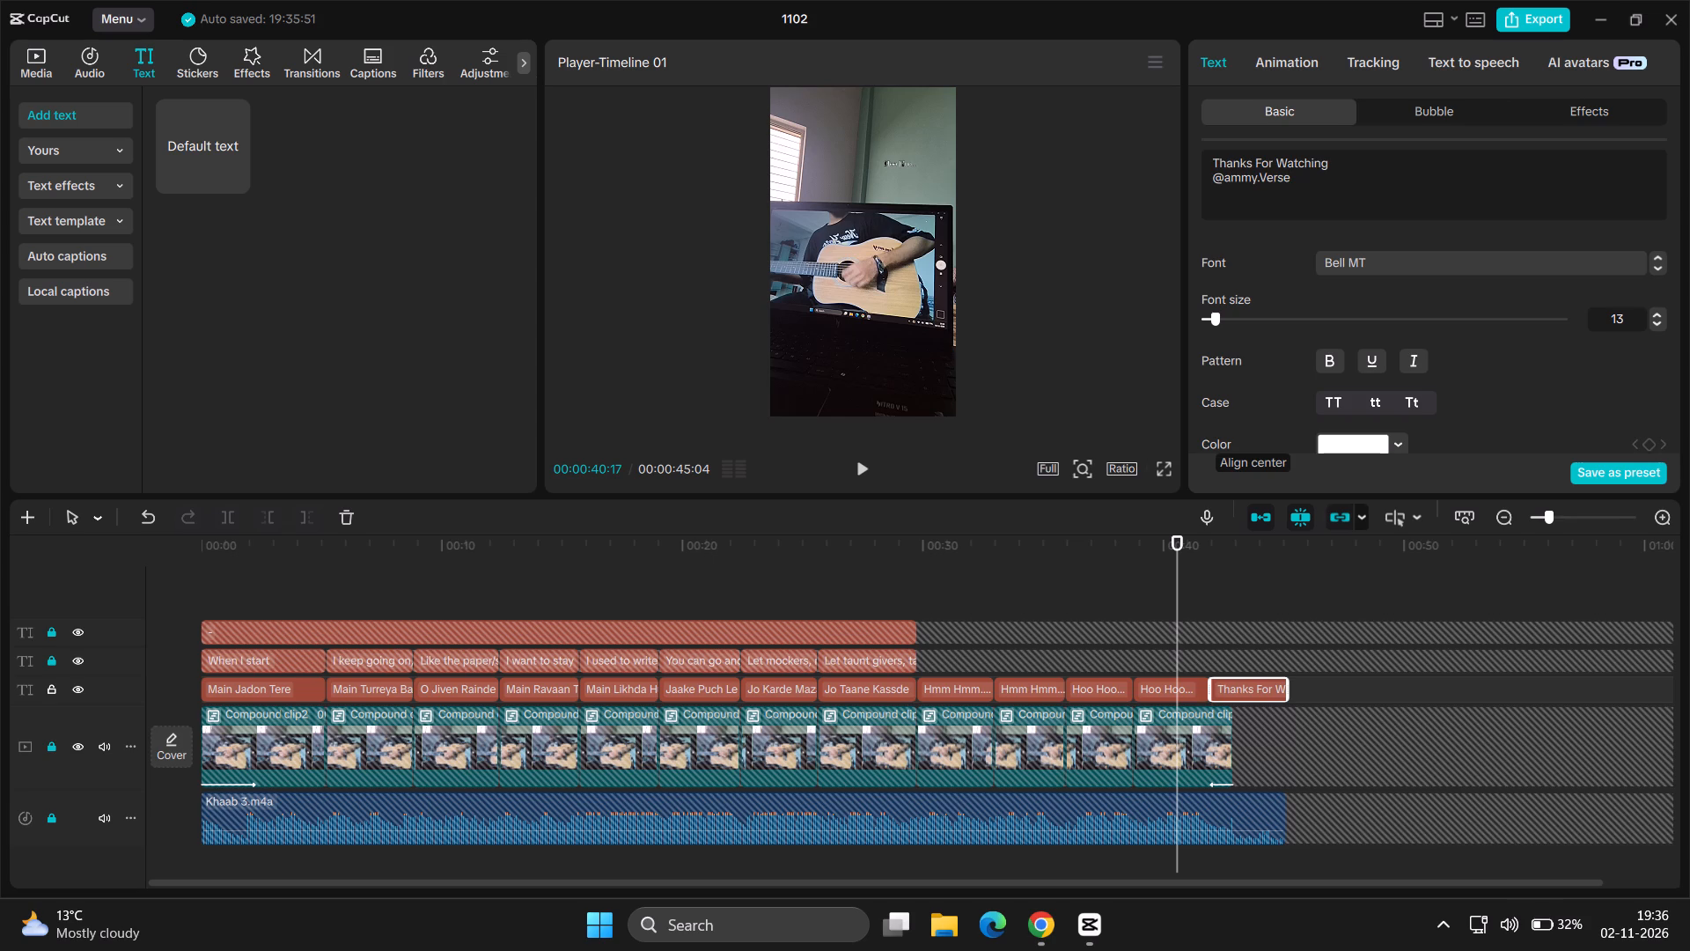
{"action": "left_click", "coordinate": [1291, 177]}
{"action": "left_click_drag", "start_coordinate": [1291, 177], "coordinate": [1203, 175]}
{"action": "left_click", "coordinate": [1350, 443]}
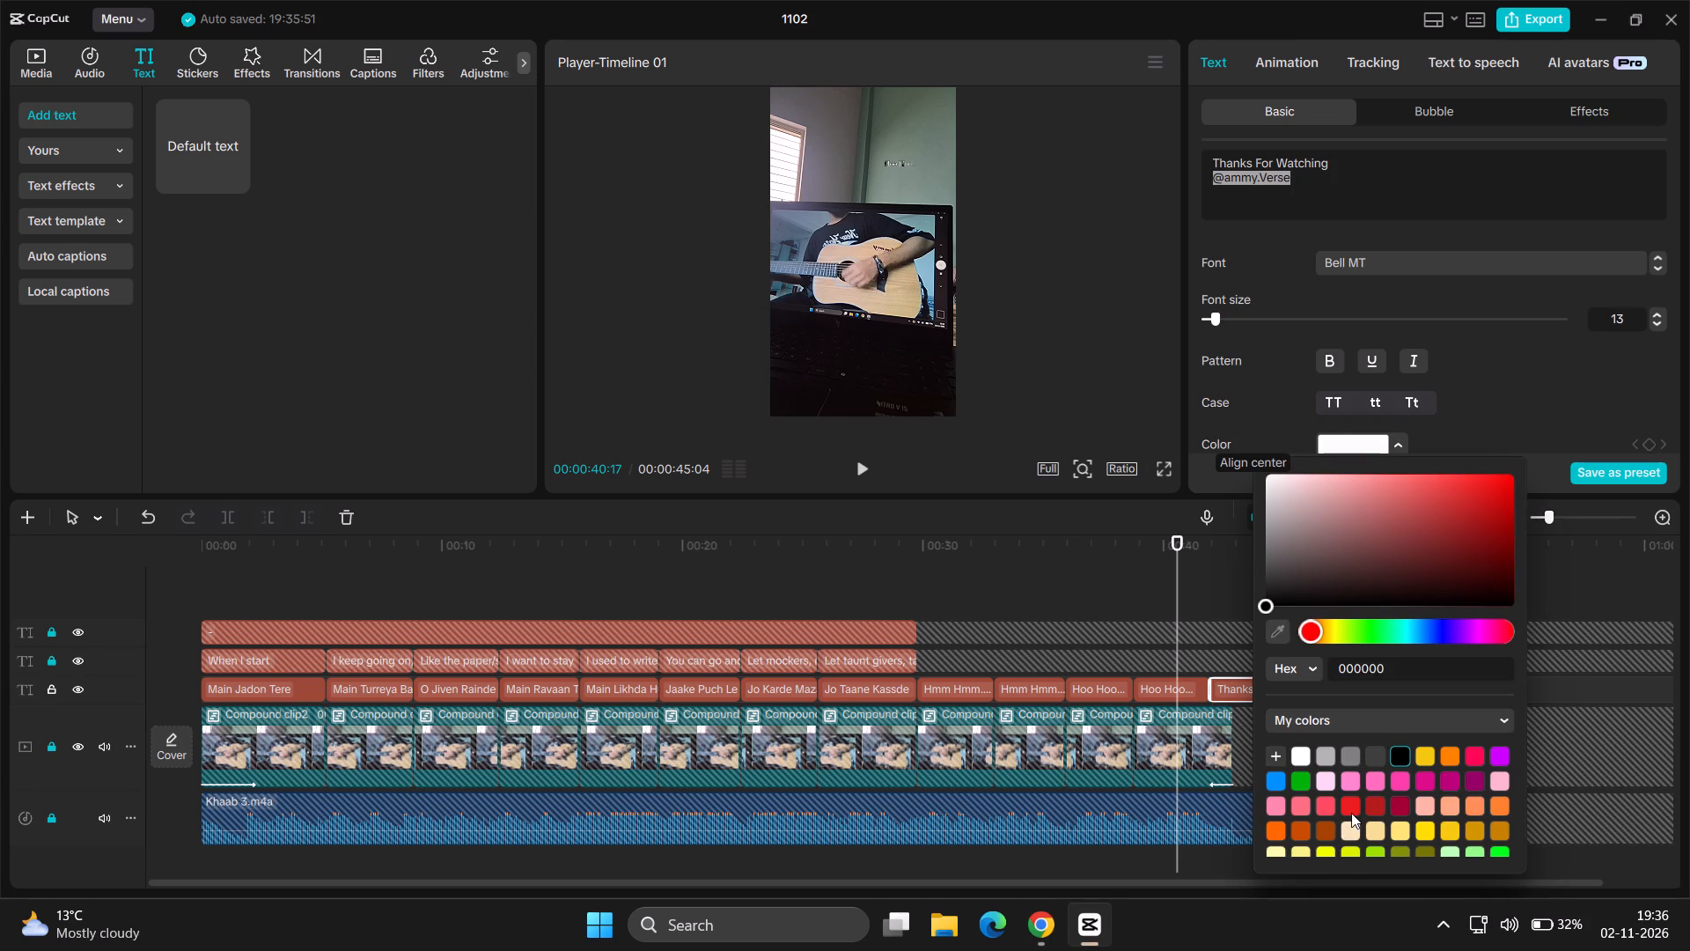
{"action": "left_click", "coordinate": [1351, 813]}
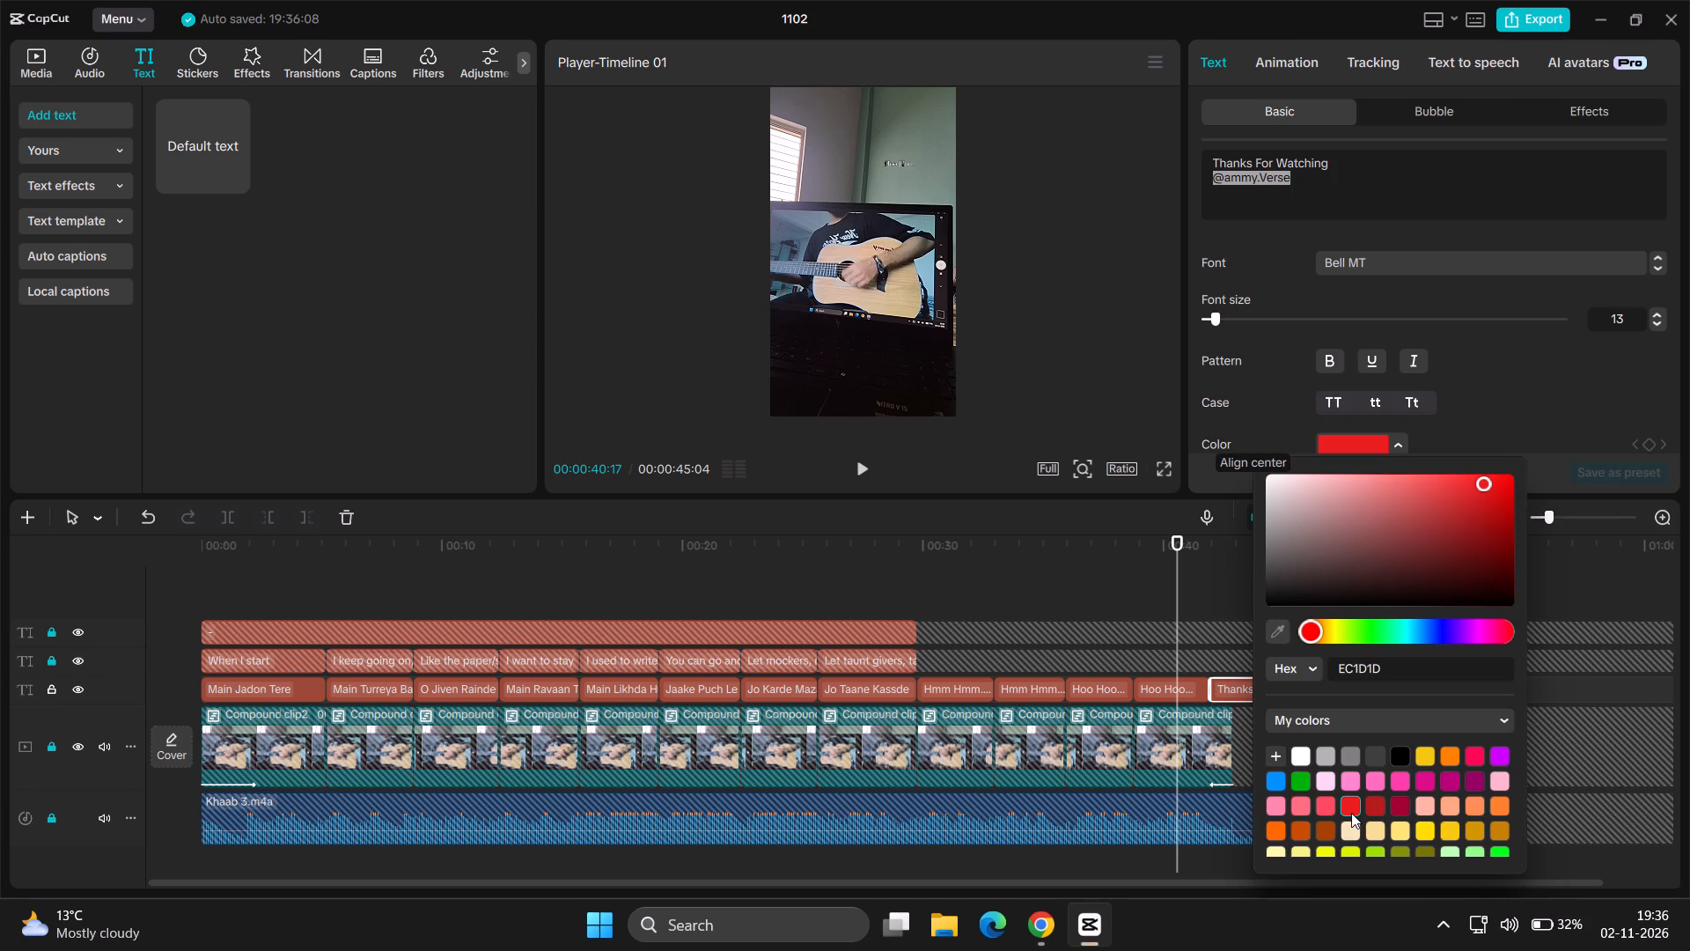
{"action": "left_click", "coordinate": [1522, 370]}
{"action": "left_click", "coordinate": [1522, 370]}
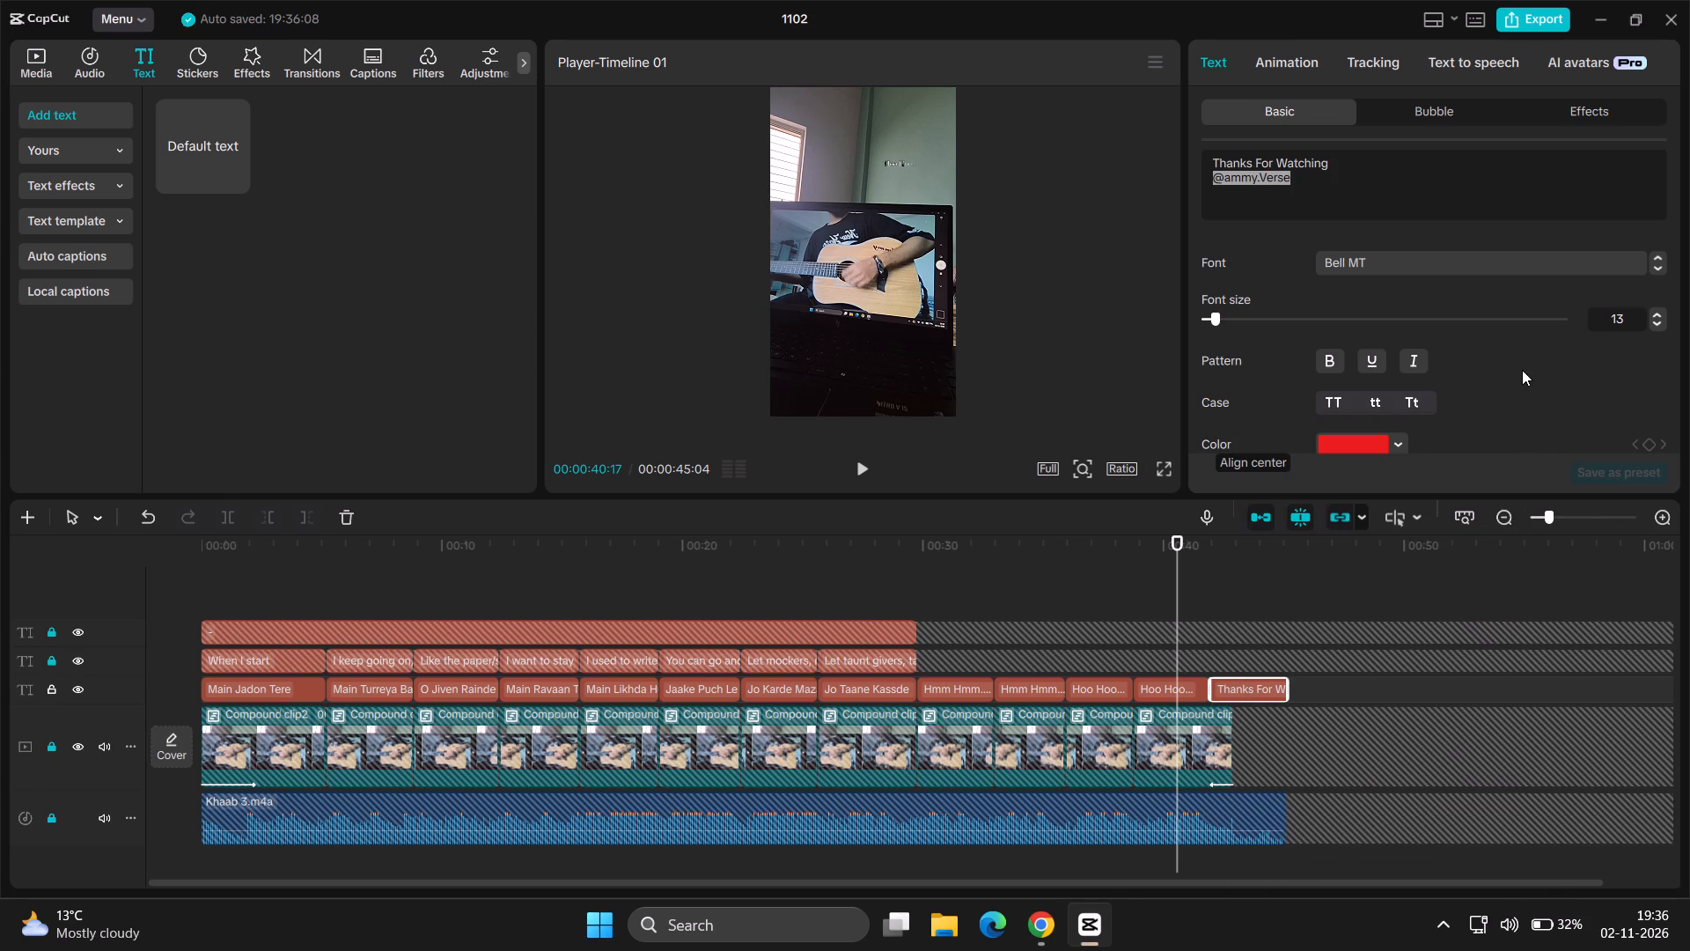
{"action": "left_click", "coordinate": [1402, 189]}
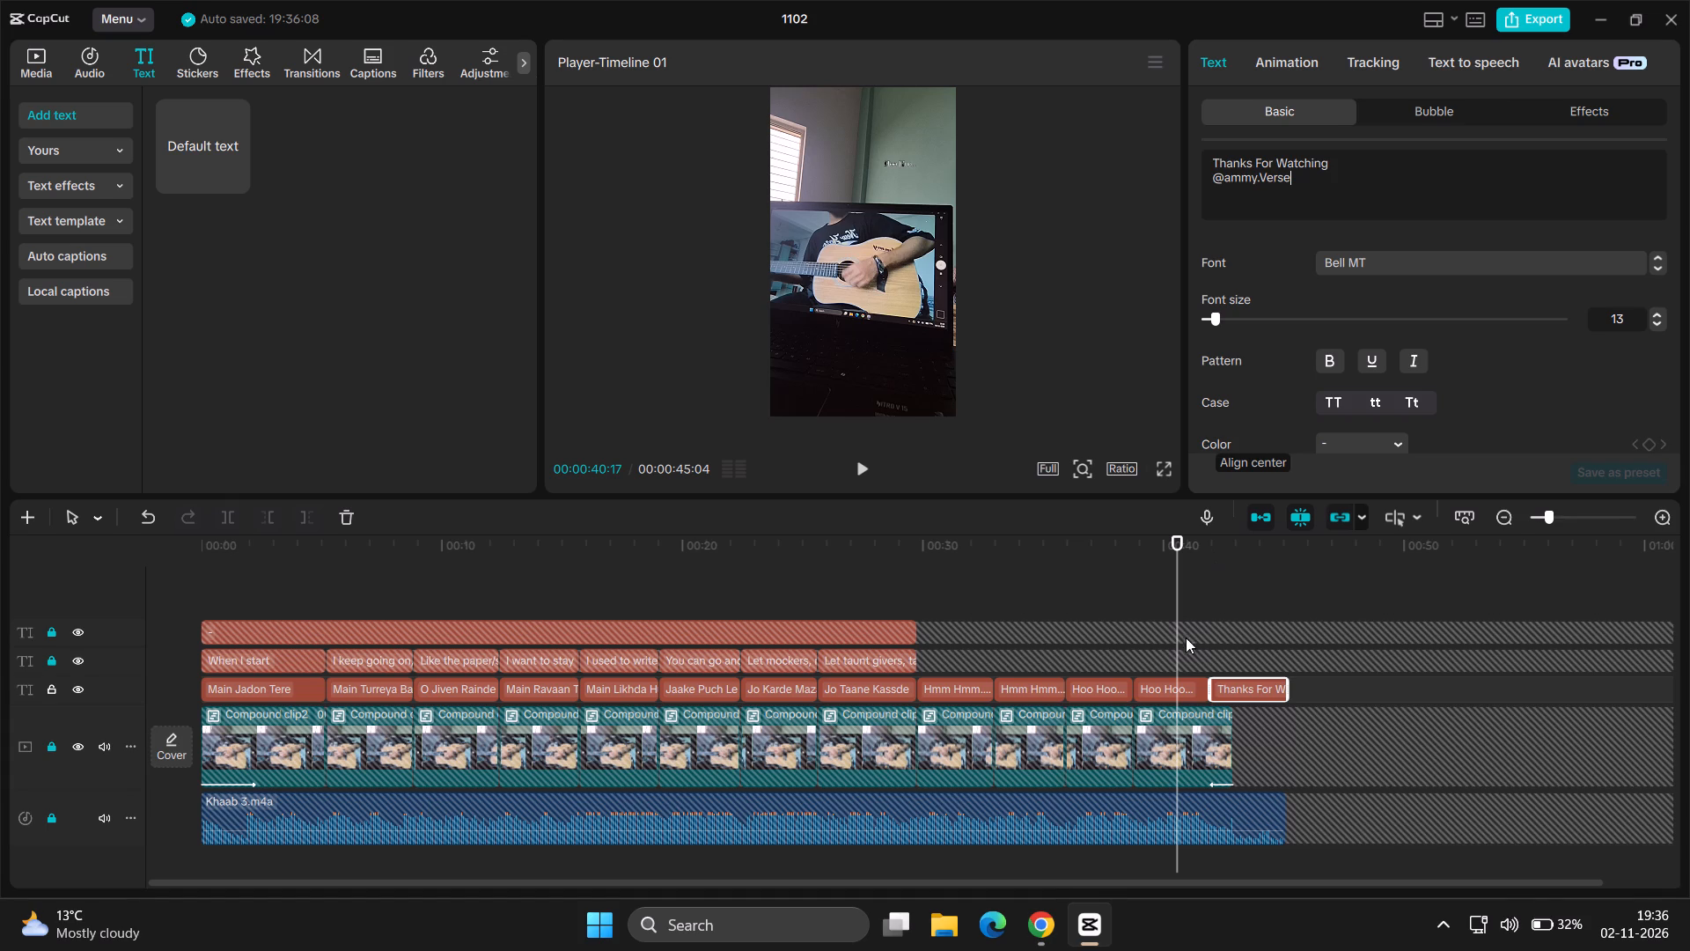
{"action": "left_click", "coordinate": [1254, 587]}
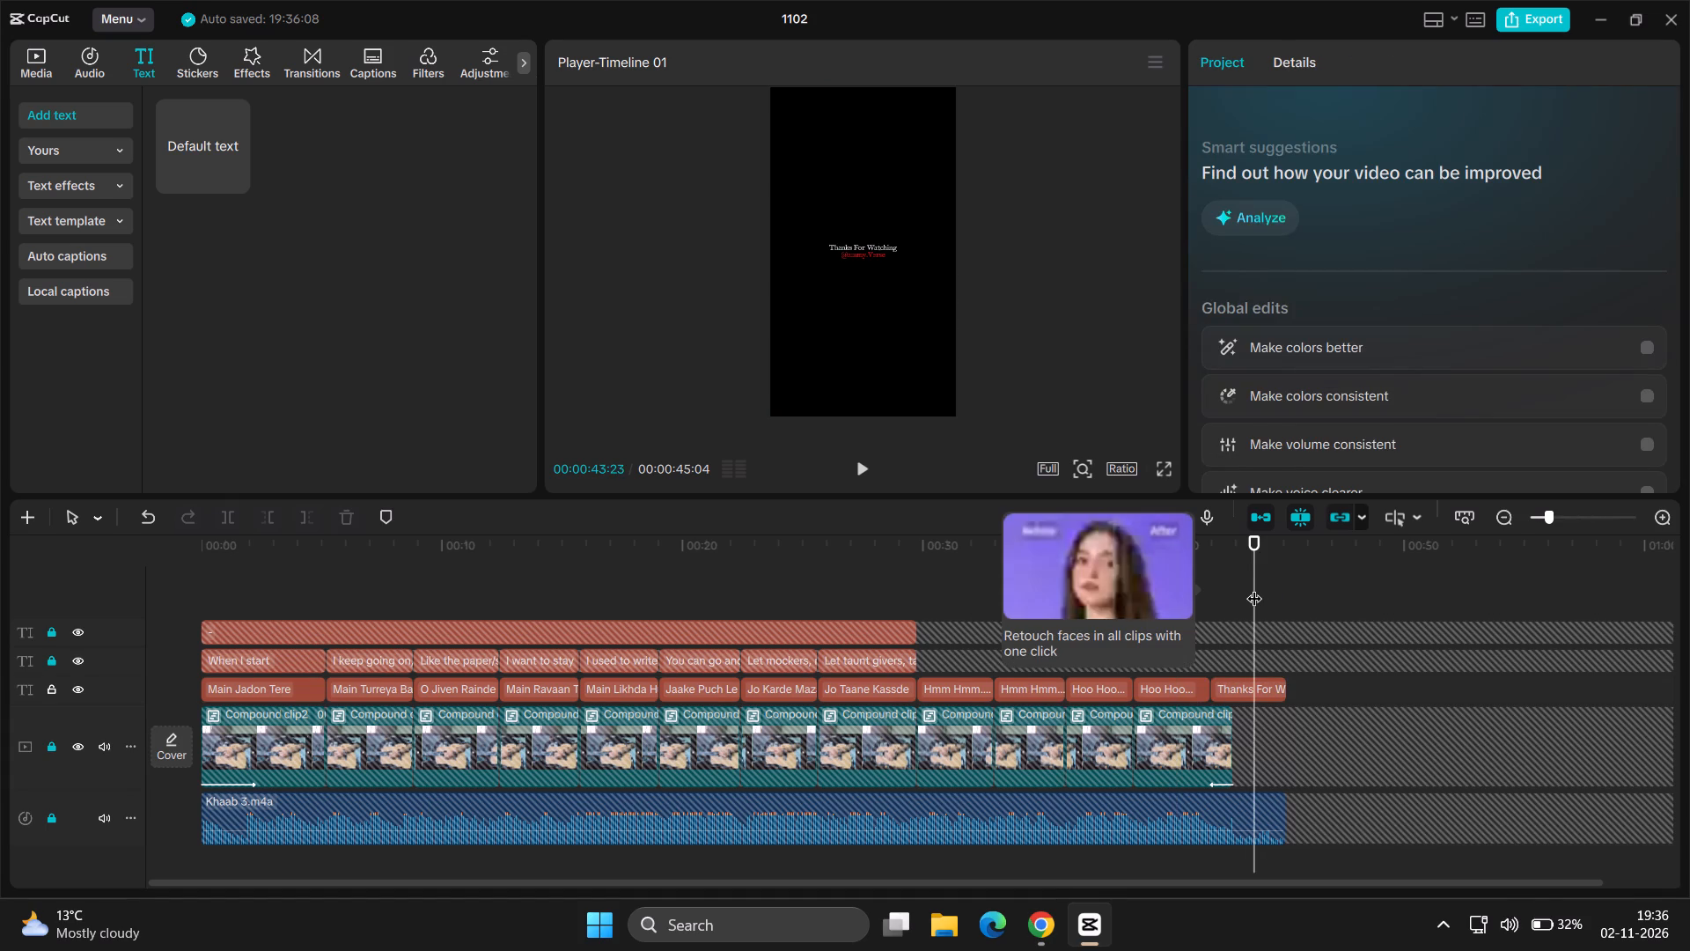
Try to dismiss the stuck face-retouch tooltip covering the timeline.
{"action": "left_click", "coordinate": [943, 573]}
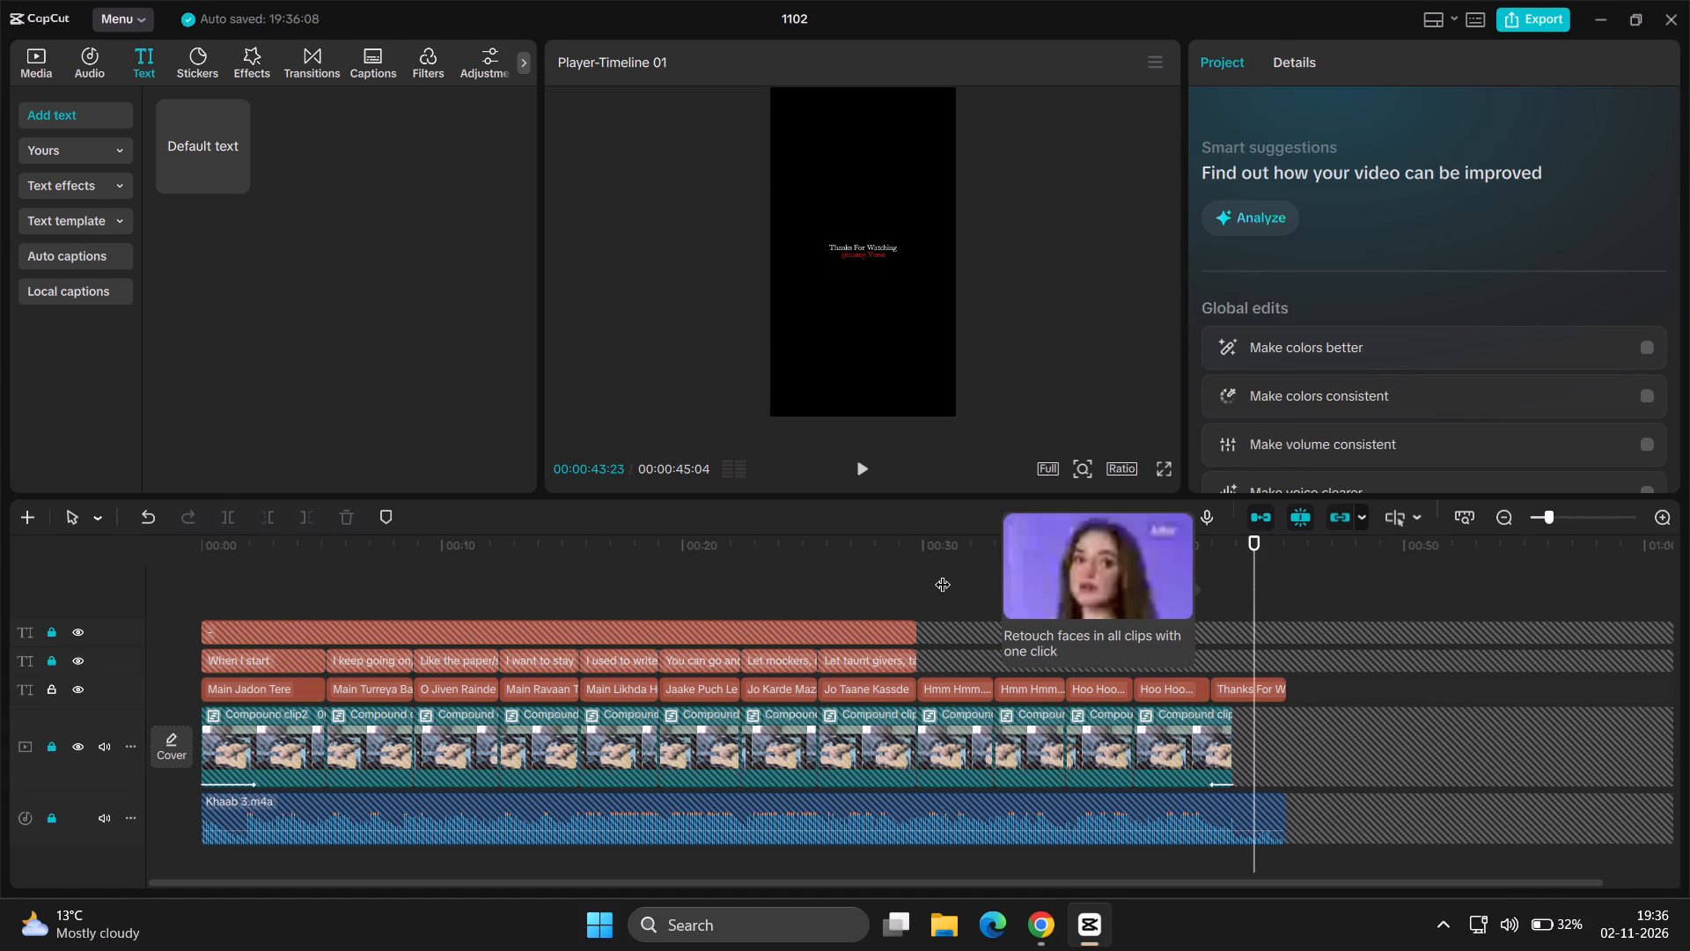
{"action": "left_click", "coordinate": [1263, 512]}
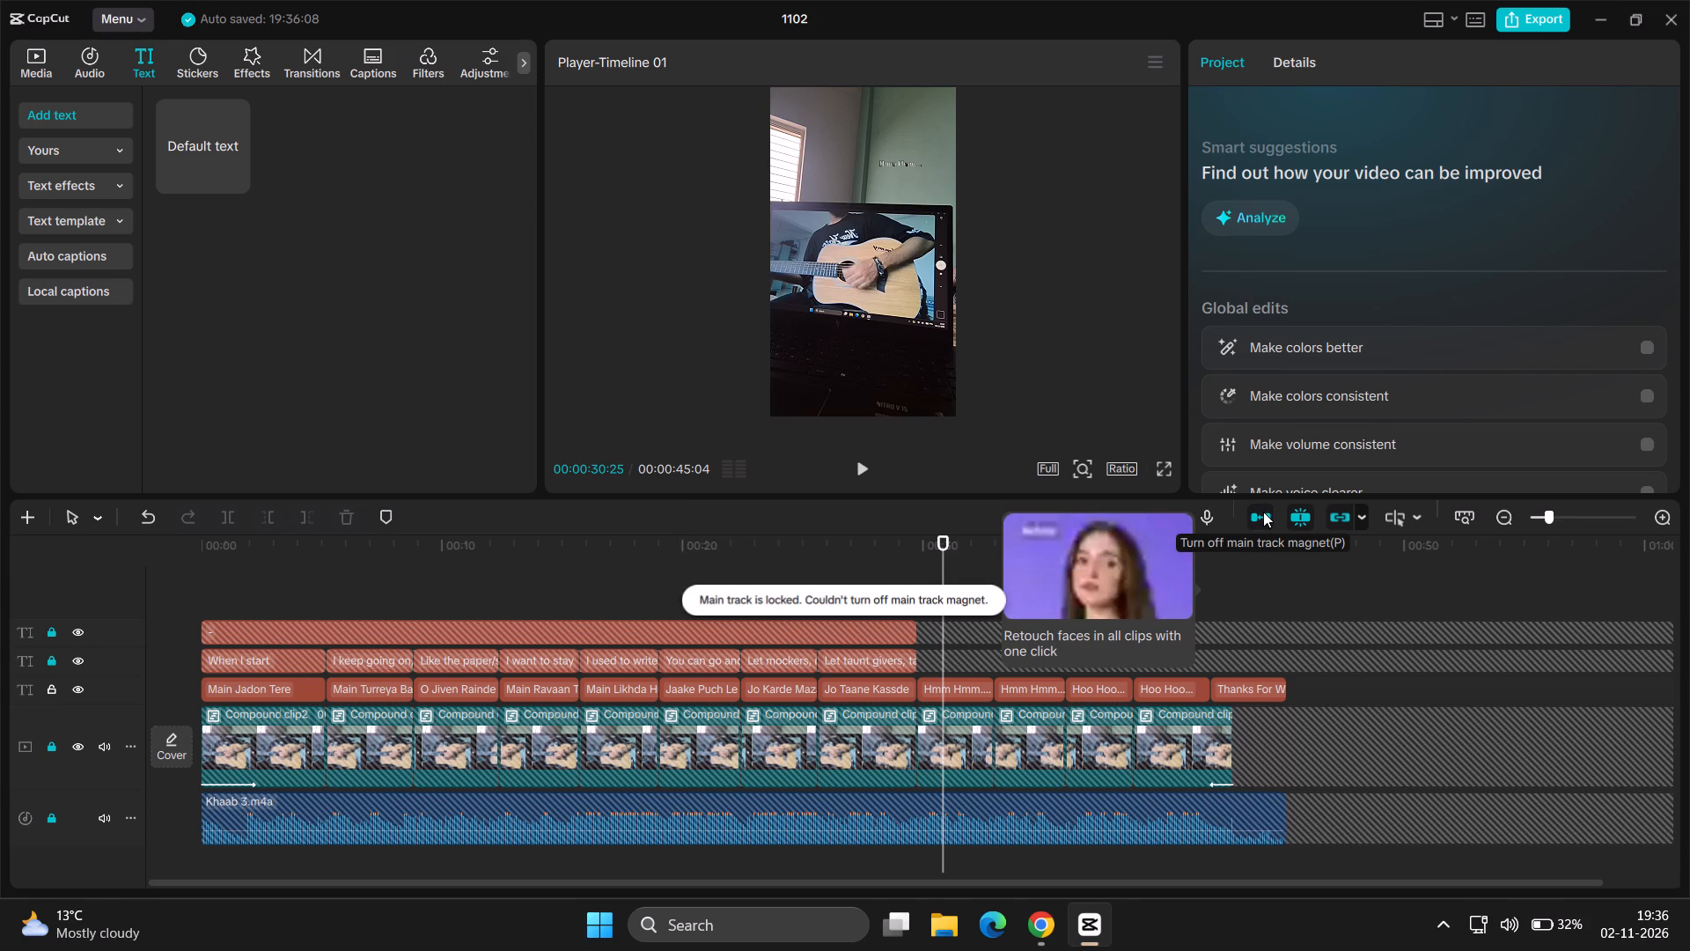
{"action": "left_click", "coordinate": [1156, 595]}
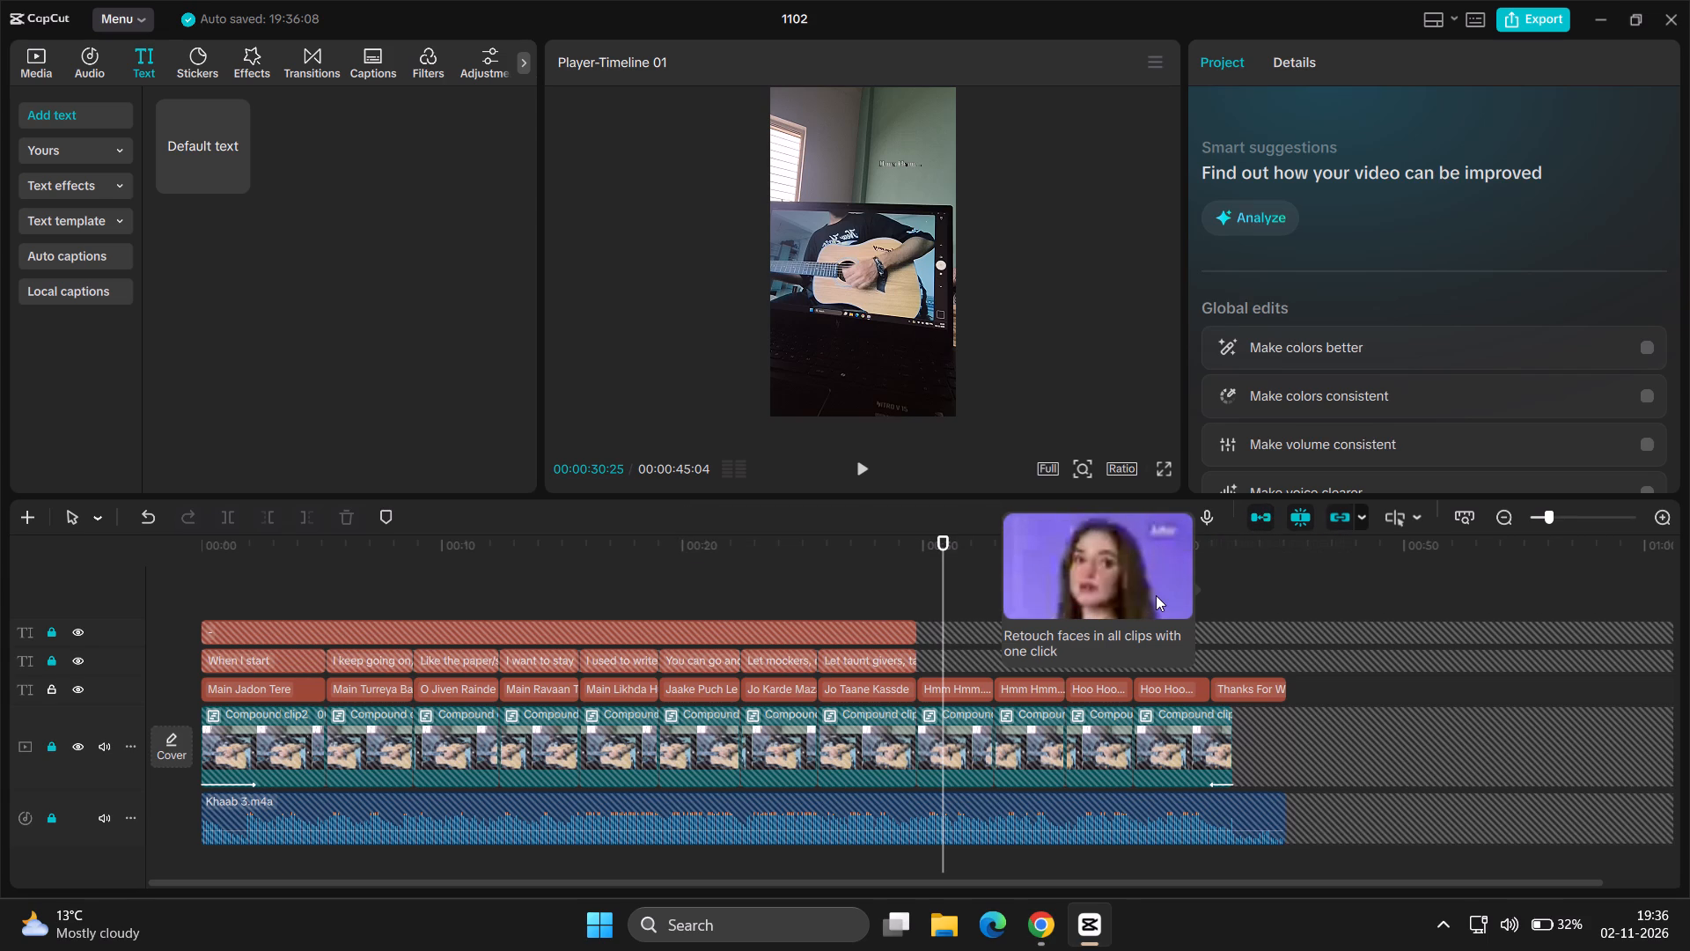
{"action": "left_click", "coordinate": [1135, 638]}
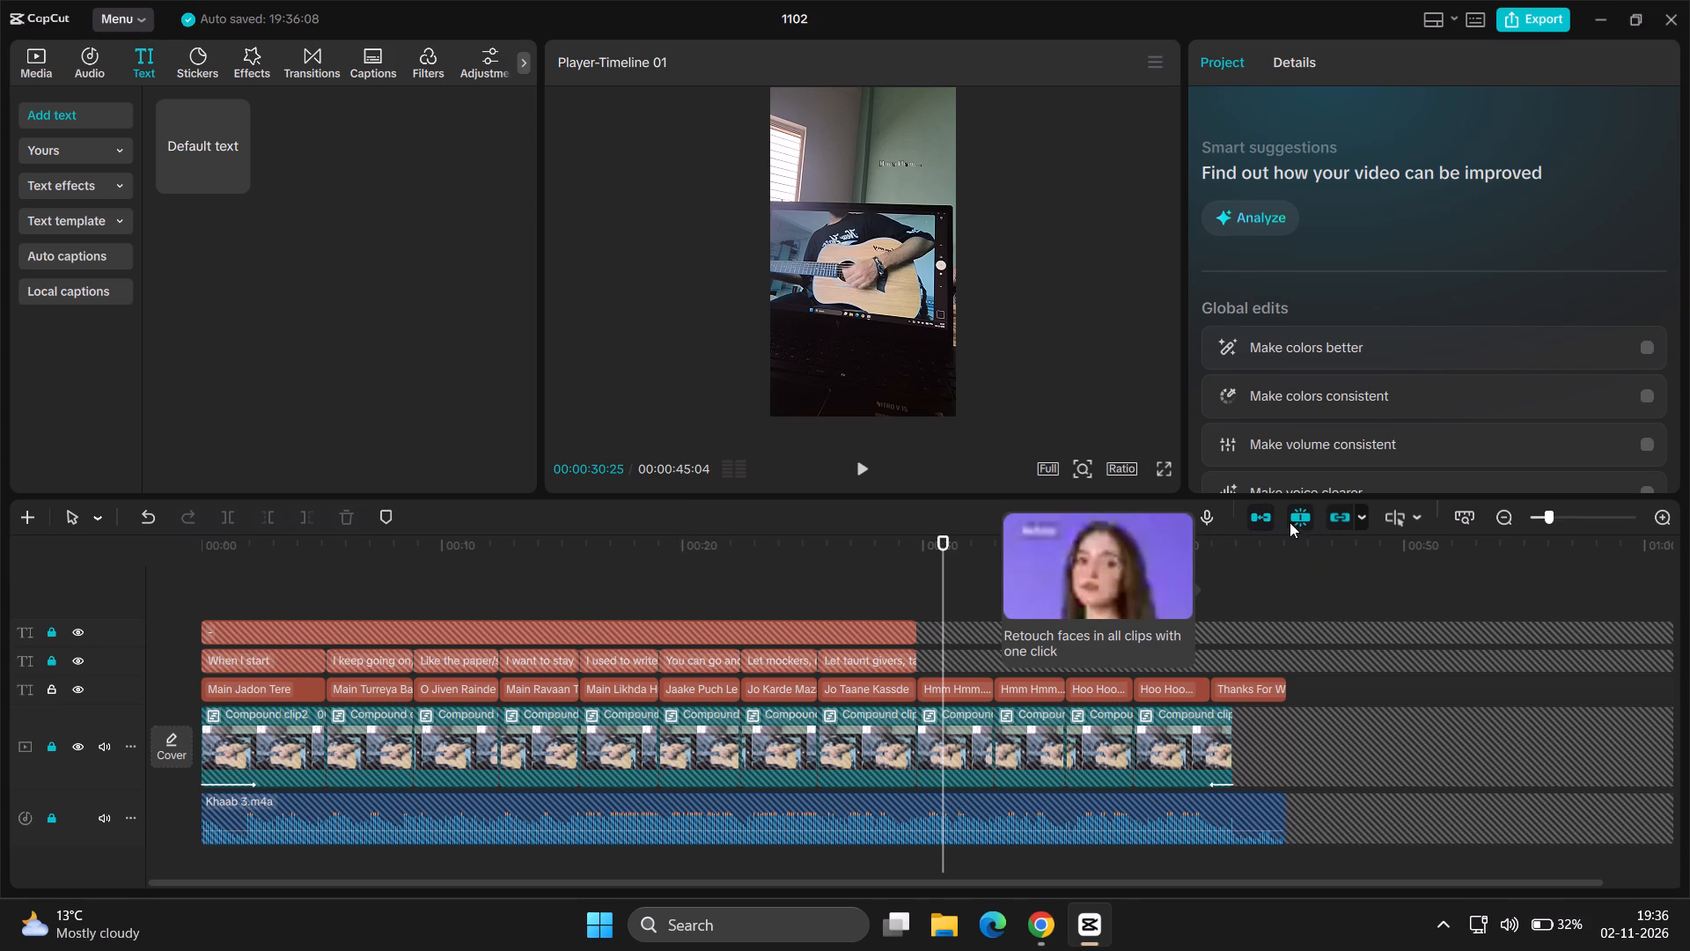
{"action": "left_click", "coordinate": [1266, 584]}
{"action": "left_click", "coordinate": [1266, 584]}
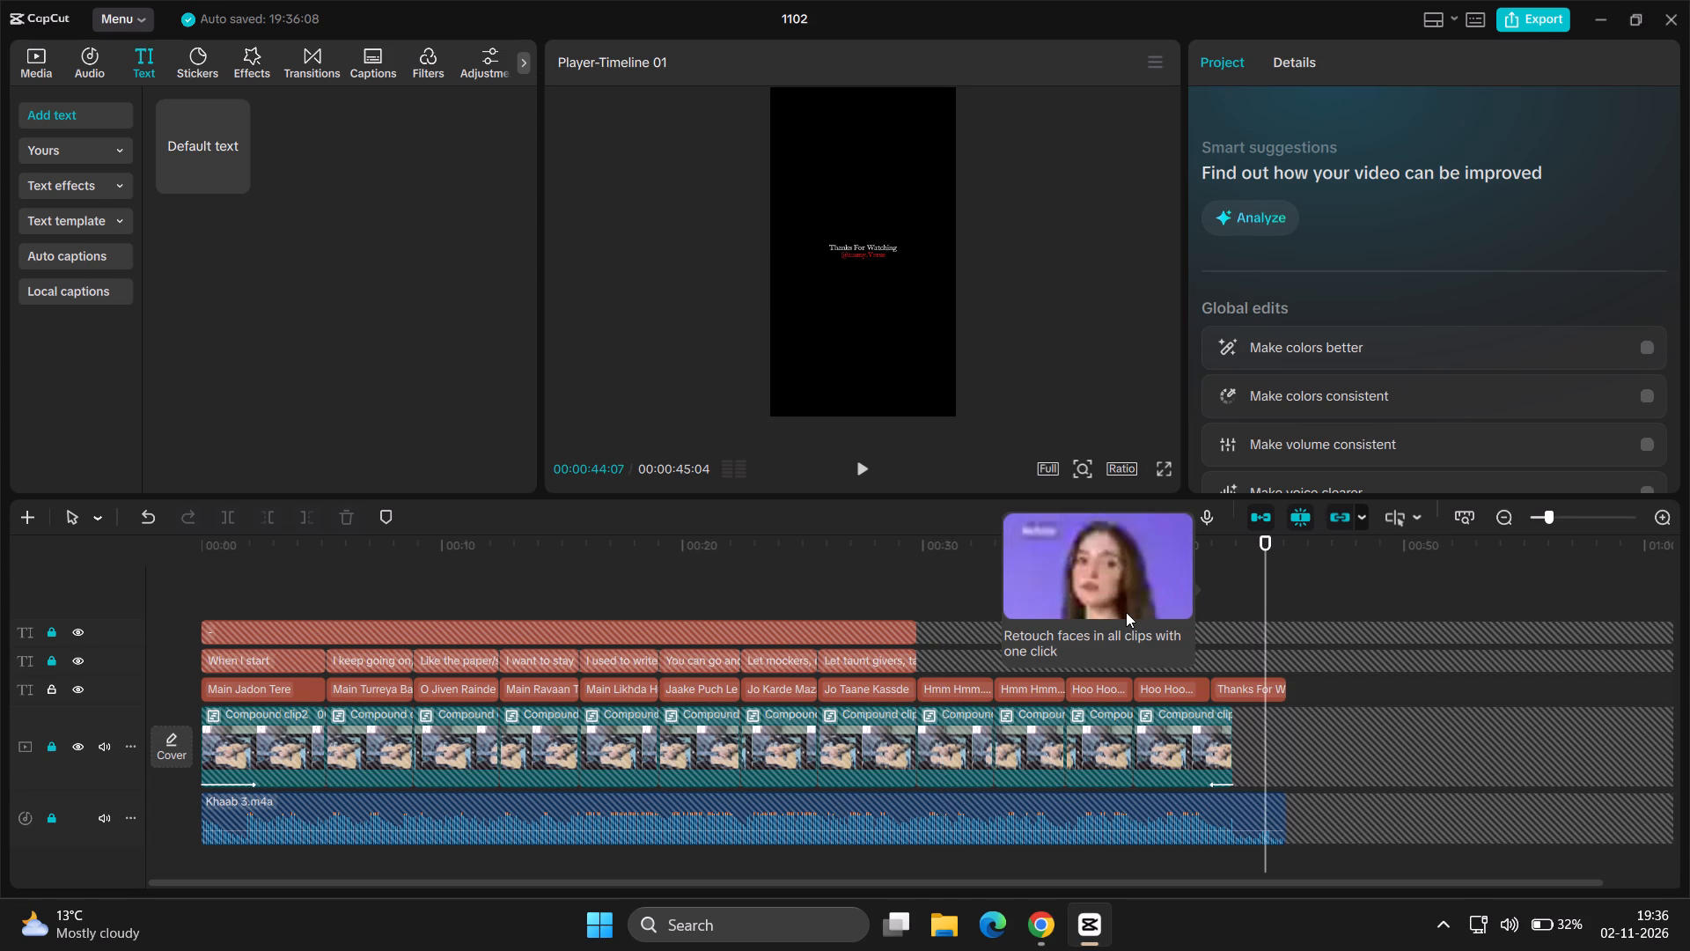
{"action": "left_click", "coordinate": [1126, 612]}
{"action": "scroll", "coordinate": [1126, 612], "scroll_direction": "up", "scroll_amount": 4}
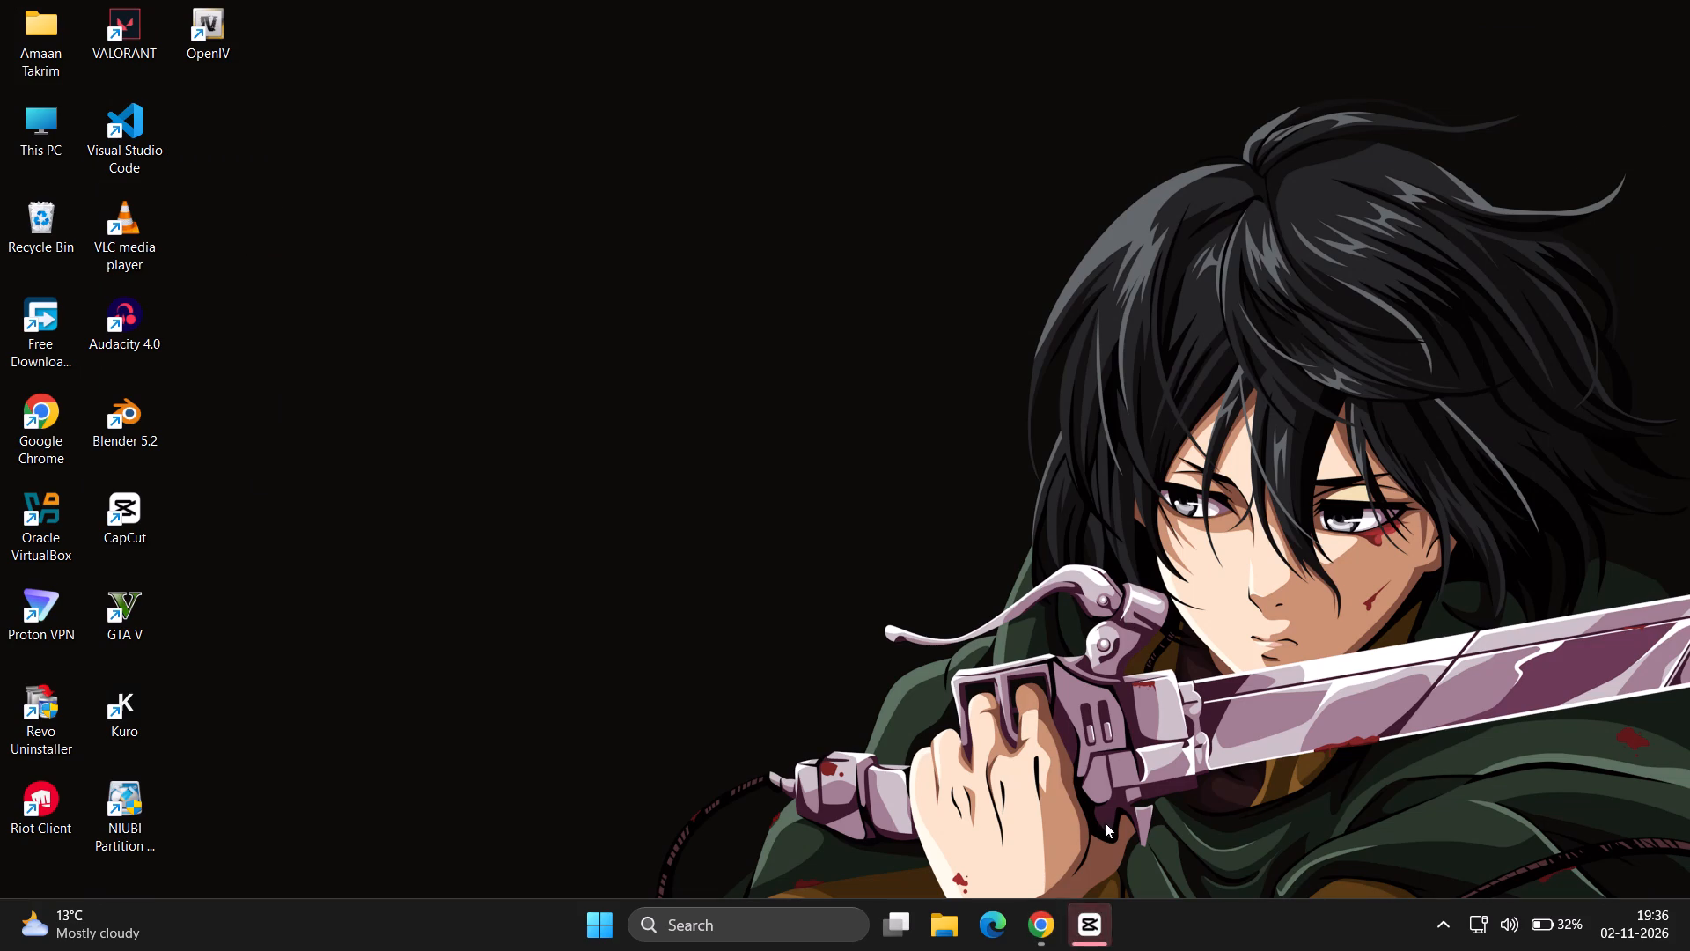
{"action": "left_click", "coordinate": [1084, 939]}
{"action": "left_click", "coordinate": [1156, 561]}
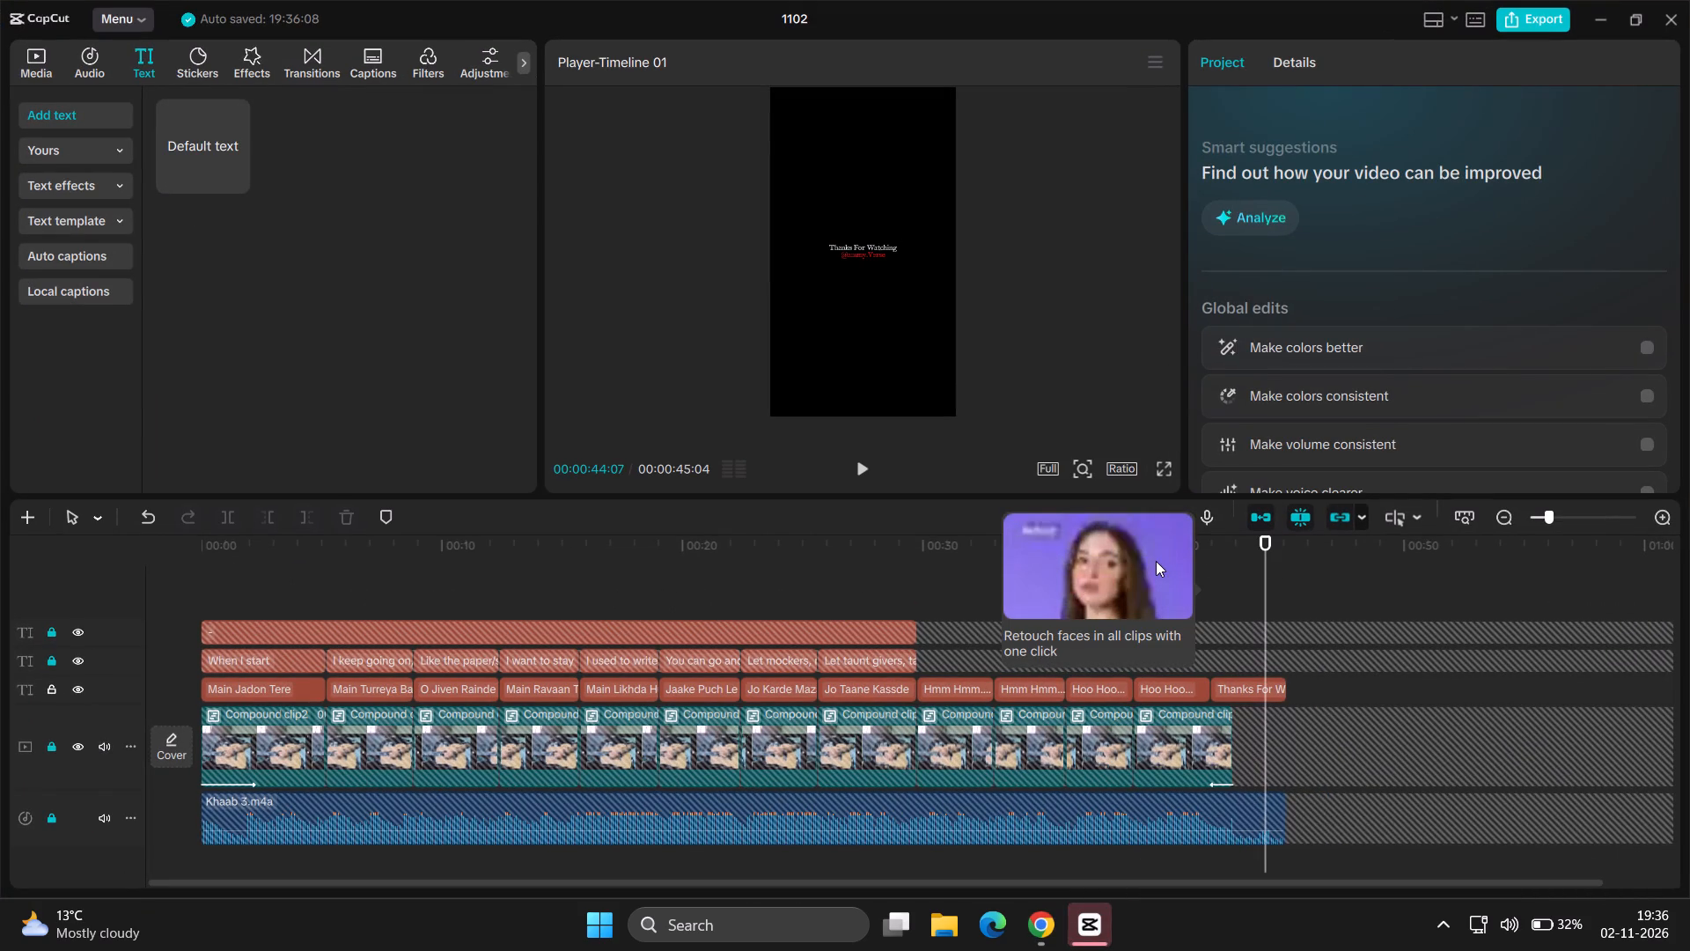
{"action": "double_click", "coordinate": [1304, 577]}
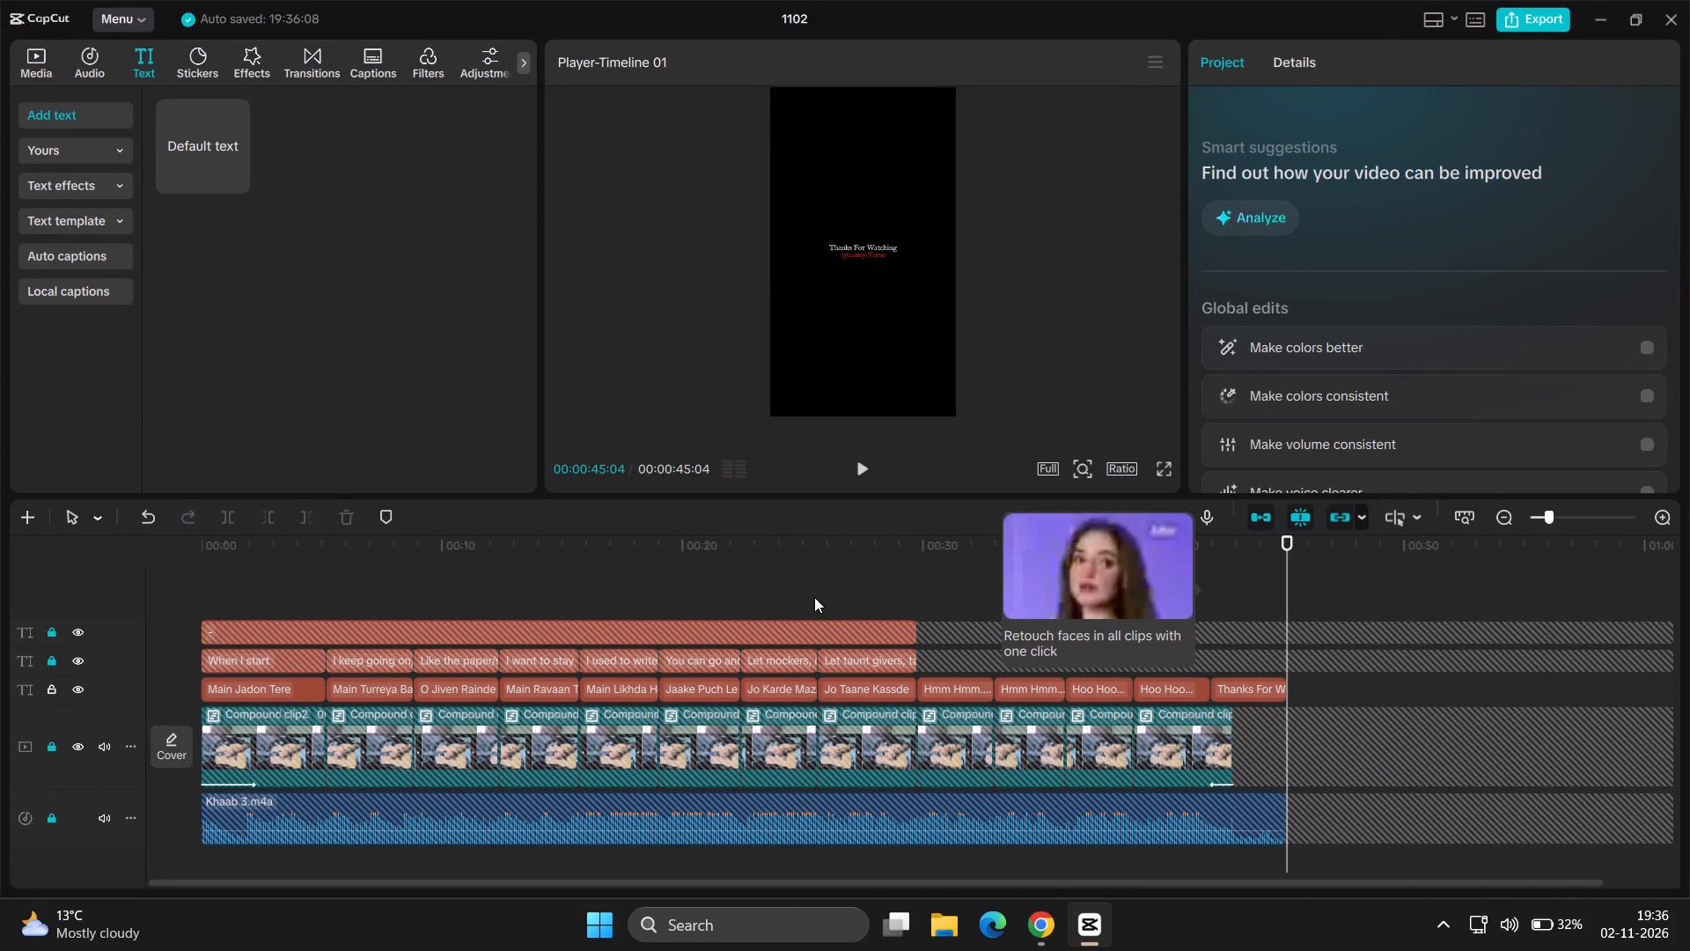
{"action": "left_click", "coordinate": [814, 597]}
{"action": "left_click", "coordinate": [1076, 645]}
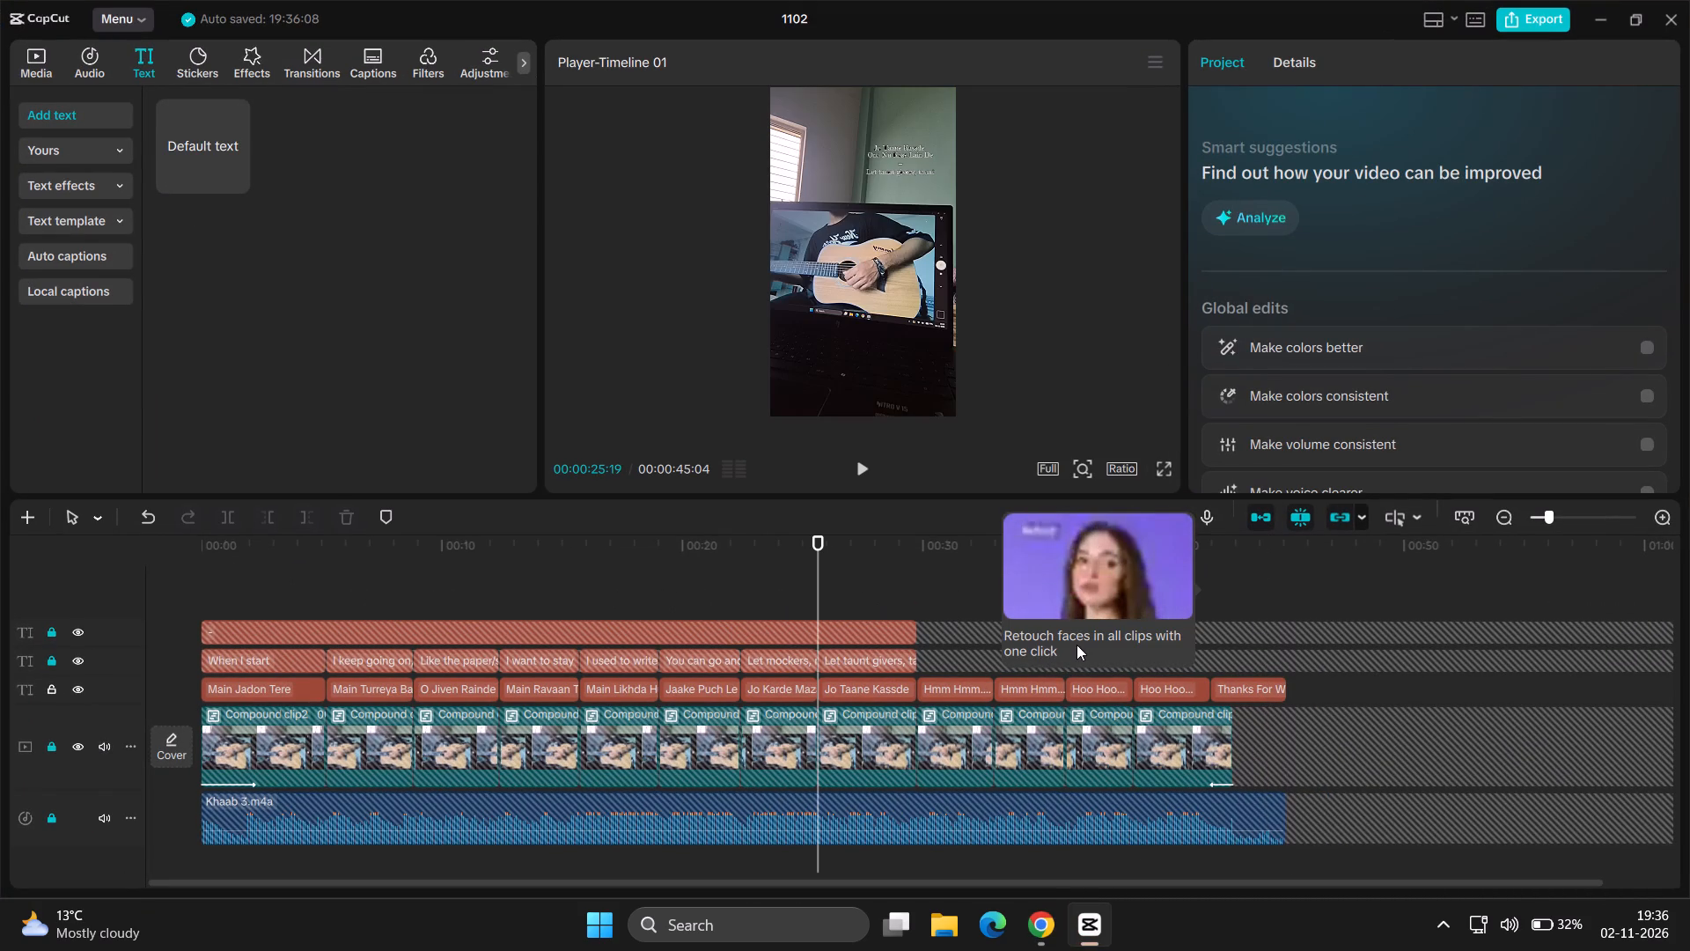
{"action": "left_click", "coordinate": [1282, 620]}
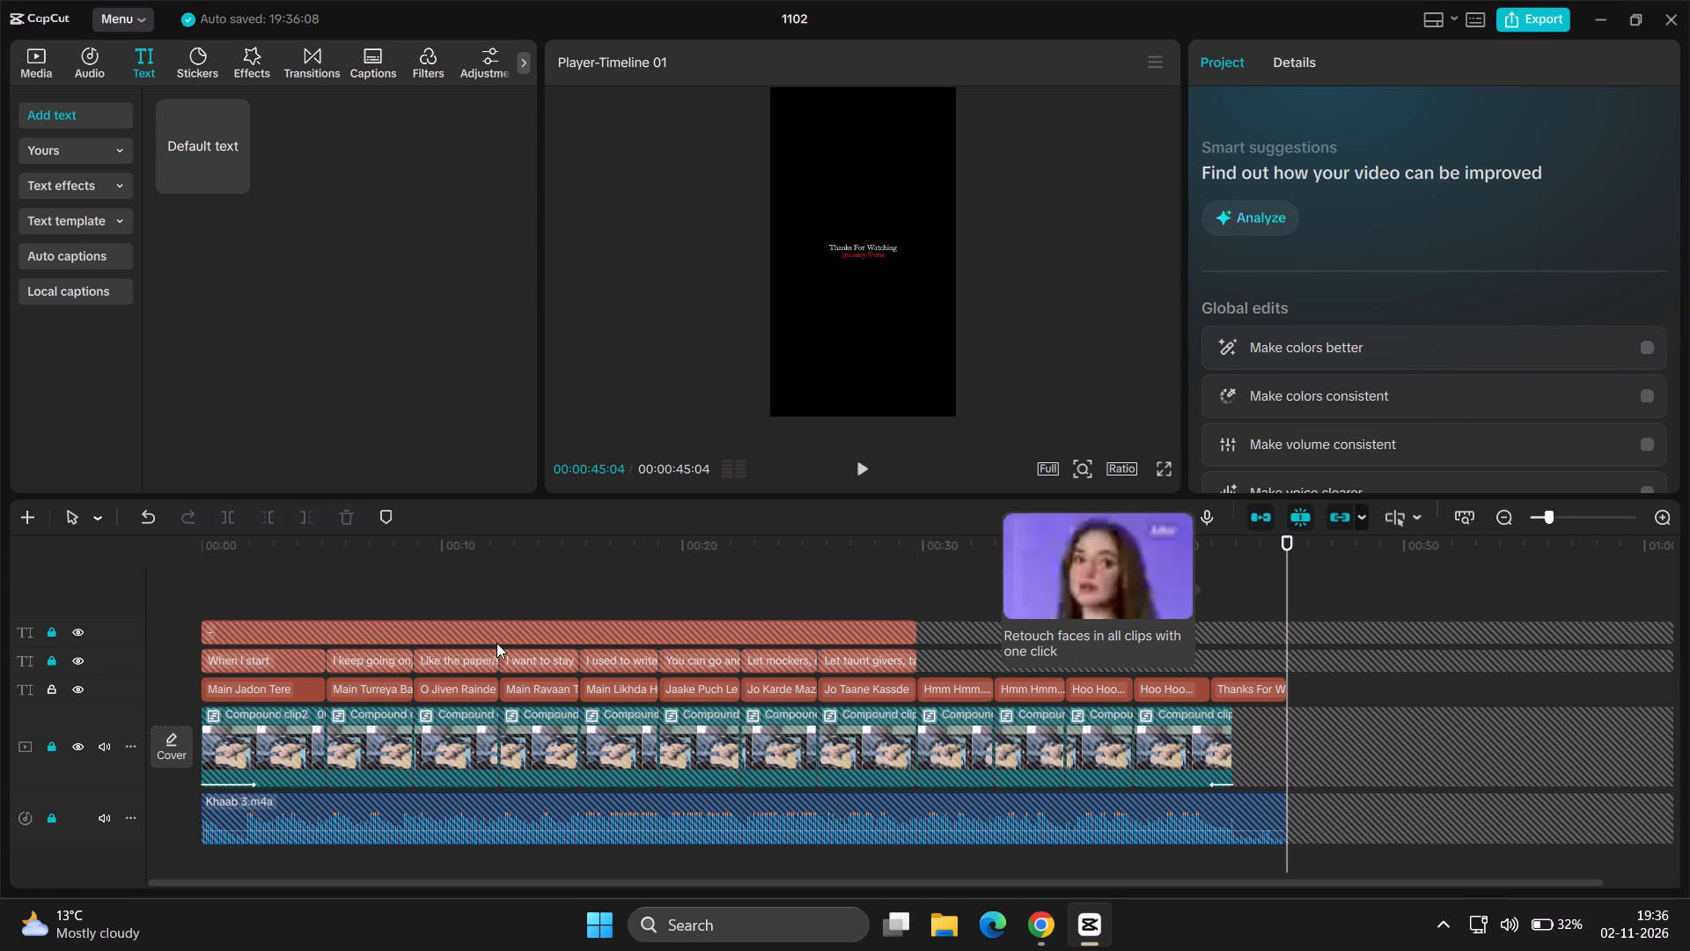
Lock the text track that holds the "Hmm Hmm" and "Hoo Hoo" captions and the closing text.
{"action": "left_click", "coordinate": [57, 694]}
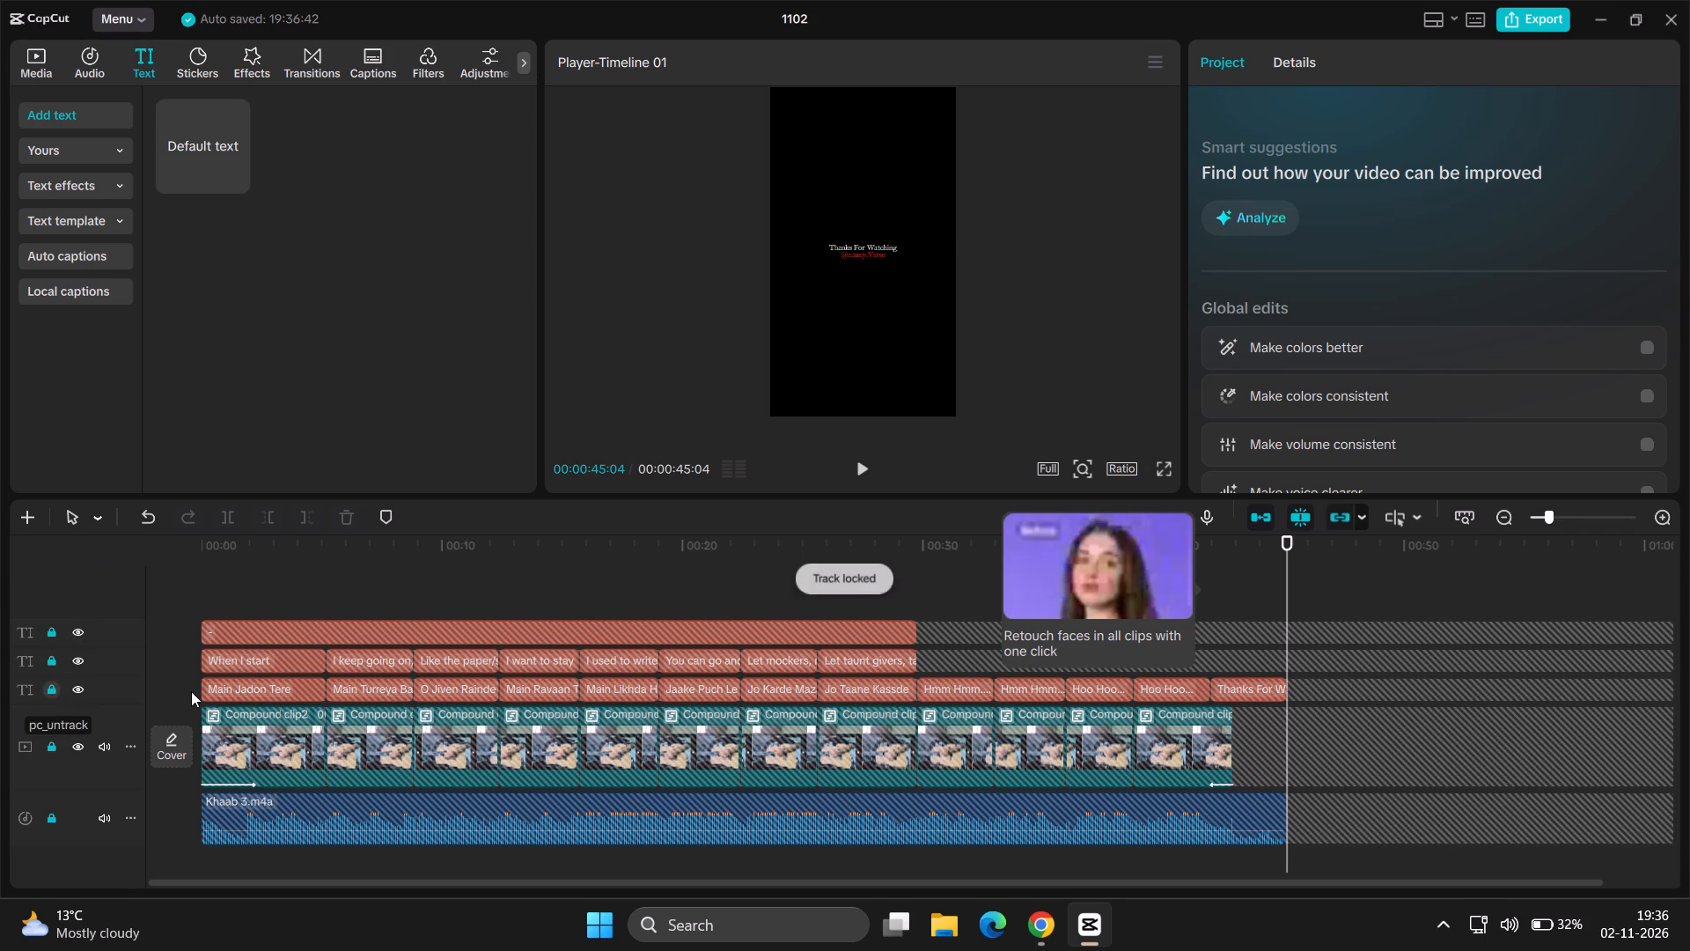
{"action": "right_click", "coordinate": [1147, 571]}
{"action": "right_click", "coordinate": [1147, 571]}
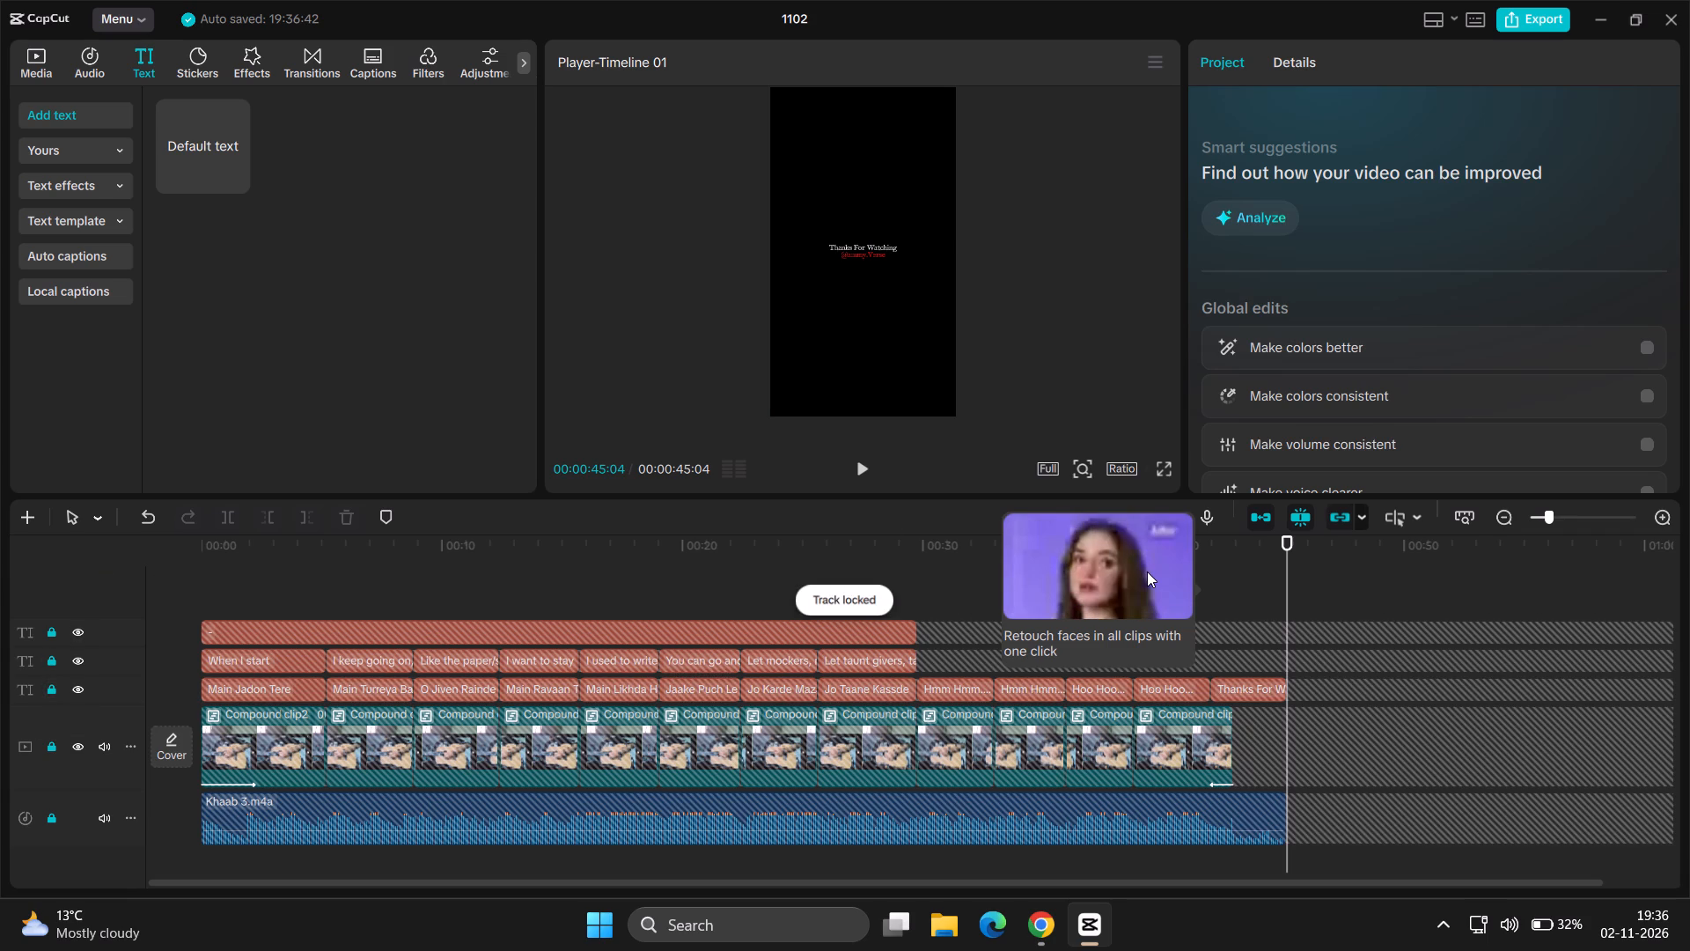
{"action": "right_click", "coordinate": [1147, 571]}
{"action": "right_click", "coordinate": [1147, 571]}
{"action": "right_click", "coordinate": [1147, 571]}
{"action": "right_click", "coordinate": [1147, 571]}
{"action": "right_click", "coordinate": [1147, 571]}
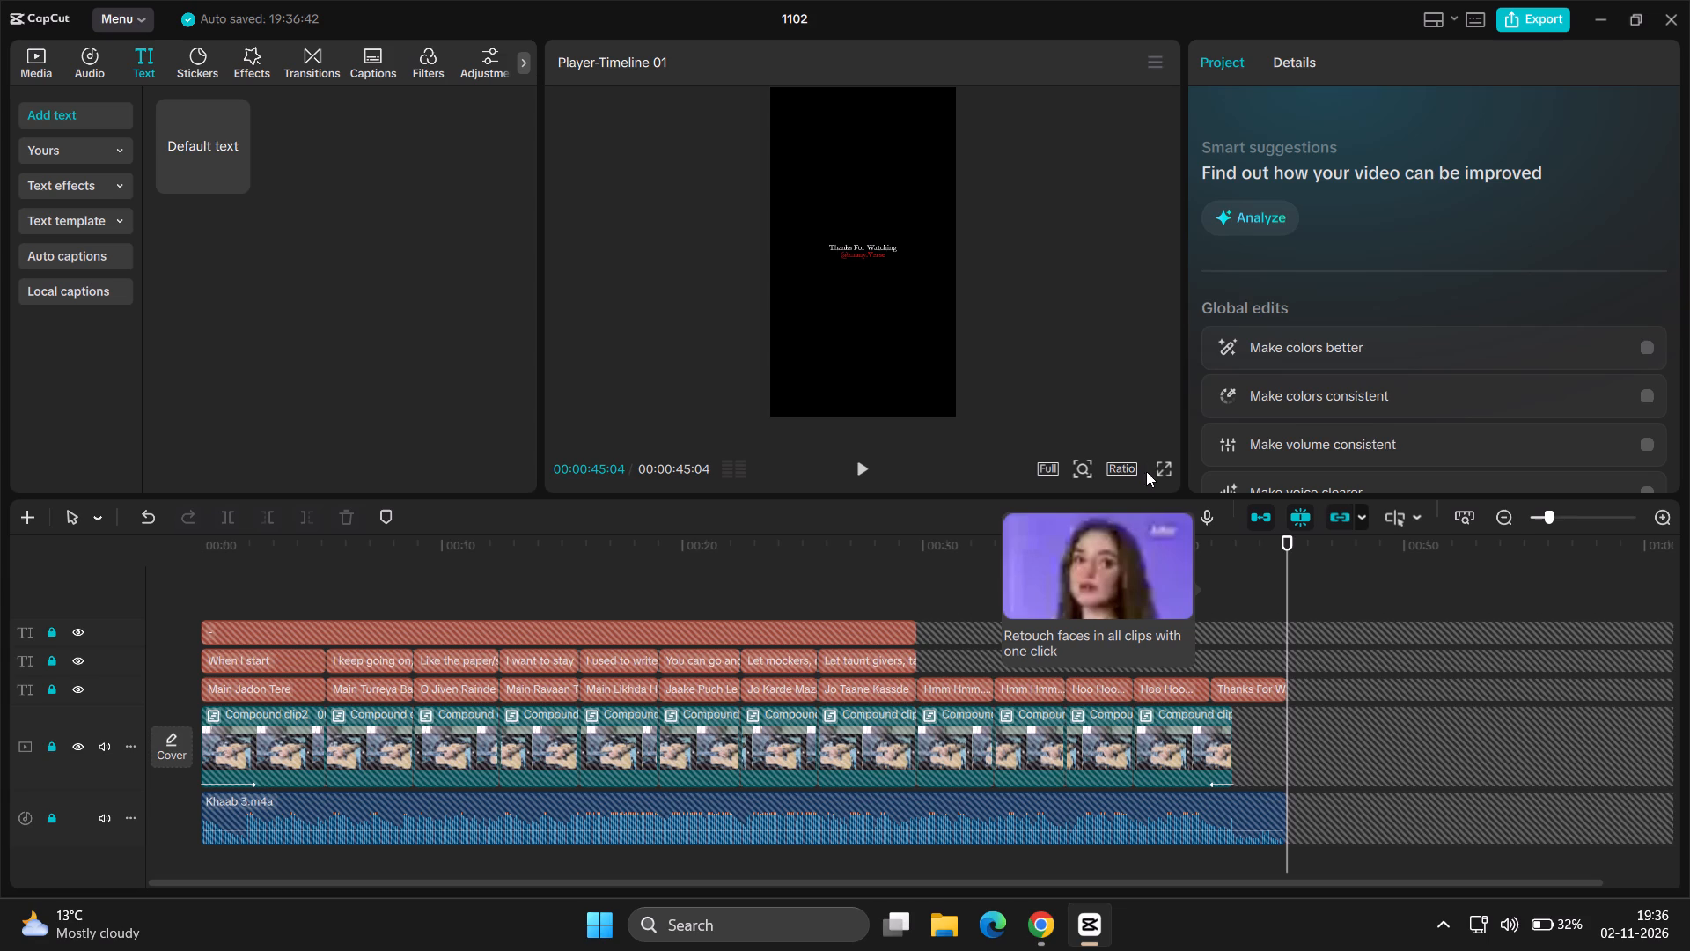
Close the project editor and minimize the CapCut home window.
{"action": "left_click", "coordinate": [1668, 13]}
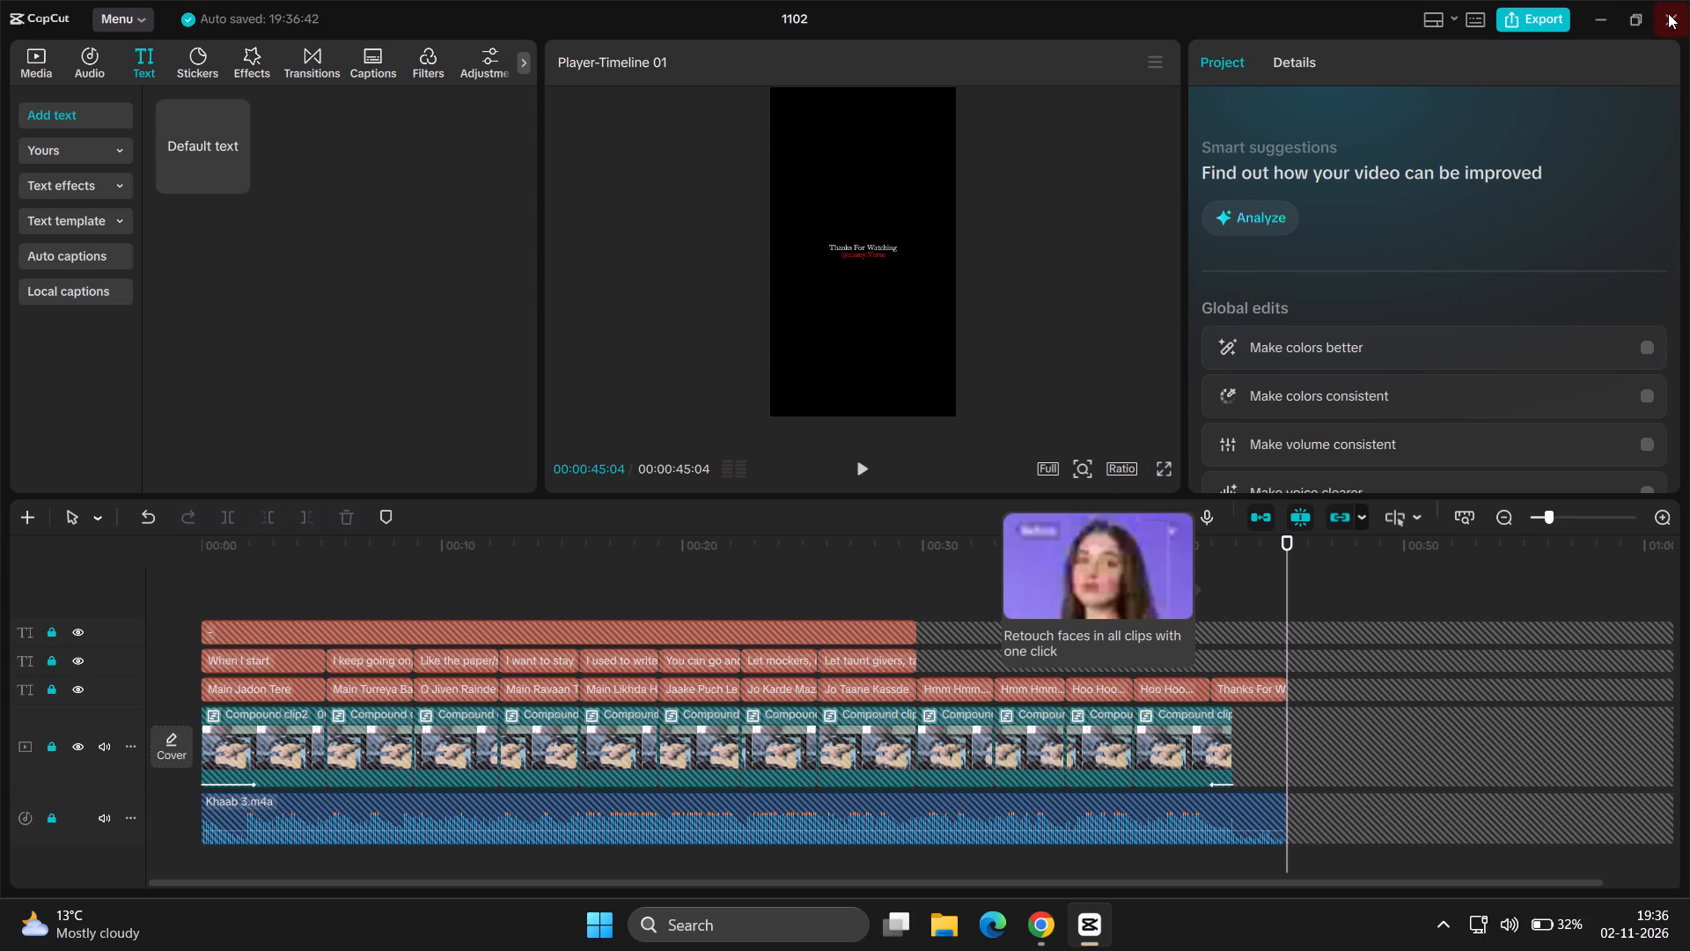
{"action": "left_click_drag", "start_coordinate": [1020, 396], "coordinate": [1155, 269]}
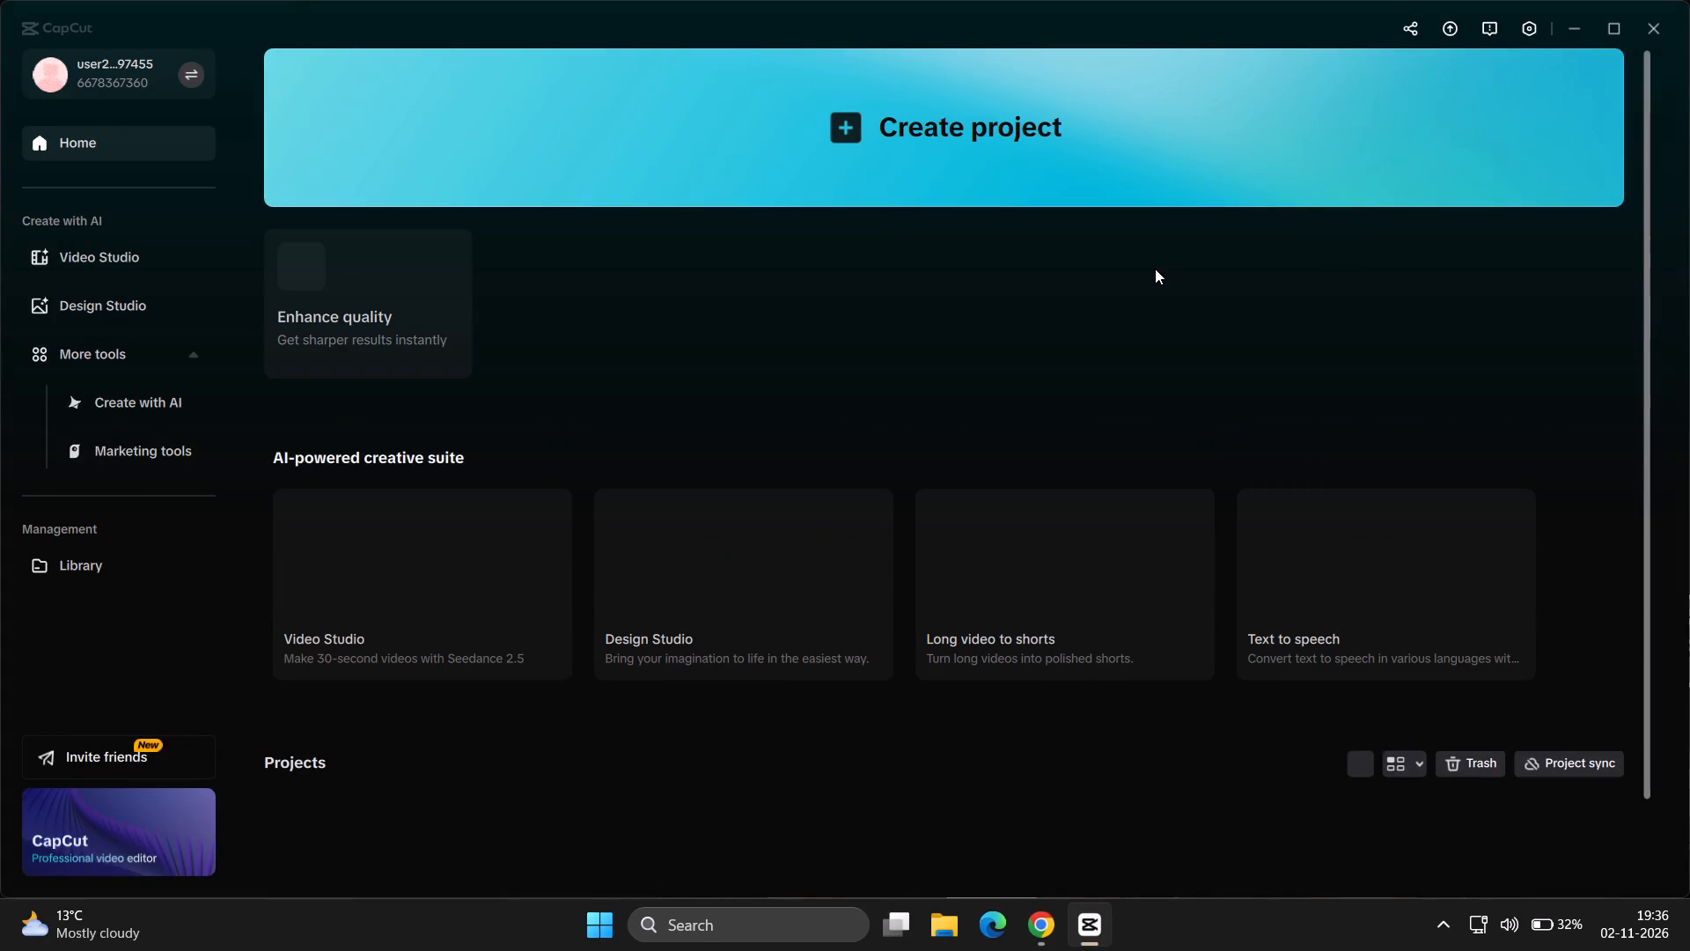
{"action": "left_click_drag", "start_coordinate": [1155, 269], "coordinate": [956, 407]}
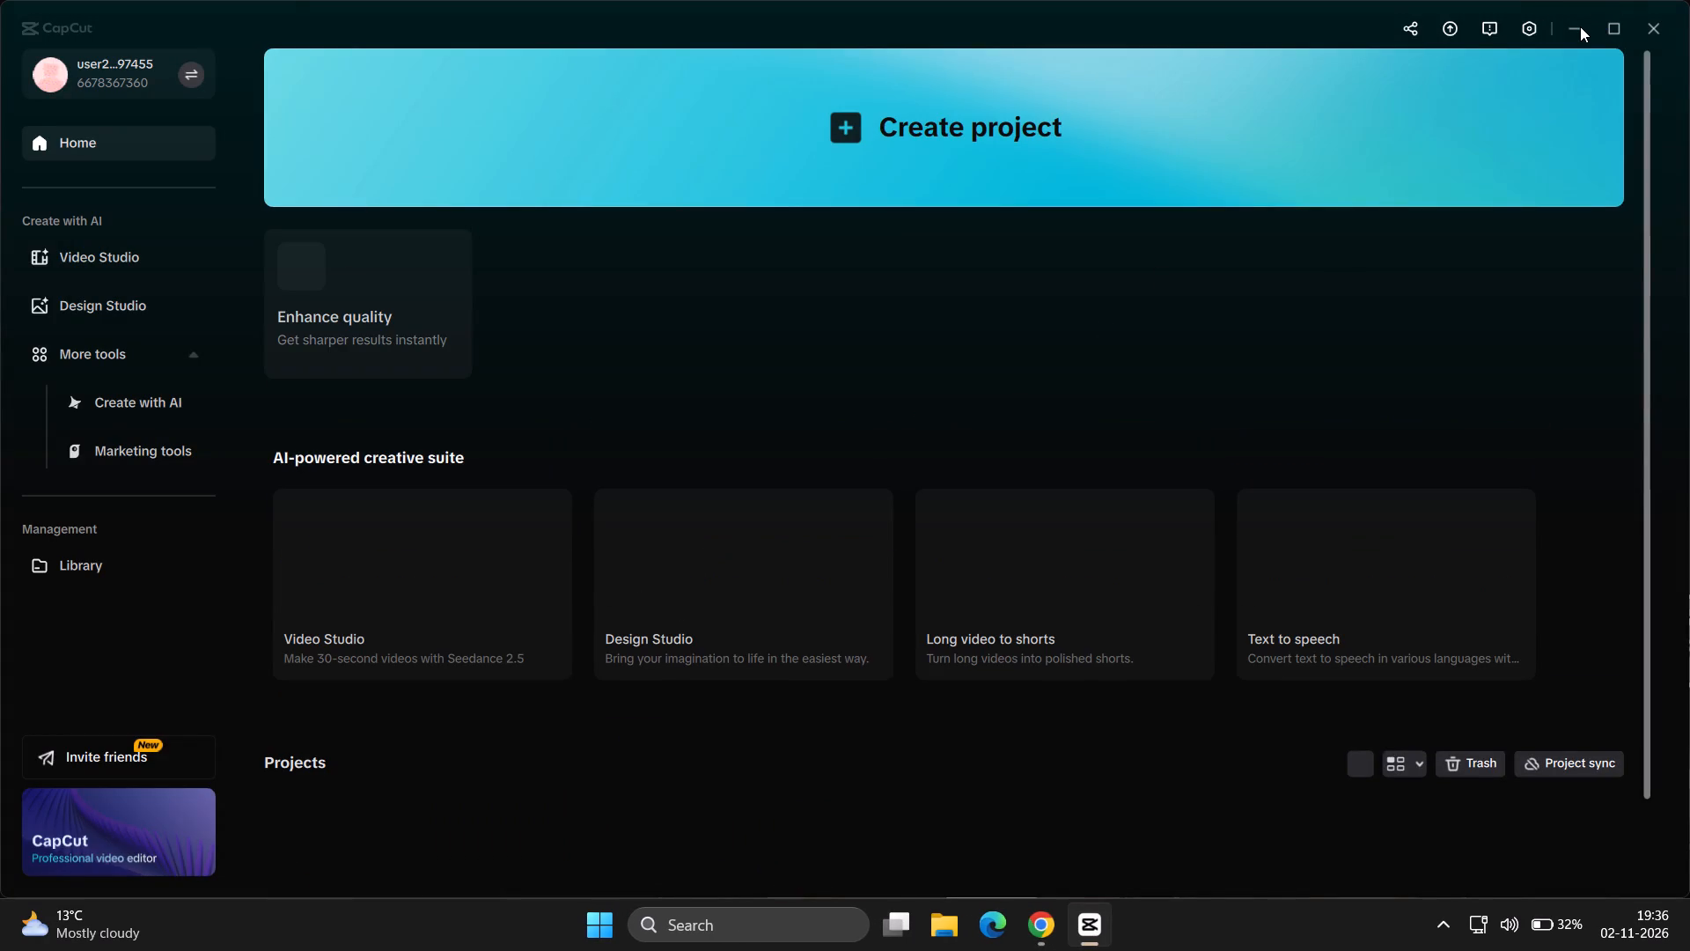
{"action": "left_click", "coordinate": [1580, 26]}
{"action": "left_click", "coordinate": [1580, 26]}
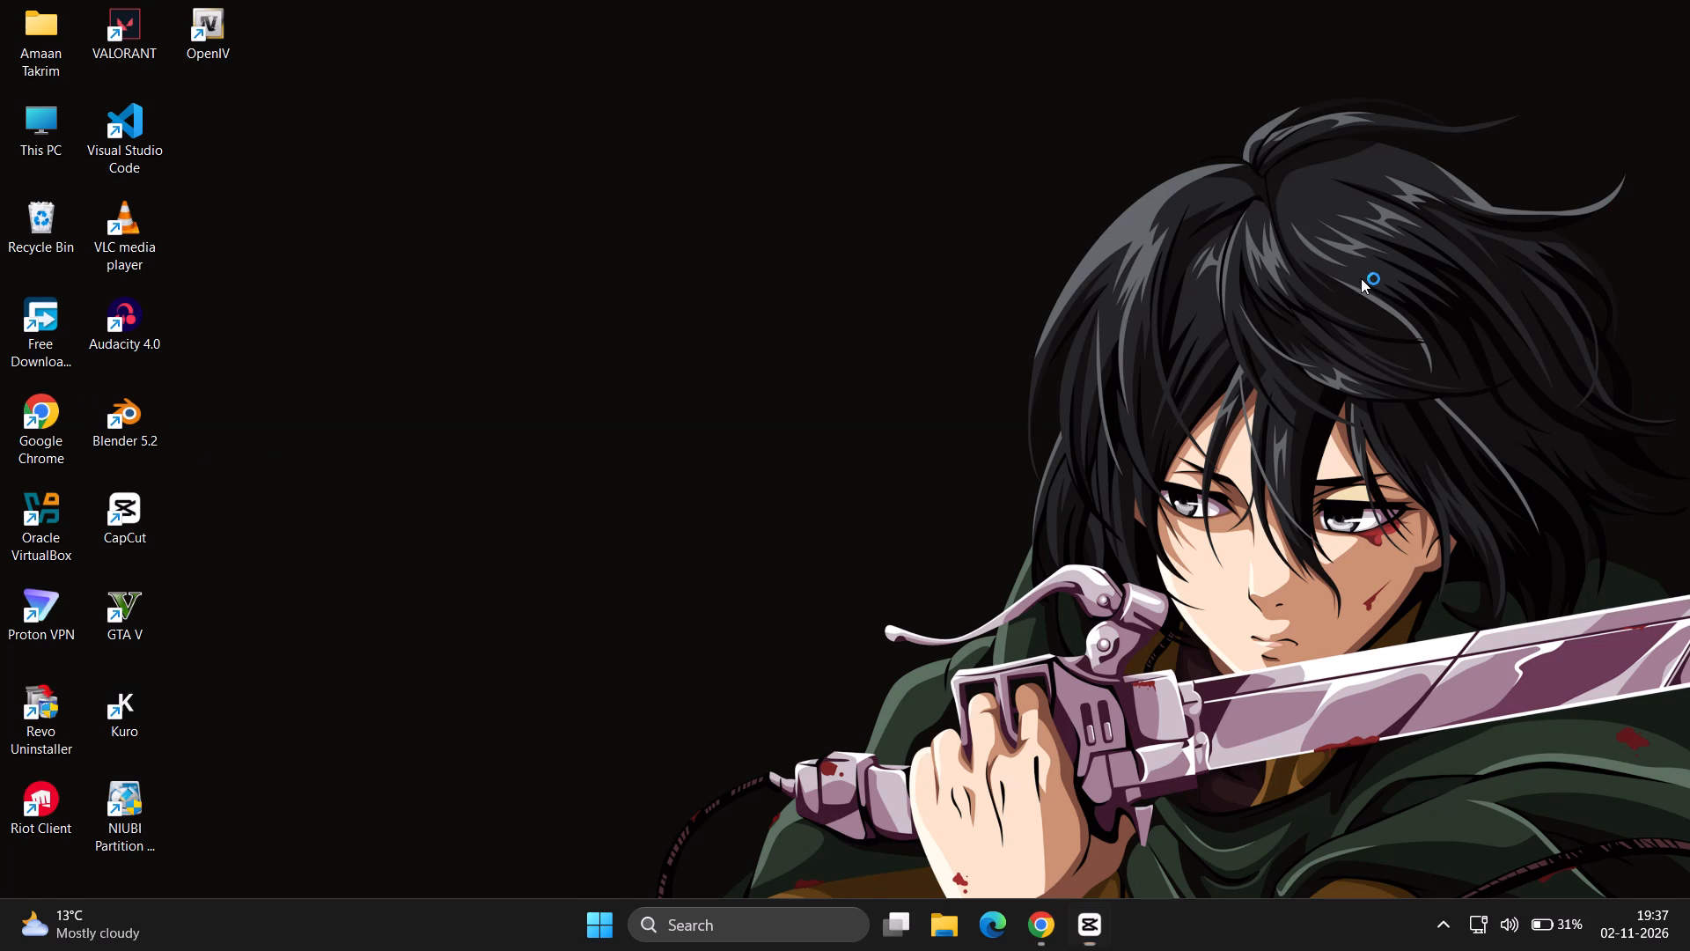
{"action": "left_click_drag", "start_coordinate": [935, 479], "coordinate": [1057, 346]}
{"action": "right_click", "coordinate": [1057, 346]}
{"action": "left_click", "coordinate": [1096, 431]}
Force-close the unresponsive CapCut program and cancel the problem report to Microsoft.
{"action": "left_click", "coordinate": [1077, 920]}
{"action": "right_click", "coordinate": [1088, 924]}
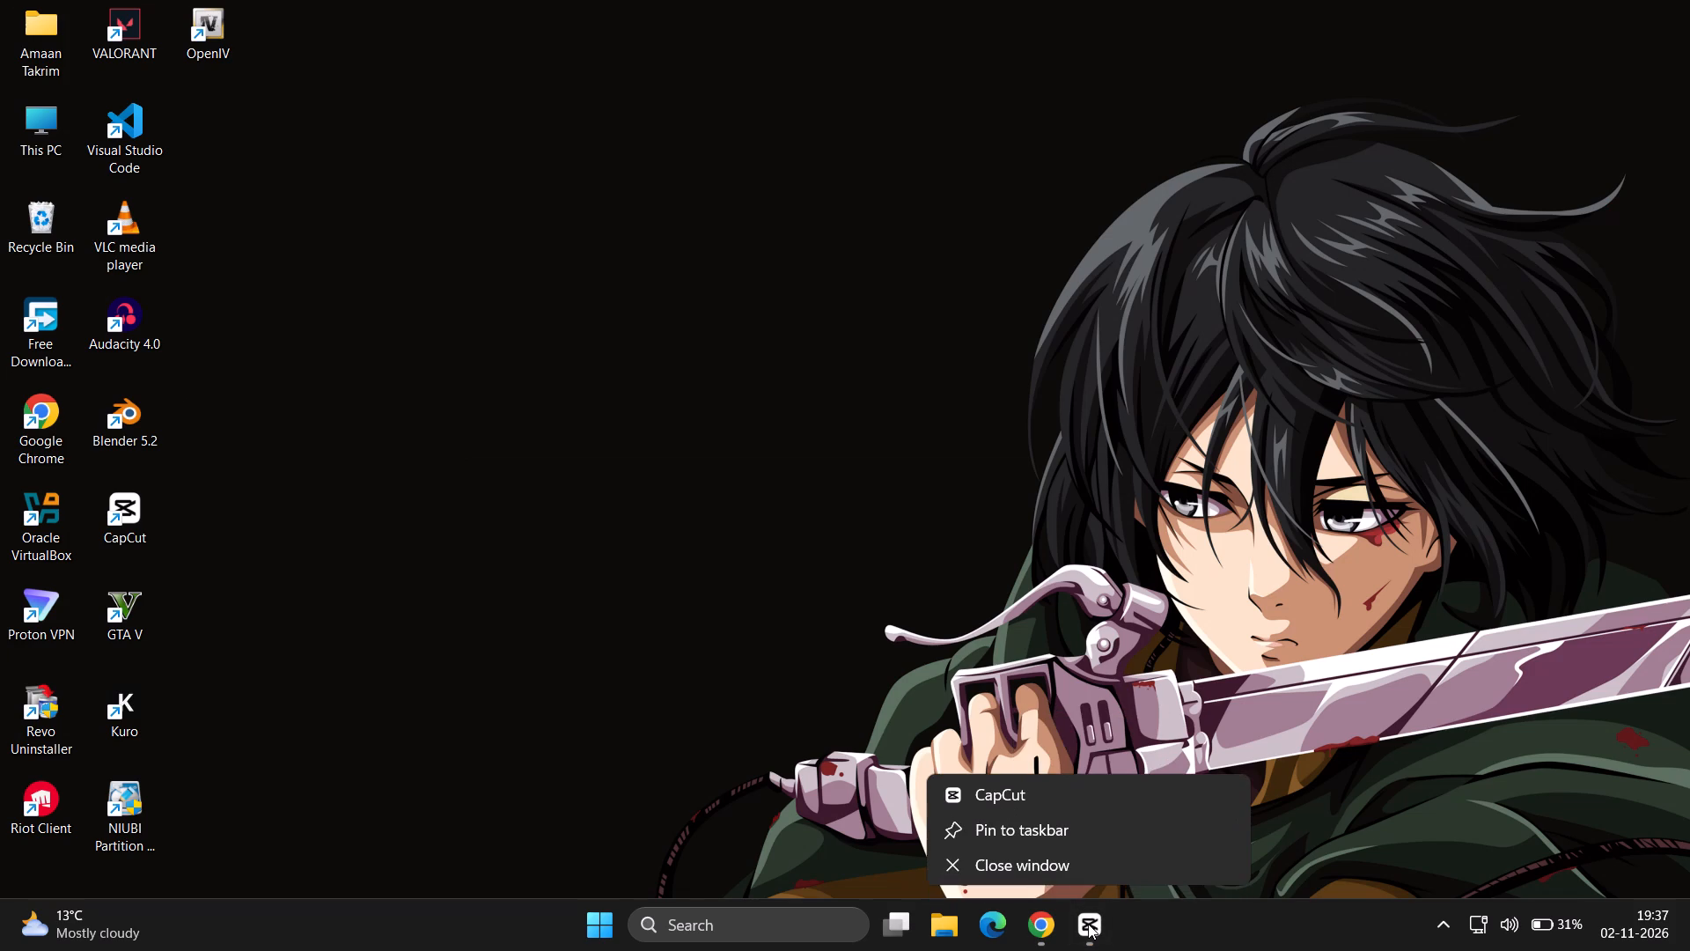
{"action": "left_click", "coordinate": [1061, 866]}
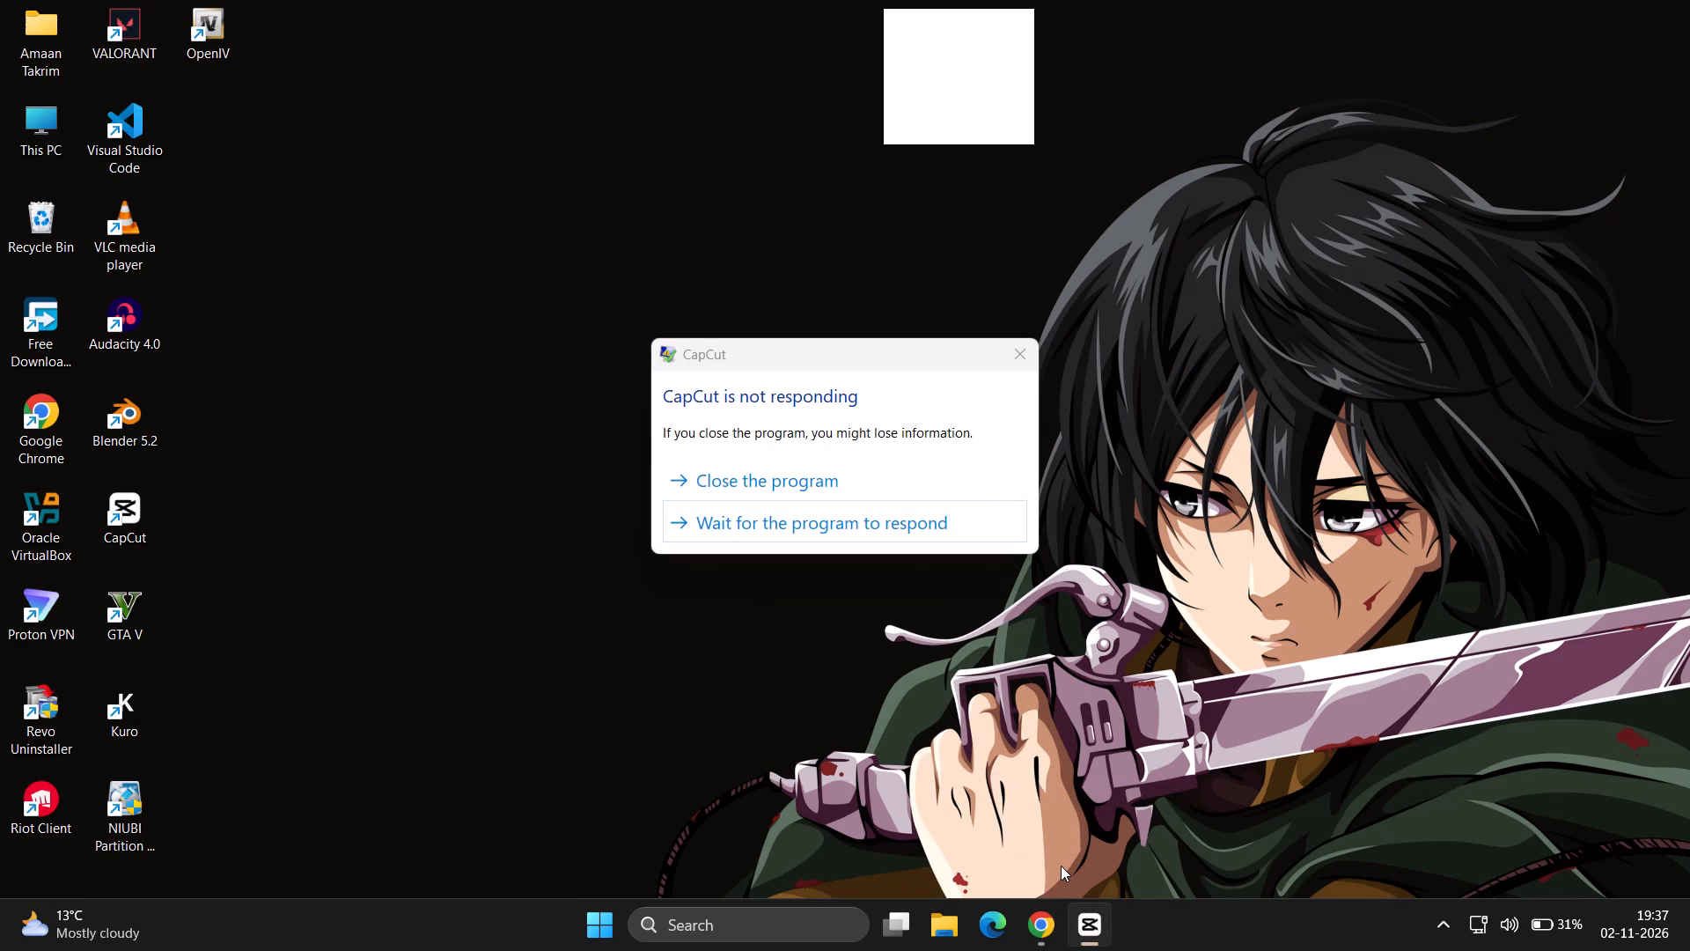
{"action": "left_click", "coordinate": [832, 483]}
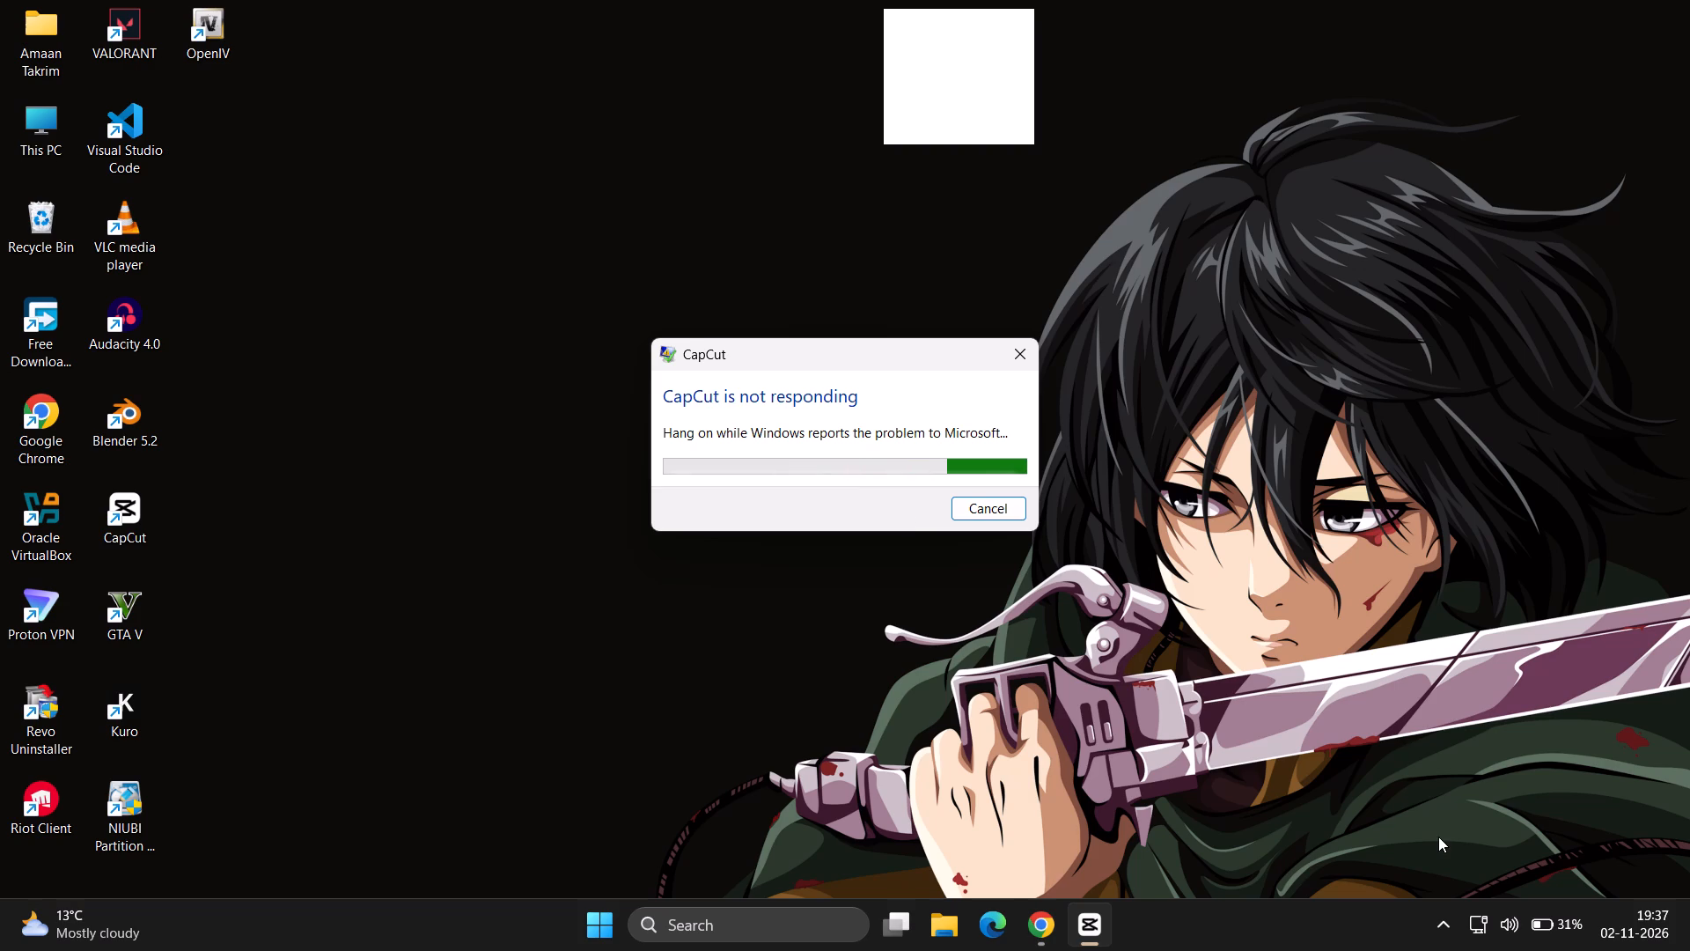
{"action": "left_click", "coordinate": [1018, 511]}
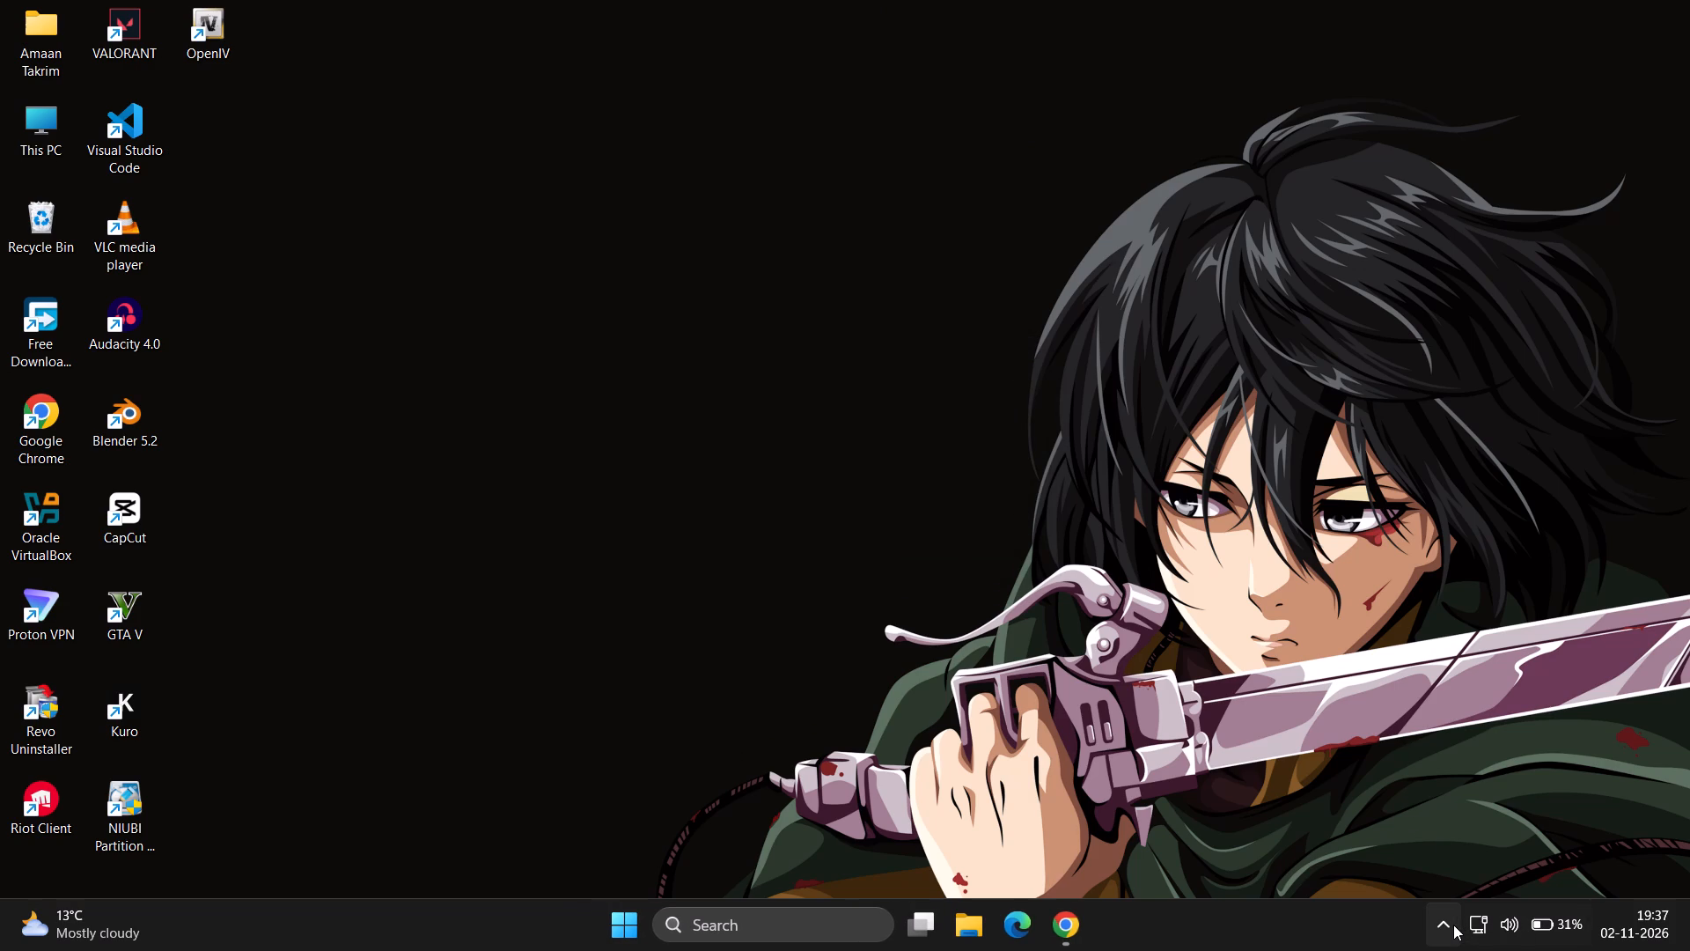
Show the hidden system tray icons to check which background programs are running.
{"action": "left_click", "coordinate": [1453, 925]}
{"action": "left_click", "coordinate": [1453, 925]}
{"action": "left_click", "coordinate": [1453, 925]}
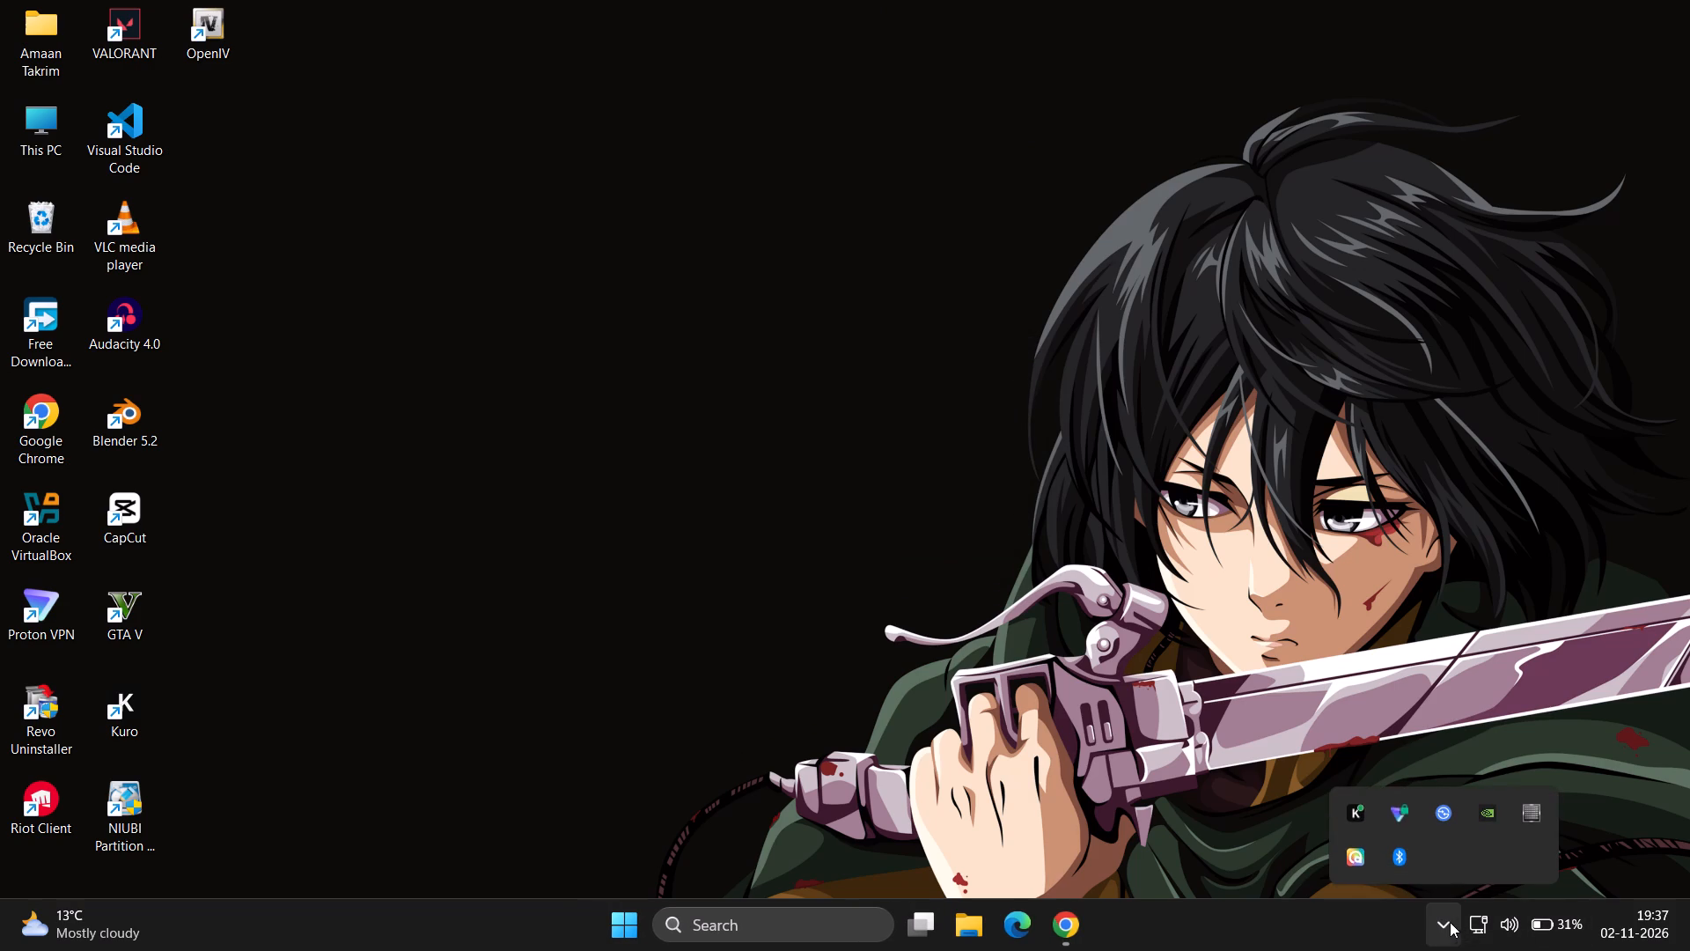
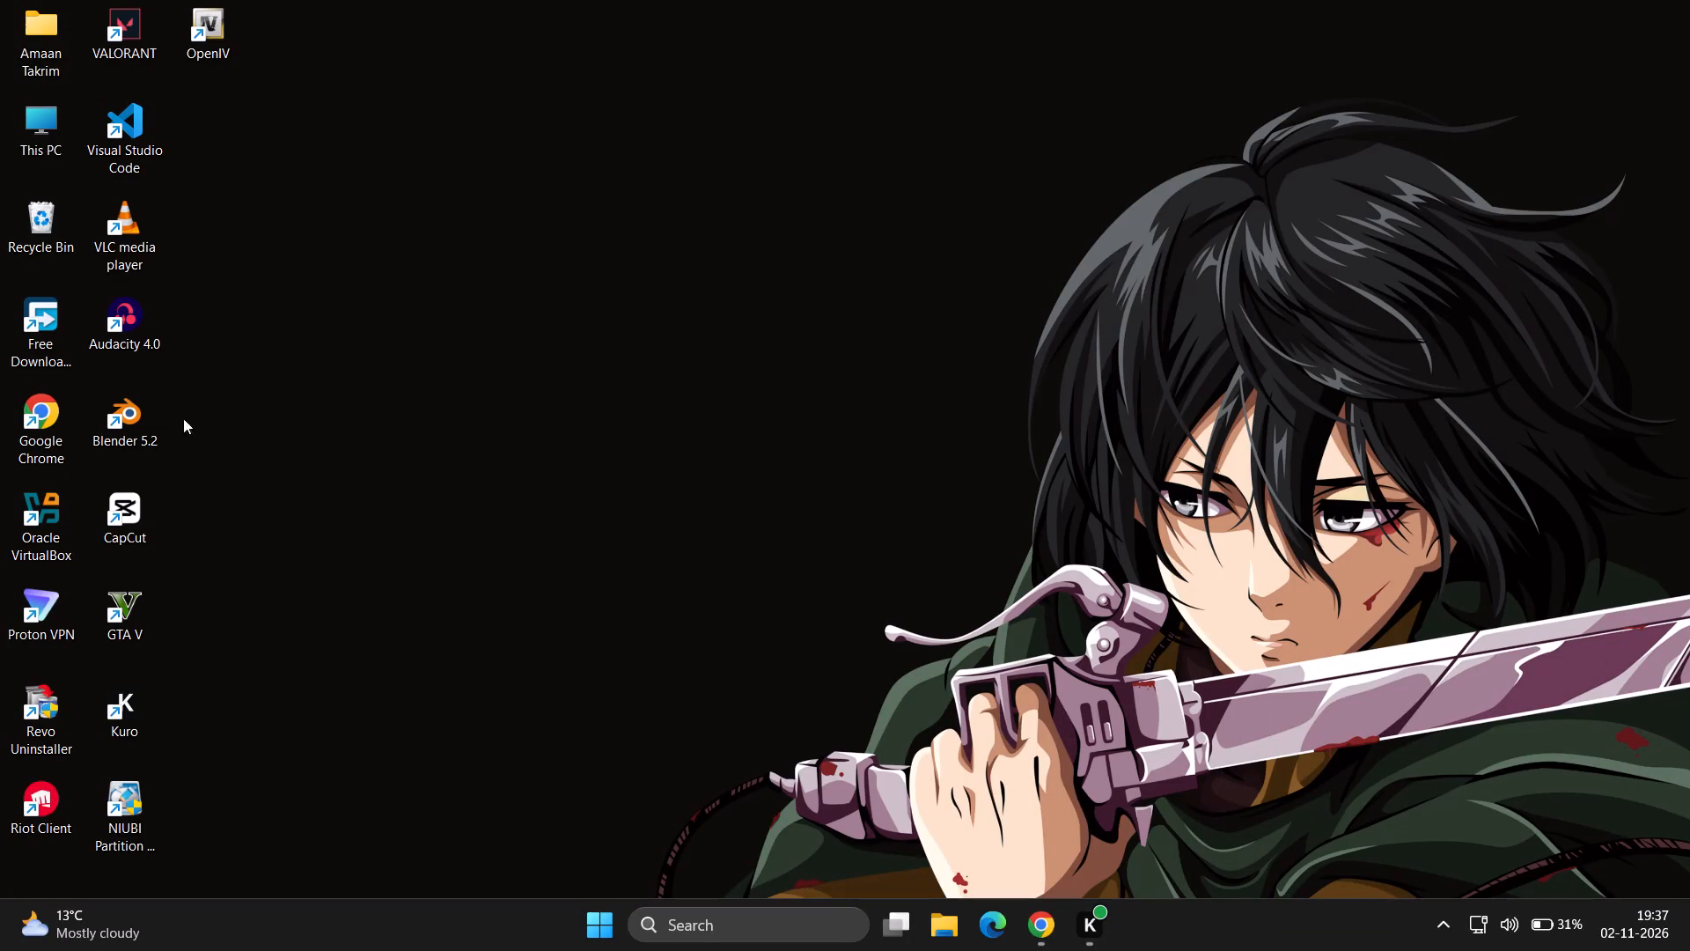
Relaunch CapCut from the desktop and go to the saved projects on its home page.
{"action": "double_click", "coordinate": [129, 504]}
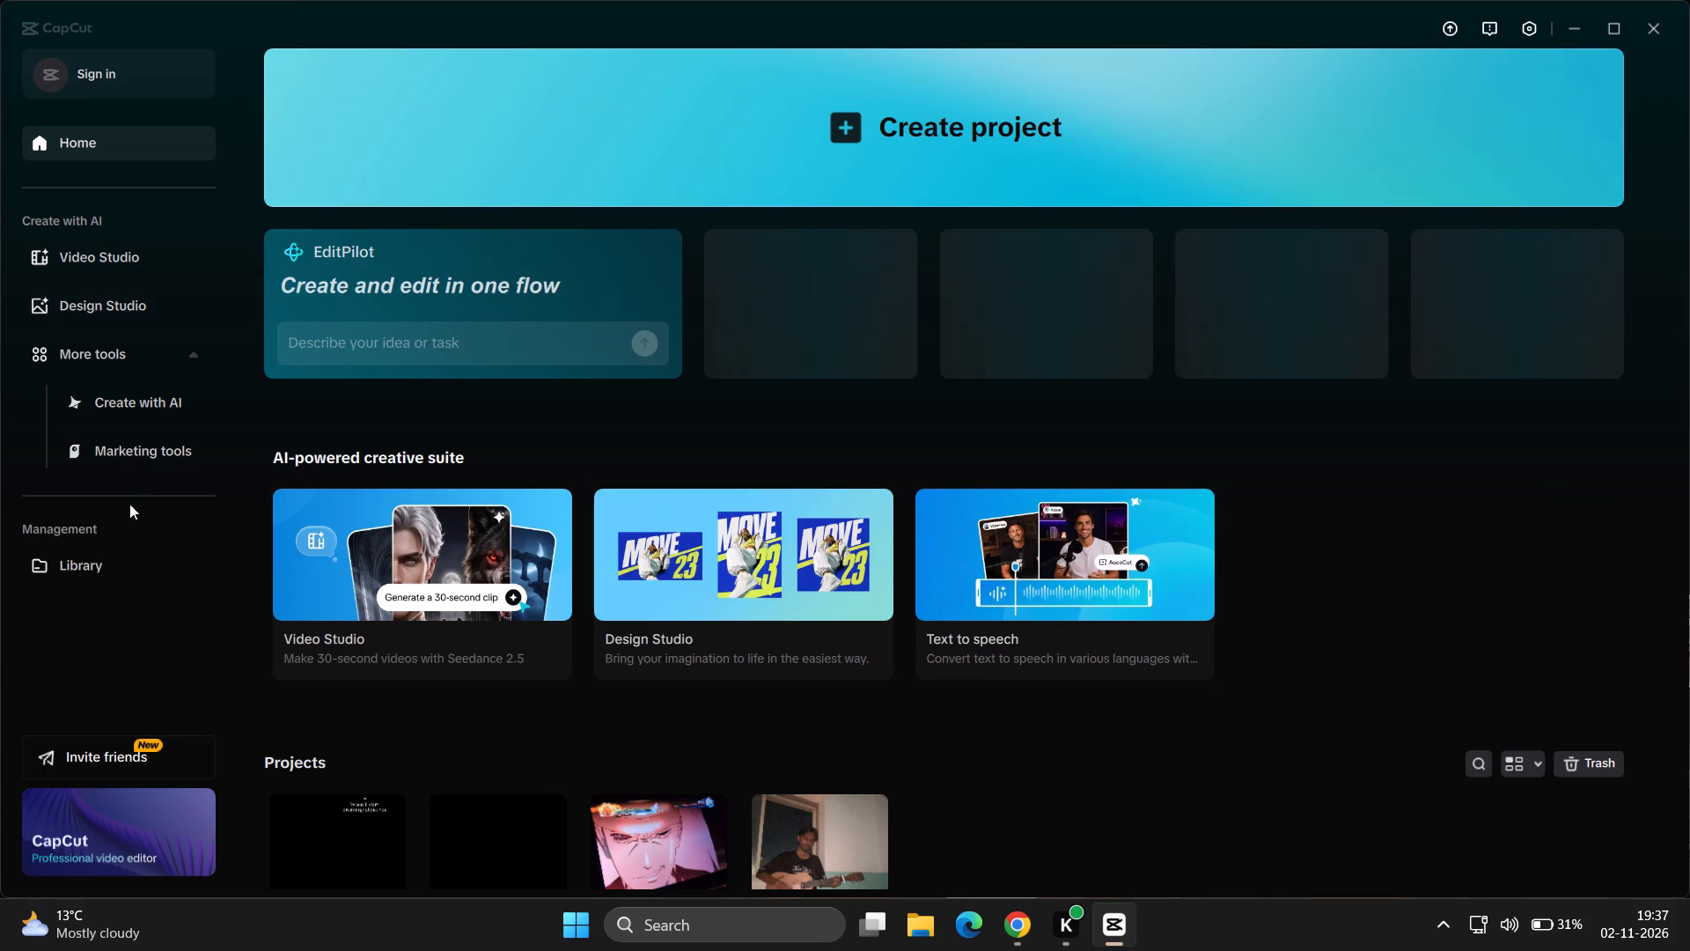
{"action": "scroll", "coordinate": [129, 504], "scroll_direction": "down", "scroll_amount": 5}
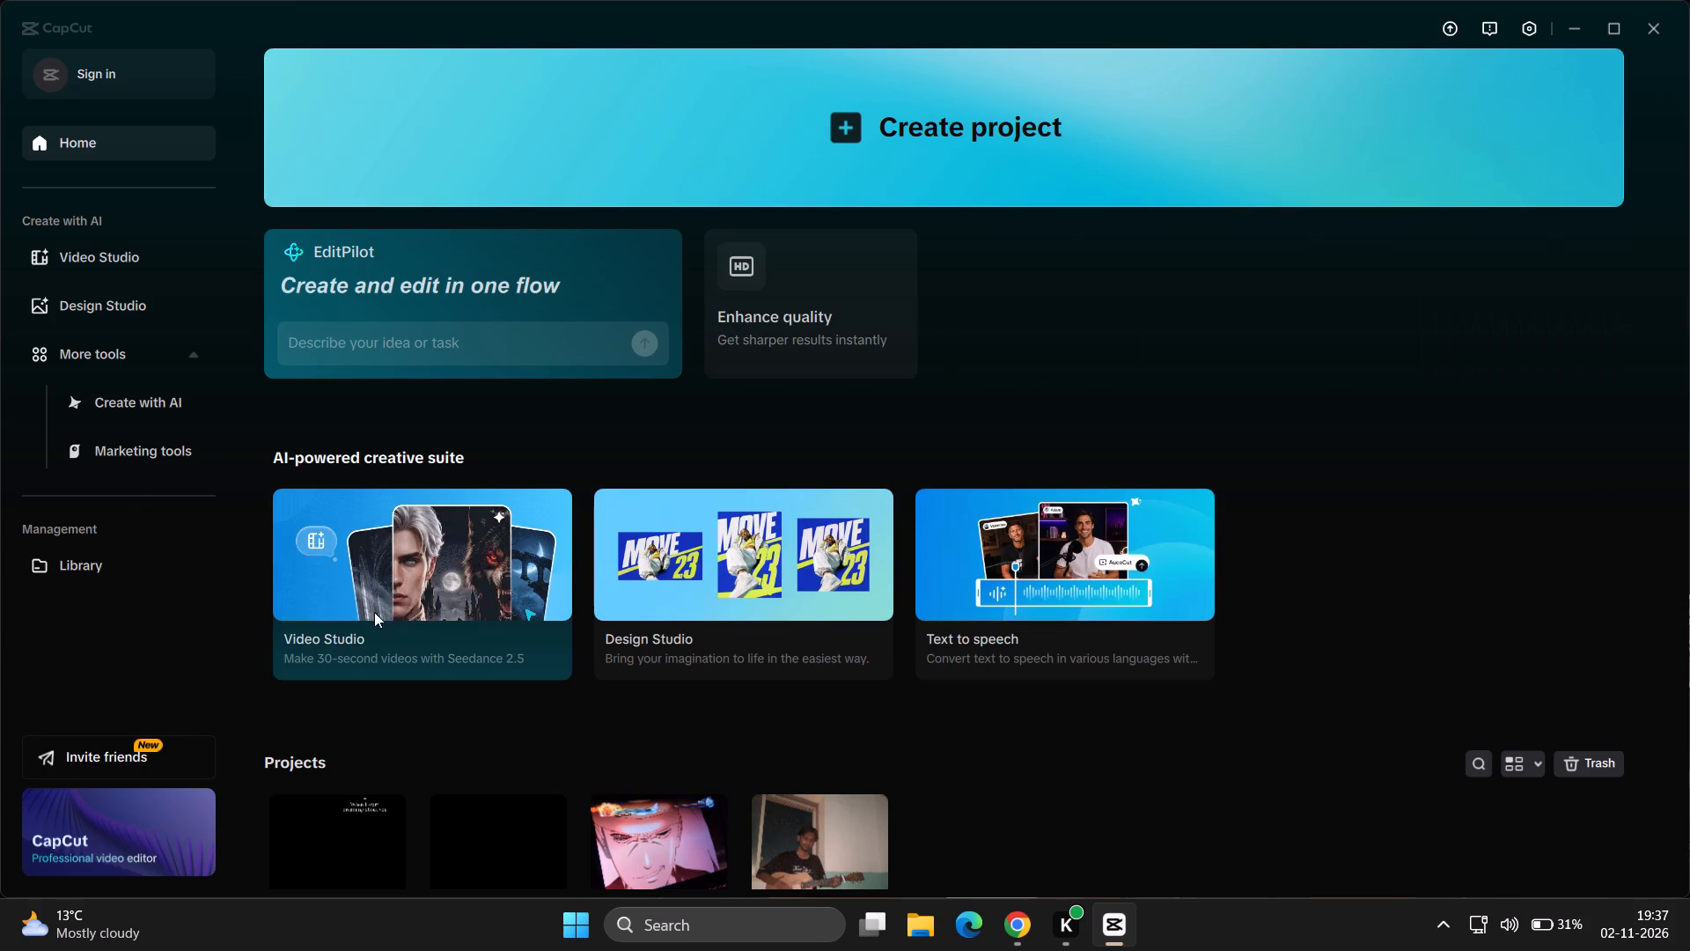
{"action": "scroll", "coordinate": [476, 560], "scroll_direction": "down", "scroll_amount": 2}
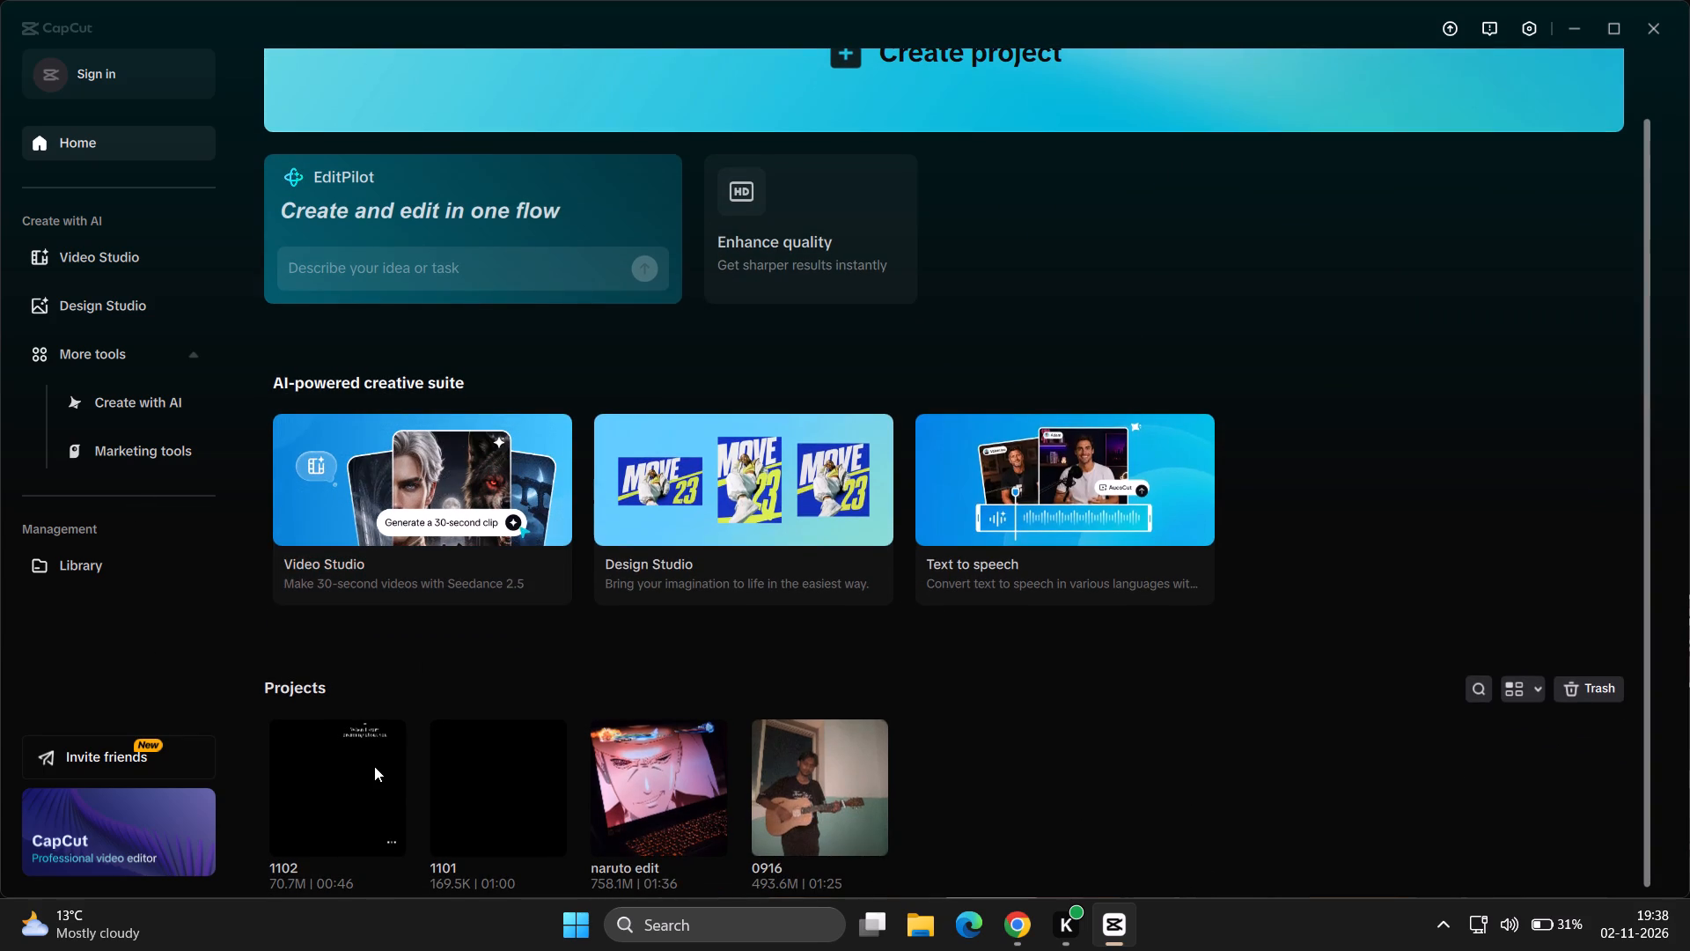
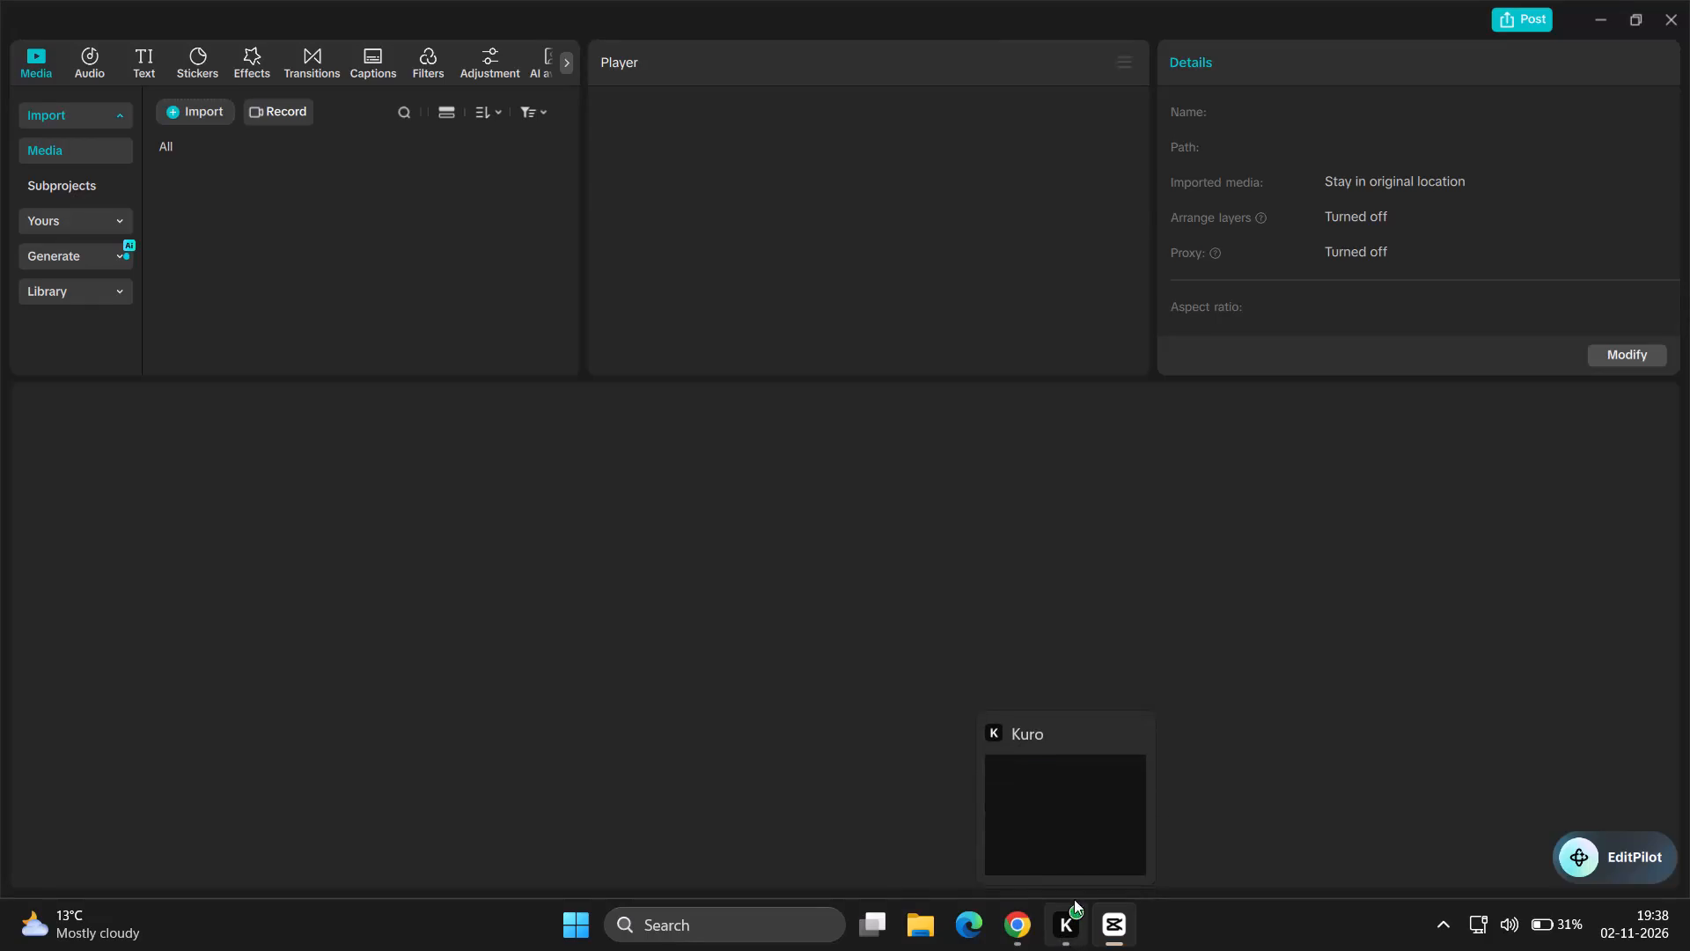
Close the Kuro window and dismiss the keyboard shortcut conflict notification over the reopened project.
{"action": "left_click", "coordinate": [1132, 740]}
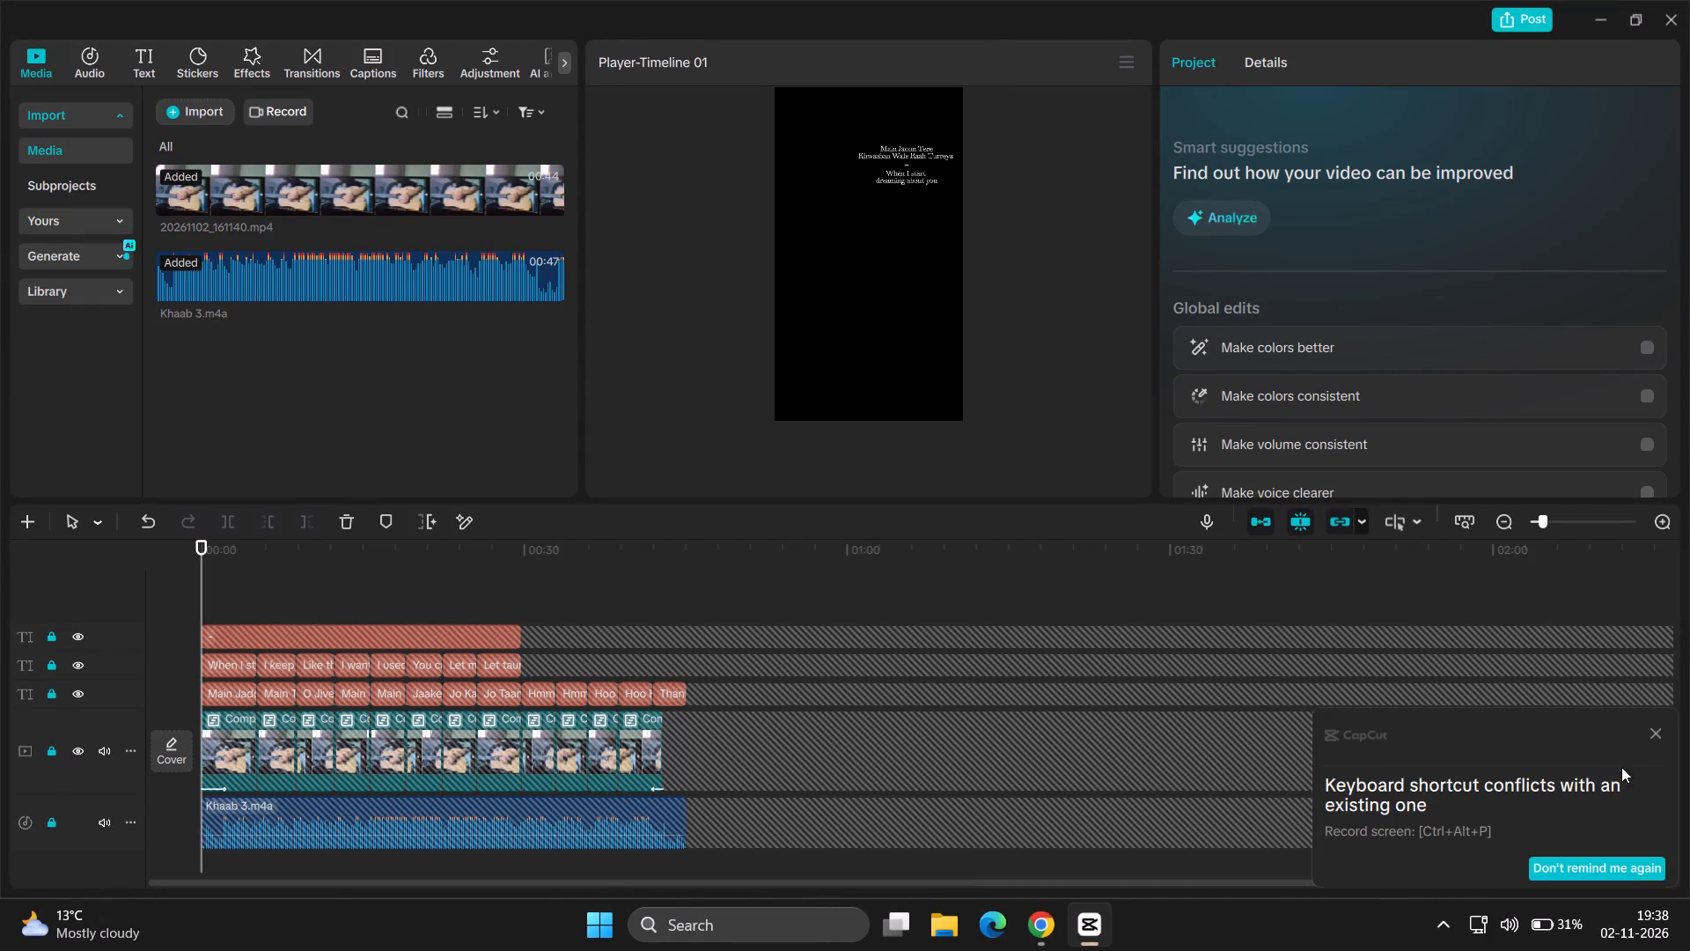
{"action": "left_click", "coordinate": [1657, 734]}
Play the lyric video from the start and review how the captions follow the song through the opening verses.
{"action": "left_click", "coordinate": [463, 570]}
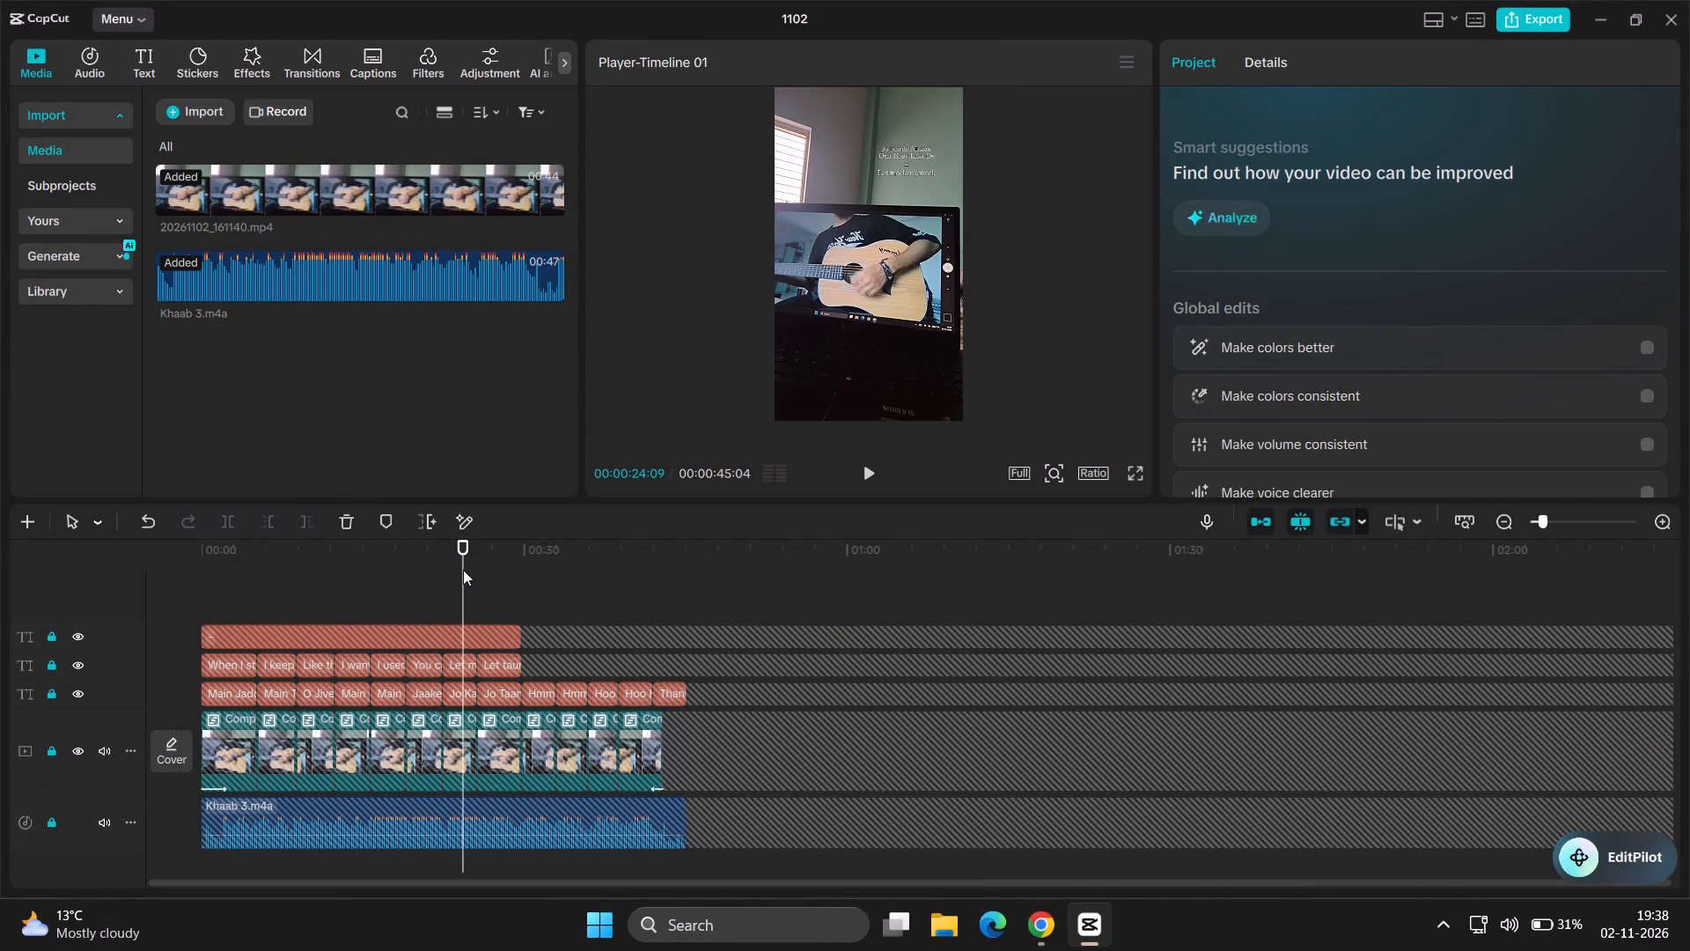
{"action": "scroll", "coordinate": [429, 597], "scroll_direction": "up", "scroll_amount": 1}
{"action": "scroll", "coordinate": [386, 665], "scroll_direction": "up", "scroll_amount": 10, "text": "ctrl"}
{"action": "scroll", "coordinate": [386, 665], "scroll_direction": "down", "scroll_amount": 4, "text": "ctrl"}
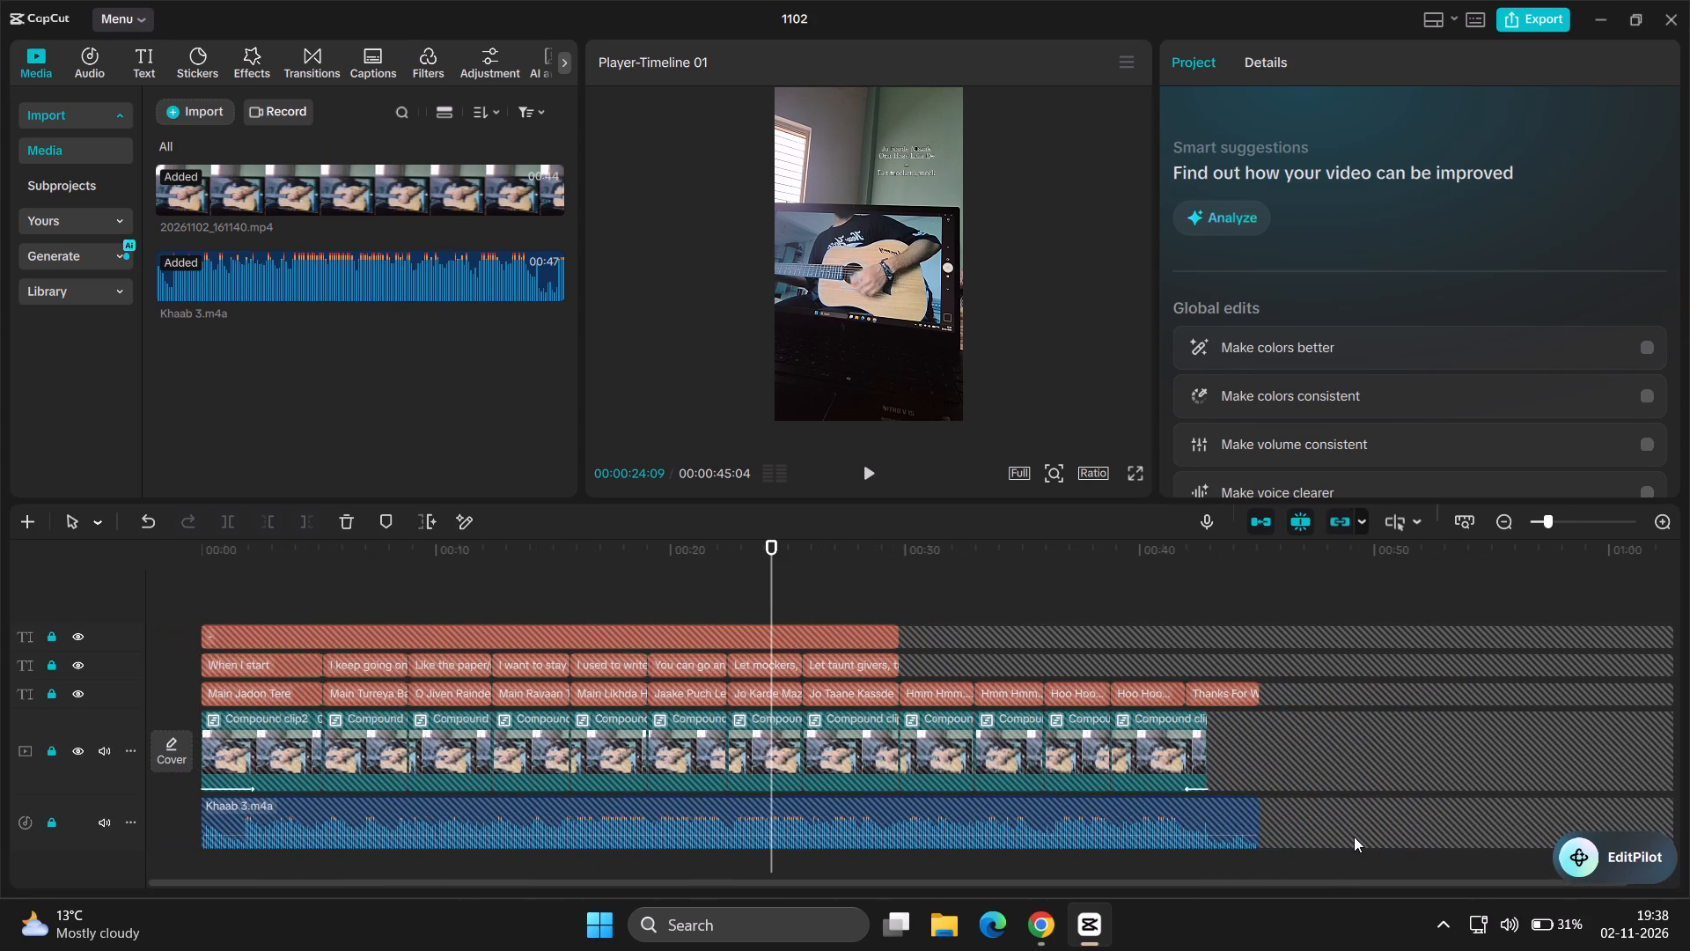
{"action": "left_click", "coordinate": [1441, 940]}
{"action": "left_click", "coordinate": [1441, 940]}
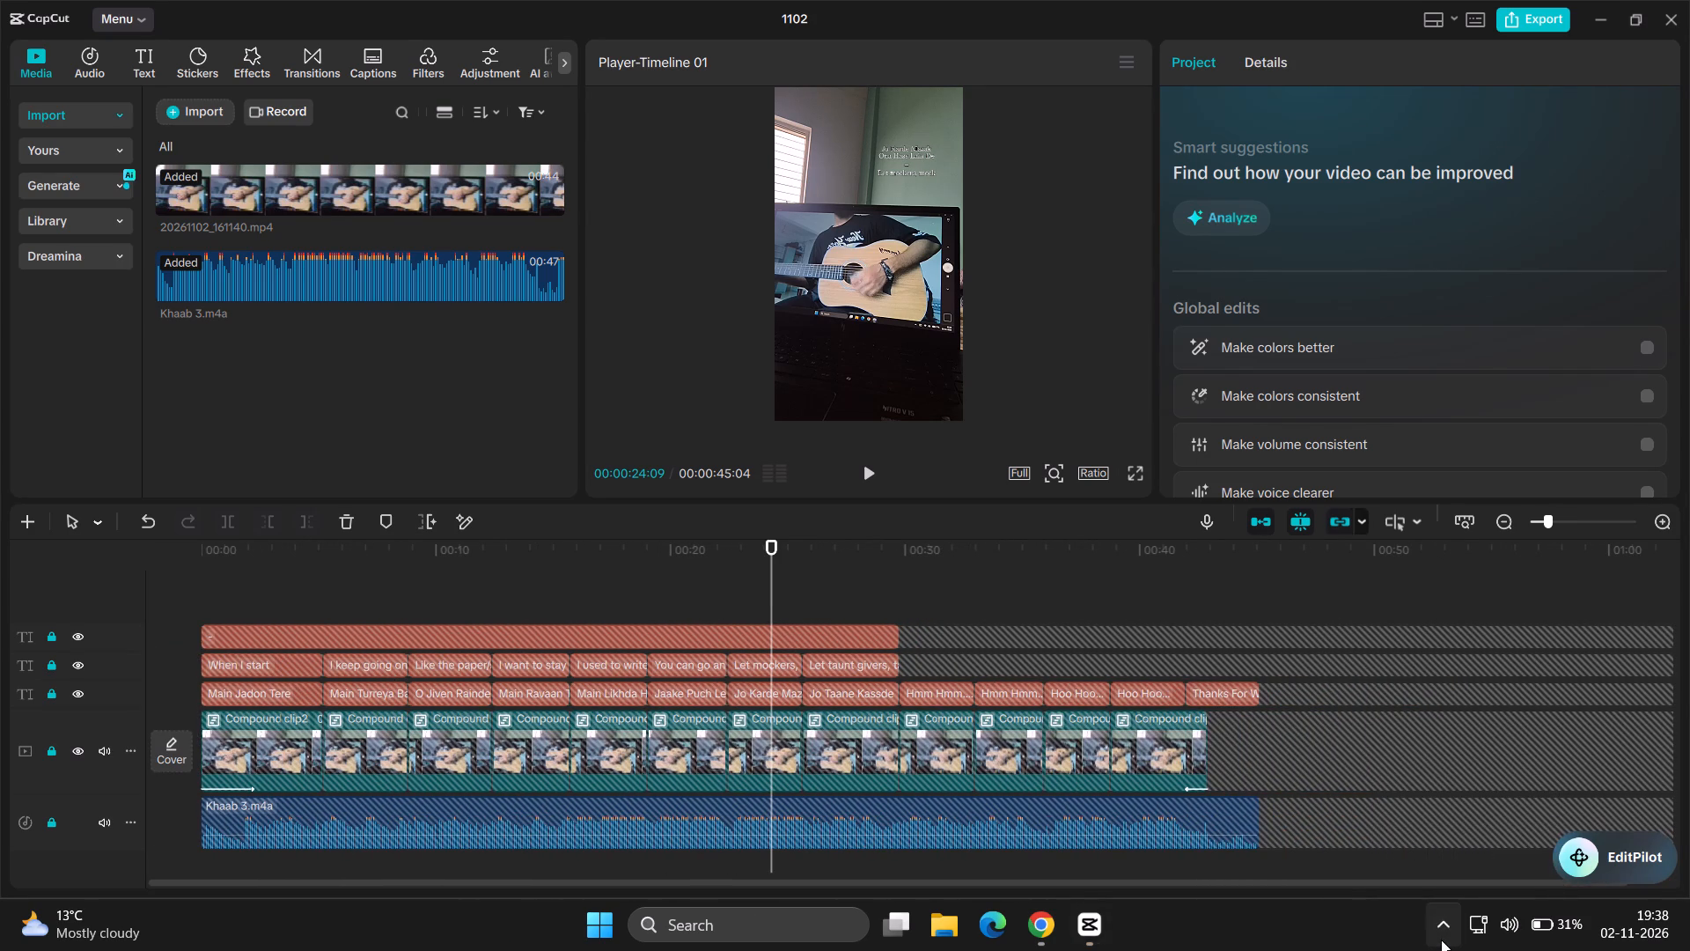
{"action": "left_click", "coordinate": [226, 559]}
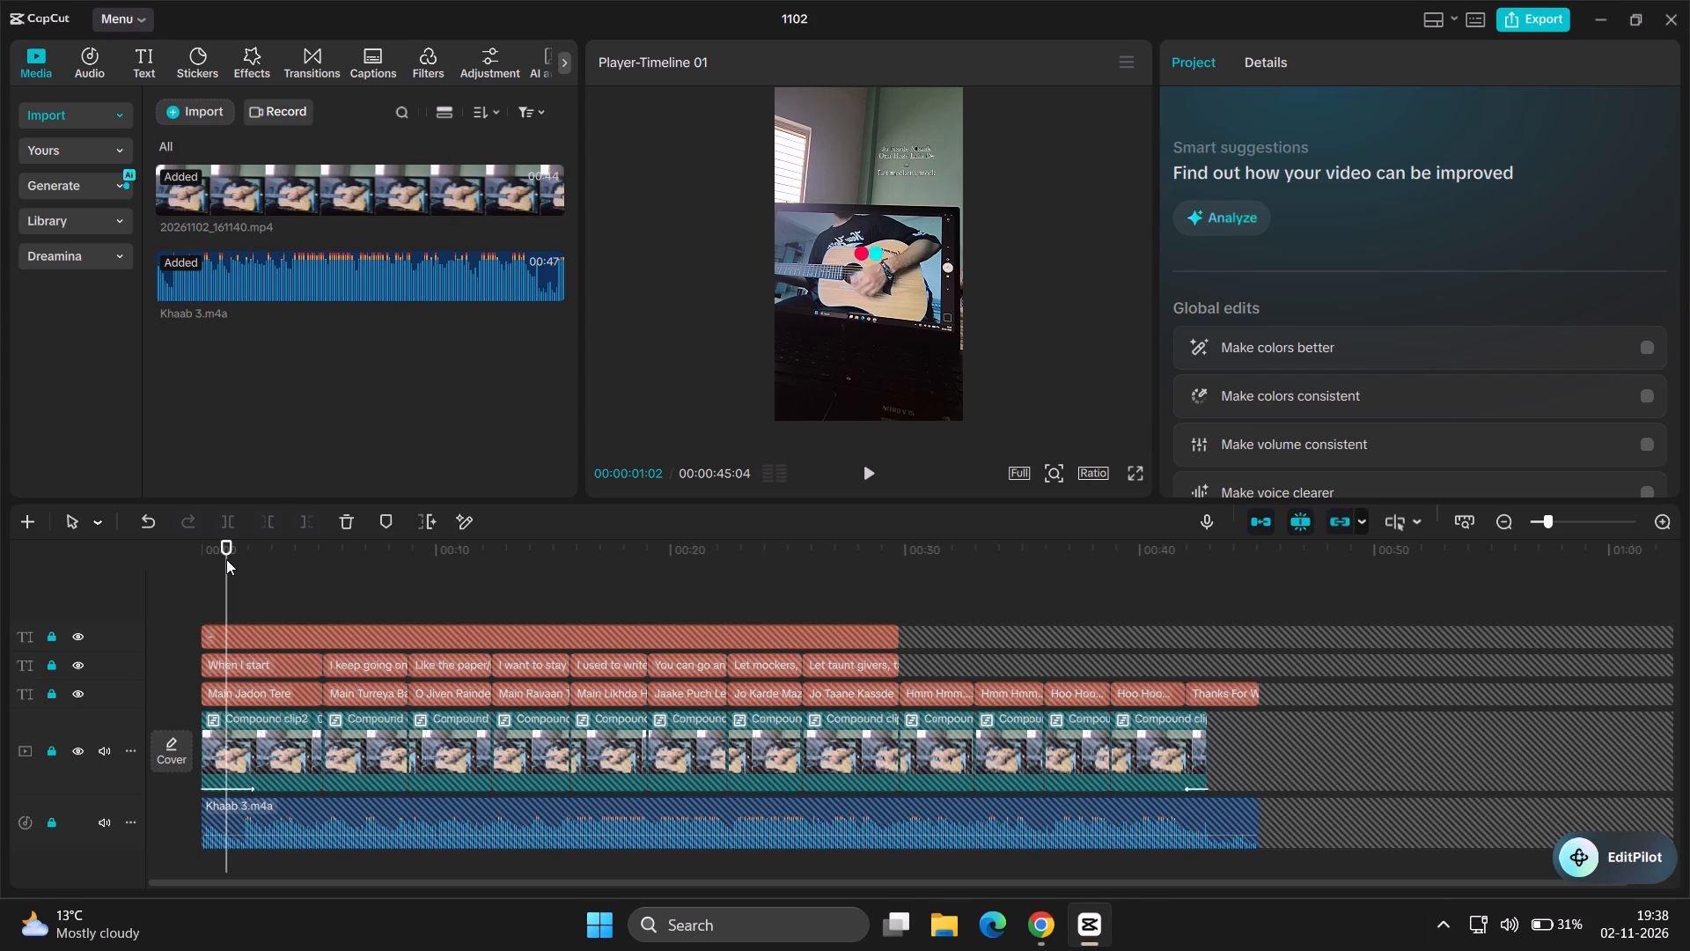
{"action": "left_click", "coordinate": [226, 559]}
{"action": "left_click_drag", "start_coordinate": [226, 559], "coordinate": [173, 559]}
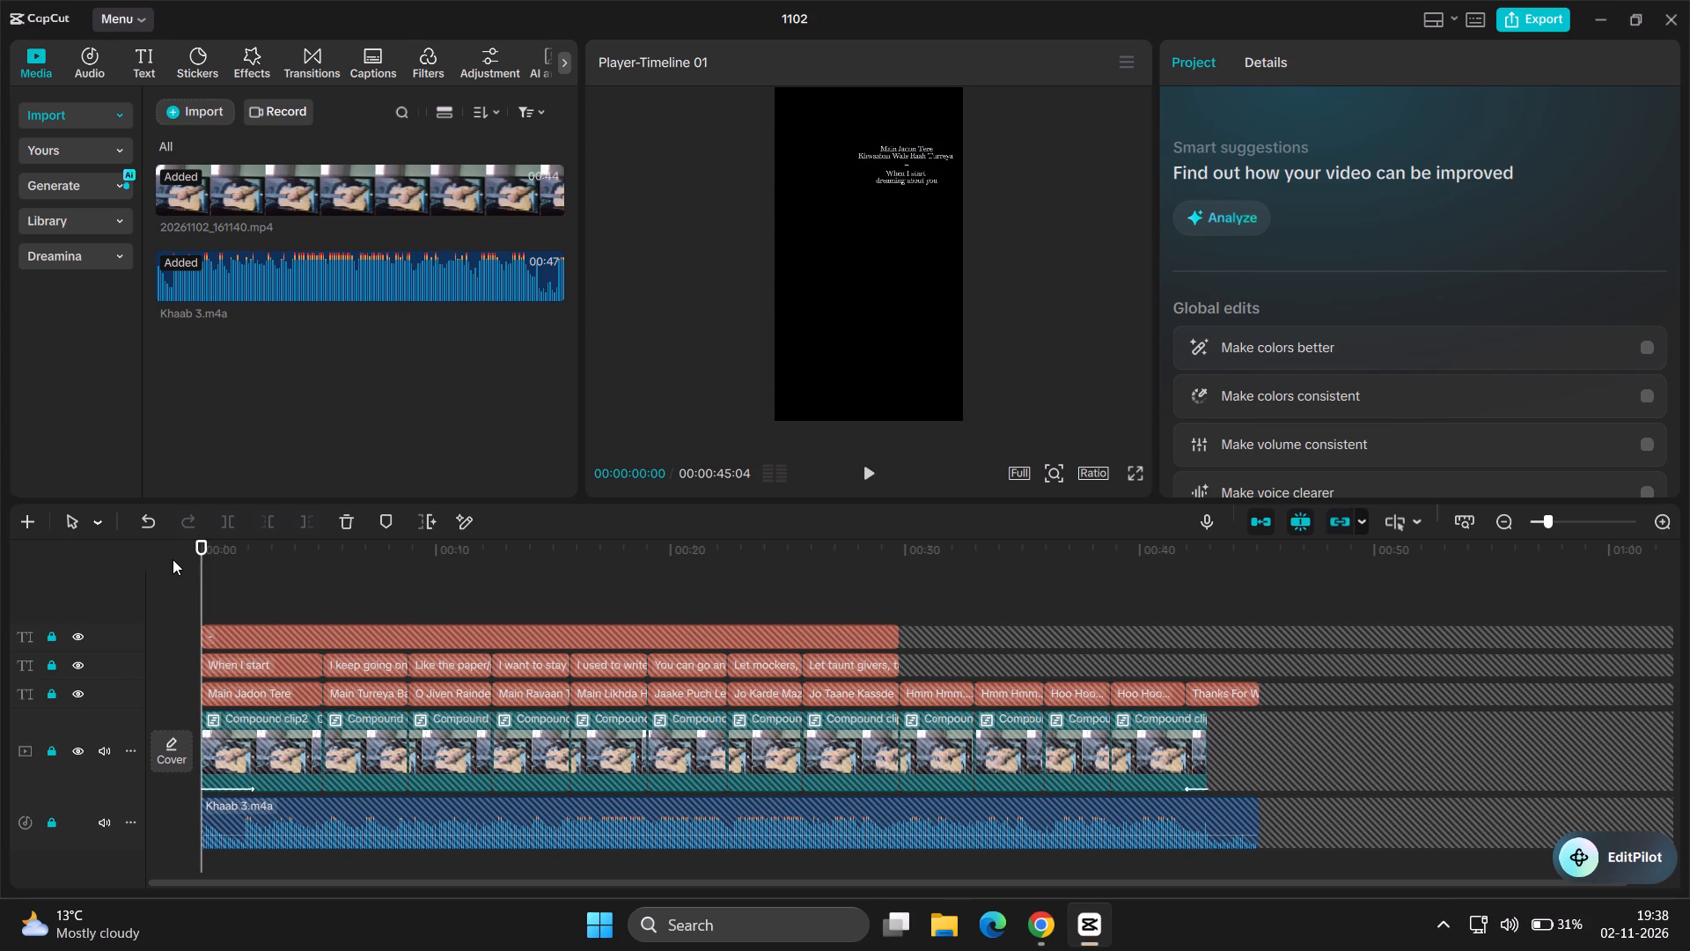
{"action": "key", "text": "space"}
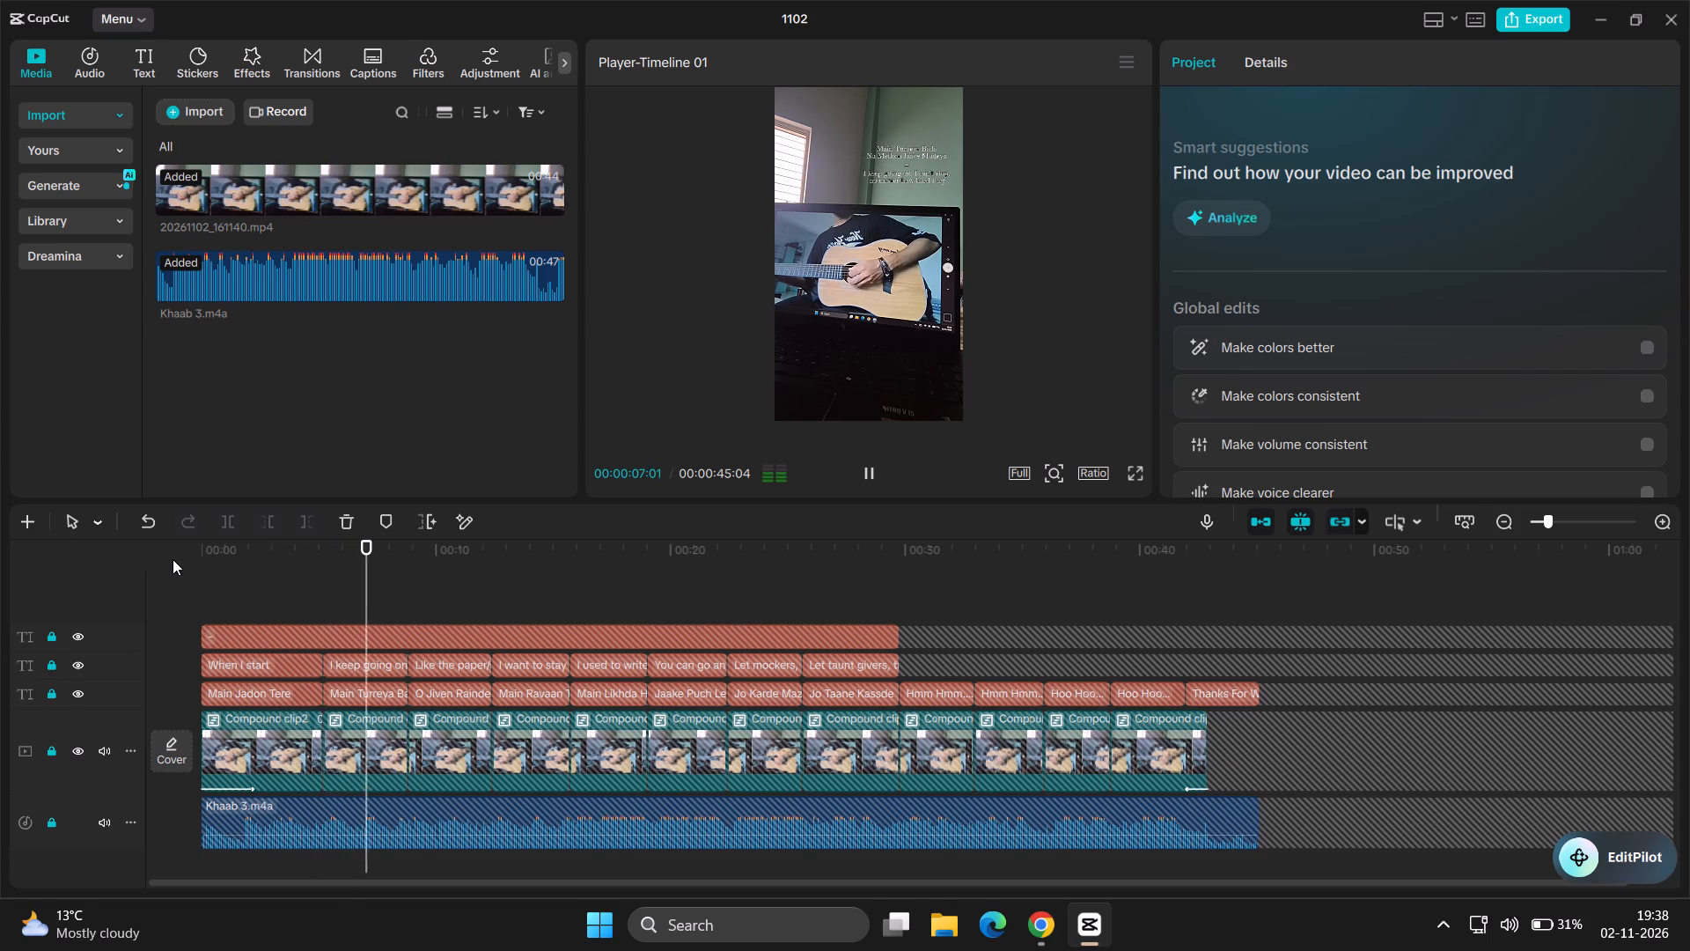
{"action": "key", "text": "Down"}
{"action": "key", "text": "Down"}
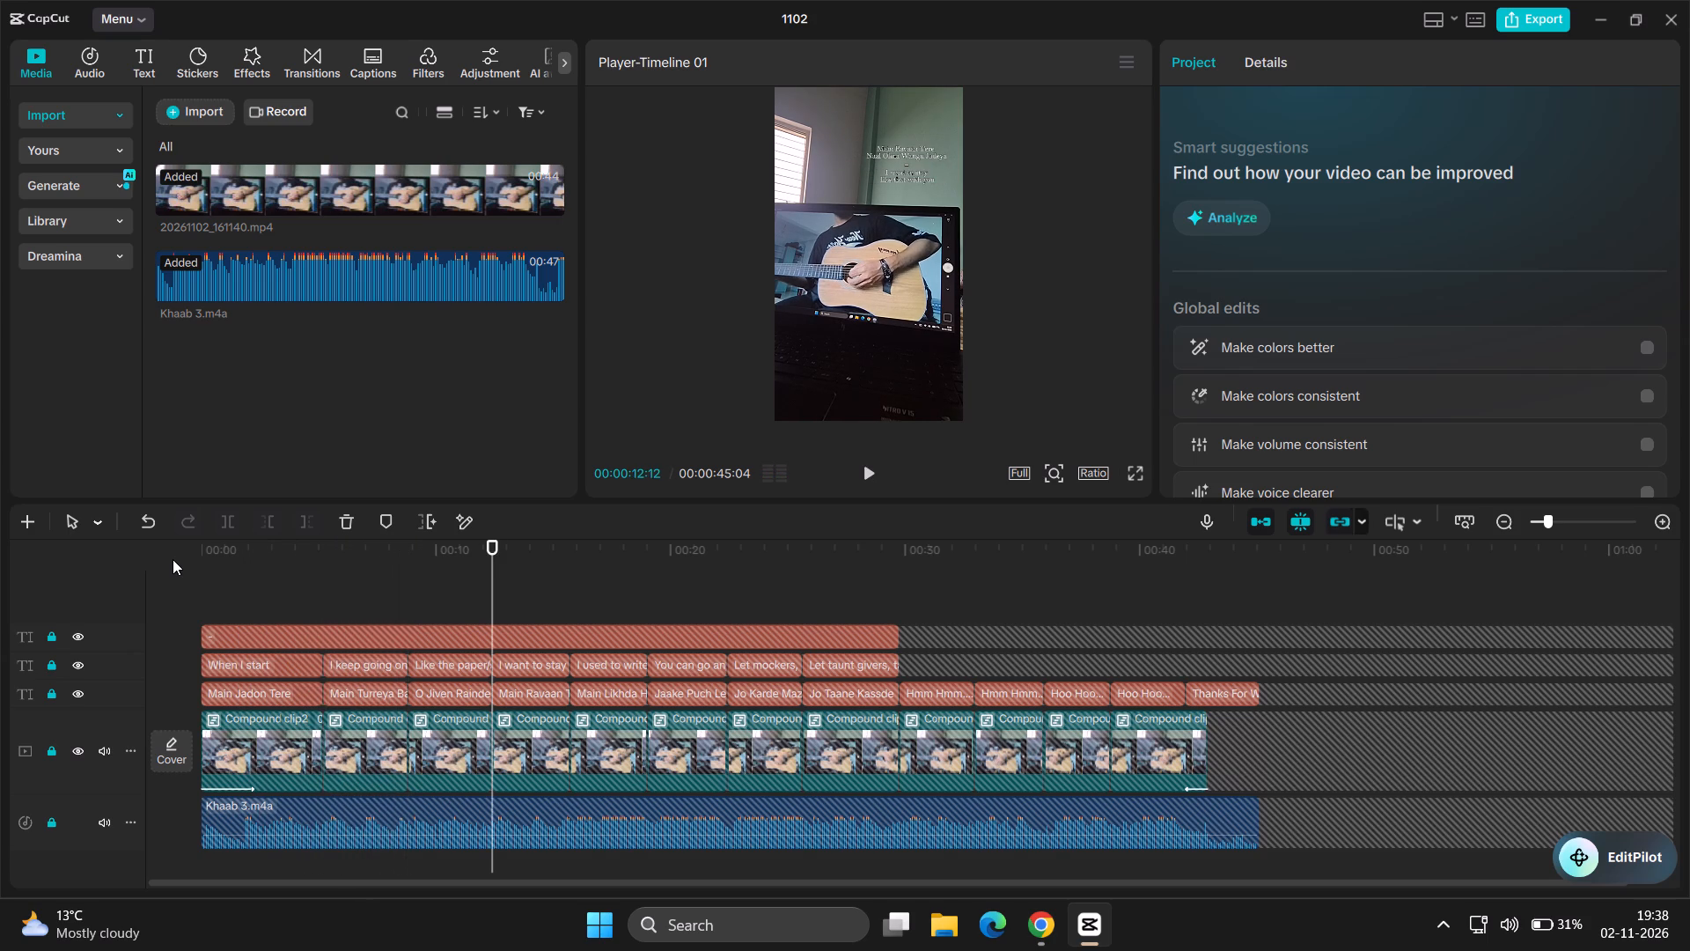
{"action": "key", "text": "Up"}
{"action": "key", "text": "Up"}
{"action": "key", "text": "Up"}
{"action": "key", "text": "space"}
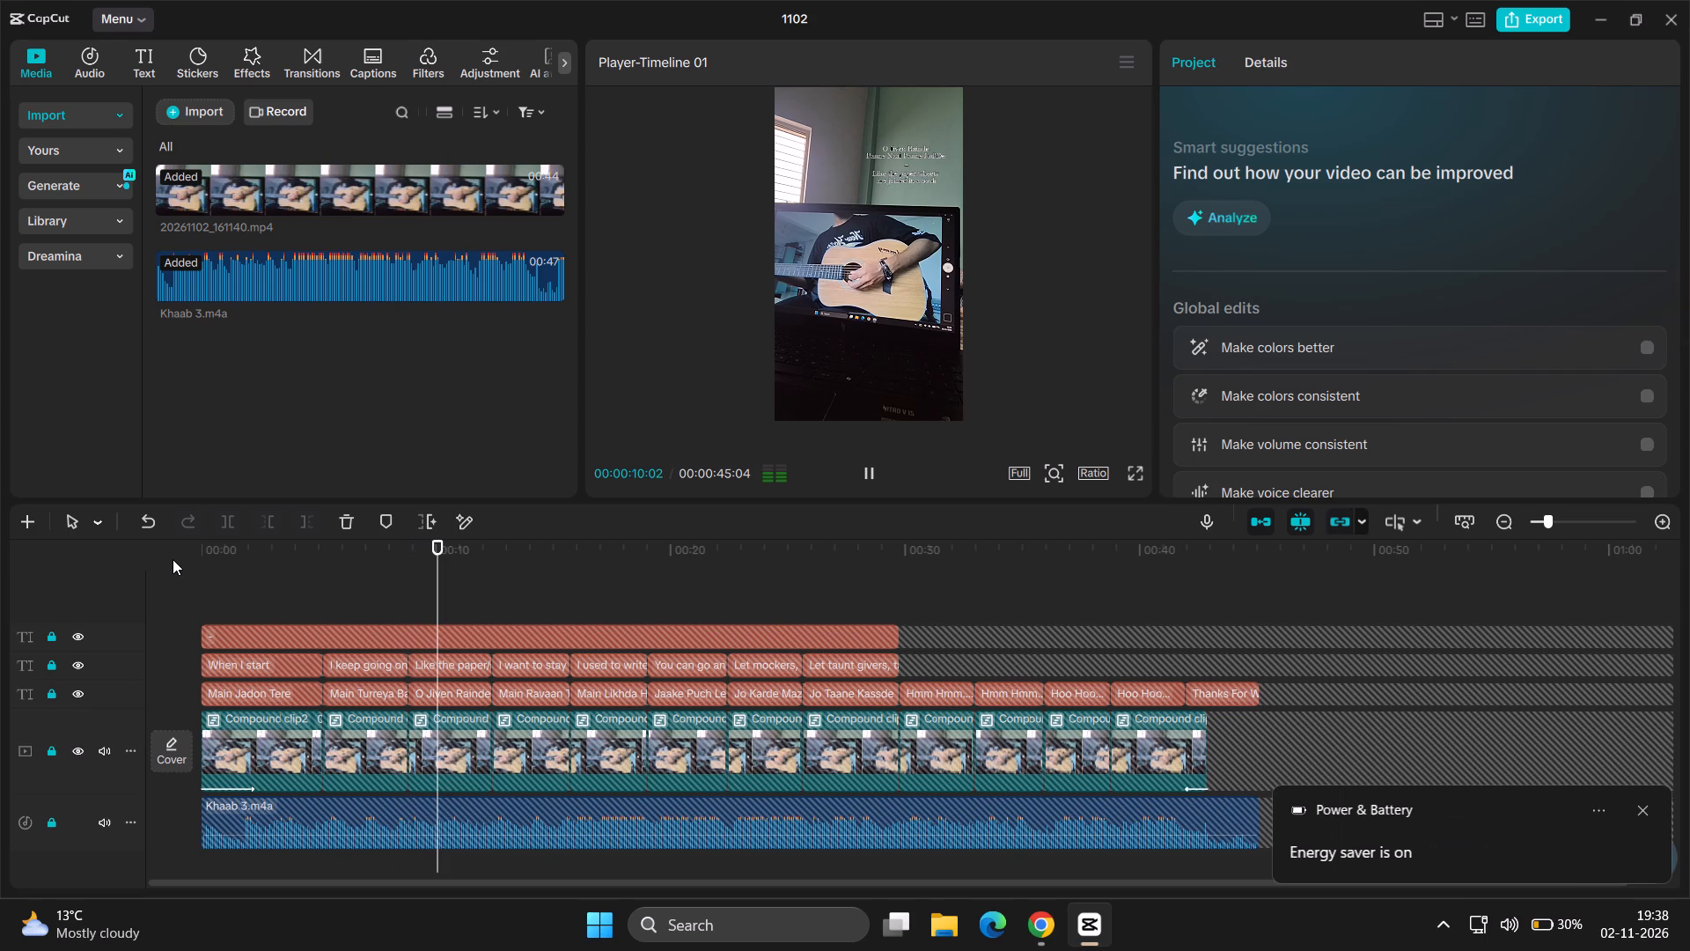
{"action": "left_click", "coordinate": [1644, 815]}
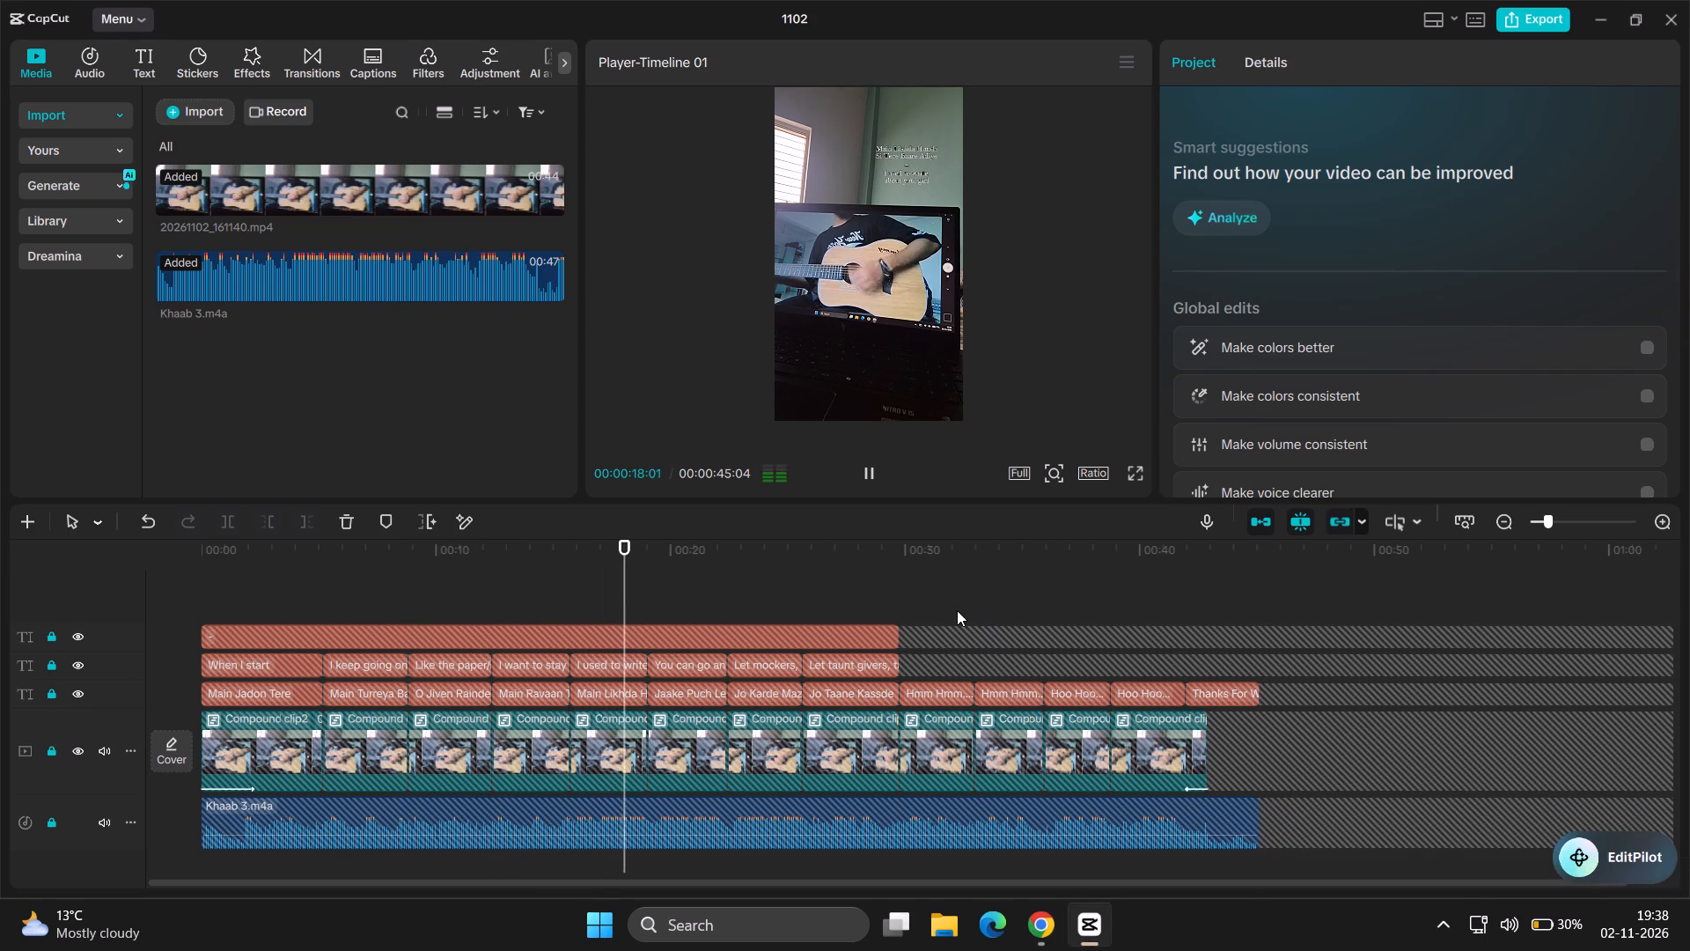
{"action": "key", "text": "space"}
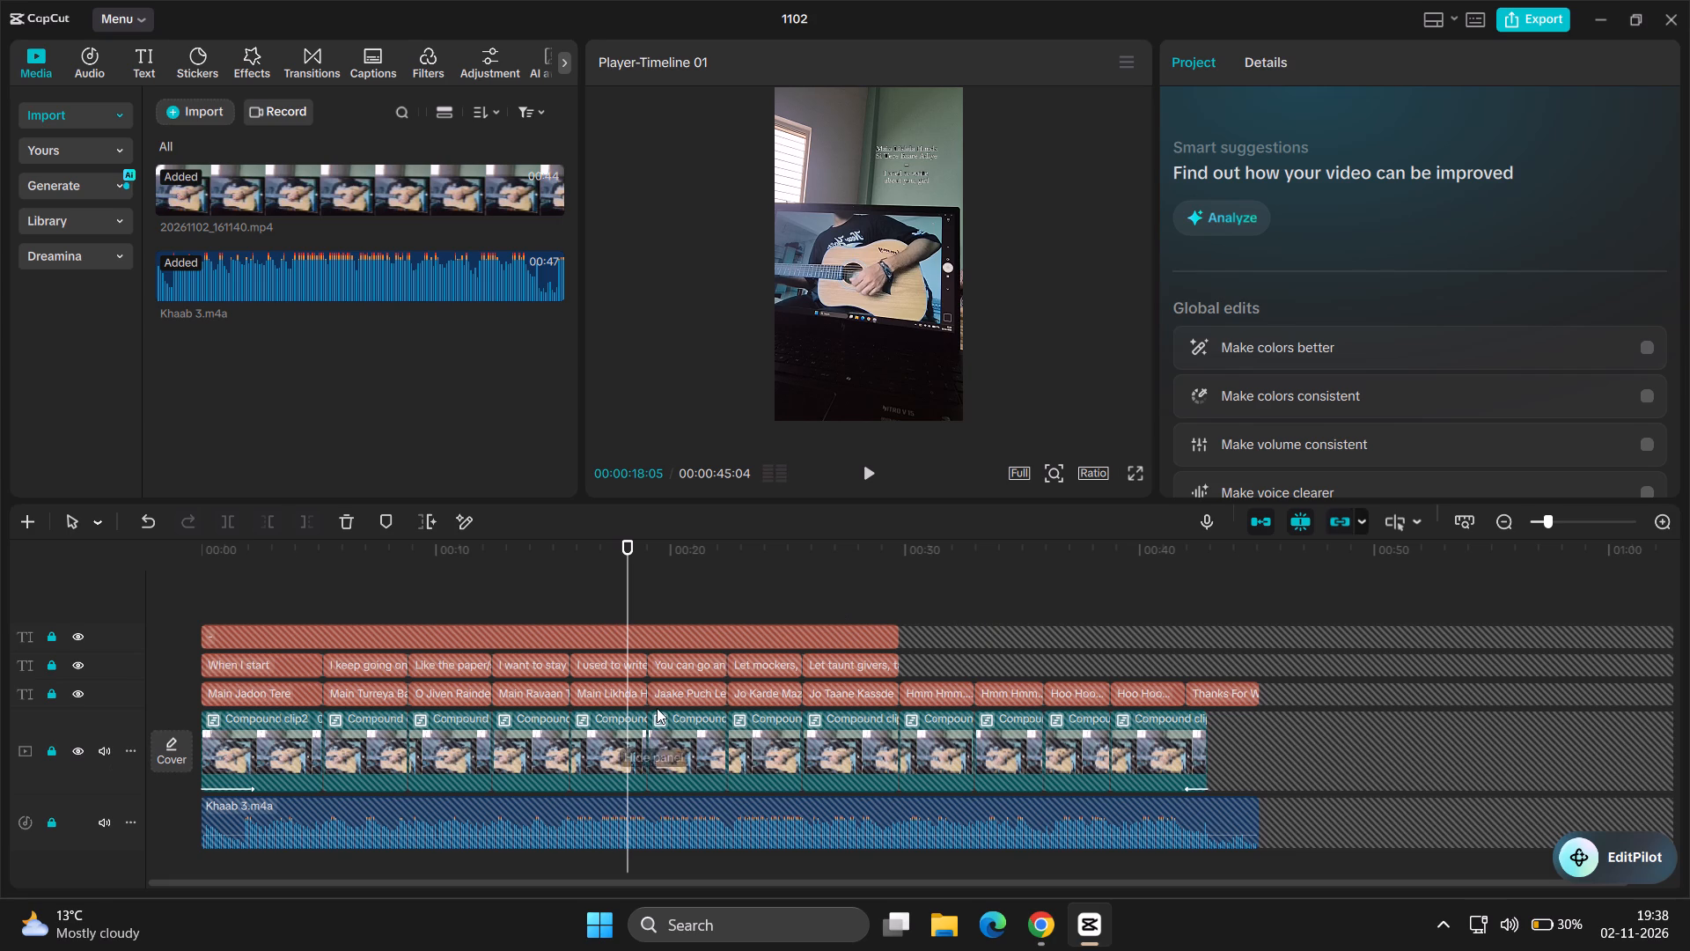
Watch the rest of the video in full-screen preview through the closing text, and return to the editor.
{"action": "key", "text": "space"}
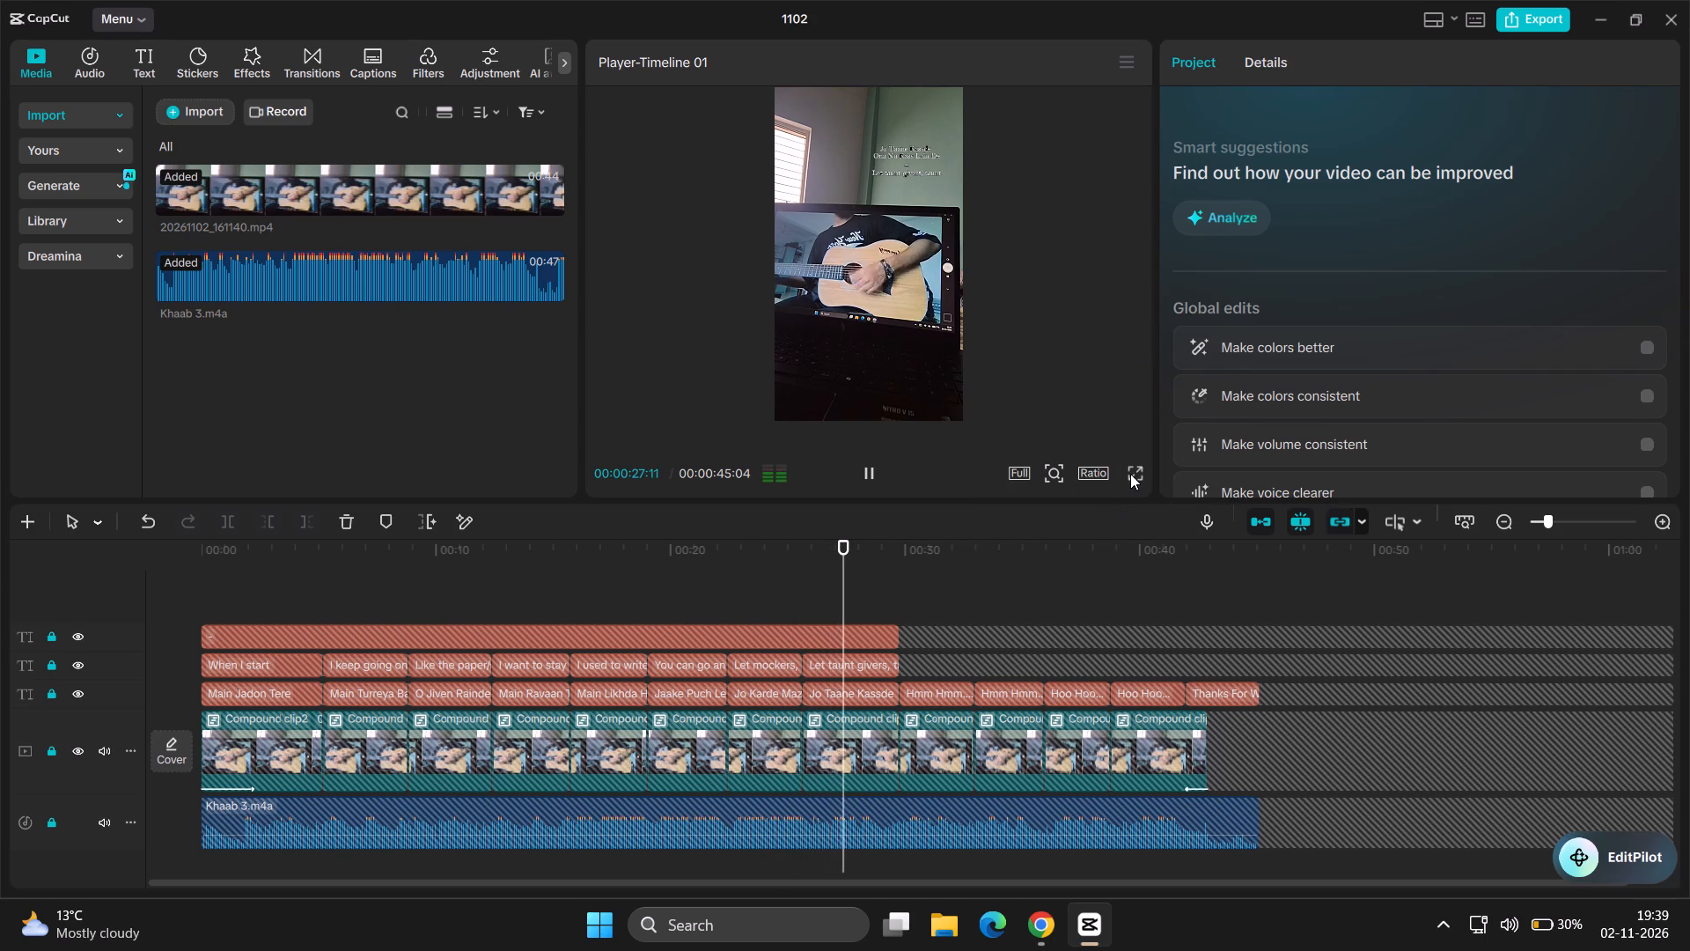
{"action": "left_click", "coordinate": [1136, 474]}
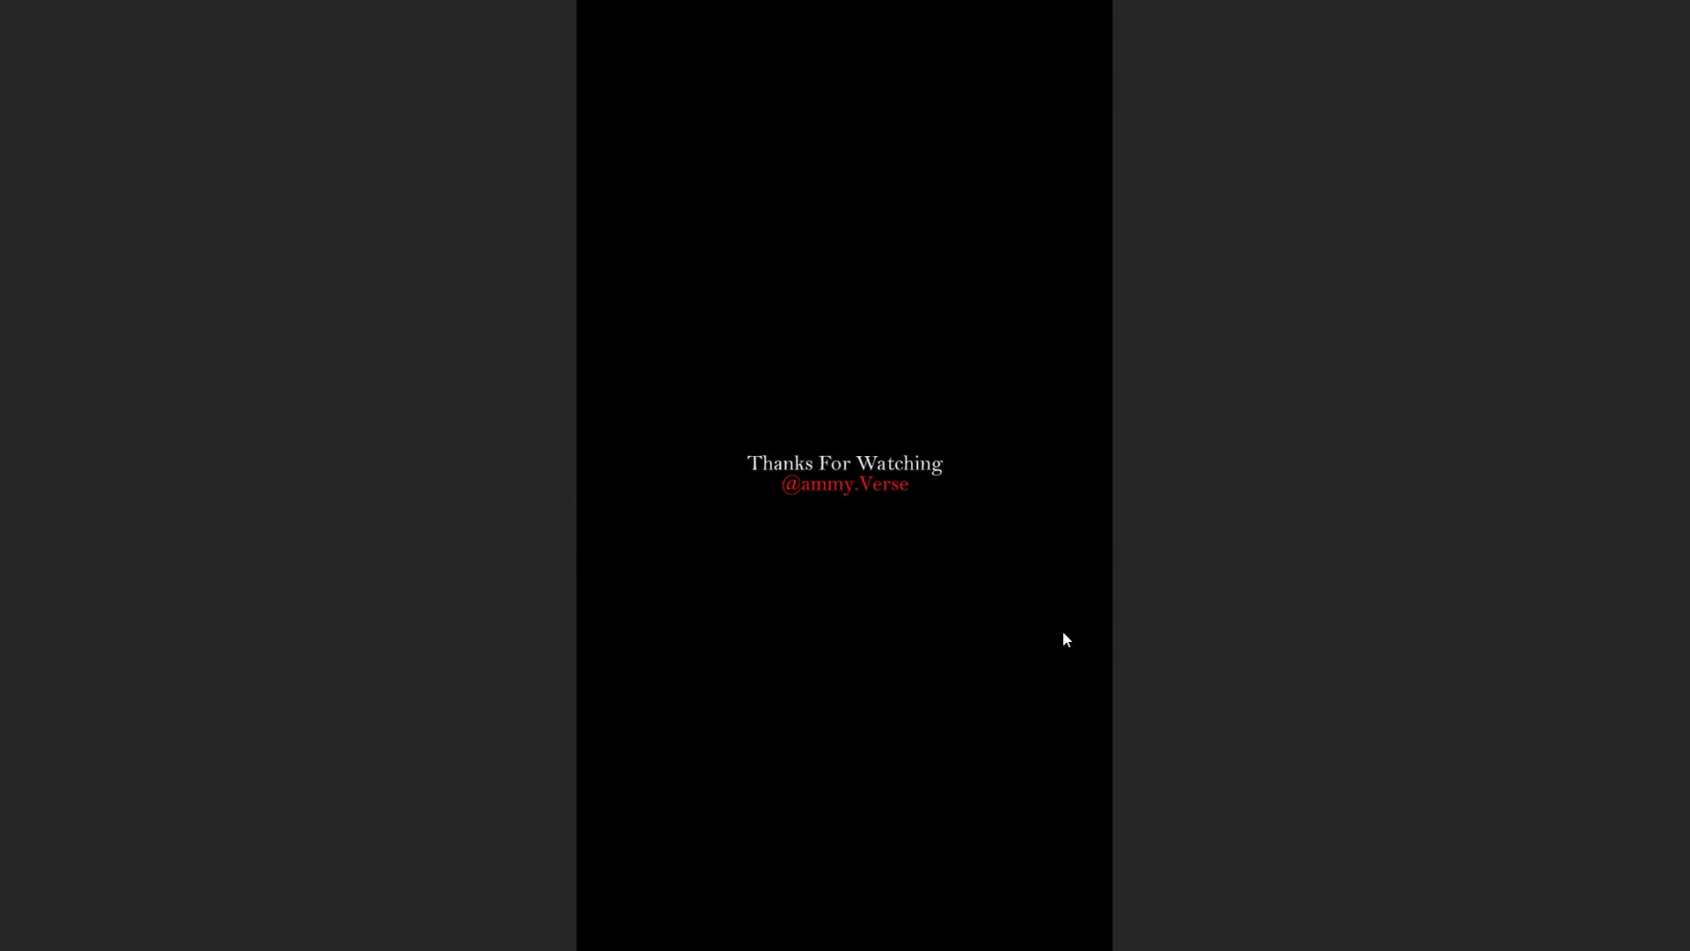
{"action": "left_click", "coordinate": [1062, 631]}
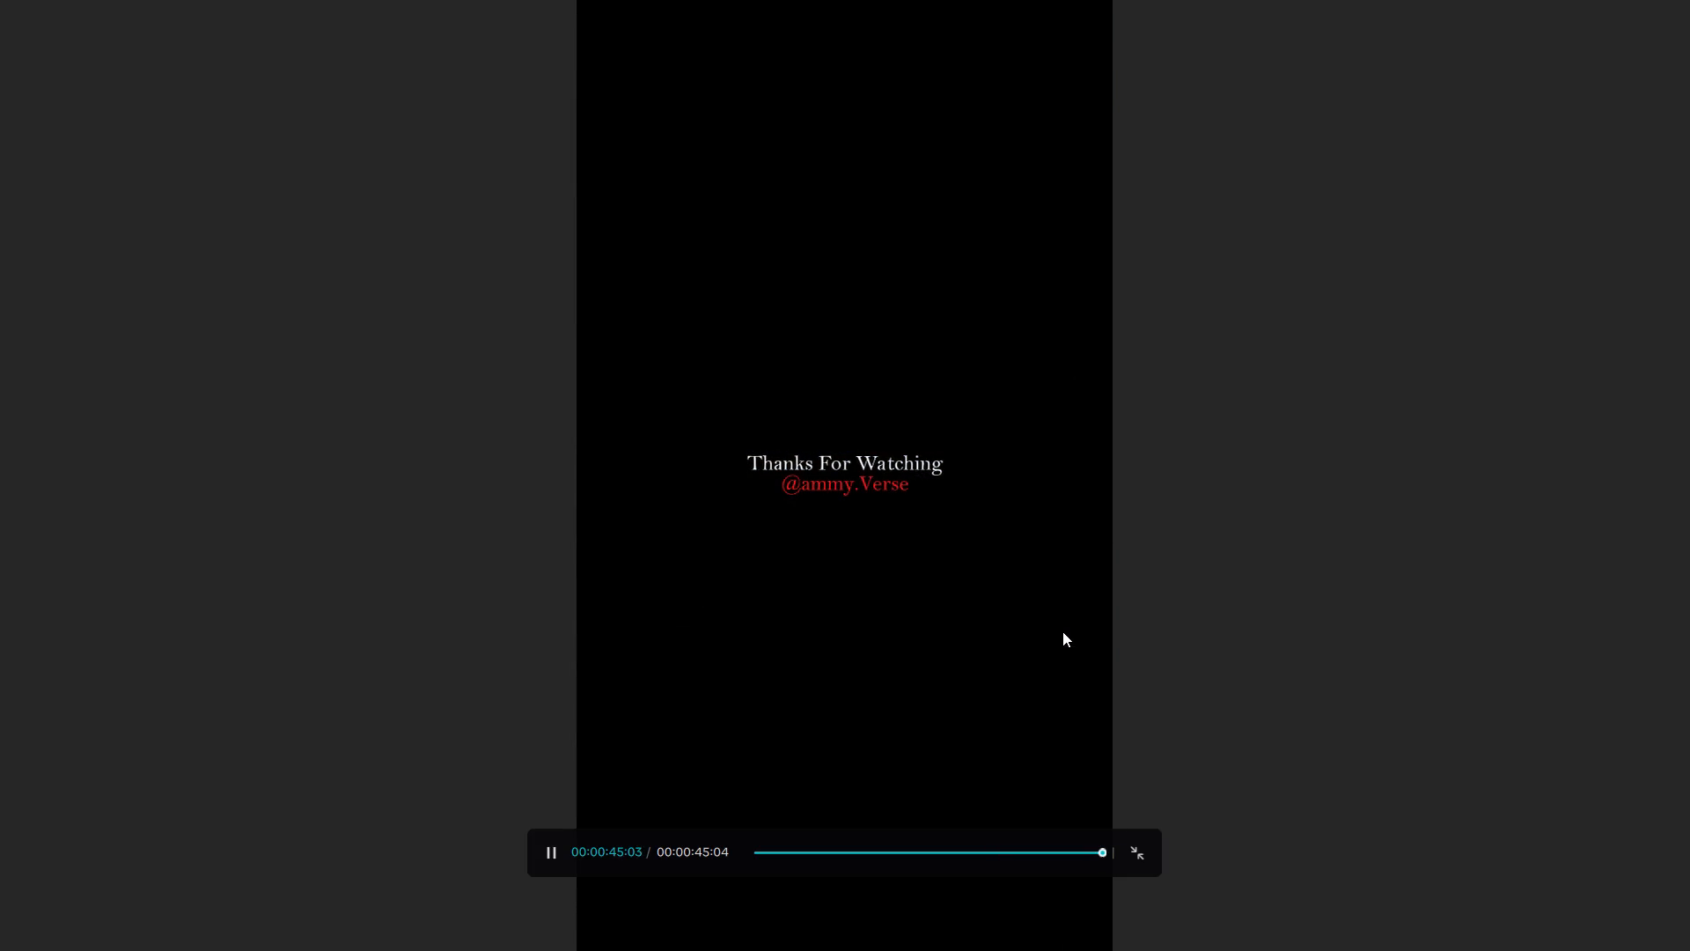
{"action": "left_click", "coordinate": [1136, 854]}
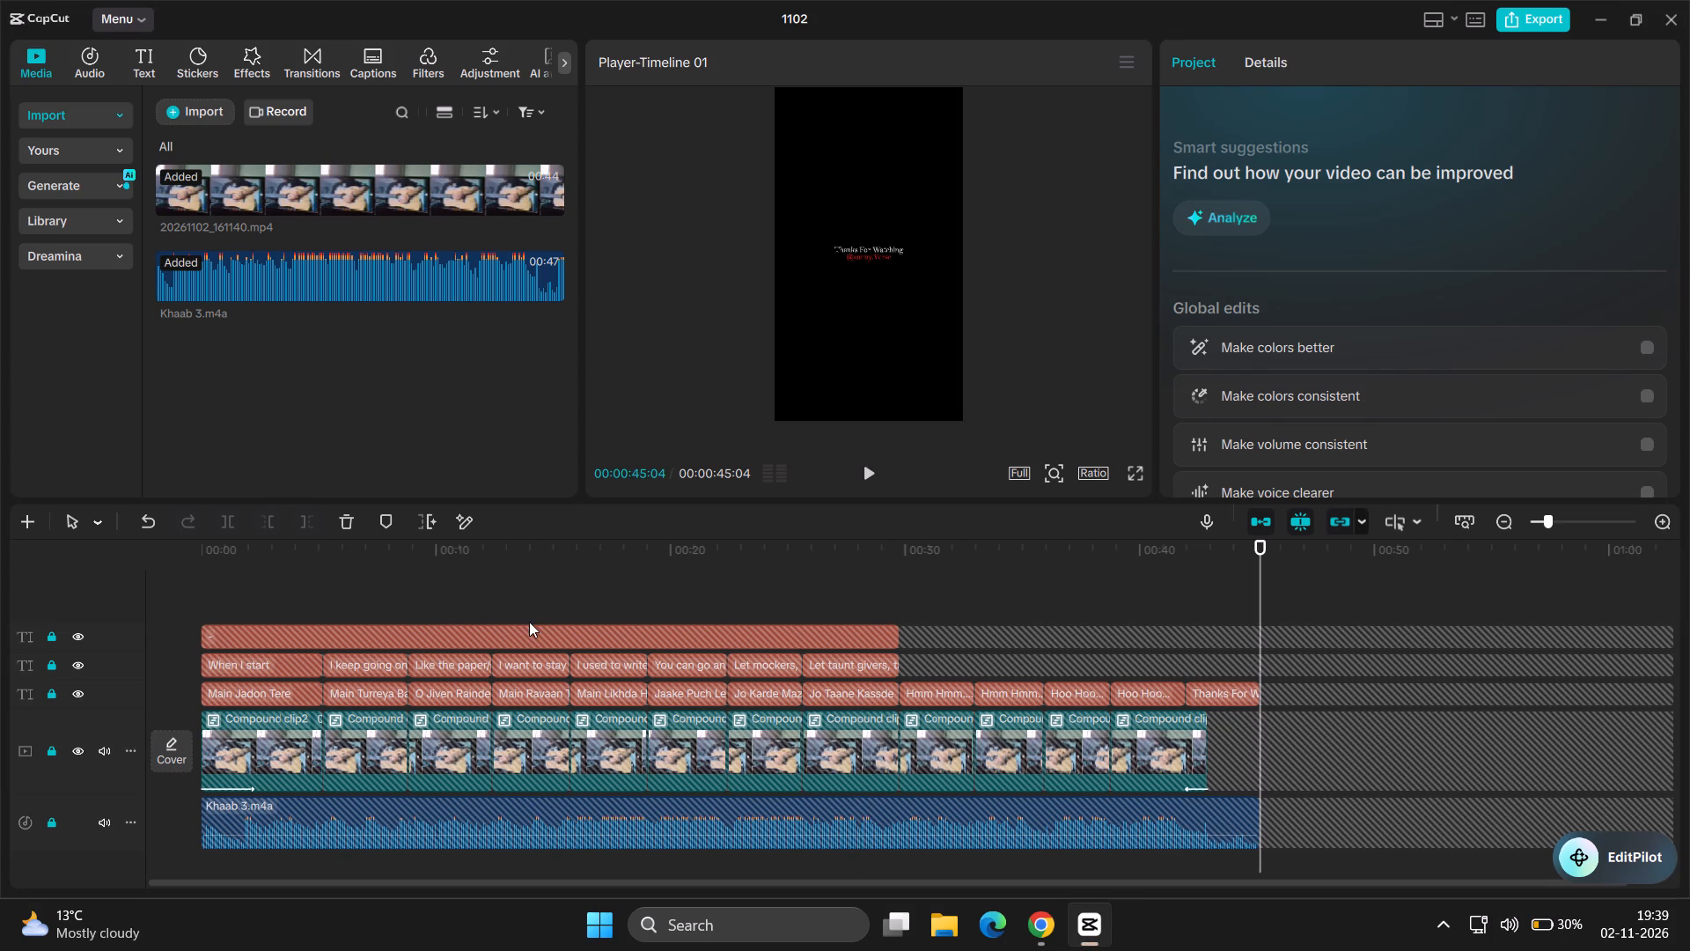
Unlock the closing text's track and change the capital V in the handle under "Thanks For Watching" to a lowercase v.
{"action": "left_click", "coordinate": [44, 697]}
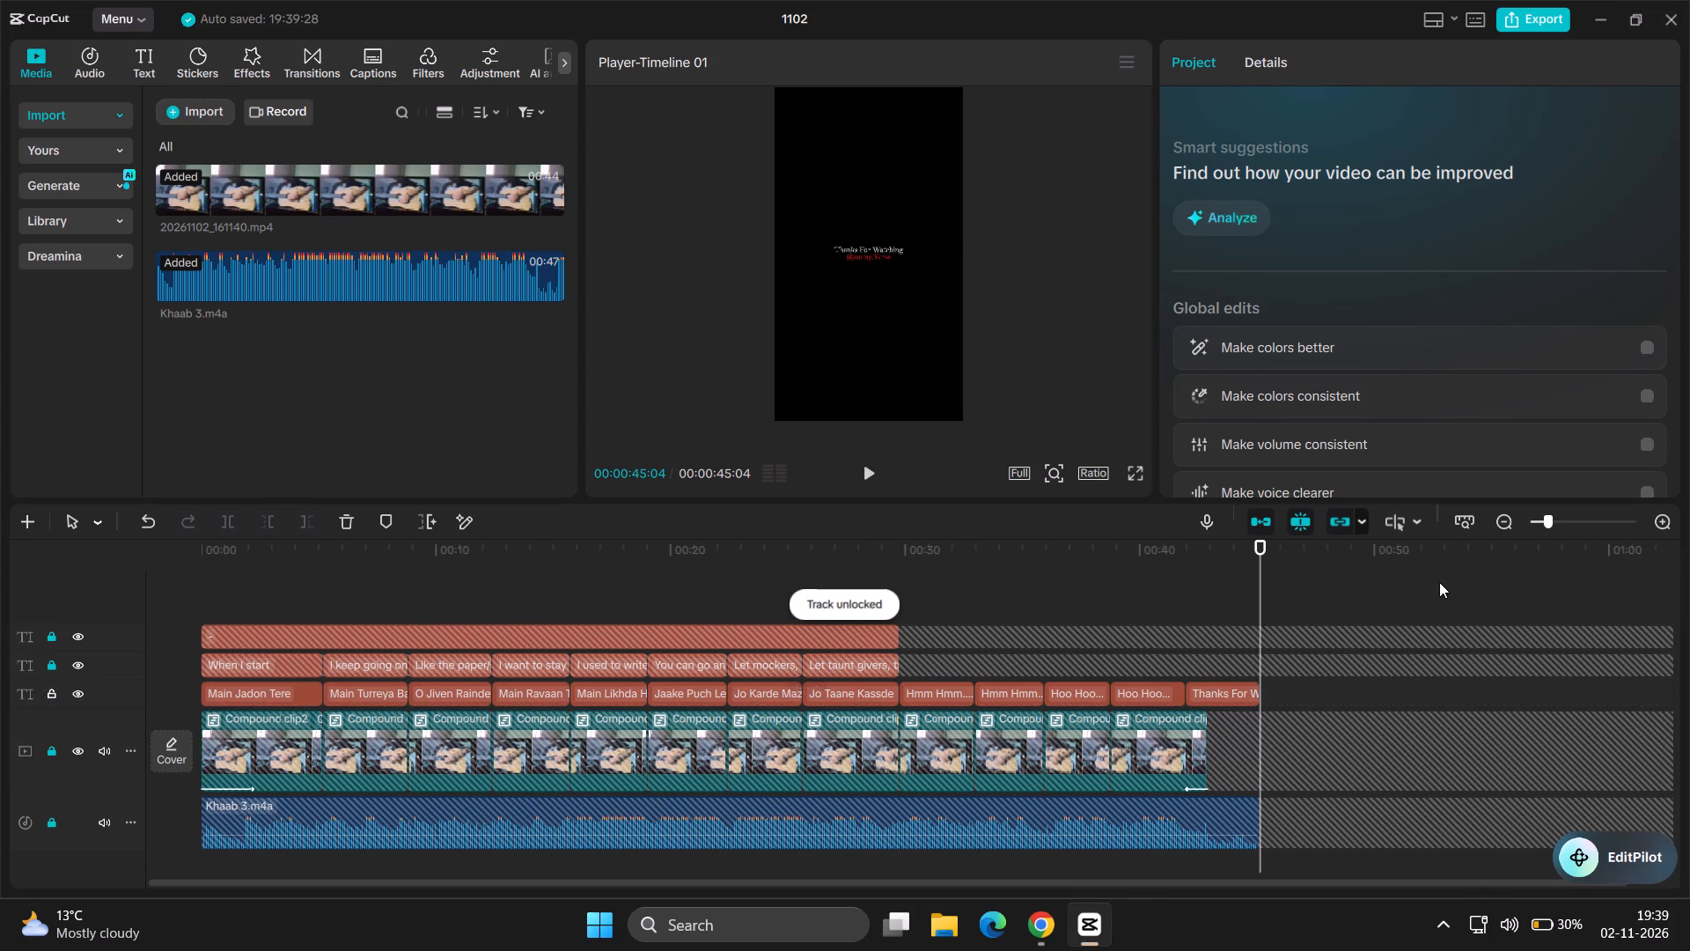
{"action": "left_click", "coordinate": [1237, 682]}
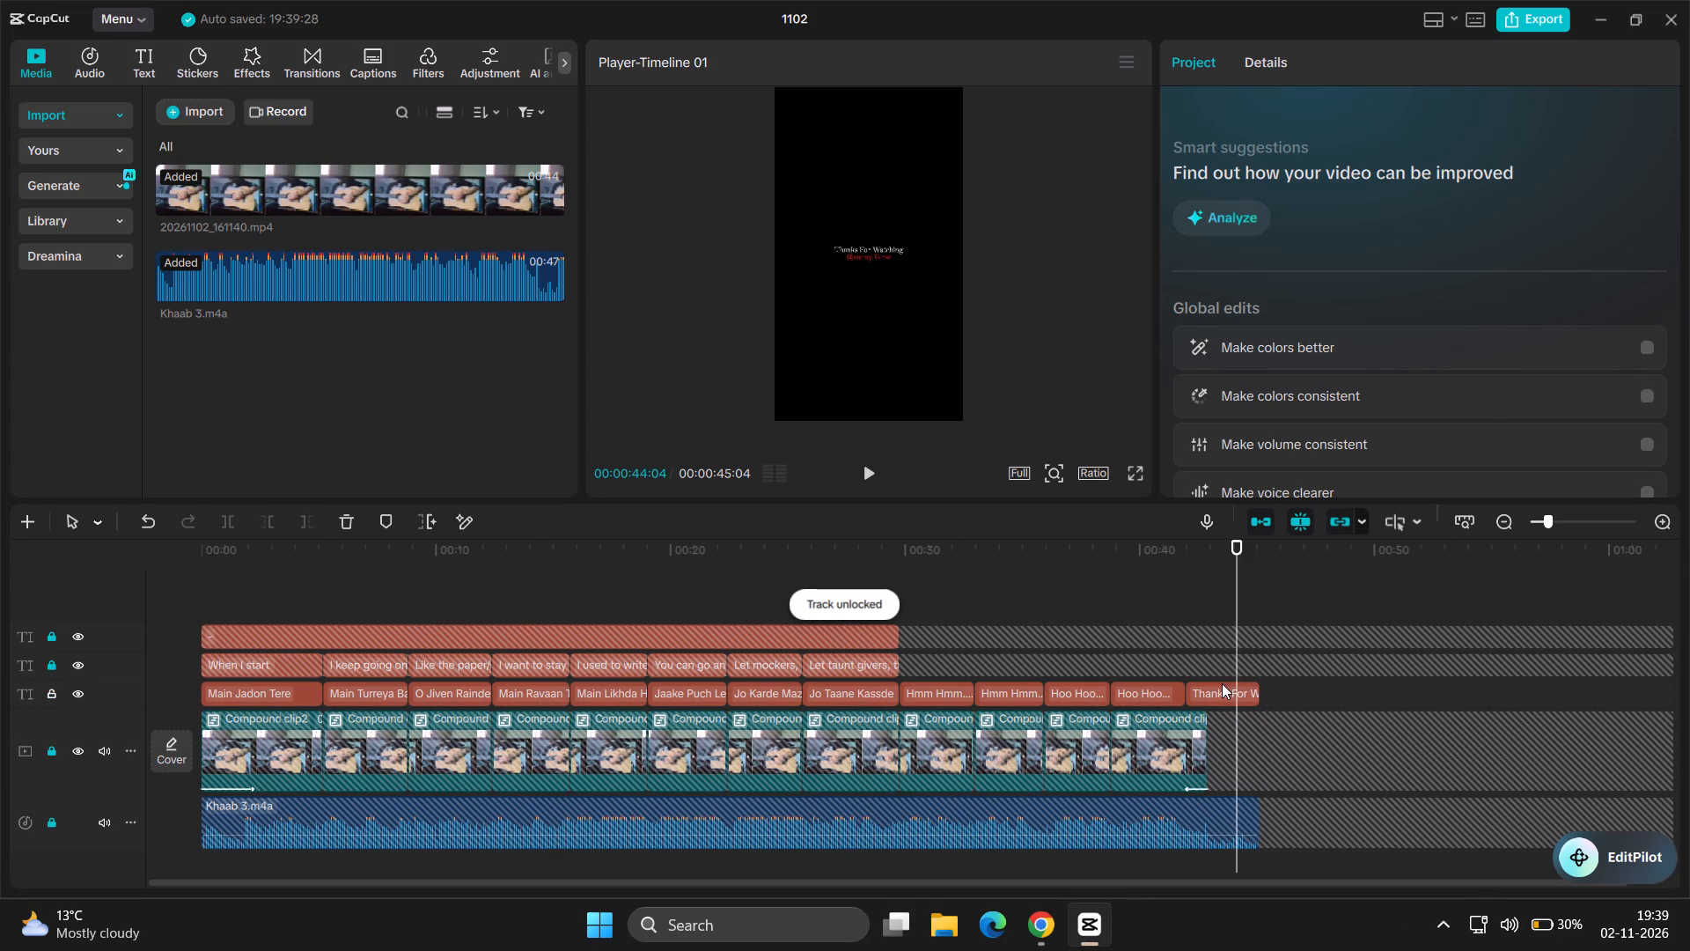
{"action": "left_click", "coordinate": [1222, 683]}
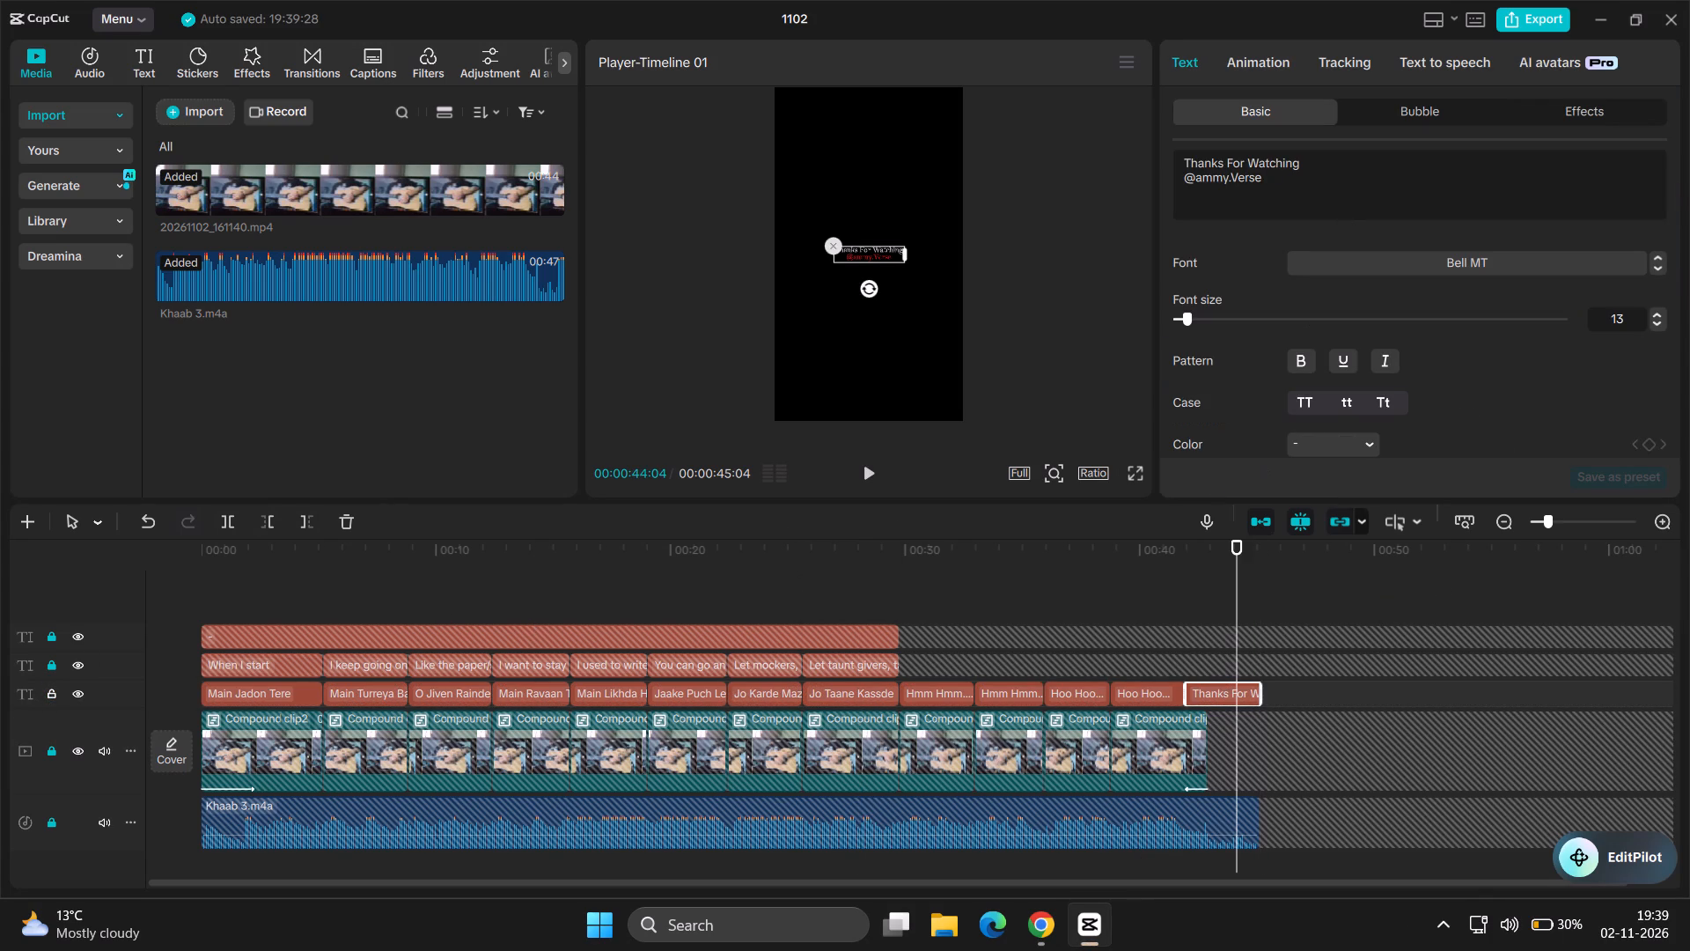
{"action": "left_click", "coordinate": [1239, 181]}
{"action": "key", "text": "BackSpace"}
{"action": "key", "text": "v"}
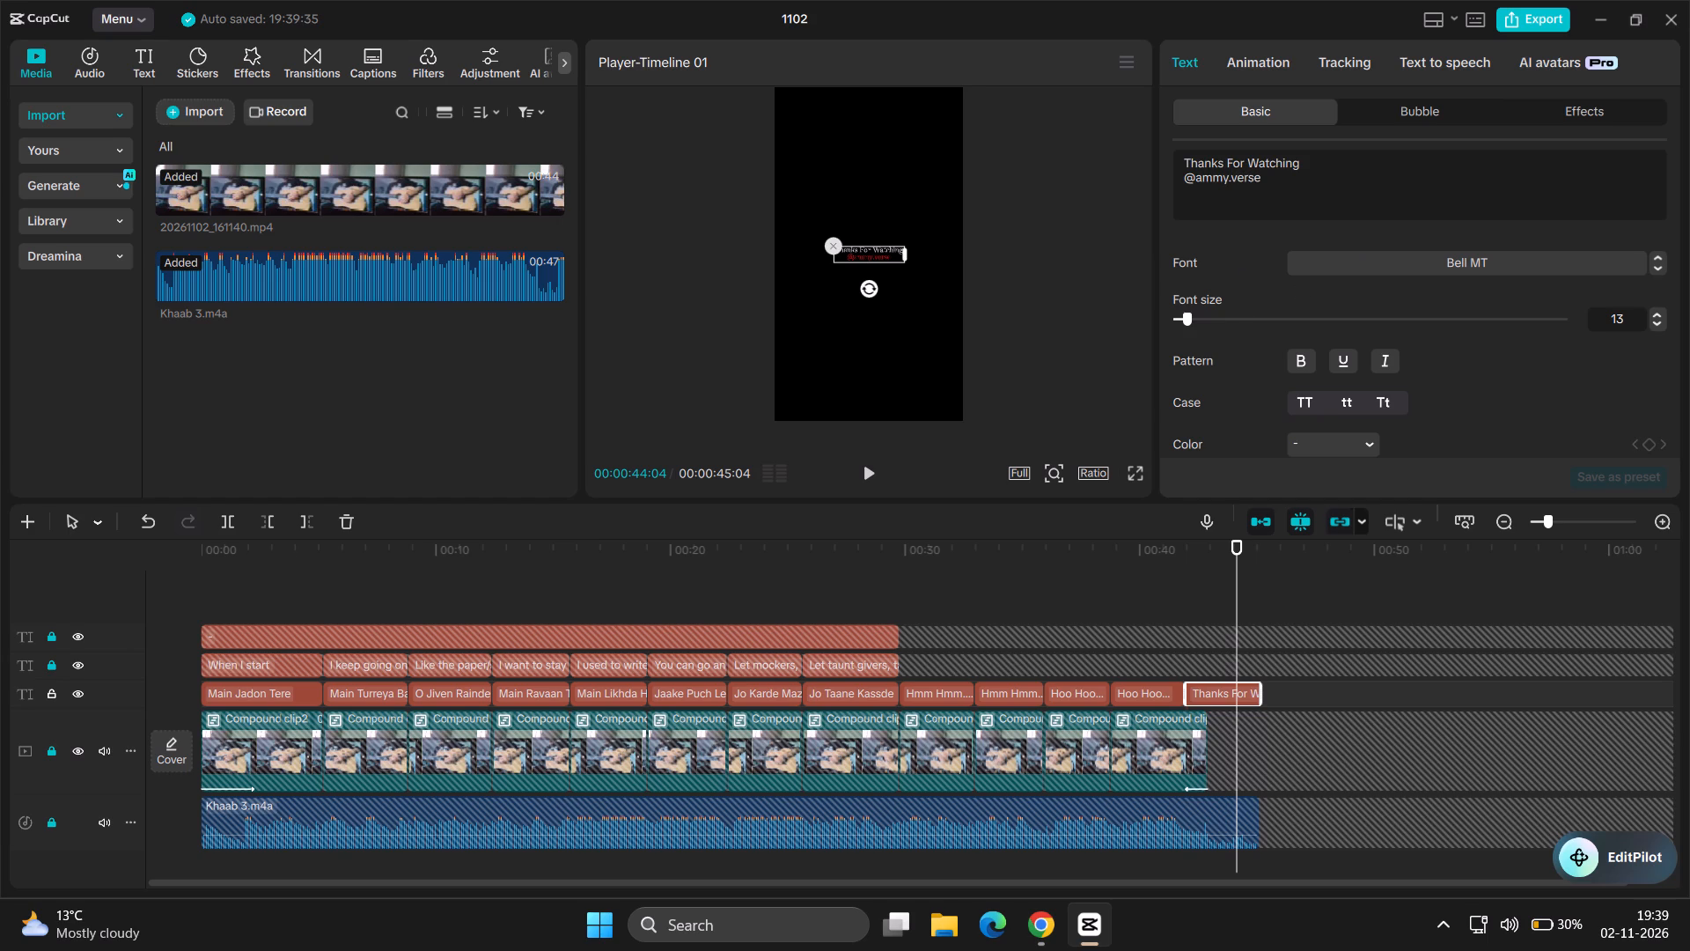
{"action": "left_click", "coordinate": [1359, 199]}
{"action": "key", "text": "Return"}
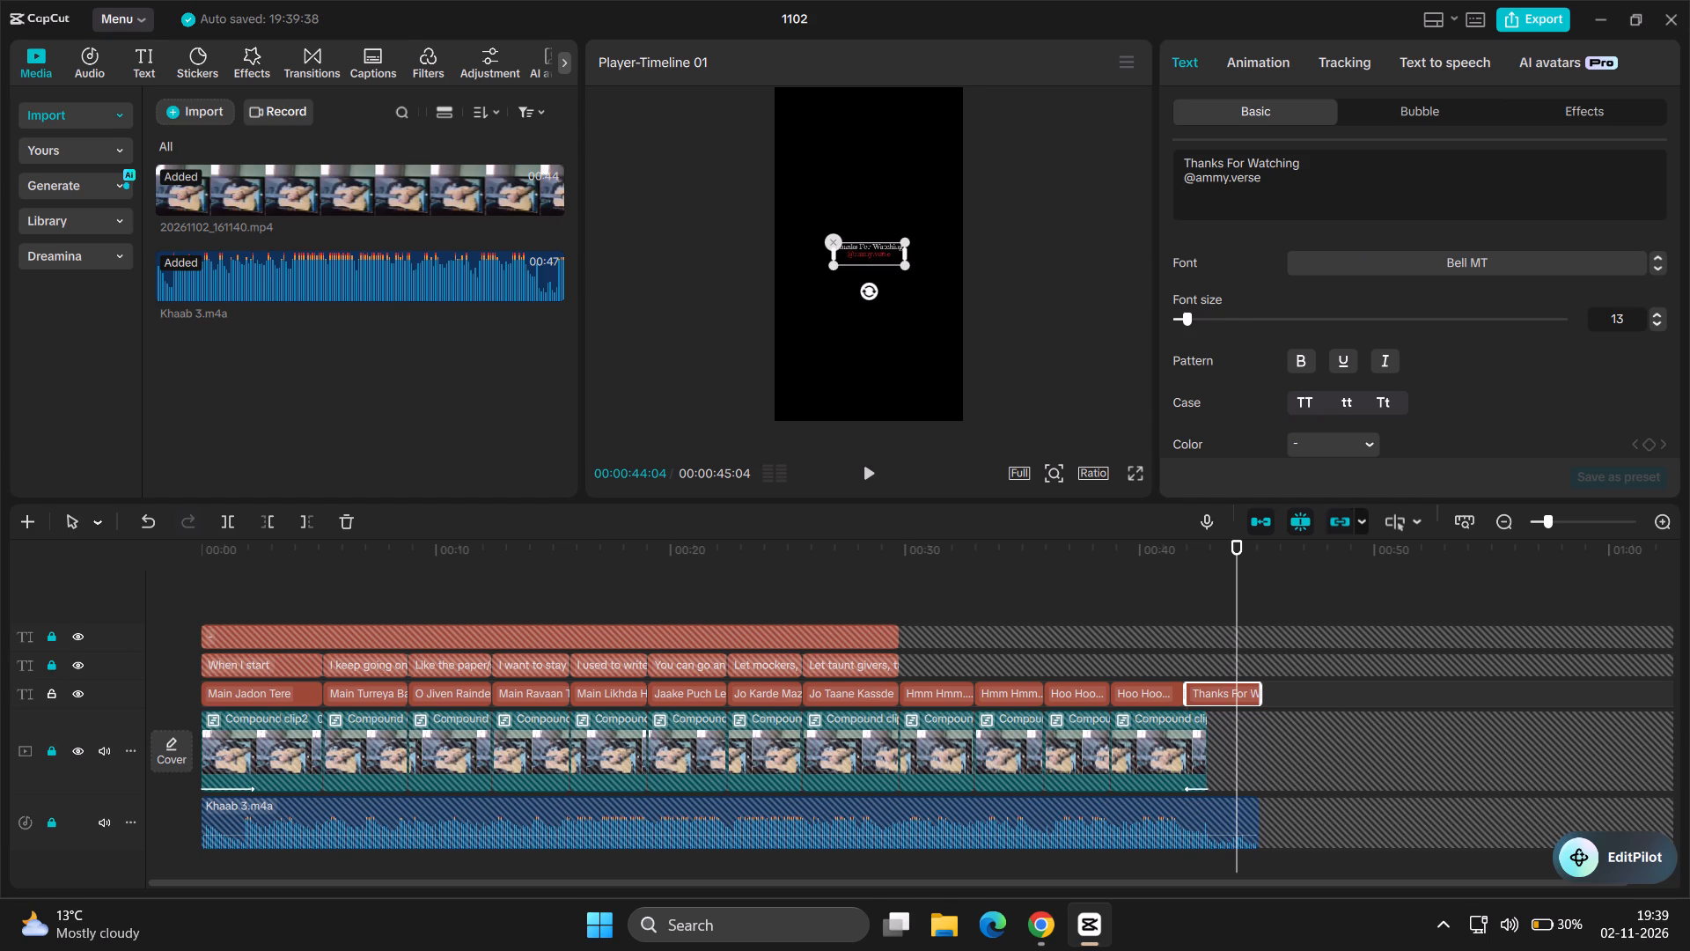
{"action": "key", "text": "BackSpace"}
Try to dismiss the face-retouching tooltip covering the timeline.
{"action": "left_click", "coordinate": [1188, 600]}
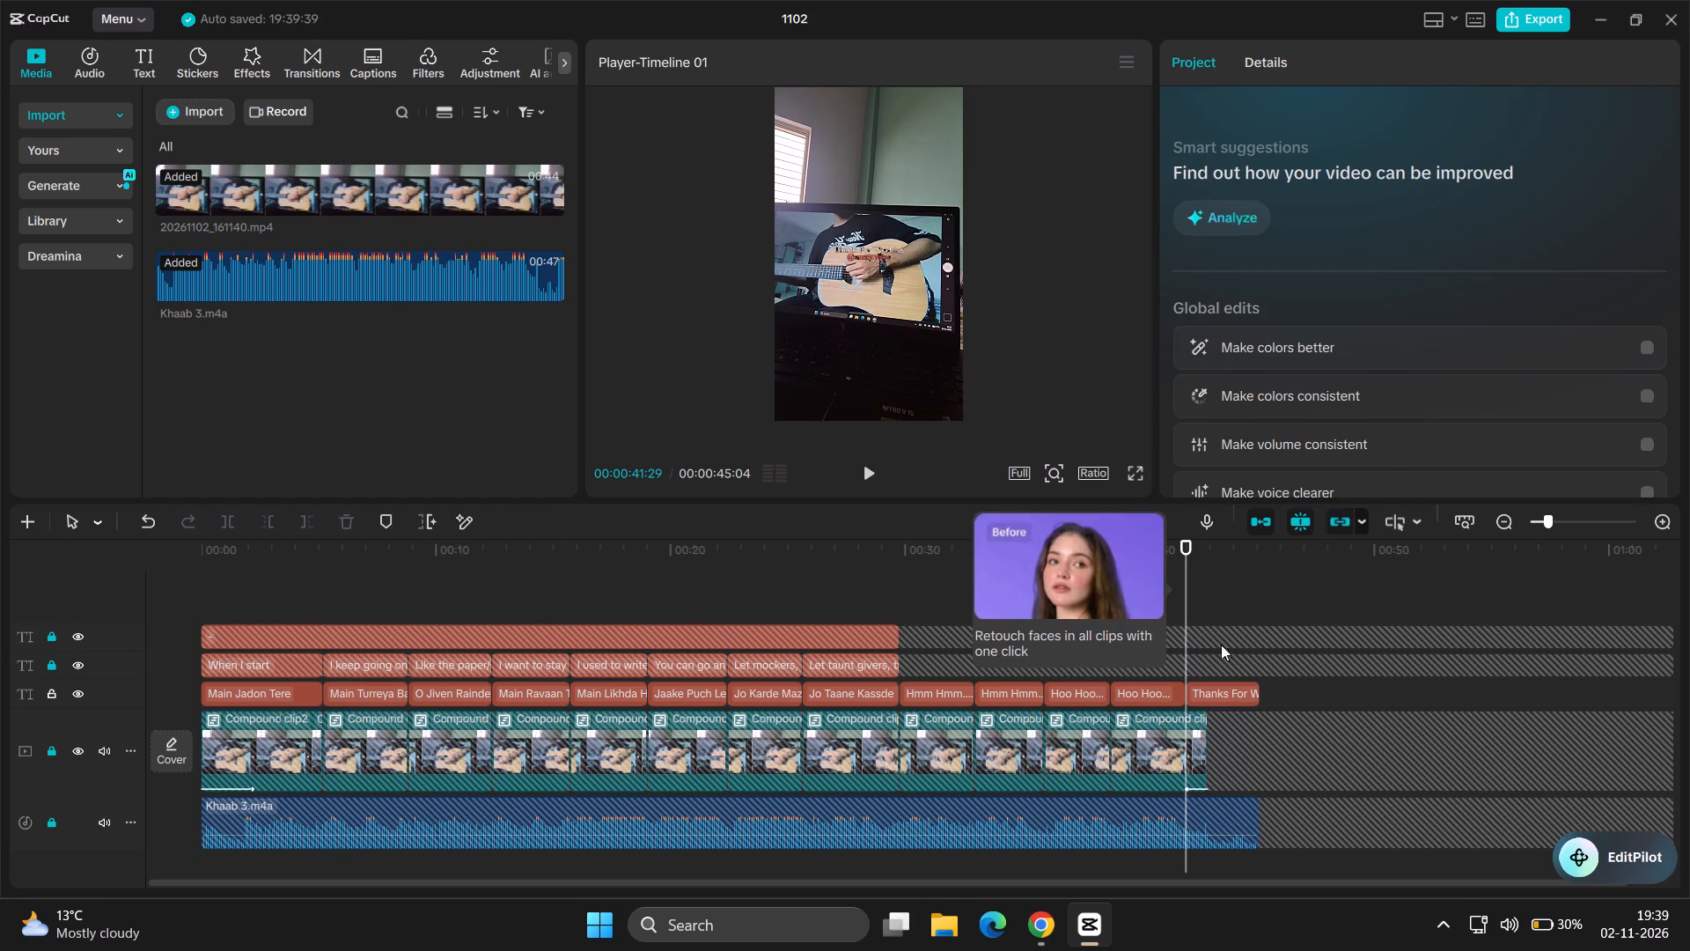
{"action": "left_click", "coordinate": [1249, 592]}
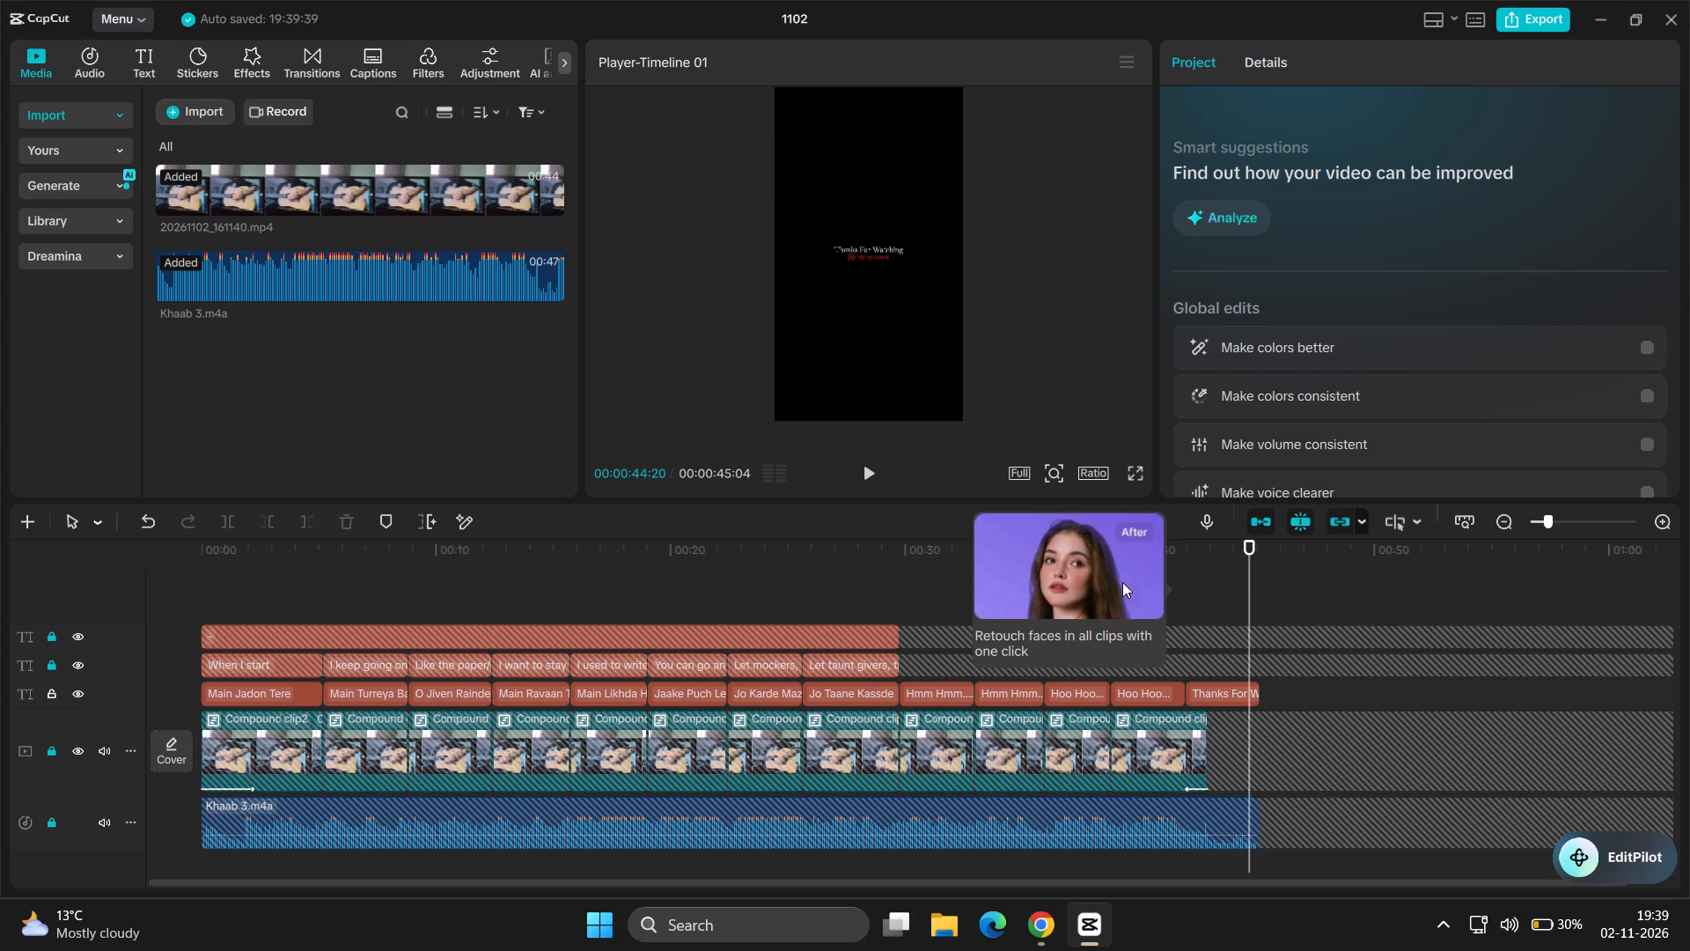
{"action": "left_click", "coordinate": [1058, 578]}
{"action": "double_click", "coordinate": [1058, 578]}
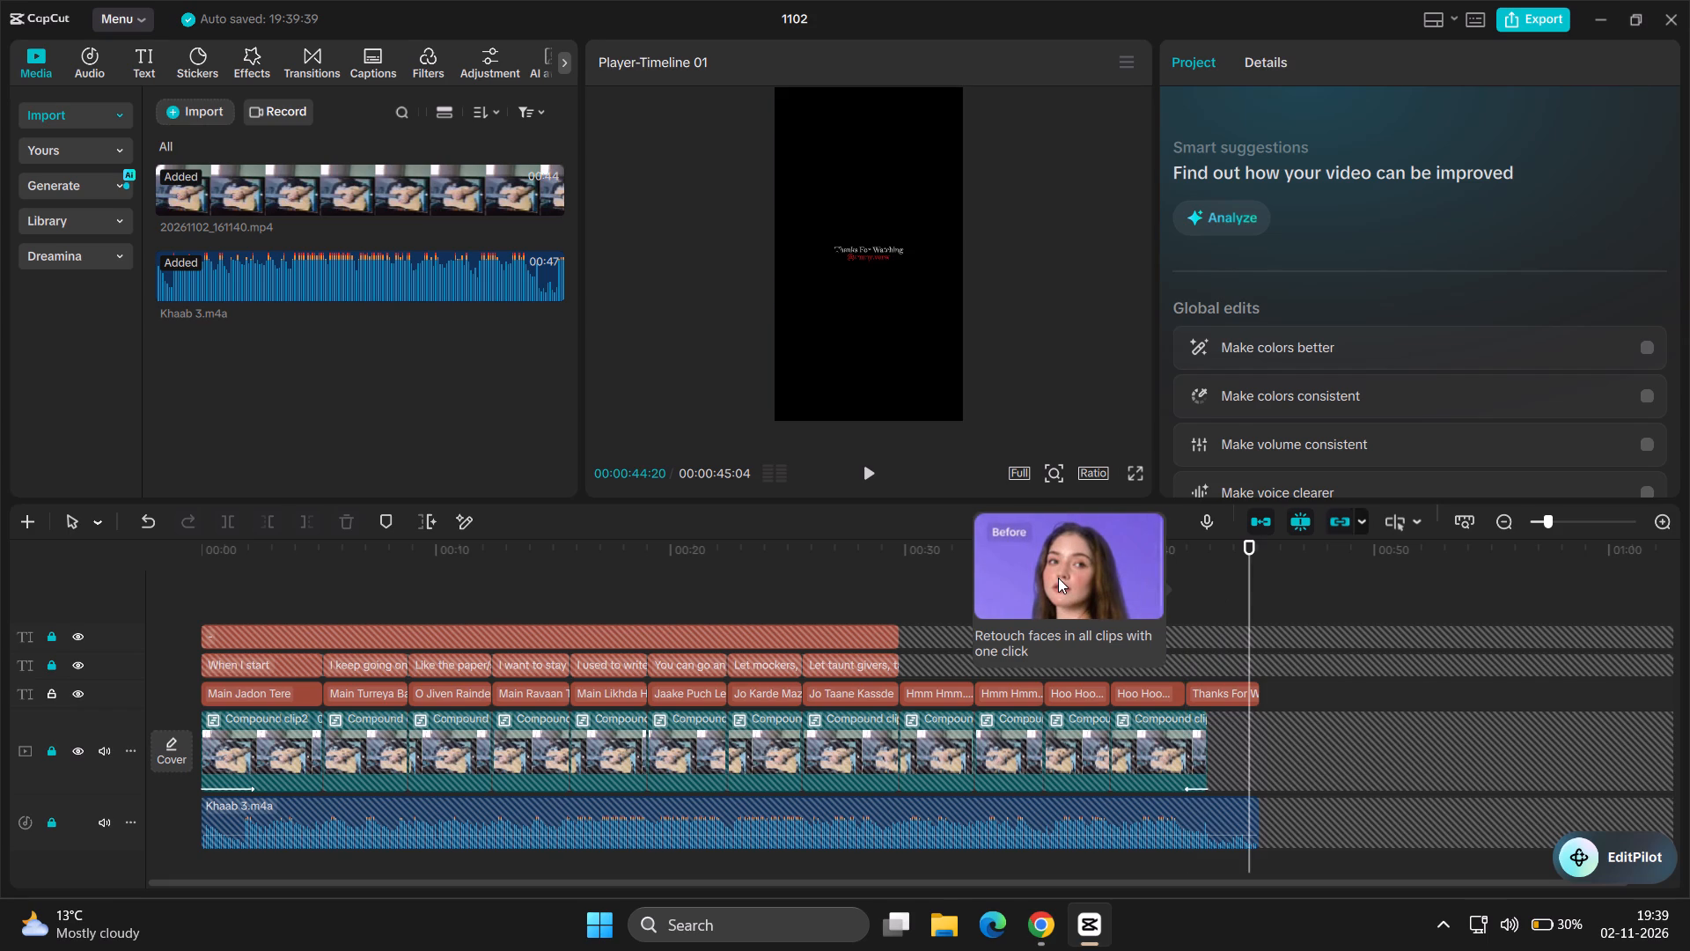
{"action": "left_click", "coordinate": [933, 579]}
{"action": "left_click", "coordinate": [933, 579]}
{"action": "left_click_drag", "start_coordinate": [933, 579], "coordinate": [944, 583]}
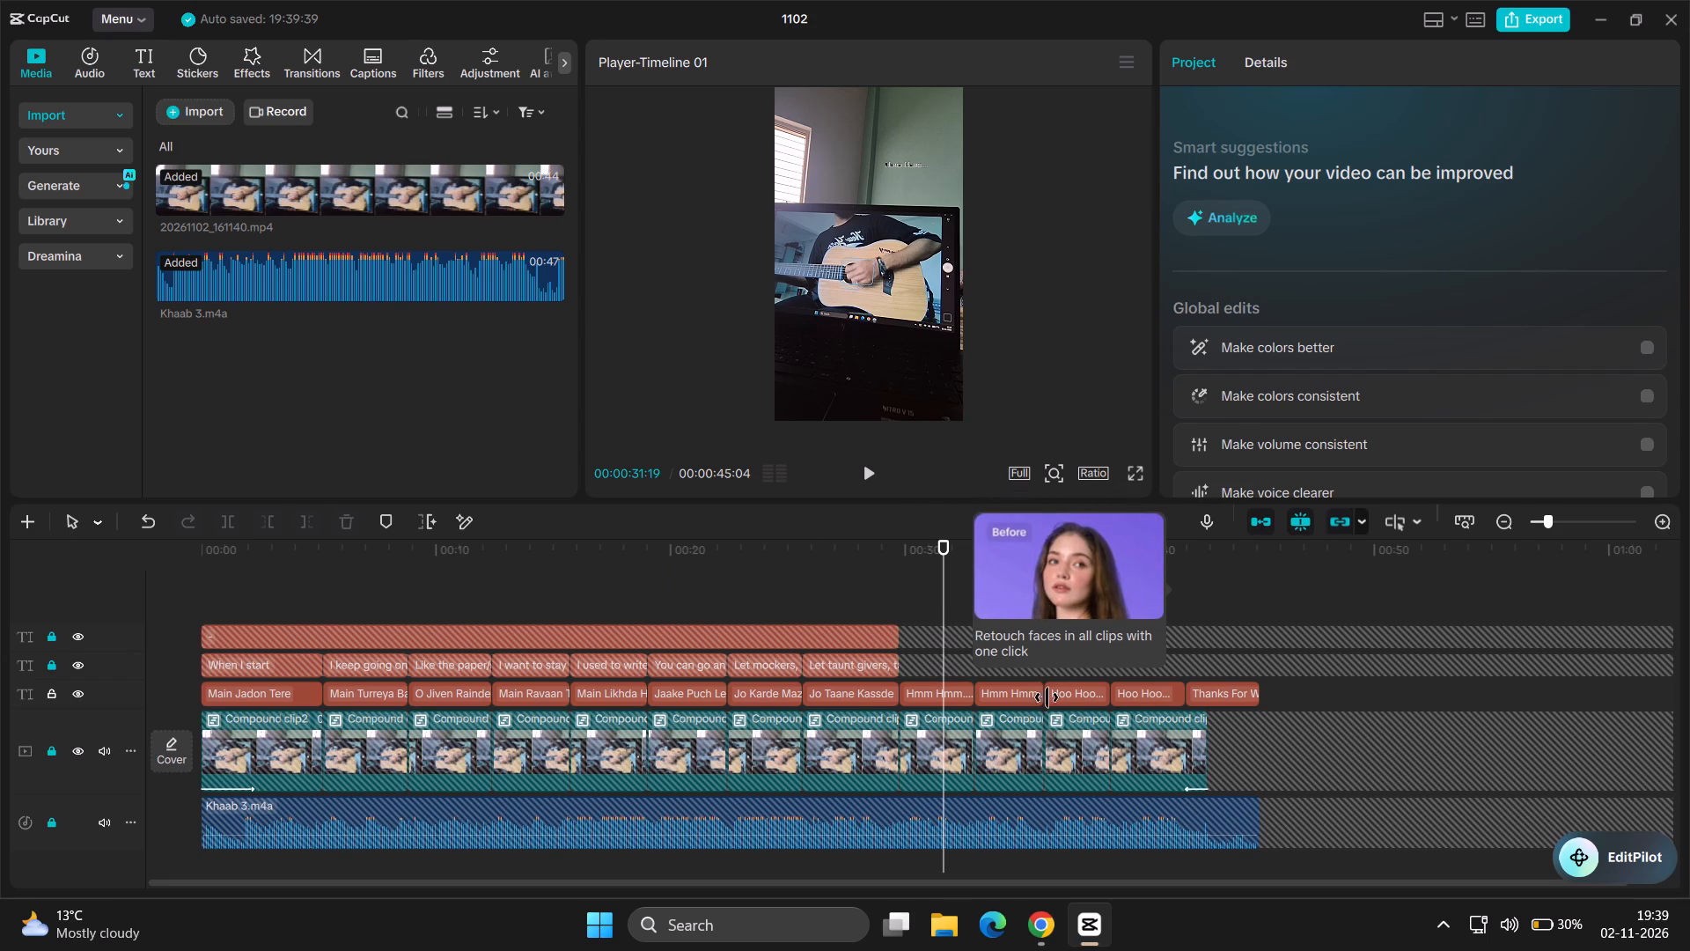
Lock the text track that holds the closing text again.
{"action": "left_click", "coordinate": [54, 689]}
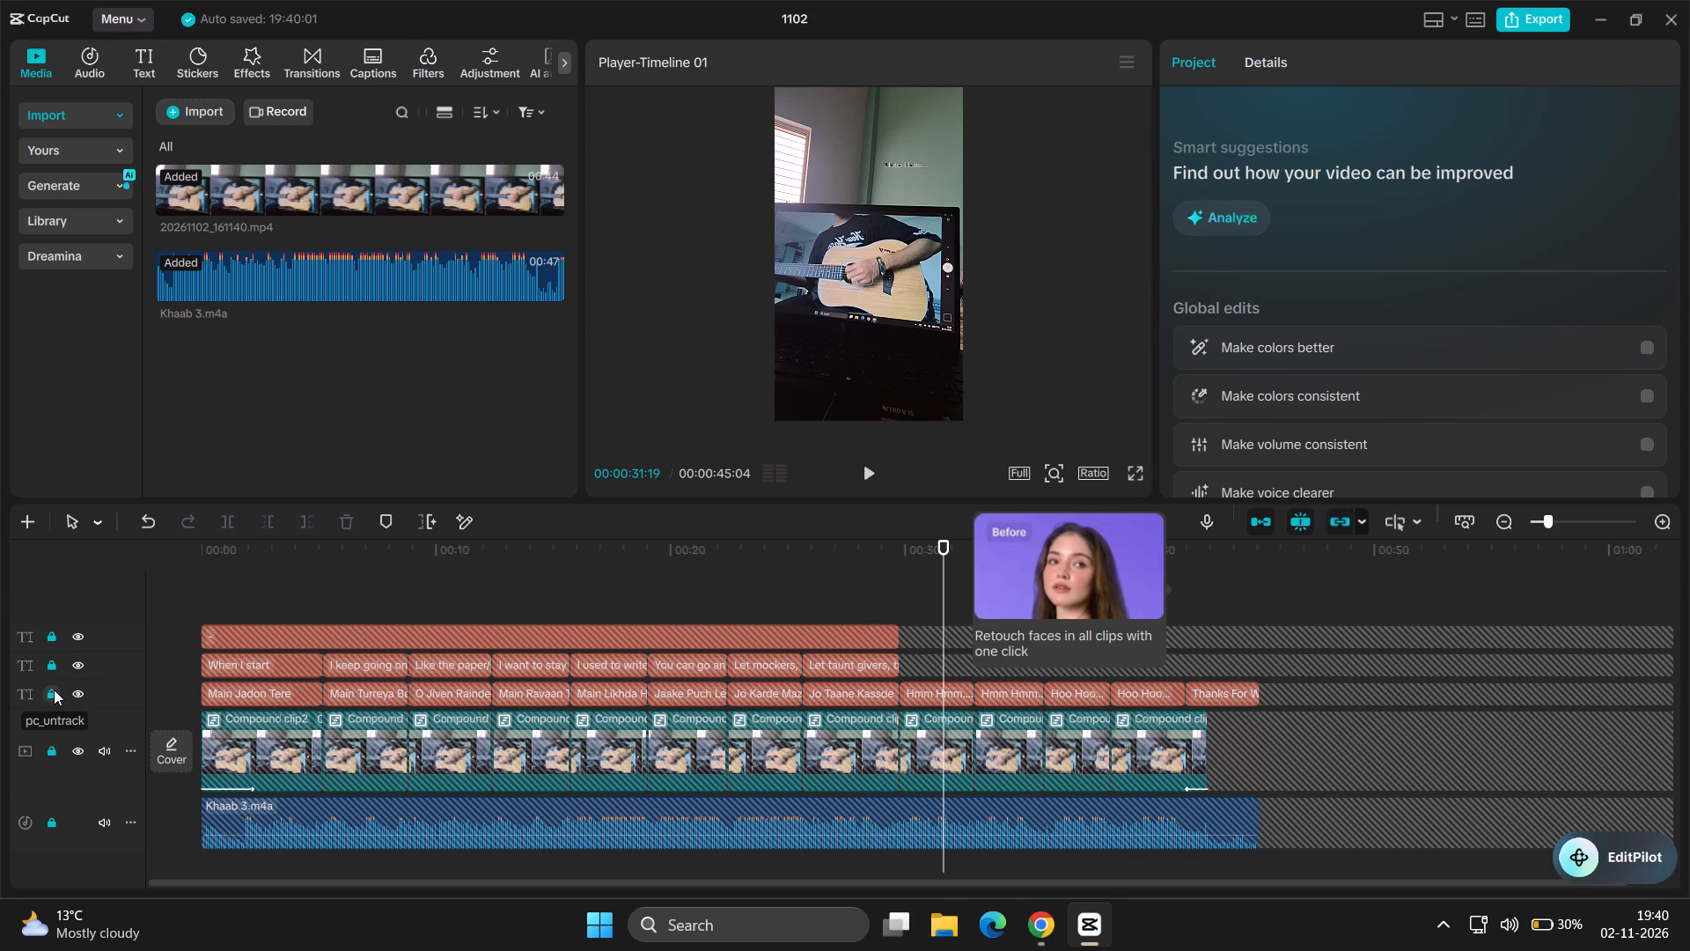
{"action": "left_click", "coordinate": [54, 689]}
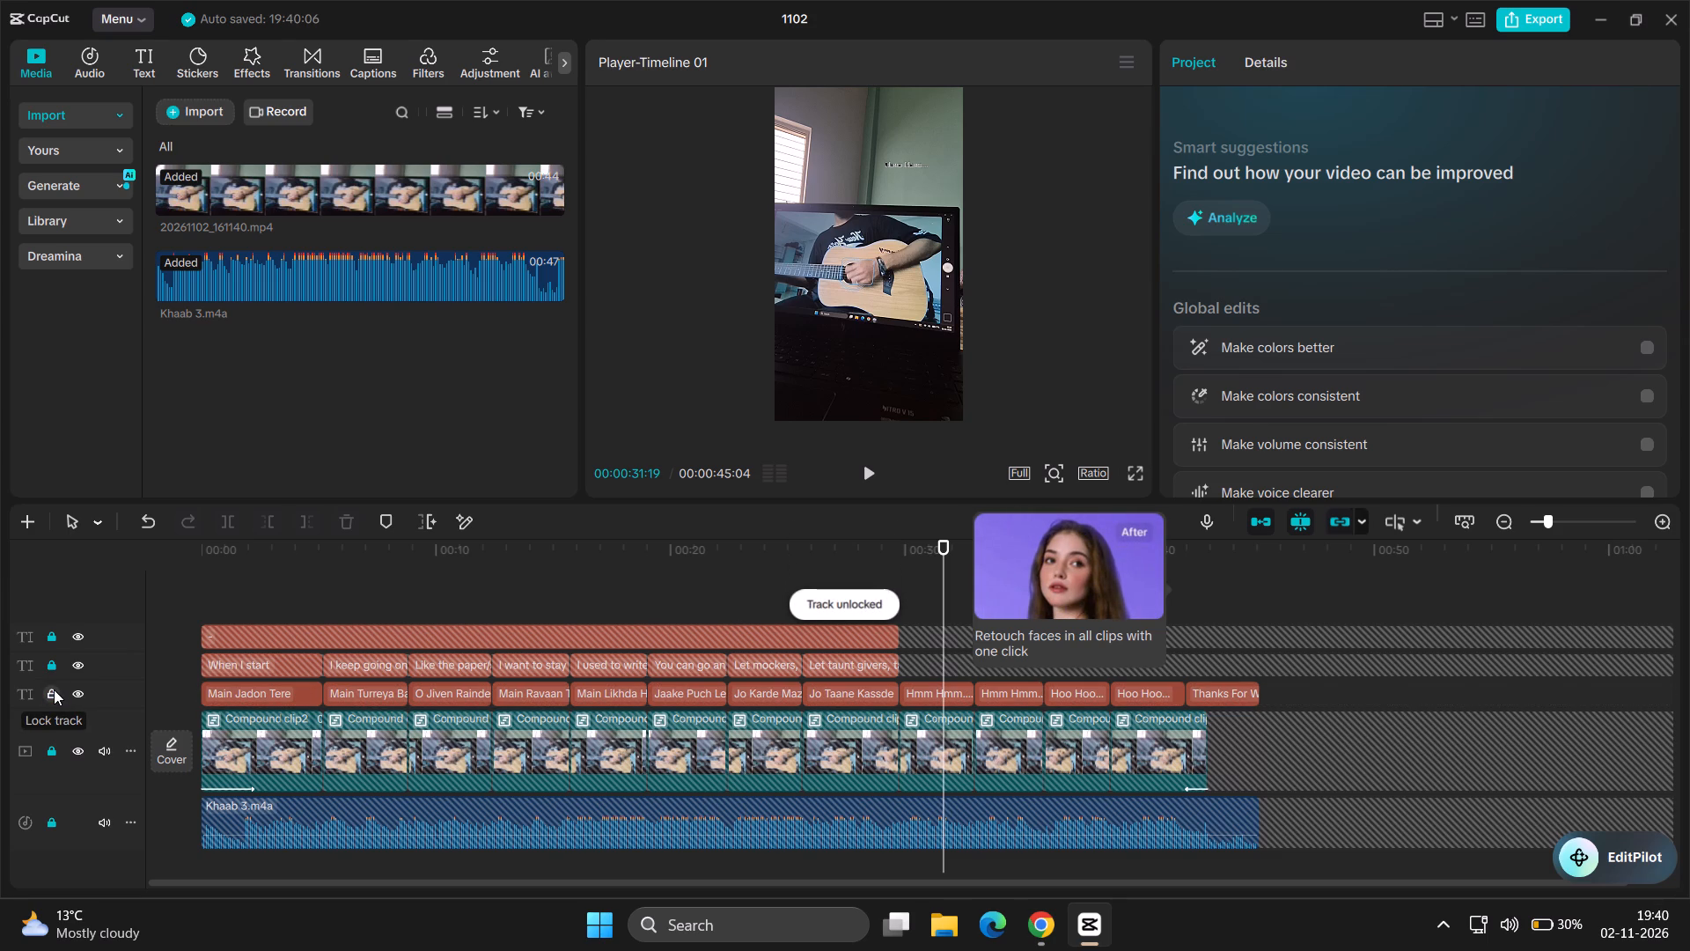
{"action": "left_click", "coordinate": [54, 689]}
Unlock the video track, check the first compound clip's In animation settings, and lock the track again.
{"action": "left_click", "coordinate": [49, 752]}
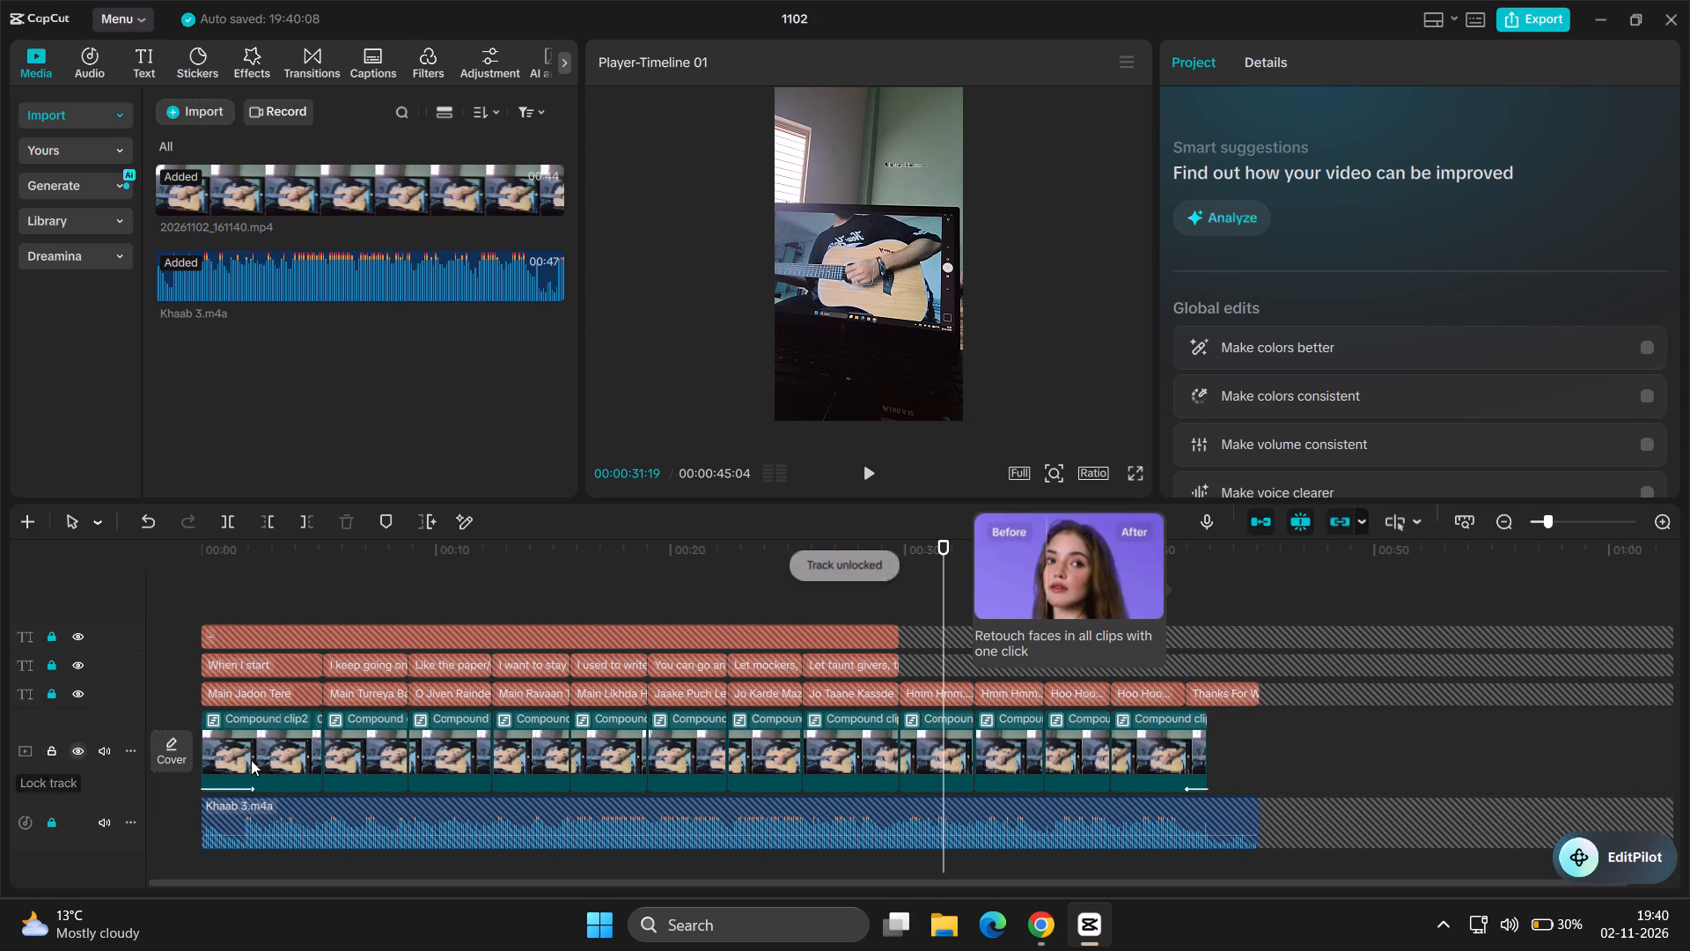
{"action": "left_click", "coordinate": [262, 753]}
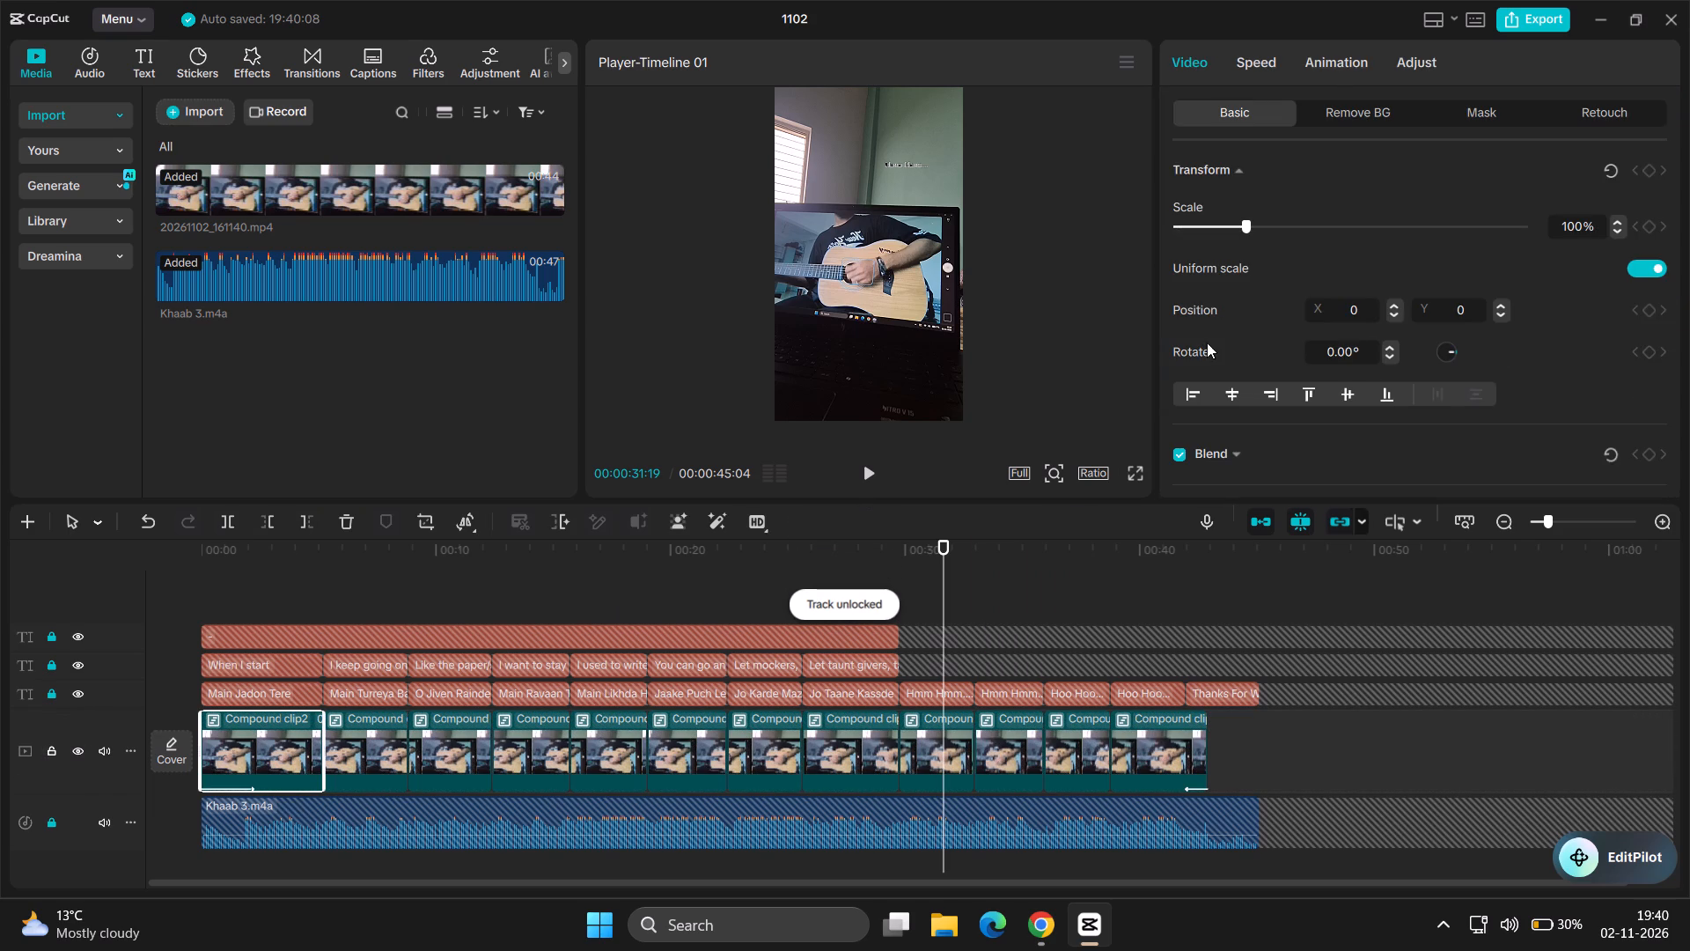
{"action": "left_click", "coordinate": [1334, 63]}
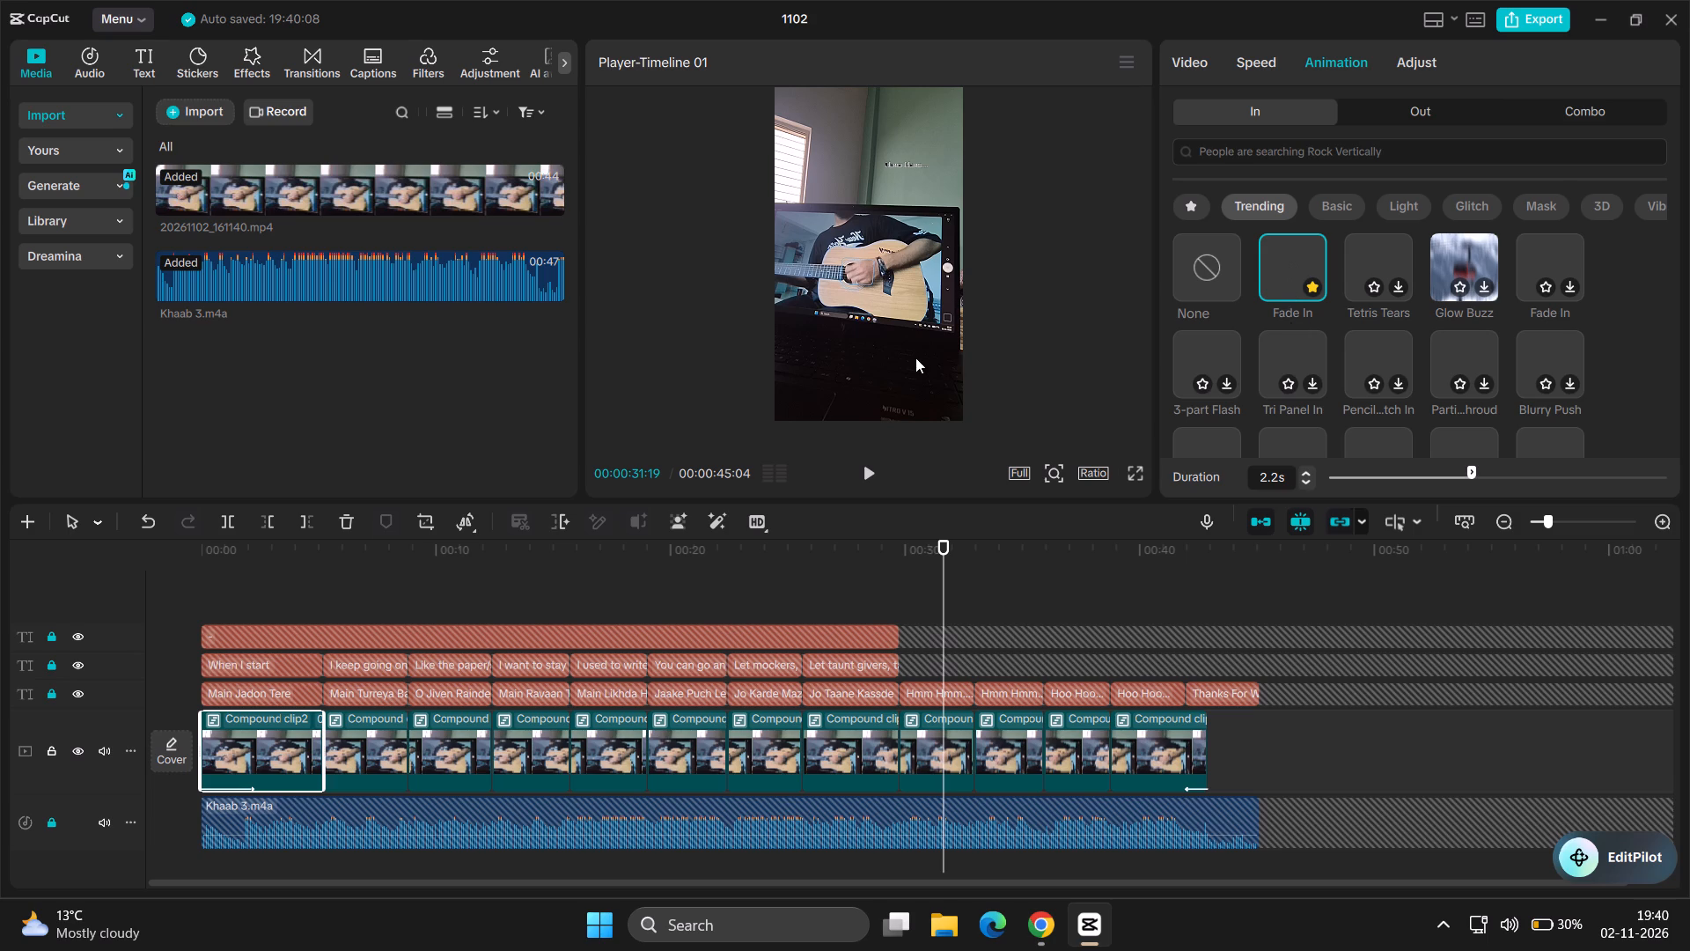
{"action": "left_click", "coordinate": [47, 753]}
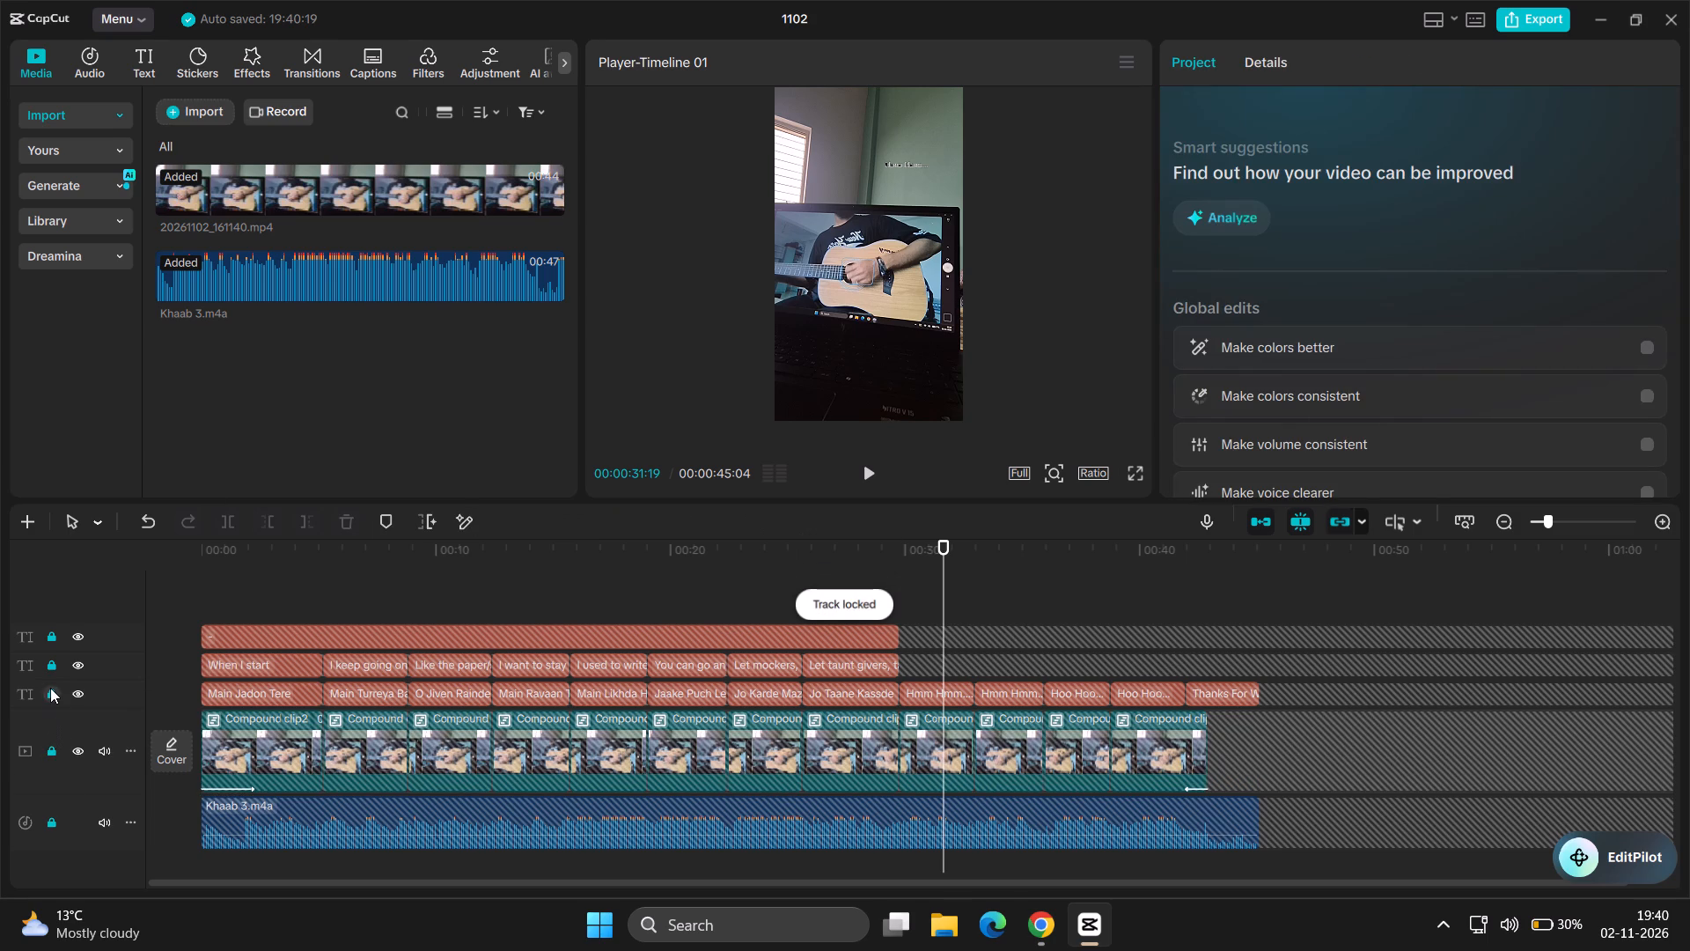
Unlock the three text tracks and apply the favourite Fade In animation to the first text clip on each track.
{"action": "left_click", "coordinate": [50, 688]}
{"action": "left_click", "coordinate": [50, 672]}
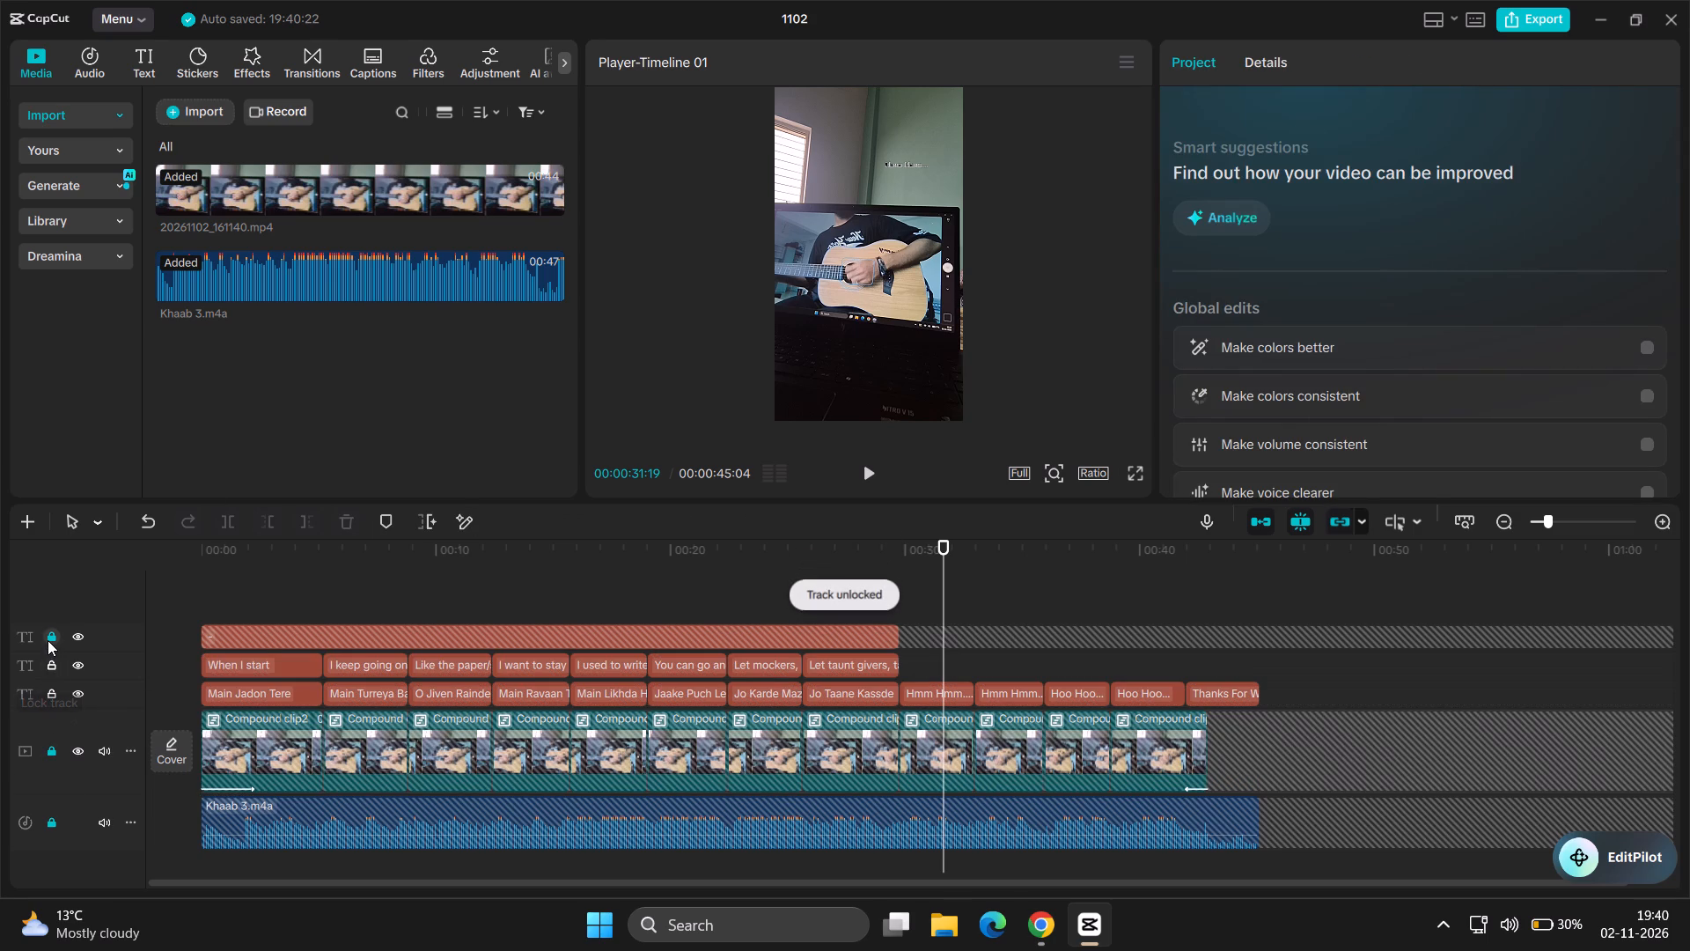
{"action": "left_click", "coordinate": [48, 640]}
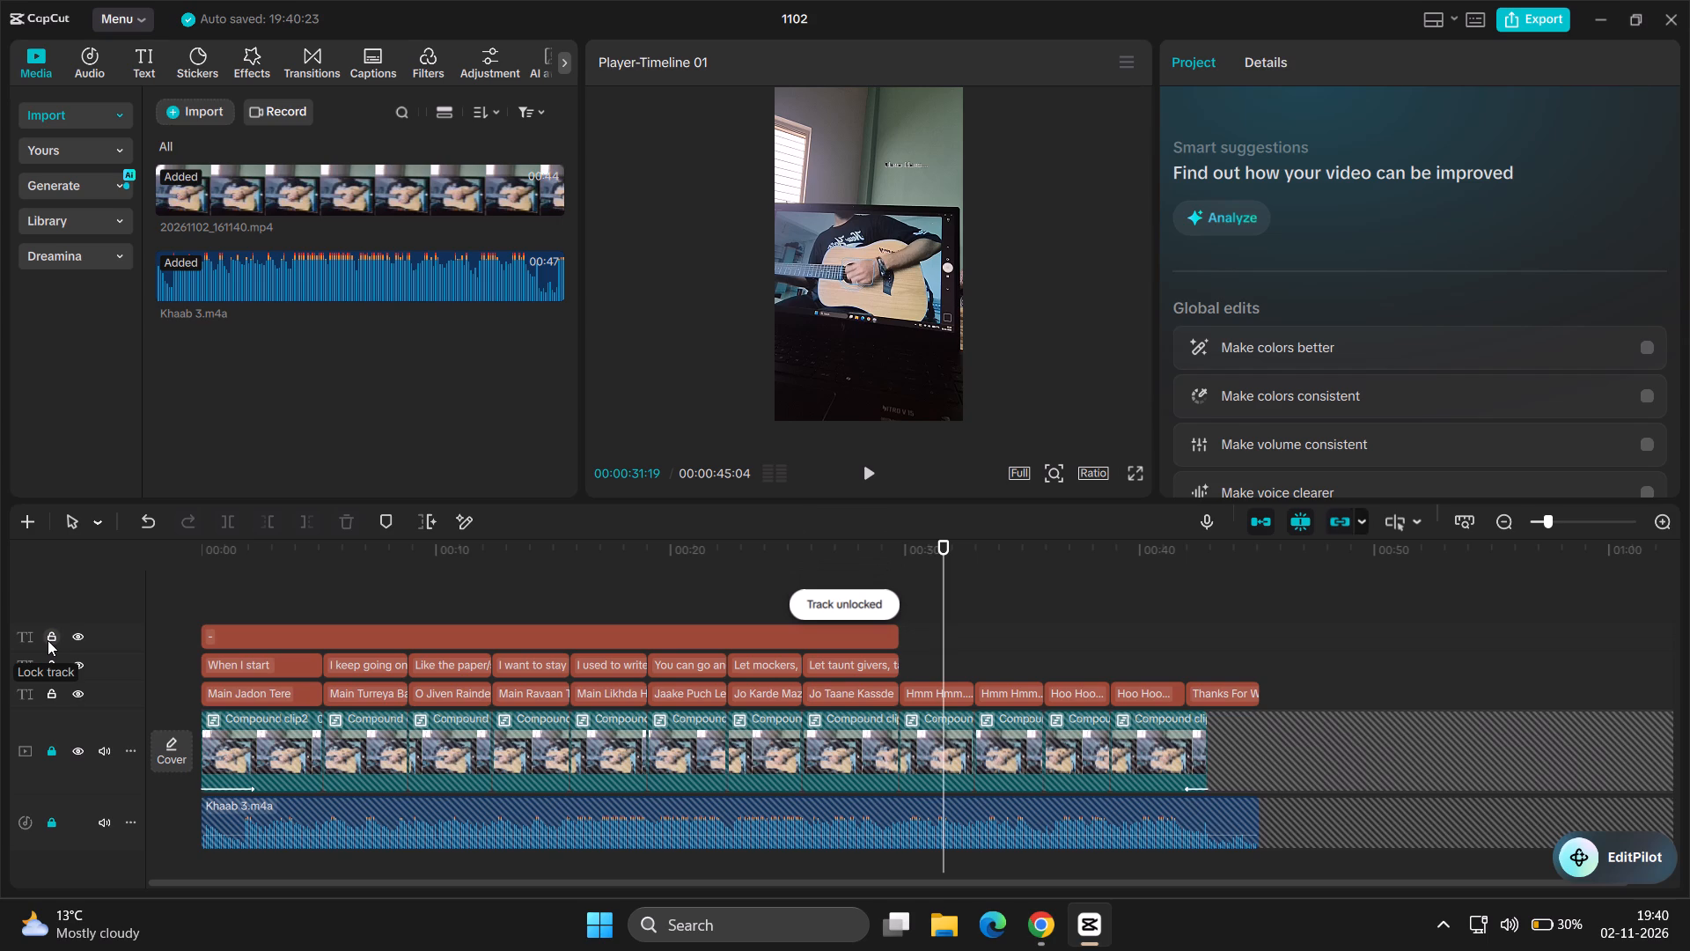
{"action": "left_click", "coordinate": [239, 696], "text": "ctrl"}
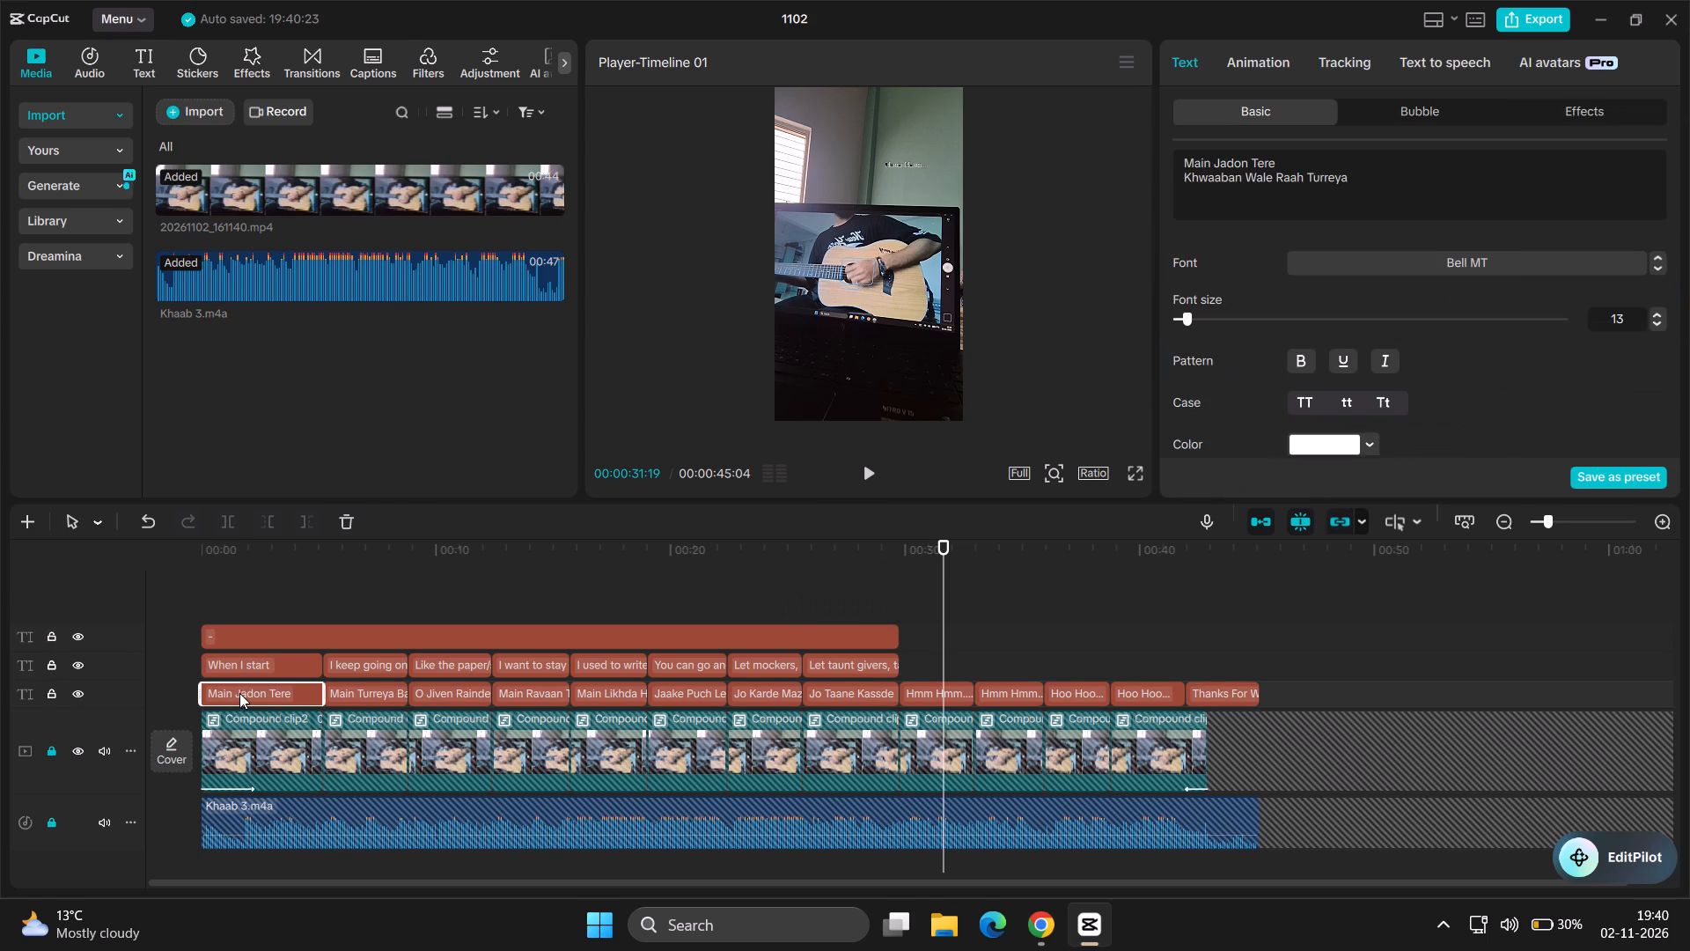
{"action": "left_click", "coordinate": [252, 667], "text": "ctrl"}
{"action": "left_click", "coordinate": [257, 636], "text": "ctrl"}
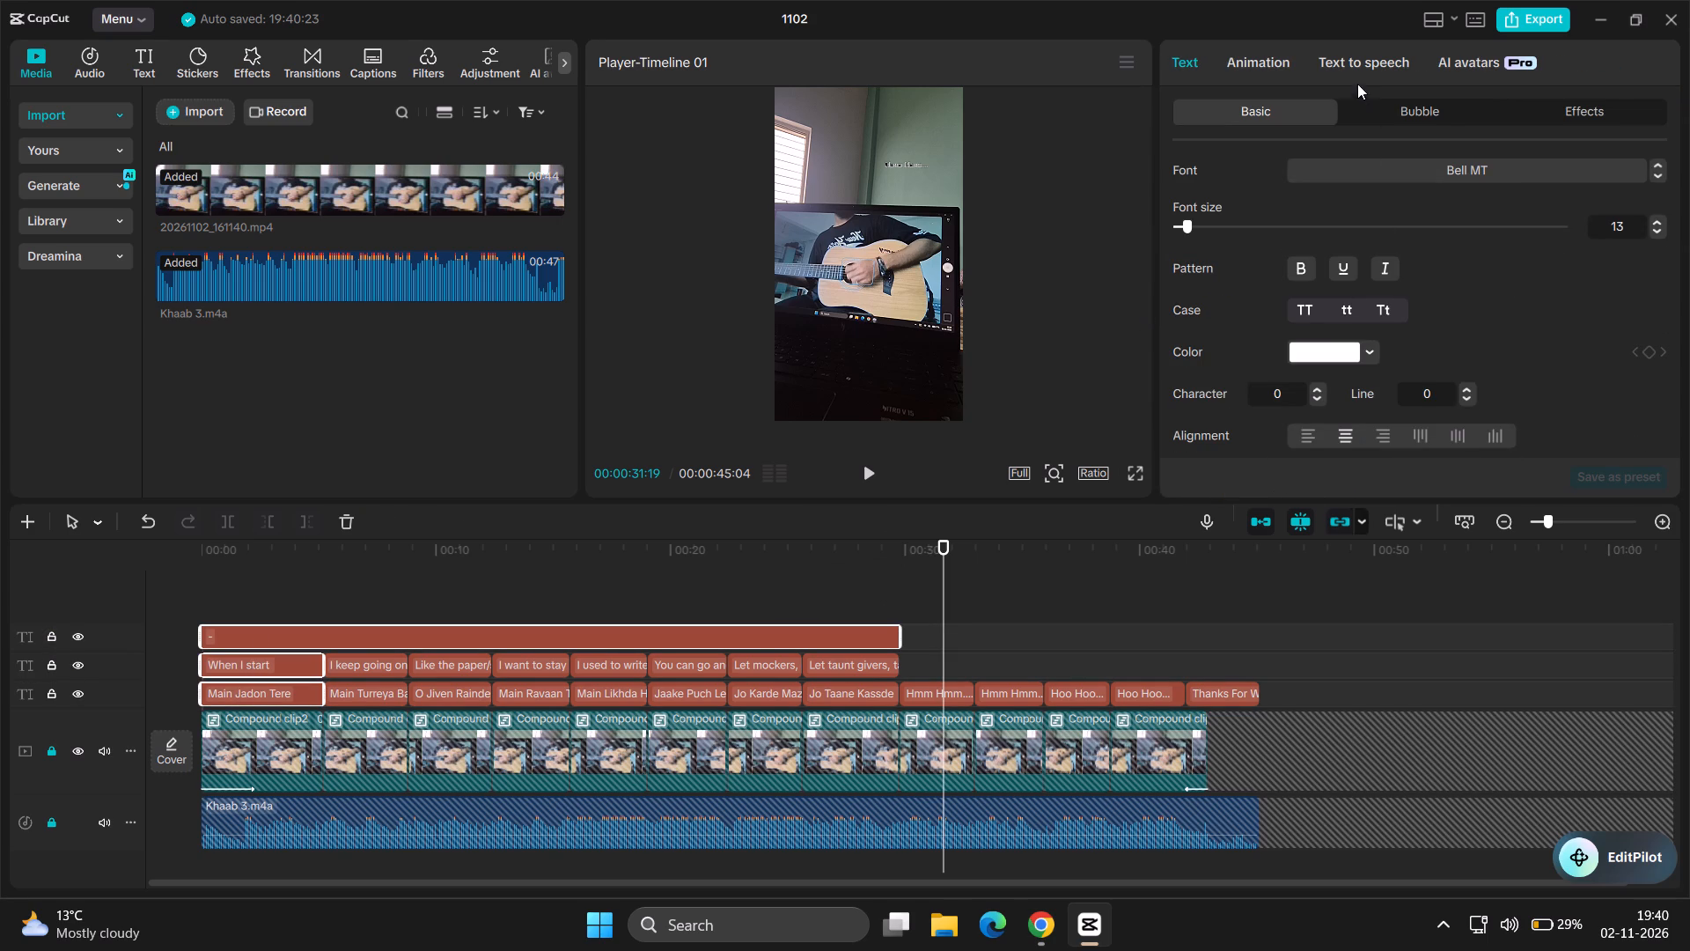
{"action": "left_click", "coordinate": [1255, 55]}
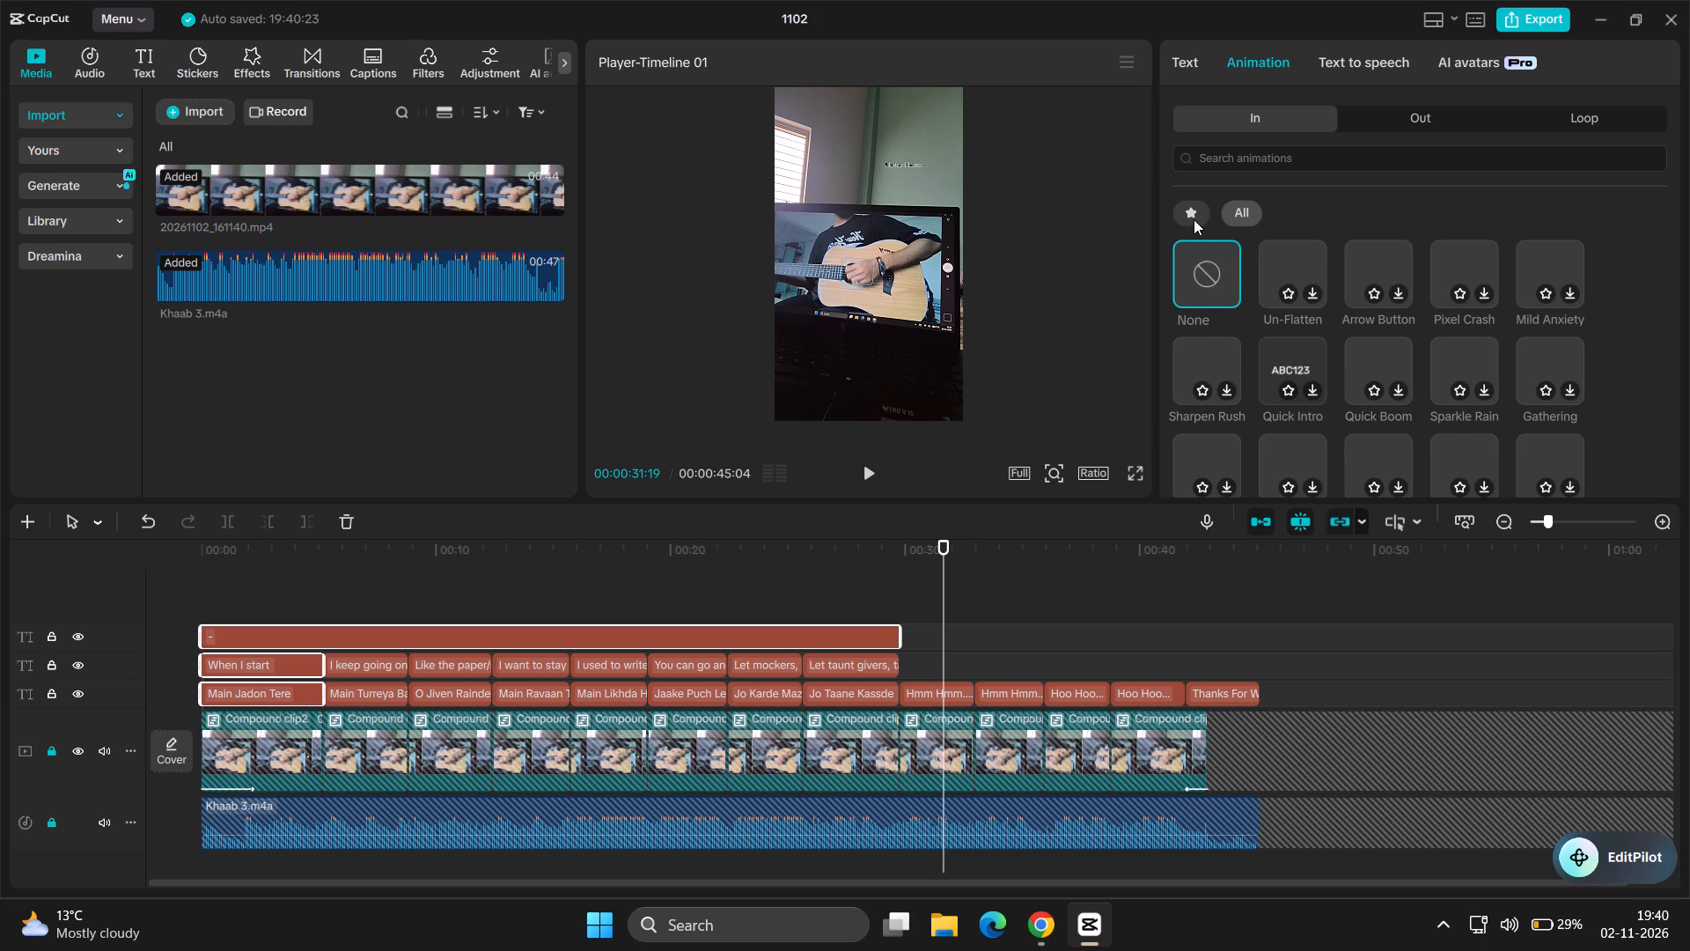
{"action": "left_click", "coordinate": [1194, 219]}
{"action": "left_click", "coordinate": [1306, 271]}
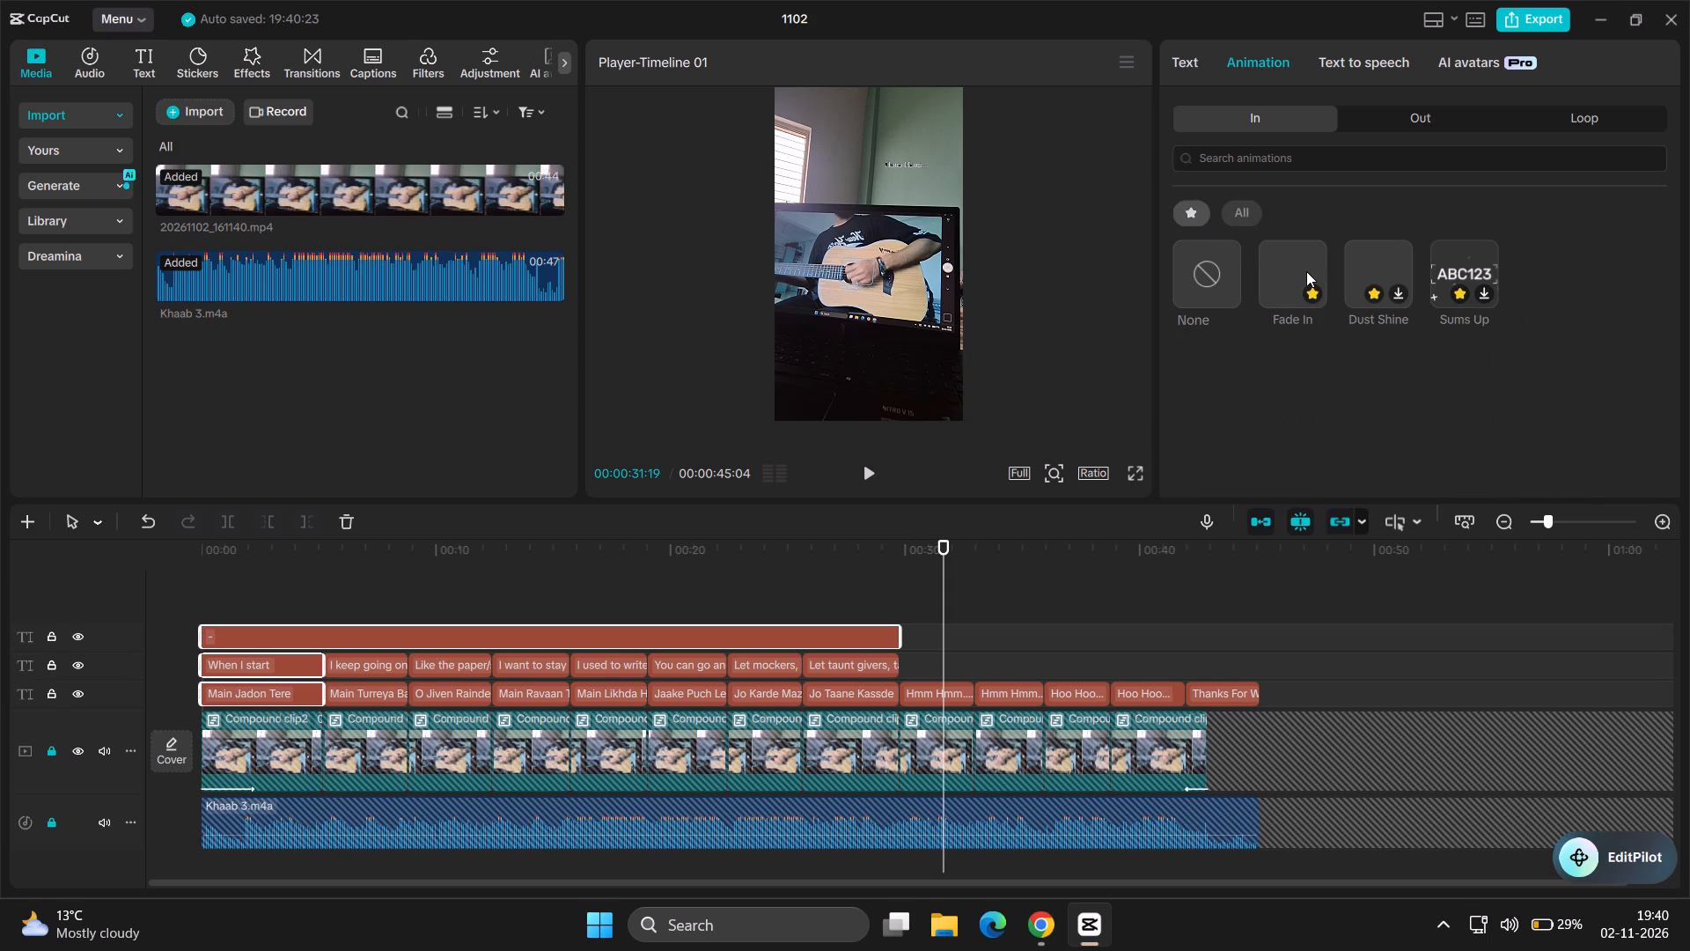
{"action": "double_click", "coordinate": [1306, 271]}
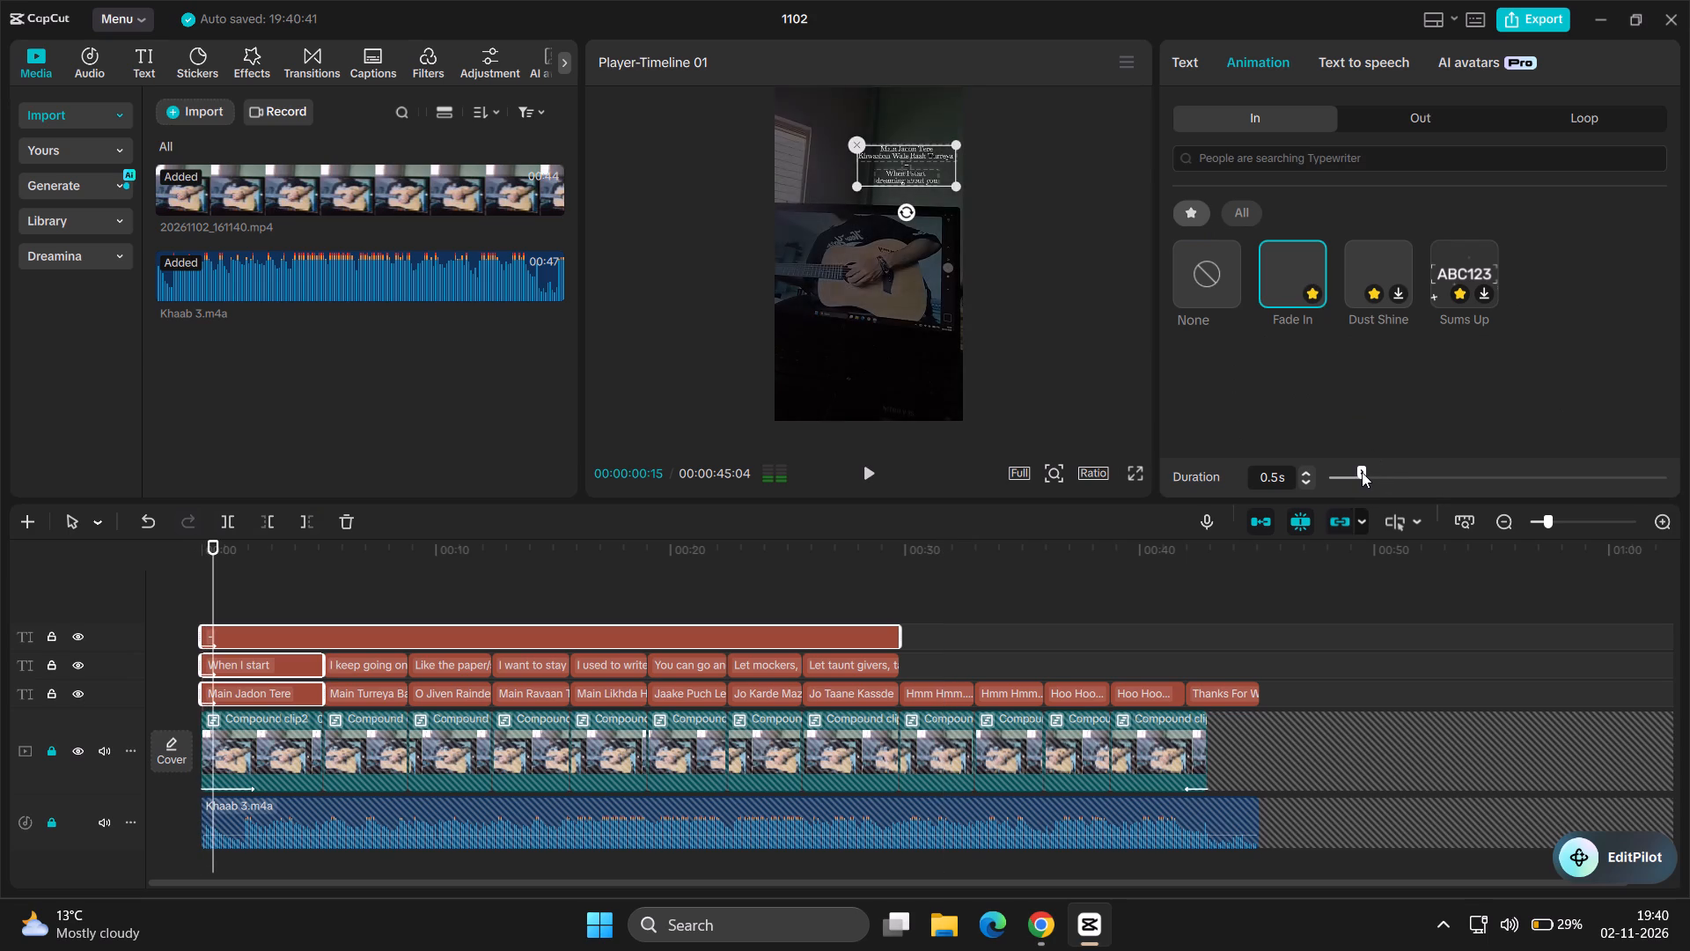
Set the In animation duration of the three opening text clips to 2.2 s and deselect them.
{"action": "left_click_drag", "start_coordinate": [1362, 472], "coordinate": [1407, 474]}
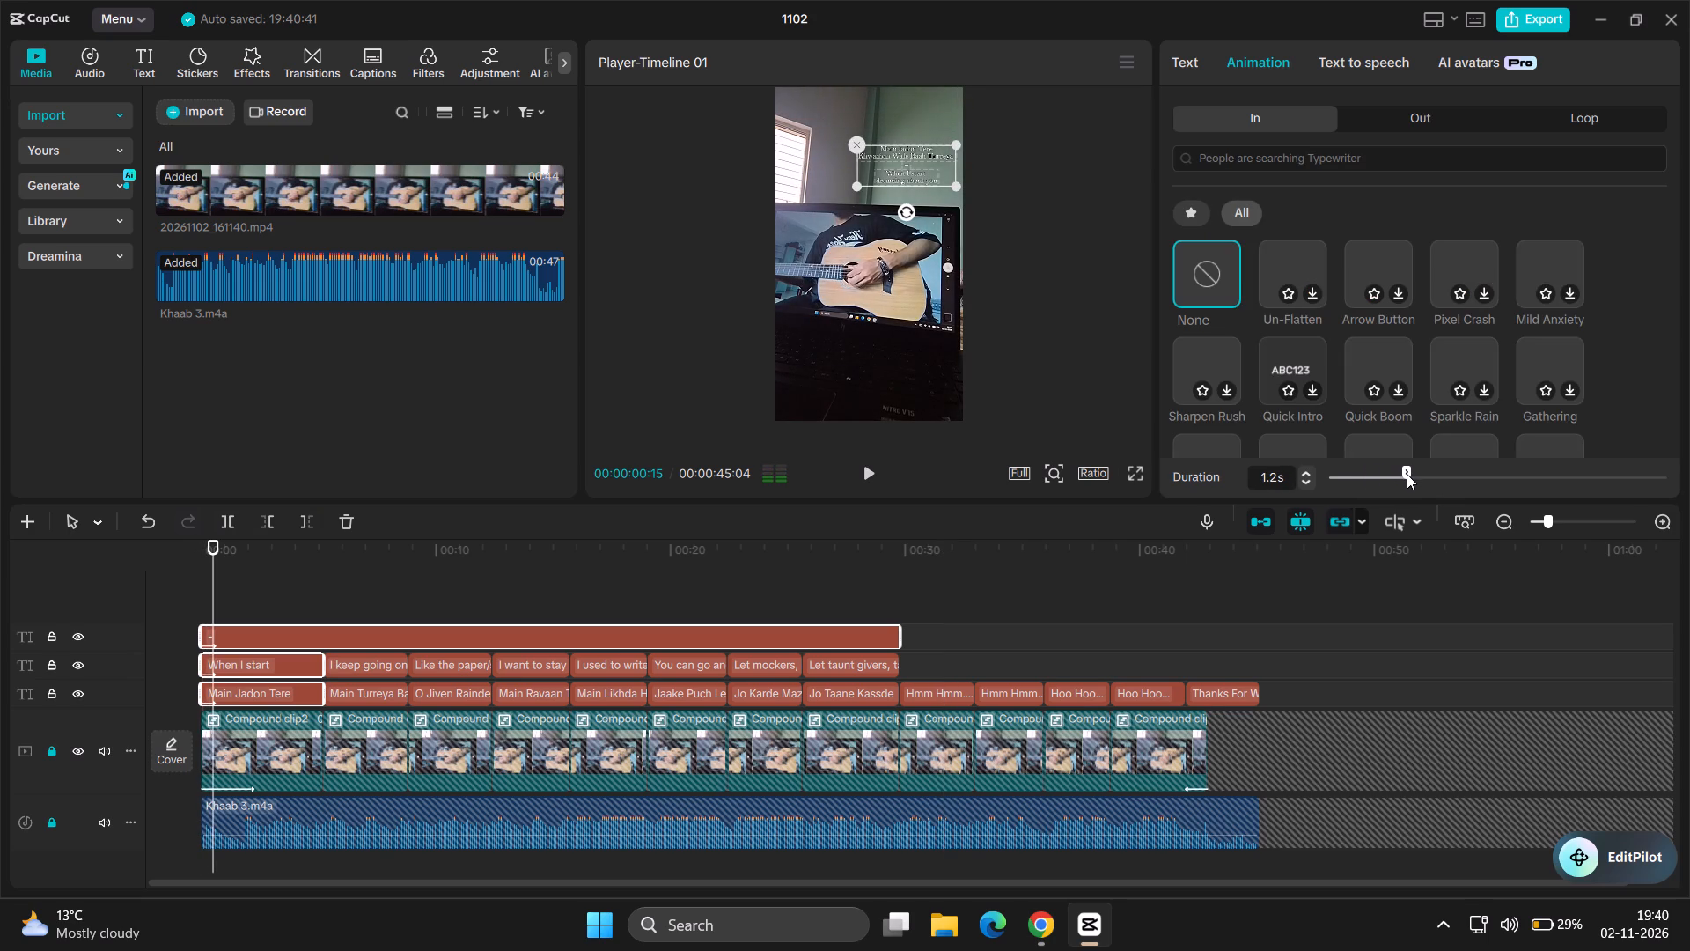
{"action": "left_click_drag", "start_coordinate": [1407, 474], "coordinate": [1445, 480]}
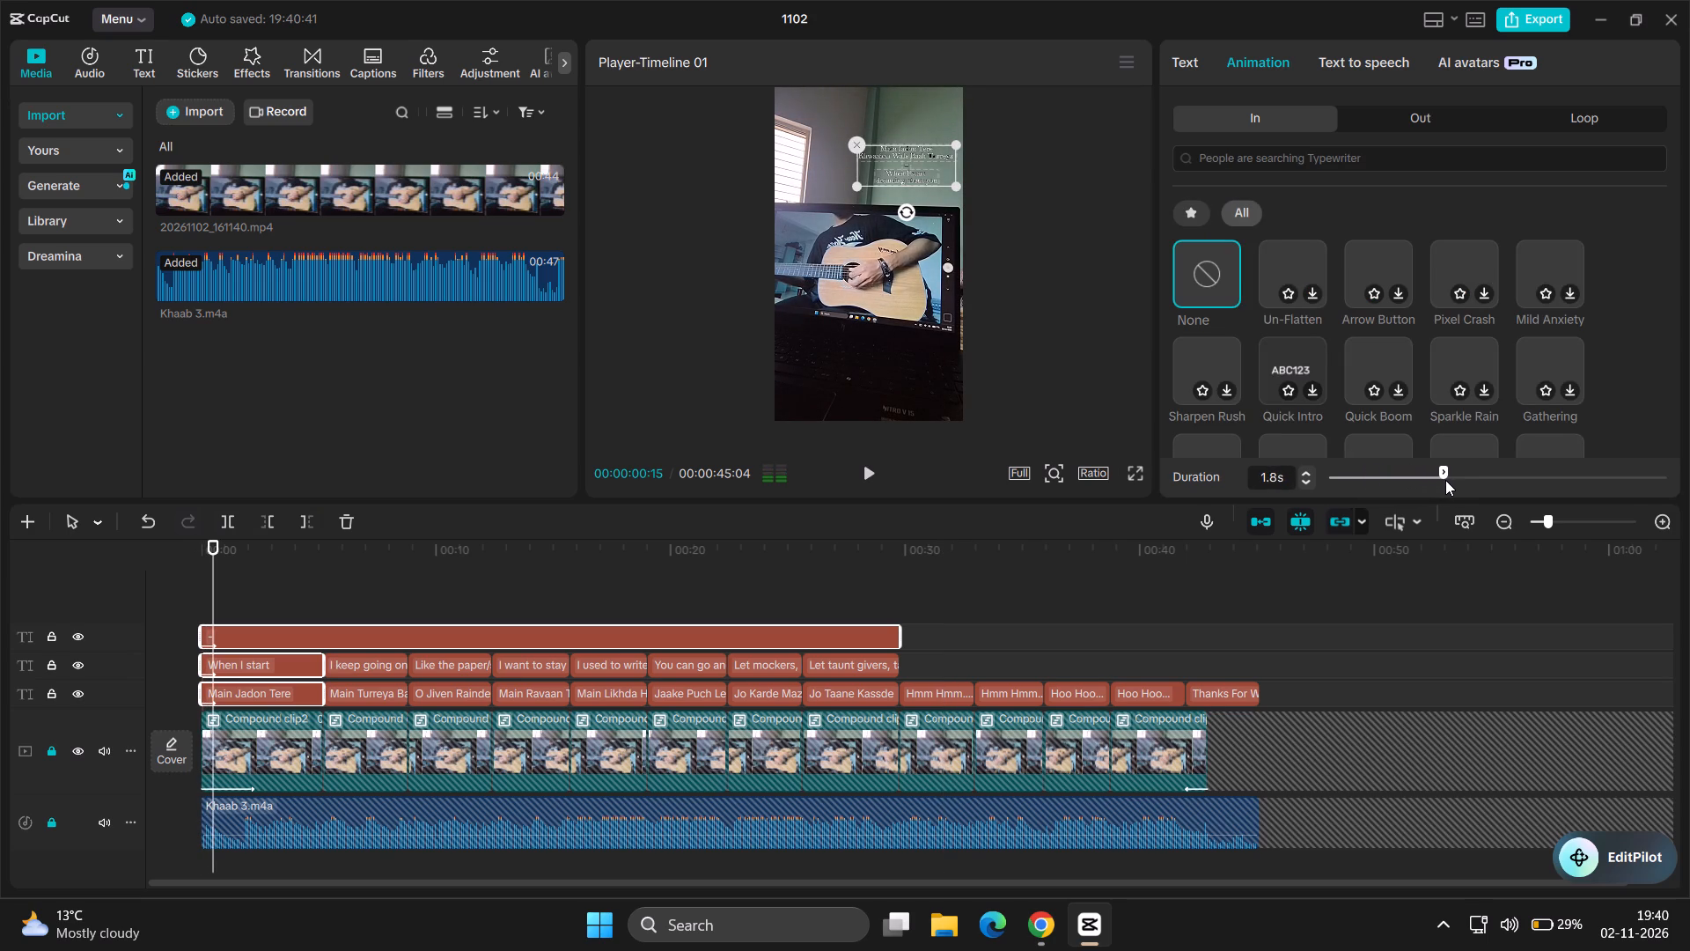
{"action": "left_click_drag", "start_coordinate": [1445, 480], "coordinate": [1472, 484]}
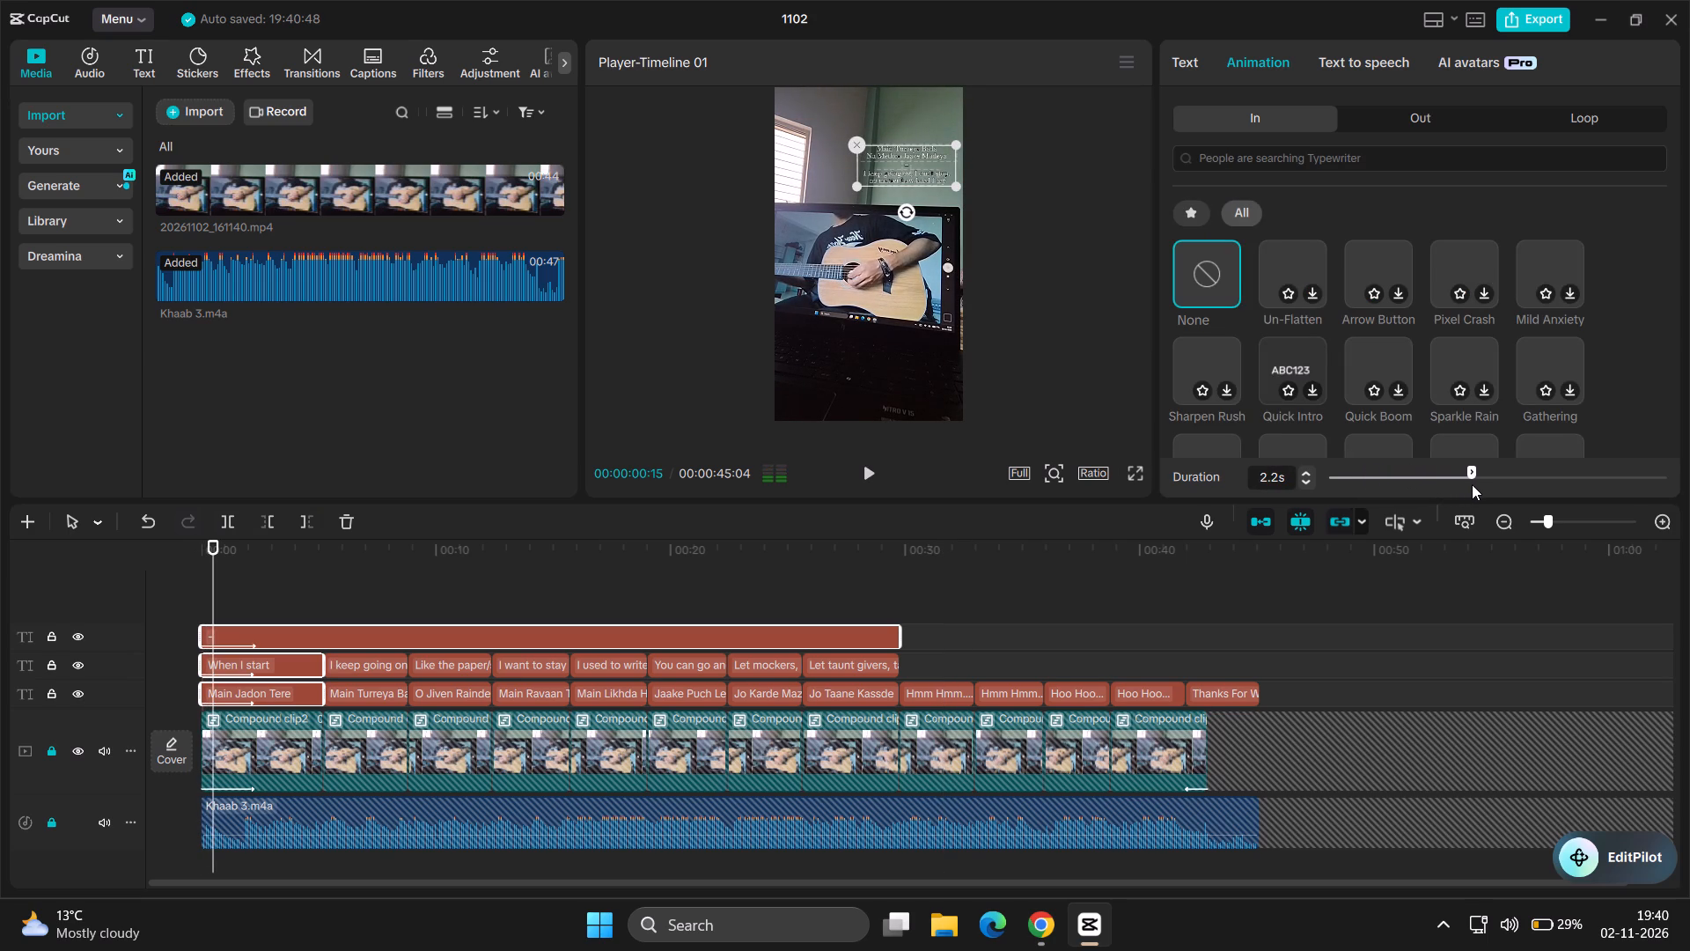
{"action": "left_click", "coordinate": [1386, 585]}
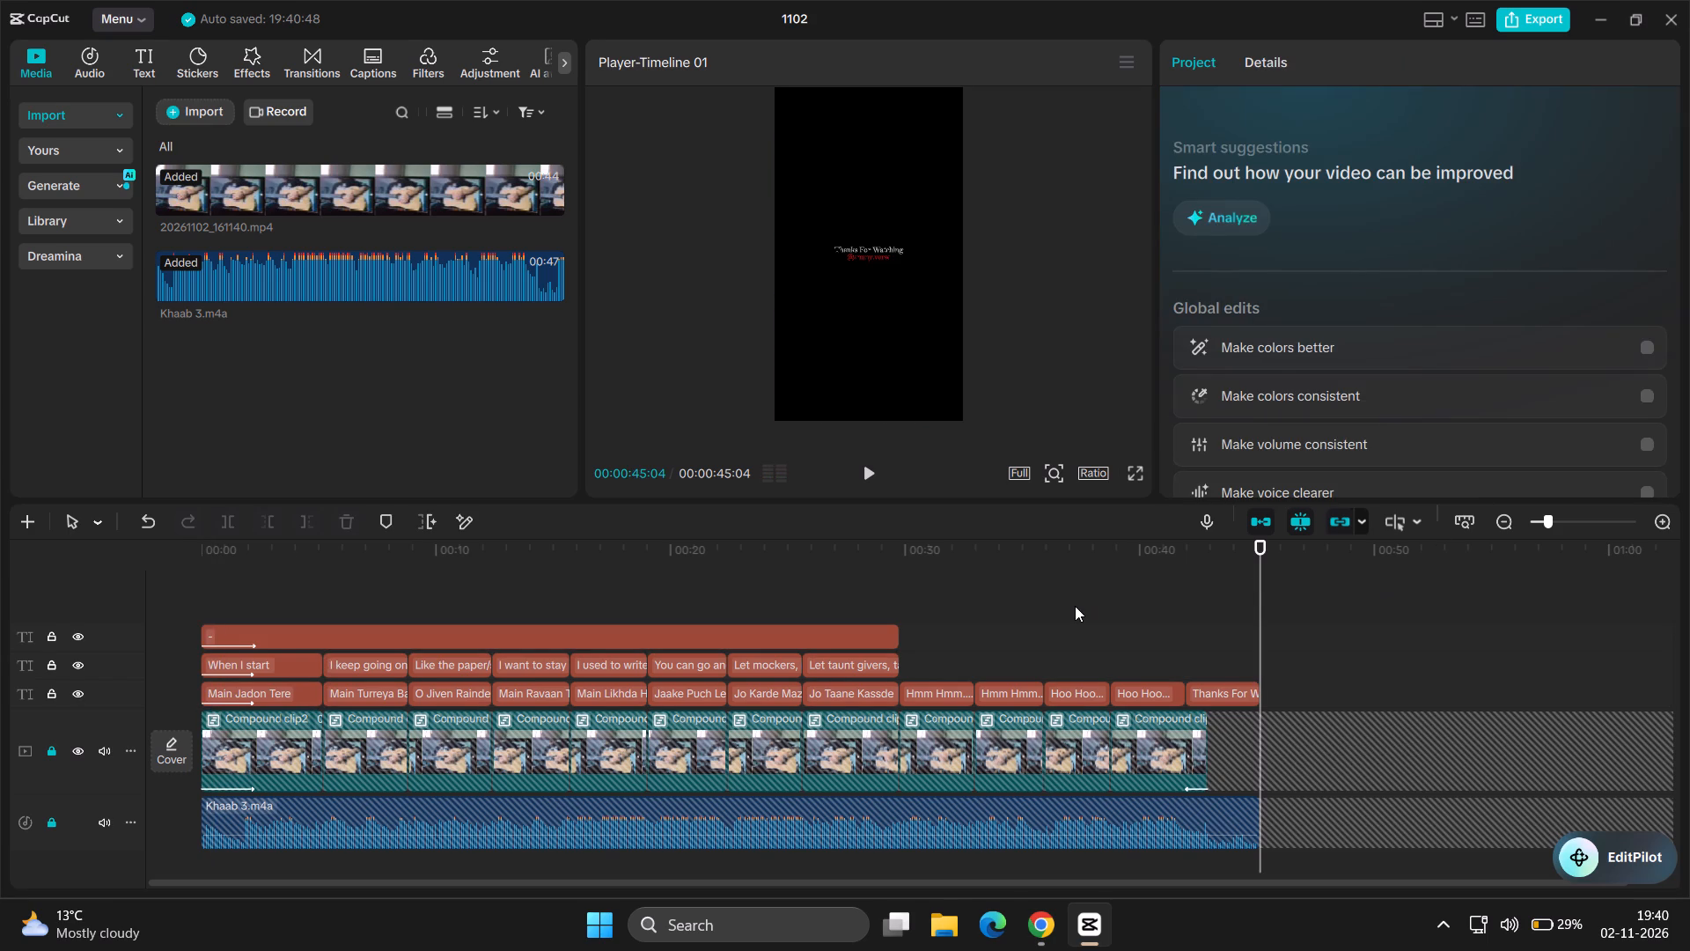
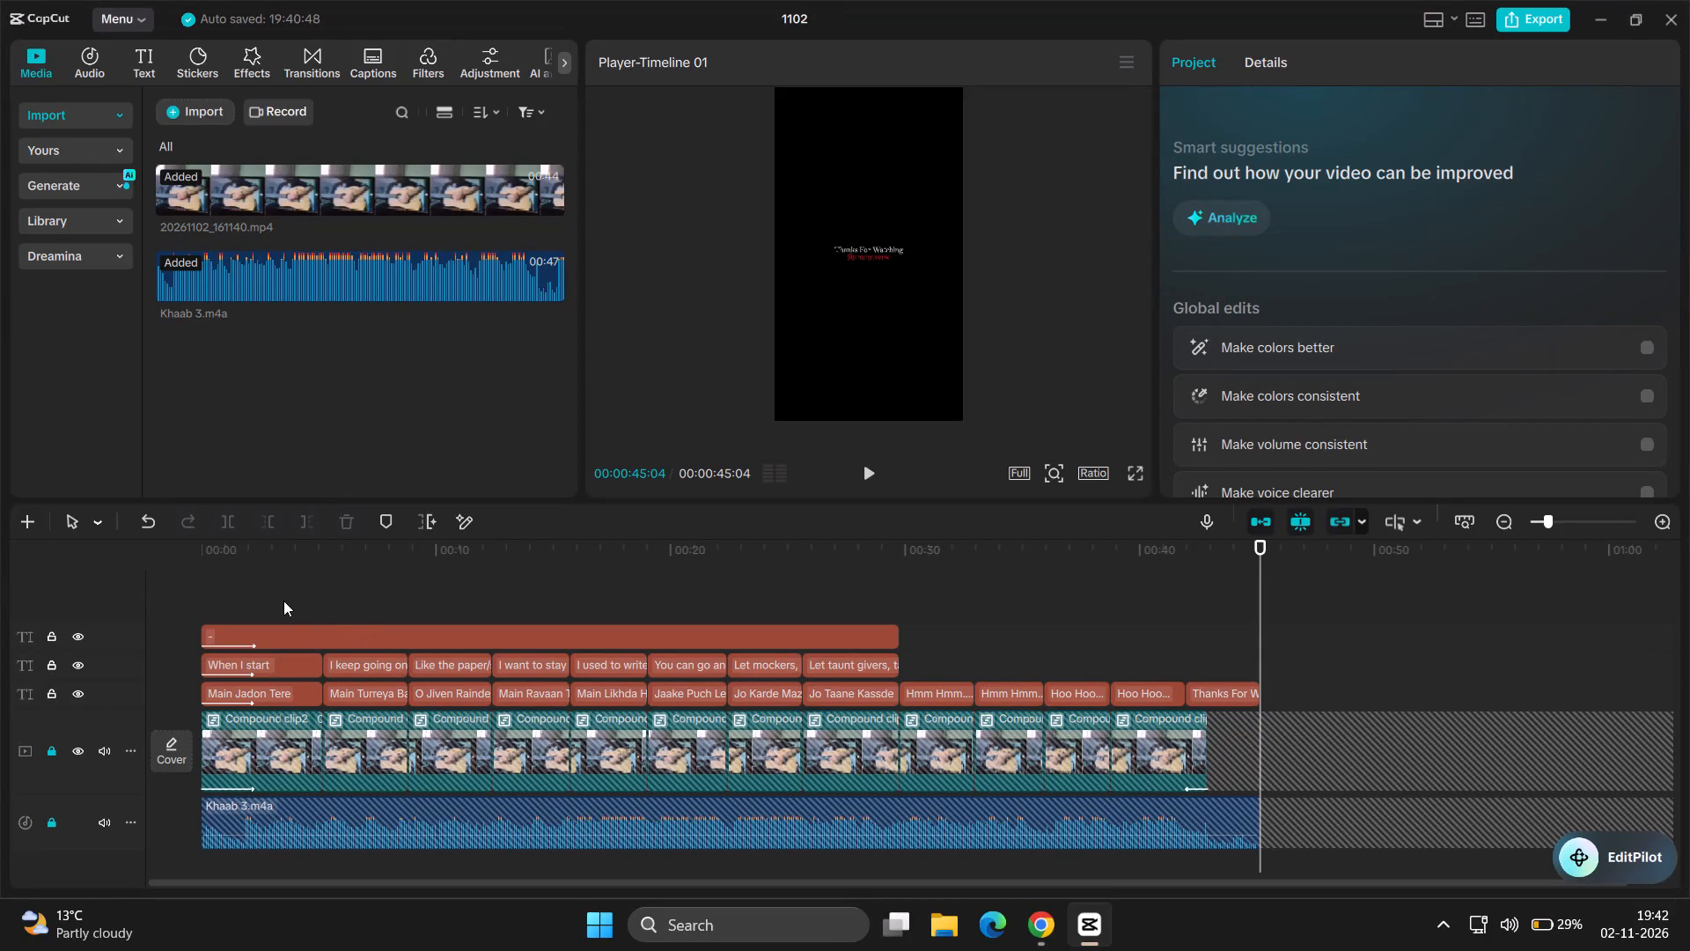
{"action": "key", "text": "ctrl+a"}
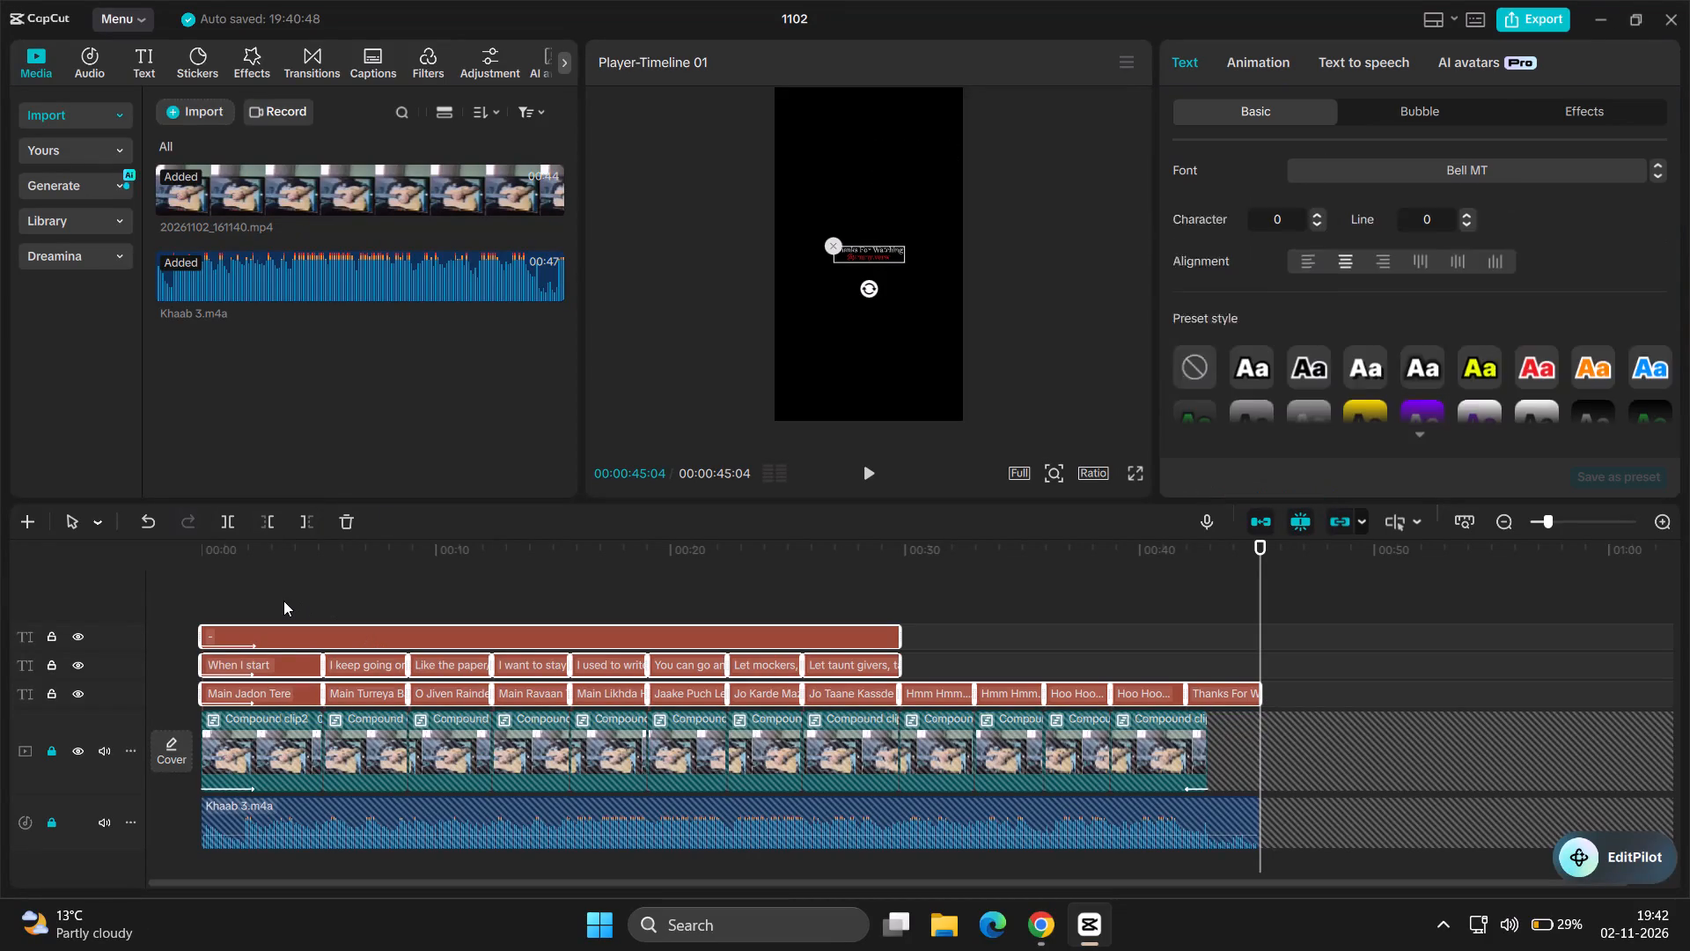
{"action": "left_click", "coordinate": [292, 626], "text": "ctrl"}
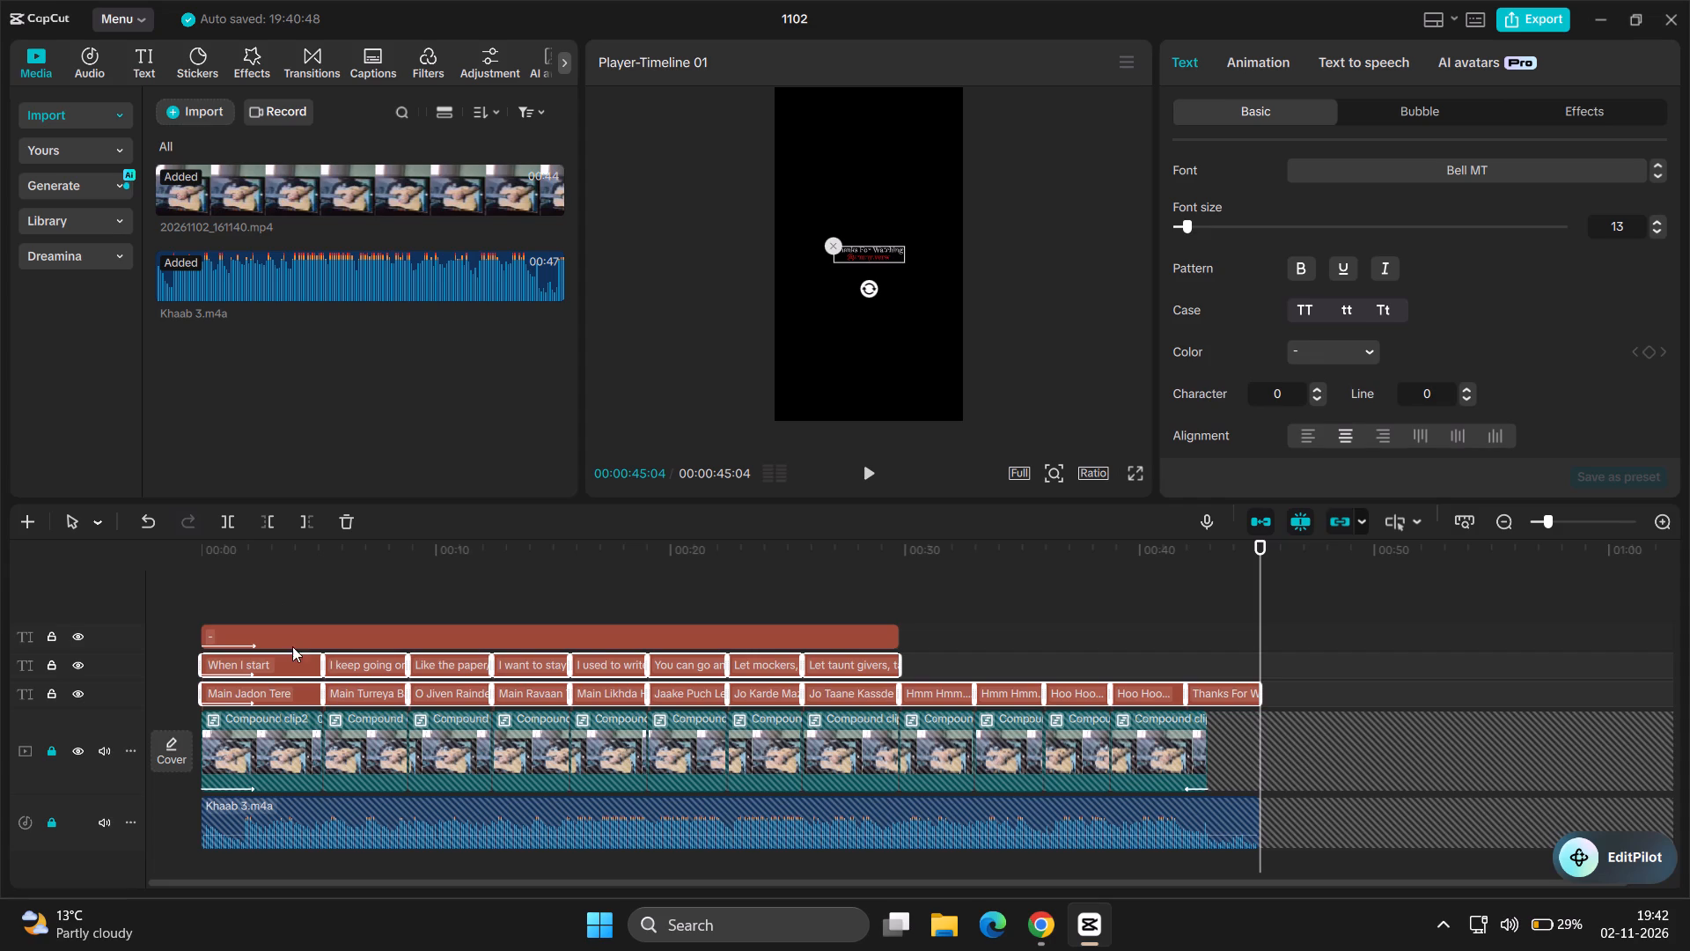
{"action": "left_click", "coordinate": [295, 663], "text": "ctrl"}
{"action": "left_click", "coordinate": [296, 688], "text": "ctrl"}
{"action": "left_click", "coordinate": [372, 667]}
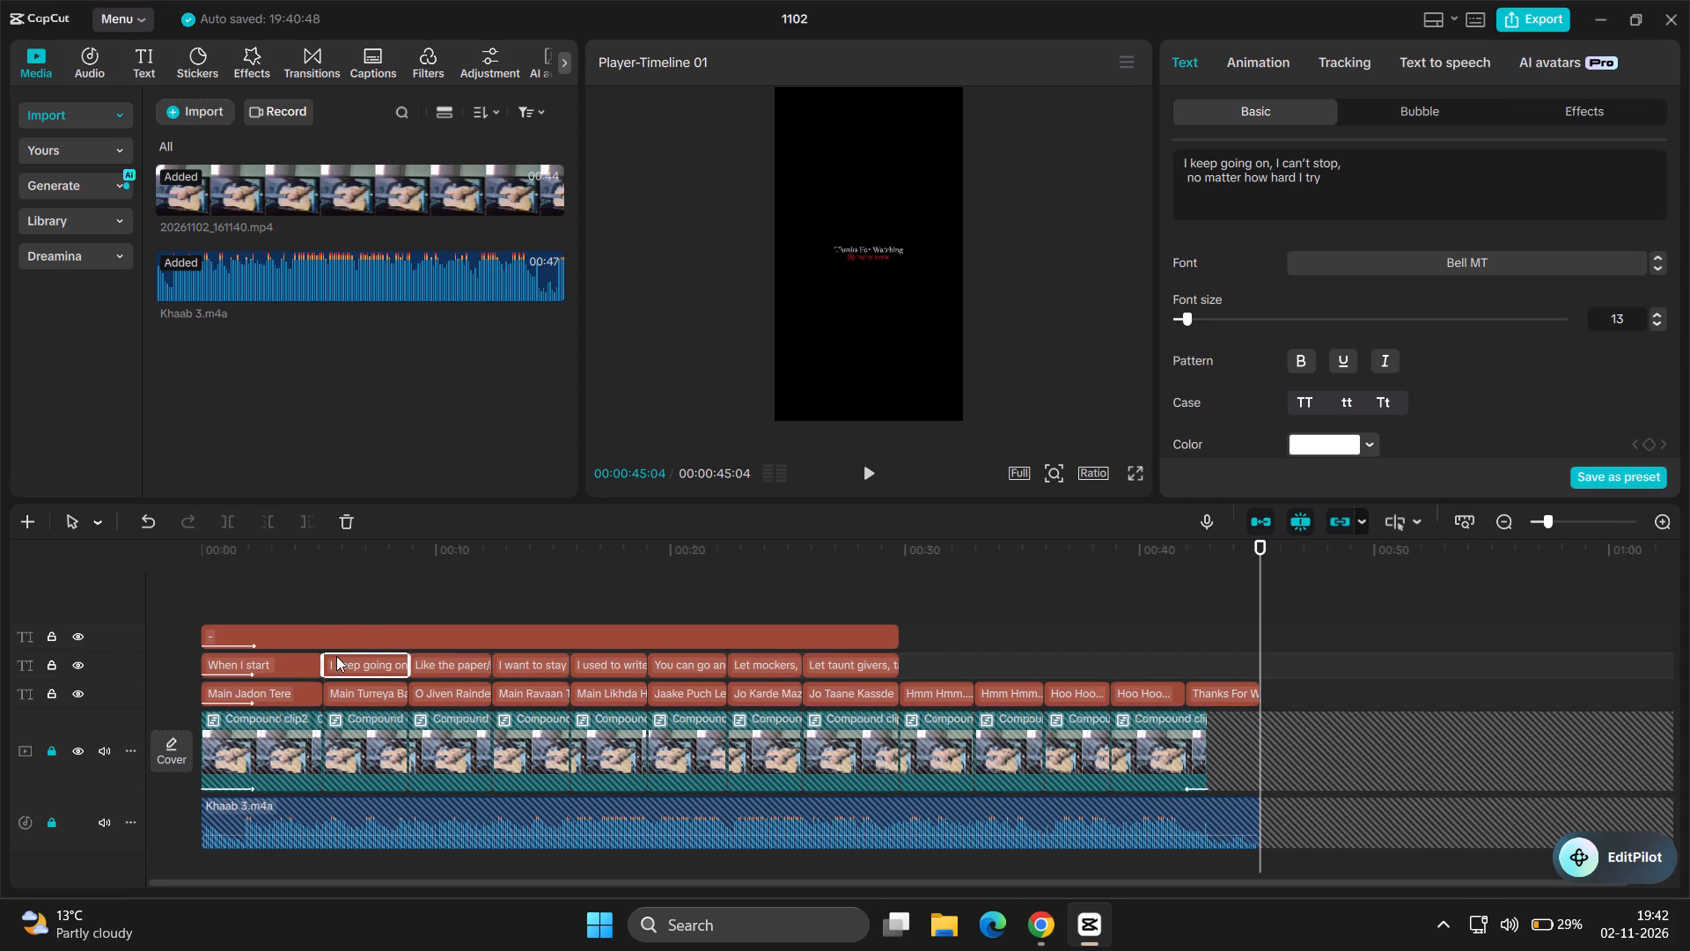
Apply the favourite Fade In animation with a 0.3 s duration to all text clips except the opening one on each of the three tracks.
{"action": "key", "text": "ctrl+a"}
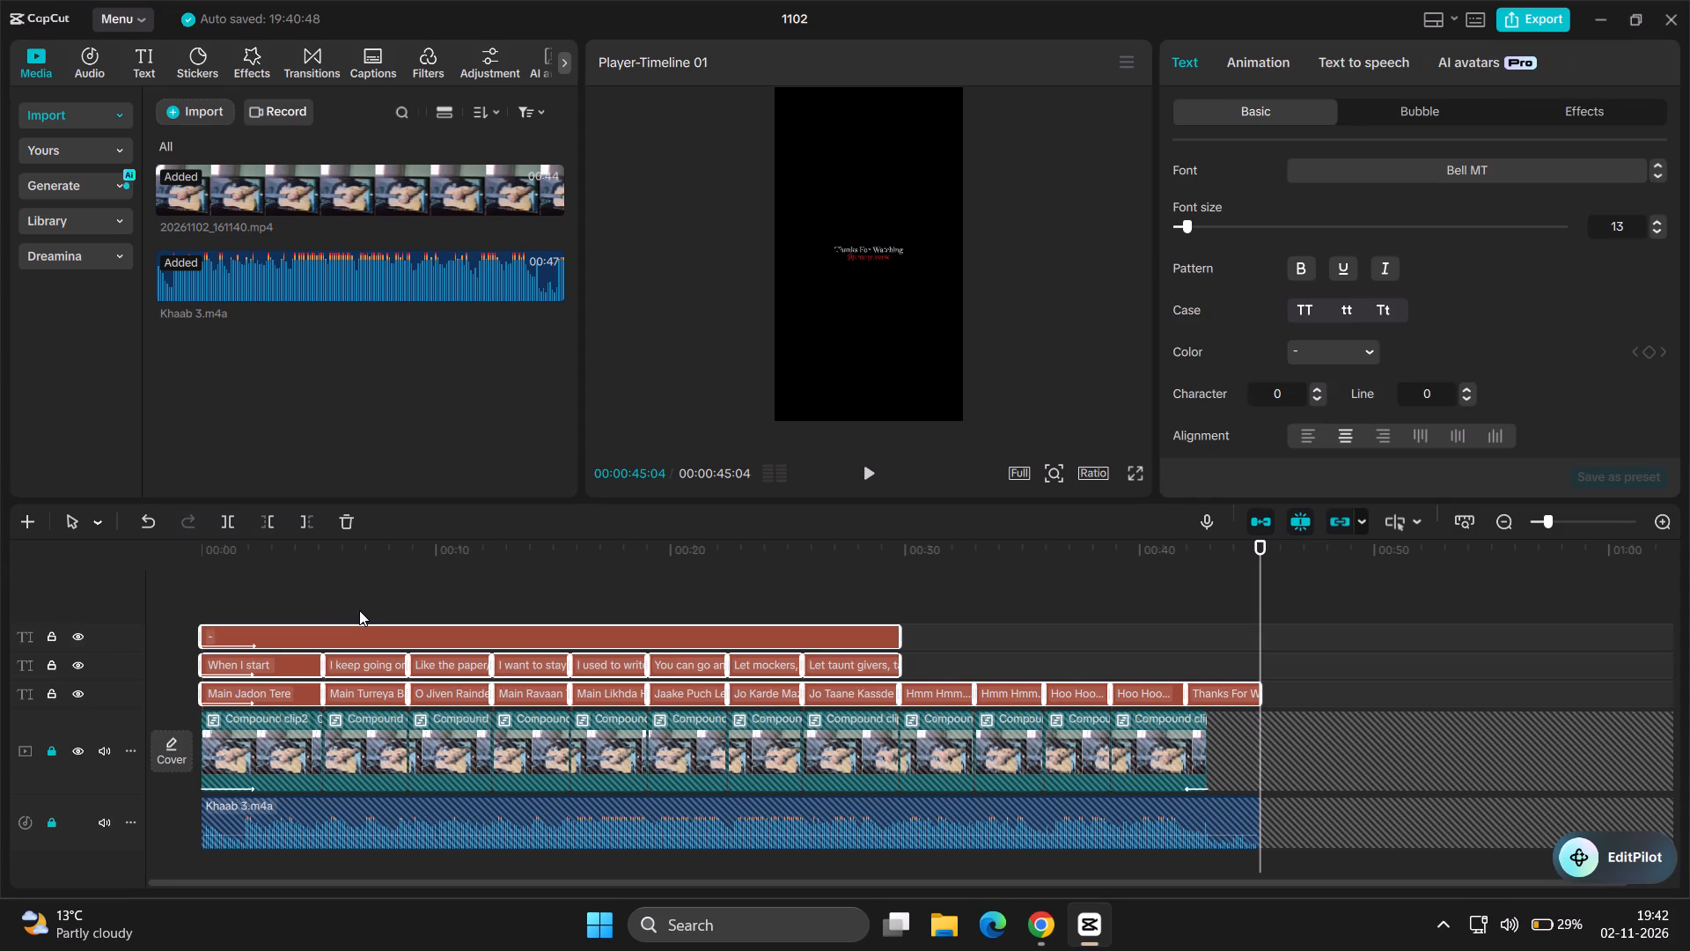
{"action": "left_click", "coordinate": [350, 631], "text": "ctrl"}
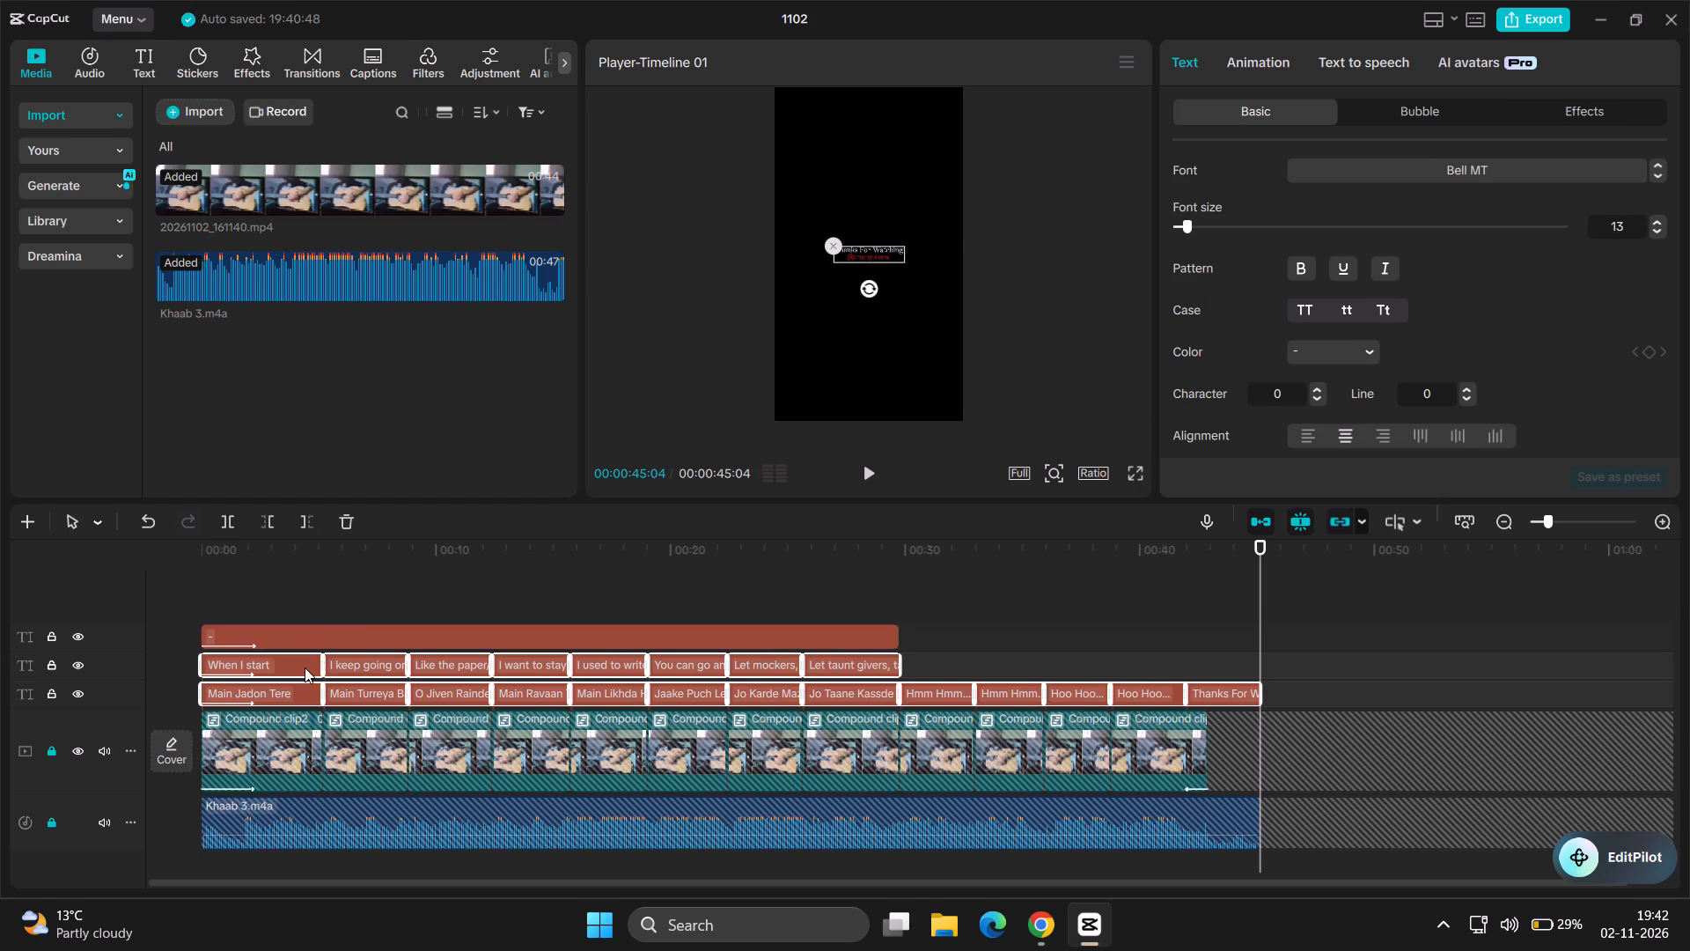
{"action": "left_click", "coordinate": [305, 667], "text": "ctrl"}
{"action": "left_click", "coordinate": [302, 691], "text": "ctrl"}
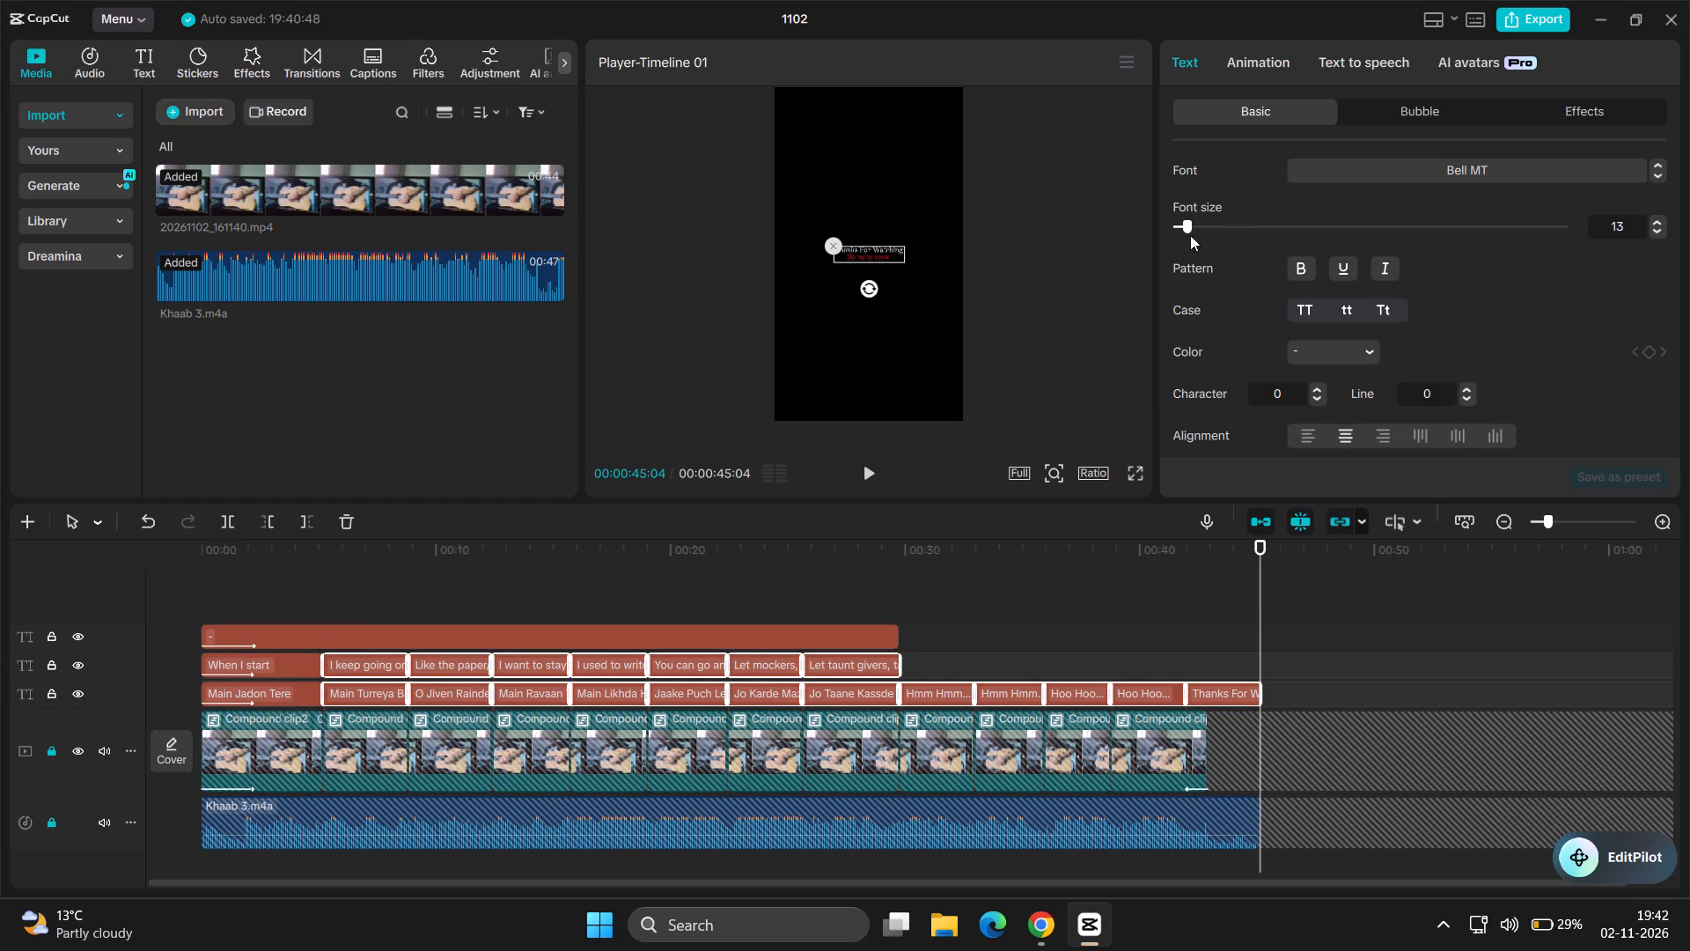
{"action": "left_click", "coordinate": [1261, 74]}
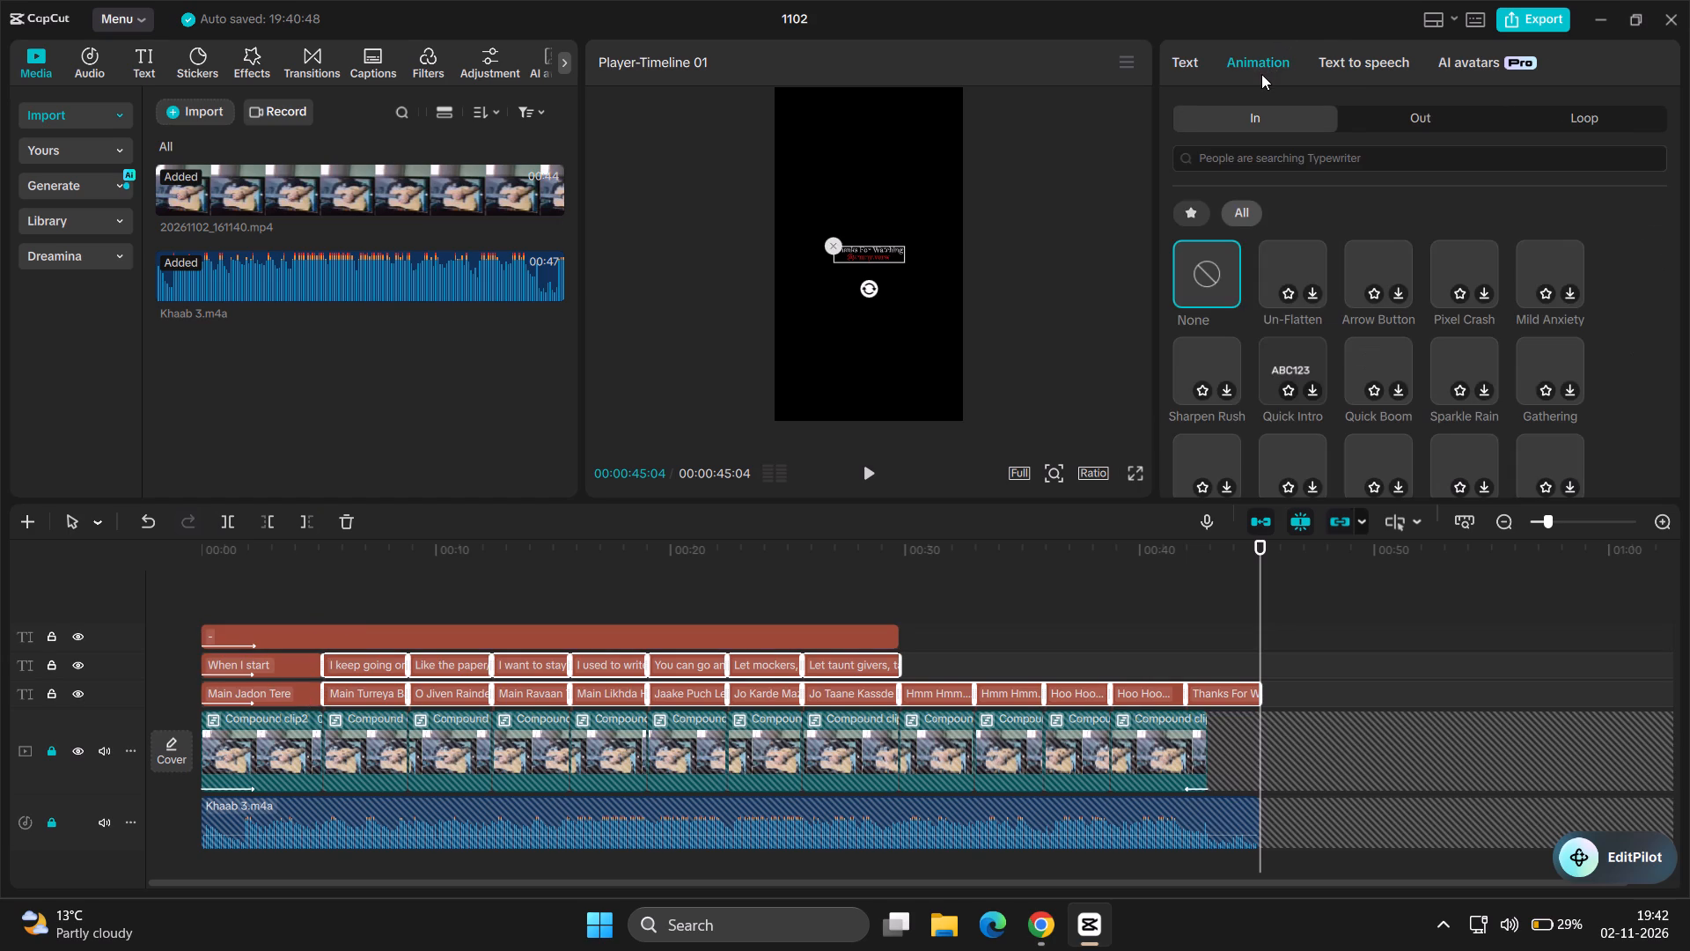
{"action": "left_click", "coordinate": [1195, 213]}
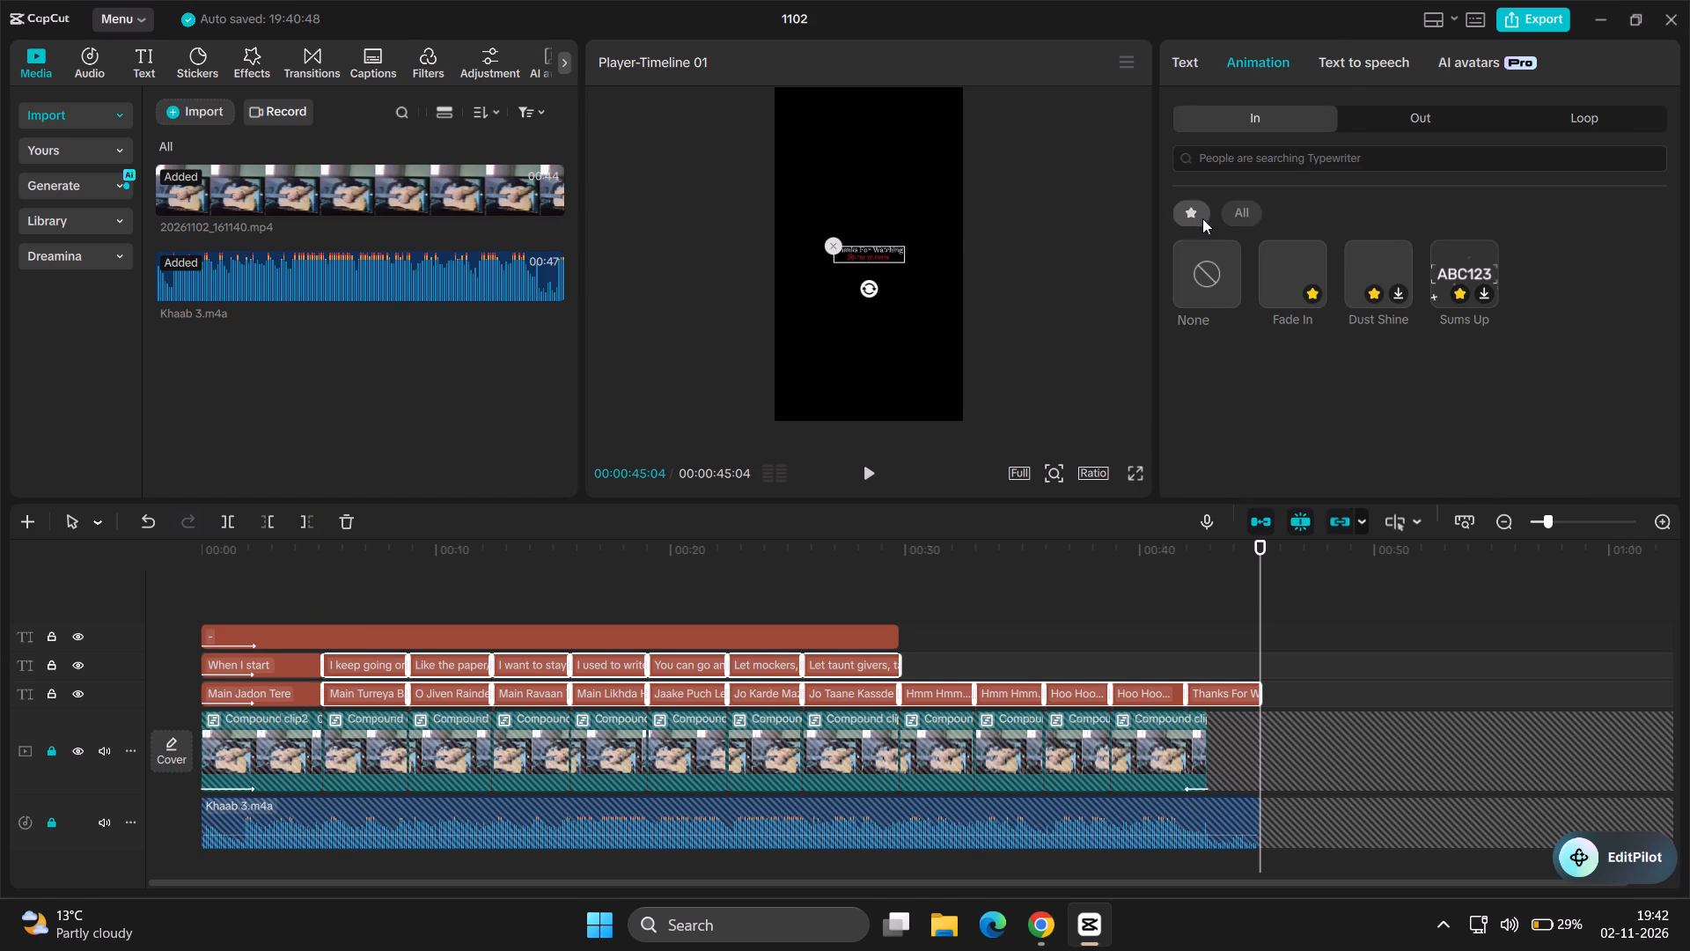
{"action": "left_click", "coordinate": [1284, 276]}
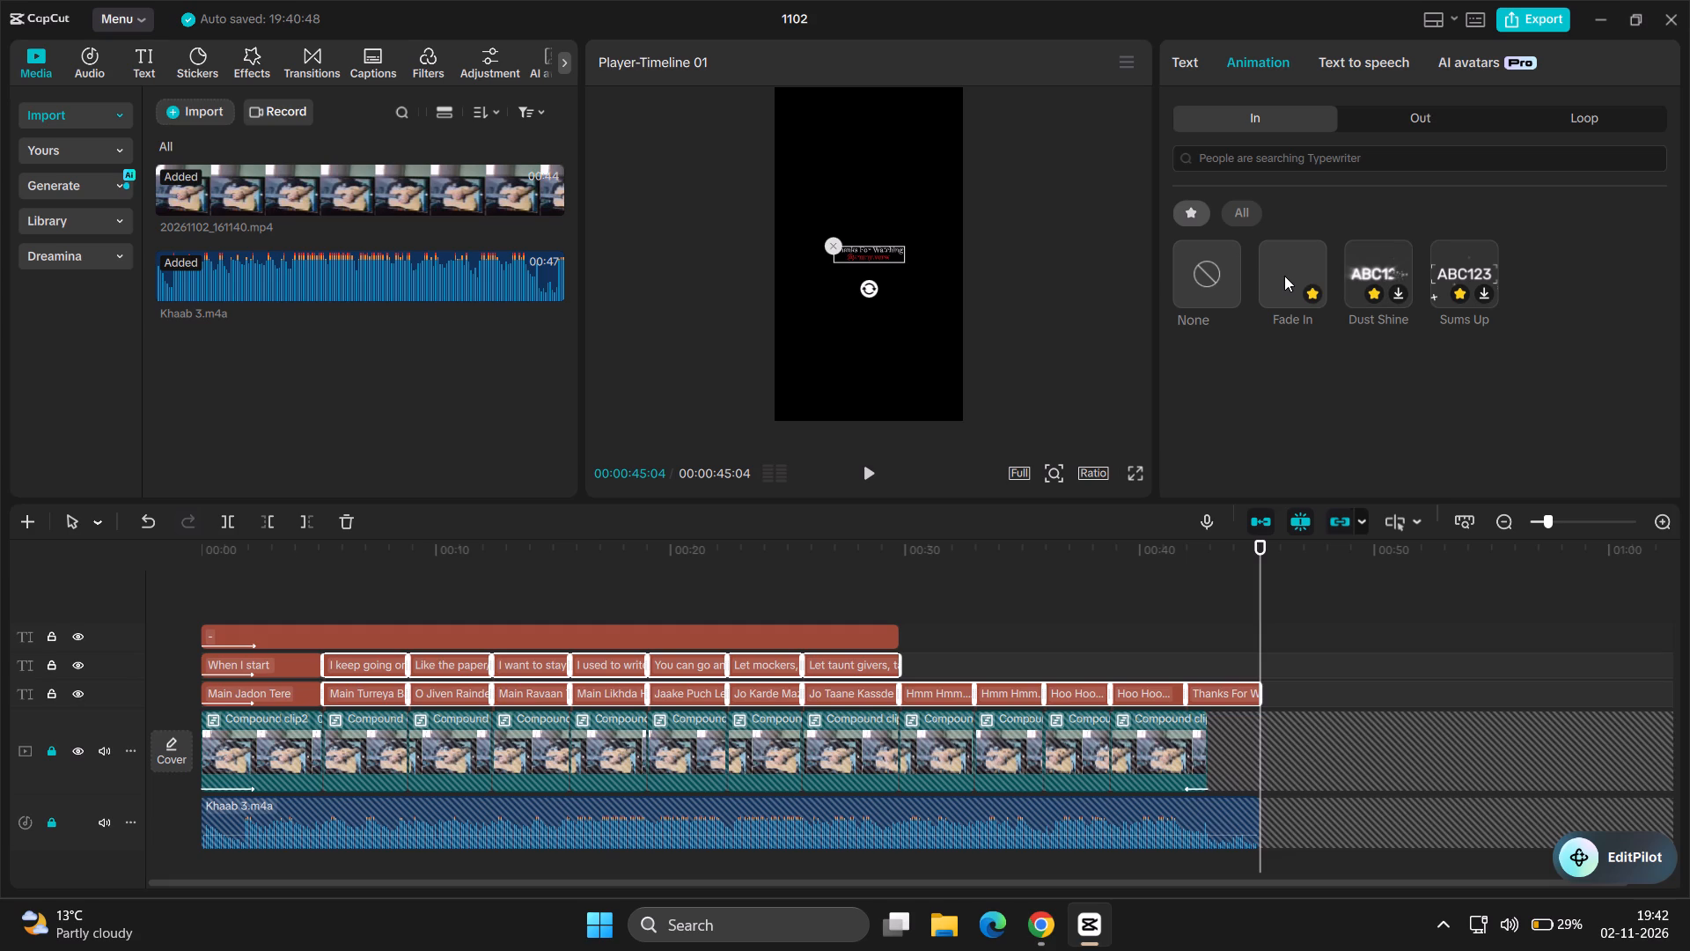
{"action": "double_click", "coordinate": [1284, 276]}
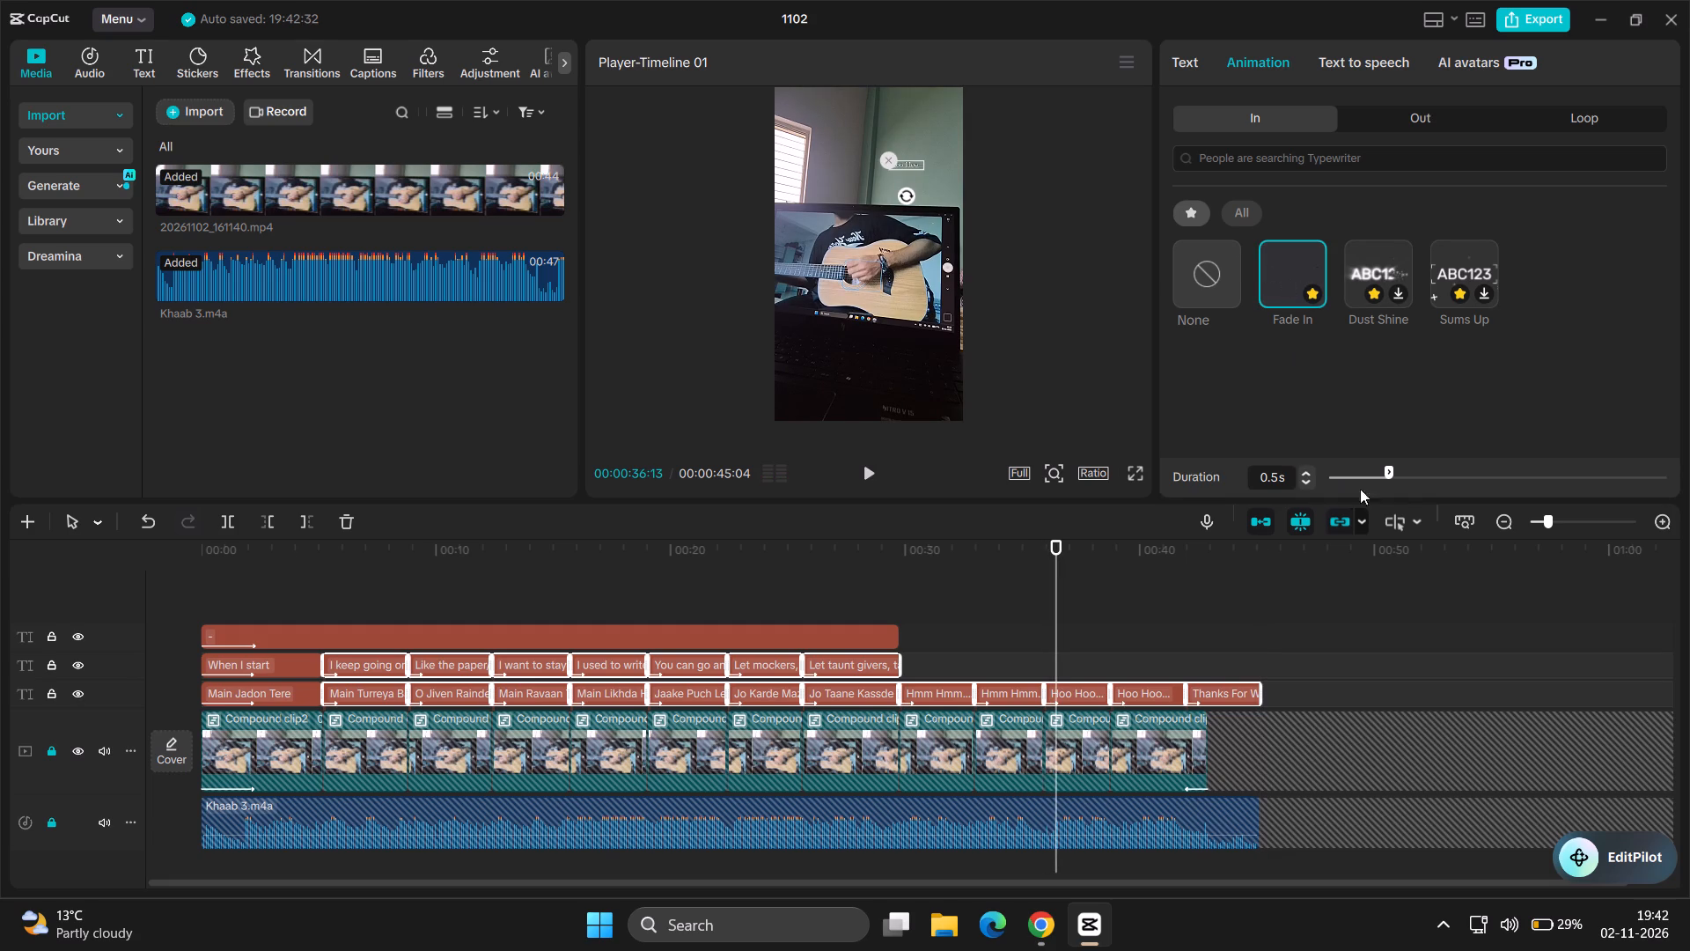
{"action": "left_click_drag", "start_coordinate": [1391, 467], "coordinate": [1368, 465]}
{"action": "left_click_drag", "start_coordinate": [1368, 465], "coordinate": [1368, 466]}
Add the favourite Fade Out animation to the same selected text clips and set its duration to 0.4 s.
{"action": "left_click", "coordinate": [1416, 123]}
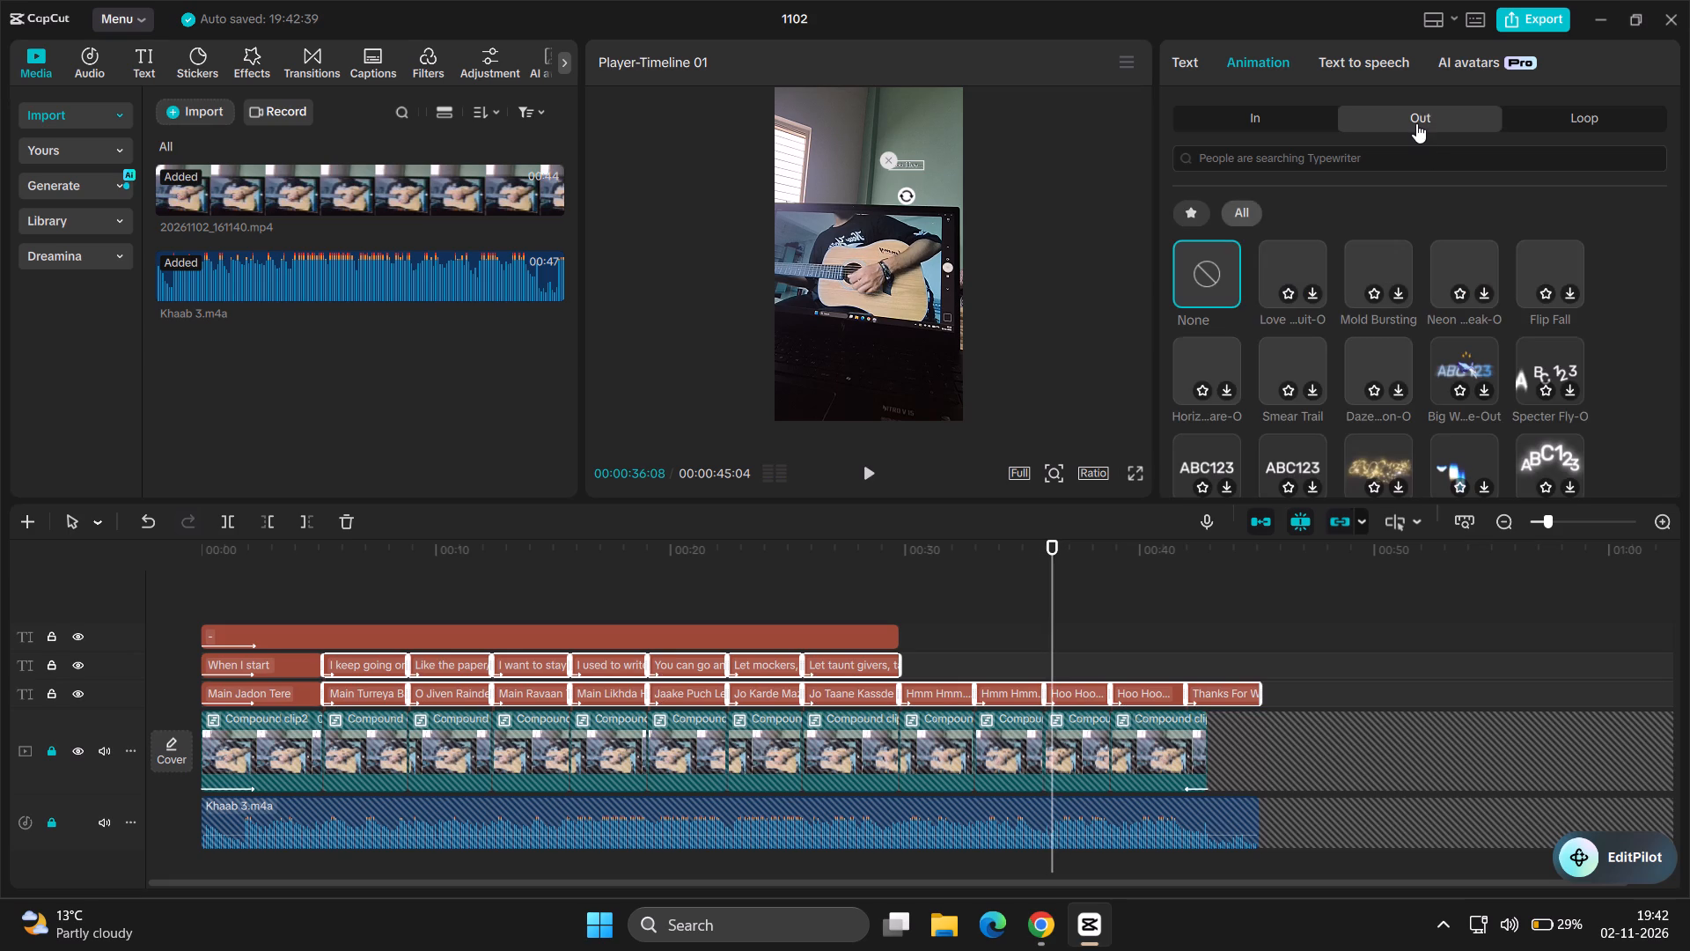
{"action": "left_click", "coordinate": [1176, 212]}
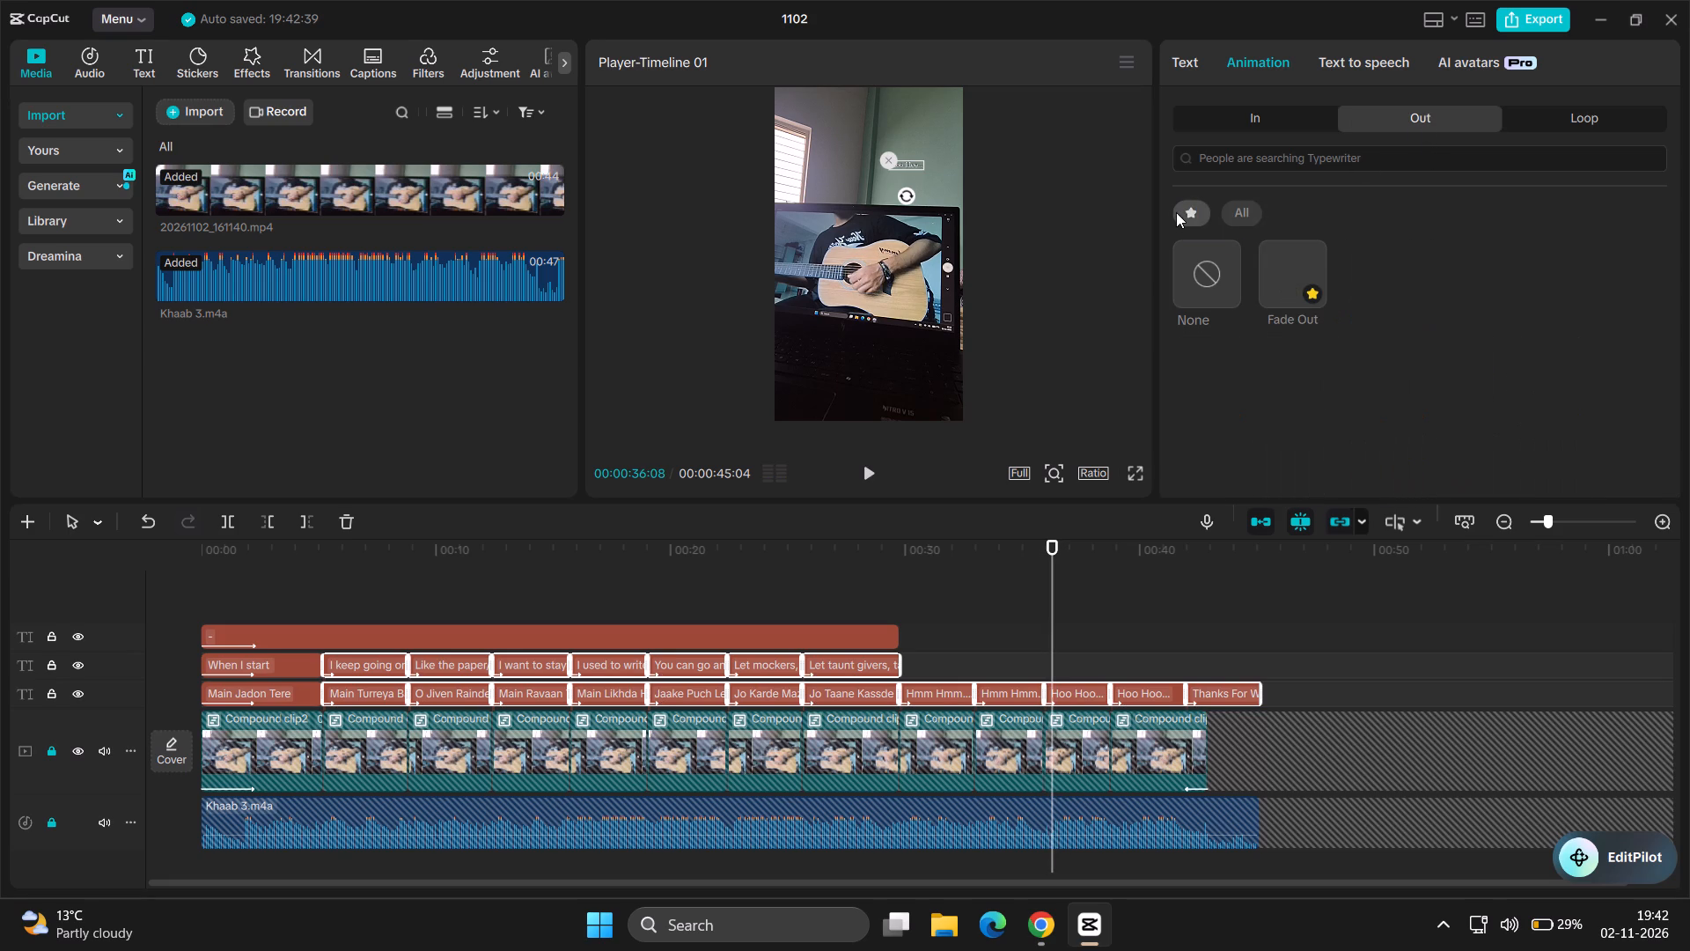
{"action": "left_click", "coordinate": [1285, 267]}
{"action": "double_click", "coordinate": [1285, 267]}
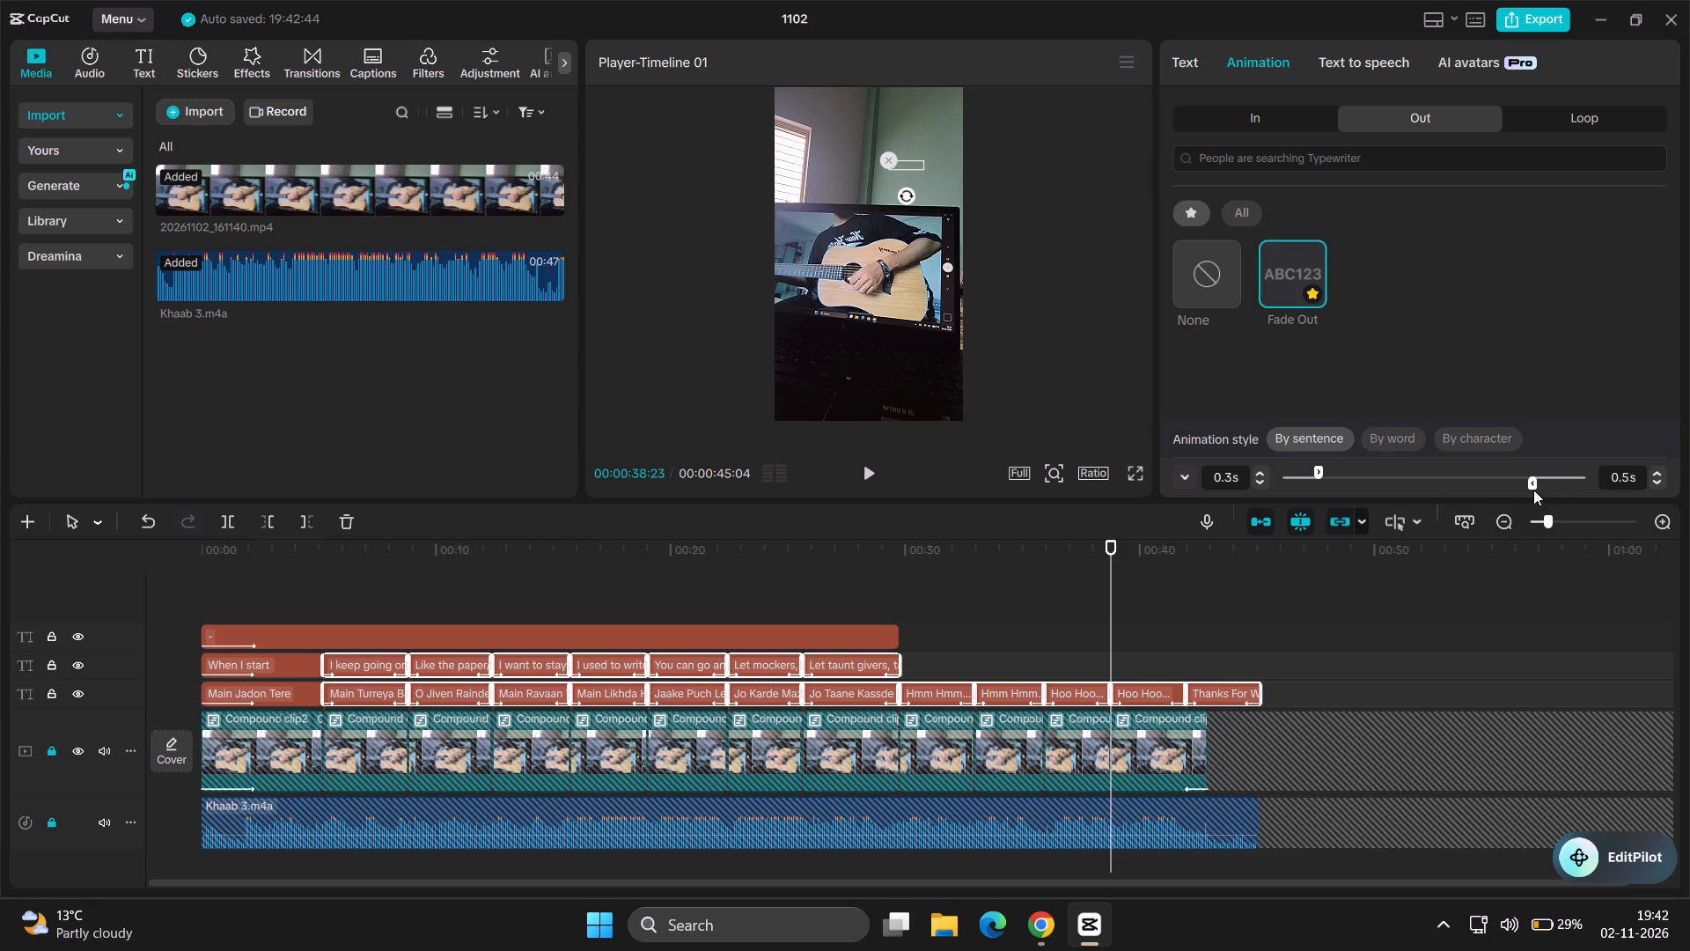
{"action": "left_click_drag", "start_coordinate": [1533, 490], "coordinate": [1549, 488]}
{"action": "left_click_drag", "start_coordinate": [1549, 488], "coordinate": [1551, 487]}
Deselect the clips and play the video from about 5 s to check the caption fades.
{"action": "left_click", "coordinate": [320, 590]}
{"action": "key", "text": "space"}
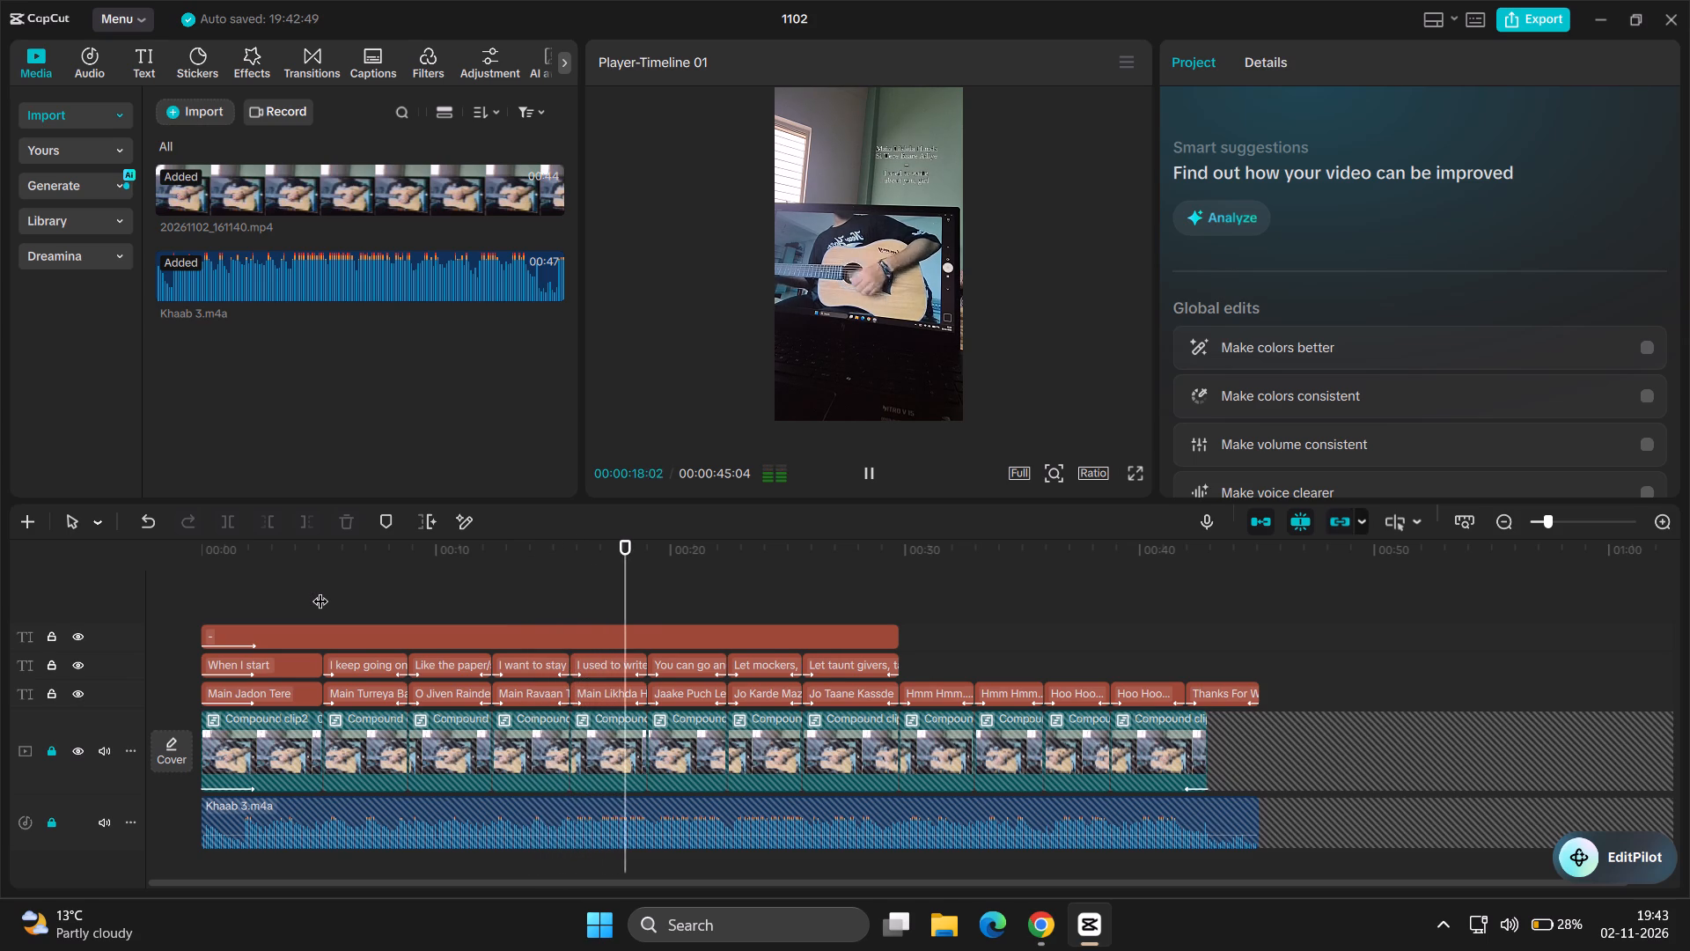
{"action": "key", "text": "space"}
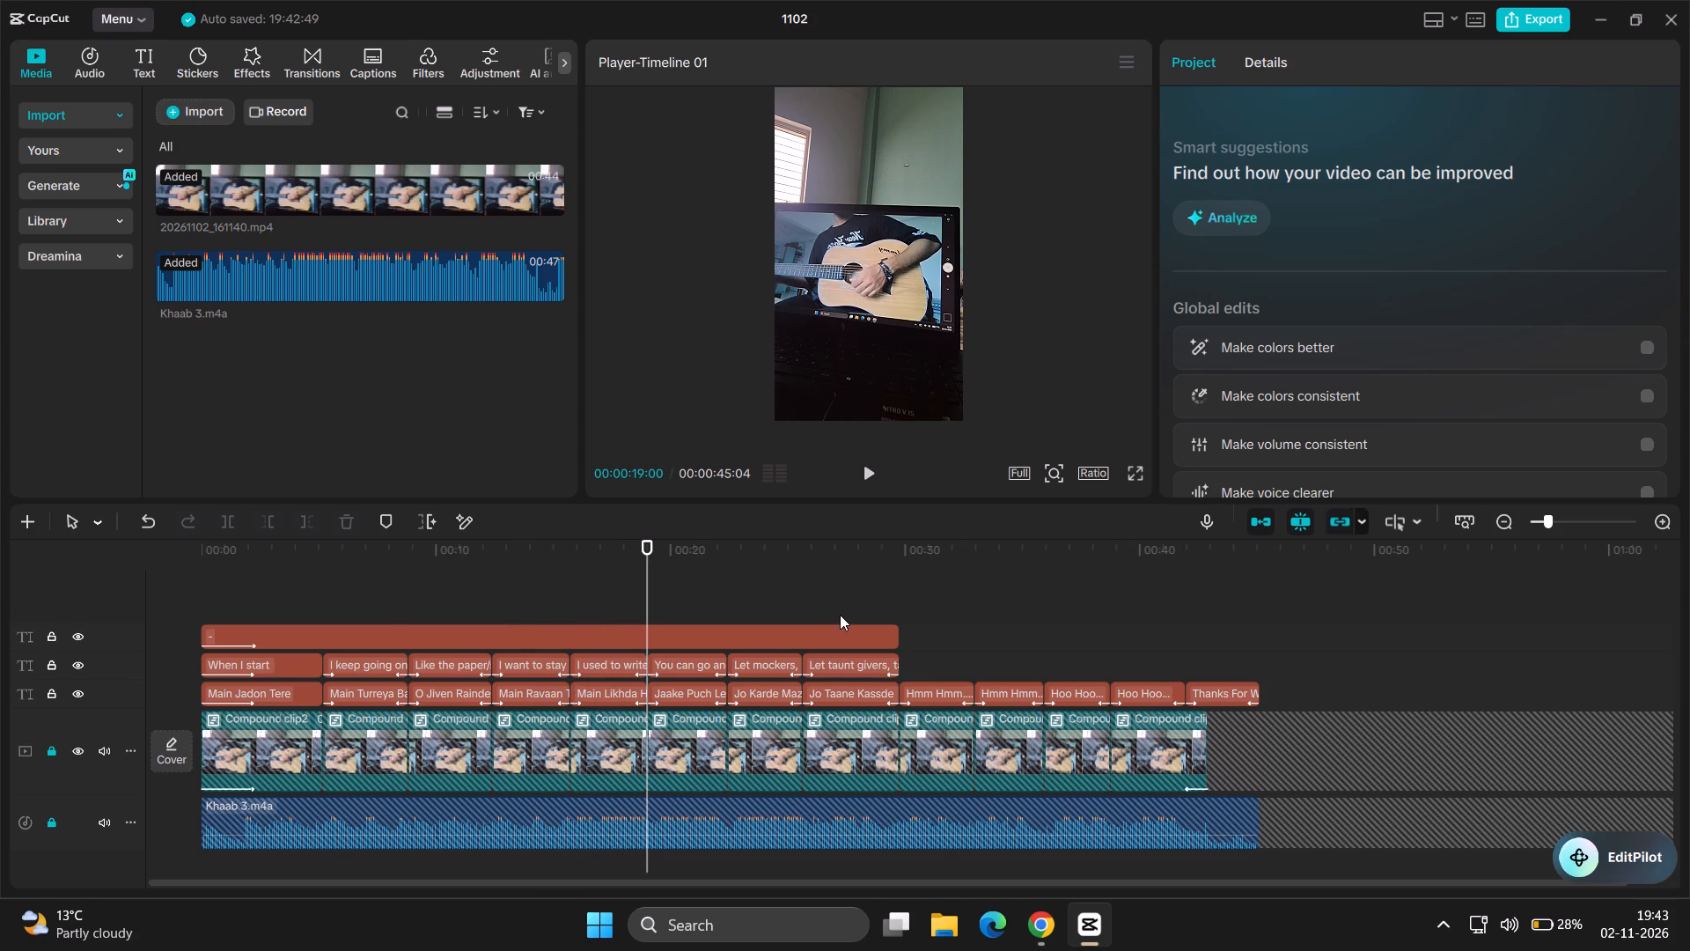
Apply the favourite Fade Out animation to the long dash text clip on the uppermost text track, then deselect it.
{"action": "left_click", "coordinate": [840, 631]}
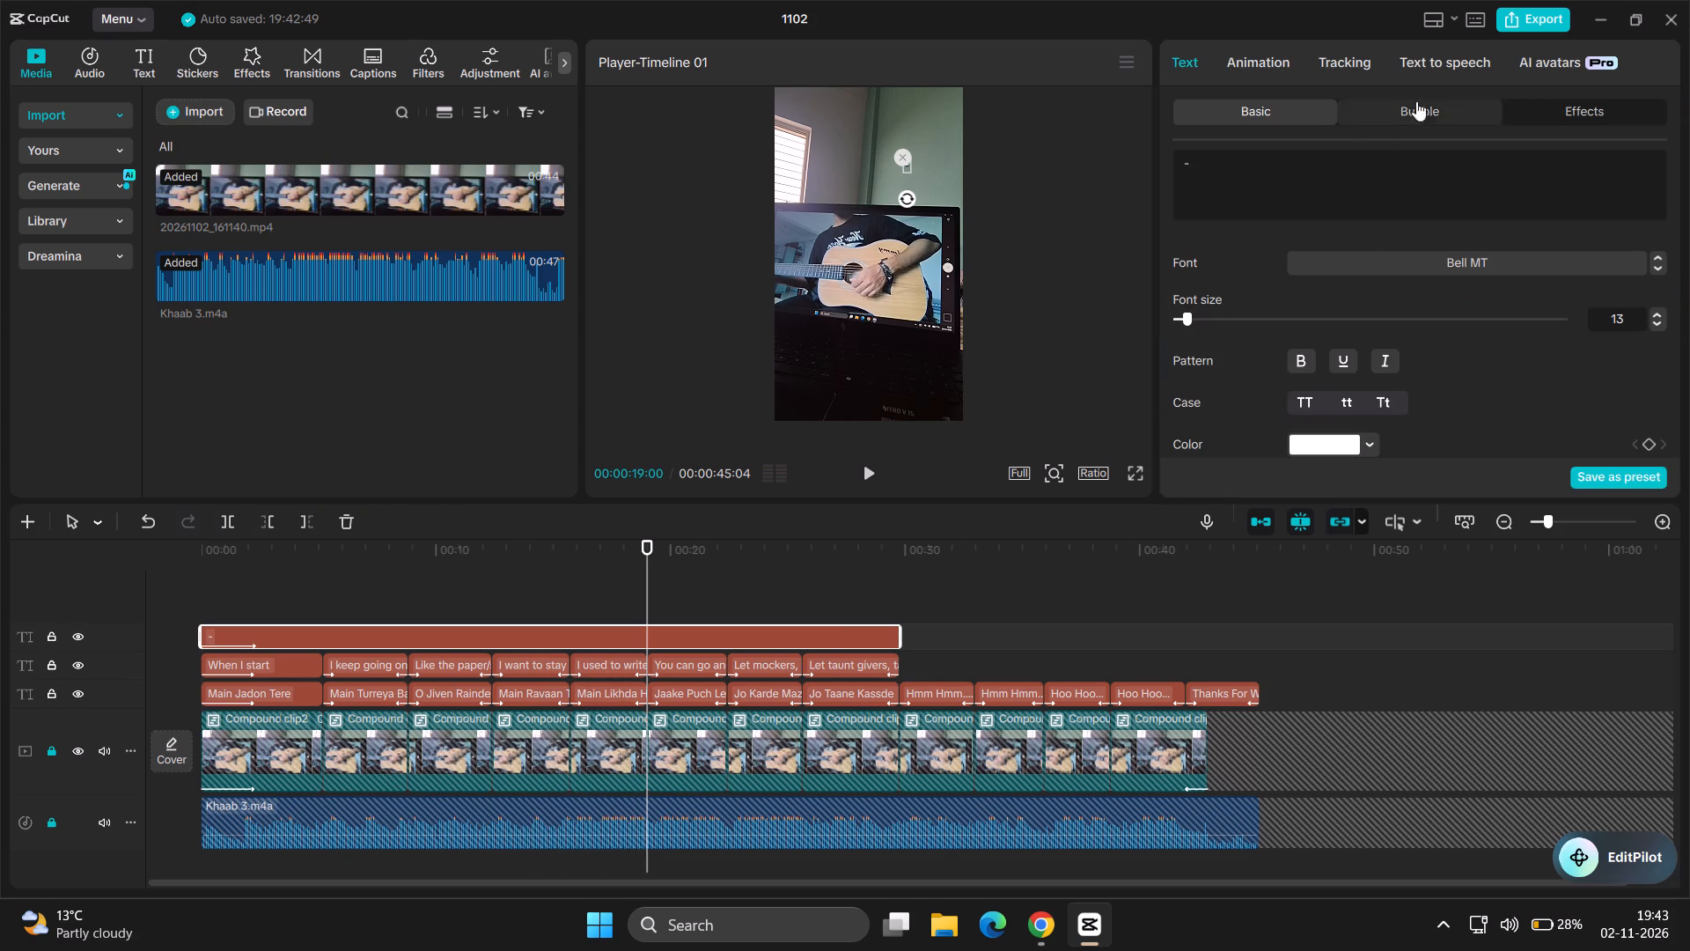
{"action": "left_click", "coordinate": [1282, 57]}
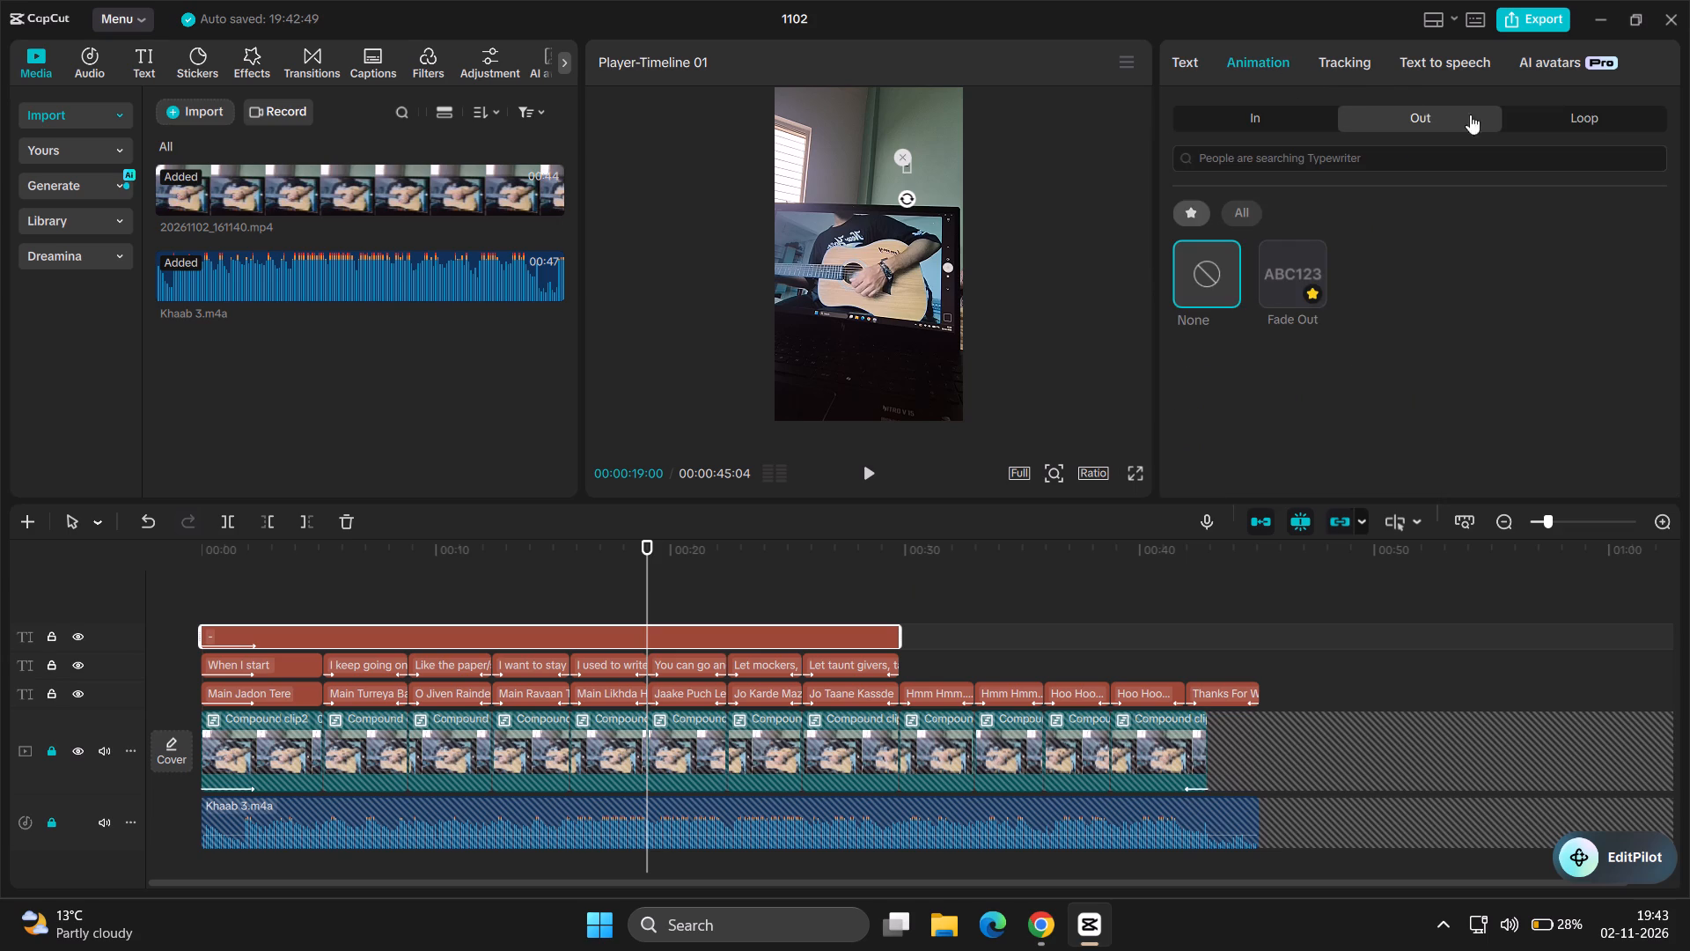
{"action": "left_click", "coordinate": [1293, 280]}
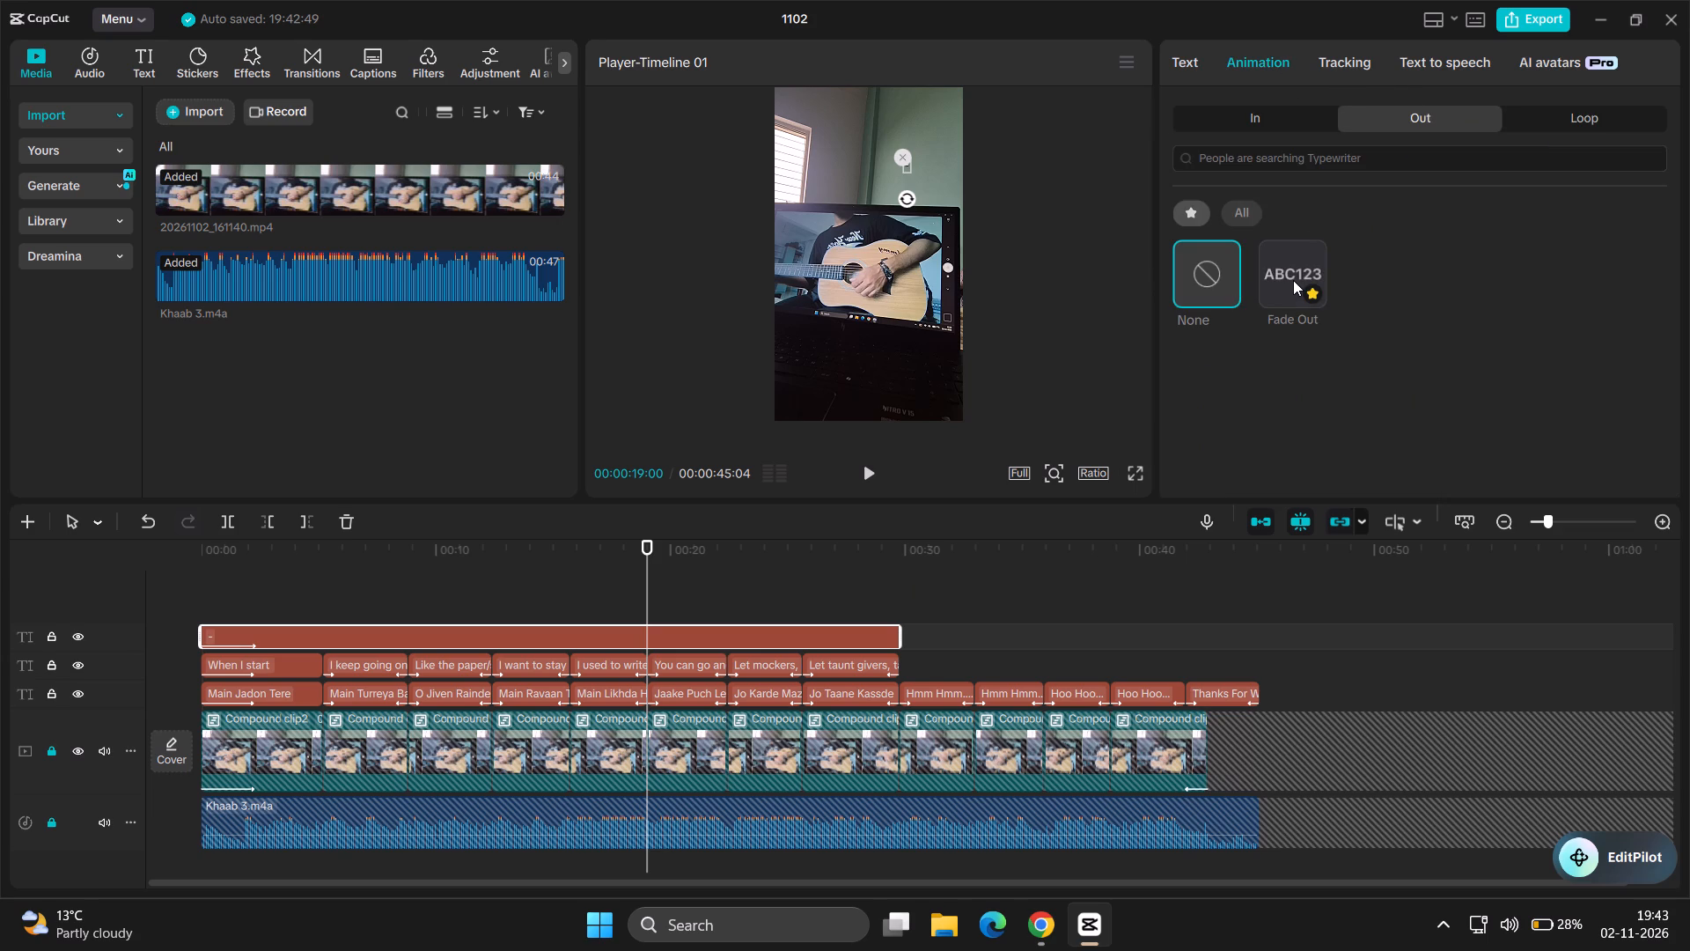
{"action": "double_click", "coordinate": [1293, 280]}
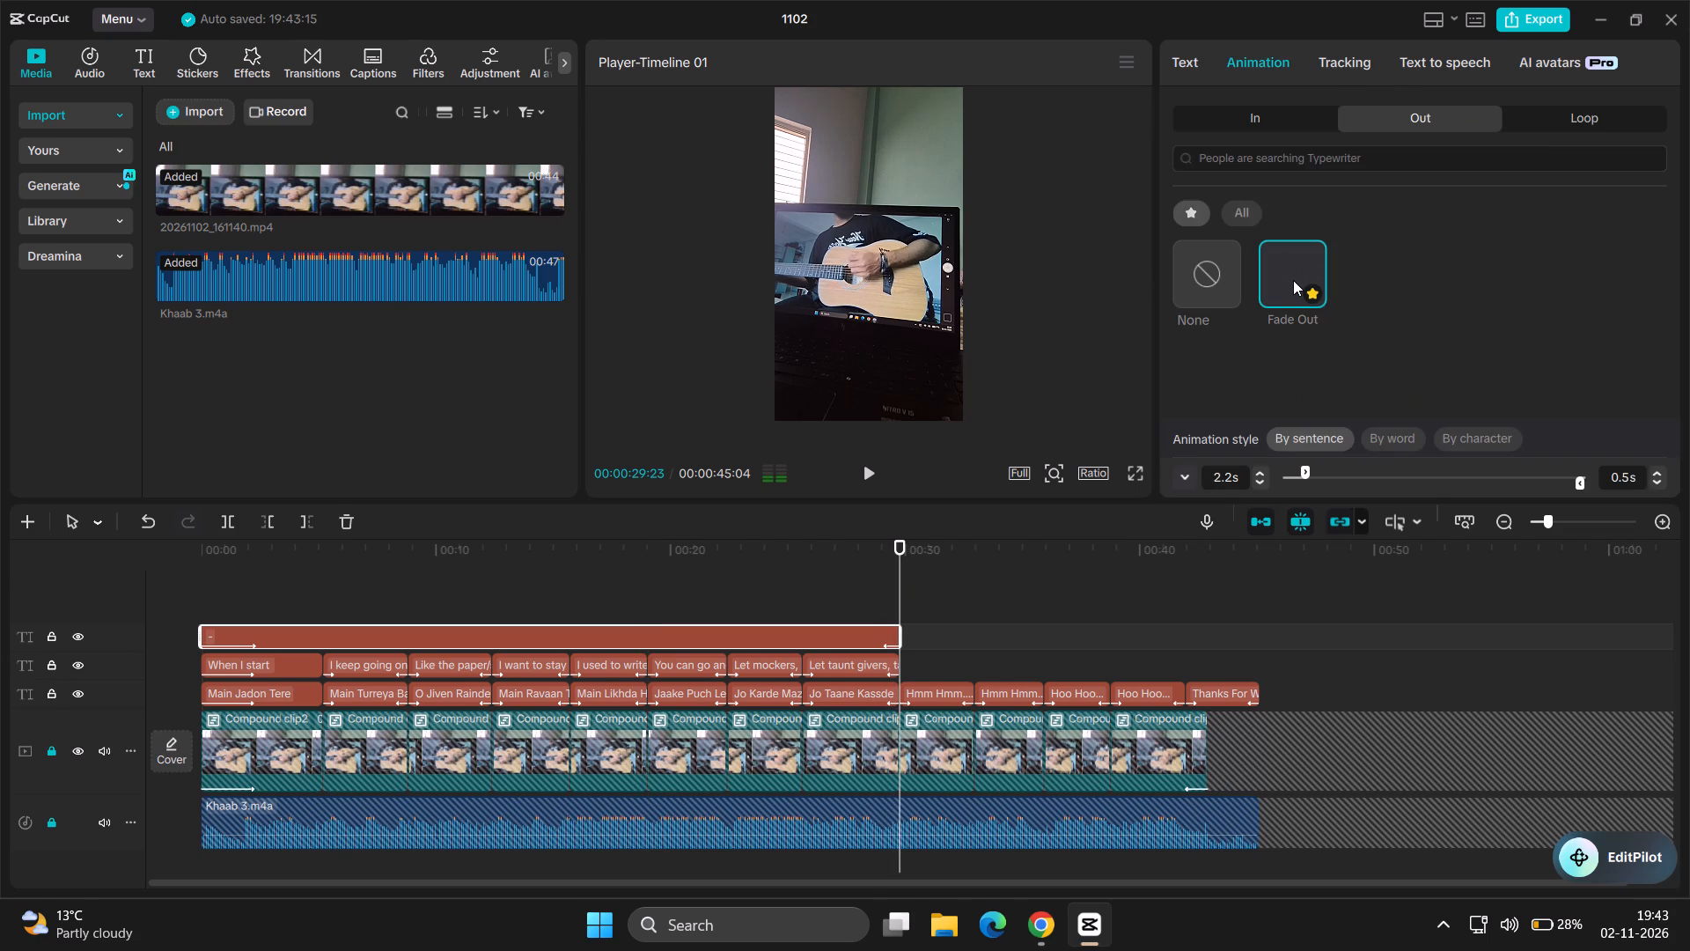
{"action": "left_click", "coordinate": [1012, 579]}
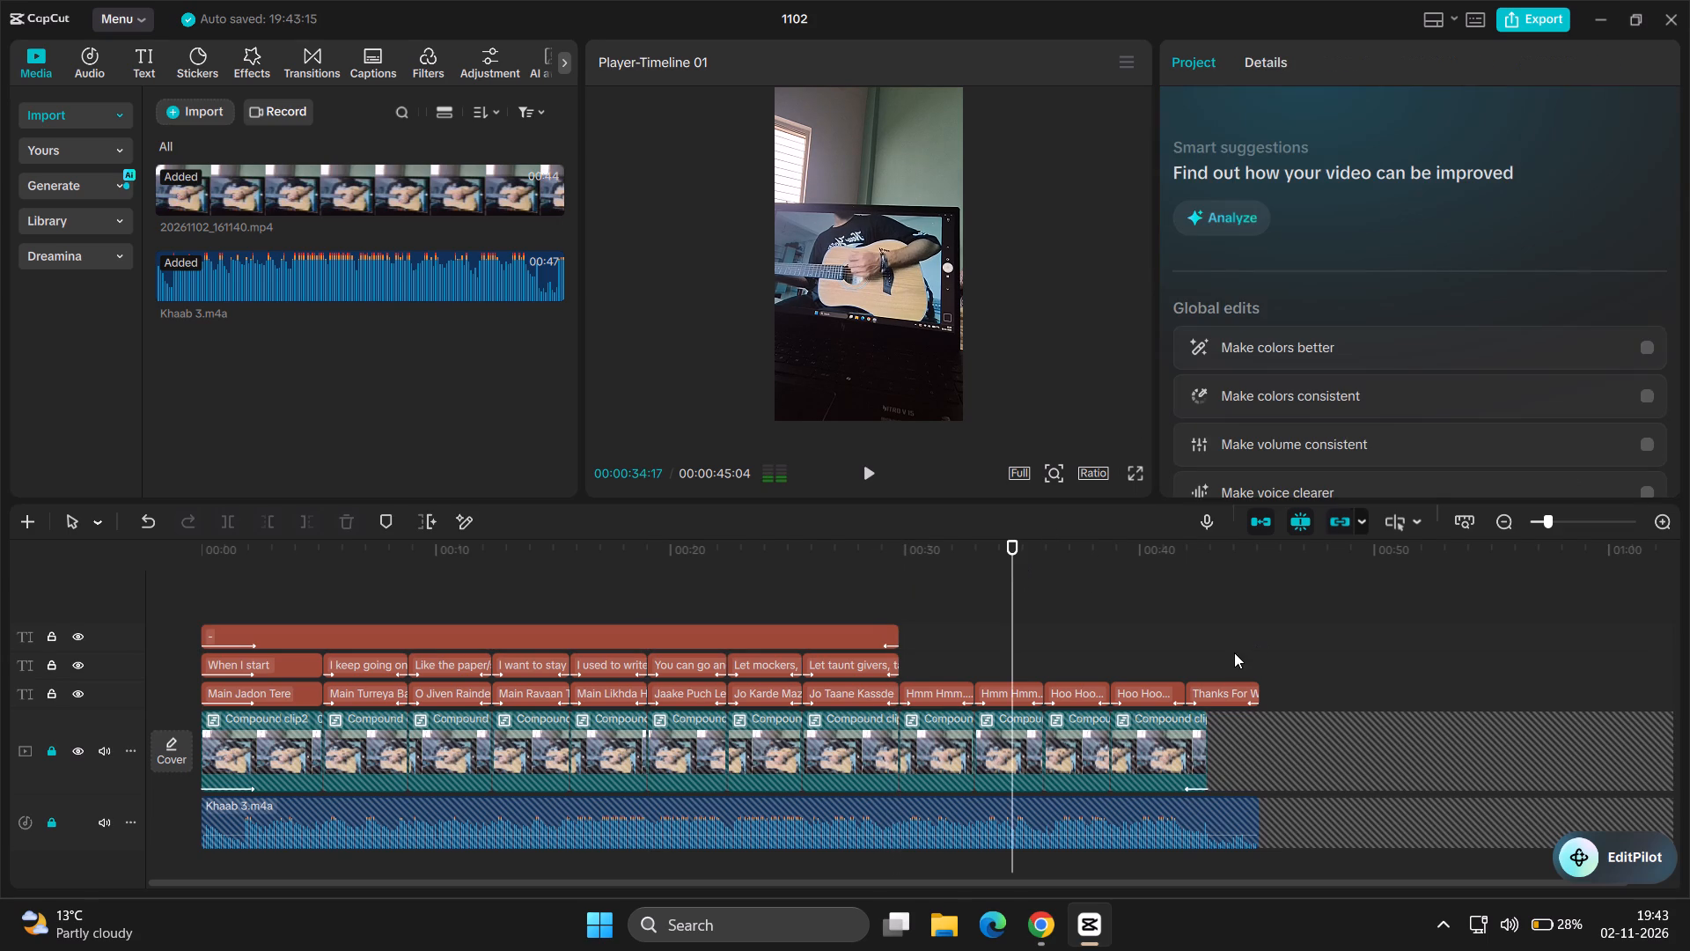
Play the end of the video from the "Thanks For Watching" text to check how it fades.
{"action": "left_click", "coordinate": [1234, 652]}
{"action": "key", "text": "space"}
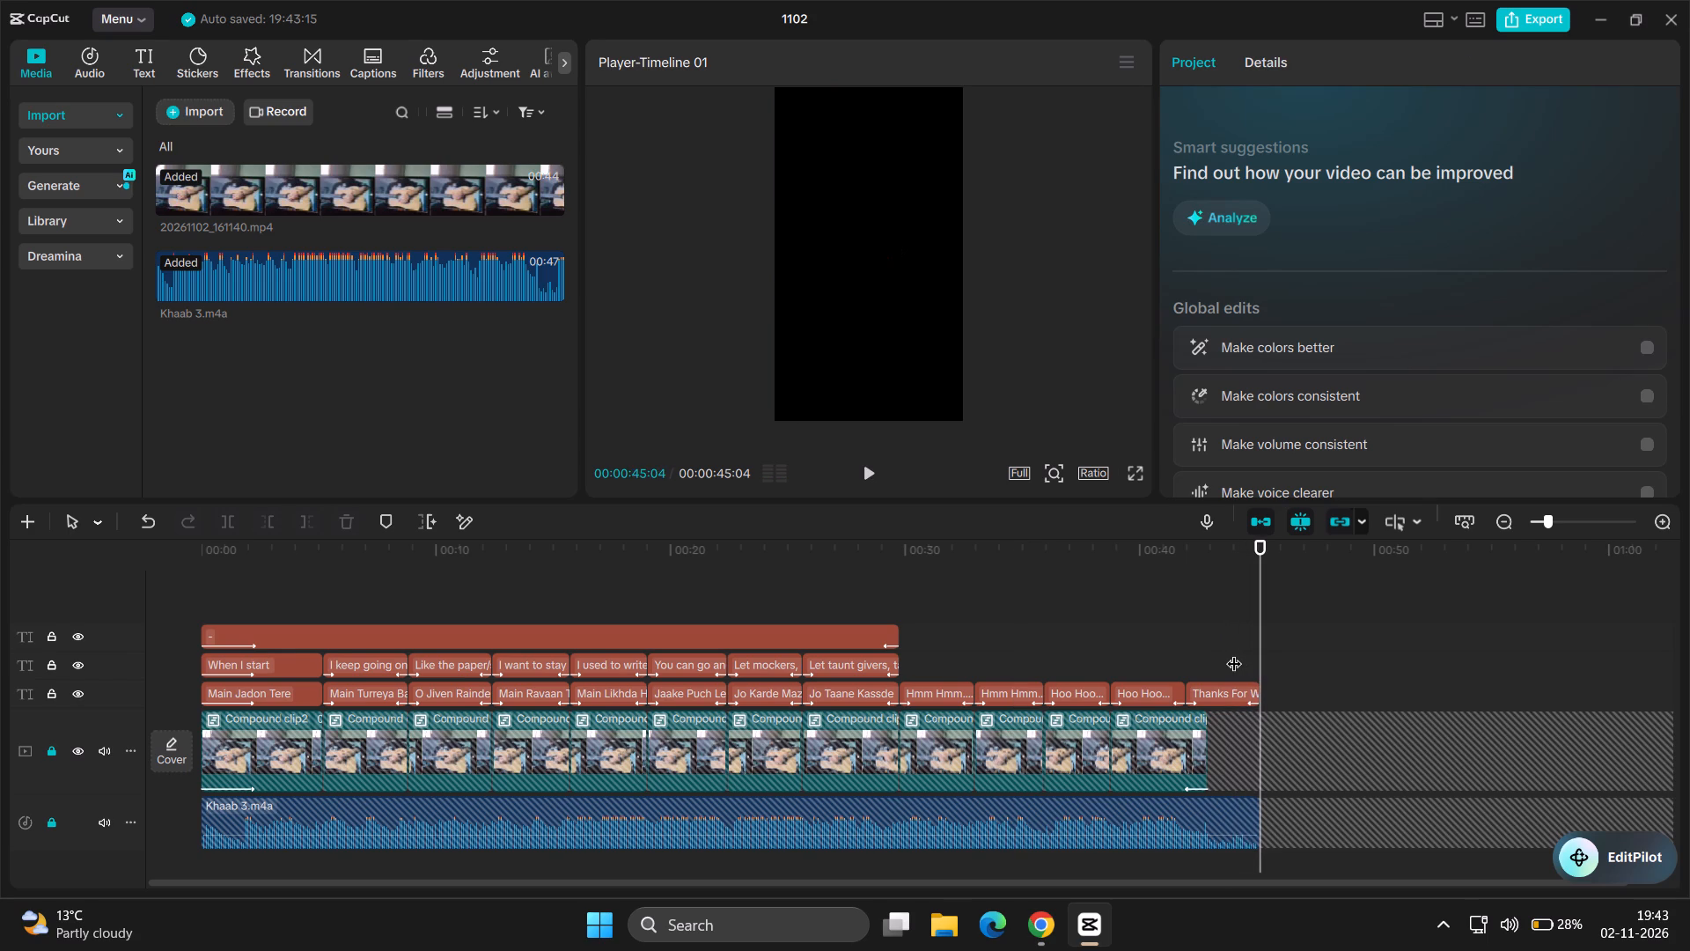
Preview the video from its beginning in full screen to check the caption animations, then leave full screen.
{"action": "left_click", "coordinate": [1128, 475]}
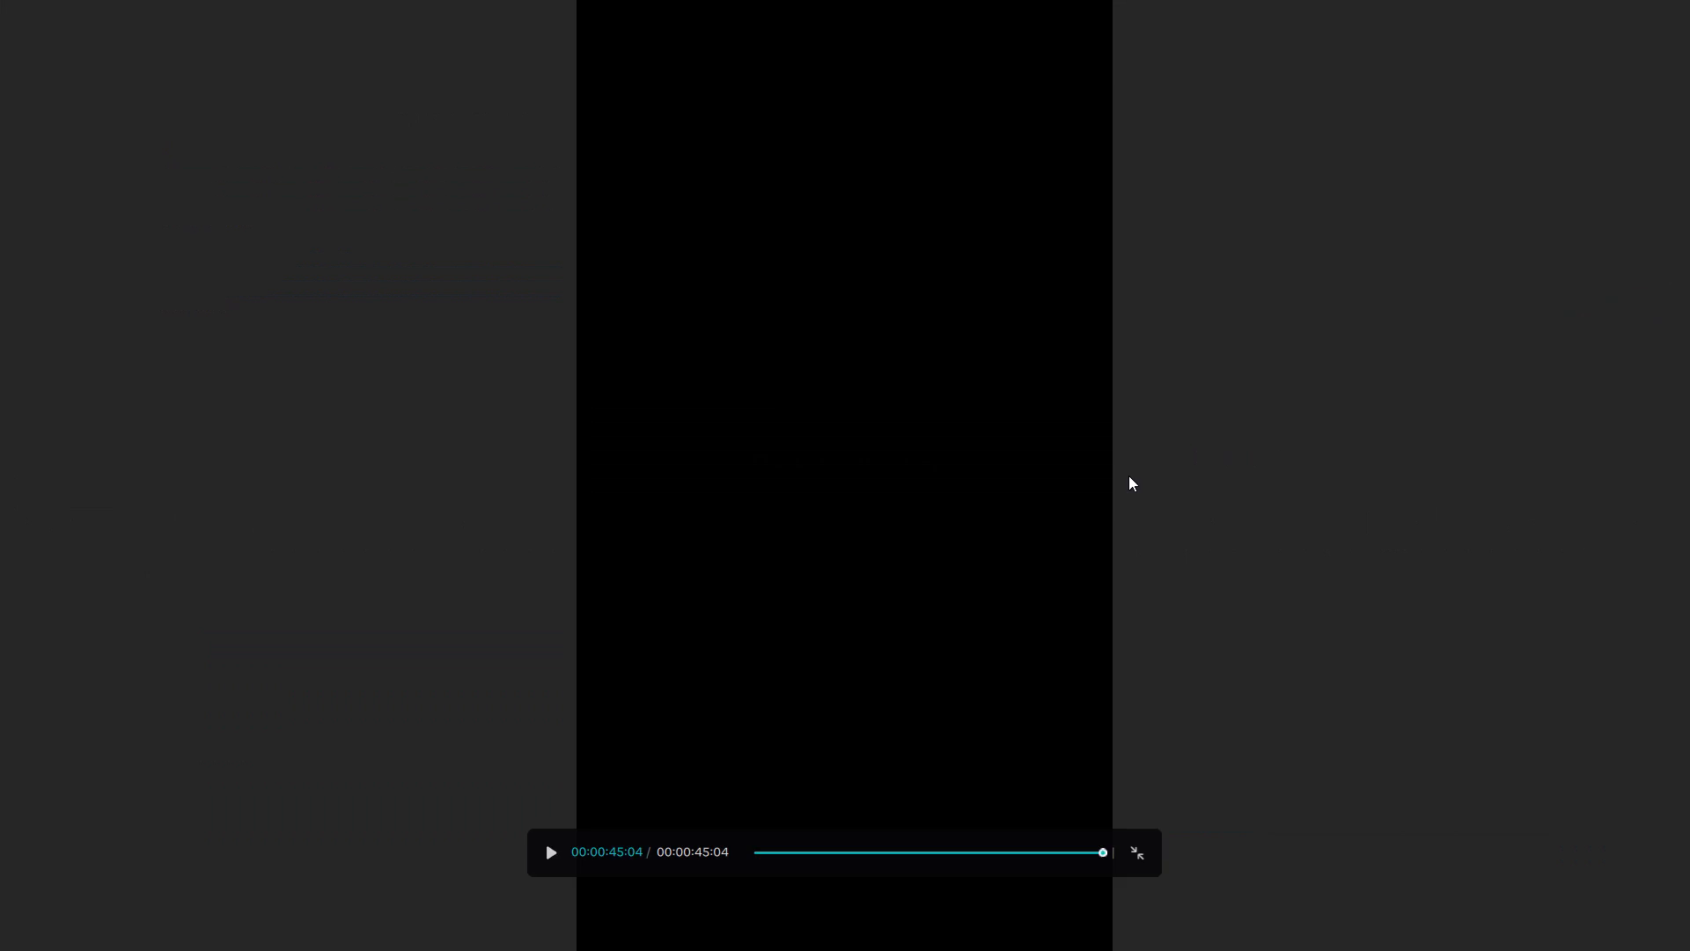
{"action": "key", "text": "space"}
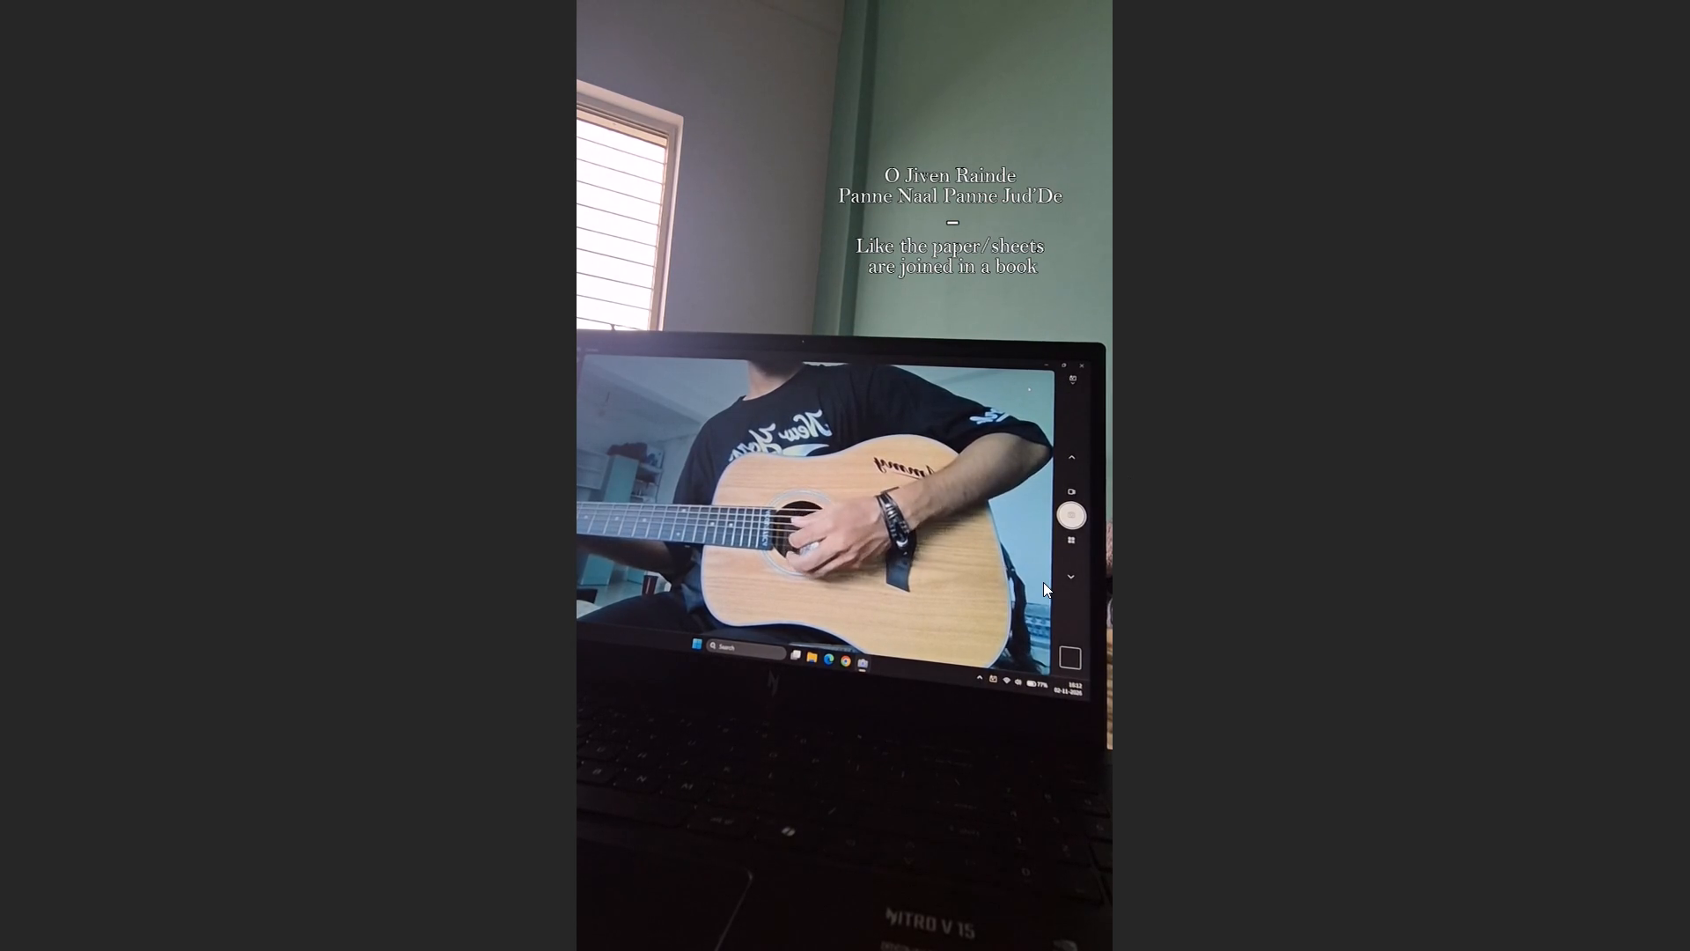
{"action": "left_click", "coordinate": [1116, 780]}
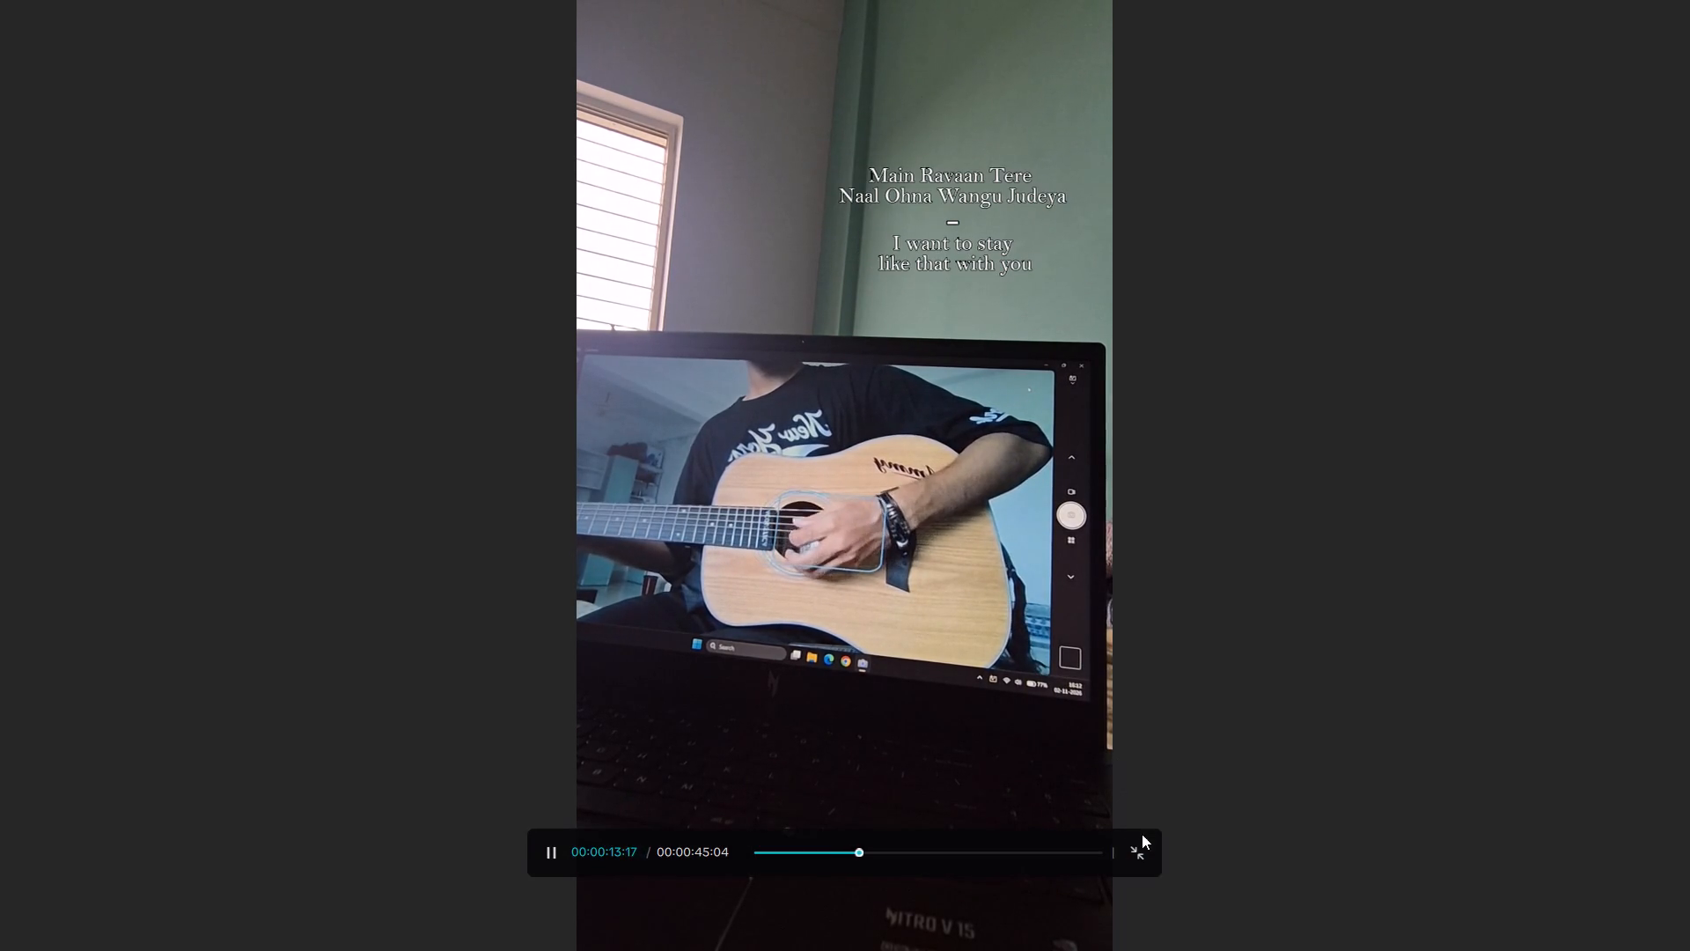
{"action": "left_click", "coordinate": [1137, 846]}
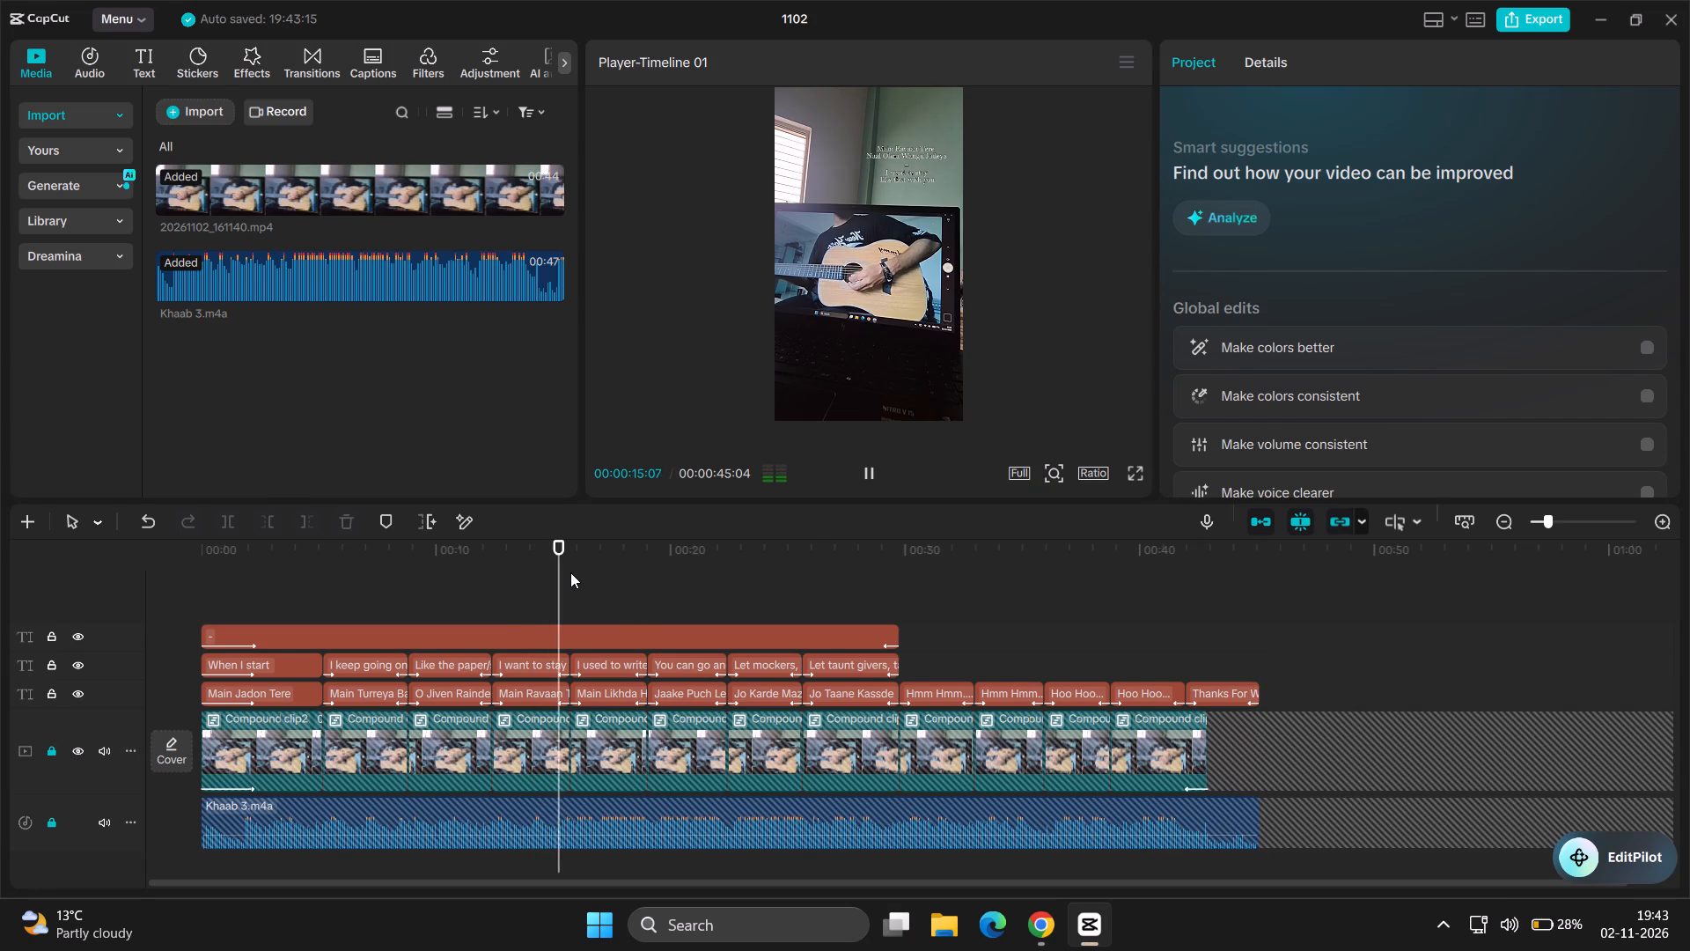
Replay the opening seconds from the start of the timeline to check the first captions' fades and their change to the second lyric.
{"action": "left_click_drag", "start_coordinate": [570, 572], "coordinate": [146, 643]}
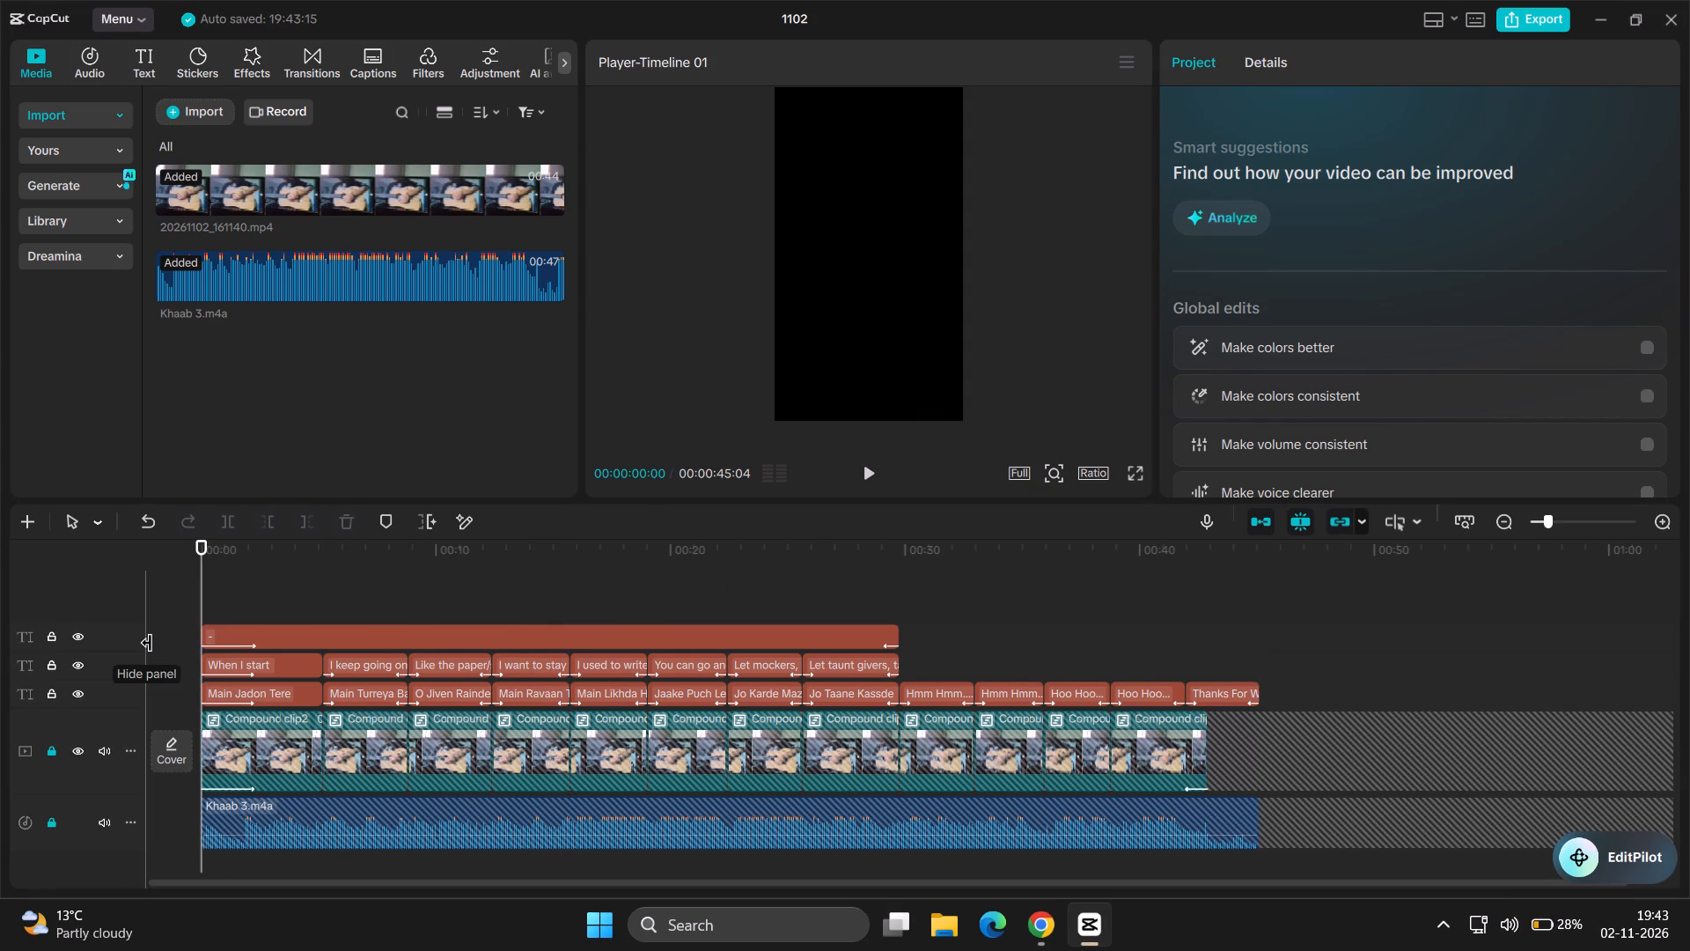
{"action": "key", "text": "space"}
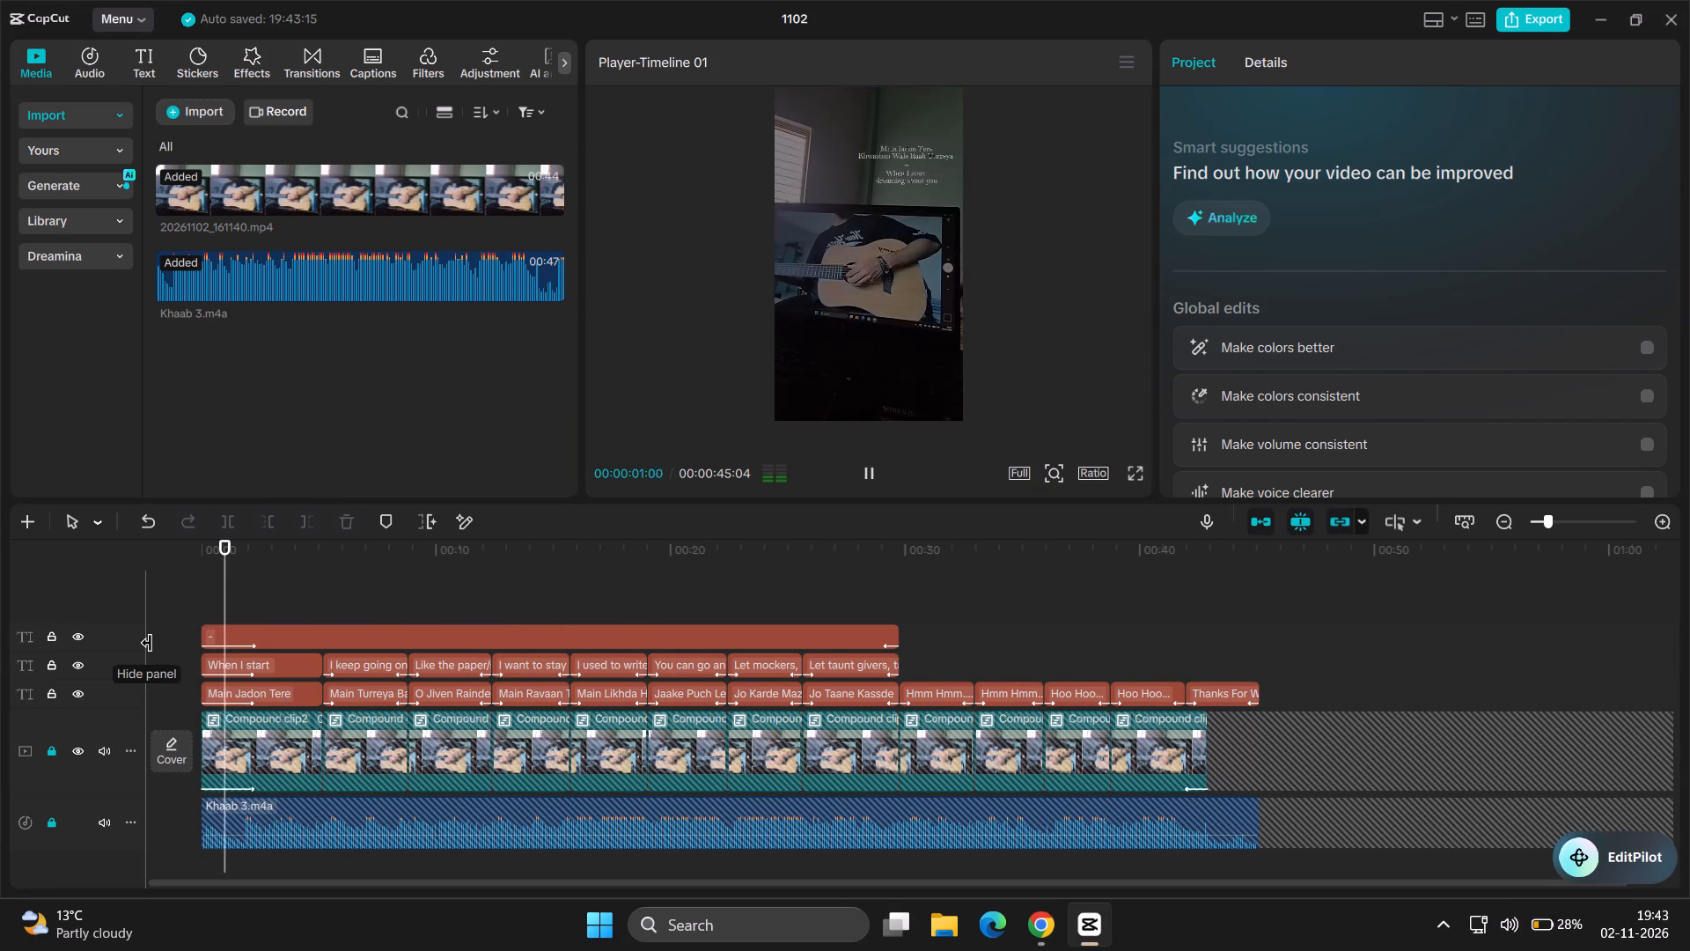
{"action": "key", "text": "space"}
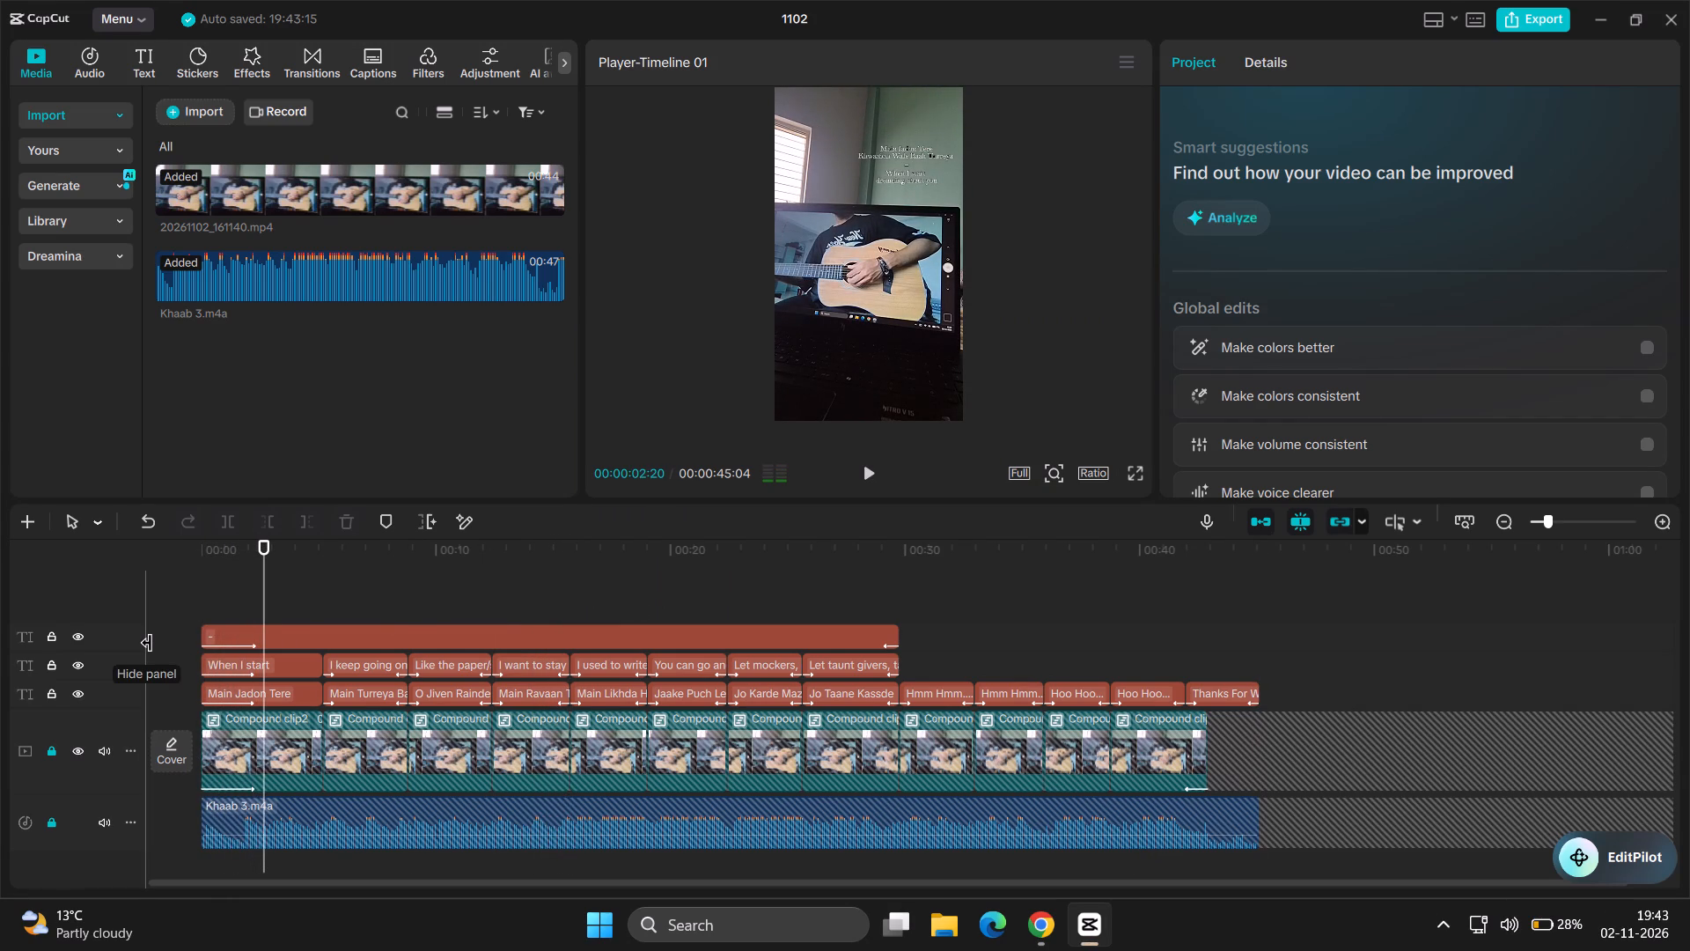
{"action": "left_click_drag", "start_coordinate": [265, 599], "coordinate": [208, 601]}
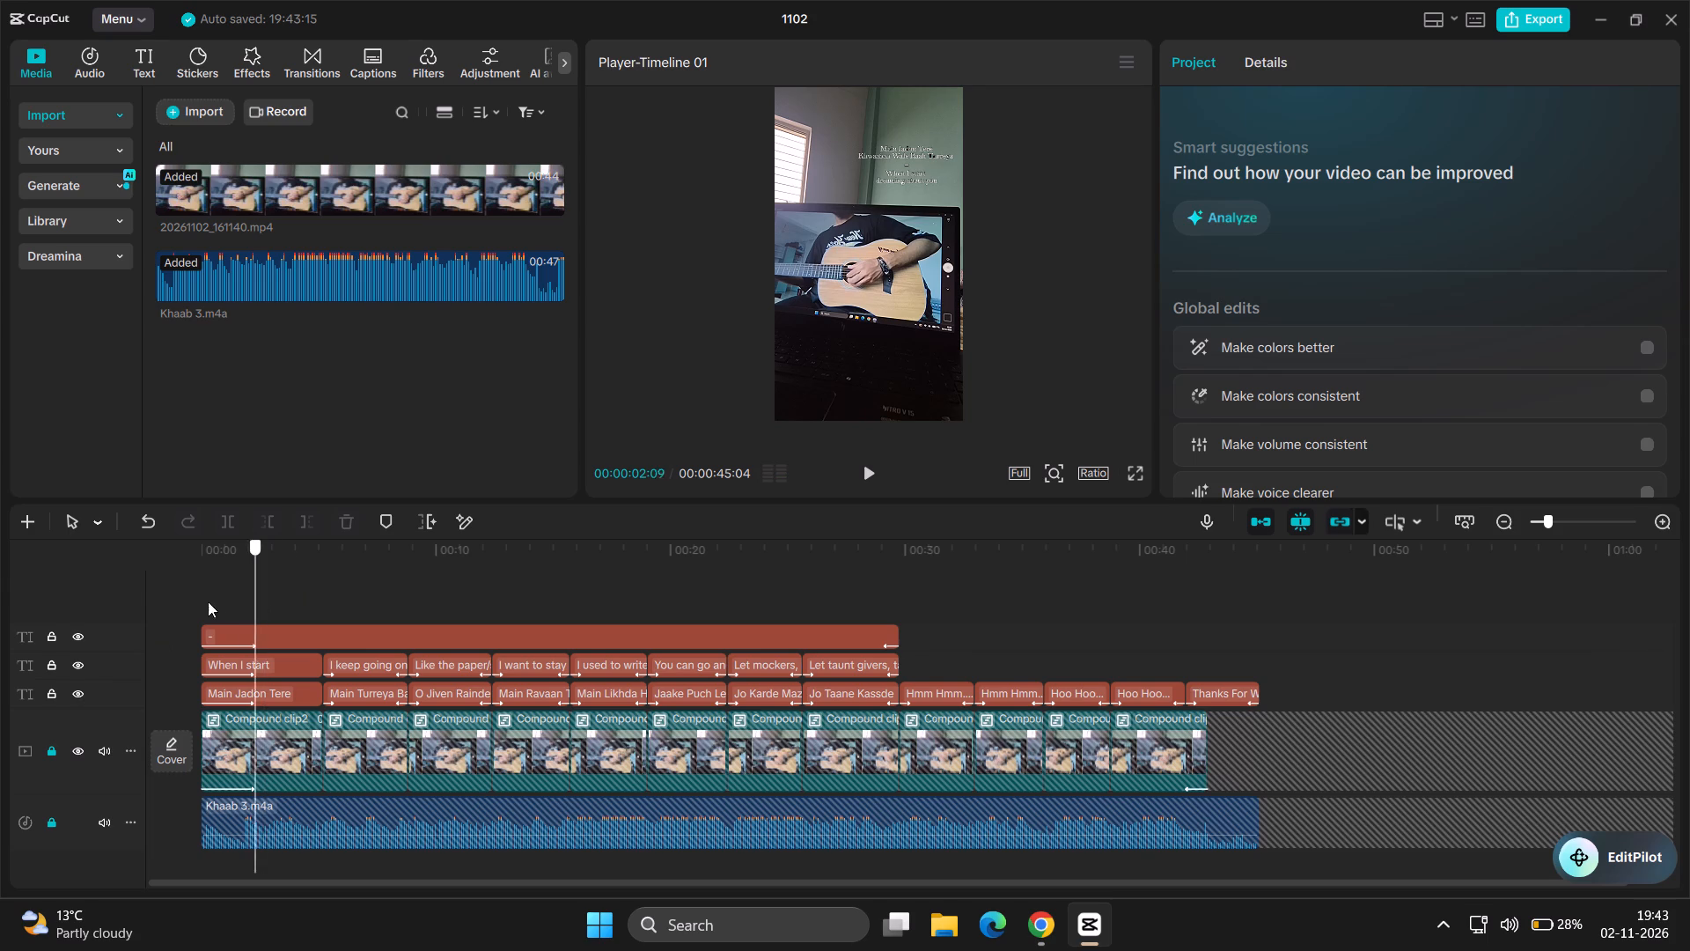
{"action": "left_click_drag", "start_coordinate": [208, 601], "coordinate": [149, 601]}
{"action": "key", "text": "space"}
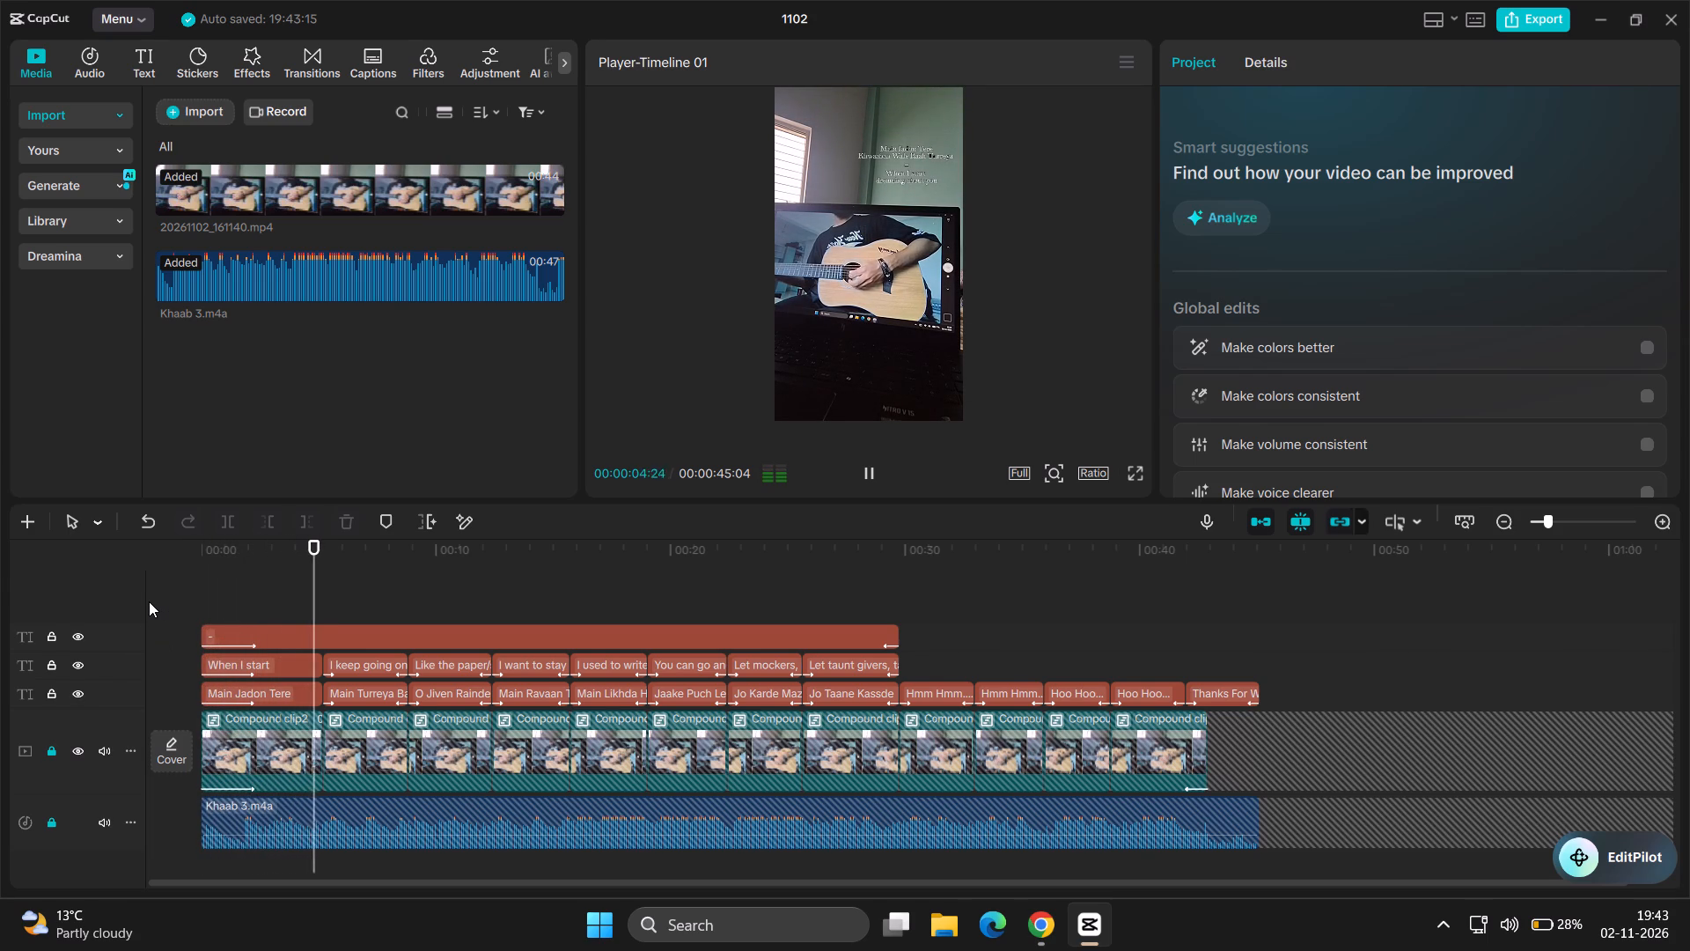
{"action": "key", "text": "space"}
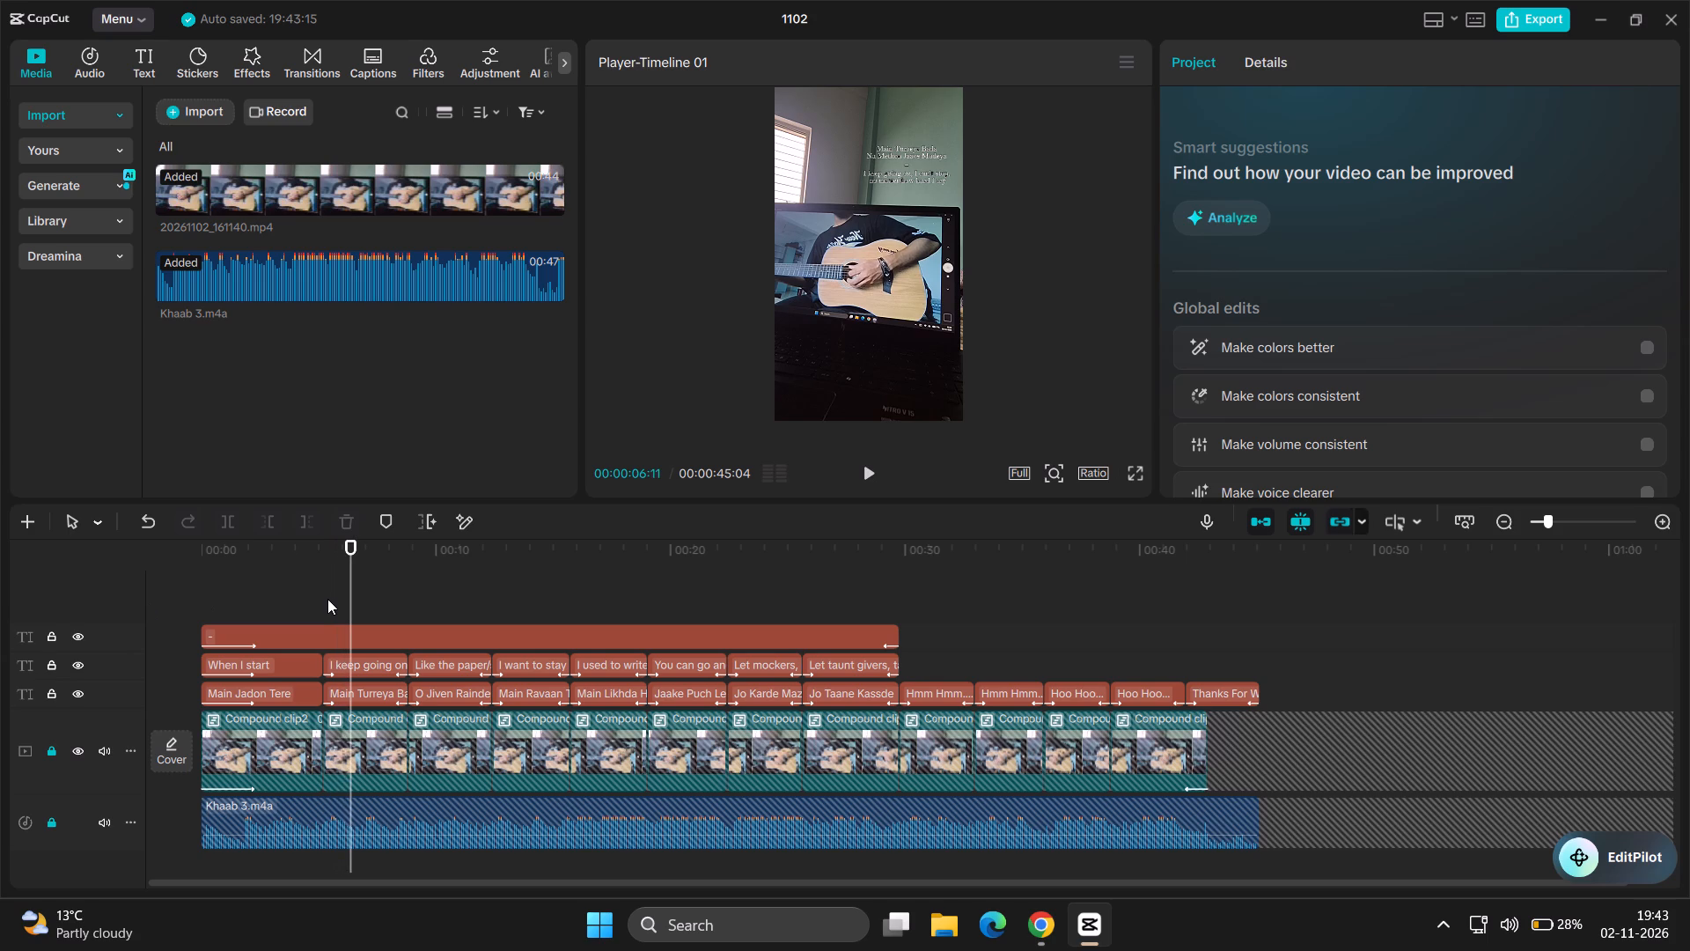
Replay the video from the start of the timeline through the first lyric changes to check the captions' fades.
{"action": "left_click_drag", "start_coordinate": [356, 598], "coordinate": [31, 603]}
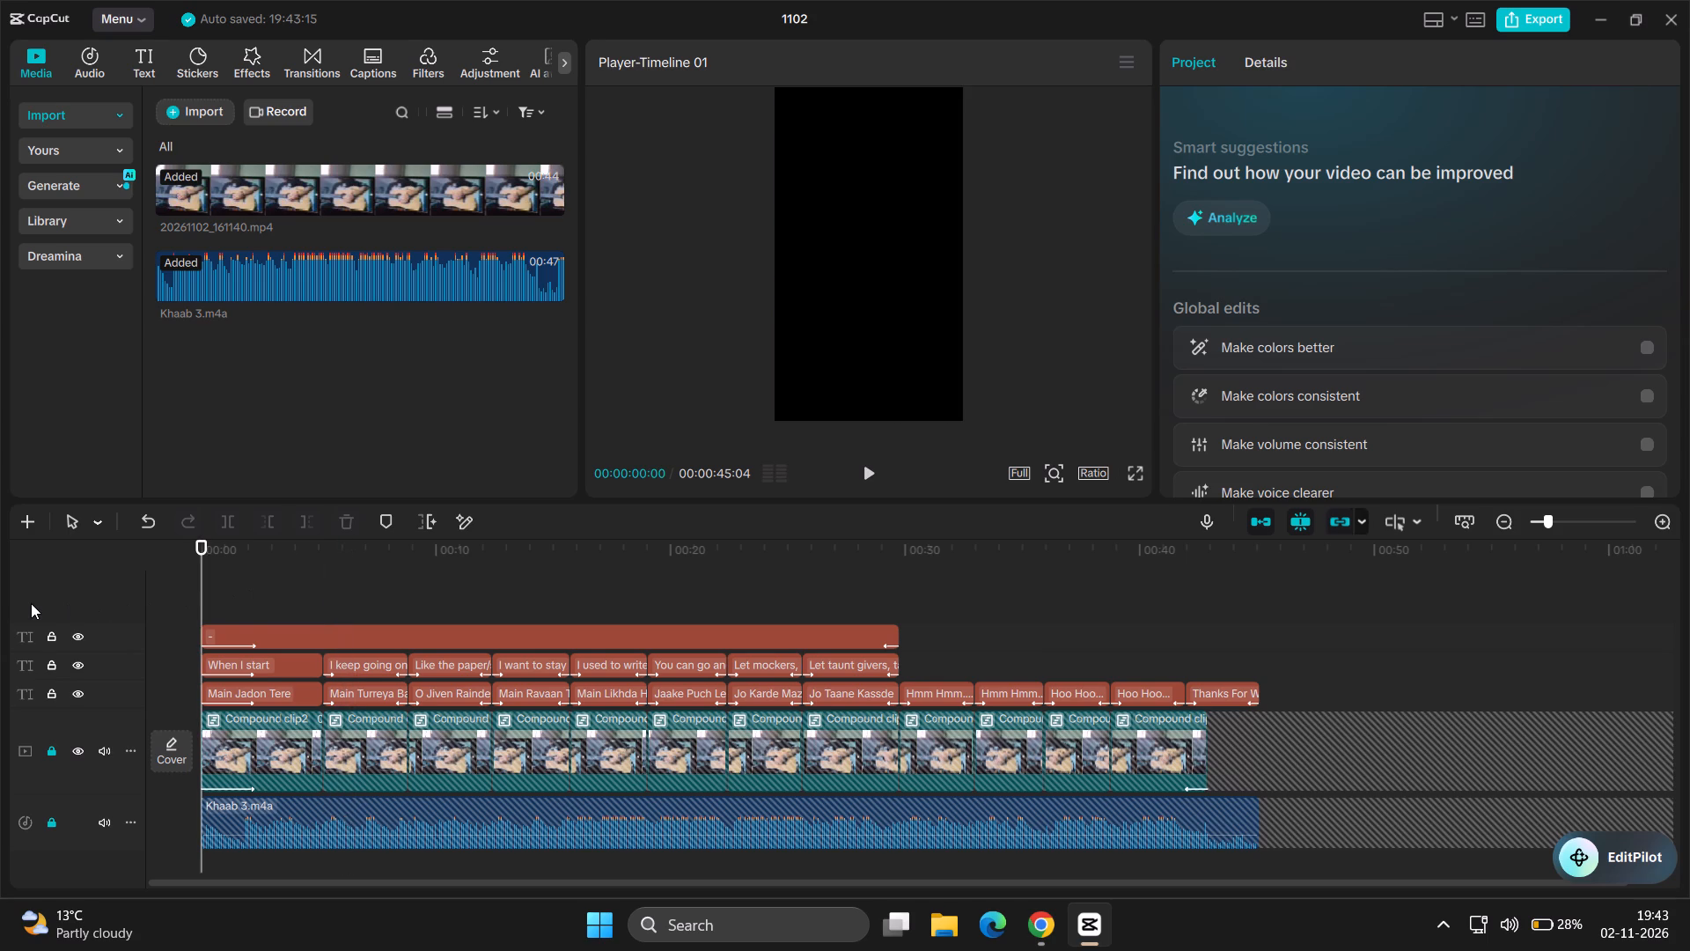
{"action": "key", "text": "space"}
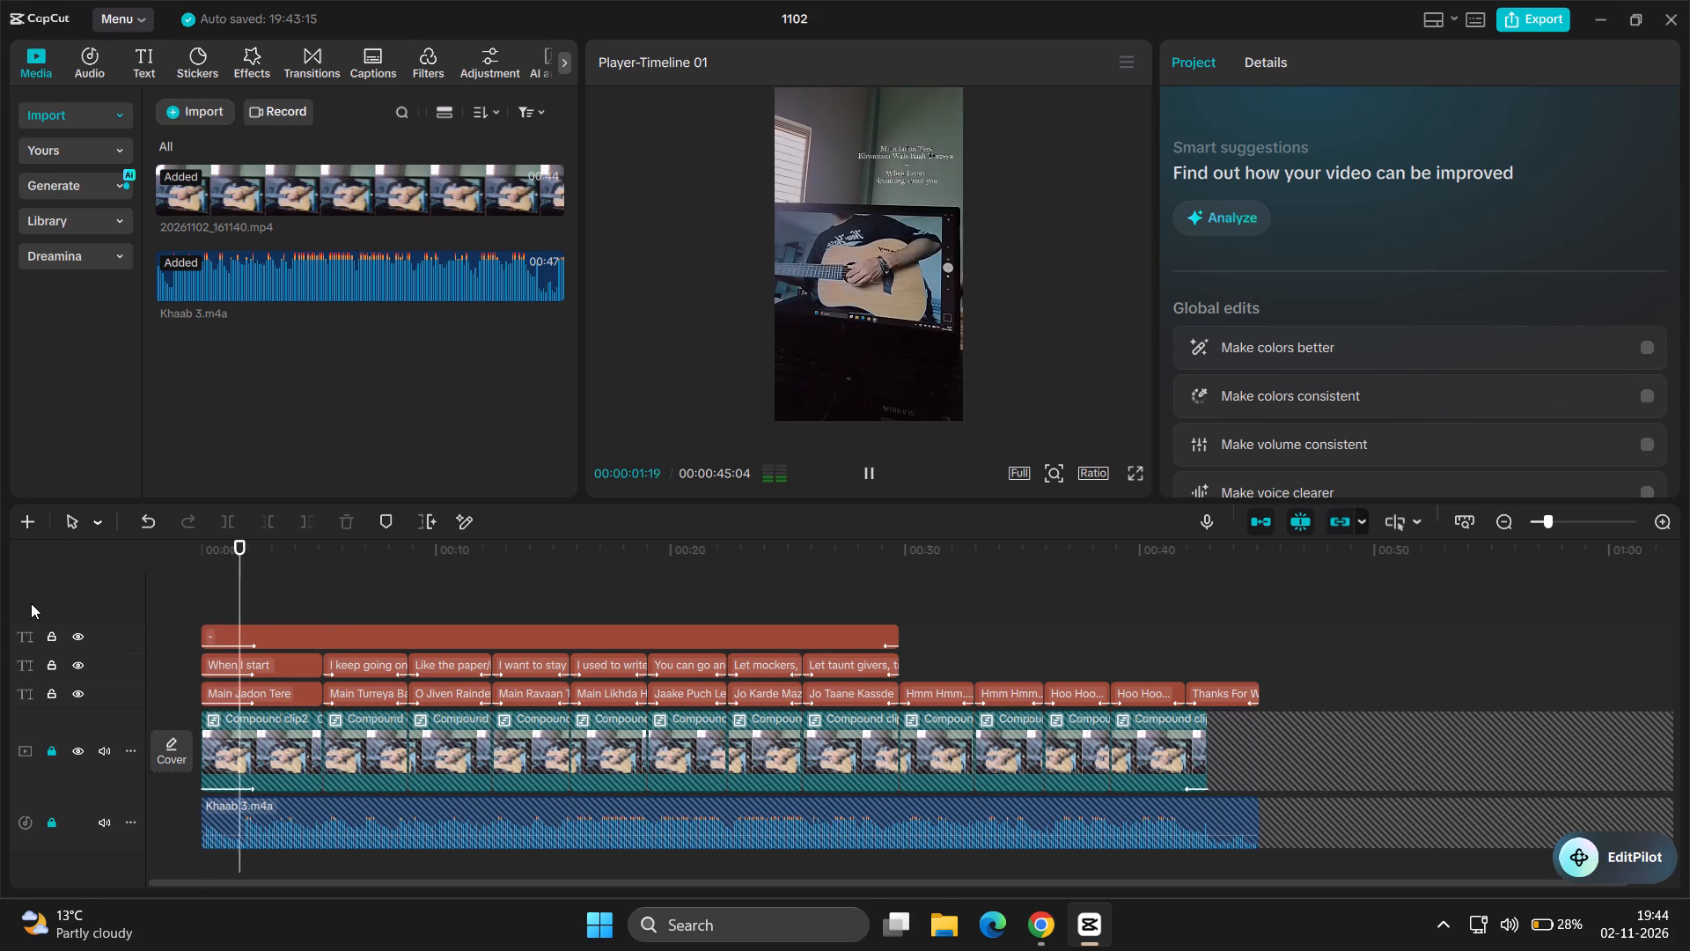
{"action": "key", "text": "space"}
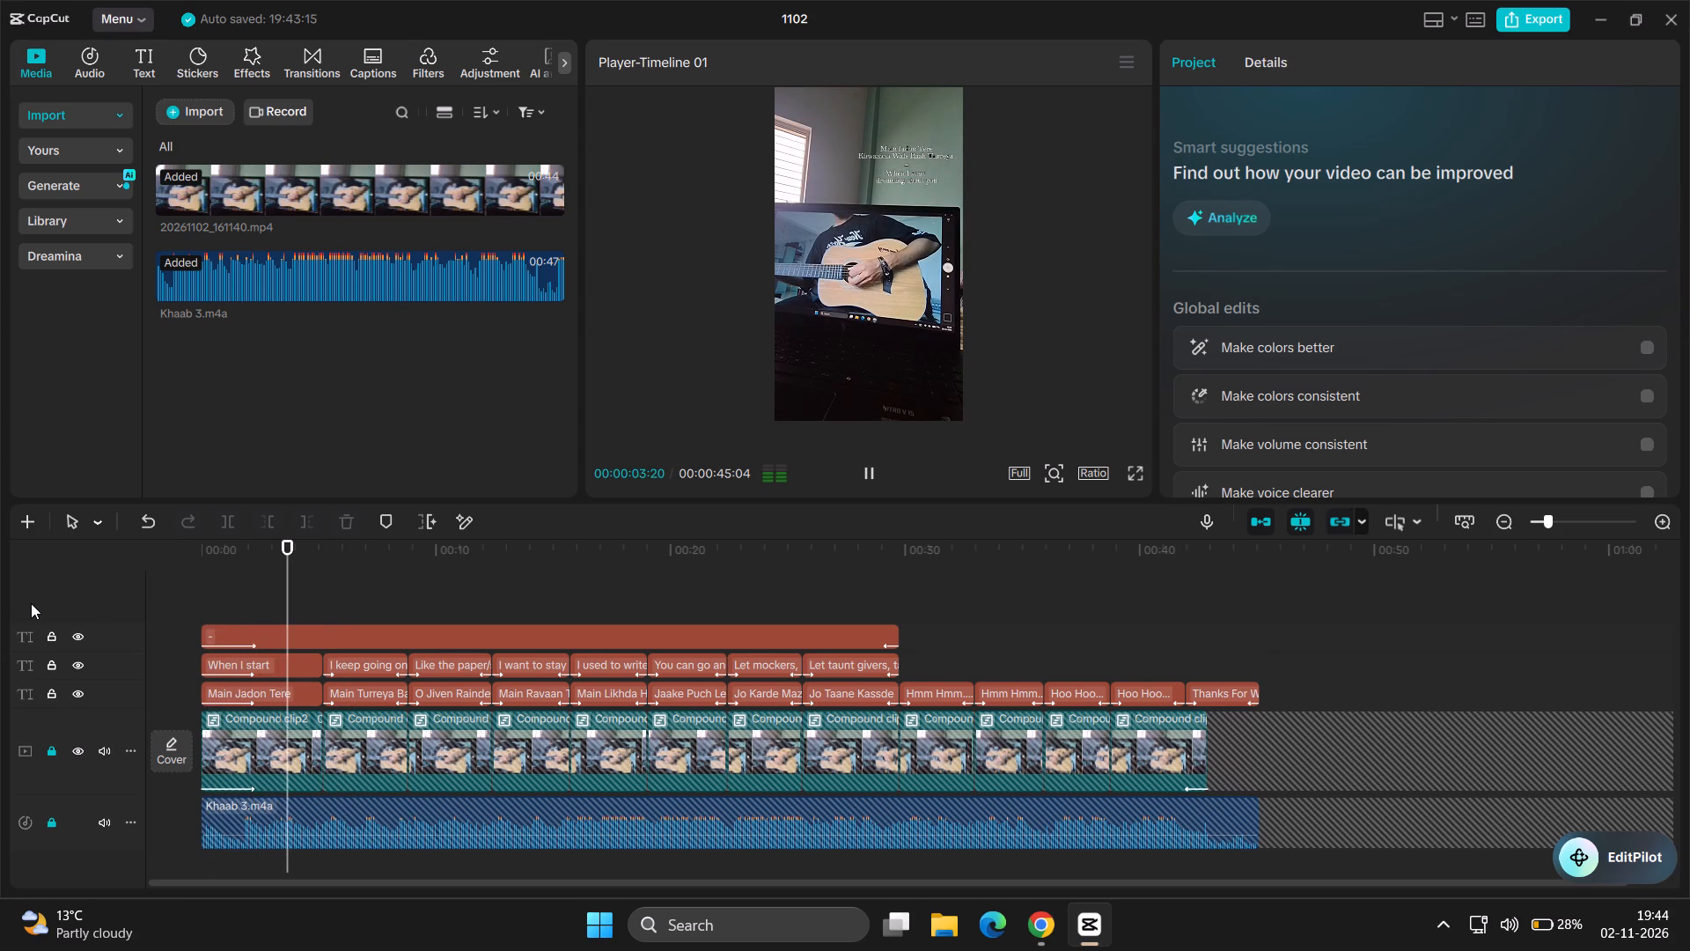
{"action": "left_click_drag", "start_coordinate": [286, 598], "coordinate": [194, 585]}
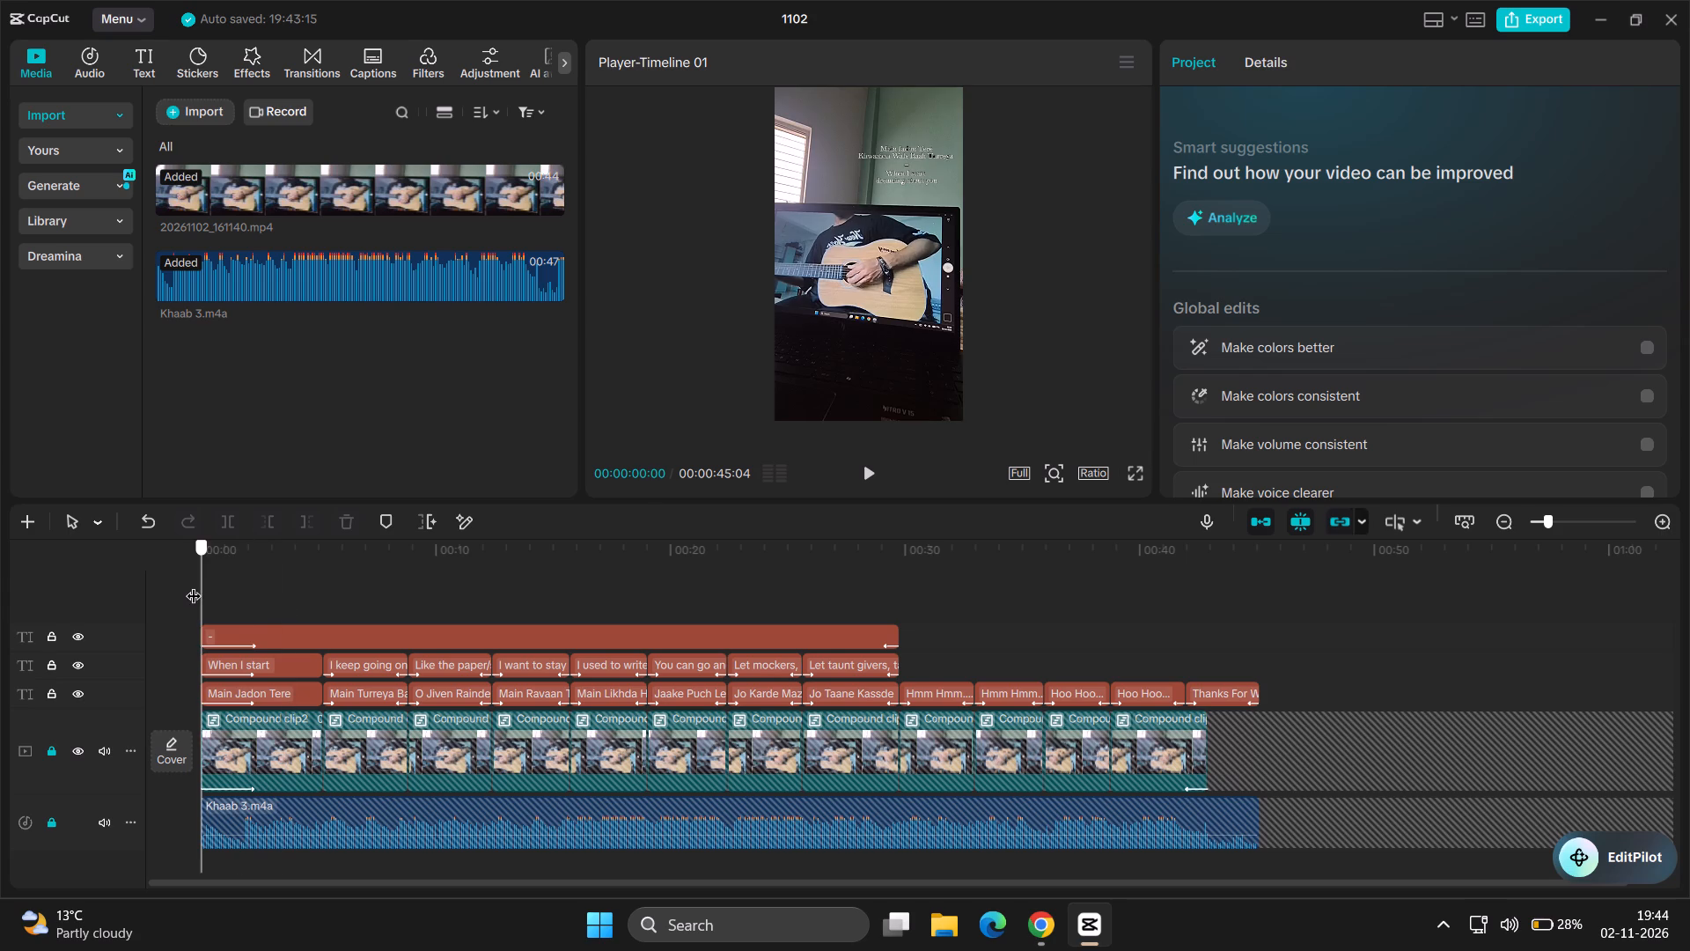
{"action": "left_click_drag", "start_coordinate": [194, 585], "coordinate": [194, 584]}
{"action": "key", "text": "space"}
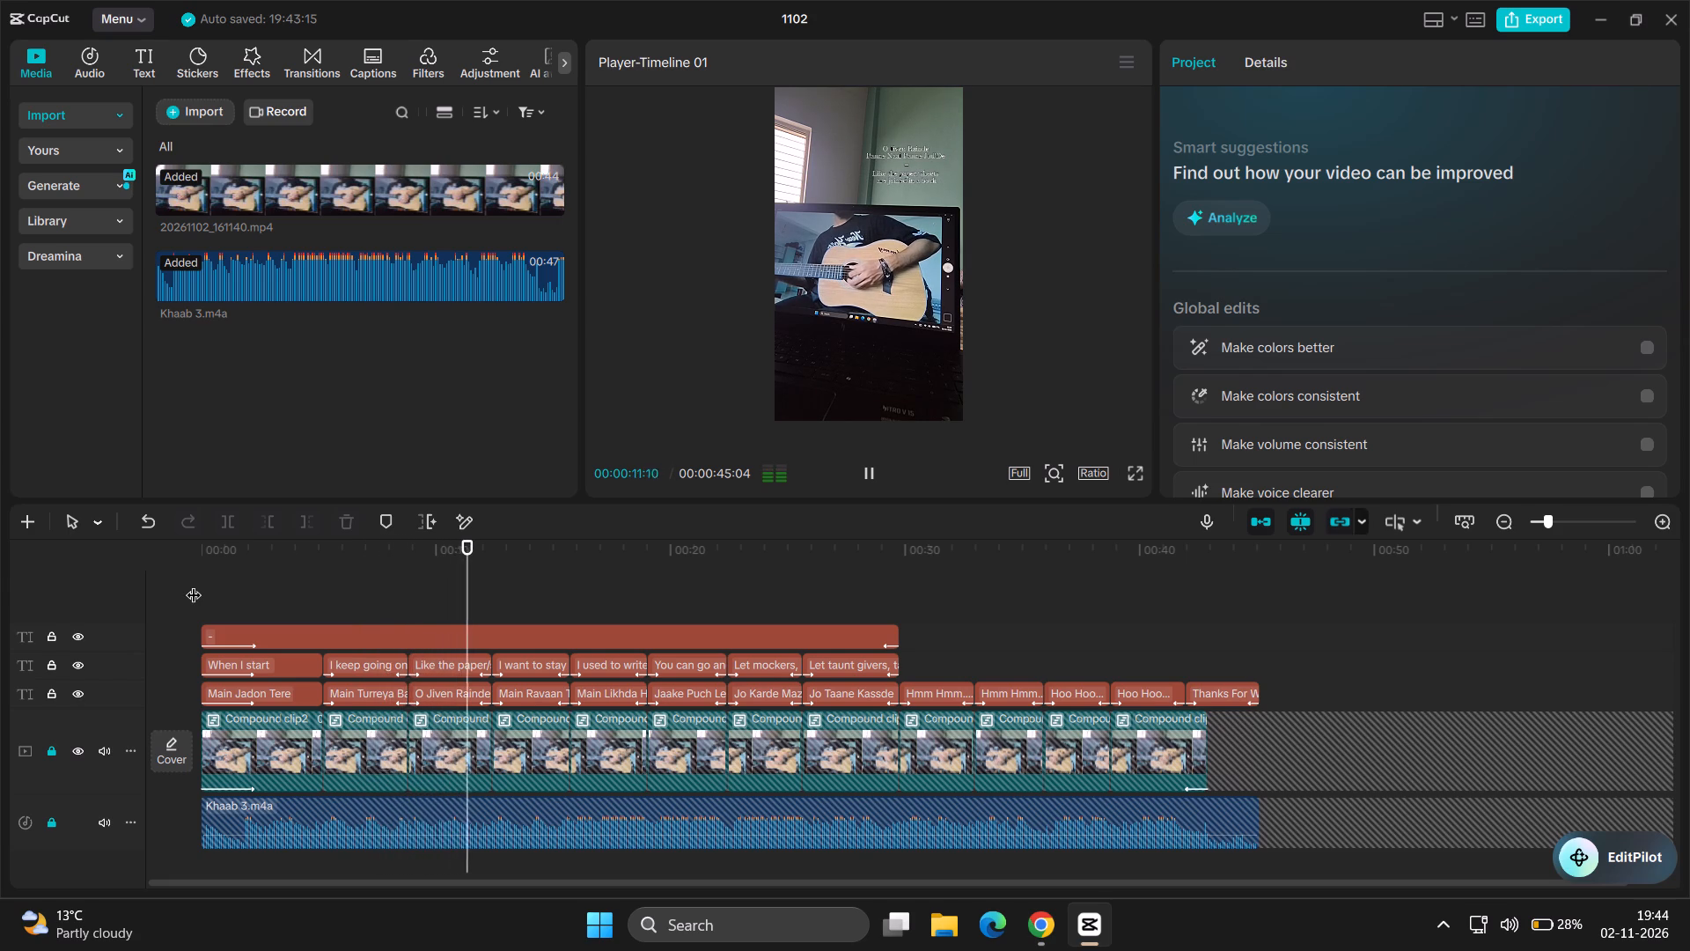
{"action": "key", "text": "space"}
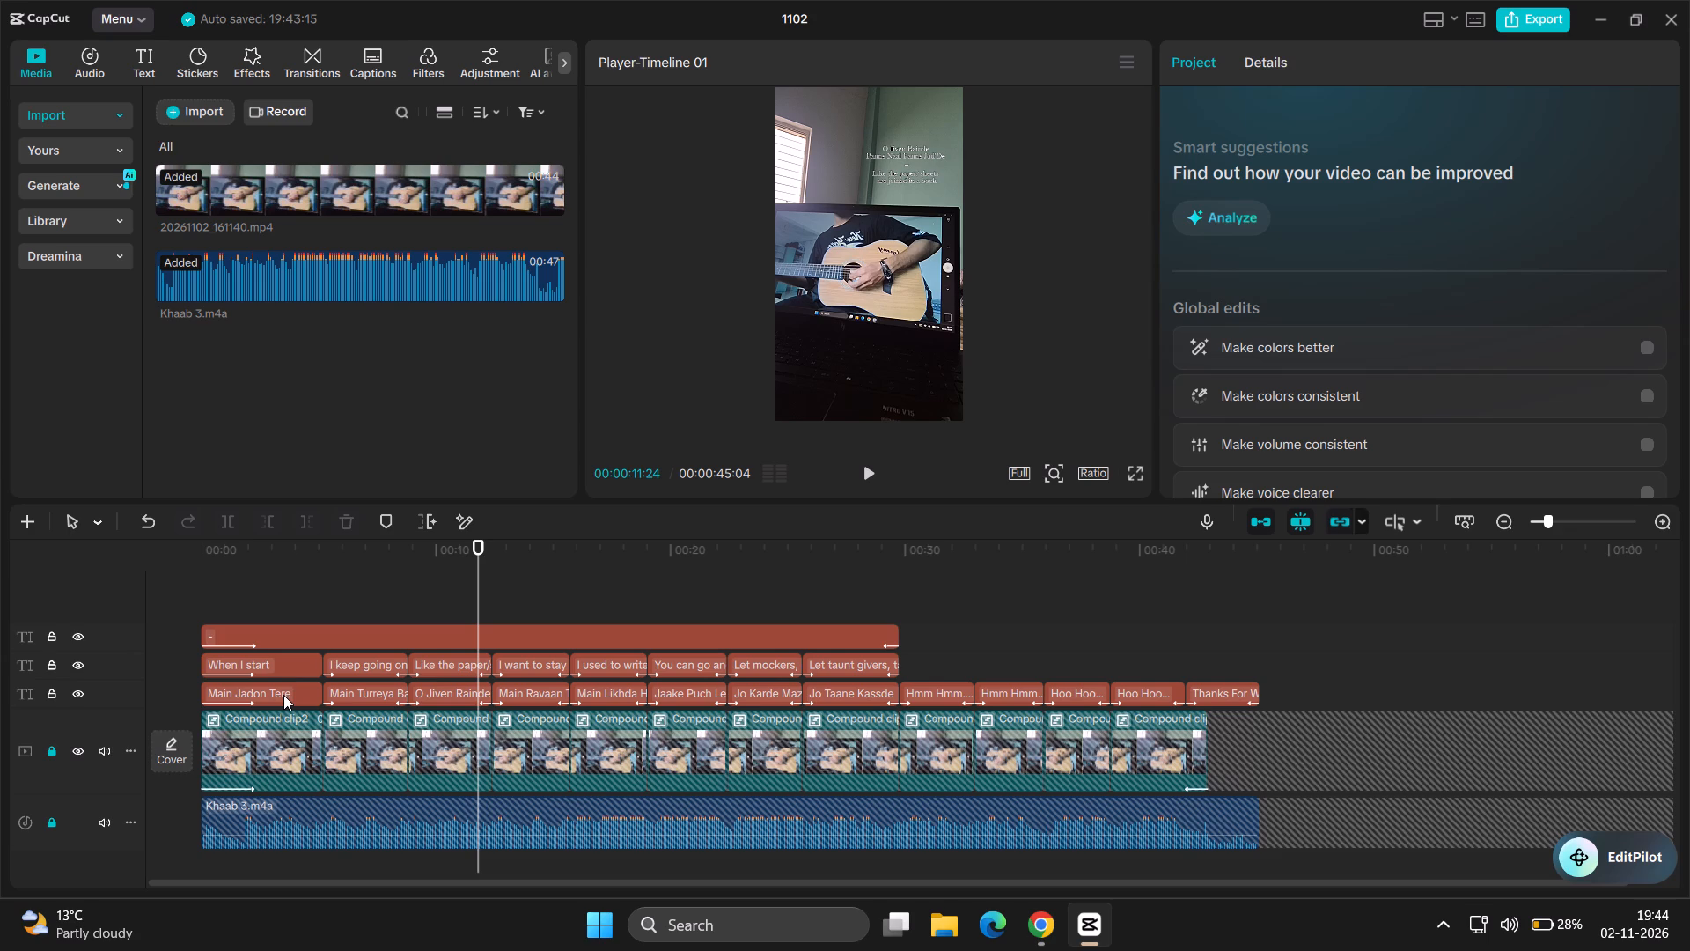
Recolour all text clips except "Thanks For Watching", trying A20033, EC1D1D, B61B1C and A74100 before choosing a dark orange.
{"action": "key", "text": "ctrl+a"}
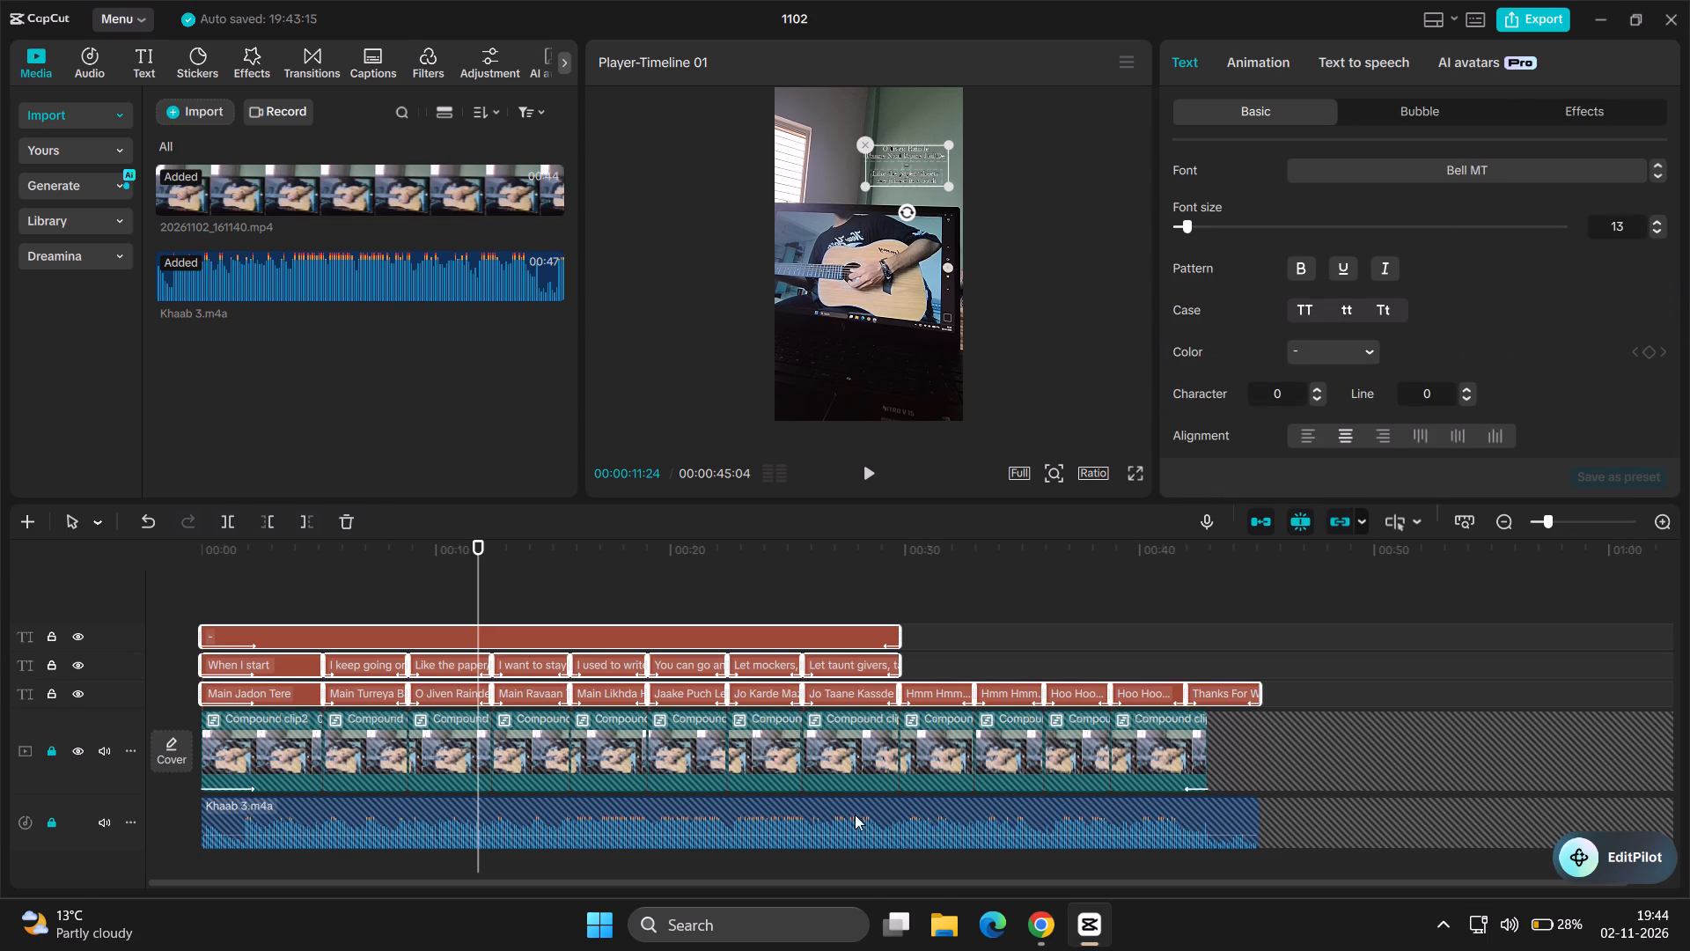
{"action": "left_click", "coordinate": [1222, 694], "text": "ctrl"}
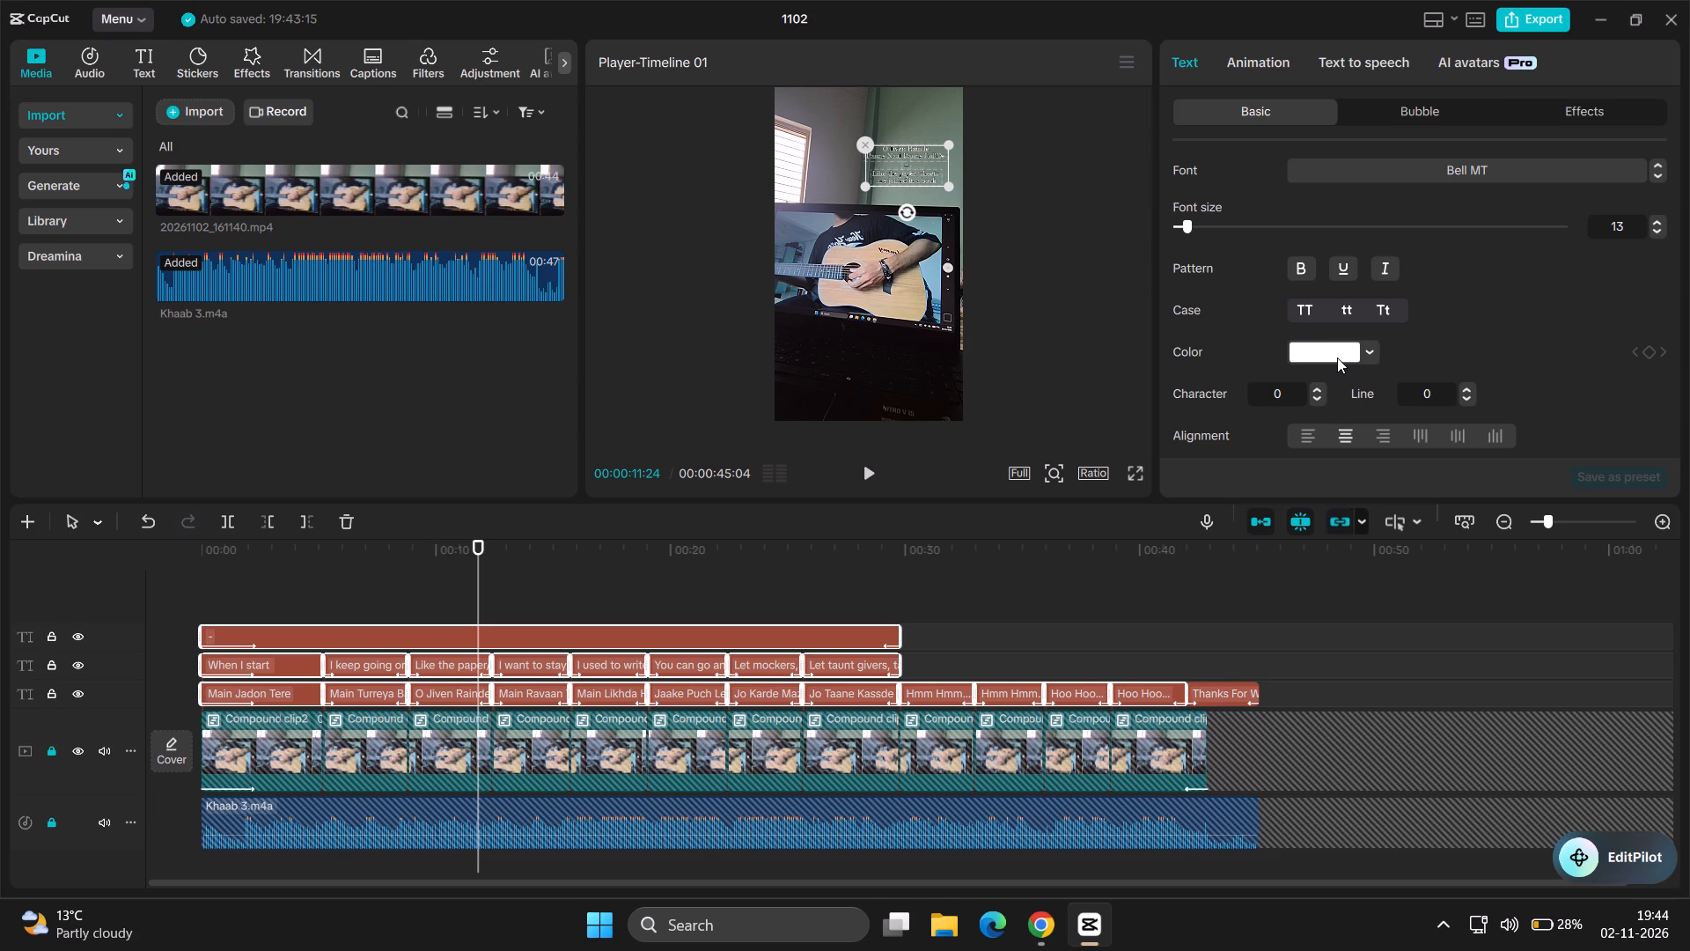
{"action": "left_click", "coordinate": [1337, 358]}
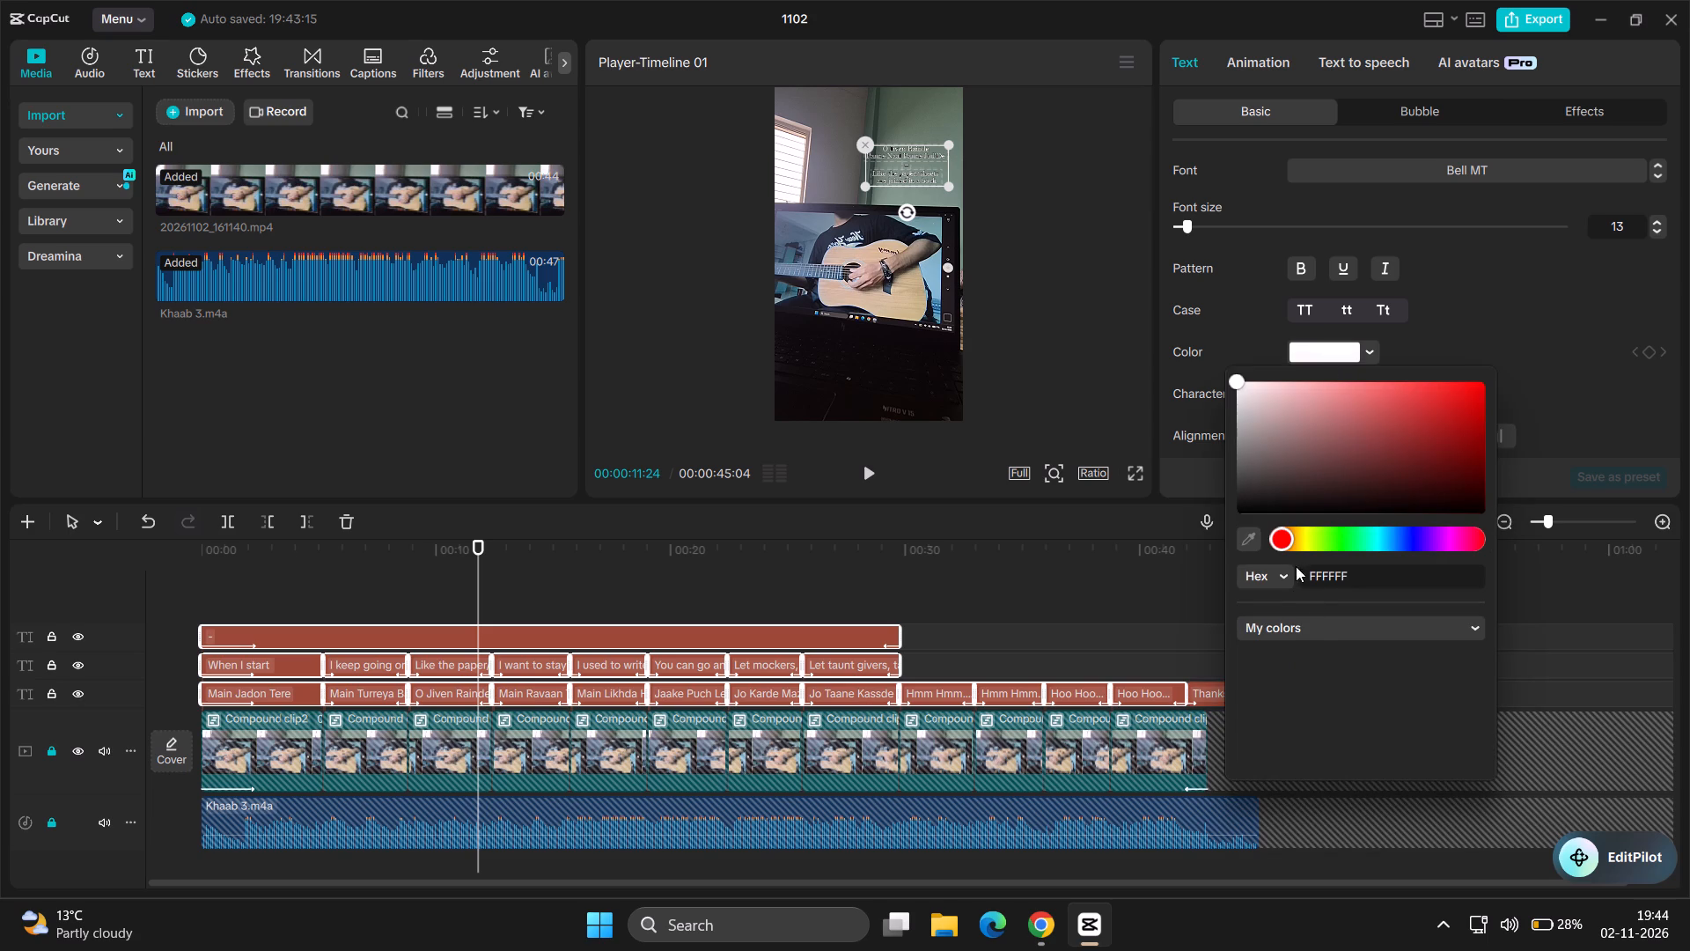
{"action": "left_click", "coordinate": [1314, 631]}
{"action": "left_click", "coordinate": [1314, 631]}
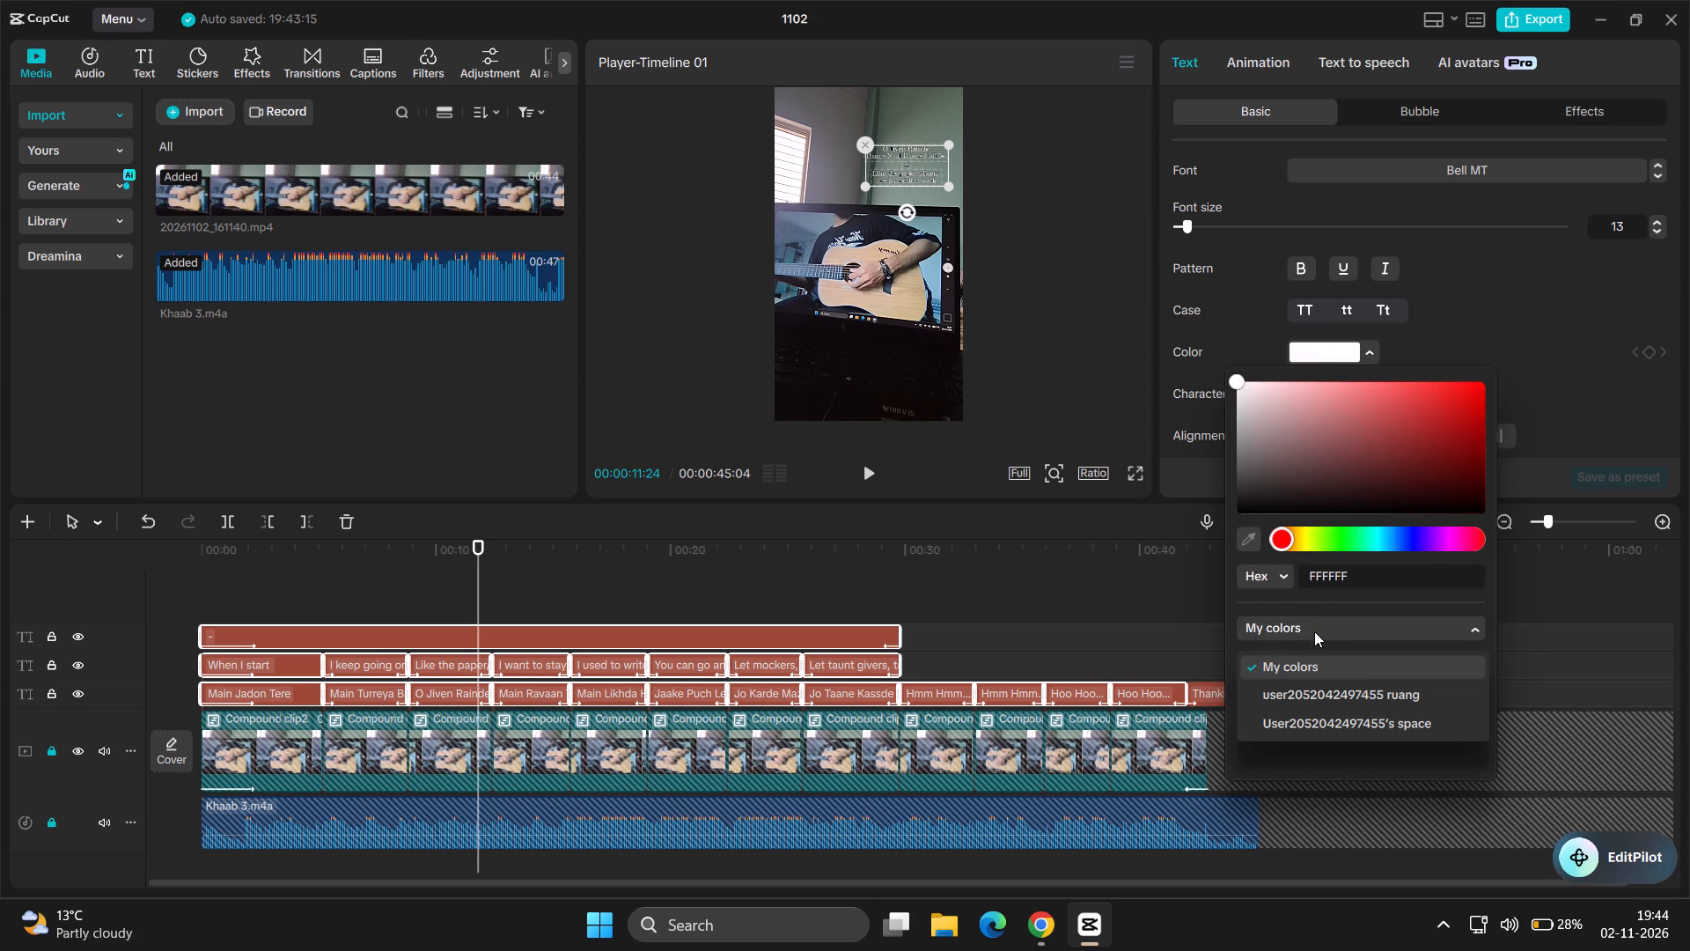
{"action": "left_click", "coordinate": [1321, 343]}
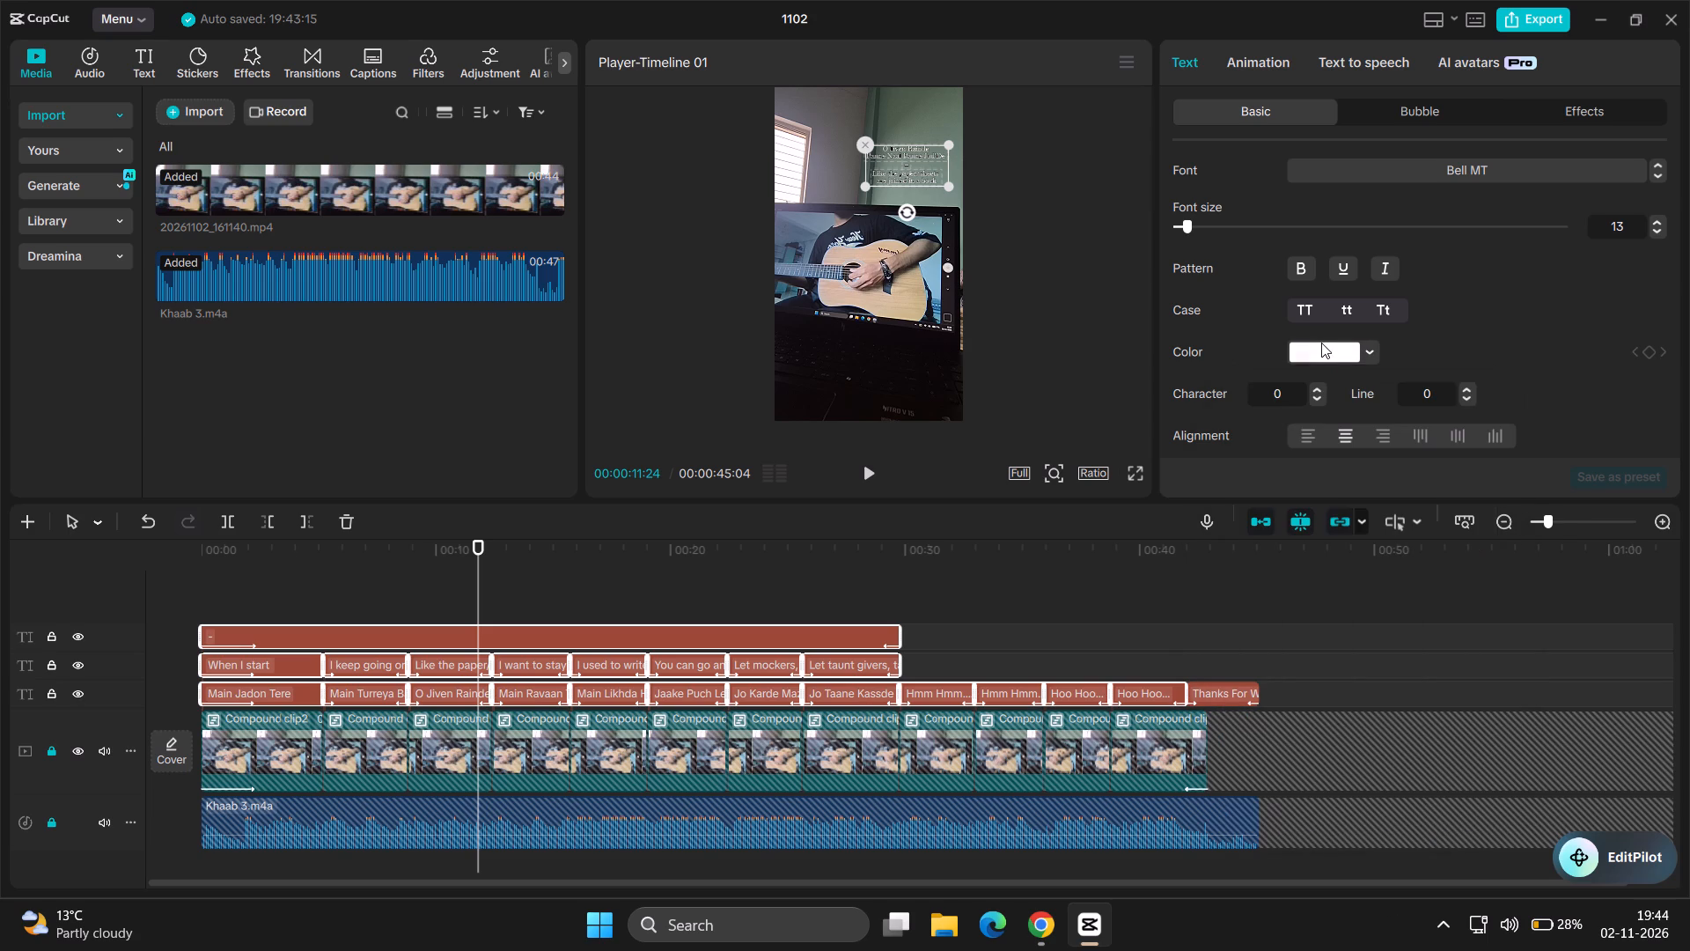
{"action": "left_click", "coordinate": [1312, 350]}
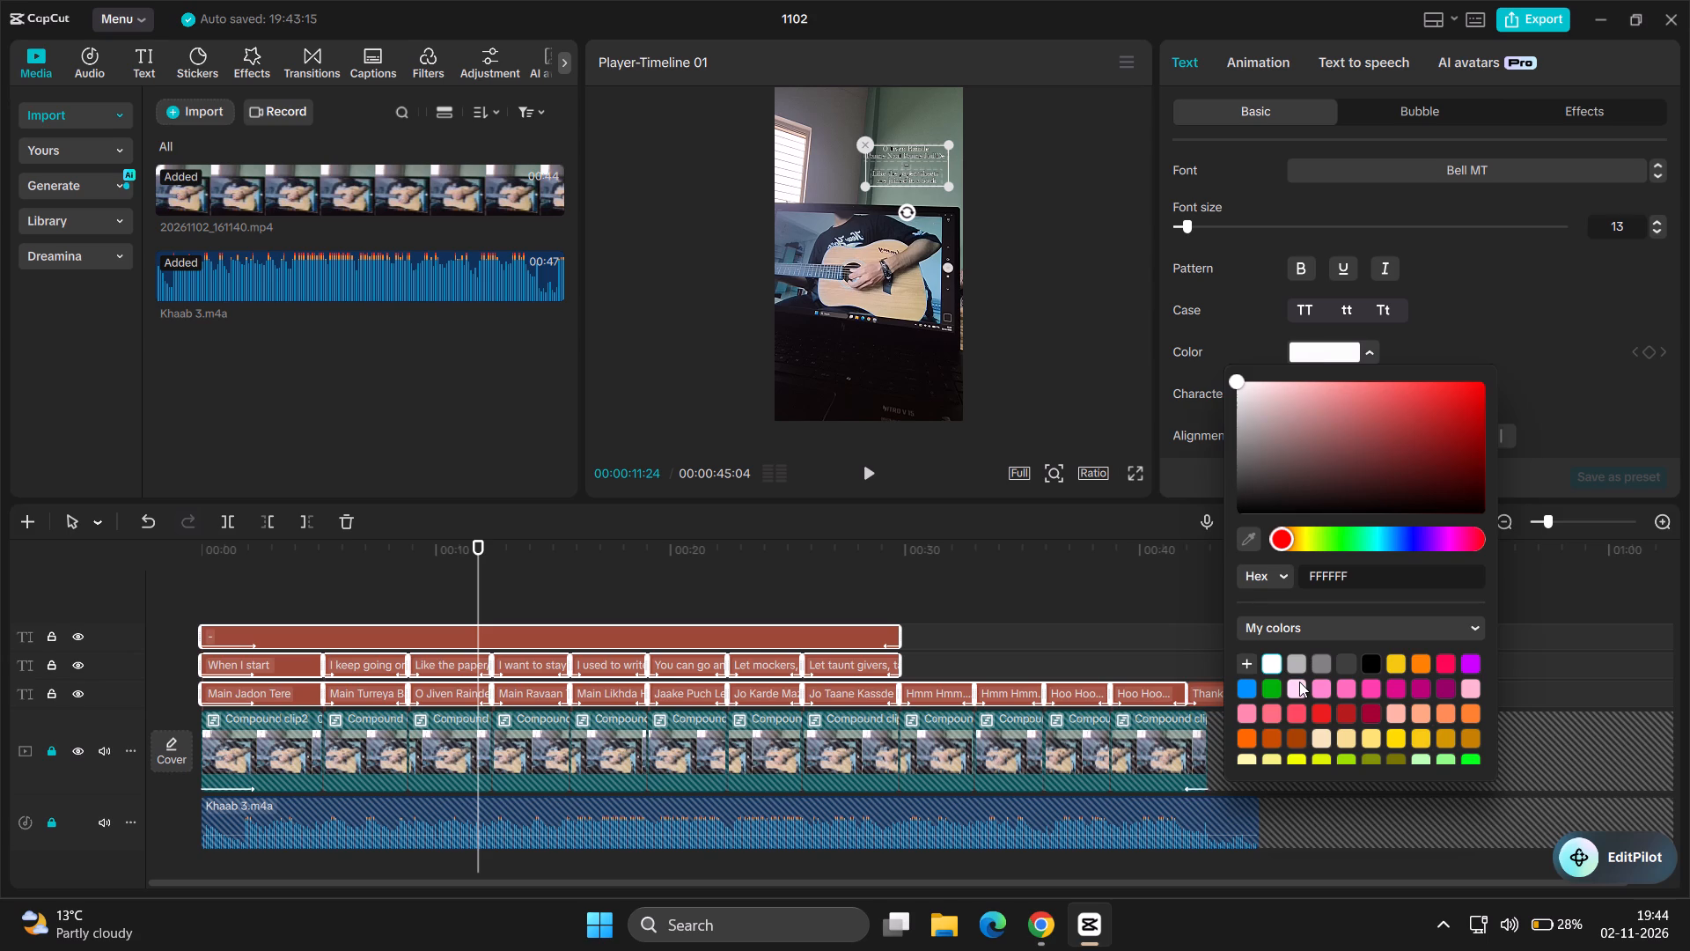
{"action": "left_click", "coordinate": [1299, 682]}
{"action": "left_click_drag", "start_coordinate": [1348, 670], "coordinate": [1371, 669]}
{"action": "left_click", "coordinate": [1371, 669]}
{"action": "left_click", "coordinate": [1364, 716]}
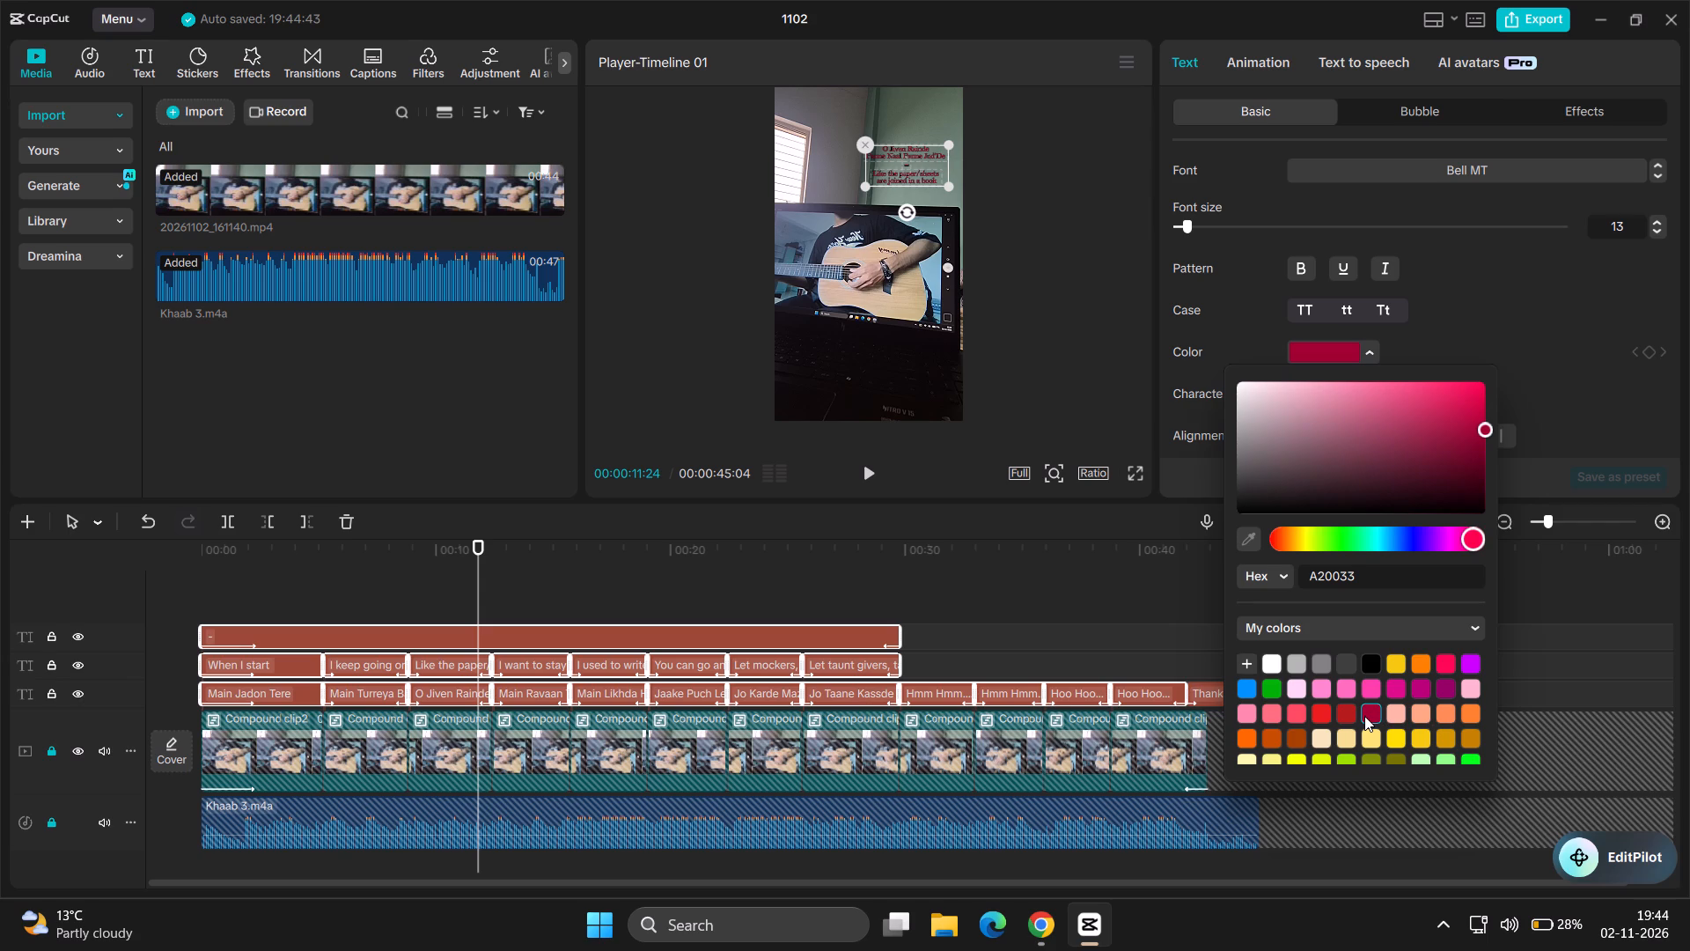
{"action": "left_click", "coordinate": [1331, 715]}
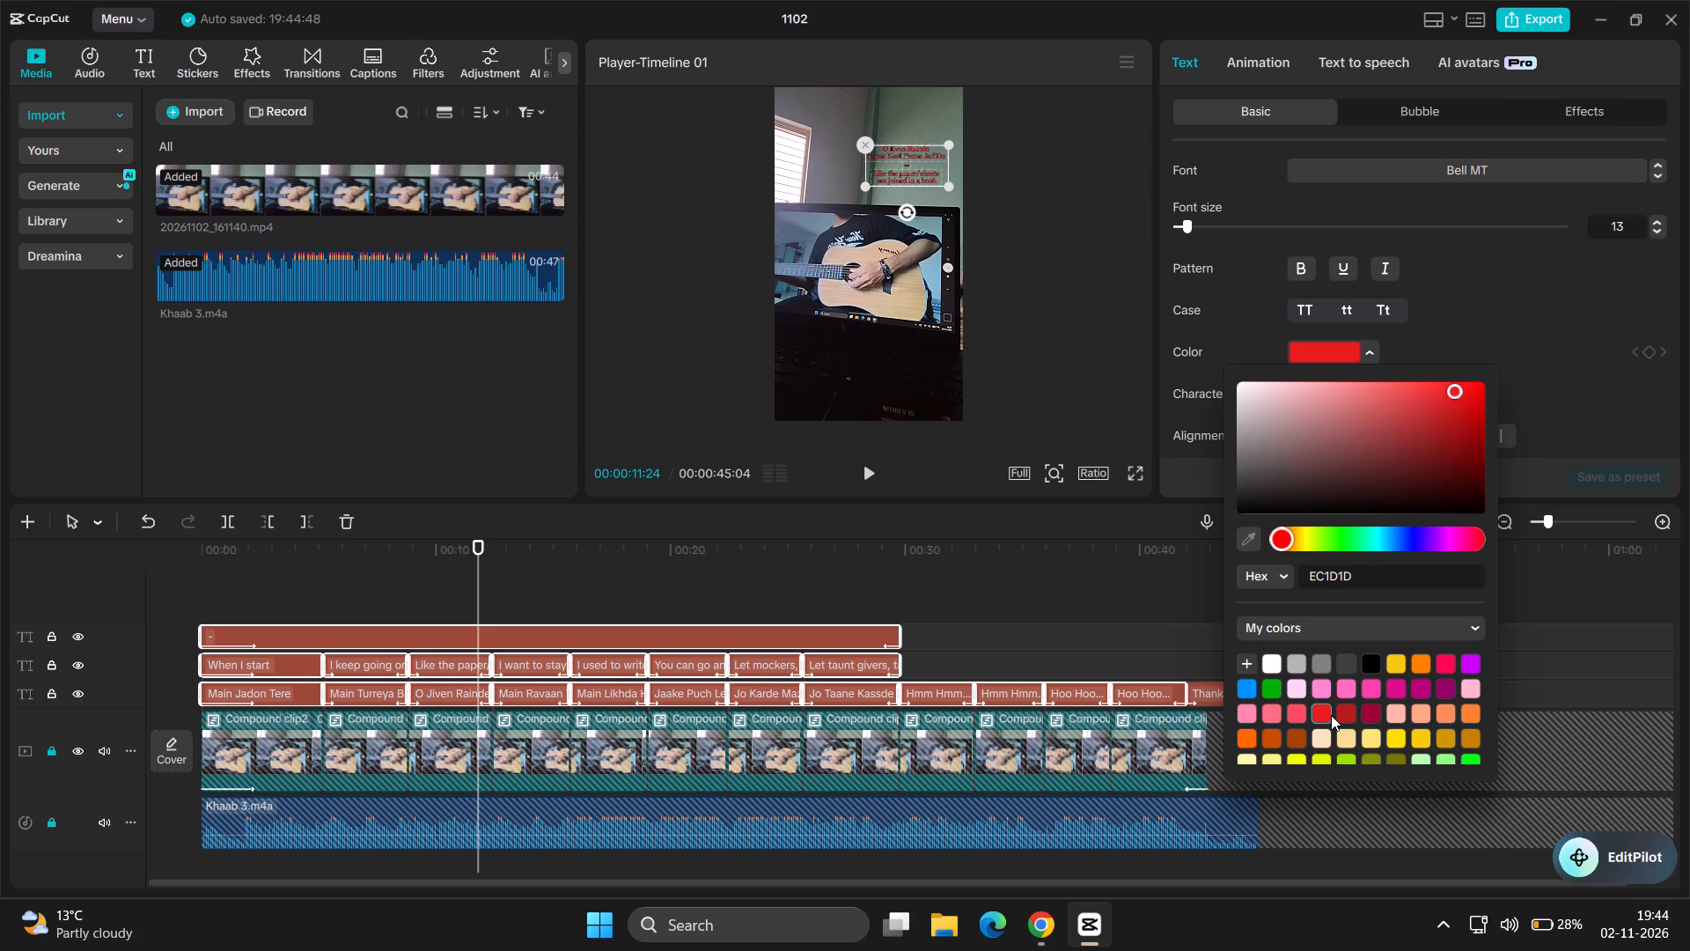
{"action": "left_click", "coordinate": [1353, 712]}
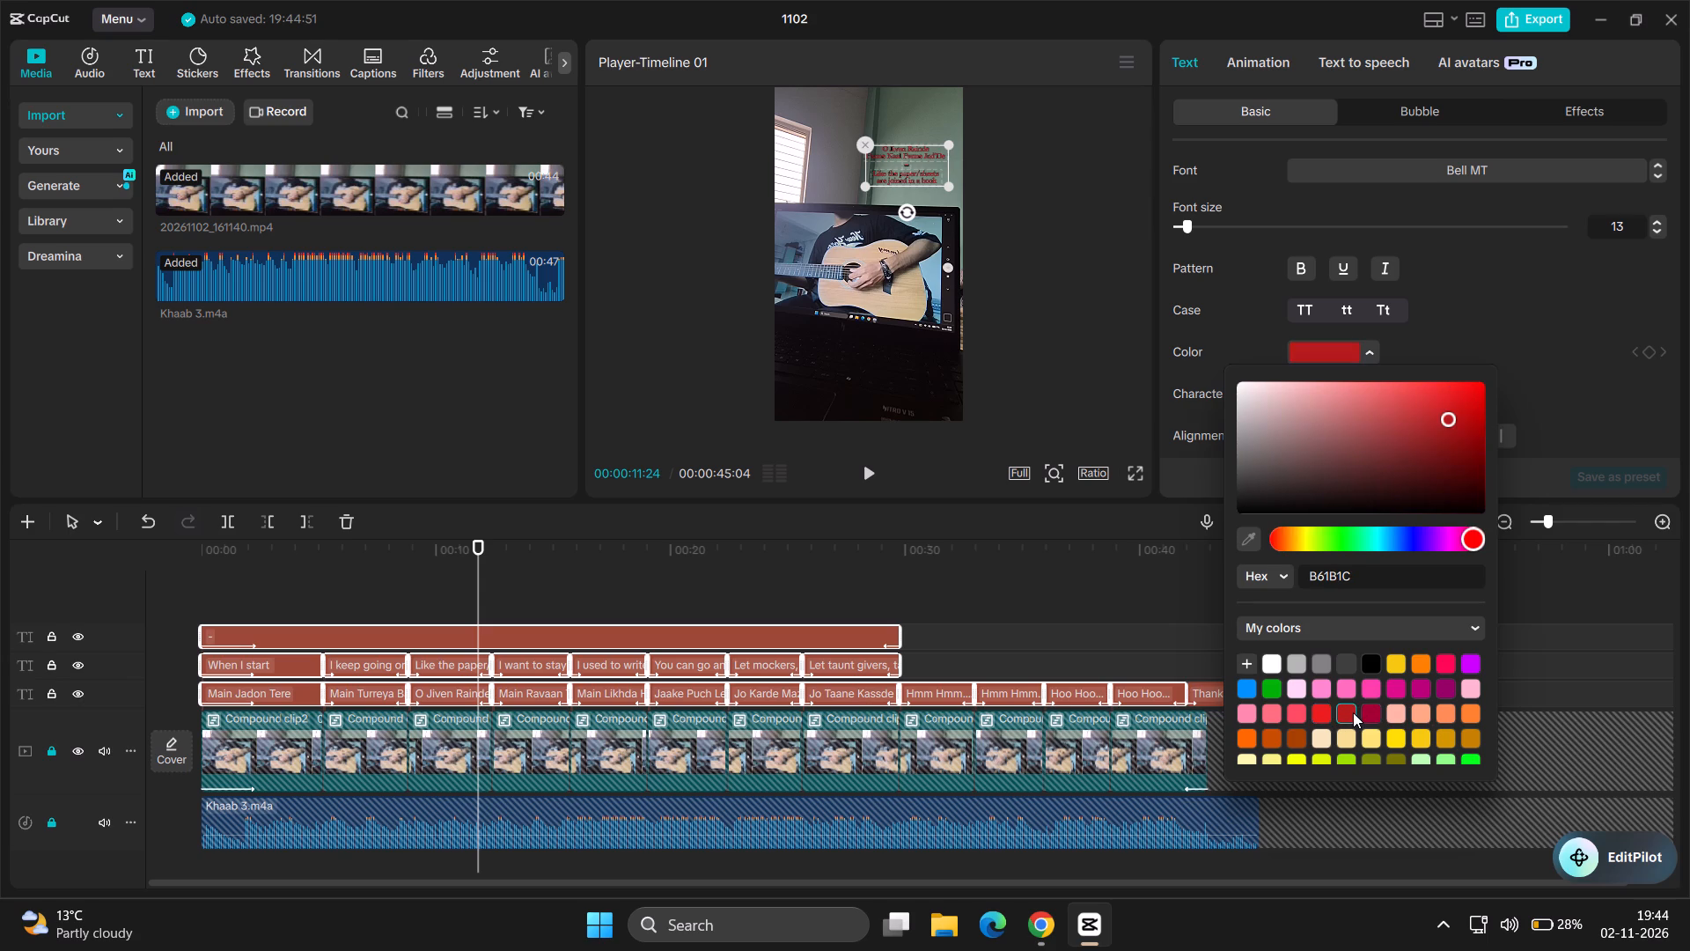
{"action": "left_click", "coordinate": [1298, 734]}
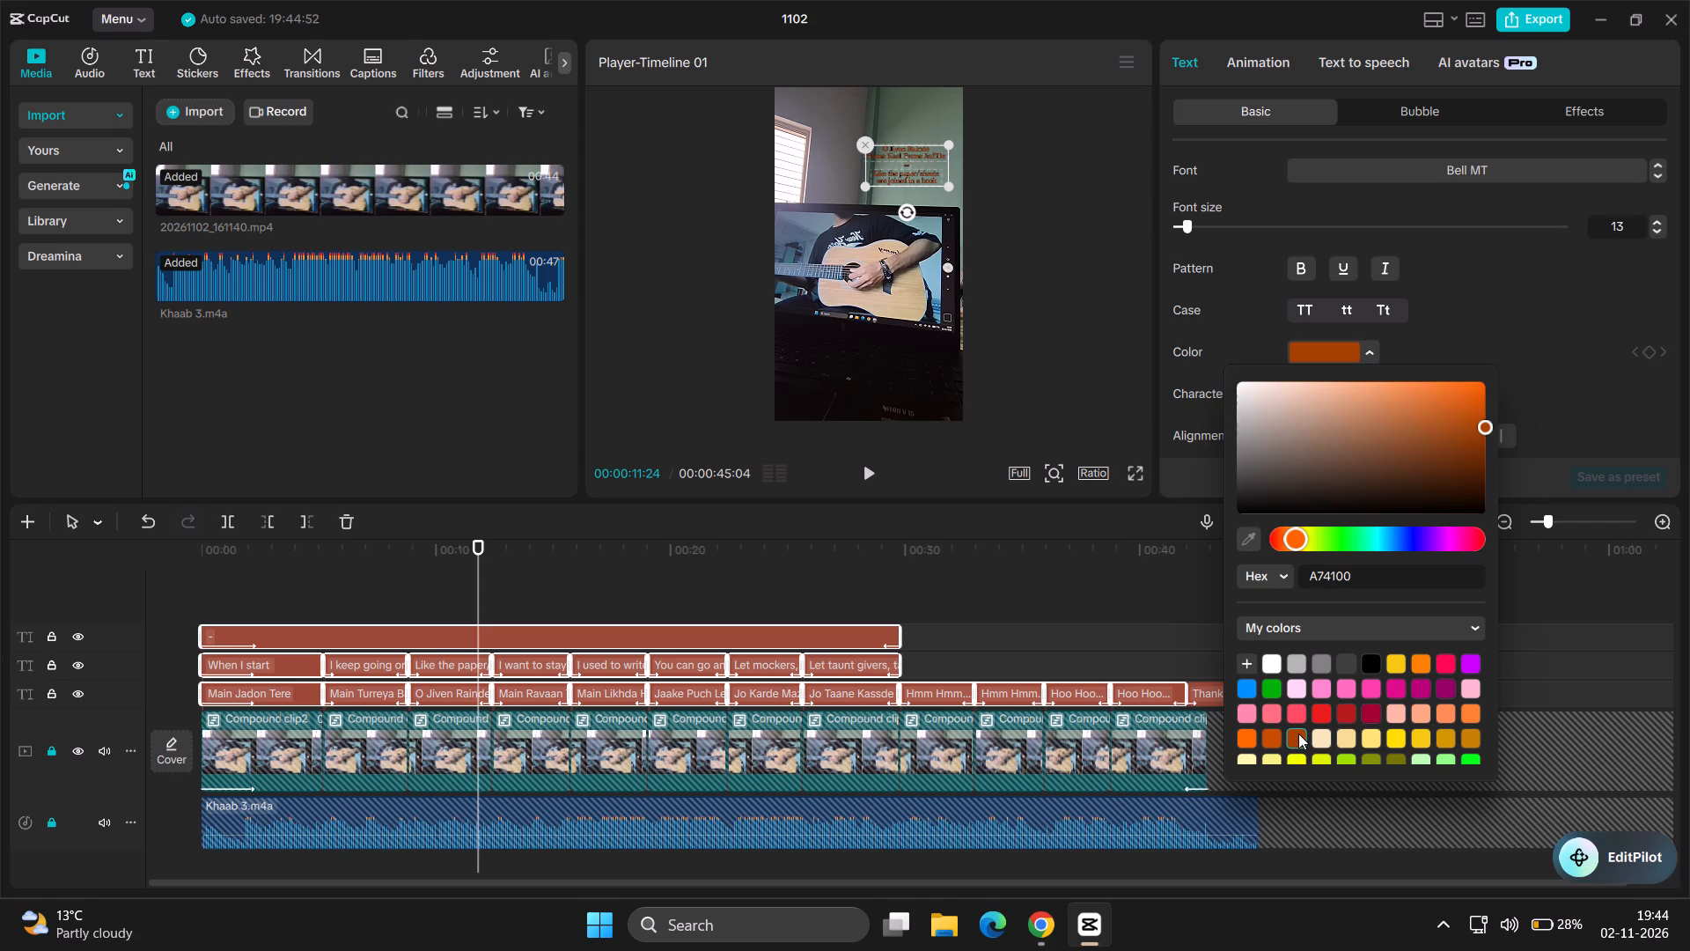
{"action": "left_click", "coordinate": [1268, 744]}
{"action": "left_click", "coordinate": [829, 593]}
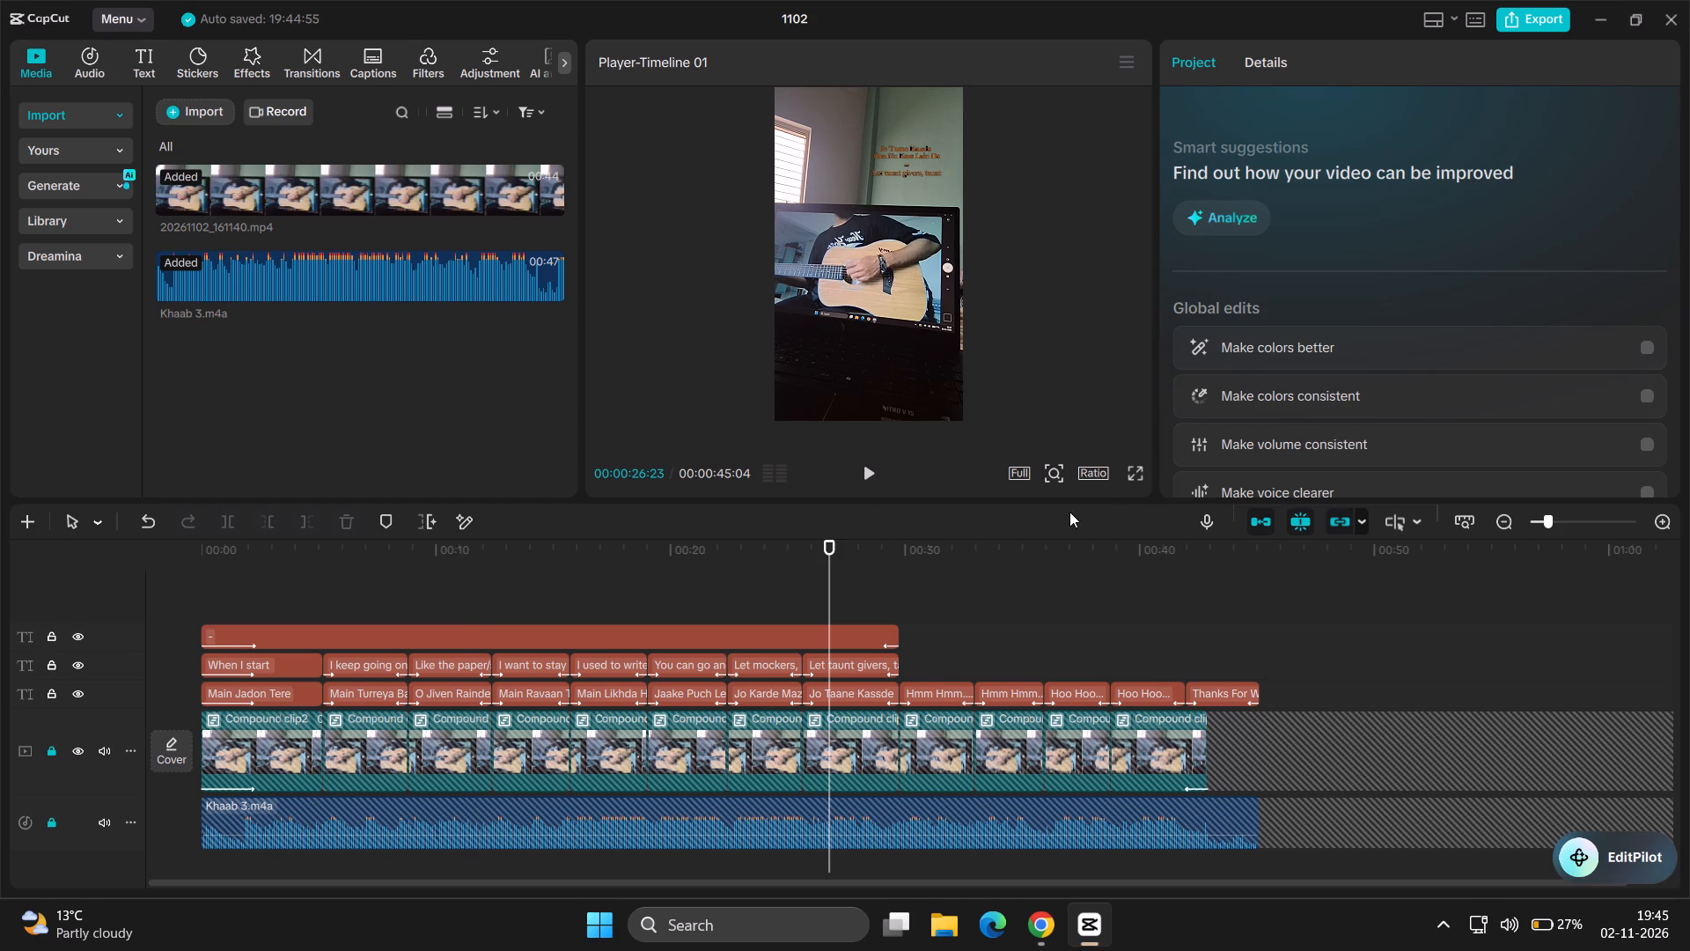
Preview the "Jo Taane Kassde" caption in full screen to check the orange text against the video, then leave full screen.
{"action": "left_click", "coordinate": [1133, 483]}
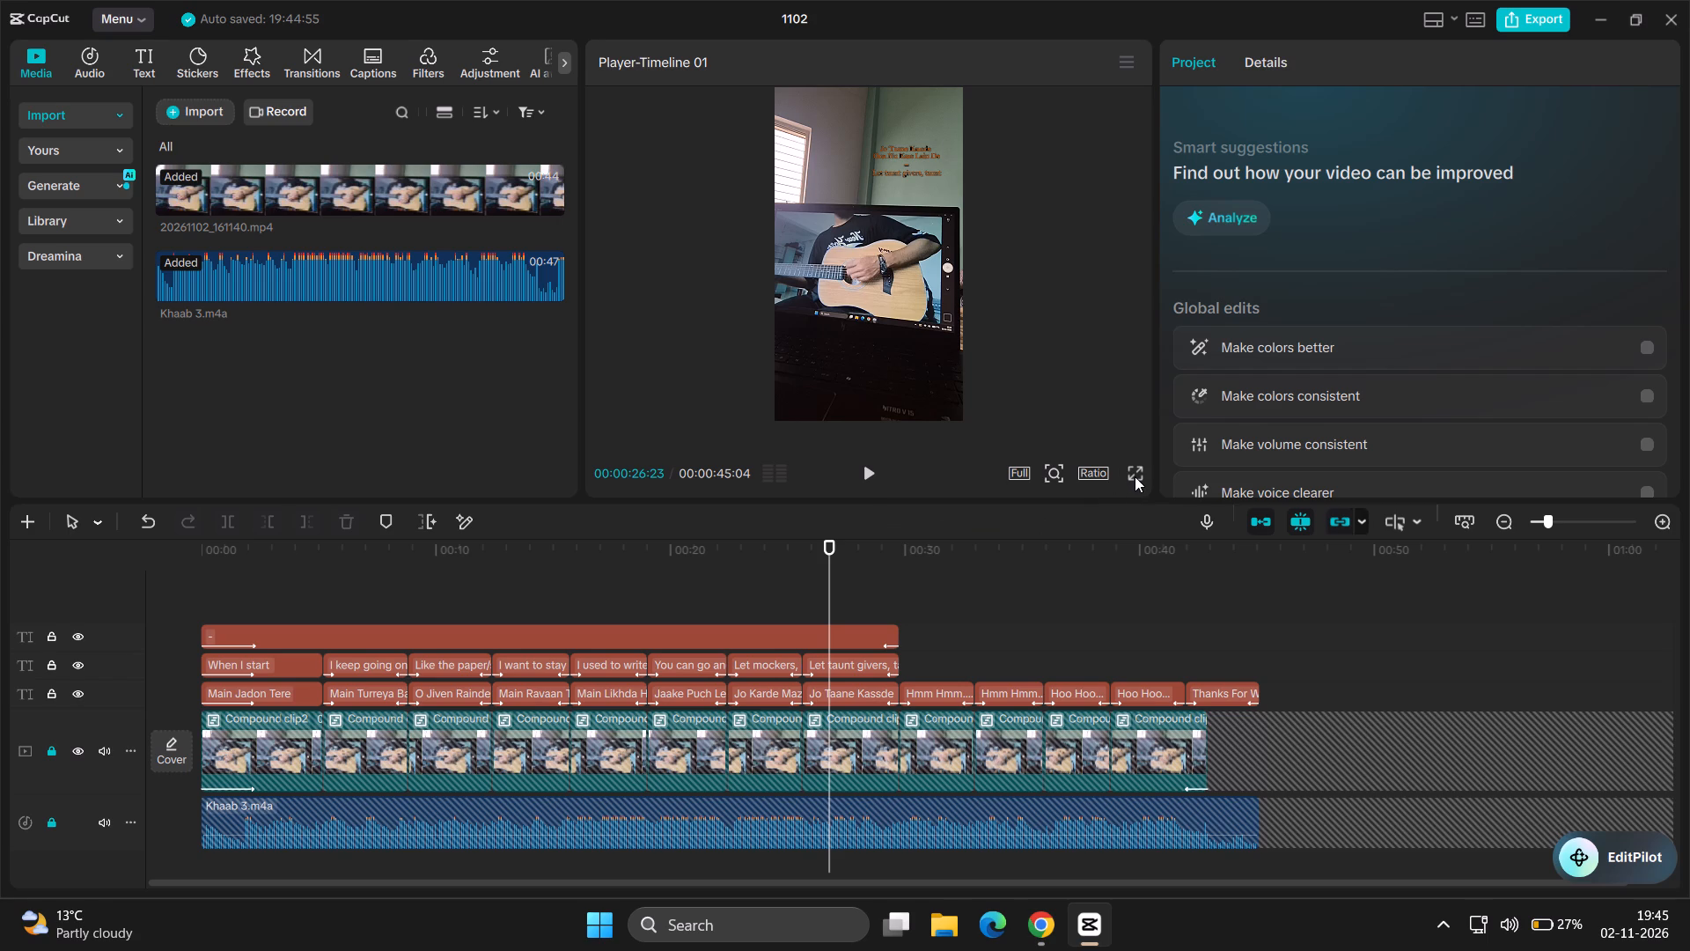
{"action": "left_click", "coordinate": [1135, 476]}
{"action": "key", "text": "space"}
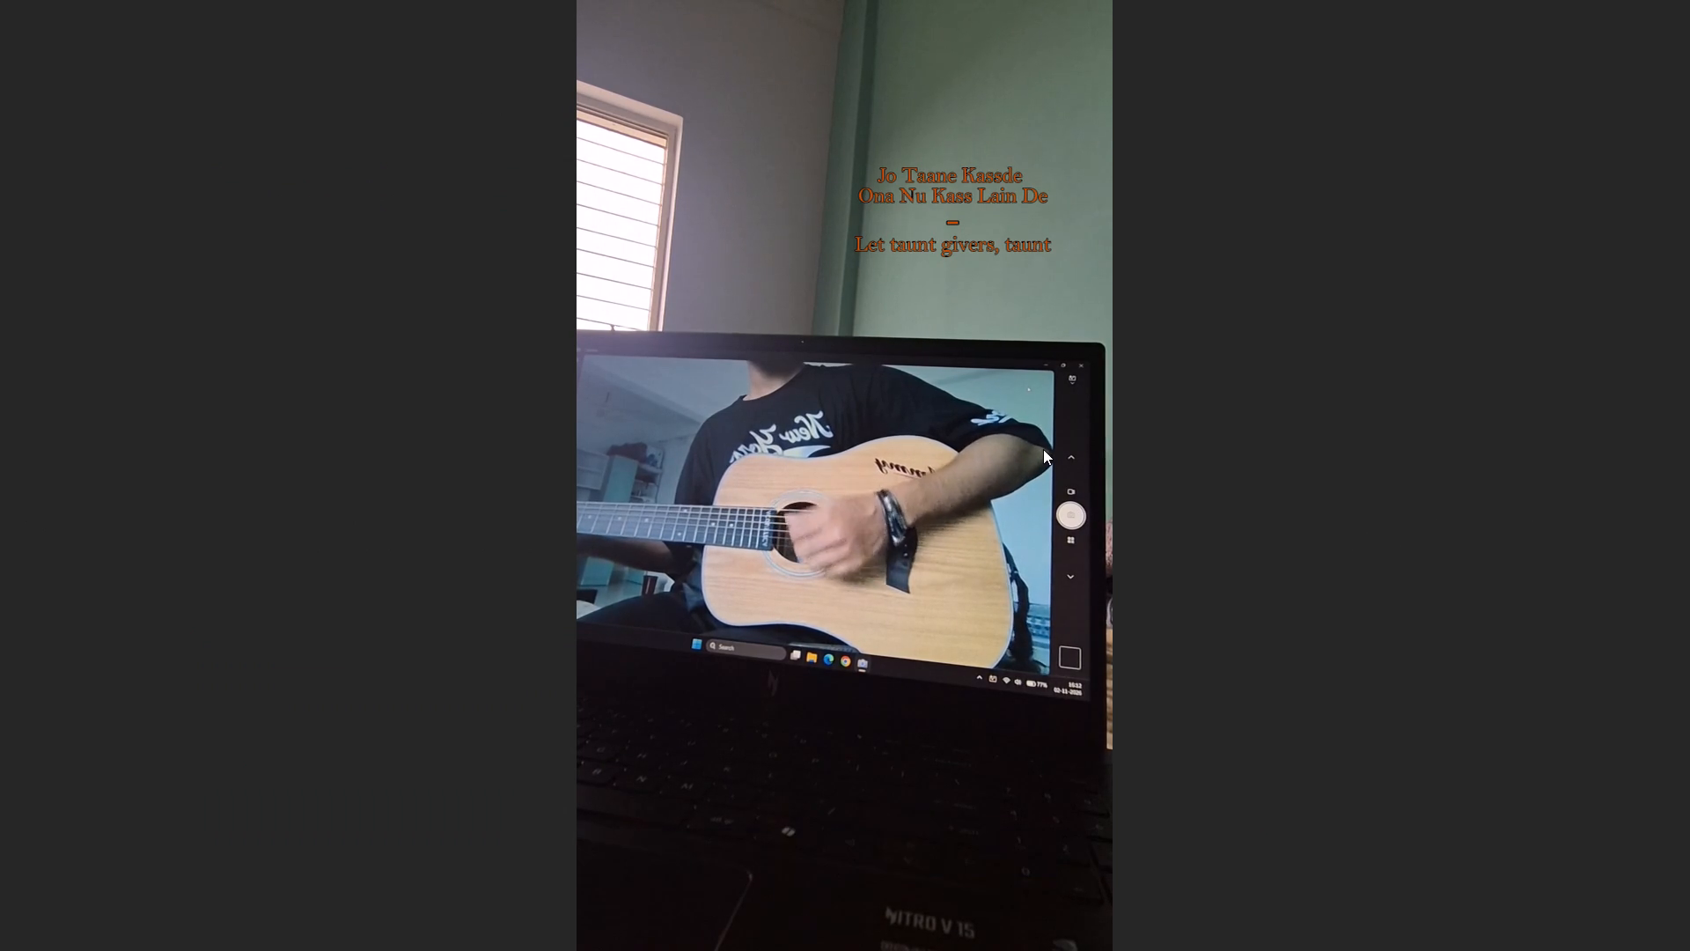
{"action": "key", "text": "space"}
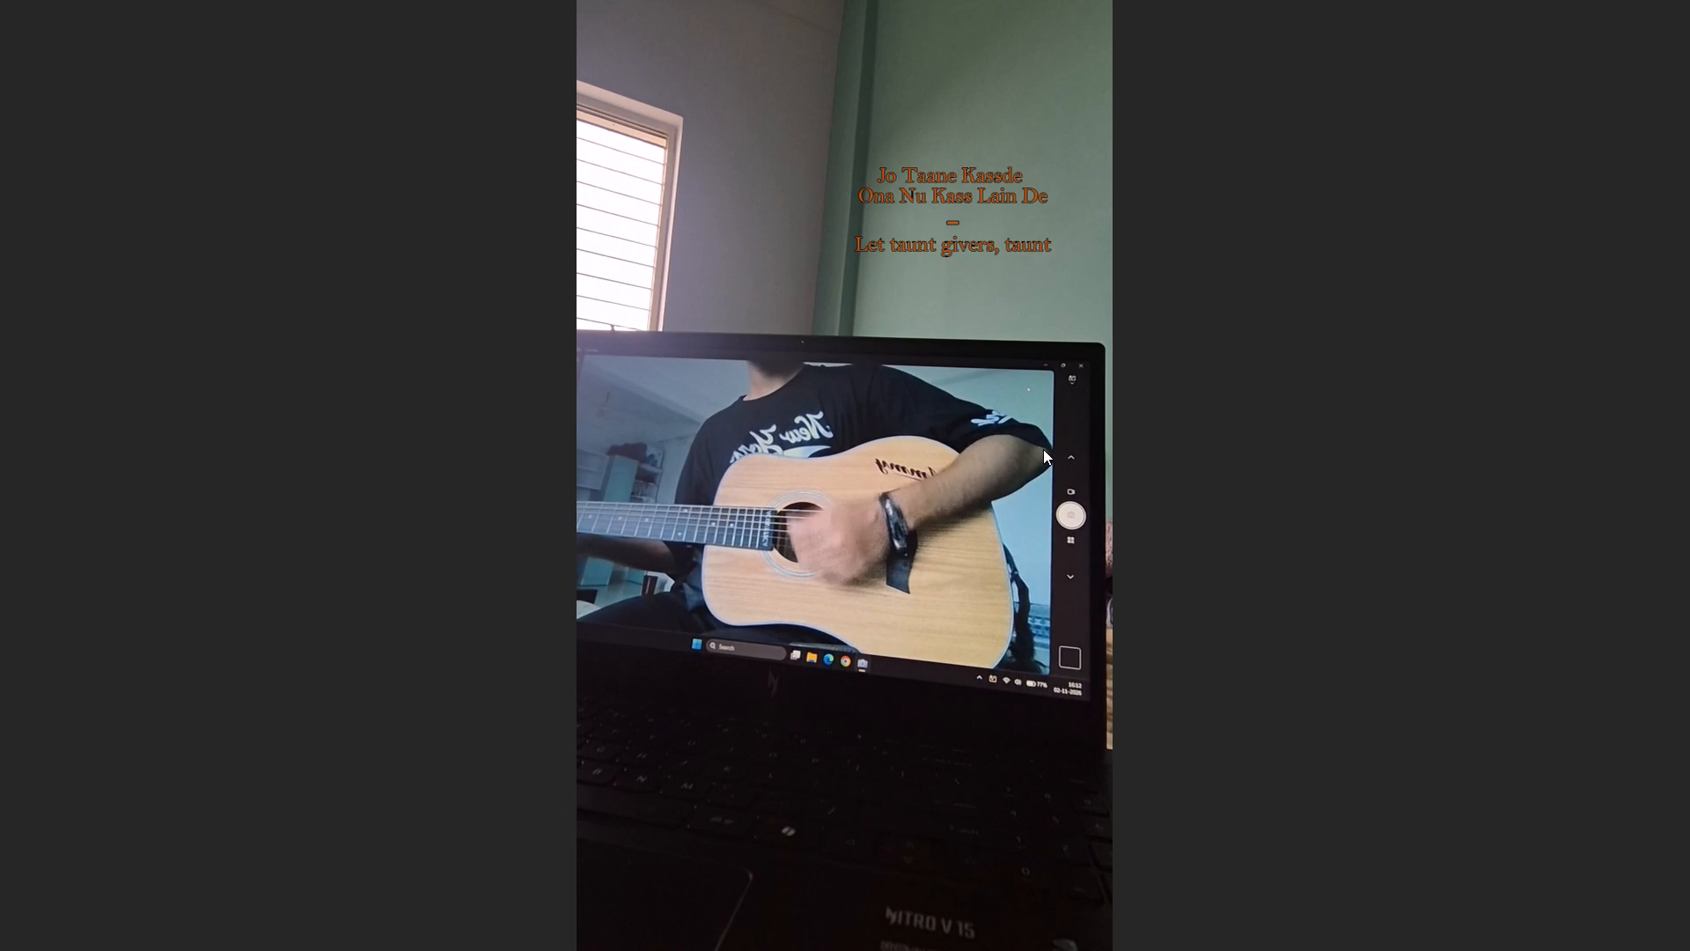
{"action": "double_click", "coordinate": [984, 664]}
{"action": "left_click", "coordinate": [1129, 858]}
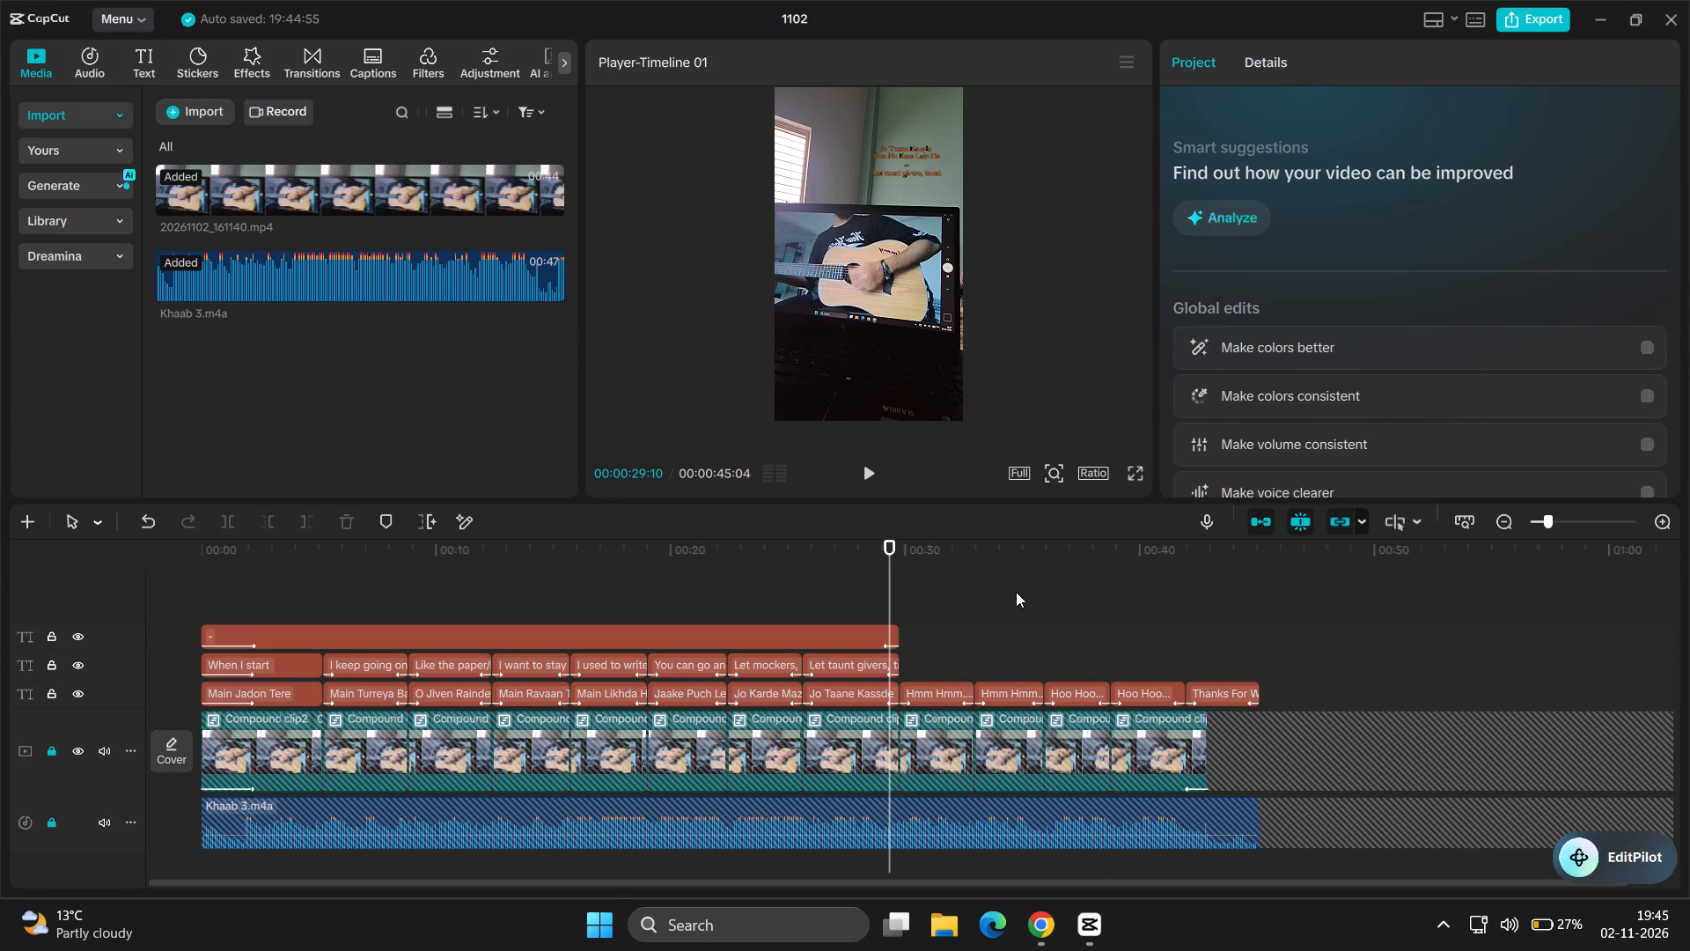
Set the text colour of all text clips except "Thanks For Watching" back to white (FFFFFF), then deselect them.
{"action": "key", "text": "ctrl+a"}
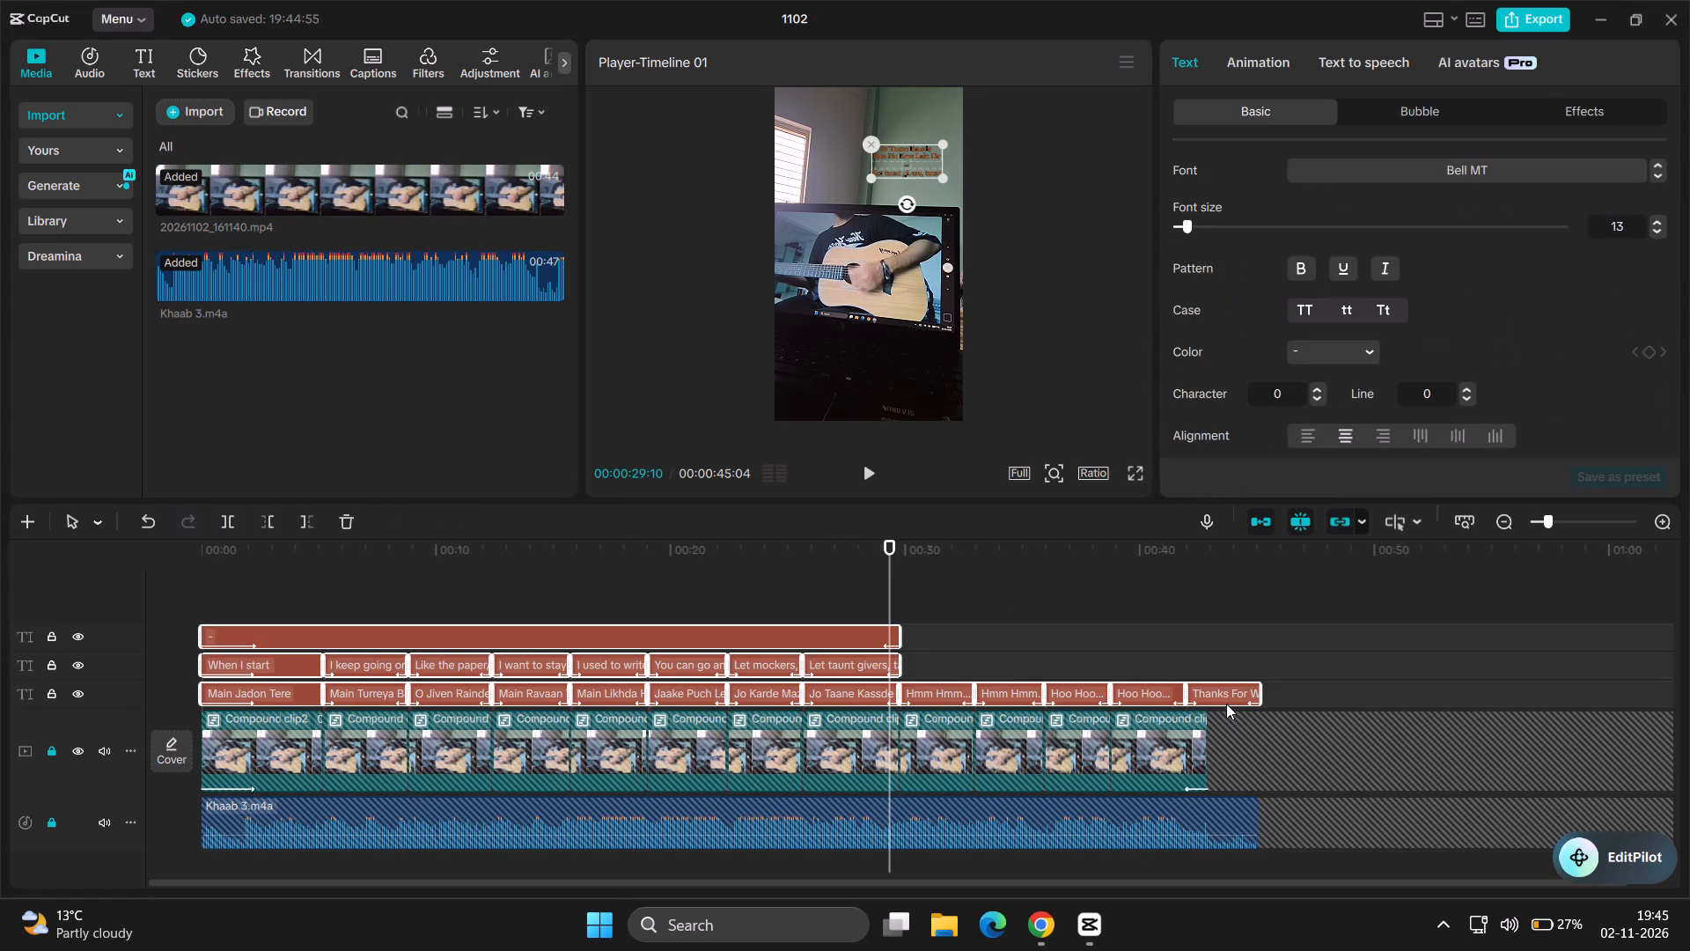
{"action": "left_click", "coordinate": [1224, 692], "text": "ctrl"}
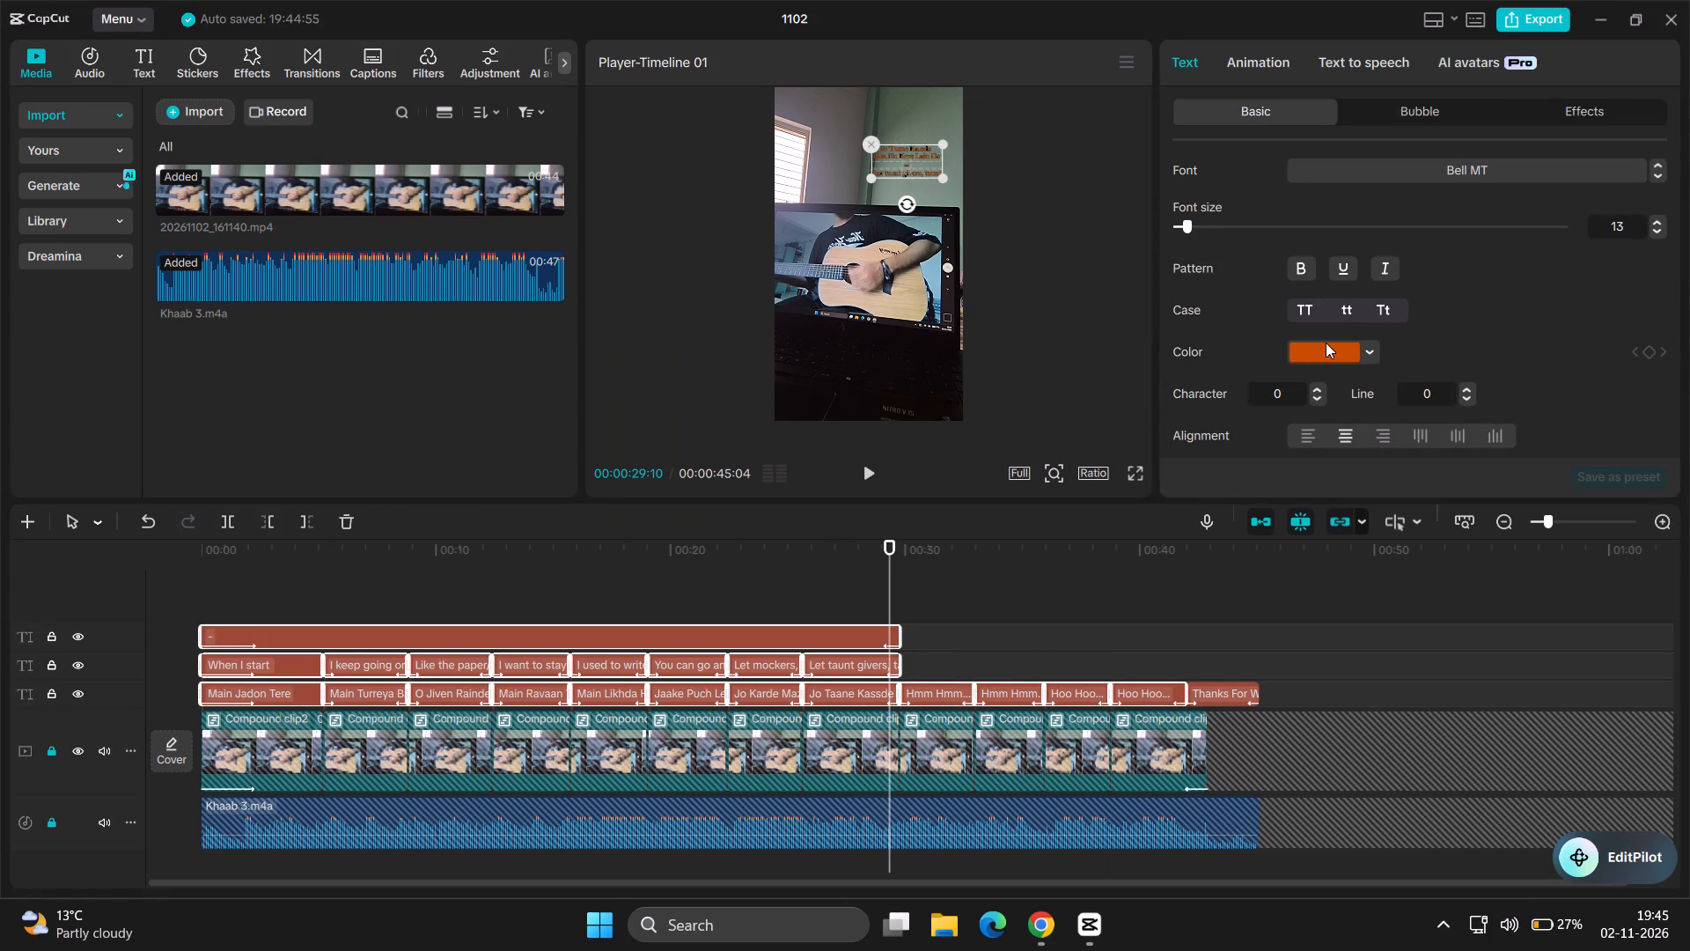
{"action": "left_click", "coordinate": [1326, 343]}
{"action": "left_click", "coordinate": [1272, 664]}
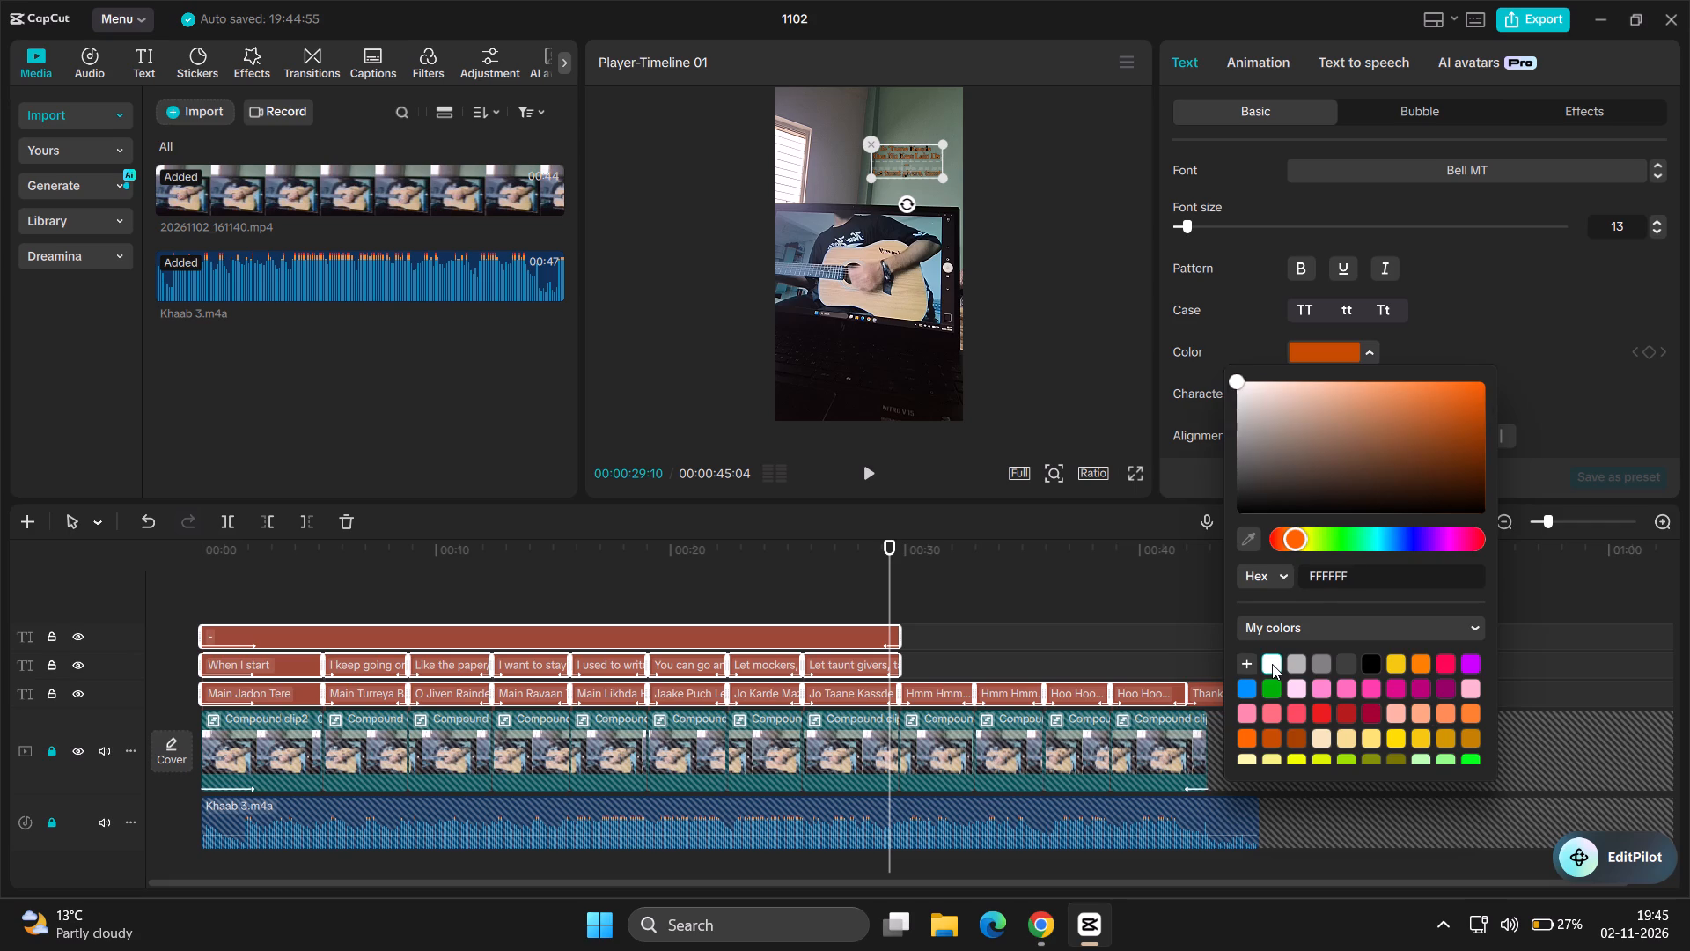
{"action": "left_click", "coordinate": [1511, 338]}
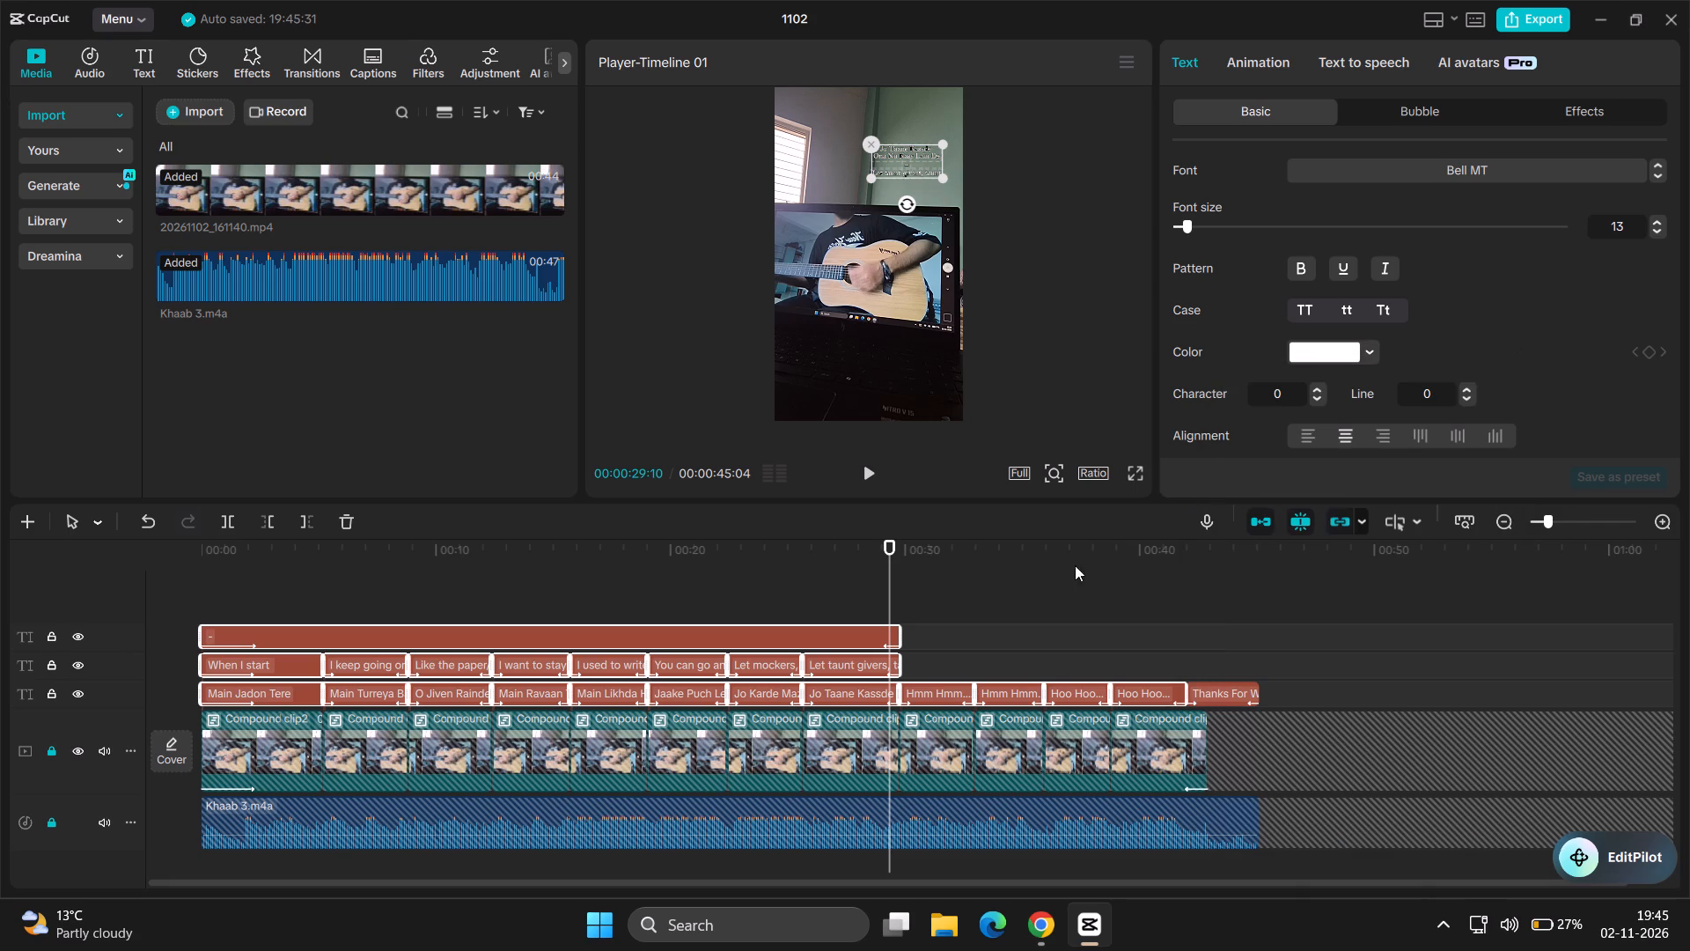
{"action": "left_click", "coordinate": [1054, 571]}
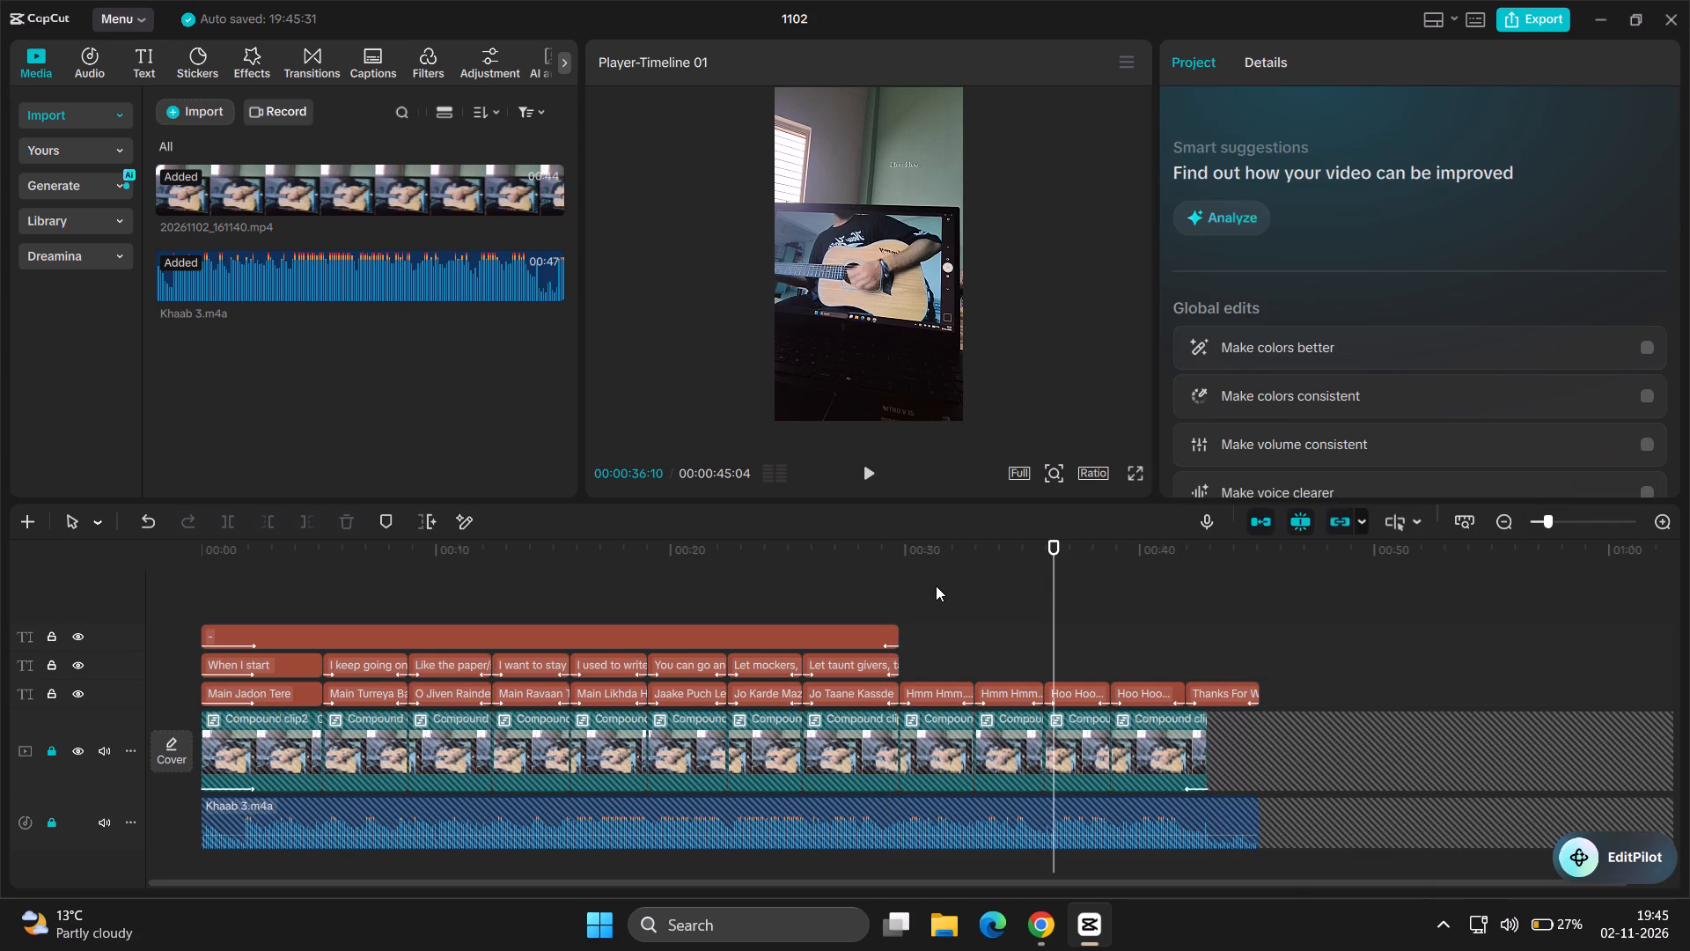
Apply title case to all text clips except "Thanks For Watching", then deselect them.
{"action": "key", "text": "ctrl+a"}
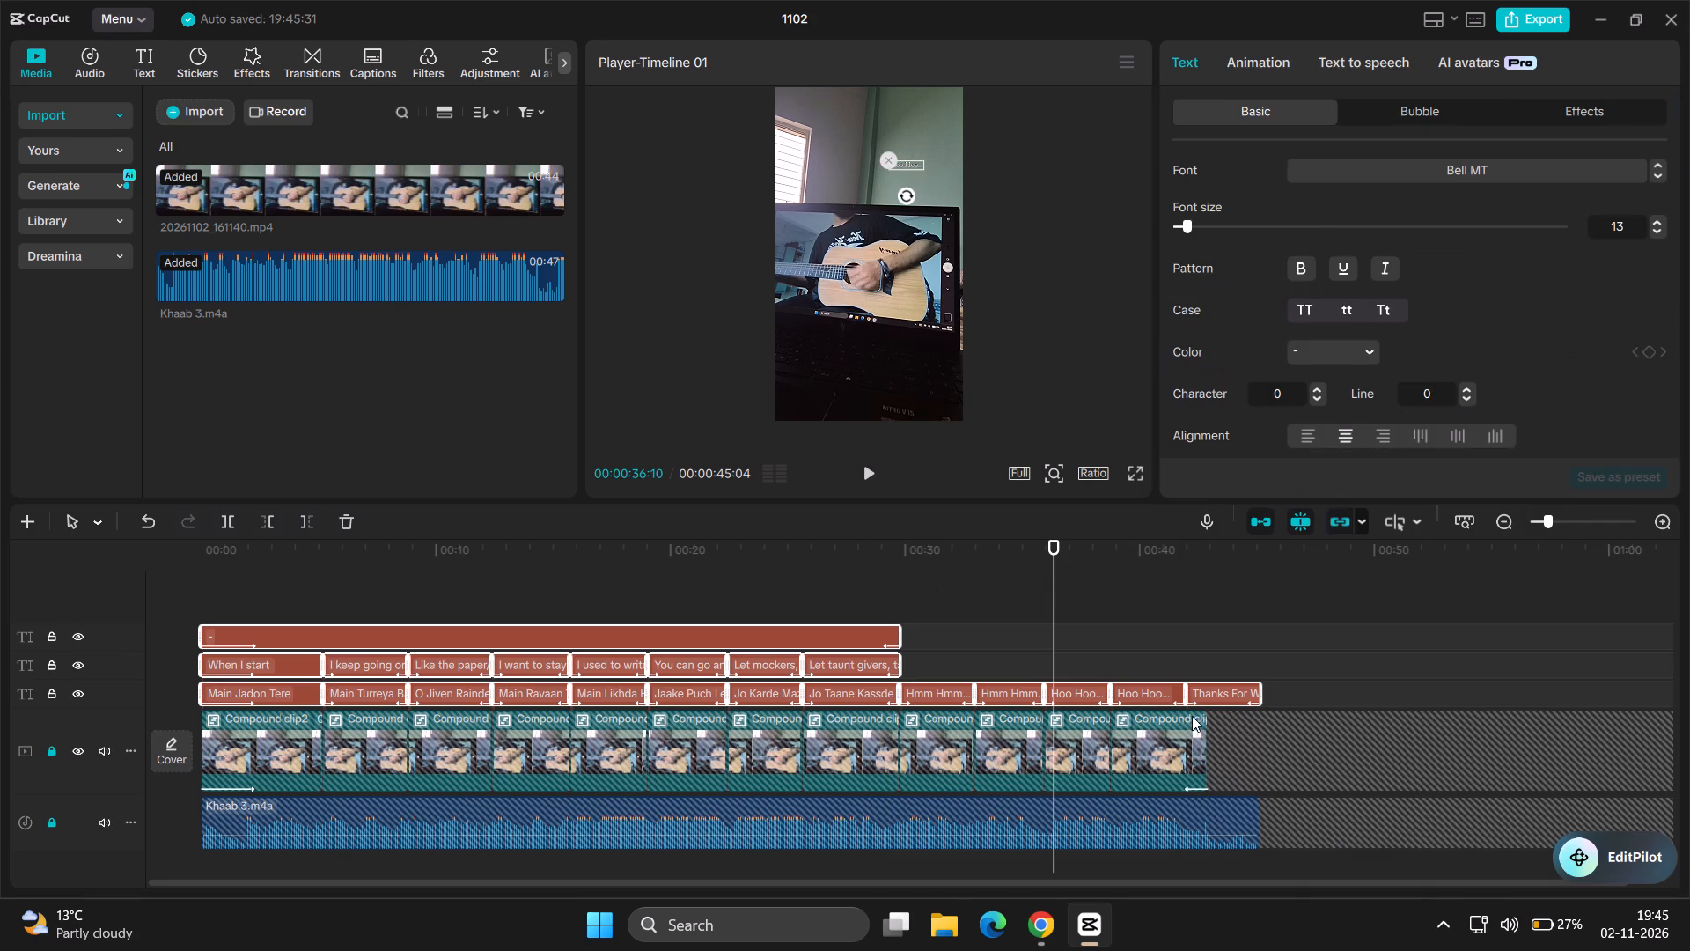
{"action": "left_click", "coordinate": [1222, 699], "text": "ctrl"}
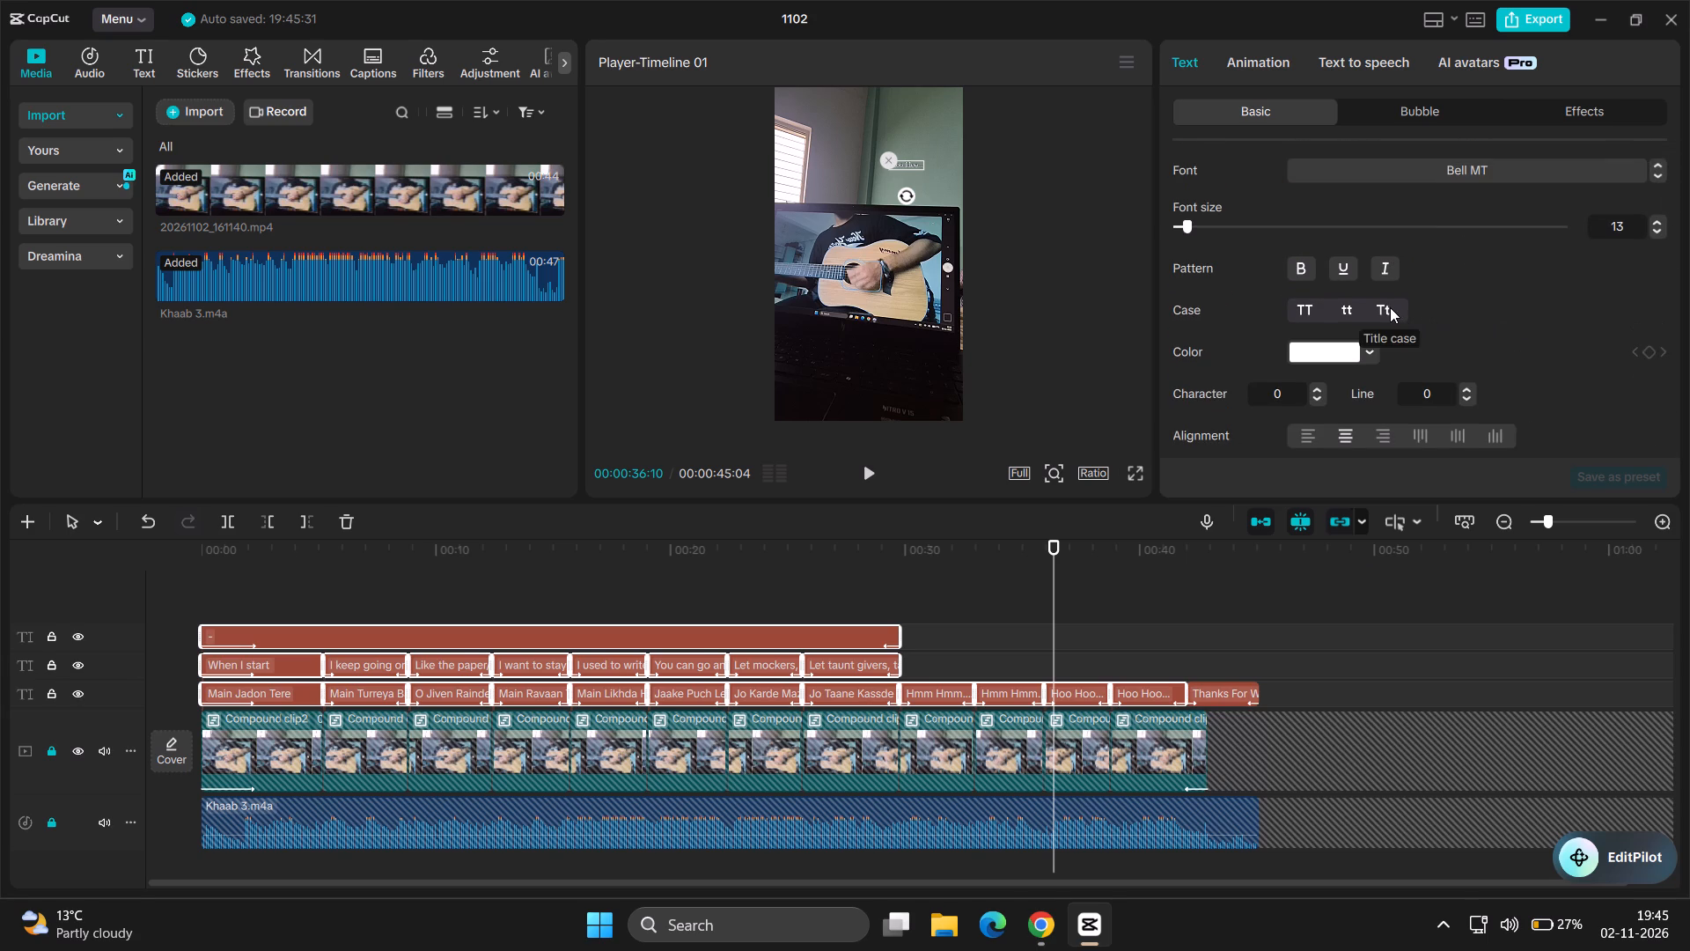
{"action": "left_click", "coordinate": [1390, 307]}
{"action": "double_click", "coordinate": [1384, 307]}
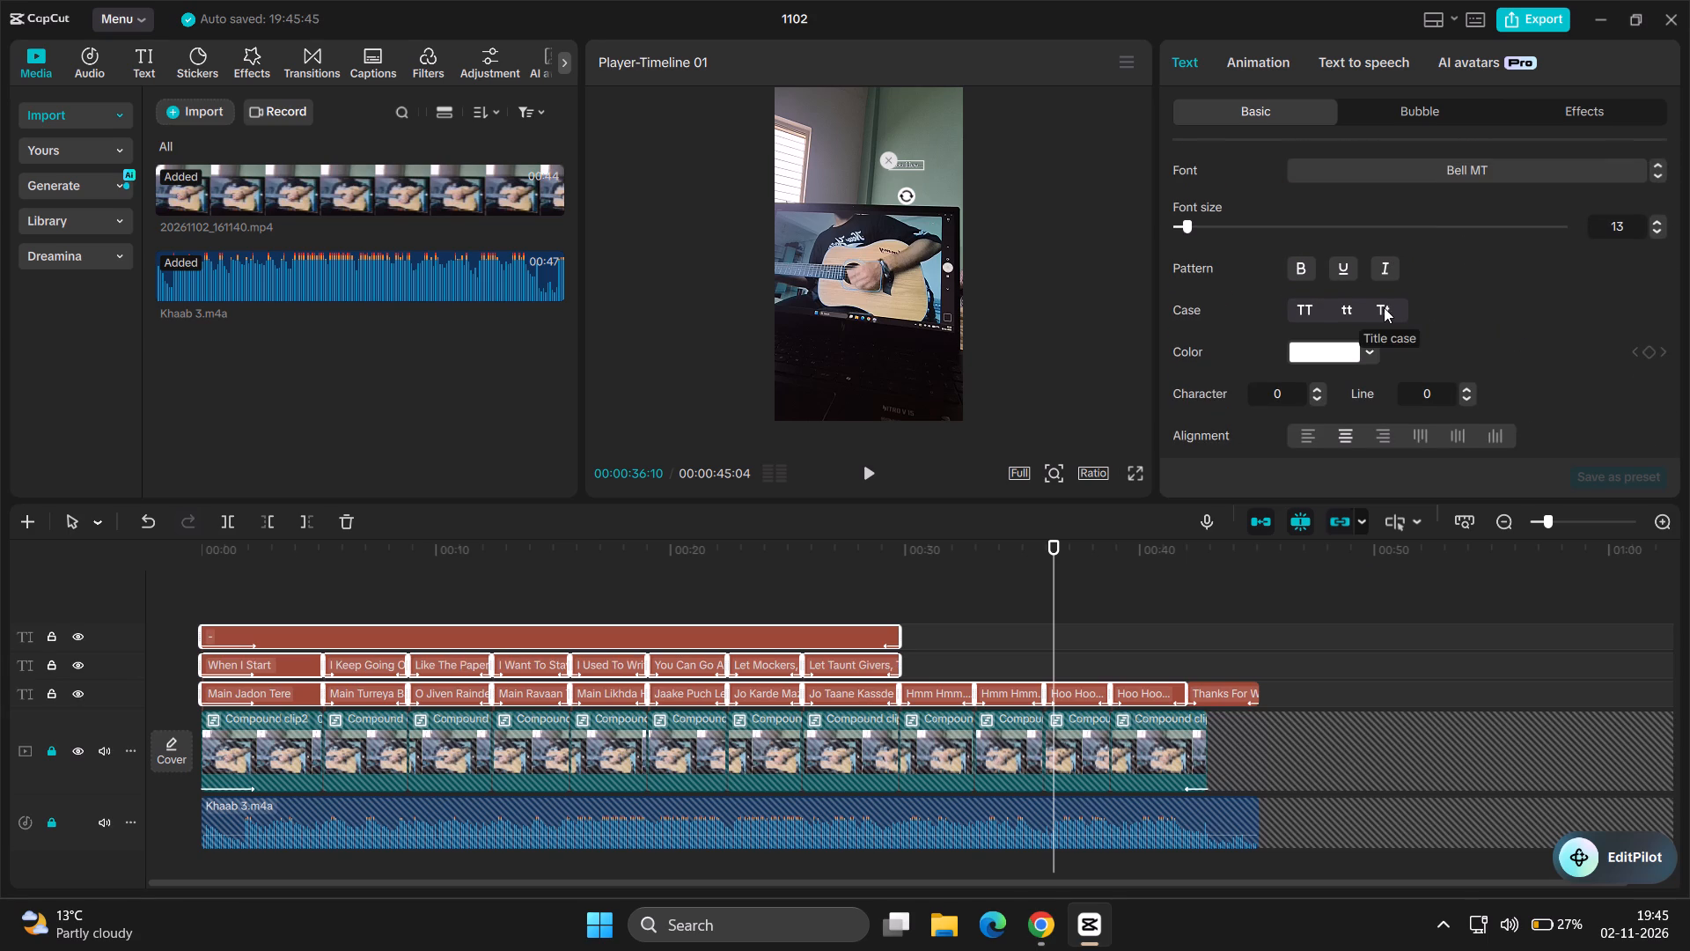
{"action": "left_click", "coordinate": [1384, 307]}
{"action": "left_click", "coordinate": [799, 592]}
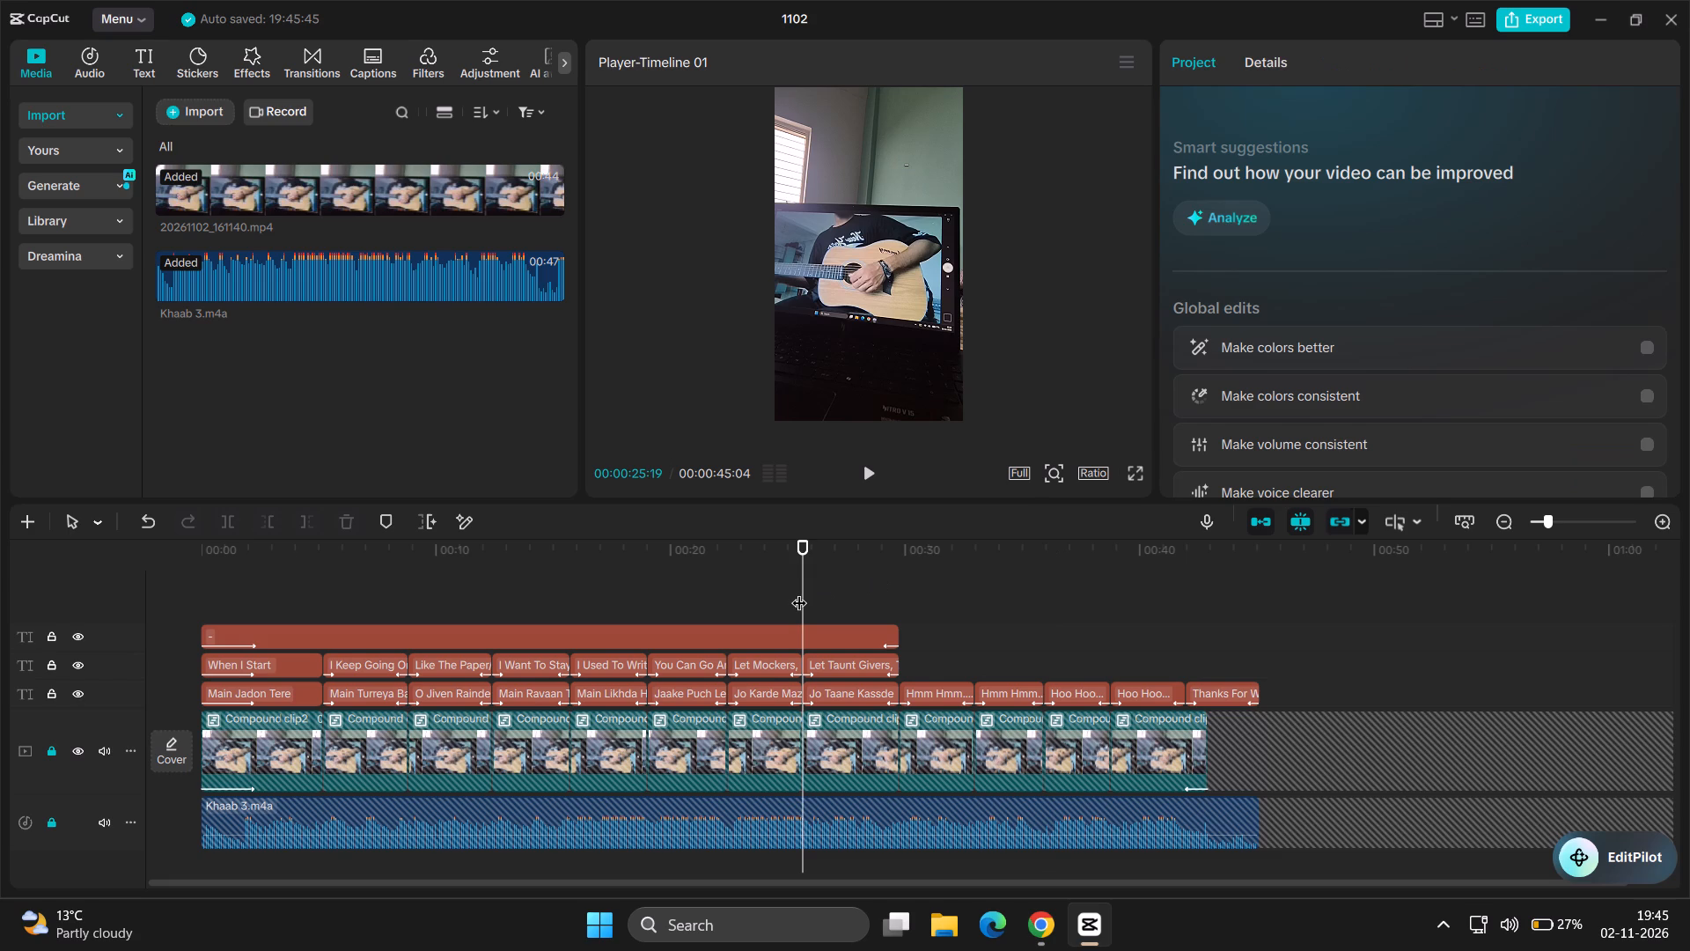
Lock all three text tracks on the timeline.
{"action": "left_click", "coordinate": [57, 638]}
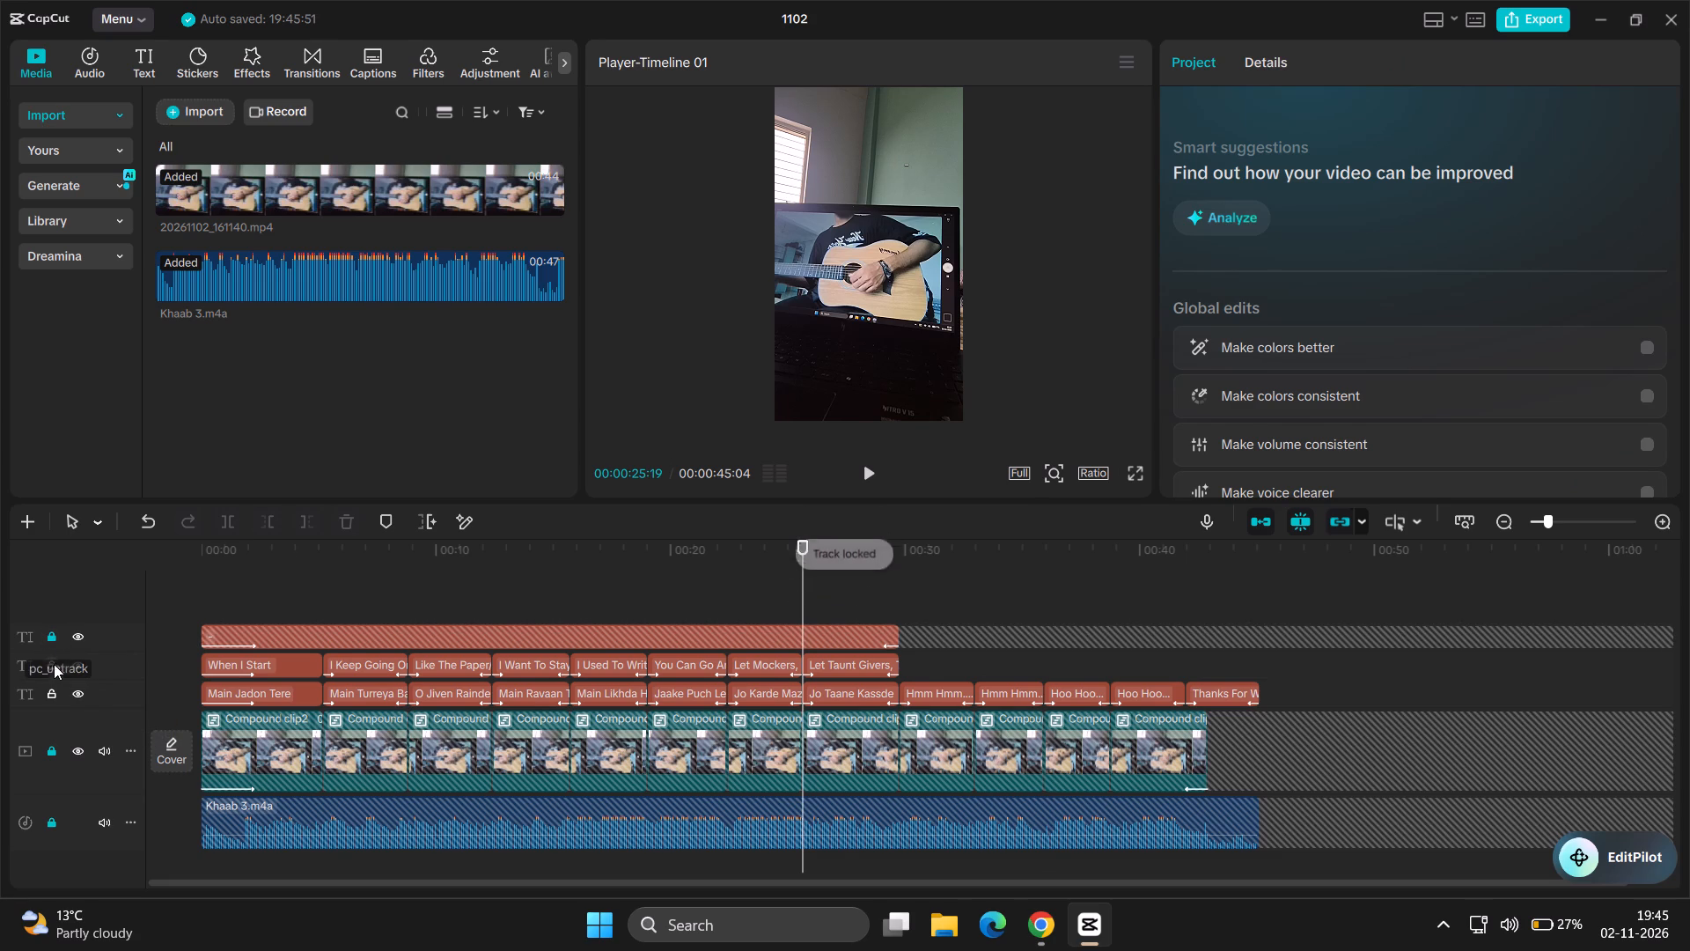
{"action": "left_click", "coordinate": [54, 667]}
{"action": "left_click", "coordinate": [51, 697]}
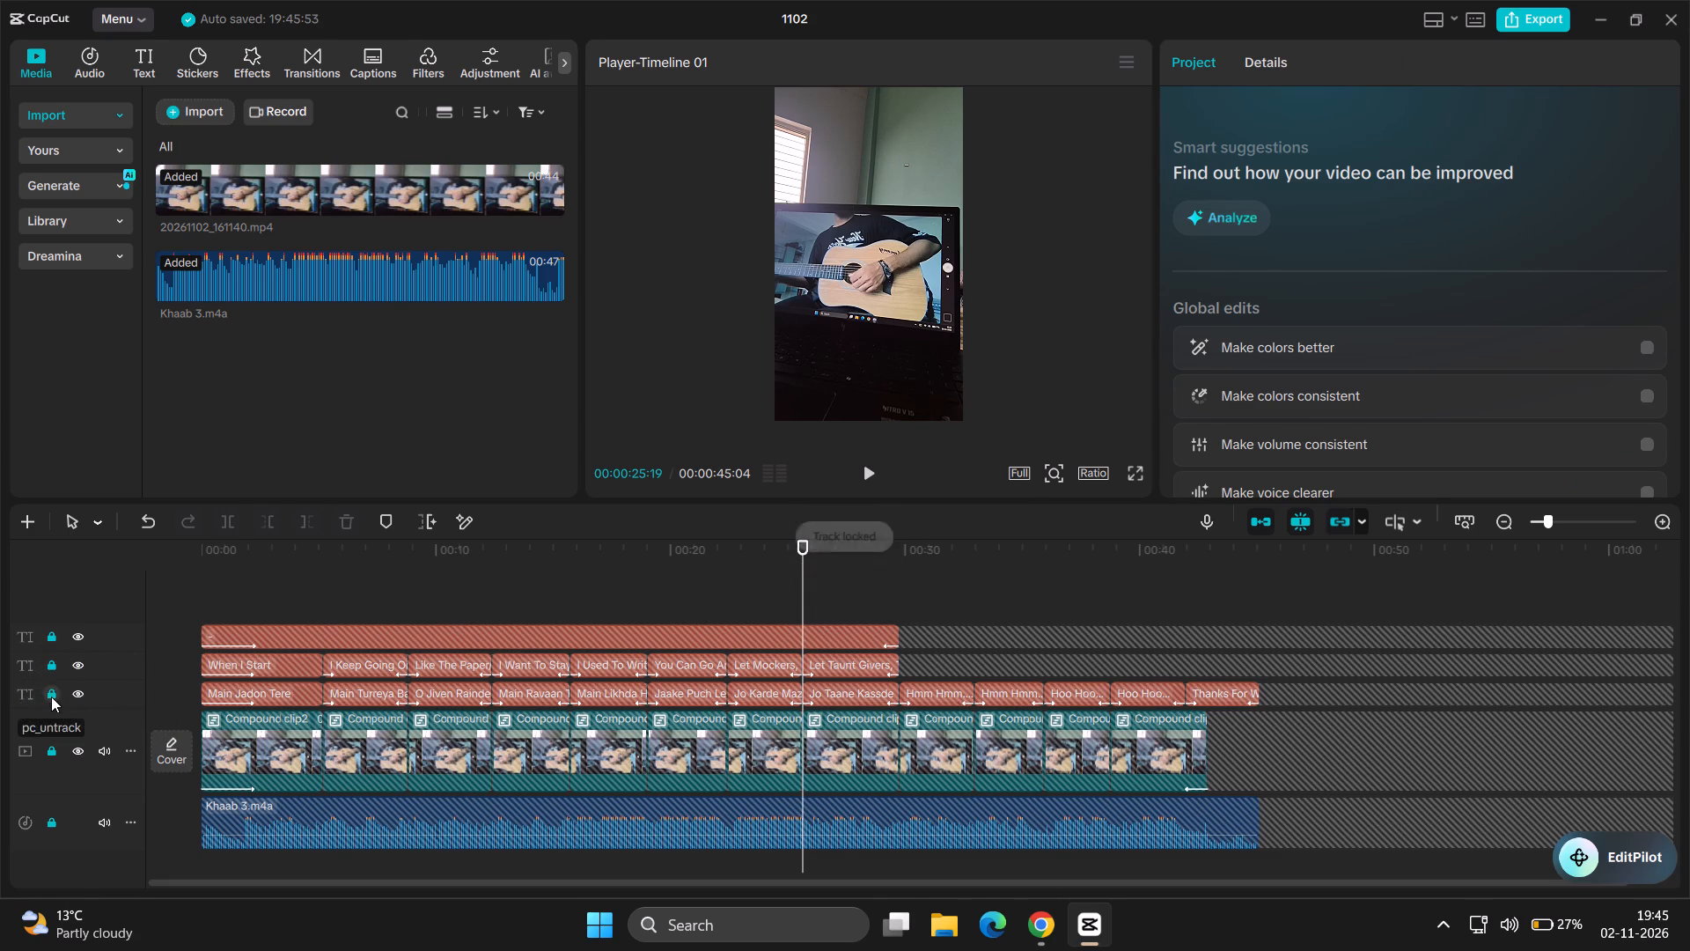
Play the whole lyric video from the start in full screen to check the captions and ending, then leave full screen.
{"action": "left_click", "coordinate": [1143, 473]}
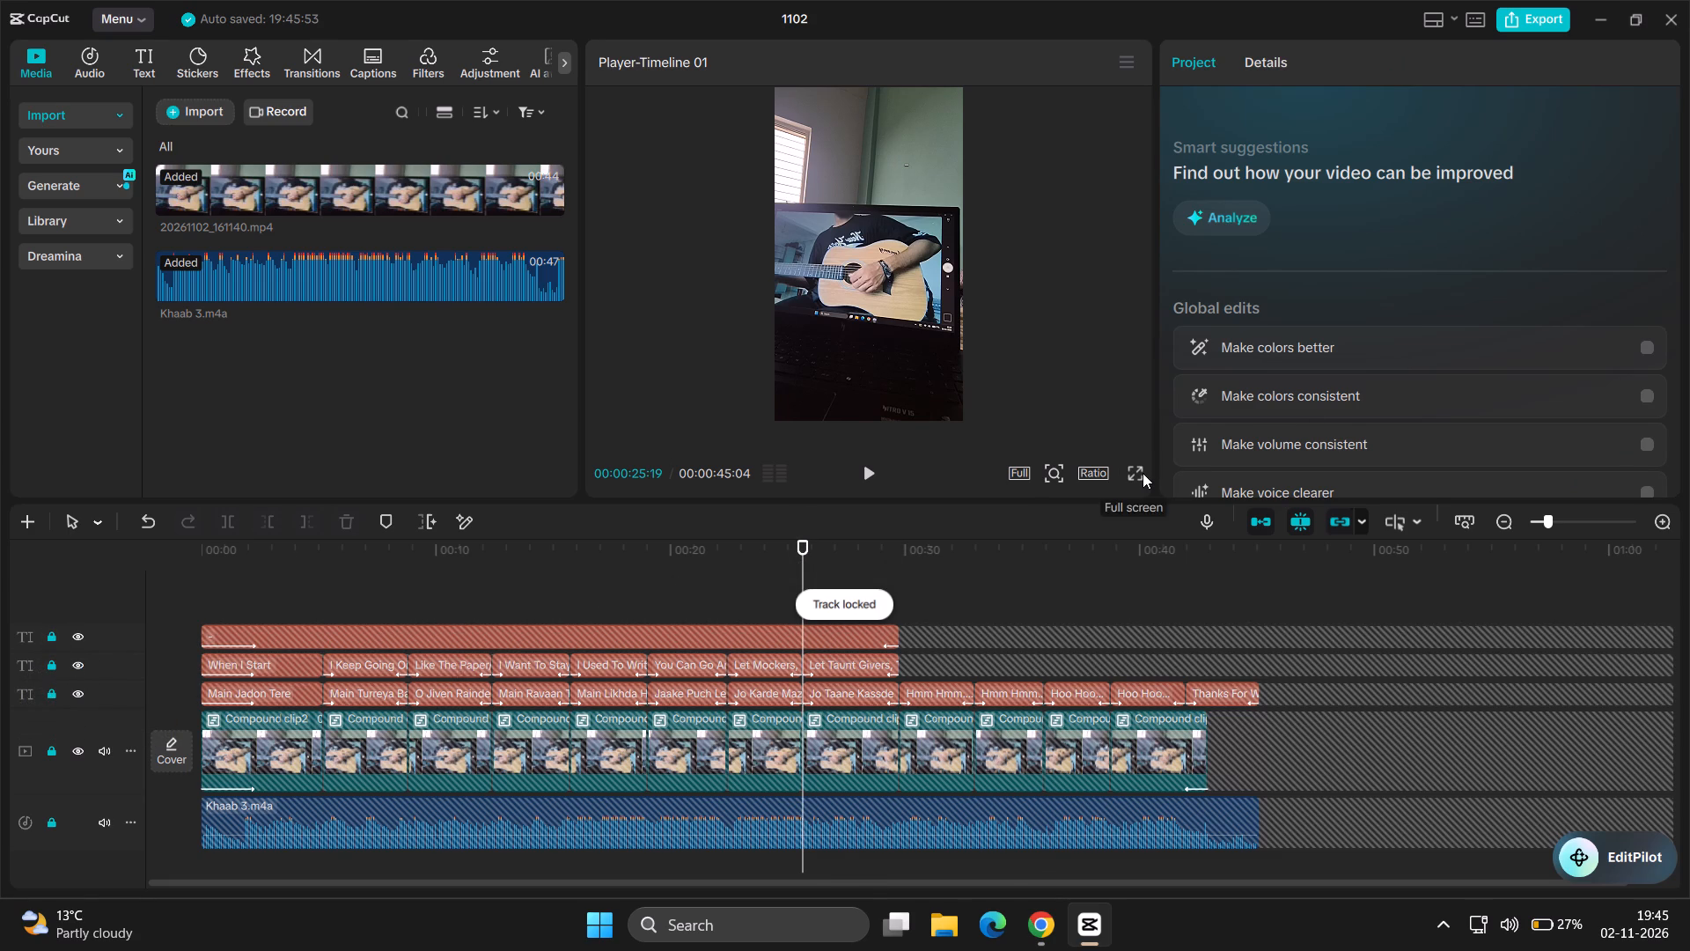
{"action": "left_click_drag", "start_coordinate": [943, 852], "coordinate": [684, 866]}
{"action": "key", "text": "space"}
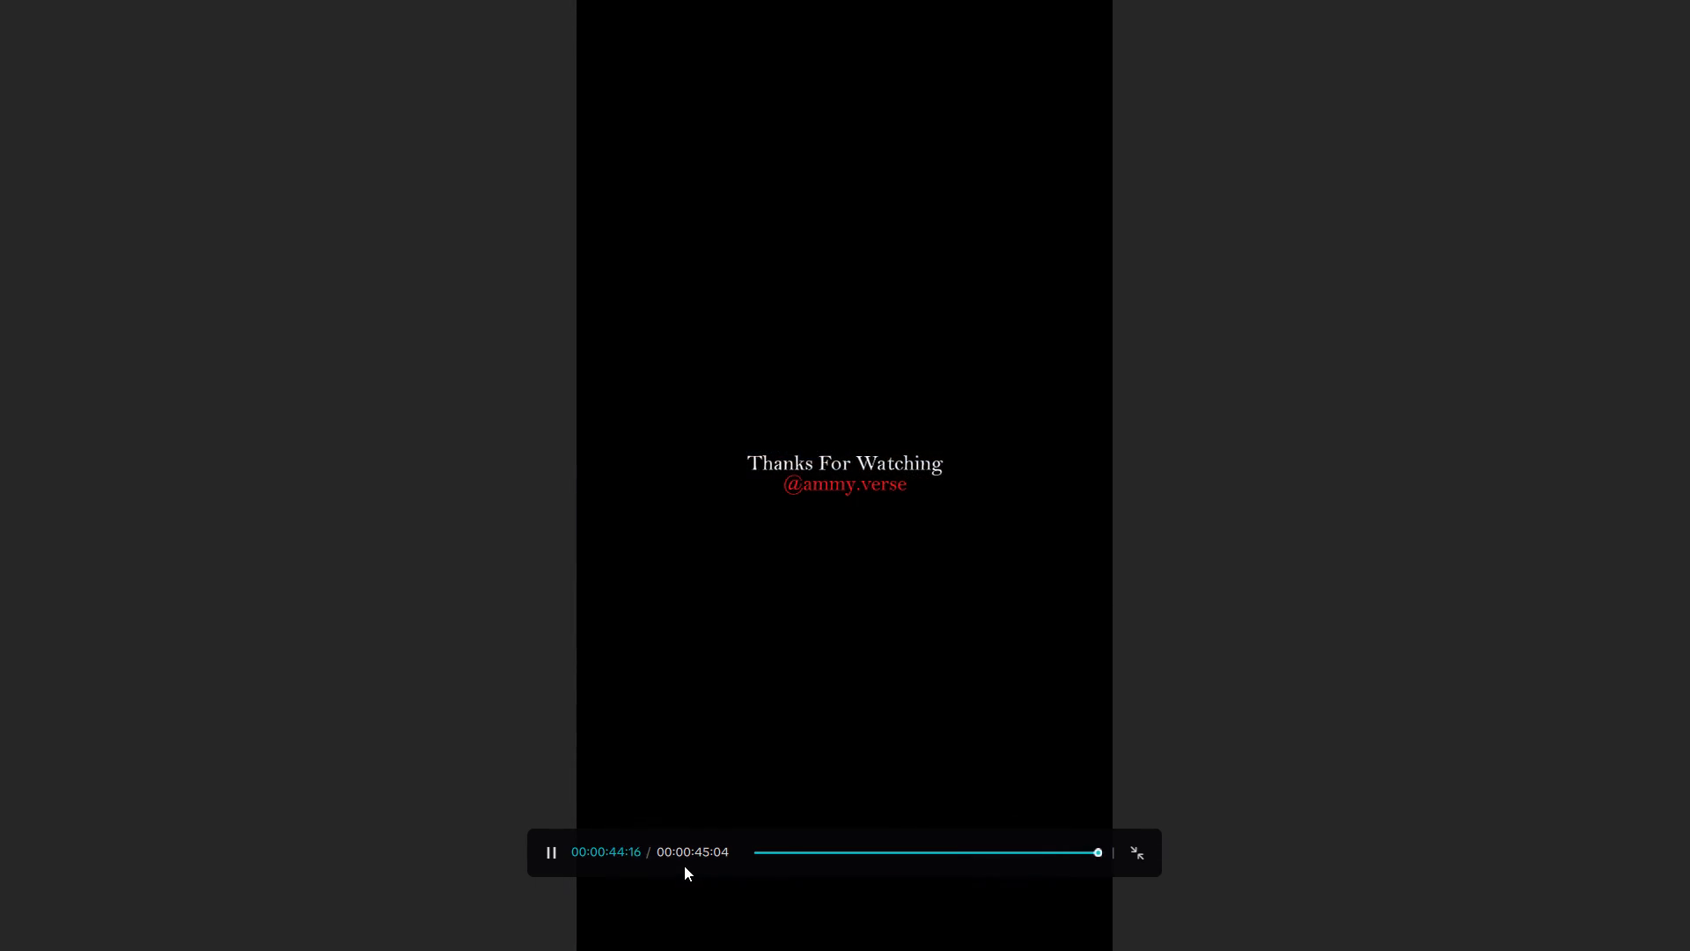
{"action": "left_click", "coordinate": [1129, 861]}
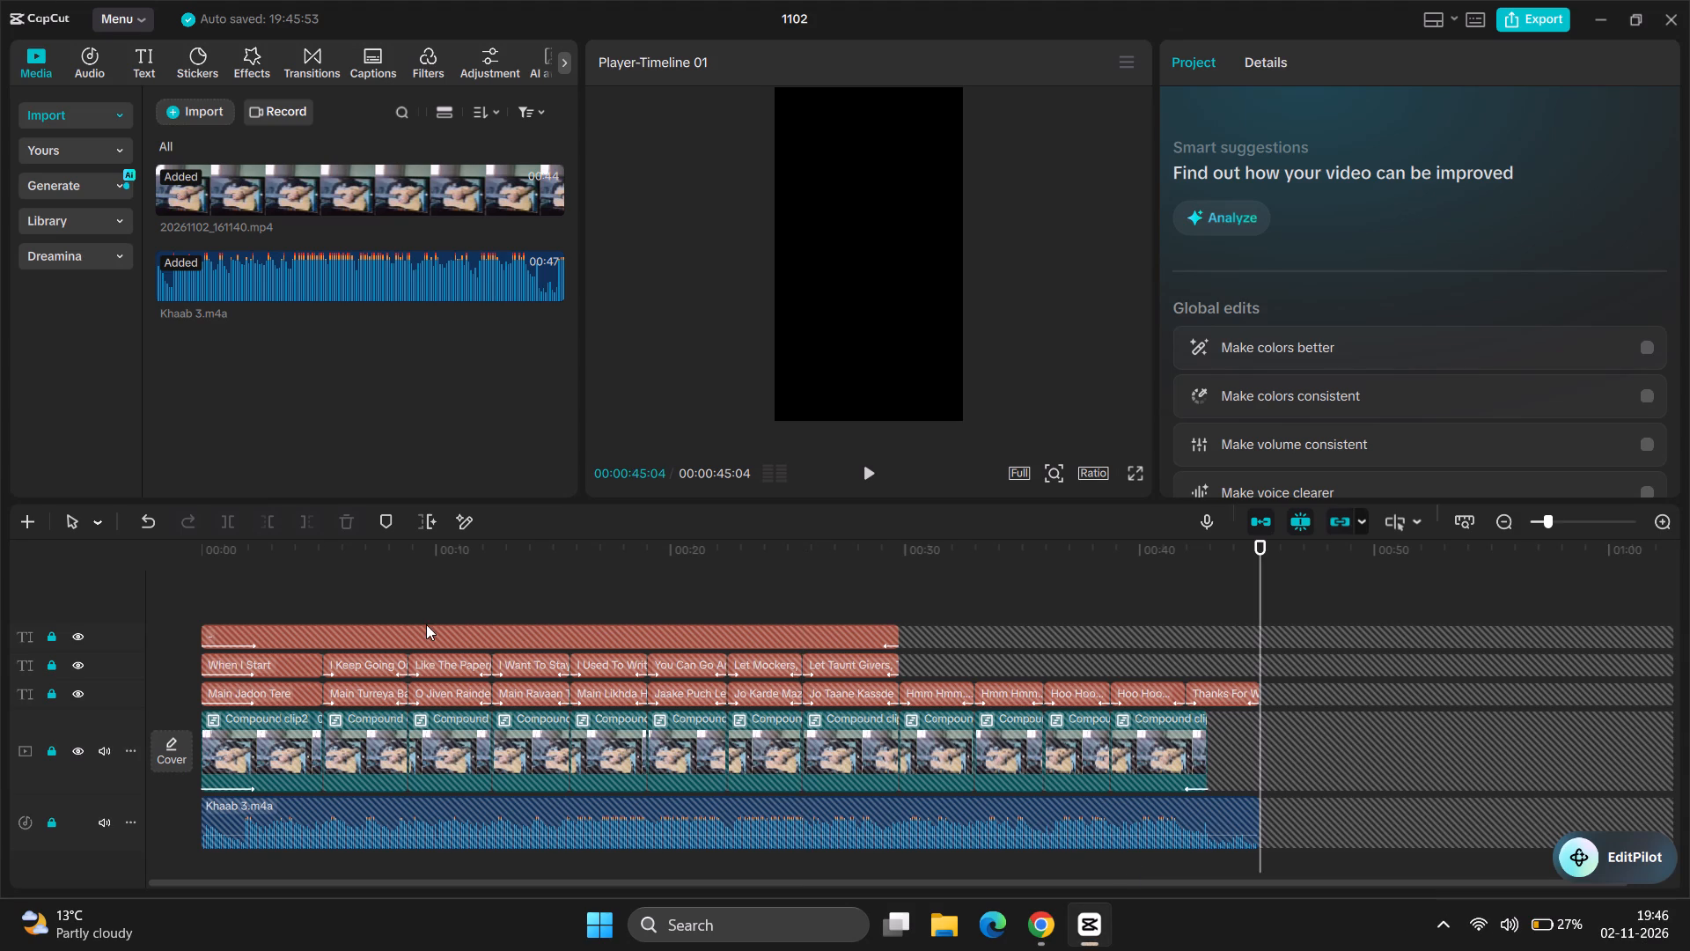
Unlock the video track, lengthen the last compound clip's Fade Out animation to 2.2 s, and lock the track again.
{"action": "left_click", "coordinate": [55, 760]}
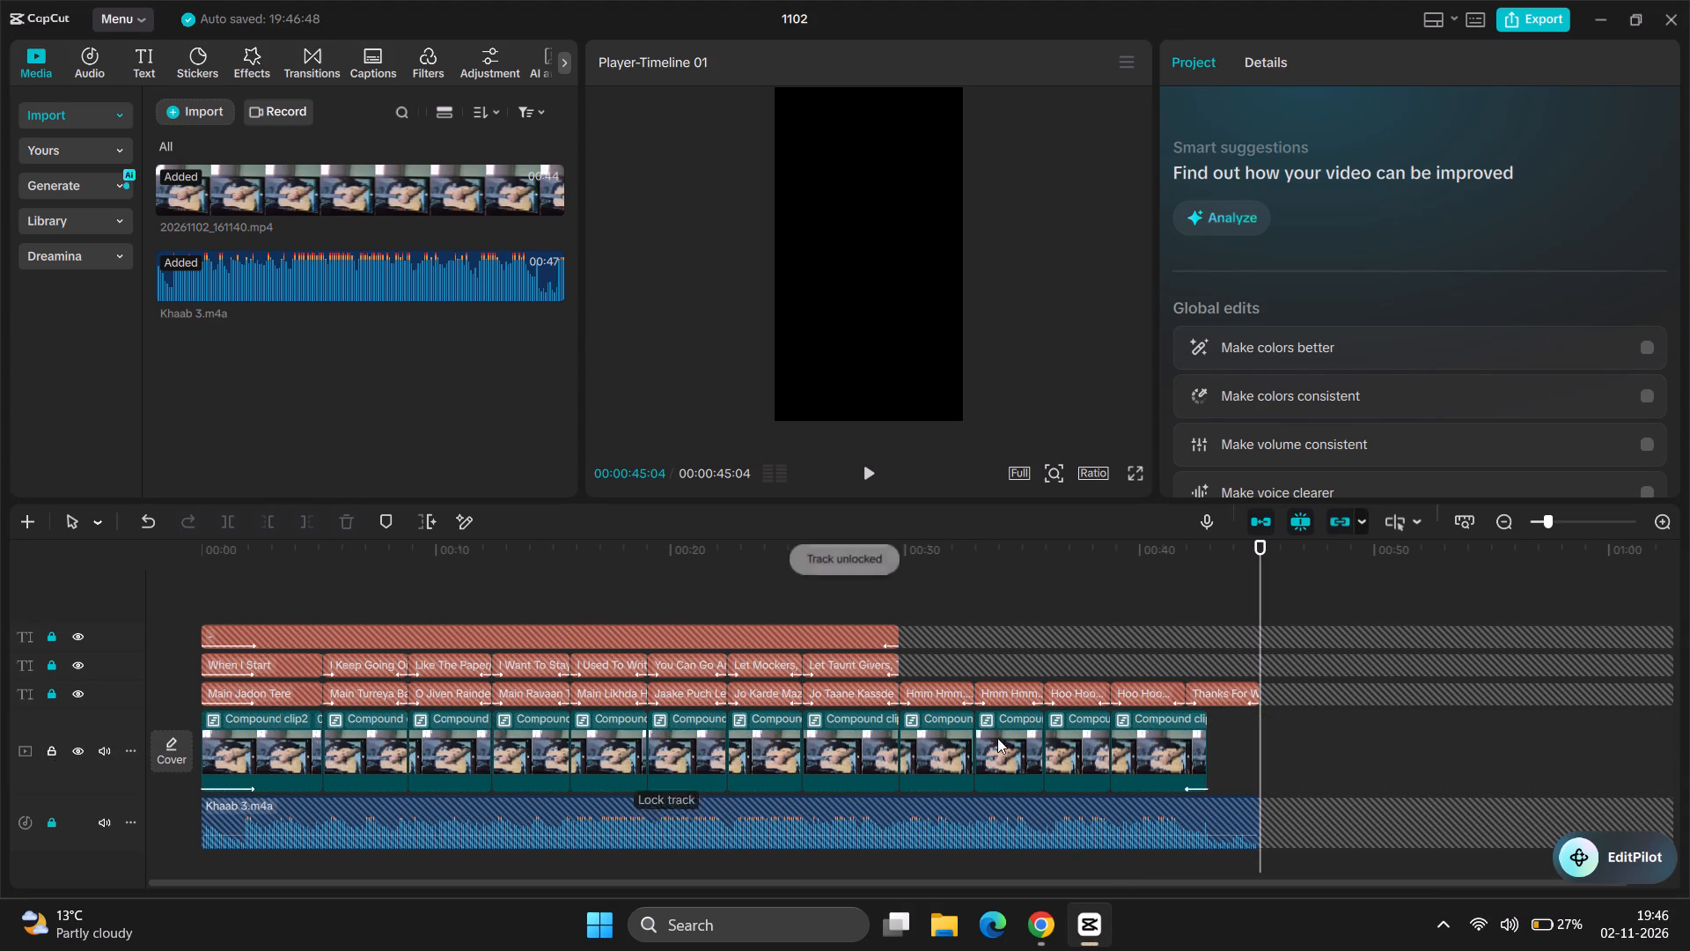
{"action": "left_click", "coordinate": [1196, 758]}
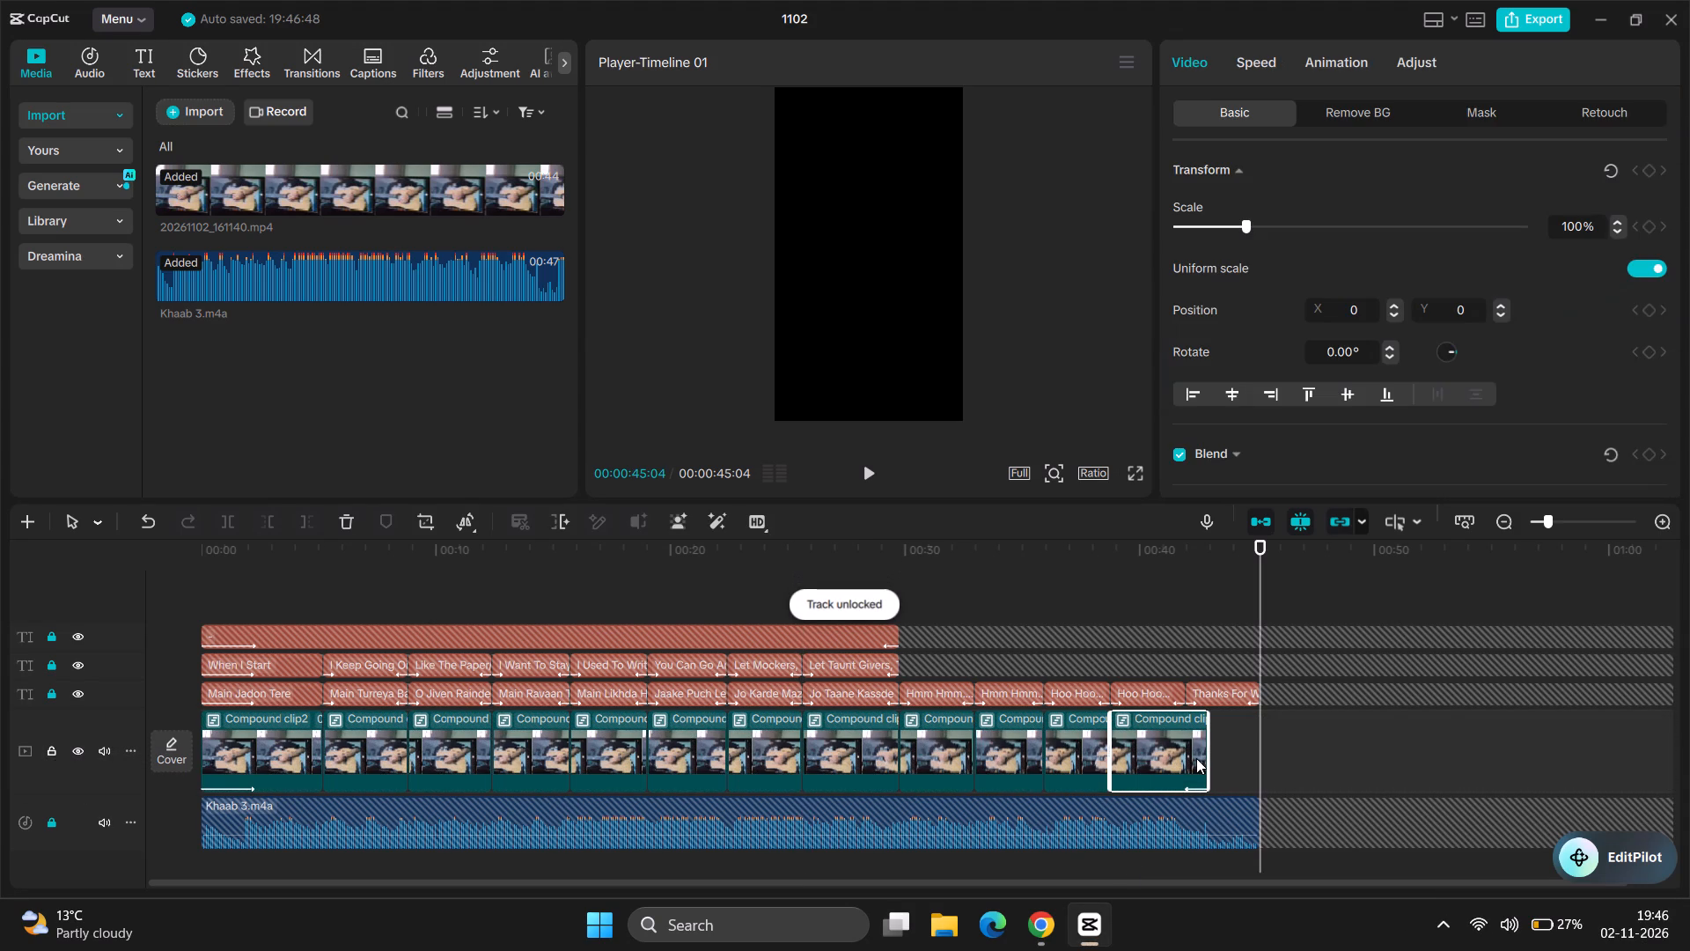
{"action": "left_click", "coordinate": [1357, 62]}
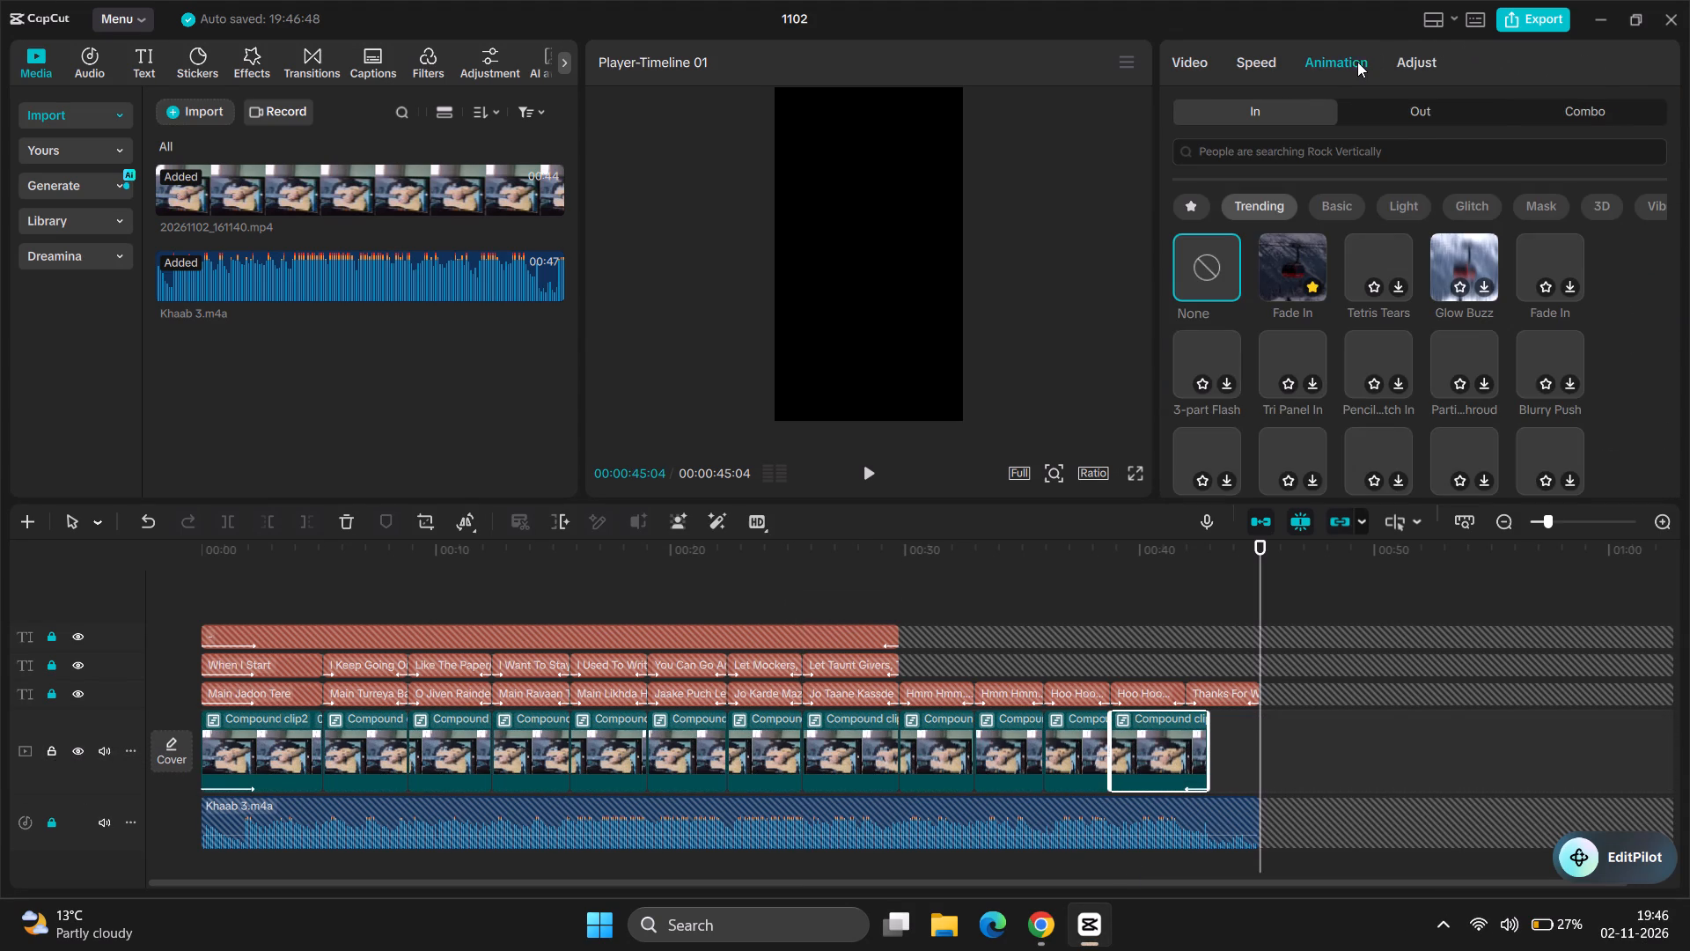
{"action": "left_click", "coordinate": [1429, 114]}
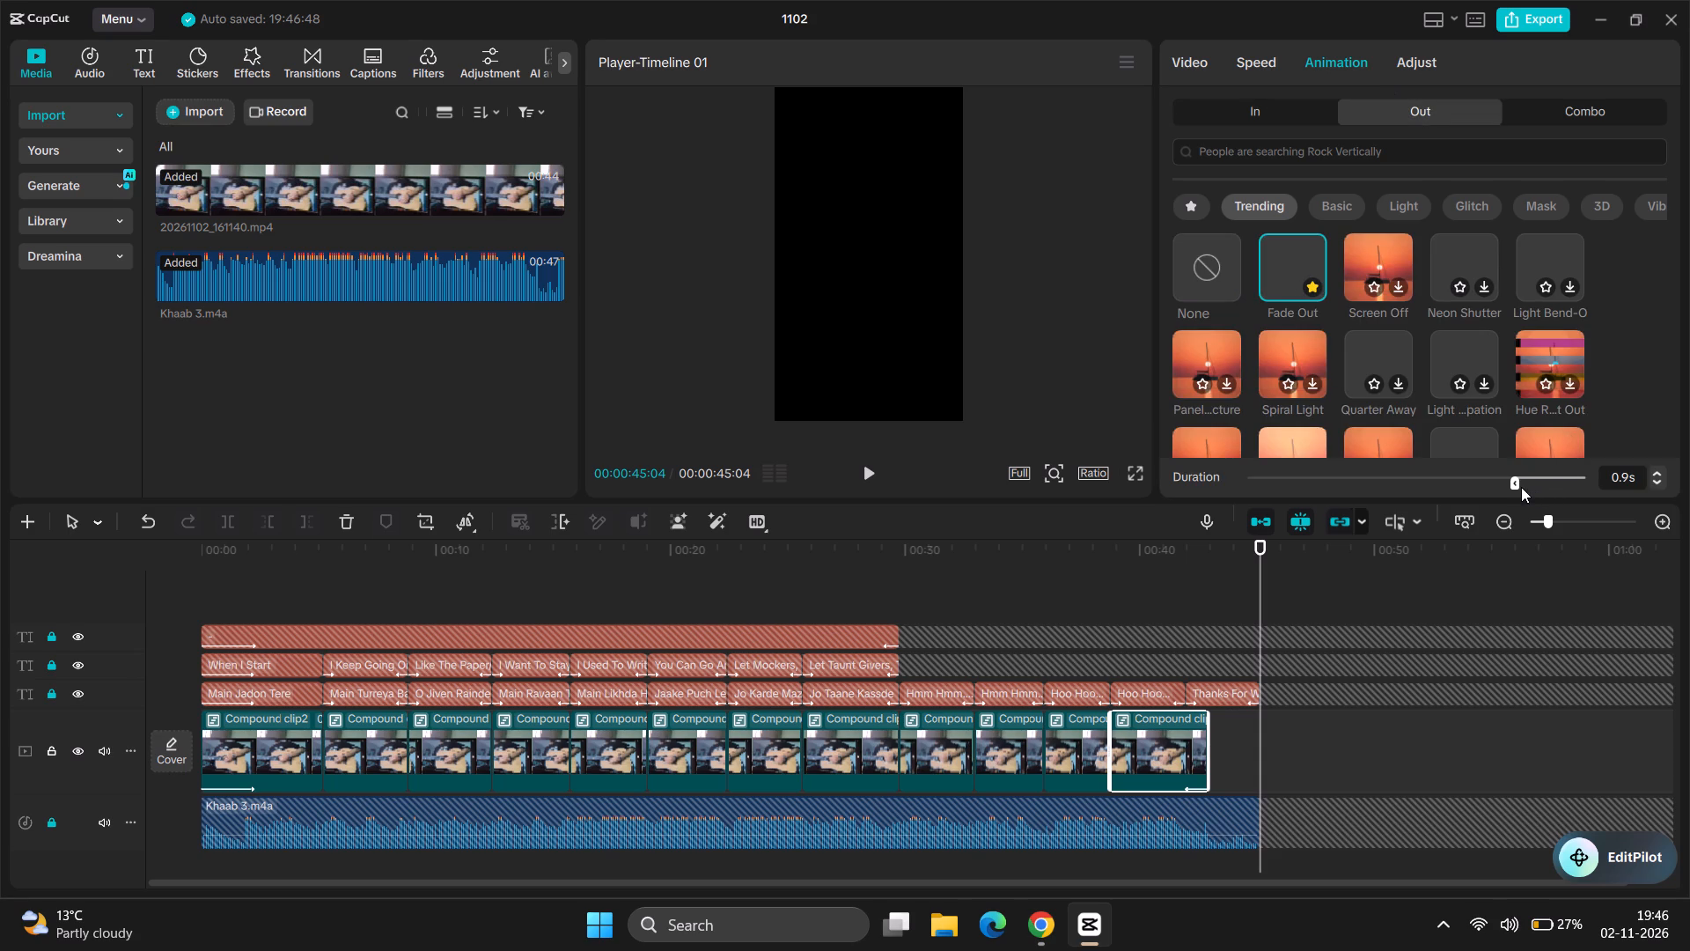
{"action": "left_click_drag", "start_coordinate": [1514, 486], "coordinate": [1448, 488]}
{"action": "left_click_drag", "start_coordinate": [1448, 488], "coordinate": [1450, 486]}
{"action": "left_click_drag", "start_coordinate": [1450, 486], "coordinate": [1459, 483]}
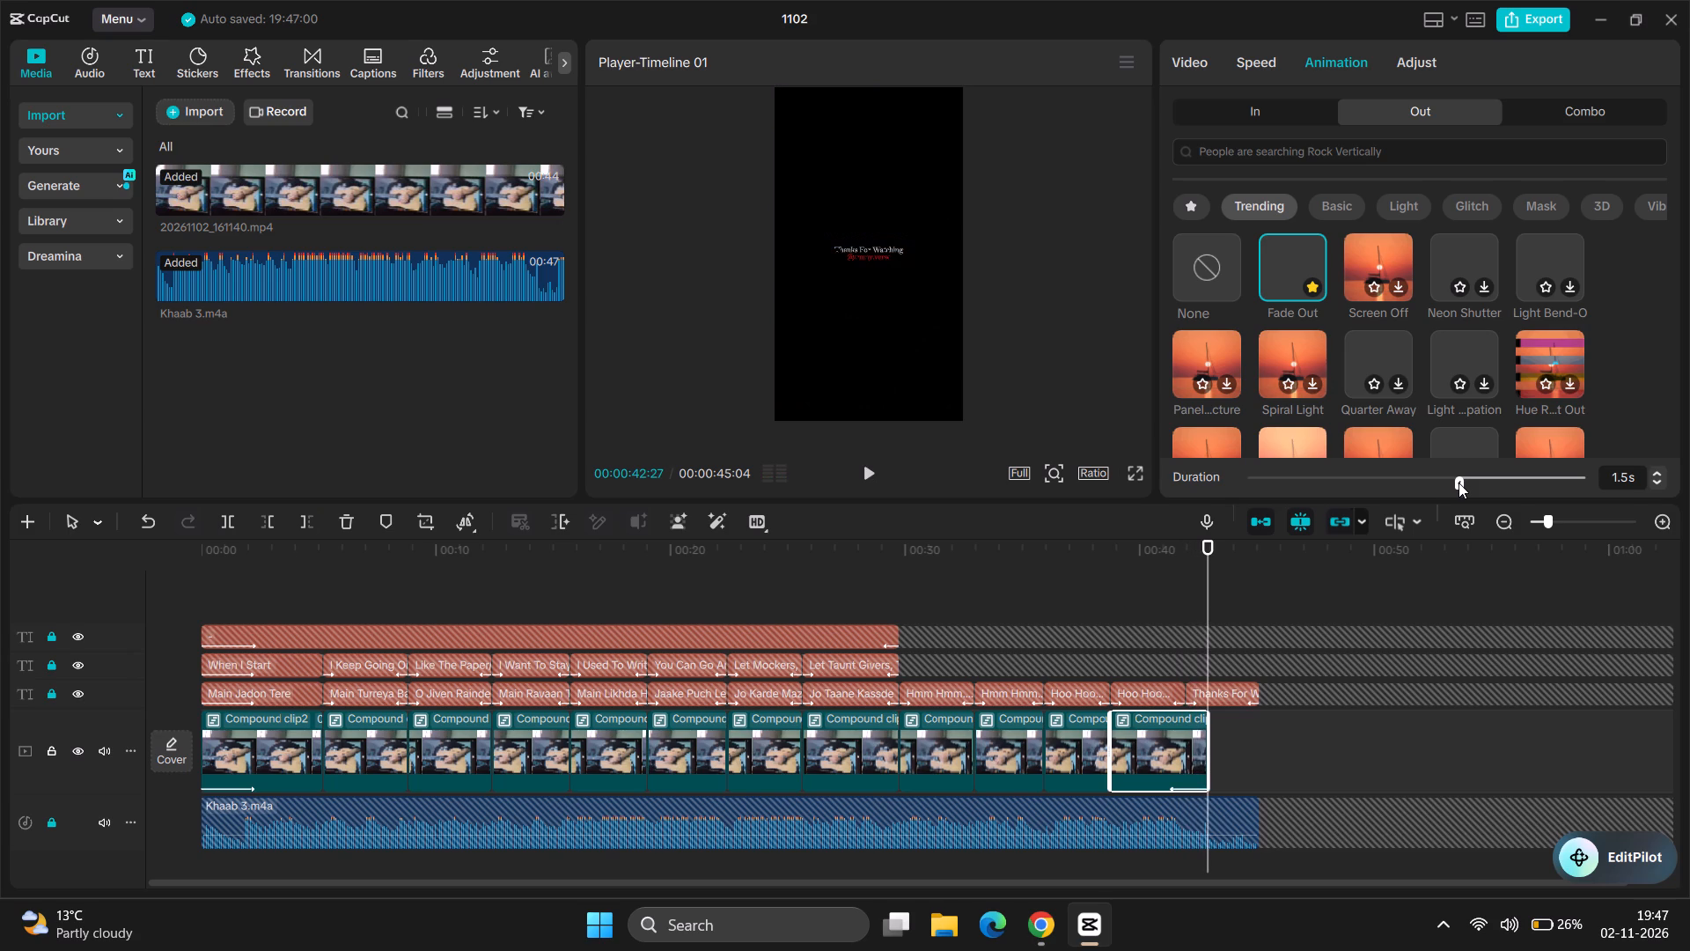
{"action": "left_click_drag", "start_coordinate": [1459, 483], "coordinate": [1405, 488]}
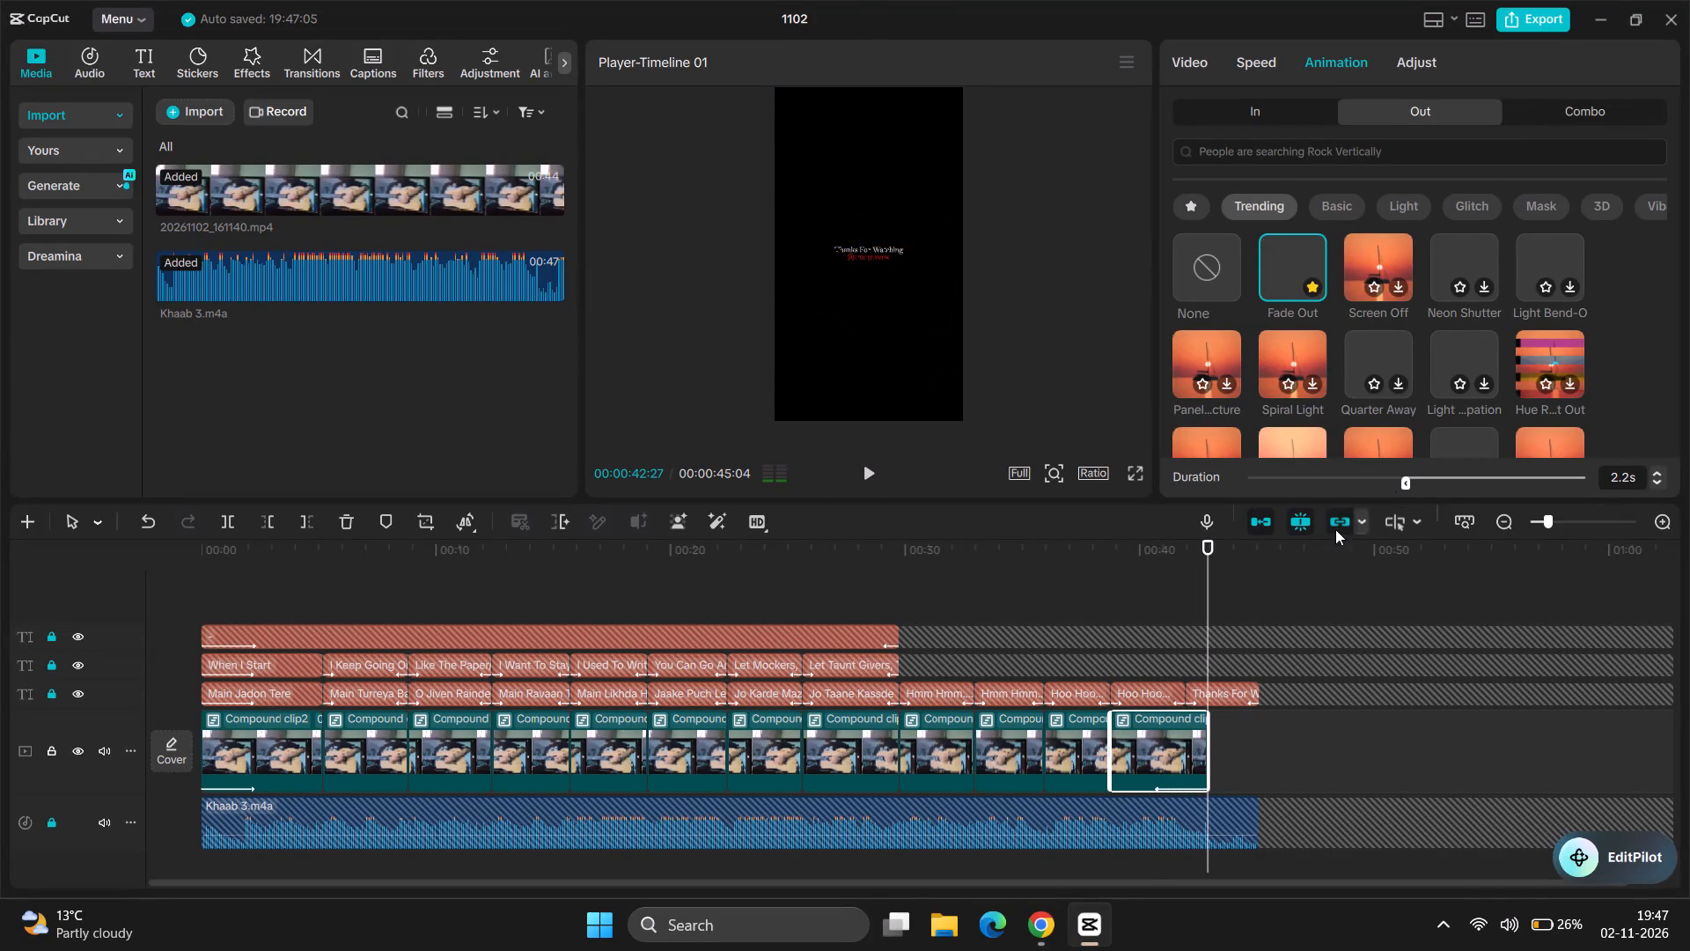
{"action": "left_click", "coordinate": [1291, 564]}
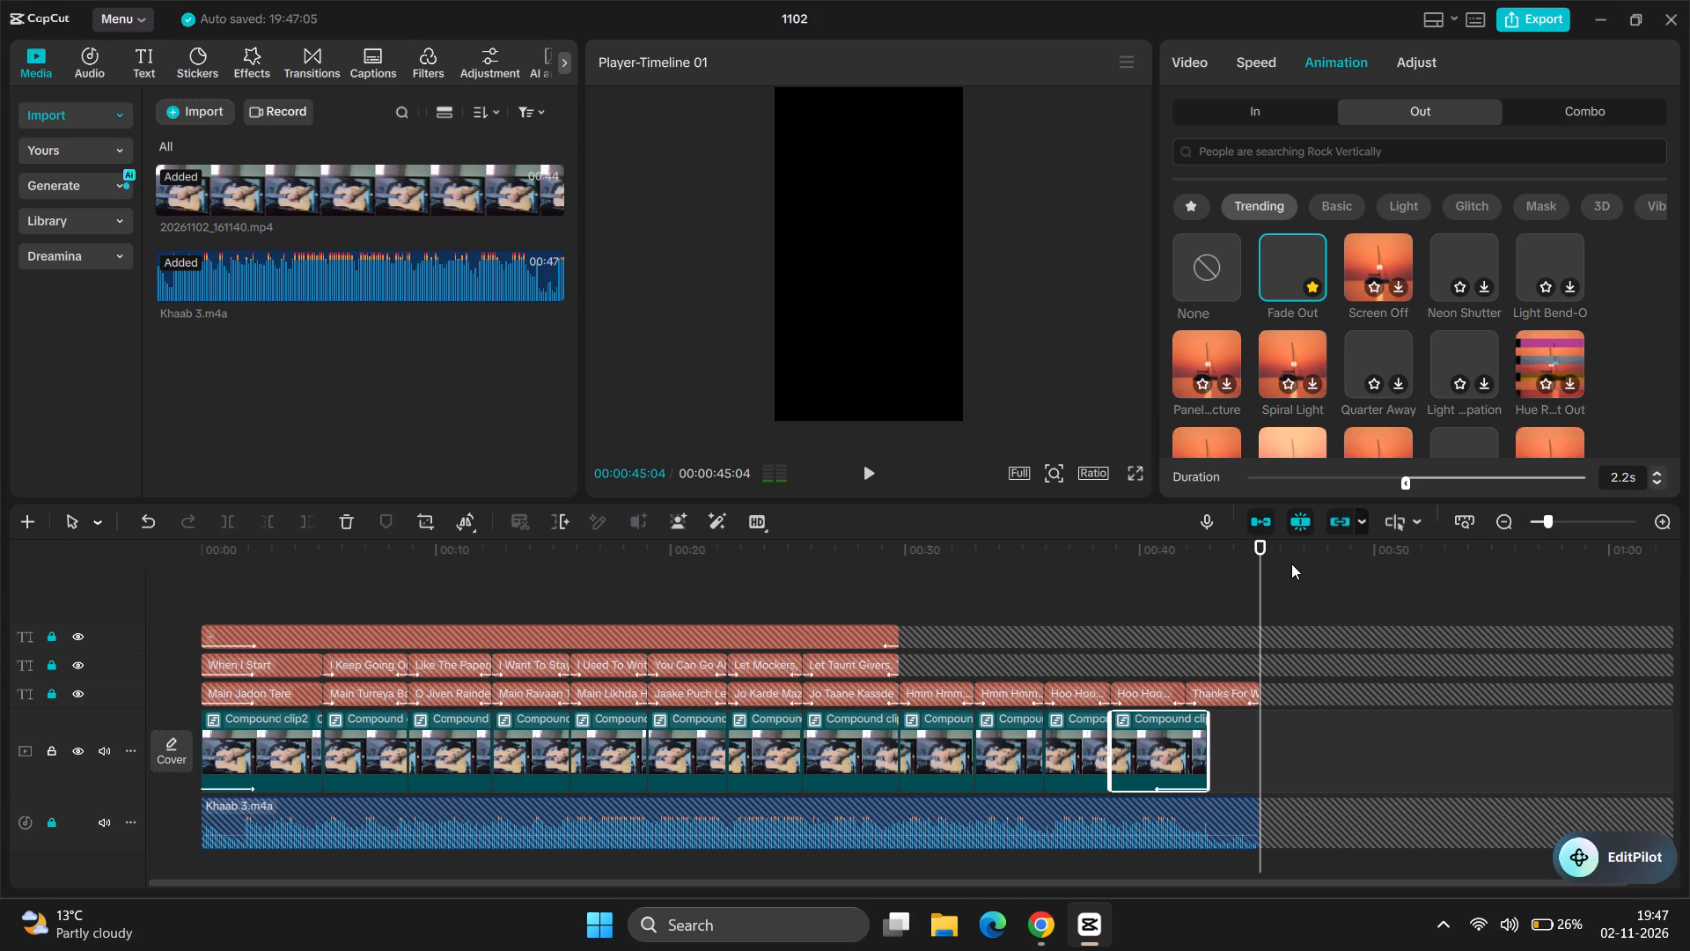
{"action": "left_click", "coordinate": [49, 753]}
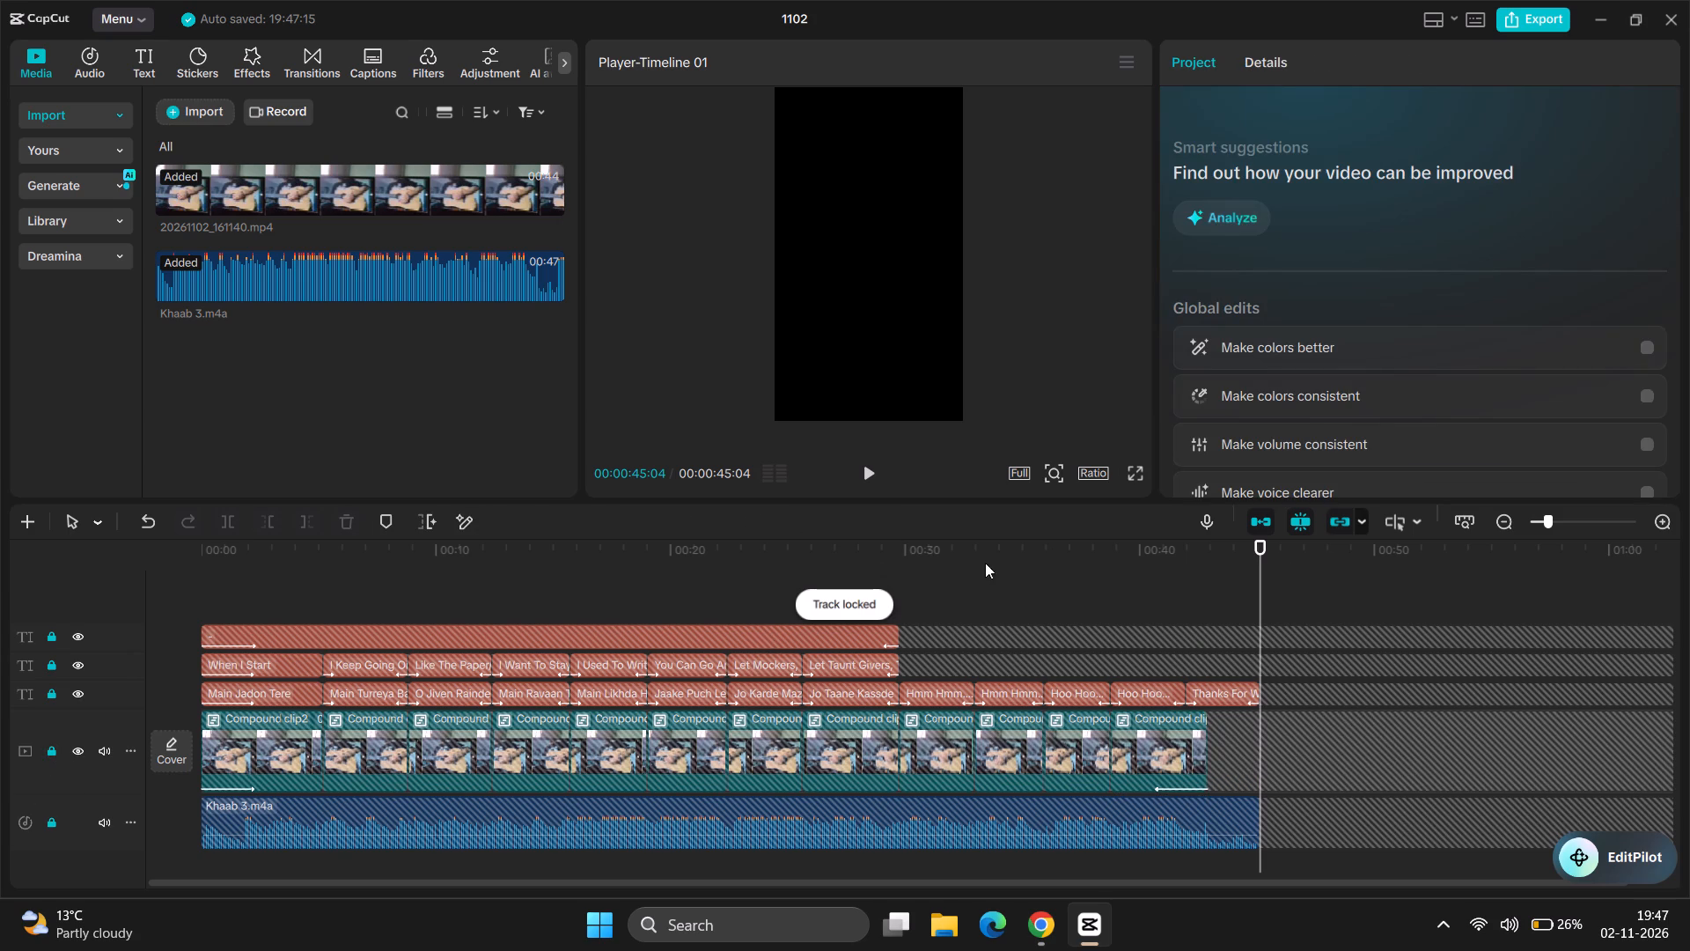
Play the video from the start in full screen up to the first "Hmm Hmm..." caption, then leave full screen.
{"action": "left_click", "coordinate": [1136, 475]}
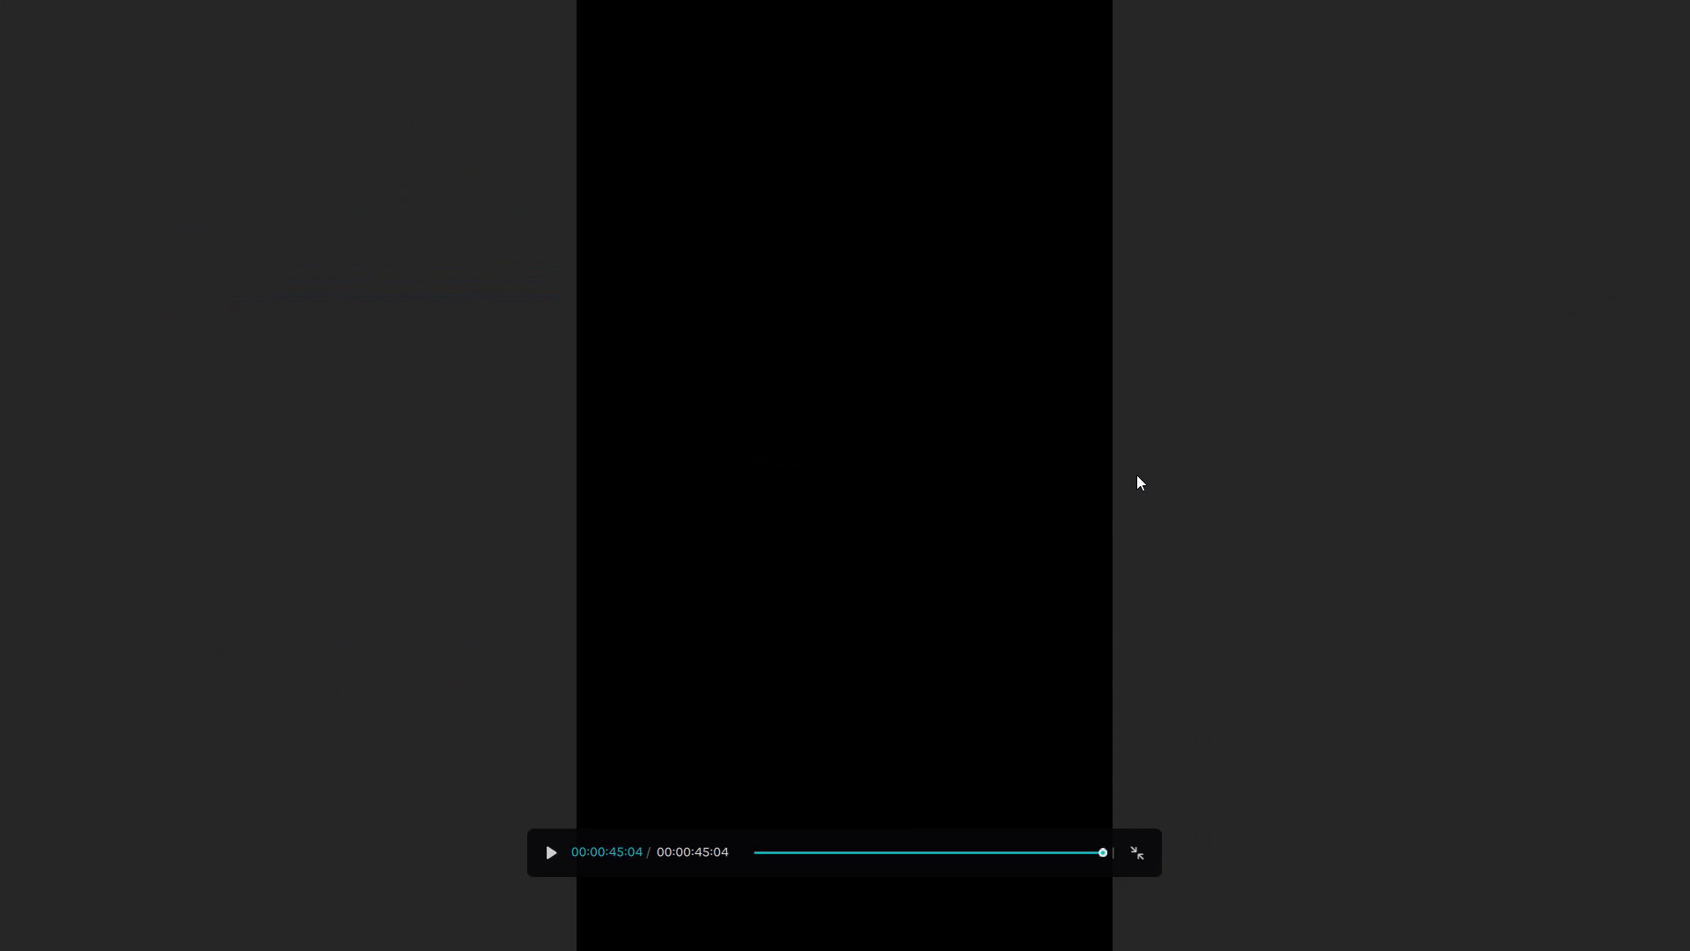
{"action": "key", "text": "space"}
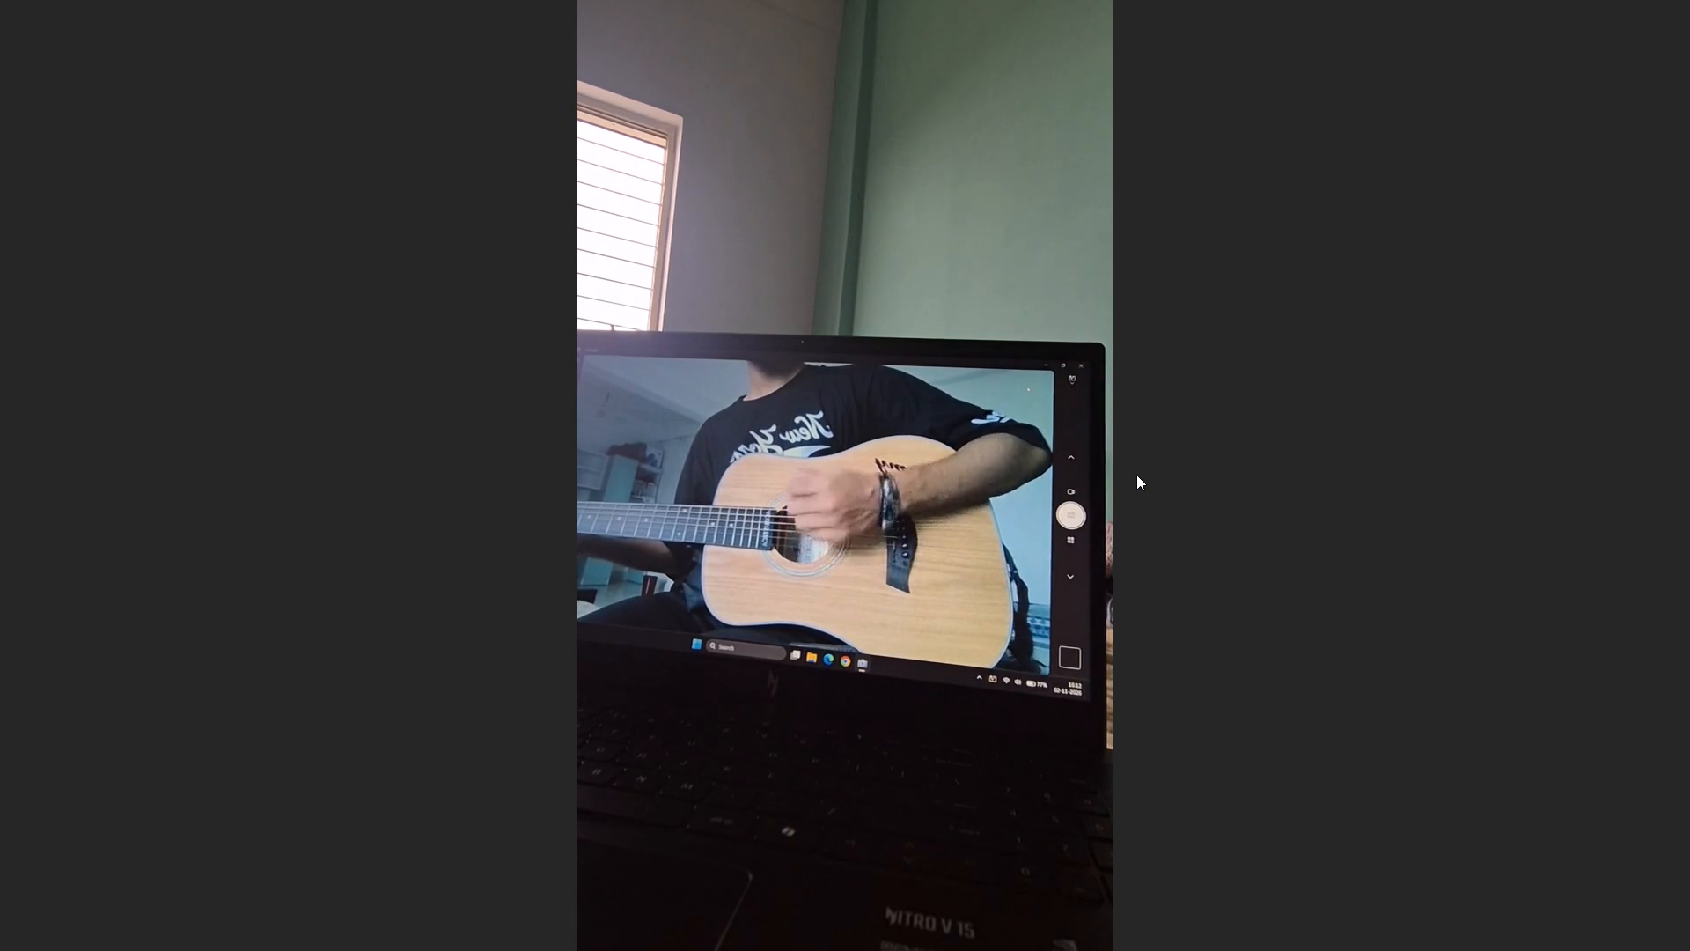
{"action": "key", "text": "space"}
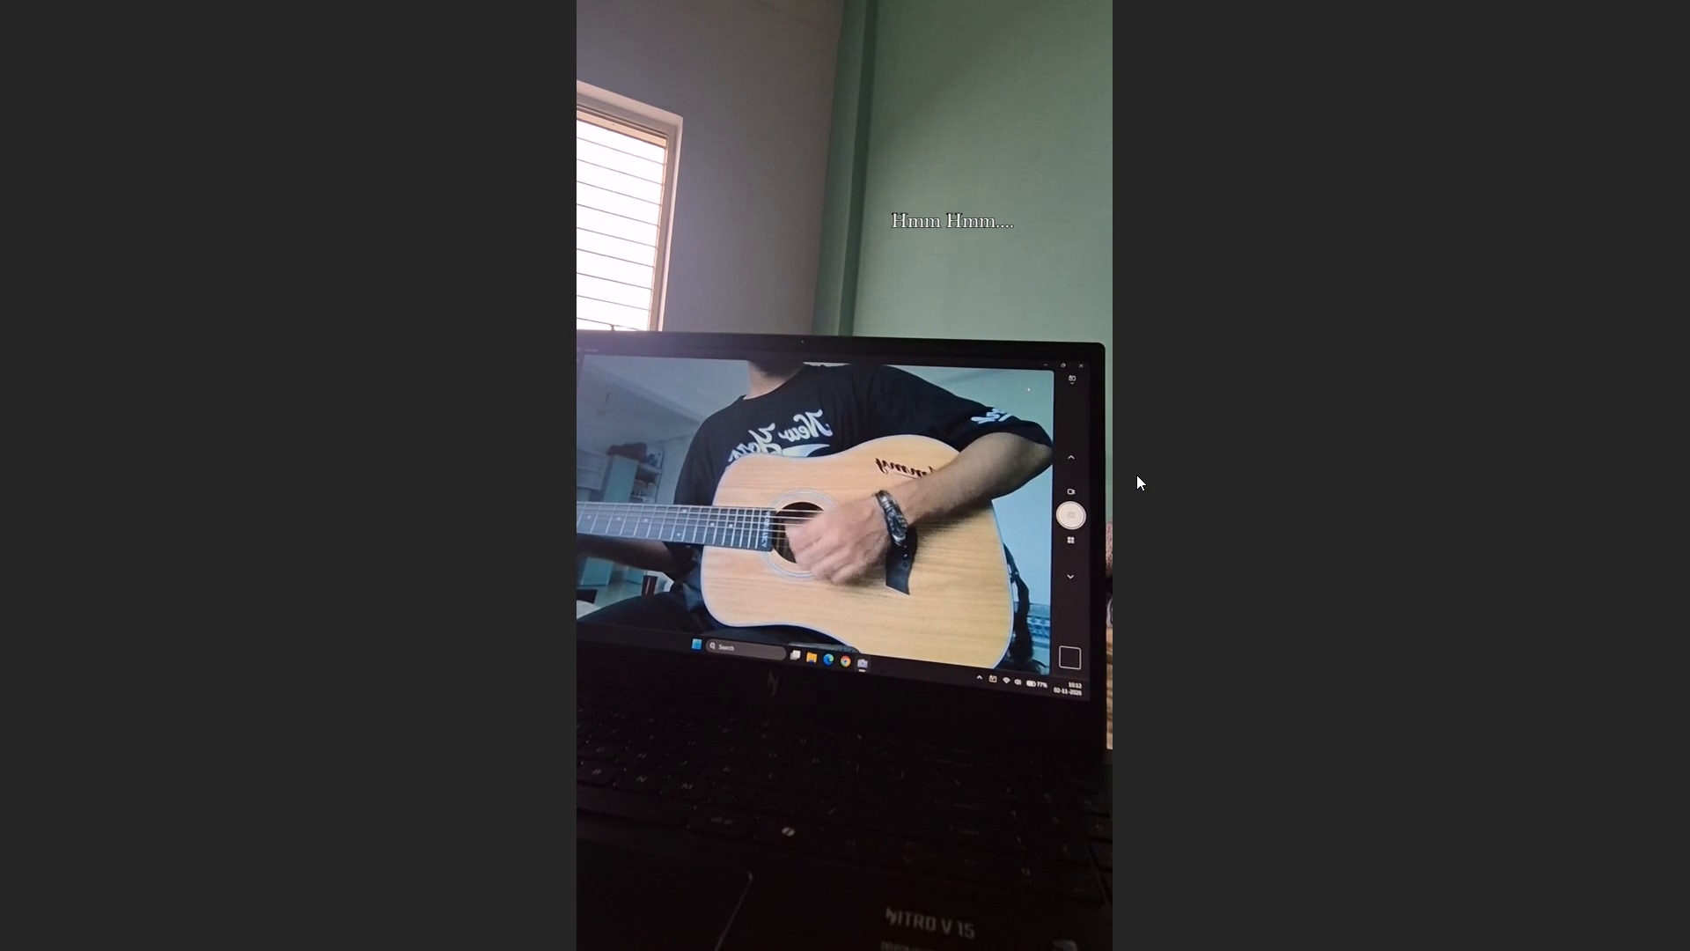
{"action": "left_click", "coordinate": [1135, 644]}
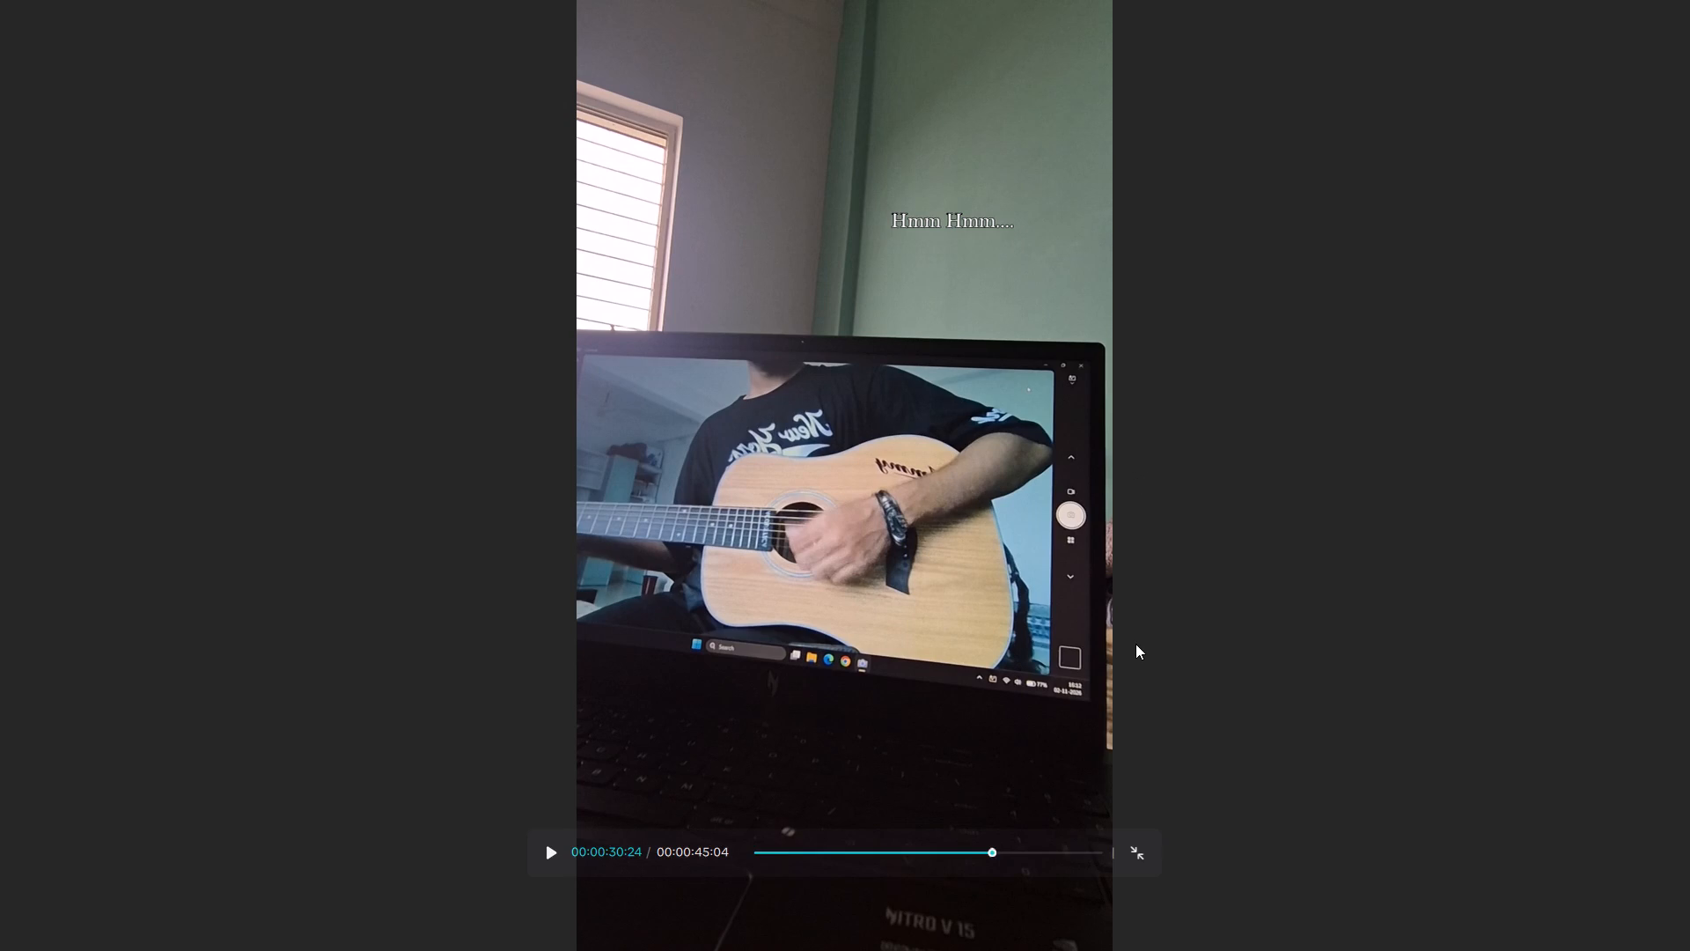
{"action": "left_click", "coordinate": [1135, 840]}
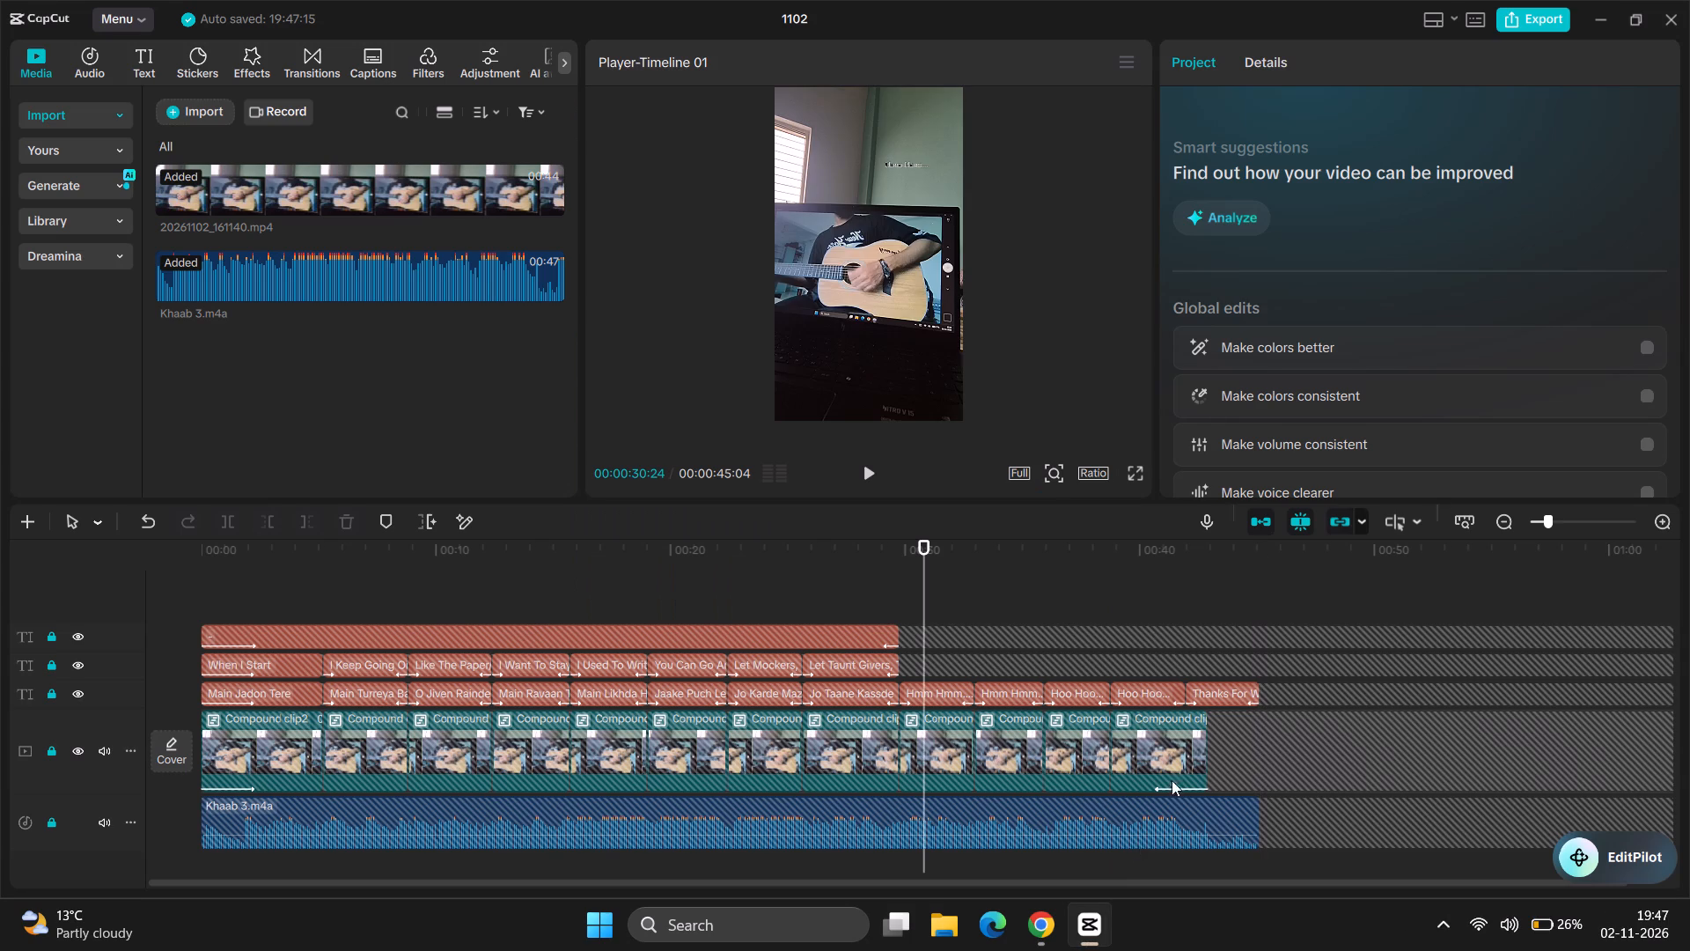
Export the video under the name khaab and close the sharing window without sharing.
{"action": "left_click", "coordinate": [1557, 13]}
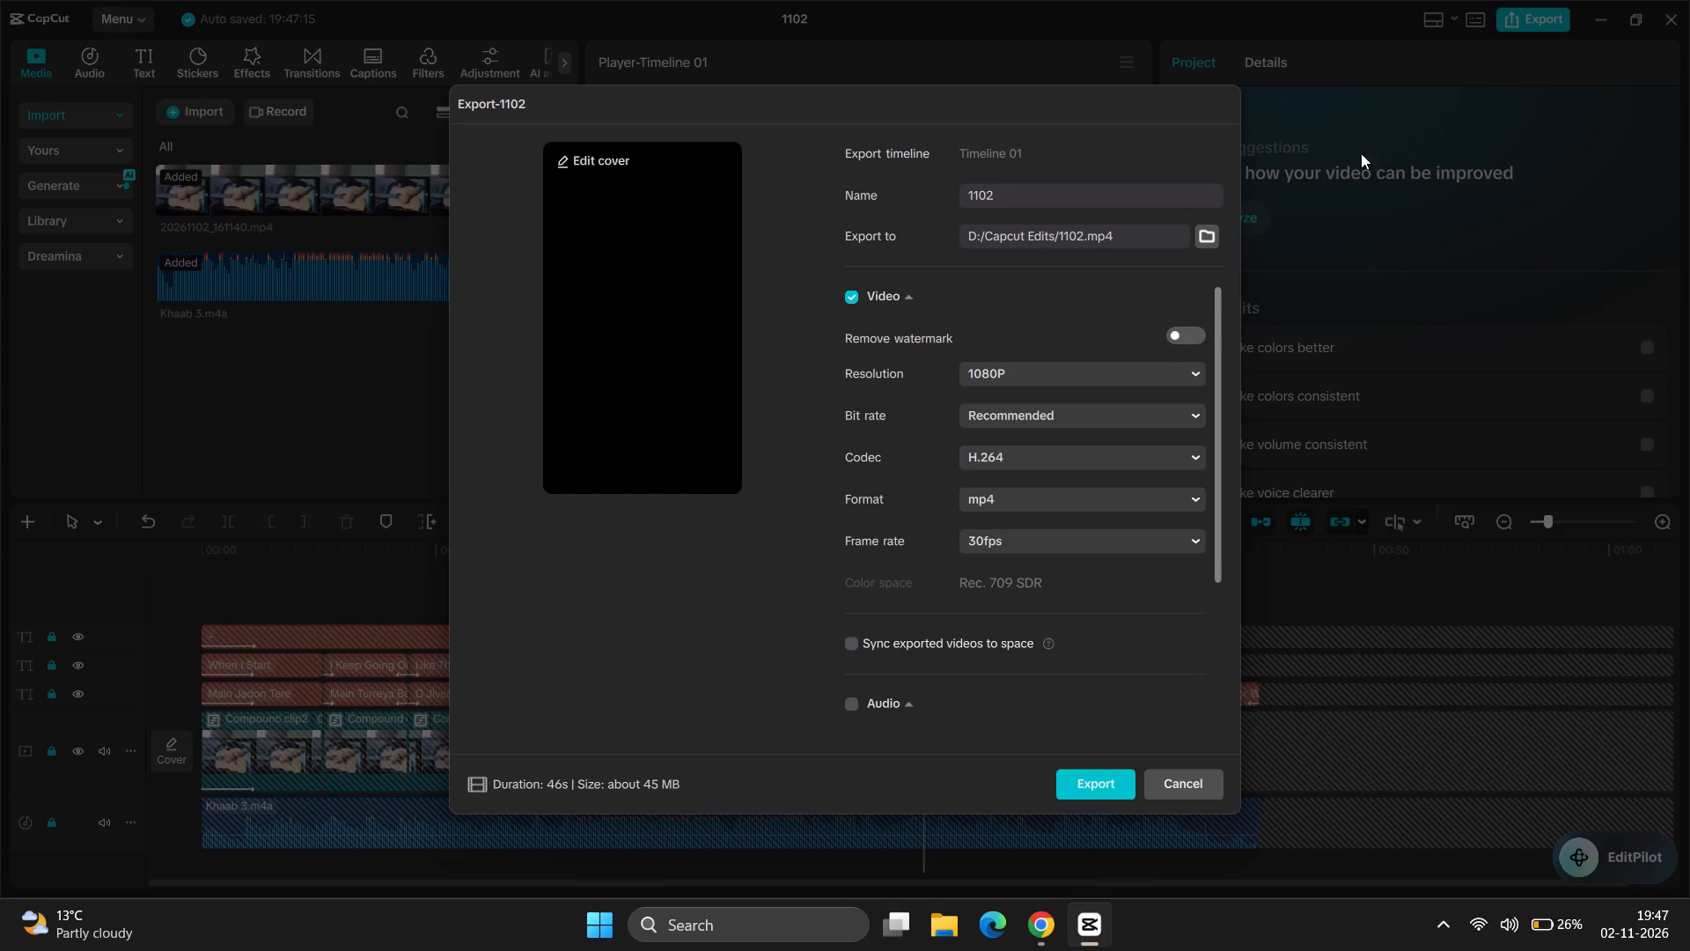
{"action": "left_click", "coordinate": [1140, 196]}
{"action": "key", "text": "ctrl+a"}
{"action": "type", "text": "khaab"}
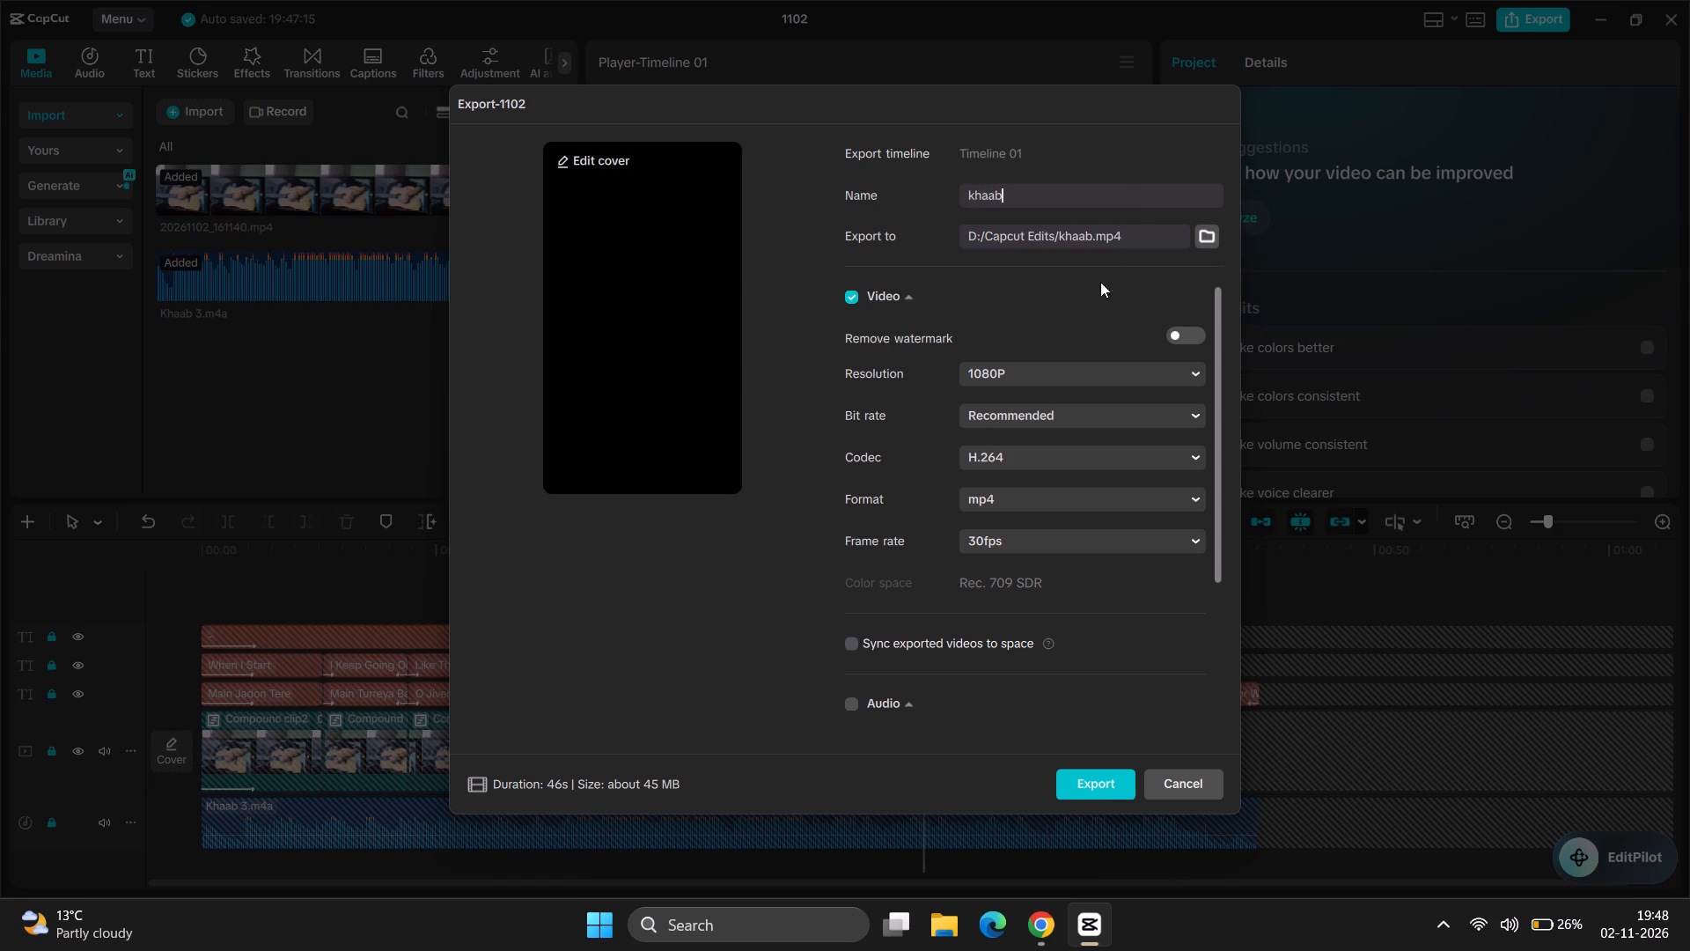
{"action": "left_click", "coordinate": [1104, 785]}
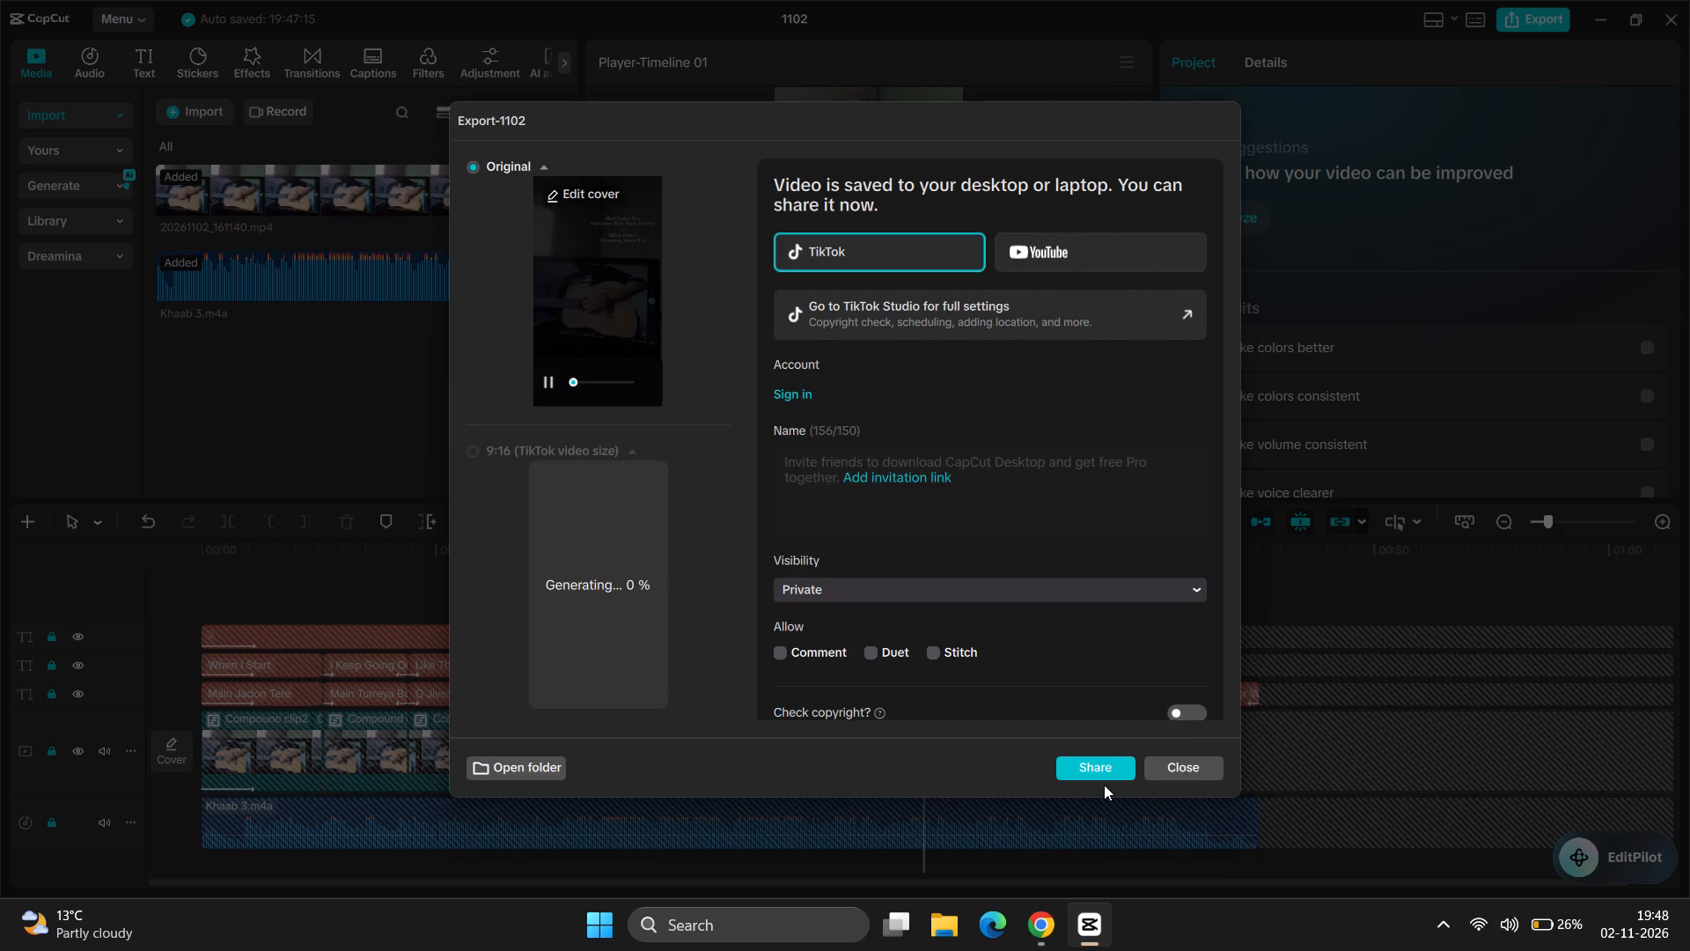
{"action": "left_click", "coordinate": [1179, 770]}
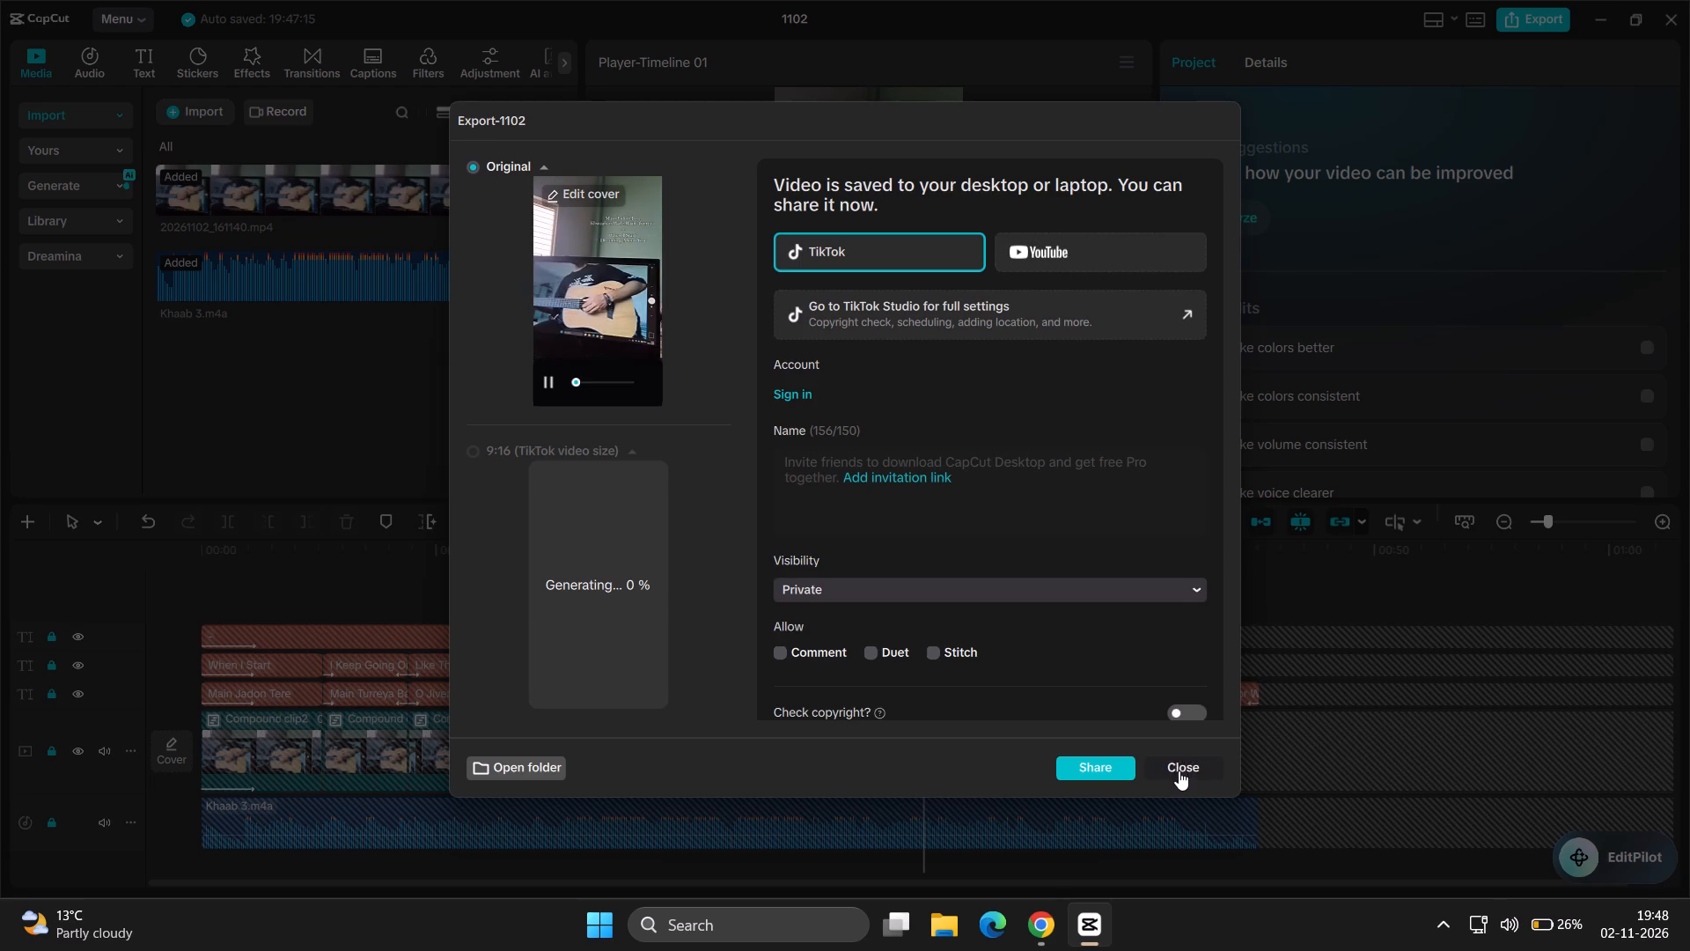
Close the 1102 project and exit CapCut from its home window.
{"action": "left_click", "coordinate": [1674, 14]}
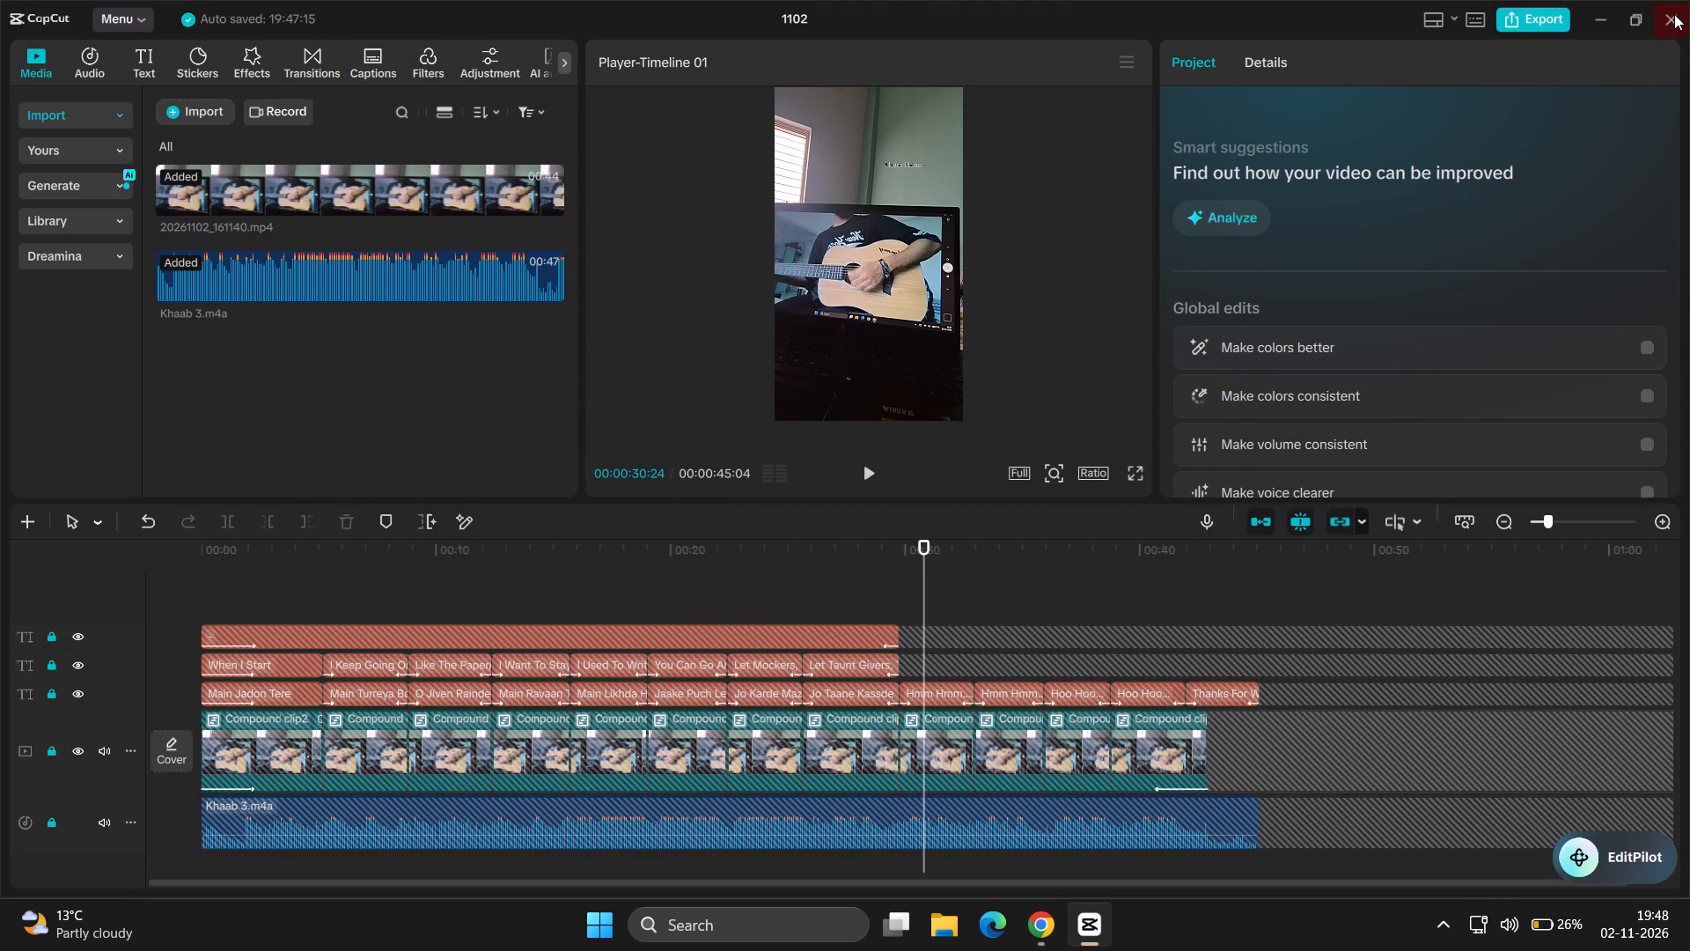
{"action": "left_click_drag", "start_coordinate": [964, 444], "coordinate": [1185, 319]}
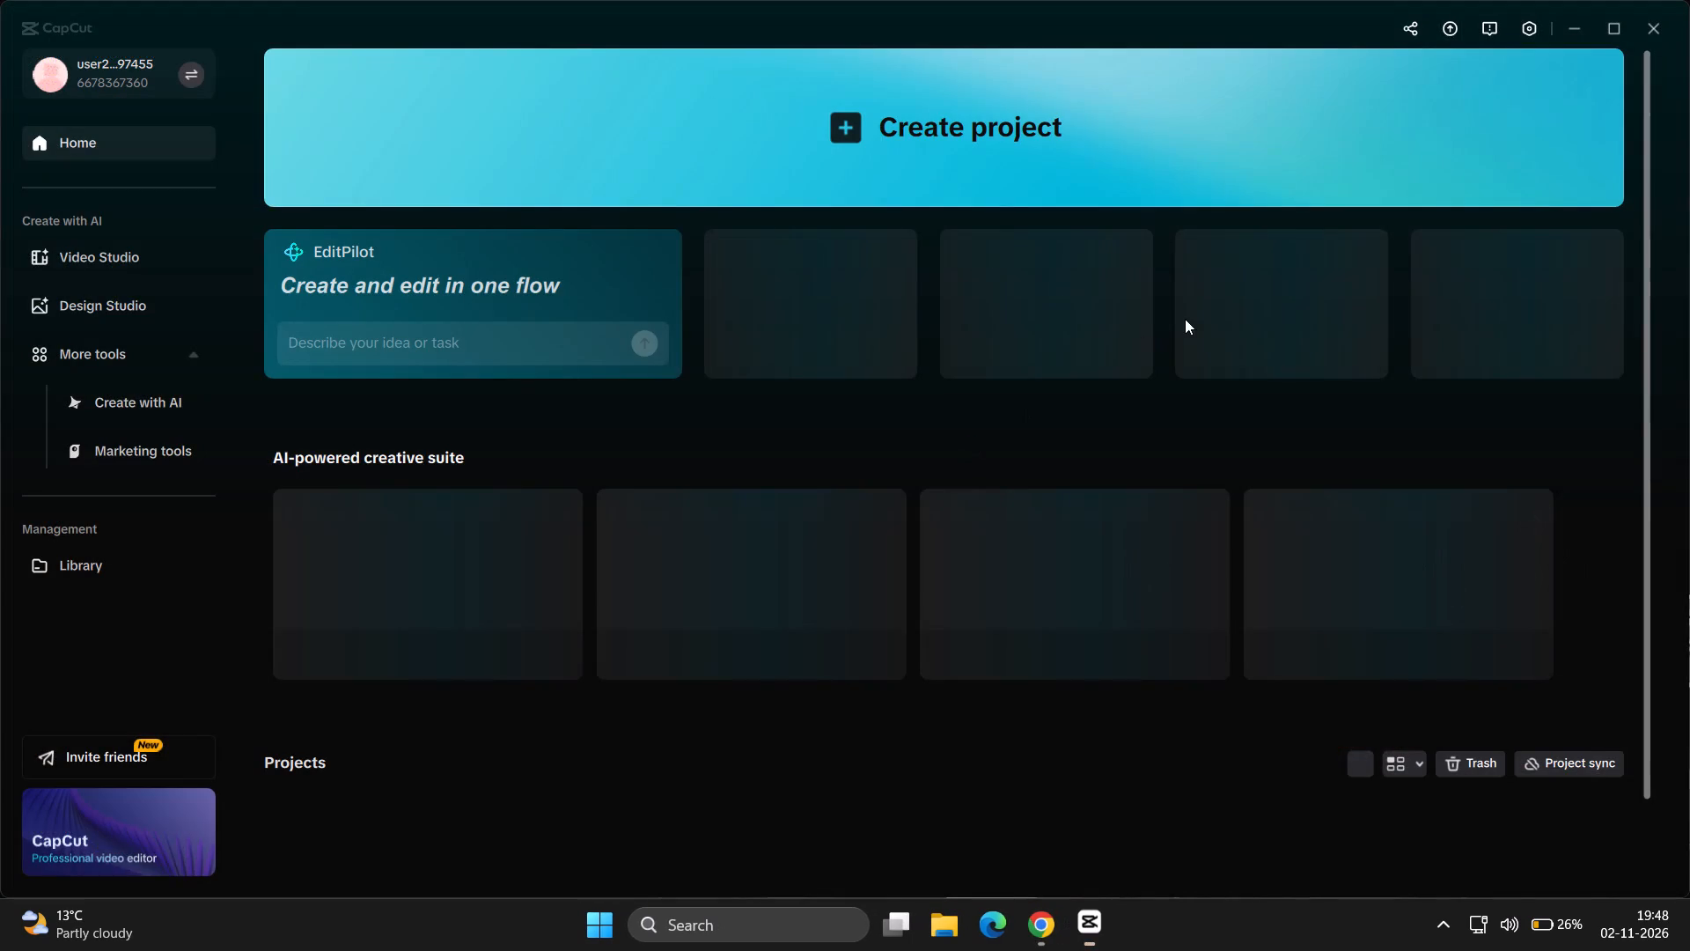
{"action": "left_click_drag", "start_coordinate": [1185, 319], "coordinate": [1502, 102]}
{"action": "left_click", "coordinate": [1657, 26]}
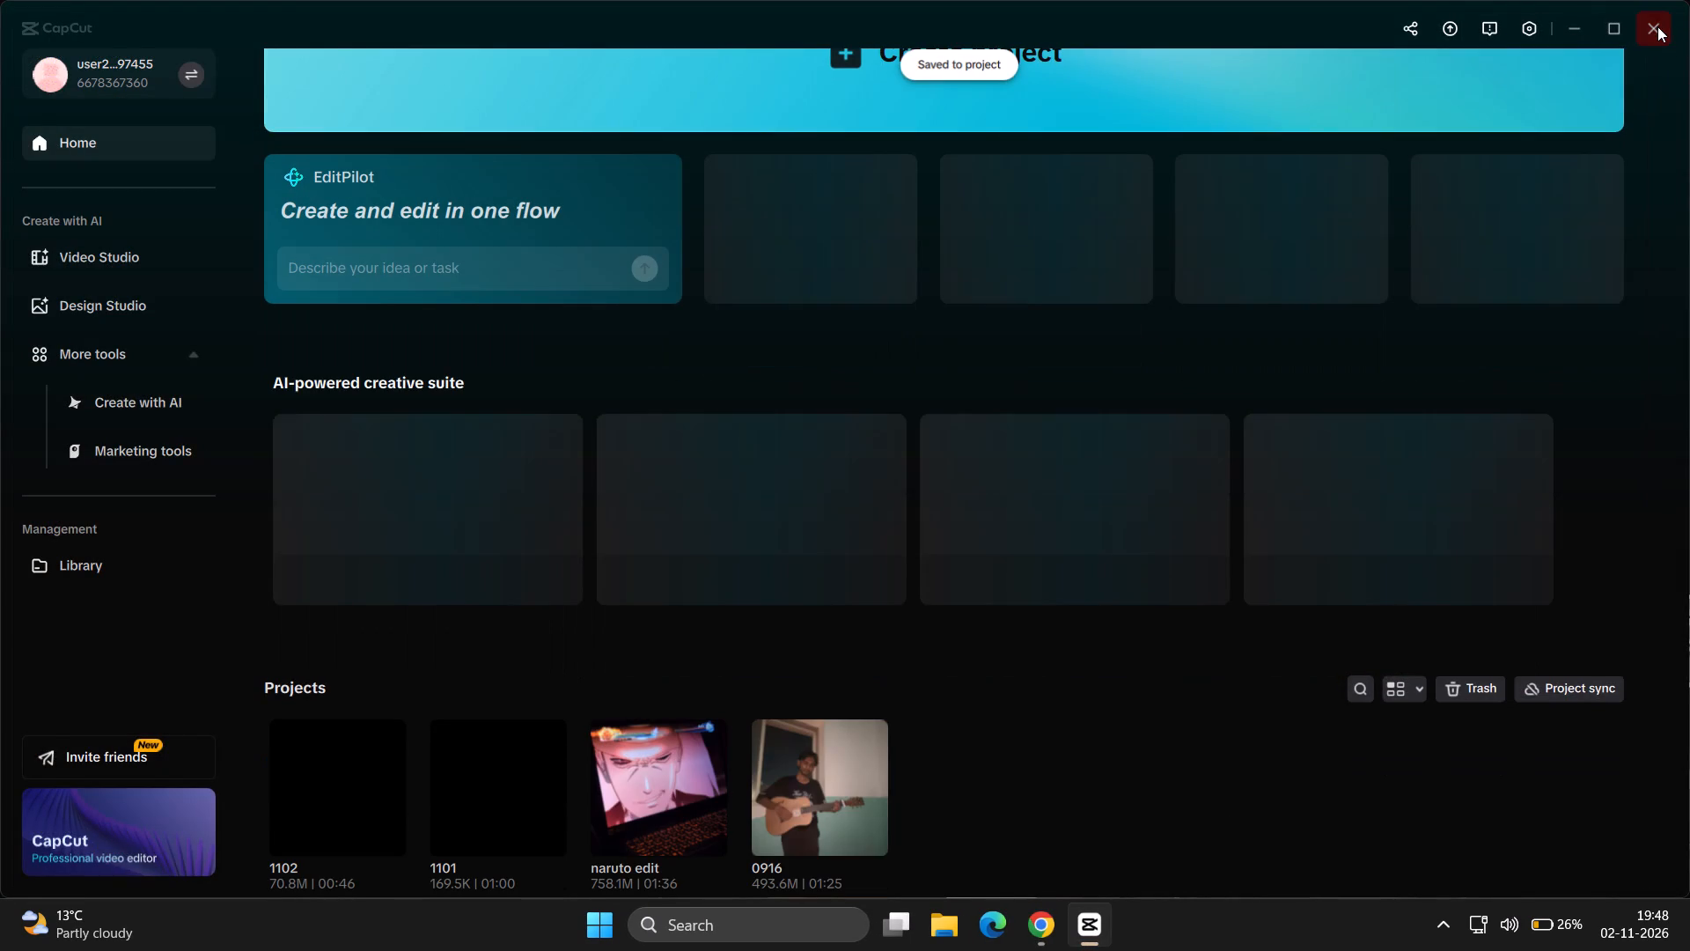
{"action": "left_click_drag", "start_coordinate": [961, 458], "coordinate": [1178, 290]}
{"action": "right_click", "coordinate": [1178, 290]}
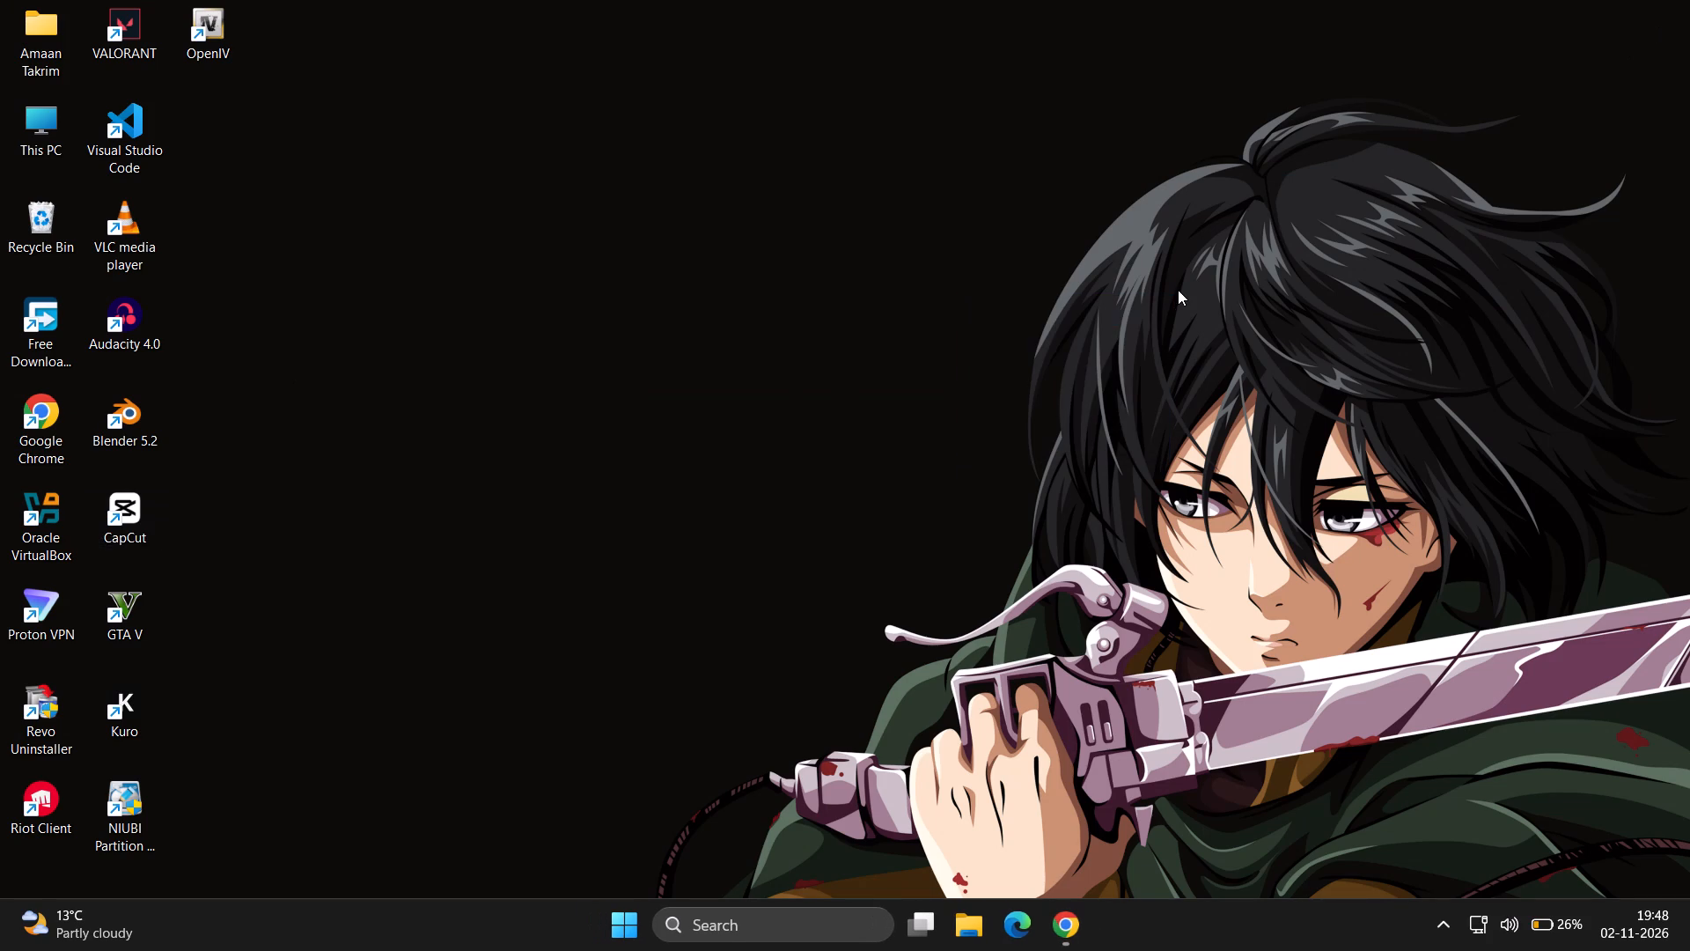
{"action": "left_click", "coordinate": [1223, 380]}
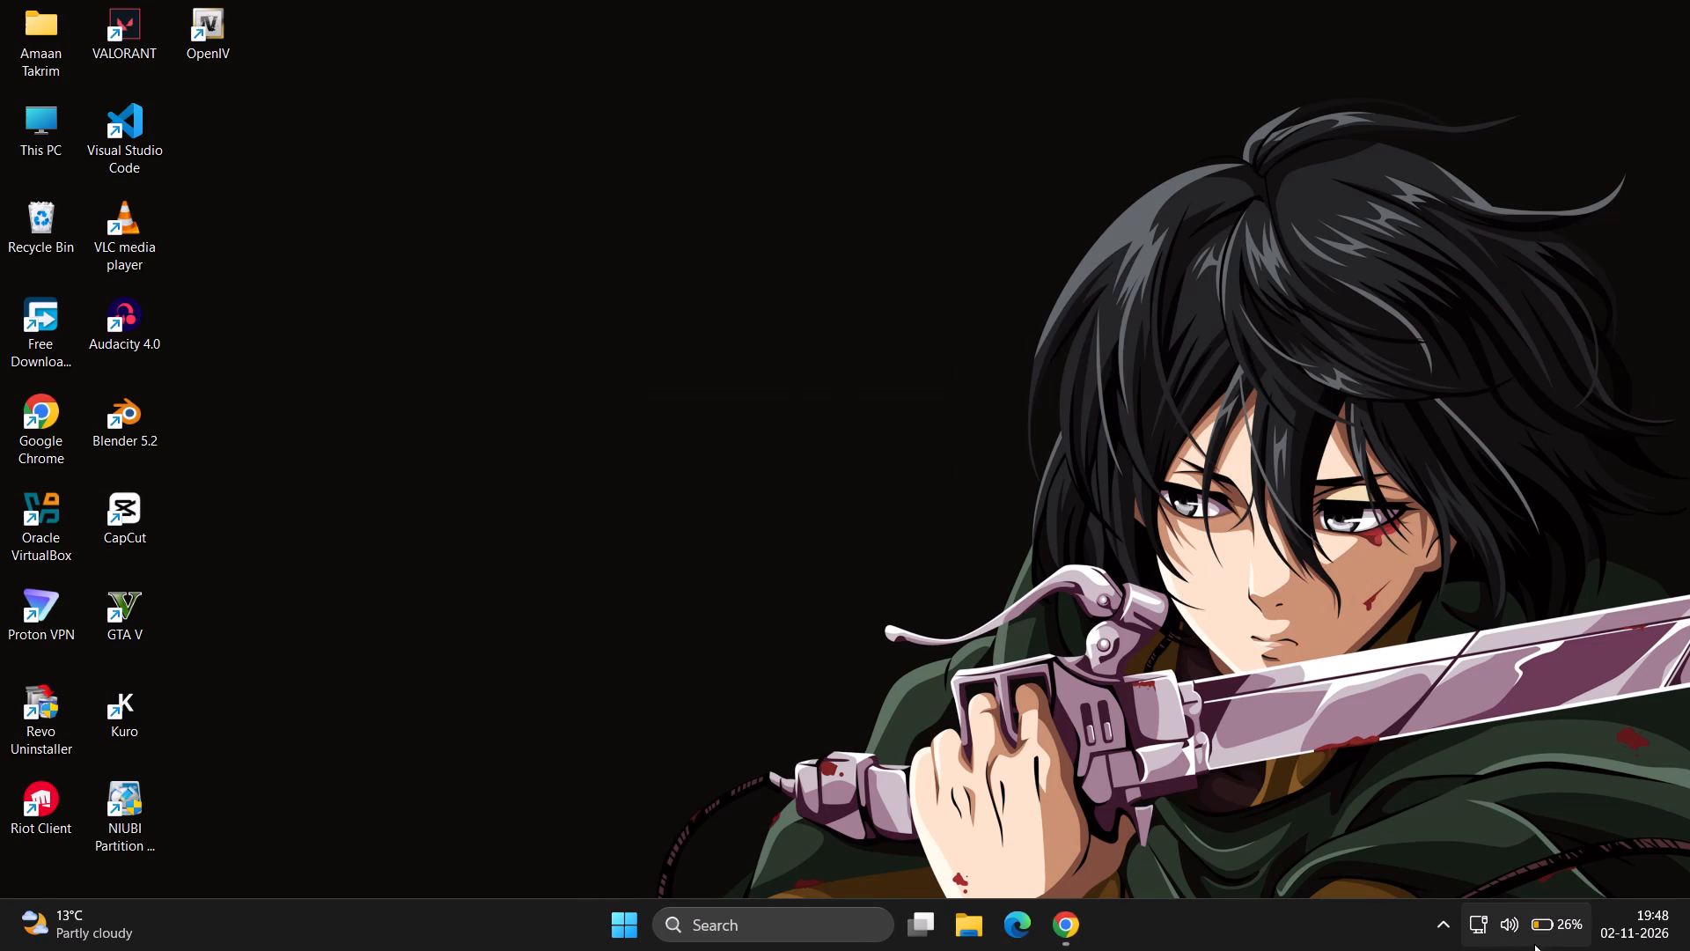
Disconnect Proton VPN using its background app in the system tray and dismiss the resulting notification.
{"action": "left_click", "coordinate": [1539, 943]}
{"action": "left_click", "coordinate": [1444, 936]}
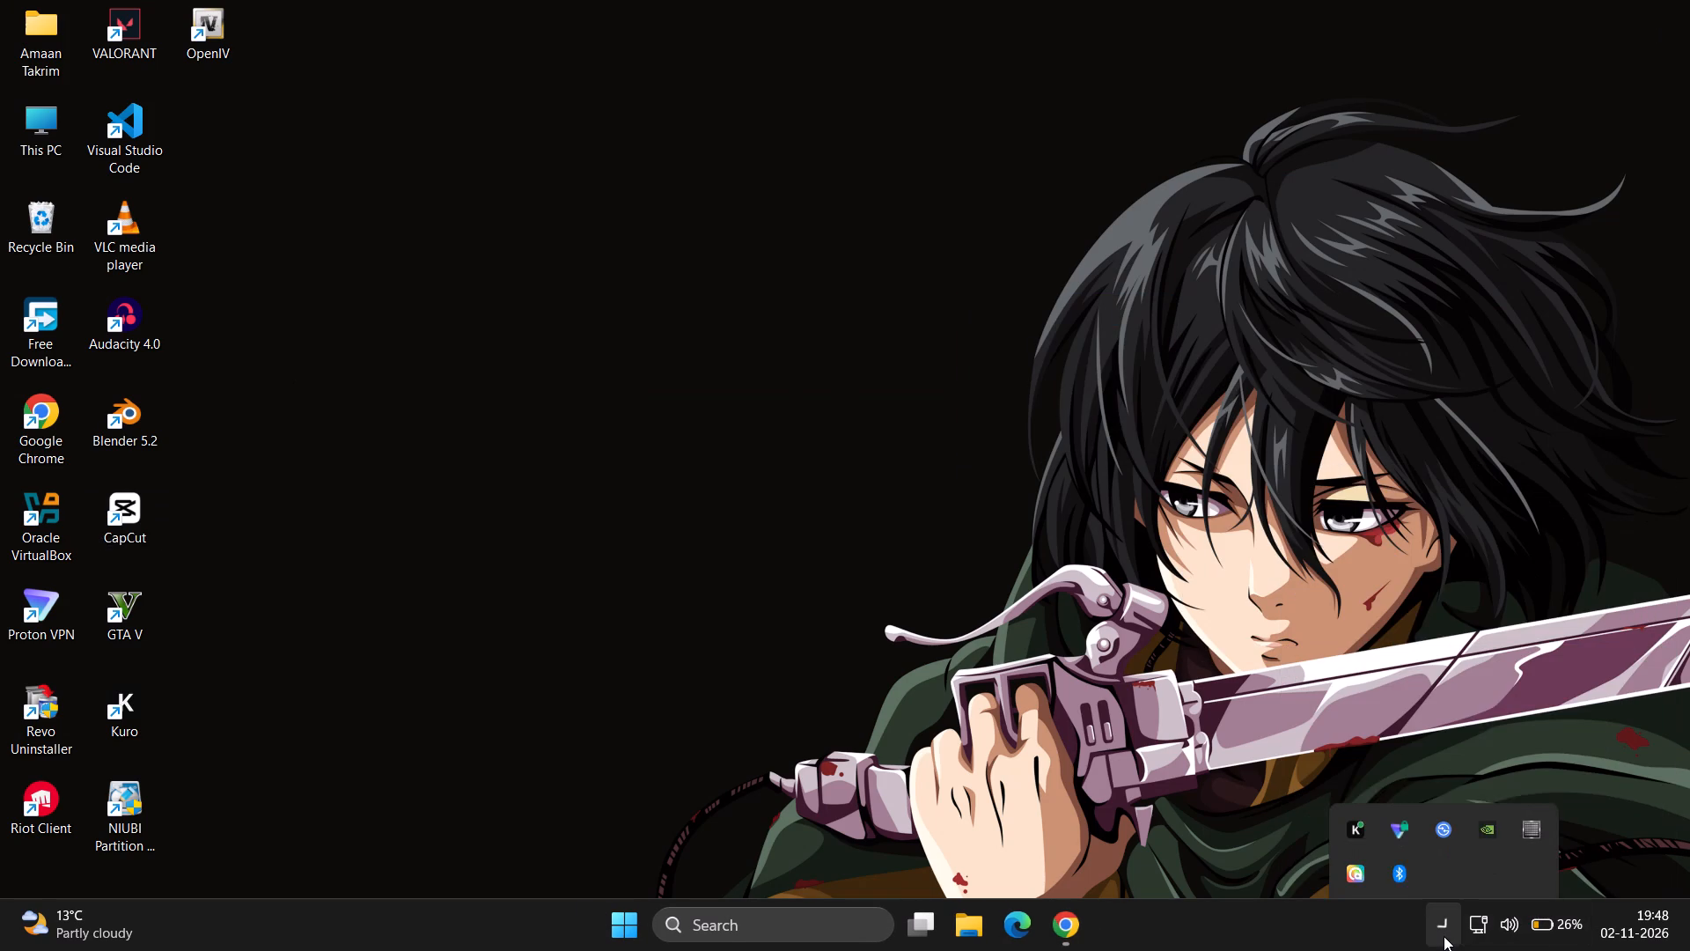
{"action": "left_click", "coordinate": [1395, 821]}
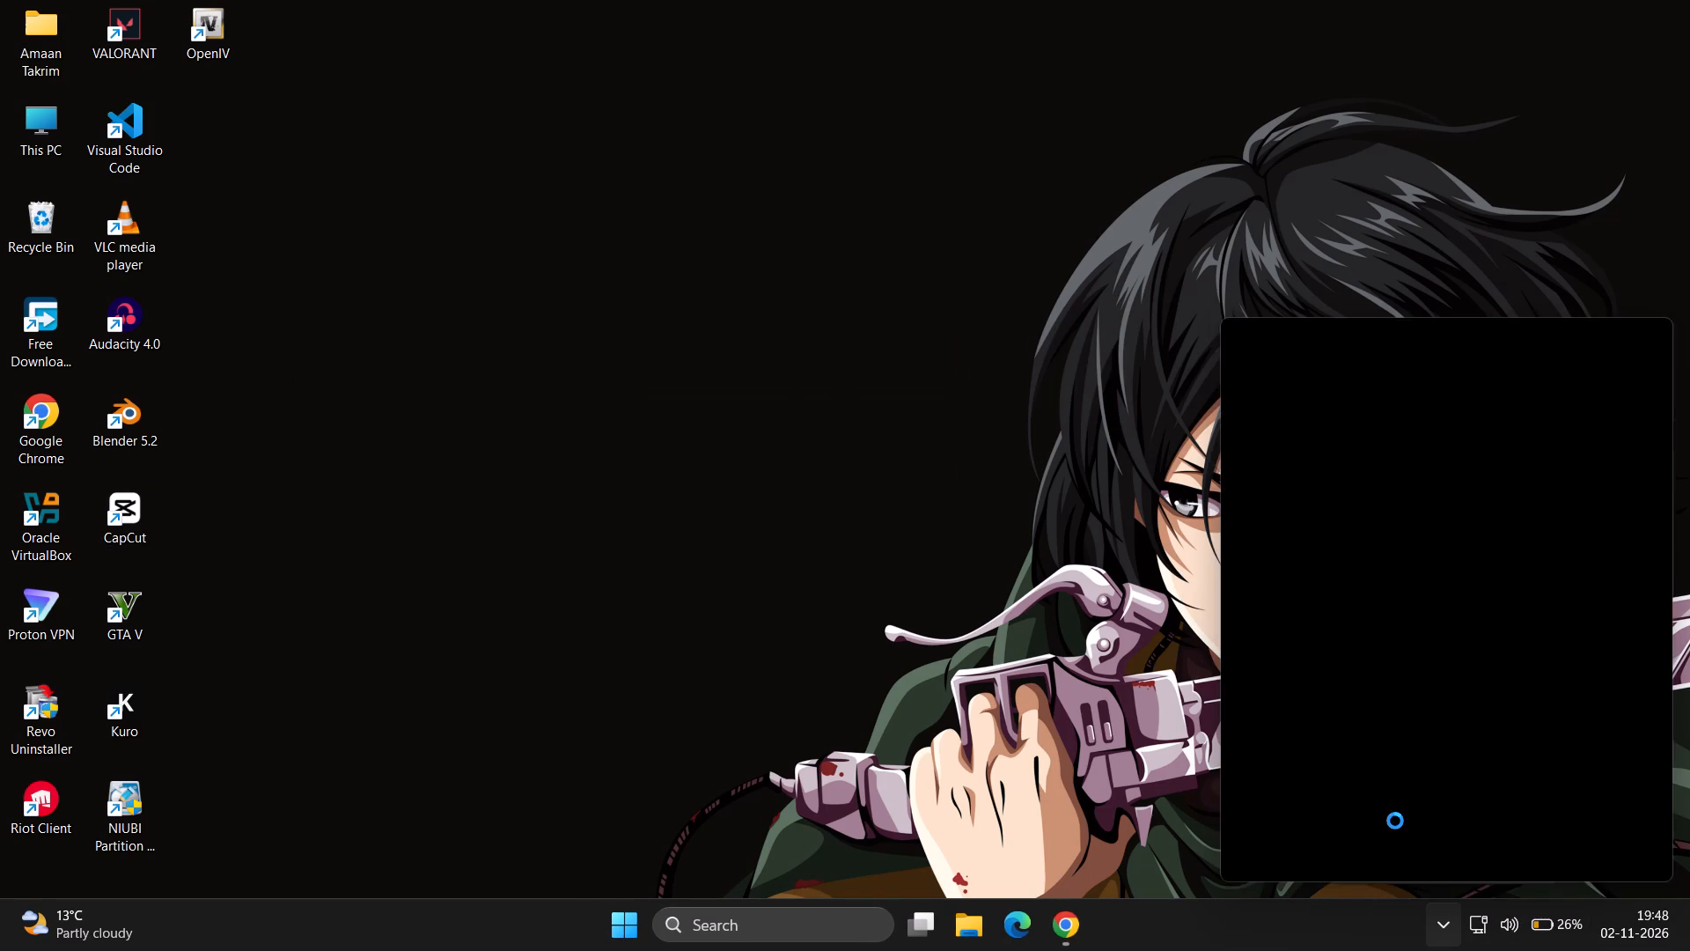
{"action": "left_click", "coordinate": [1465, 573]}
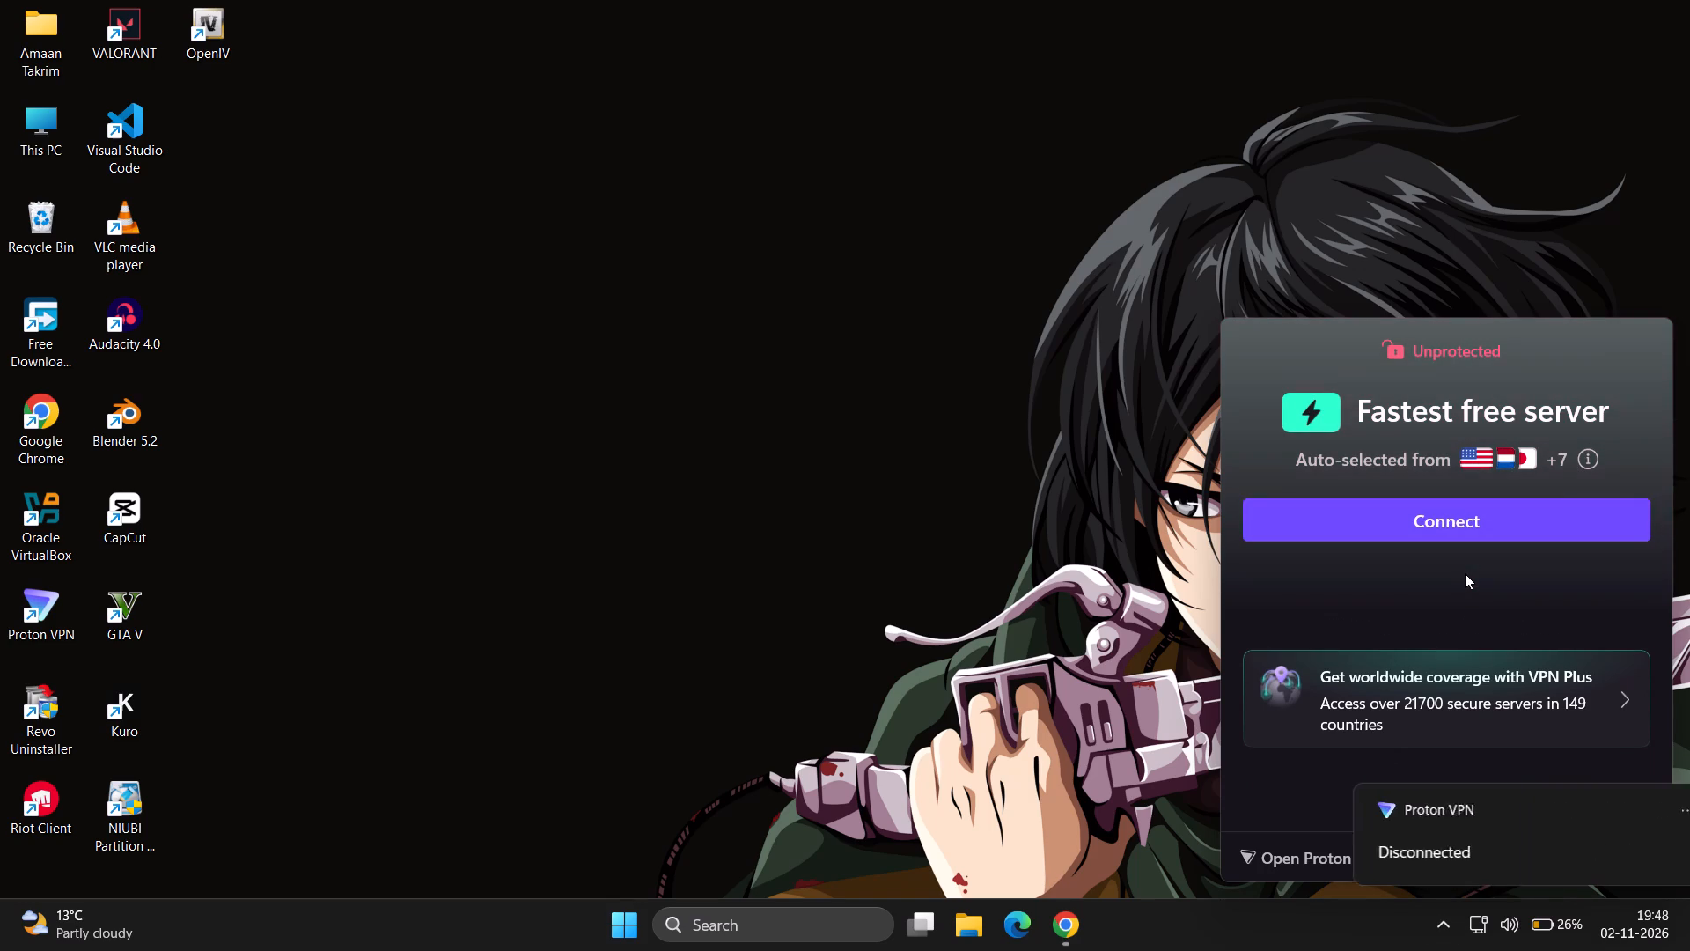
{"action": "left_click", "coordinate": [1135, 583]}
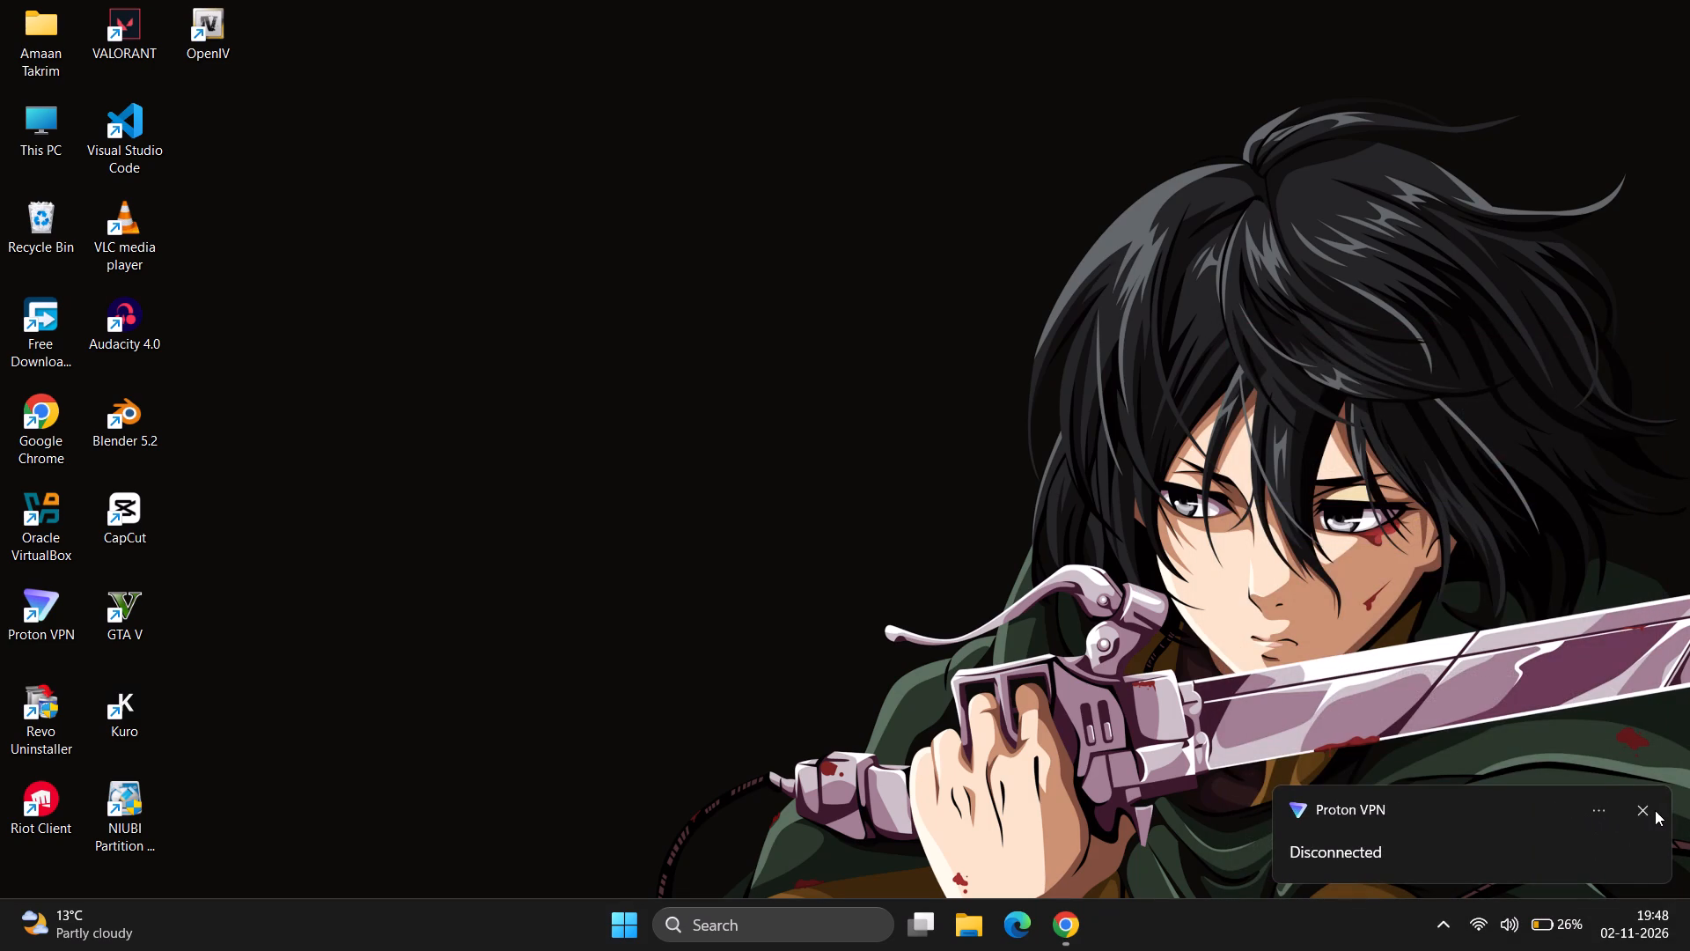
{"action": "left_click", "coordinate": [1657, 810]}
Open Windows search from the desktop.
{"action": "left_click", "coordinate": [807, 915]}
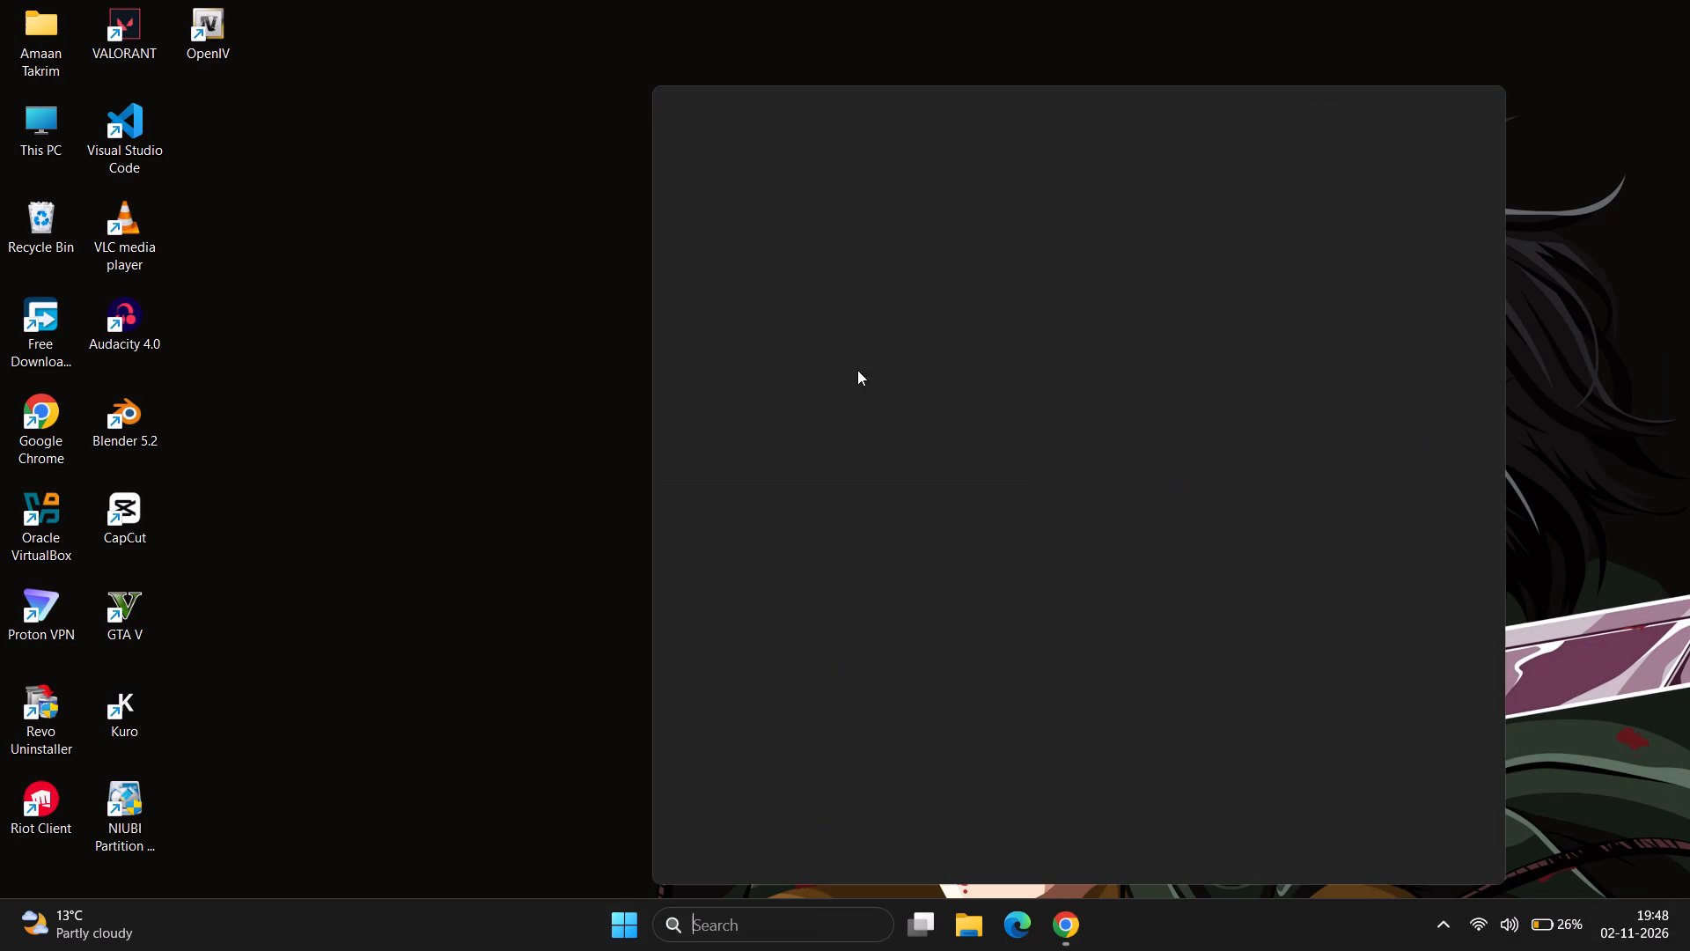
Launch Microsoft PC Manager and run its PC boost to free up memory and temporary files.
{"action": "left_click", "coordinate": [817, 450]}
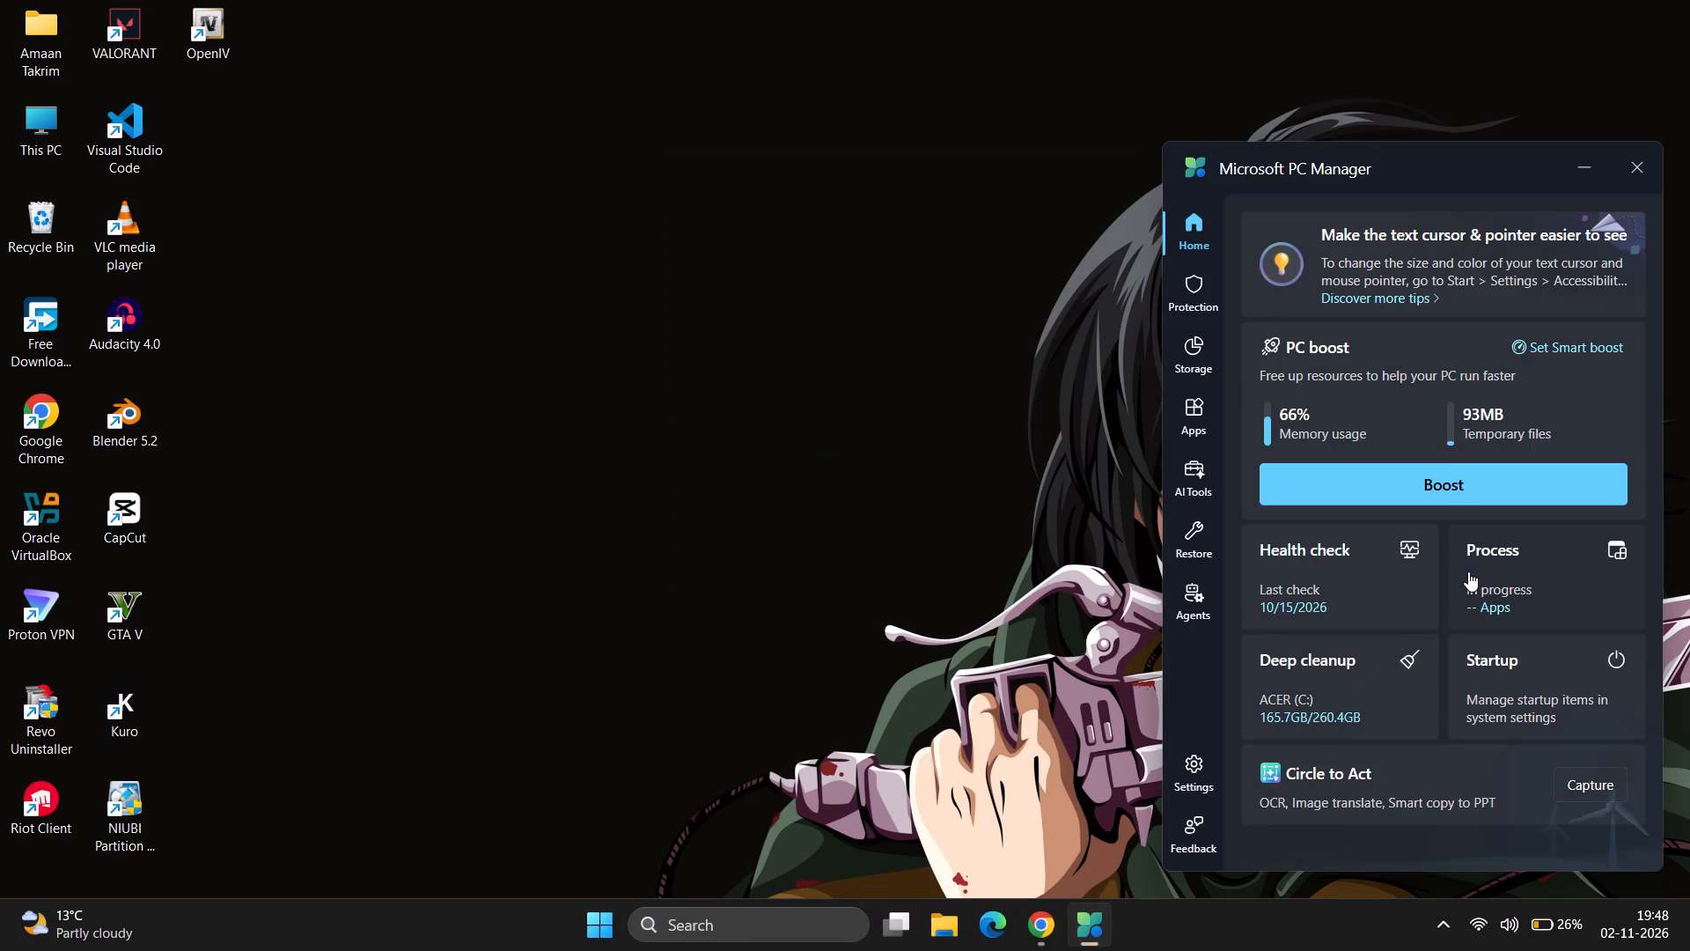
{"action": "left_click", "coordinate": [1444, 505]}
{"action": "left_click", "coordinate": [1403, 483]}
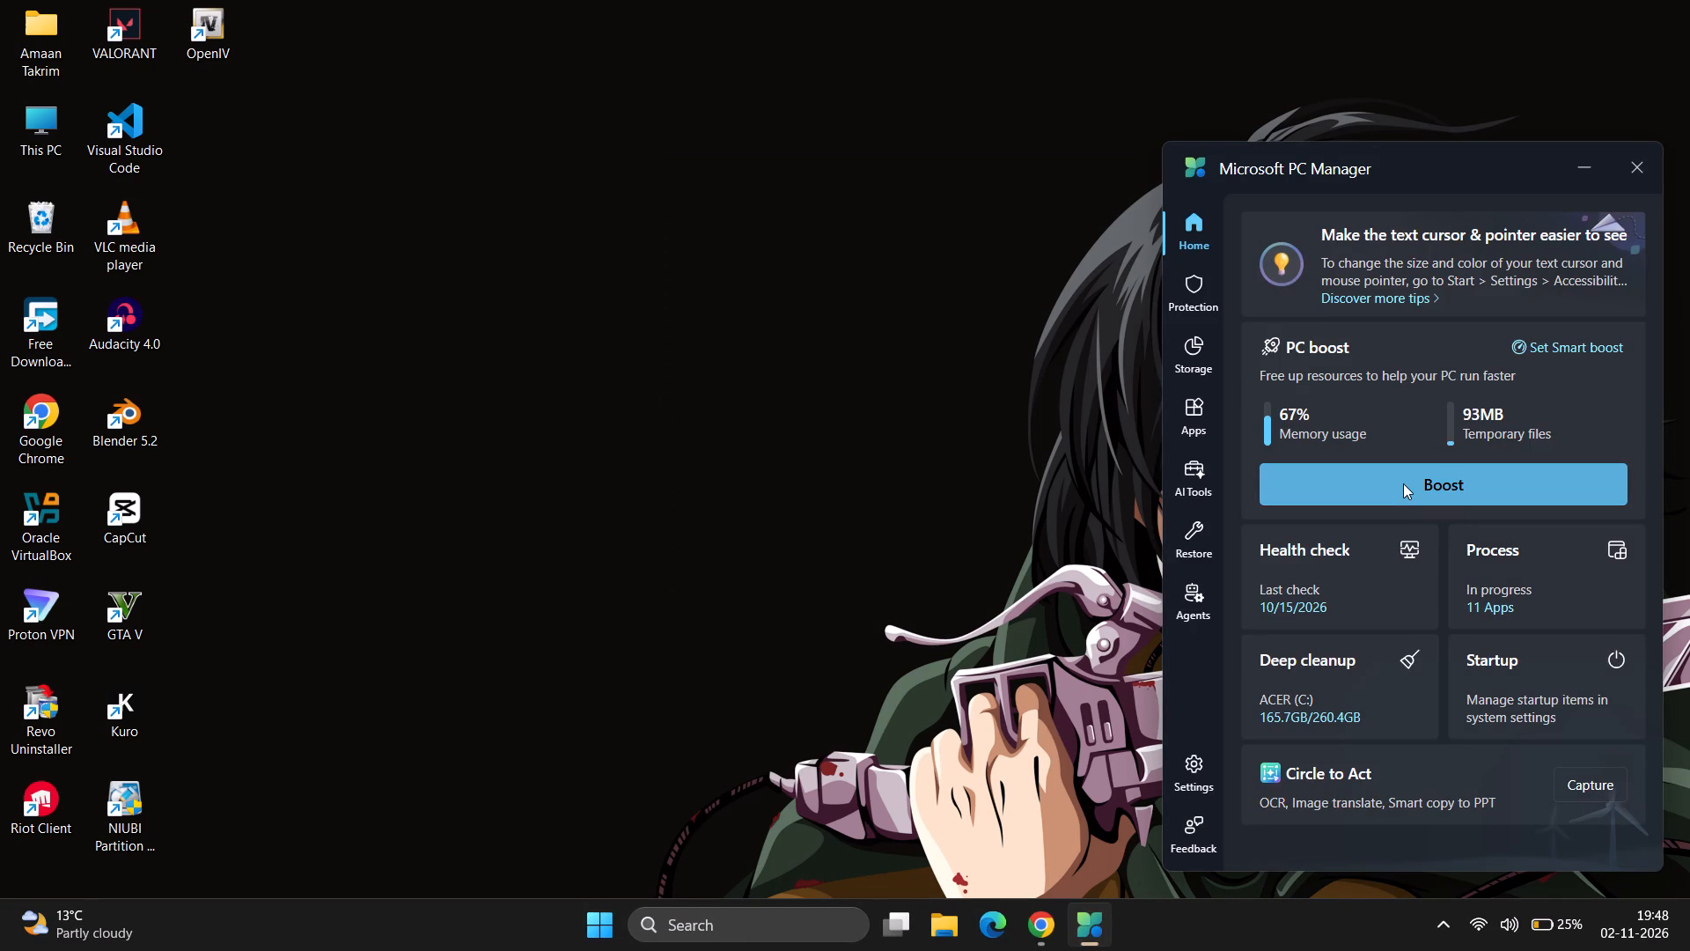
Examine the running apps and their memory usage in PC Manager's Process management, and close PC Manager.
{"action": "left_click", "coordinate": [1194, 402]}
{"action": "left_click", "coordinate": [1391, 353]}
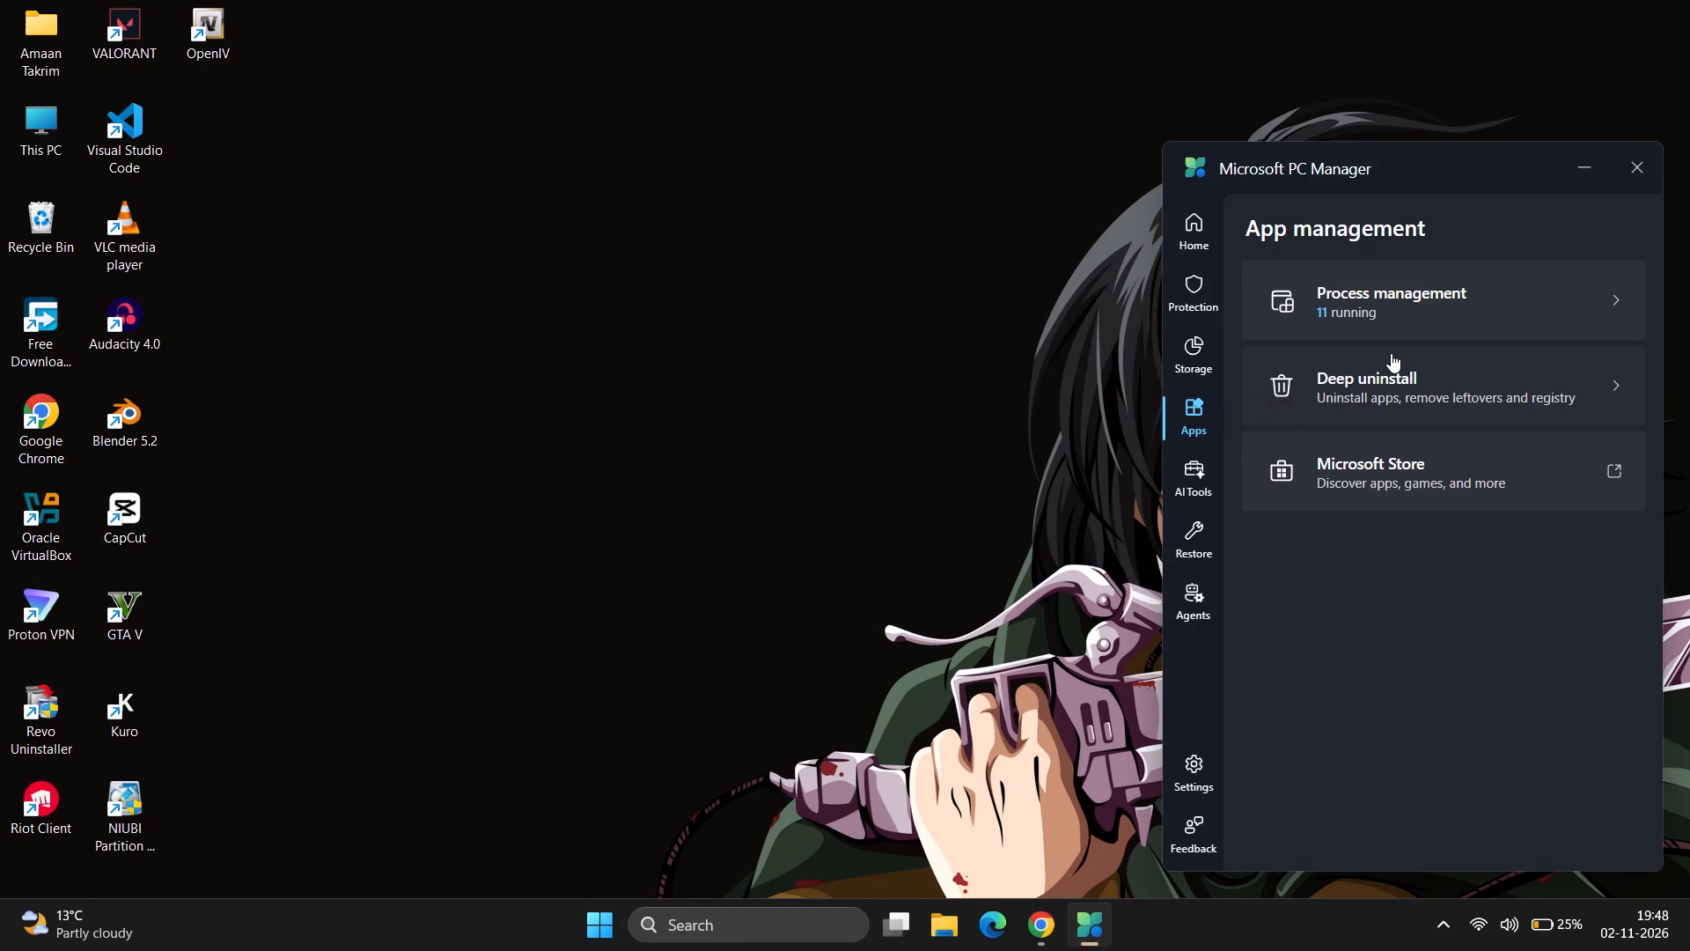
{"action": "left_click", "coordinate": [1195, 233]}
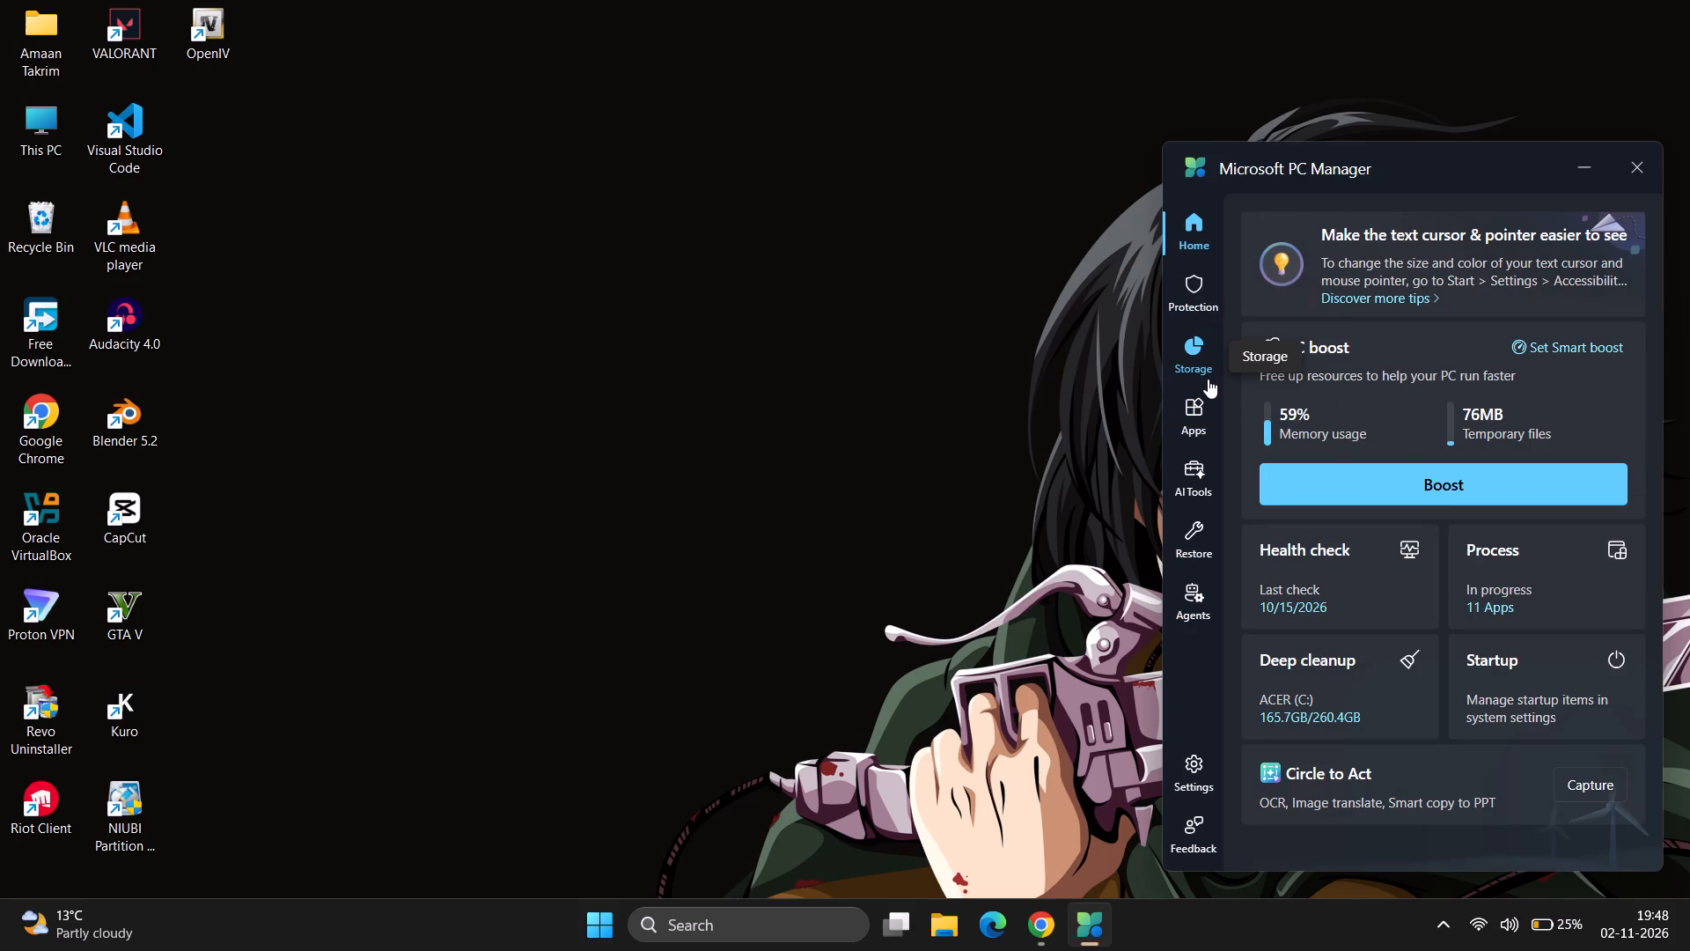
{"action": "left_click", "coordinate": [1201, 407]}
{"action": "left_click", "coordinate": [1416, 316]}
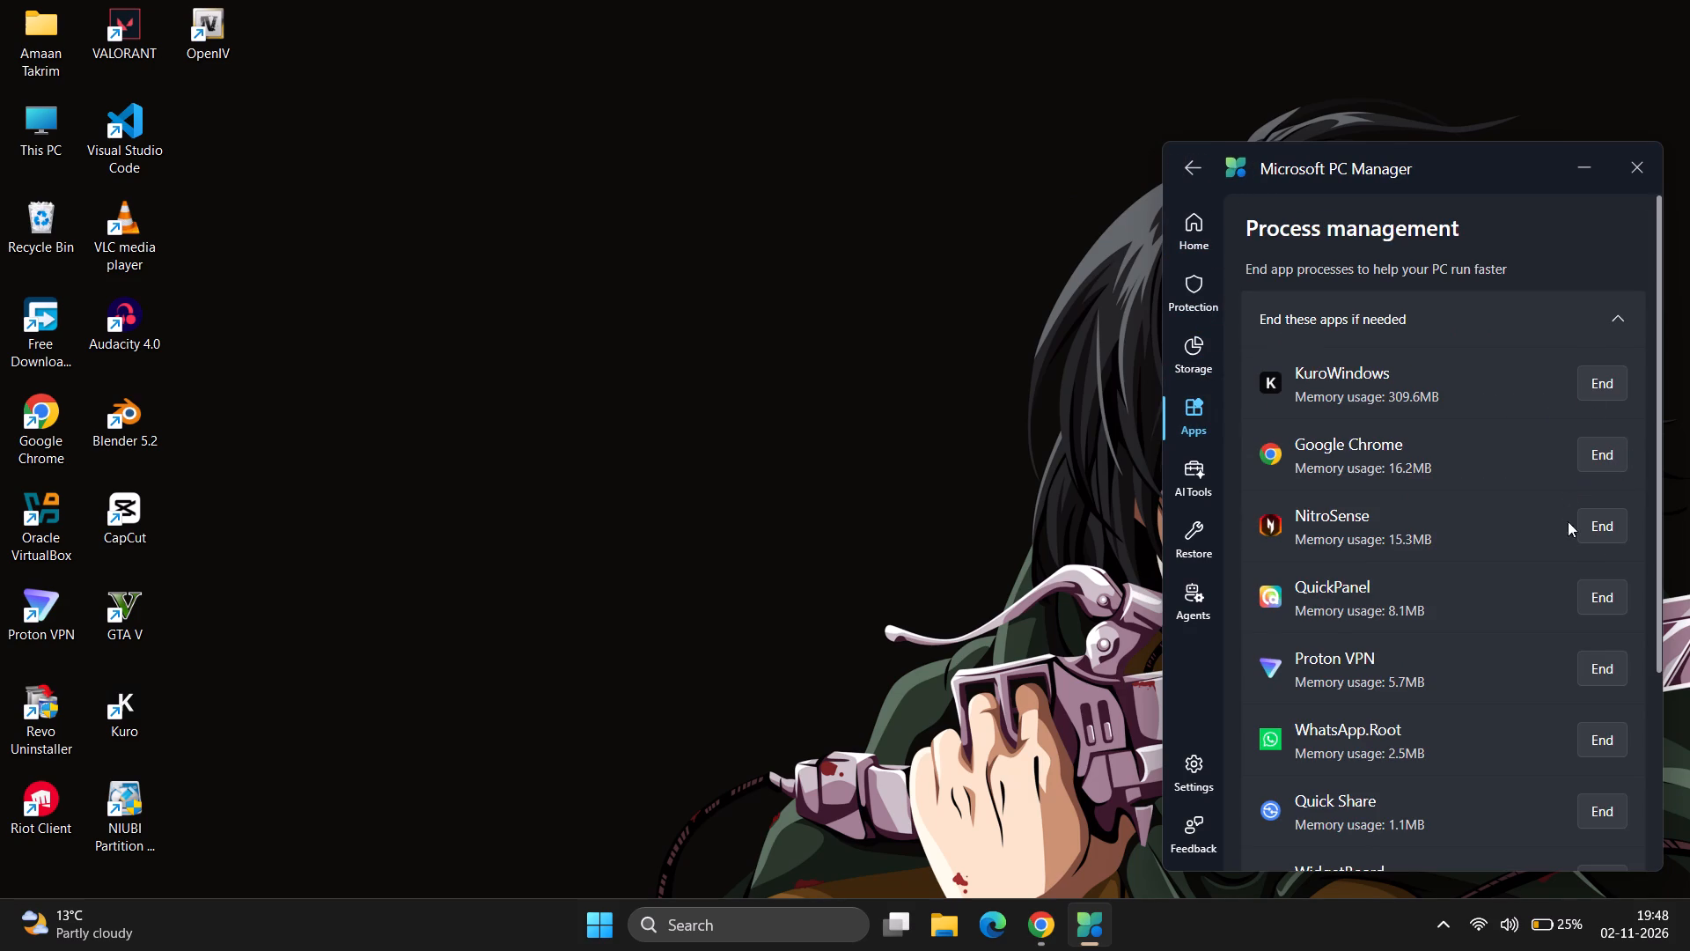
{"action": "scroll", "coordinate": [1525, 658], "scroll_direction": "down", "scroll_amount": 3}
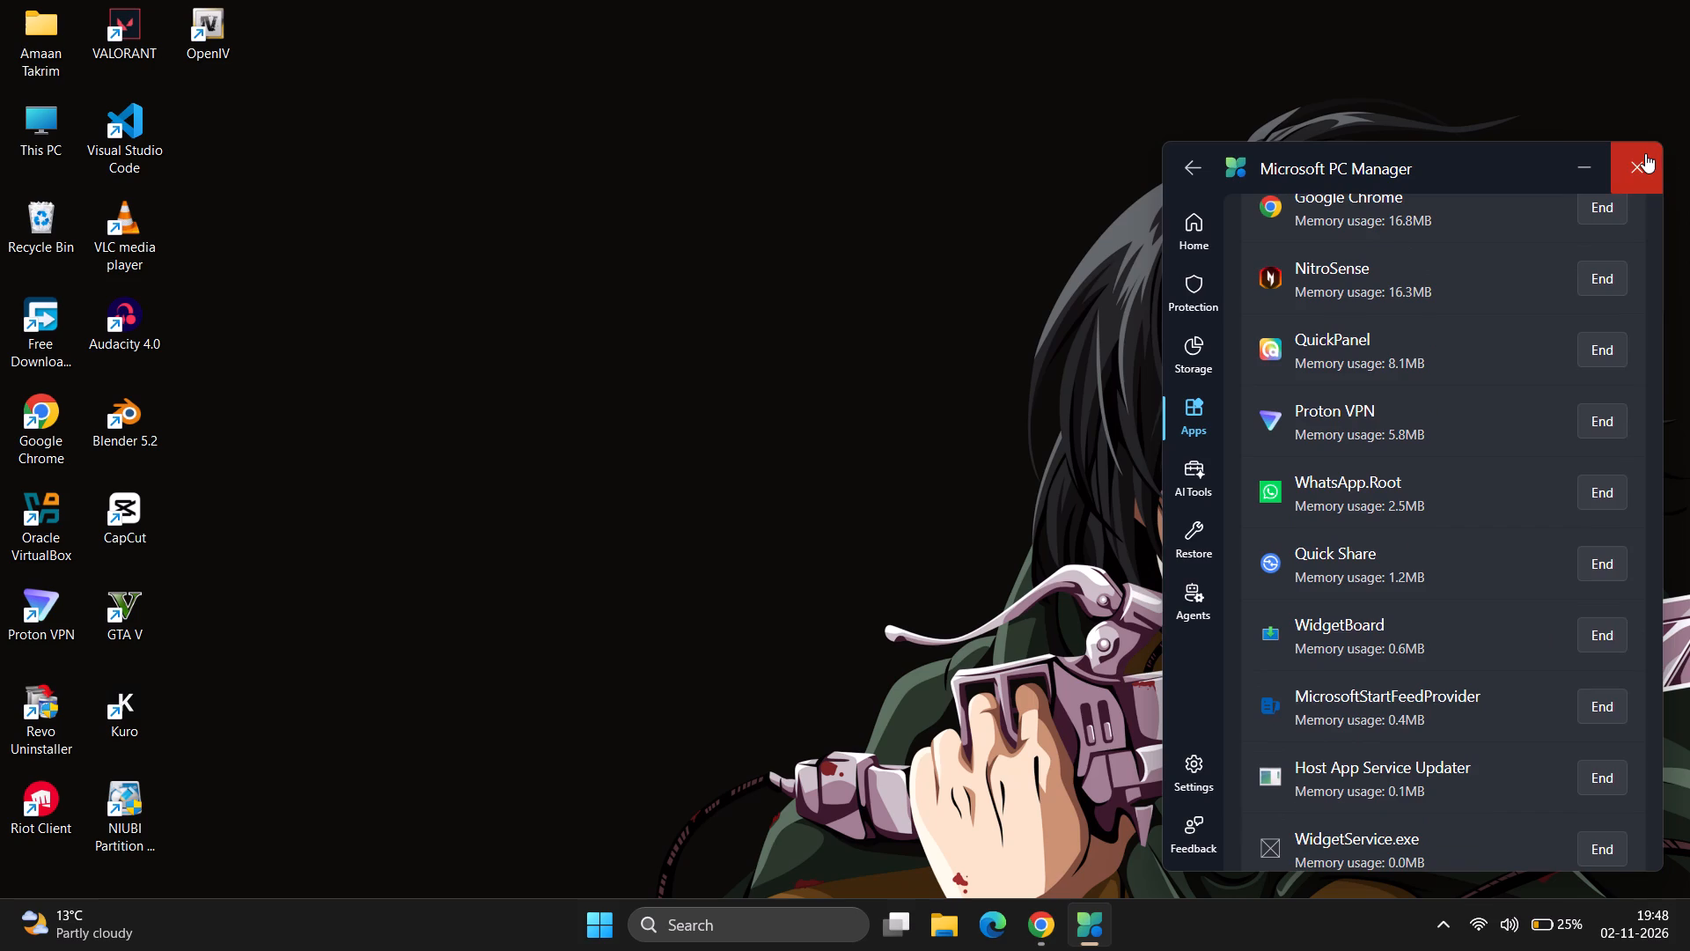
{"action": "left_click", "coordinate": [1645, 153]}
Show the hidden background apps in the system tray.
{"action": "left_click", "coordinate": [1429, 919]}
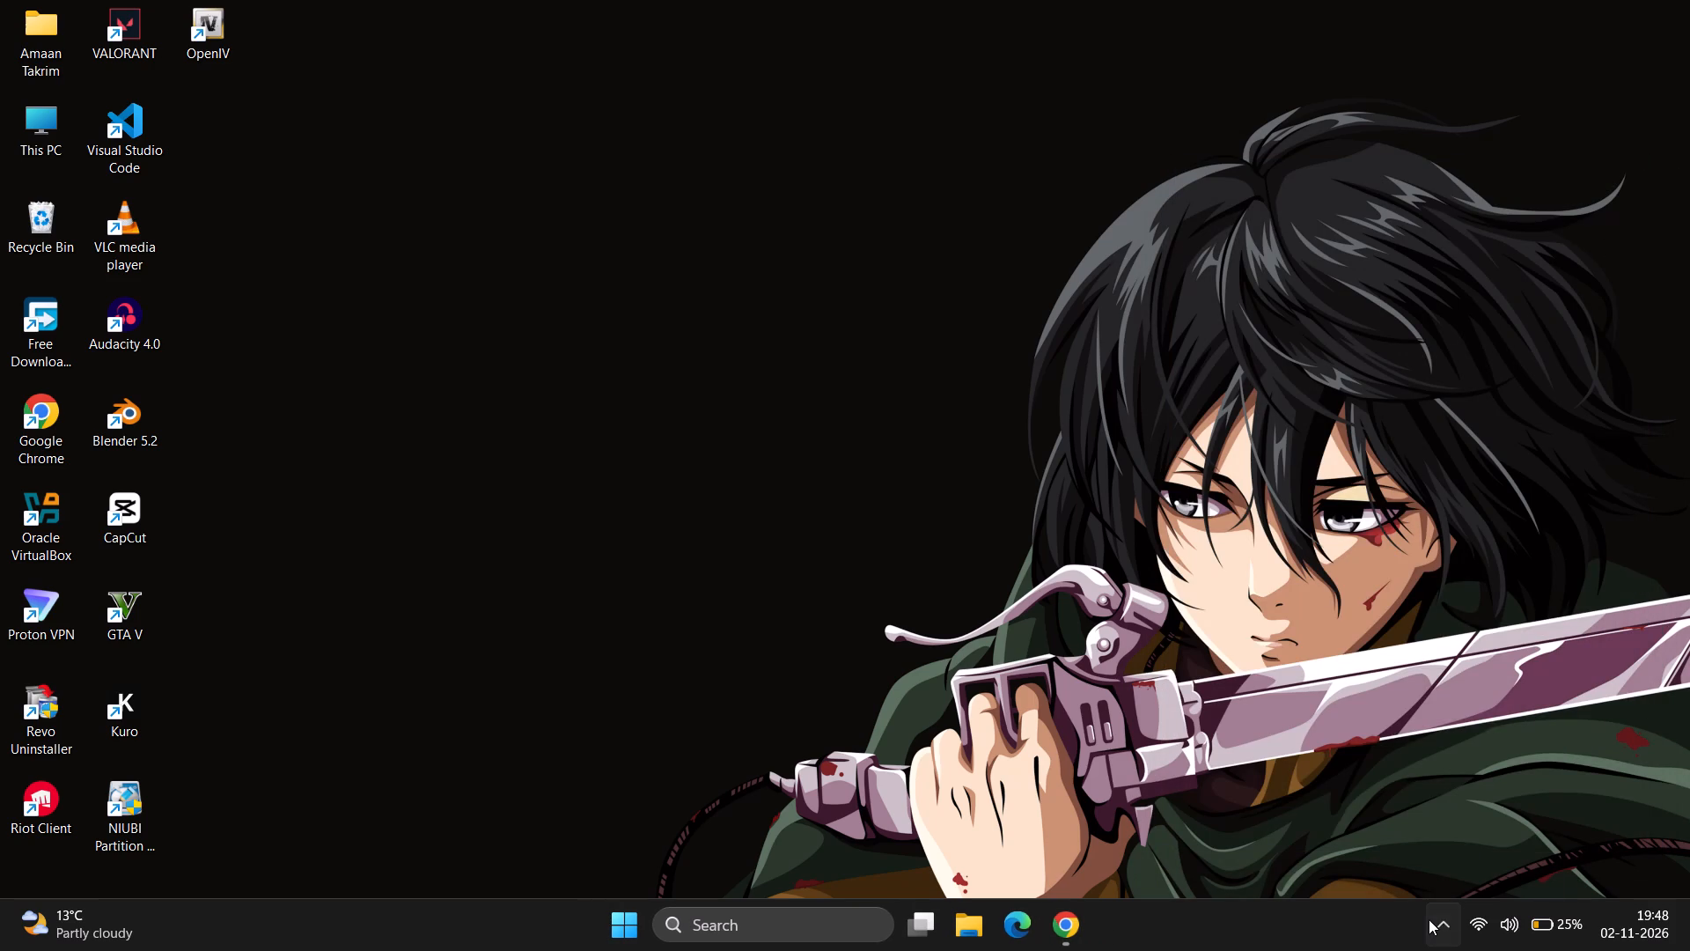